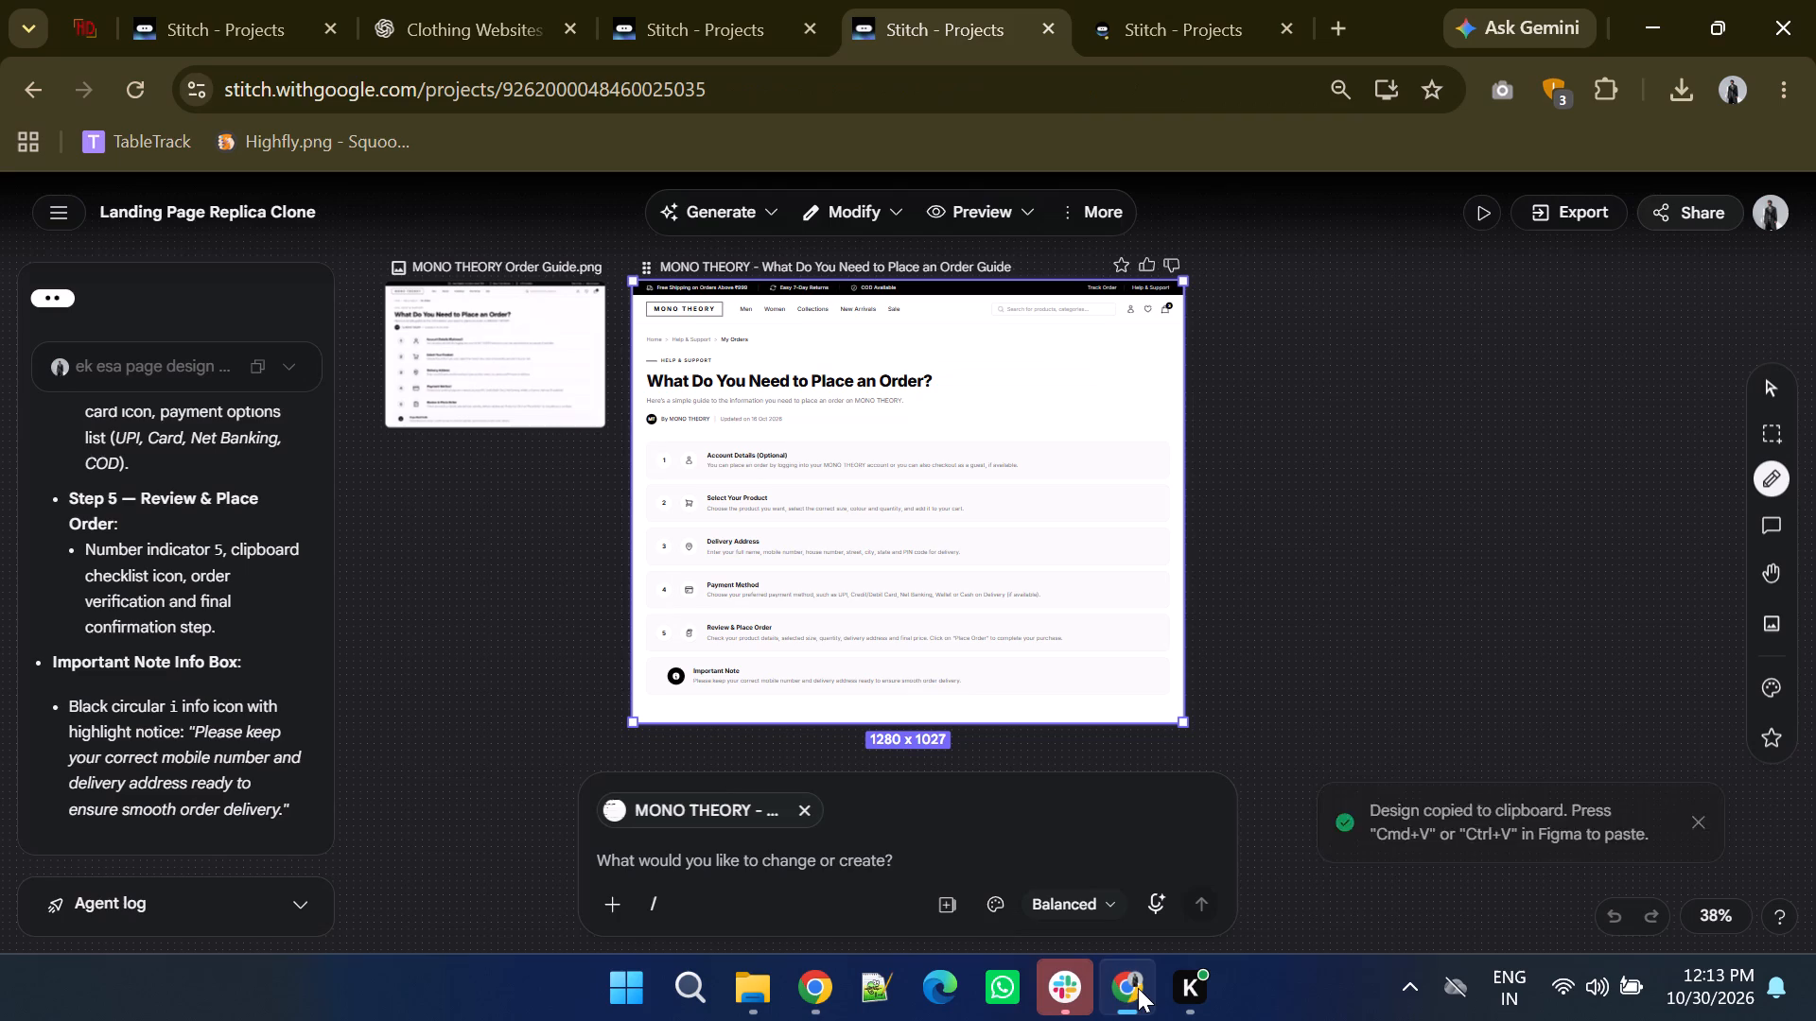
Convert the "What Do You Need to Place an Order?" design to Figma format and copy it.
{"action": "left_click", "coordinate": [1105, 220]}
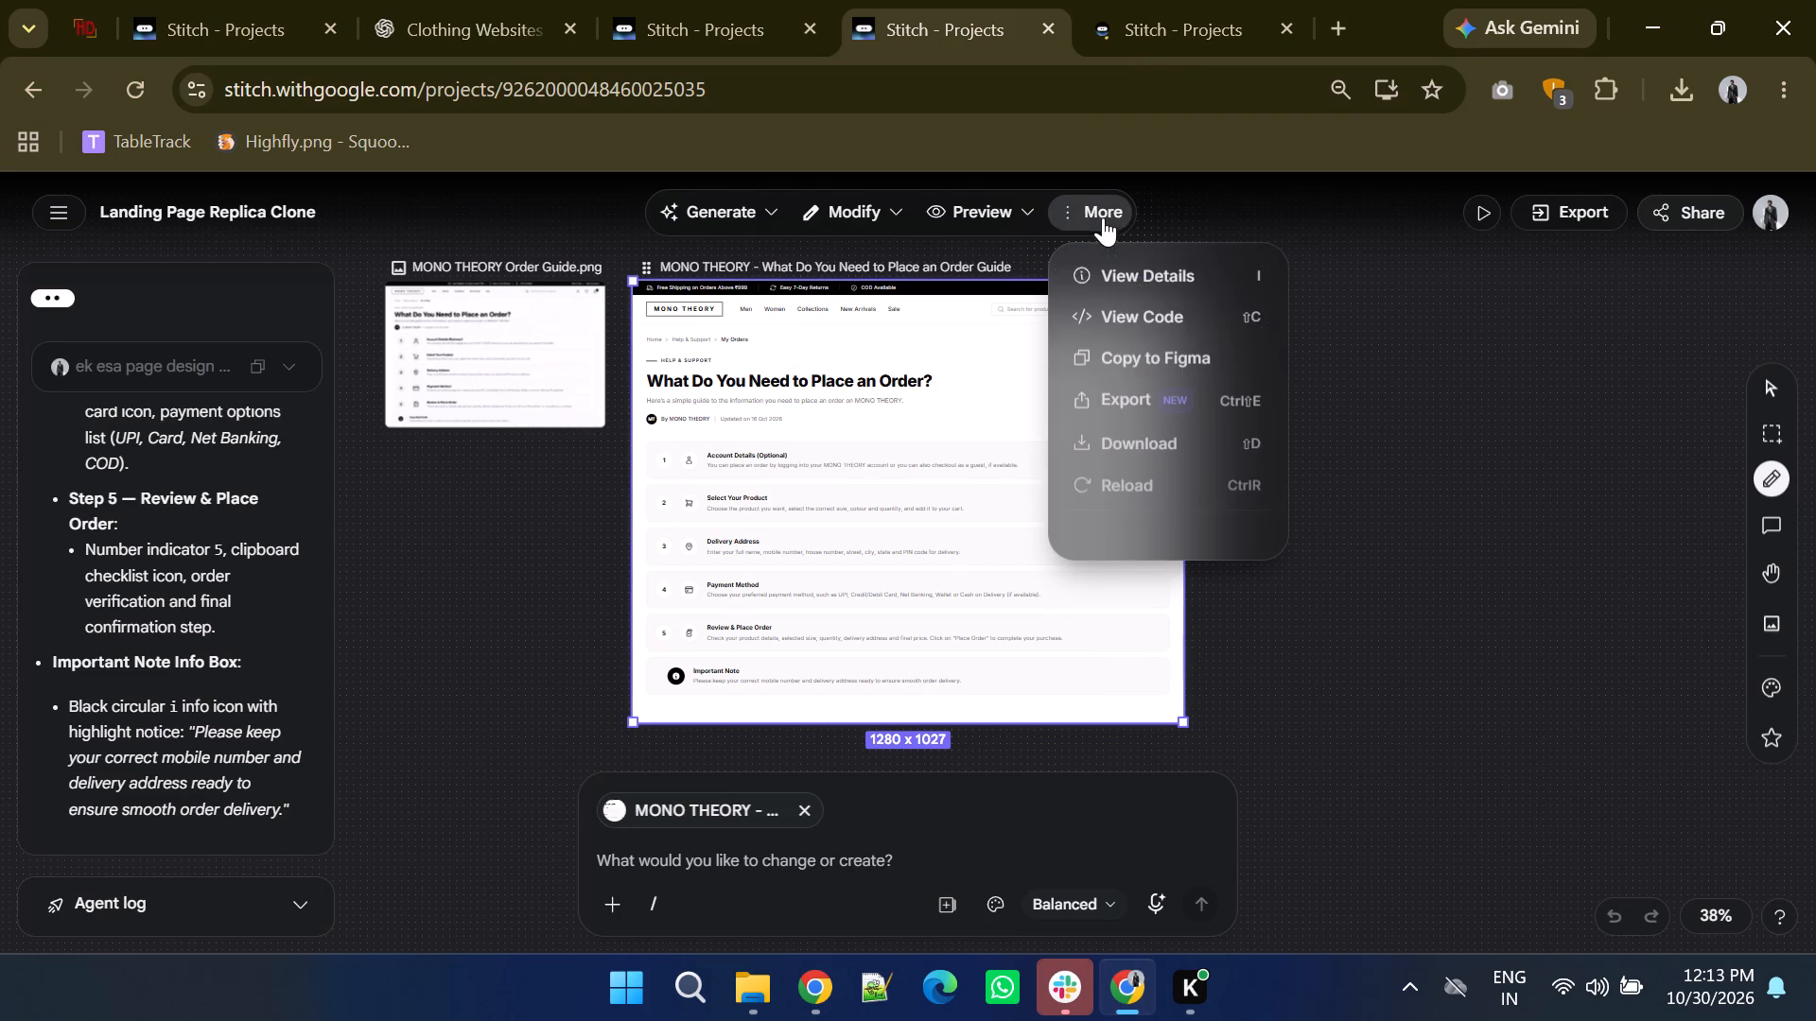
{"action": "left_click", "coordinate": [1129, 355]}
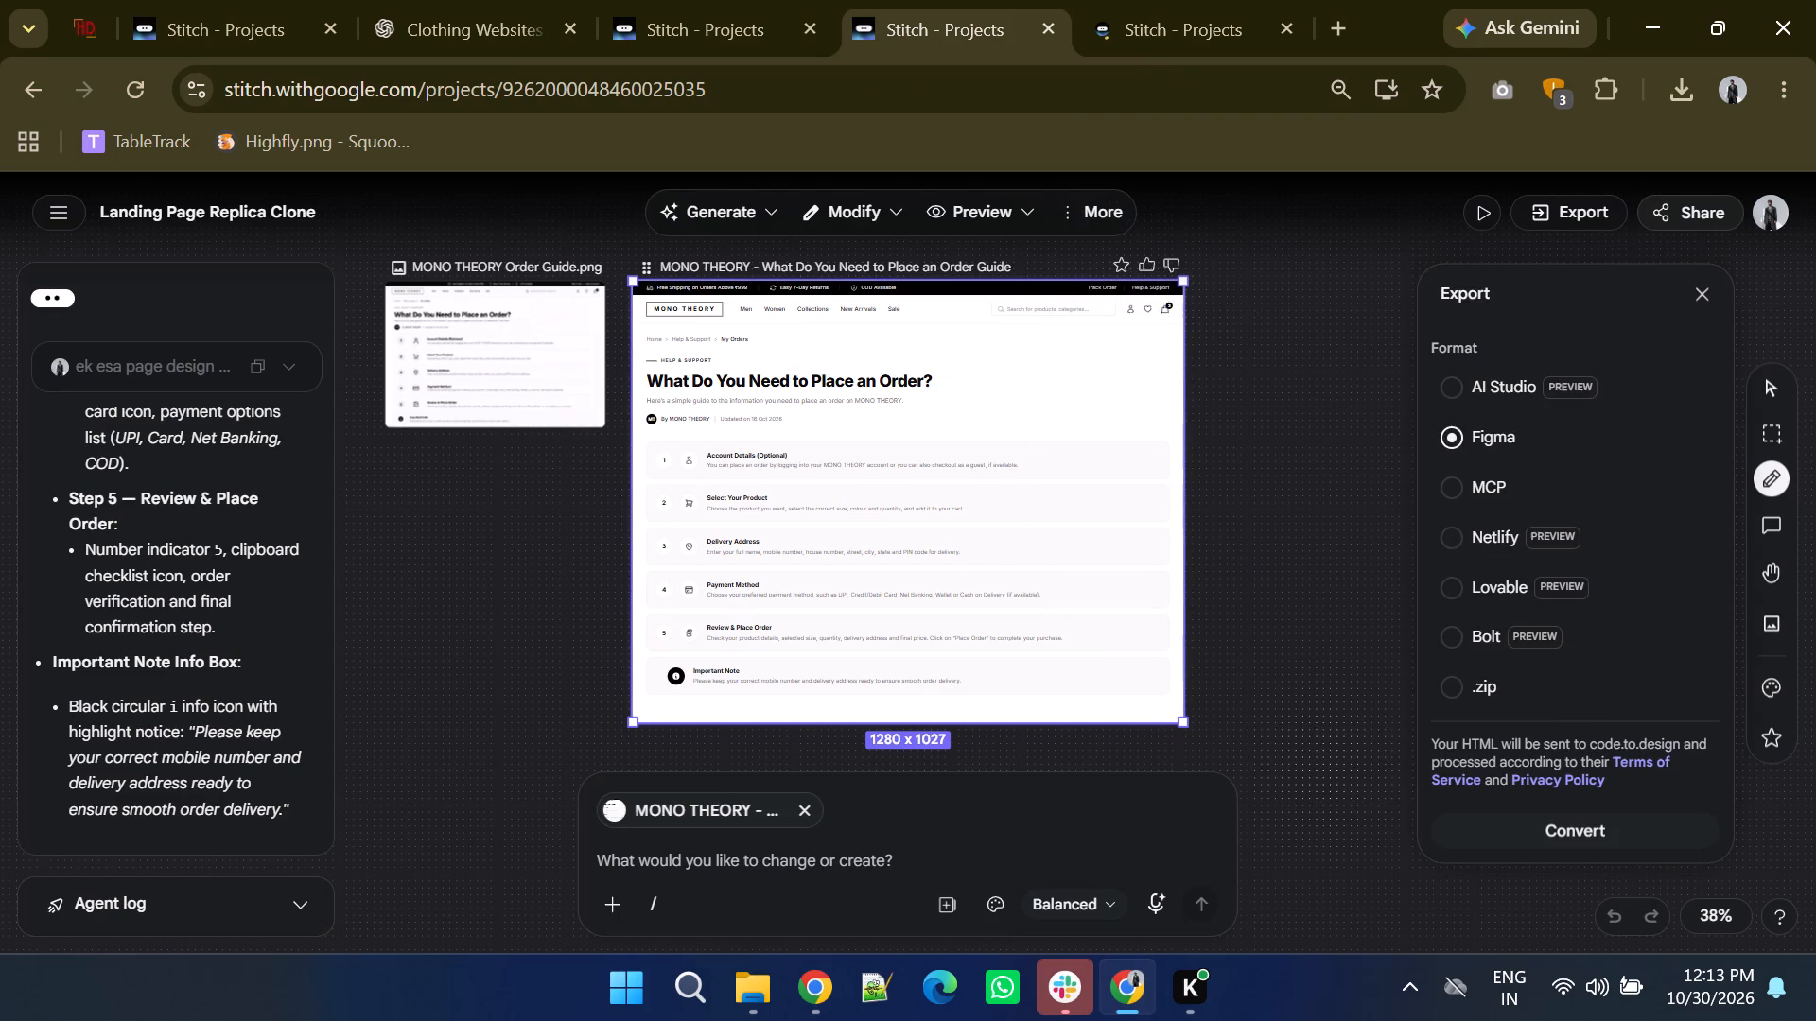
{"action": "left_click", "coordinate": [1579, 821]}
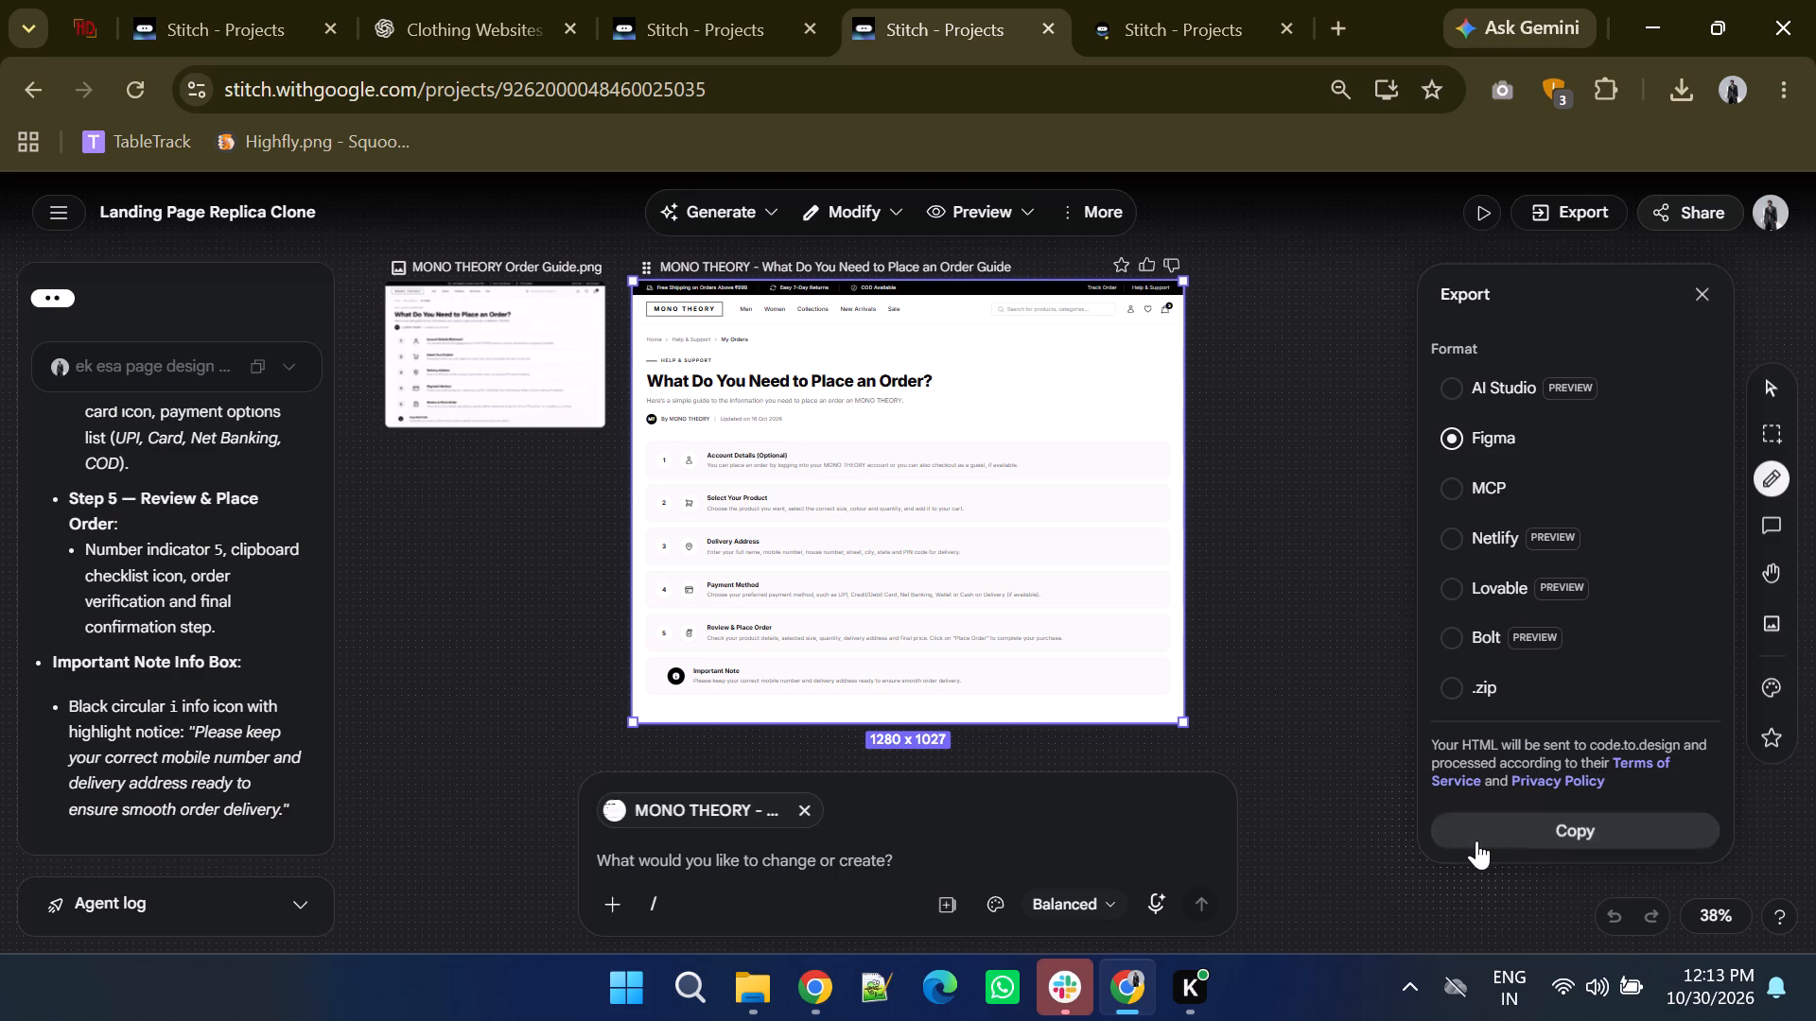
{"action": "left_click", "coordinate": [1476, 840]}
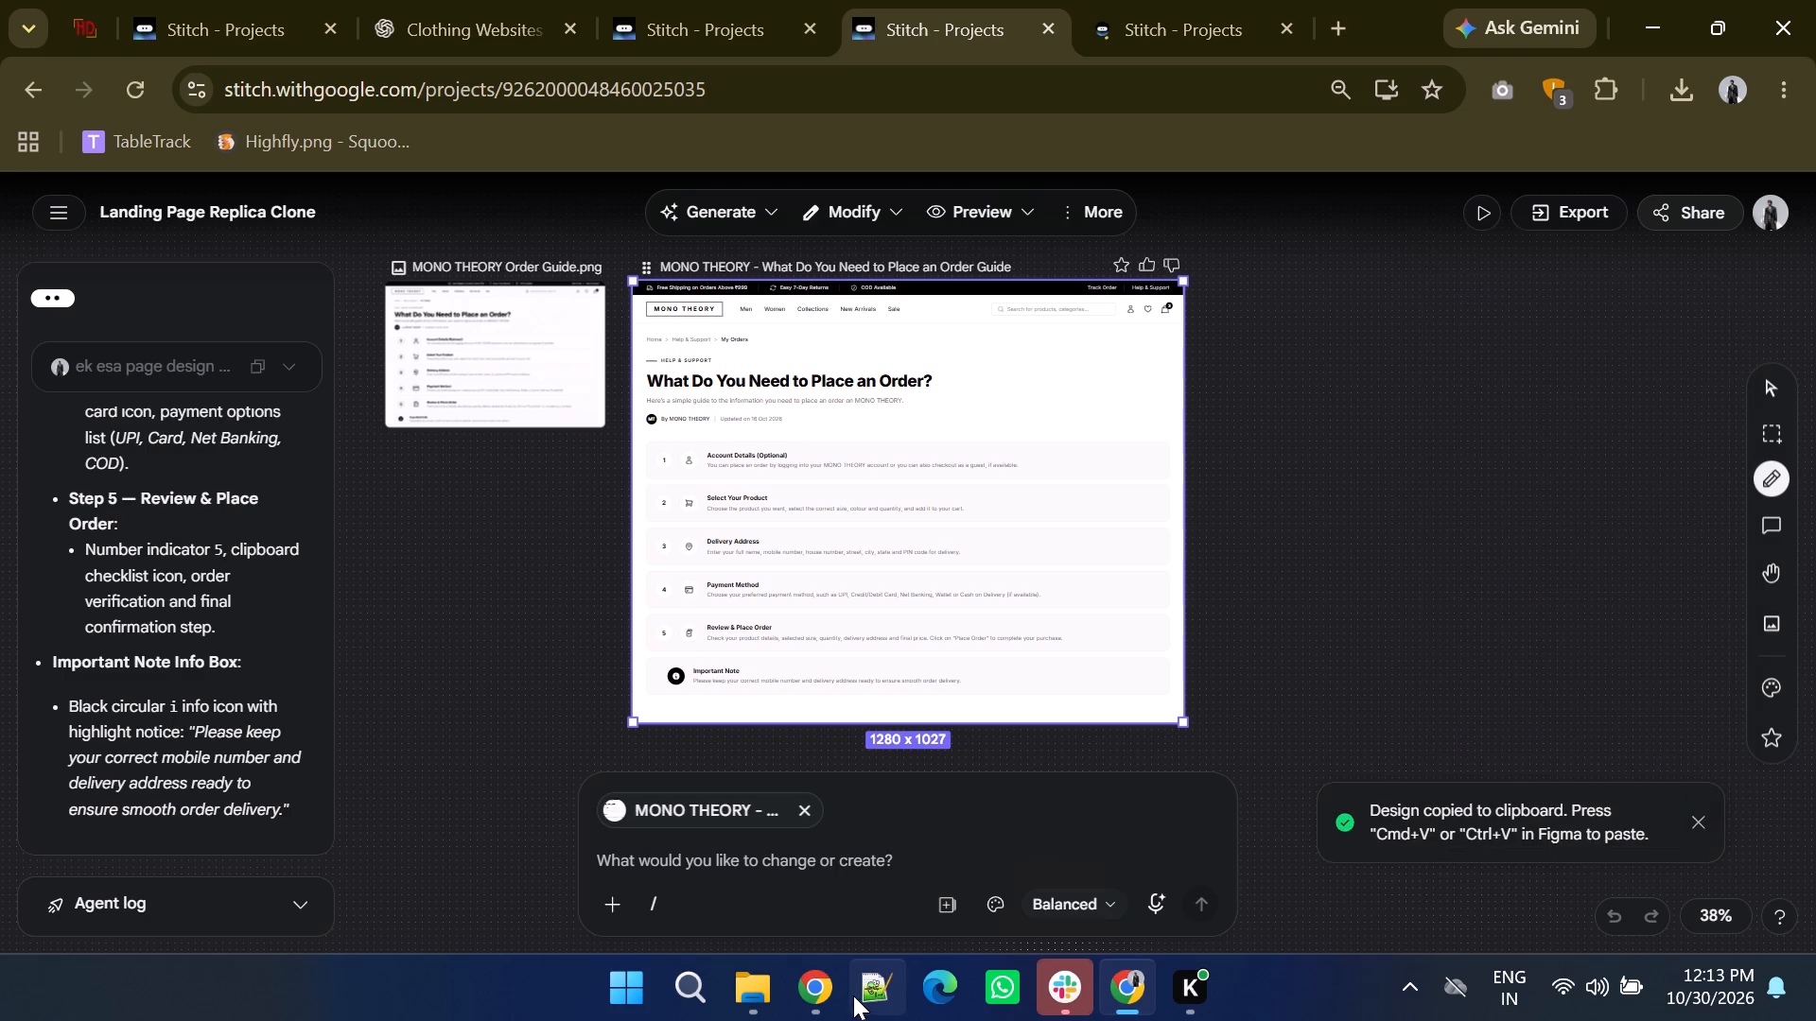
Switch to the MONO THEORY Figma file and shift the Coupons, Notification and Wishlist frames together to open a gap after Help and Support.
{"action": "left_click", "coordinate": [830, 988]}
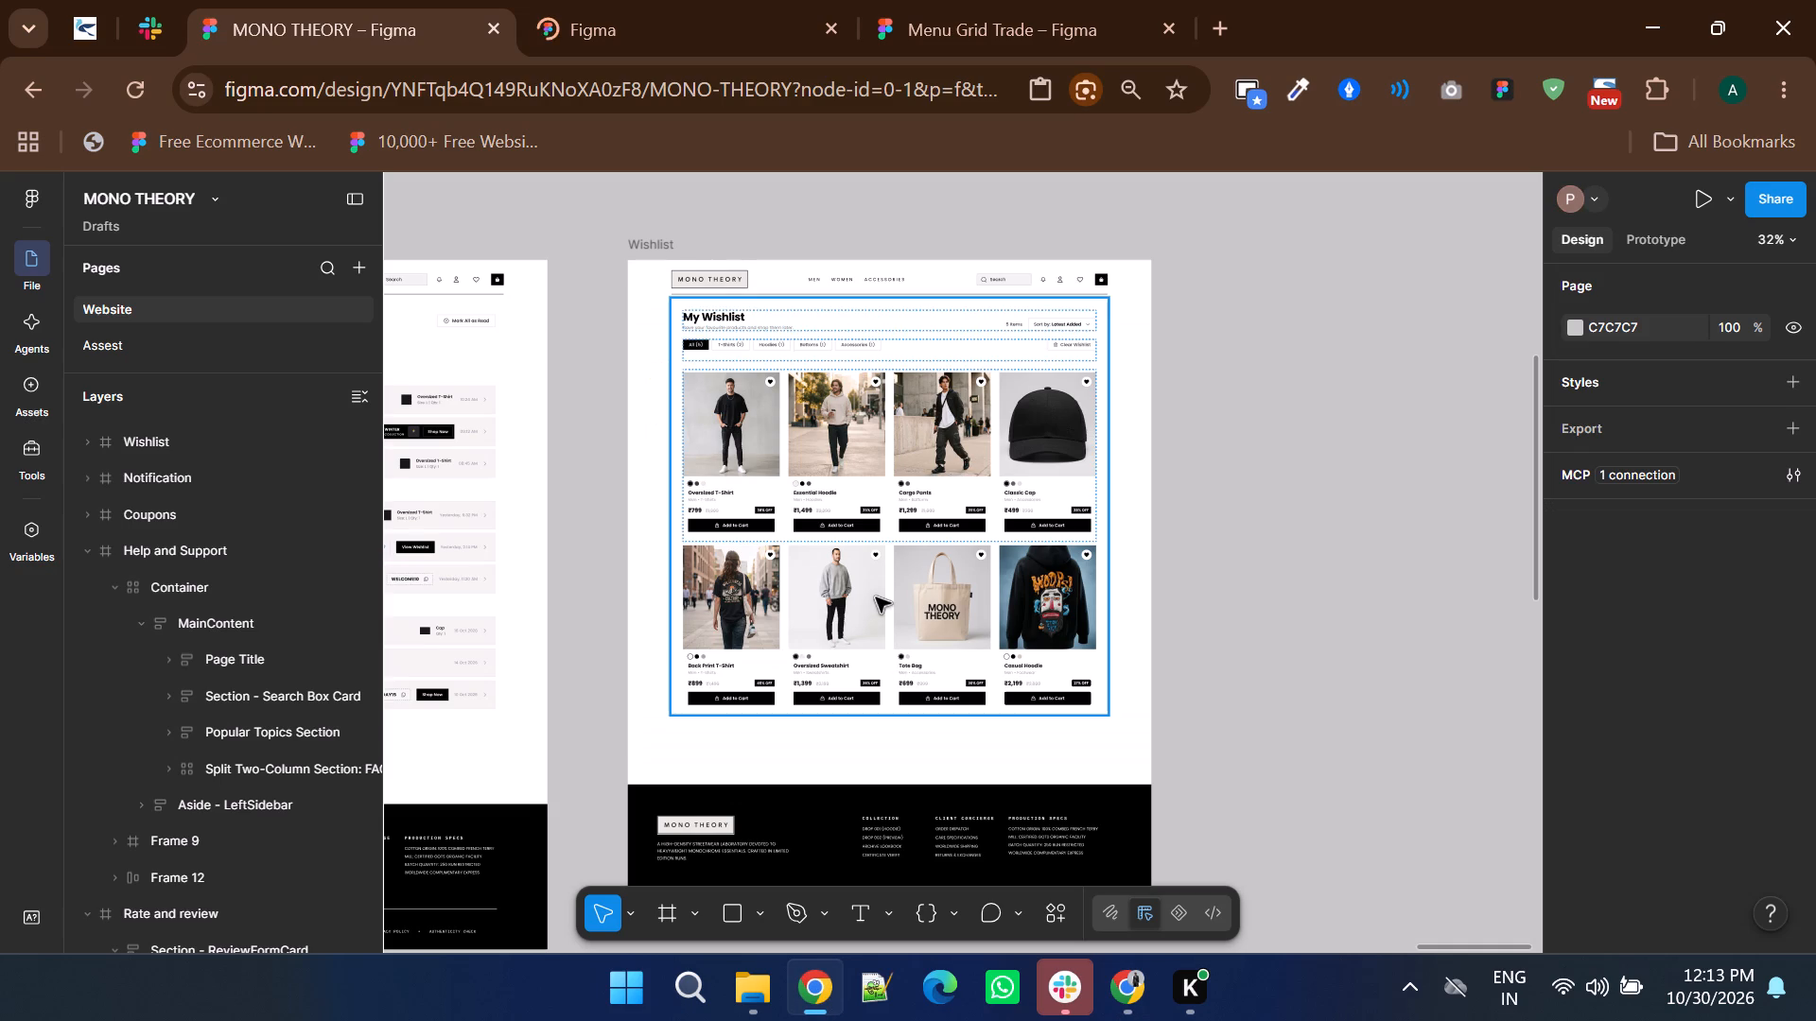
{"action": "scroll", "coordinate": [876, 597], "scroll_direction": "down", "scroll_amount": 3, "text": "ctrl"}
{"action": "scroll", "coordinate": [870, 598], "scroll_direction": "up", "scroll_amount": 3, "text": "shift"}
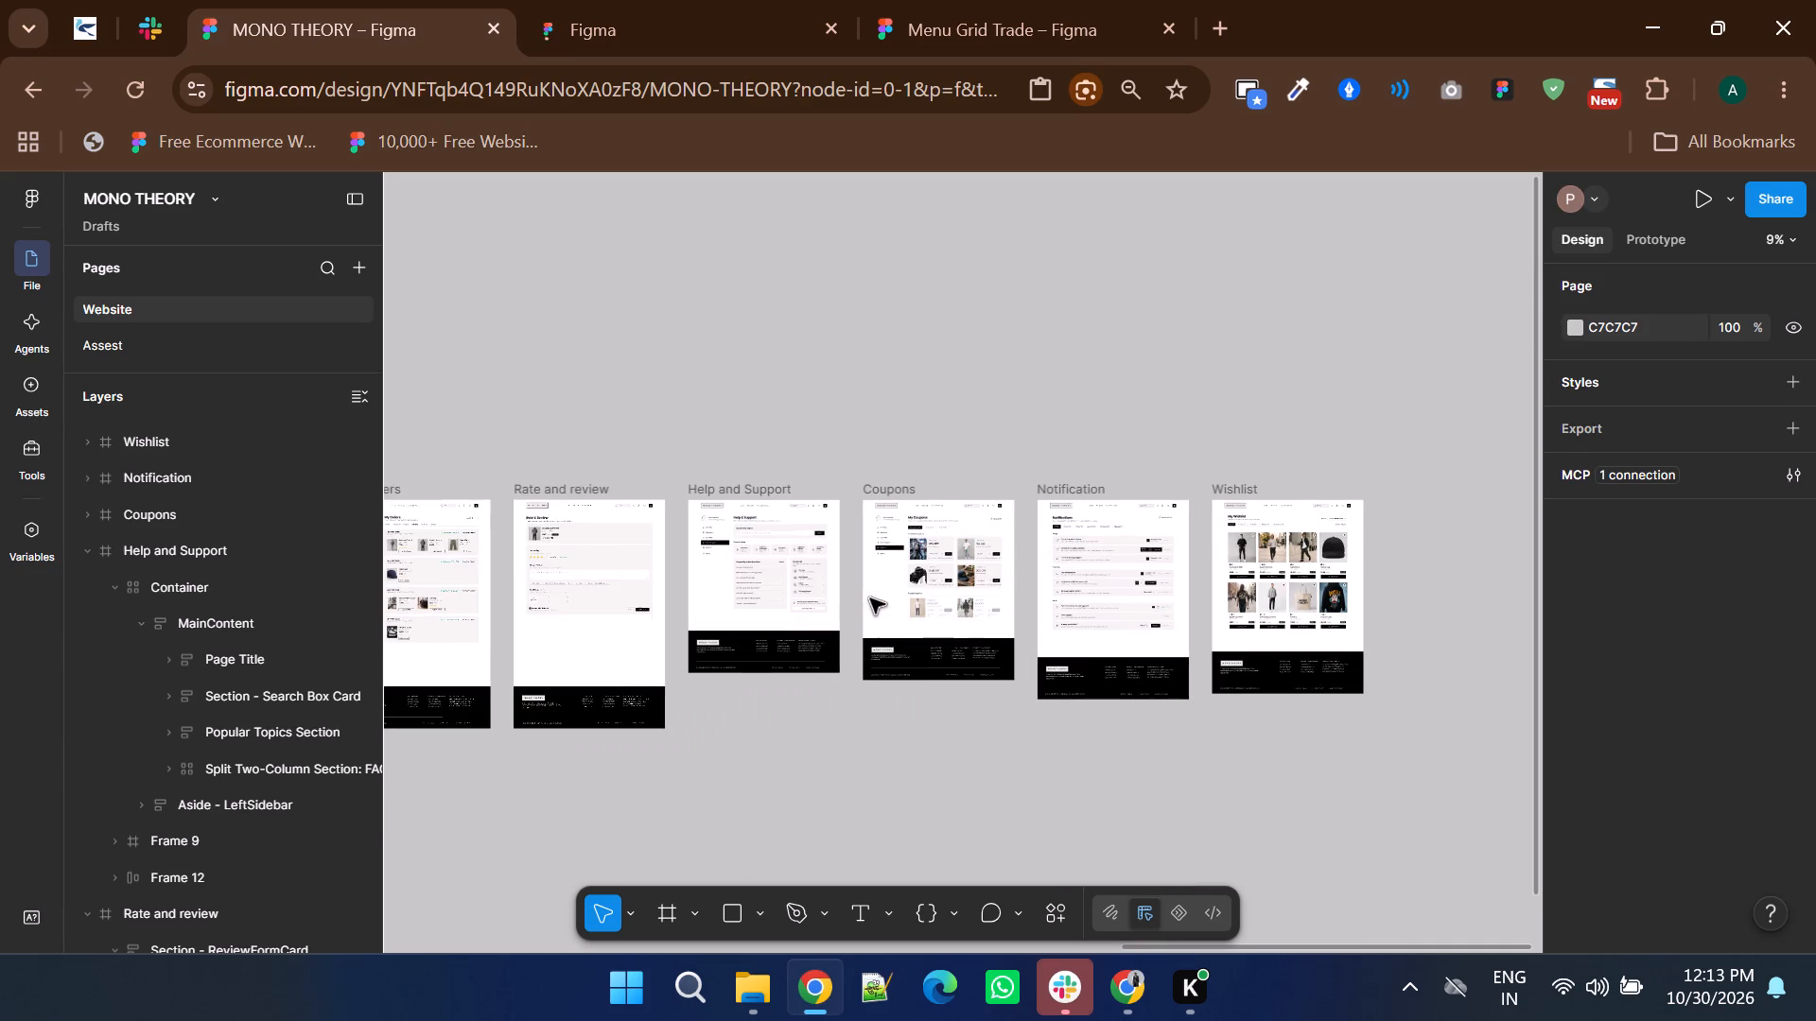
{"action": "scroll", "coordinate": [870, 598], "scroll_direction": "down", "scroll_amount": 1, "text": "shift"}
{"action": "left_click_drag", "start_coordinate": [718, 459], "coordinate": [1347, 796]}
{"action": "left_click_drag", "start_coordinate": [865, 597], "coordinate": [1176, 651]}
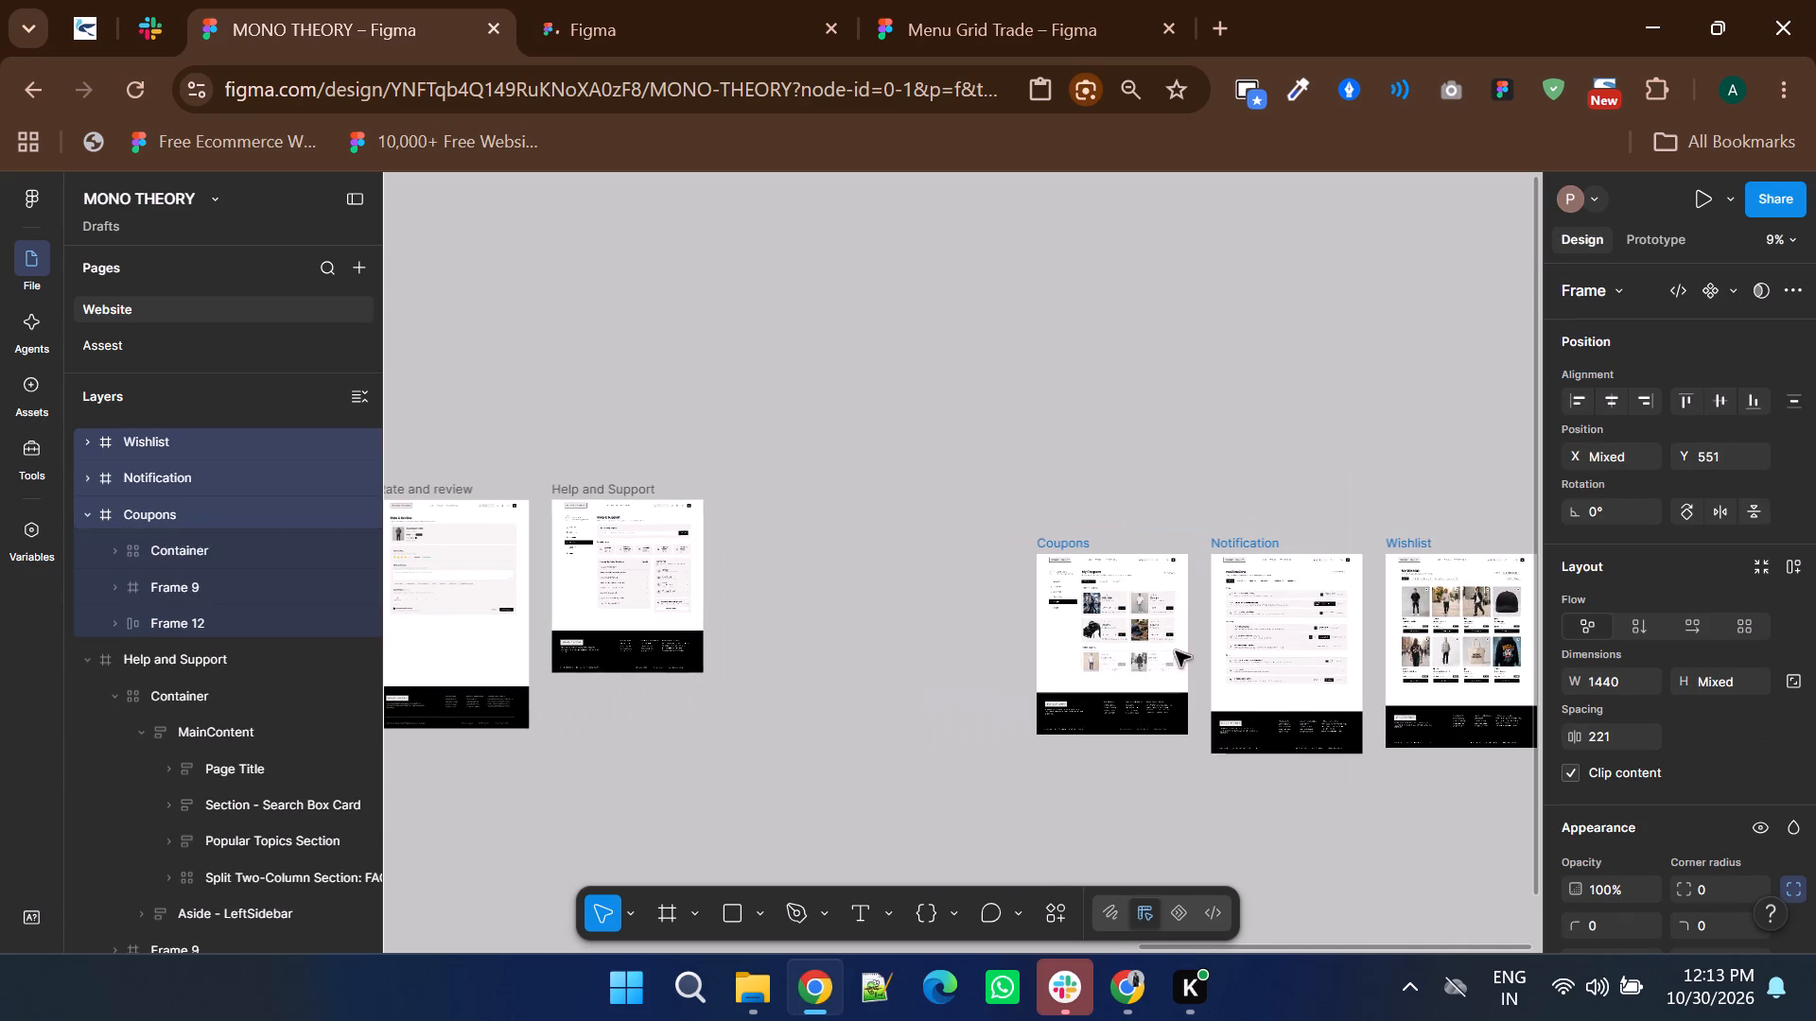
{"action": "left_click_drag", "start_coordinate": [1176, 651], "coordinate": [1226, 595]}
Paste the copied order guide design into the gap and place it just before the Coupons frame.
{"action": "right_click", "coordinate": [975, 511]}
{"action": "left_click", "coordinate": [996, 518]}
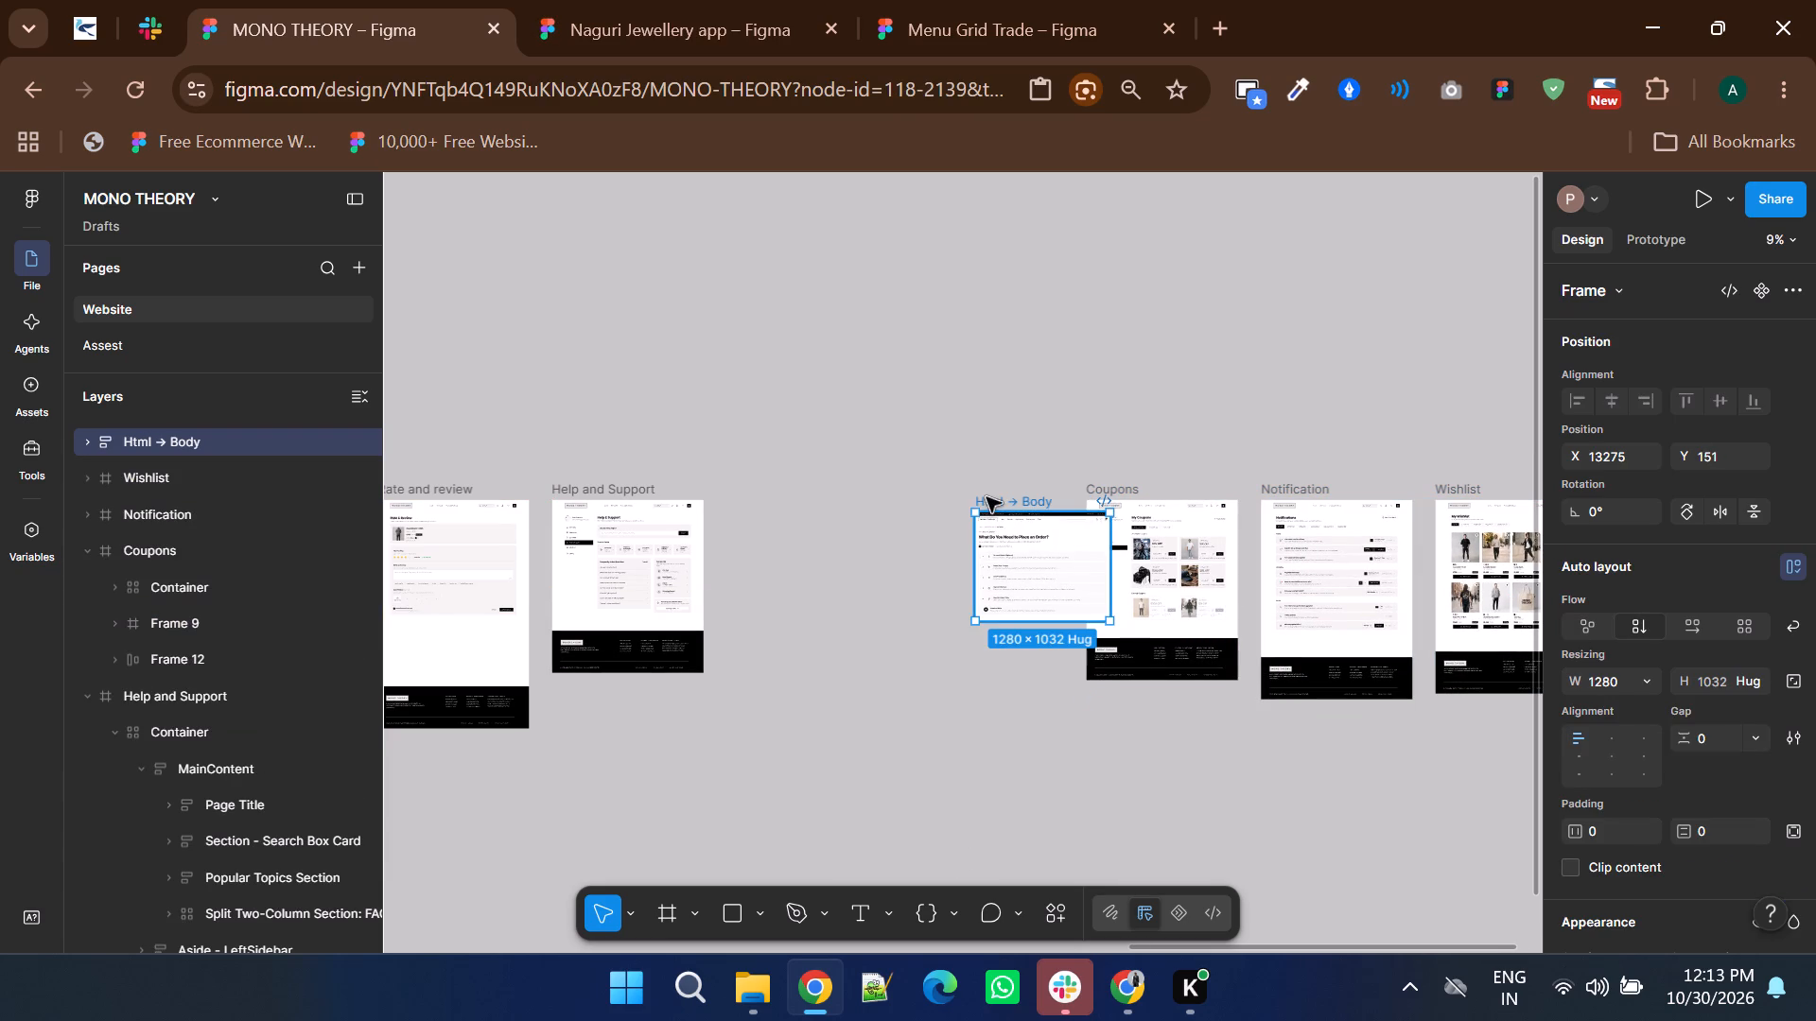
{"action": "left_click_drag", "start_coordinate": [987, 494], "coordinate": [935, 492]}
Duplicate the Help and Support frame and align the copy beside the original, before the pasted design.
{"action": "scroll", "coordinate": [523, 499], "scroll_direction": "up", "scroll_amount": 2, "text": "ctrl"}
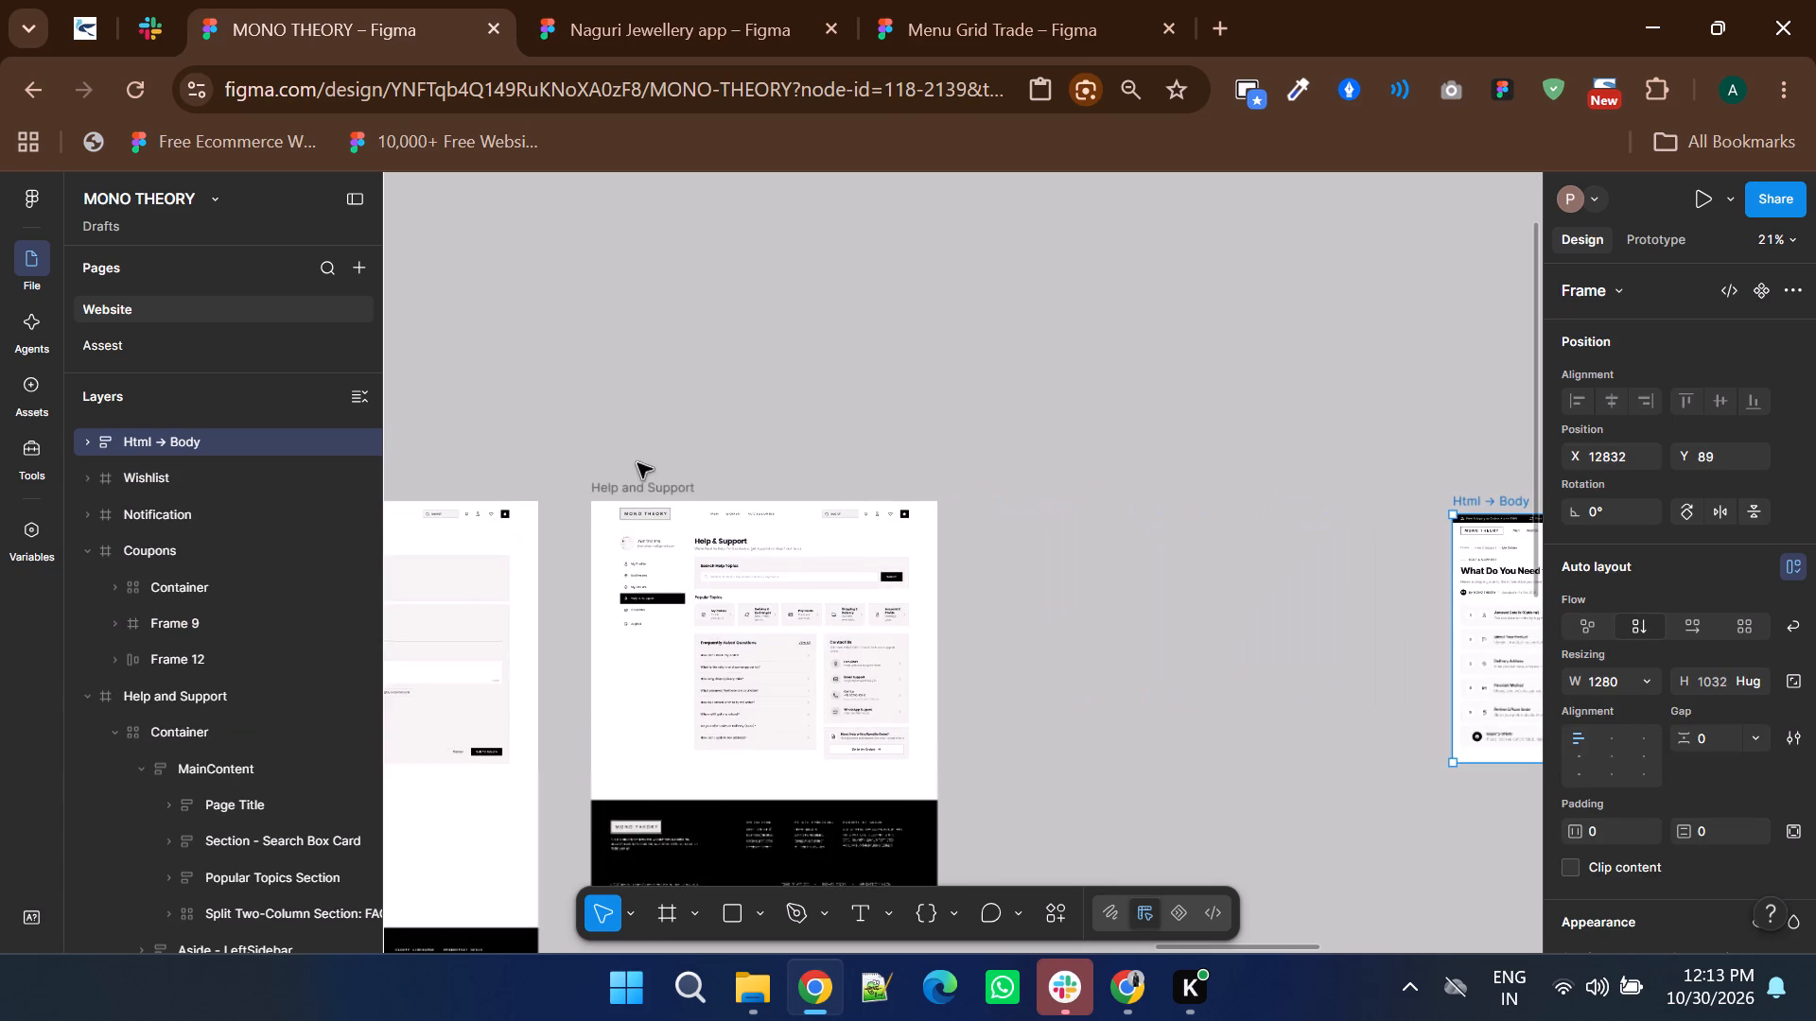
{"action": "left_click_drag", "start_coordinate": [639, 480], "coordinate": [1034, 471]}
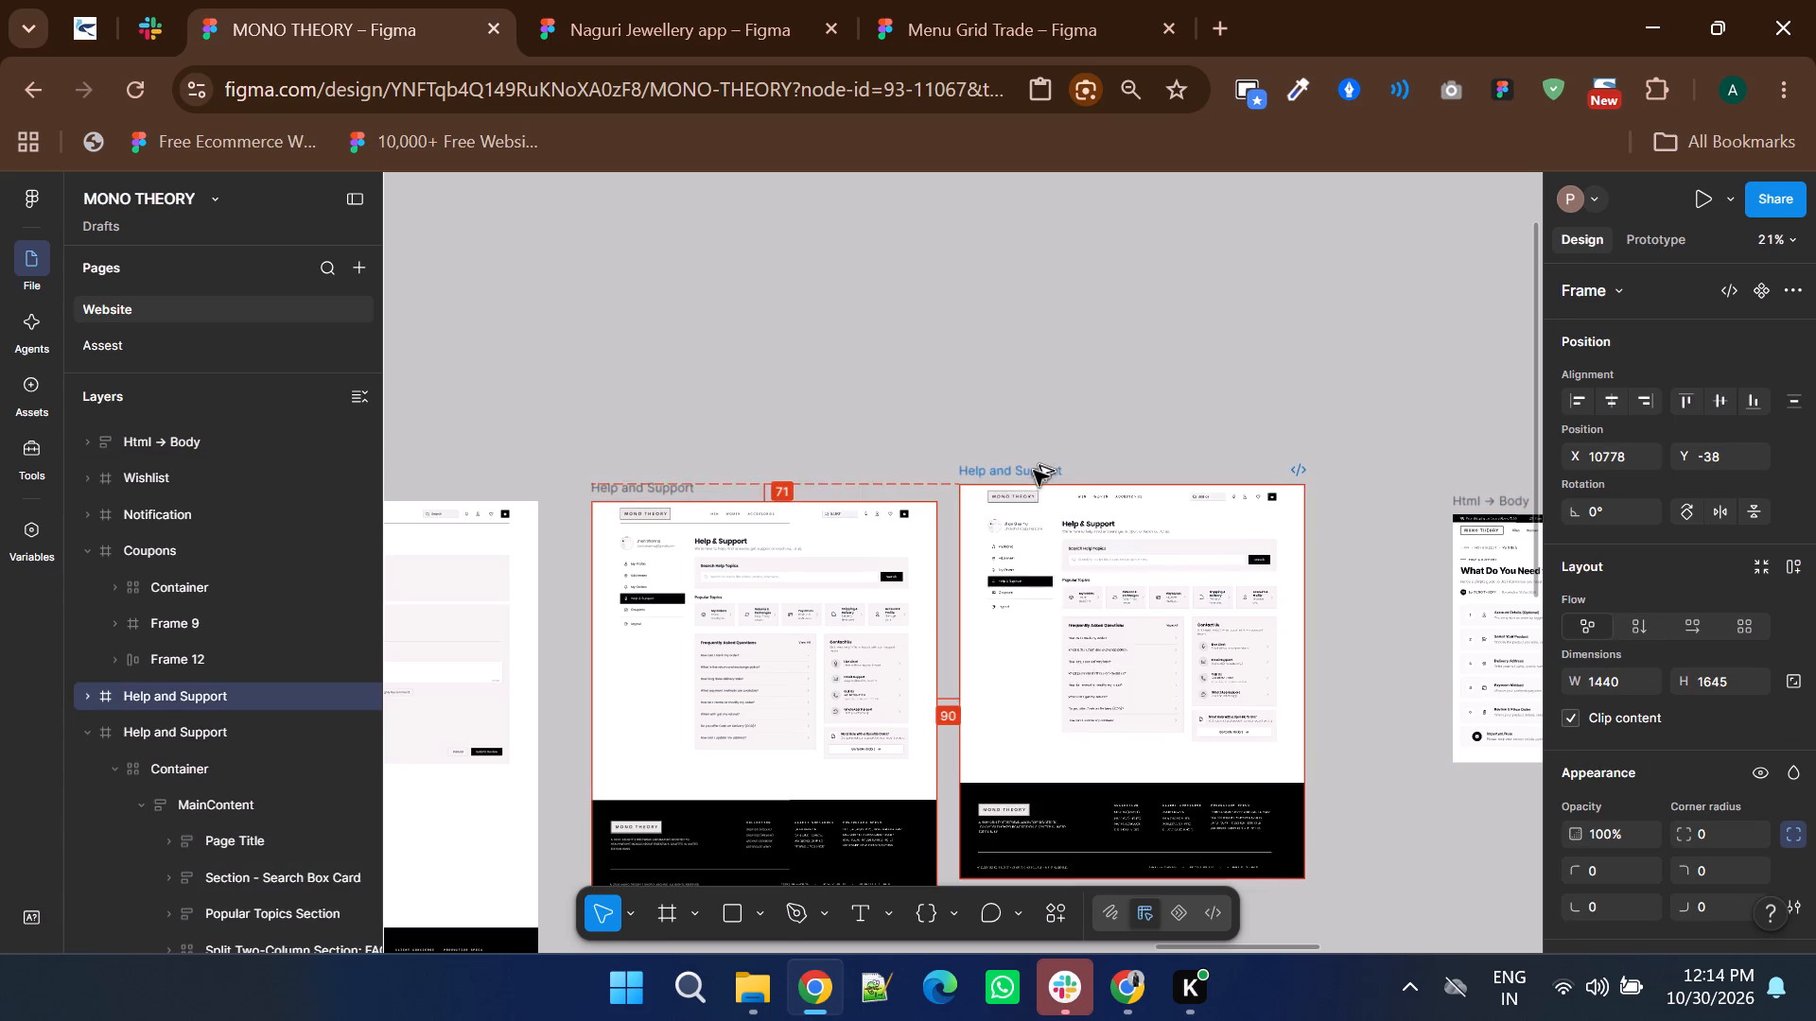
{"action": "left_click_drag", "start_coordinate": [1034, 471], "coordinate": [1036, 479]}
{"action": "scroll", "coordinate": [1036, 479], "scroll_direction": "down", "scroll_amount": 1, "text": "shift"}
Delete the main content container from the duplicated Help and Support frame, keeping its header and footer.
{"action": "left_click", "coordinate": [992, 536], "text": "ctrl"}
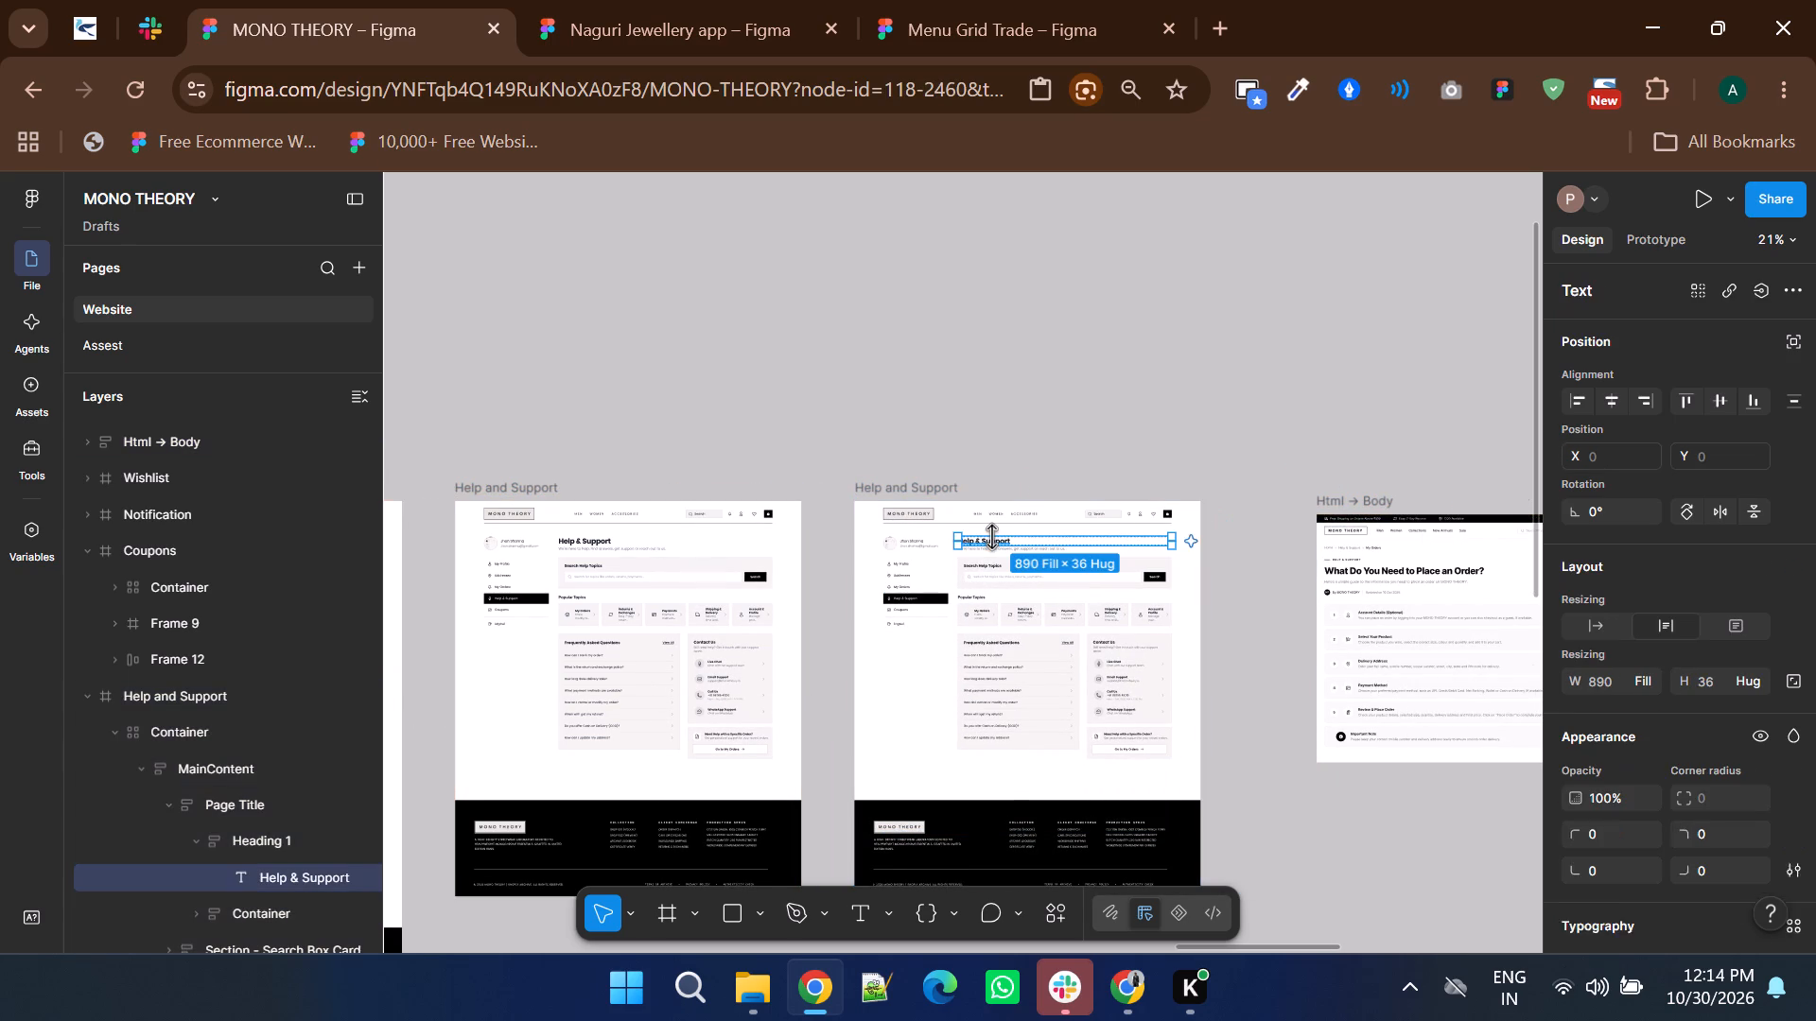
{"action": "left_click", "coordinate": [1007, 443]}
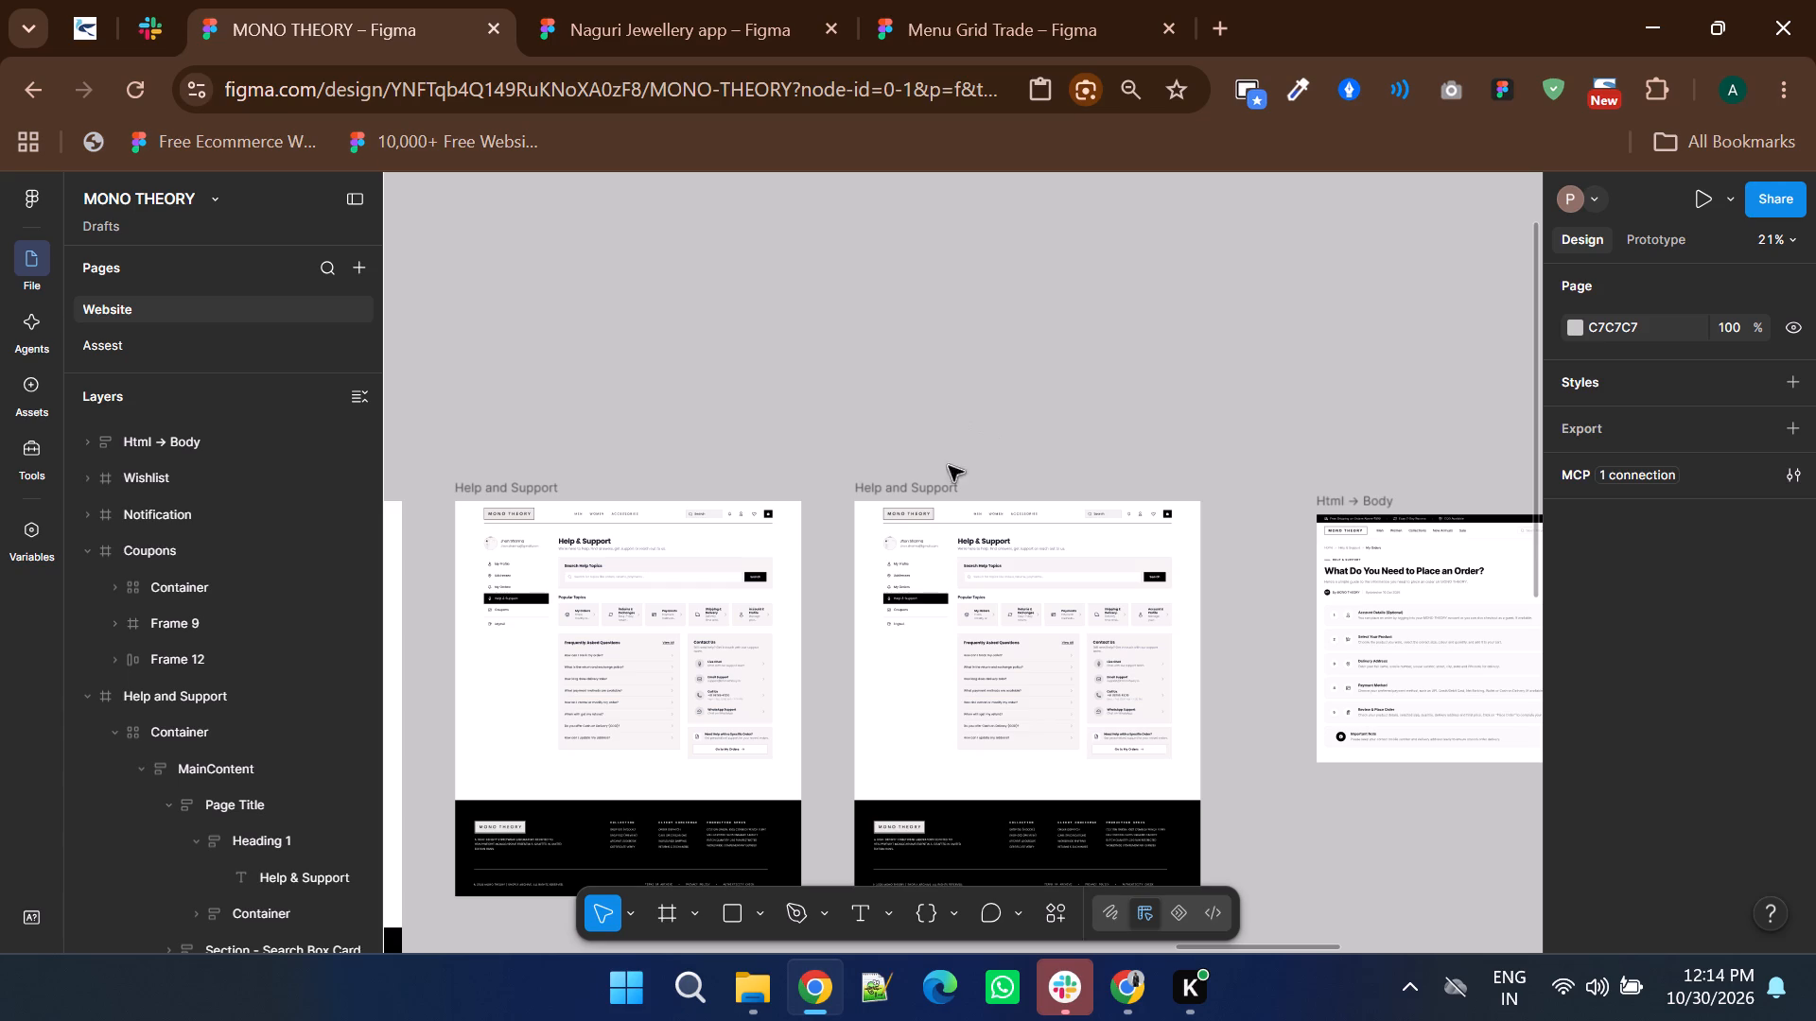
{"action": "left_click", "coordinate": [953, 569]}
{"action": "key", "text": "Delete"}
Show the 12-column layout guide on the duplicated Help and Support frame.
{"action": "left_click", "coordinate": [881, 485]}
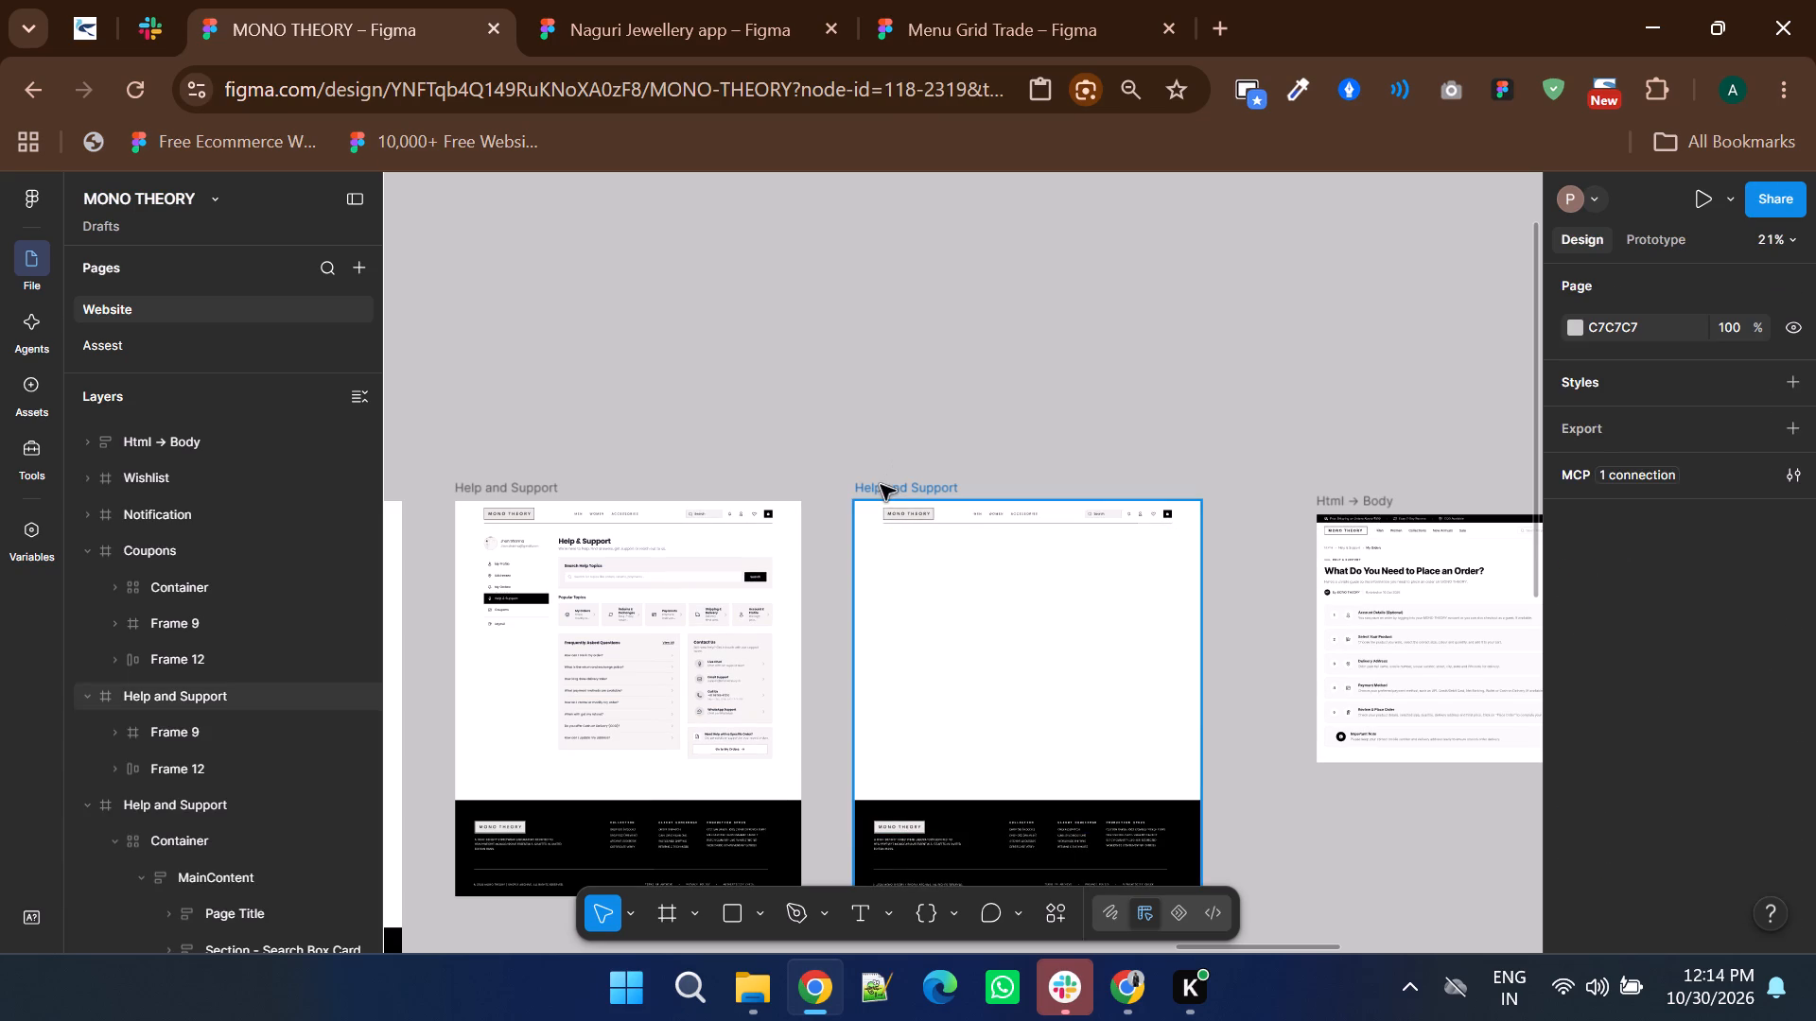
{"action": "scroll", "coordinate": [1794, 770], "scroll_direction": "down", "scroll_amount": 4}
{"action": "left_click", "coordinate": [1753, 693]}
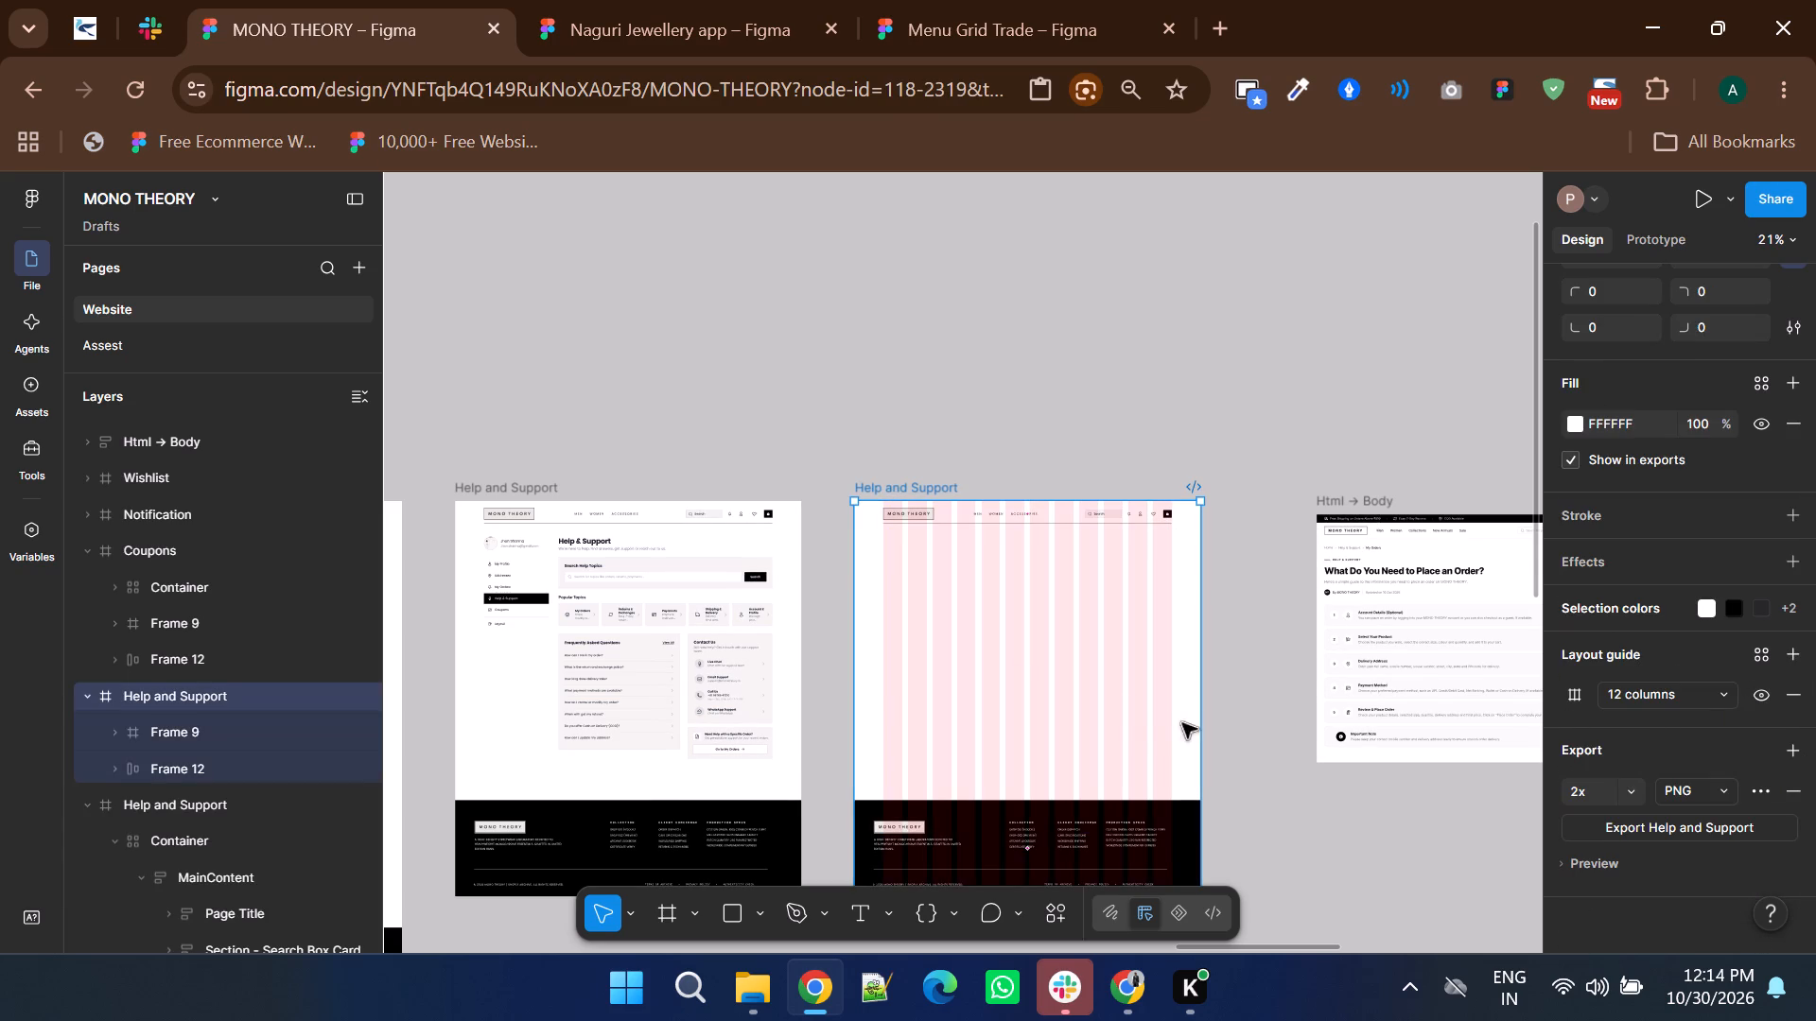
Move the order guide's Page Header Section and Steps Container into the duplicated frame, below its header and flush with the first column.
{"action": "double_click", "coordinate": [1377, 639]}
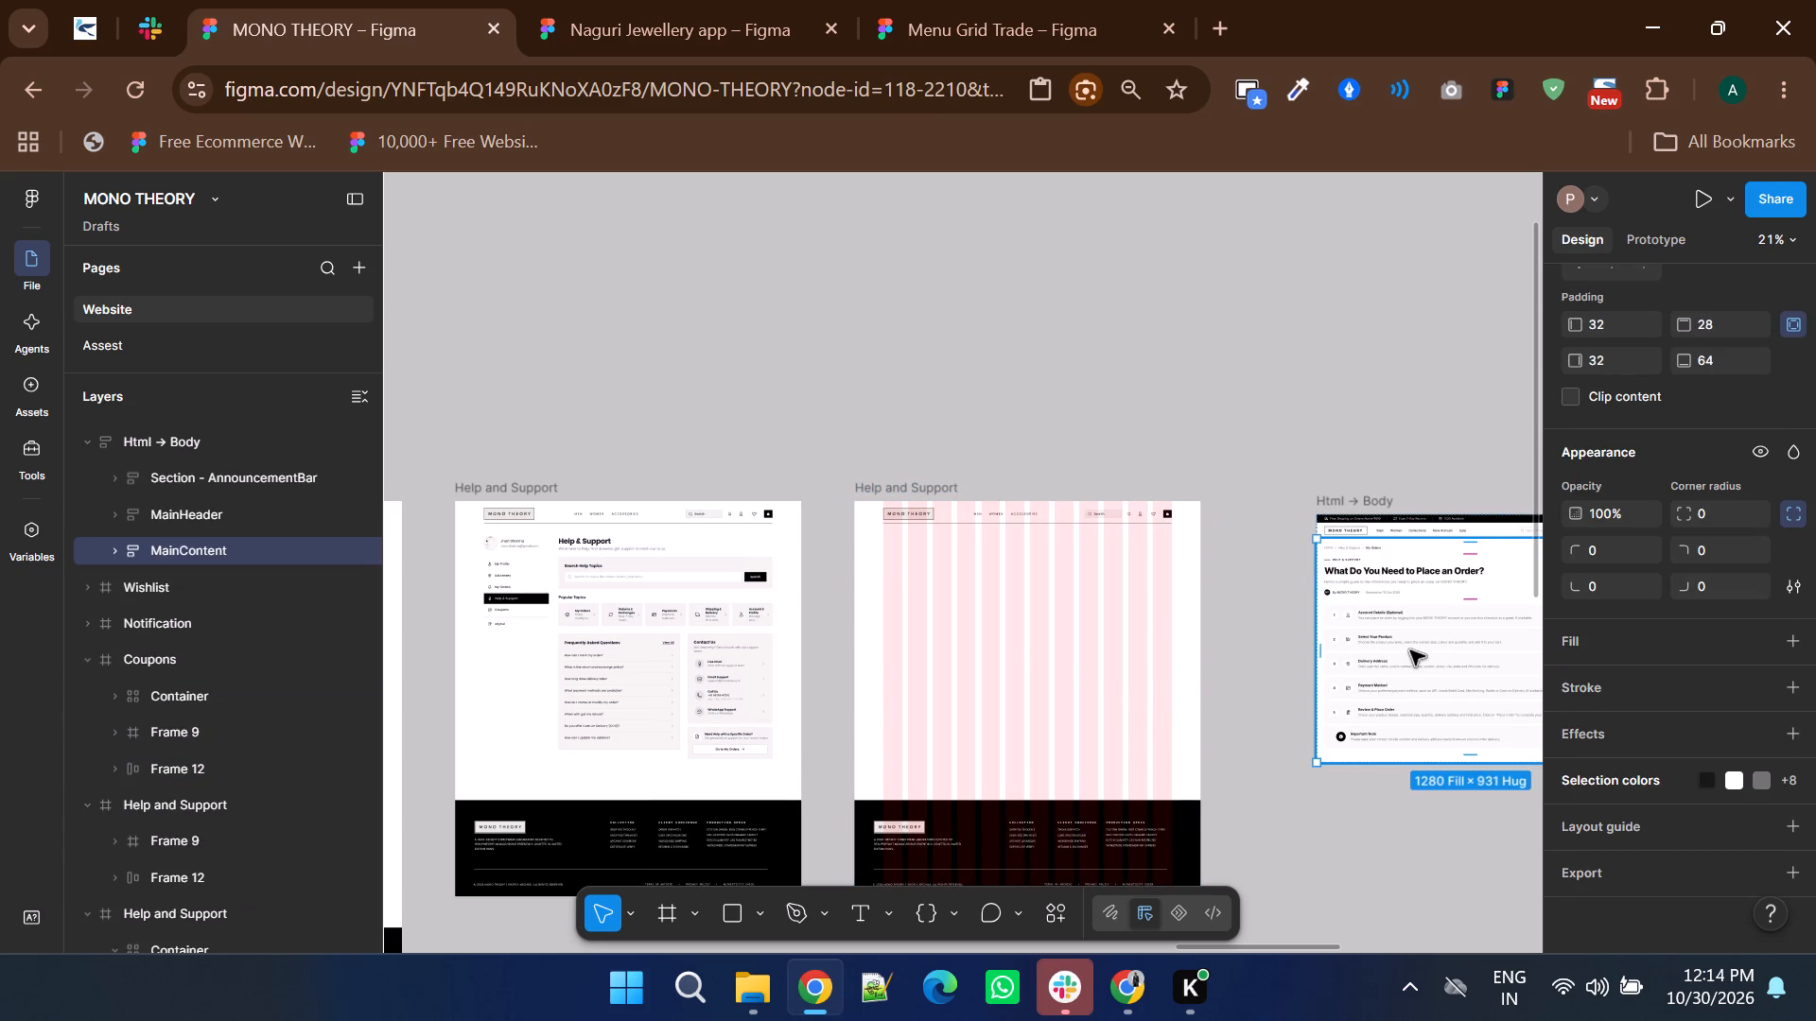
{"action": "double_click", "coordinate": [1410, 650]}
{"action": "left_click", "coordinate": [1386, 582], "text": "shift"}
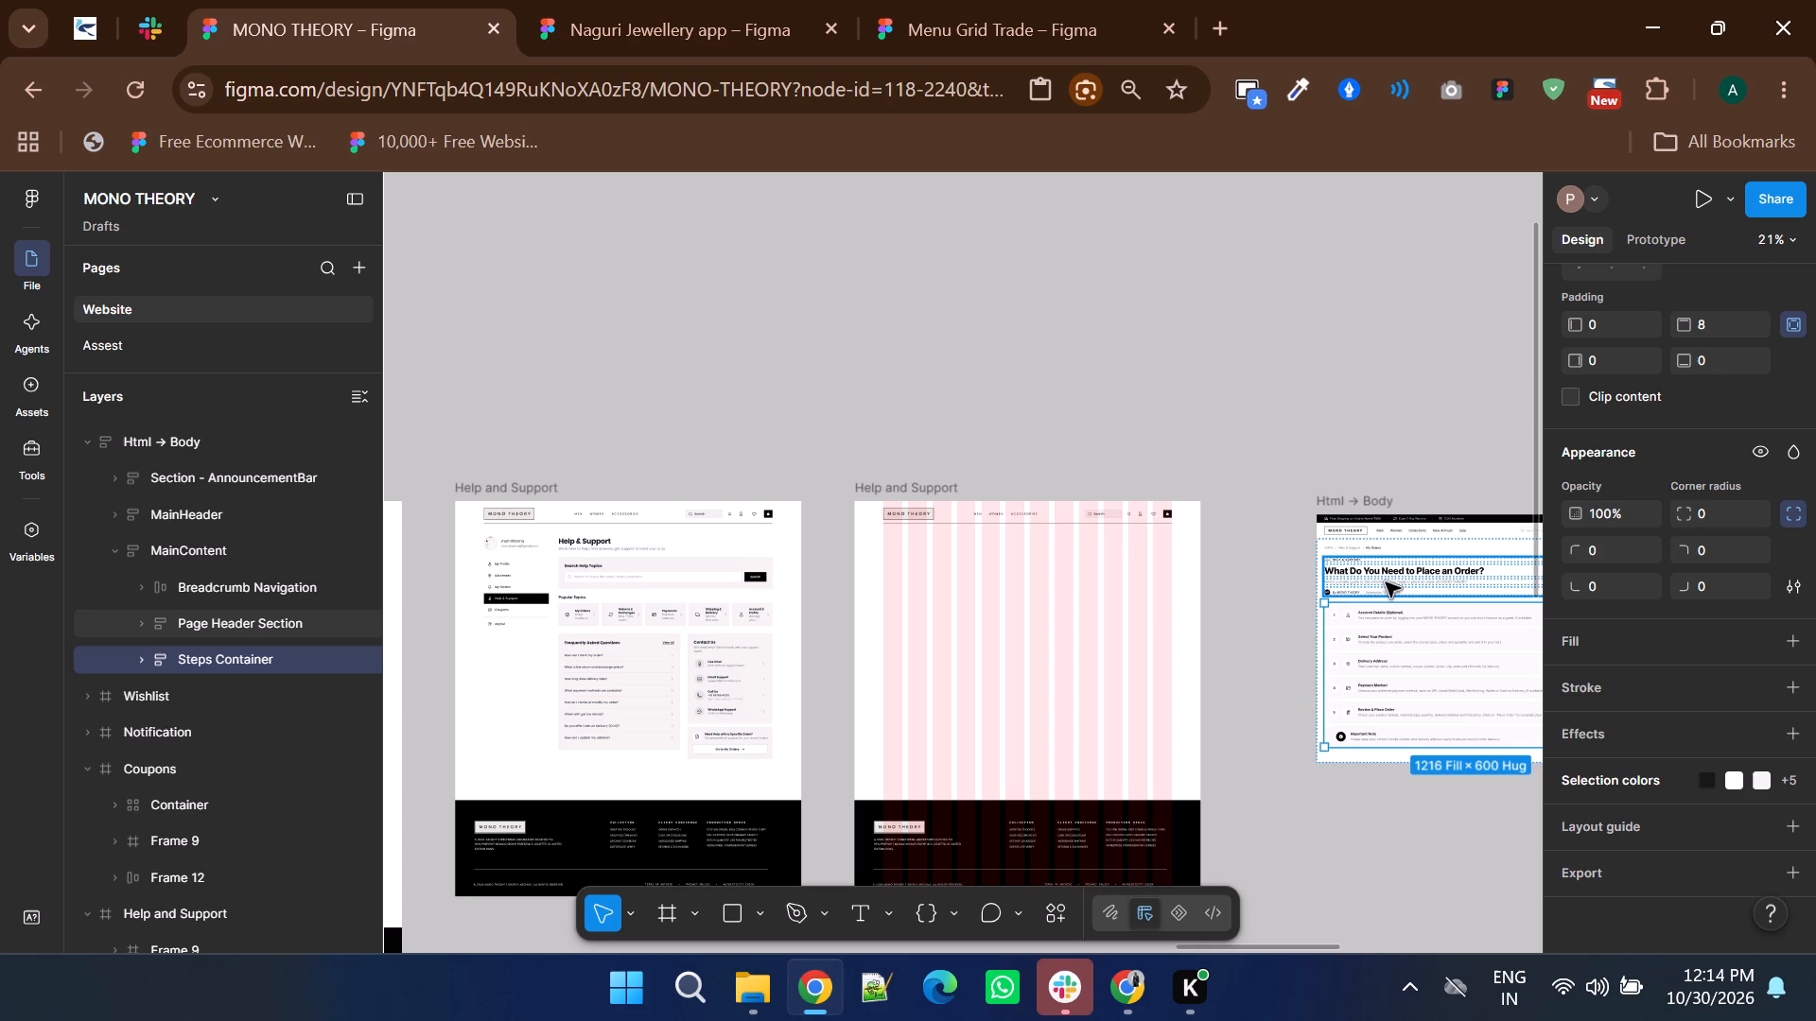
{"action": "left_click_drag", "start_coordinate": [1386, 648], "coordinate": [1058, 633]}
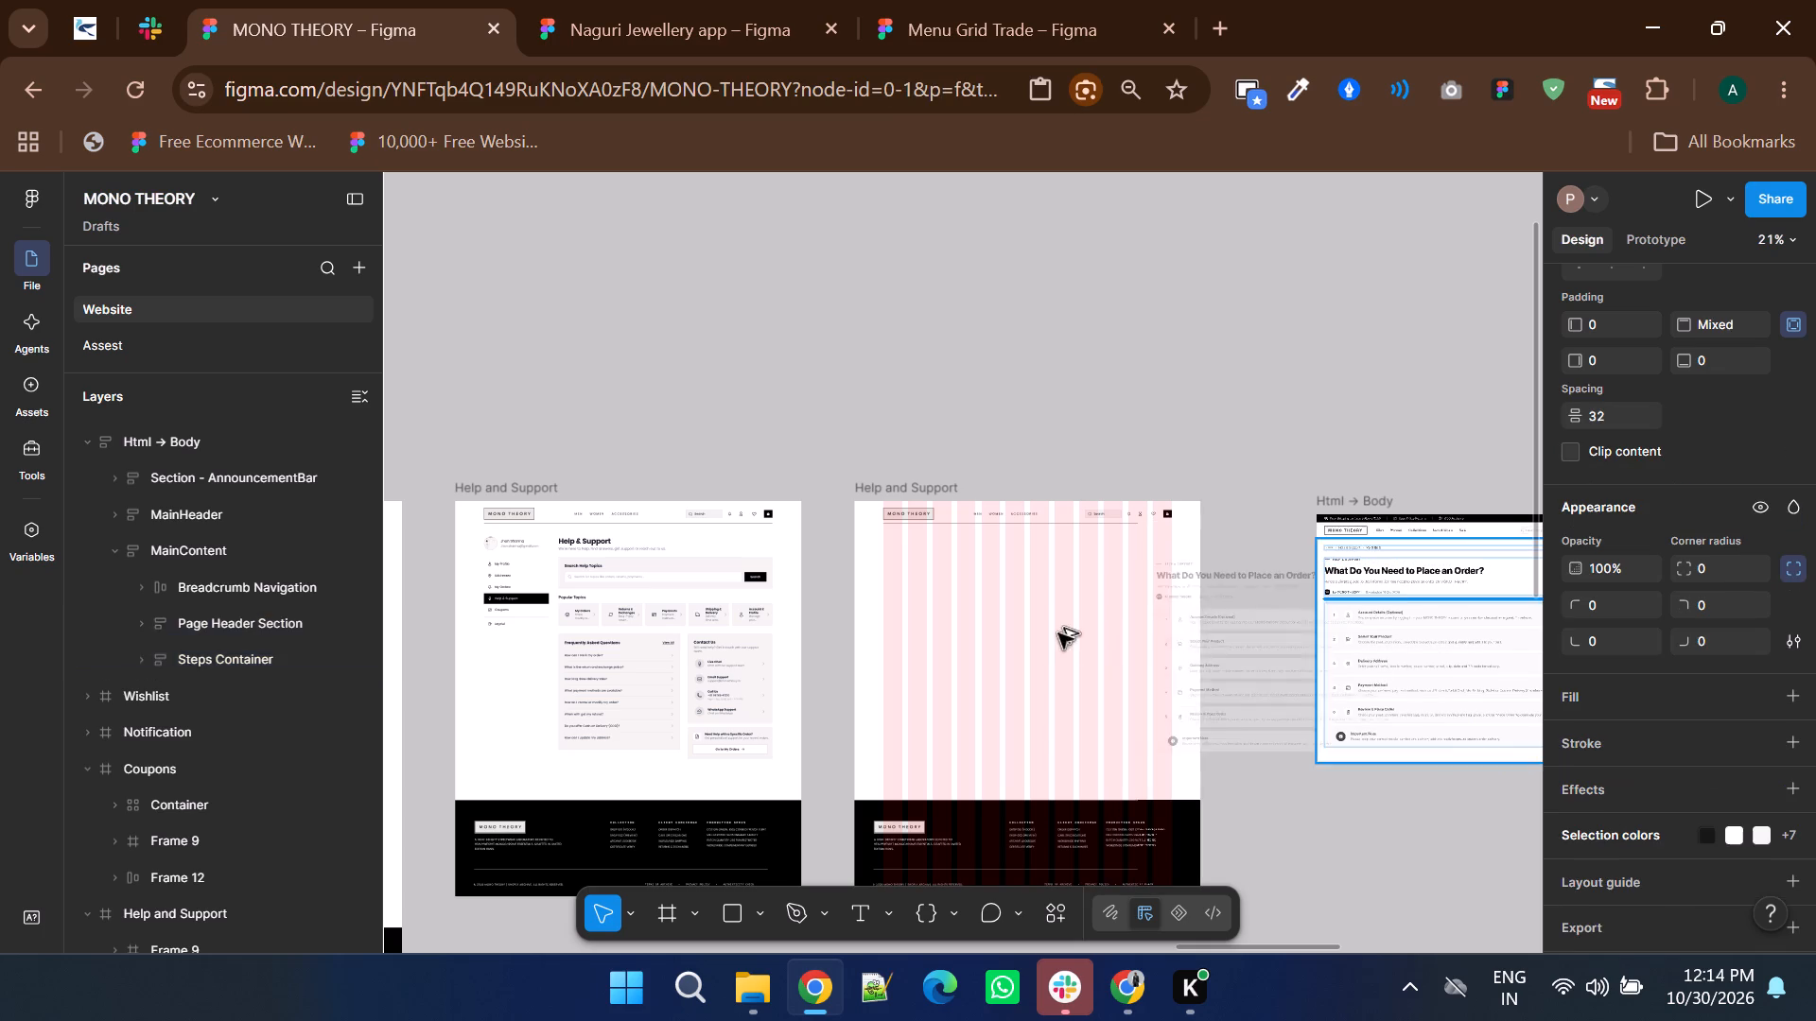
{"action": "left_click_drag", "start_coordinate": [1058, 633], "coordinate": [945, 627]}
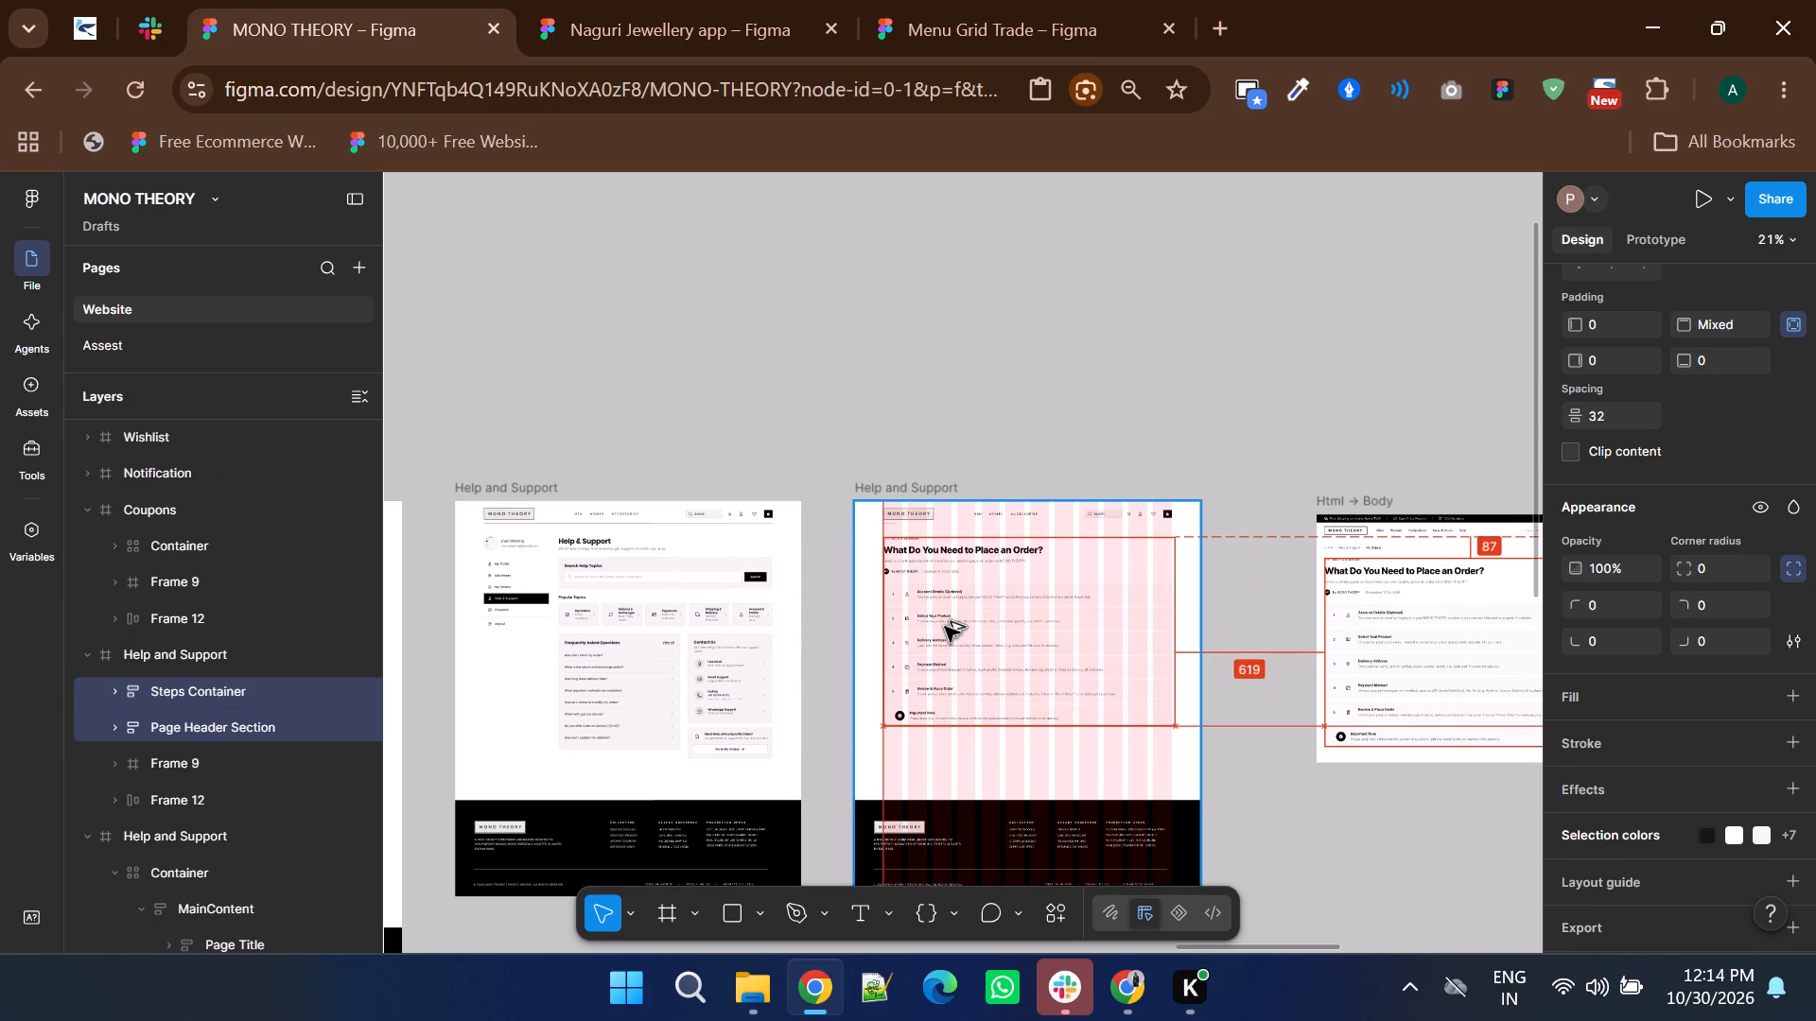
Narrow the Page Header Section and Steps Container to a width of 1200, ending at the last guide column.
{"action": "scroll", "coordinate": [1194, 562], "scroll_direction": "up", "scroll_amount": 3, "text": "ctrl"}
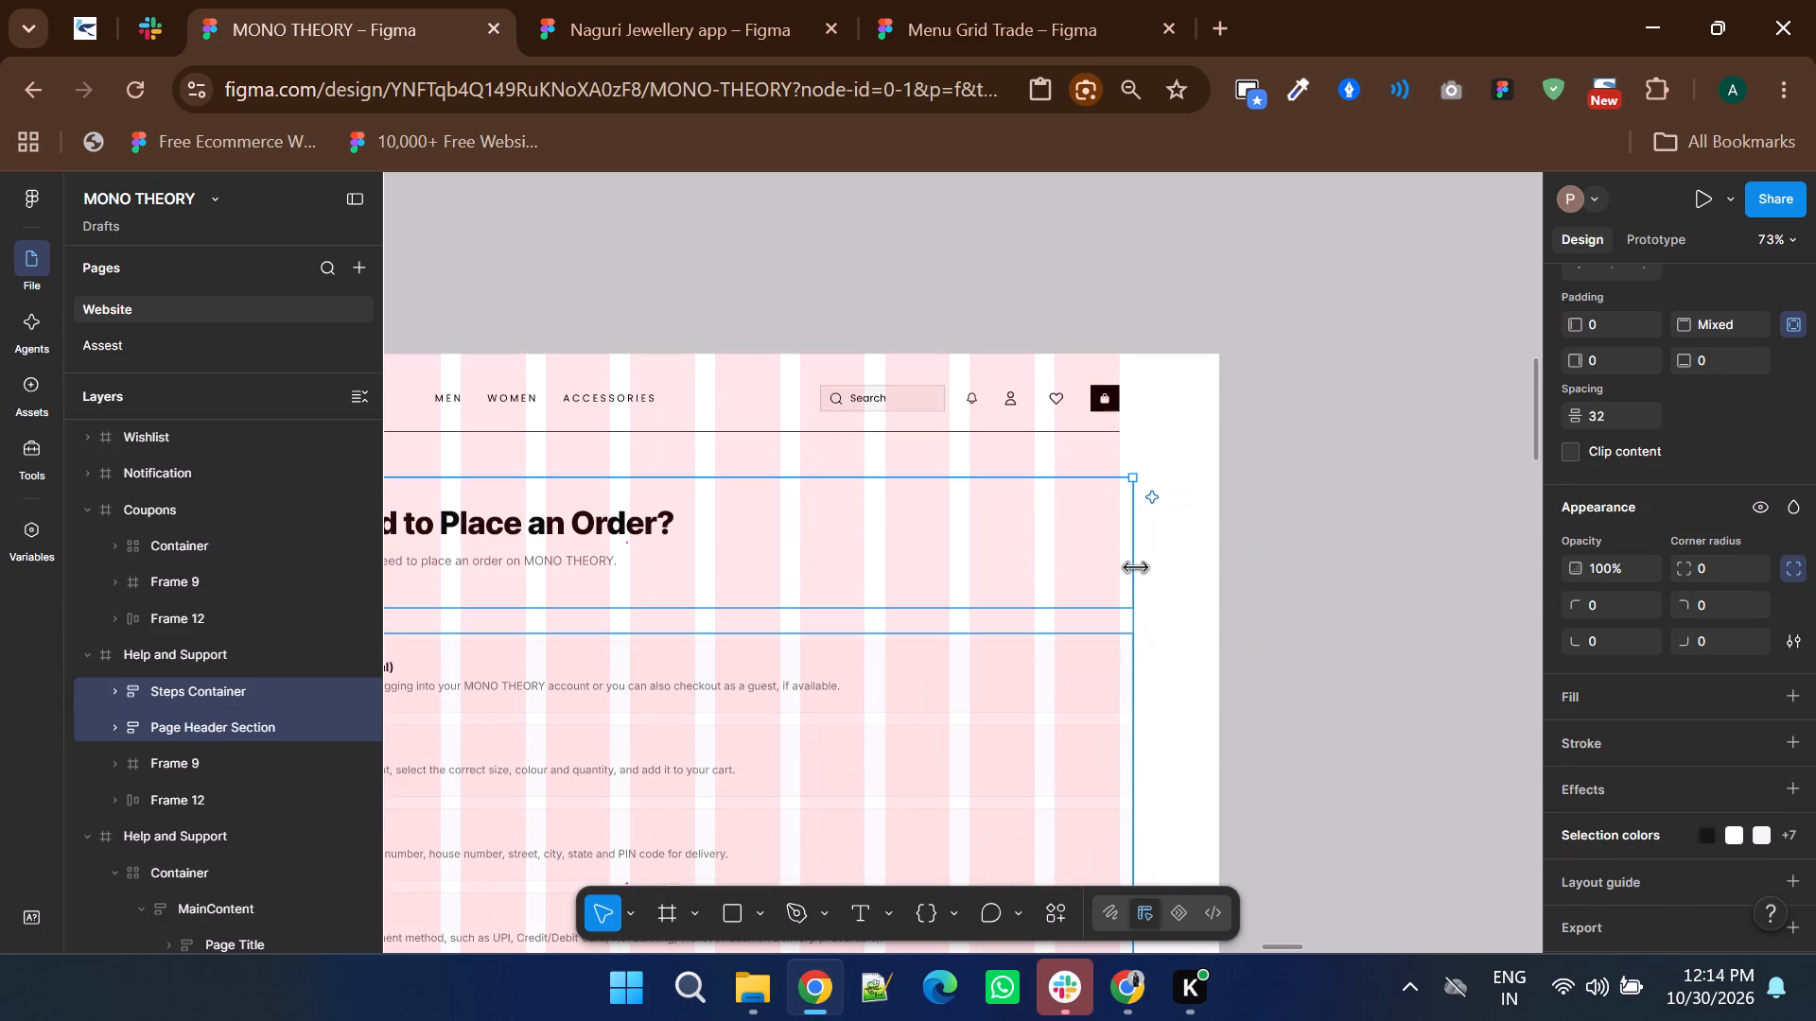
{"action": "left_click_drag", "start_coordinate": [1132, 564], "coordinate": [1119, 562]}
{"action": "left_click_drag", "start_coordinate": [1209, 562], "coordinate": [1220, 560]}
{"action": "scroll", "coordinate": [1416, 535], "scroll_direction": "down", "scroll_amount": 4, "text": "ctrl"}
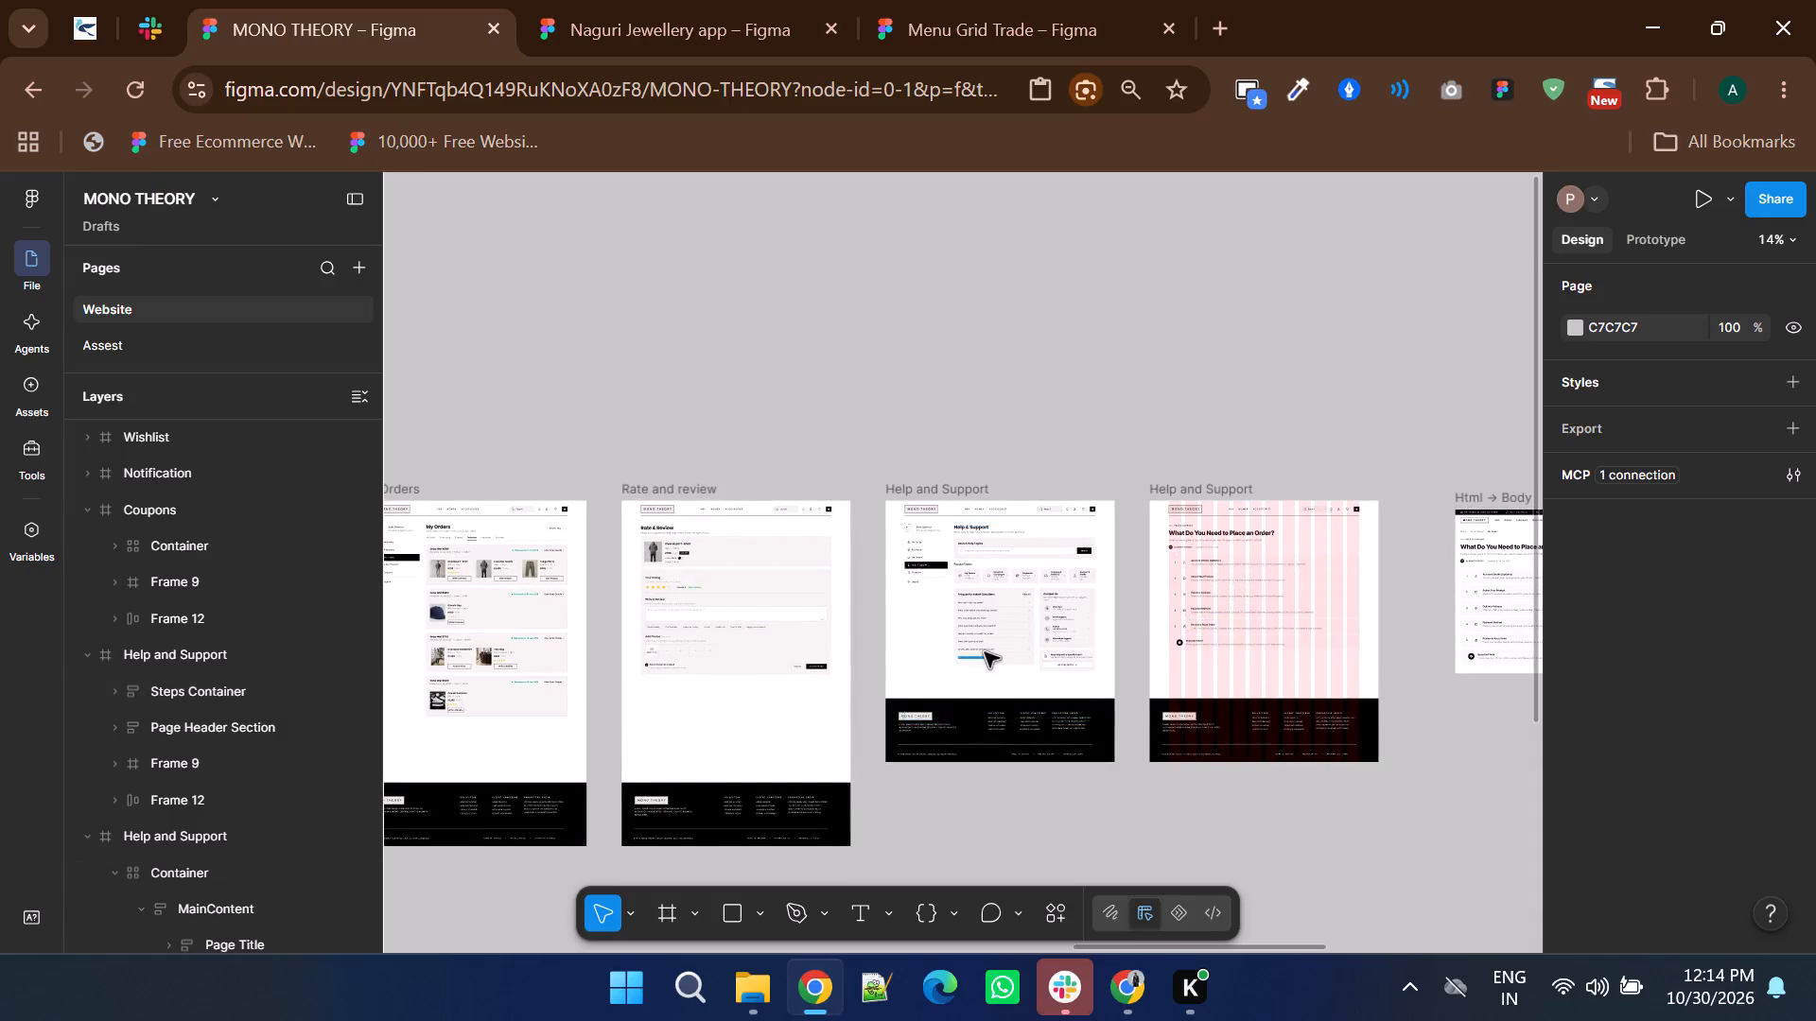
Set the corner radius of all six cards in the Steps Container, including the Important Note callout, to 0.
{"action": "scroll", "coordinate": [985, 652], "scroll_direction": "up", "scroll_amount": 4, "text": "ctrl"}
{"action": "scroll", "coordinate": [985, 652], "scroll_direction": "down", "scroll_amount": 3, "text": "shift"}
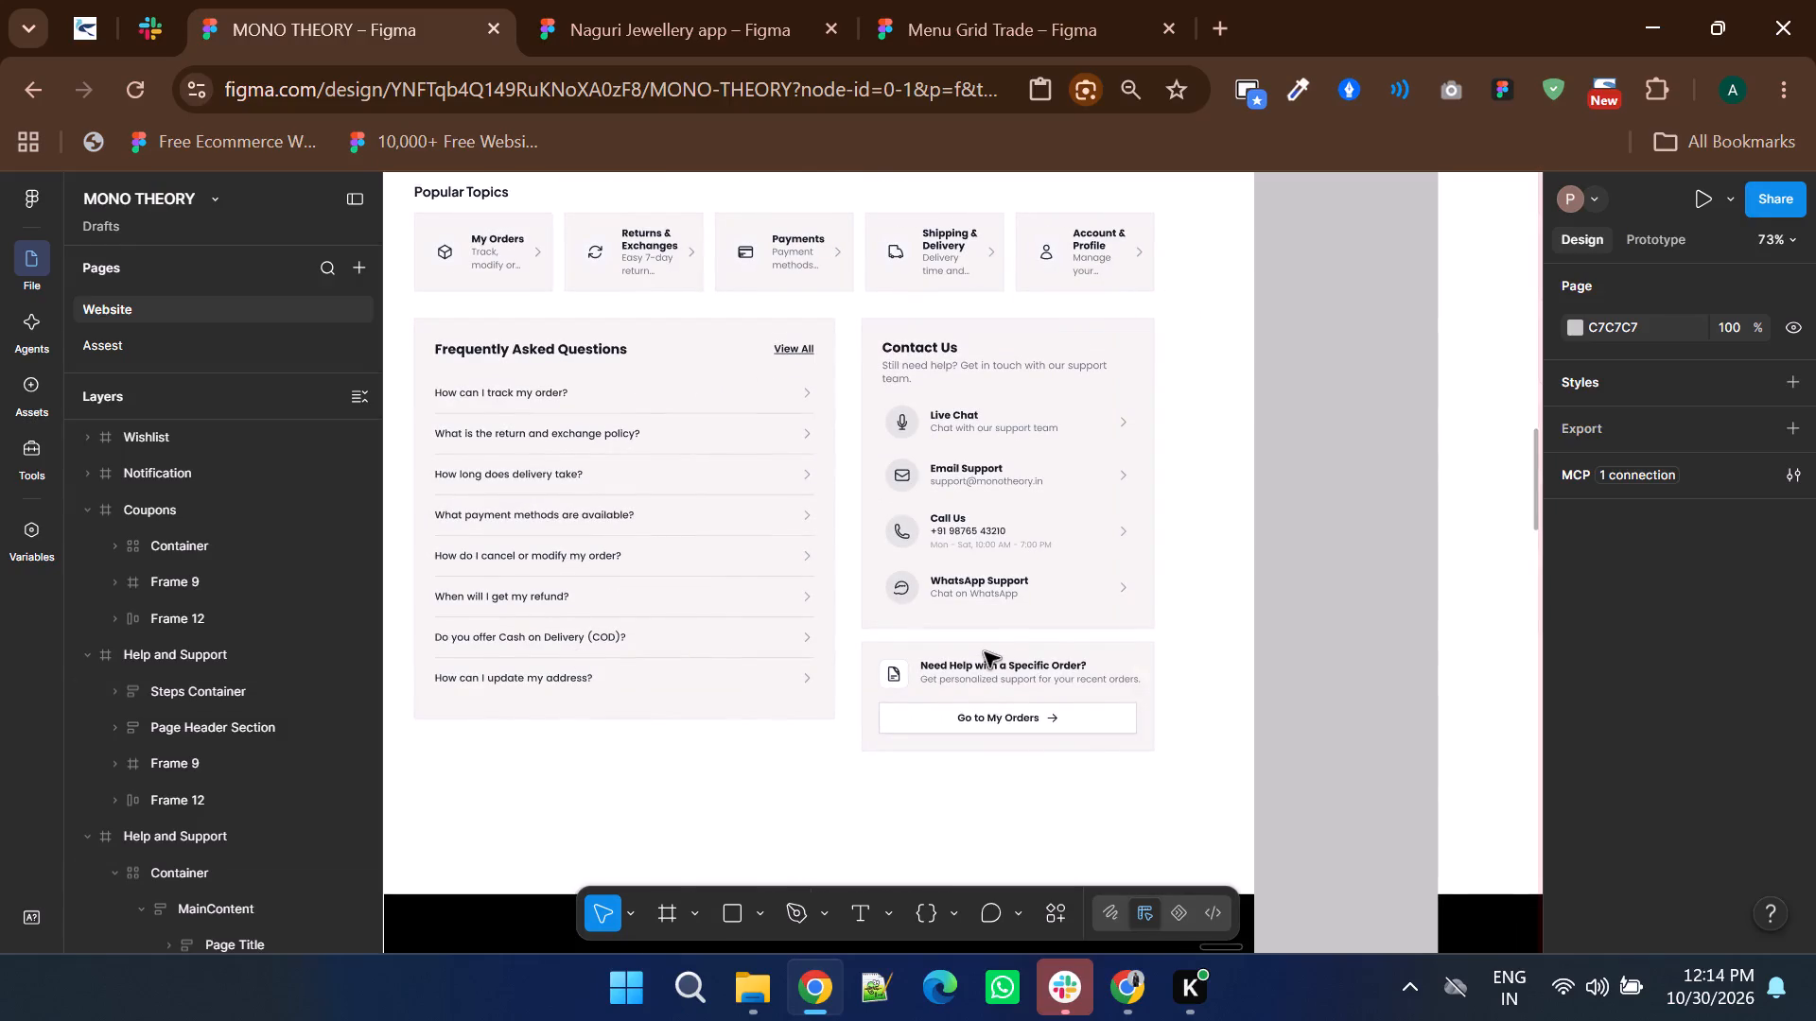
{"action": "scroll", "coordinate": [985, 652], "scroll_direction": "down", "scroll_amount": 1, "text": "ctrl"}
{"action": "scroll", "coordinate": [985, 652], "scroll_direction": "down", "scroll_amount": 3, "text": "shift"}
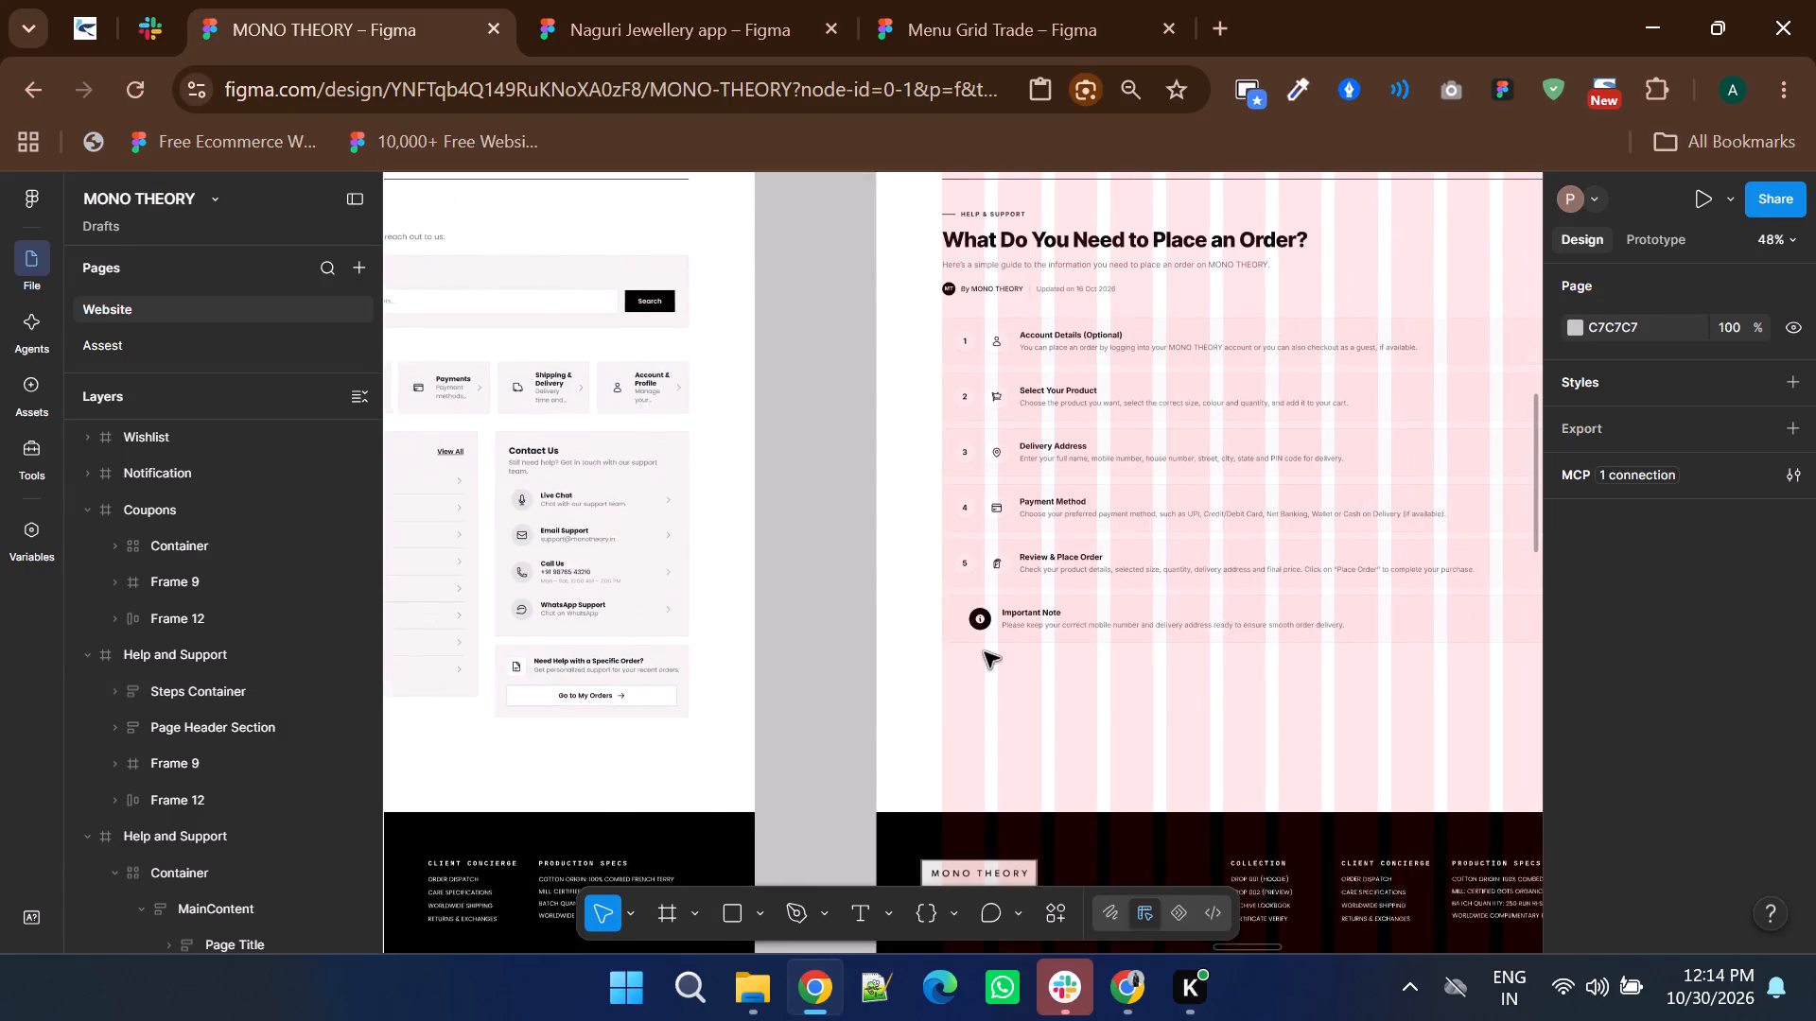
{"action": "scroll", "coordinate": [985, 652], "scroll_direction": "down", "scroll_amount": 3, "text": "shift"}
{"action": "double_click", "coordinate": [1116, 347]}
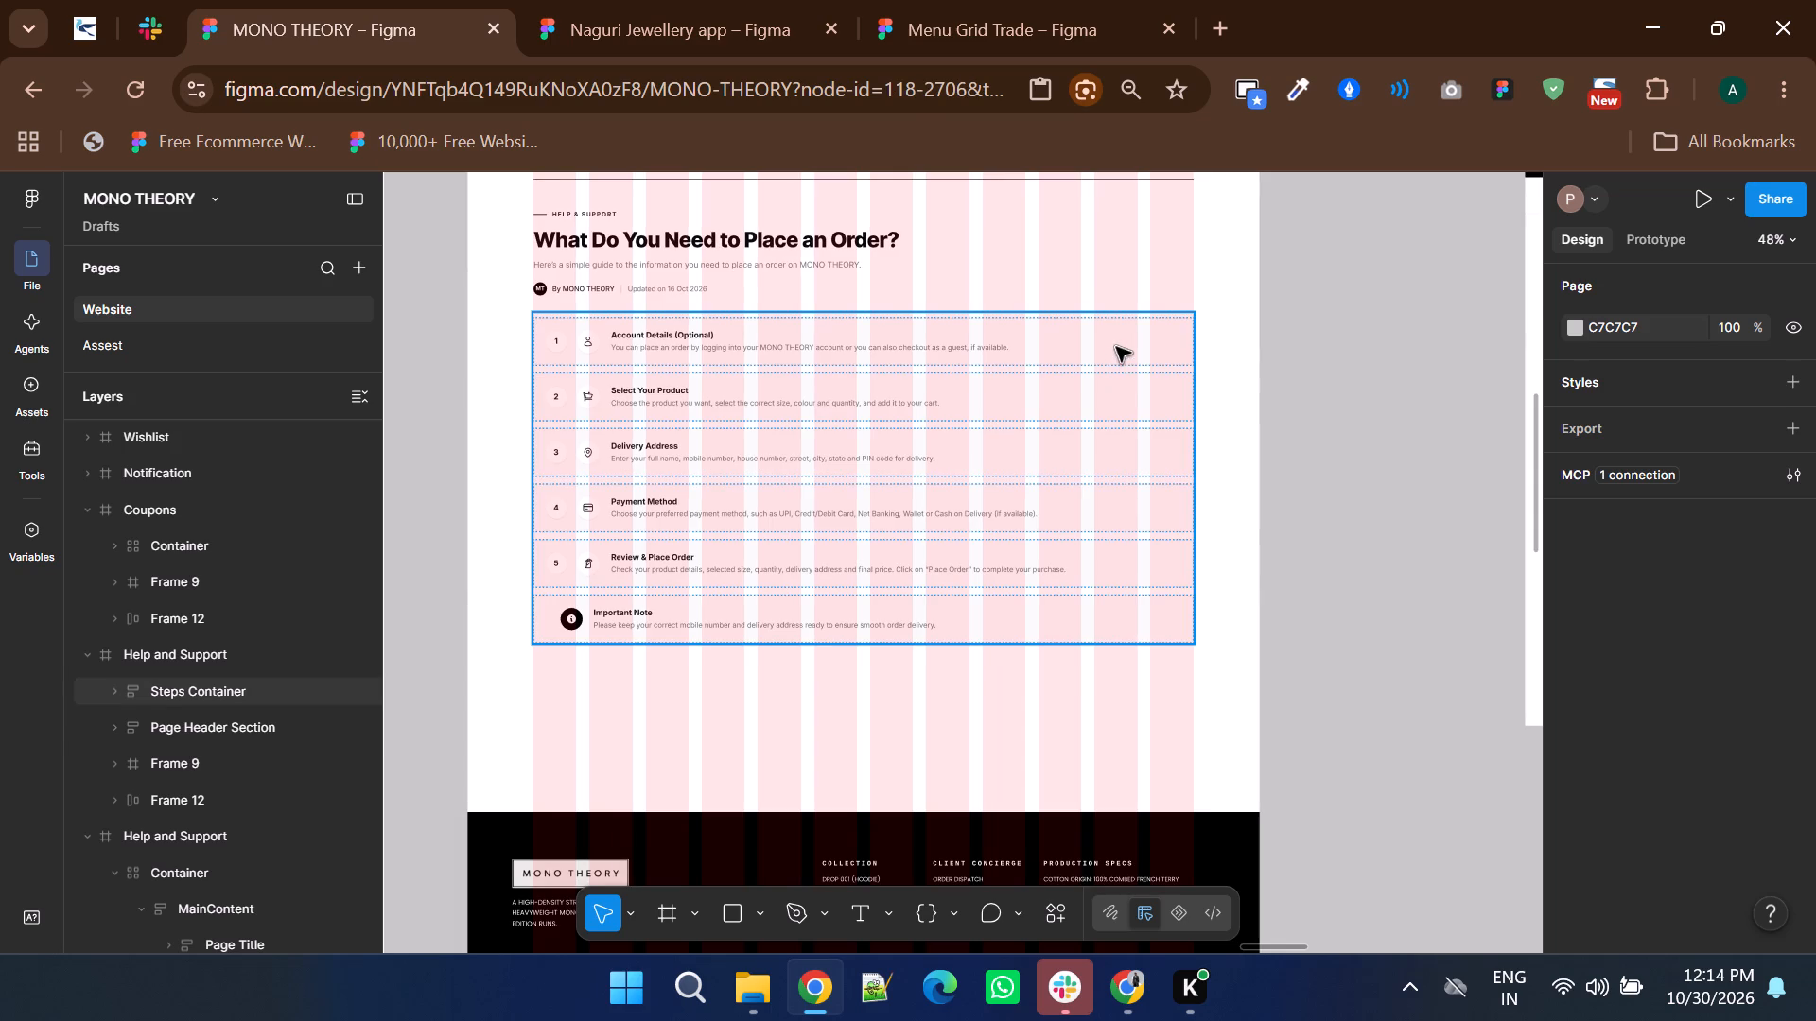
{"action": "left_click", "coordinate": [1095, 396], "text": "shift"}
{"action": "left_click", "coordinate": [1091, 462], "text": "shift"}
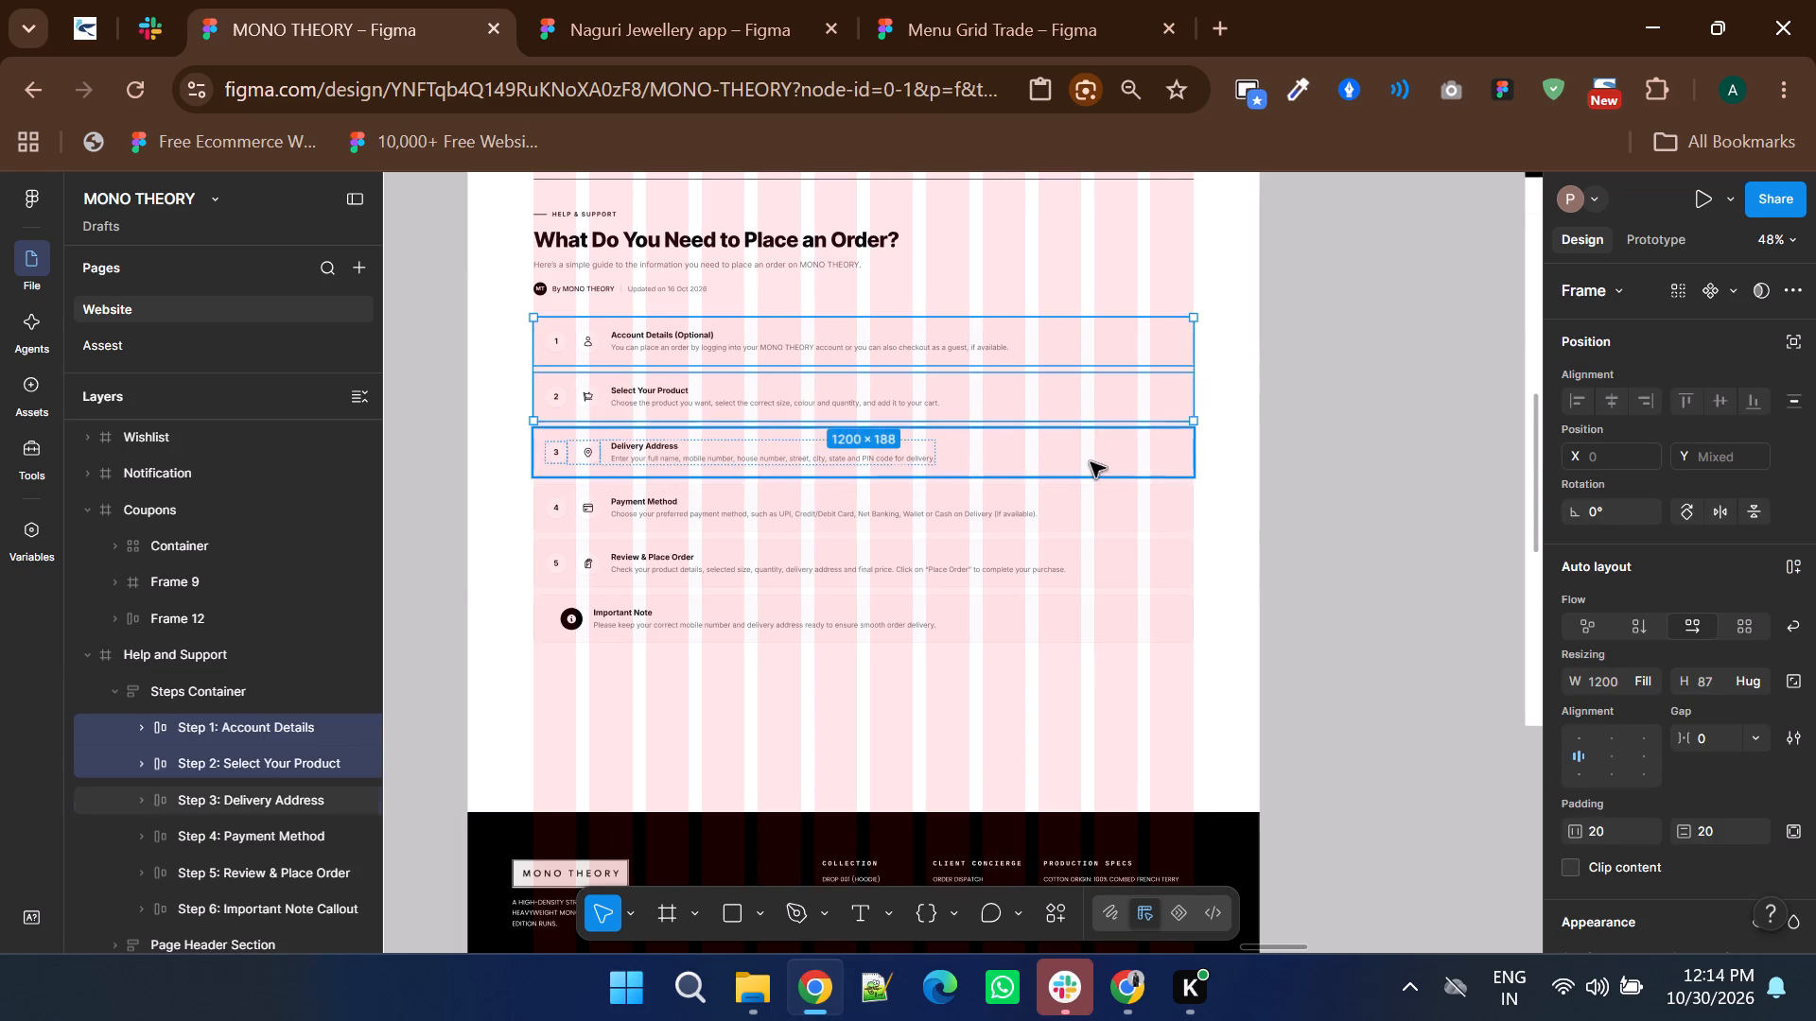
{"action": "left_click", "coordinate": [1089, 525], "text": "shift"}
{"action": "left_click", "coordinate": [1089, 578], "text": "shift"}
{"action": "left_click", "coordinate": [1089, 632], "text": "shift"}
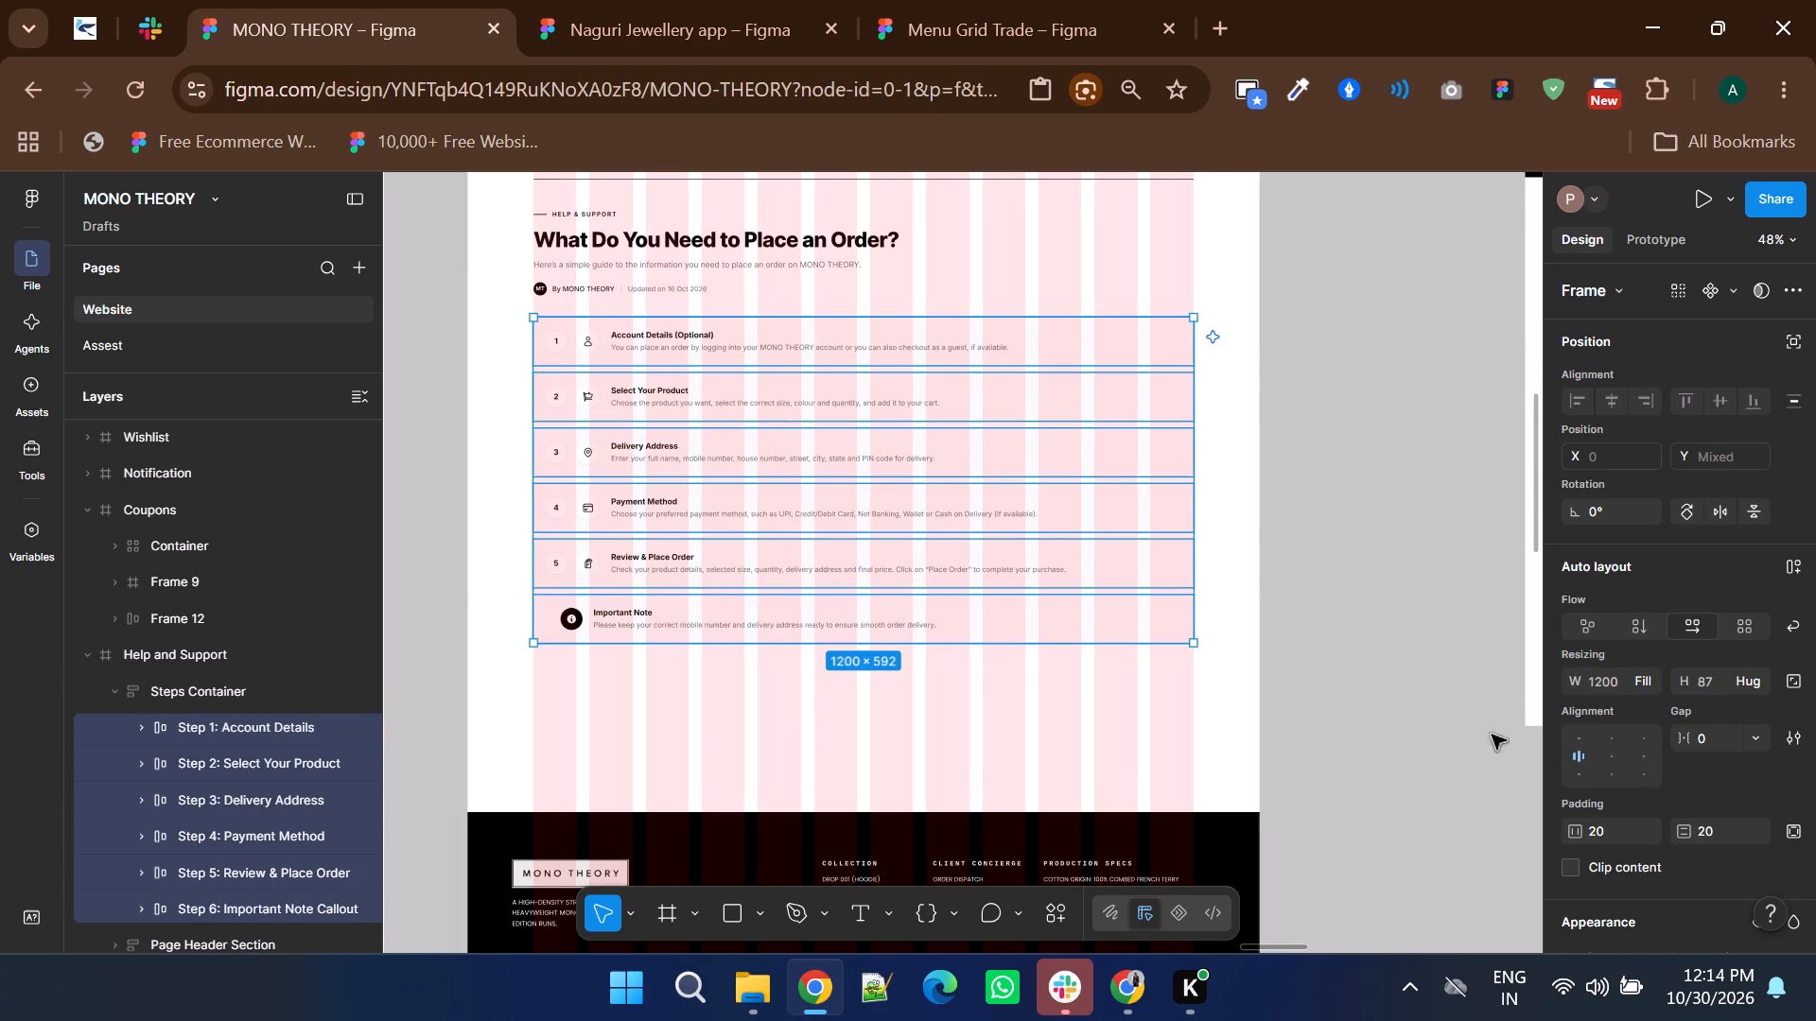
{"action": "scroll", "coordinate": [1756, 754], "scroll_direction": "down", "scroll_amount": 2}
{"action": "left_click", "coordinate": [1718, 303]}
{"action": "key", "text": "Down"}
{"action": "key", "text": "Down"}
{"action": "key", "text": "Down"}
{"action": "key", "text": "Down"}
{"action": "key", "text": "Down"}
{"action": "key", "text": "Down"}
{"action": "key", "text": "Down"}
{"action": "key", "text": "Down"}
{"action": "key", "text": "Down"}
{"action": "key", "text": "Down"}
{"action": "key", "text": "Down"}
{"action": "key", "text": "Down"}
{"action": "key", "text": "Down"}
{"action": "key", "text": "Down"}
{"action": "key", "text": "Down"}
{"action": "key", "text": "Down"}
{"action": "key", "text": "Down"}
{"action": "key", "text": "Down"}
{"action": "key", "text": "Down"}
{"action": "key", "text": "Down"}
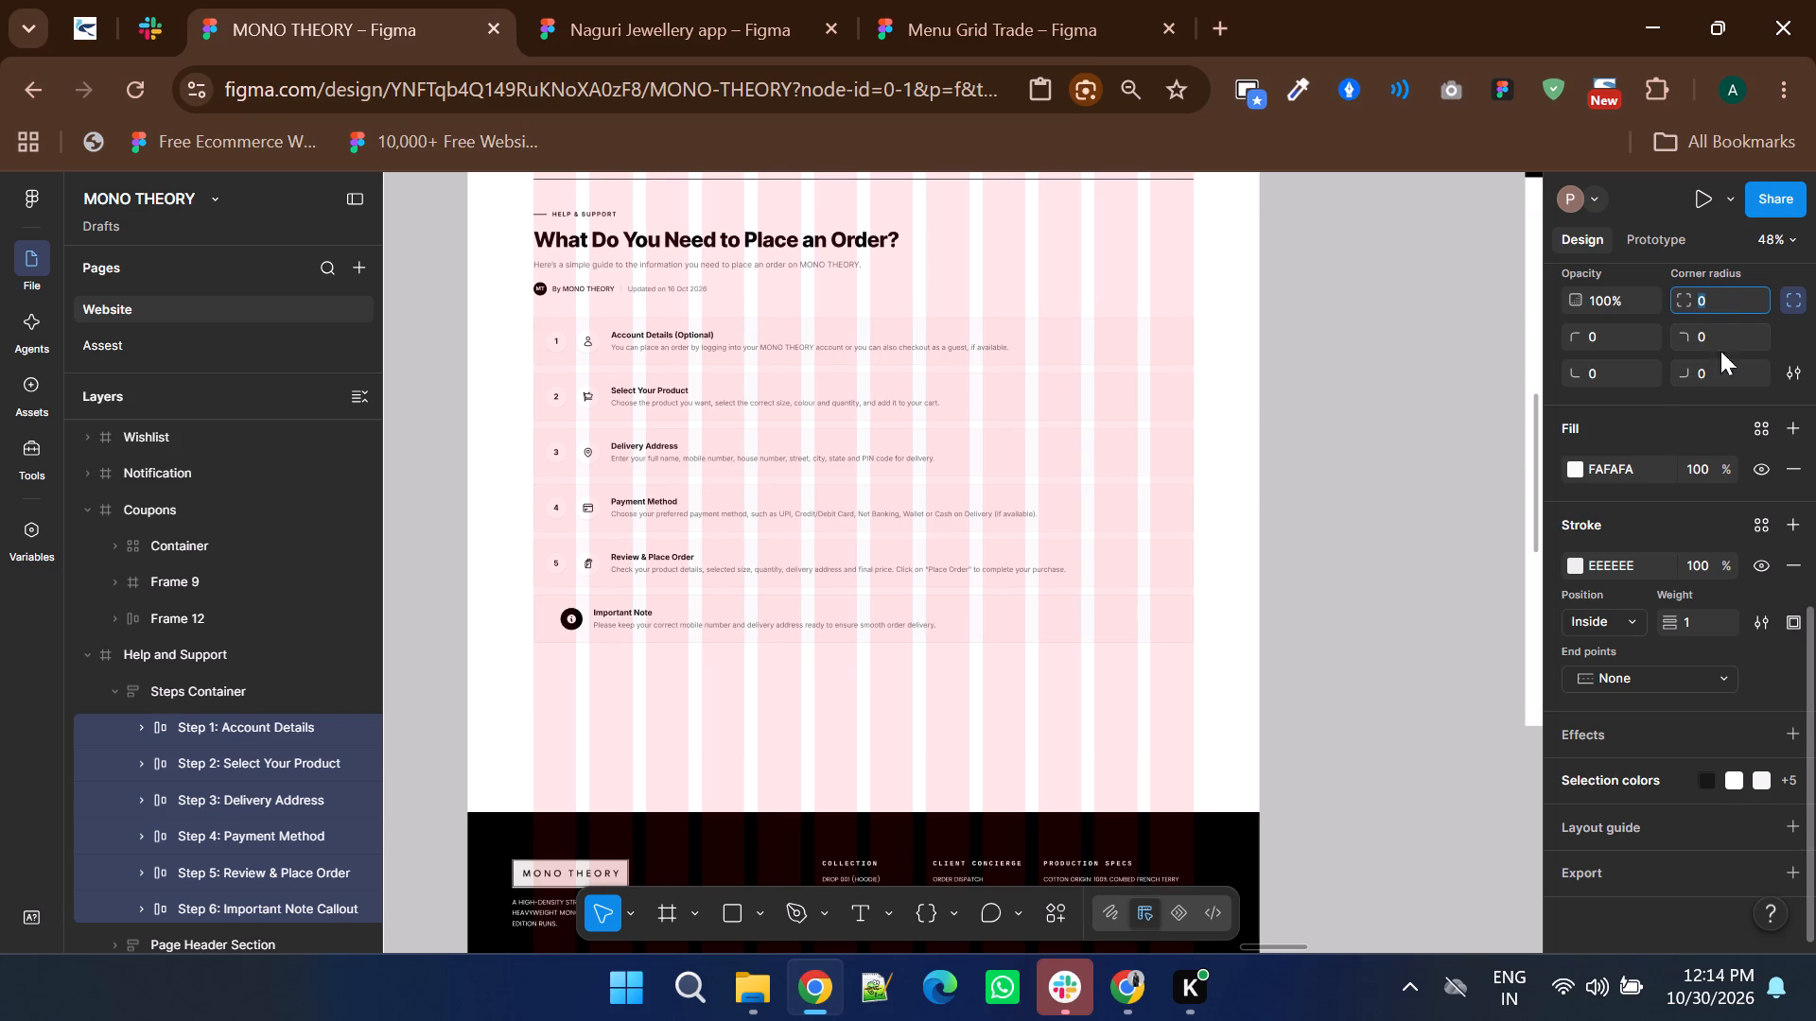
{"action": "left_click", "coordinate": [1429, 551]}
Change the font of the page header texts and all titles and descriptions in the six Steps Container cards to Poppins.
{"action": "scroll", "coordinate": [707, 634], "scroll_direction": "up", "scroll_amount": 1}
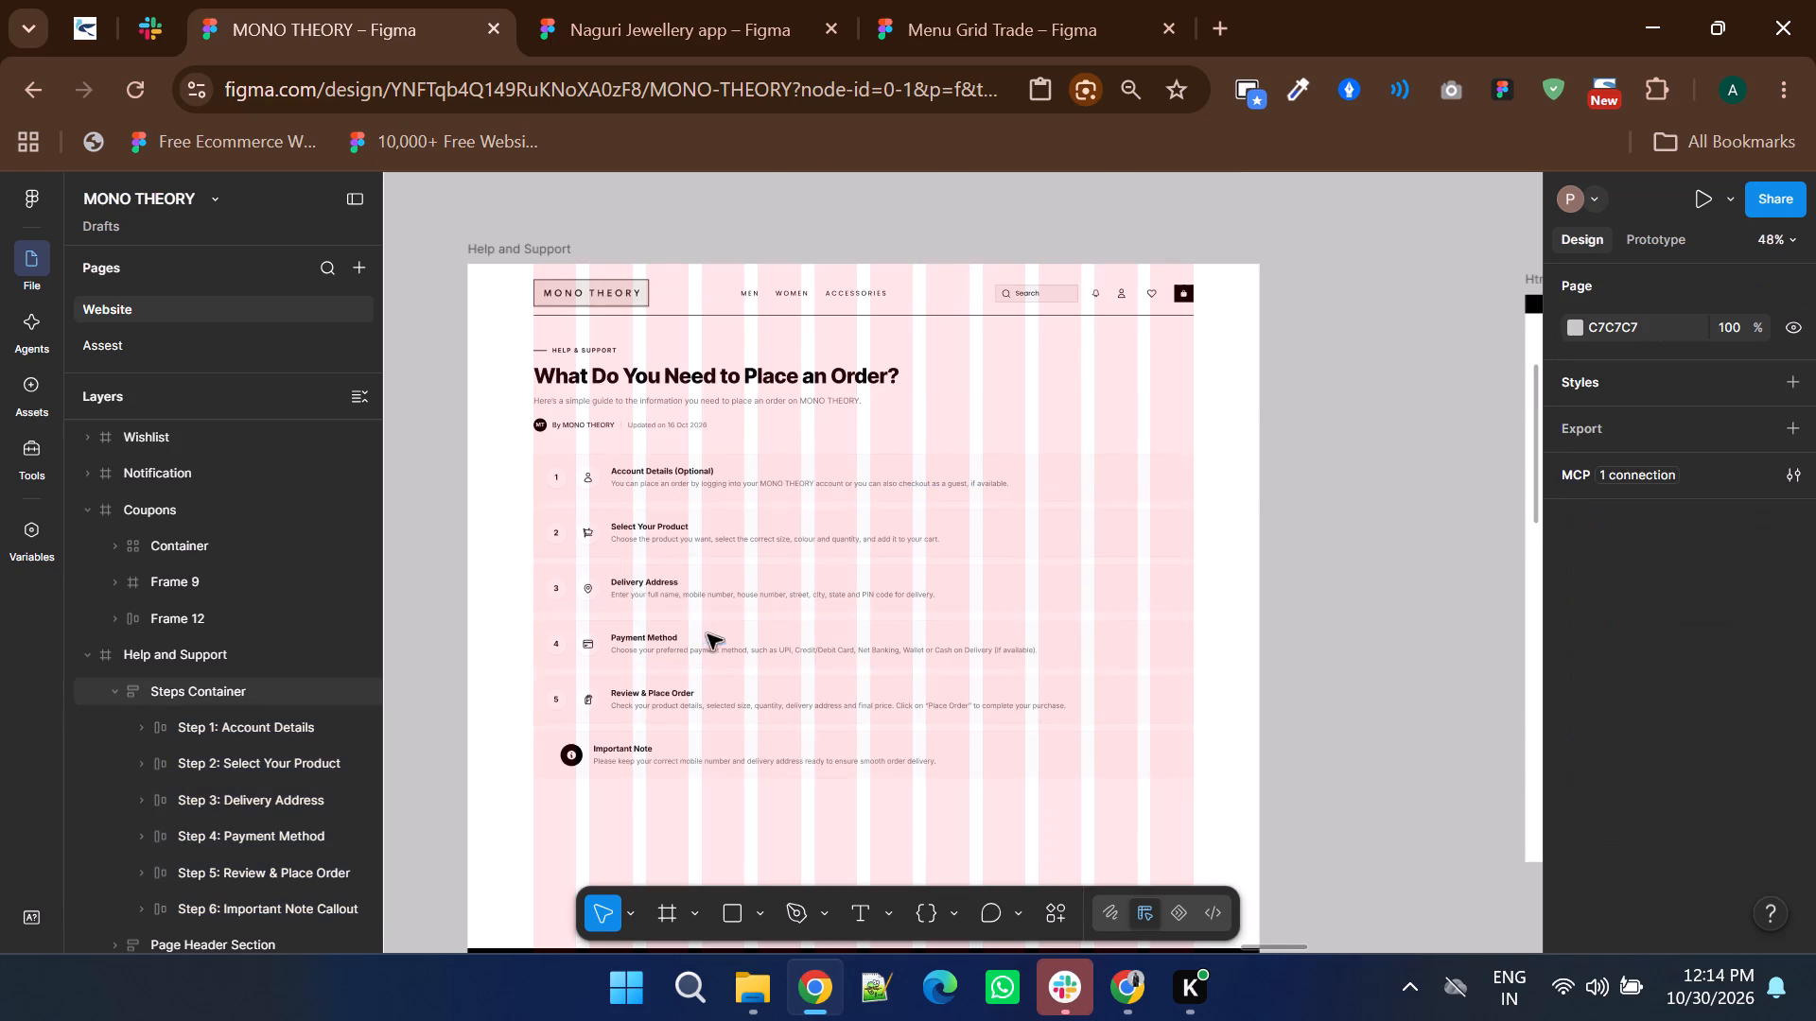
{"action": "scroll", "coordinate": [595, 391], "scroll_direction": "up", "scroll_amount": 2, "text": "ctrl"}
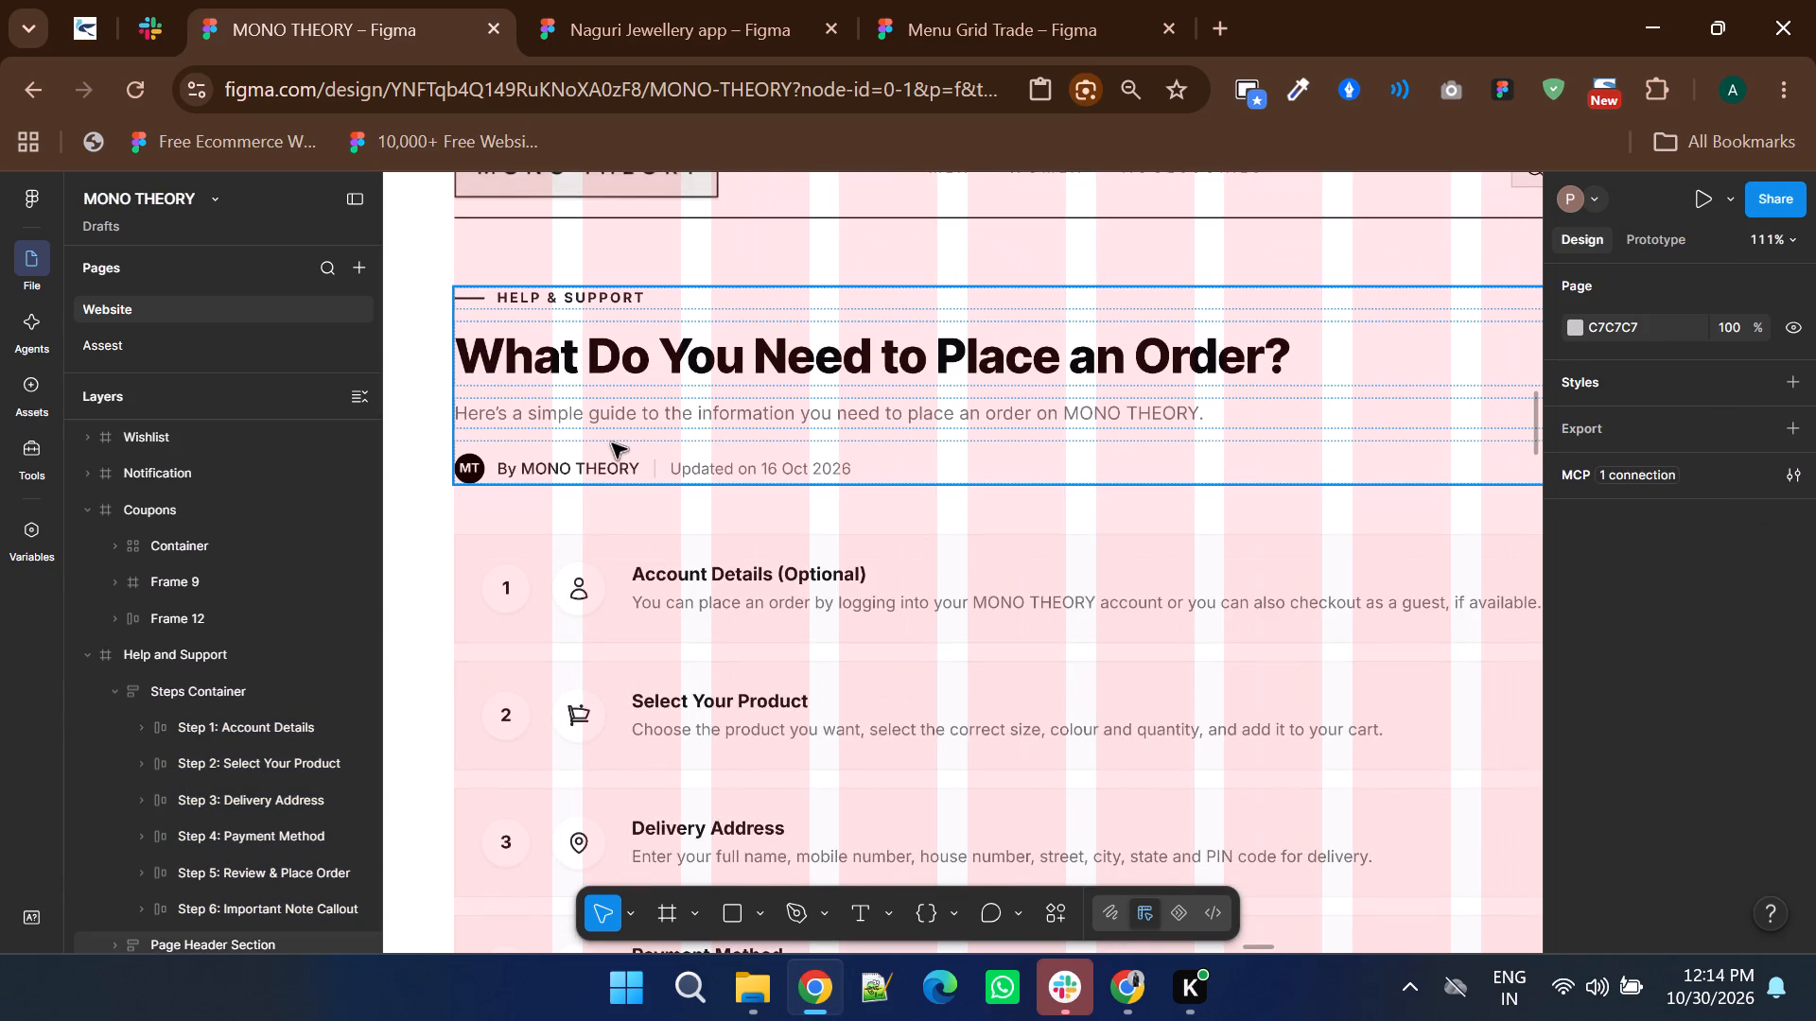
{"action": "scroll", "coordinate": [614, 443], "scroll_direction": "up", "scroll_amount": 1, "text": "shift"}
{"action": "scroll", "coordinate": [675, 516], "scroll_direction": "down", "scroll_amount": 1, "text": "ctrl"}
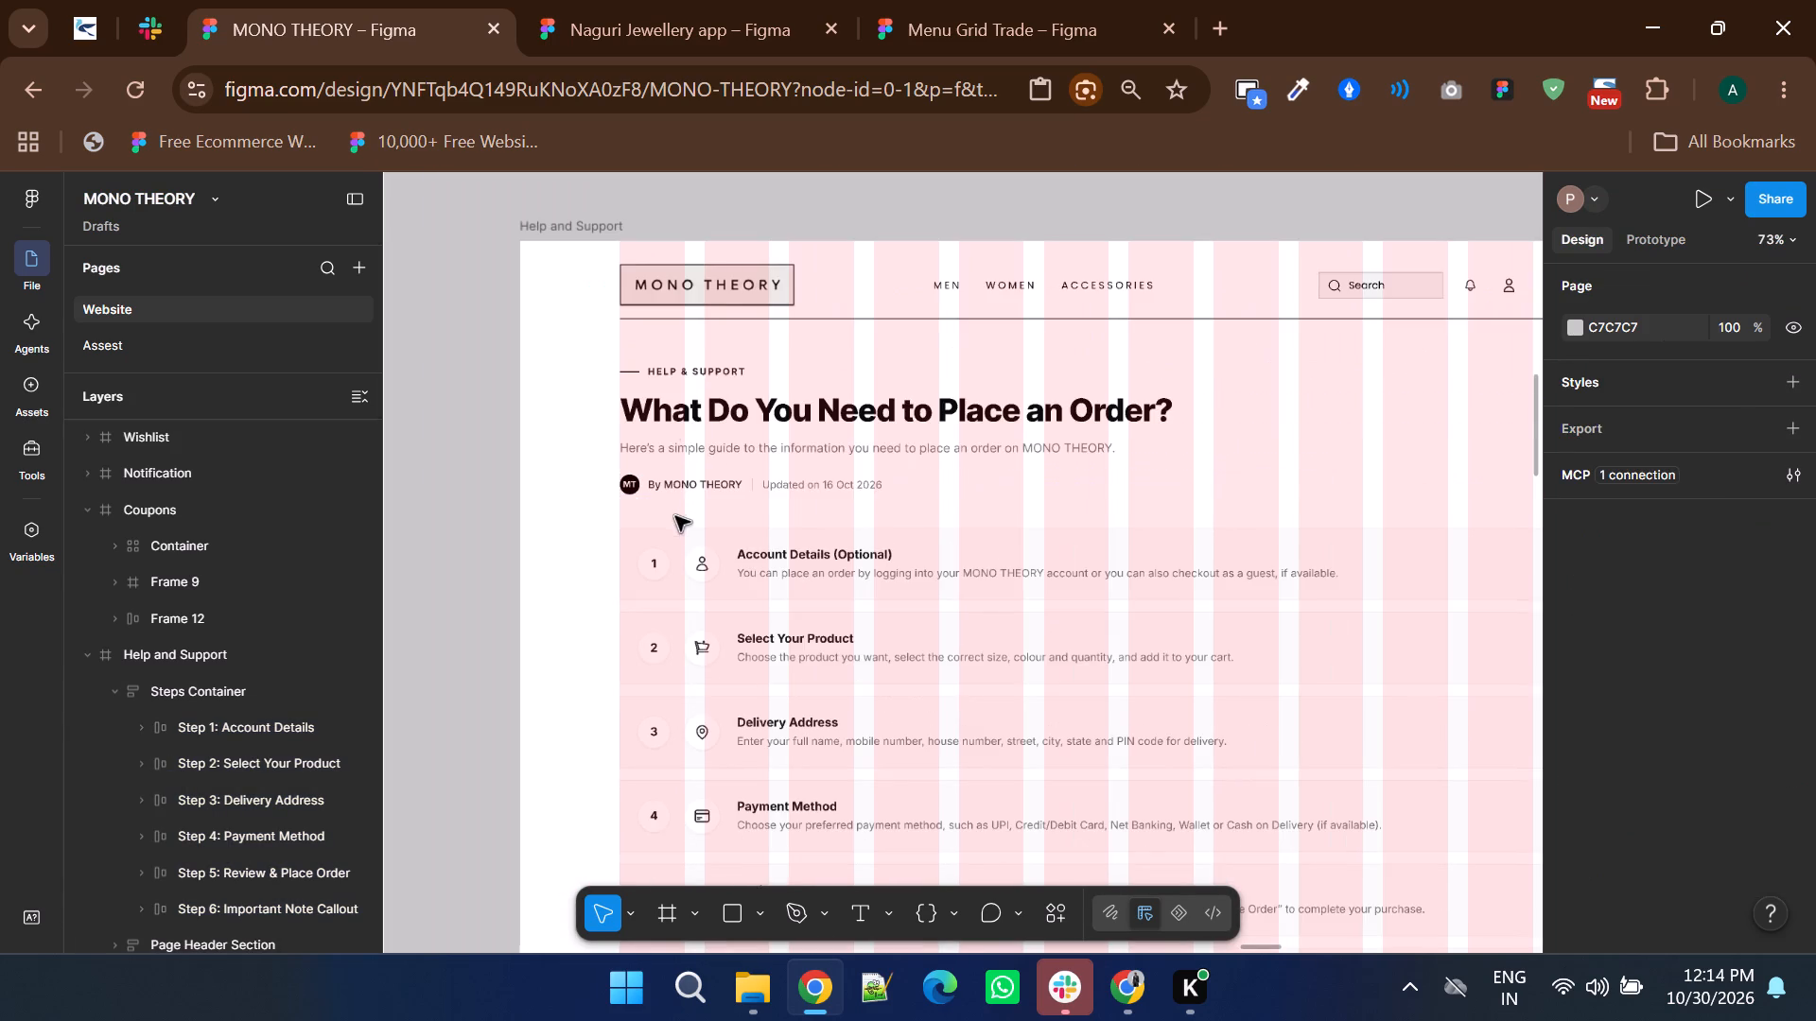
{"action": "left_click", "coordinate": [713, 404], "text": "ctrl"}
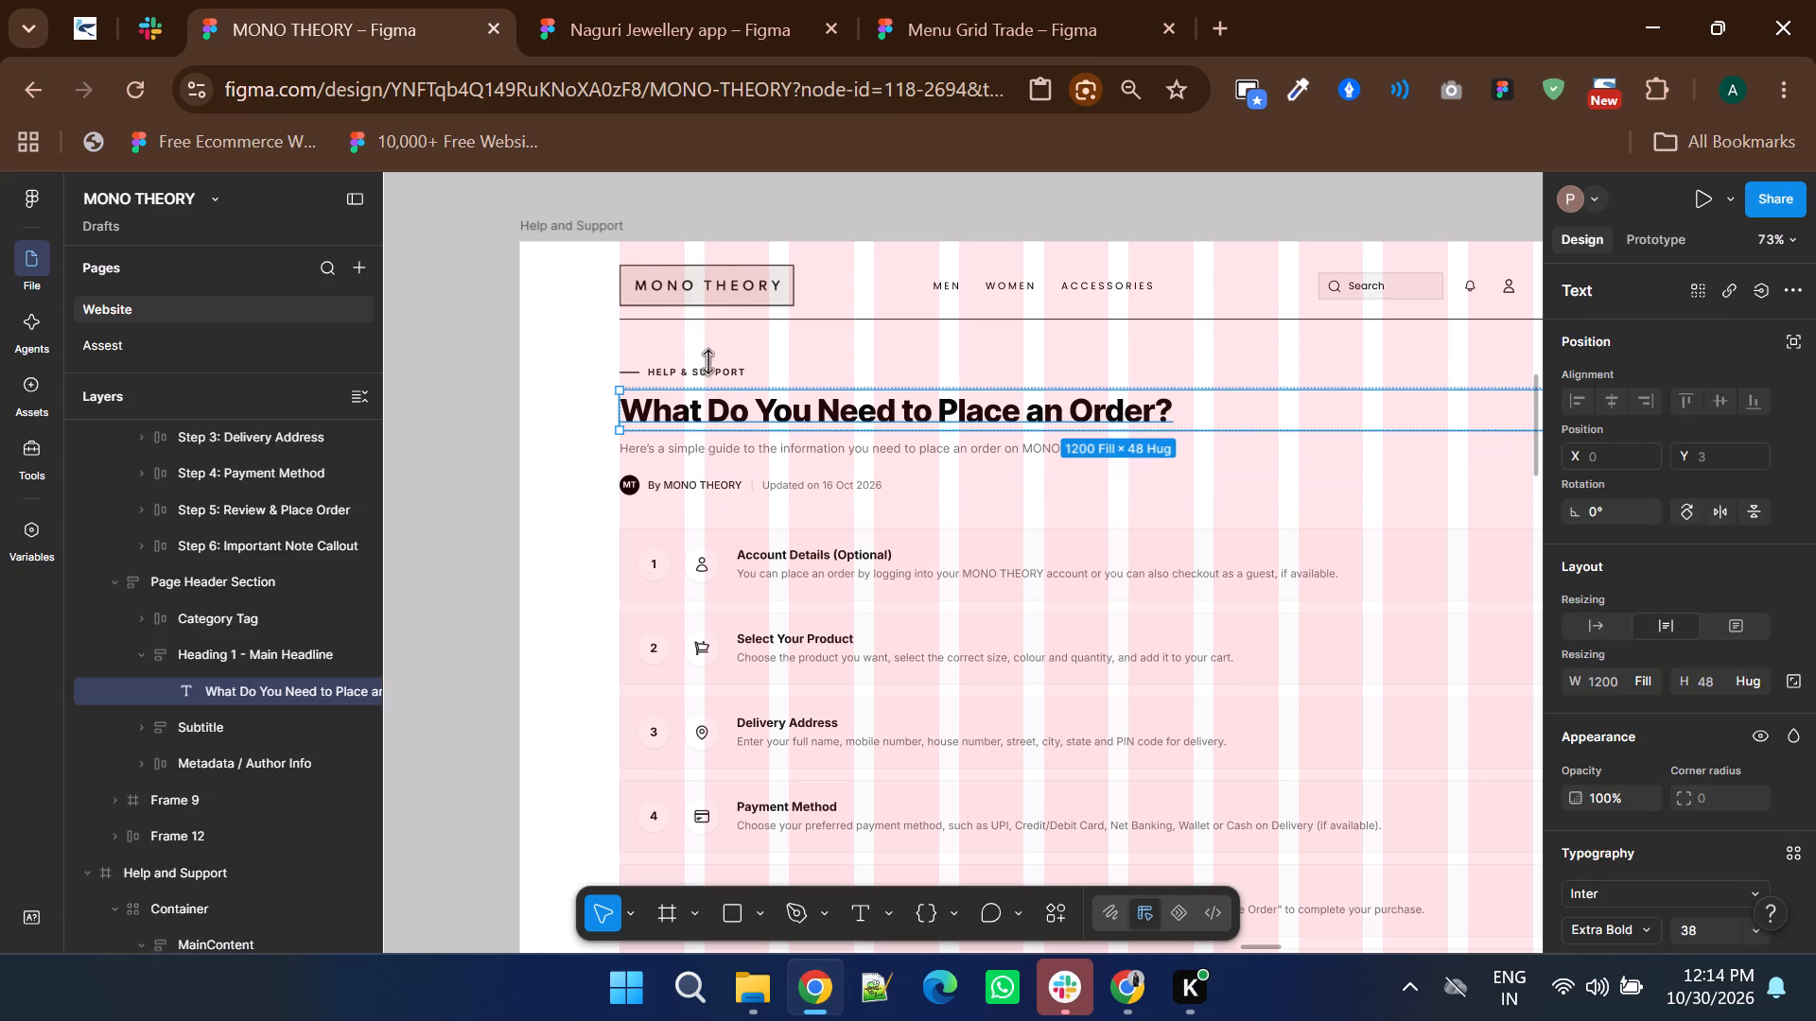
{"action": "left_click", "coordinate": [708, 361], "text": "ctrl+shift"}
{"action": "left_click", "coordinate": [739, 447], "text": "ctrl+shift"}
{"action": "left_click", "coordinate": [706, 476], "text": "ctrl+shift"}
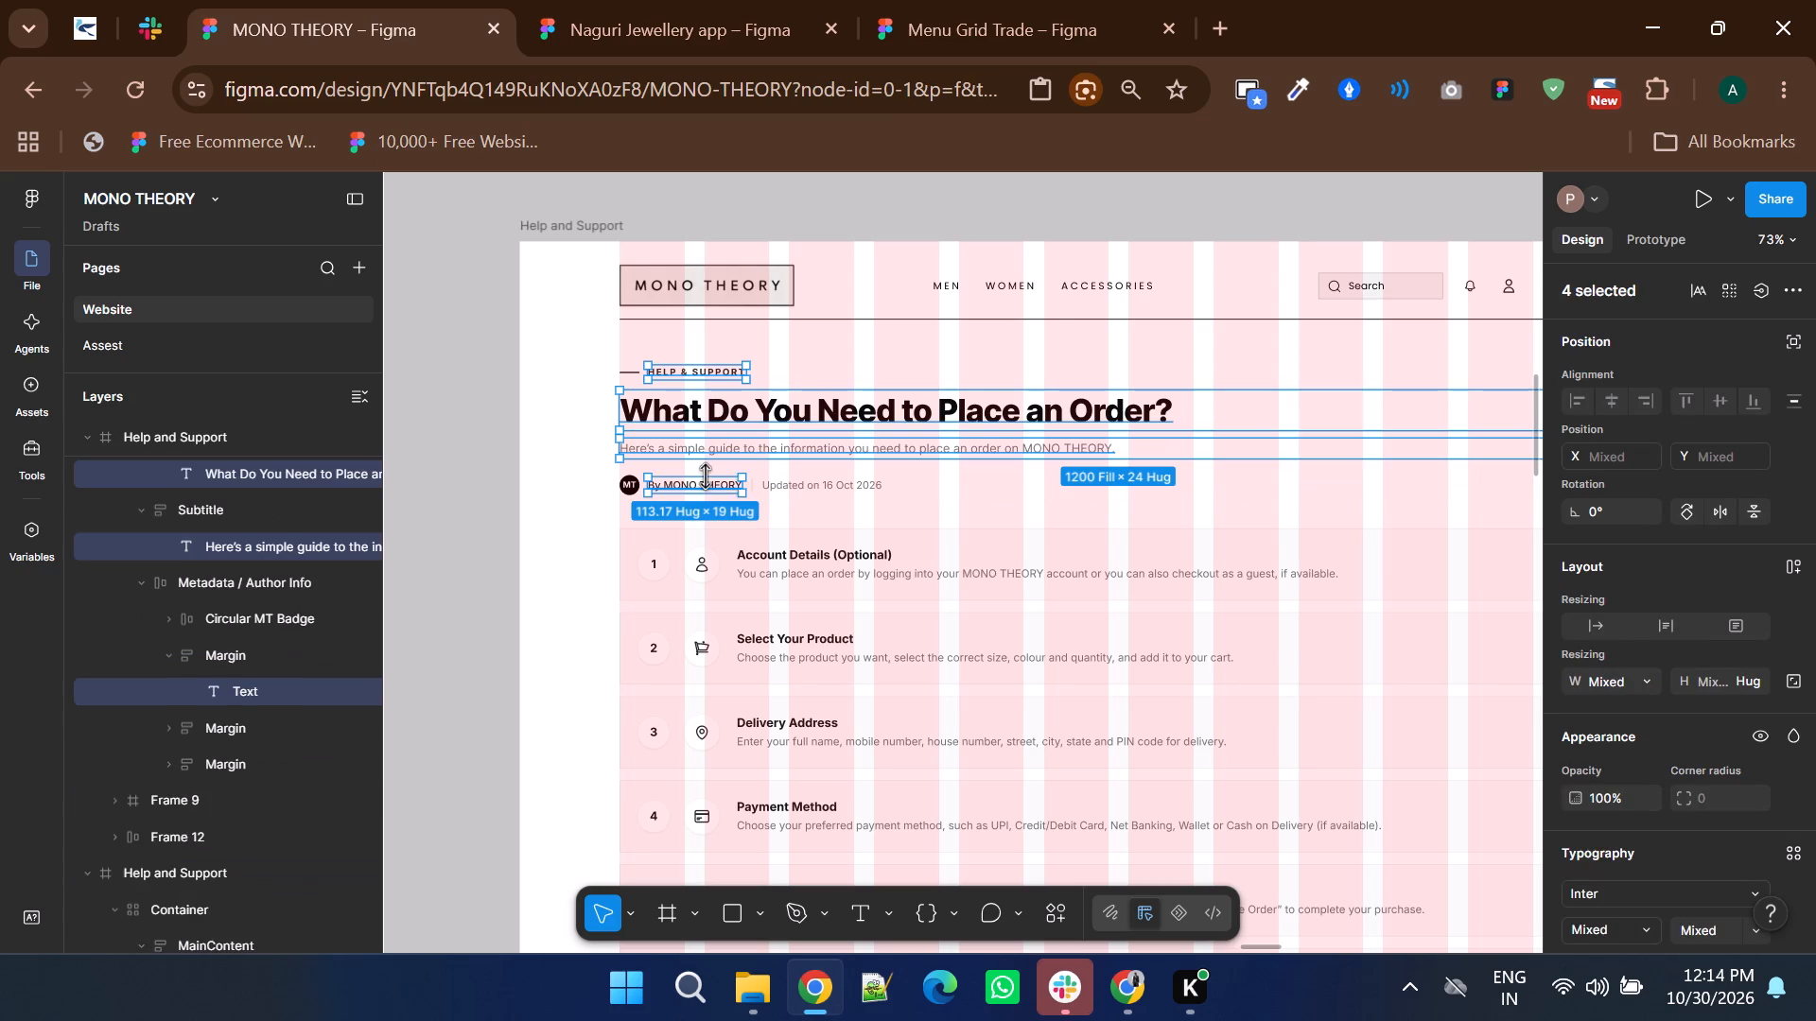
{"action": "left_click", "coordinate": [785, 487], "text": "ctrl+shift"}
{"action": "scroll", "coordinate": [785, 487], "scroll_direction": "down", "scroll_amount": 1}
{"action": "left_click", "coordinate": [795, 443], "text": "ctrl+shift"}
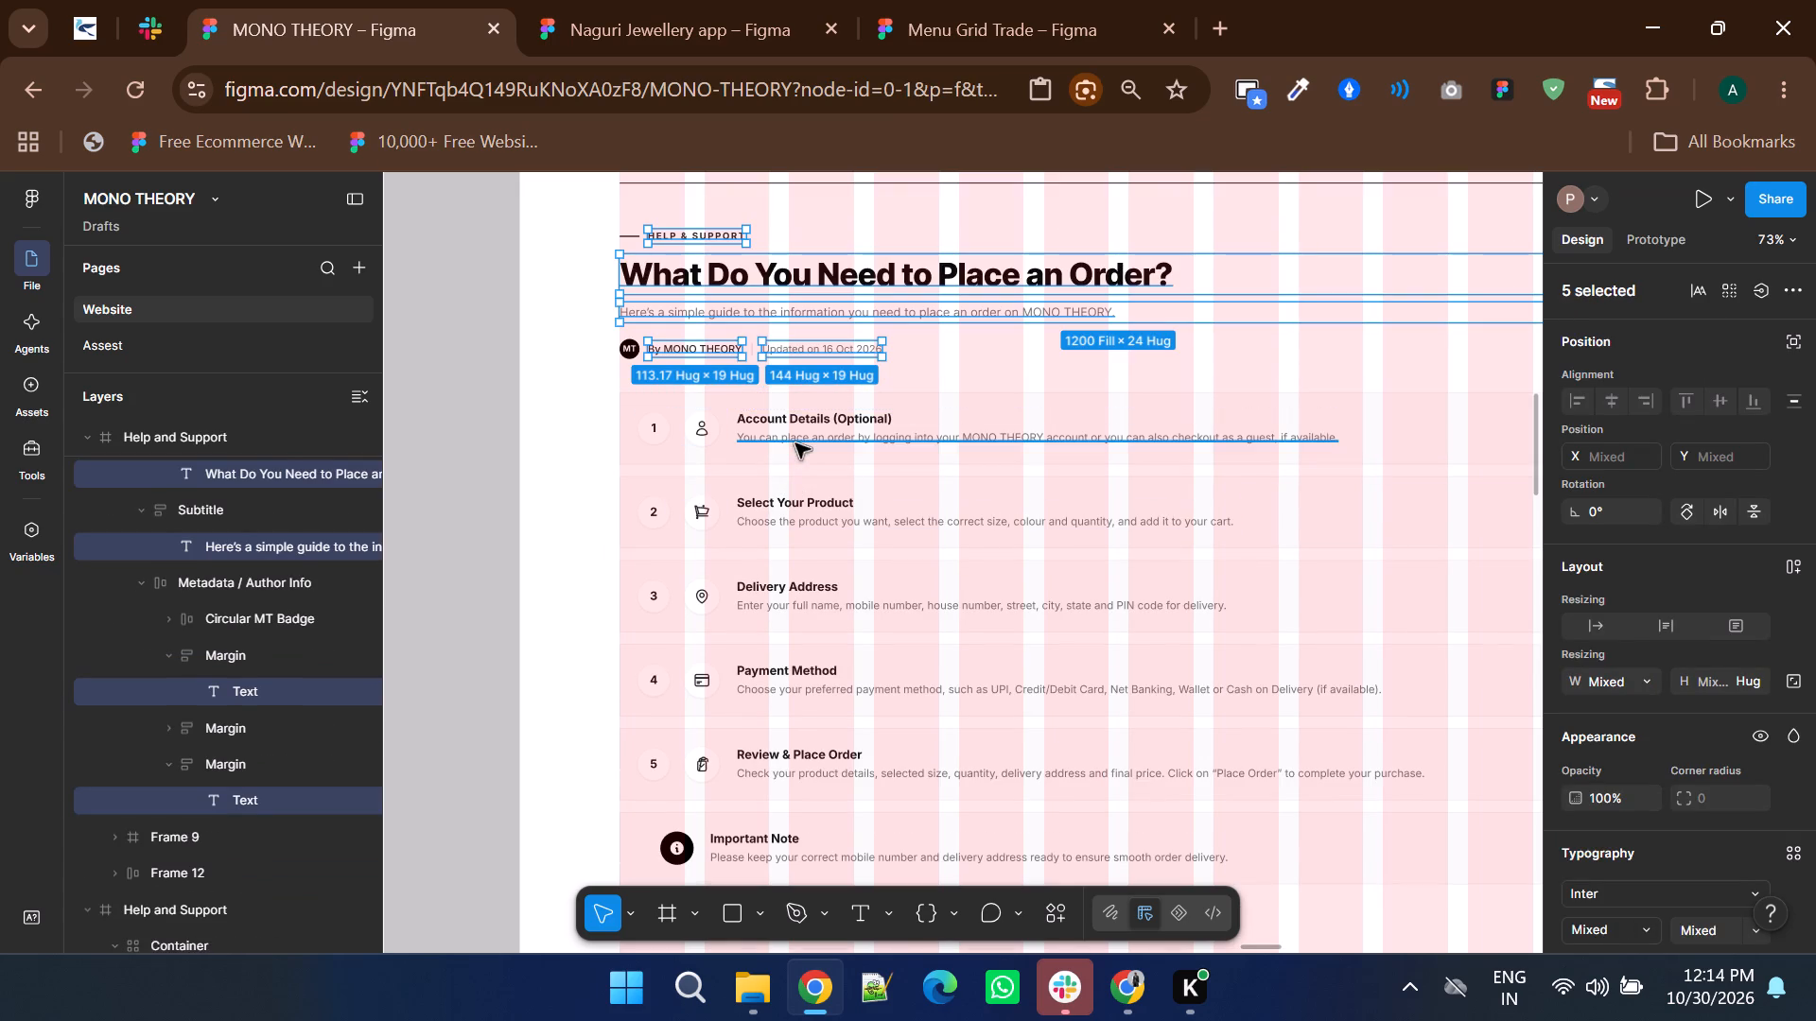
{"action": "left_click", "coordinate": [790, 419], "text": "ctrl+shift"}
{"action": "left_click", "coordinate": [791, 495], "text": "ctrl+shift"}
{"action": "left_click", "coordinate": [782, 529], "text": "ctrl+shift"}
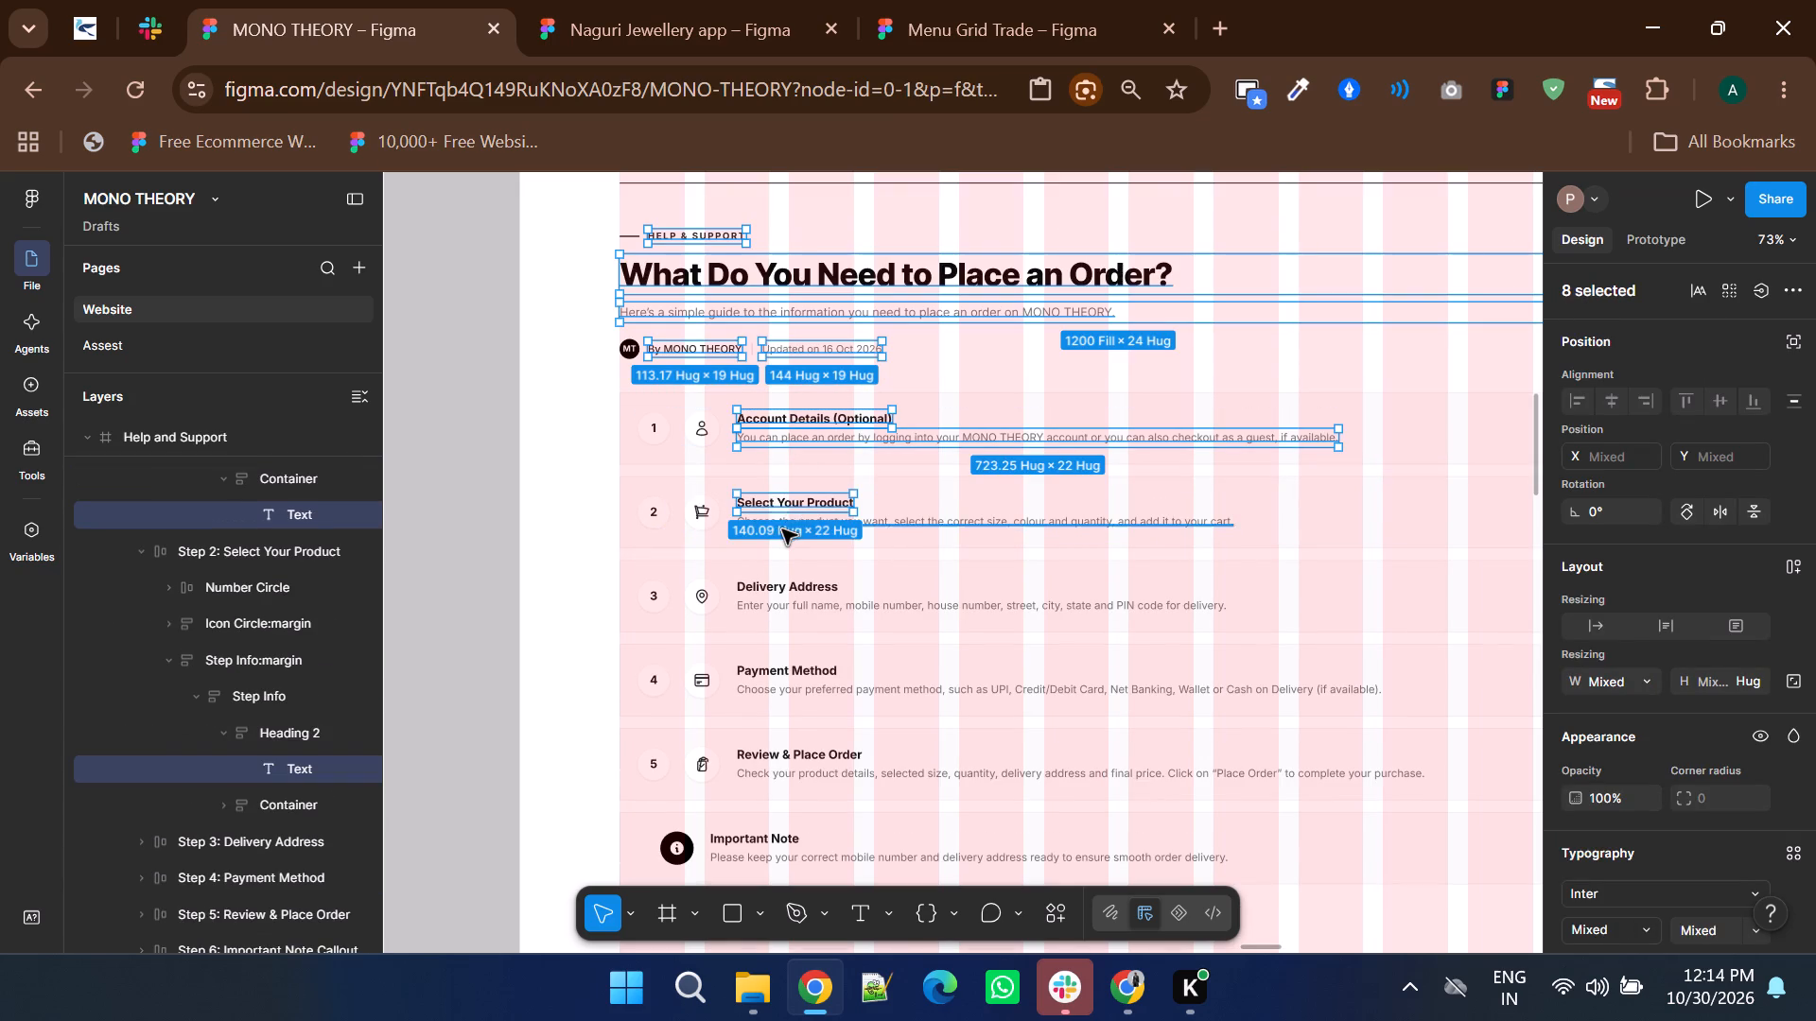
{"action": "left_click", "coordinate": [783, 579], "text": "ctrl+shift"}
{"action": "left_click", "coordinate": [783, 618], "text": "ctrl+shift"}
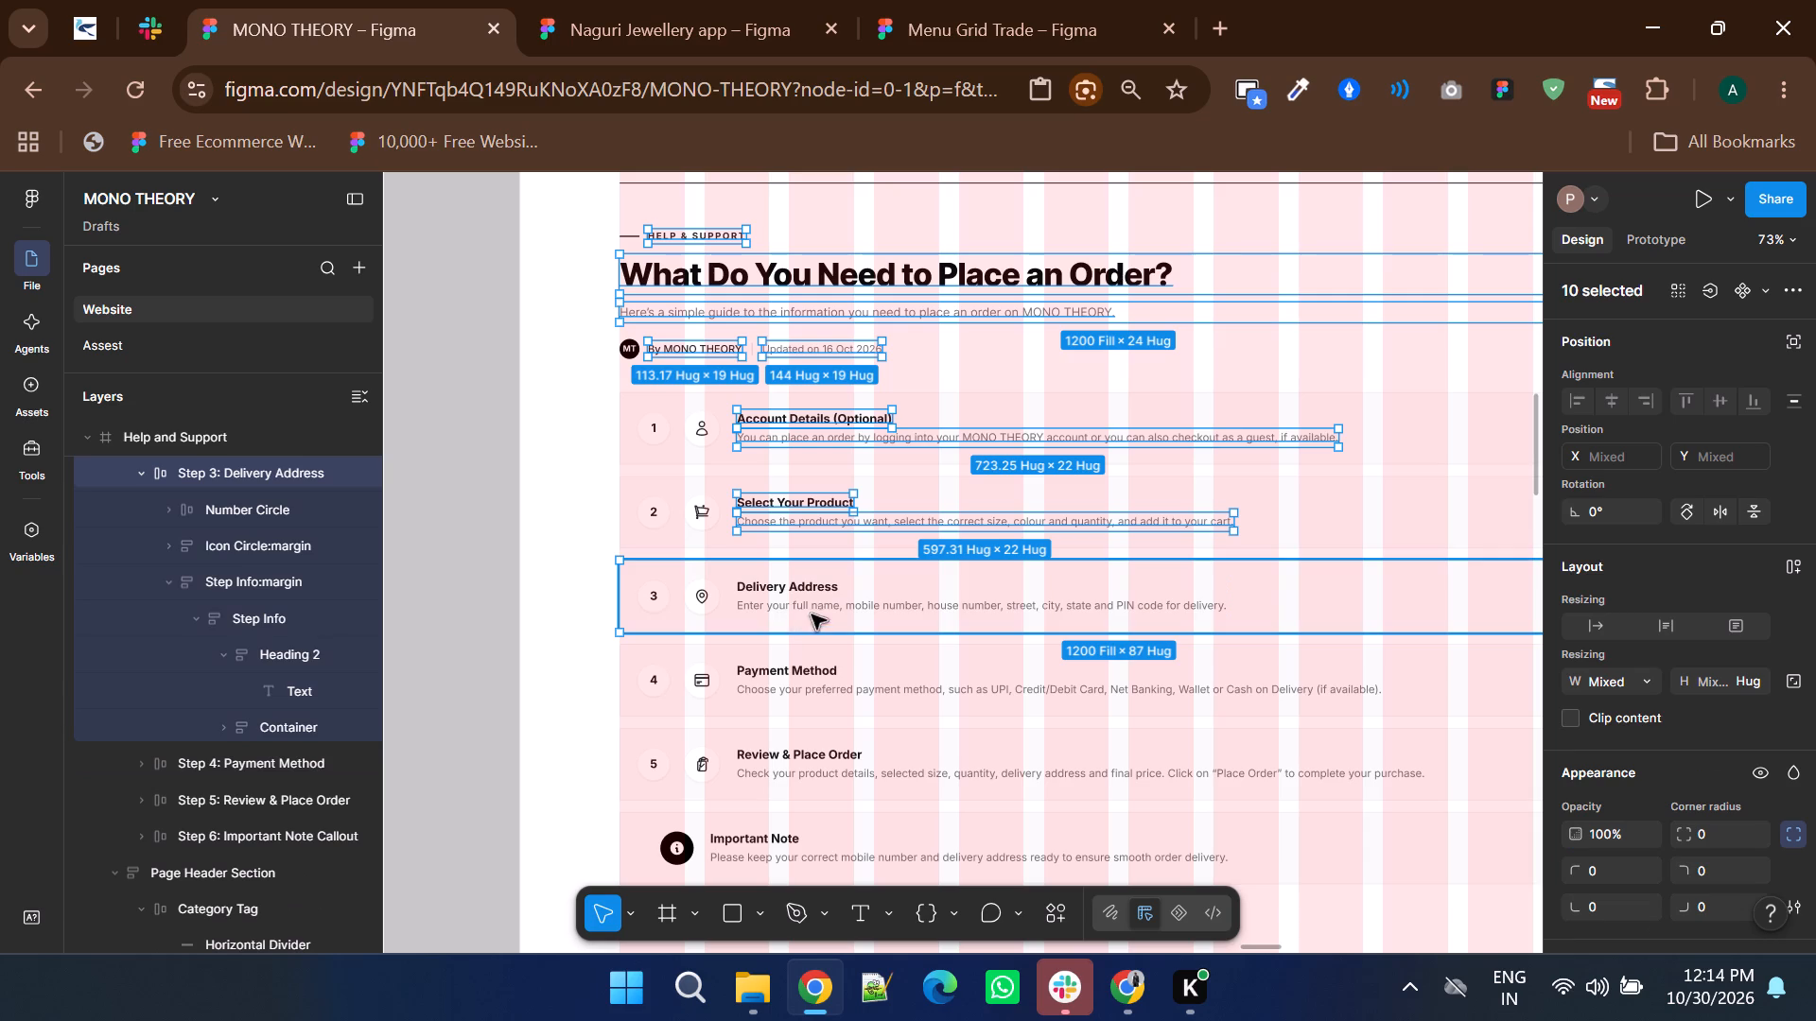
{"action": "left_click", "coordinate": [836, 608], "text": "ctrl+shift"}
{"action": "left_click", "coordinate": [794, 578], "text": "ctrl+shift"}
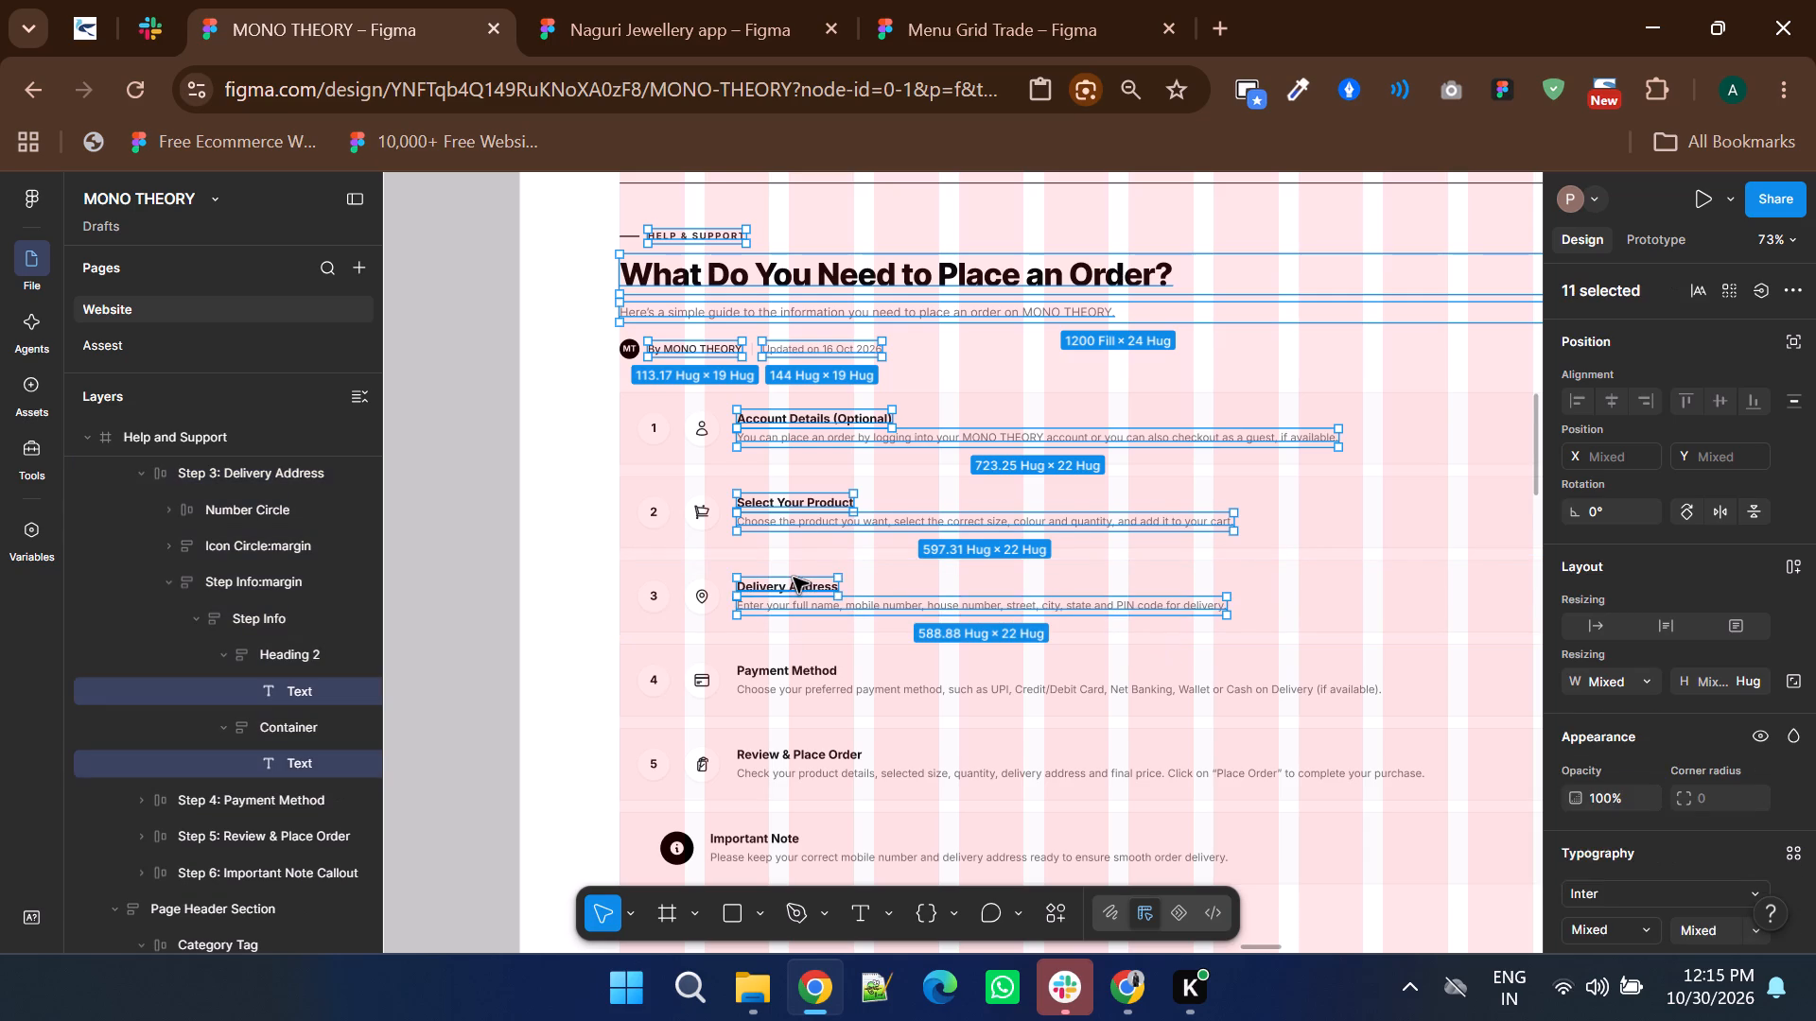
{"action": "scroll", "coordinate": [794, 578], "scroll_direction": "down", "scroll_amount": 1}
{"action": "left_click", "coordinate": [794, 531], "text": "ctrl+shift"}
{"action": "left_click", "coordinate": [787, 568], "text": "ctrl+shift"}
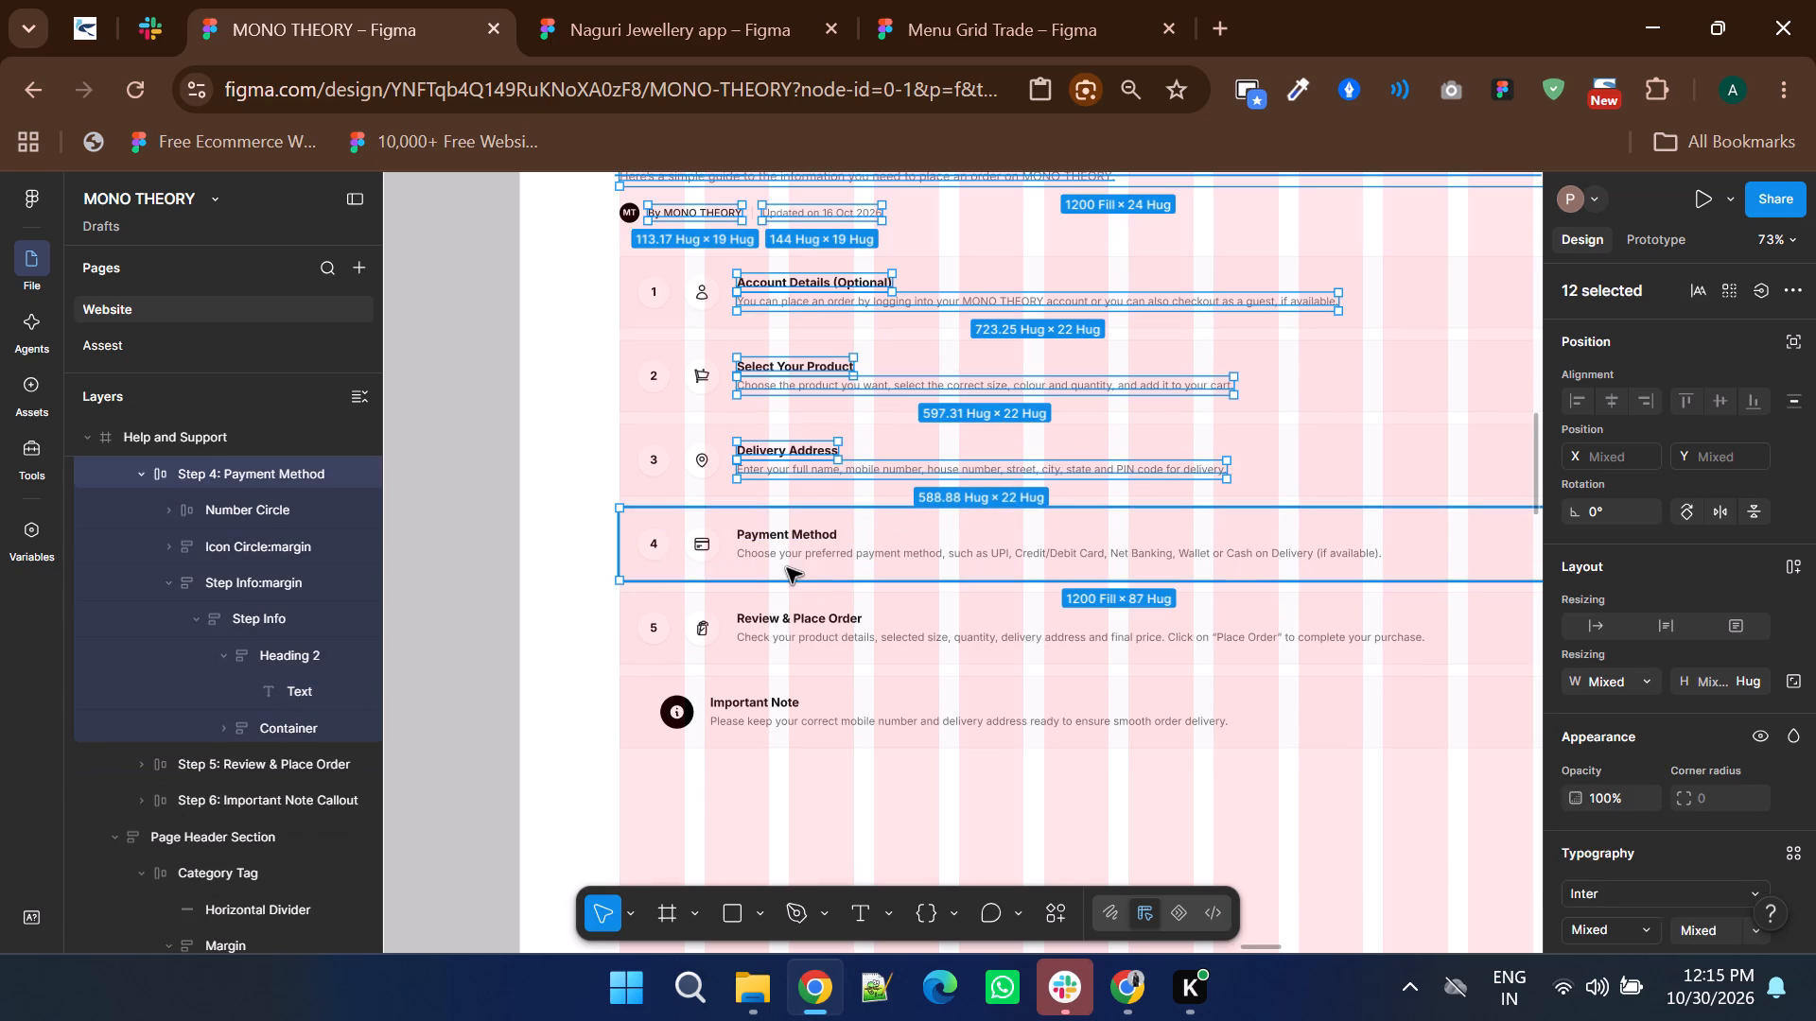
{"action": "left_click", "coordinate": [836, 558], "text": "ctrl+shift"}
{"action": "left_click", "coordinate": [801, 530], "text": "ctrl+shift"}
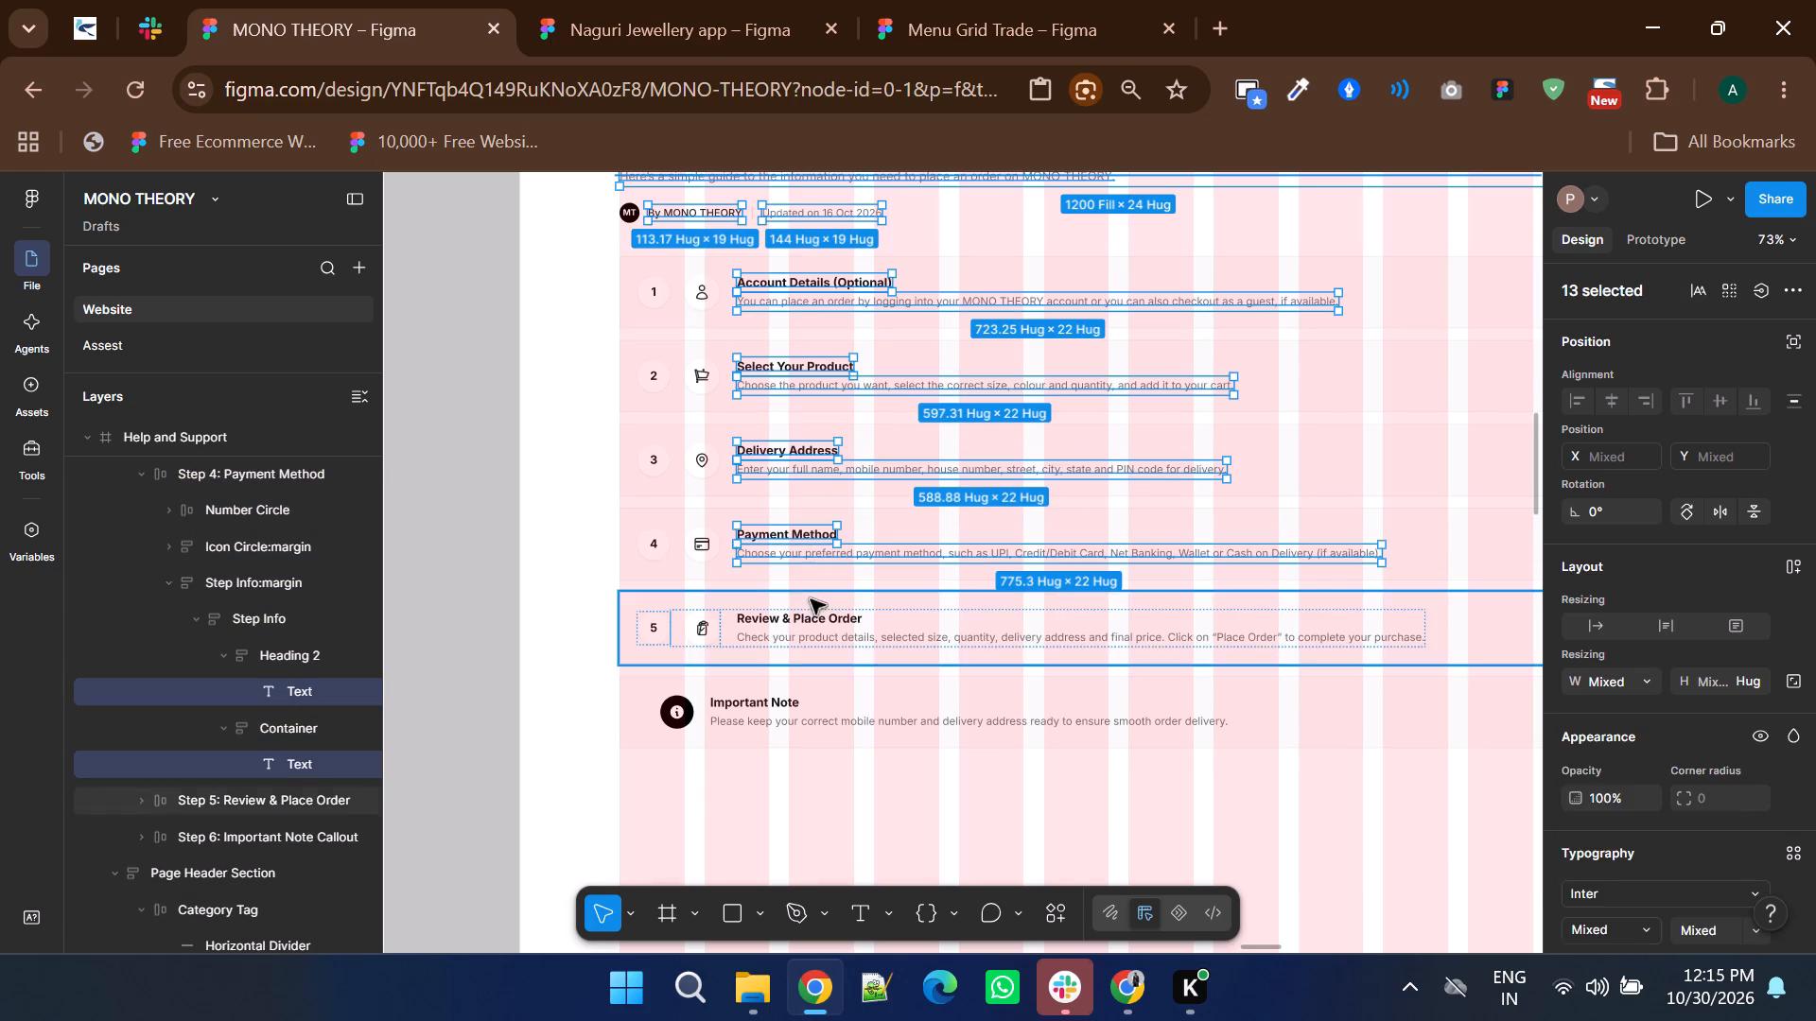
{"action": "left_click", "coordinate": [804, 611], "text": "ctrl+shift"}
{"action": "left_click", "coordinate": [899, 637], "text": "ctrl+shift"}
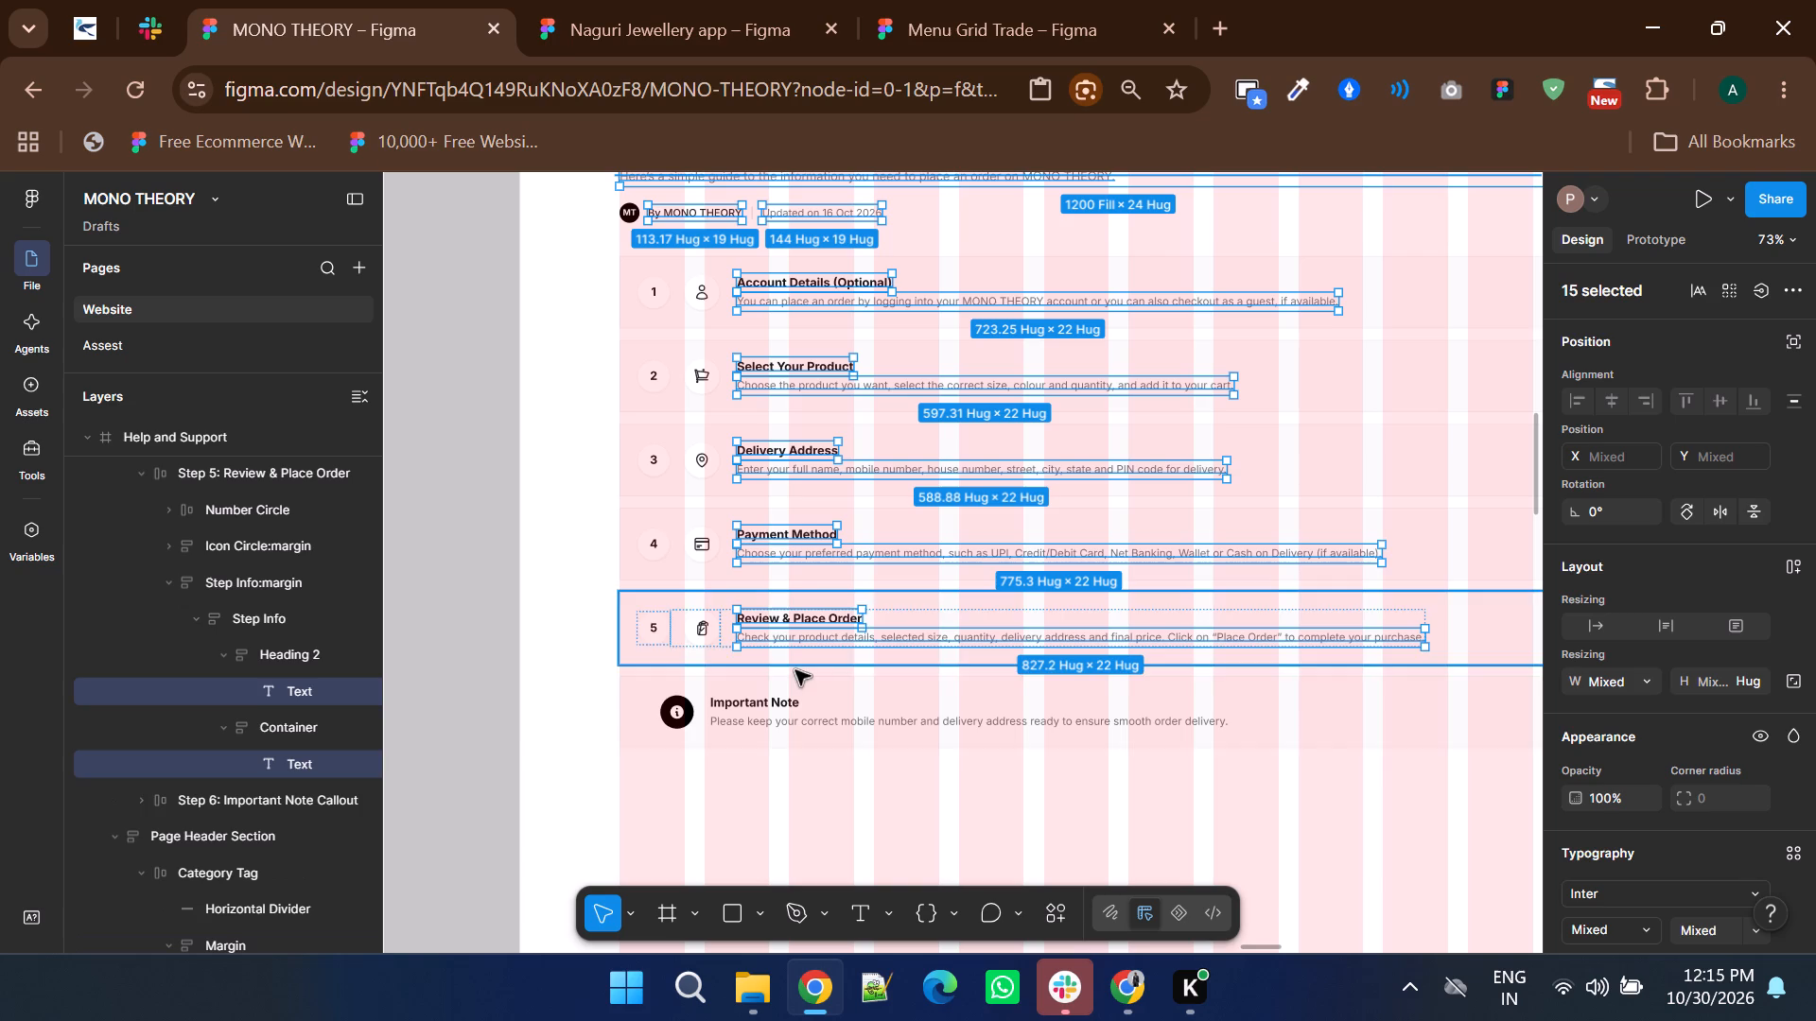
{"action": "left_click", "coordinate": [752, 701], "text": "ctrl+shift"}
{"action": "left_click", "coordinate": [838, 727], "text": "ctrl+shift"}
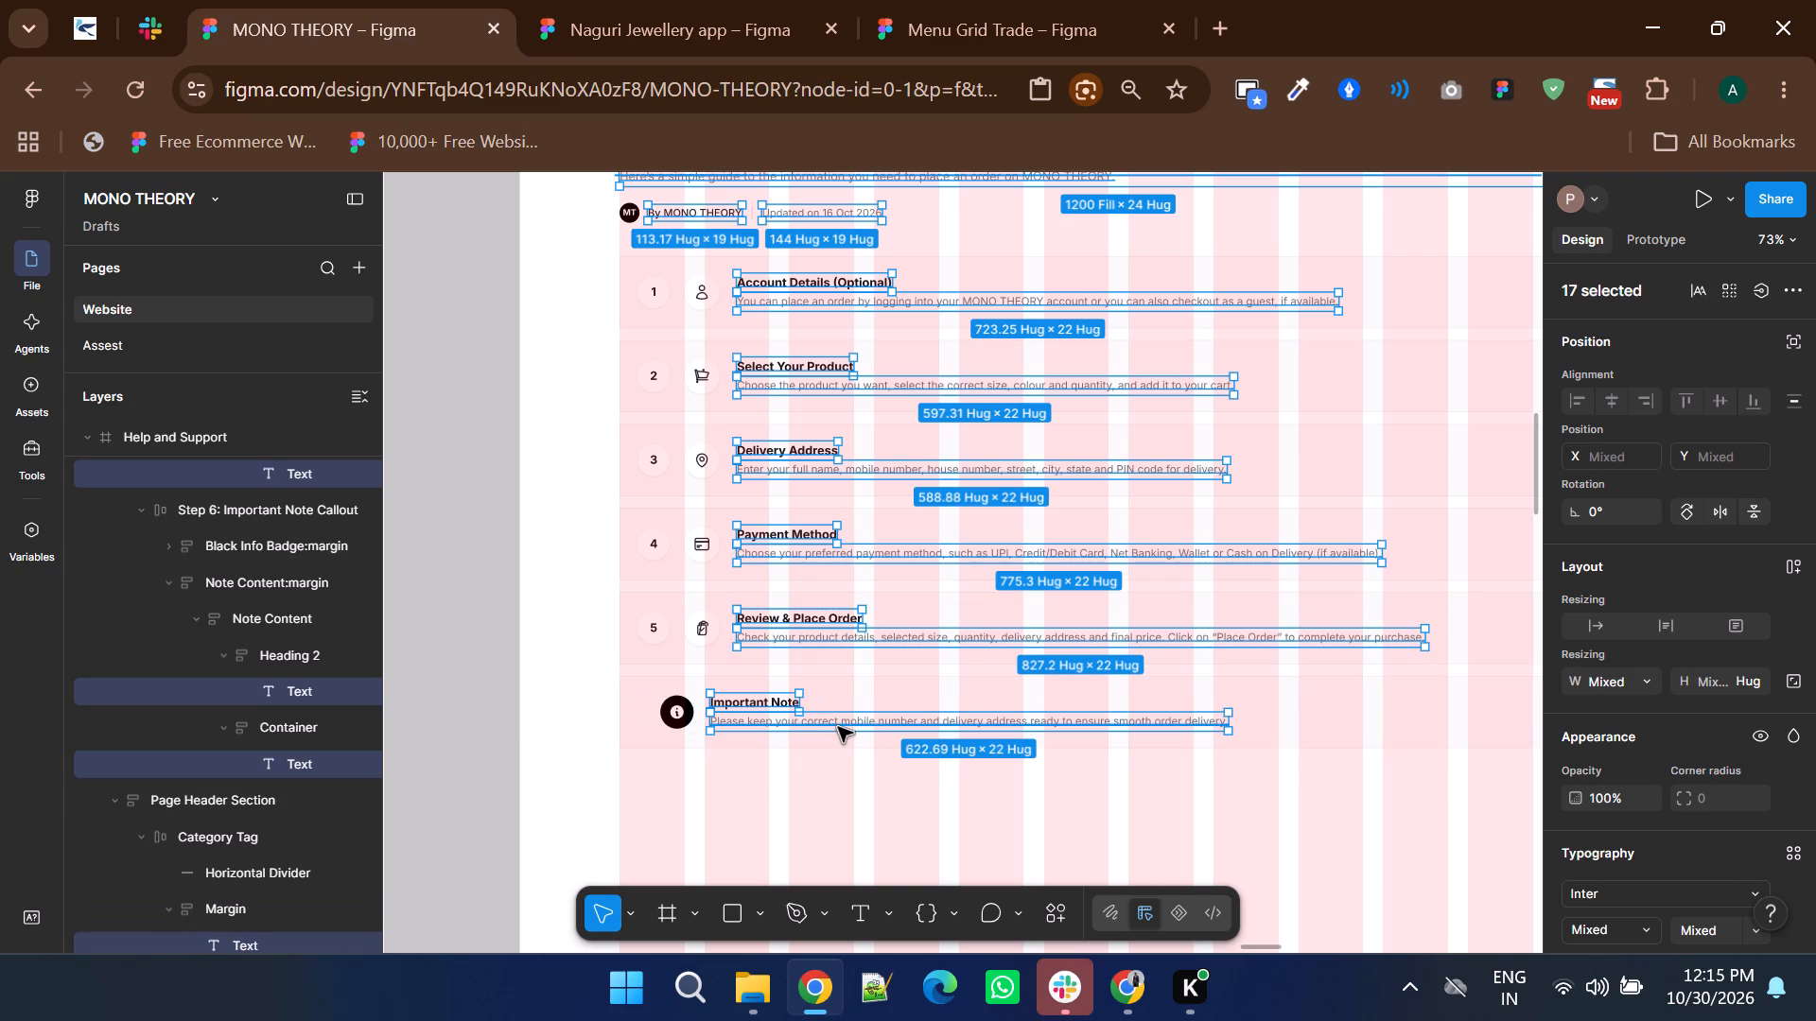
{"action": "left_click", "coordinate": [1599, 892]}
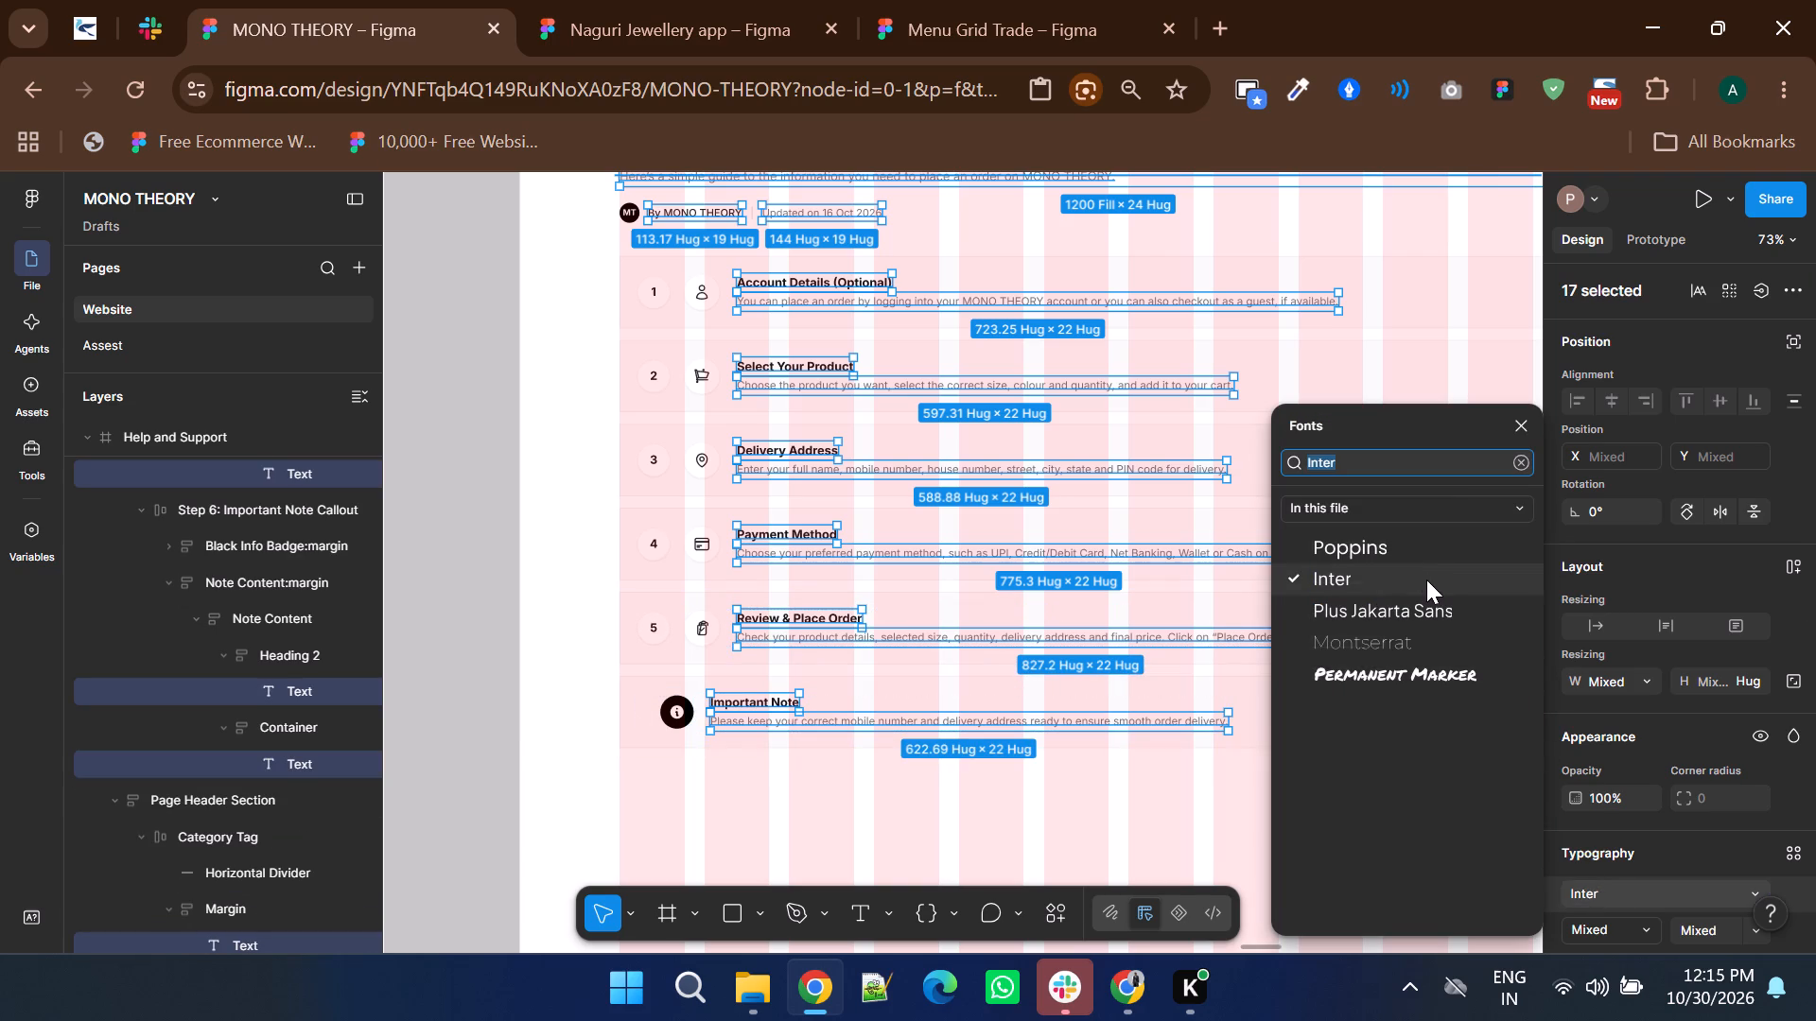
{"action": "left_click", "coordinate": [1394, 552]}
{"action": "scroll", "coordinate": [723, 654], "scroll_direction": "down", "scroll_amount": 2, "text": "ctrl"}
{"action": "left_click", "coordinate": [1159, 662]}
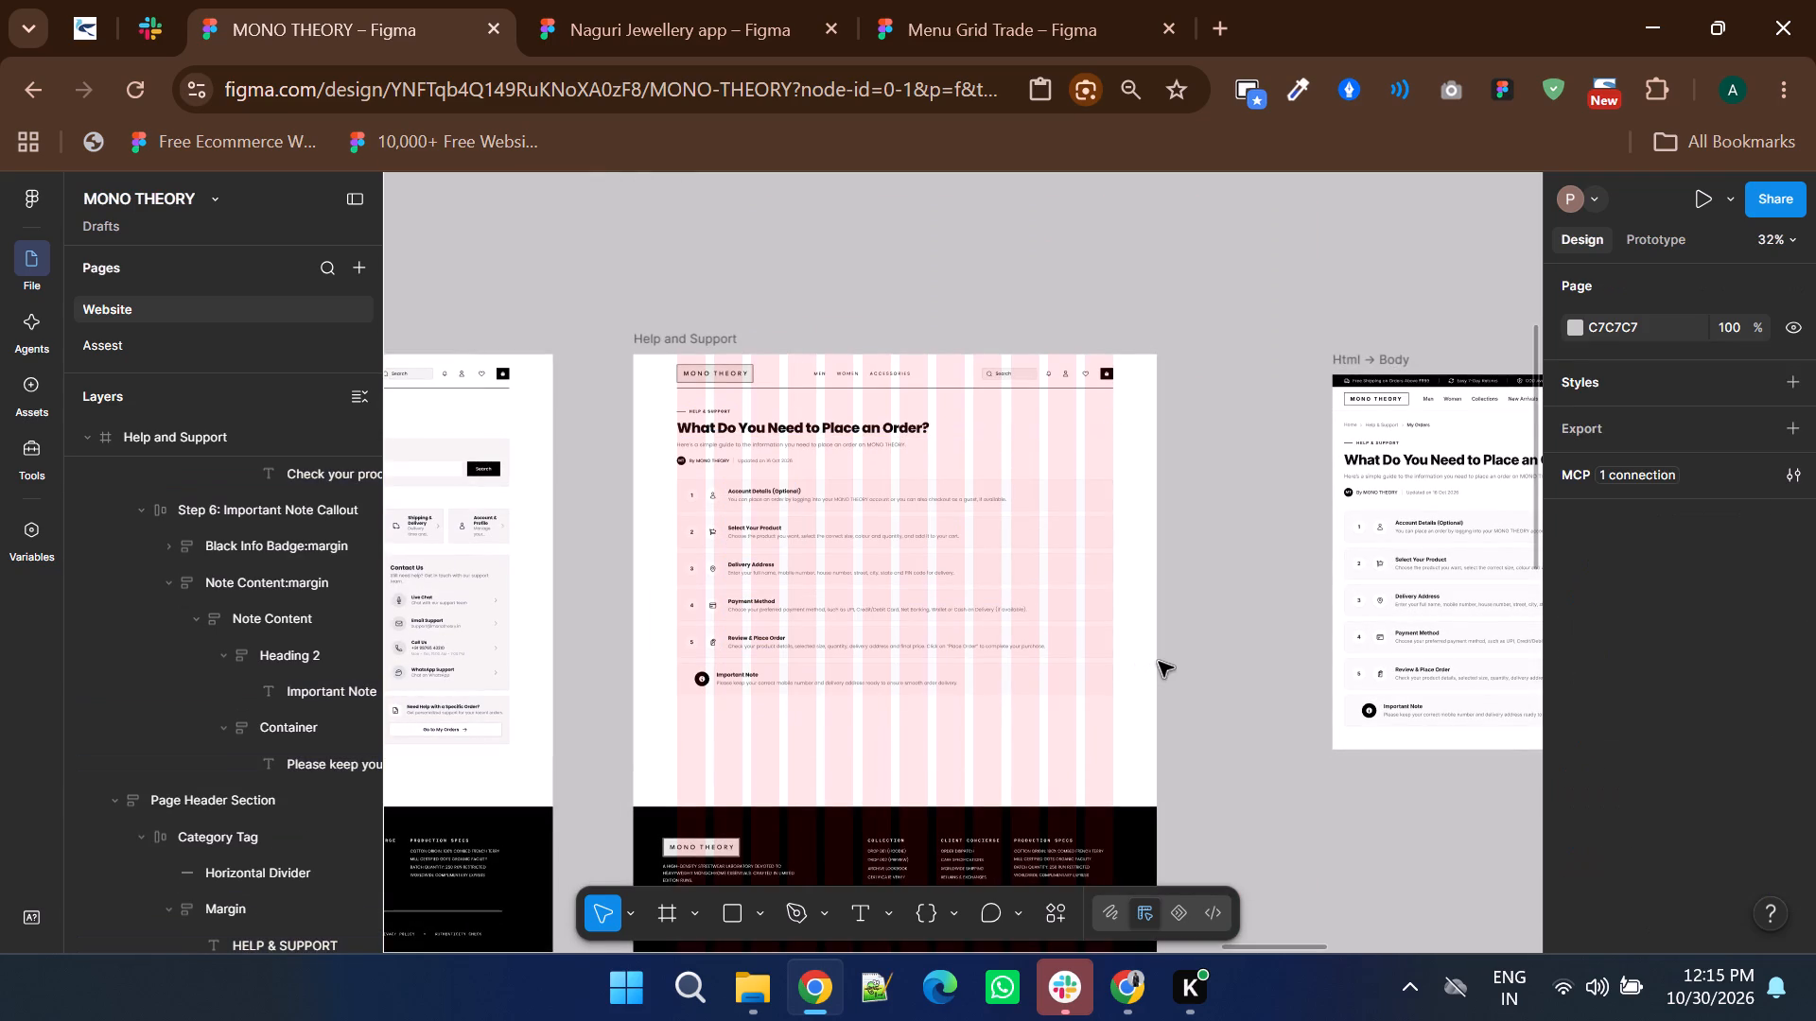
Fill all six Steps Container cards with F5F4F2, sampled from the card background on the original Help and Support page.
{"action": "double_click", "coordinate": [1070, 680]}
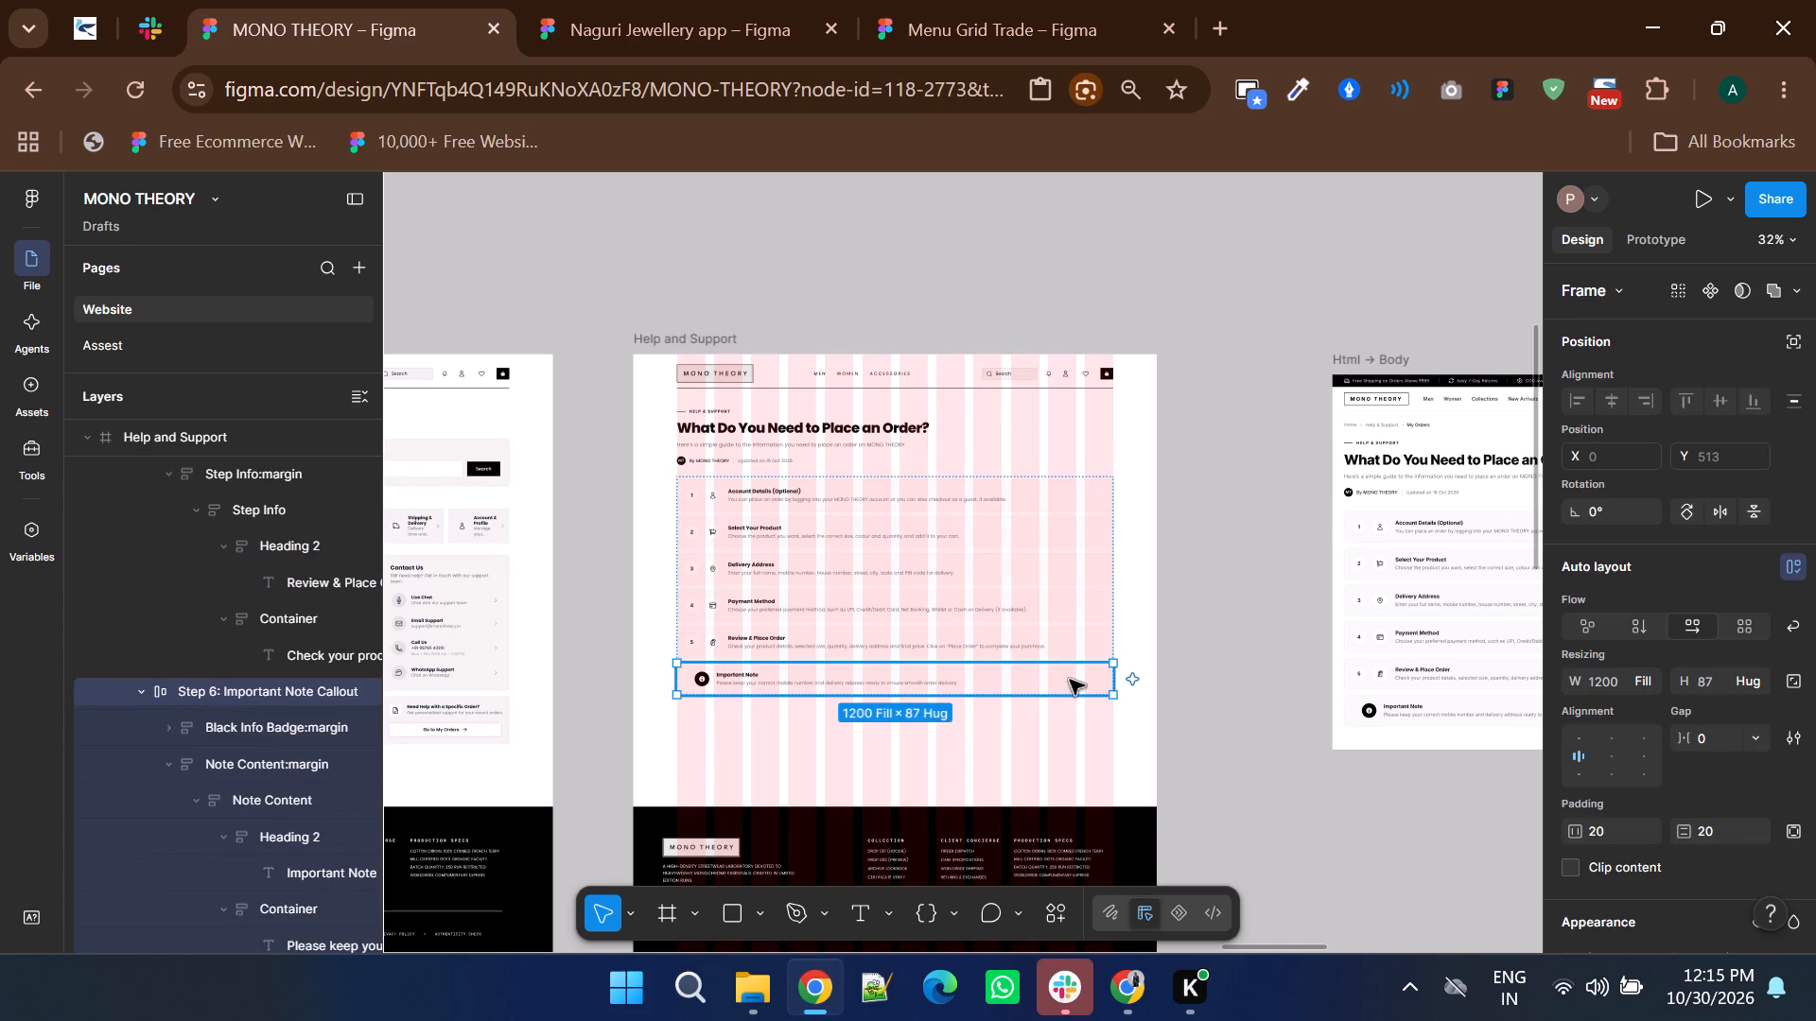
{"action": "left_click", "coordinate": [1068, 643], "text": "shift"}
{"action": "left_click", "coordinate": [1059, 599], "text": "shift"}
{"action": "left_click", "coordinate": [1054, 565], "text": "shift"}
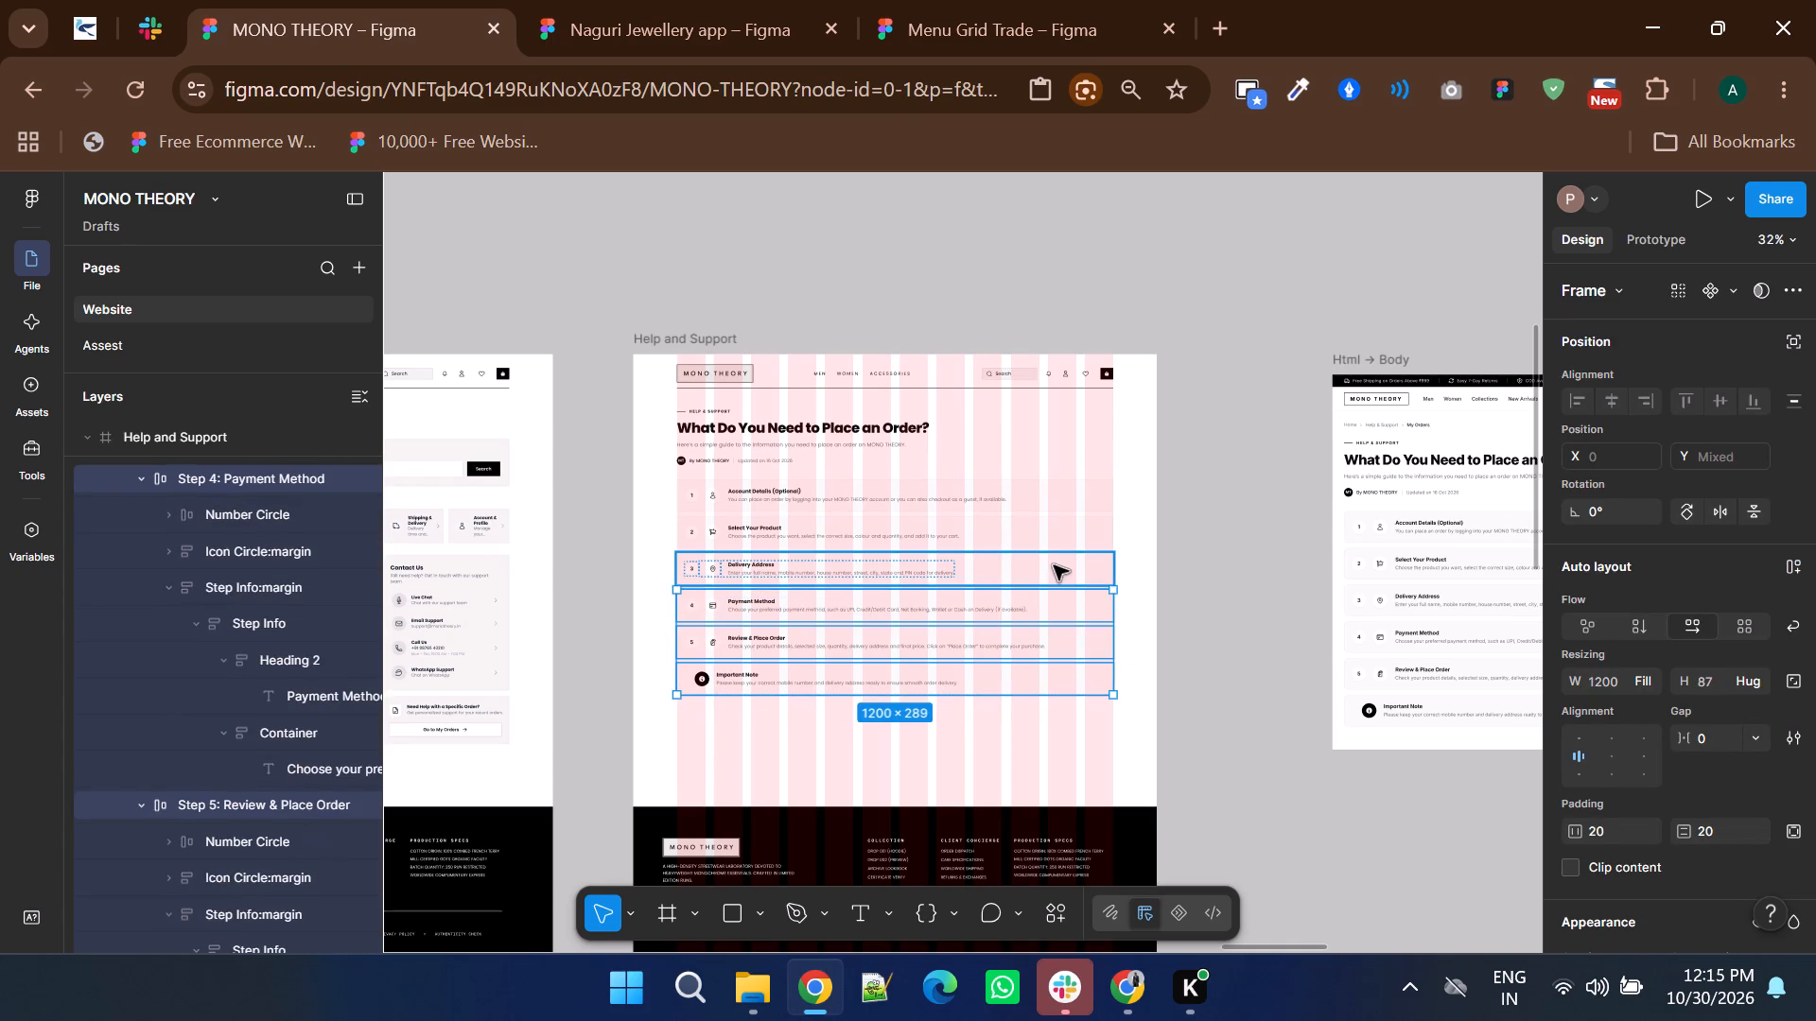
{"action": "left_click", "coordinate": [1044, 521], "text": "shift"}
{"action": "left_click", "coordinate": [1043, 494], "text": "shift"}
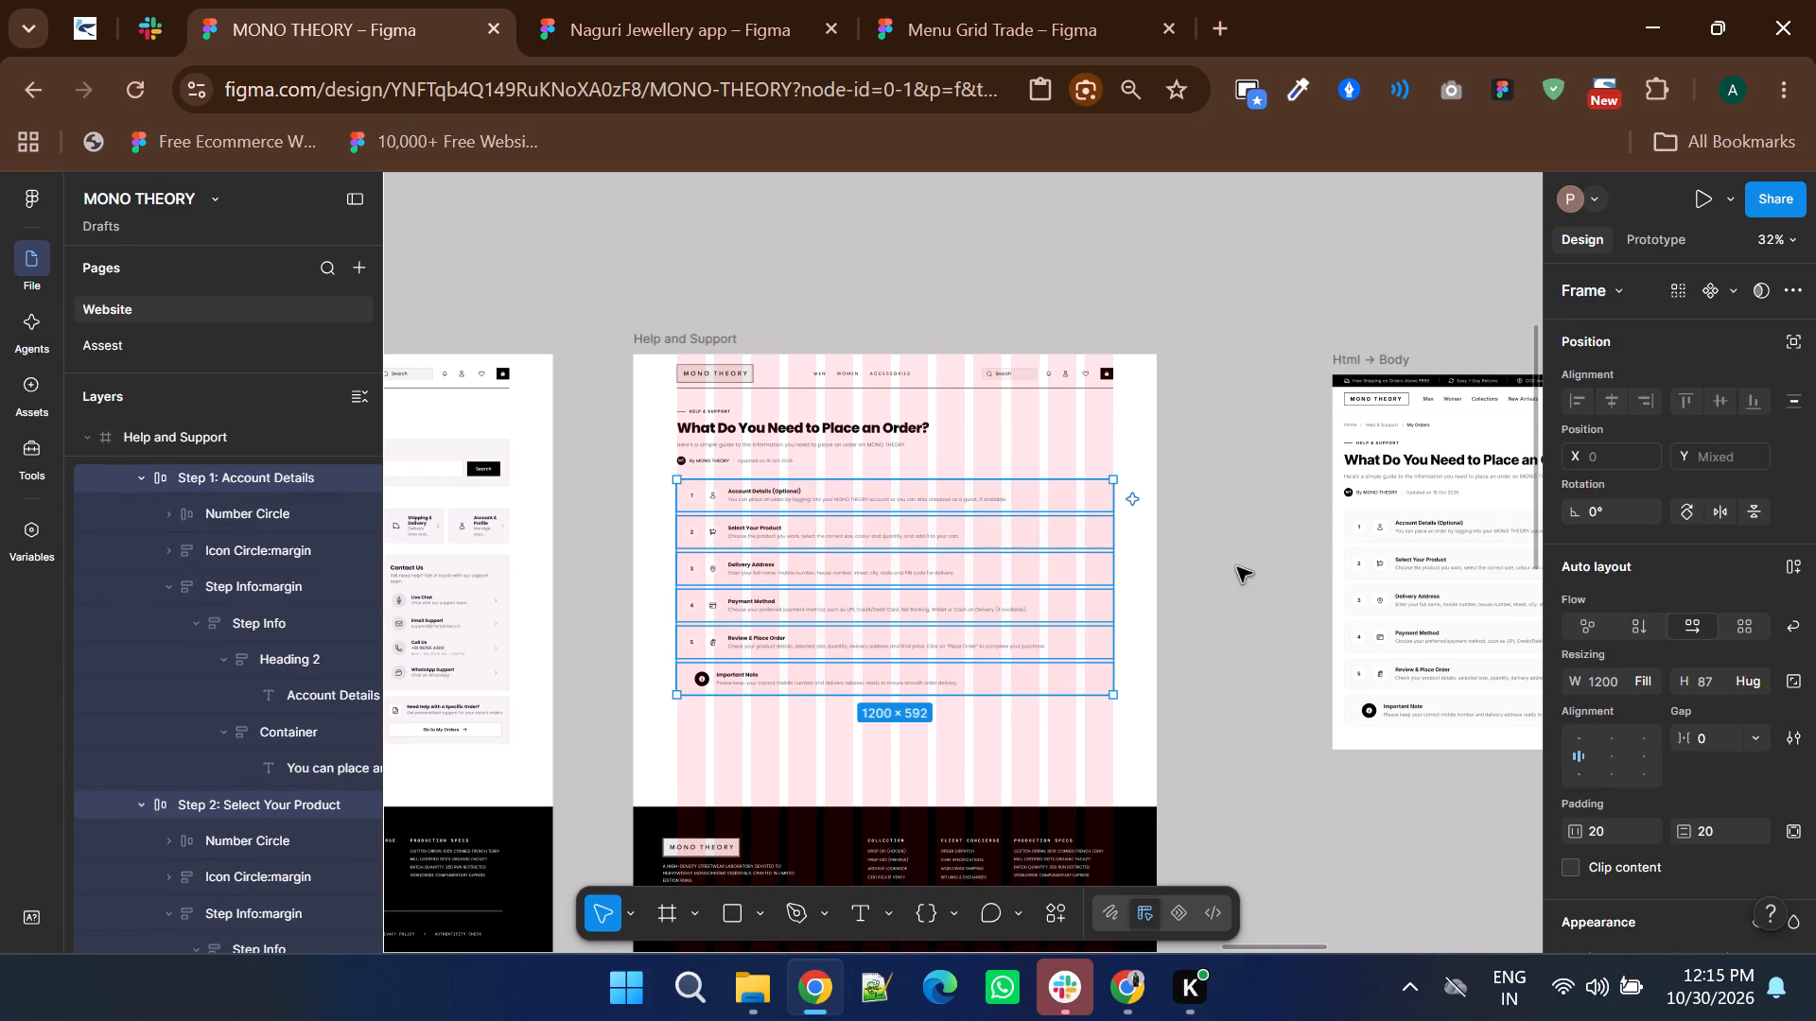
{"action": "scroll", "coordinate": [1580, 822], "scroll_direction": "down", "scroll_amount": 2}
{"action": "left_click", "coordinate": [1575, 476]}
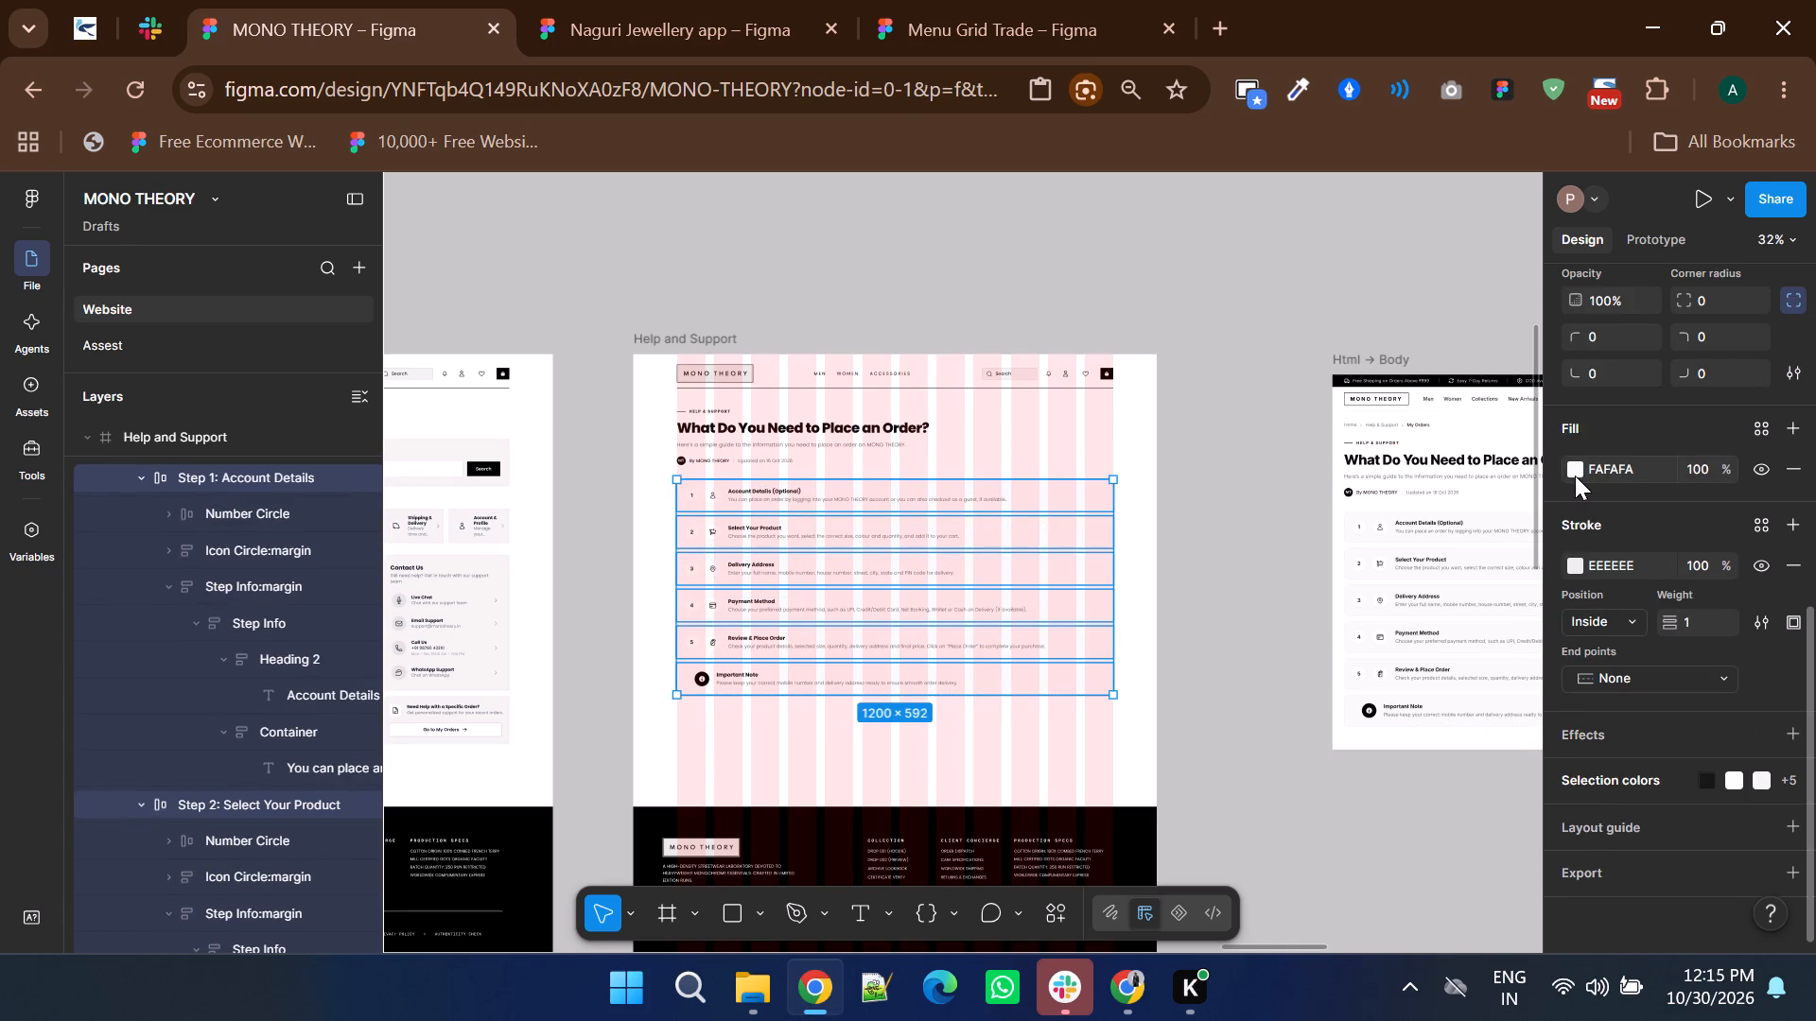
{"action": "left_click", "coordinate": [1293, 735]}
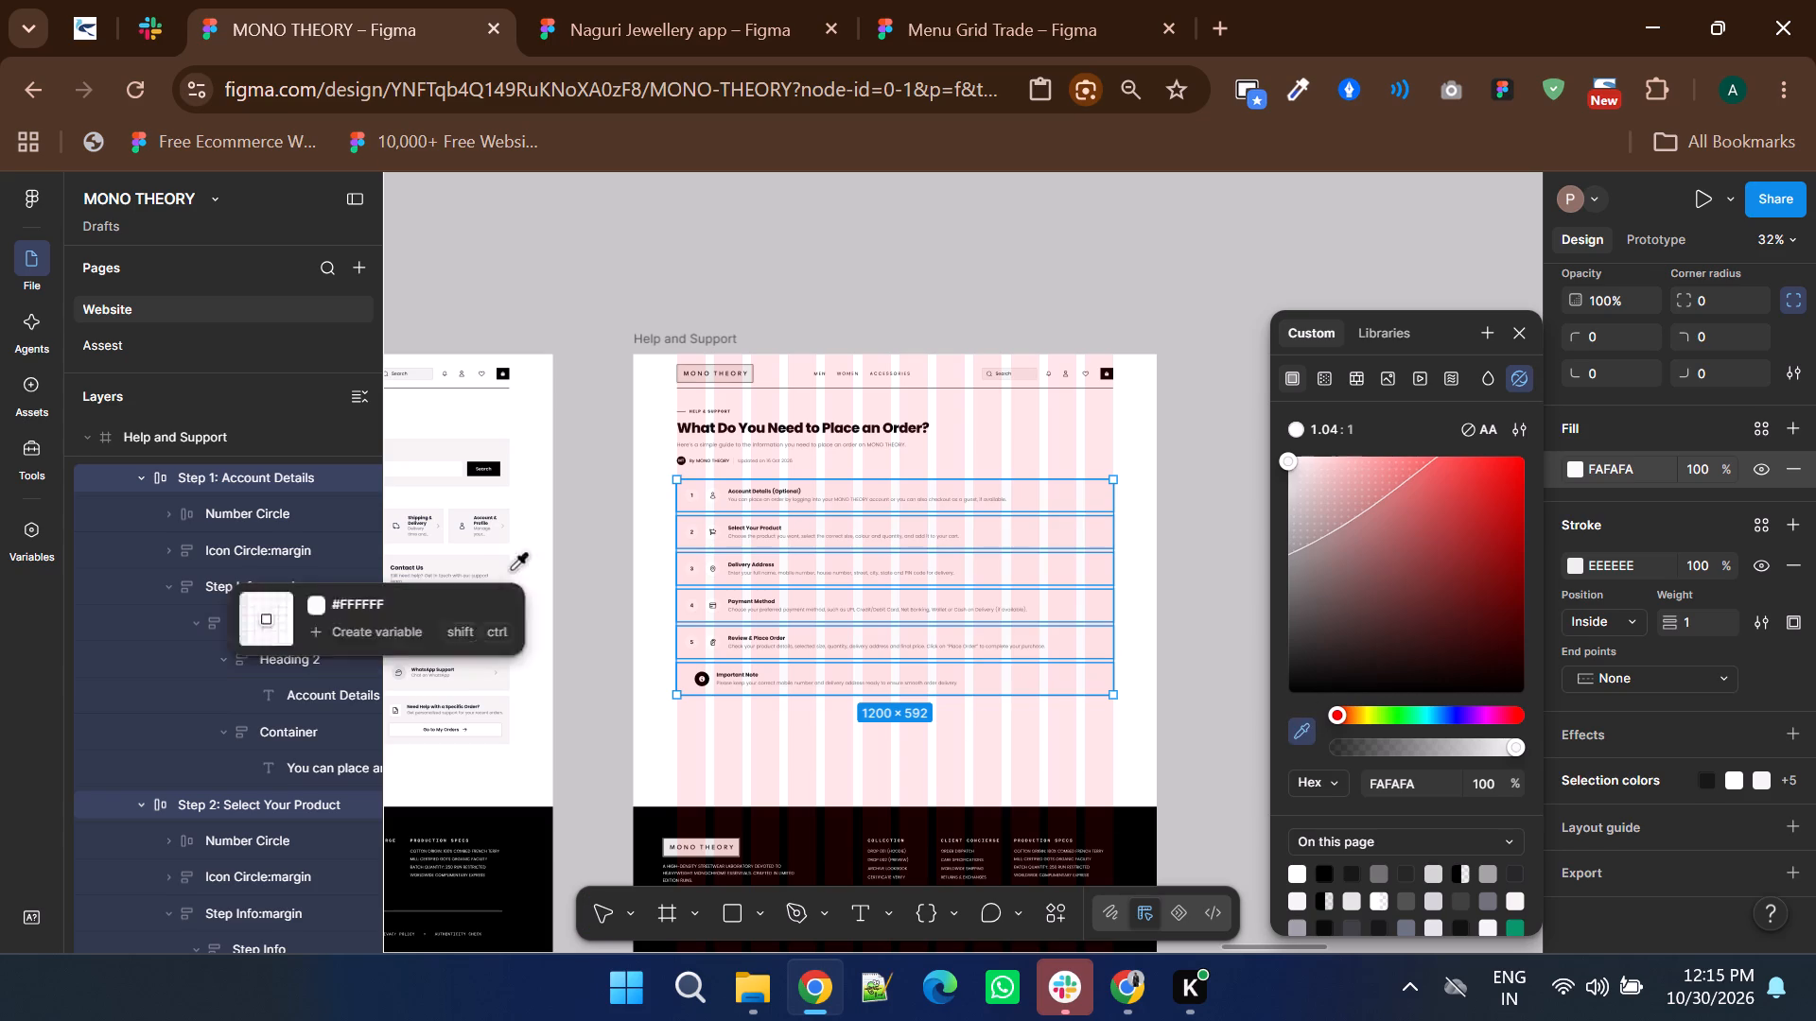
{"action": "scroll", "coordinate": [482, 564], "scroll_direction": "up", "scroll_amount": 4, "text": "ctrl"}
{"action": "left_click", "coordinate": [482, 564]}
{"action": "scroll", "coordinate": [482, 564], "scroll_direction": "down", "scroll_amount": 3, "text": "ctrl"}
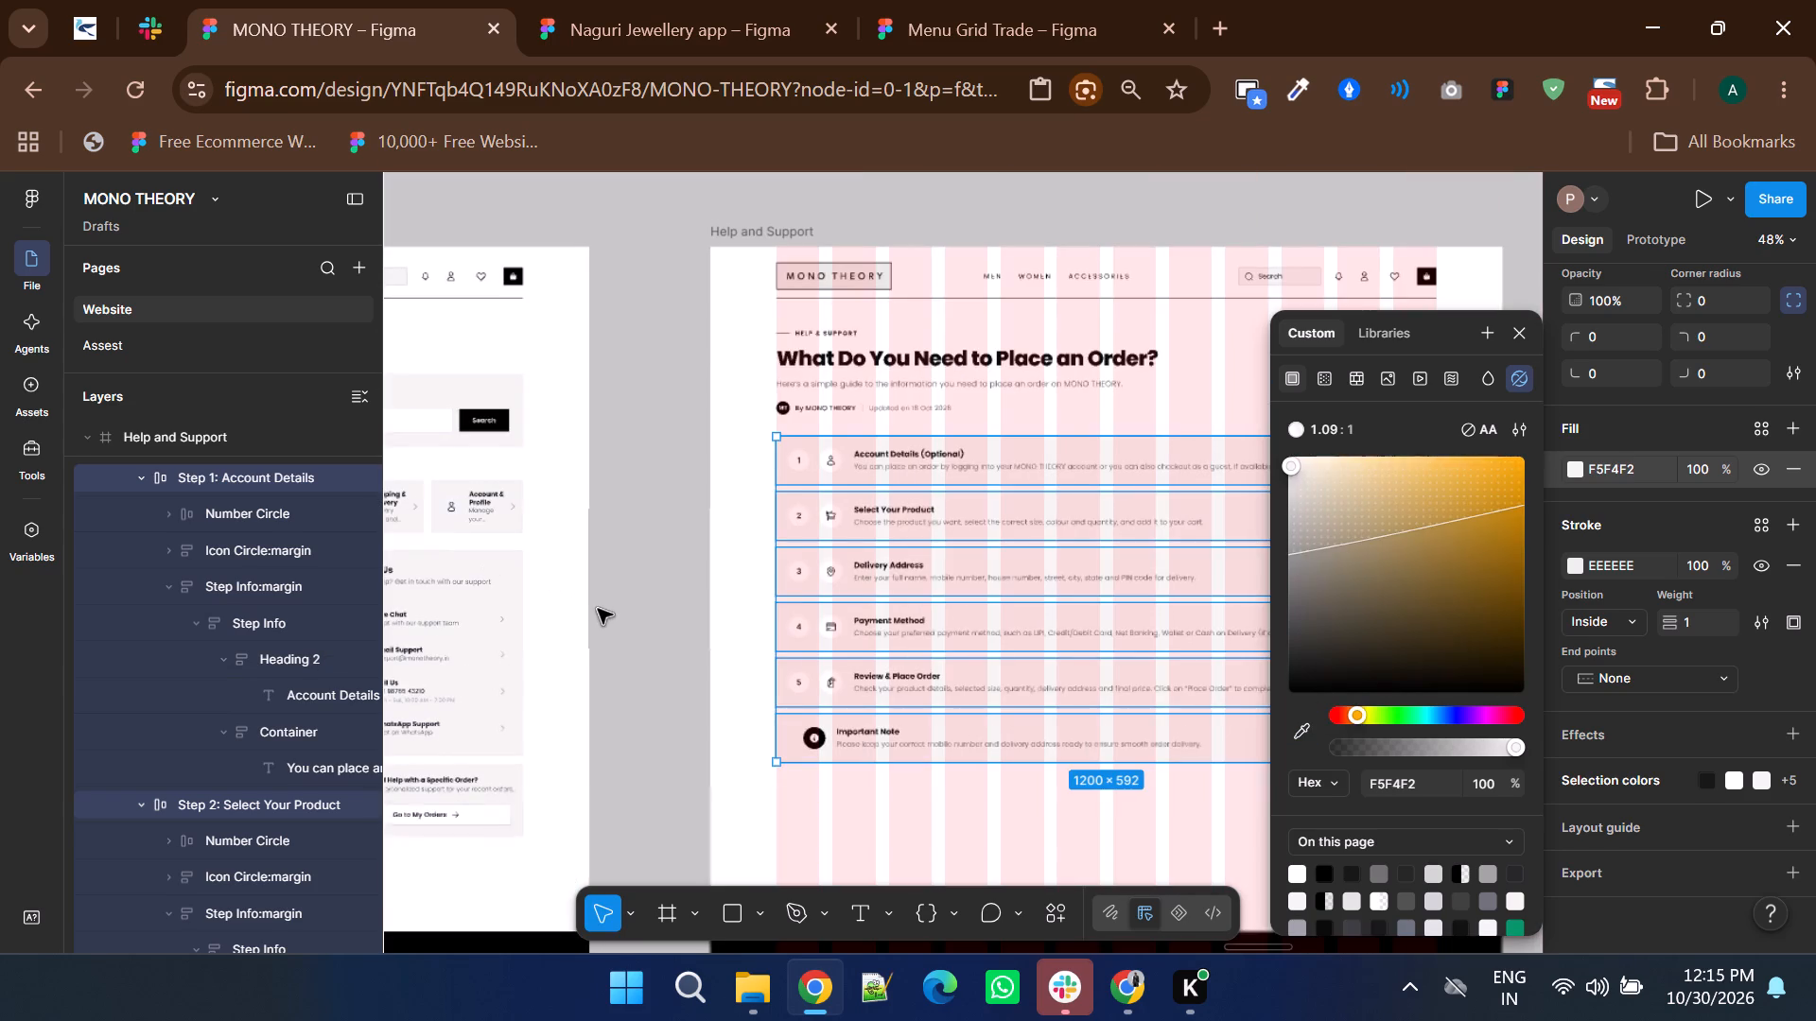
{"action": "left_click", "coordinate": [598, 609]}
Hide the 12-column layout guide on the order guide's Help and Support frame.
{"action": "scroll", "coordinate": [598, 609], "scroll_direction": "down", "scroll_amount": 2, "text": "ctrl"}
{"action": "left_click", "coordinate": [859, 701], "text": "ctrl"}
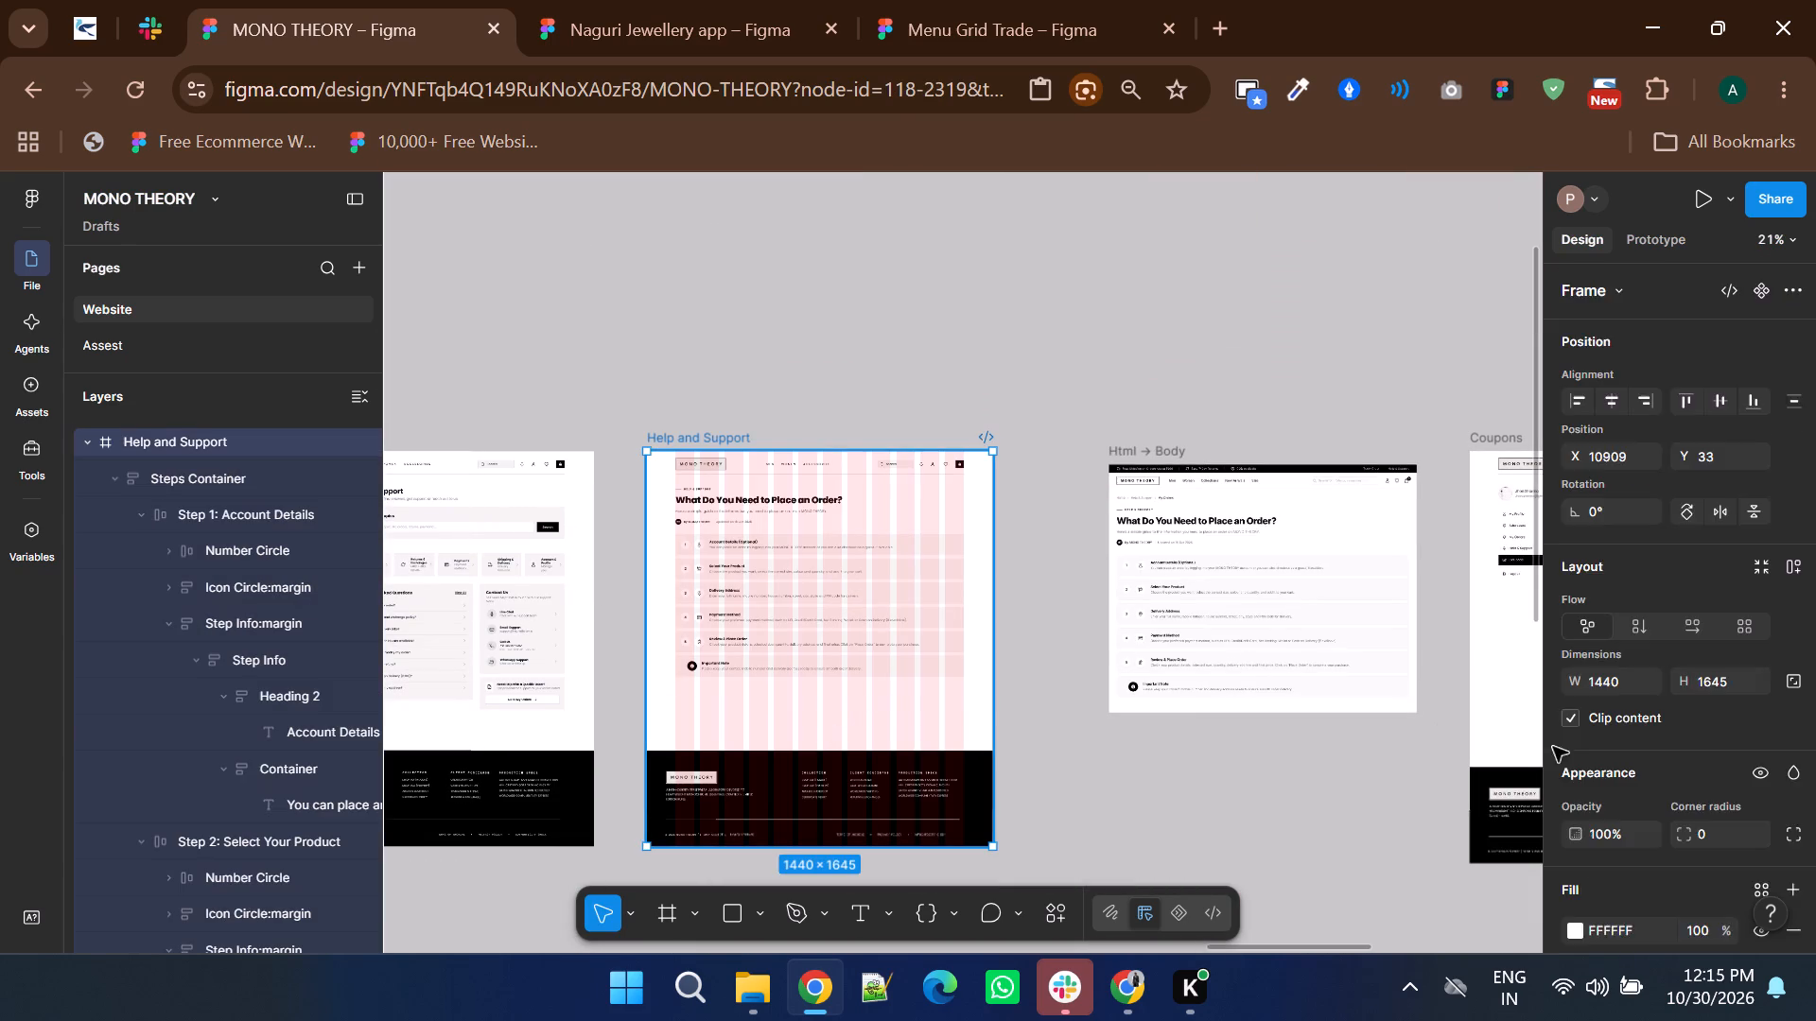
{"action": "scroll", "coordinate": [1793, 807], "scroll_direction": "down", "scroll_amount": 4}
{"action": "left_click", "coordinate": [1764, 699]}
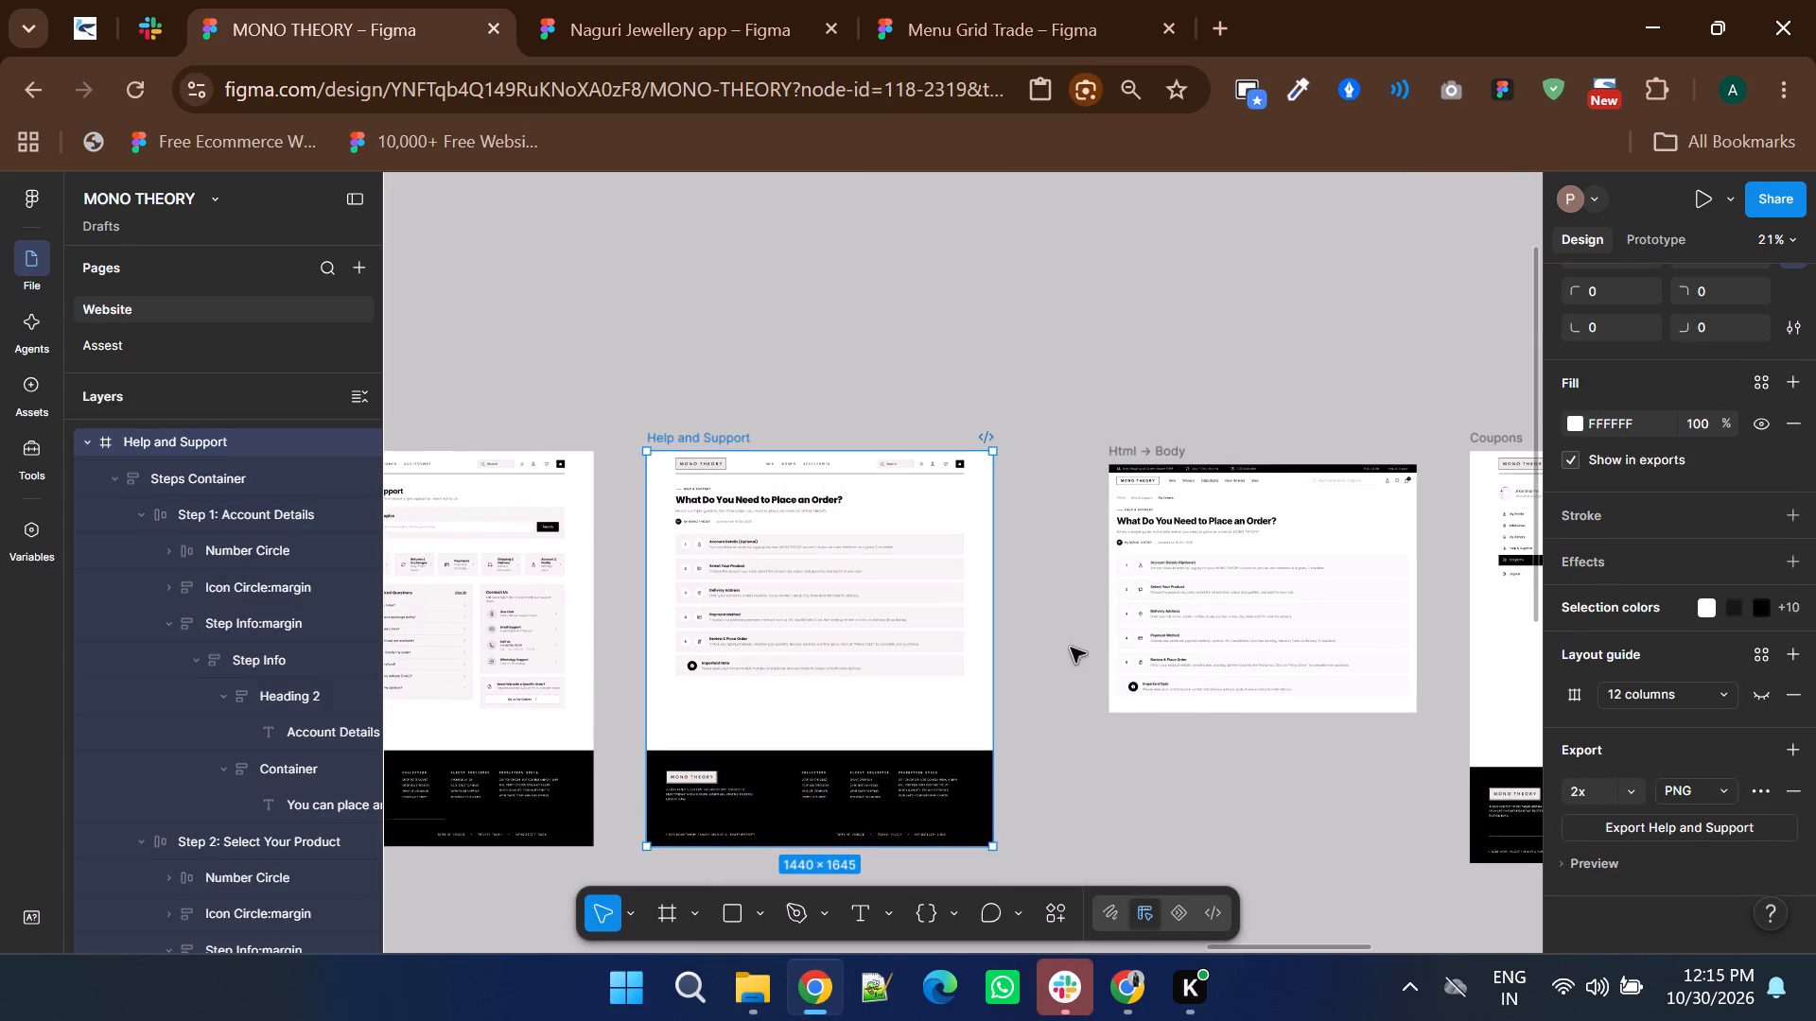
Delete the imported Html → Body frame beside the order guide page.
{"action": "left_click", "coordinate": [1133, 453]}
{"action": "key", "text": "Delete"}
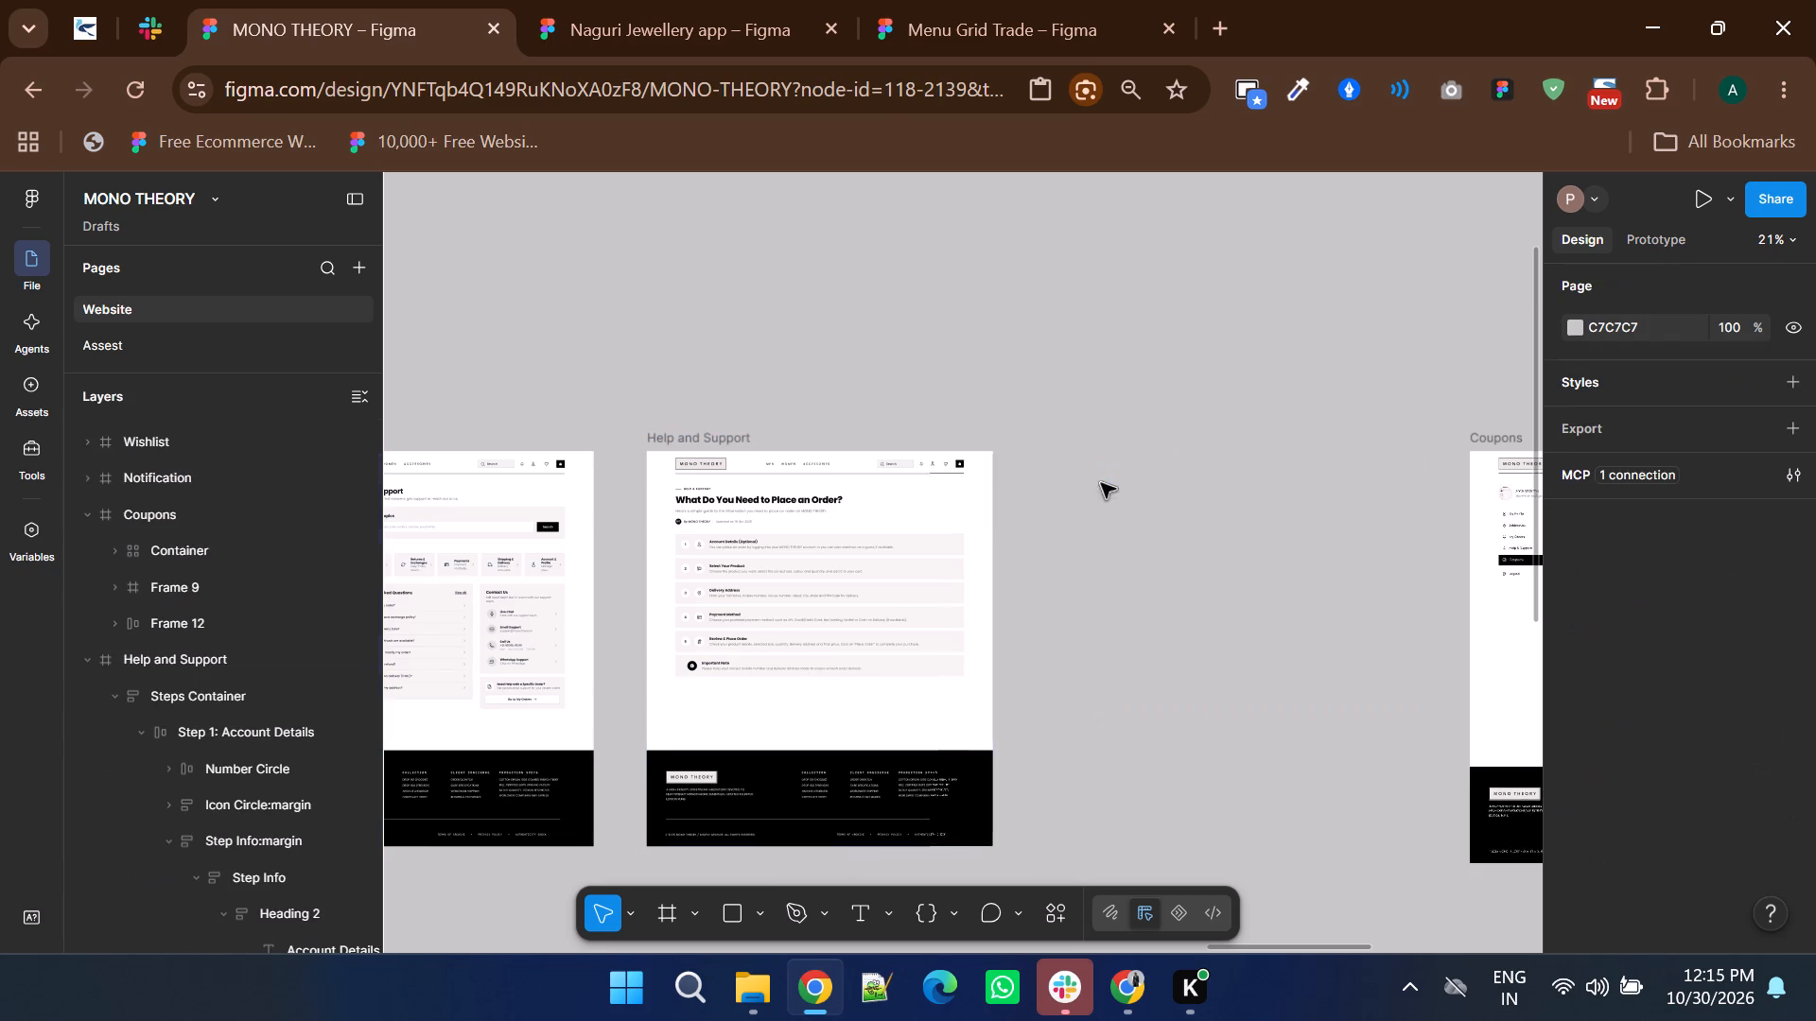
Review the restyled order guide's header and step cards, comparing them with the original Help and Support page.
{"action": "scroll", "coordinate": [672, 530], "scroll_direction": "up", "scroll_amount": 4, "text": "ctrl"}
{"action": "scroll", "coordinate": [672, 530], "scroll_direction": "down", "scroll_amount": 1, "text": "ctrl"}
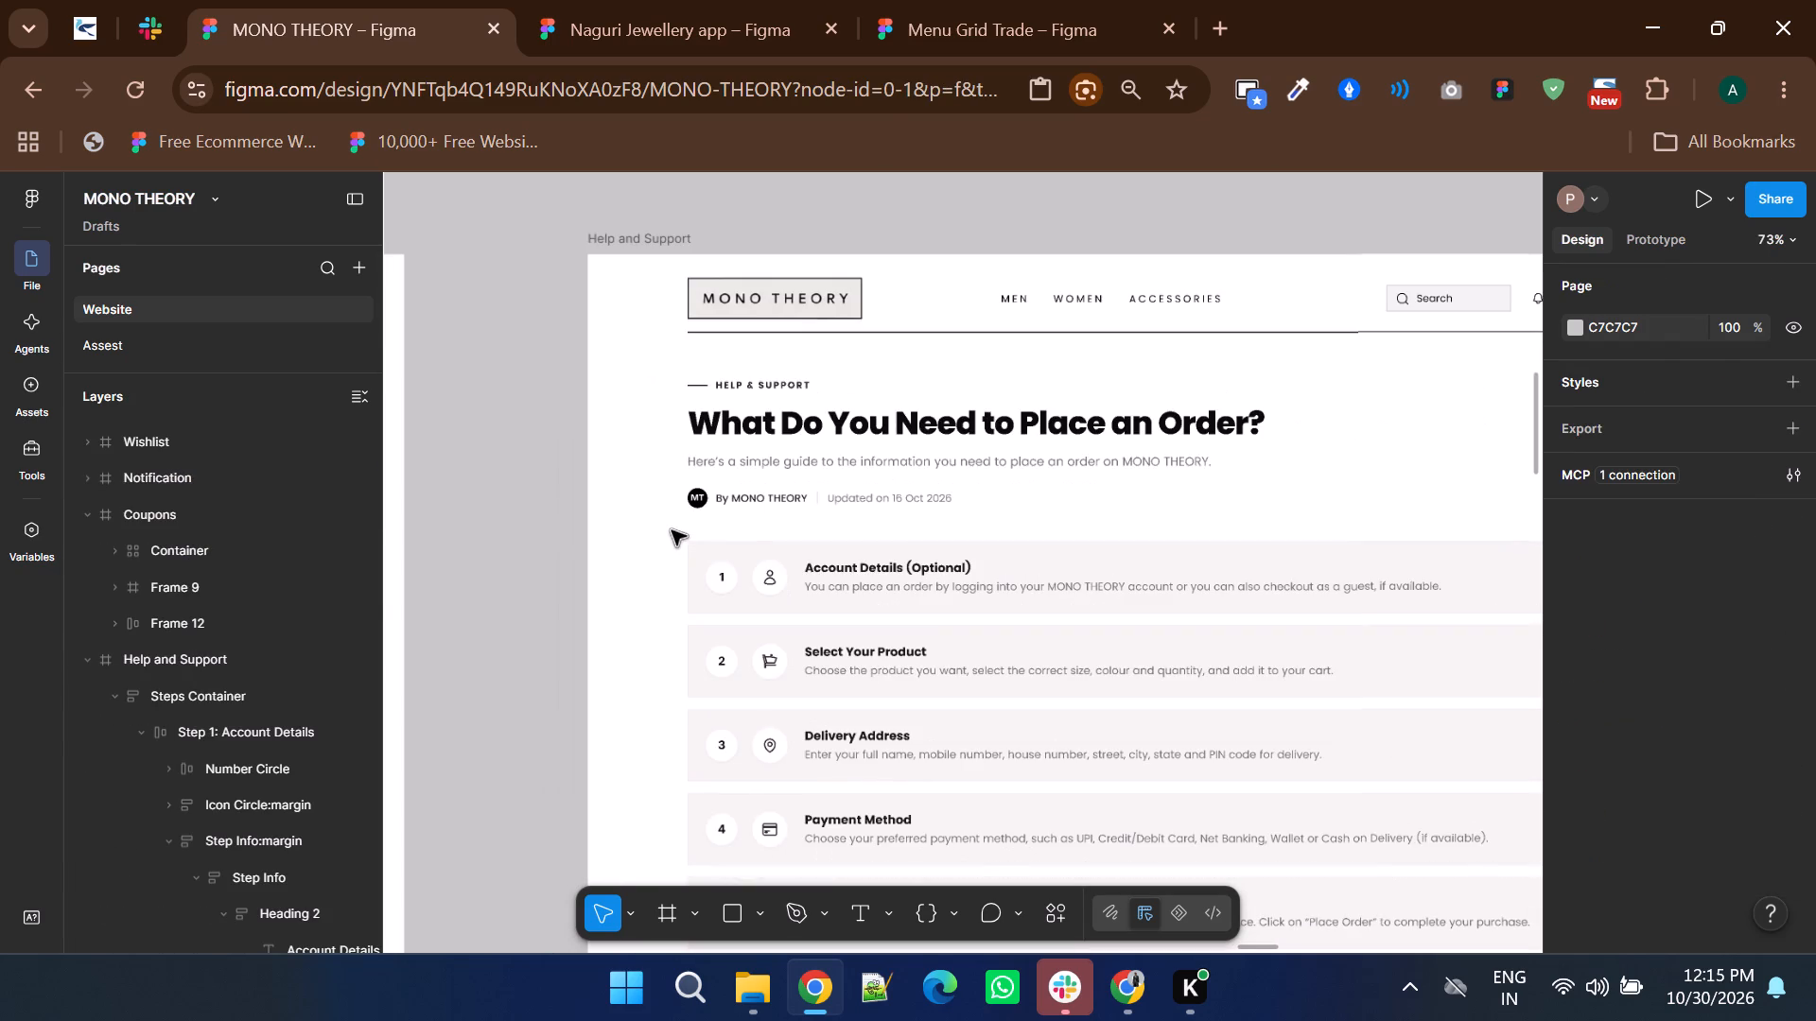
{"action": "scroll", "coordinate": [672, 530], "scroll_direction": "down", "scroll_amount": 1, "text": "ctrl"}
{"action": "scroll", "coordinate": [787, 614], "scroll_direction": "up", "scroll_amount": 2, "text": "ctrl"}
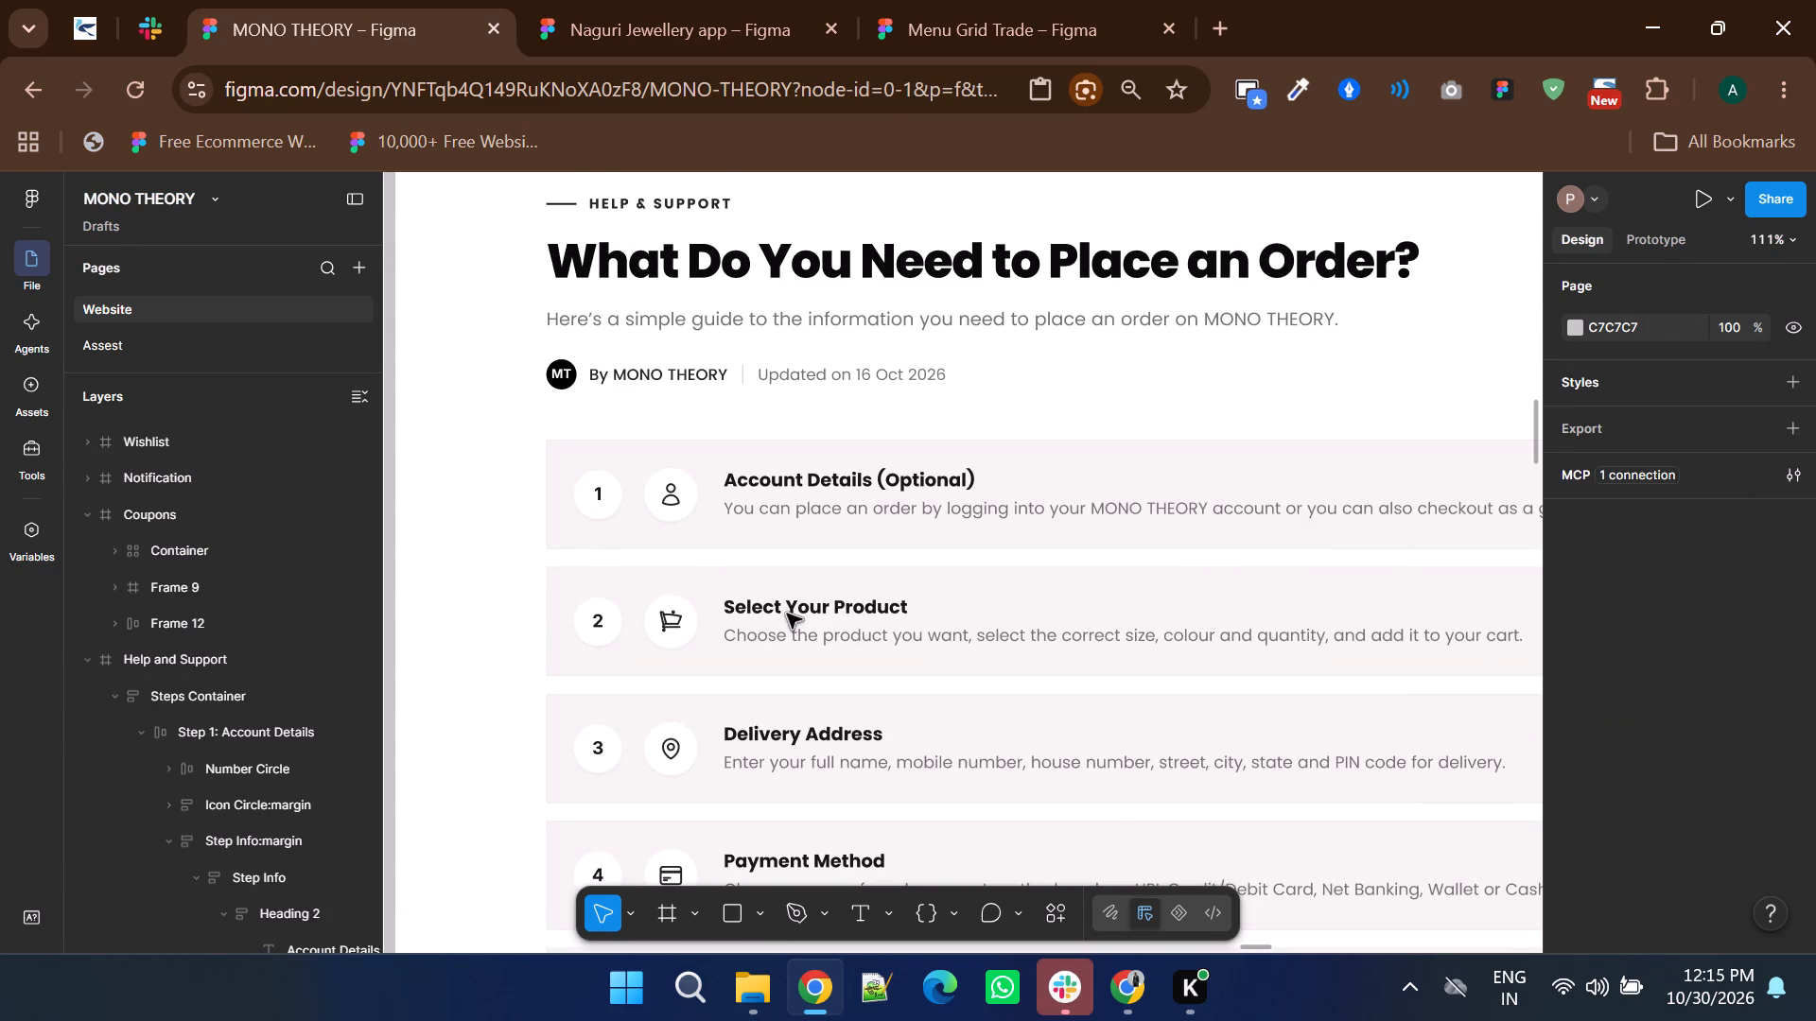
{"action": "scroll", "coordinate": [787, 614], "scroll_direction": "down", "scroll_amount": 2}
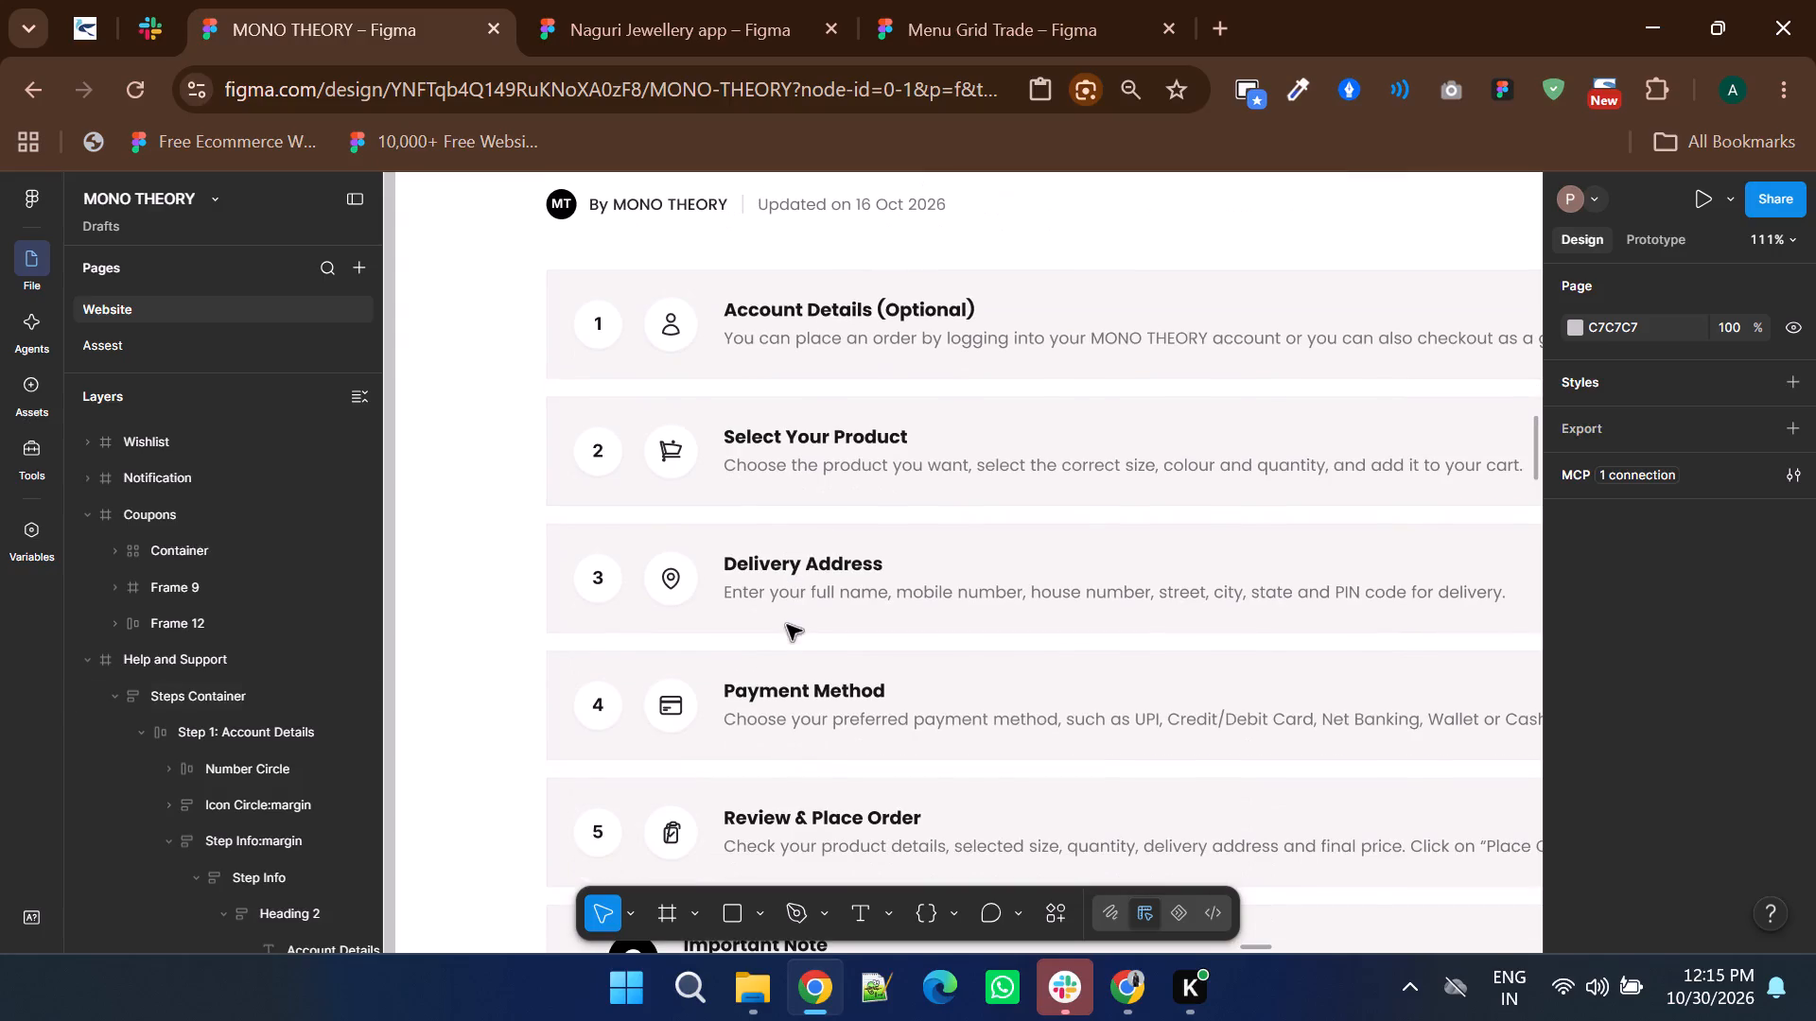
{"action": "scroll", "coordinate": [747, 719], "scroll_direction": "down", "scroll_amount": 2, "text": "ctrl"}
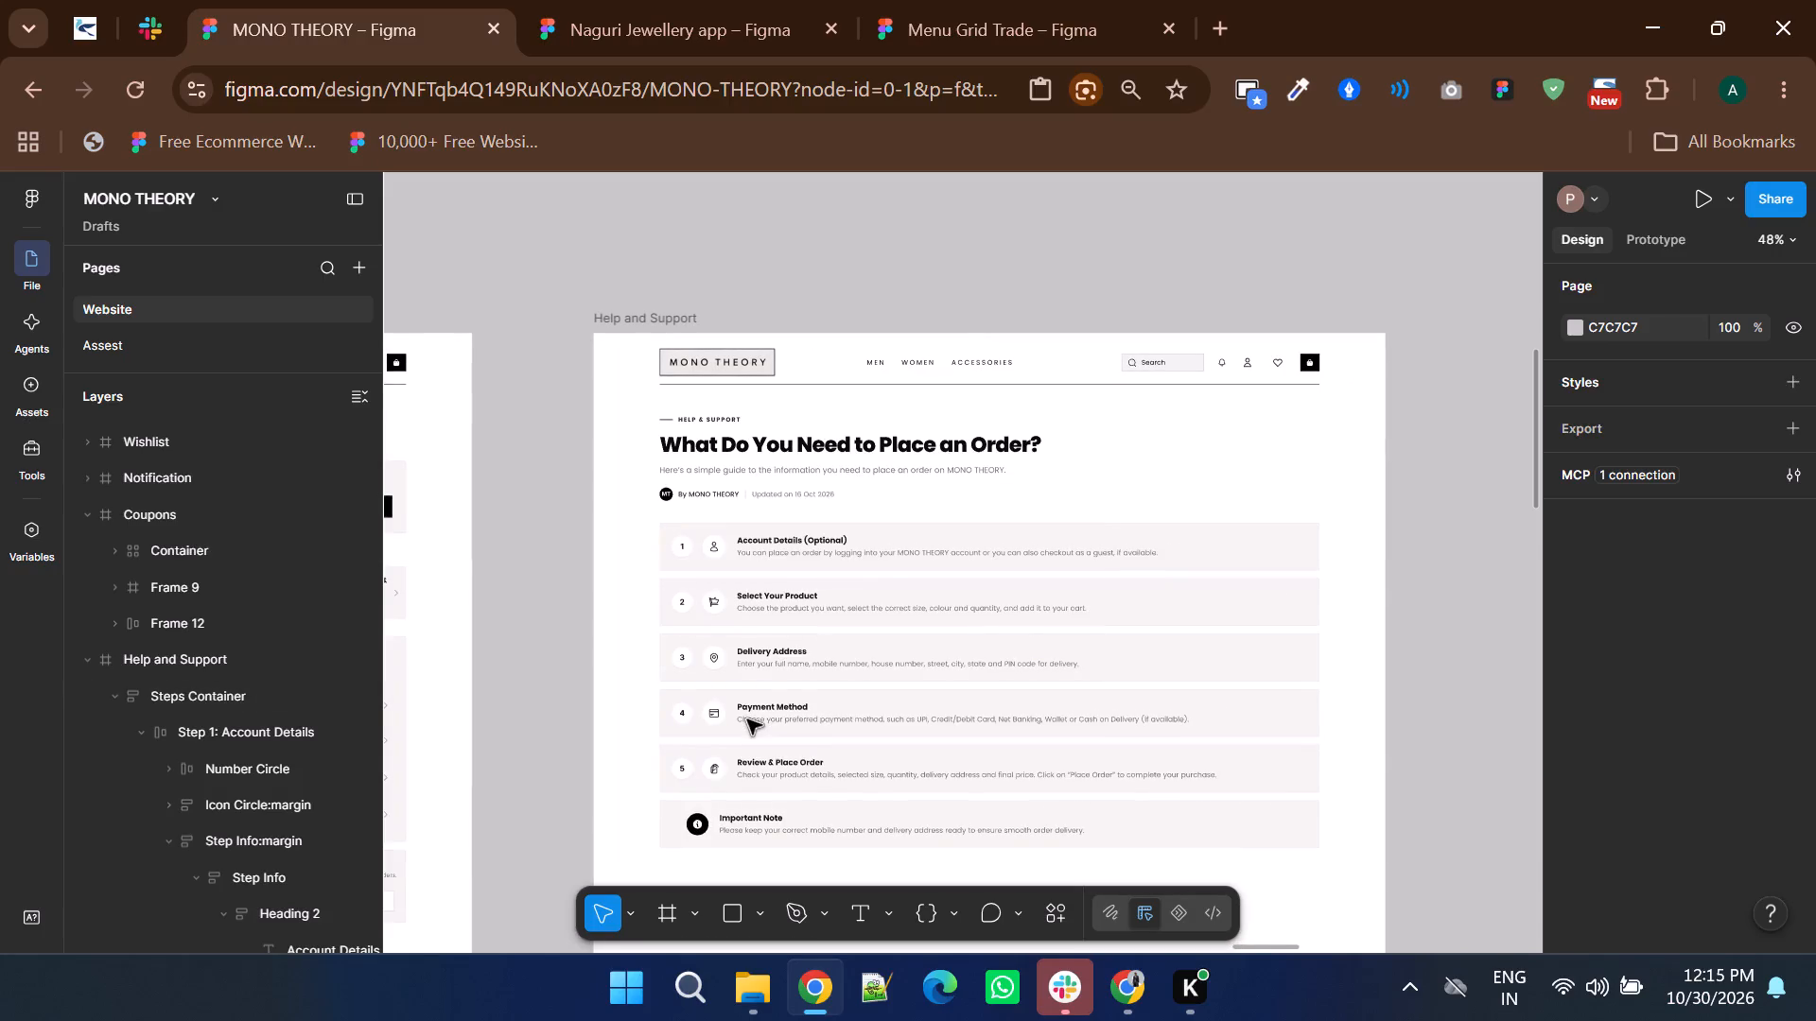
{"action": "scroll", "coordinate": [747, 719], "scroll_direction": "down", "scroll_amount": 1, "text": "ctrl"}
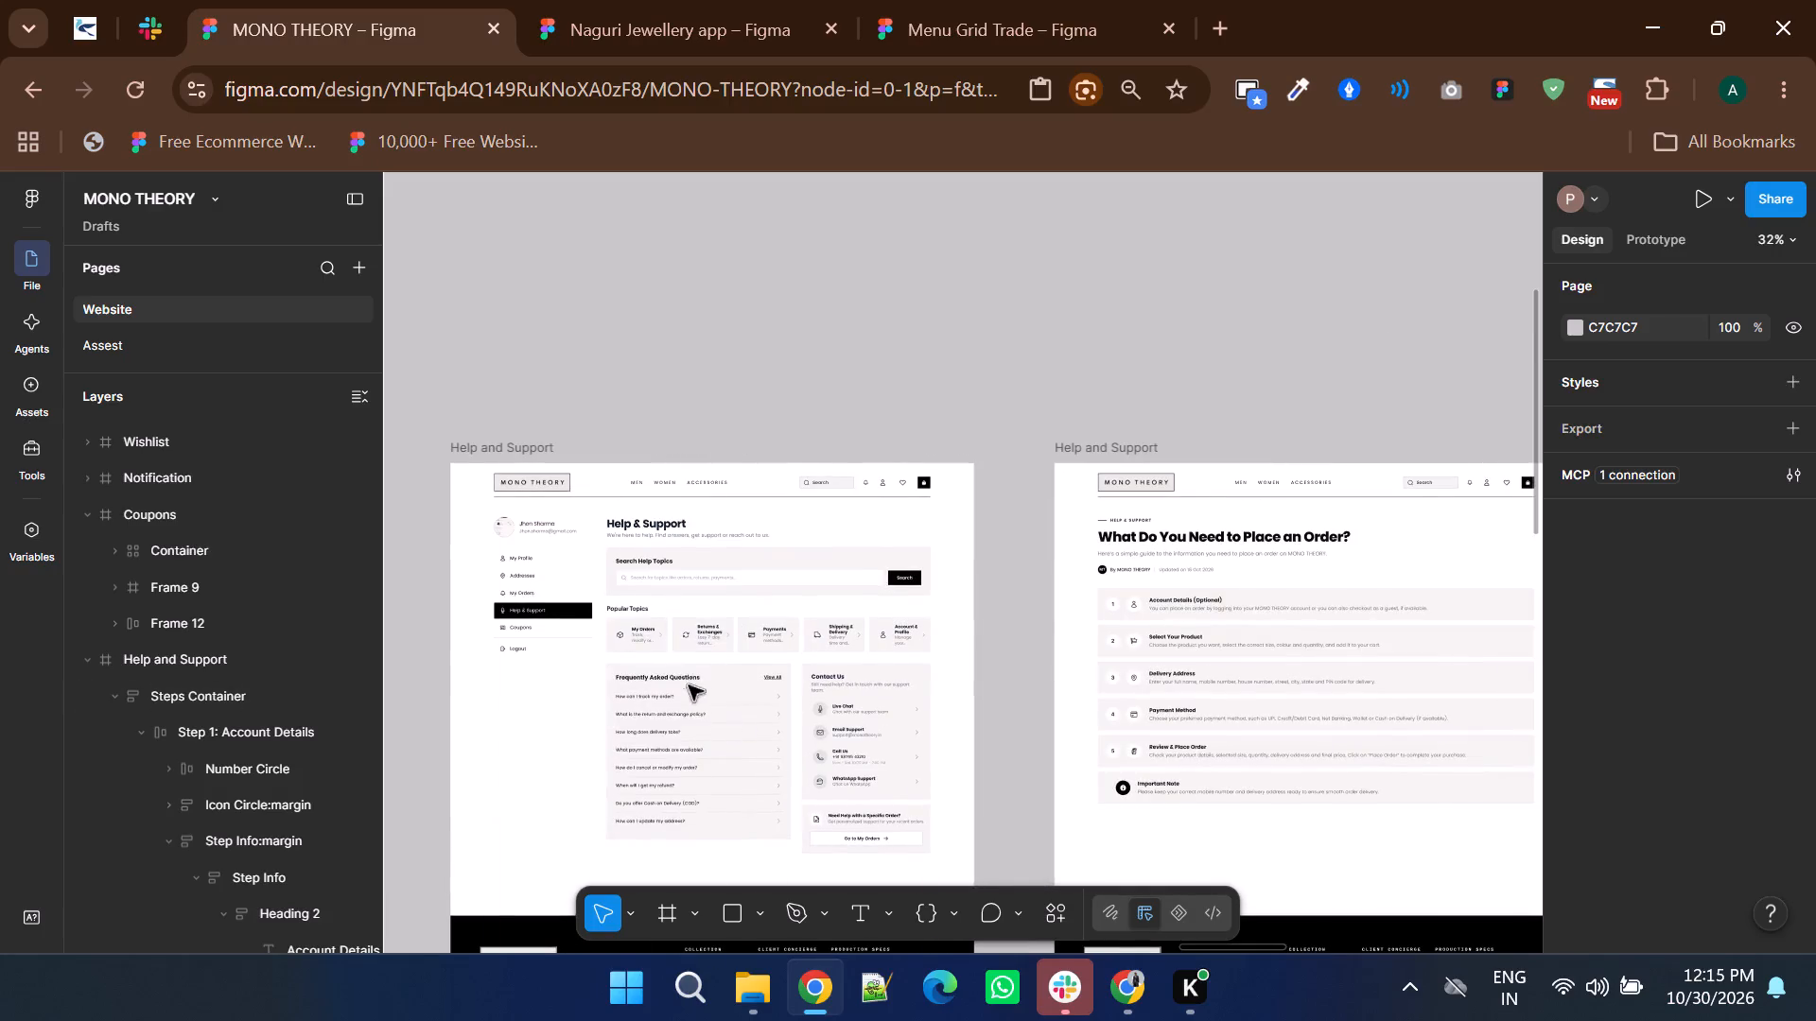
{"action": "scroll", "coordinate": [680, 636], "scroll_direction": "up", "scroll_amount": 1, "text": "ctrl"}
Move the Coupons, Notification and Wishlist frames together farther right, widening the gap after the order guide page.
{"action": "scroll", "coordinate": [680, 636], "scroll_direction": "down", "scroll_amount": 2, "text": "ctrl"}
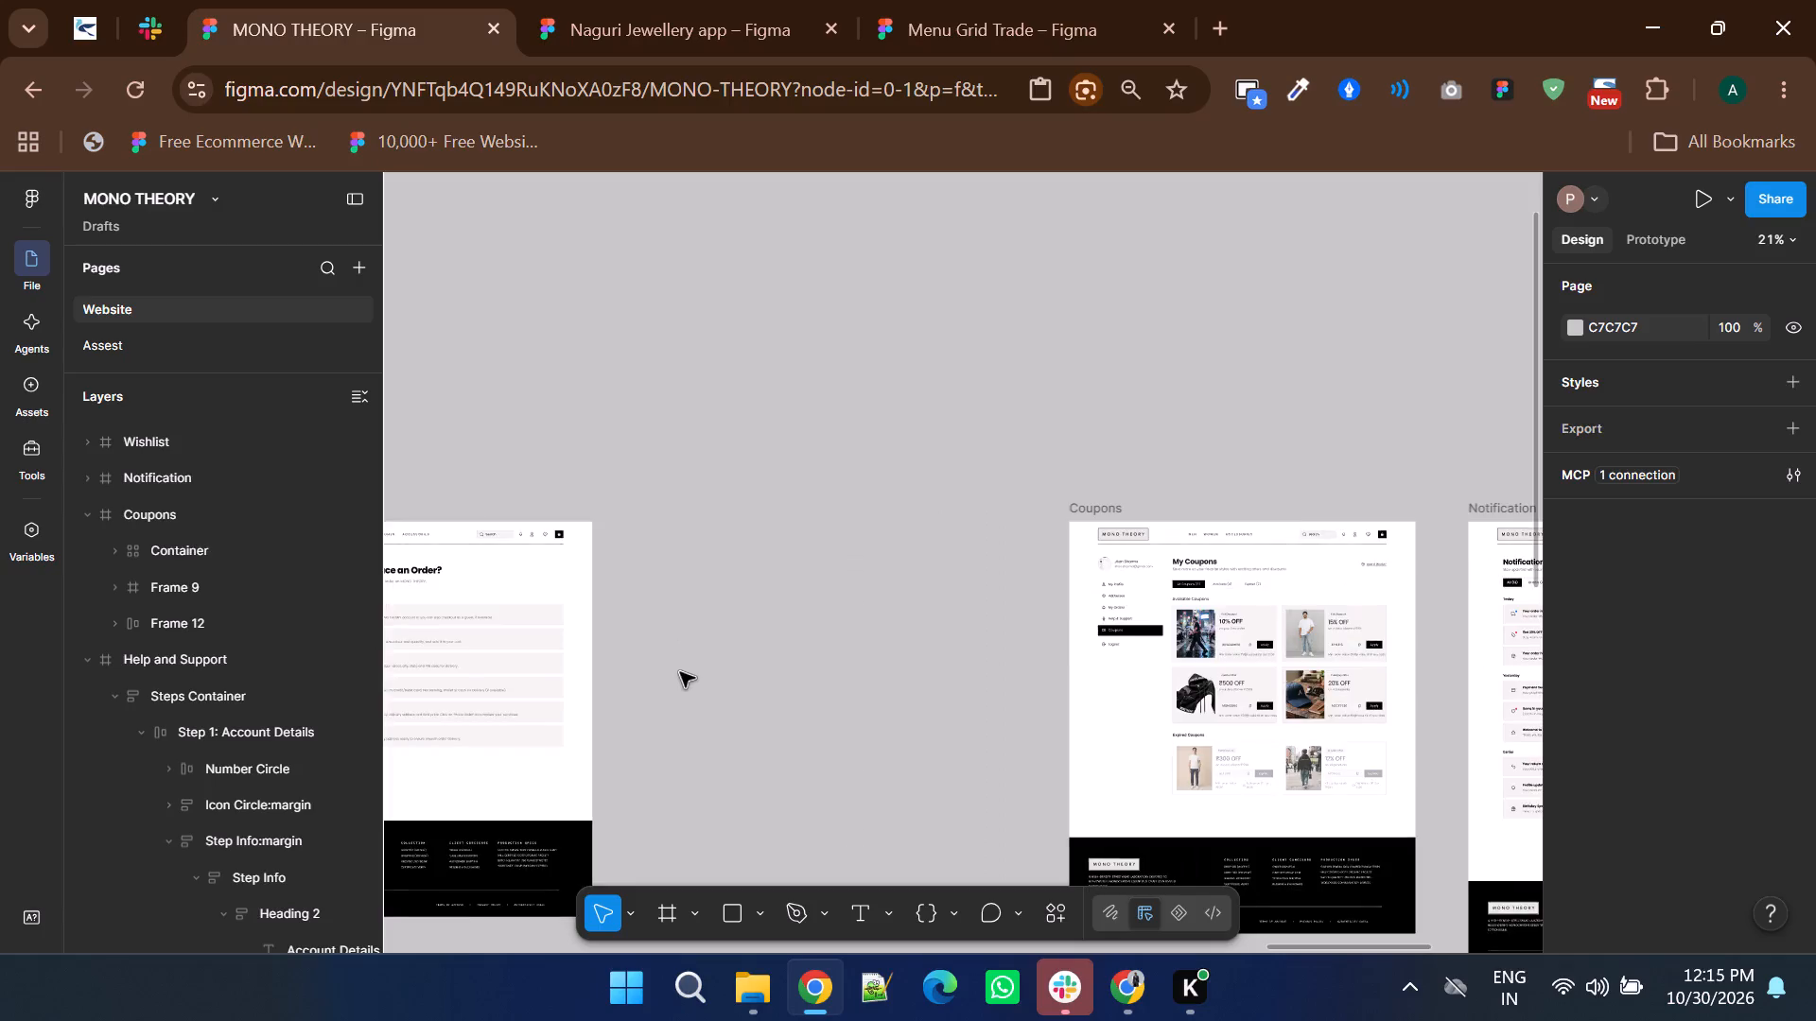
{"action": "scroll", "coordinate": [680, 672], "scroll_direction": "down", "scroll_amount": 4, "text": "ctrl"}
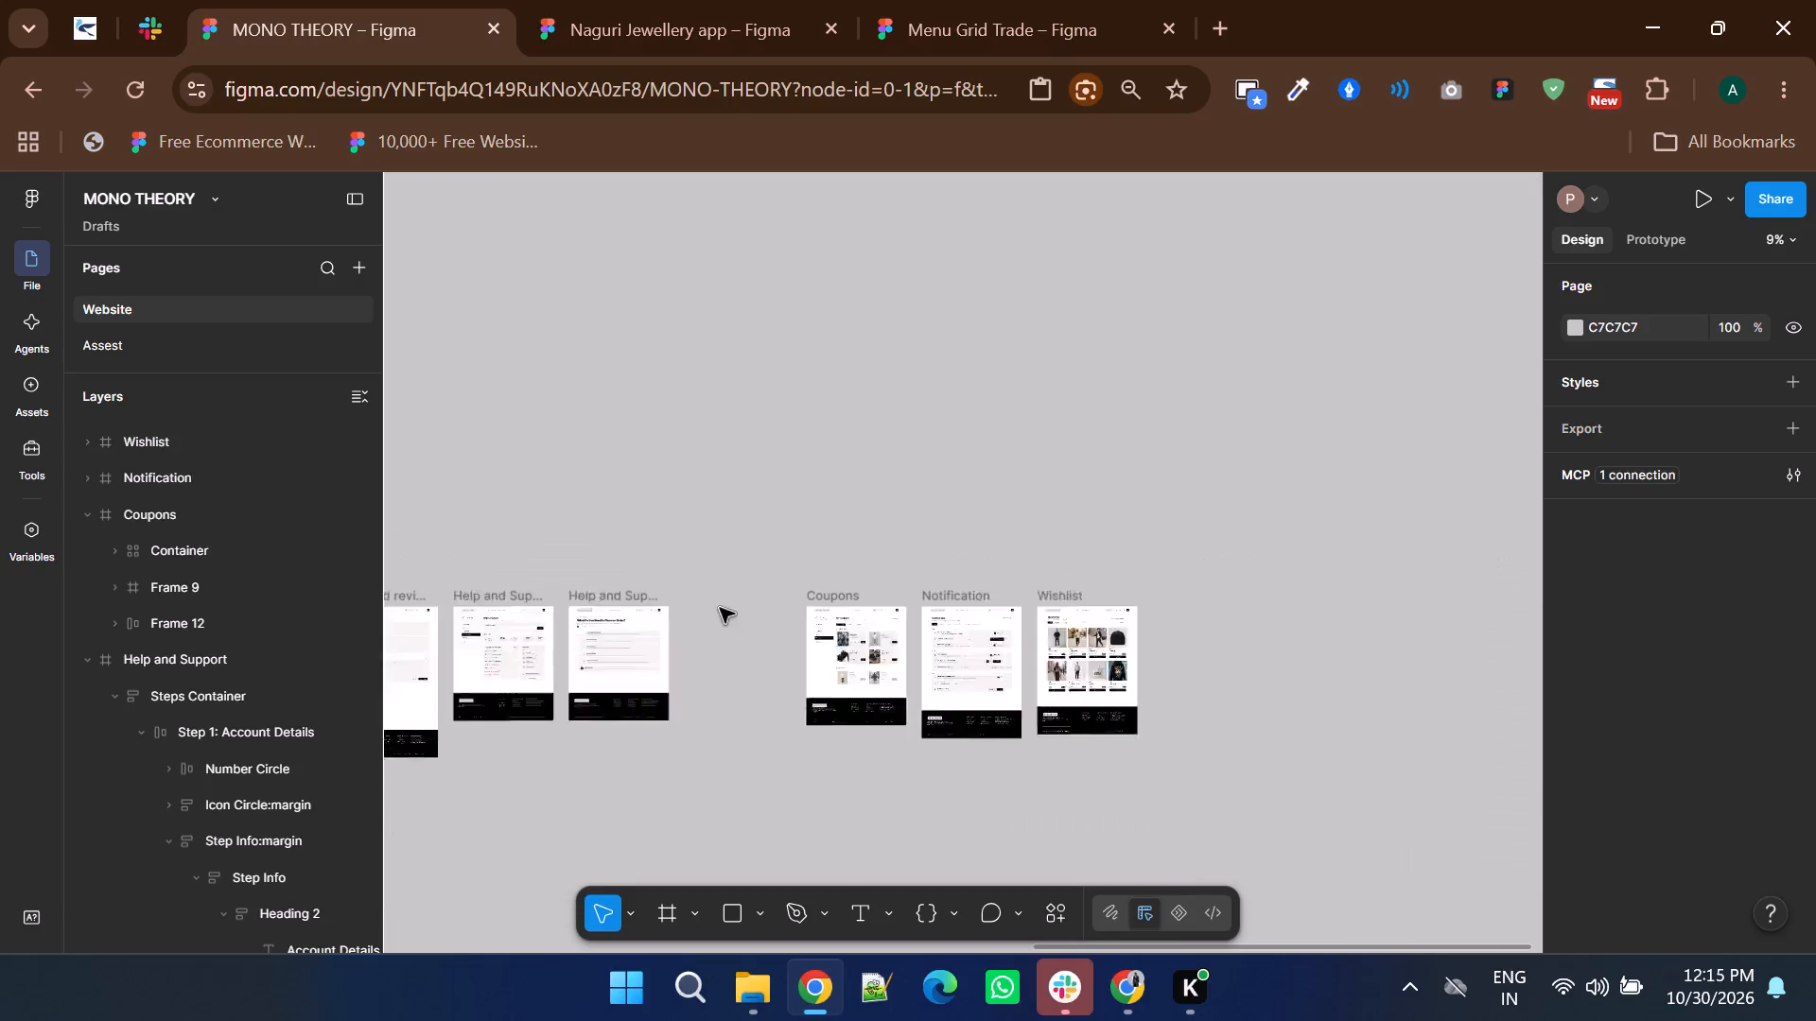
{"action": "left_click_drag", "start_coordinate": [720, 580], "coordinate": [1141, 710]}
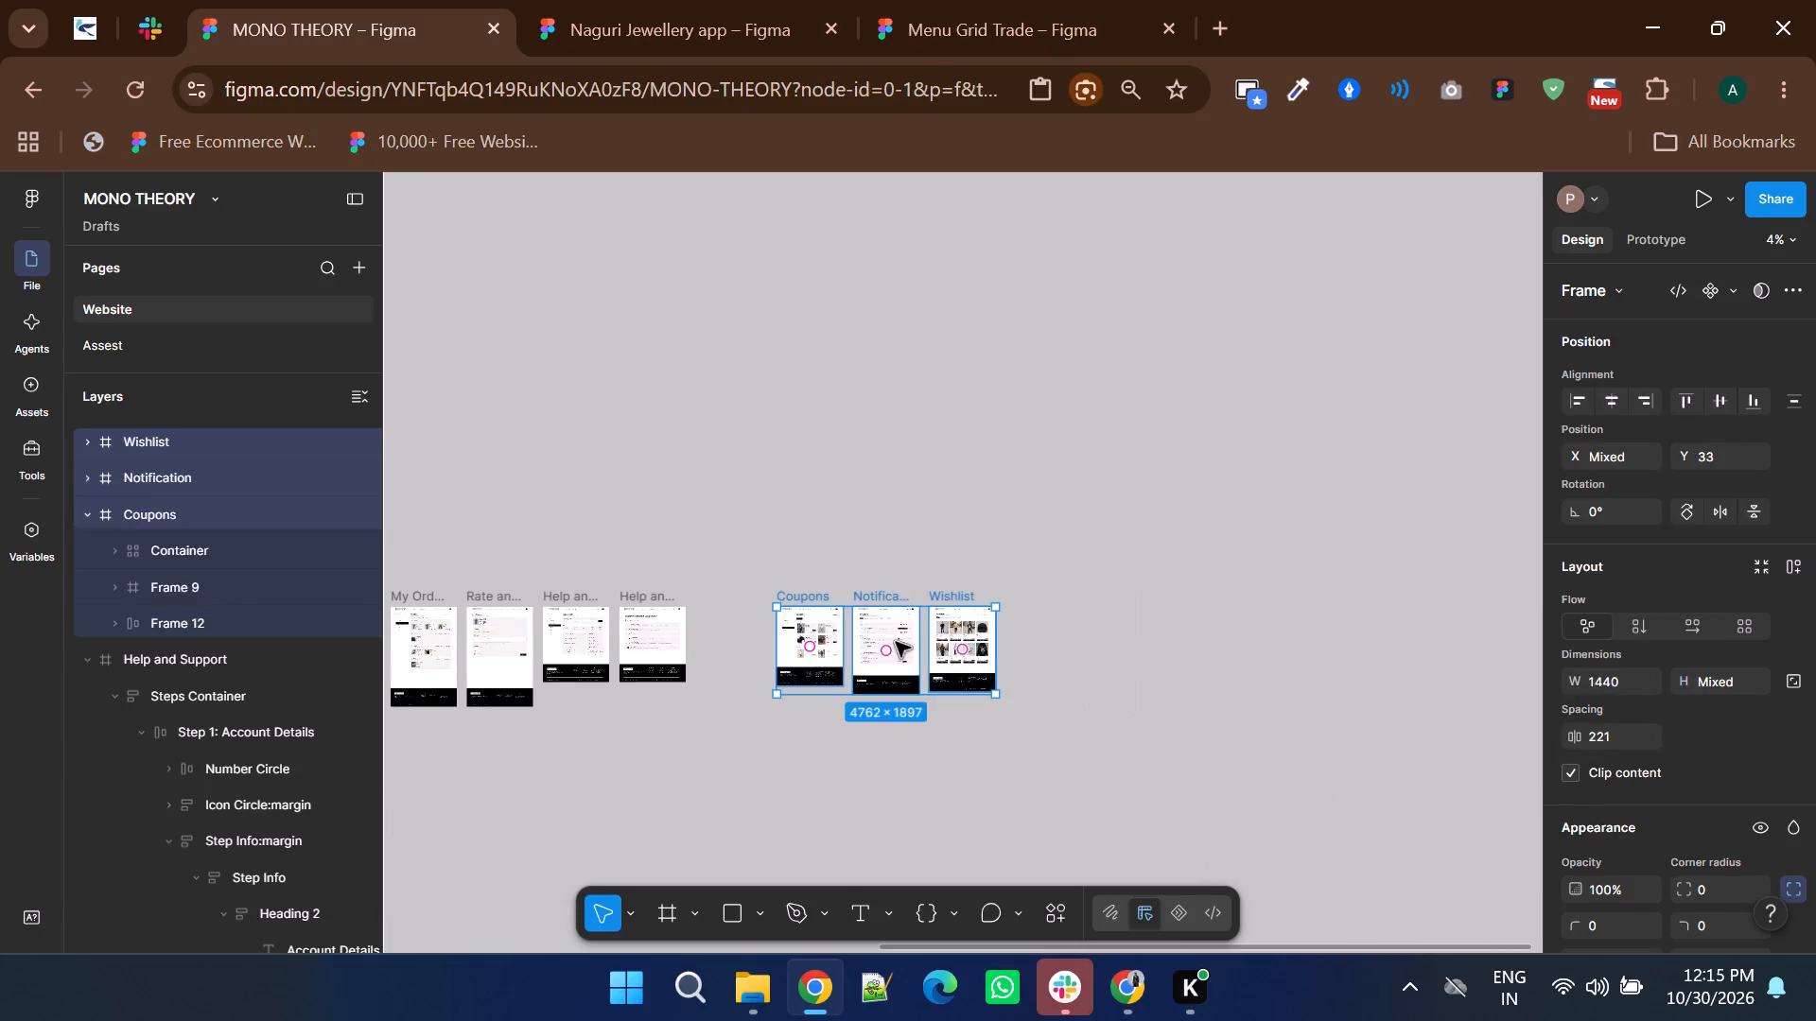
{"action": "left_click_drag", "start_coordinate": [894, 642], "coordinate": [1011, 642]}
Examine the Popular Topics cards on the original Help and Support page to see which topics need their own pages.
{"action": "scroll", "coordinate": [524, 632], "scroll_direction": "up", "scroll_amount": 6, "text": "ctrl"}
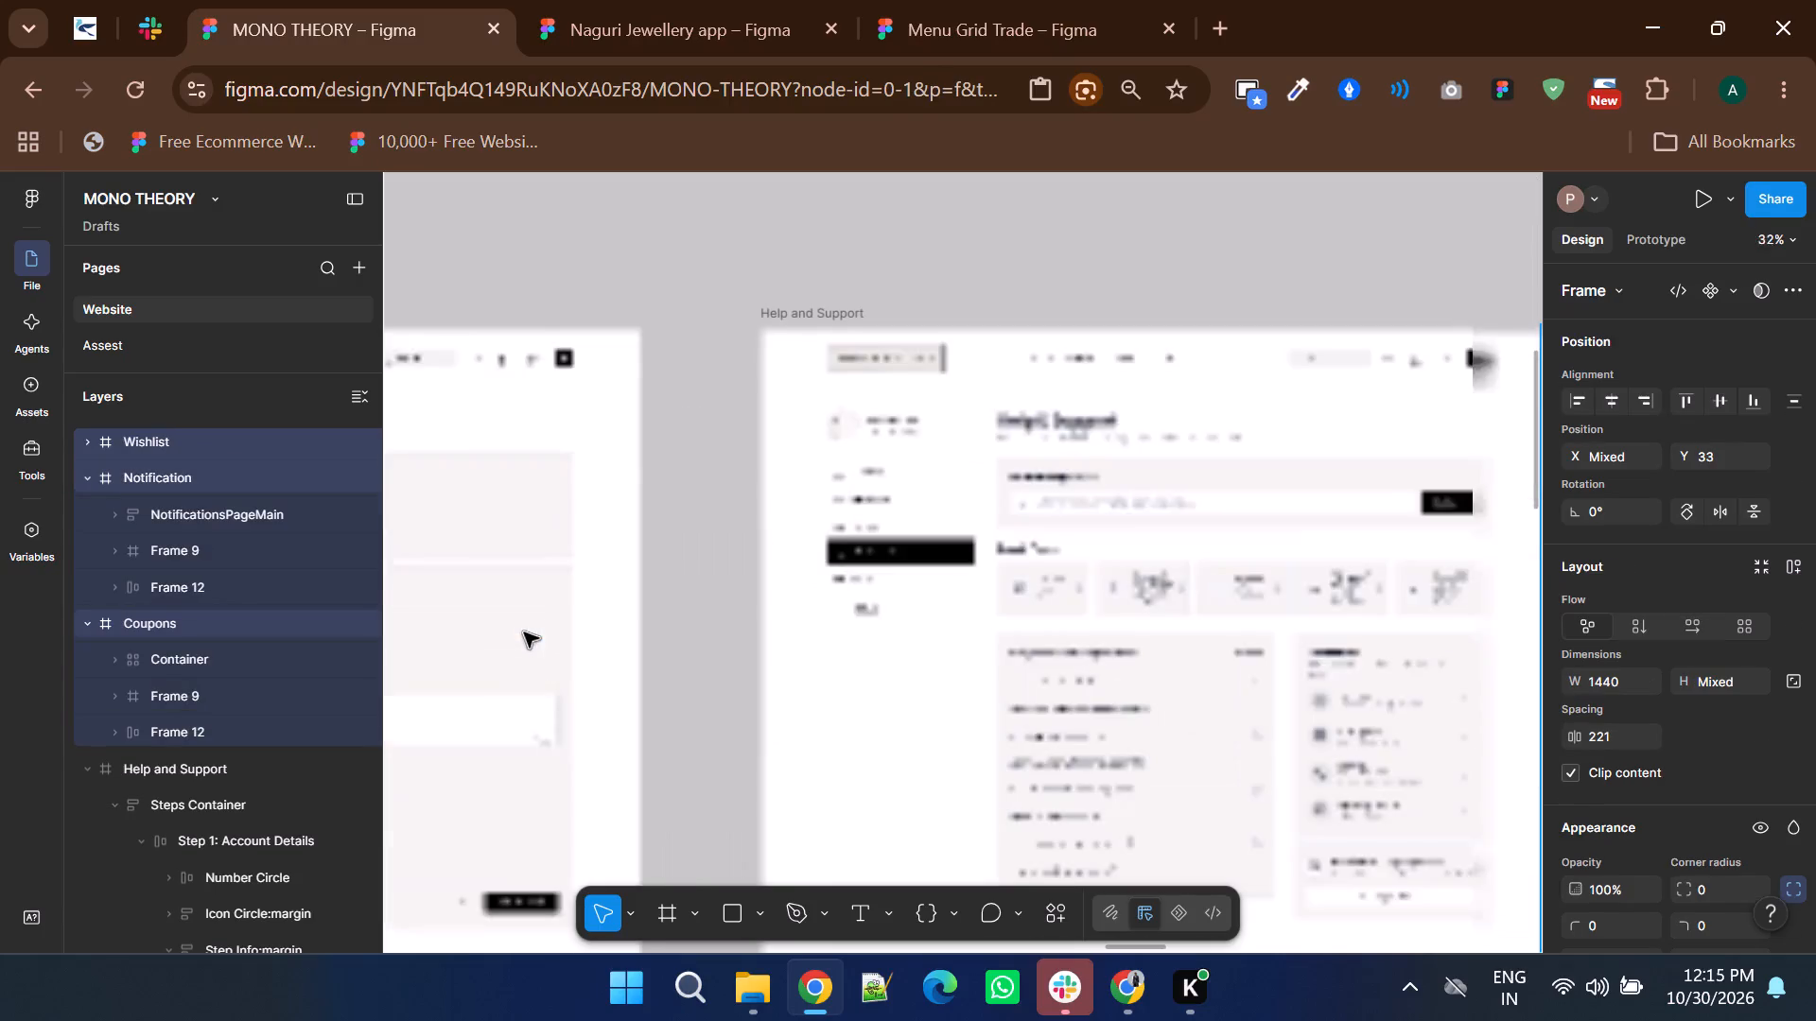
{"action": "scroll", "coordinate": [913, 633], "scroll_direction": "down", "scroll_amount": 2, "text": "shift"}
{"action": "scroll", "coordinate": [1162, 592], "scroll_direction": "up", "scroll_amount": 2, "text": "ctrl"}
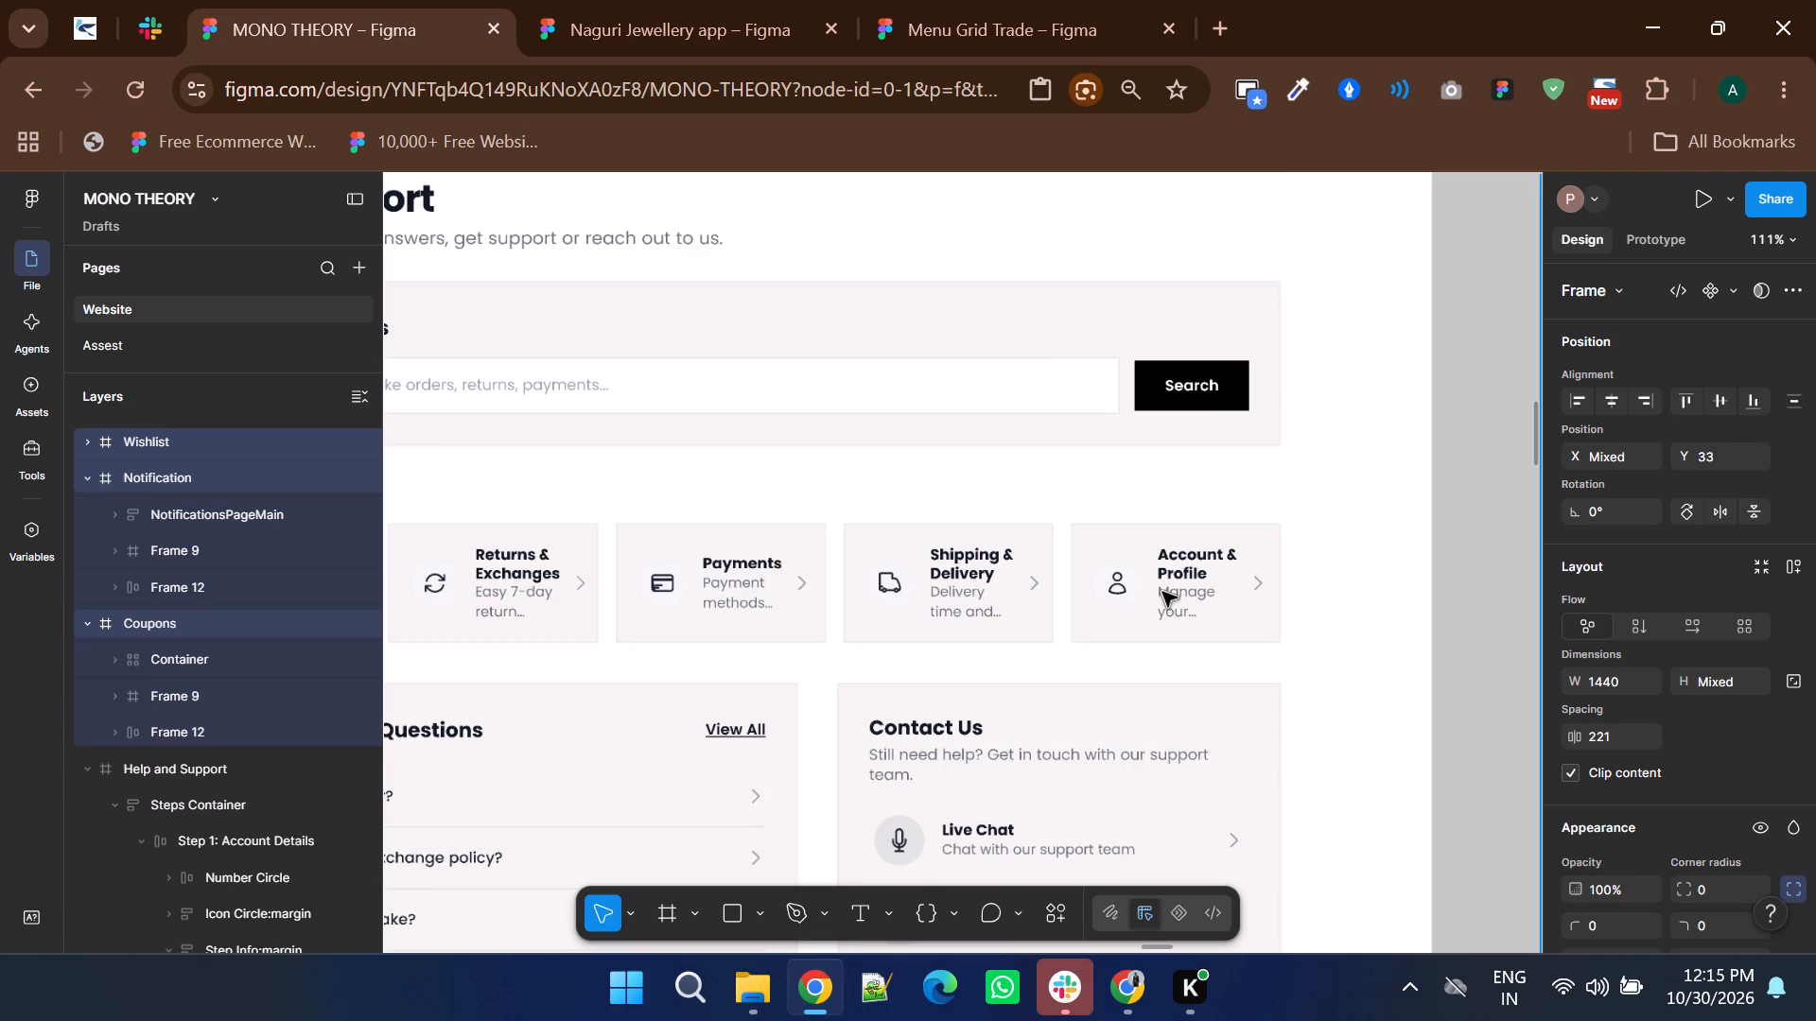
{"action": "scroll", "coordinate": [914, 650], "scroll_direction": "down", "scroll_amount": 1, "text": "ctrl"}
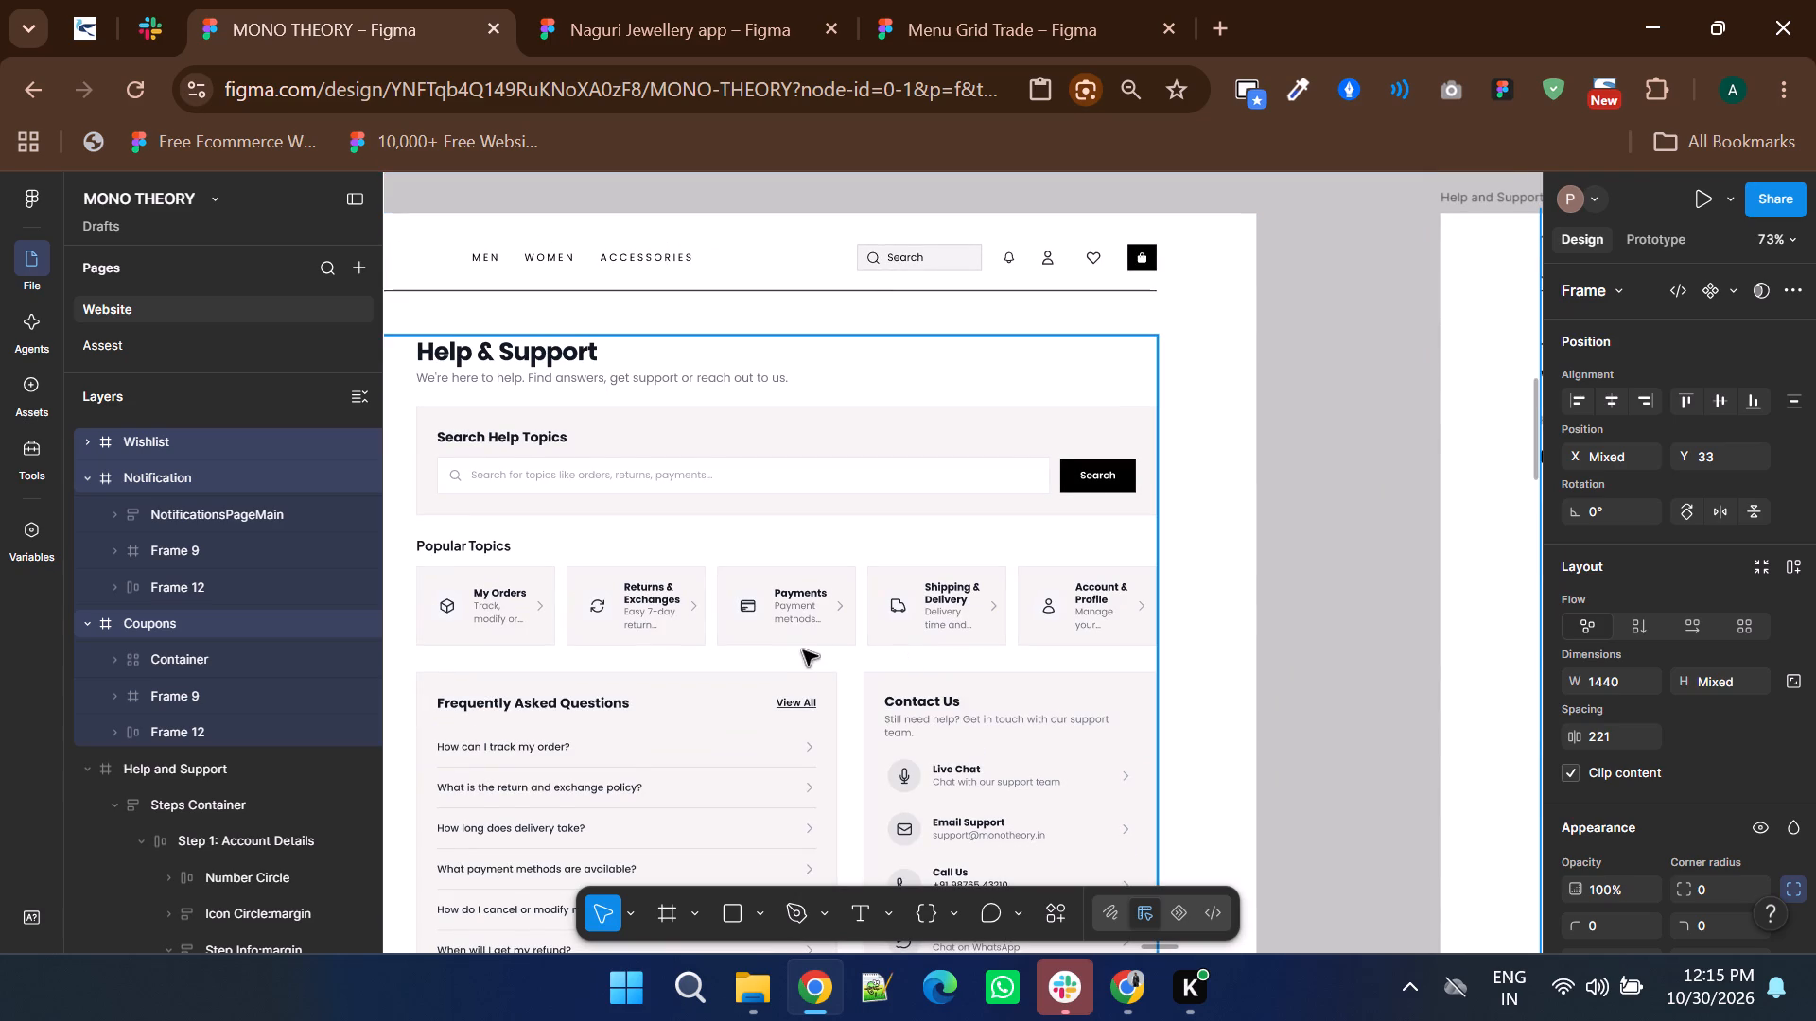
{"action": "triple_click", "coordinate": [1098, 609]}
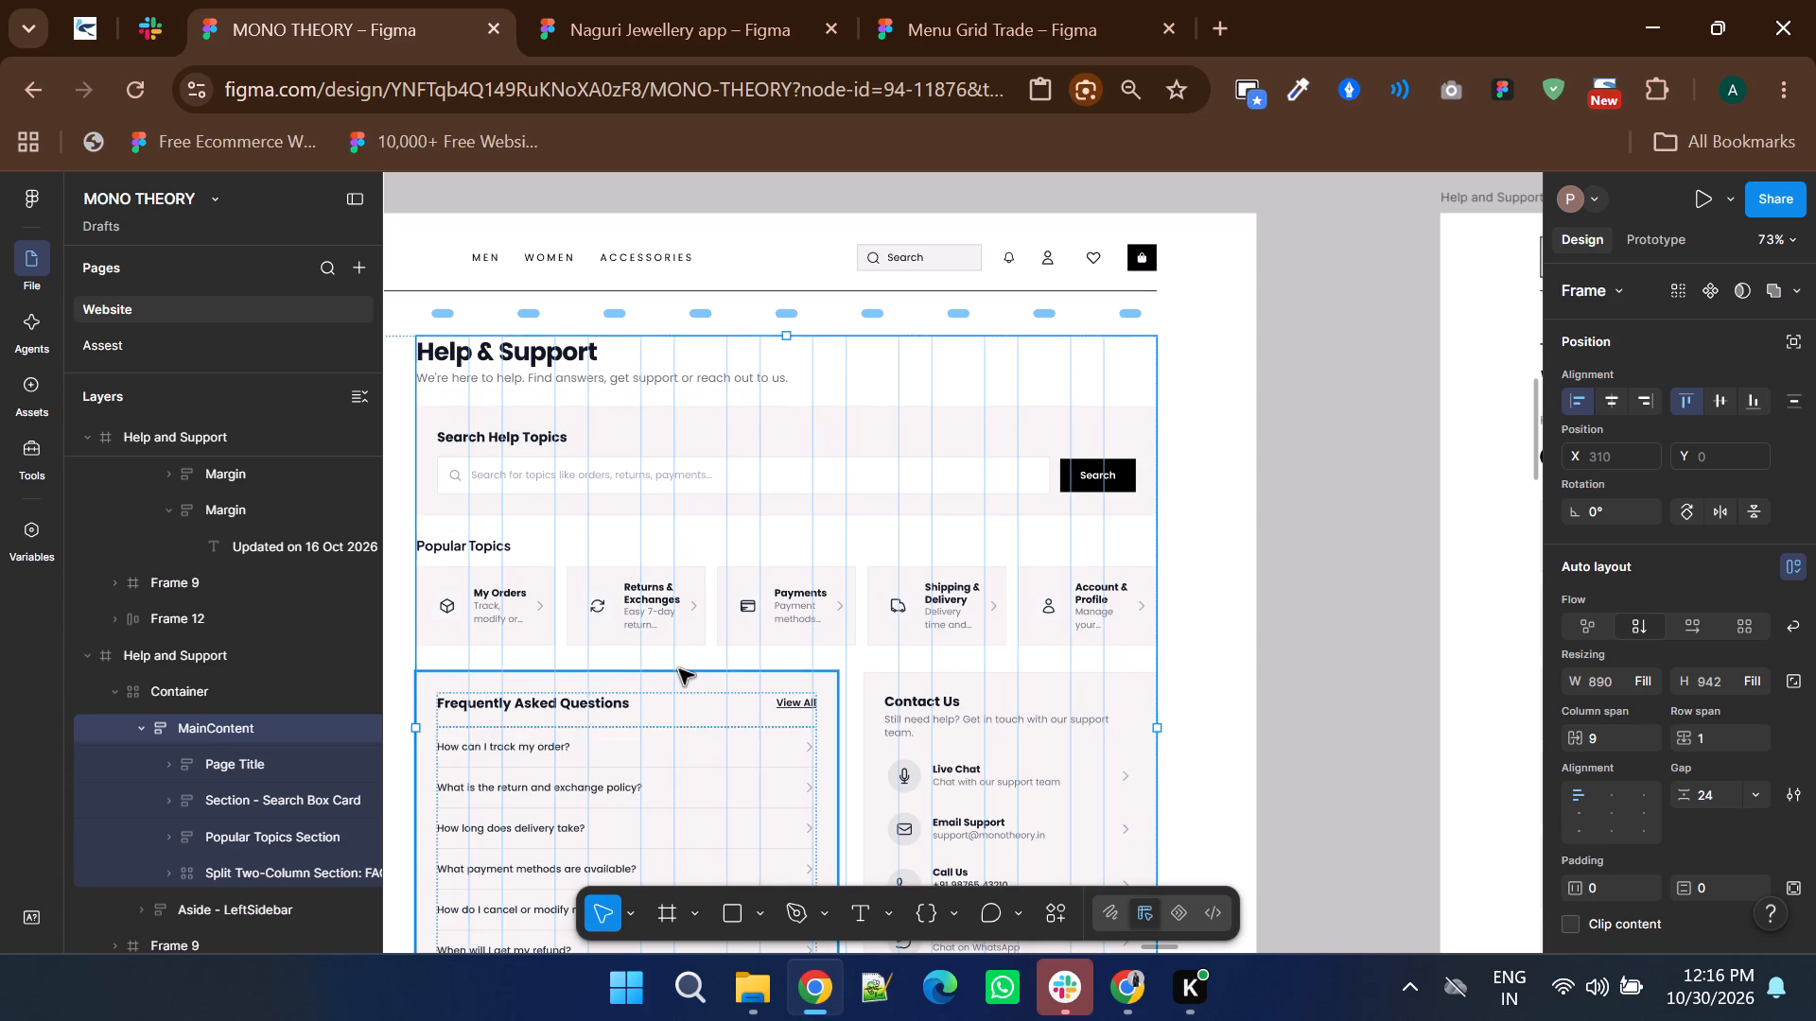
{"action": "scroll", "coordinate": [679, 669], "scroll_direction": "down", "scroll_amount": 5, "text": "ctrl"}
{"action": "left_click", "coordinate": [883, 502]}
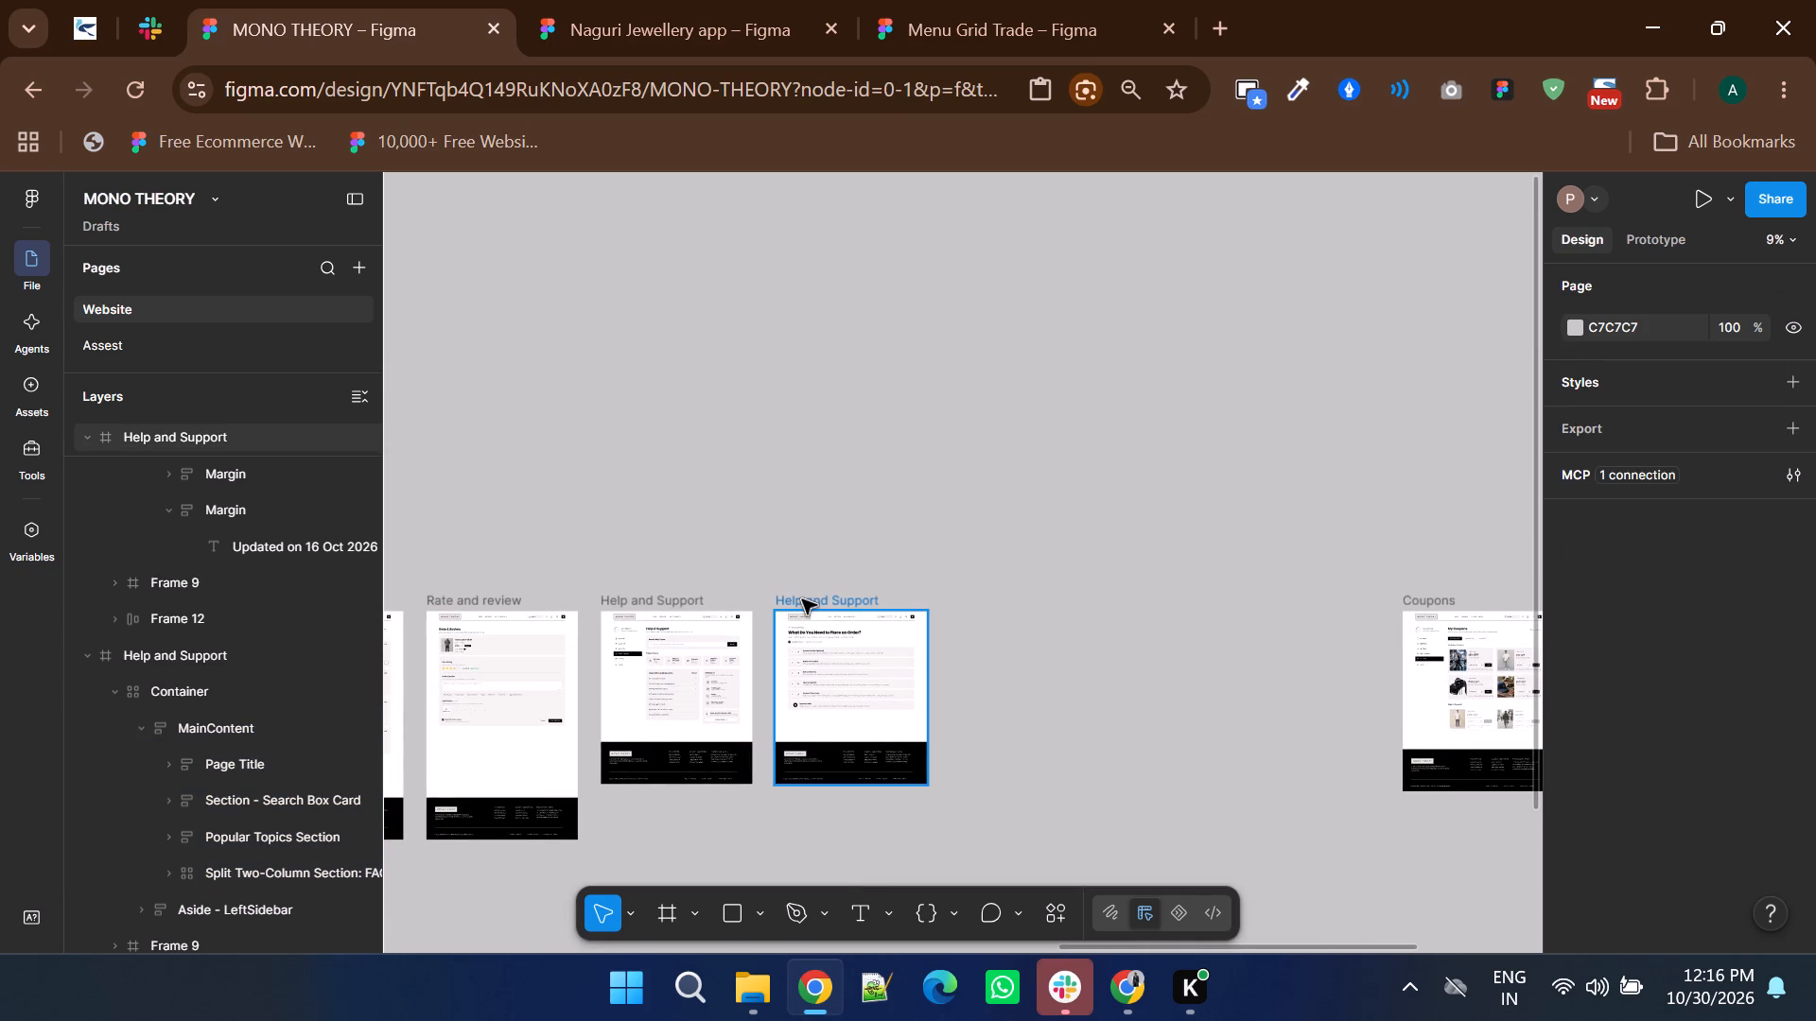
Duplicate the order guide's Help and Support frame and place the copy beside it at X 12659, Y 33.
{"action": "left_click_drag", "start_coordinate": [802, 599], "coordinate": [988, 597]}
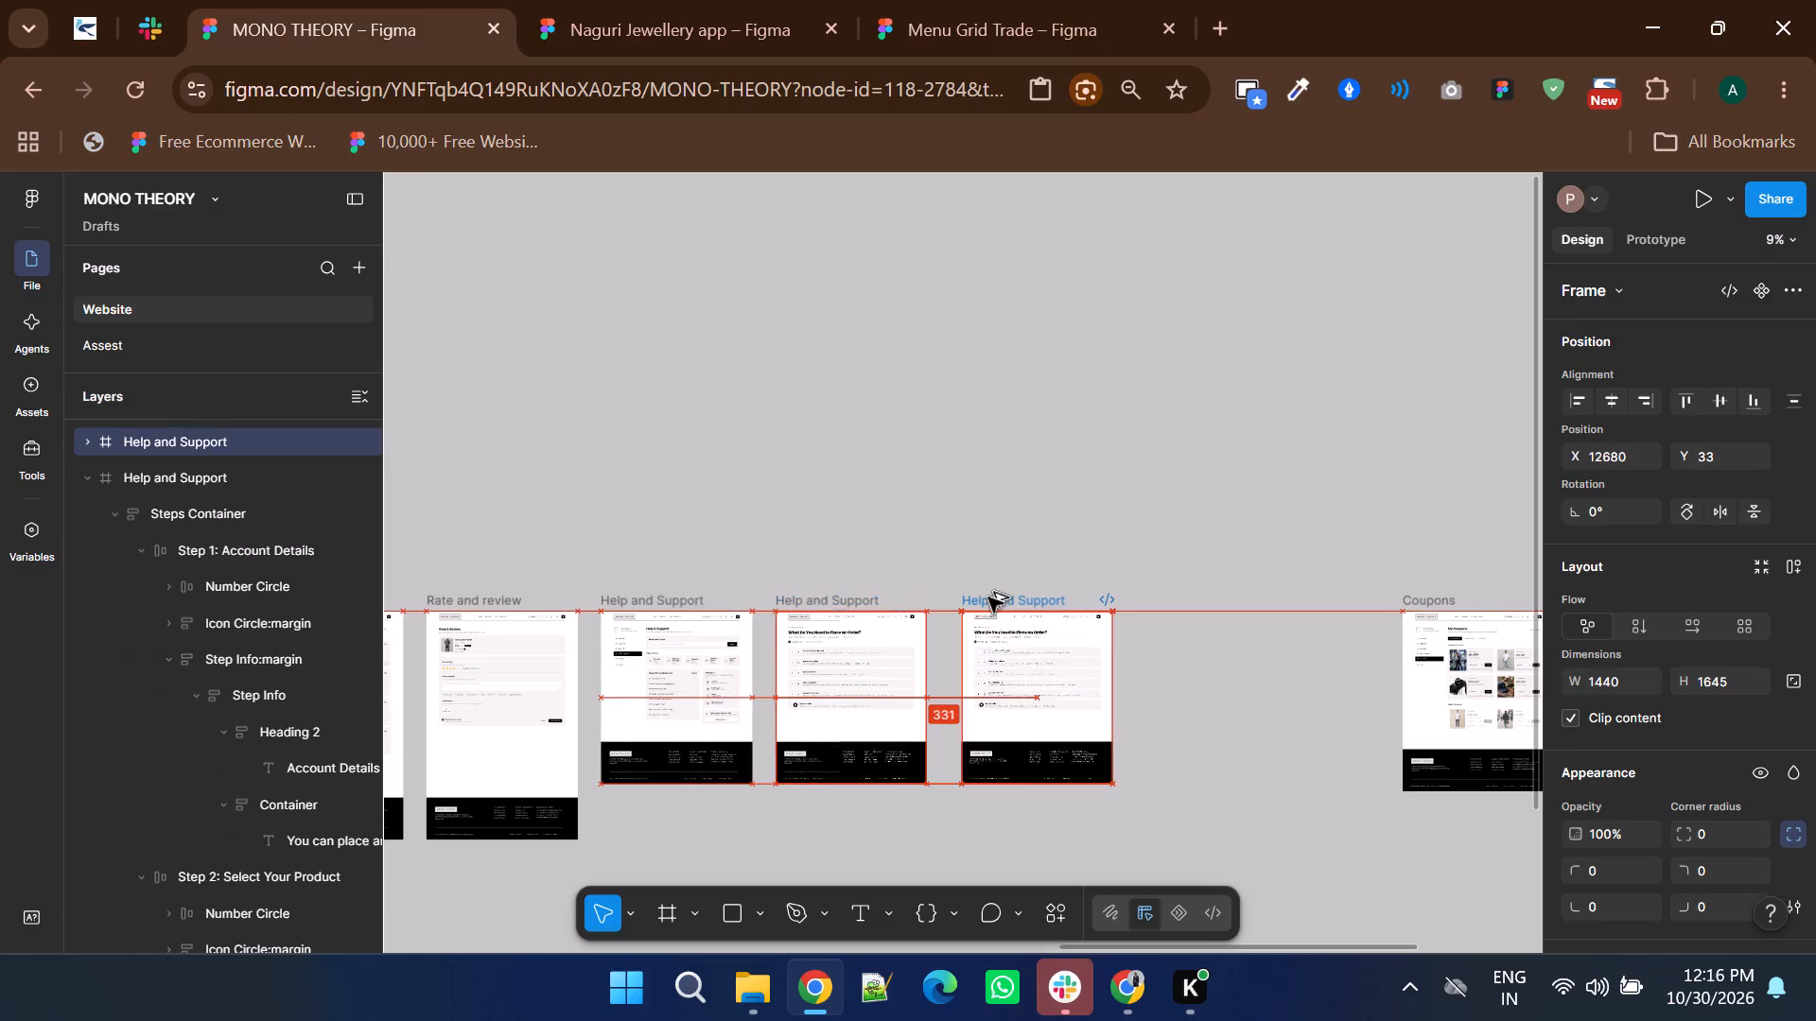
{"action": "left_click_drag", "start_coordinate": [988, 597], "coordinate": [987, 597]}
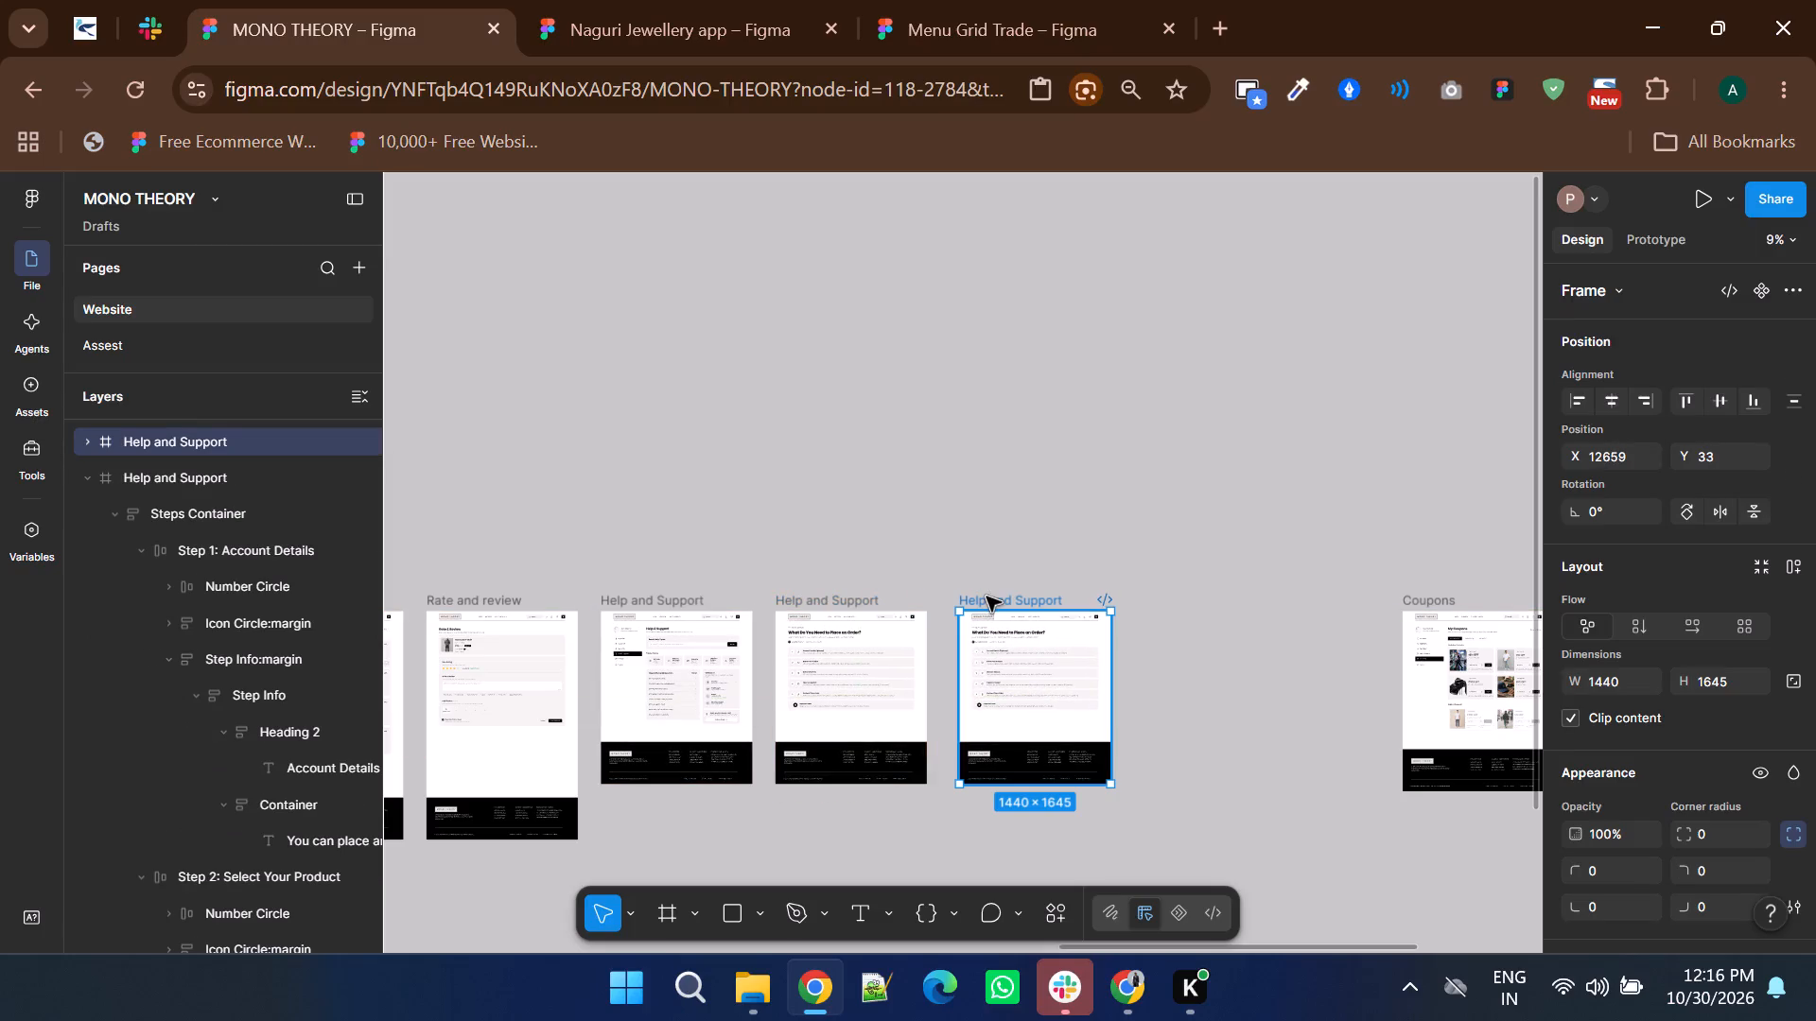
Check the Popular Topics card titles on the original Help and Support page against the duplicated guide frame.
{"action": "scroll", "coordinate": [609, 646], "scroll_direction": "up", "scroll_amount": 4, "text": "ctrl"}
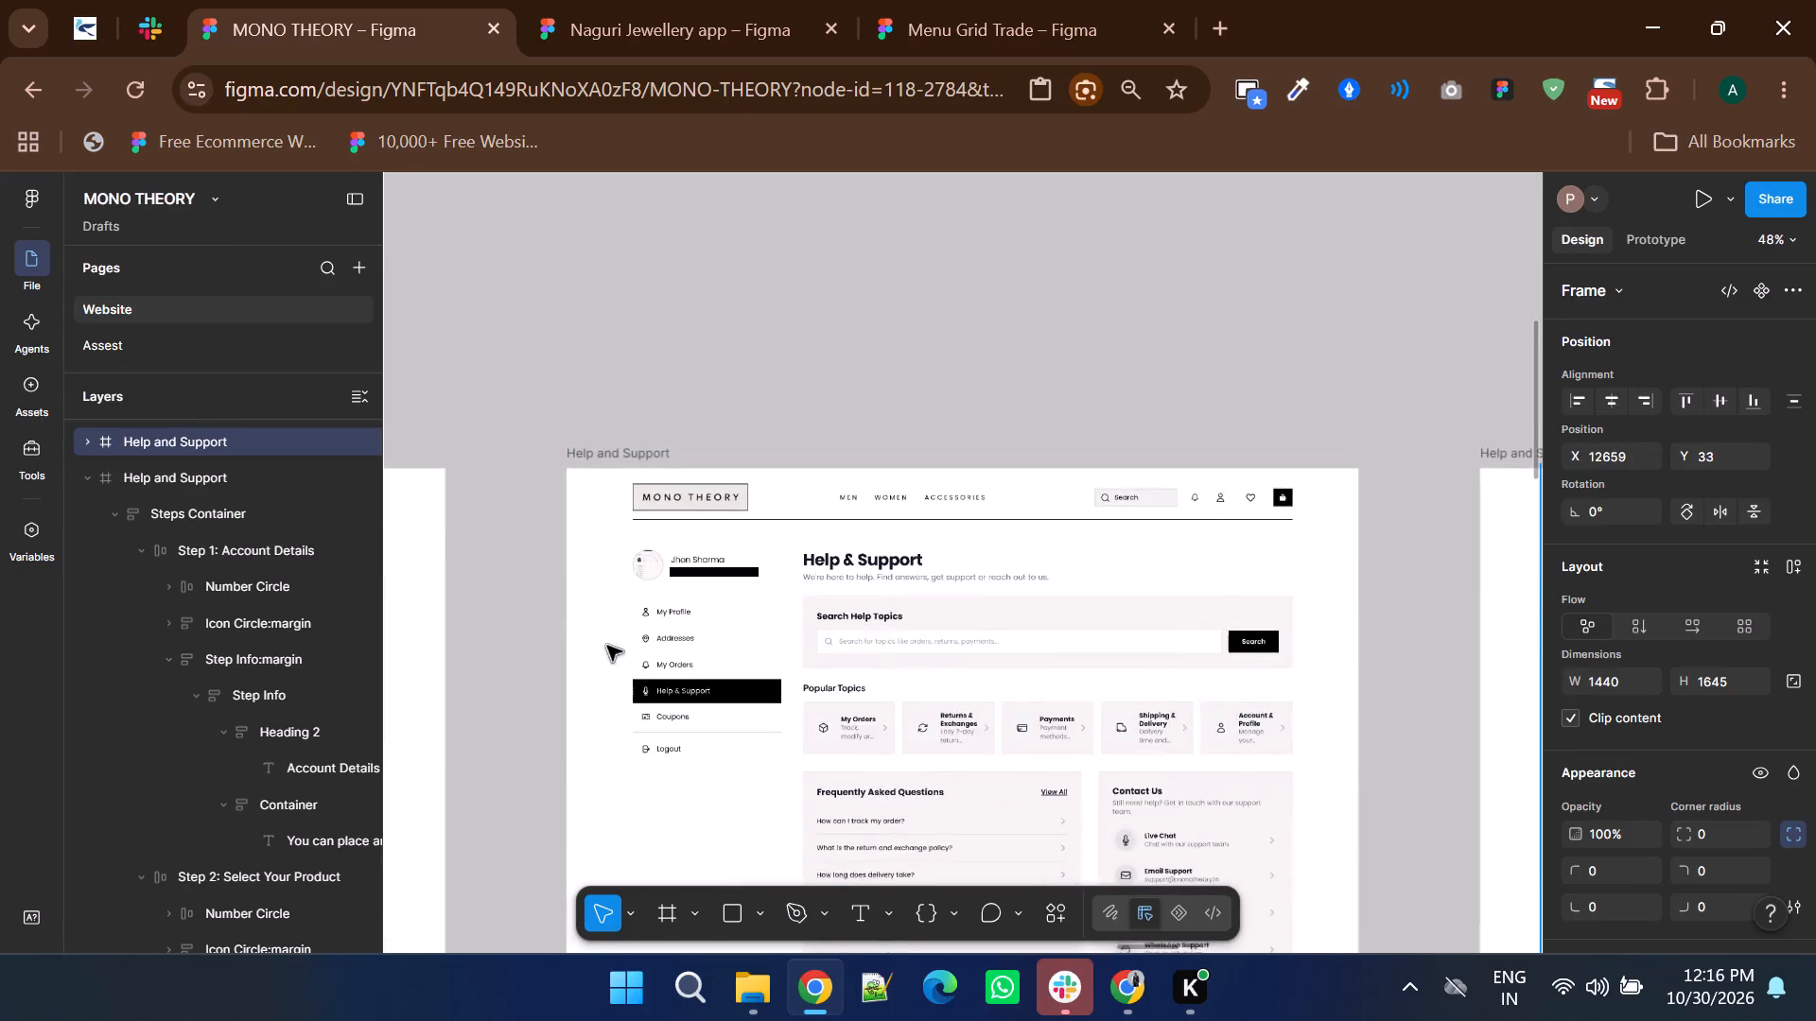
{"action": "scroll", "coordinate": [607, 646], "scroll_direction": "down", "scroll_amount": 1, "text": "ctrl"}
{"action": "scroll", "coordinate": [757, 707], "scroll_direction": "up", "scroll_amount": 2, "text": "ctrl"}
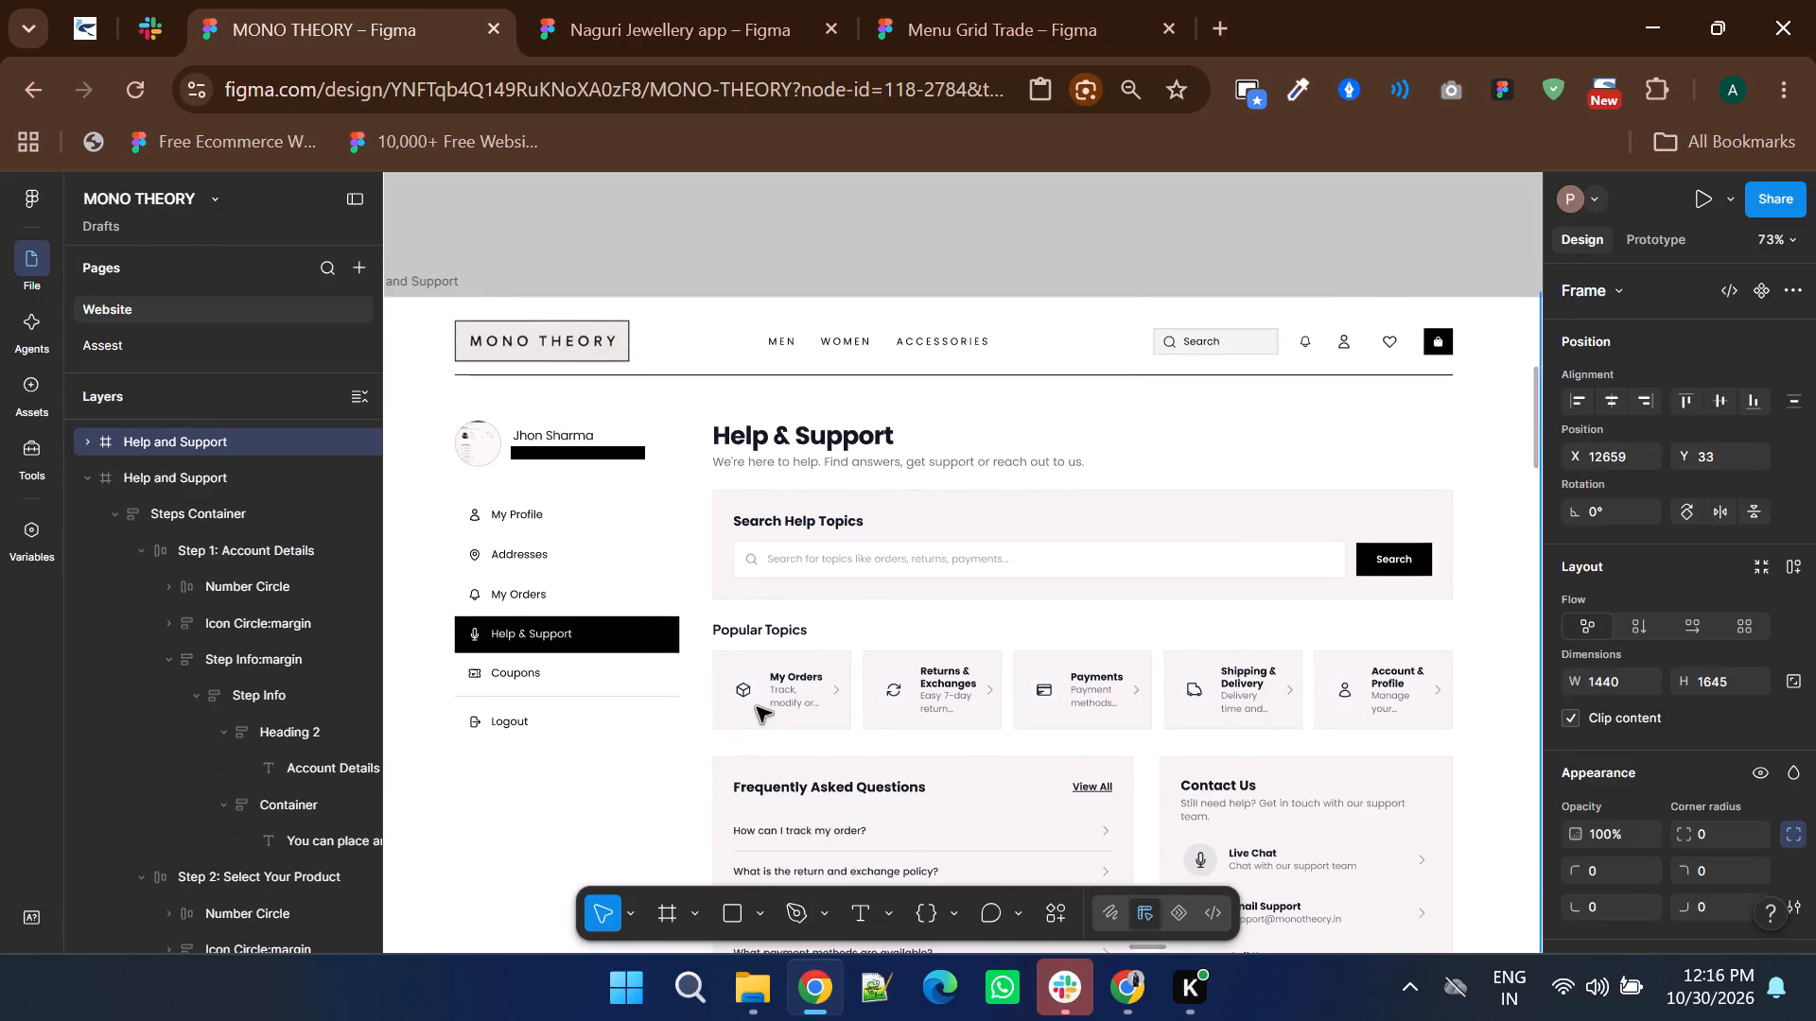
{"action": "scroll", "coordinate": [758, 705], "scroll_direction": "down", "scroll_amount": 4, "text": "shift"}
{"action": "scroll", "coordinate": [758, 704], "scroll_direction": "down", "scroll_amount": 1, "text": "ctrl"}
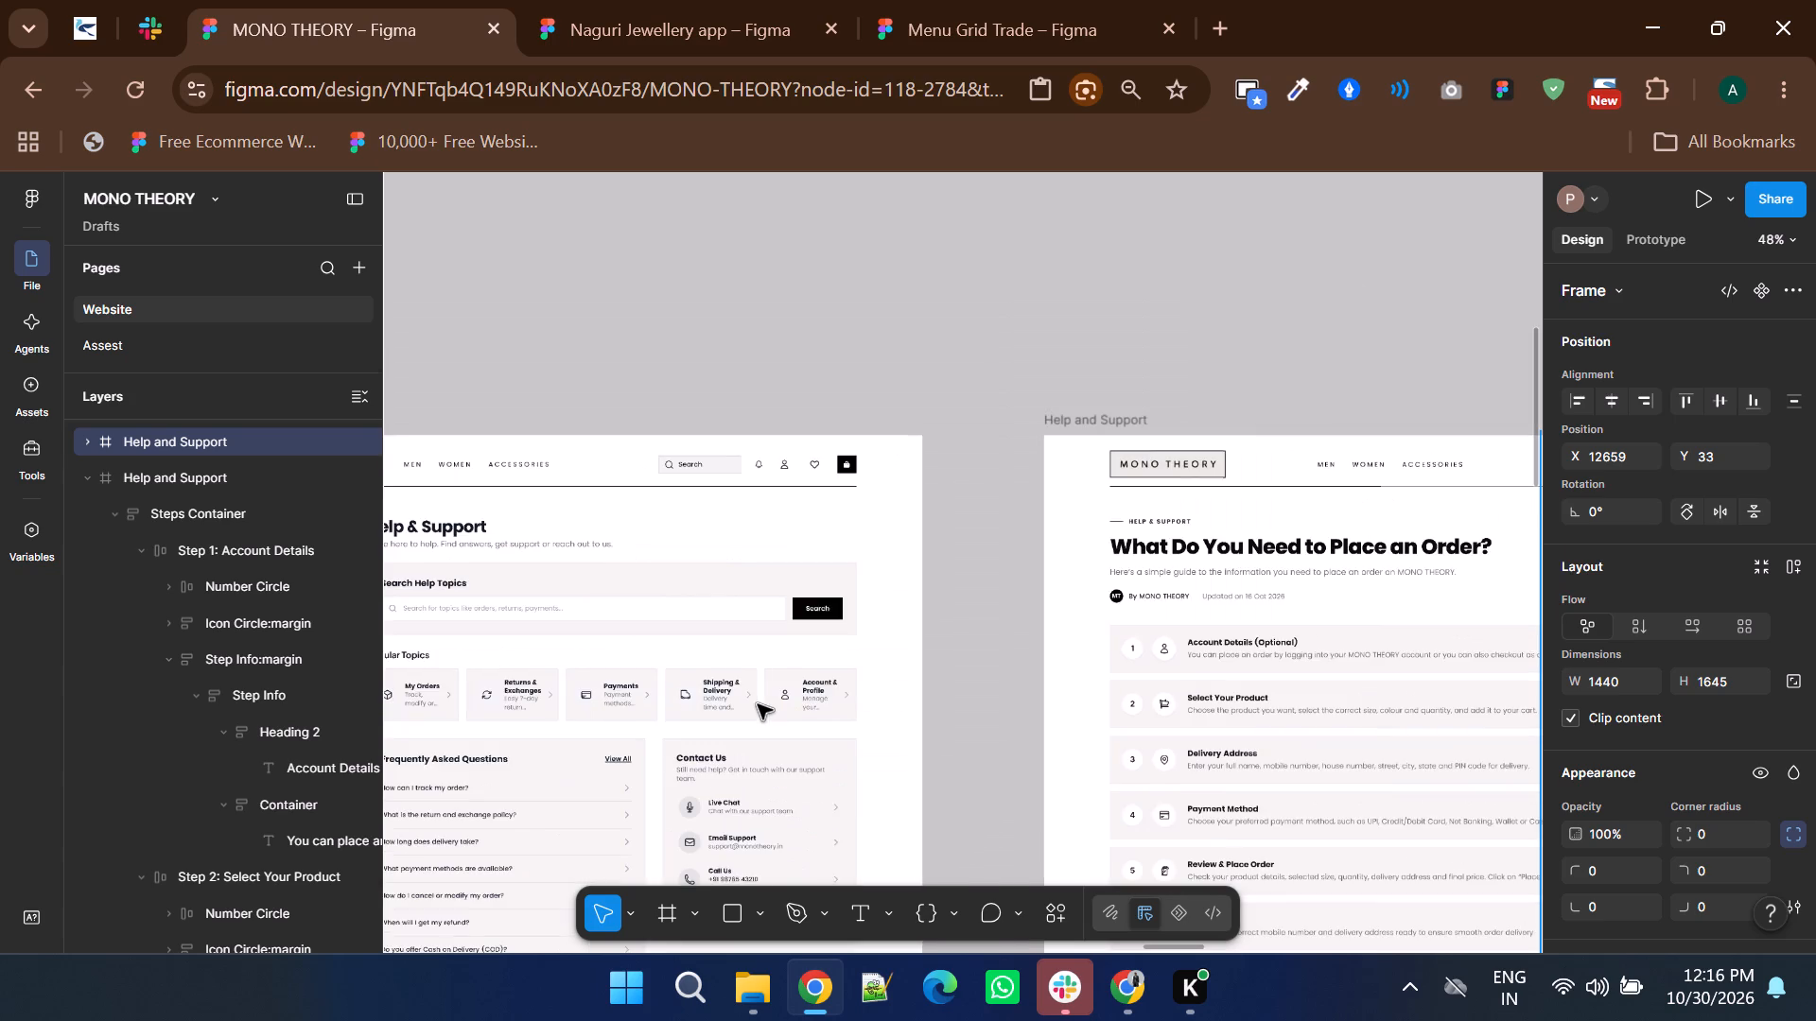
{"action": "scroll", "coordinate": [758, 704], "scroll_direction": "down", "scroll_amount": 1}
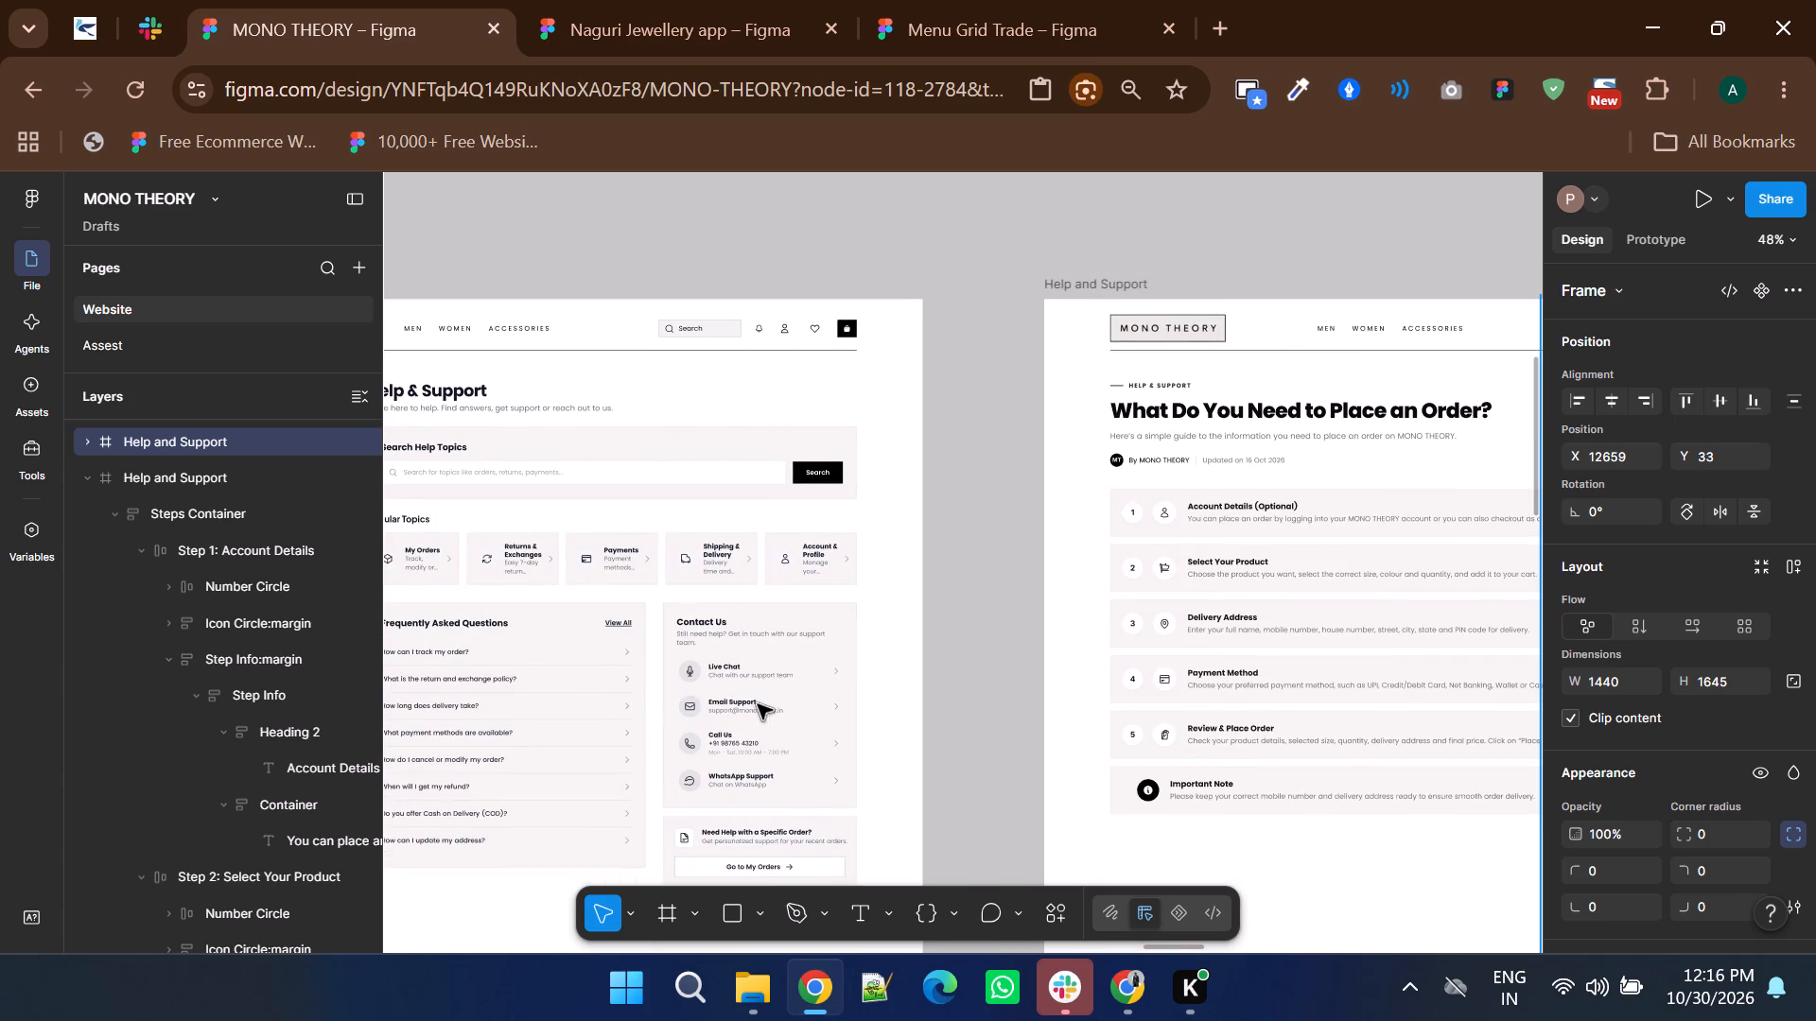
{"action": "scroll", "coordinate": [758, 704], "scroll_direction": "down", "scroll_amount": 8, "text": "shift"}
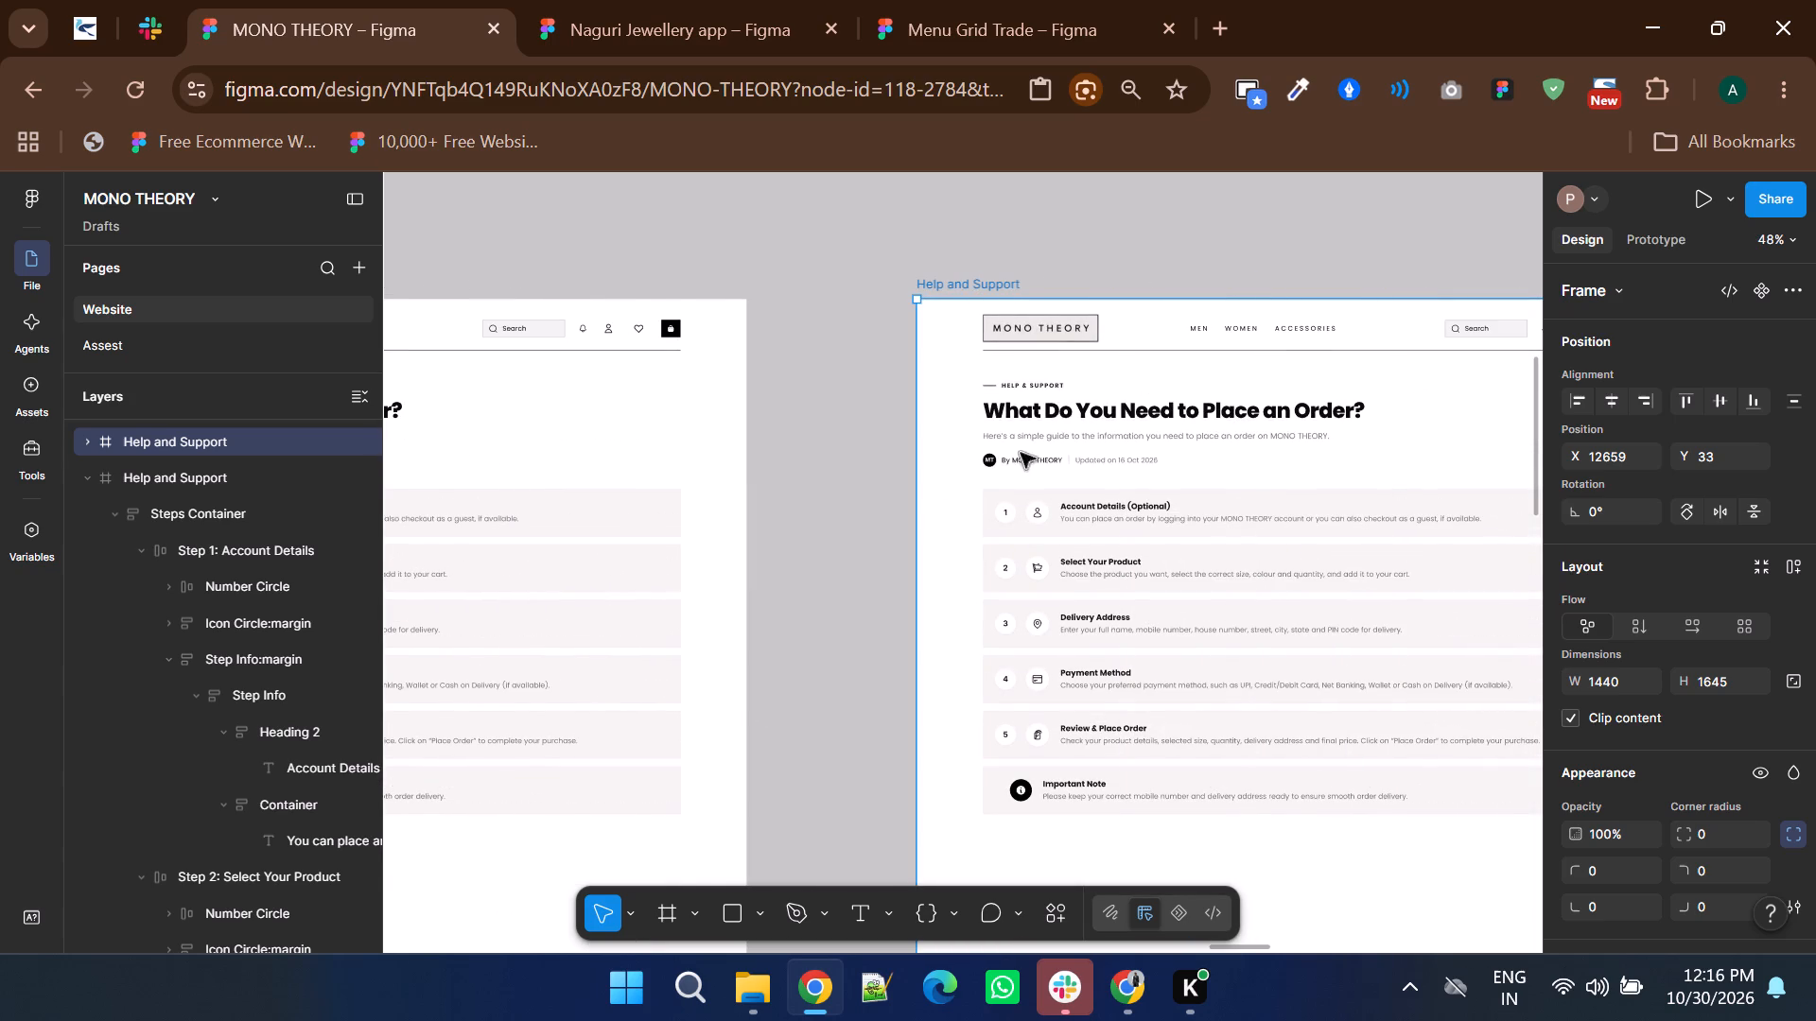
Replace the duplicated frame's main headline with "Return and Exchange", correcting the spelling of the last word.
{"action": "double_click", "coordinate": [1046, 406], "text": "ctrl"}
{"action": "double_click", "coordinate": [1046, 406], "text": "ctrl"}
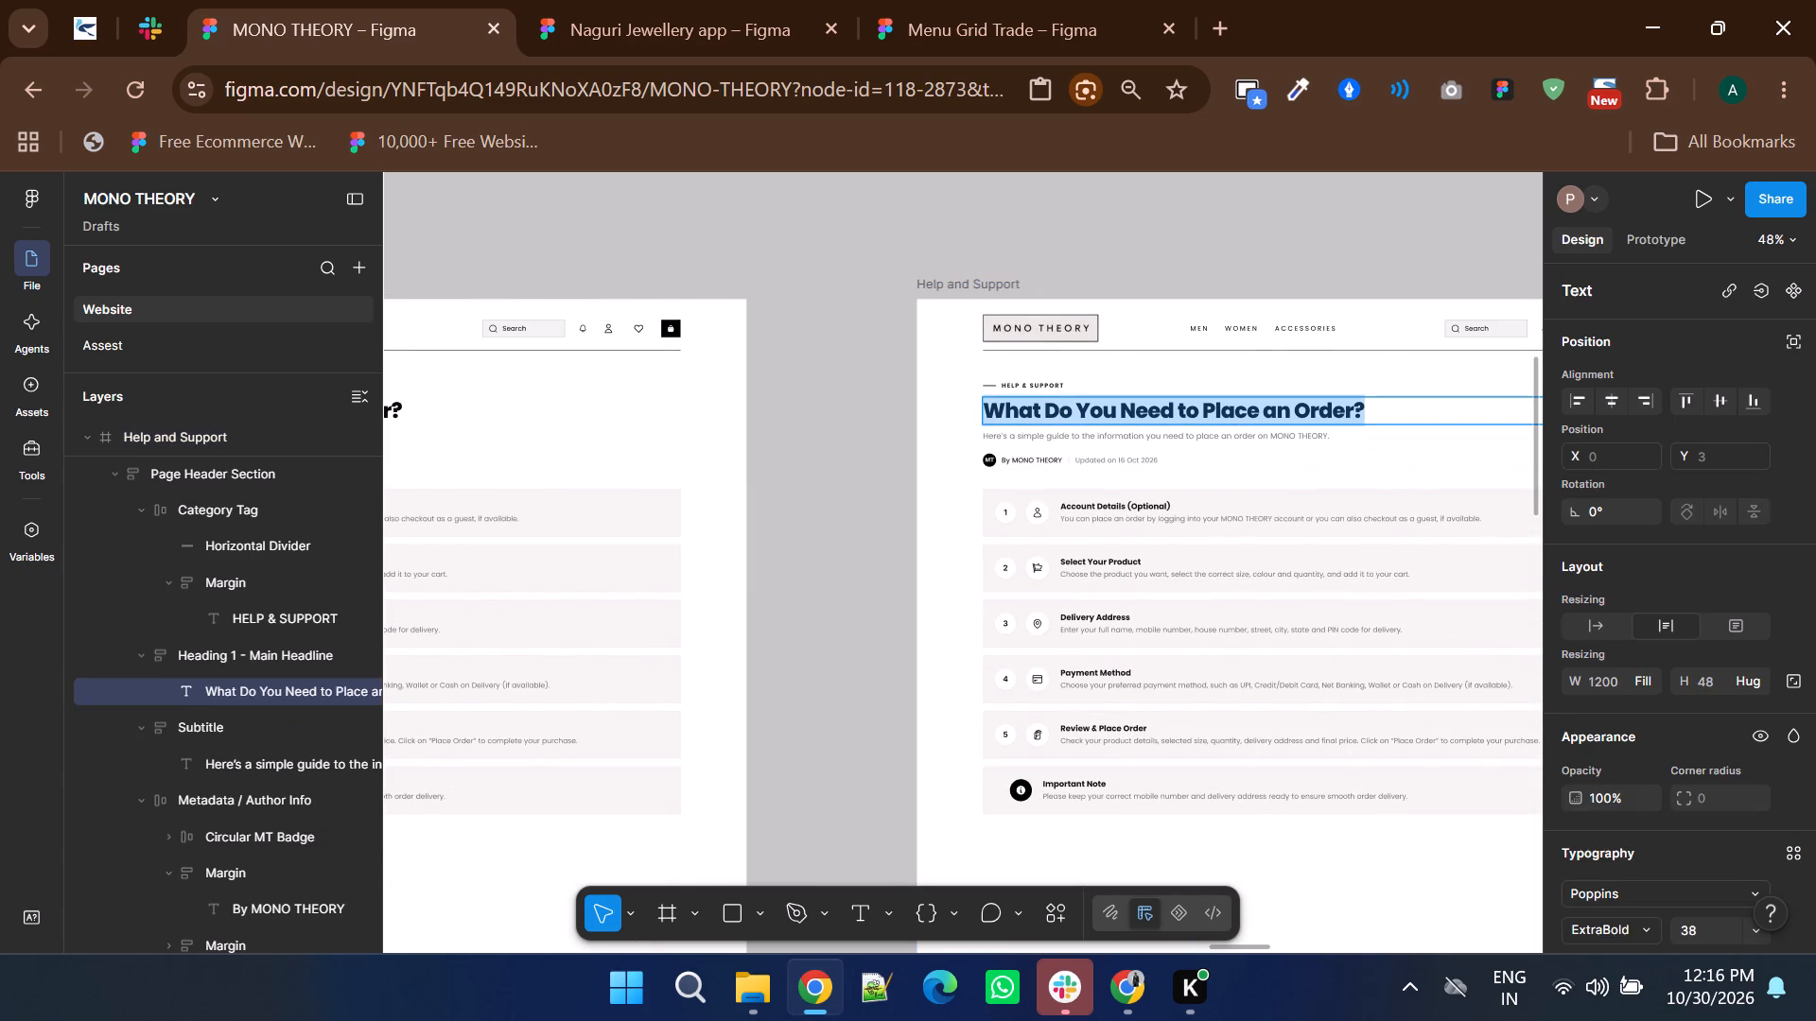
{"action": "type", "text": "Return"}
{"action": "key", "text": "space"}
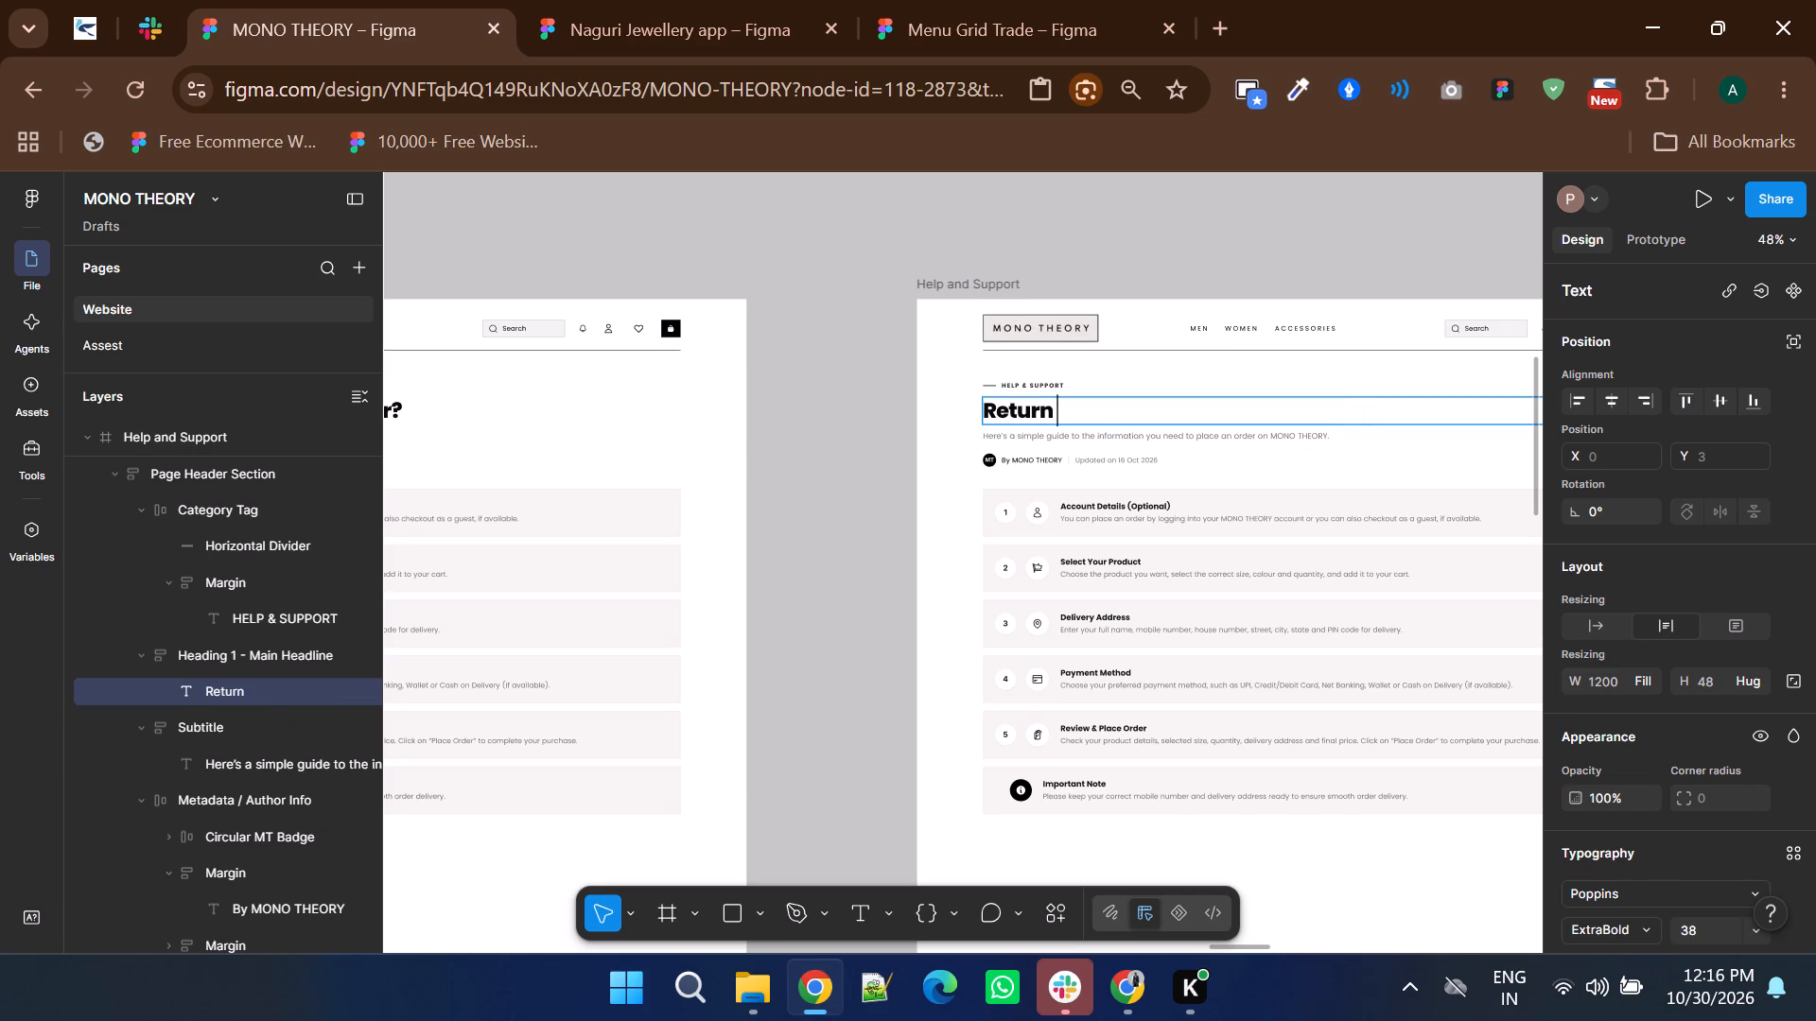
{"action": "type", "text": "And"}
{"action": "key", "text": "space"}
{"action": "key", "text": "BackSpace"}
{"action": "key", "text": "BackSpace"}
{"action": "key", "text": "BackSpace"}
{"action": "key", "text": "BackSpace"}
{"action": "type", "text": "and Ex"}
{"action": "type", "text": "chance"}
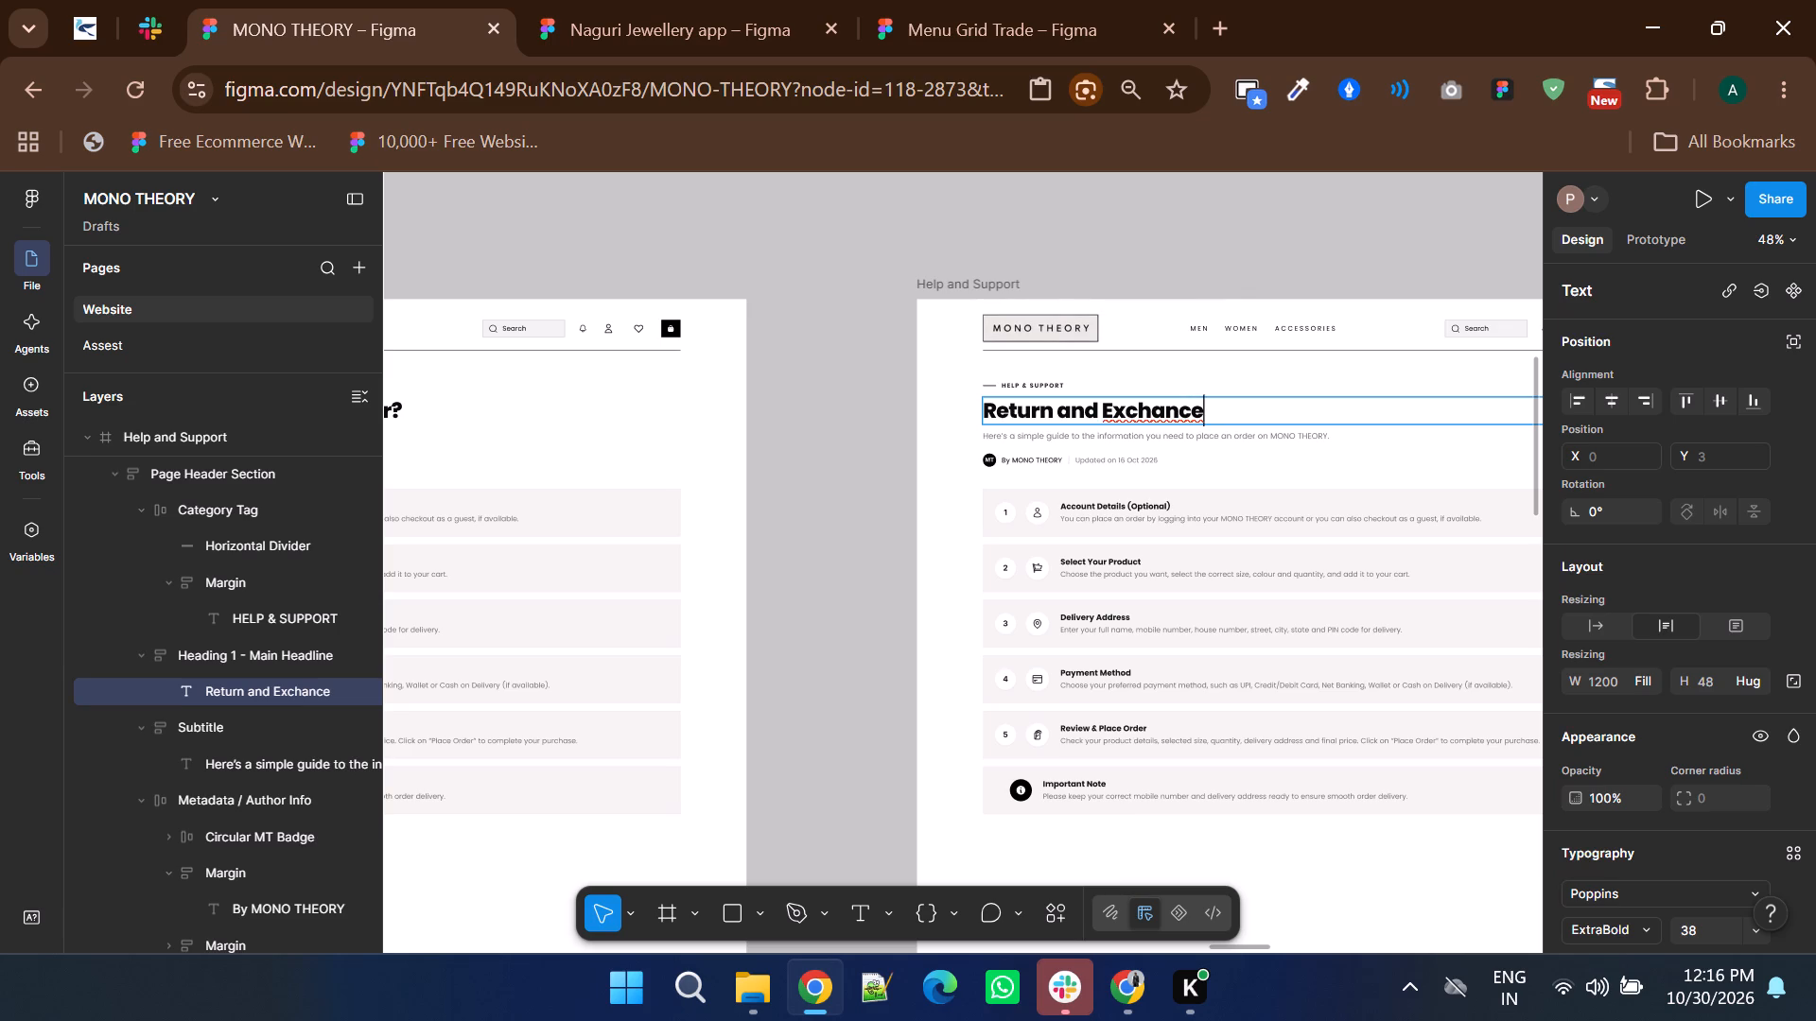
{"action": "right_click", "coordinate": [1169, 407]}
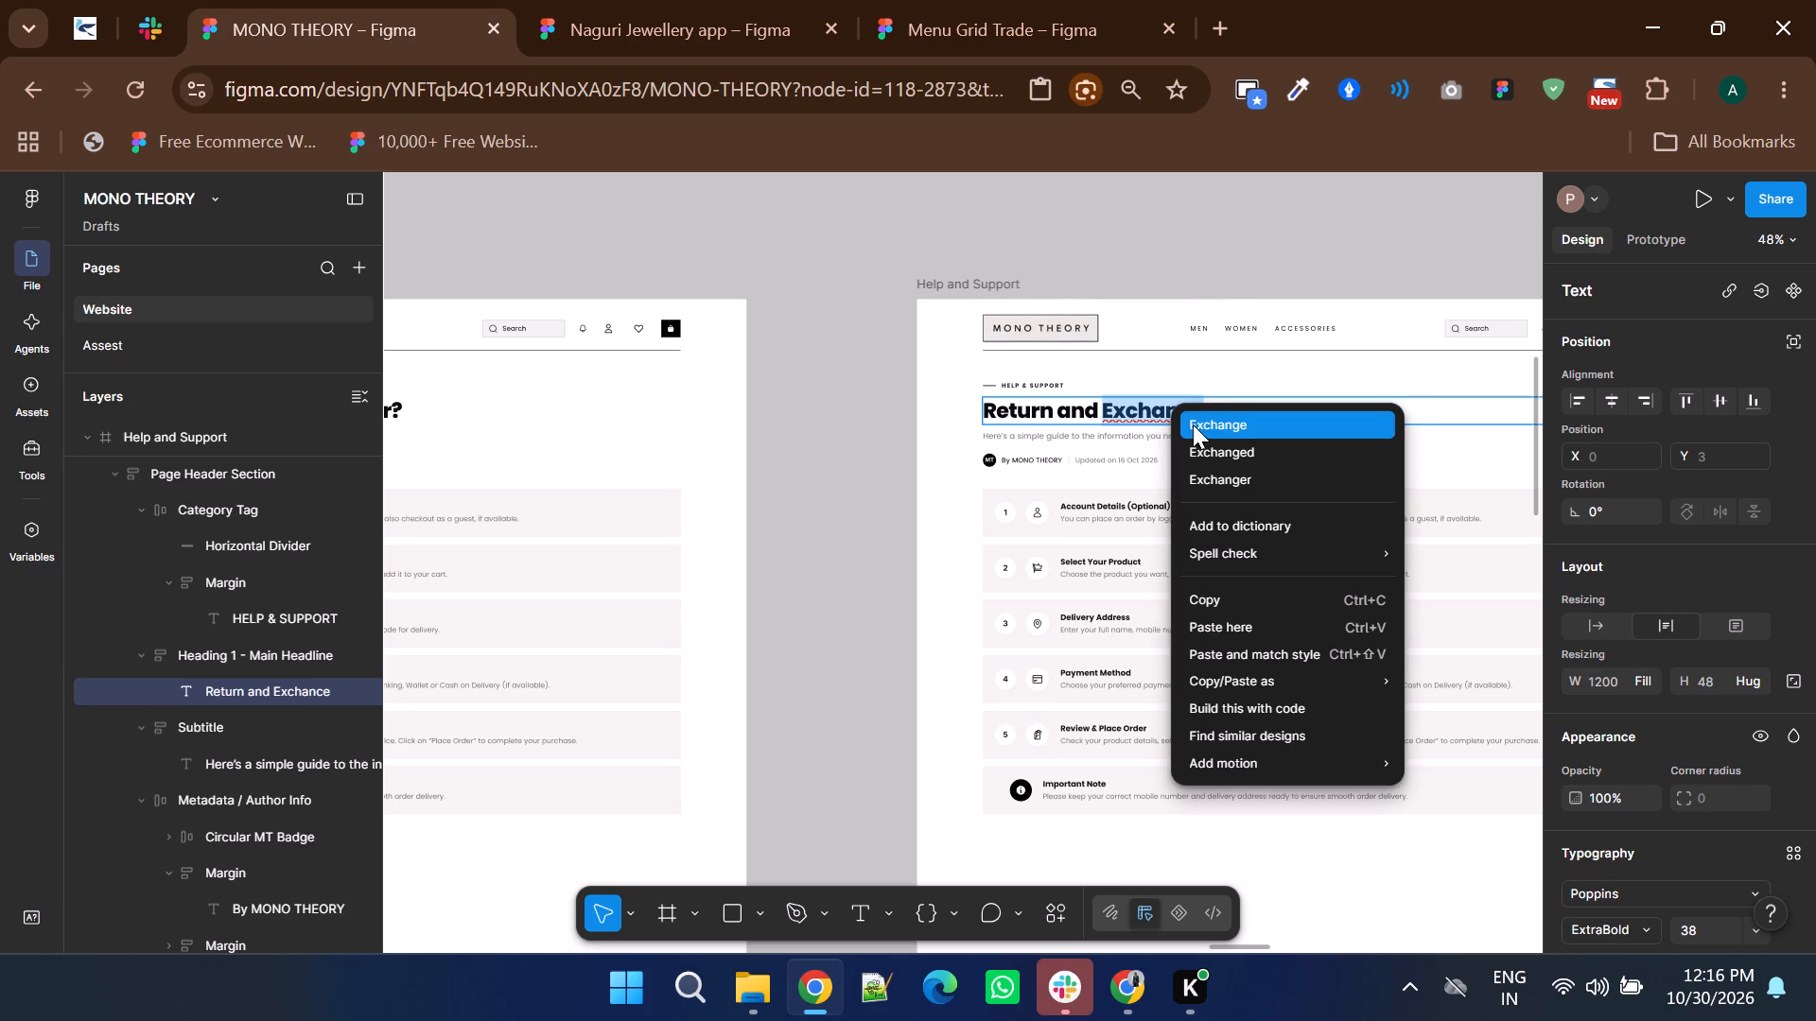
{"action": "left_click", "coordinate": [1193, 424]}
{"action": "left_click", "coordinate": [856, 575]}
Set the "Return and Exchange" headline to font size 30 and Bold weight.
{"action": "scroll", "coordinate": [804, 625], "scroll_direction": "down", "scroll_amount": 2, "text": "ctrl"}
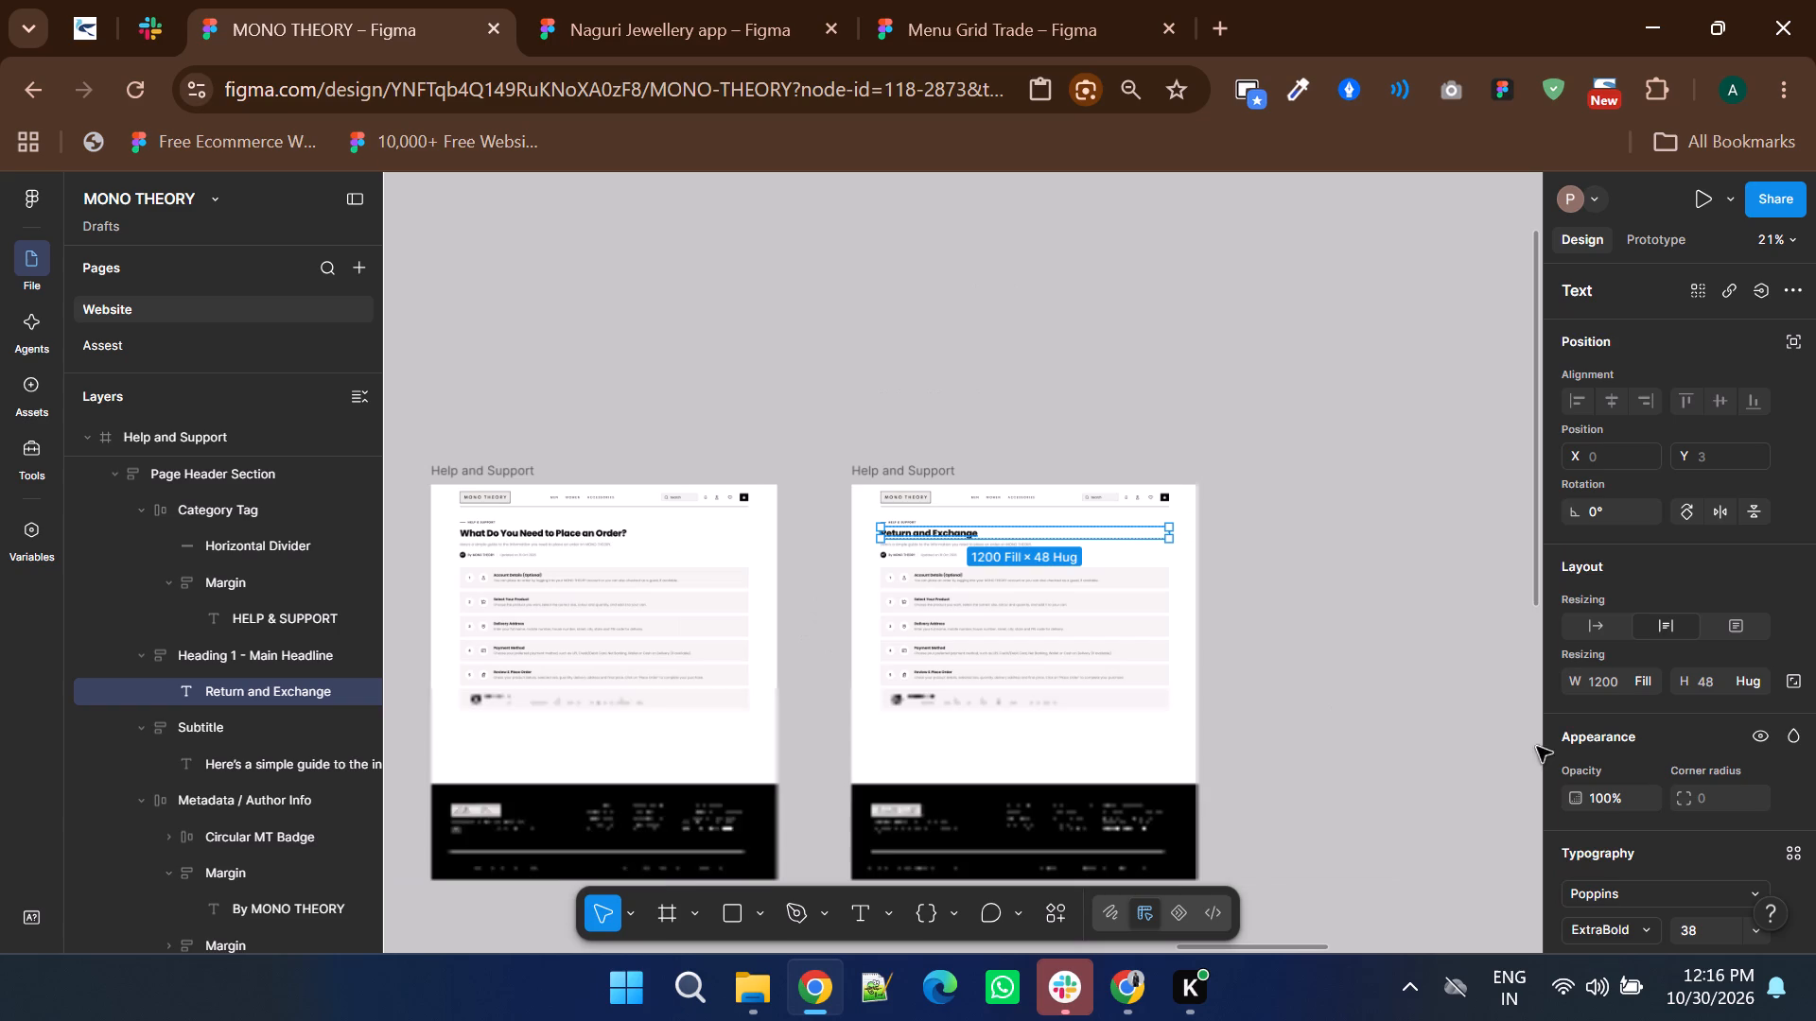
{"action": "left_click", "coordinate": [1704, 927]}
{"action": "key", "text": "Down"}
{"action": "key", "text": "Down"}
{"action": "key", "text": "Down"}
{"action": "key", "text": "Down"}
{"action": "key", "text": "Down"}
{"action": "key", "text": "Down"}
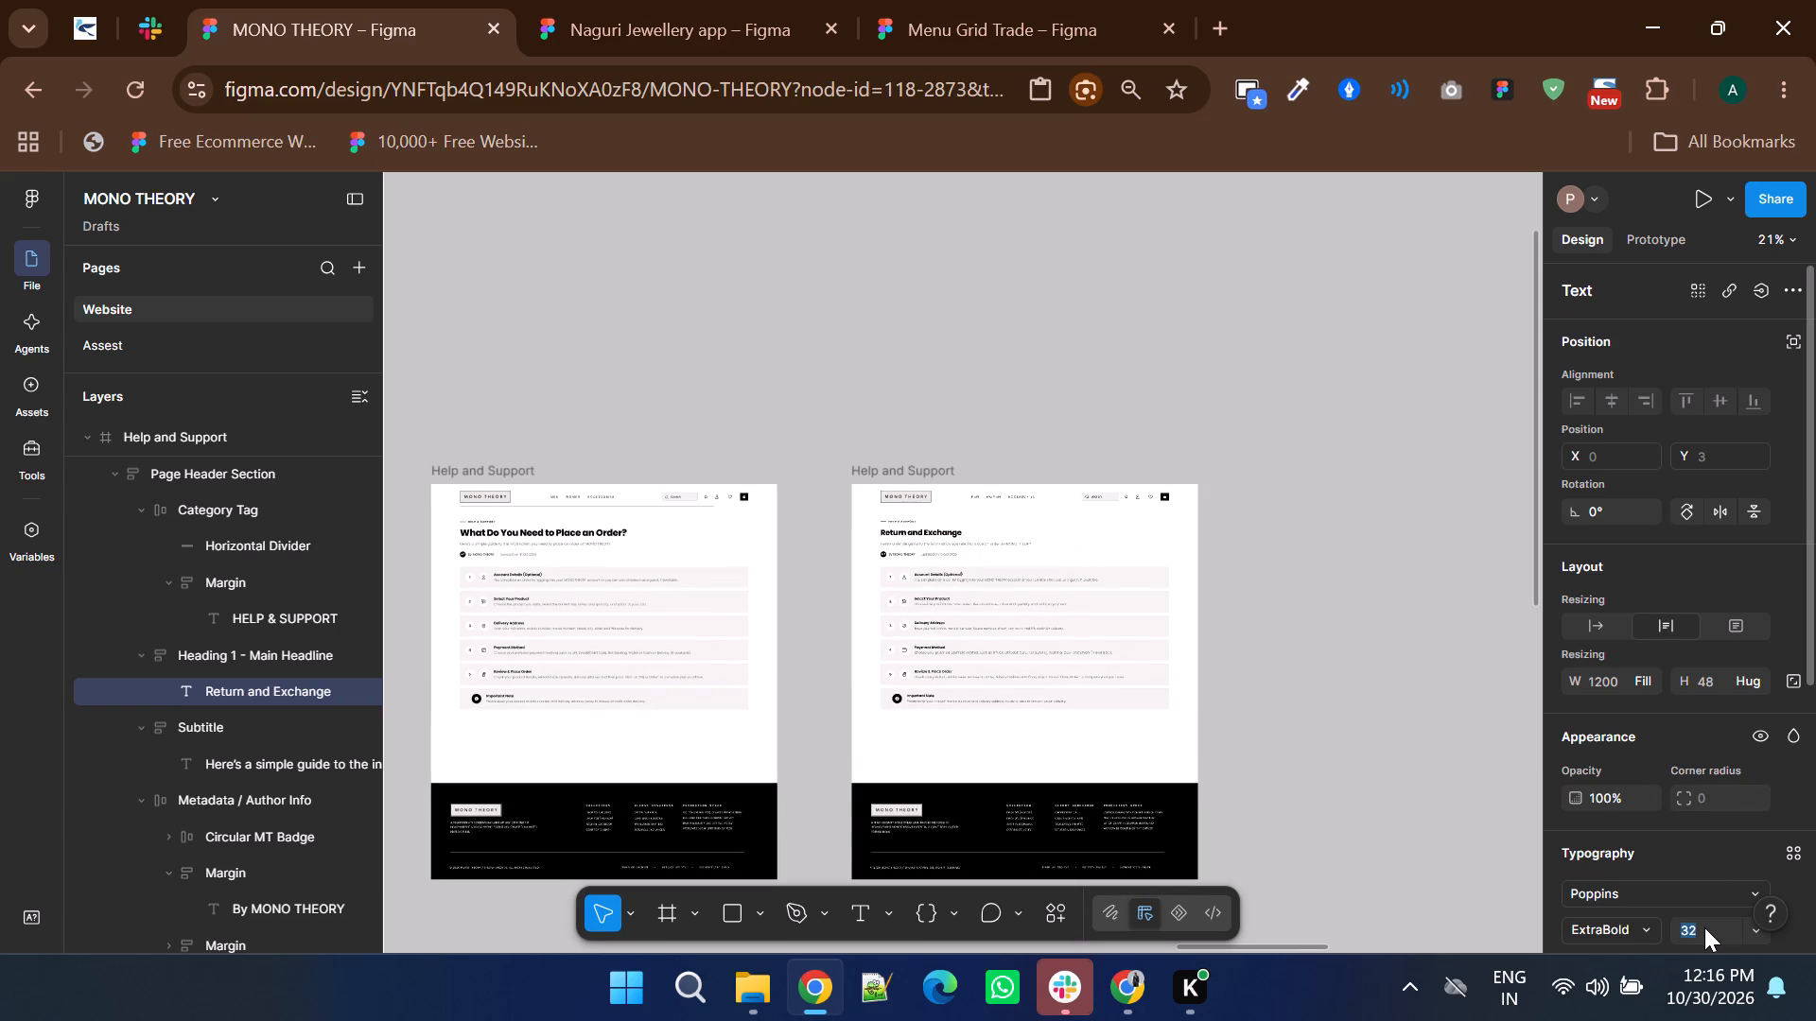
{"action": "key", "text": "Down"}
{"action": "key", "text": "Down"}
{"action": "left_click", "coordinate": [1647, 925]}
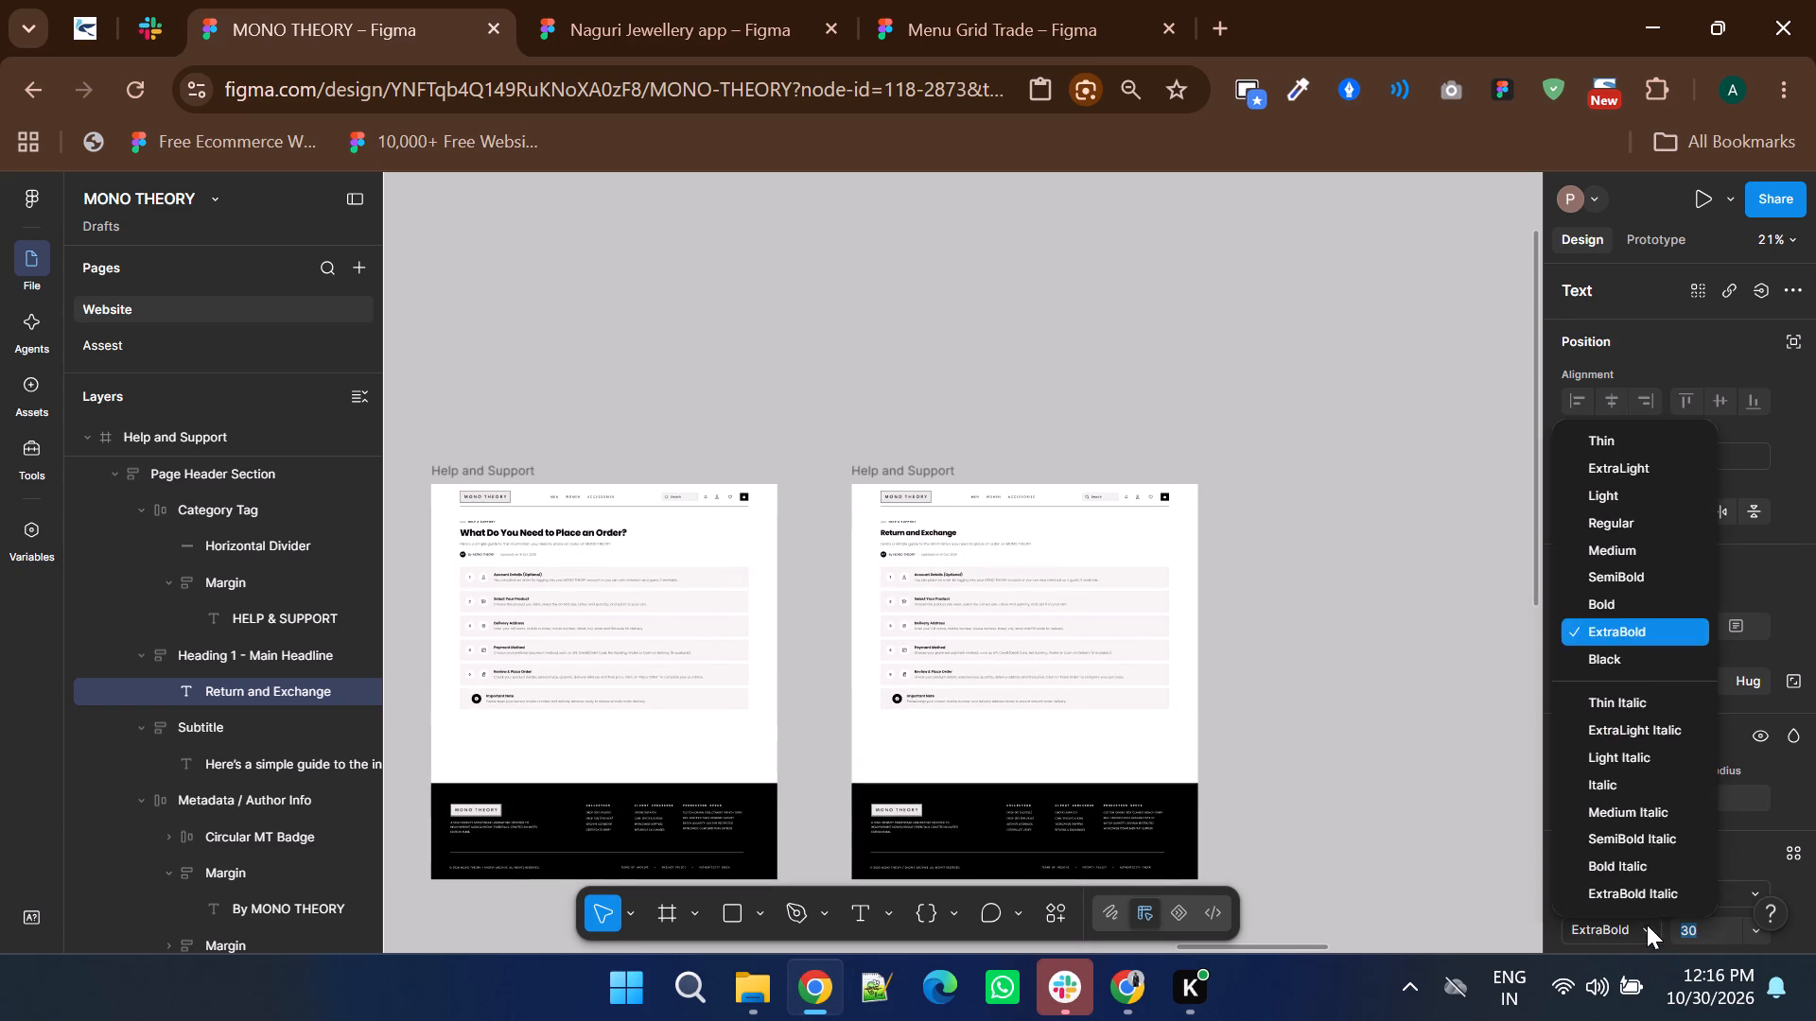
{"action": "left_click", "coordinate": [1621, 606]}
Change the "What Do You Need to Place an Order?" headline's font weight to Bold.
{"action": "scroll", "coordinate": [1115, 649], "scroll_direction": "up", "scroll_amount": 4, "text": "shift"}
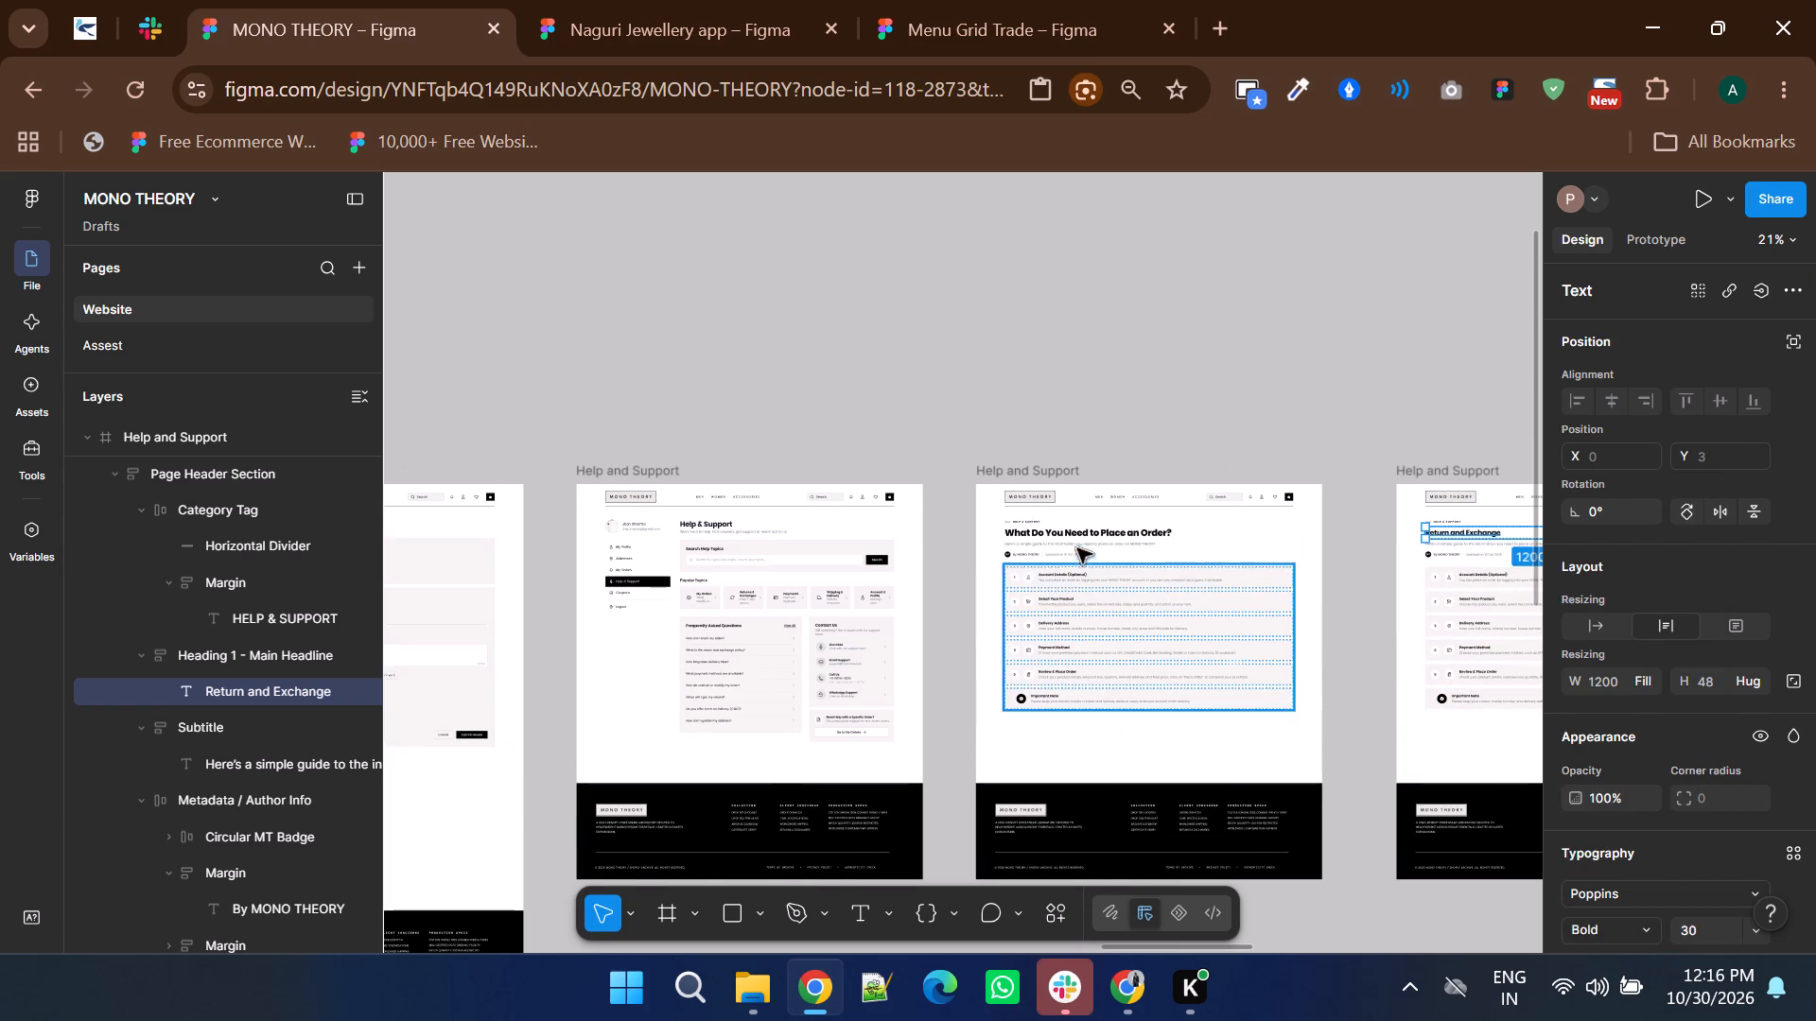
{"action": "left_click", "coordinate": [1082, 536], "text": "ctrl"}
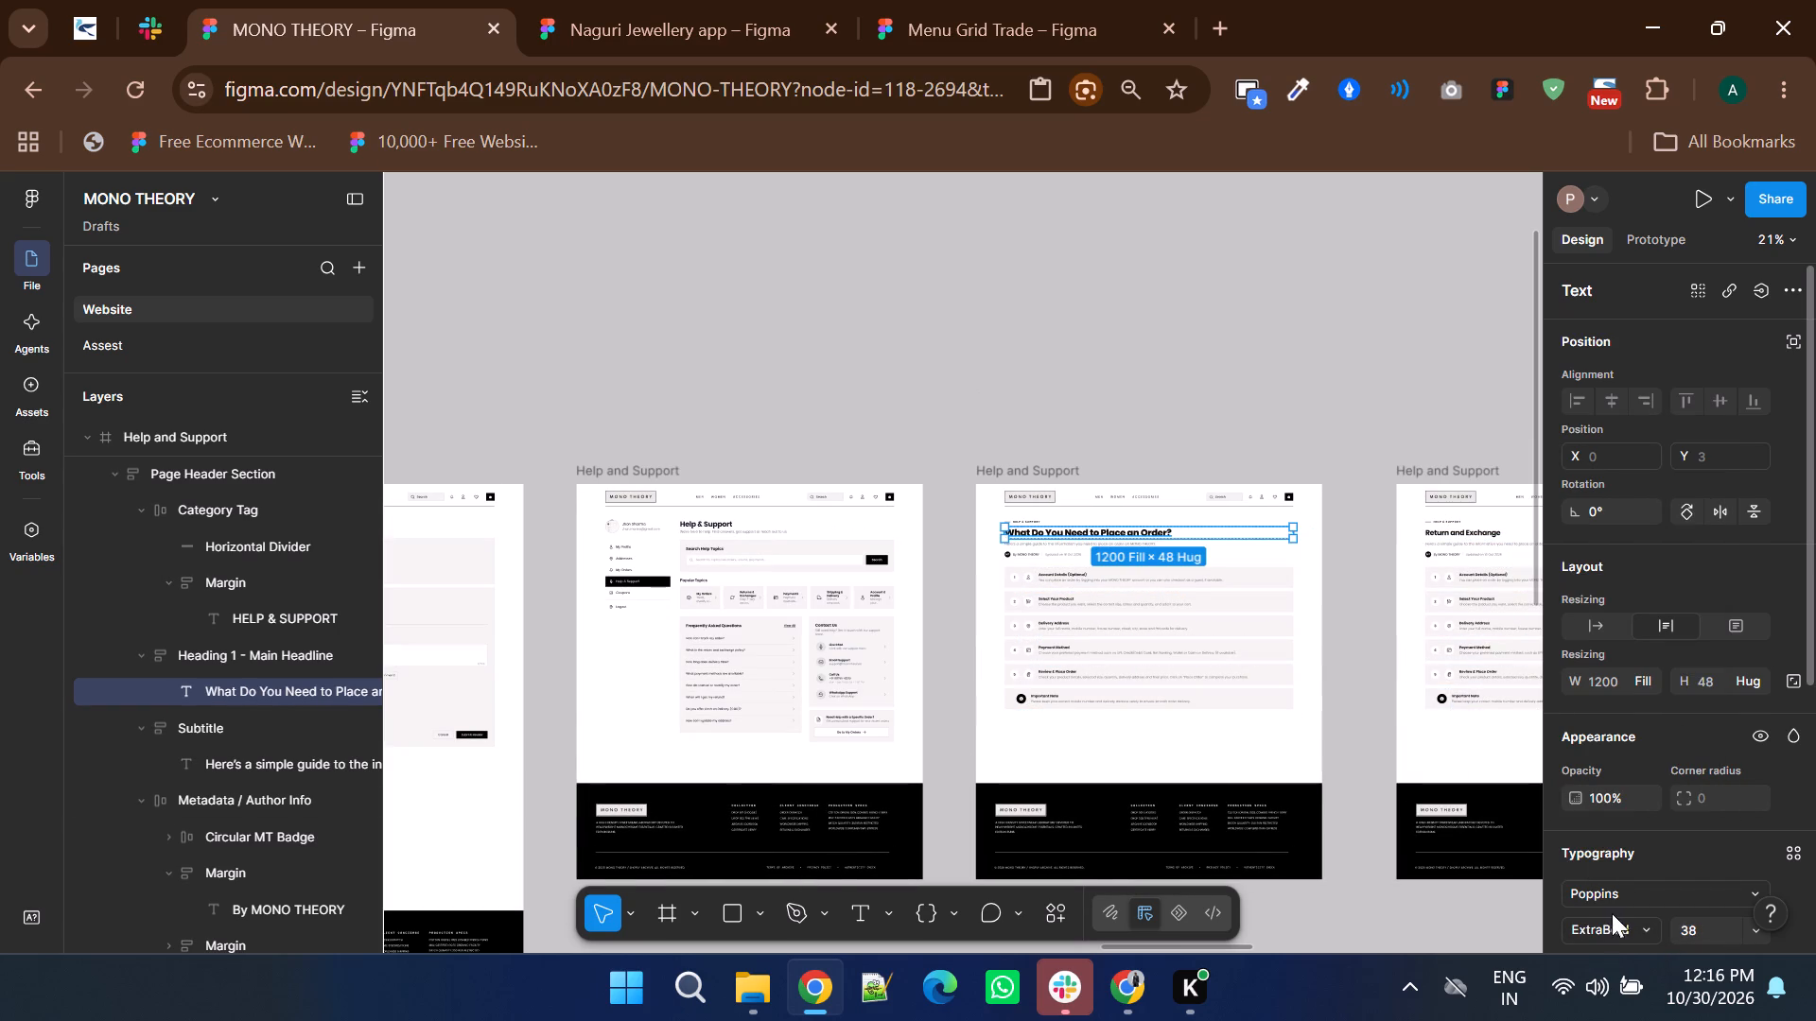
{"action": "left_click", "coordinate": [1616, 928]}
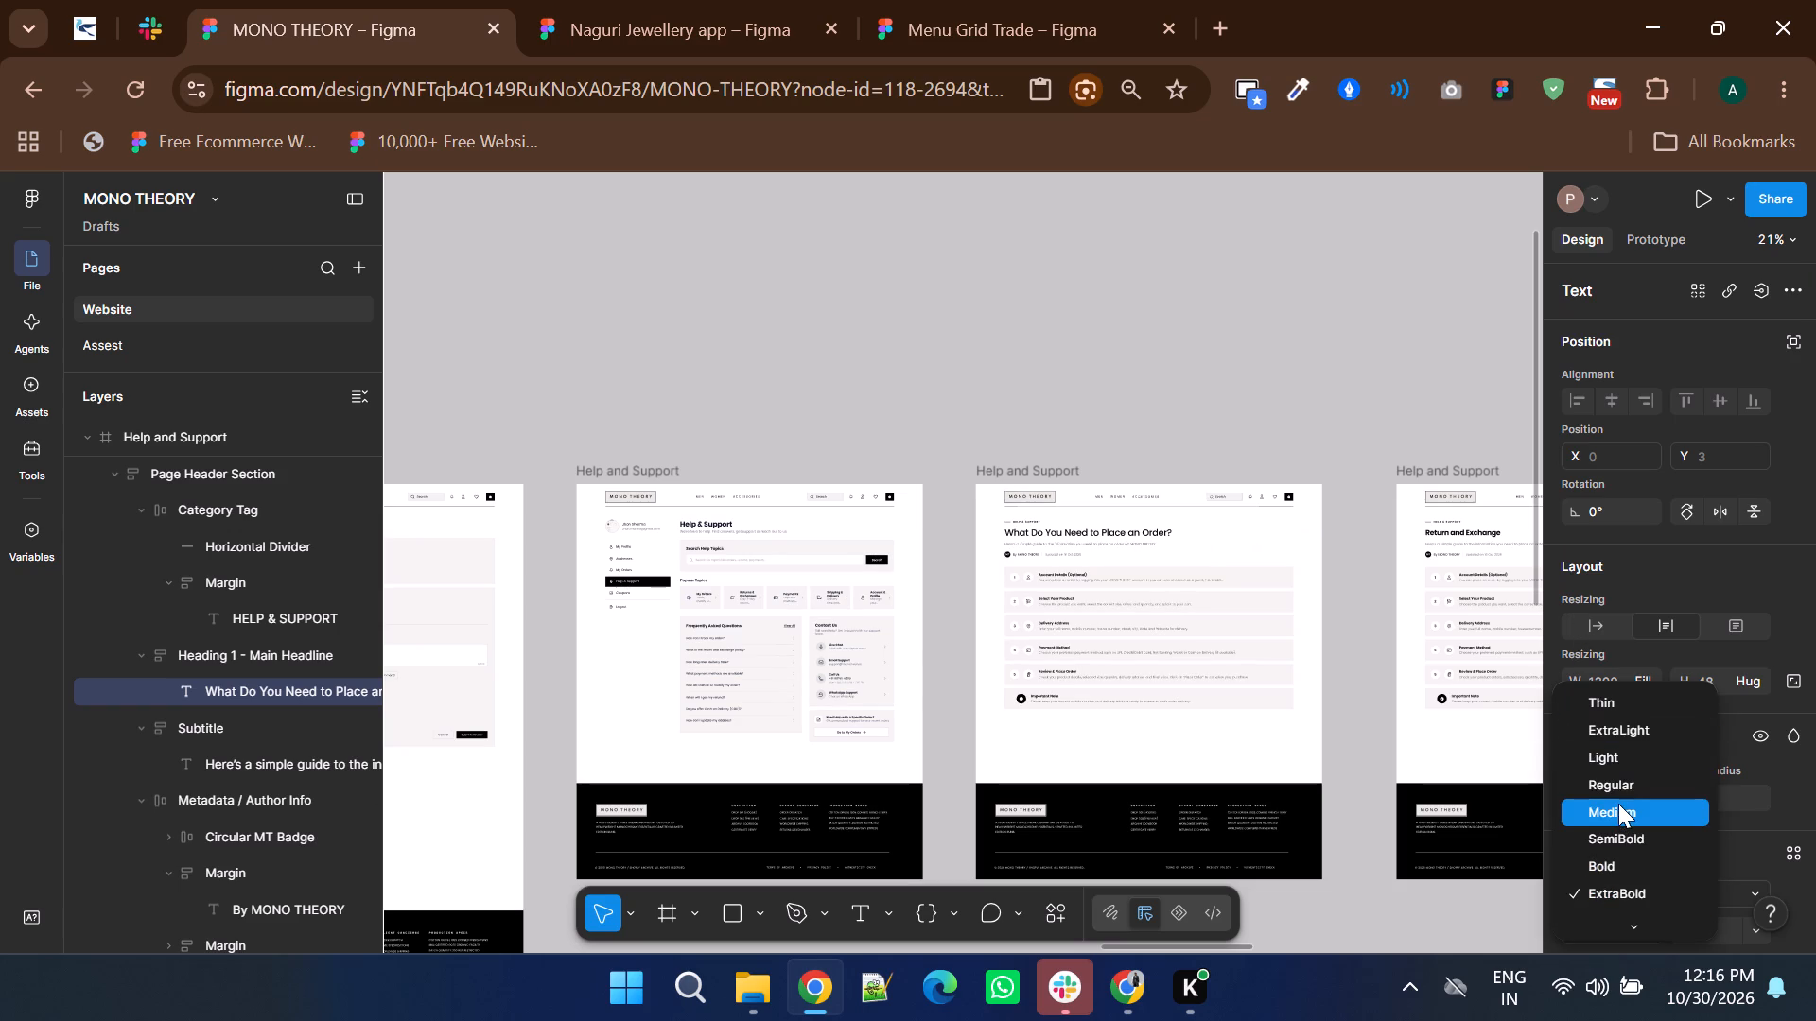
{"action": "left_click", "coordinate": [1591, 856]}
{"action": "left_click", "coordinate": [1214, 360]}
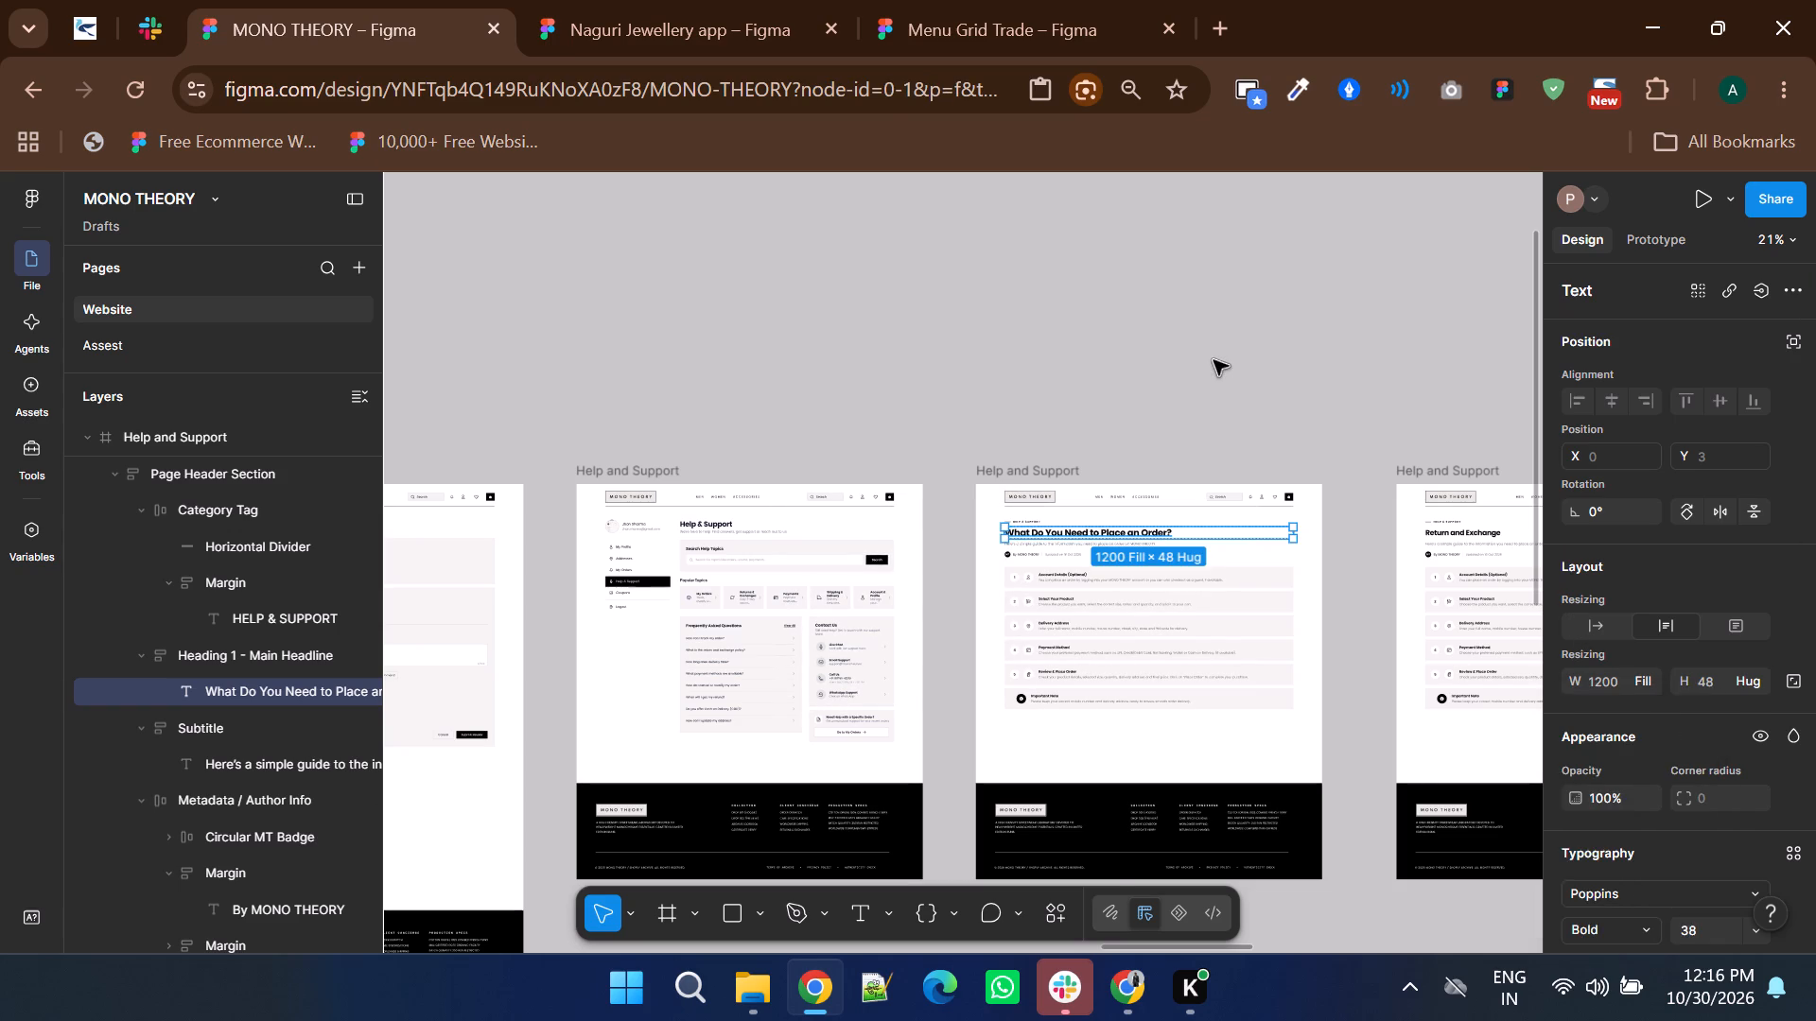
Duplicate the Return and Exchange frame and place the copy between it and Coupons at X 14266, Y 33.
{"action": "scroll", "coordinate": [1214, 360], "scroll_direction": "down", "scroll_amount": 3, "text": "shift"}
{"action": "scroll", "coordinate": [572, 554], "scroll_direction": "up", "scroll_amount": 1, "text": "shift"}
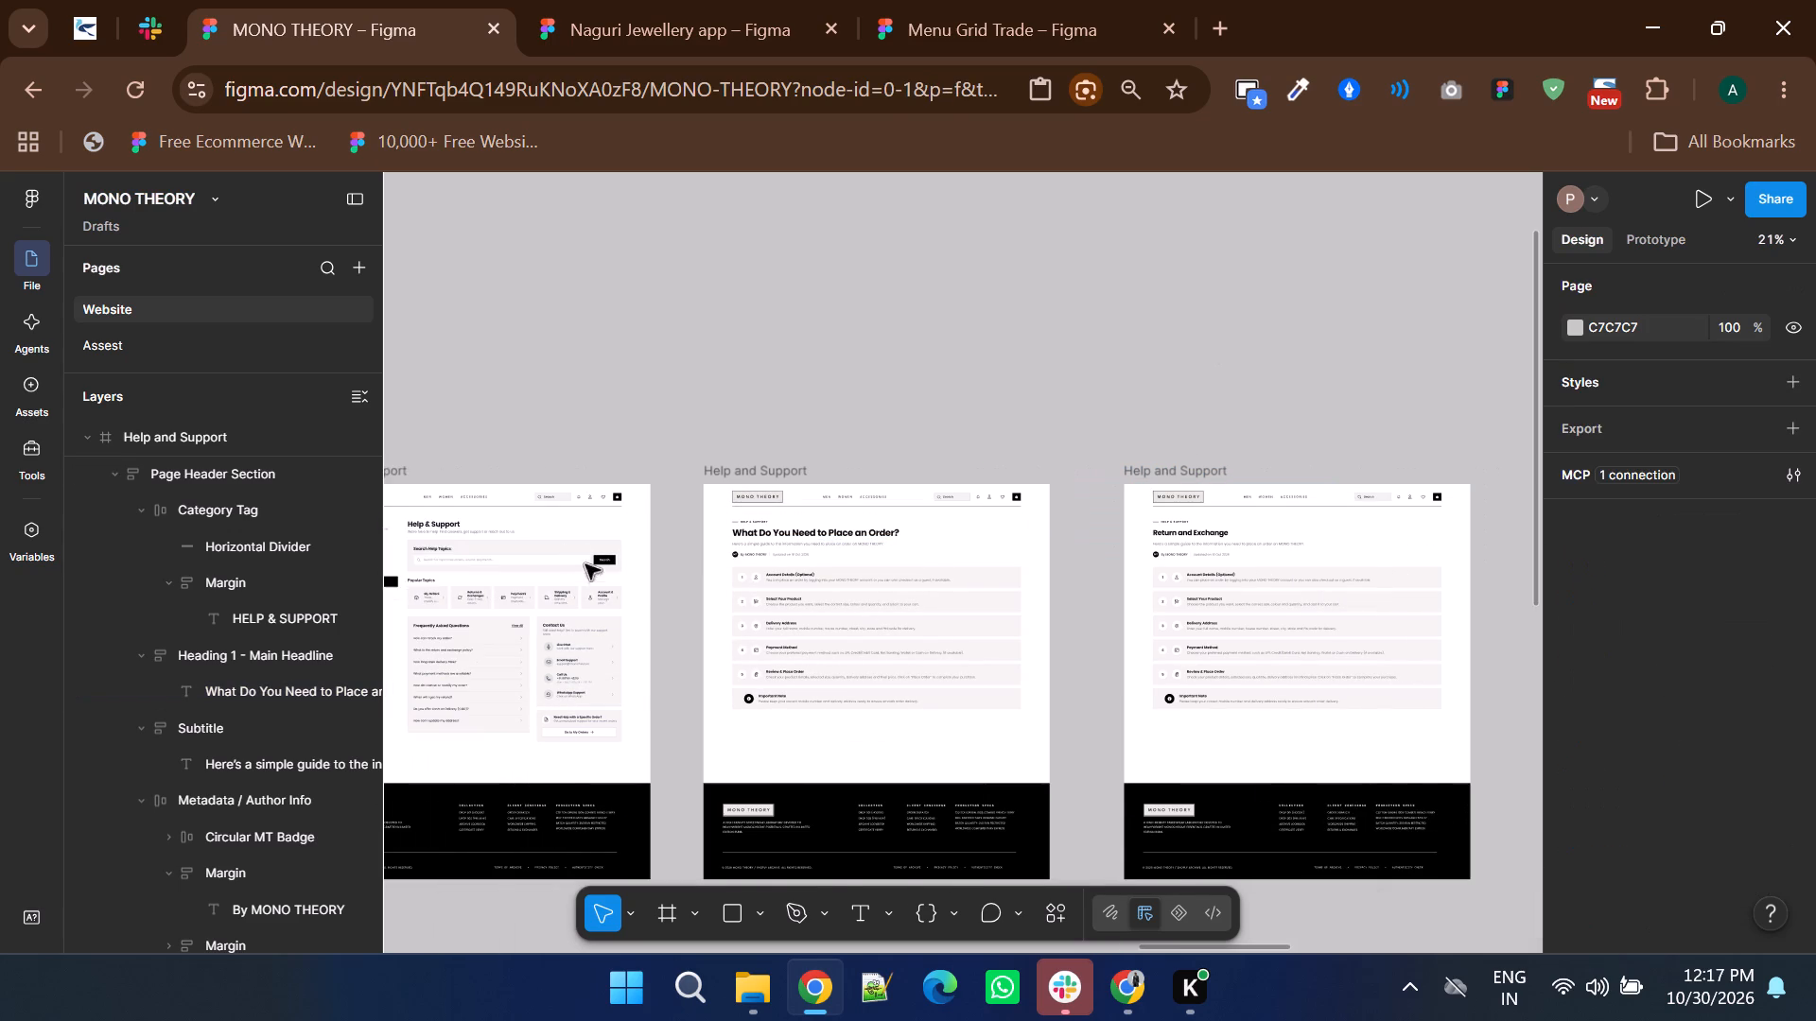
{"action": "scroll", "coordinate": [500, 608], "scroll_direction": "up", "scroll_amount": 4, "text": "ctrl"}
{"action": "scroll", "coordinate": [554, 605], "scroll_direction": "down", "scroll_amount": 3, "text": "ctrl"}
{"action": "scroll", "coordinate": [554, 605], "scroll_direction": "down", "scroll_amount": 6, "text": "shift"}
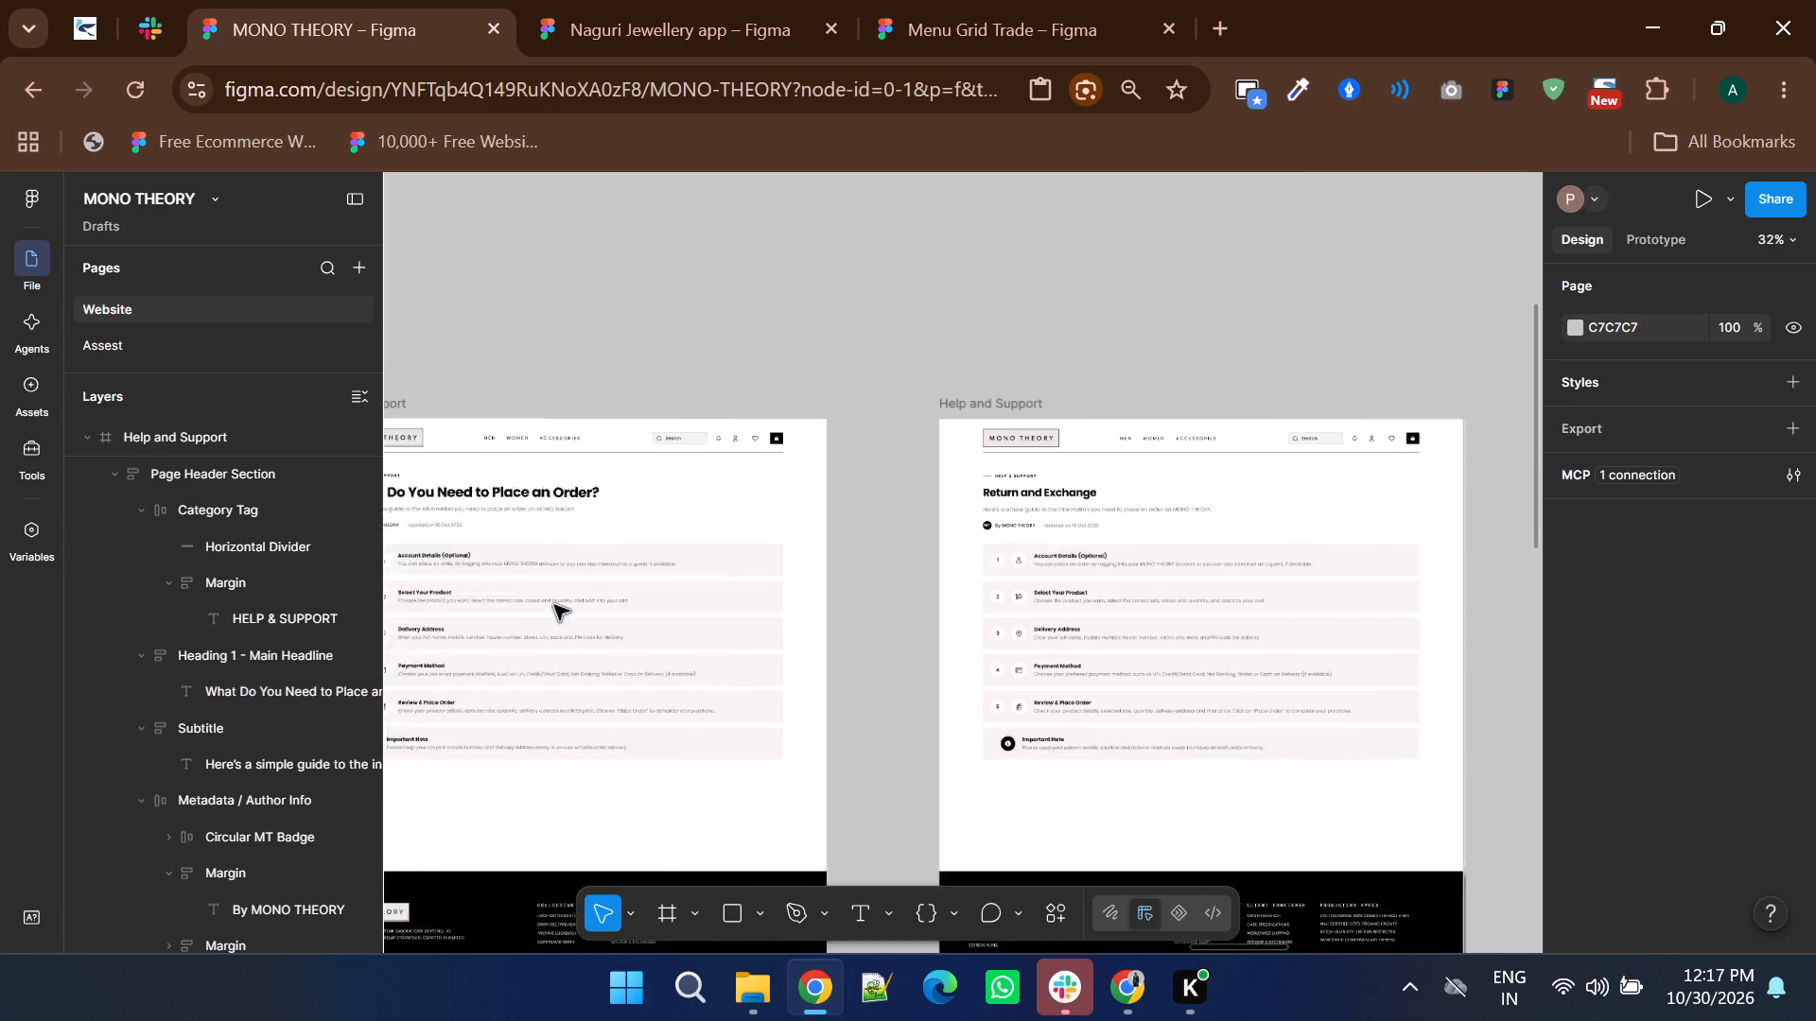
{"action": "scroll", "coordinate": [672, 630], "scroll_direction": "down", "scroll_amount": 2, "text": "ctrl"}
{"action": "scroll", "coordinate": [672, 630], "scroll_direction": "down", "scroll_amount": 2, "text": "shift"}
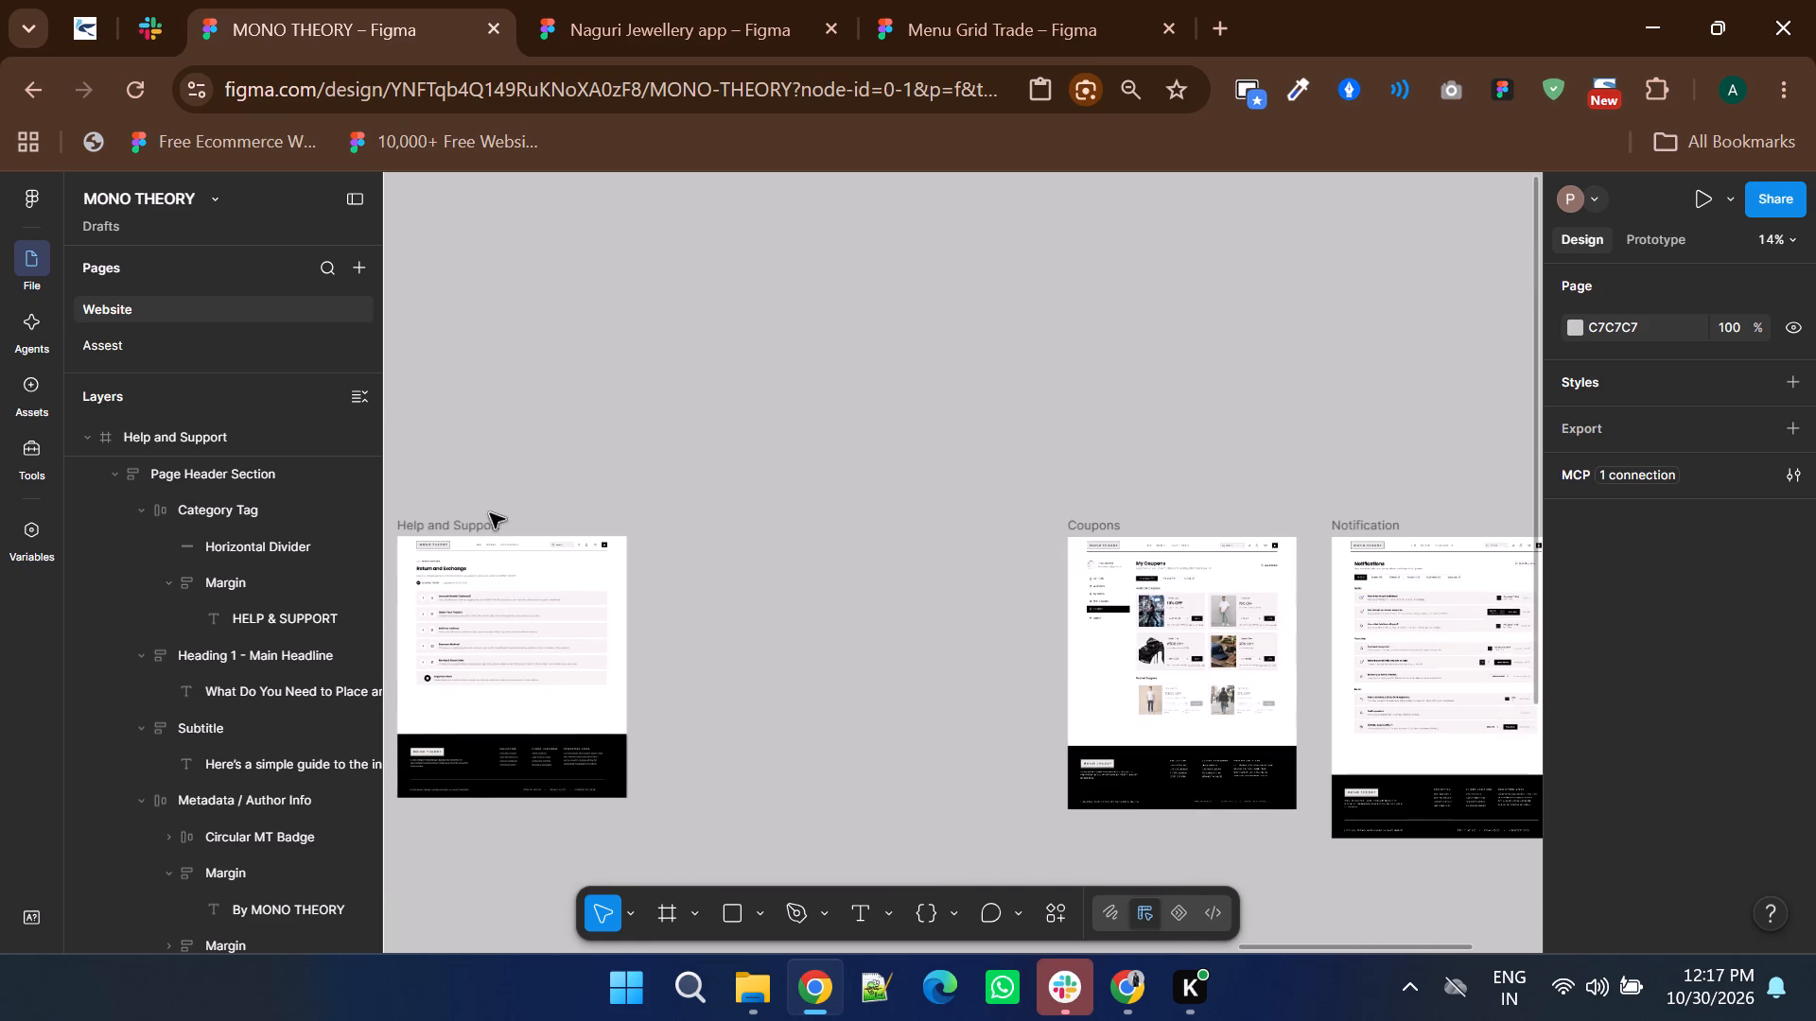
{"action": "left_click_drag", "start_coordinate": [468, 521], "coordinate": [734, 562]}
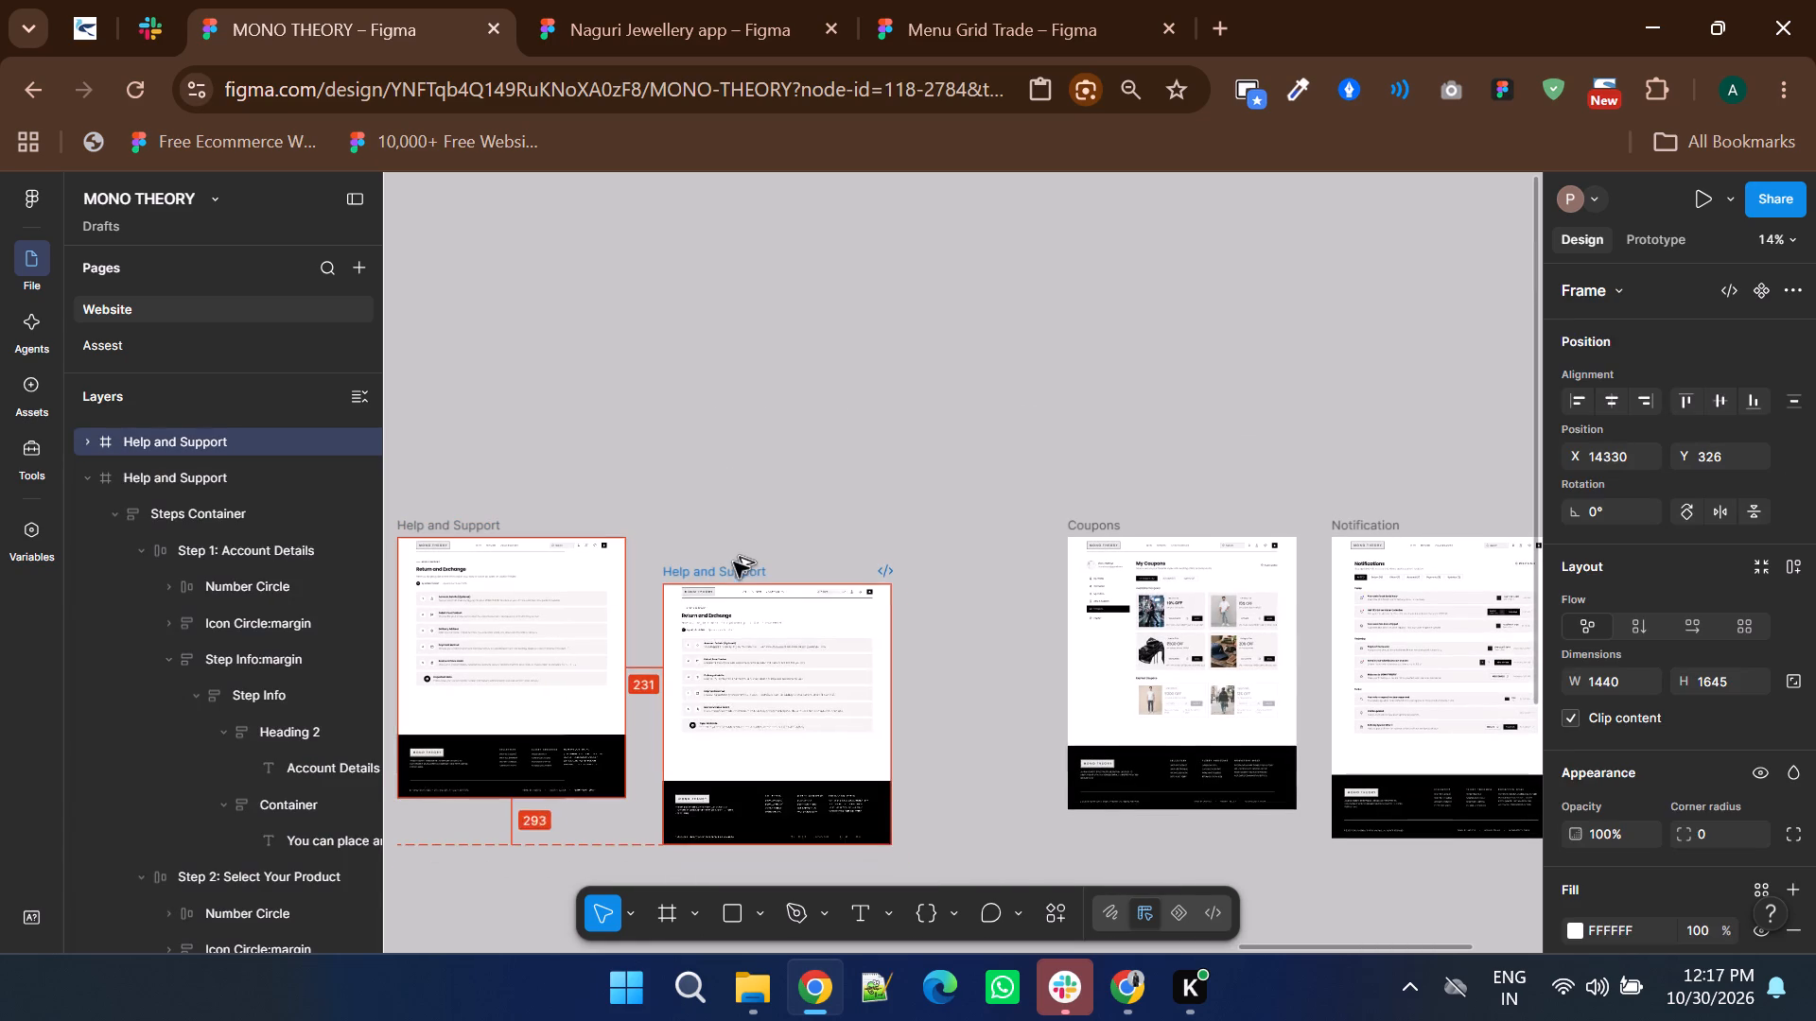
{"action": "left_click_drag", "start_coordinate": [734, 562], "coordinate": [725, 523]}
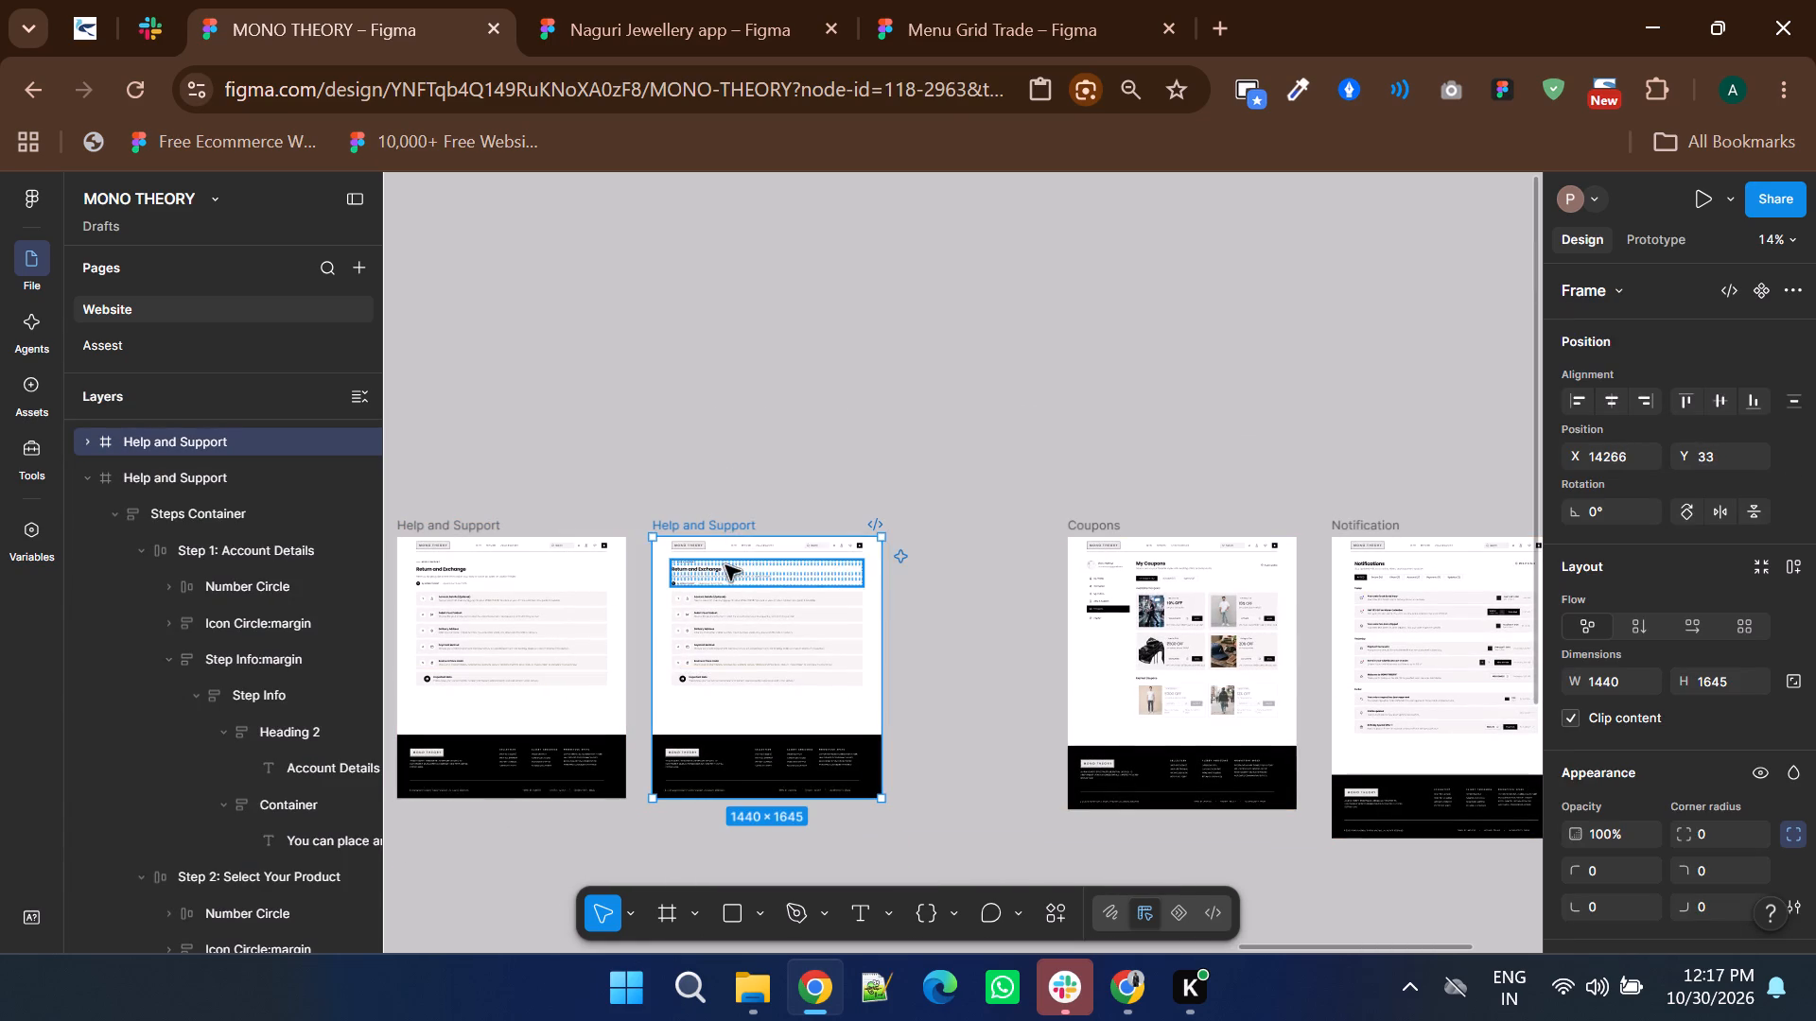
Replace the newest Help and Support copy's main headline with "Payments".
{"action": "scroll", "coordinate": [725, 567], "scroll_direction": "up", "scroll_amount": 5, "text": "ctrl"}
{"action": "triple_click", "coordinate": [620, 597], "text": "ctrl"}
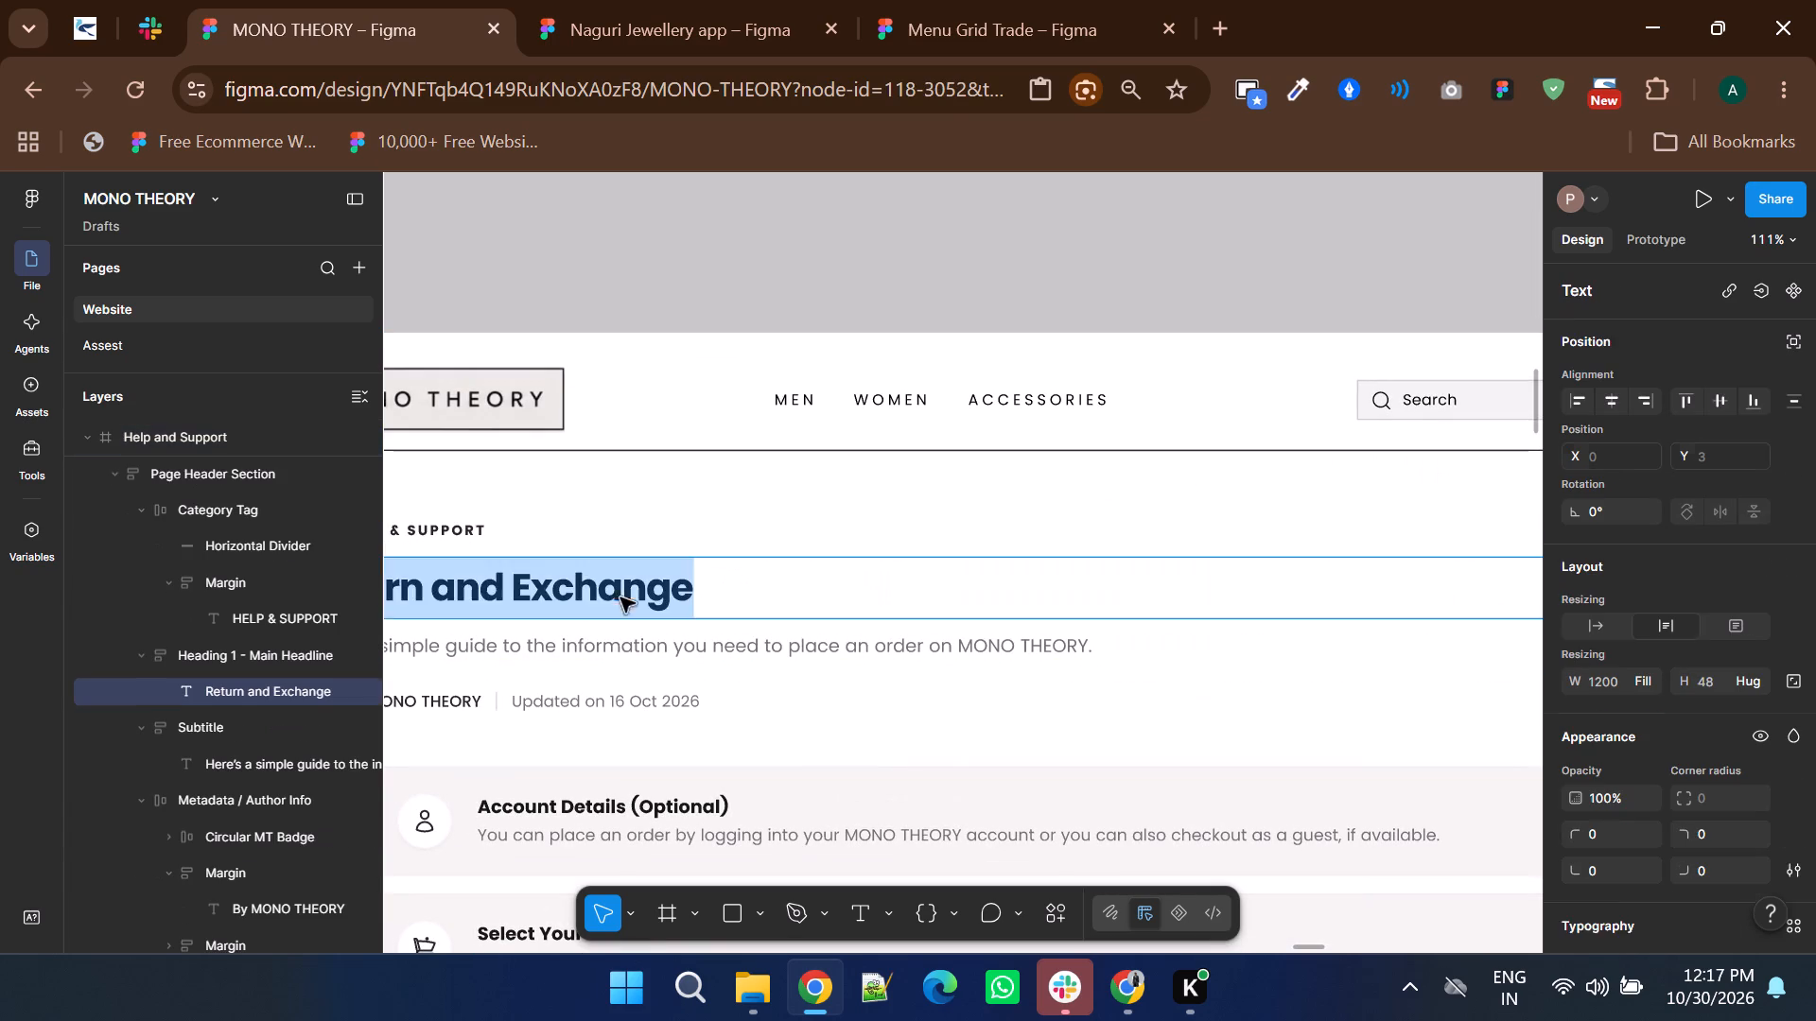
{"action": "scroll", "coordinate": [800, 595], "scroll_direction": "down", "scroll_amount": 2, "text": "ctrl"}
{"action": "triple_click", "coordinate": [718, 594]}
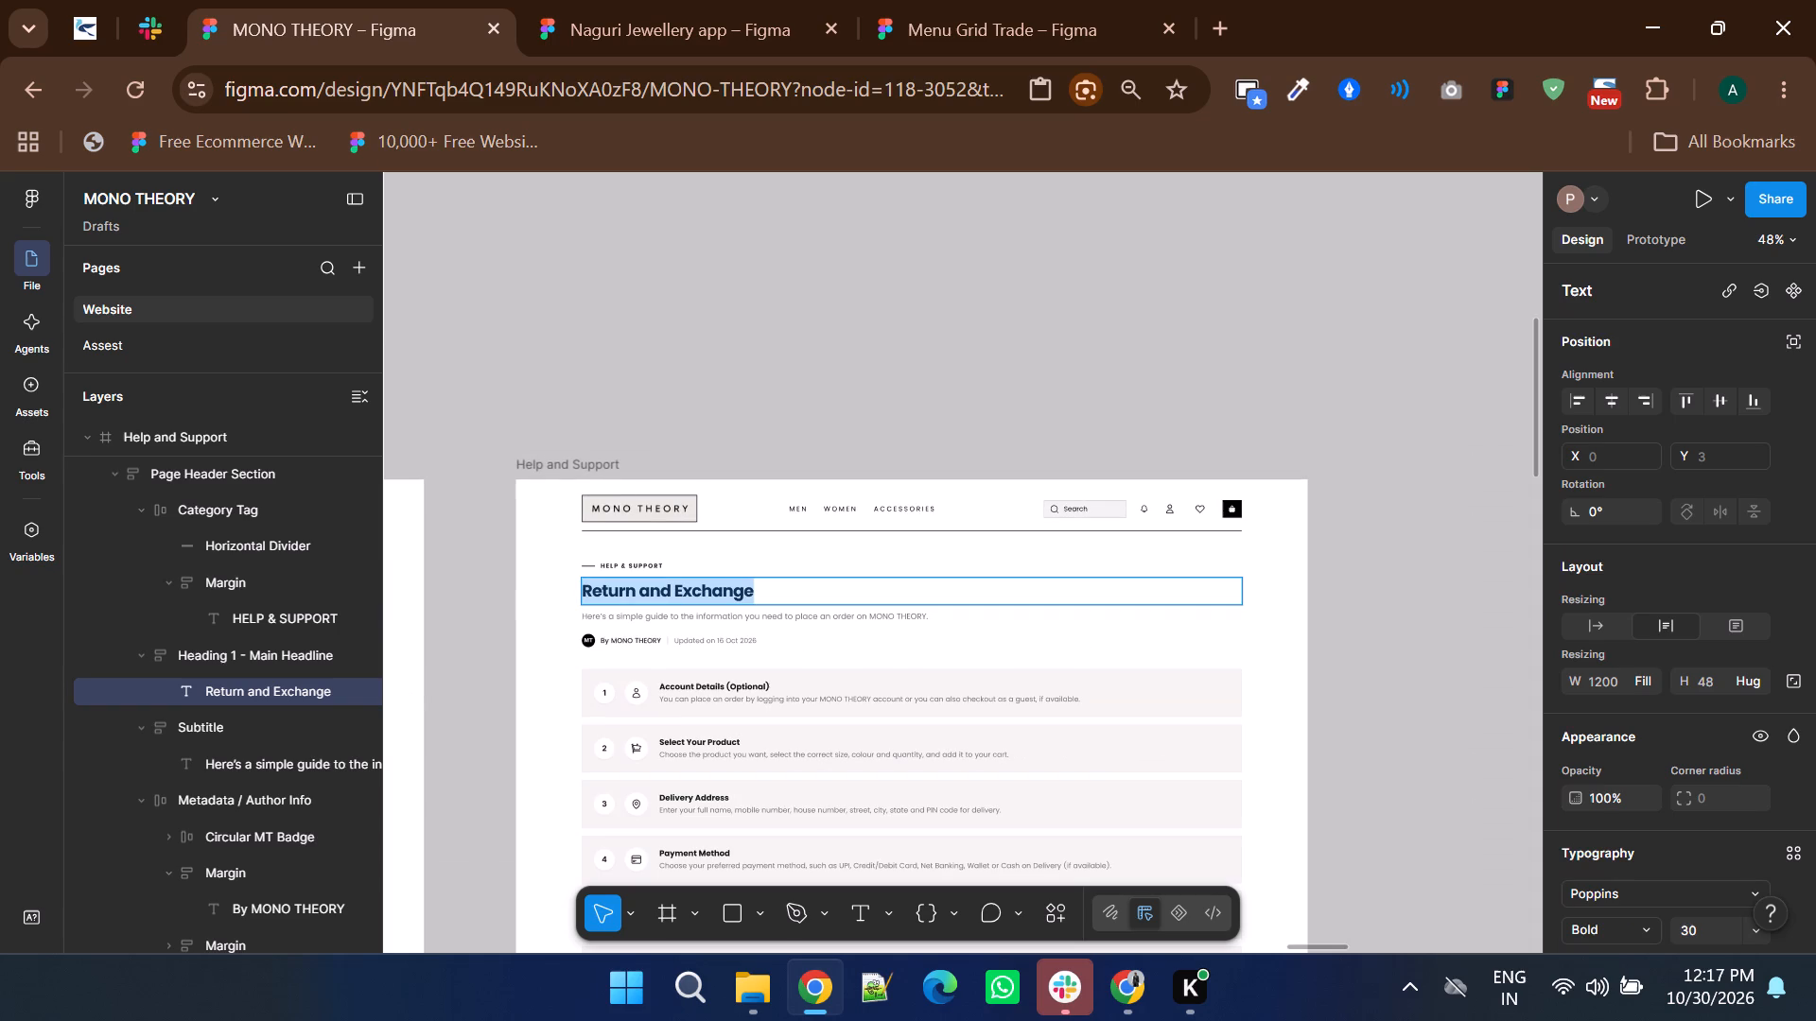
{"action": "type", "text": "Payments"}
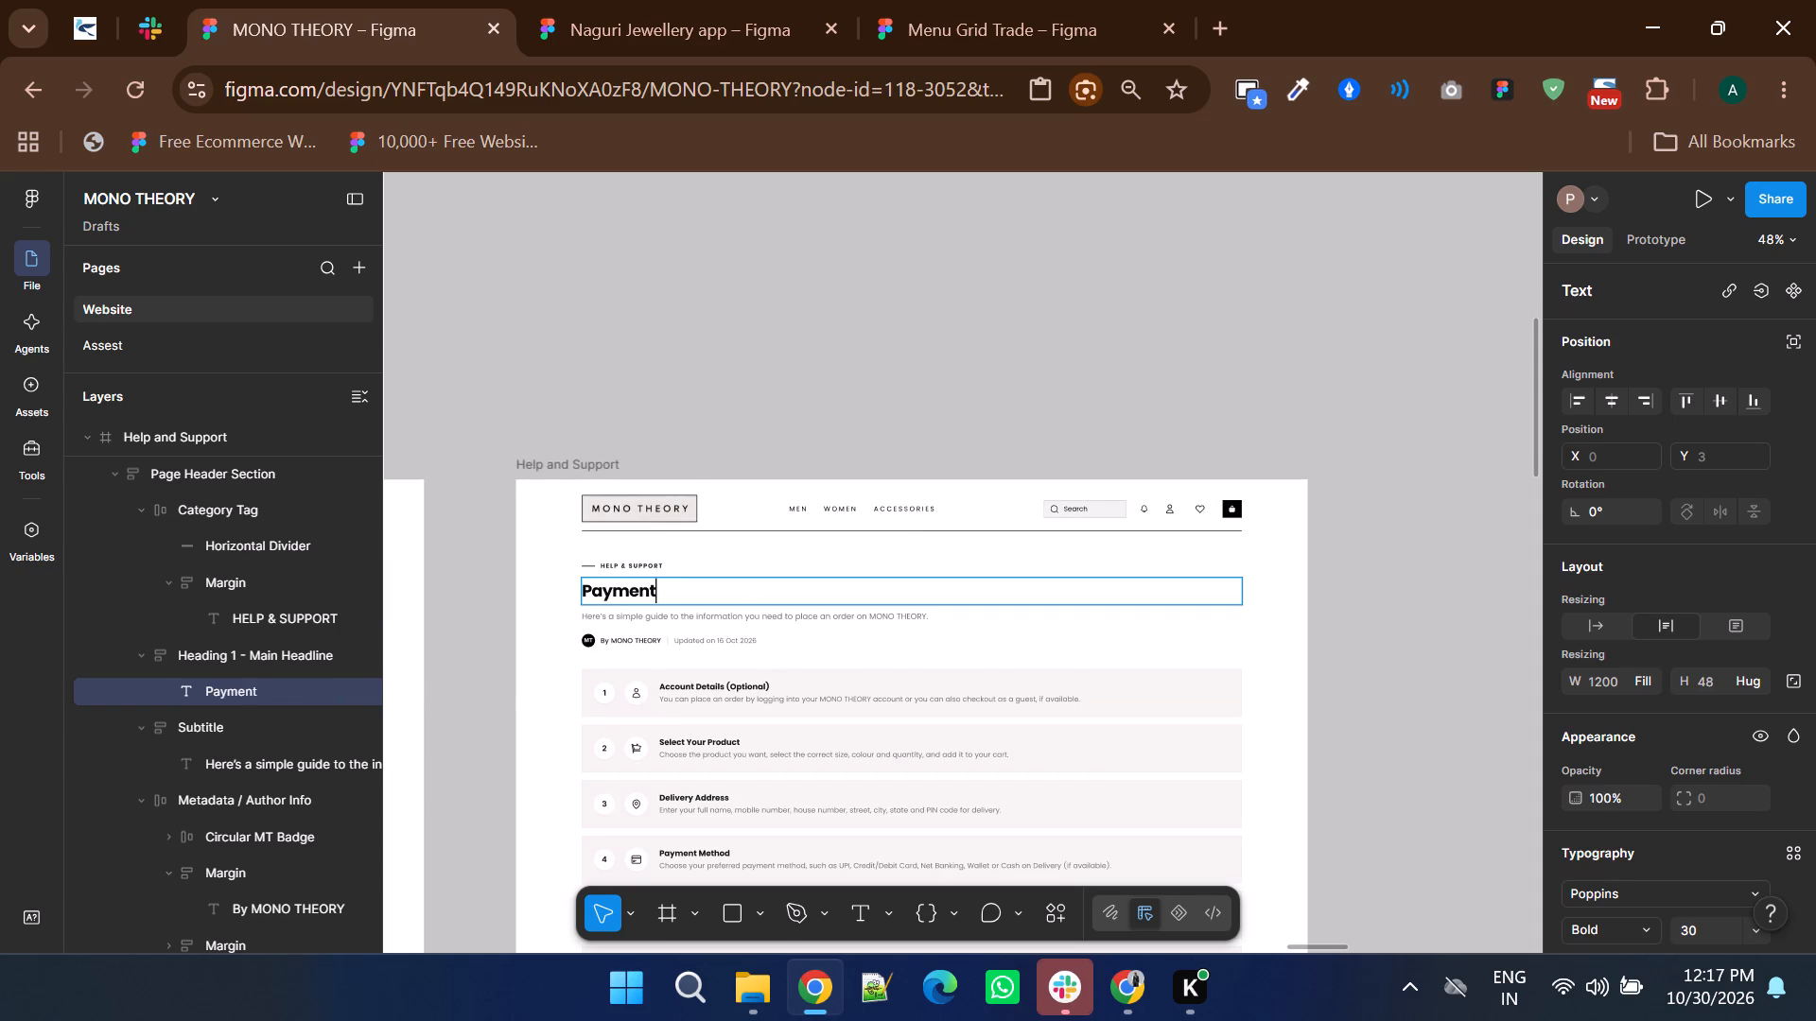
{"action": "double_click", "coordinate": [937, 388]}
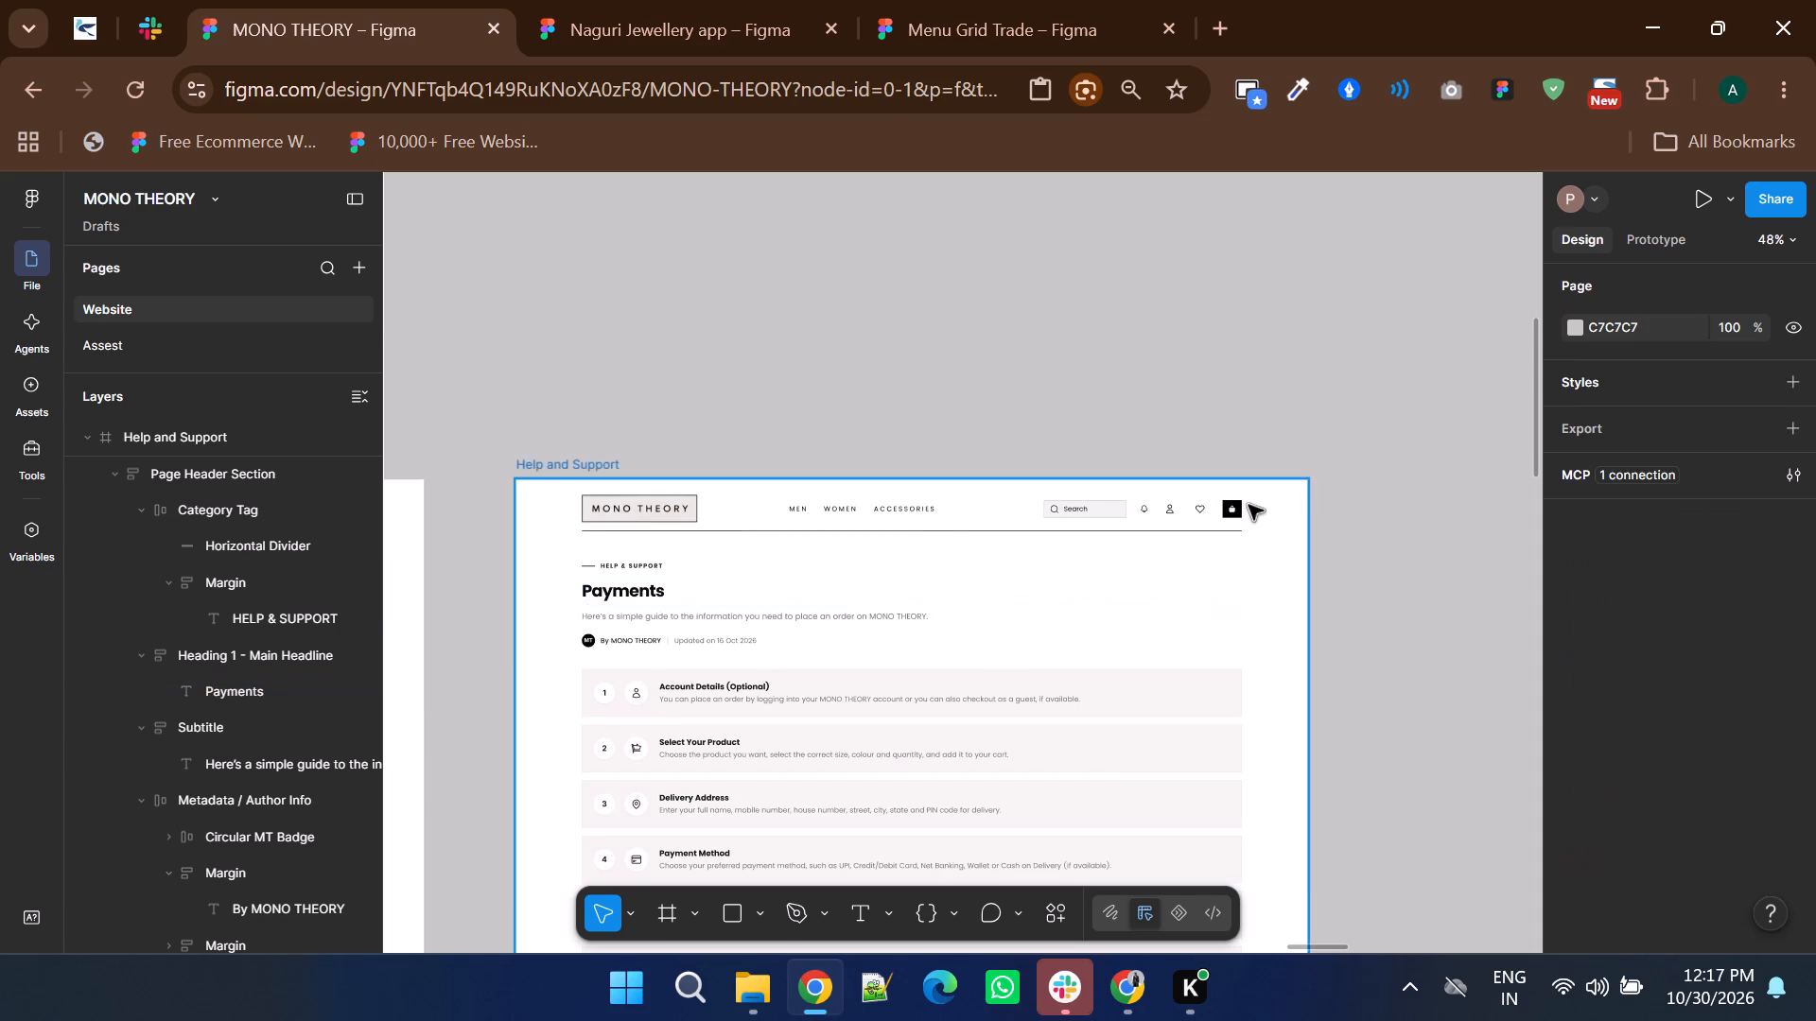
Move the Coupons, Notification and Wishlist frames together further along the row to free space after the Payments frame.
{"action": "scroll", "coordinate": [1248, 505], "scroll_direction": "down", "scroll_amount": 2, "text": "ctrl"}
{"action": "scroll", "coordinate": [721, 557], "scroll_direction": "up", "scroll_amount": 3, "text": "shift"}
{"action": "scroll", "coordinate": [644, 589], "scroll_direction": "up", "scroll_amount": 2, "text": "shift"}
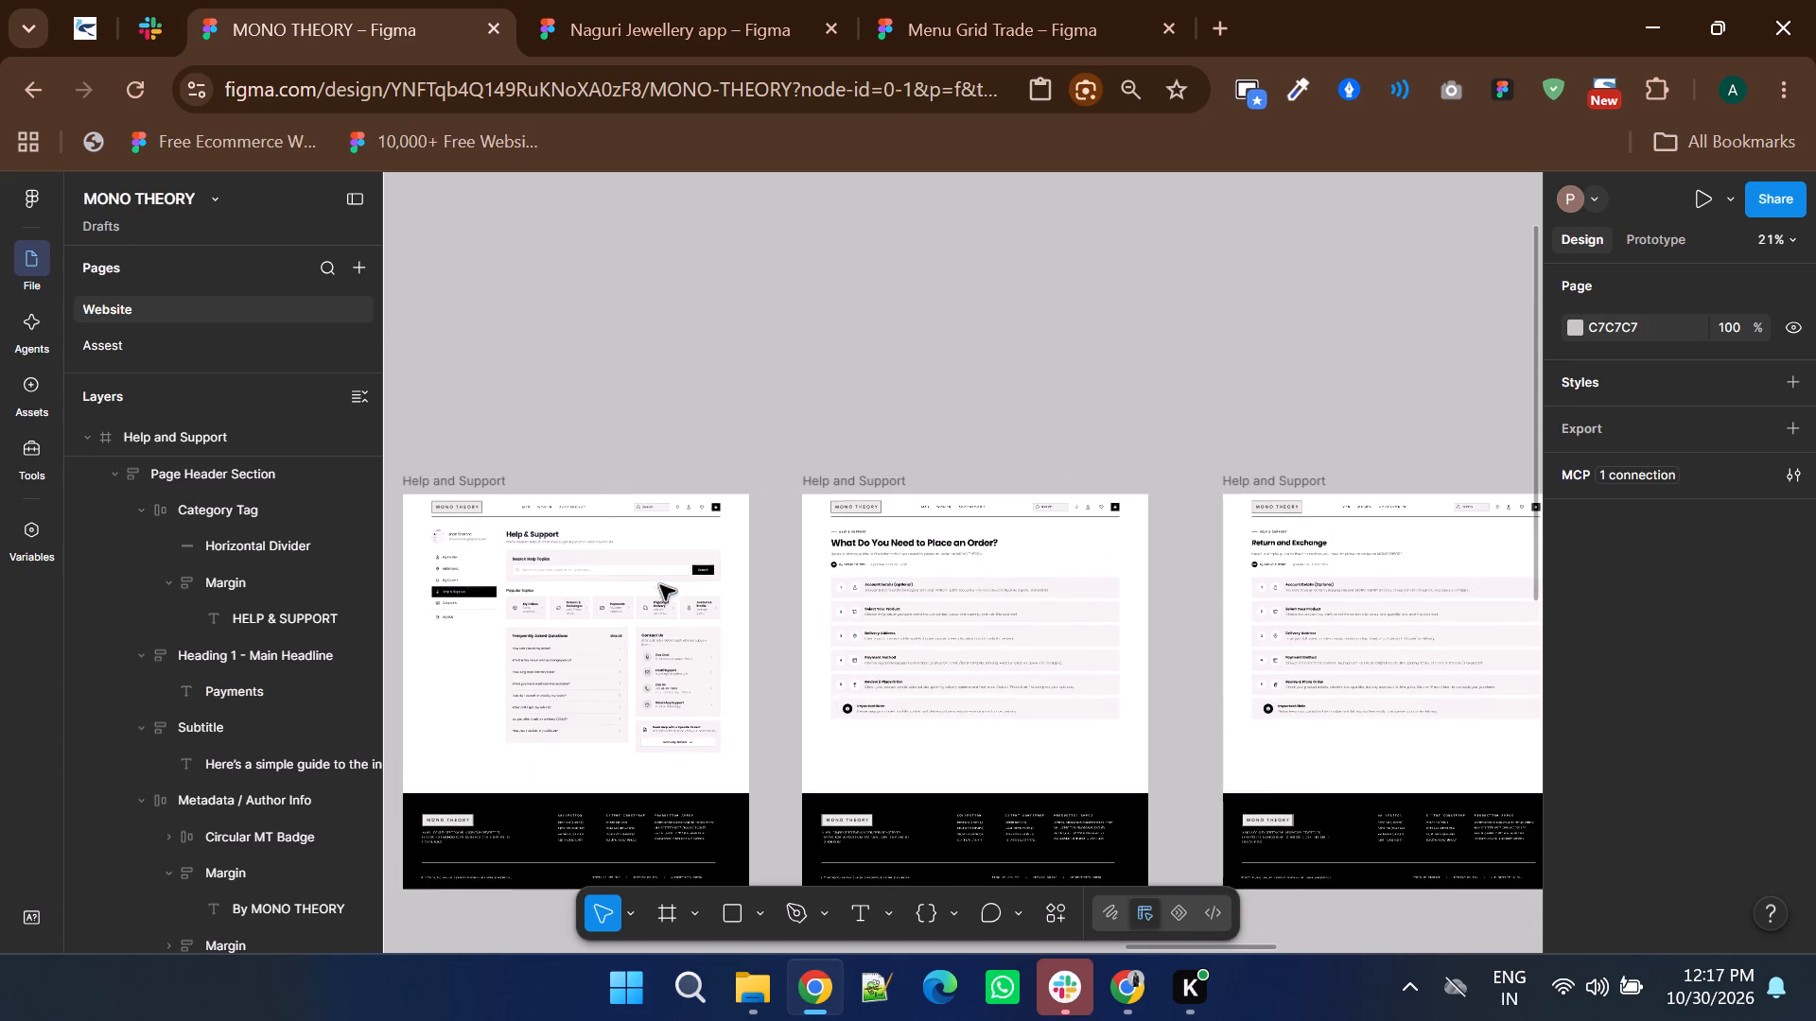
{"action": "scroll", "coordinate": [597, 626], "scroll_direction": "up", "scroll_amount": 4, "text": "ctrl"}
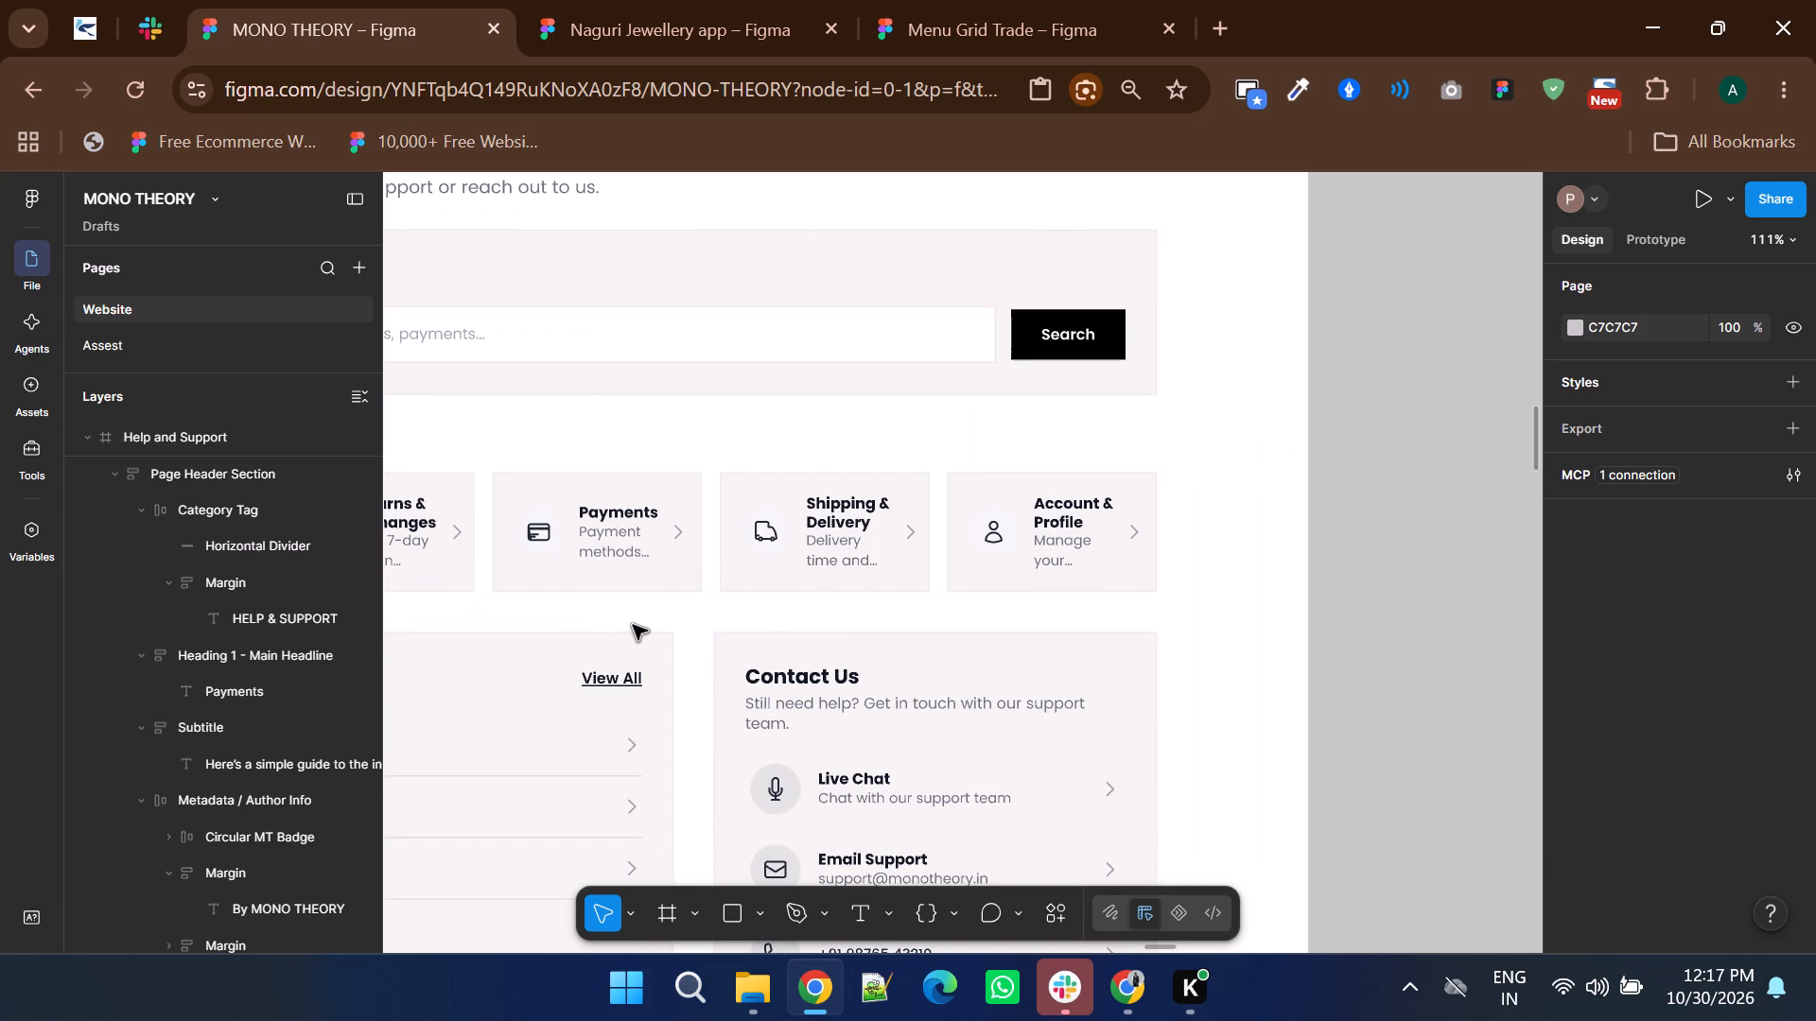
{"action": "scroll", "coordinate": [633, 625], "scroll_direction": "down", "scroll_amount": 2, "text": "ctrl"}
{"action": "scroll", "coordinate": [633, 625], "scroll_direction": "down", "scroll_amount": 6, "text": "shift"}
{"action": "scroll", "coordinate": [633, 625], "scroll_direction": "down", "scroll_amount": 2, "text": "ctrl"}
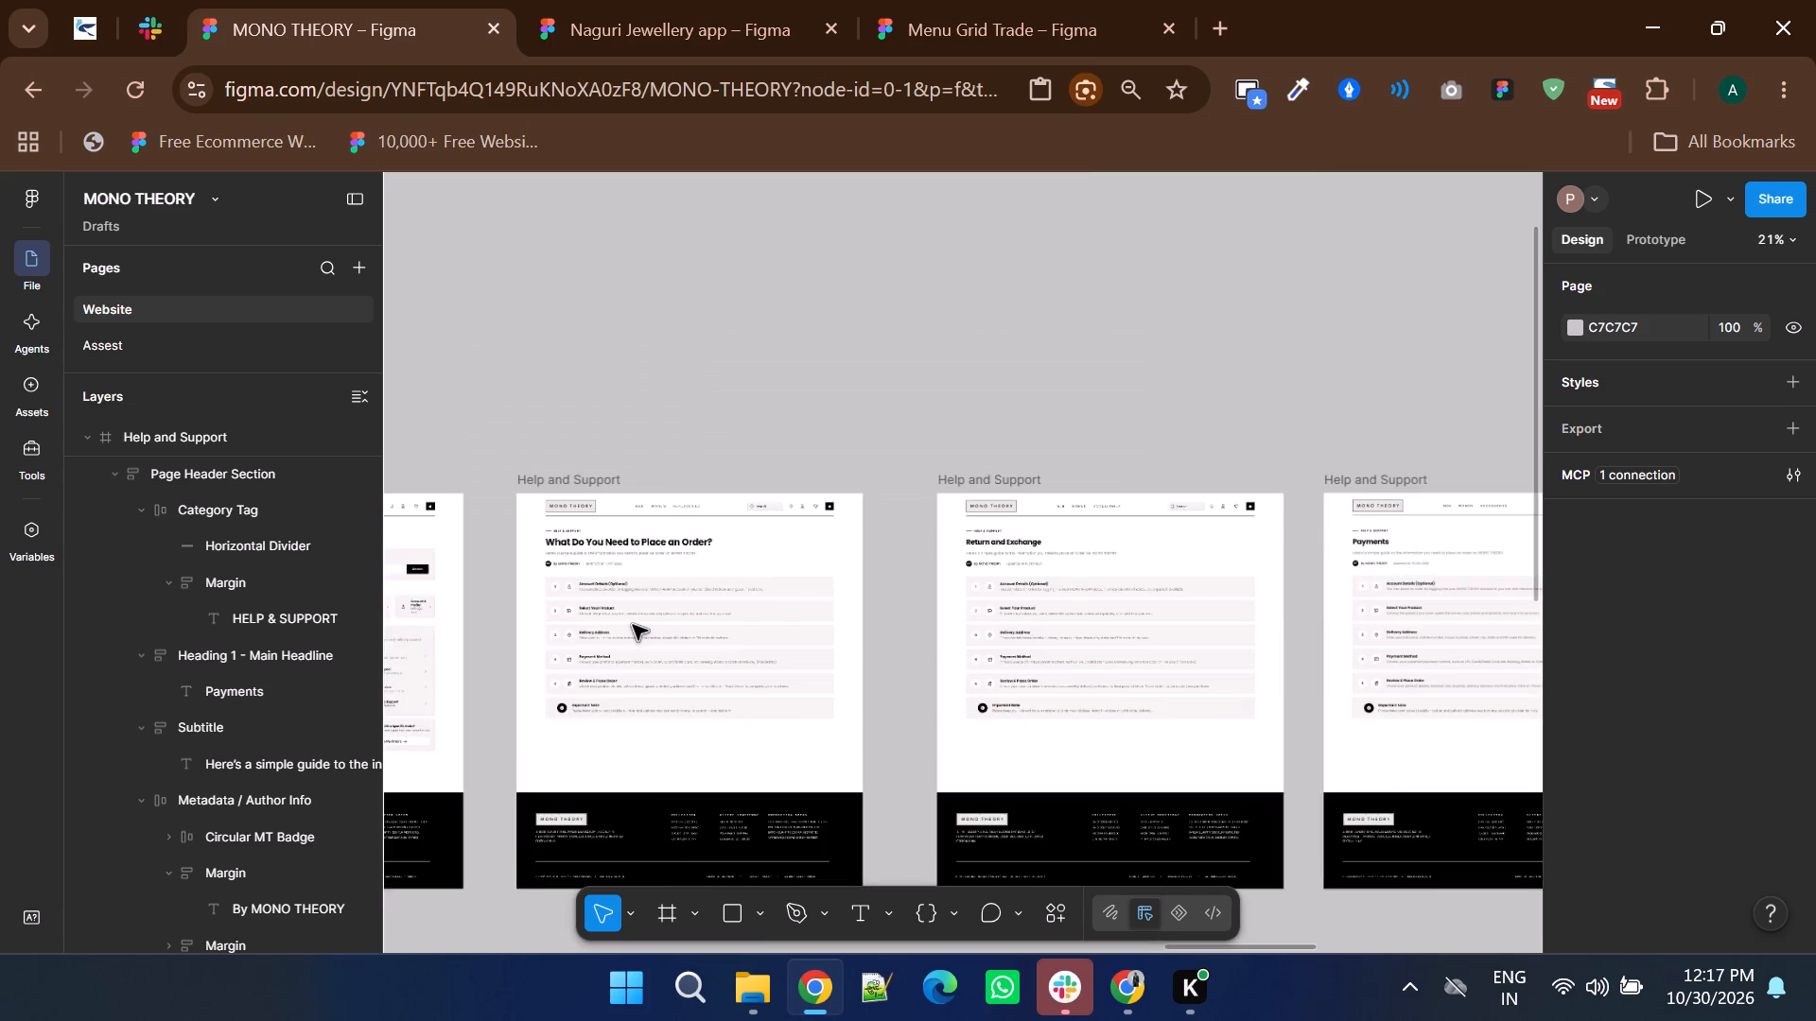
{"action": "scroll", "coordinate": [633, 625], "scroll_direction": "down", "scroll_amount": 7, "text": "shift"}
{"action": "scroll", "coordinate": [633, 625], "scroll_direction": "down", "scroll_amount": 3, "text": "ctrl"}
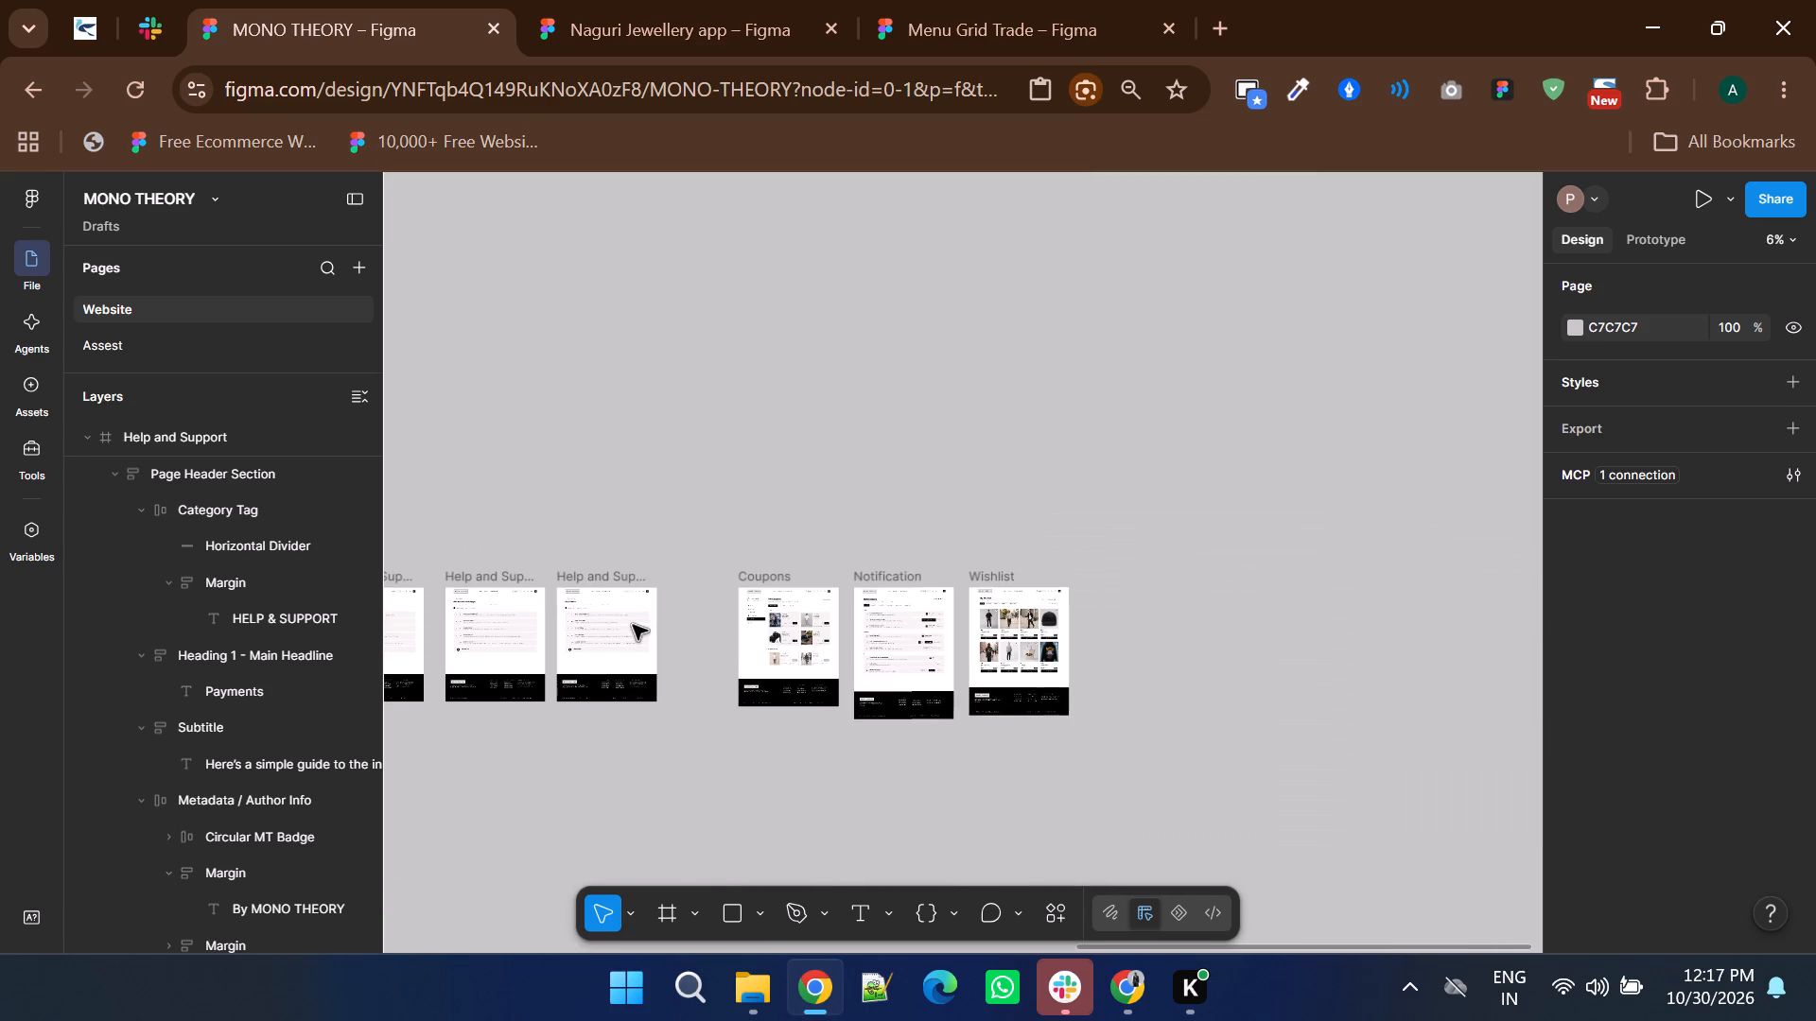
{"action": "left_click_drag", "start_coordinate": [706, 545], "coordinate": [1146, 765]}
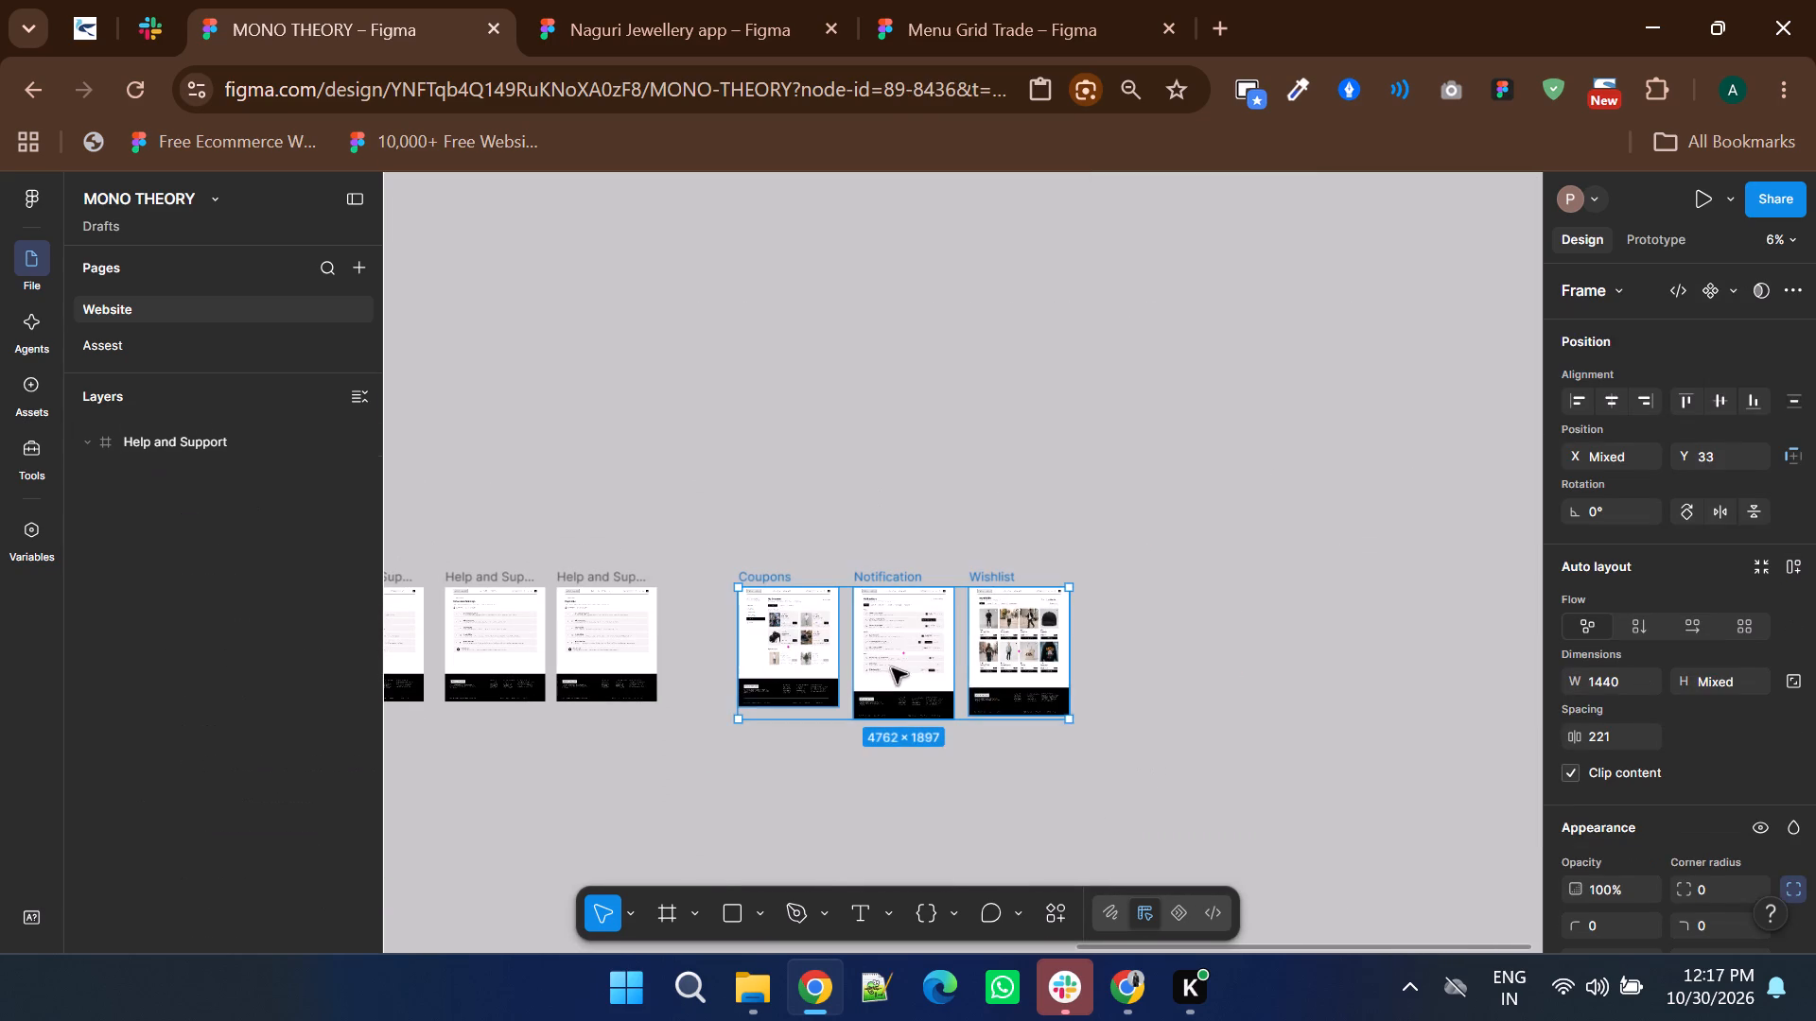
{"action": "left_click_drag", "start_coordinate": [886, 665], "coordinate": [1109, 665]}
{"action": "left_click", "coordinate": [546, 531]}
Duplicate the Payments Help and Support frame and place the copy beside it at X 15873, Y 33.
{"action": "left_click_drag", "start_coordinate": [591, 566], "coordinate": [602, 567]}
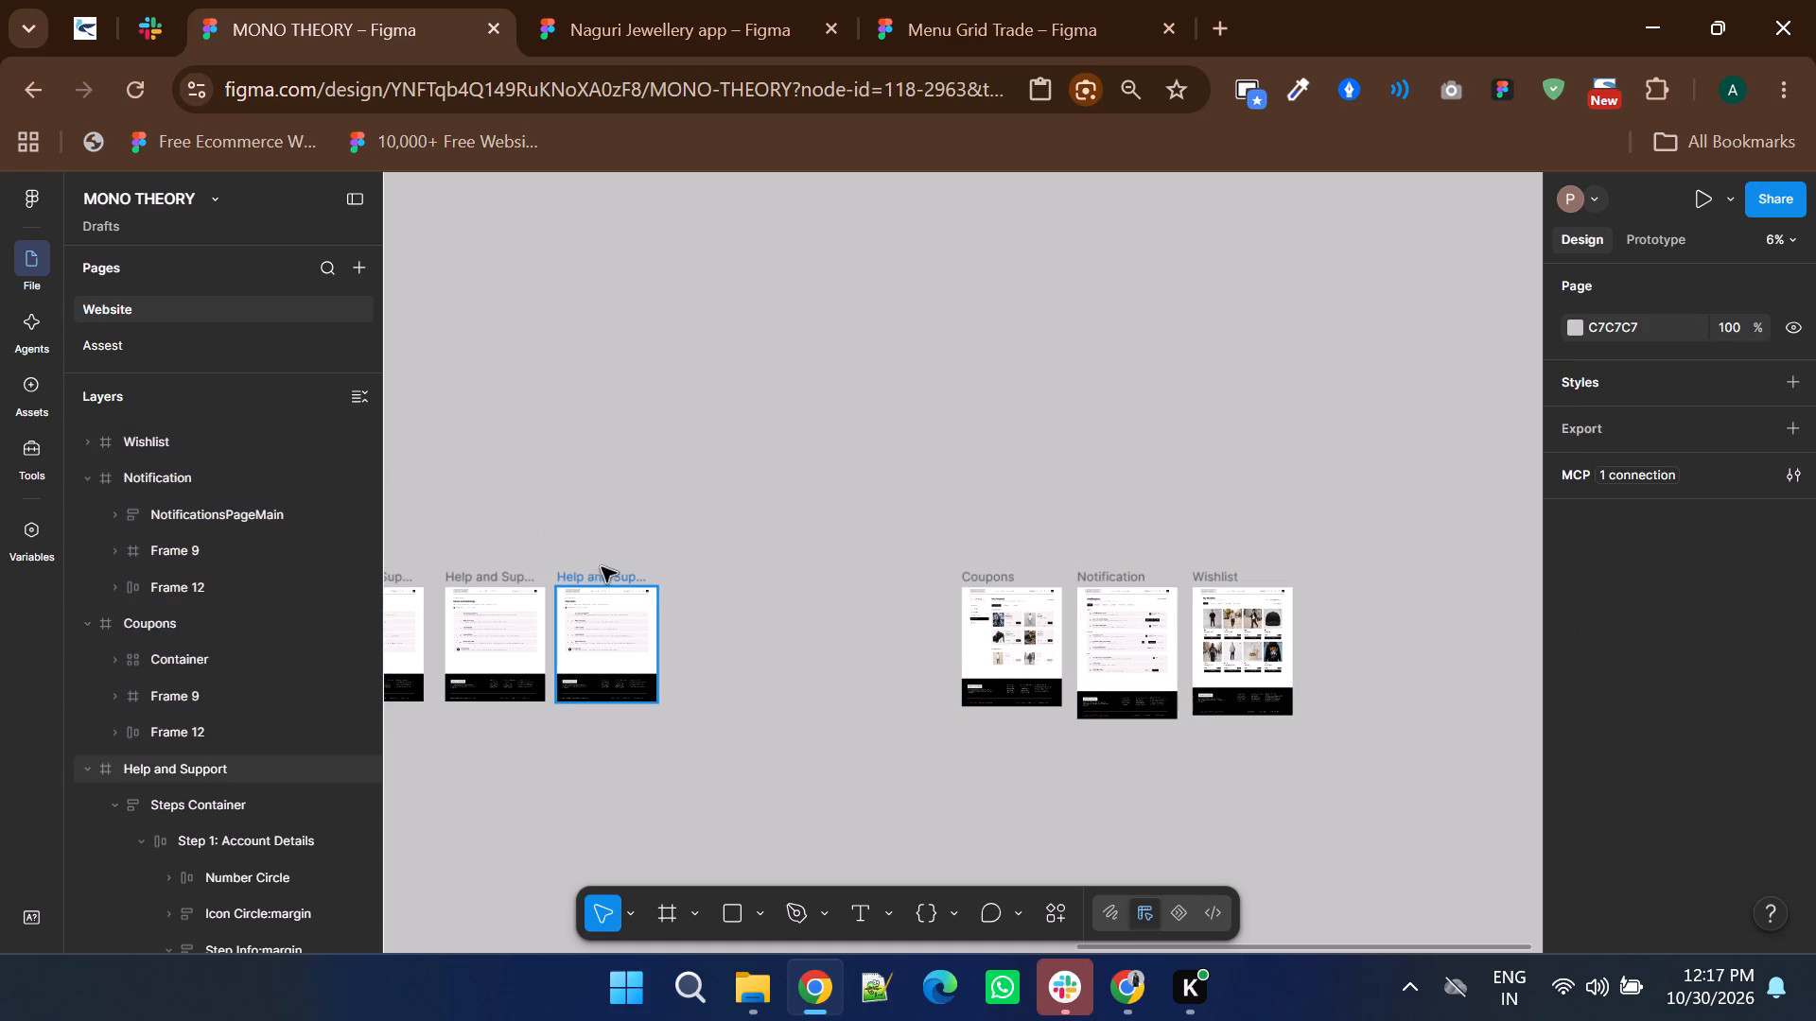
{"action": "left_click_drag", "start_coordinate": [602, 567], "coordinate": [703, 564]}
Replace the newest Help and Support copy's main headline with "Shiping and Delivery", following the matching Popular Topics card.
{"action": "scroll", "coordinate": [683, 595], "scroll_direction": "up", "scroll_amount": 3, "text": "shift"}
{"action": "scroll", "coordinate": [670, 617], "scroll_direction": "up", "scroll_amount": 4, "text": "ctrl"}
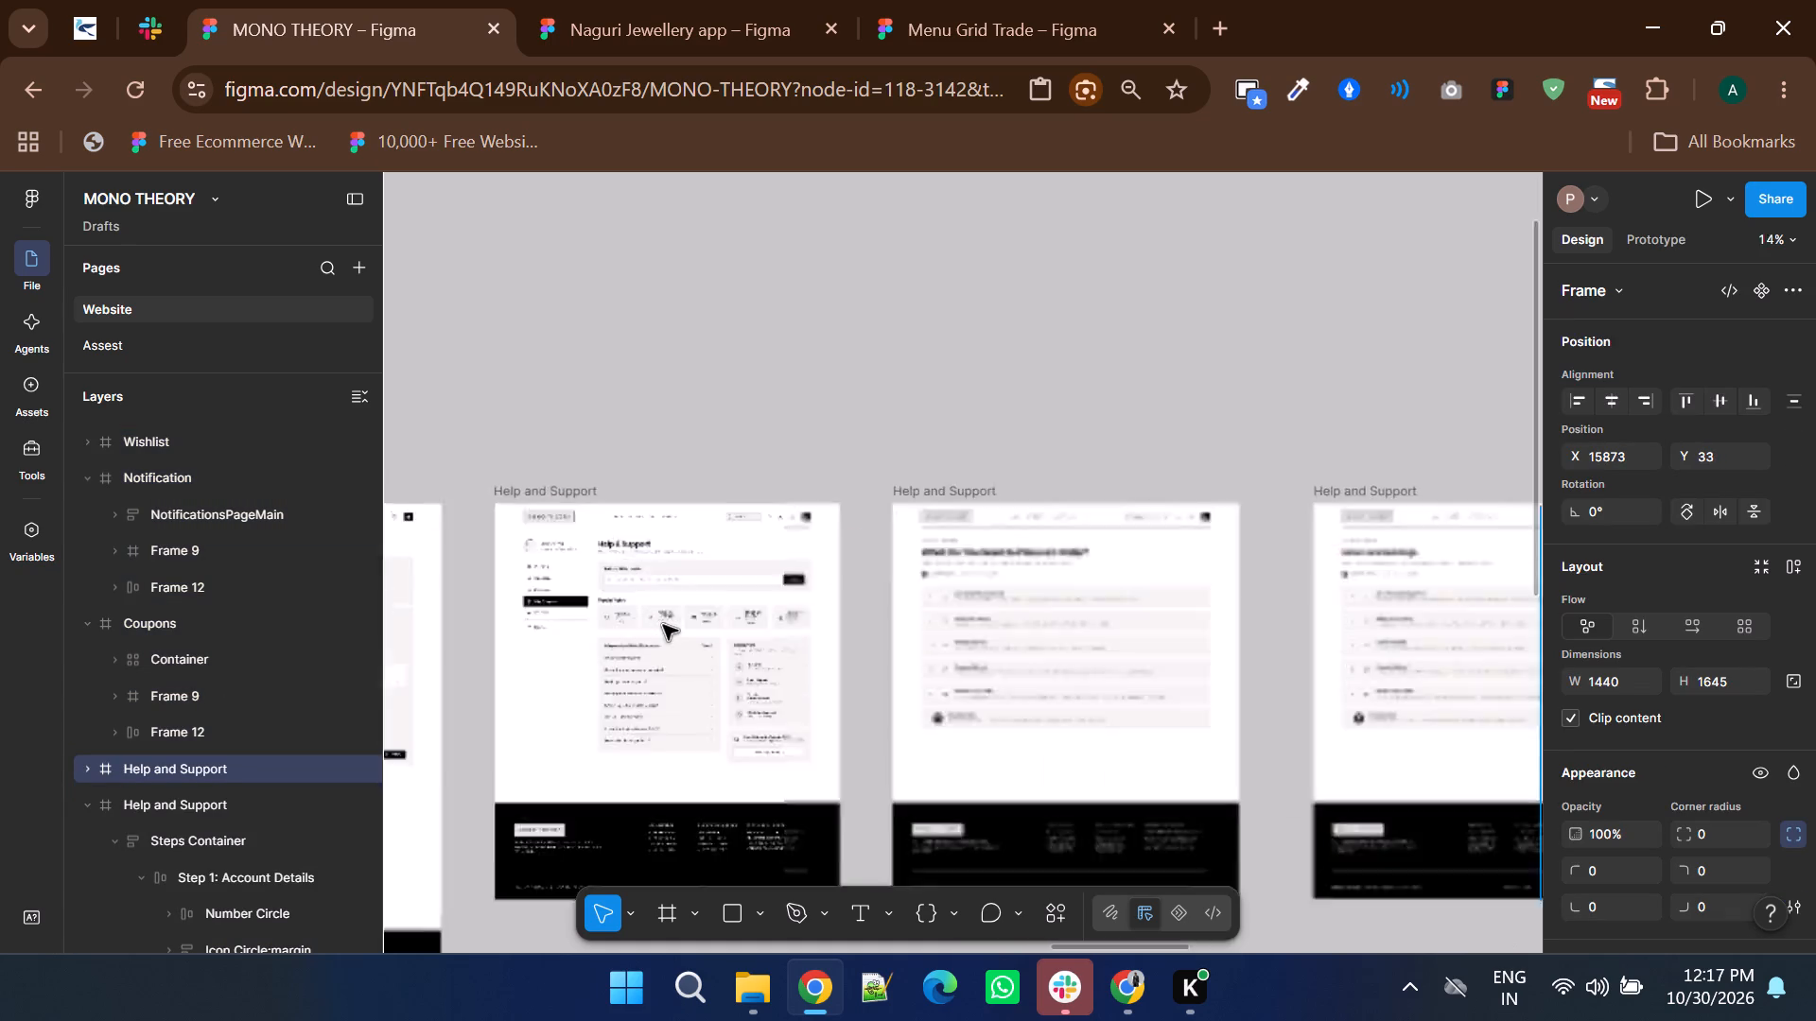
{"action": "scroll", "coordinate": [663, 625], "scroll_direction": "up", "scroll_amount": 3, "text": "ctrl"}
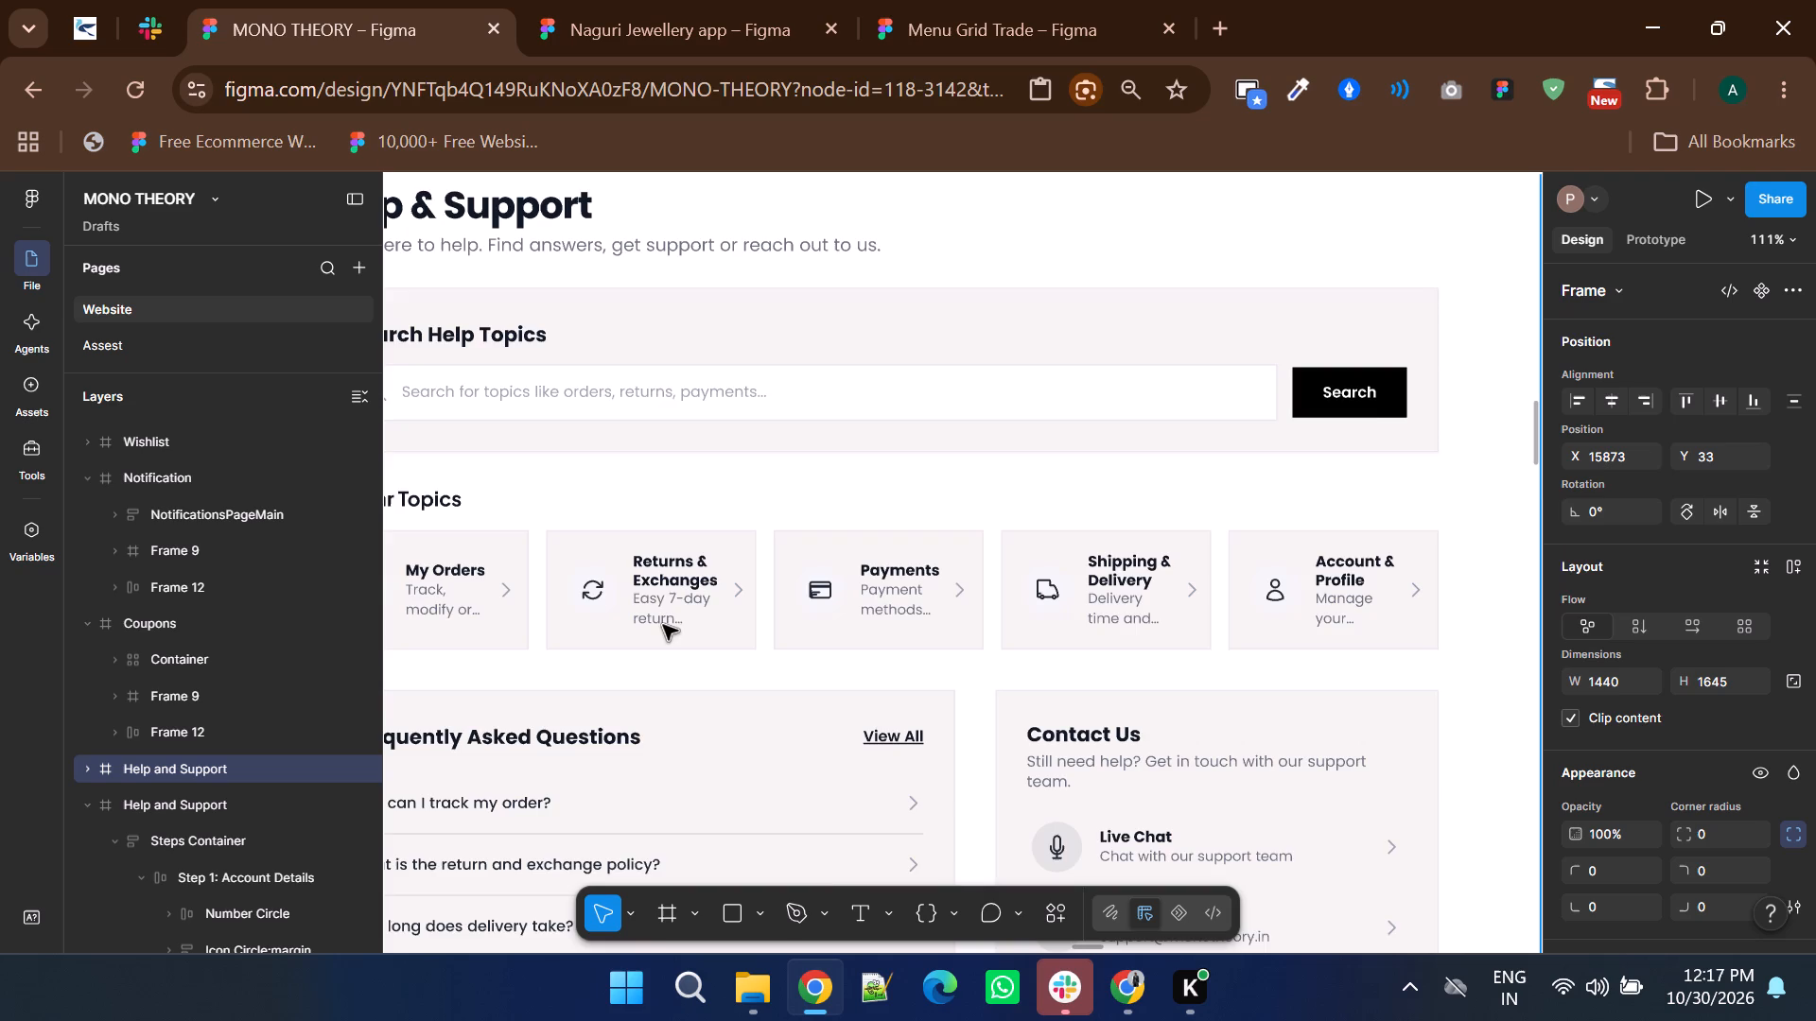
{"action": "scroll", "coordinate": [663, 625], "scroll_direction": "down", "scroll_amount": 5, "text": "ctrl"}
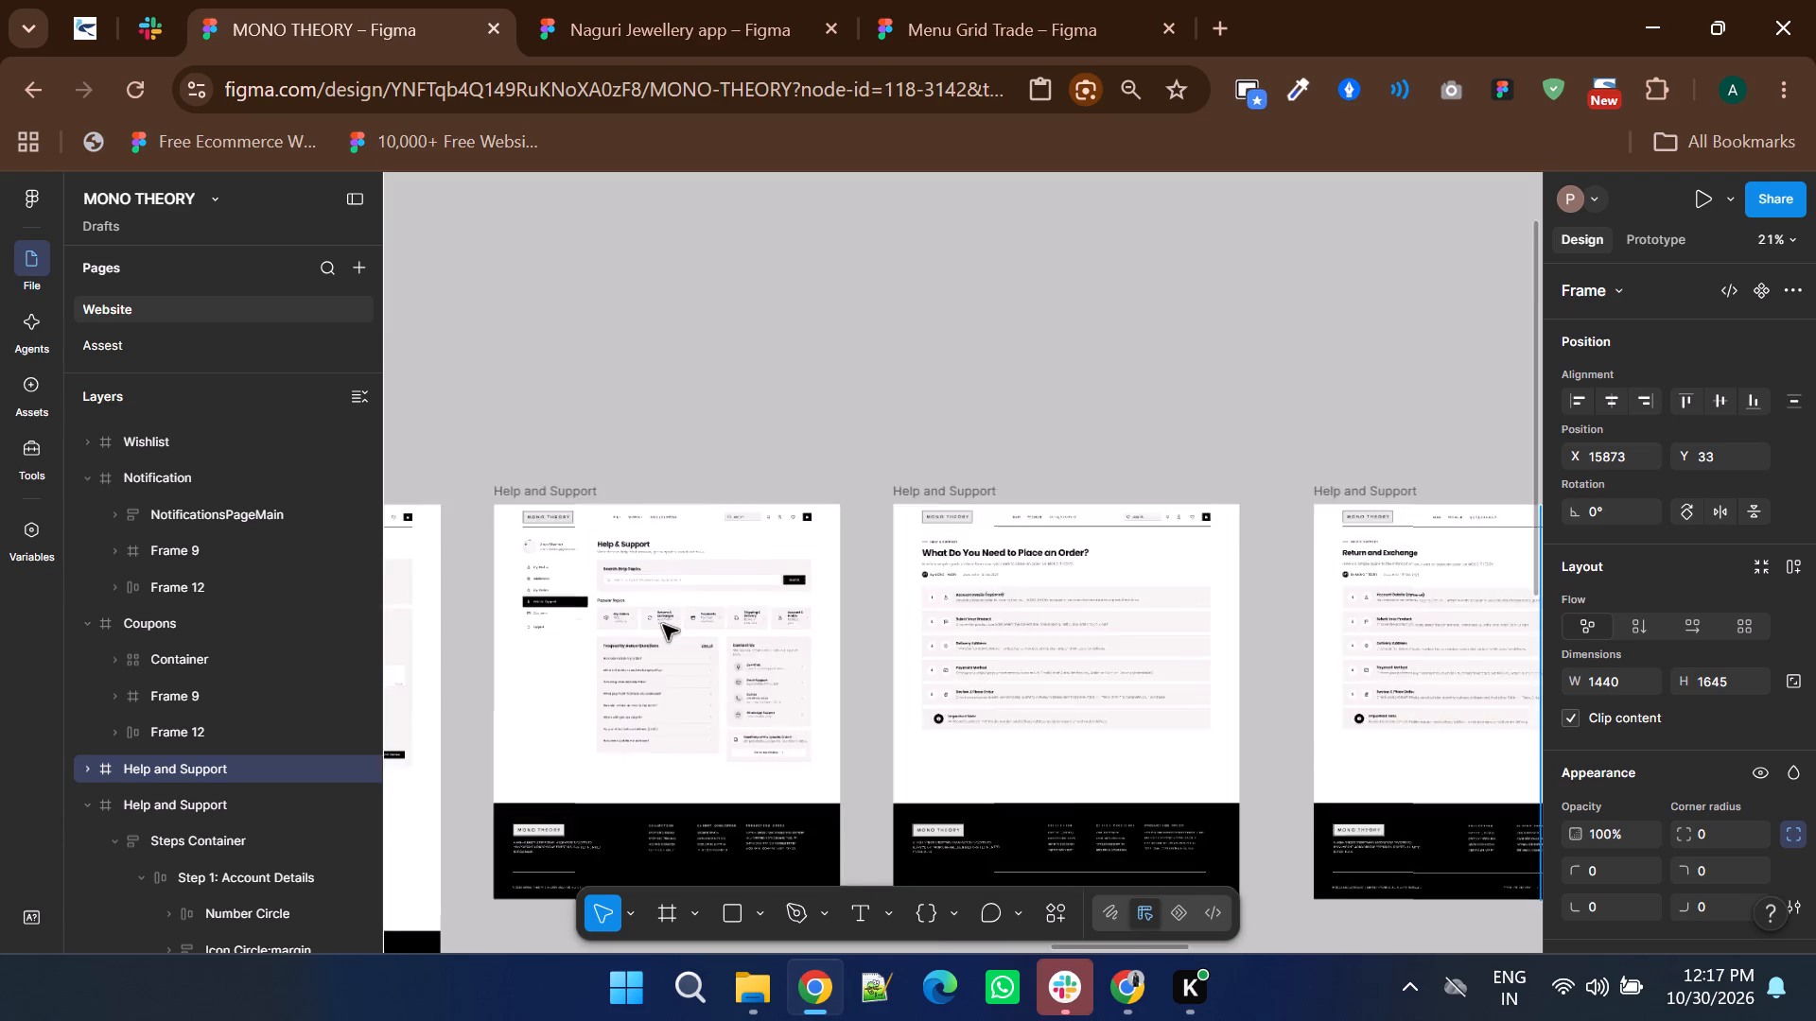
{"action": "scroll", "coordinate": [663, 625], "scroll_direction": "down", "scroll_amount": 4, "text": "shift"}
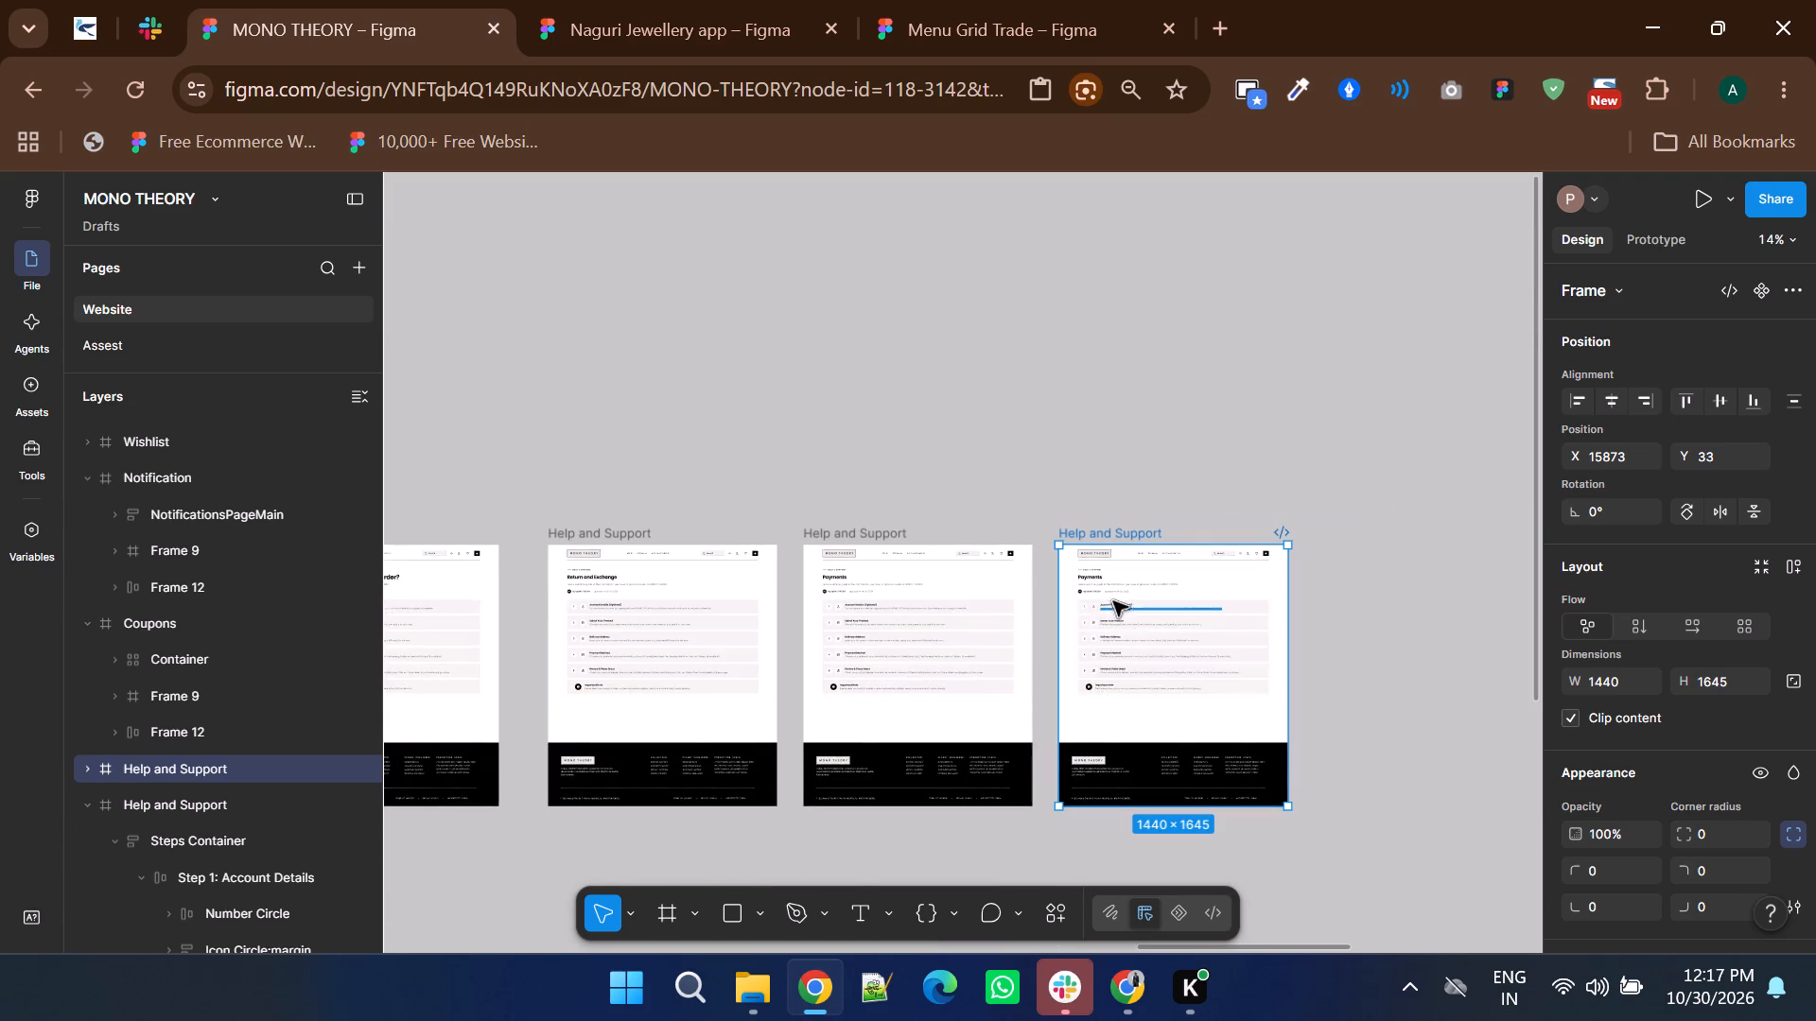
{"action": "scroll", "coordinate": [1113, 599], "scroll_direction": "up", "scroll_amount": 3, "text": "ctrl"}
{"action": "double_click", "coordinate": [1046, 526], "text": "ctrl"}
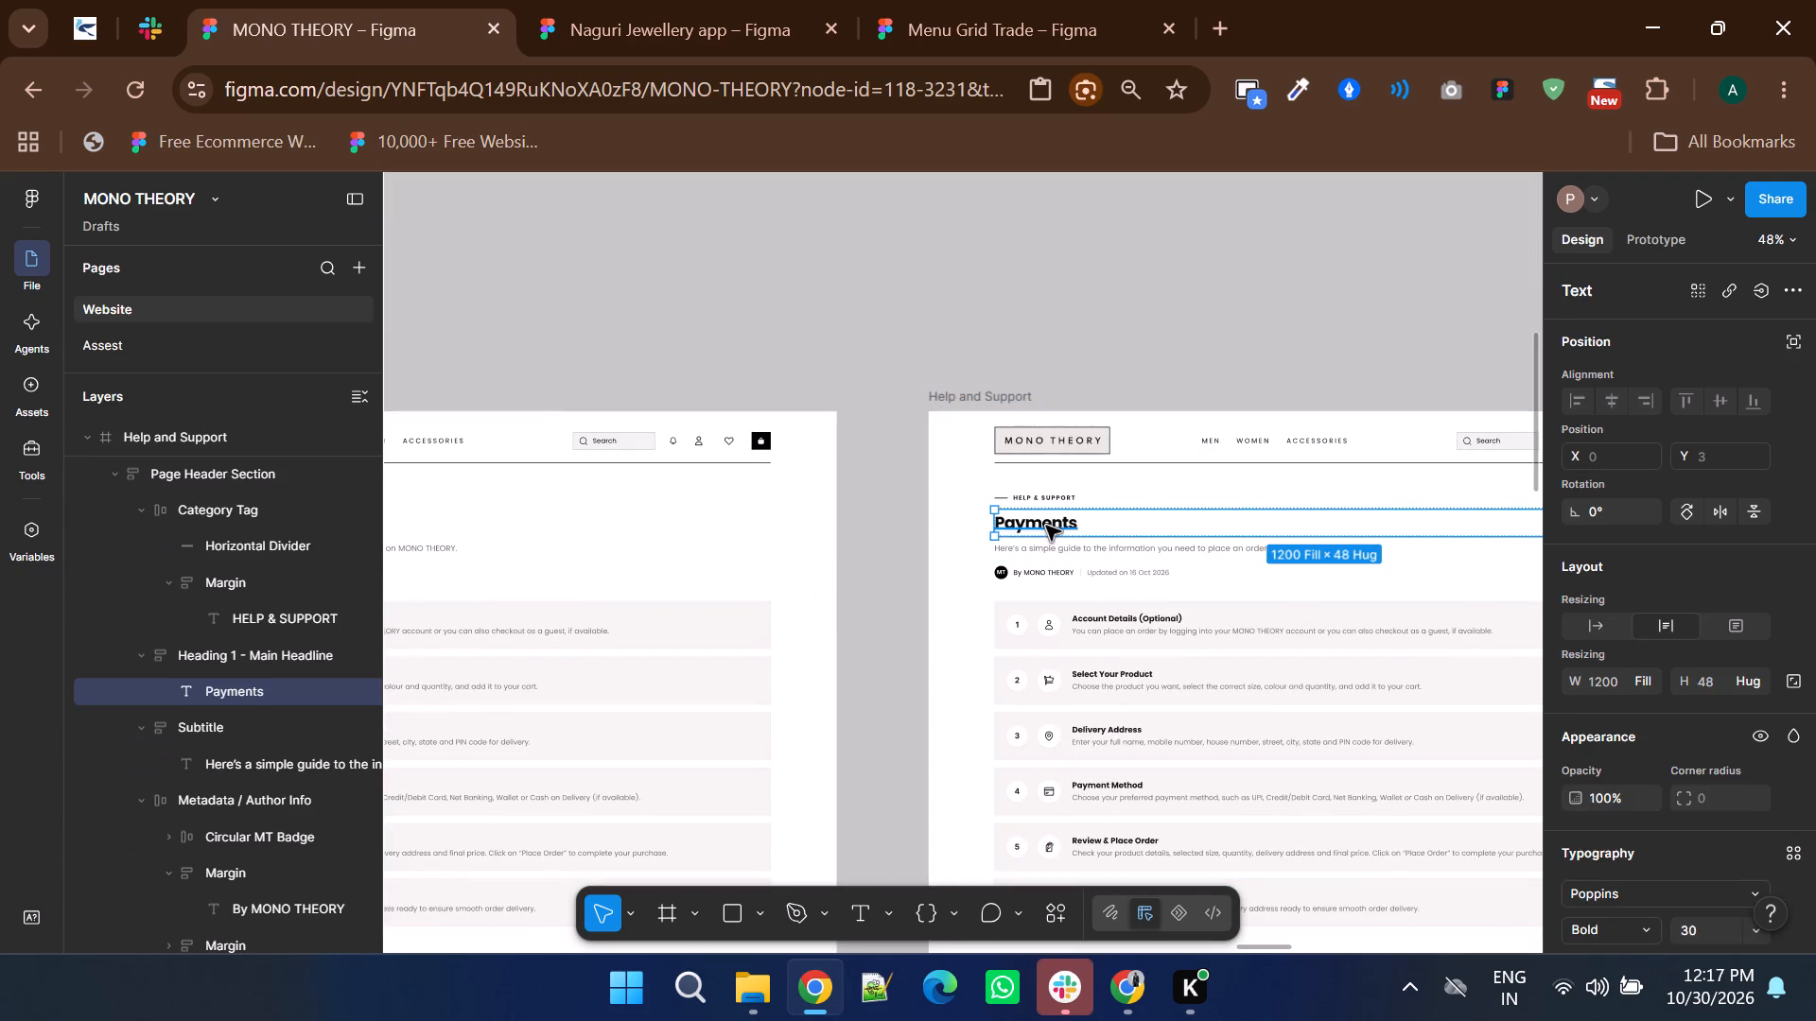
{"action": "double_click", "coordinate": [1046, 526], "text": "ctrl"}
{"action": "type", "text": "Shipin"}
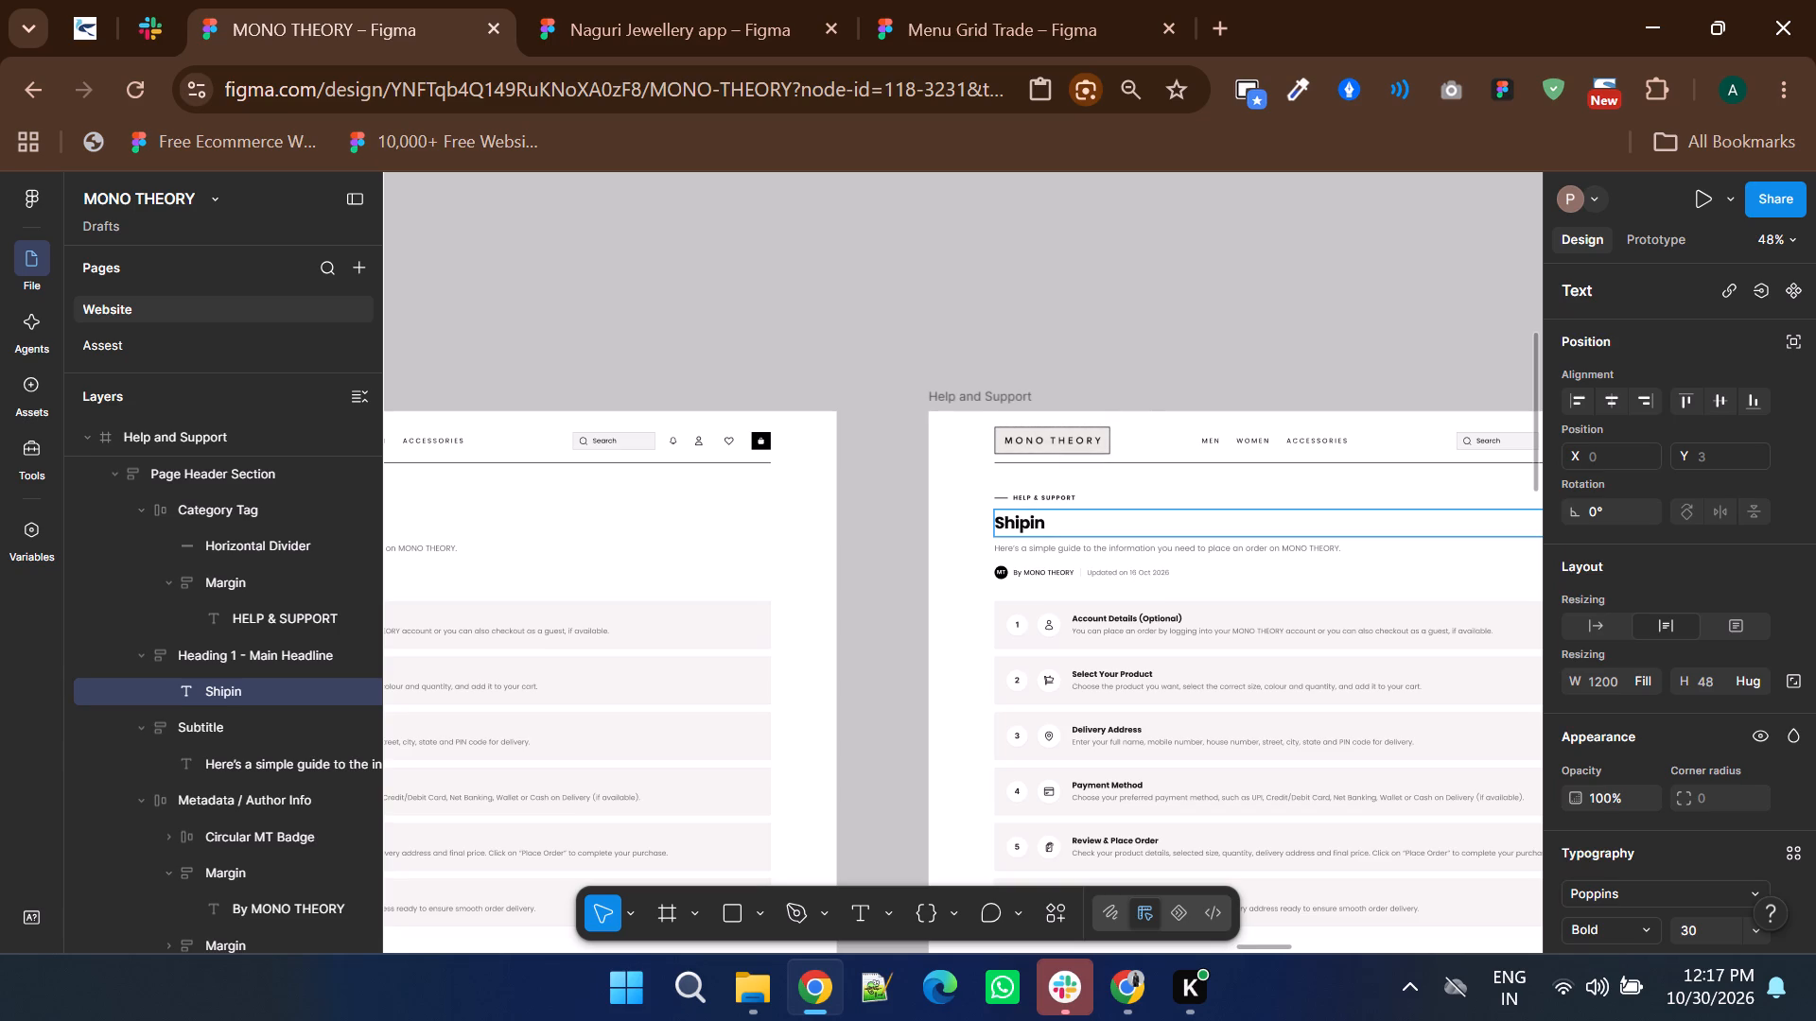
{"action": "key", "text": "g"}
{"action": "key", "text": "space"}
{"action": "type", "text": "Adn"}
{"action": "key", "text": "space"}
{"action": "key", "text": "BackSpace"}
{"action": "key", "text": "BackSpace"}
{"action": "key", "text": "BackSpace"}
{"action": "key", "text": "BackSpace"}
{"action": "type", "text": "and Delivery"}
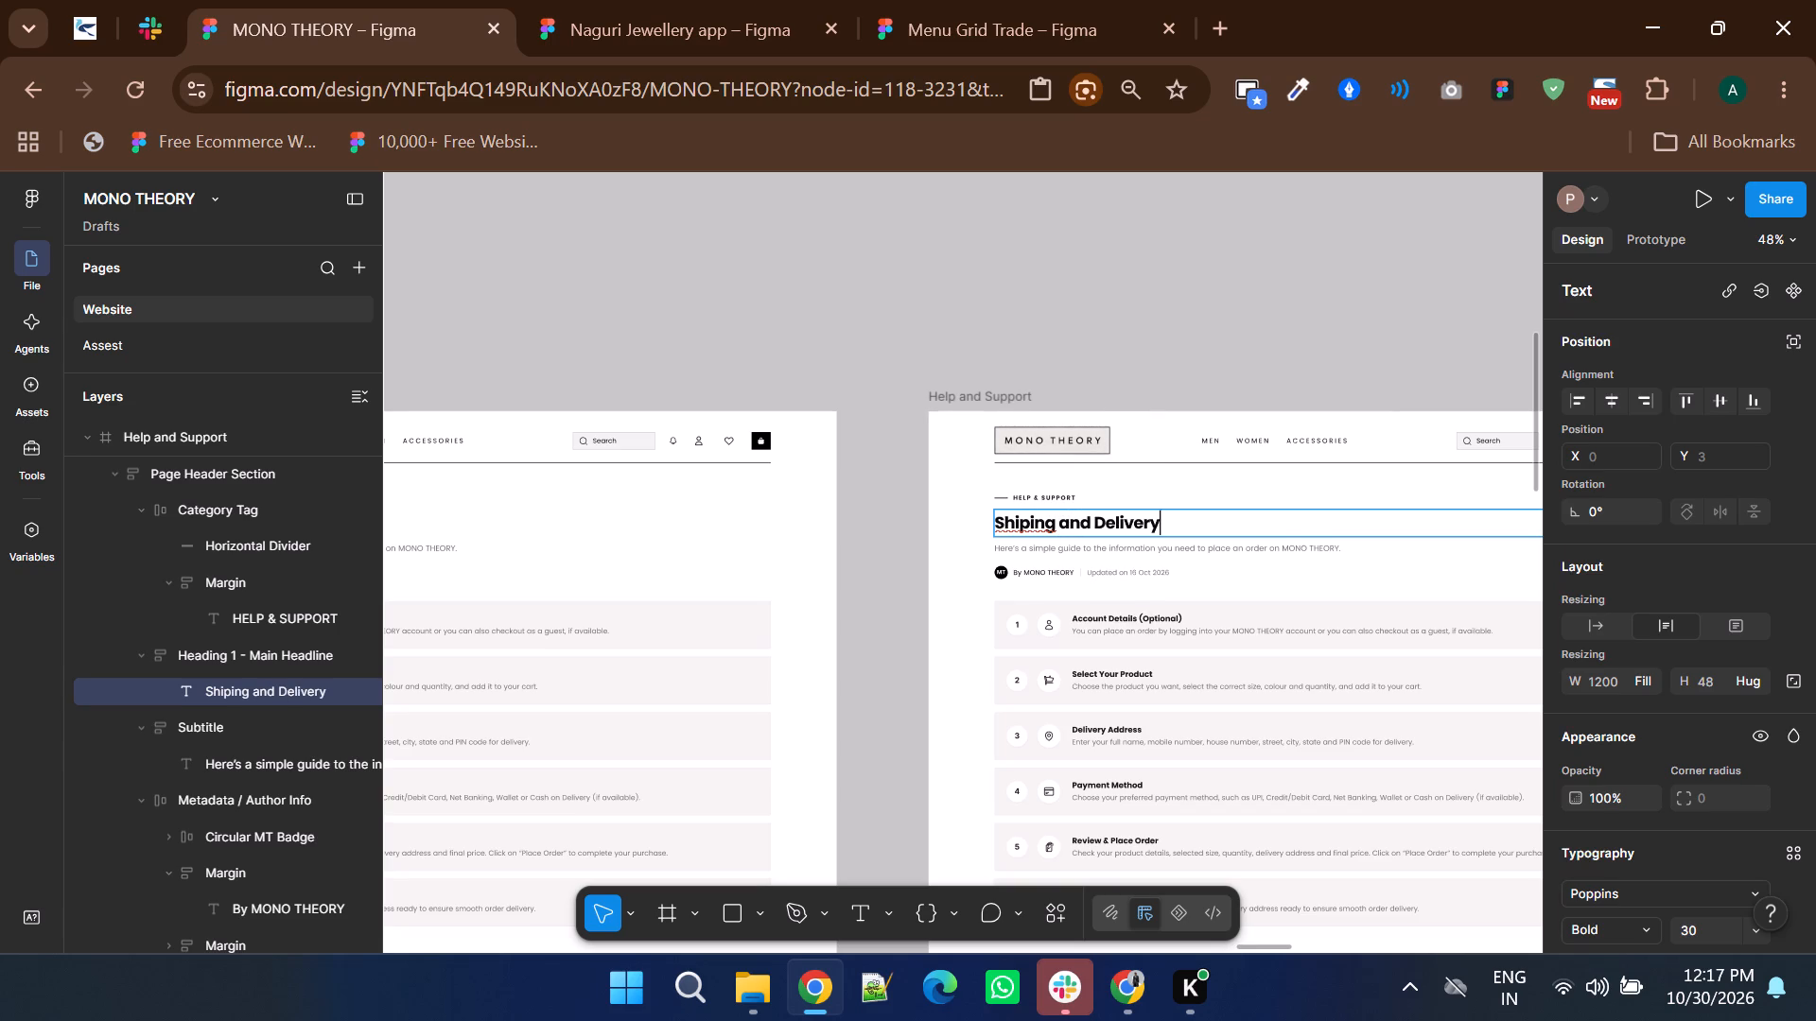
Correct the misspelled first word of the new headline to "Shipping".
{"action": "scroll", "coordinate": [1040, 523], "scroll_direction": "up", "scroll_amount": 3, "text": "ctrl"}
{"action": "double_click", "coordinate": [1039, 523]}
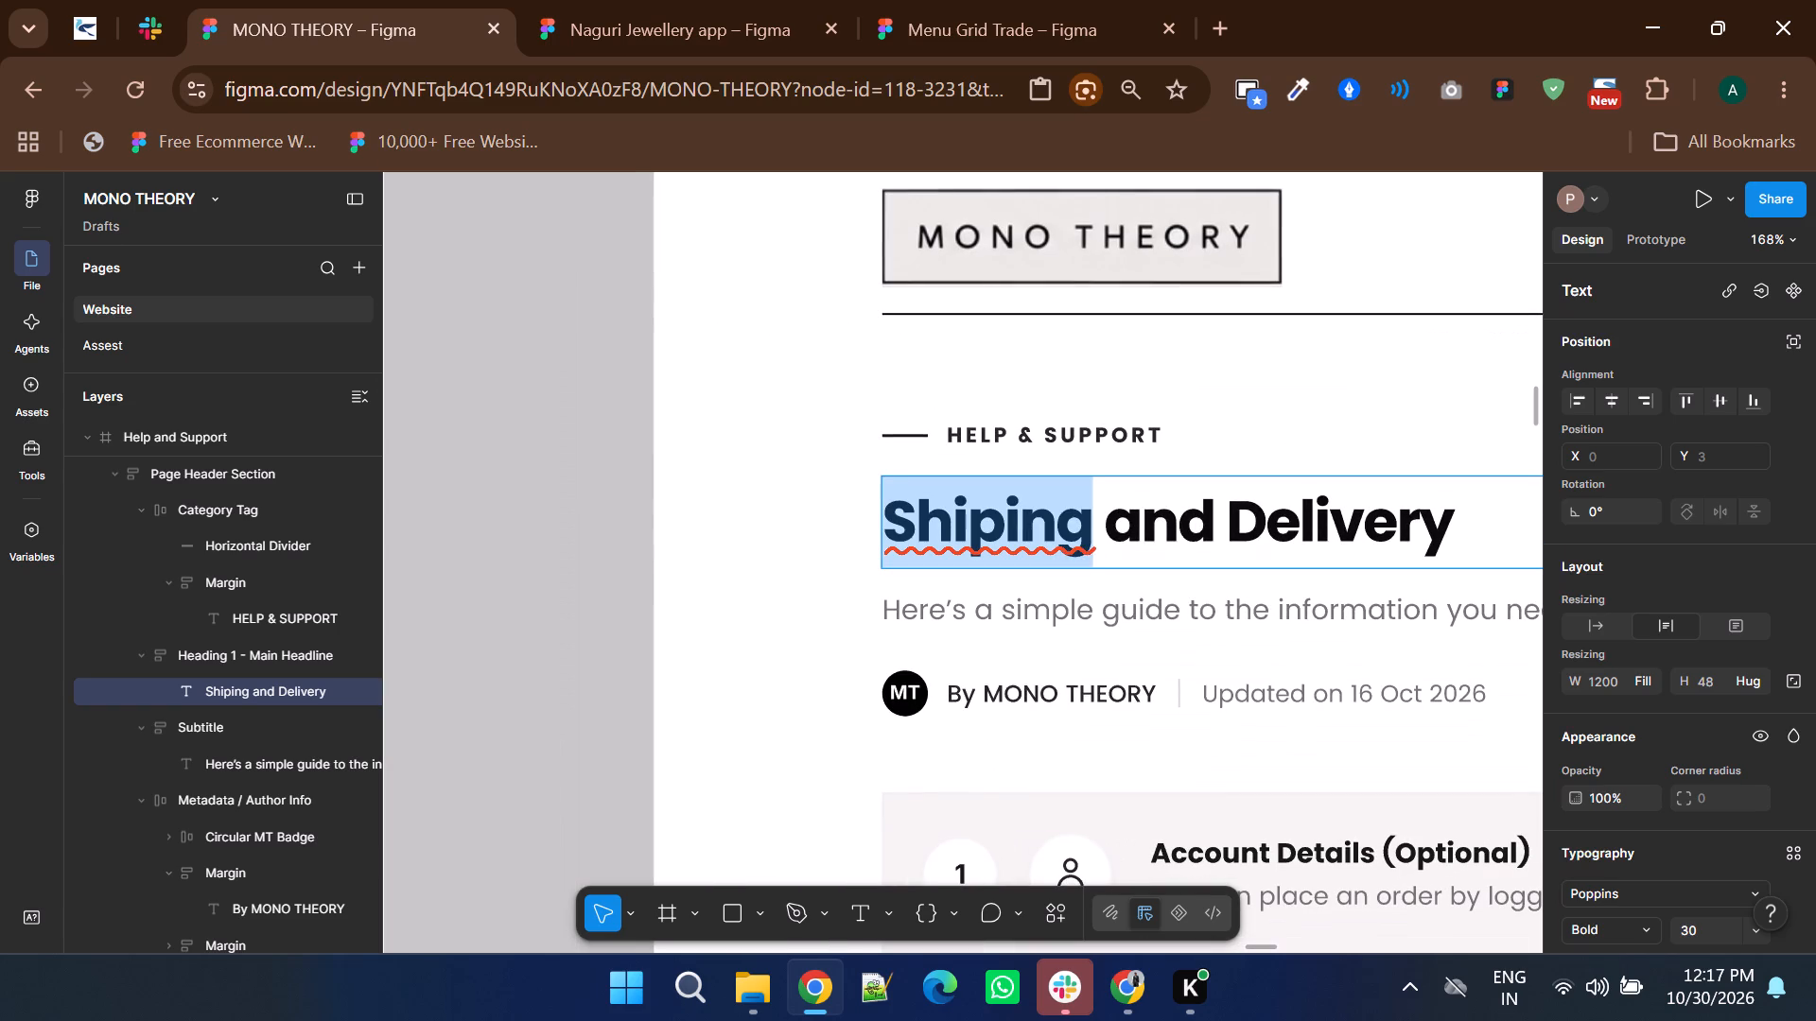
{"action": "right_click", "coordinate": [1000, 530]}
{"action": "left_click", "coordinate": [1054, 519]}
{"action": "scroll", "coordinate": [1261, 633], "scroll_direction": "down", "scroll_amount": 3, "text": "ctrl"}
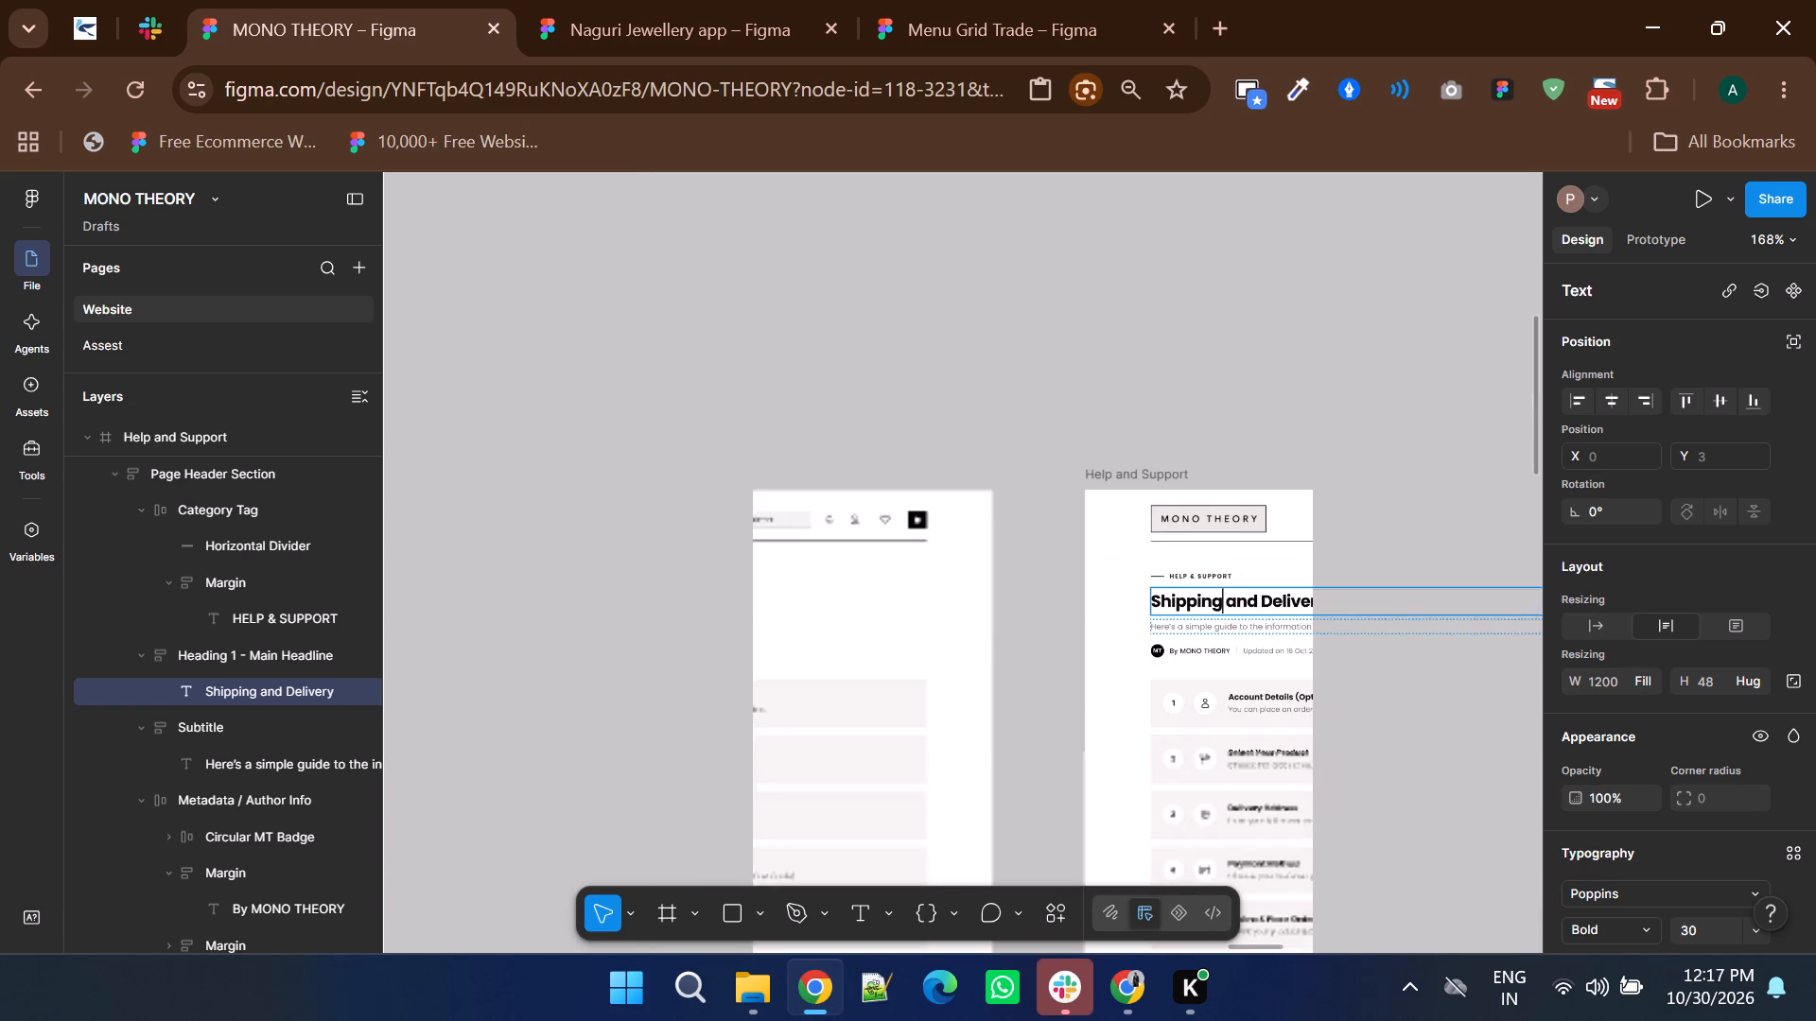
{"action": "double_click", "coordinate": [1113, 463]}
Duplicate the Shipping and Delivery frame and place the copy between it and Coupons at X 17423, Y 33.
{"action": "scroll", "coordinate": [1114, 461], "scroll_direction": "up", "scroll_amount": 11, "text": "shift"}
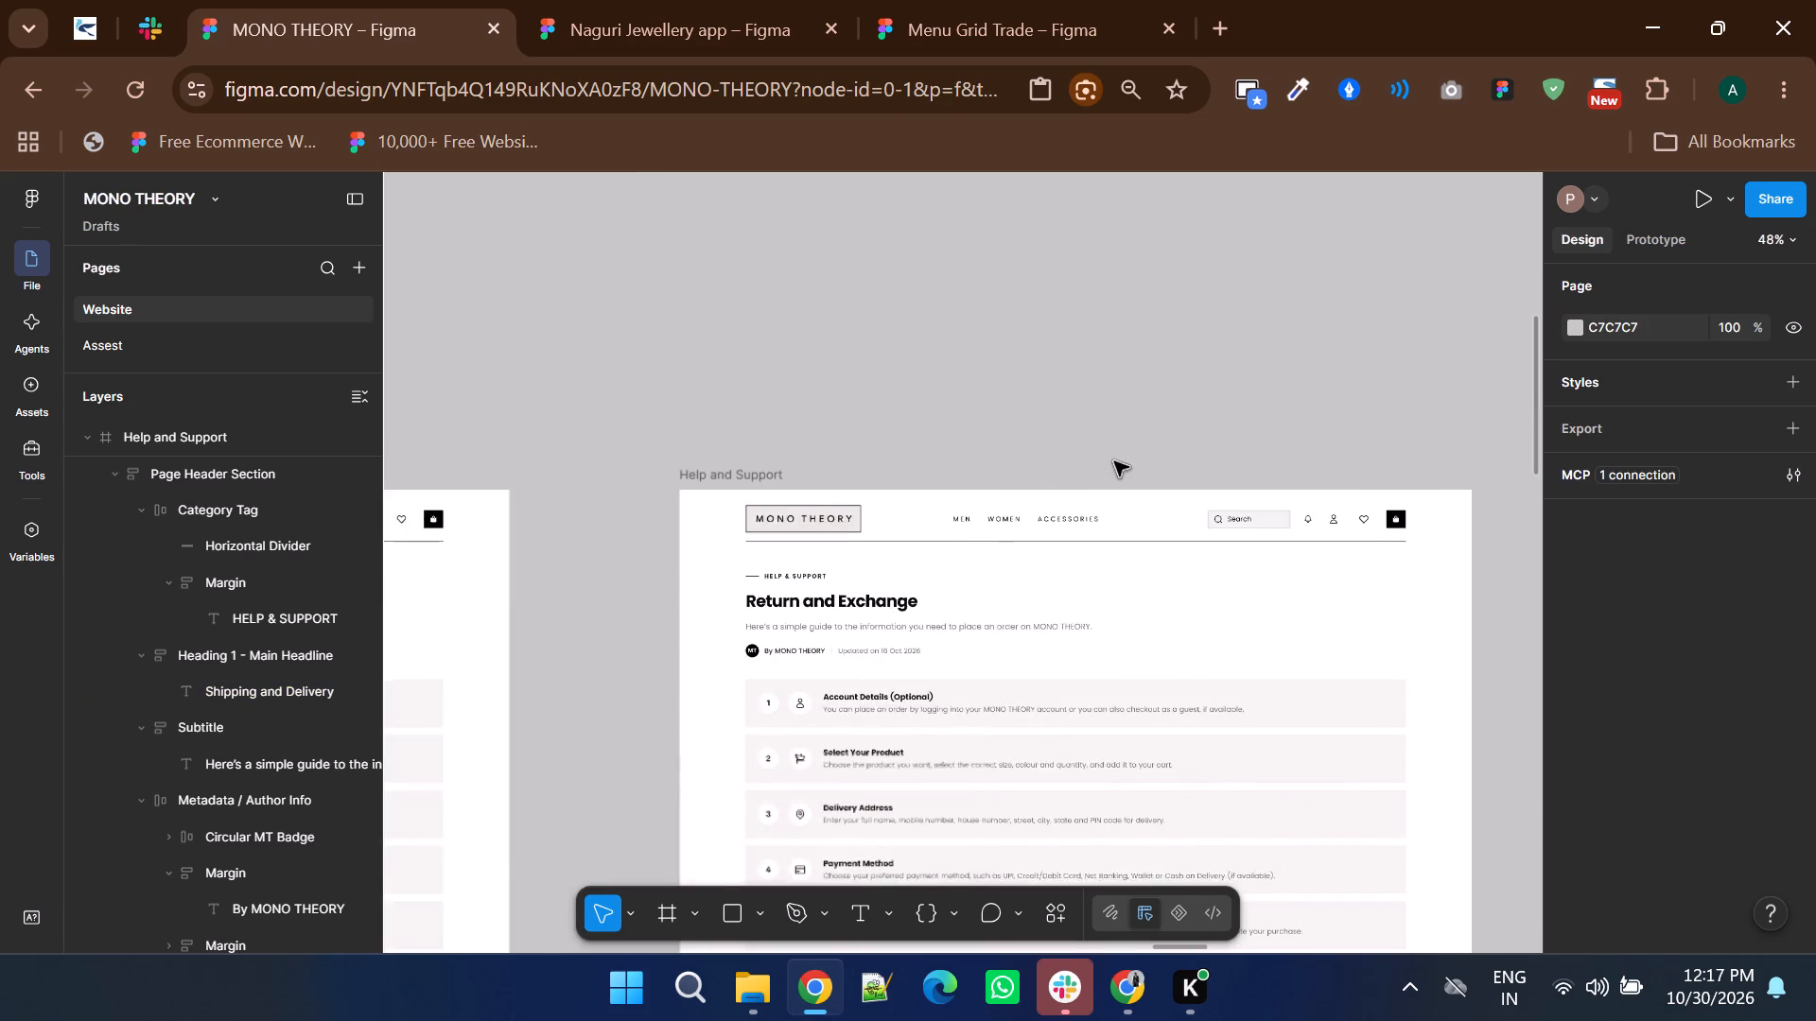
{"action": "scroll", "coordinate": [1114, 461], "scroll_direction": "up", "scroll_amount": 10, "text": "shift"}
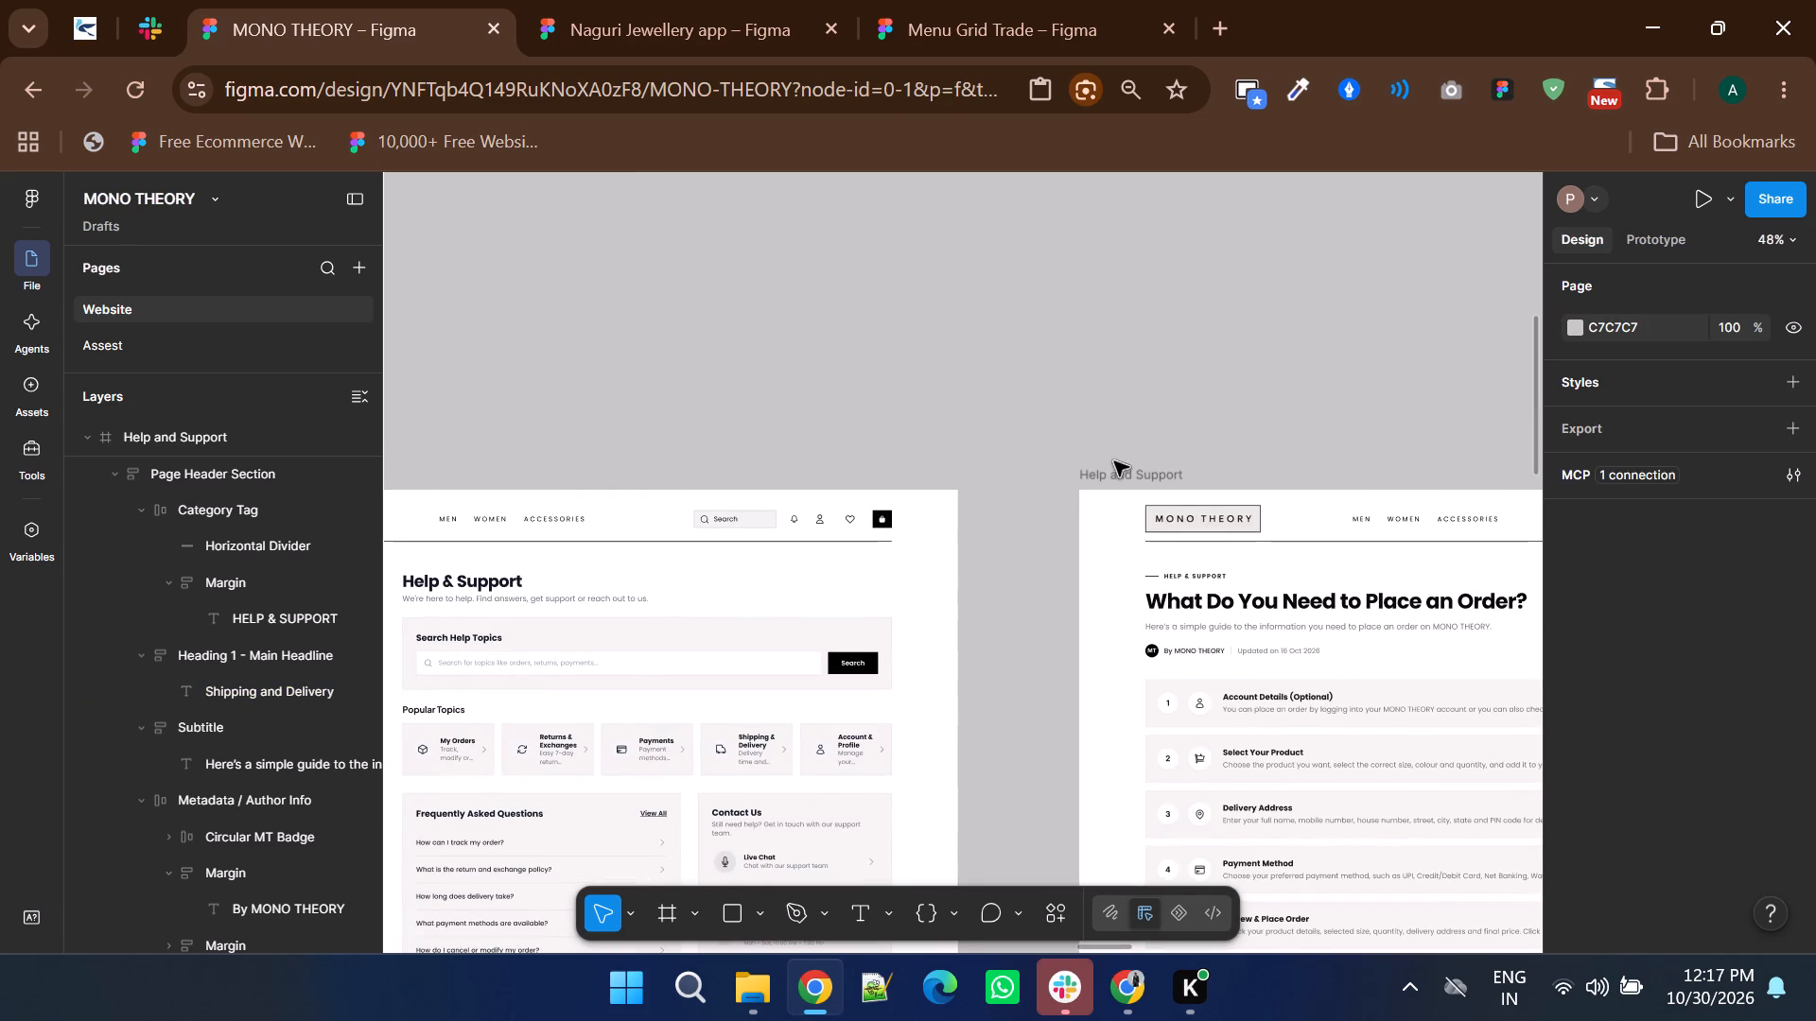
{"action": "scroll", "coordinate": [1114, 461], "scroll_direction": "down", "scroll_amount": 20, "text": "shift"}
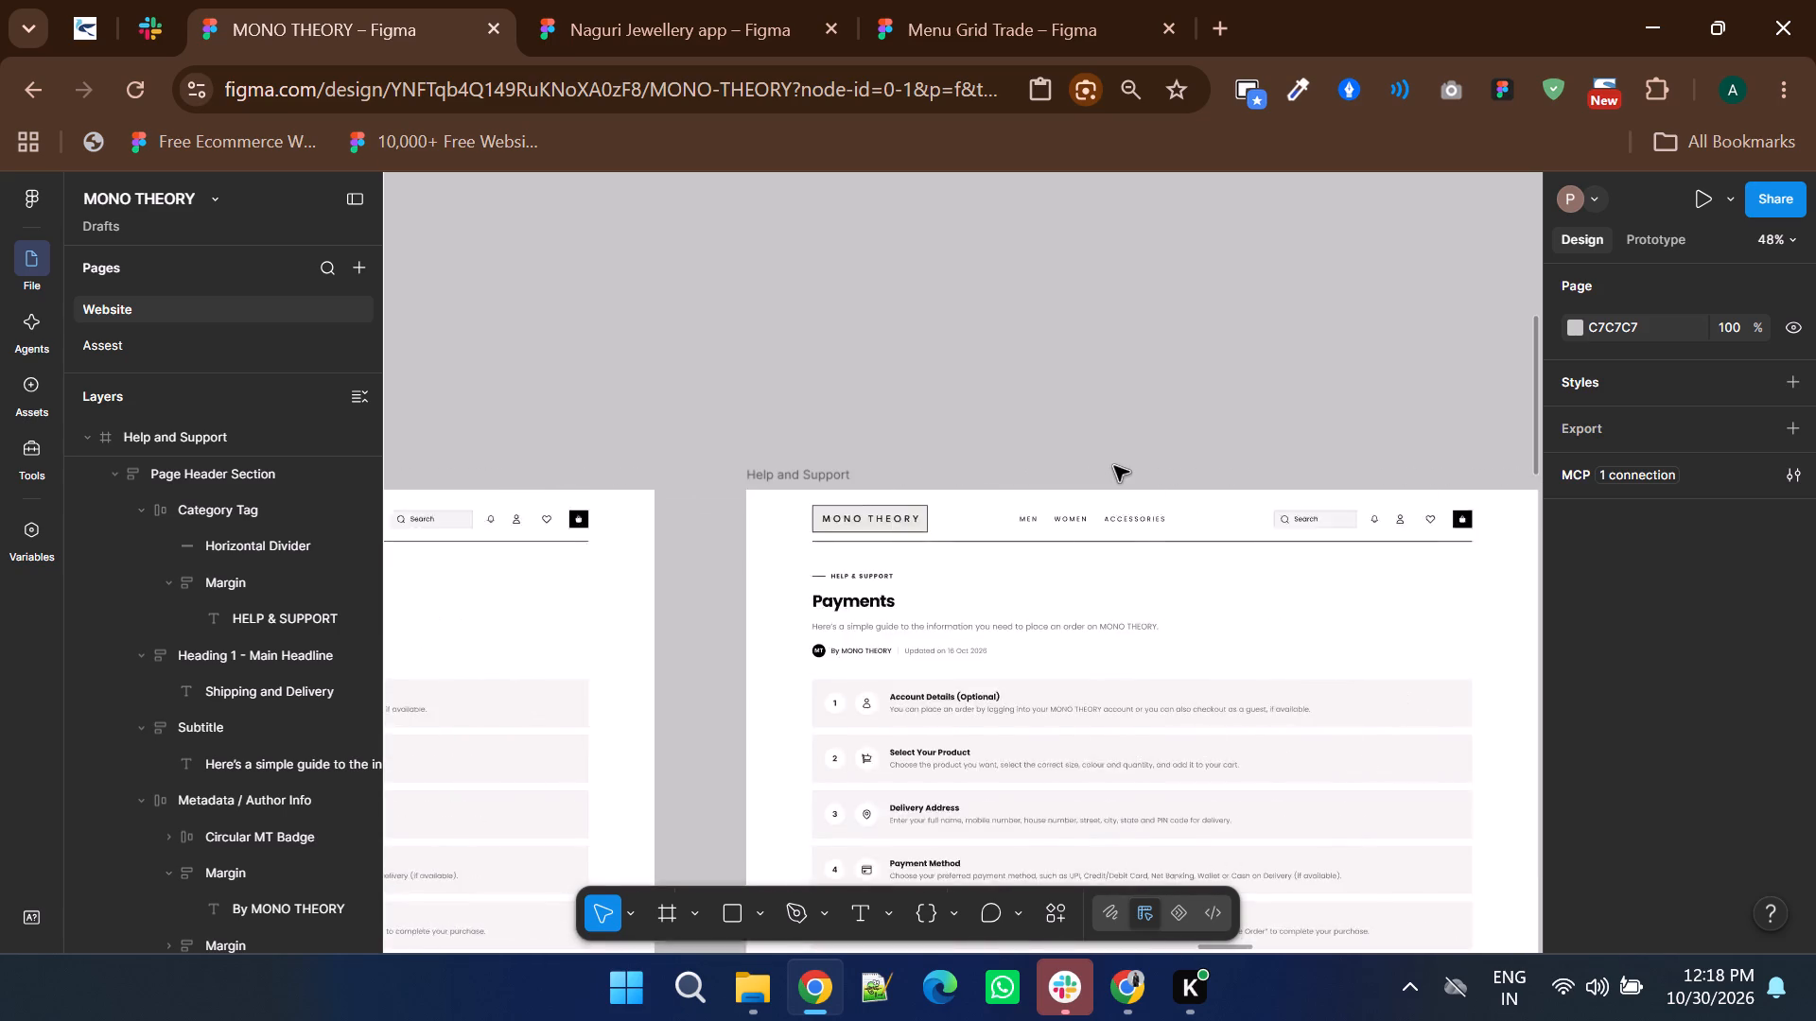
{"action": "scroll", "coordinate": [1114, 466], "scroll_direction": "down", "scroll_amount": 15, "text": "shift"}
{"action": "scroll", "coordinate": [1068, 558], "scroll_direction": "down", "scroll_amount": 3, "text": "ctrl"}
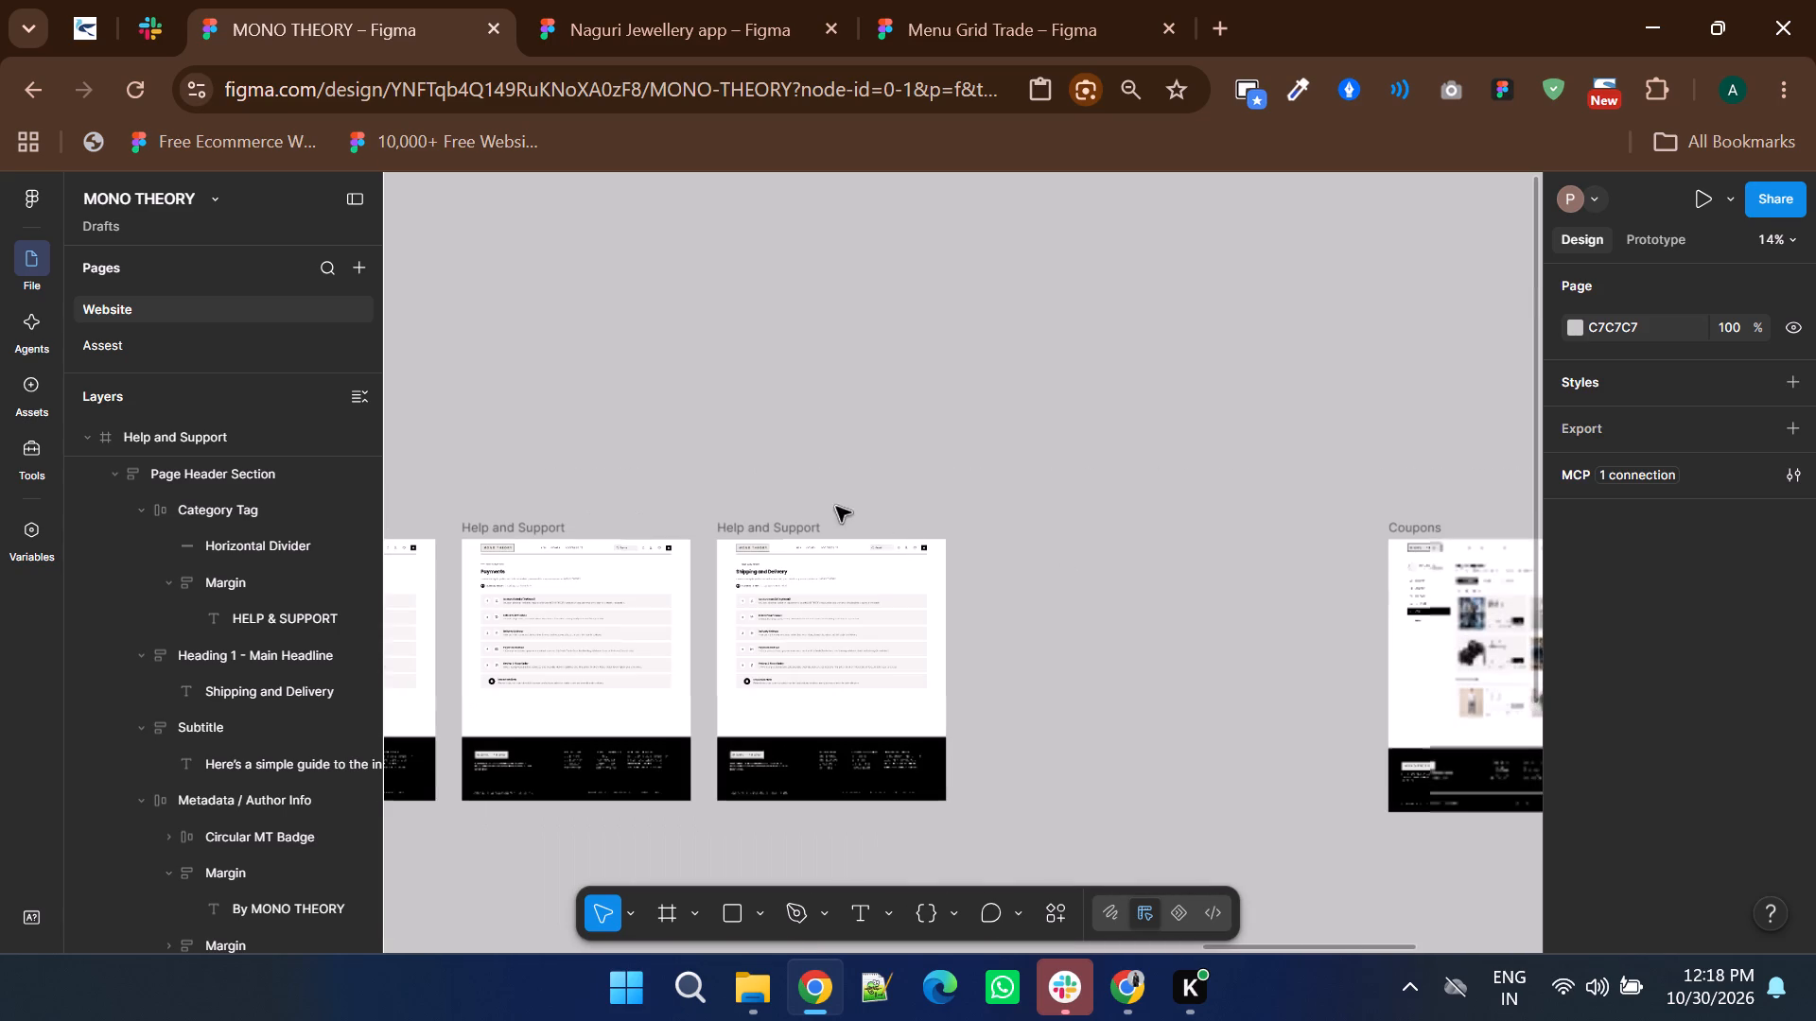
{"action": "left_click_drag", "start_coordinate": [795, 520], "coordinate": [998, 539]}
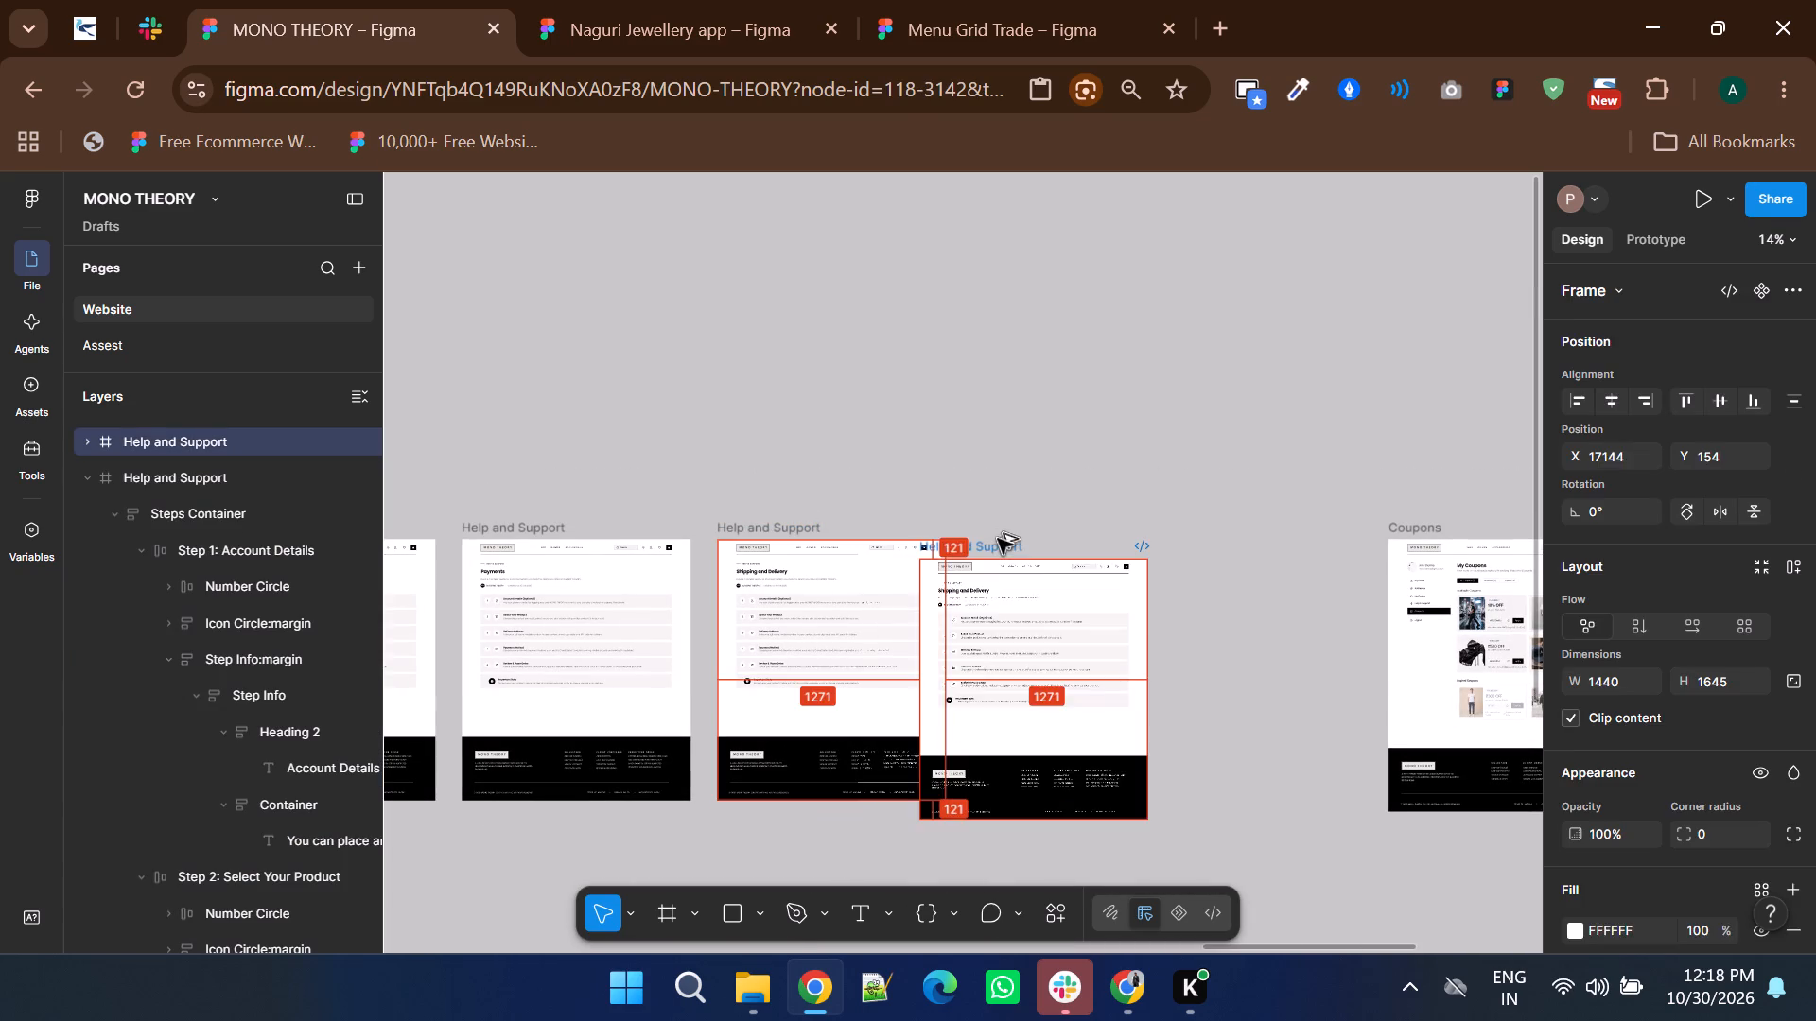
{"action": "left_click_drag", "start_coordinate": [998, 539], "coordinate": [1042, 522]}
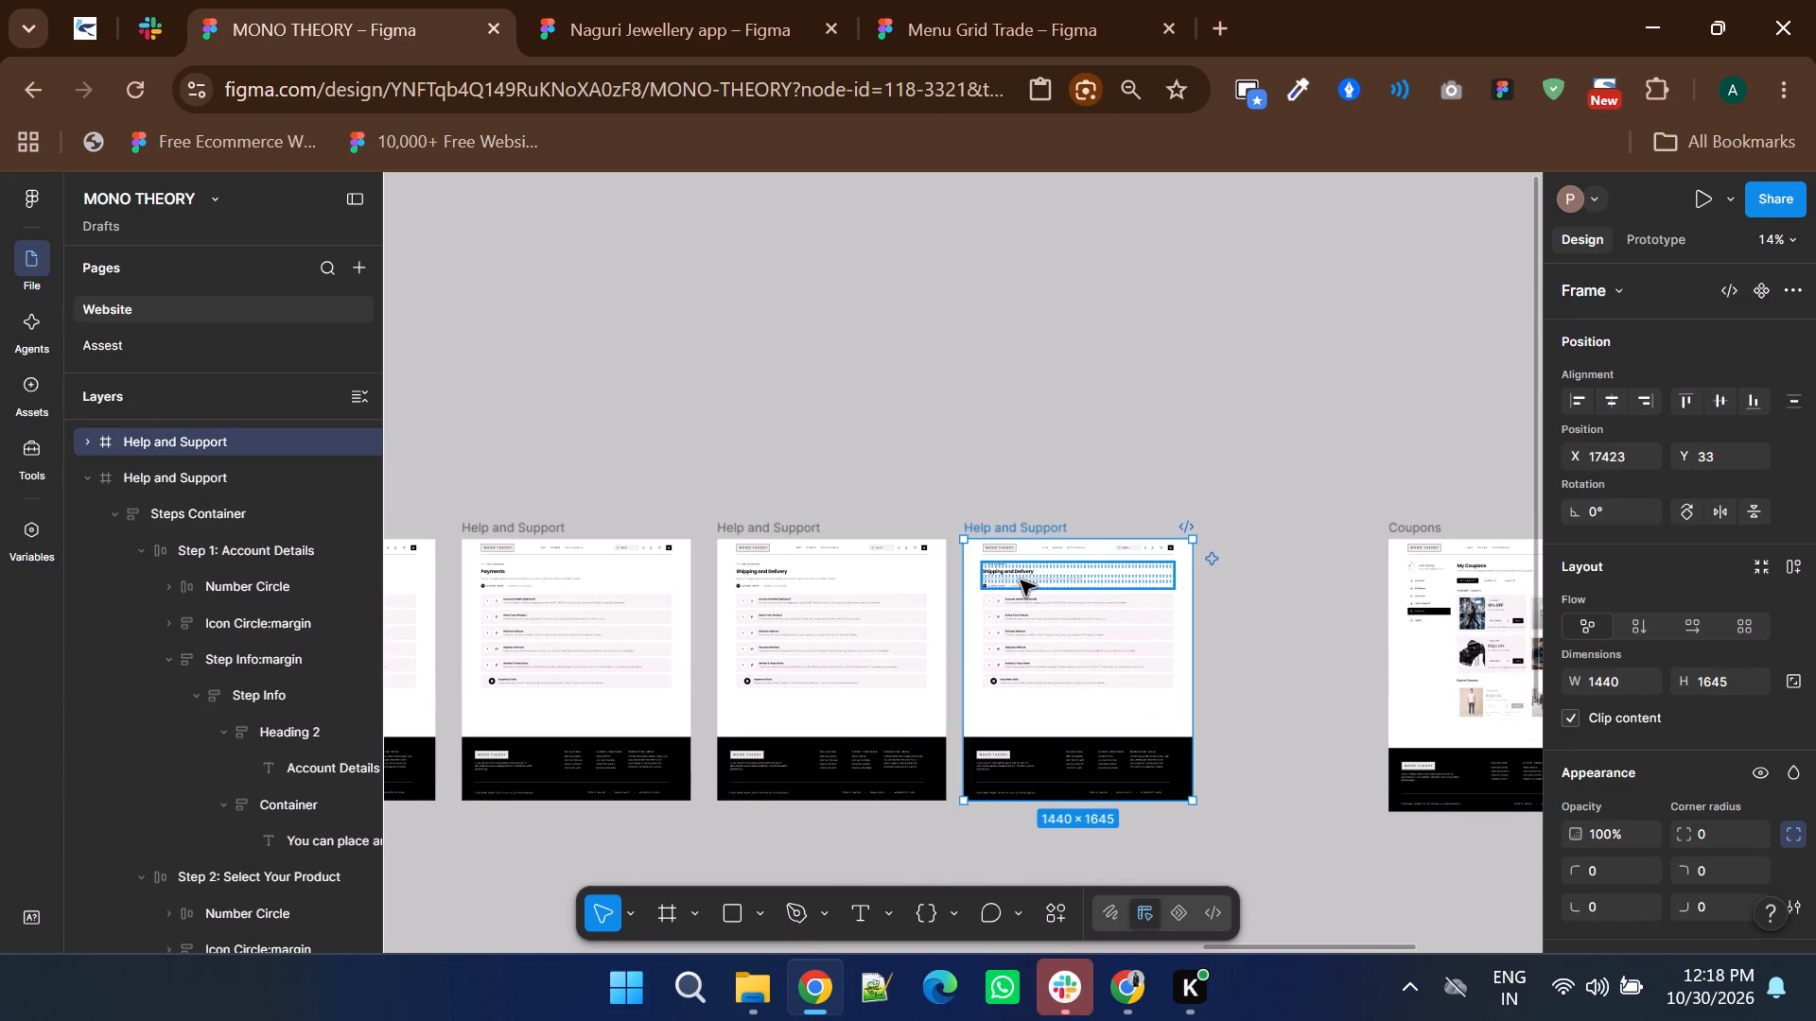
Replace the newest Help and Support copy's main headline with "Account and Profile".
{"action": "scroll", "coordinate": [1021, 580], "scroll_direction": "up", "scroll_amount": 3, "text": "ctrl"}
{"action": "double_click", "coordinate": [1003, 552], "text": "ctrl"}
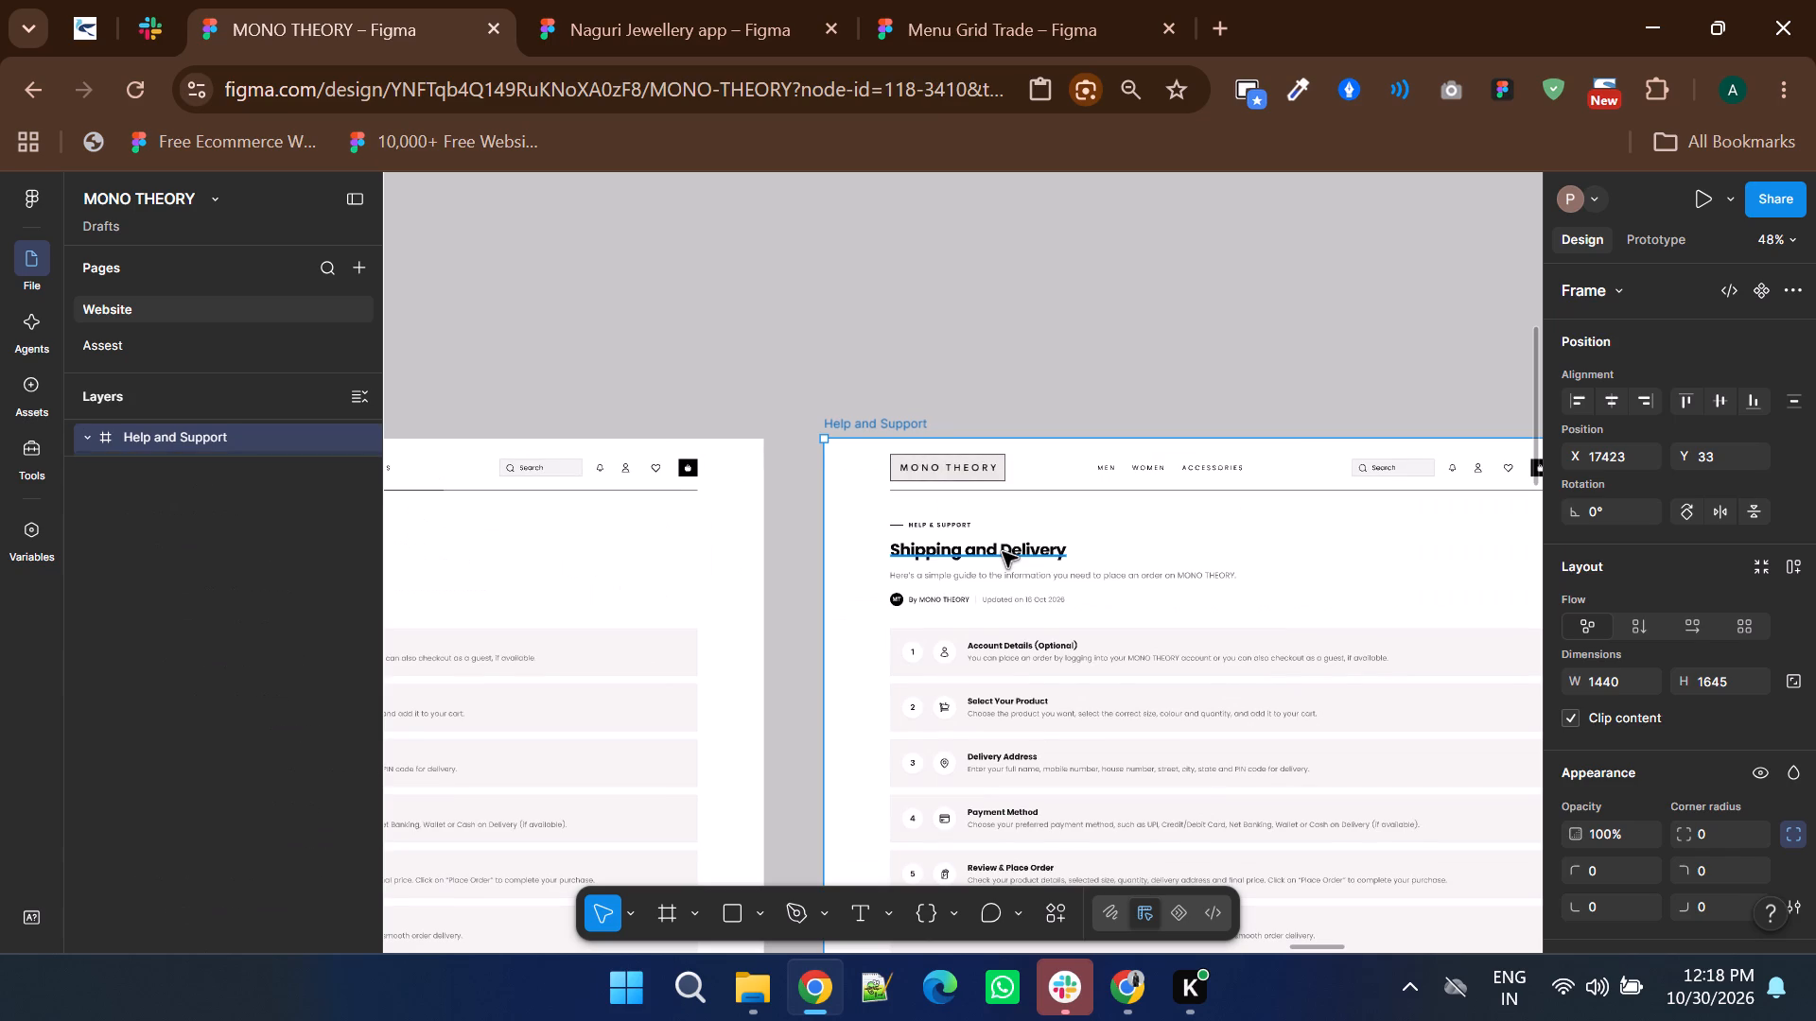
{"action": "left_click", "coordinate": [1003, 552], "text": "ctrl"}
{"action": "triple_click", "coordinate": [1003, 552]}
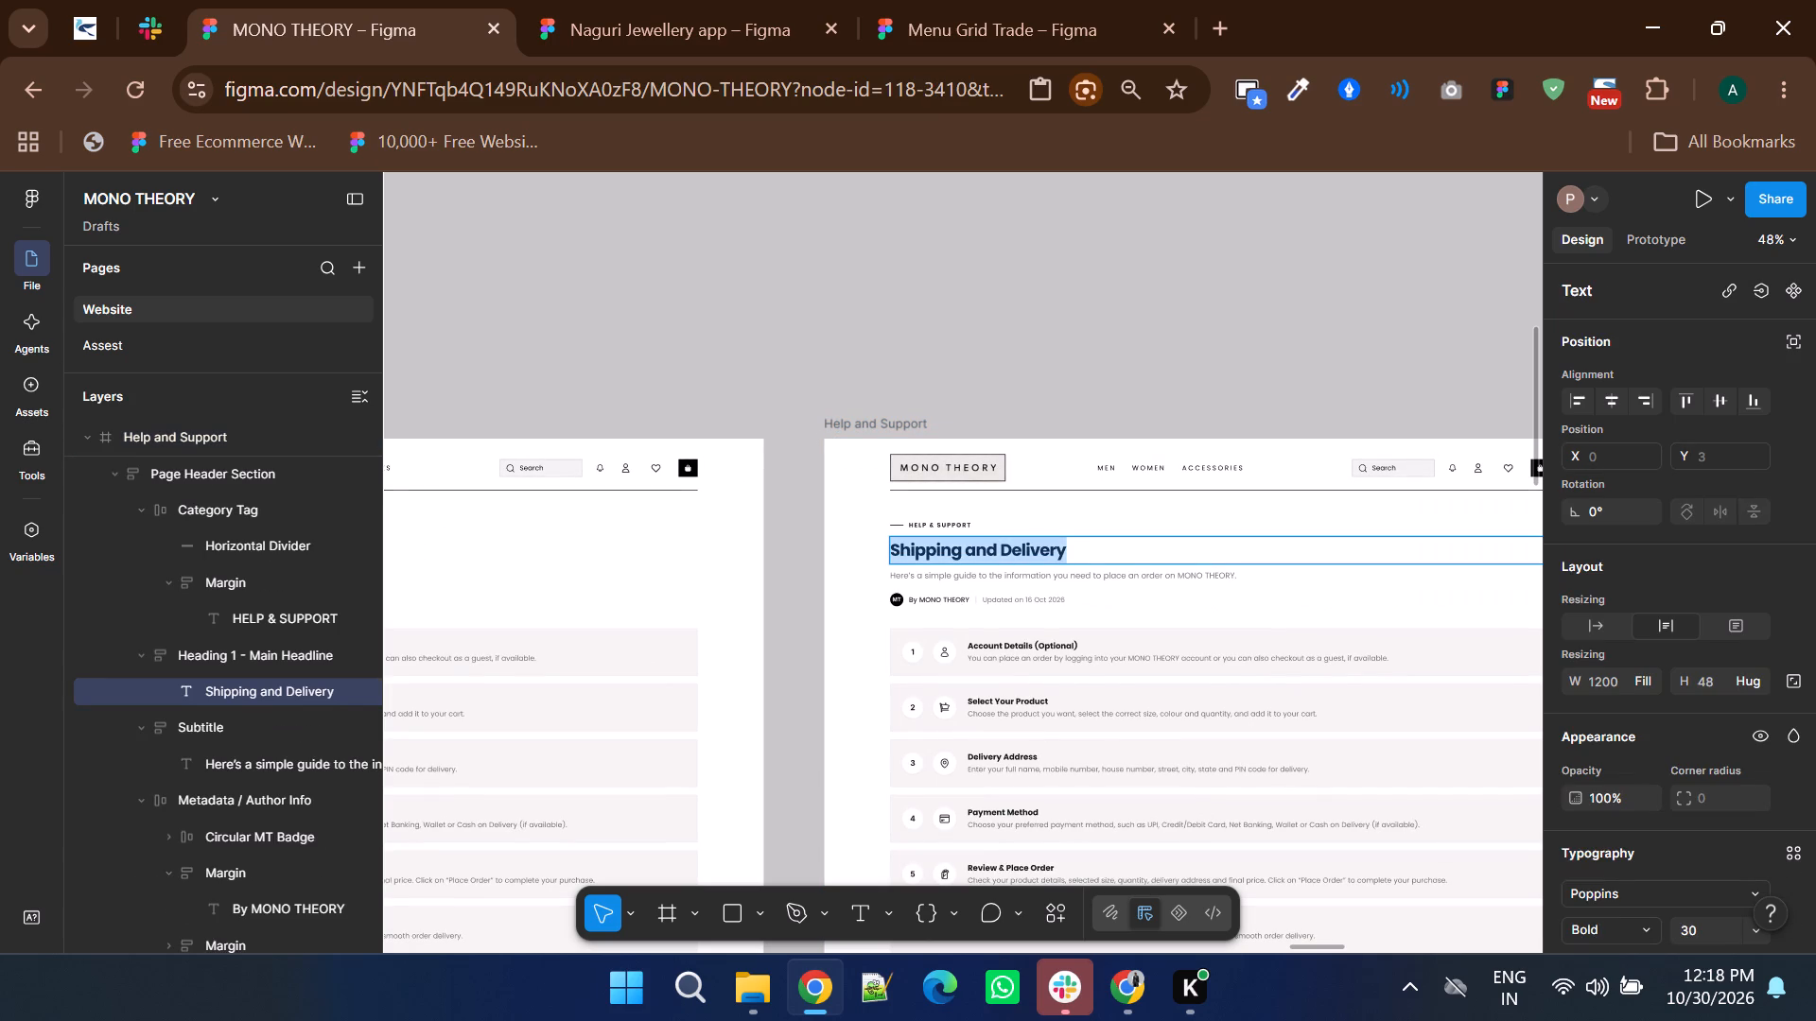
{"action": "type", "text": "Account and"}
{"action": "key", "text": "space"}
{"action": "type", "text": "Profile"}
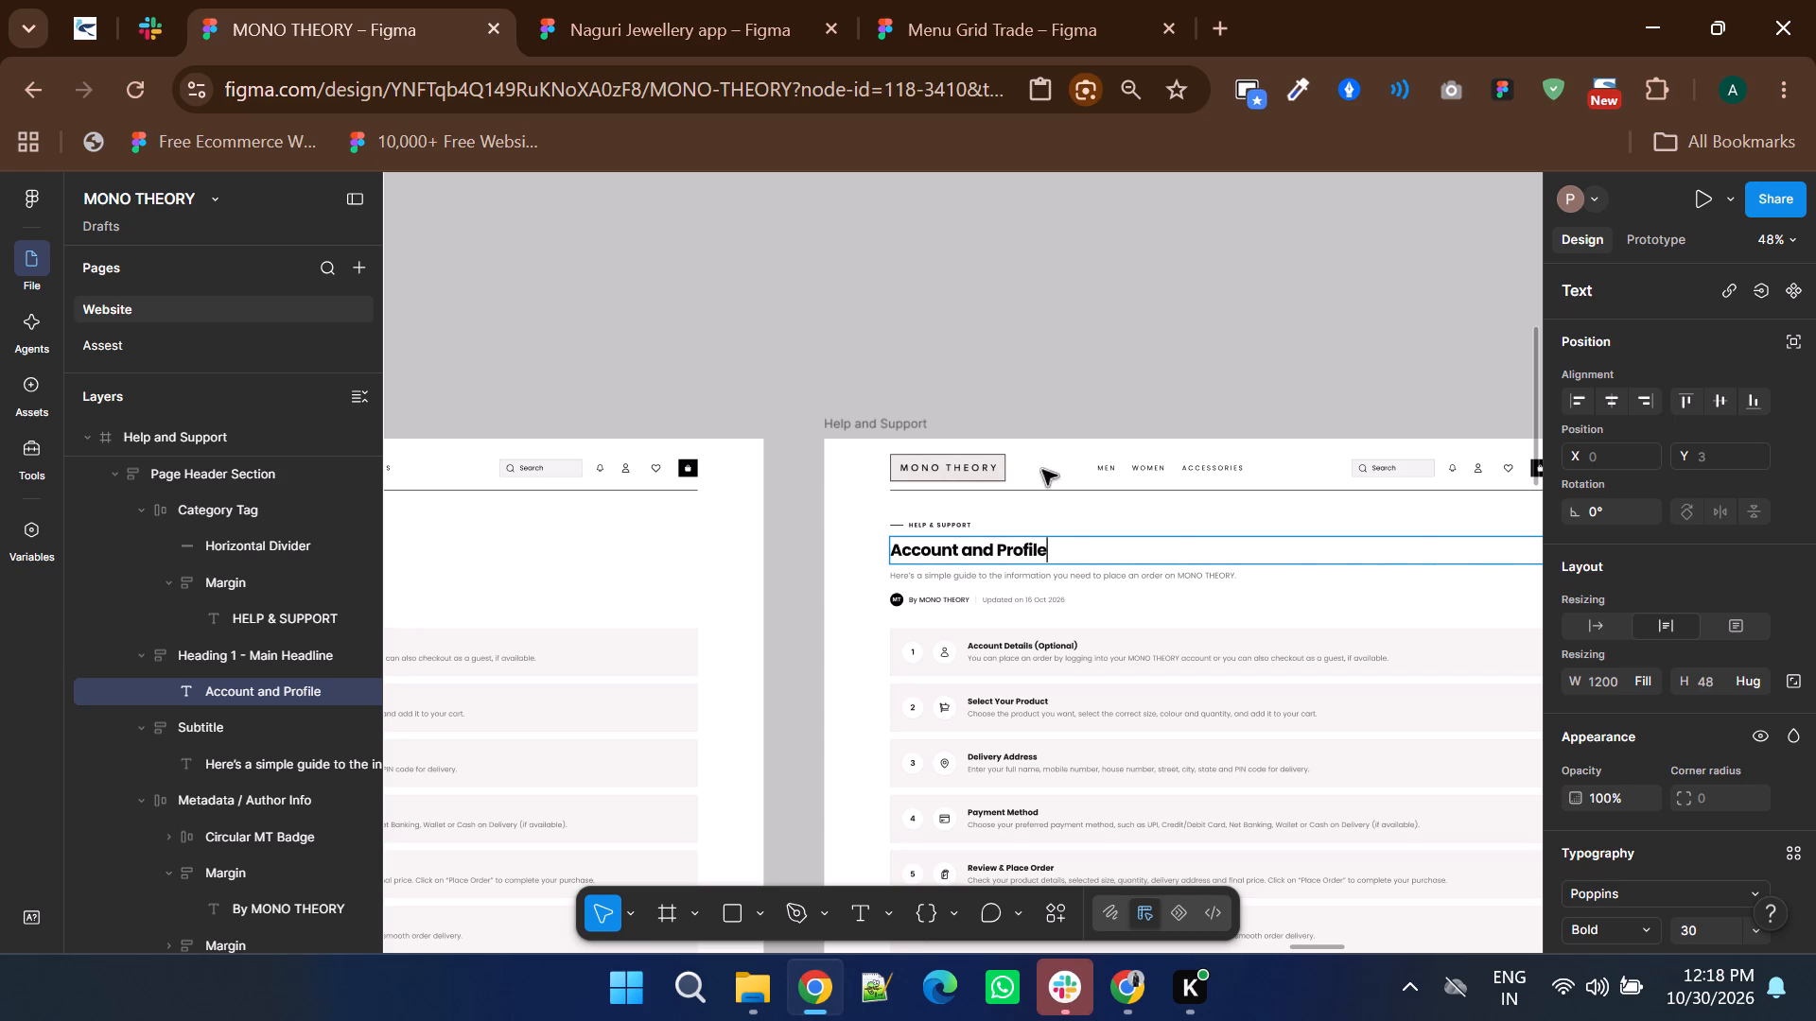
{"action": "double_click", "coordinate": [1083, 363]}
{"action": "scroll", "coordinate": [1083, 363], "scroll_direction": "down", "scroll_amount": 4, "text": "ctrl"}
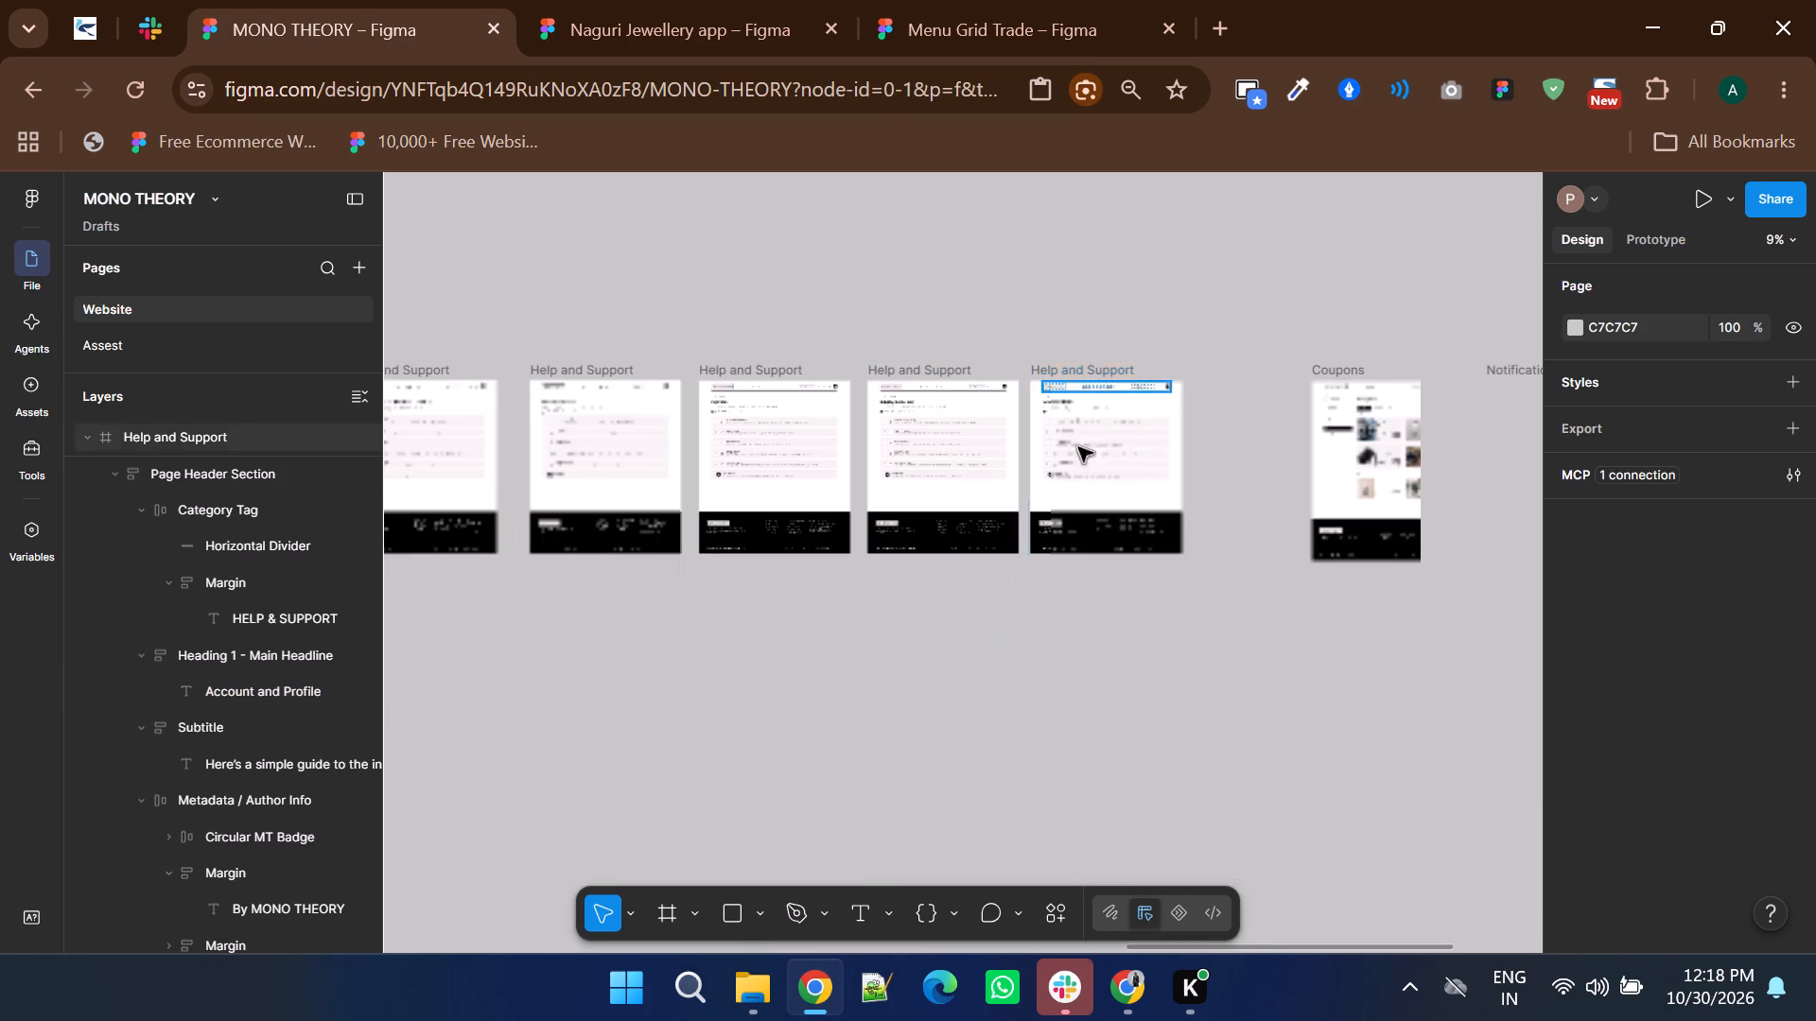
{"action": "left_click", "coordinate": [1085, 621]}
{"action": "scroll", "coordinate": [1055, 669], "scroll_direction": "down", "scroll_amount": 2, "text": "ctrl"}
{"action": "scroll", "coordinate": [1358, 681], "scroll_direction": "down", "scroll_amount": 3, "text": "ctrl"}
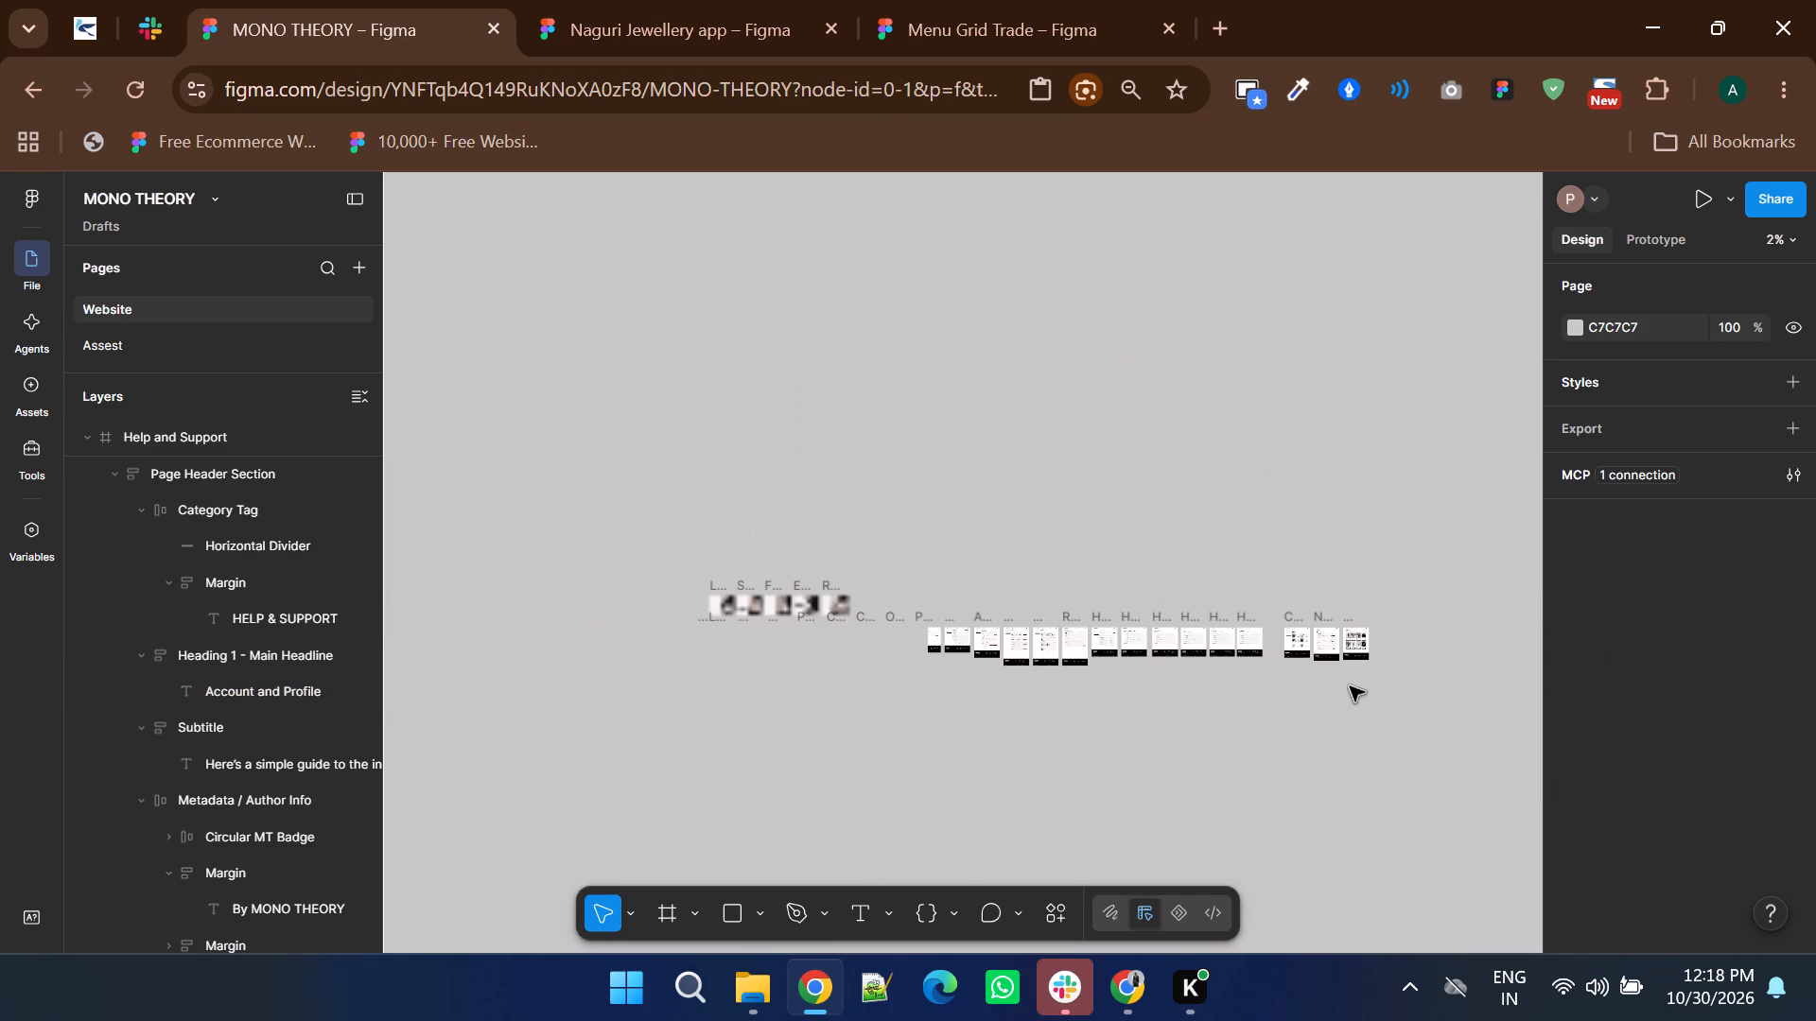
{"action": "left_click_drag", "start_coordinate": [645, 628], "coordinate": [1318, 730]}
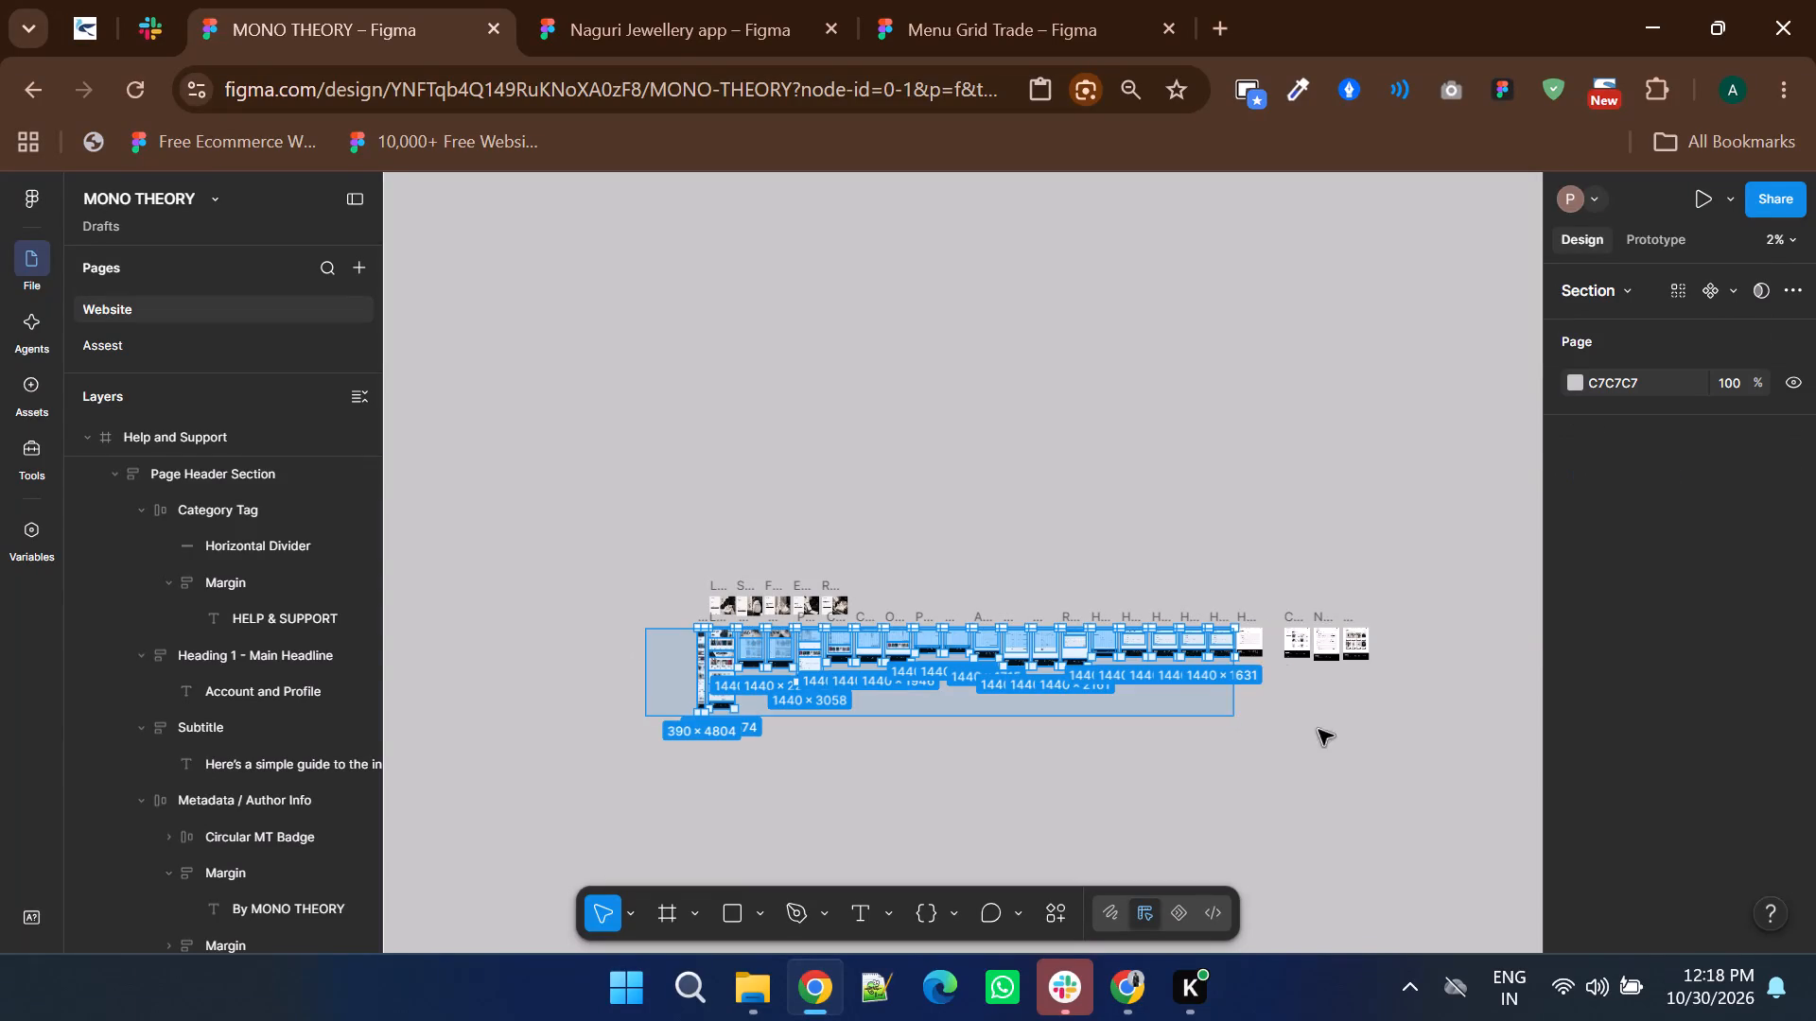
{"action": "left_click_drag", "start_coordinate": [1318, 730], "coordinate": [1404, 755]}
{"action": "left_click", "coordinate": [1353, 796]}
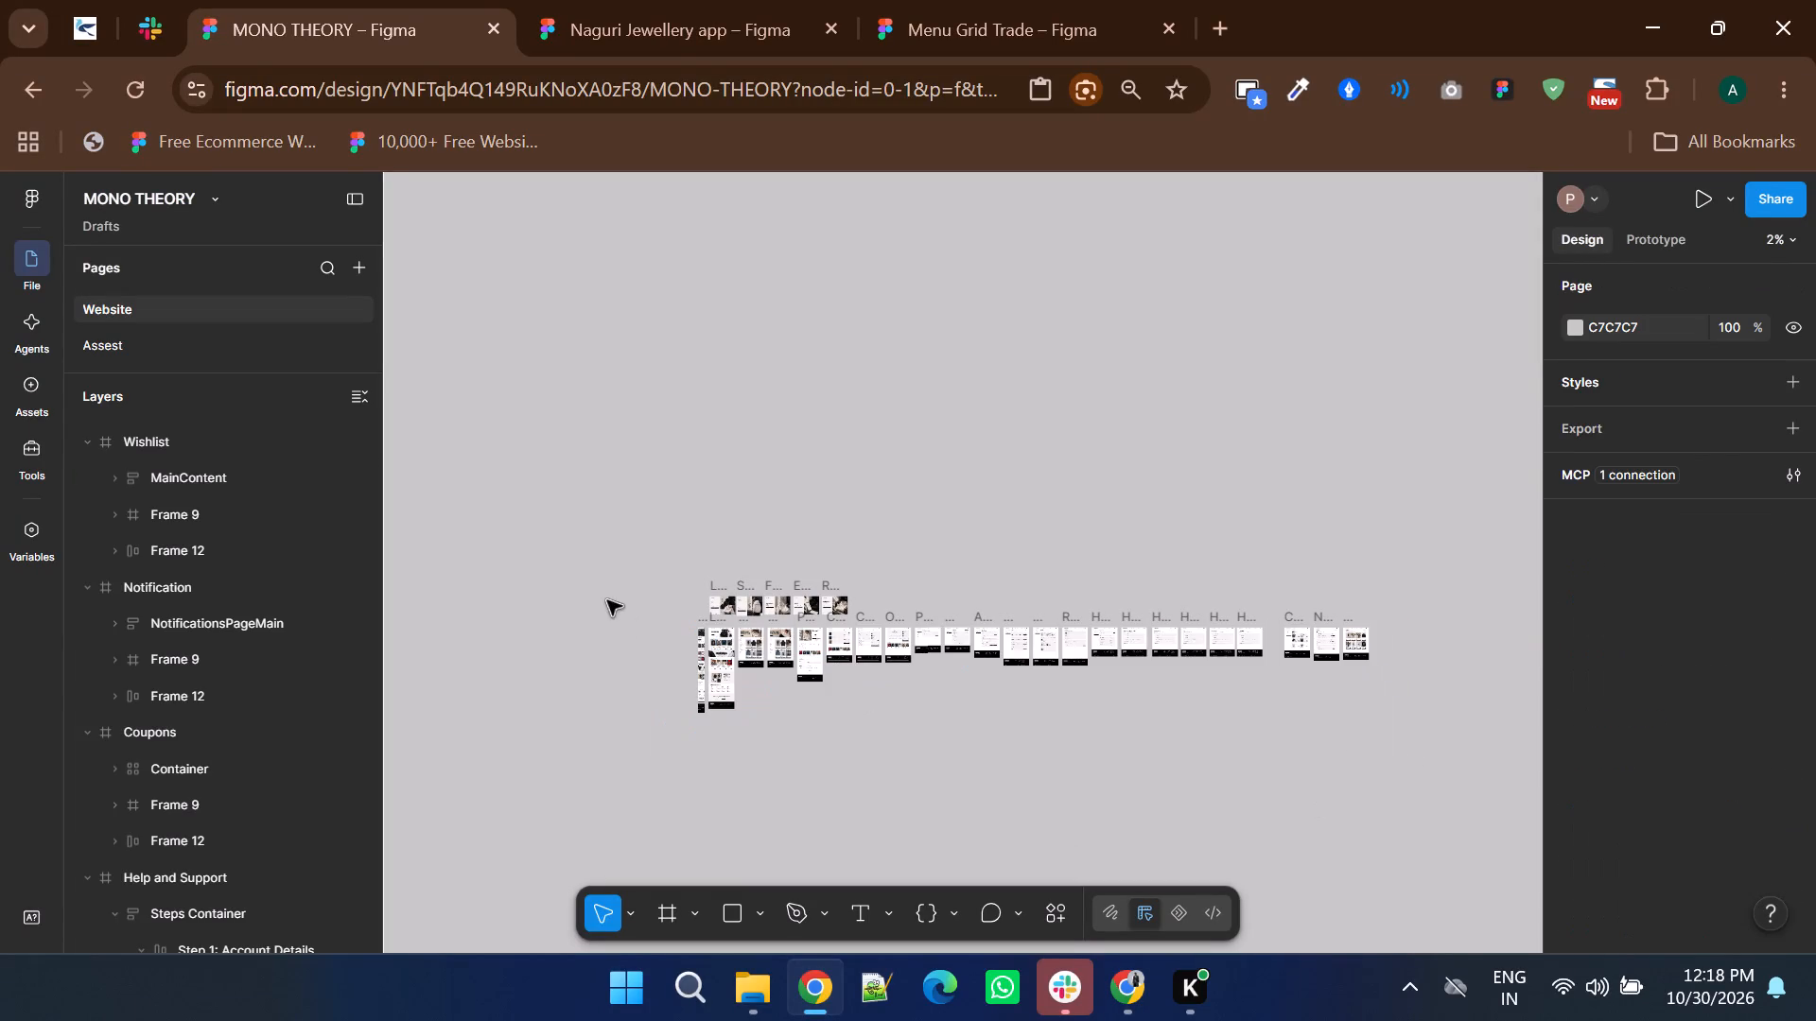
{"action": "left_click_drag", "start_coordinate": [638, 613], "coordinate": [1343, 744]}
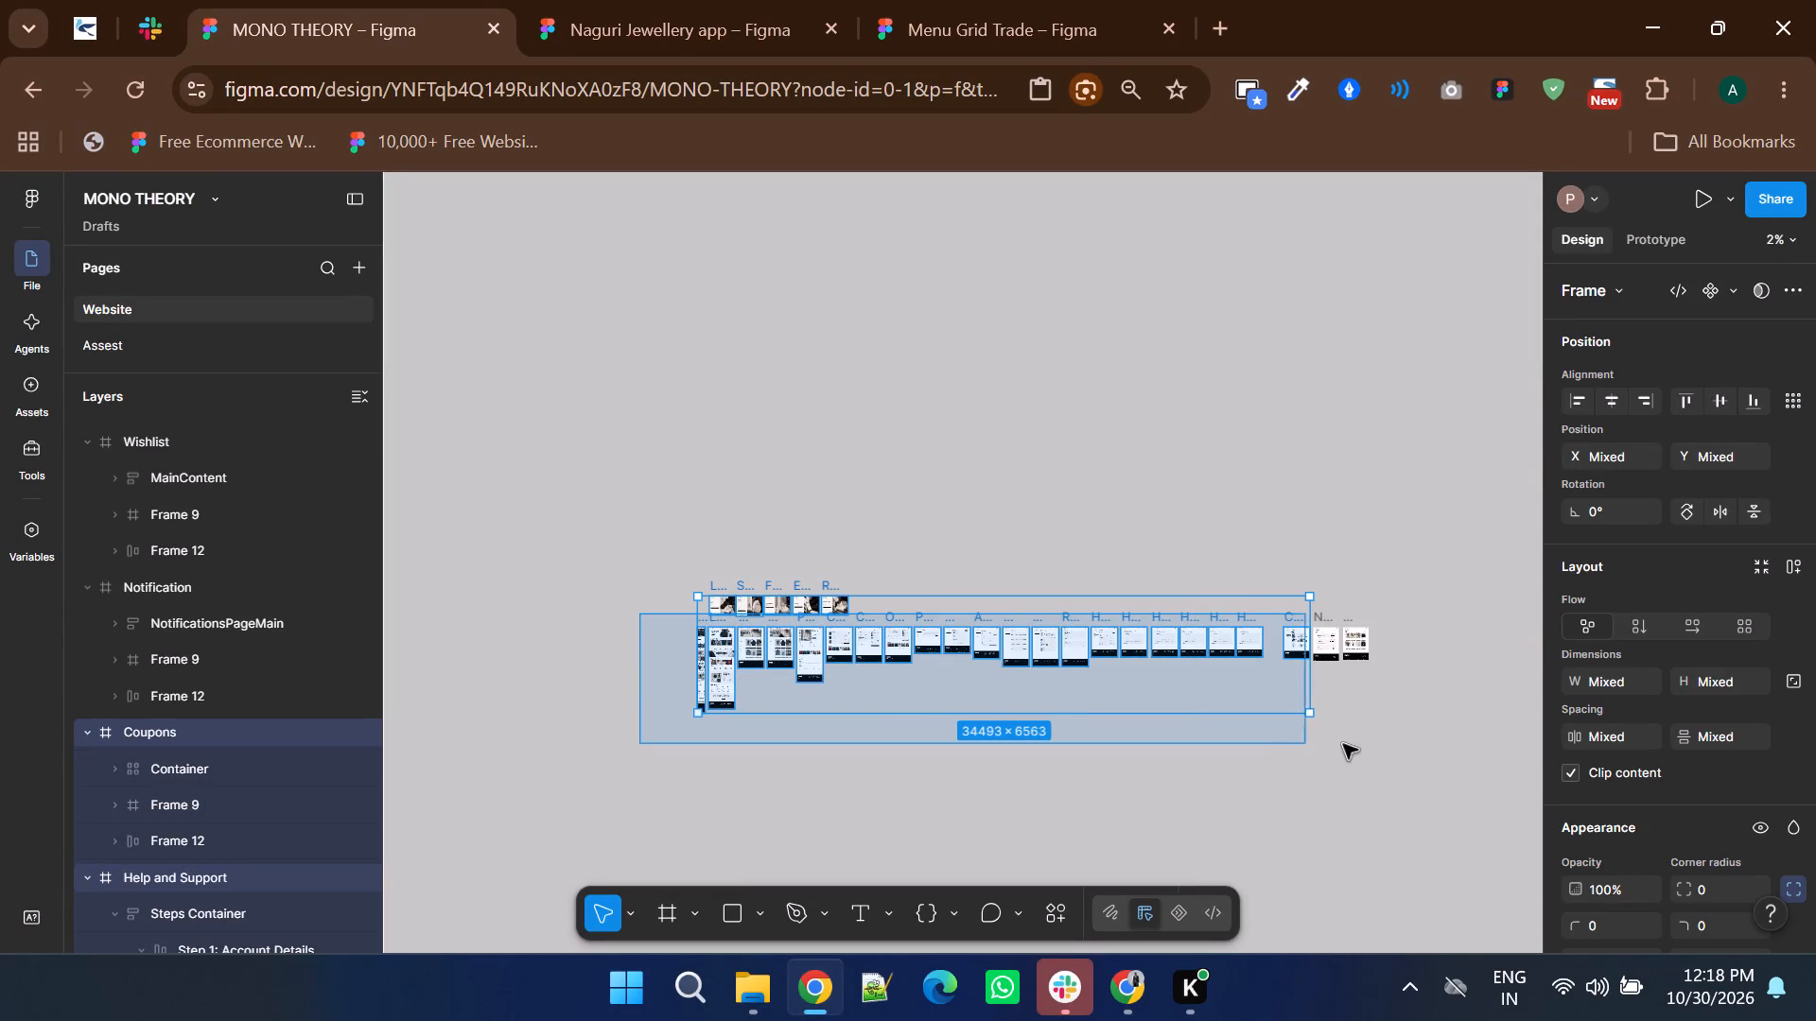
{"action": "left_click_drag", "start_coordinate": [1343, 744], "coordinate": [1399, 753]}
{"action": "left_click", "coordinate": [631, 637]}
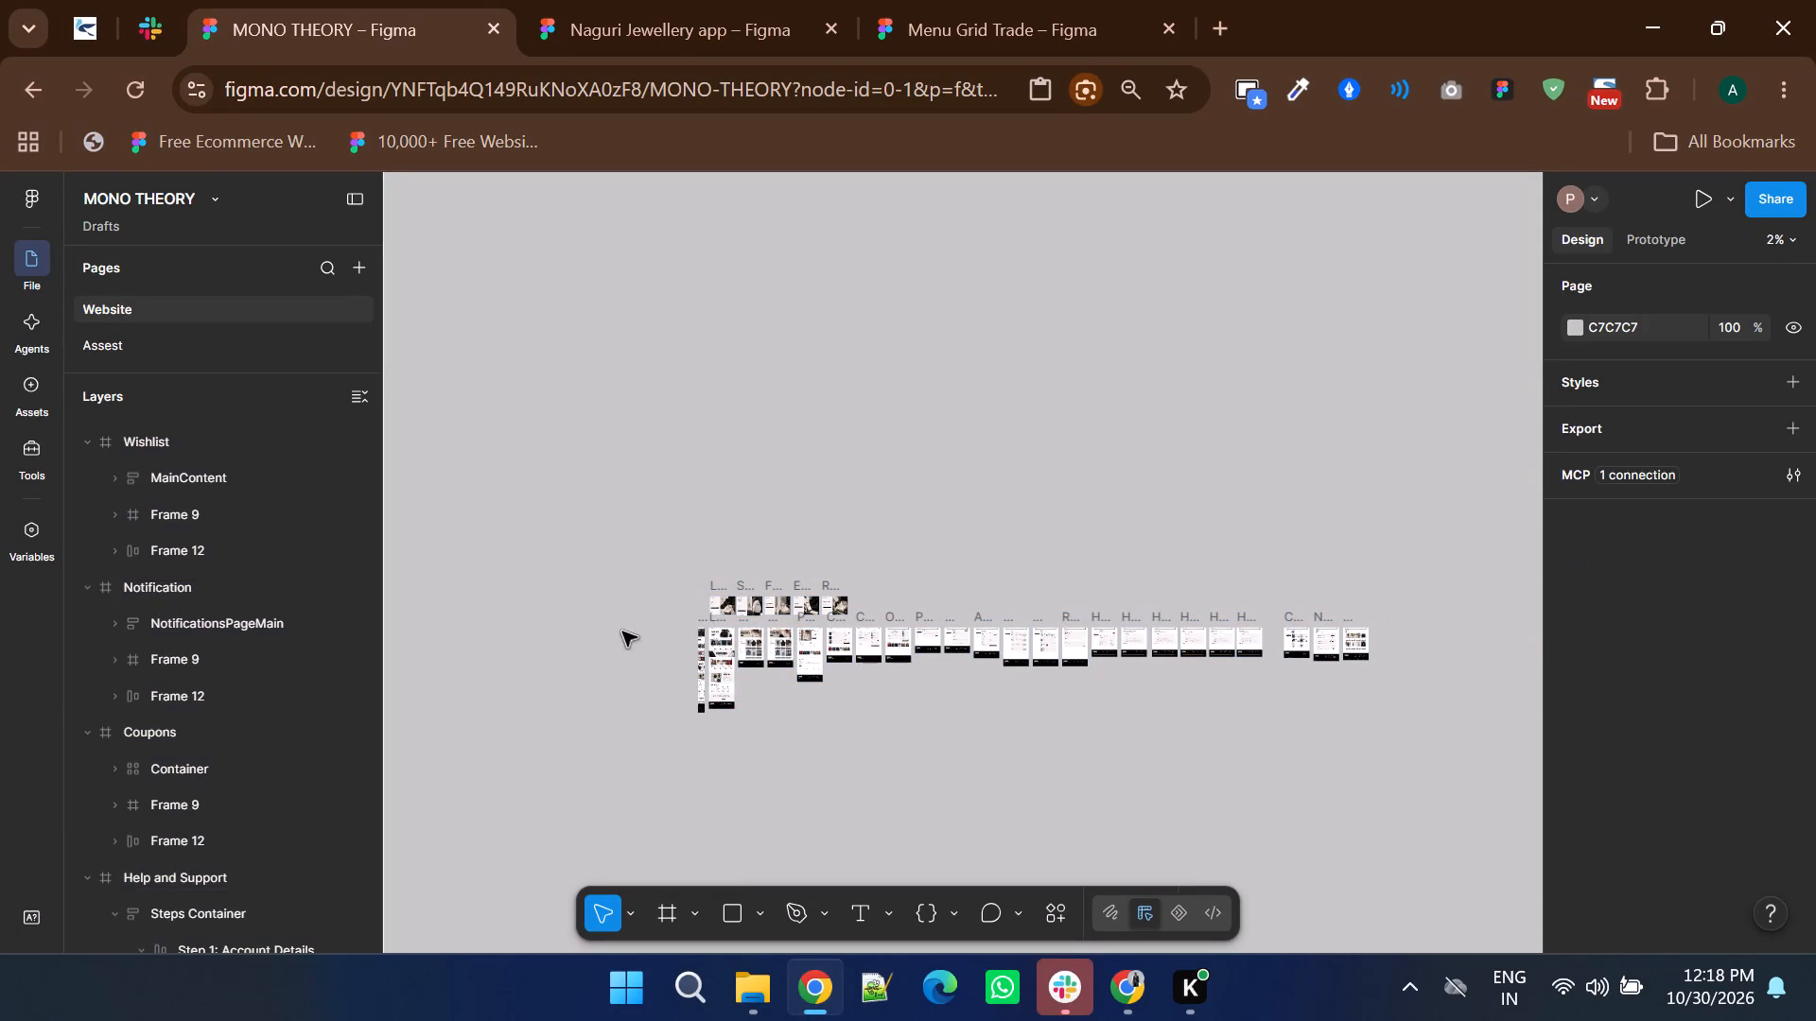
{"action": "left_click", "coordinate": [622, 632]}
Select all frames in the main row through Wishlist, leaving out the upper row, and distribute their horizontal spacing.
{"action": "left_click_drag", "start_coordinate": [666, 616], "coordinate": [1314, 758]}
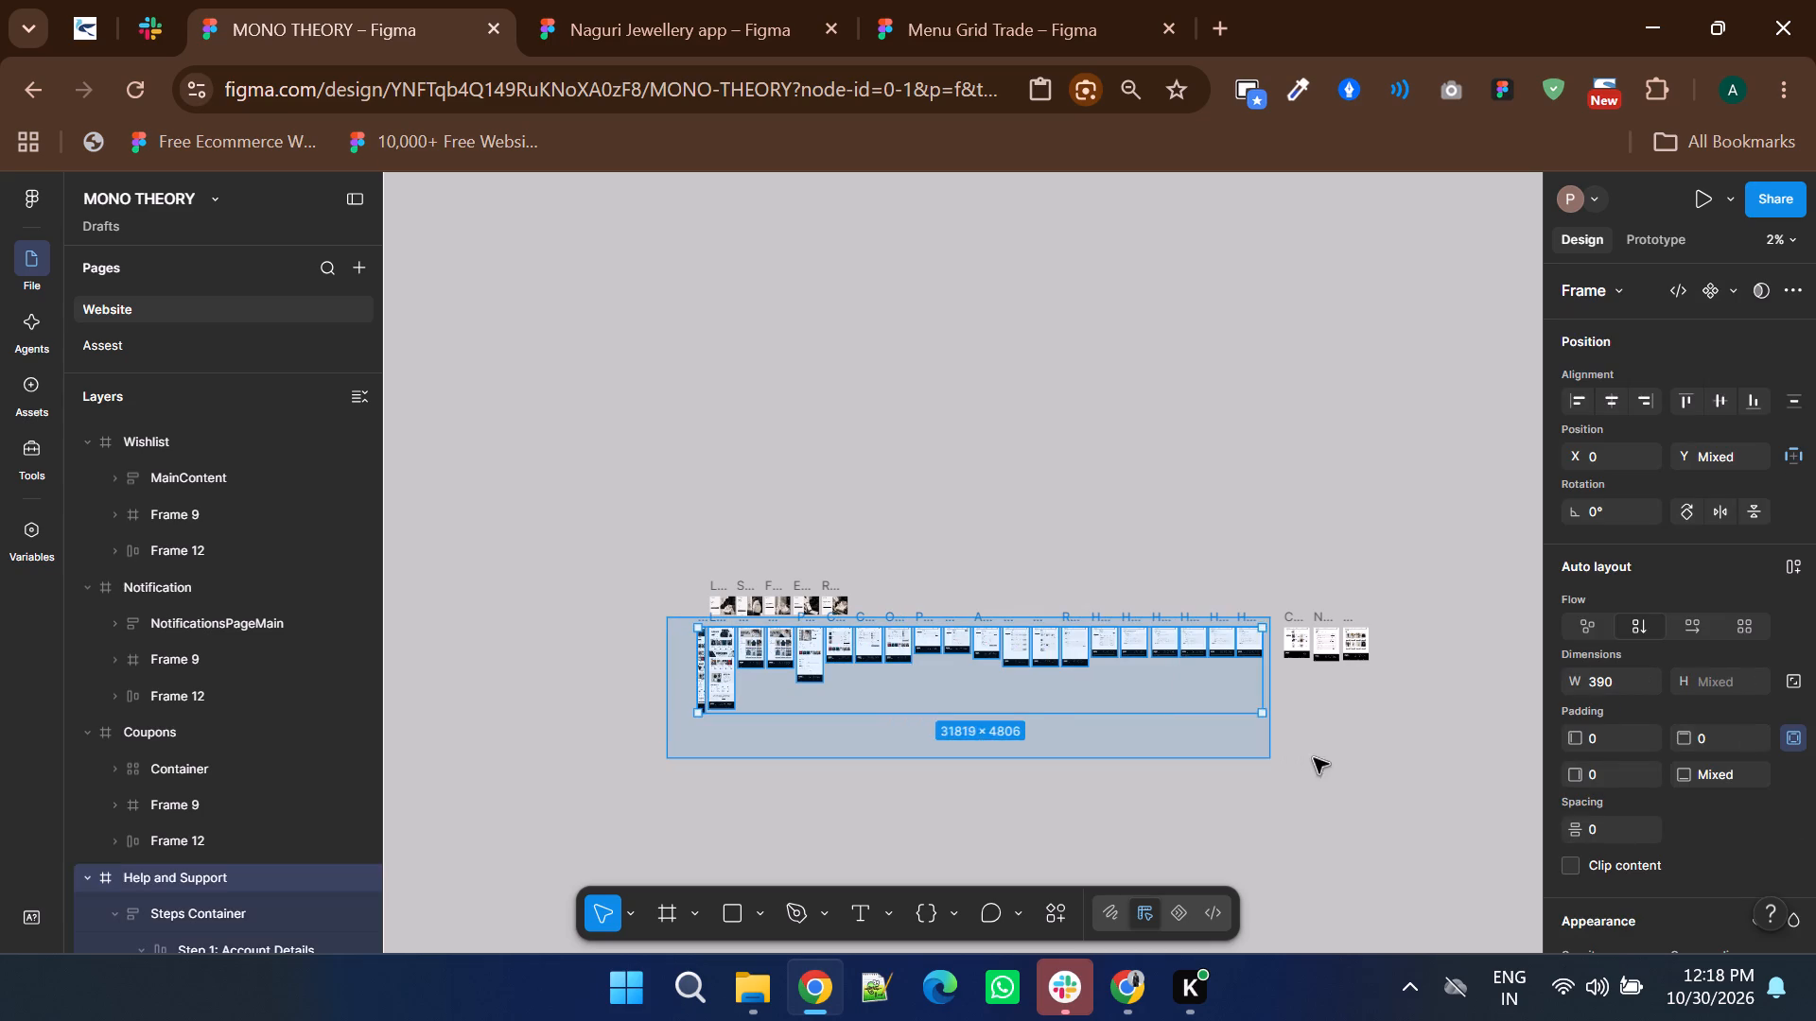
{"action": "left_click_drag", "start_coordinate": [1314, 758], "coordinate": [1400, 763]}
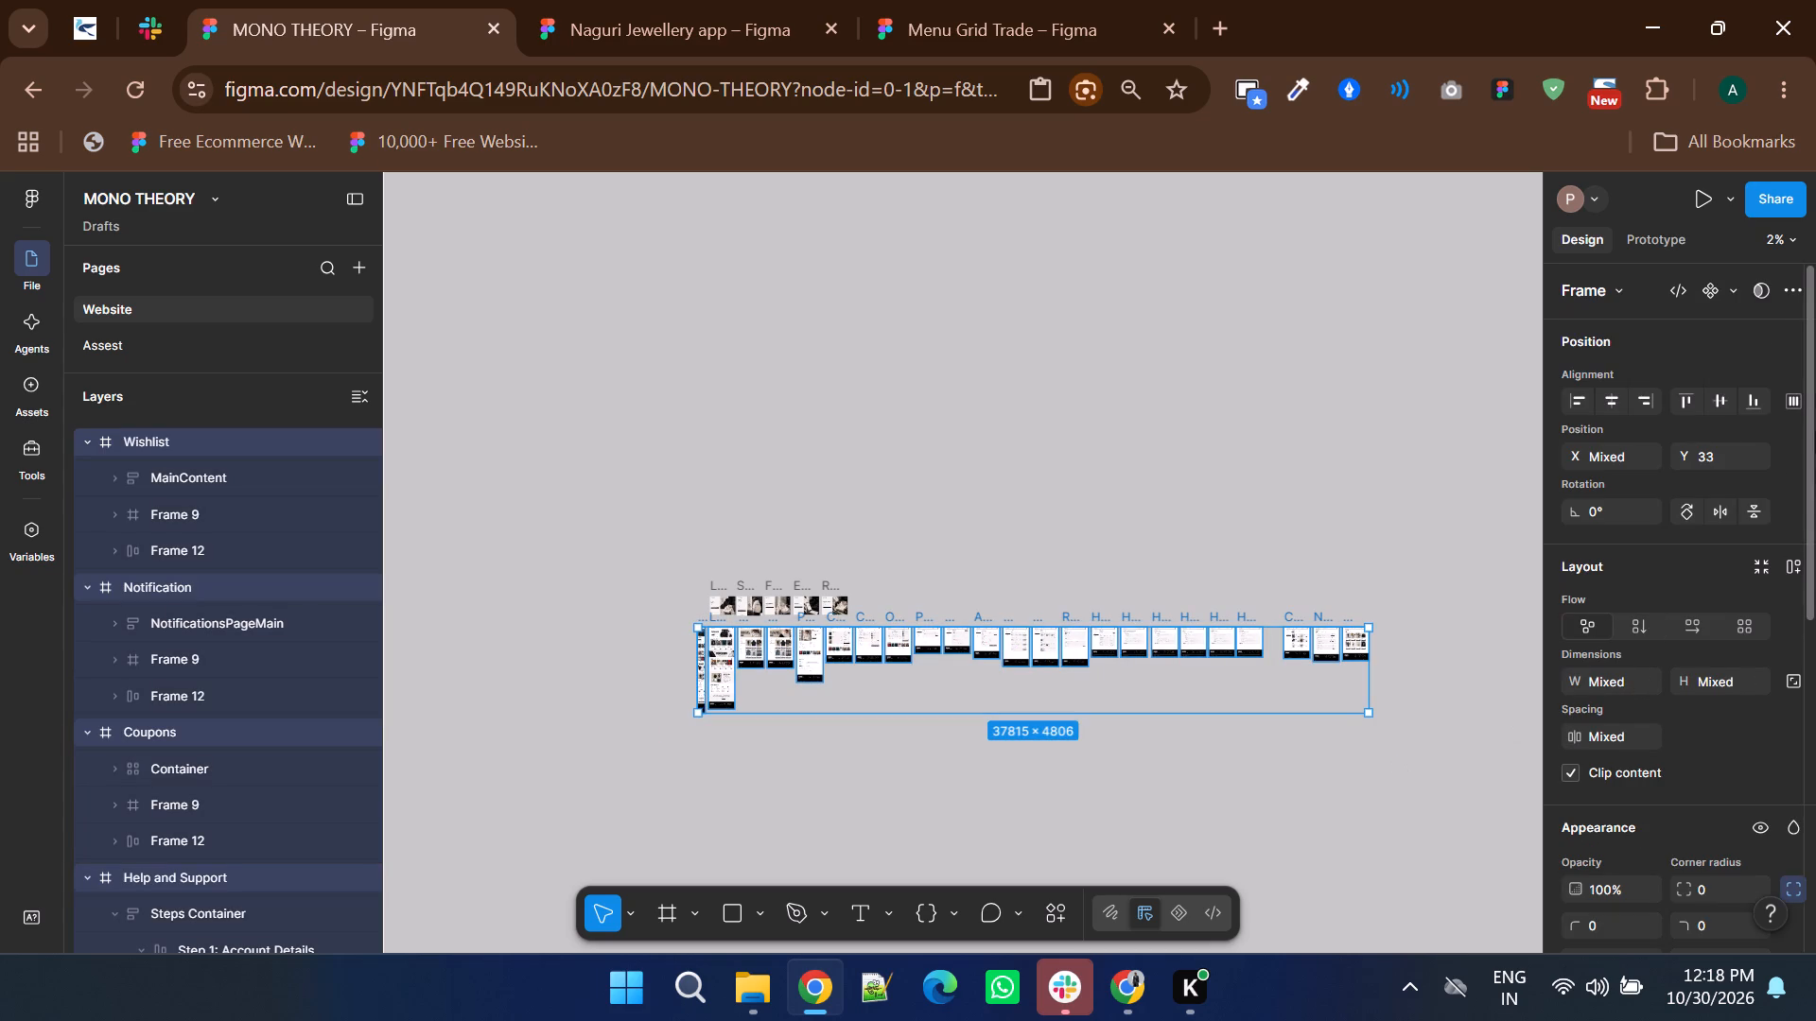
{"action": "left_click", "coordinate": [1791, 402]}
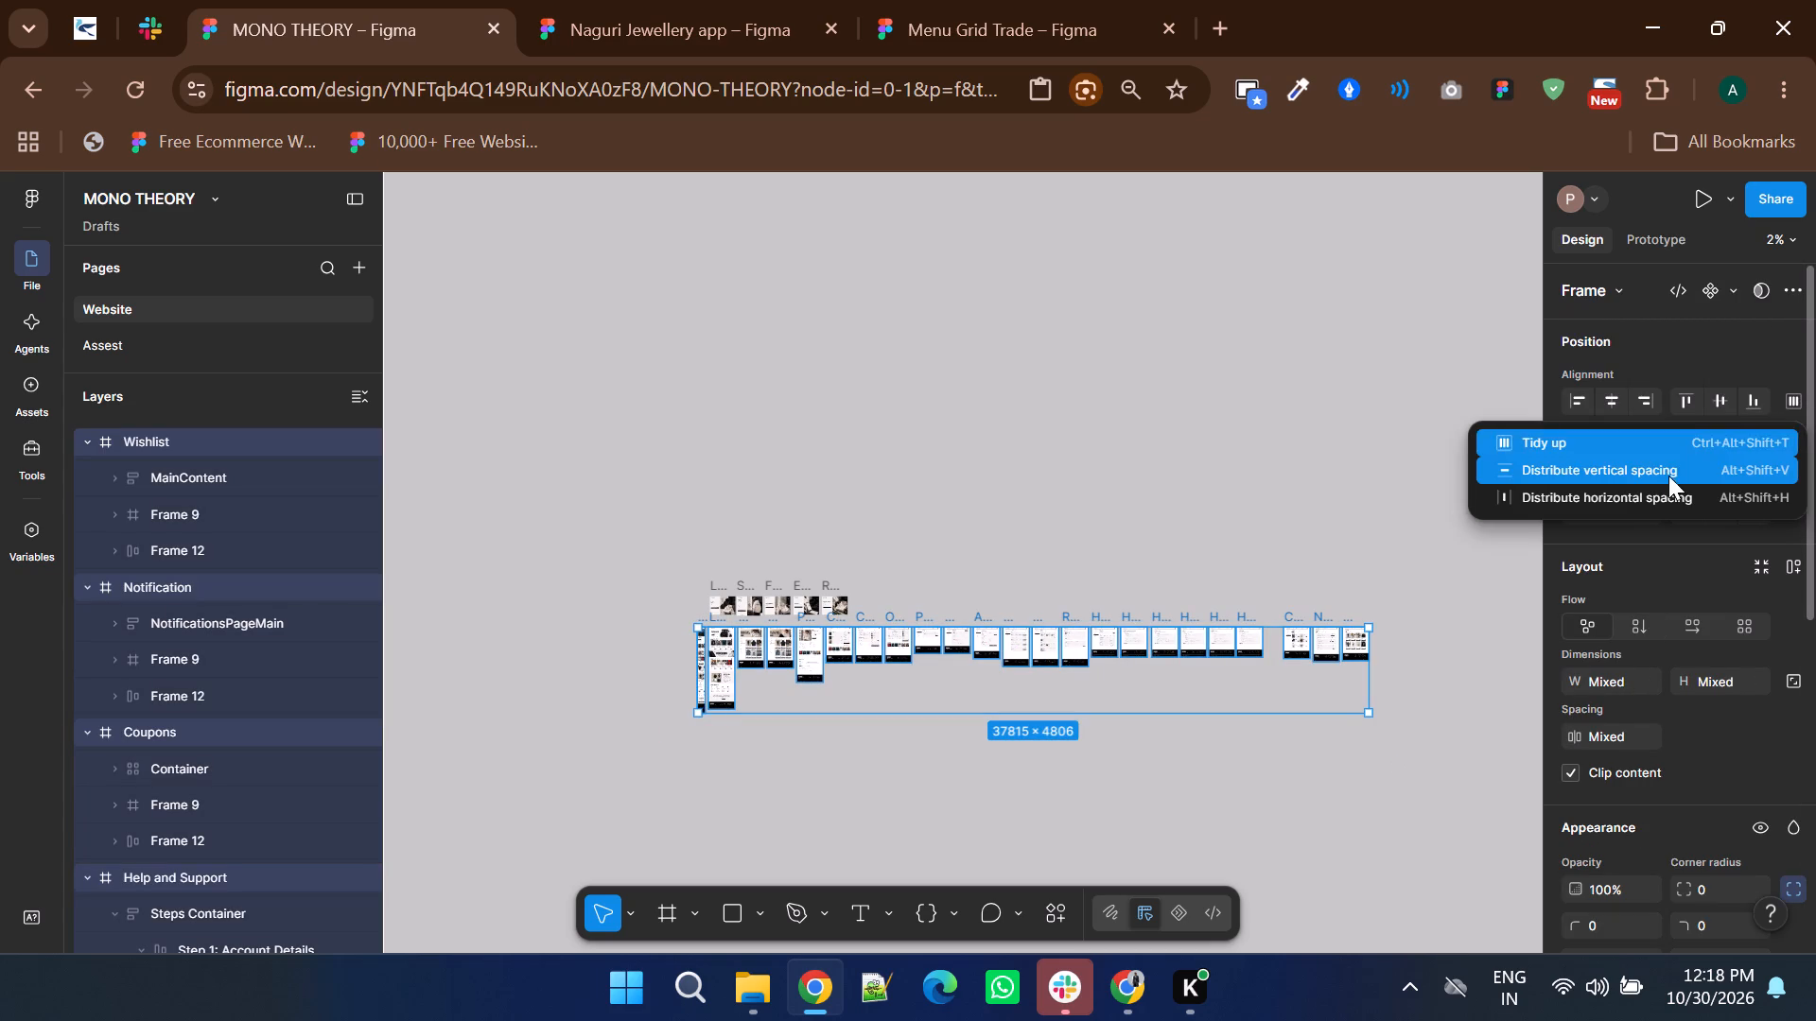
{"action": "left_click", "coordinate": [1622, 493]}
{"action": "left_click", "coordinate": [958, 457]}
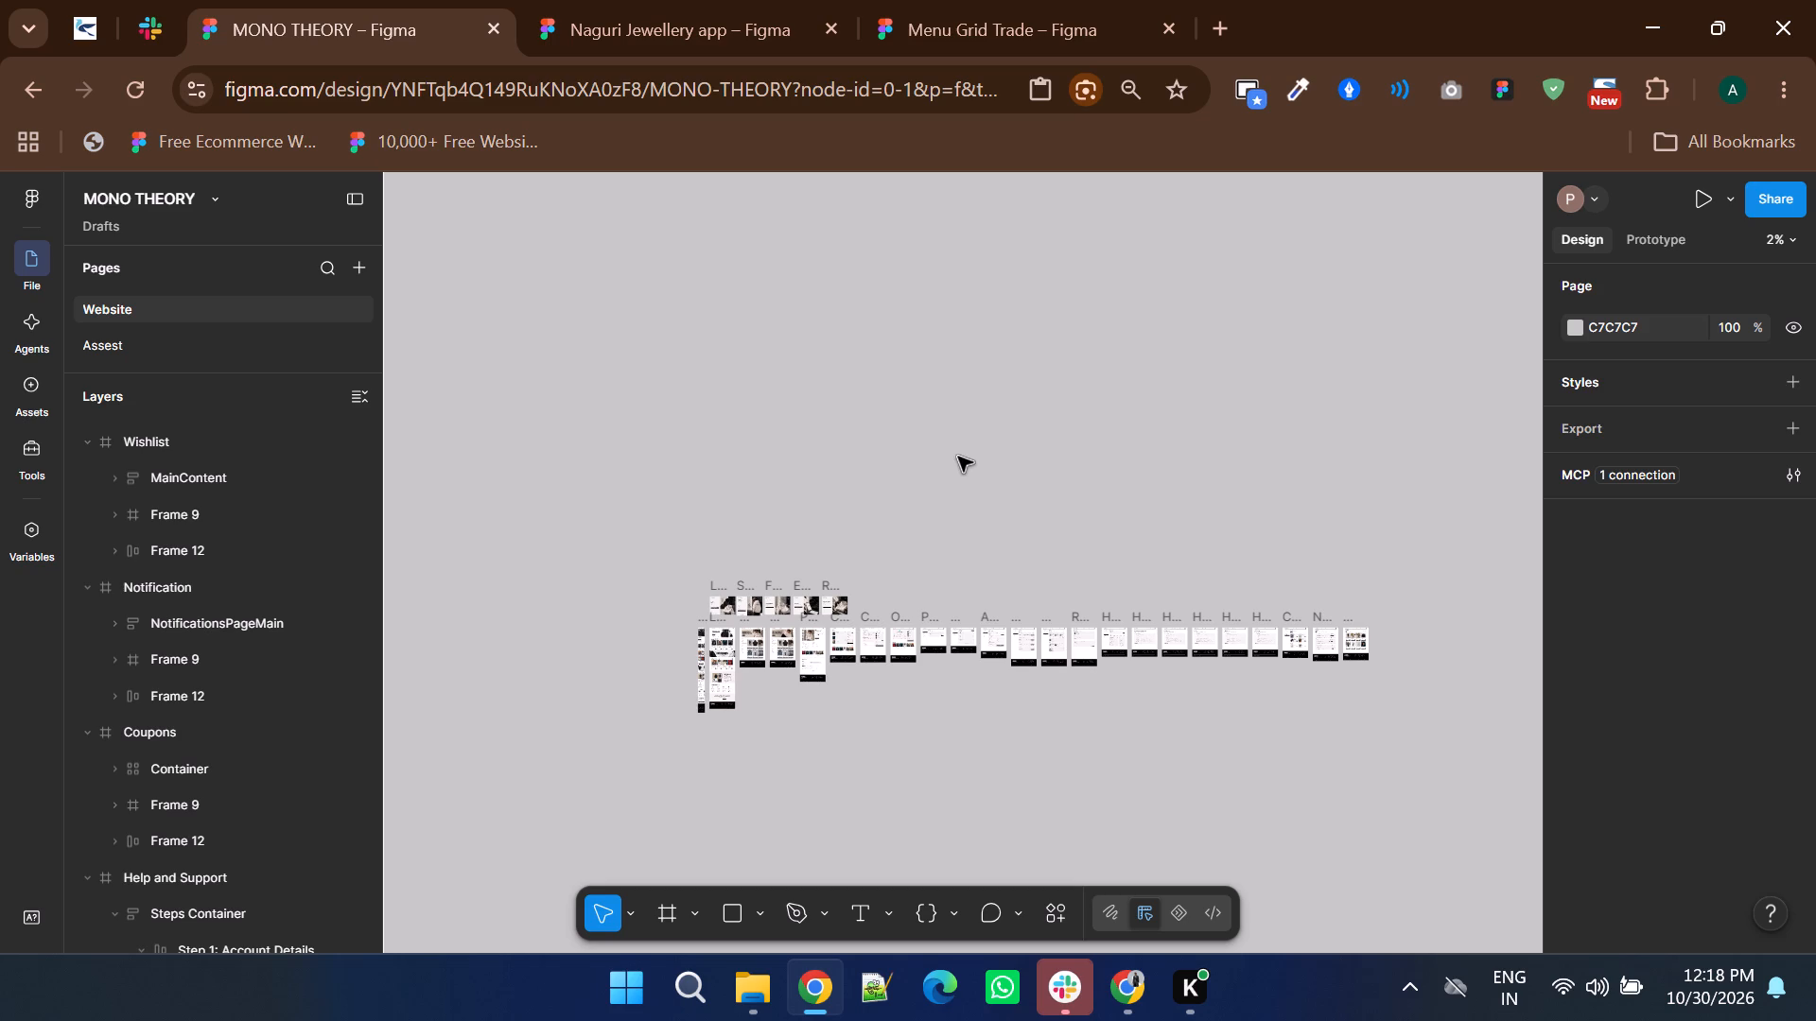
{"action": "left_click", "coordinate": [958, 457]}
{"action": "scroll", "coordinate": [958, 457], "scroll_direction": "down", "scroll_amount": 1}
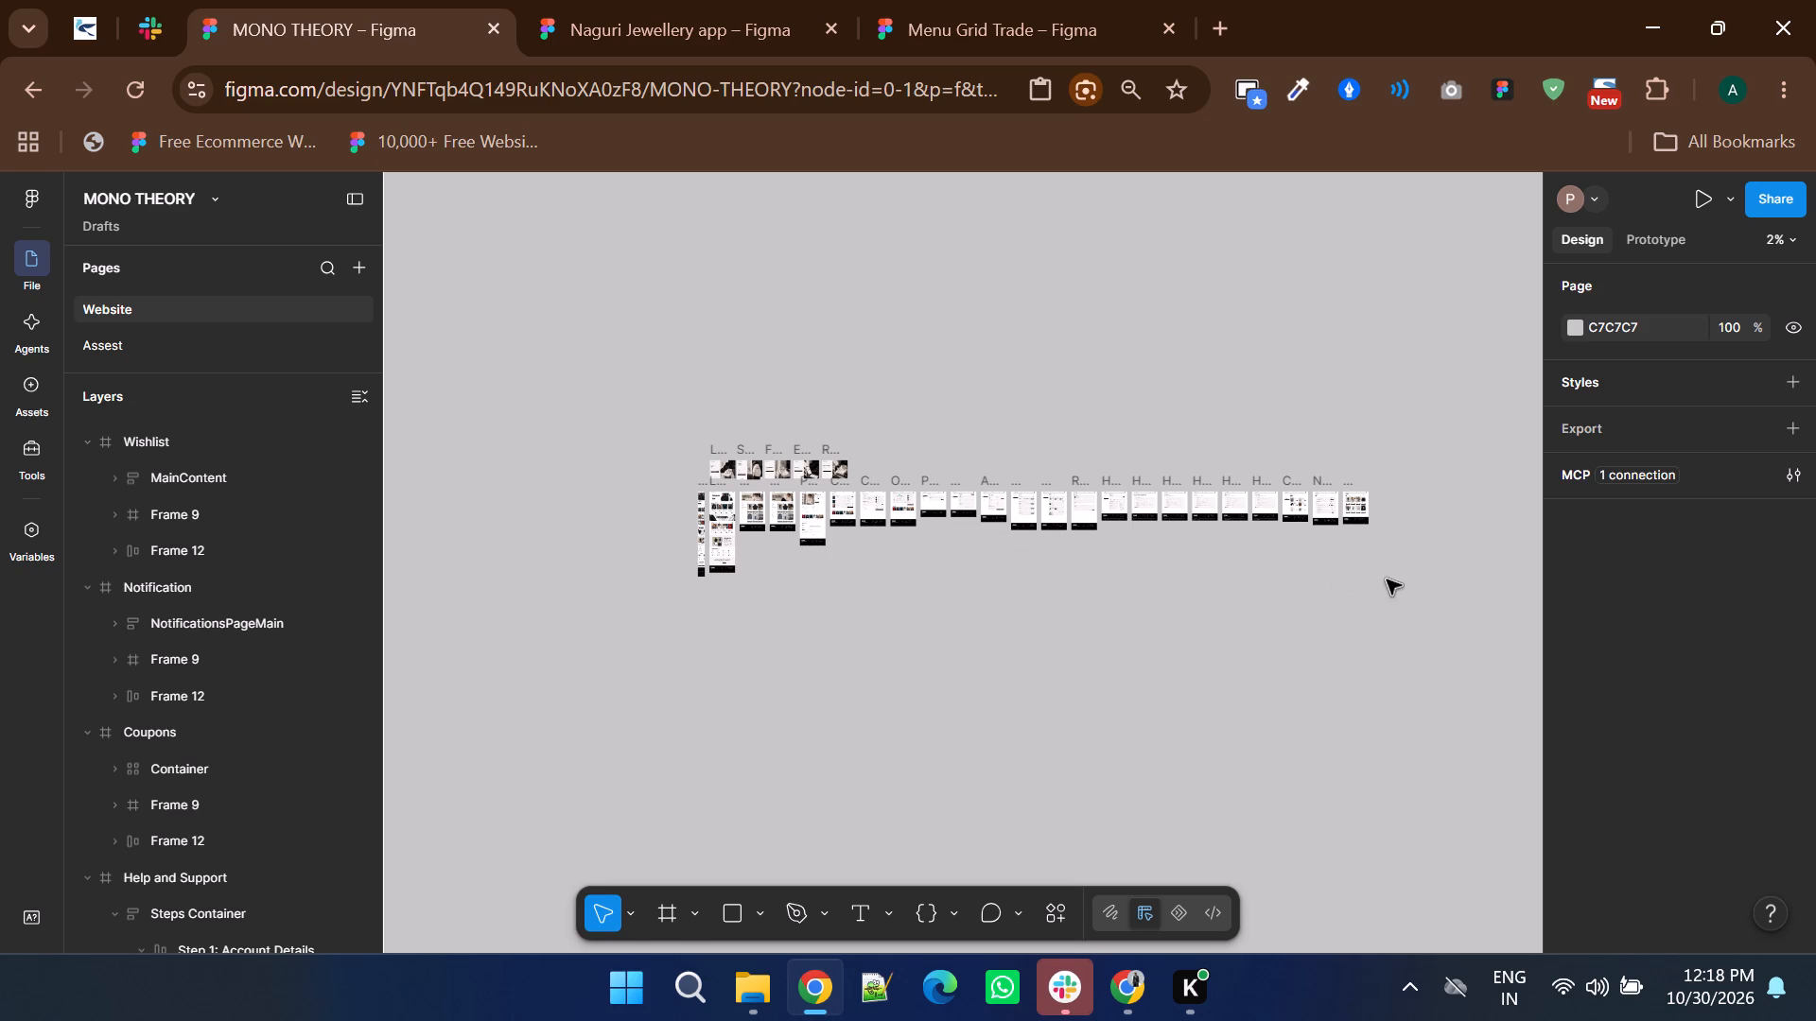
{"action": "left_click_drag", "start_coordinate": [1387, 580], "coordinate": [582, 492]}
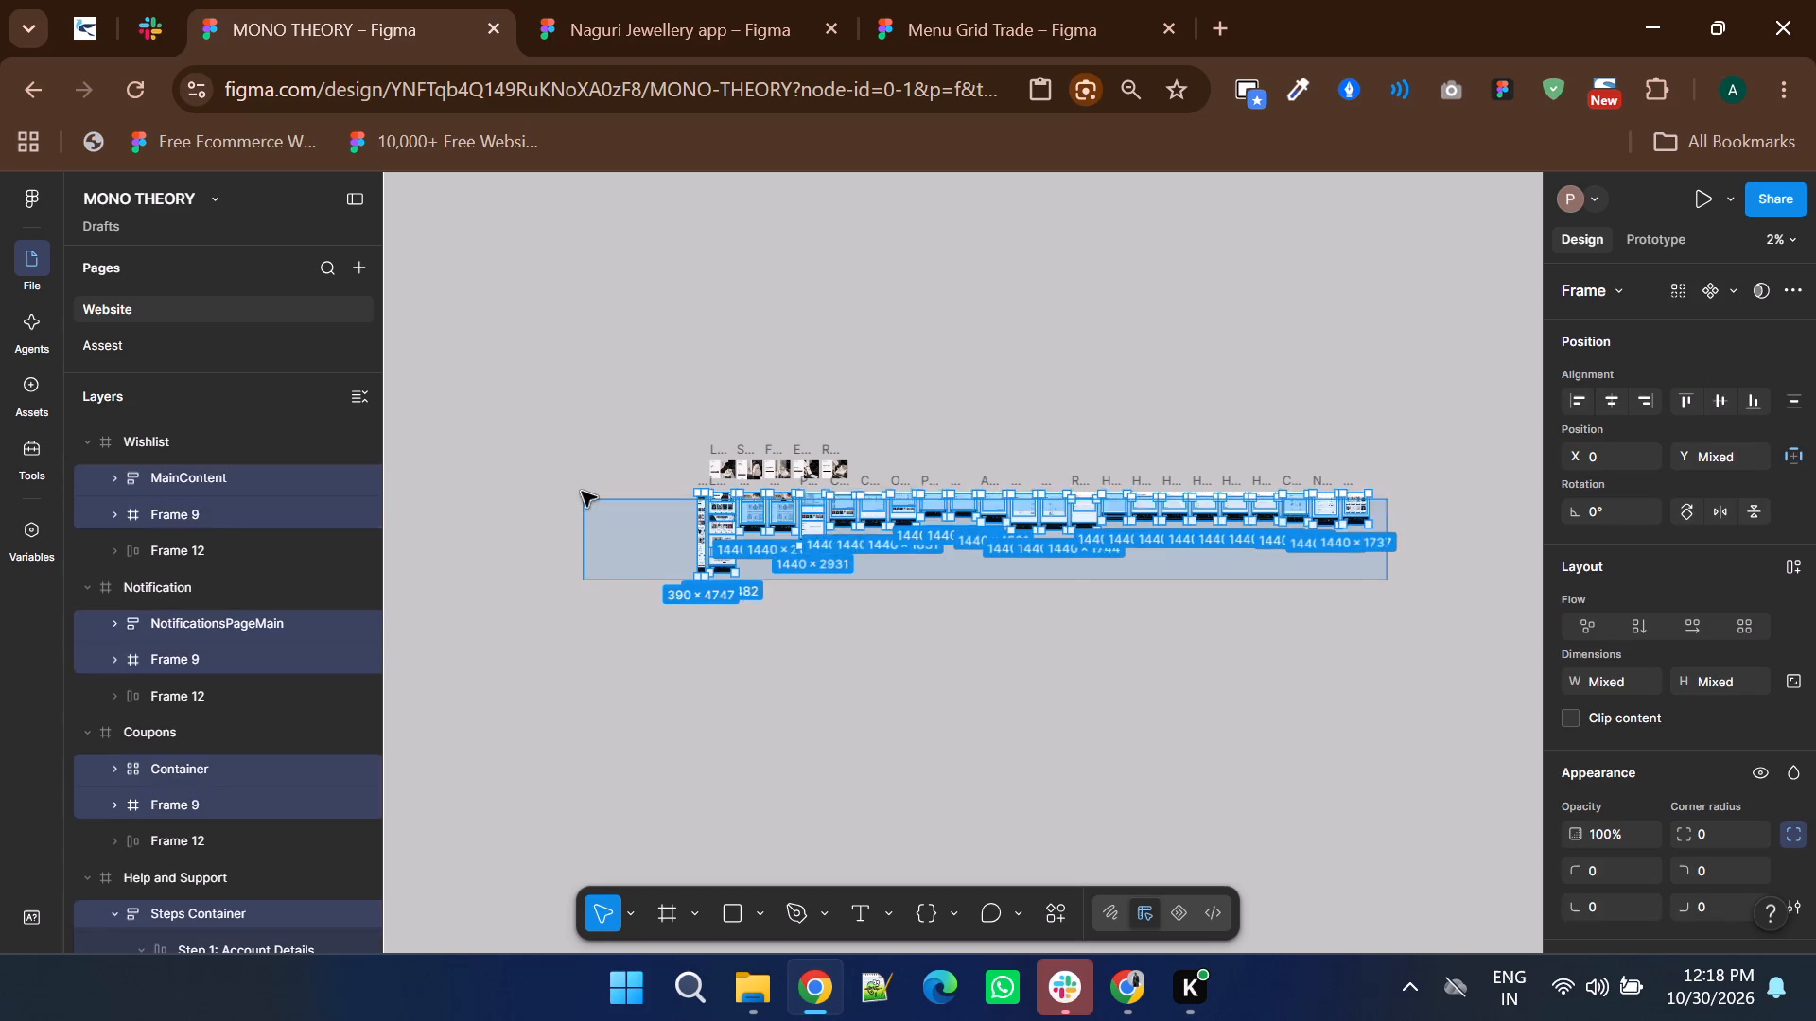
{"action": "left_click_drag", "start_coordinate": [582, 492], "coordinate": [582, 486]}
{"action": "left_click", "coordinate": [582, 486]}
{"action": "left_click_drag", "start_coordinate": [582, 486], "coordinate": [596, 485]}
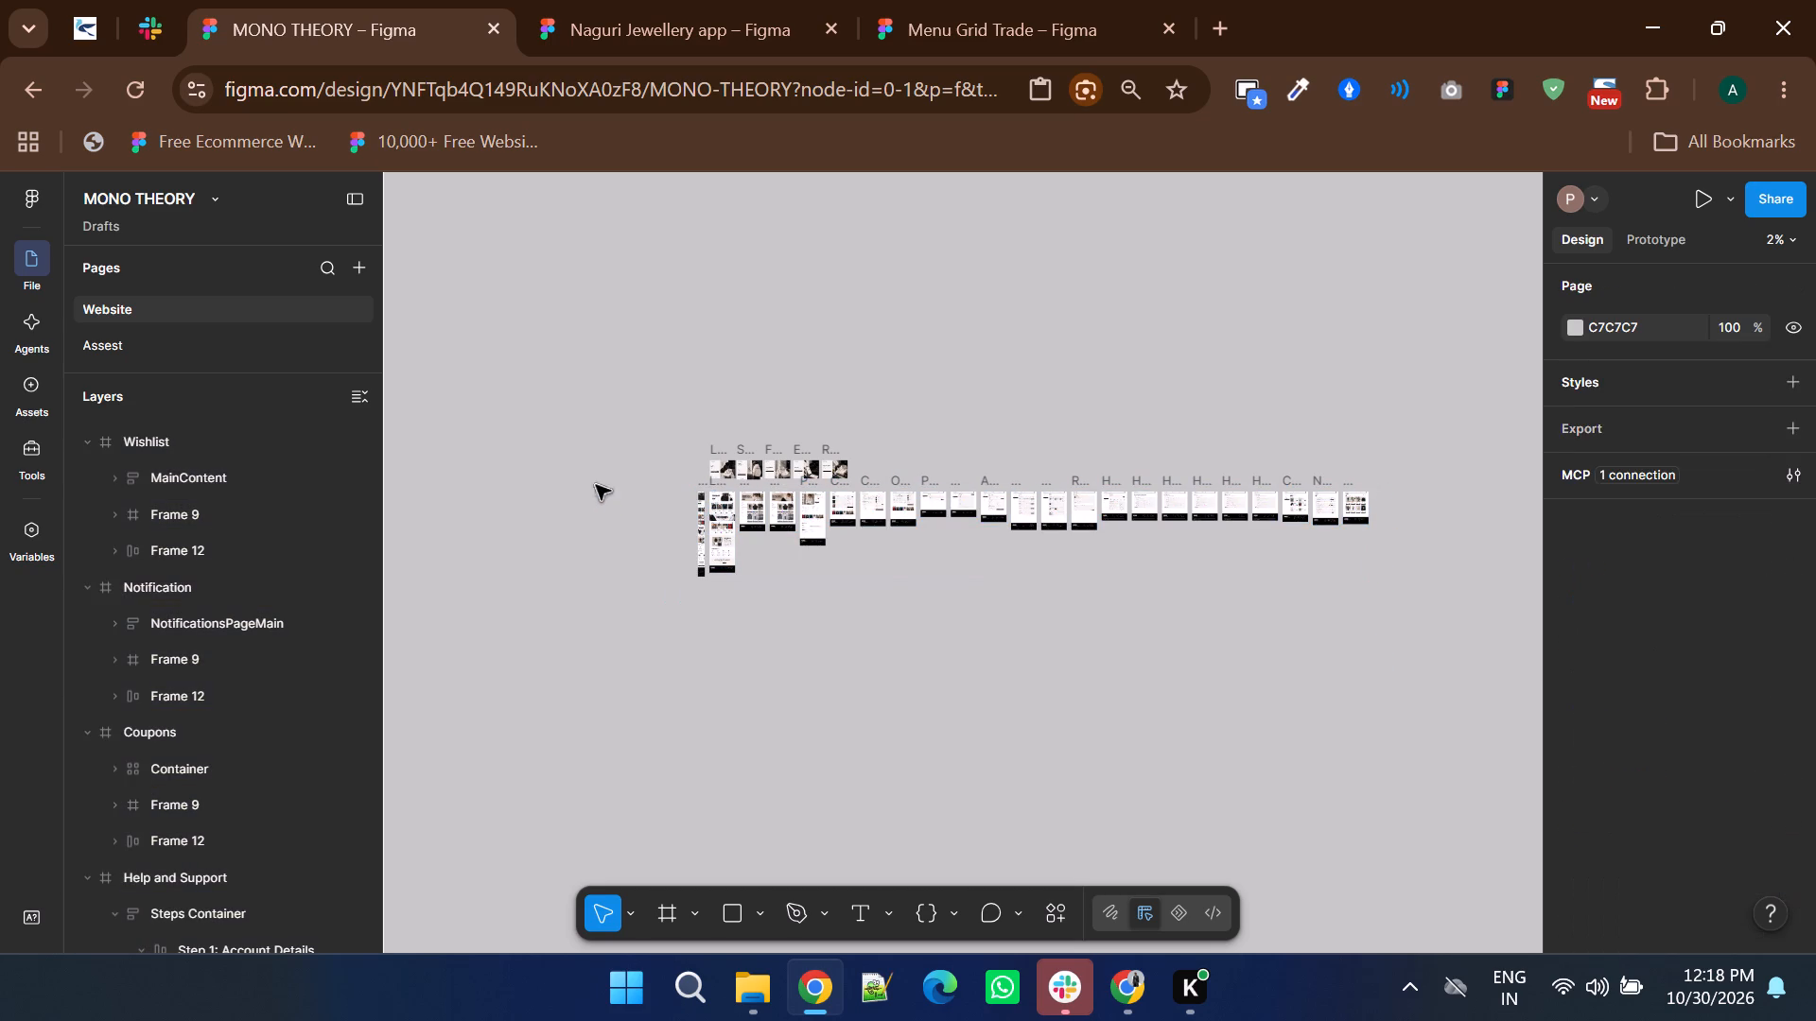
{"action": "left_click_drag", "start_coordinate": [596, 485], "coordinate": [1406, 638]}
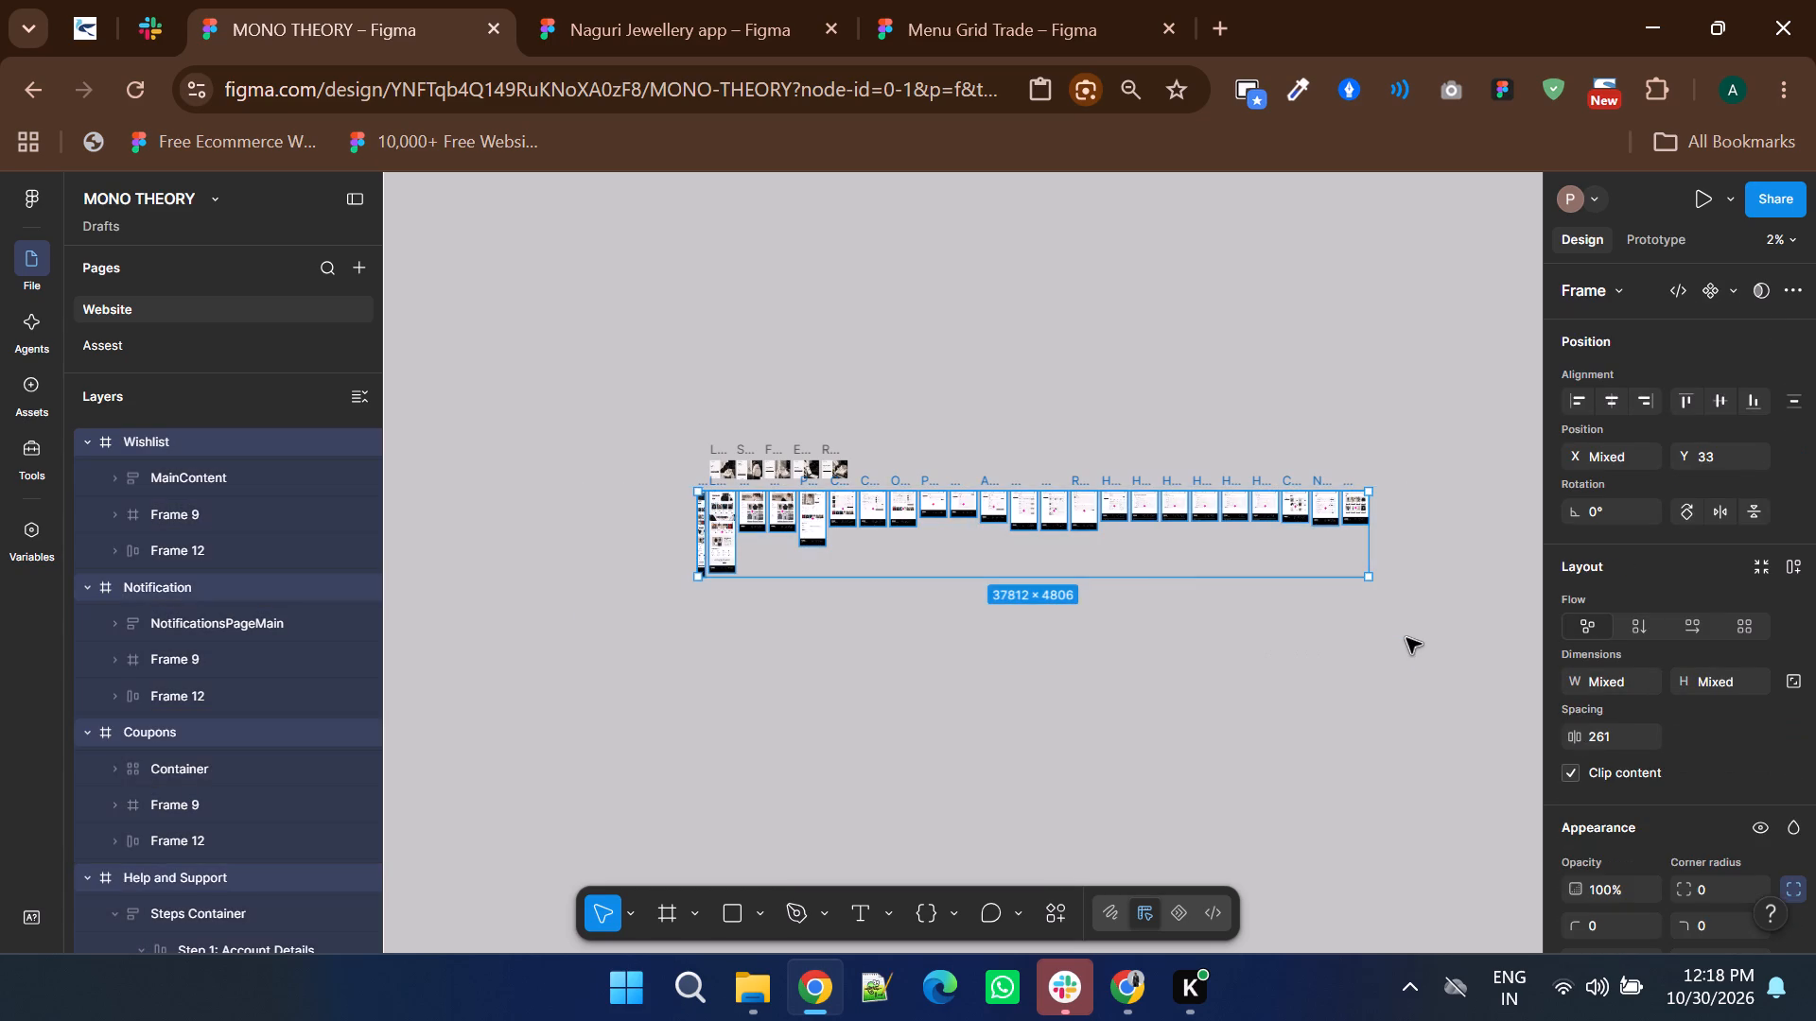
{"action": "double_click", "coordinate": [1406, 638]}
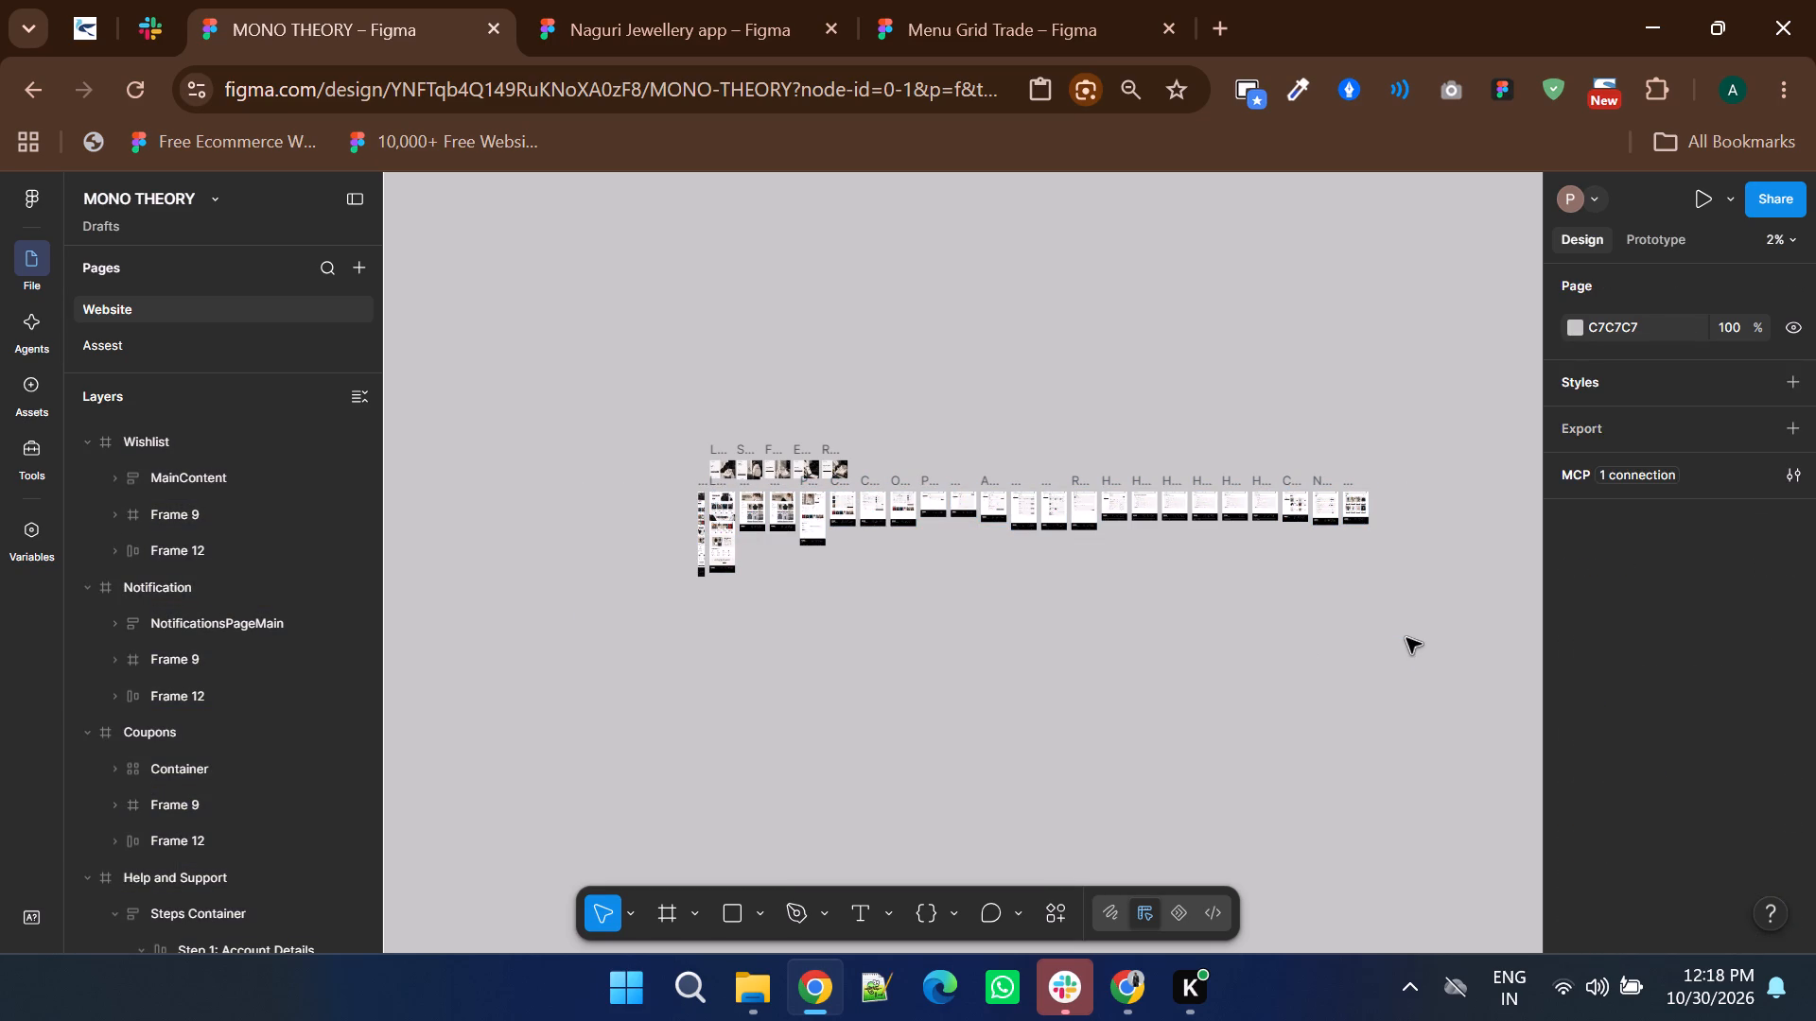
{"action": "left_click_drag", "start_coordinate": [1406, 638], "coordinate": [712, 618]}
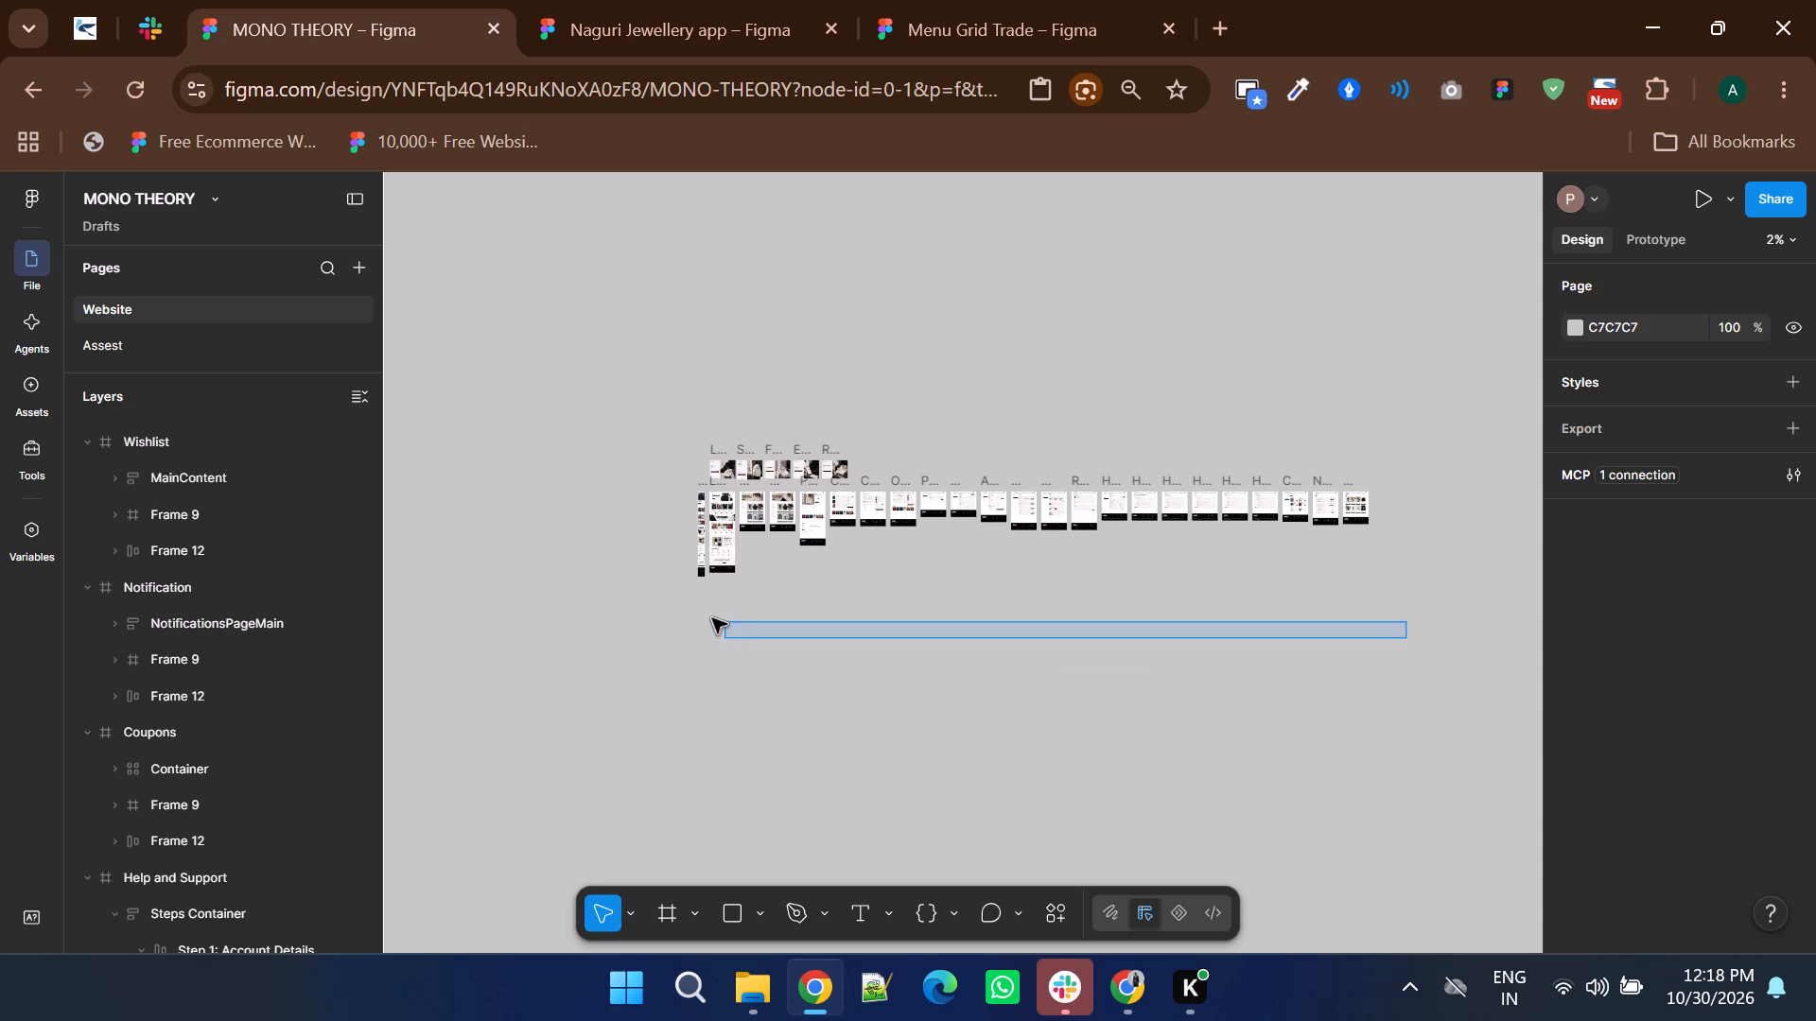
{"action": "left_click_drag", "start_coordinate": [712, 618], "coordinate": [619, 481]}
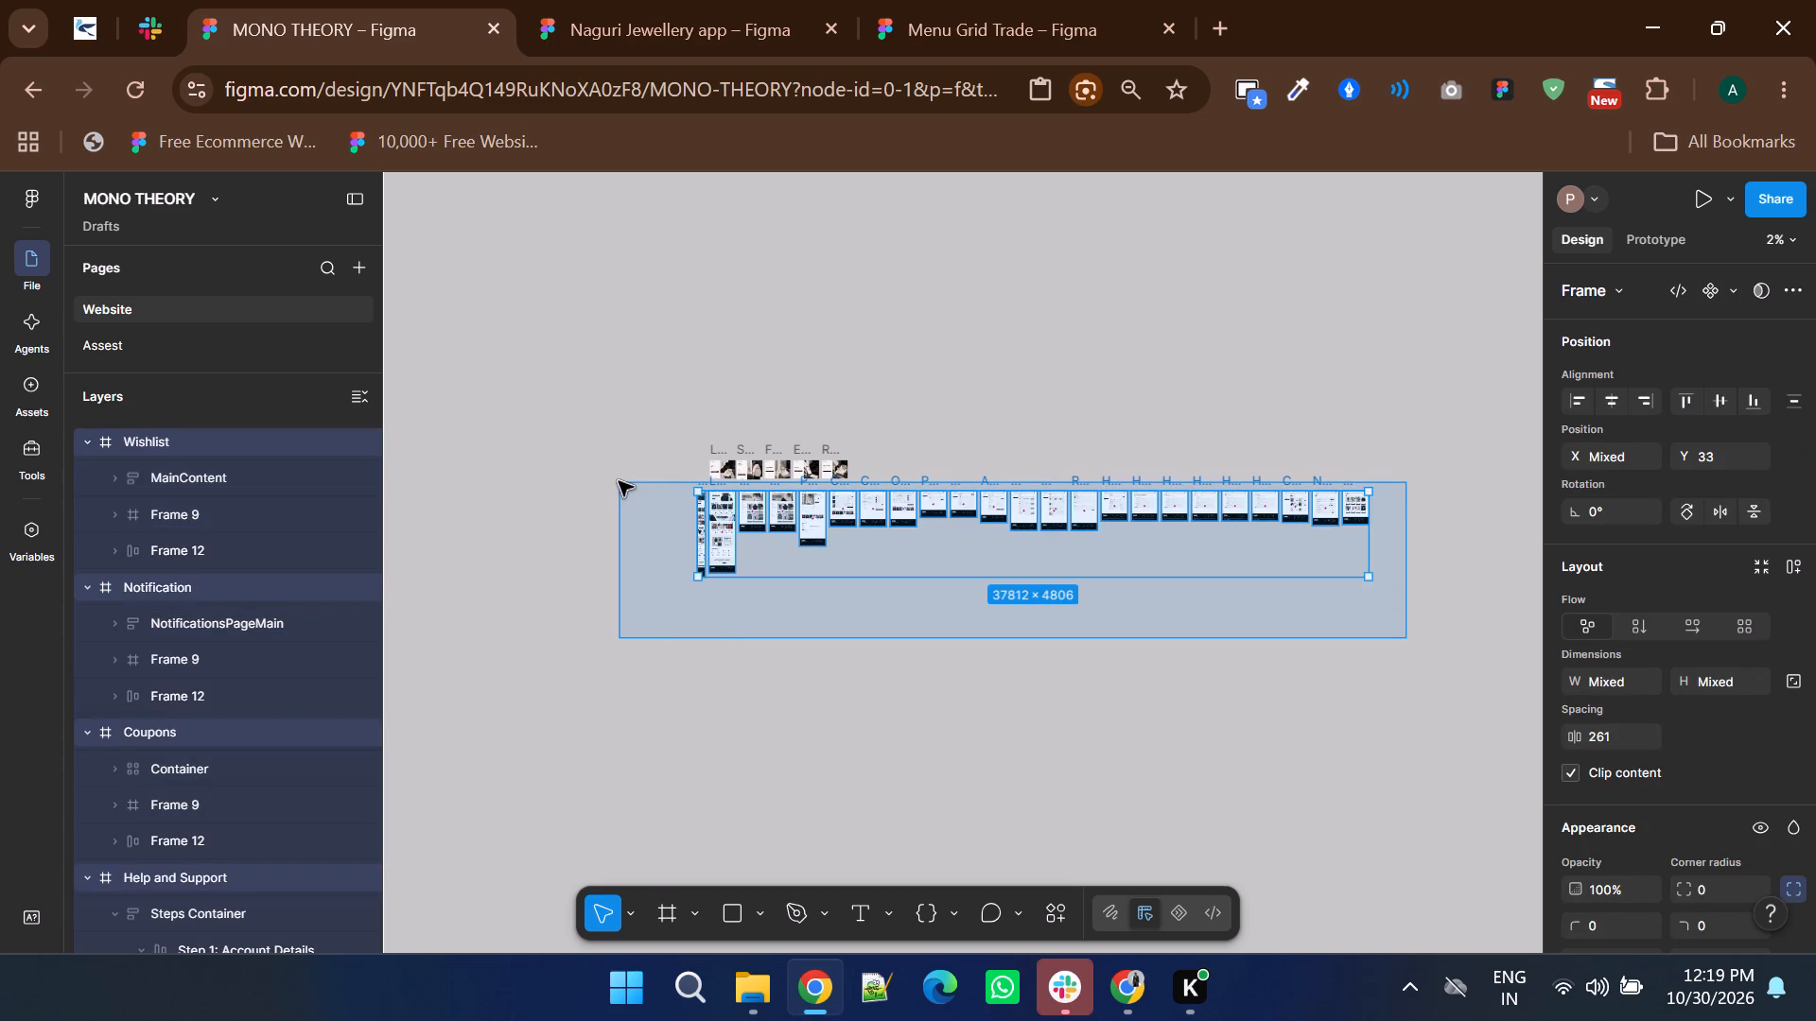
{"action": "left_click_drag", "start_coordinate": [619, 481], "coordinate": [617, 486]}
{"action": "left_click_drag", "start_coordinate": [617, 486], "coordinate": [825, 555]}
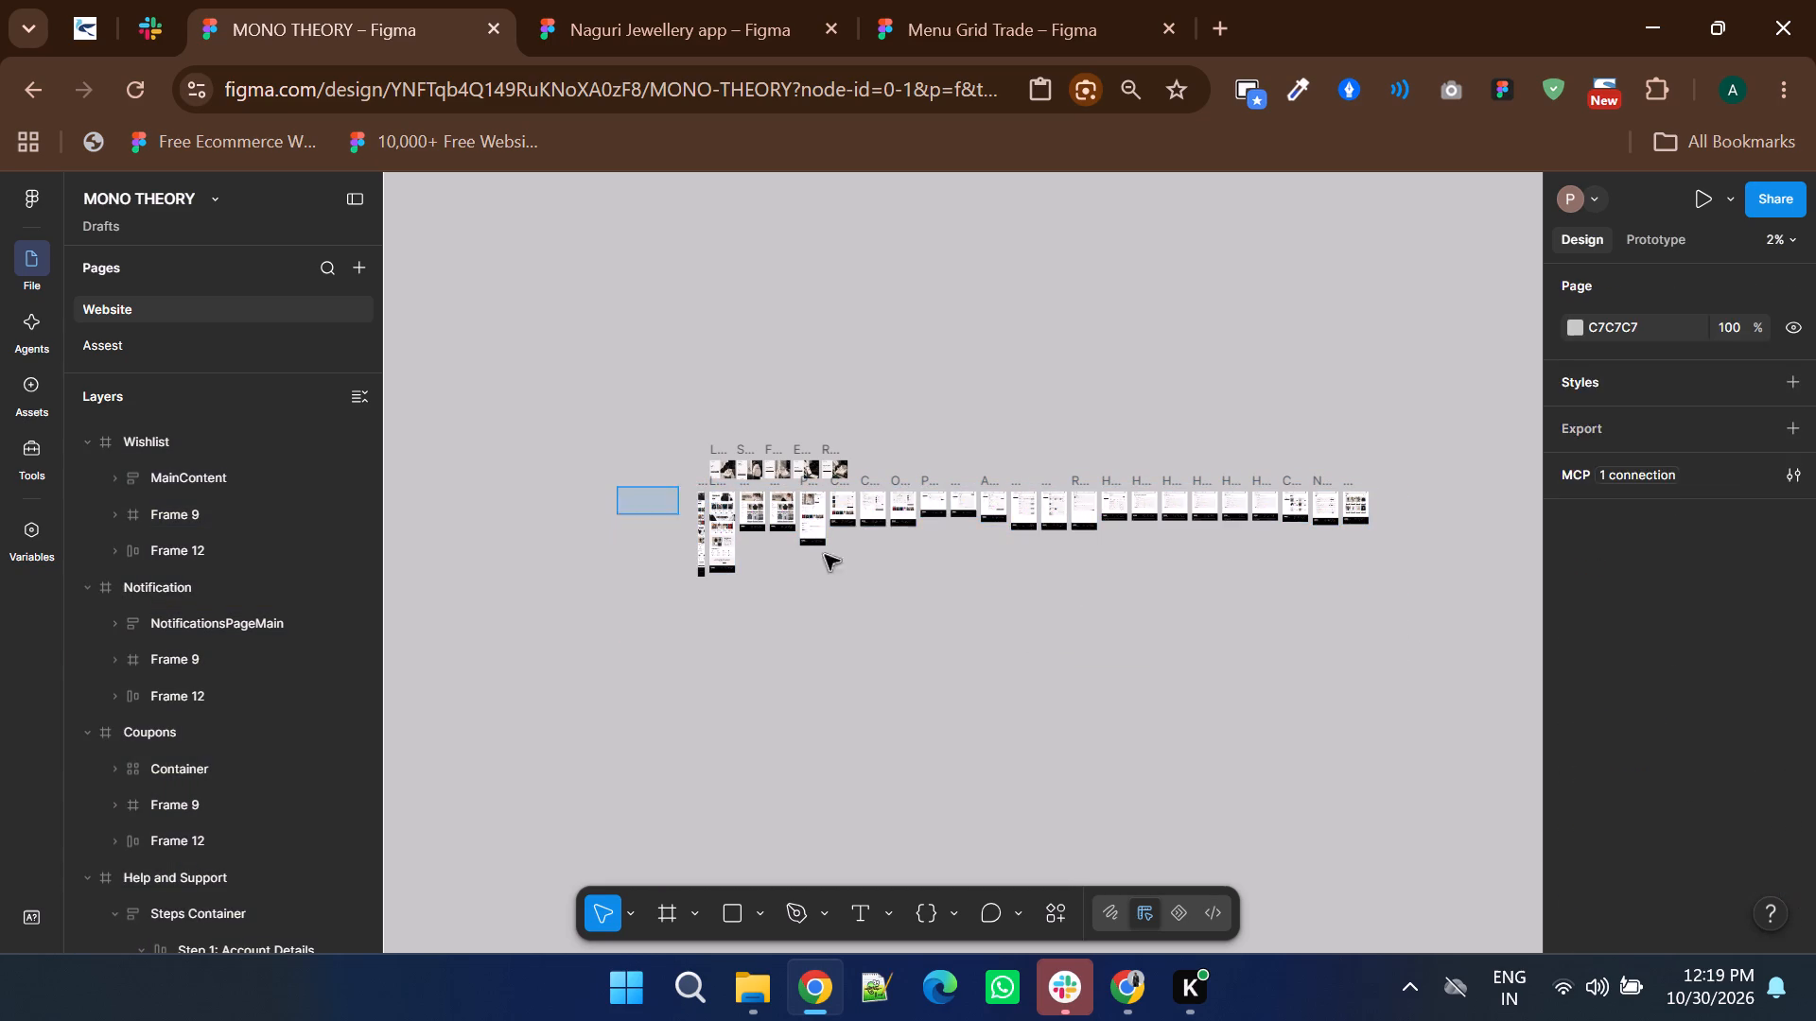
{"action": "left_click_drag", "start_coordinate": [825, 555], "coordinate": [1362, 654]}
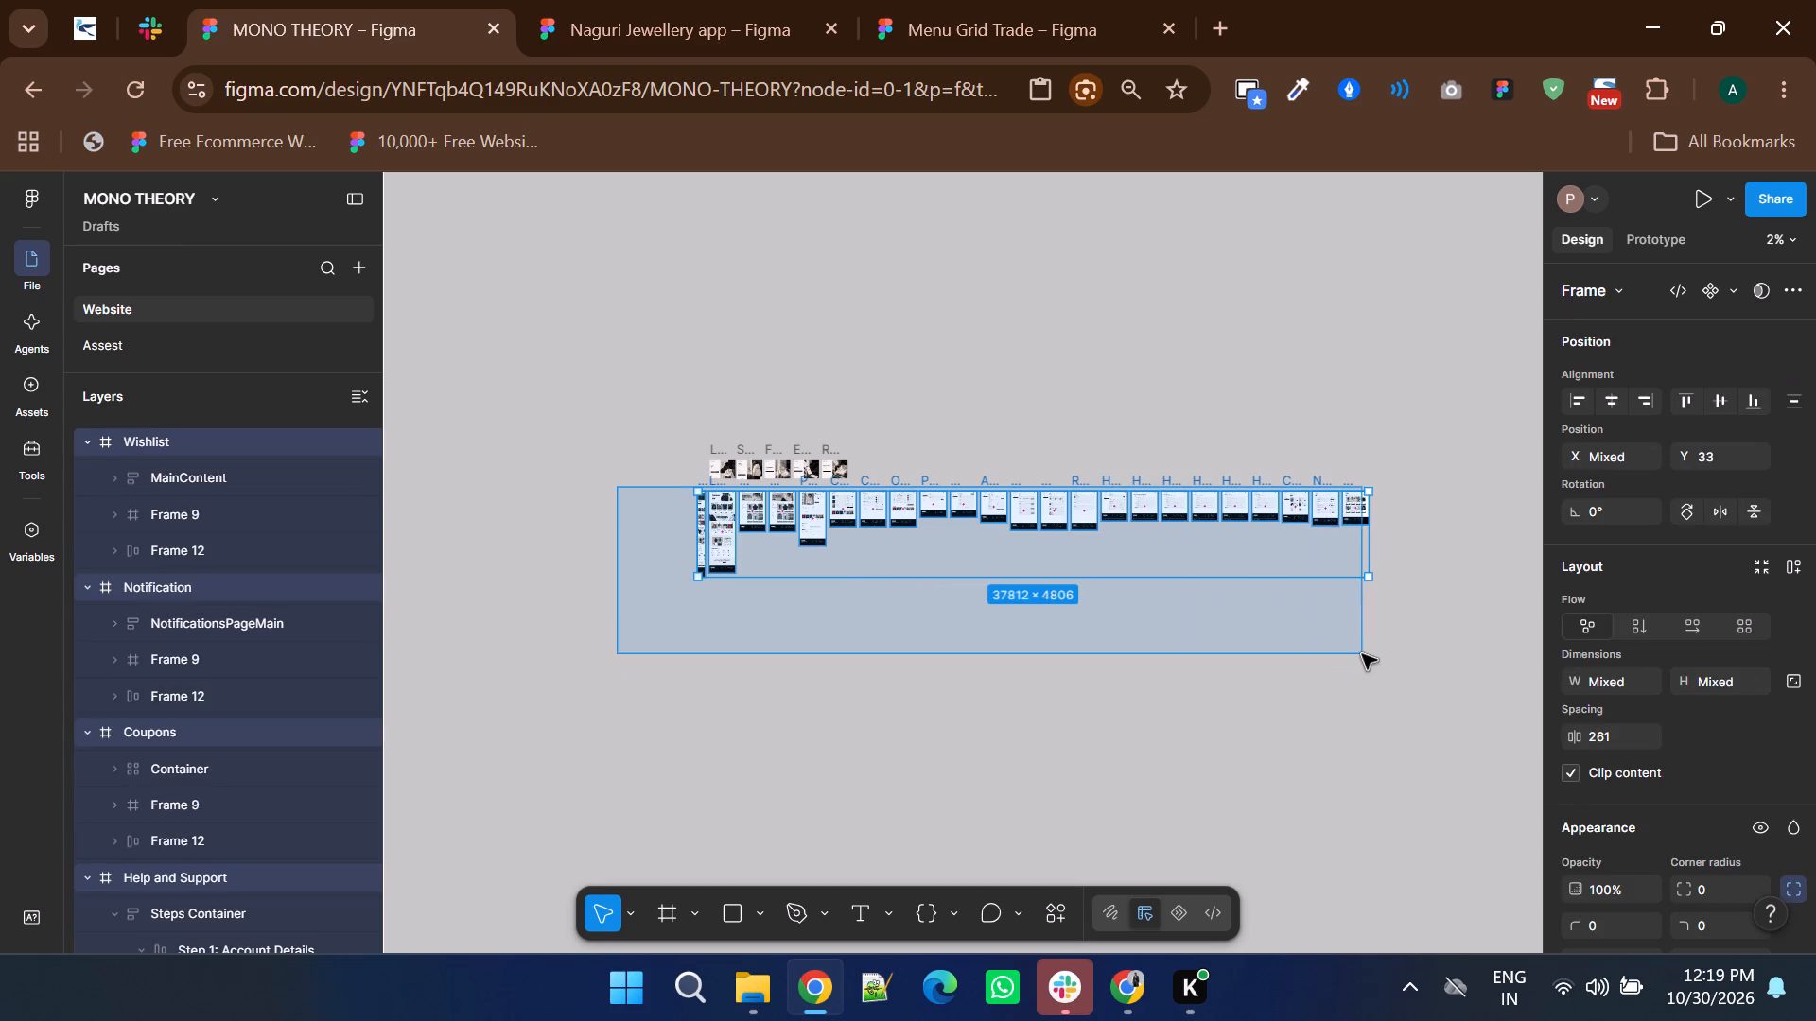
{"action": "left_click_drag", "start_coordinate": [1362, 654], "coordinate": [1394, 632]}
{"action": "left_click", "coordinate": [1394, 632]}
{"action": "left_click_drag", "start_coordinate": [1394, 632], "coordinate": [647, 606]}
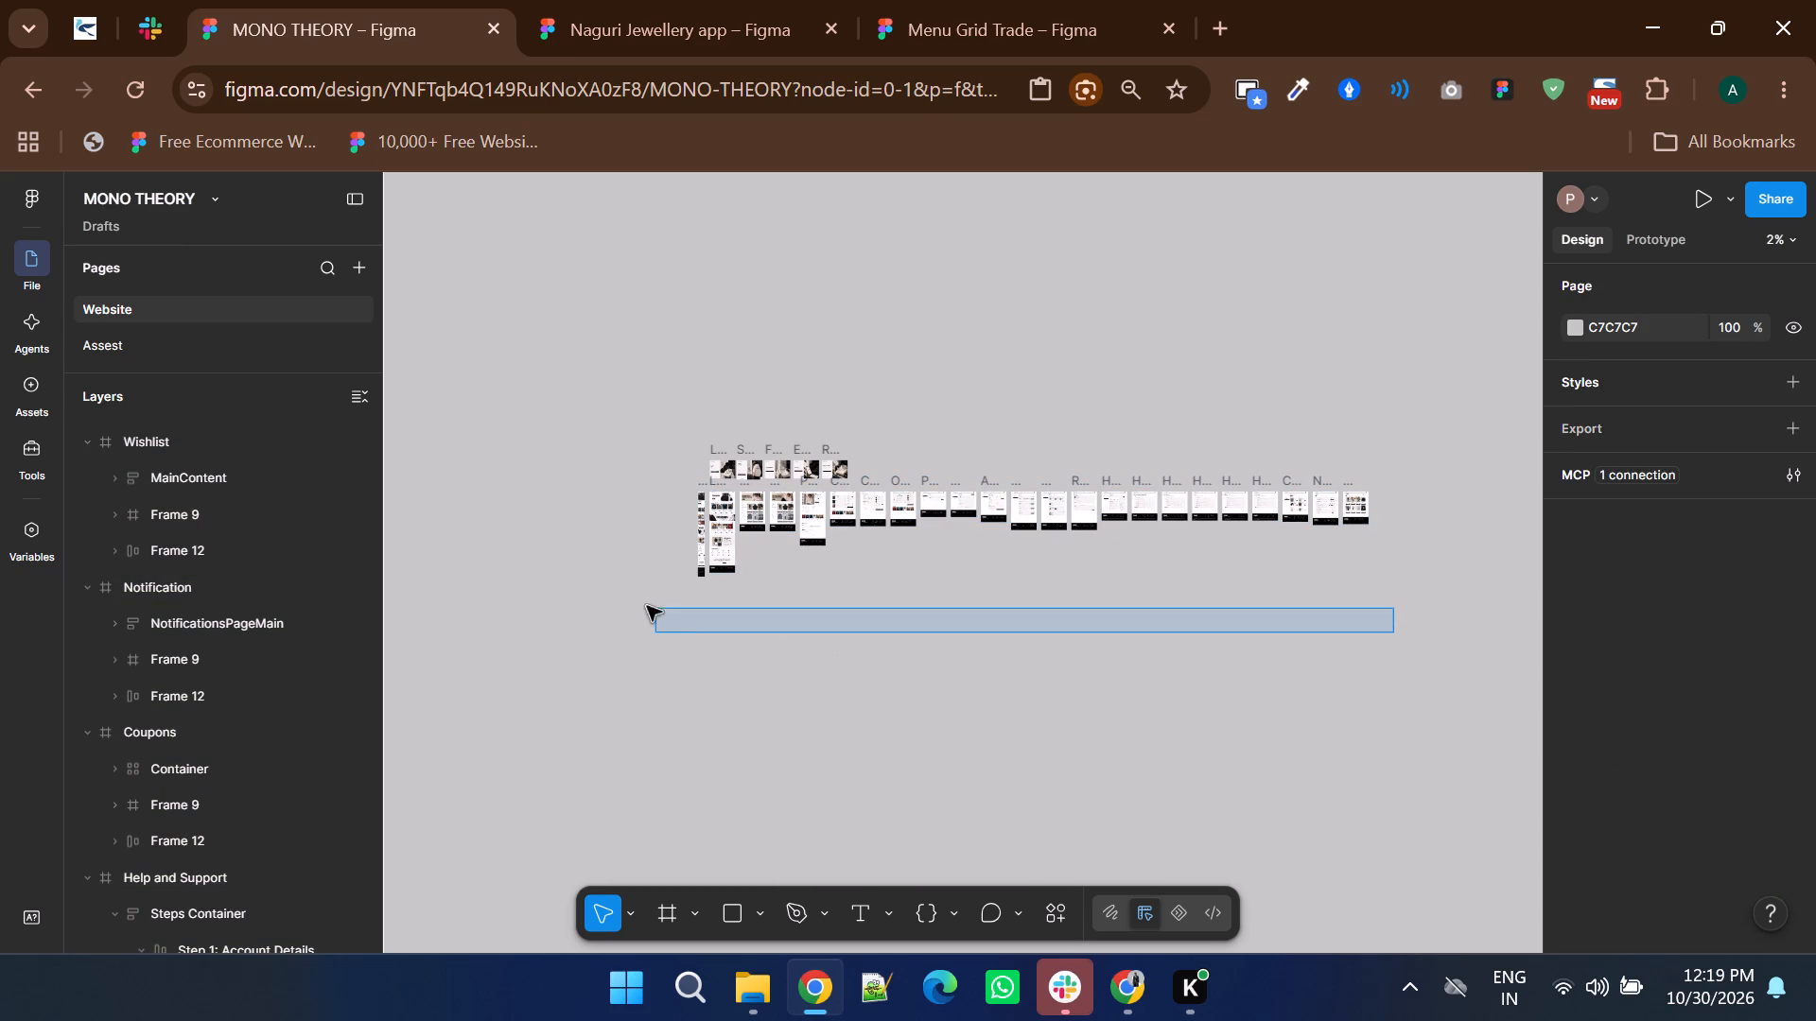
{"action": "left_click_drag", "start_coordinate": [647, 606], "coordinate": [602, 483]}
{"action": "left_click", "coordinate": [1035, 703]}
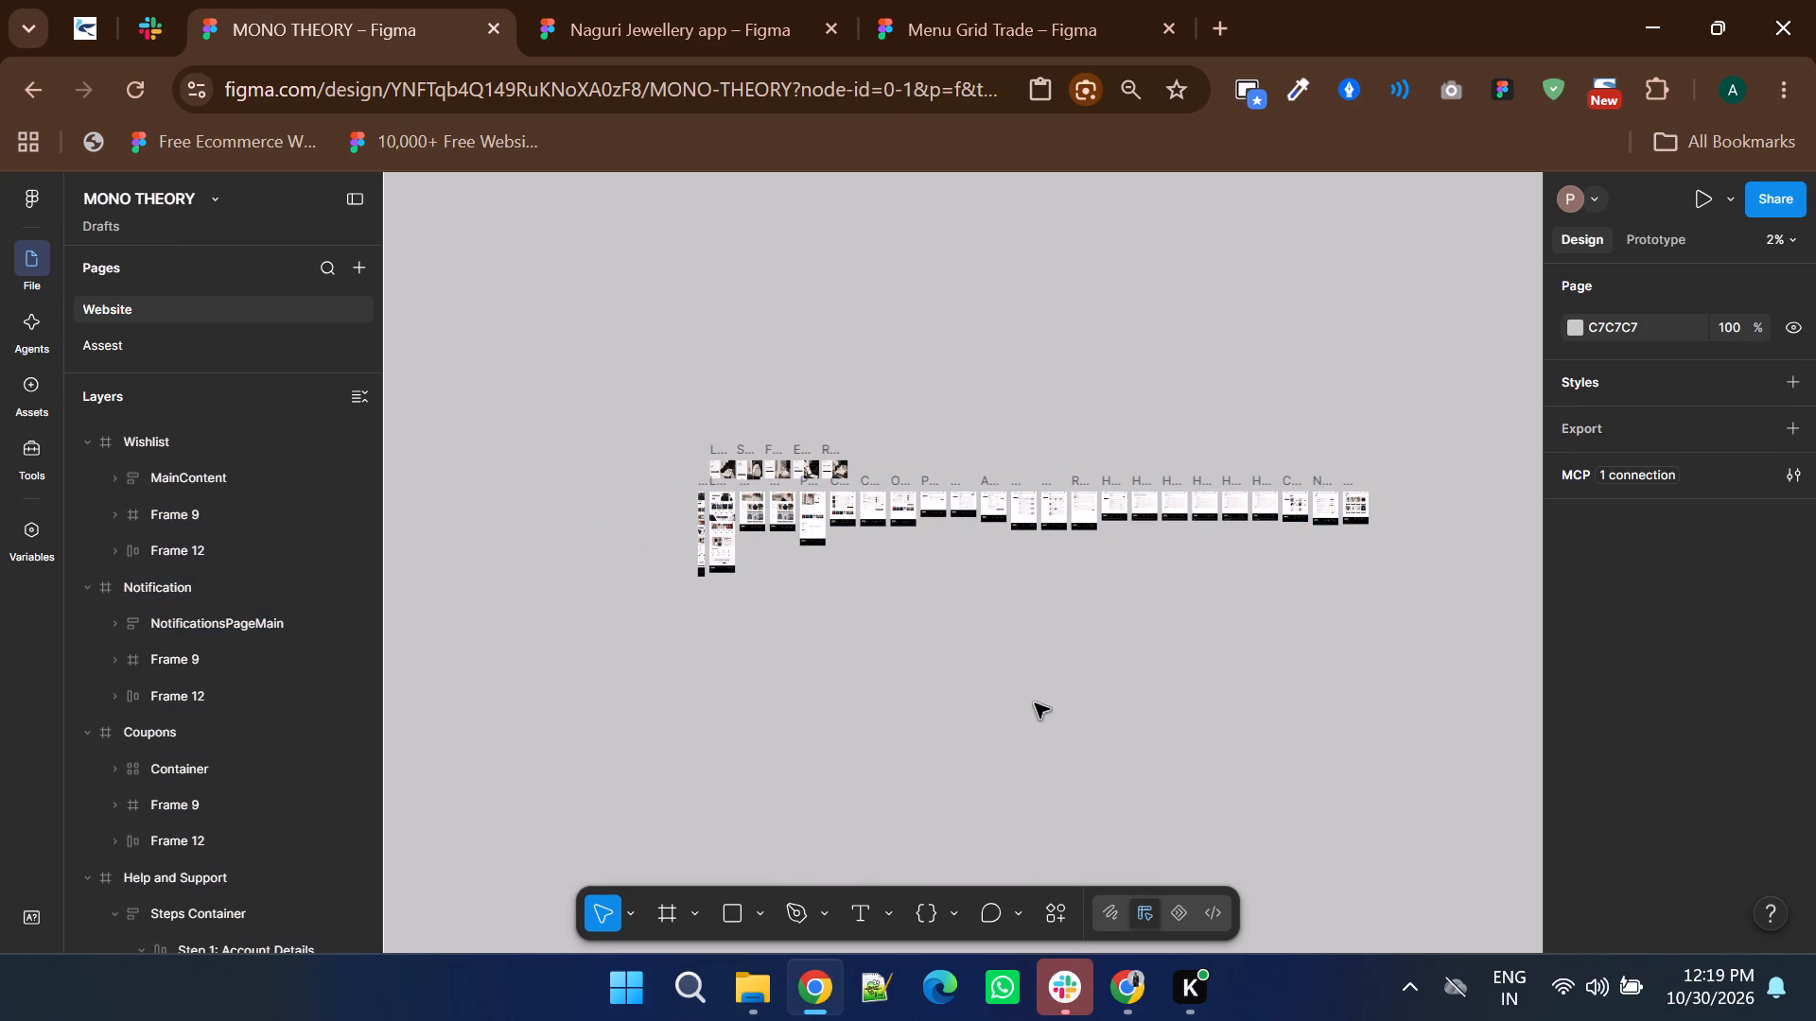
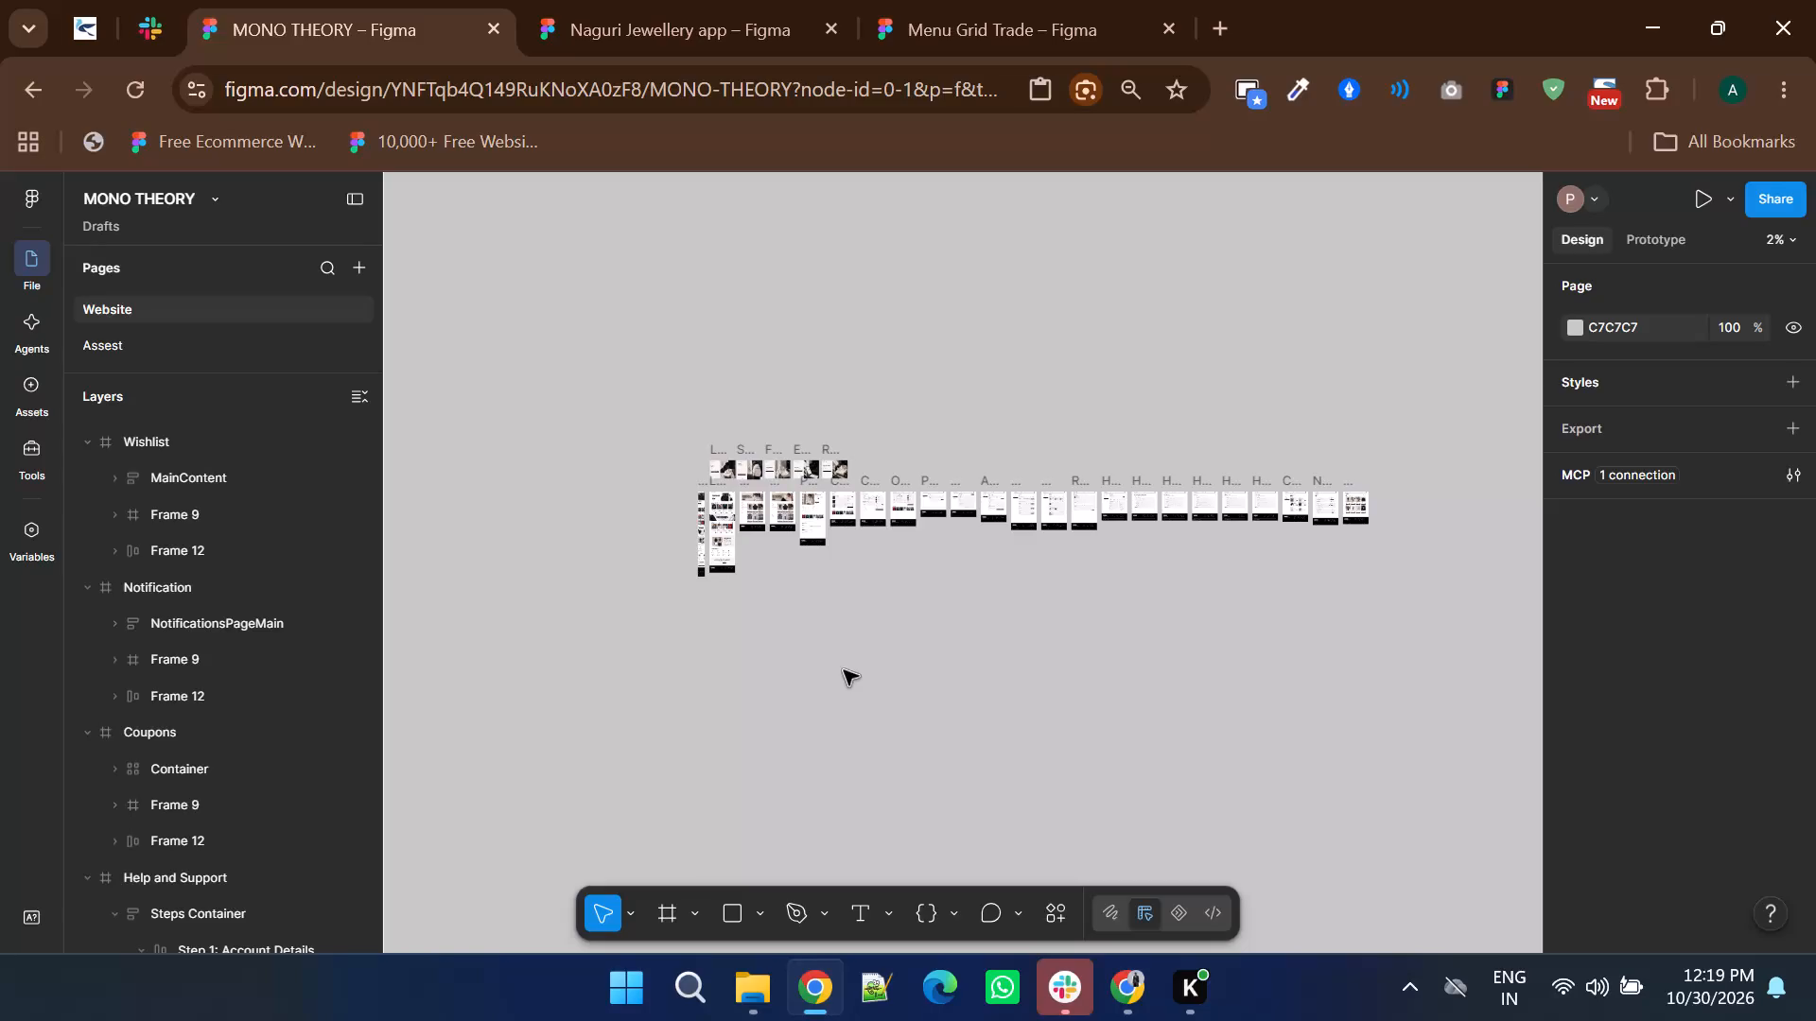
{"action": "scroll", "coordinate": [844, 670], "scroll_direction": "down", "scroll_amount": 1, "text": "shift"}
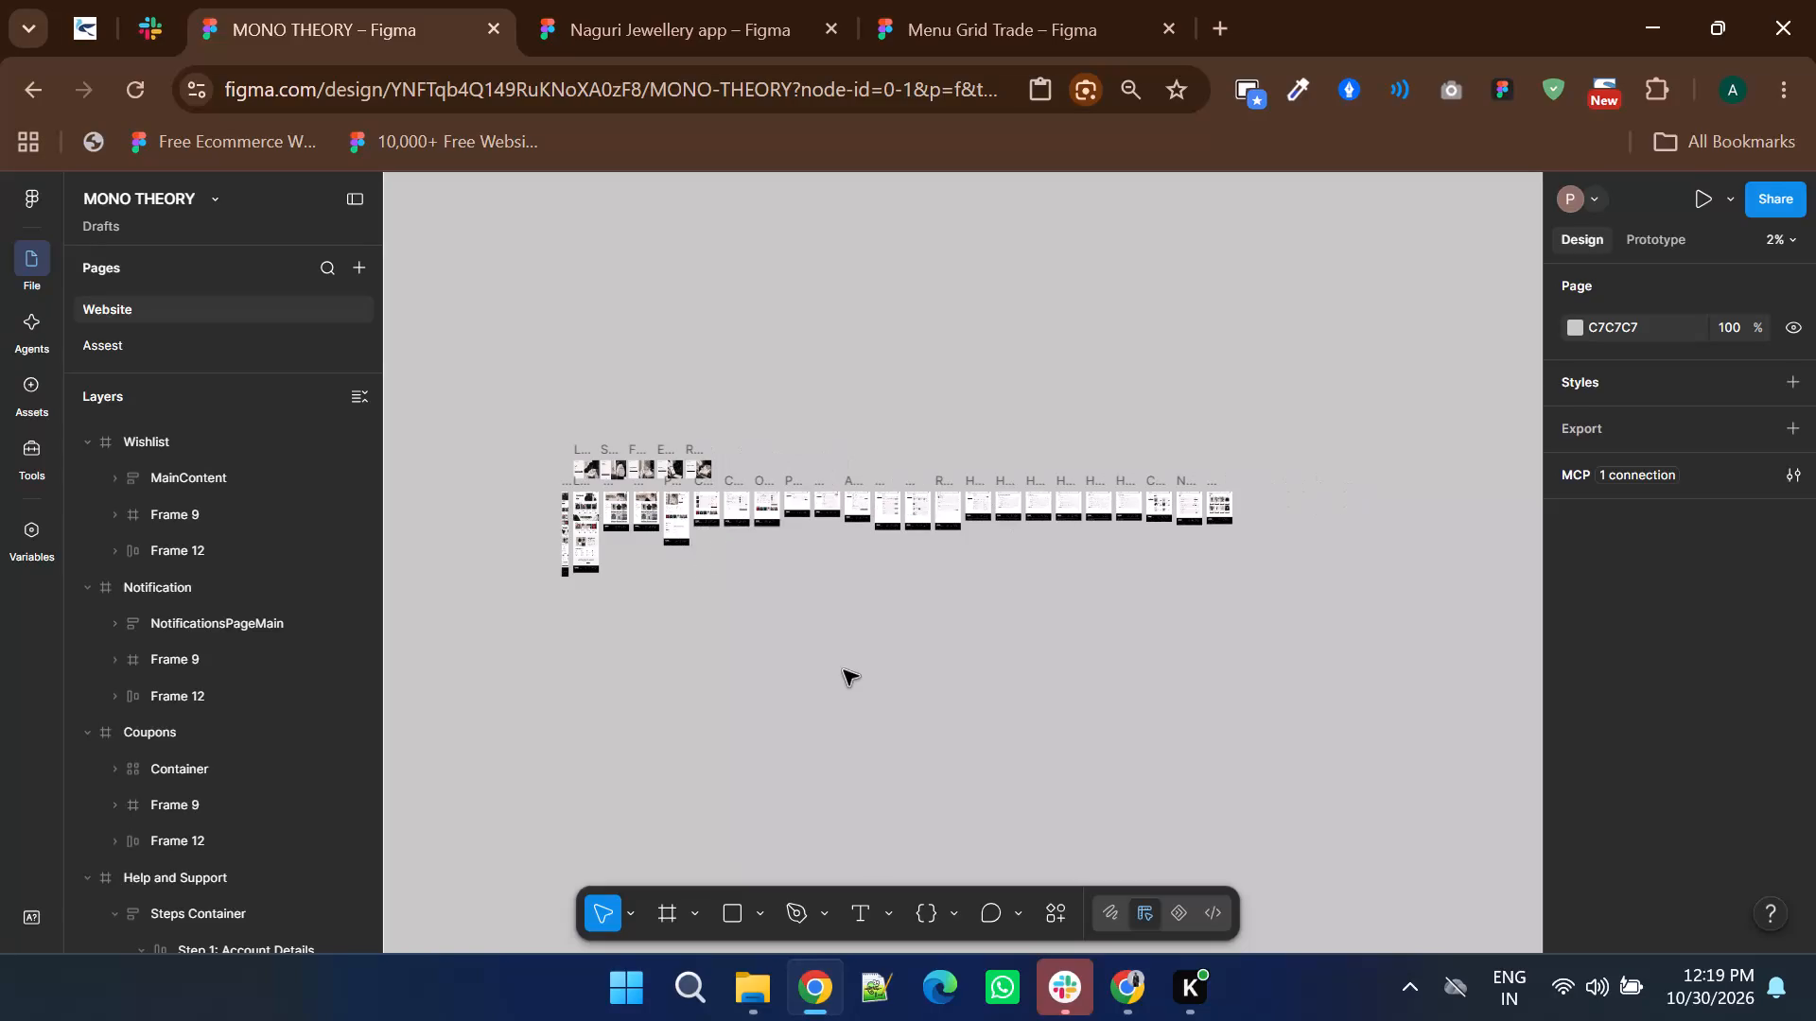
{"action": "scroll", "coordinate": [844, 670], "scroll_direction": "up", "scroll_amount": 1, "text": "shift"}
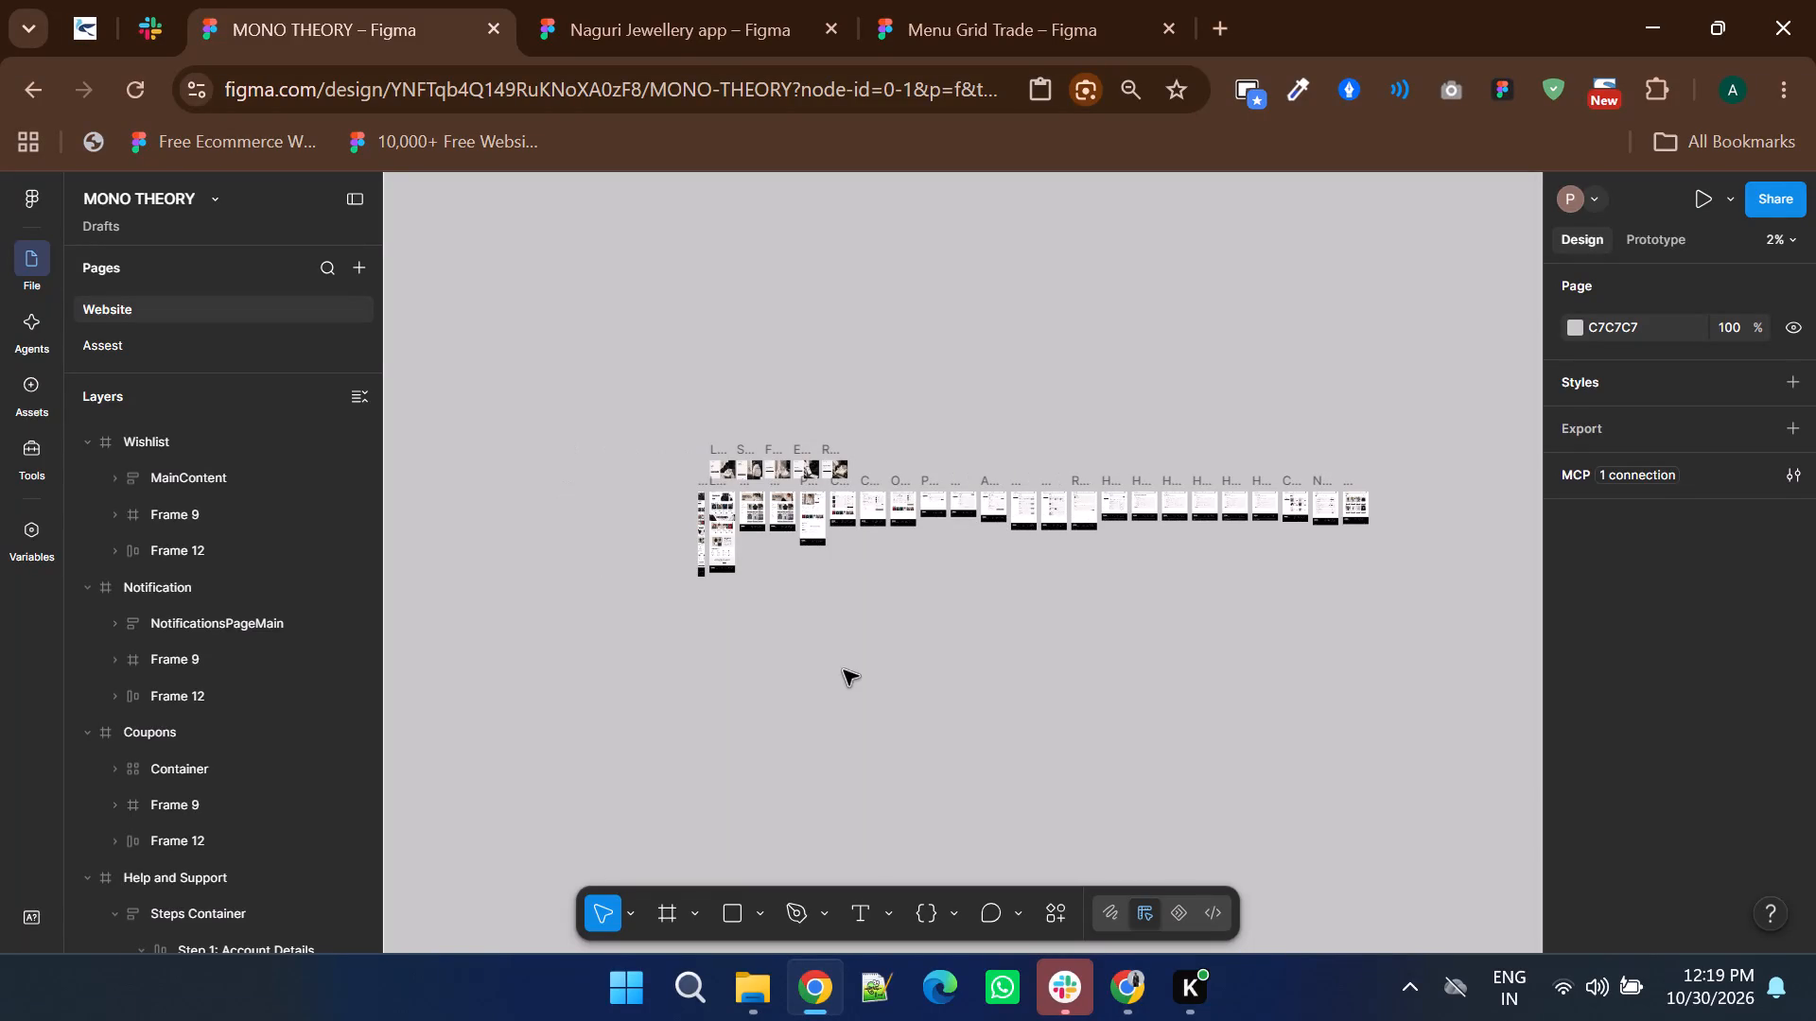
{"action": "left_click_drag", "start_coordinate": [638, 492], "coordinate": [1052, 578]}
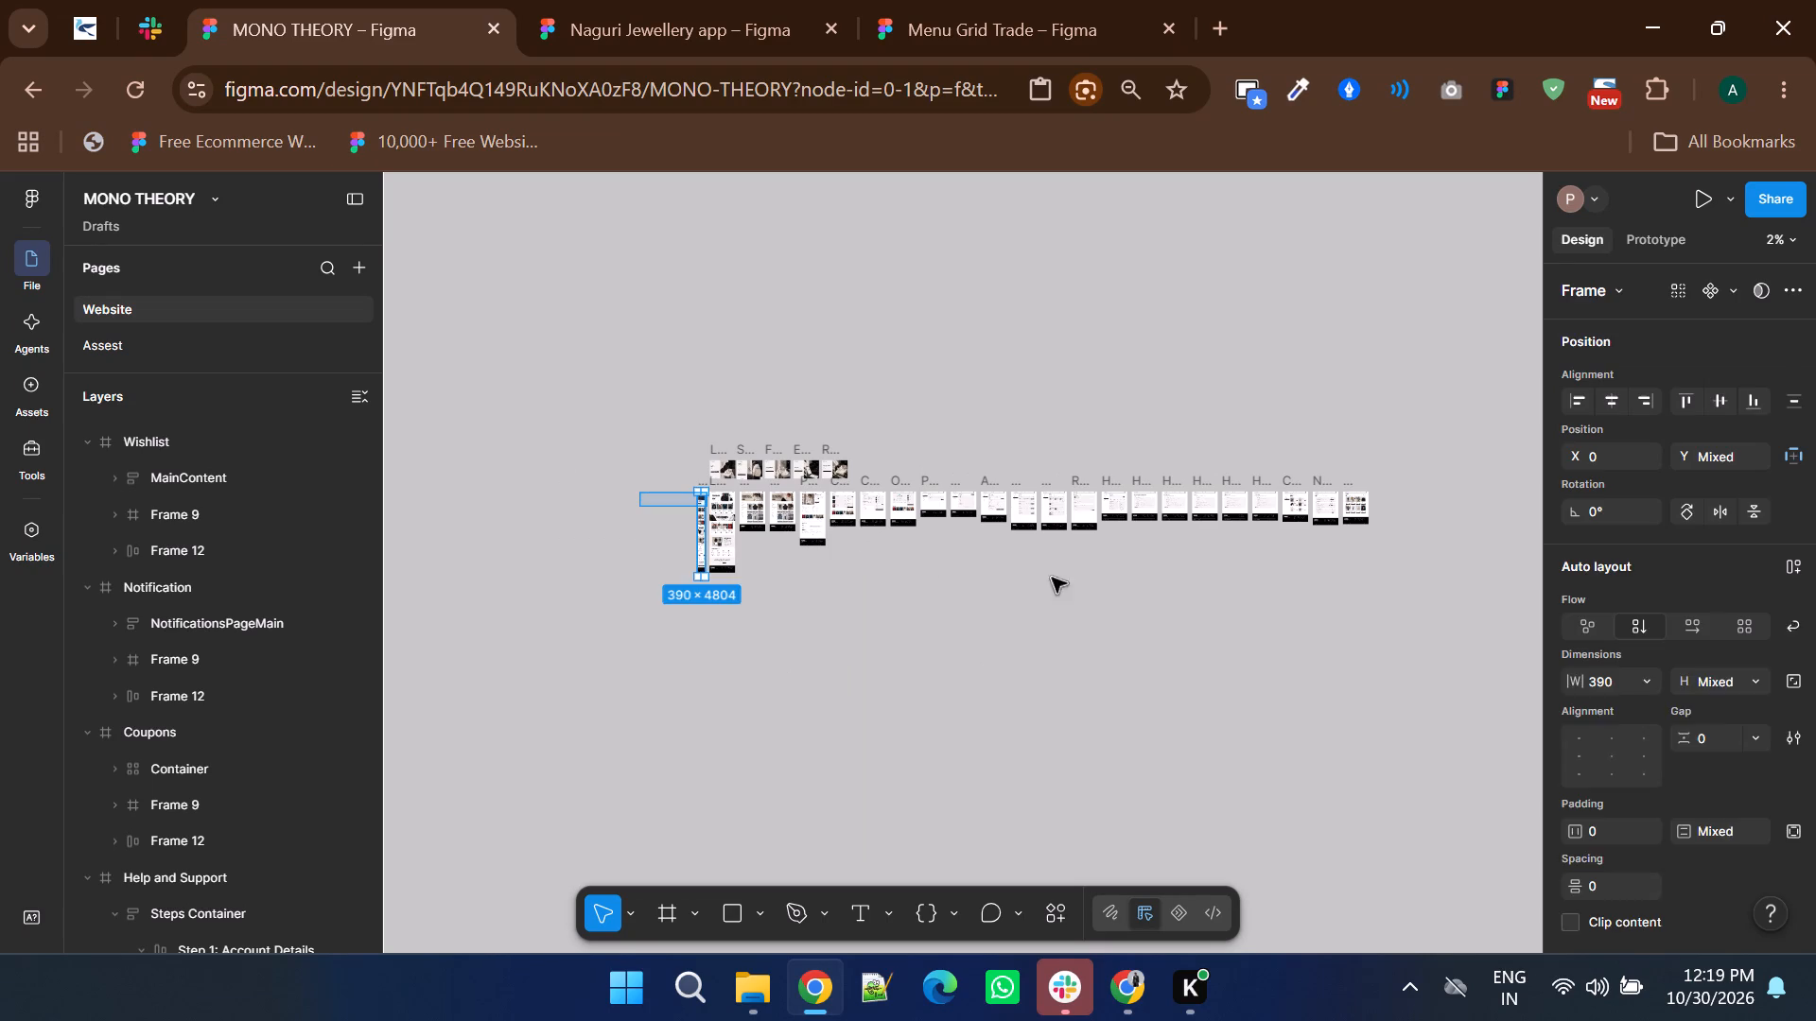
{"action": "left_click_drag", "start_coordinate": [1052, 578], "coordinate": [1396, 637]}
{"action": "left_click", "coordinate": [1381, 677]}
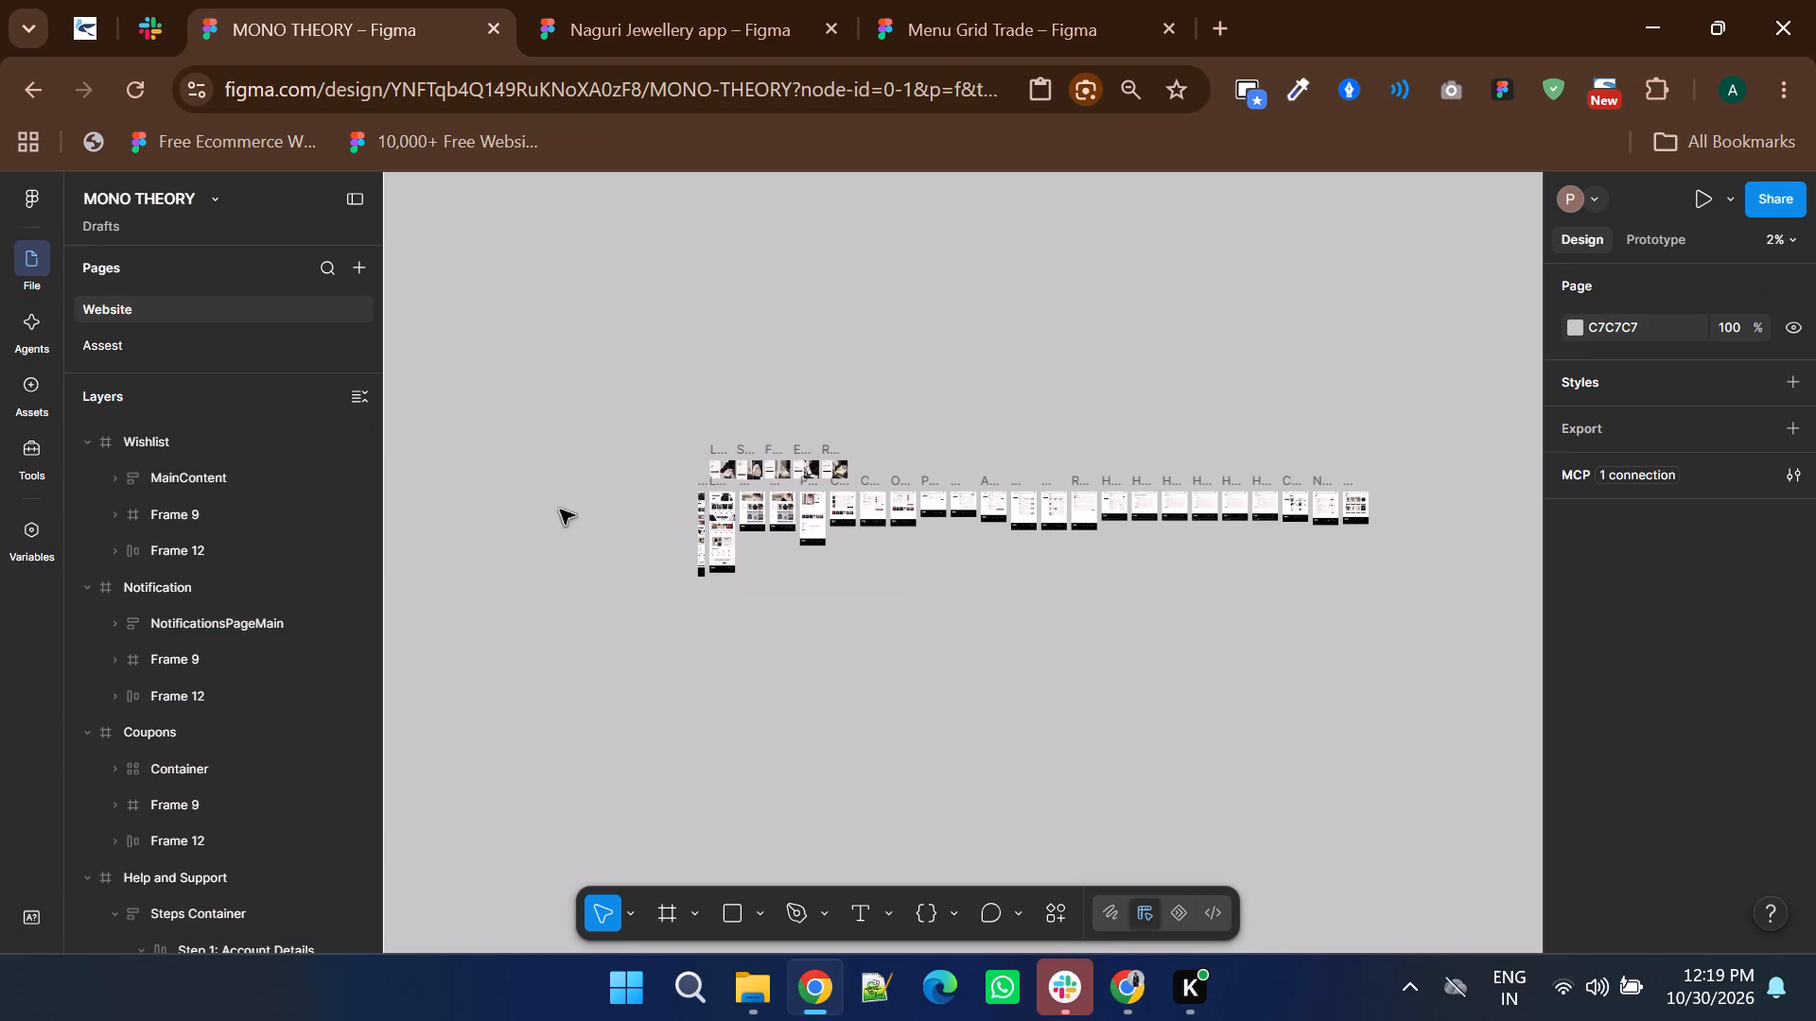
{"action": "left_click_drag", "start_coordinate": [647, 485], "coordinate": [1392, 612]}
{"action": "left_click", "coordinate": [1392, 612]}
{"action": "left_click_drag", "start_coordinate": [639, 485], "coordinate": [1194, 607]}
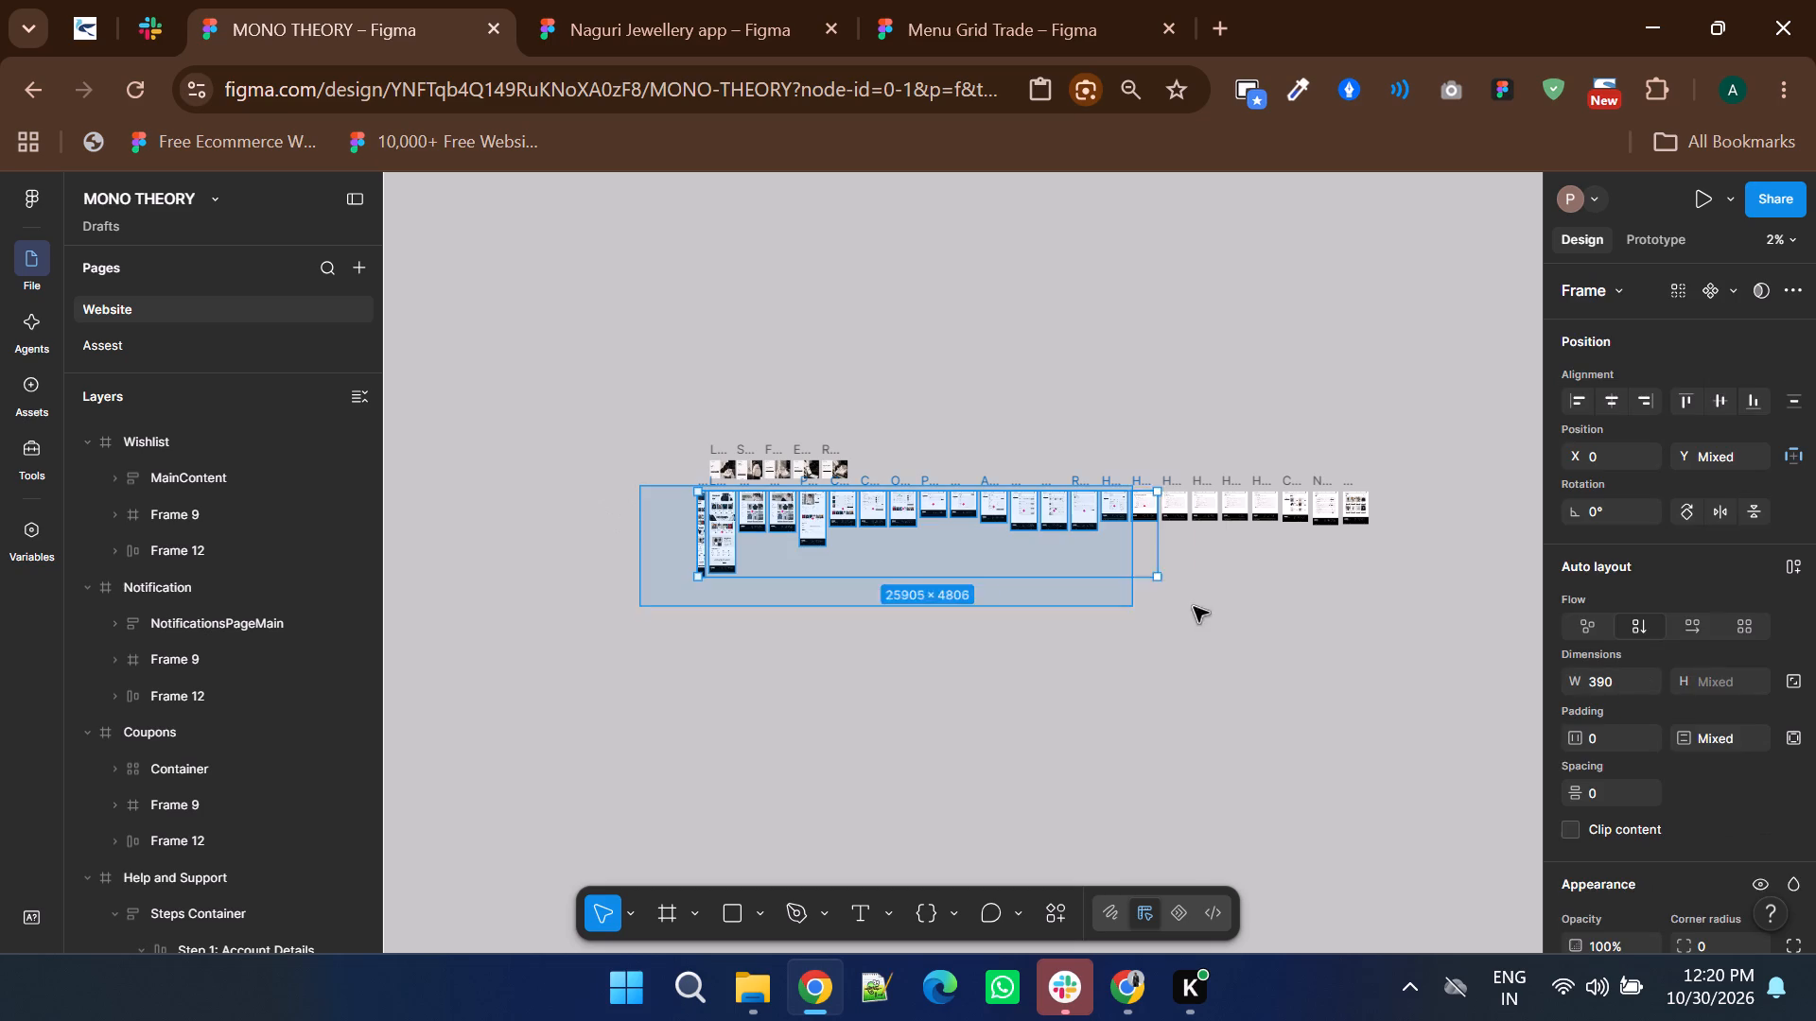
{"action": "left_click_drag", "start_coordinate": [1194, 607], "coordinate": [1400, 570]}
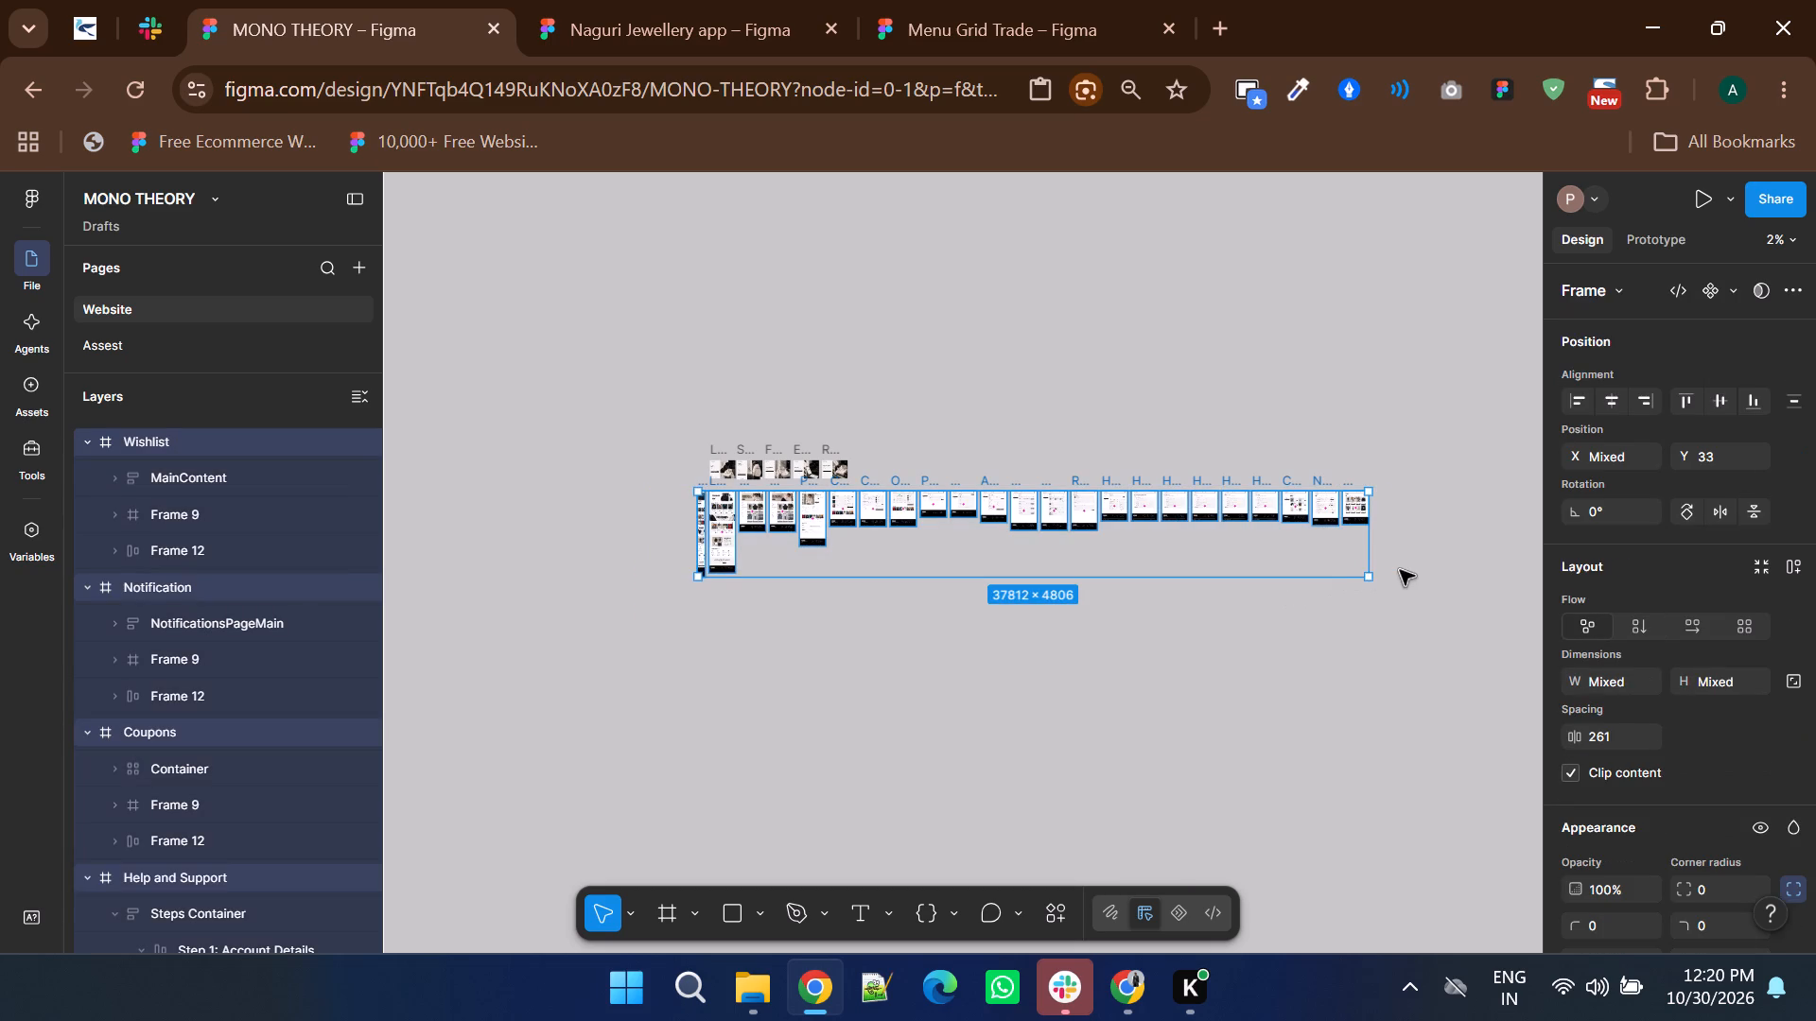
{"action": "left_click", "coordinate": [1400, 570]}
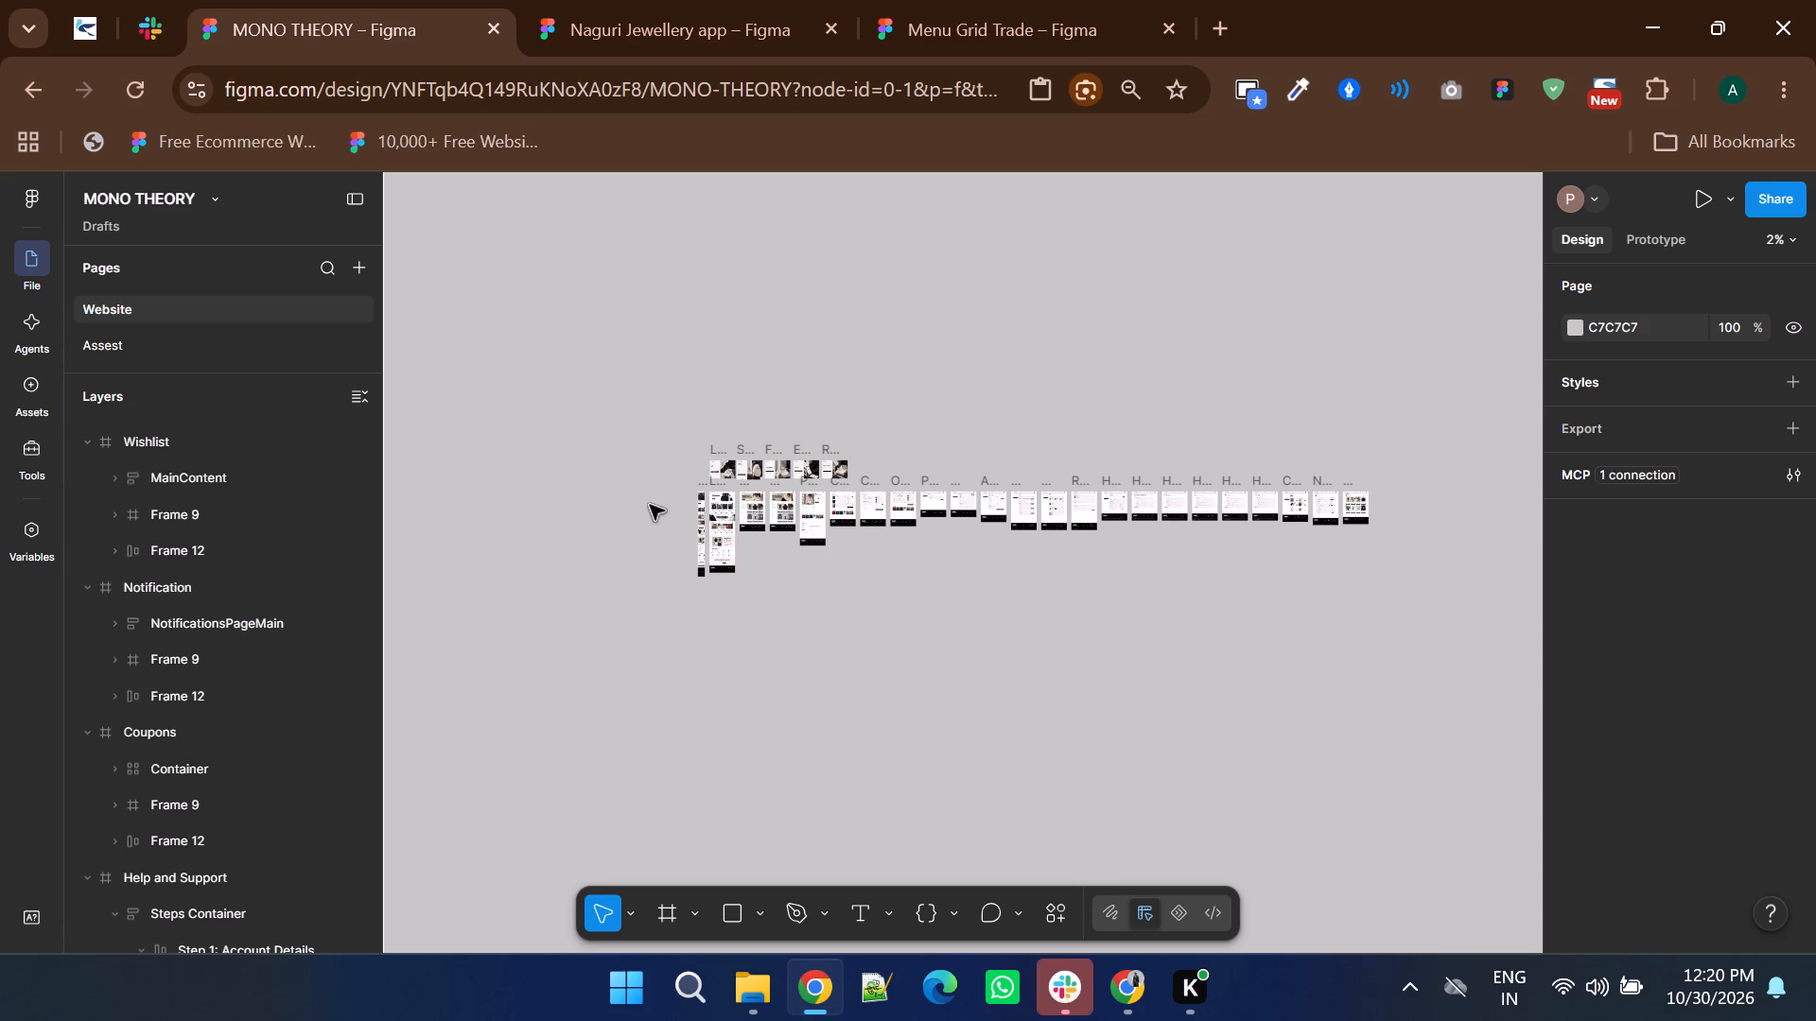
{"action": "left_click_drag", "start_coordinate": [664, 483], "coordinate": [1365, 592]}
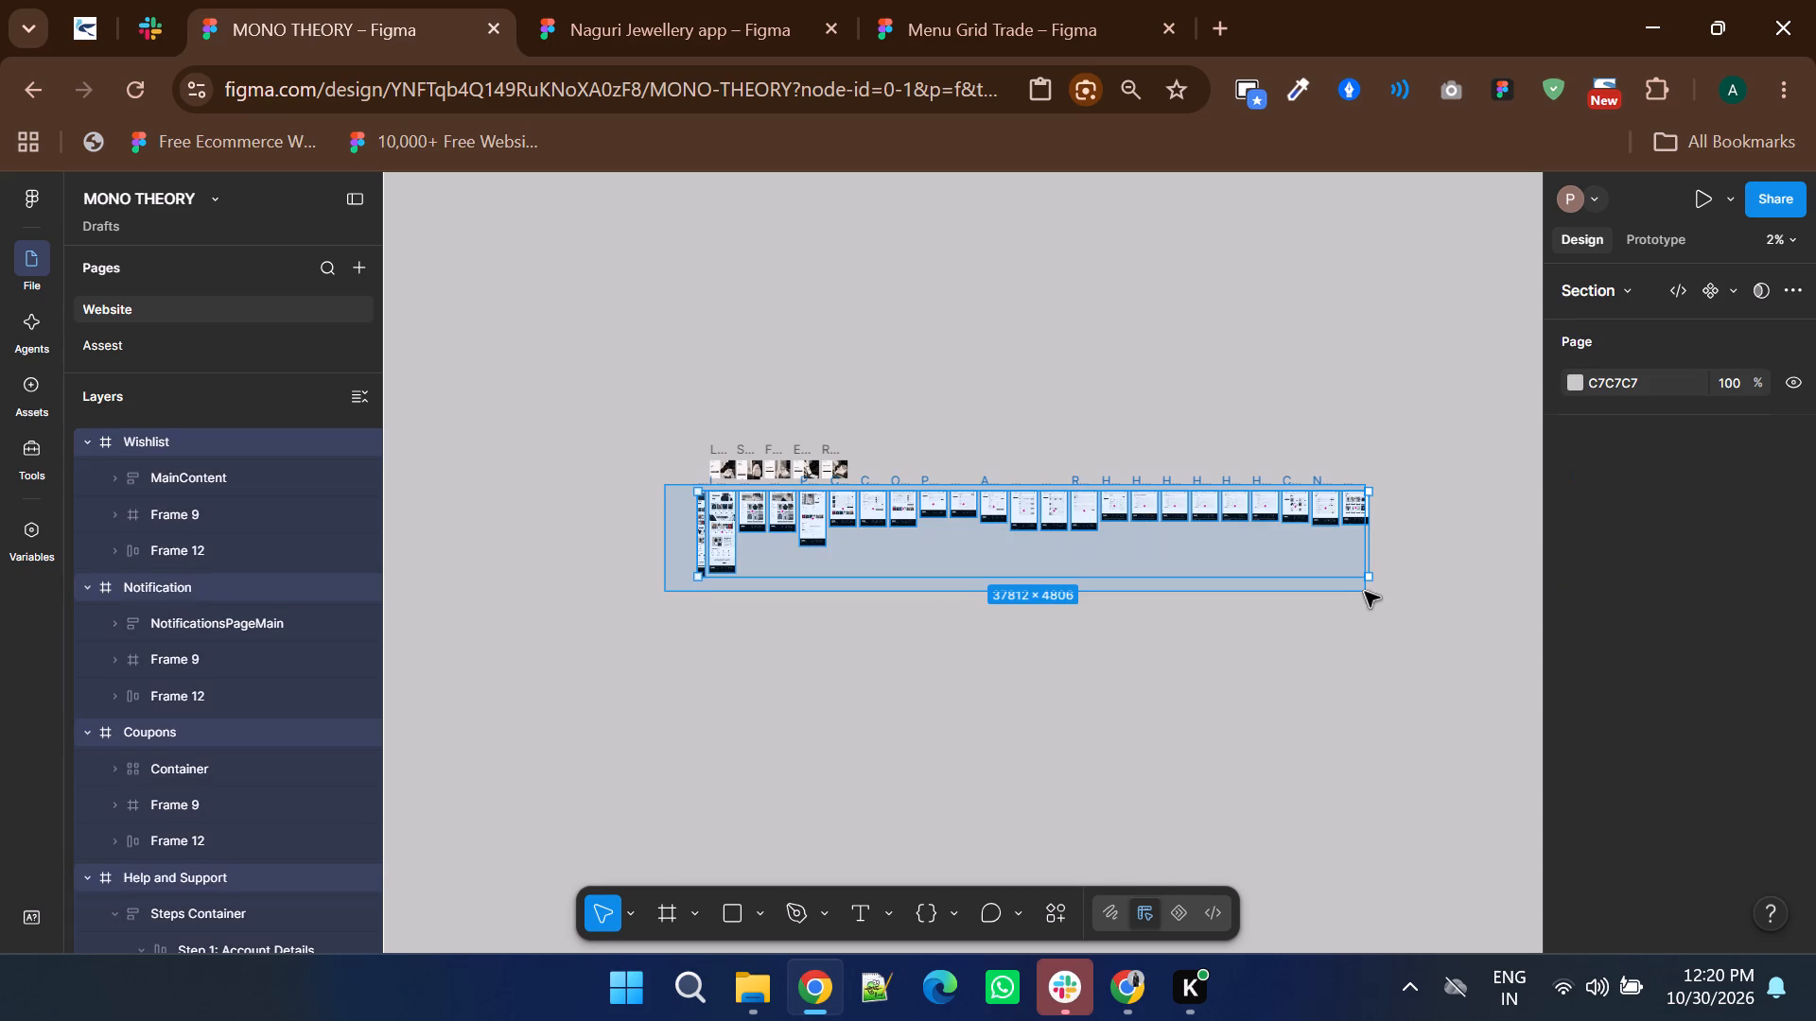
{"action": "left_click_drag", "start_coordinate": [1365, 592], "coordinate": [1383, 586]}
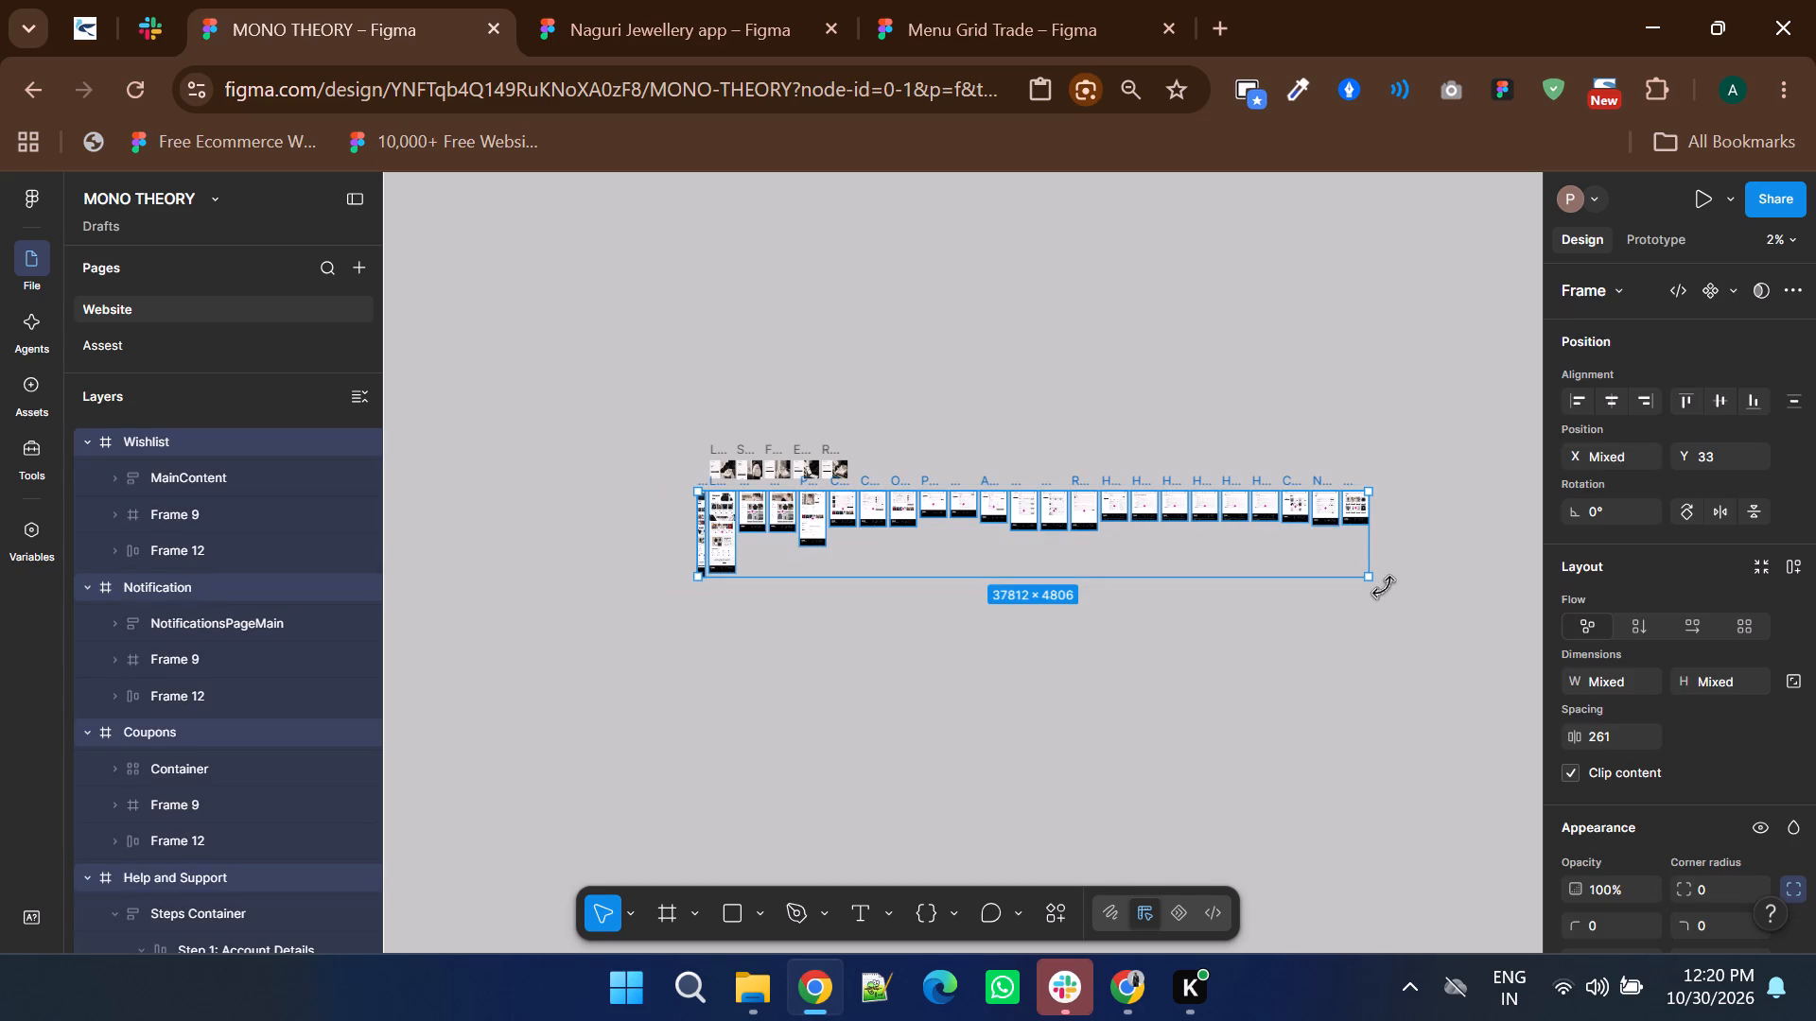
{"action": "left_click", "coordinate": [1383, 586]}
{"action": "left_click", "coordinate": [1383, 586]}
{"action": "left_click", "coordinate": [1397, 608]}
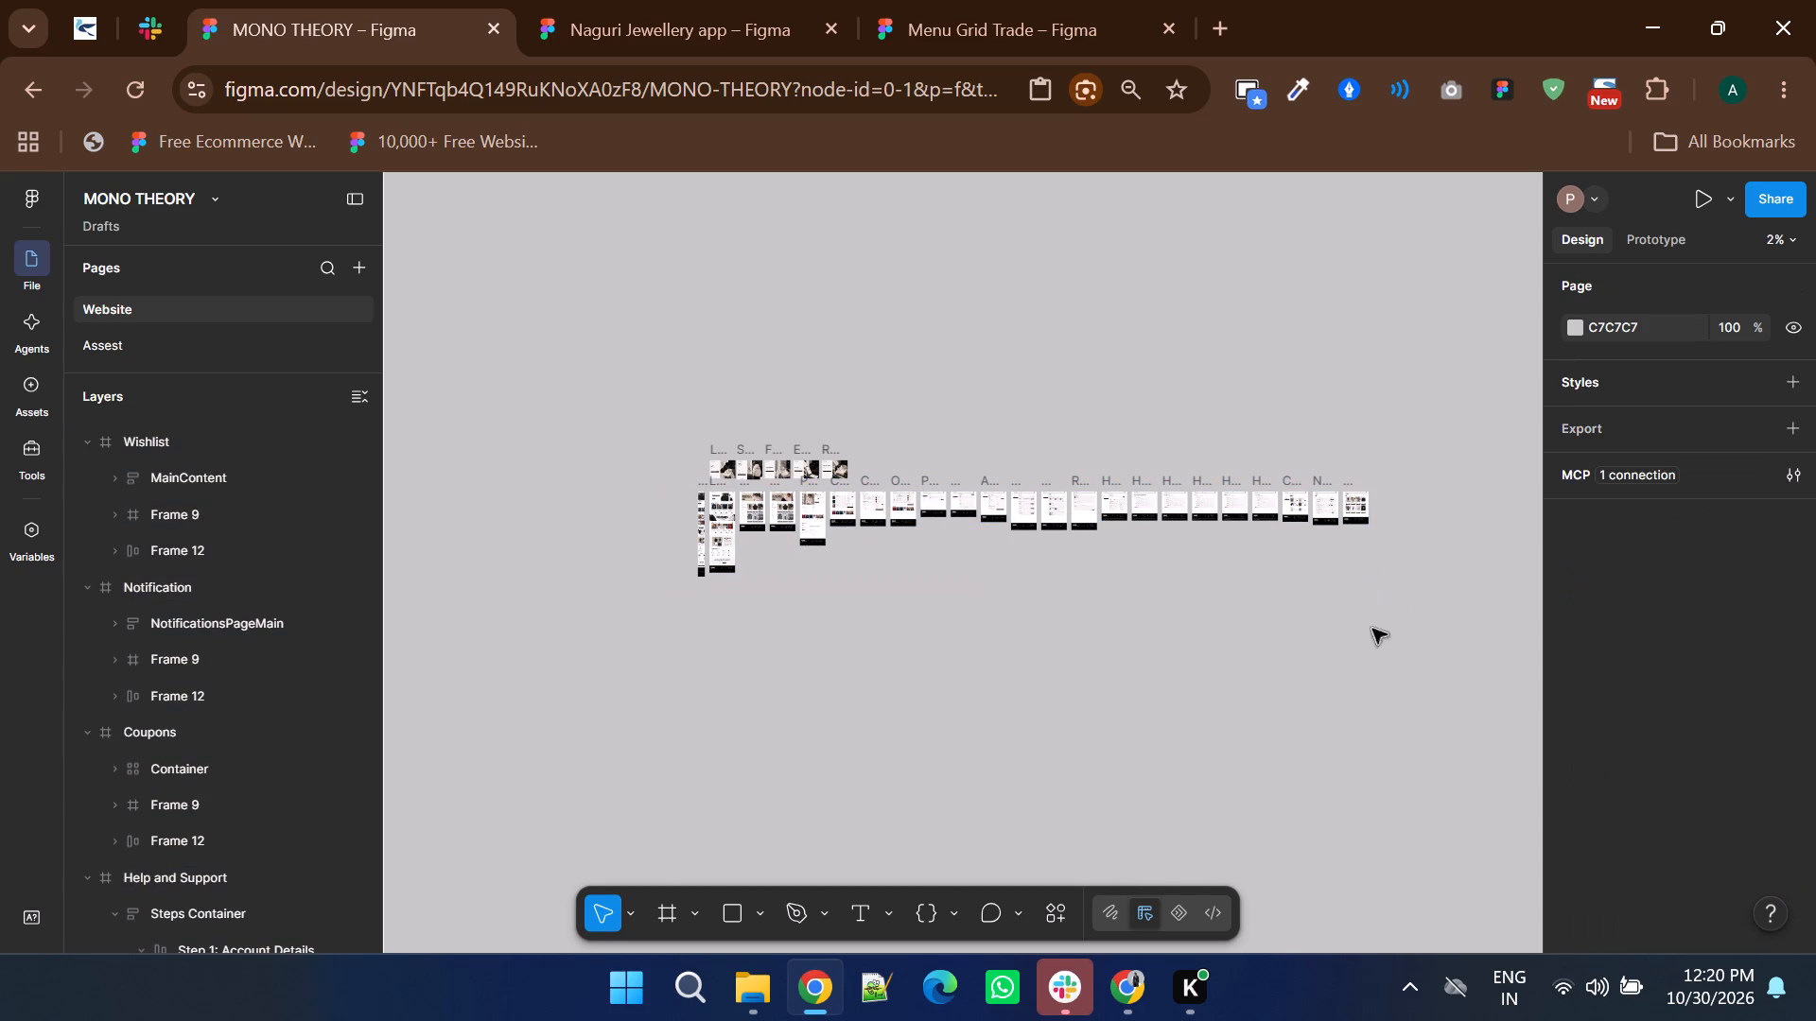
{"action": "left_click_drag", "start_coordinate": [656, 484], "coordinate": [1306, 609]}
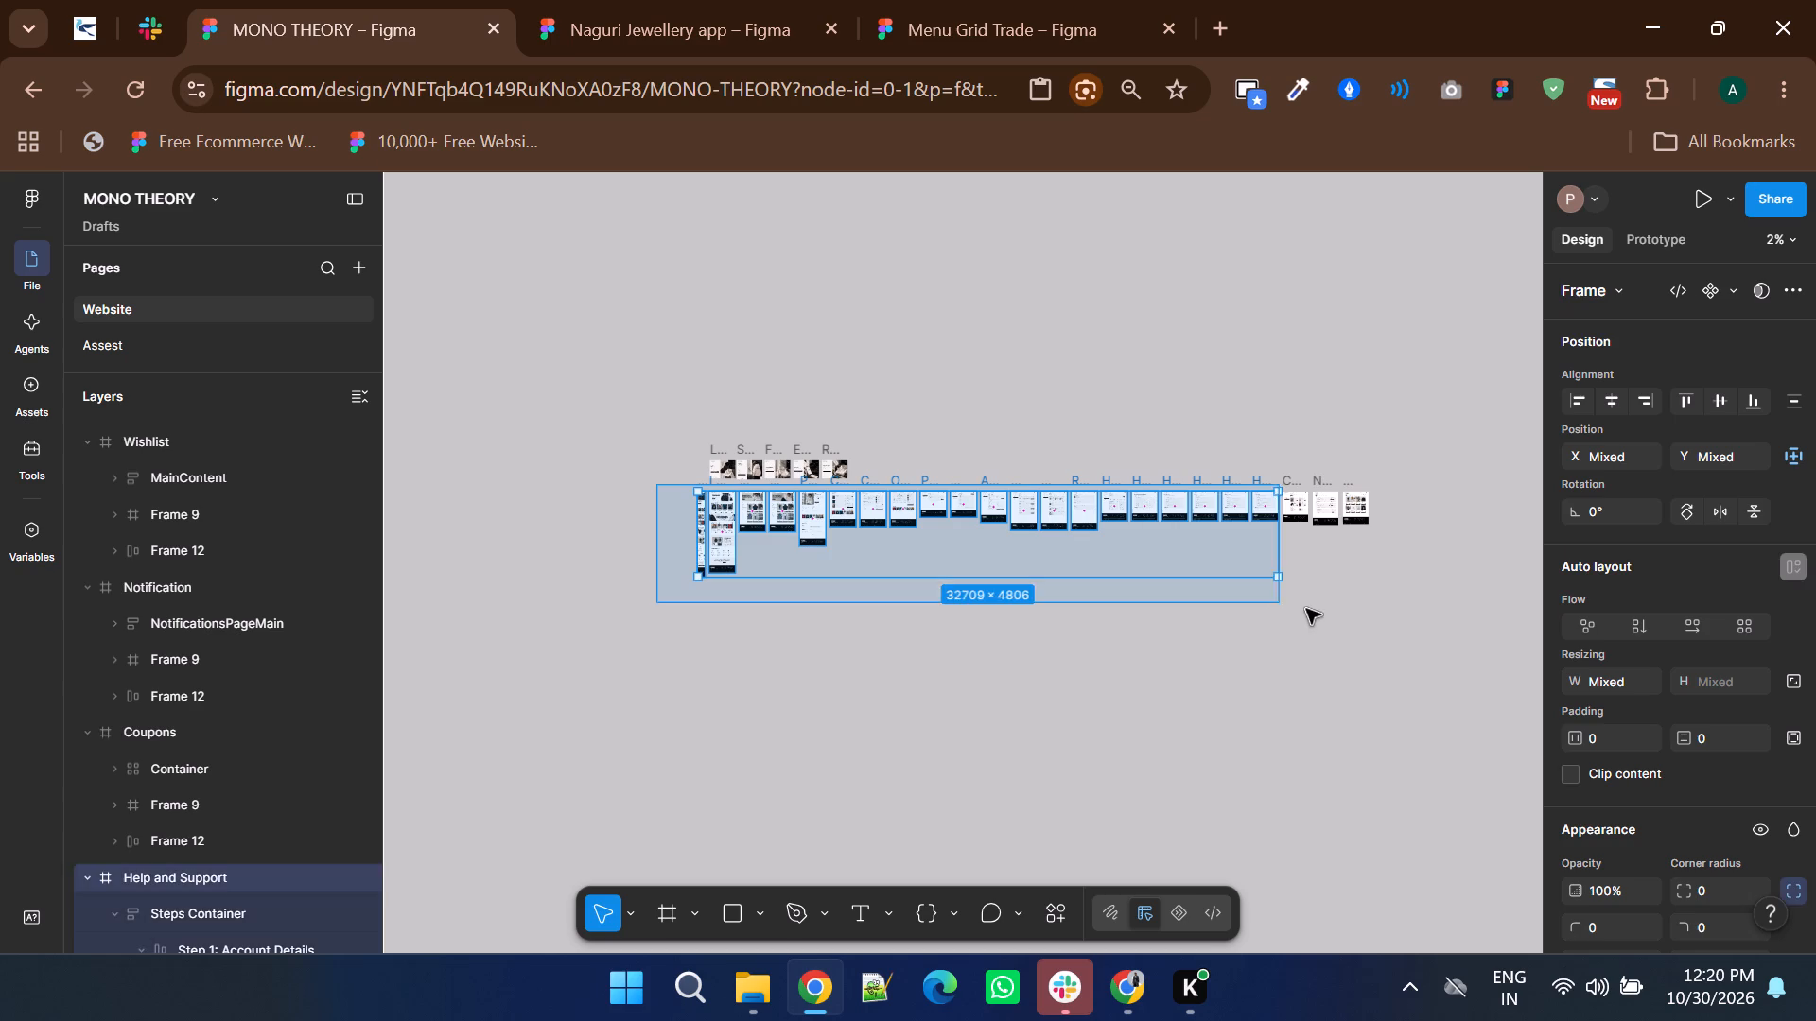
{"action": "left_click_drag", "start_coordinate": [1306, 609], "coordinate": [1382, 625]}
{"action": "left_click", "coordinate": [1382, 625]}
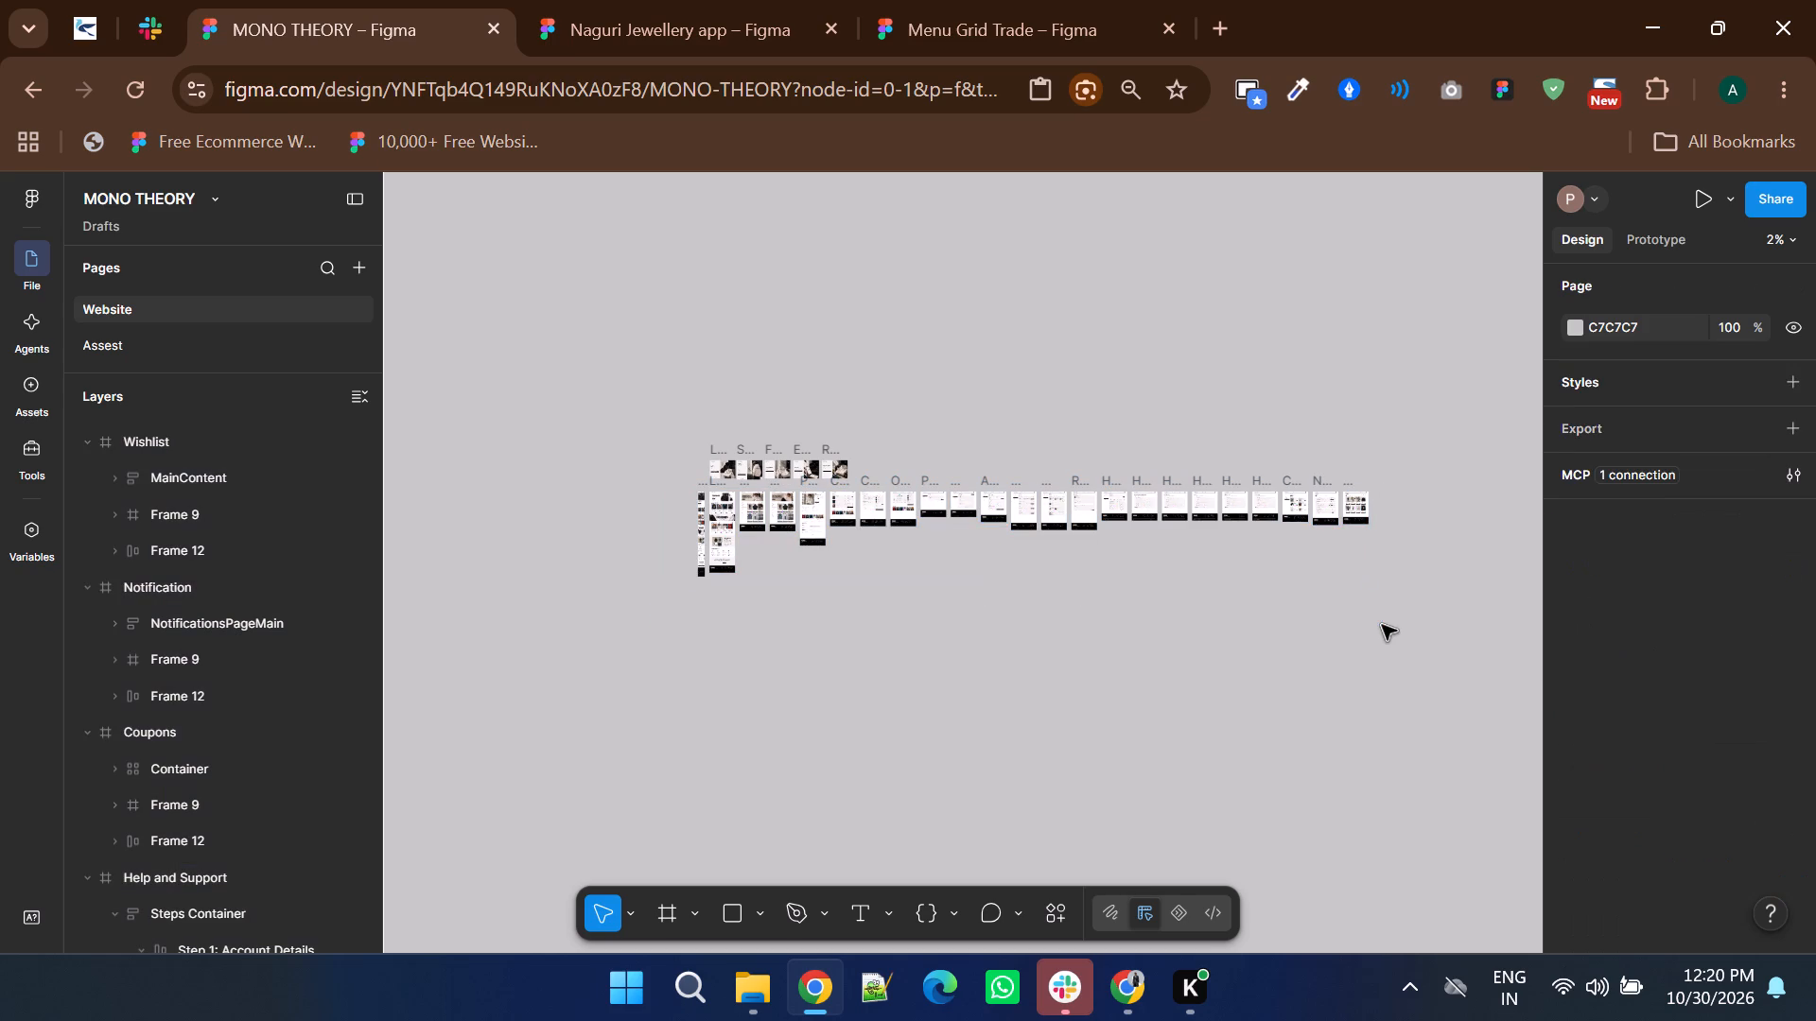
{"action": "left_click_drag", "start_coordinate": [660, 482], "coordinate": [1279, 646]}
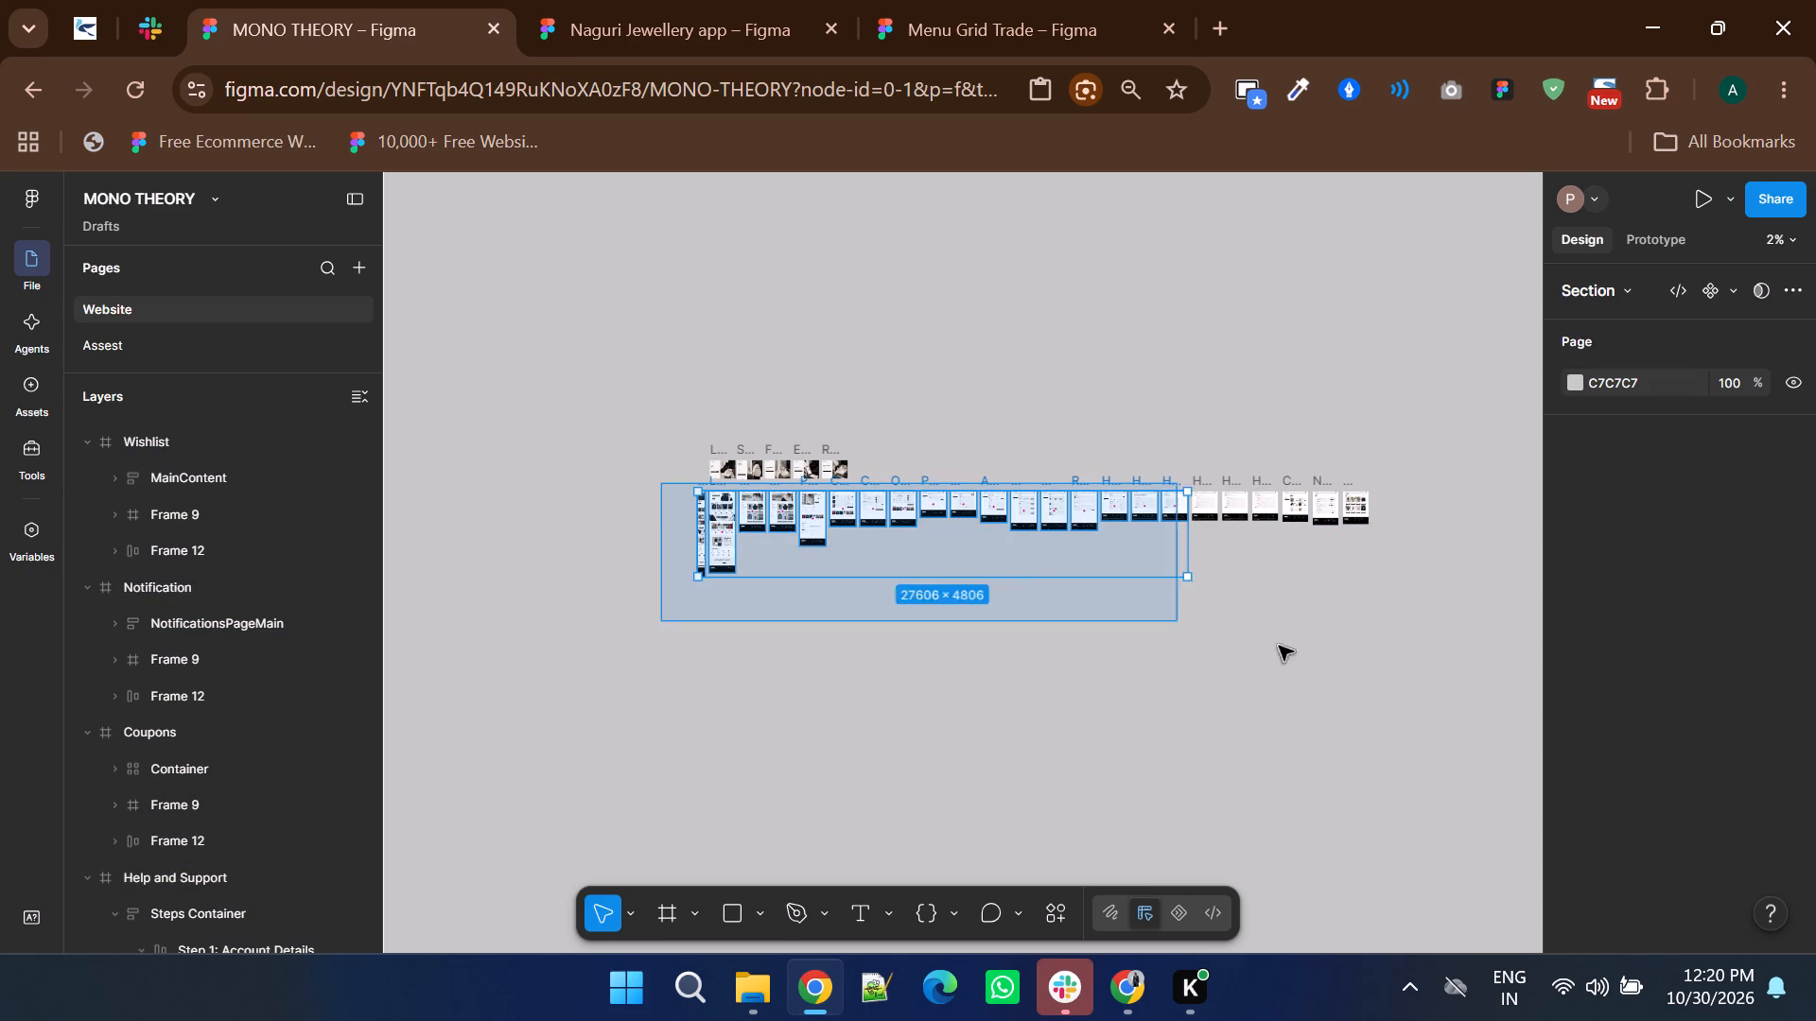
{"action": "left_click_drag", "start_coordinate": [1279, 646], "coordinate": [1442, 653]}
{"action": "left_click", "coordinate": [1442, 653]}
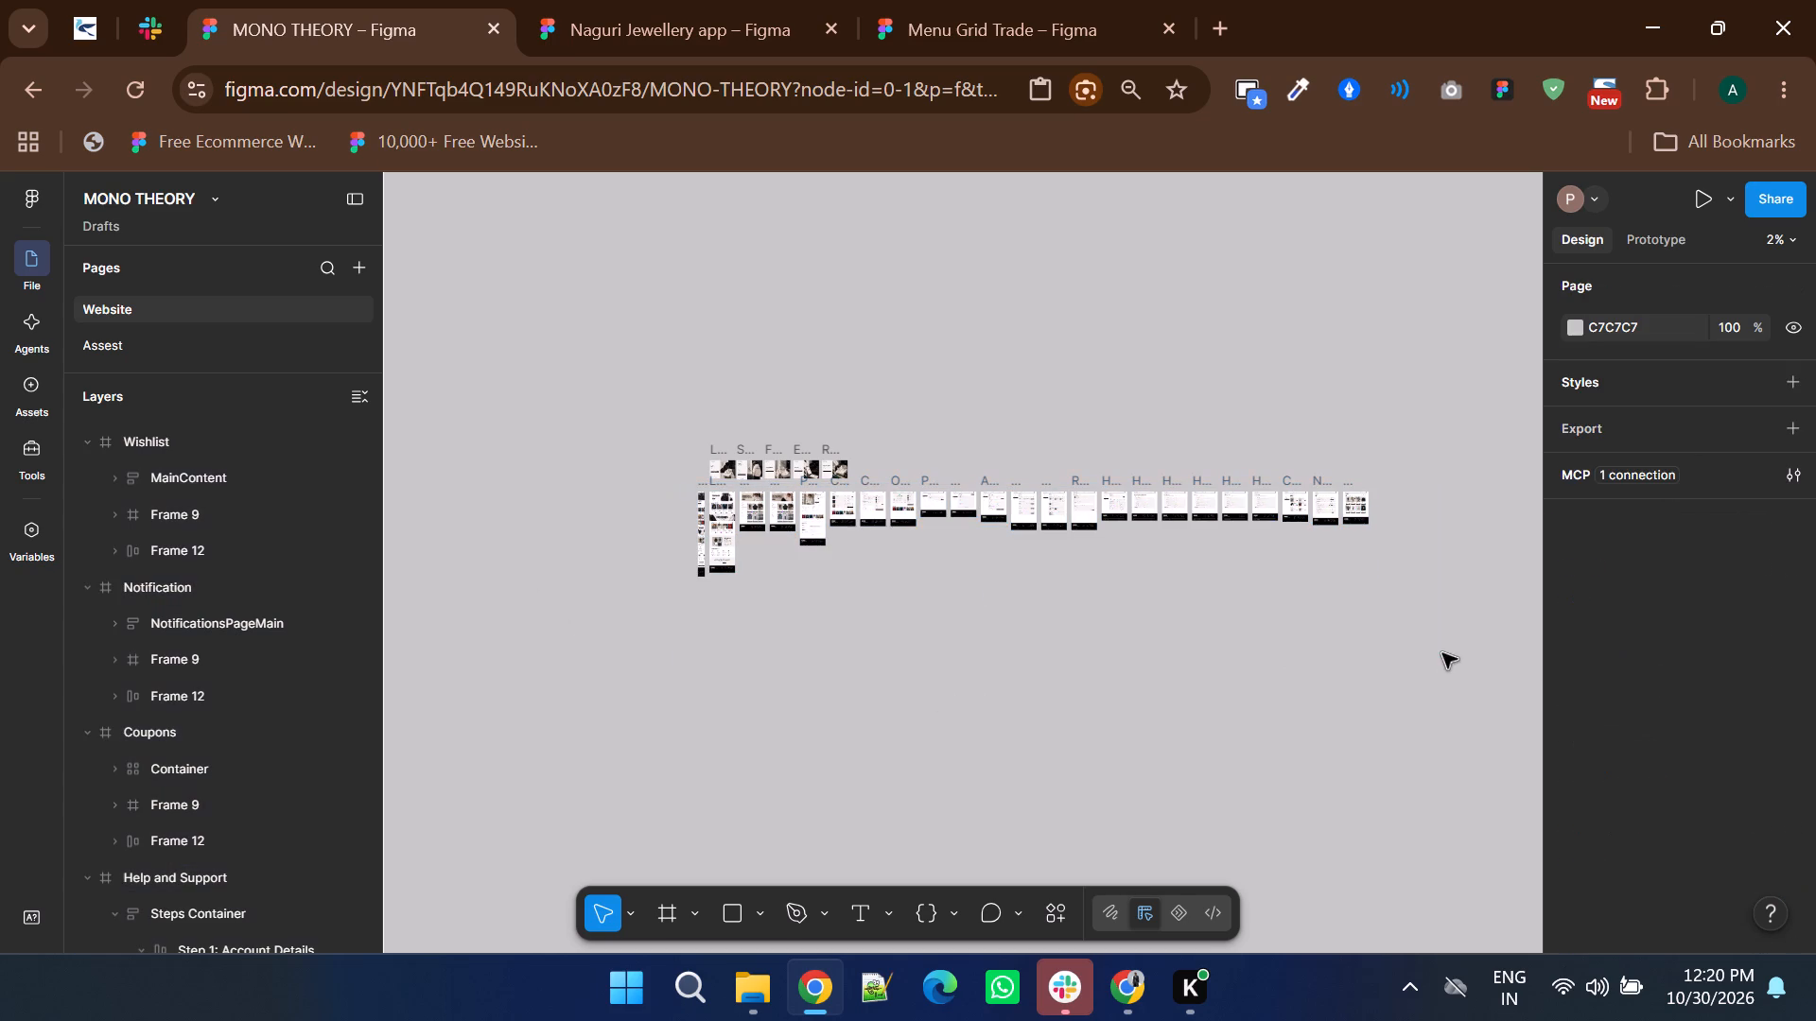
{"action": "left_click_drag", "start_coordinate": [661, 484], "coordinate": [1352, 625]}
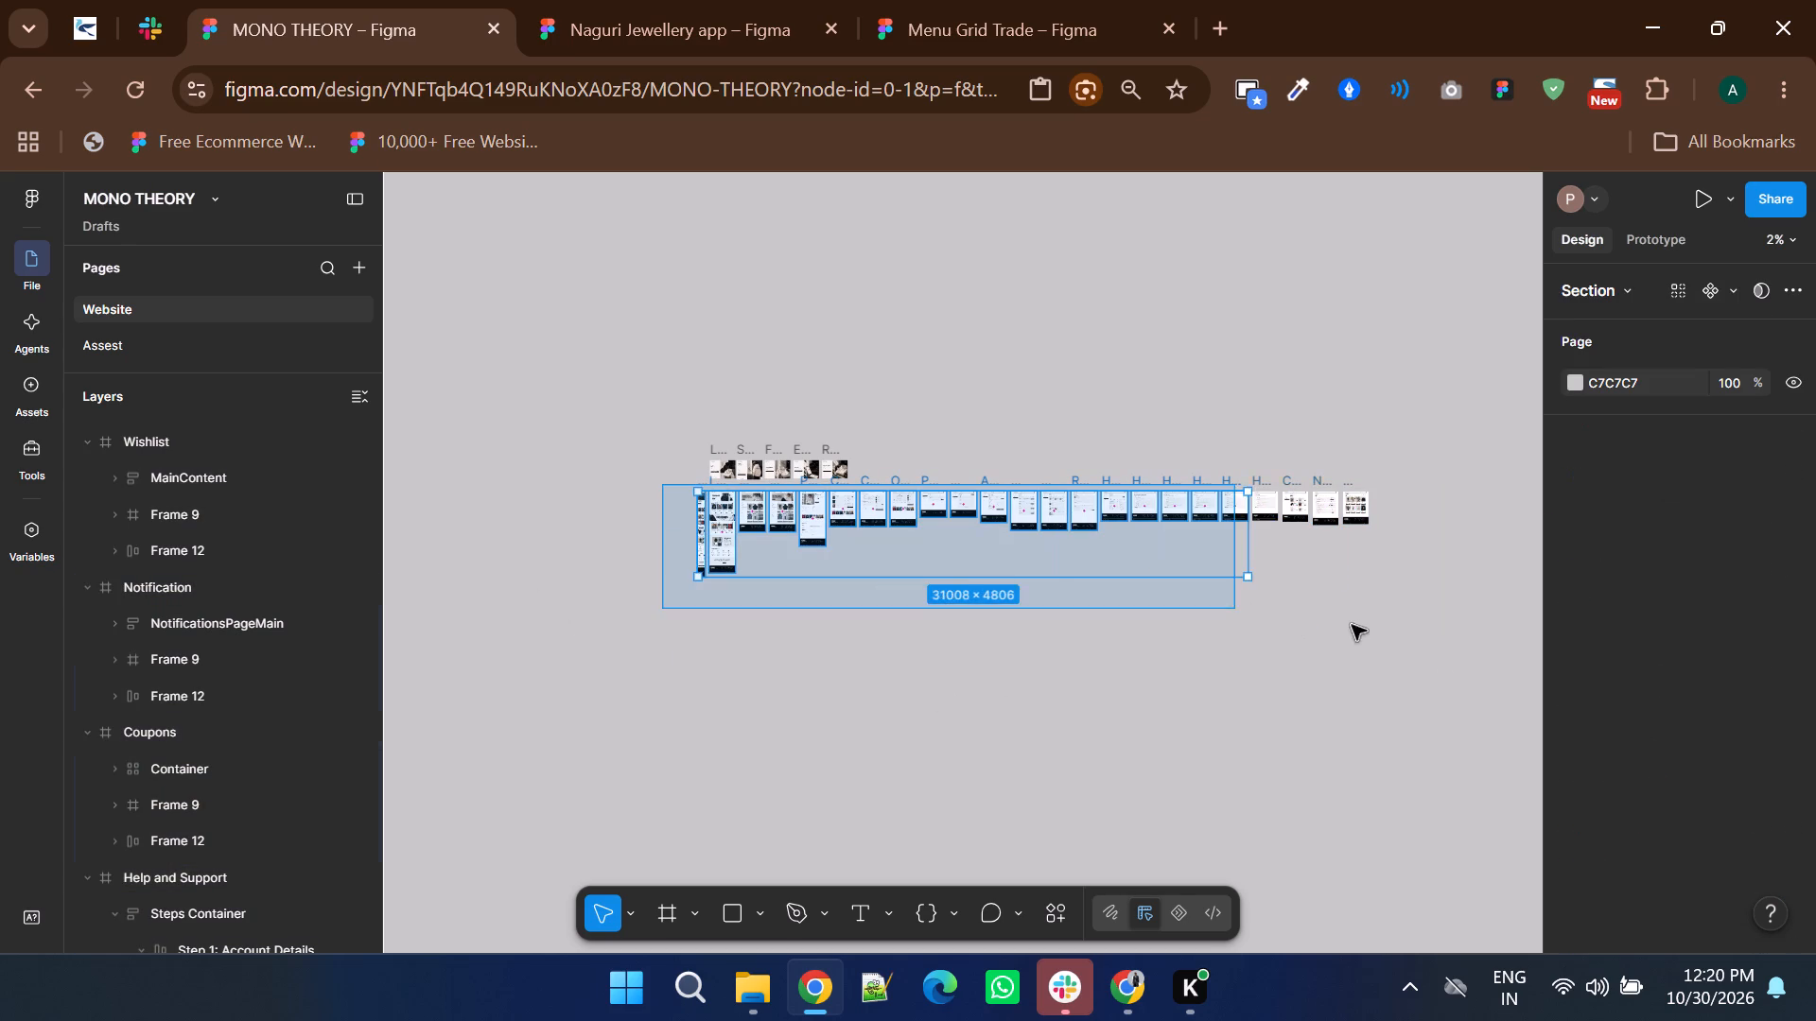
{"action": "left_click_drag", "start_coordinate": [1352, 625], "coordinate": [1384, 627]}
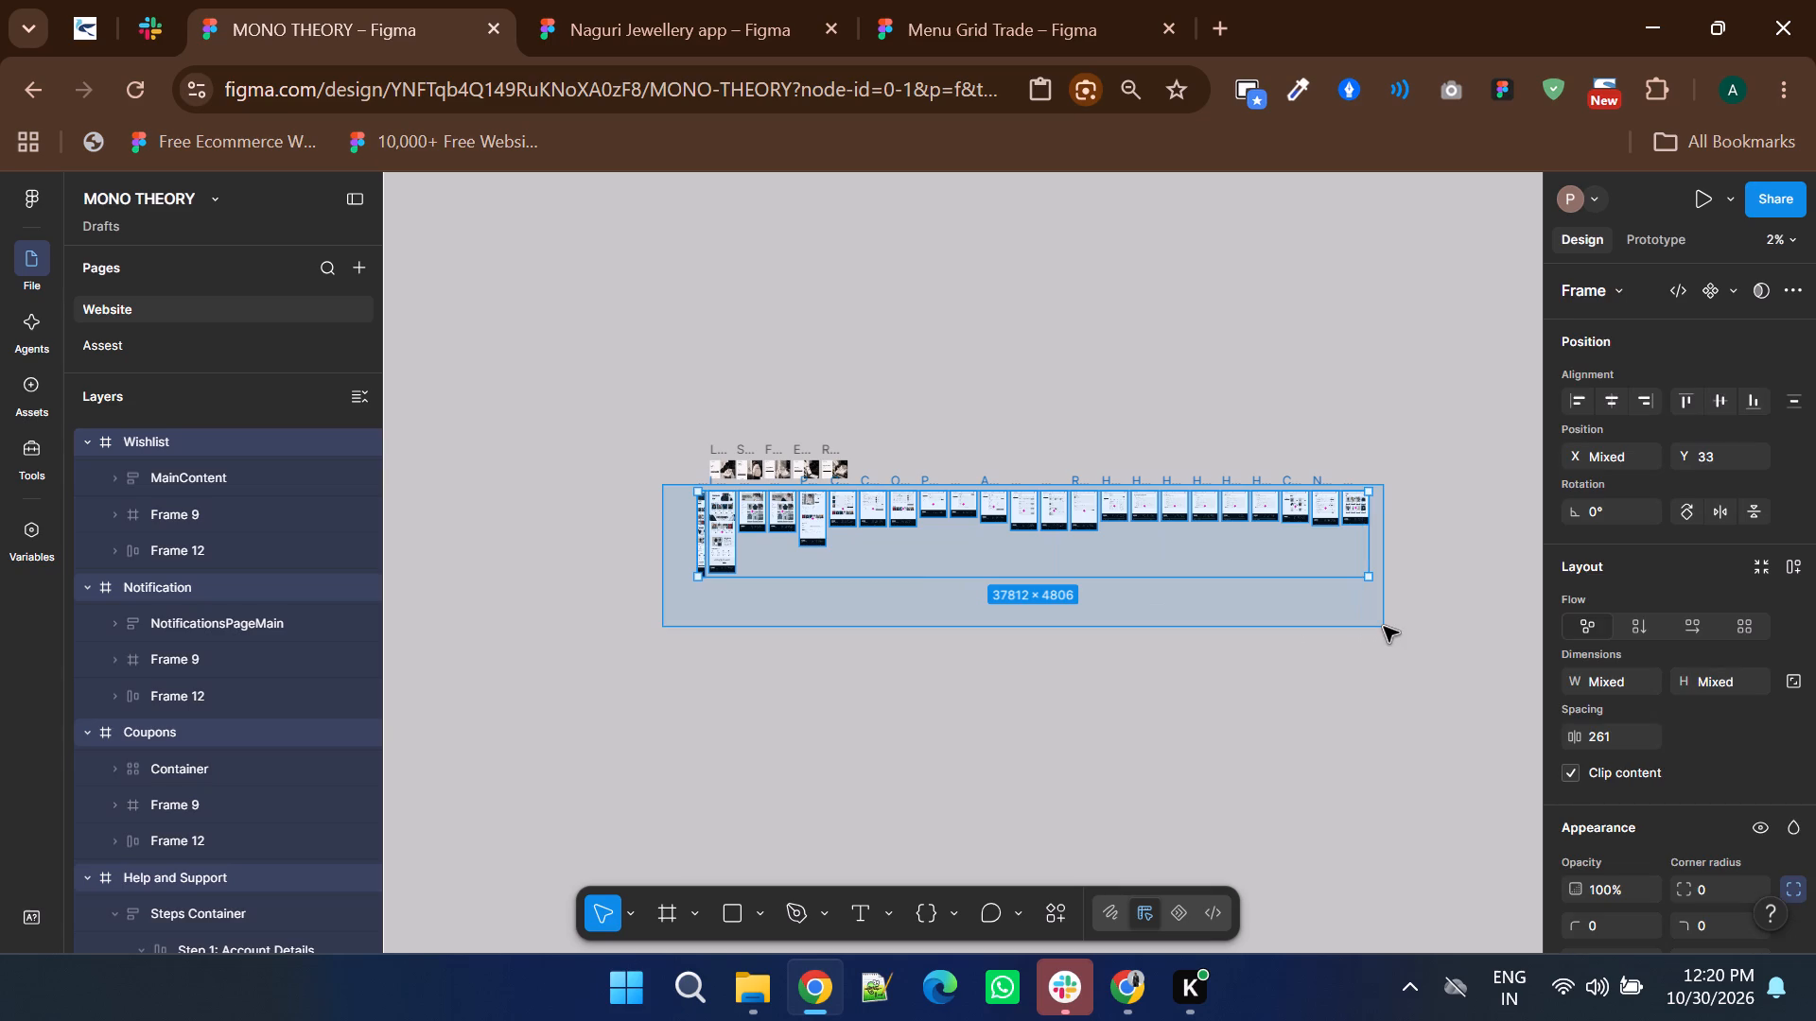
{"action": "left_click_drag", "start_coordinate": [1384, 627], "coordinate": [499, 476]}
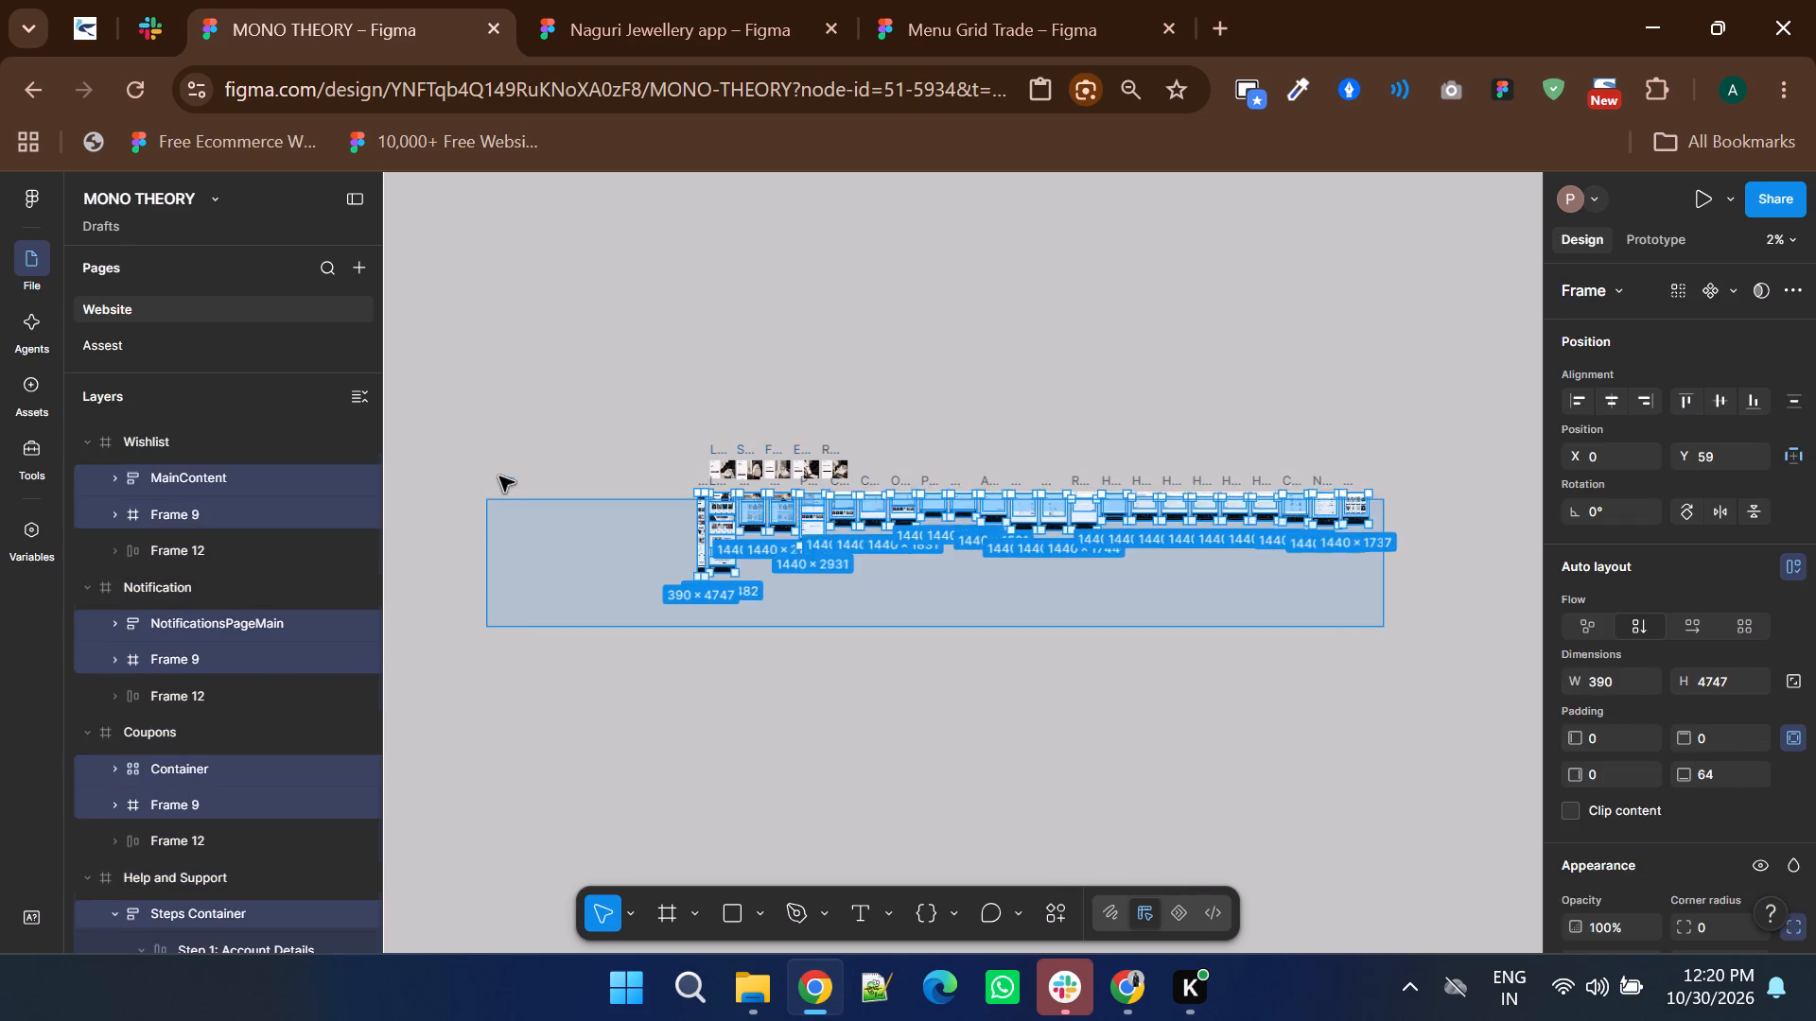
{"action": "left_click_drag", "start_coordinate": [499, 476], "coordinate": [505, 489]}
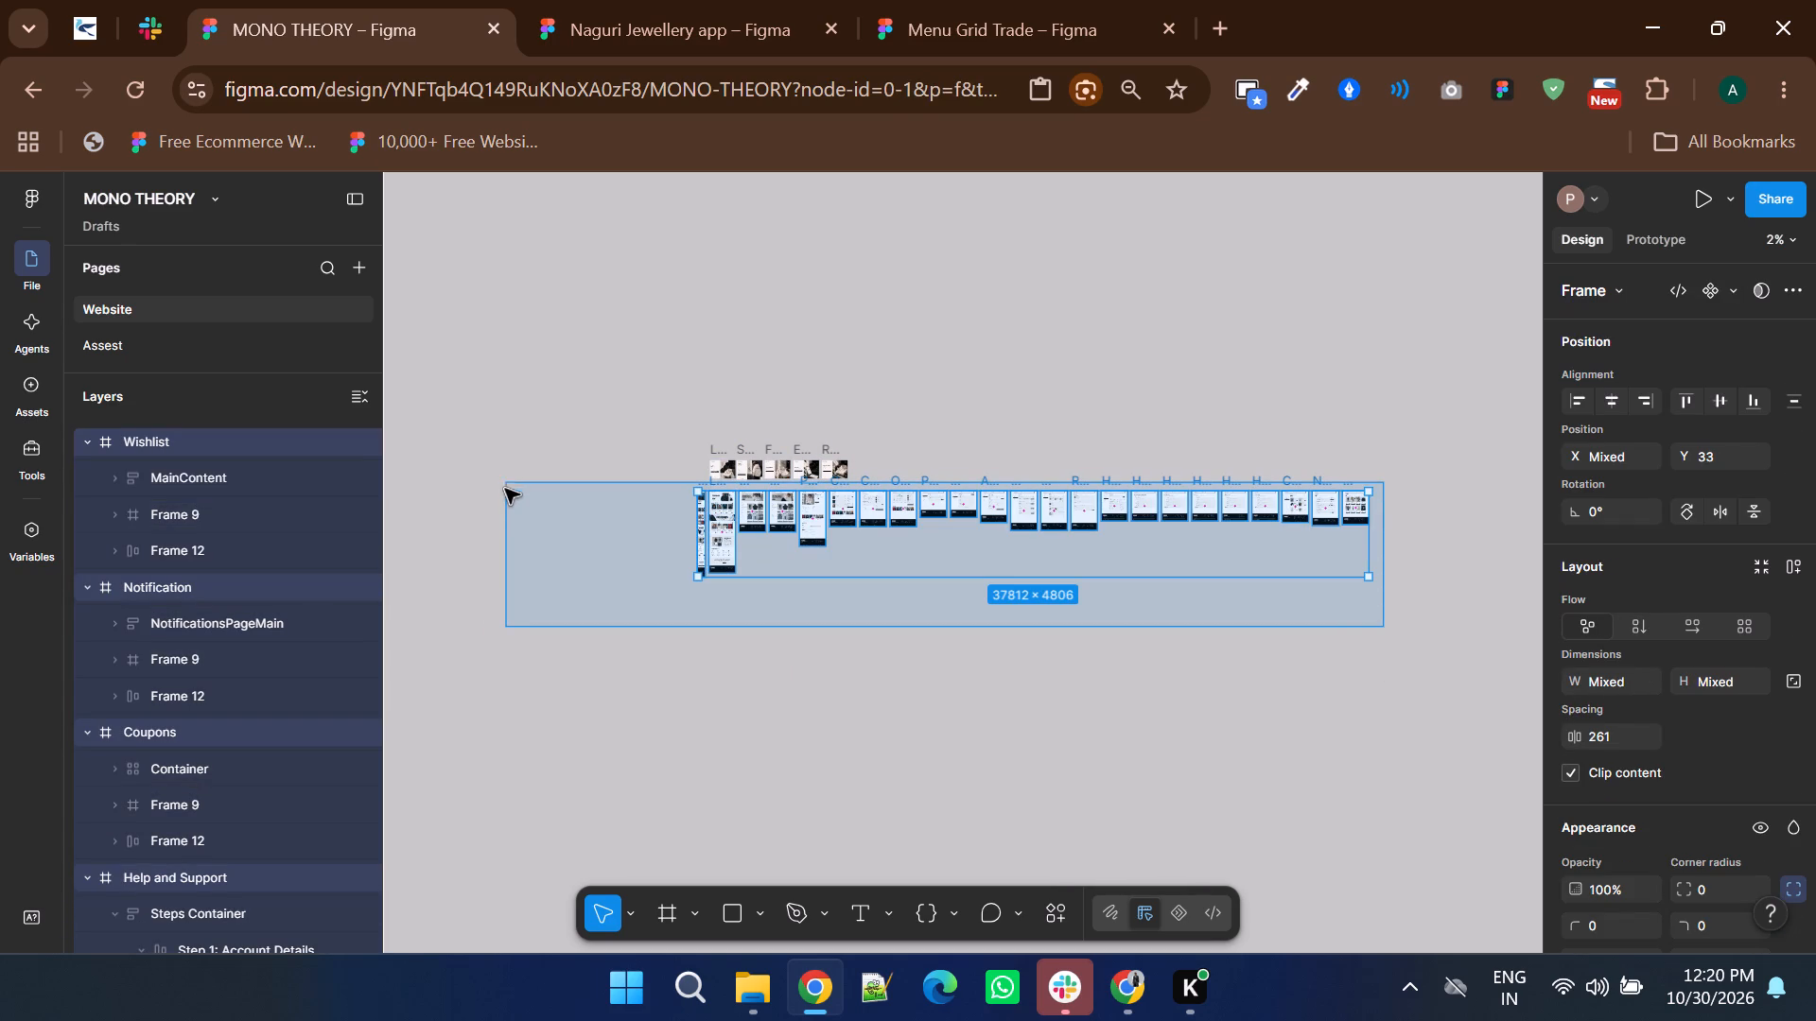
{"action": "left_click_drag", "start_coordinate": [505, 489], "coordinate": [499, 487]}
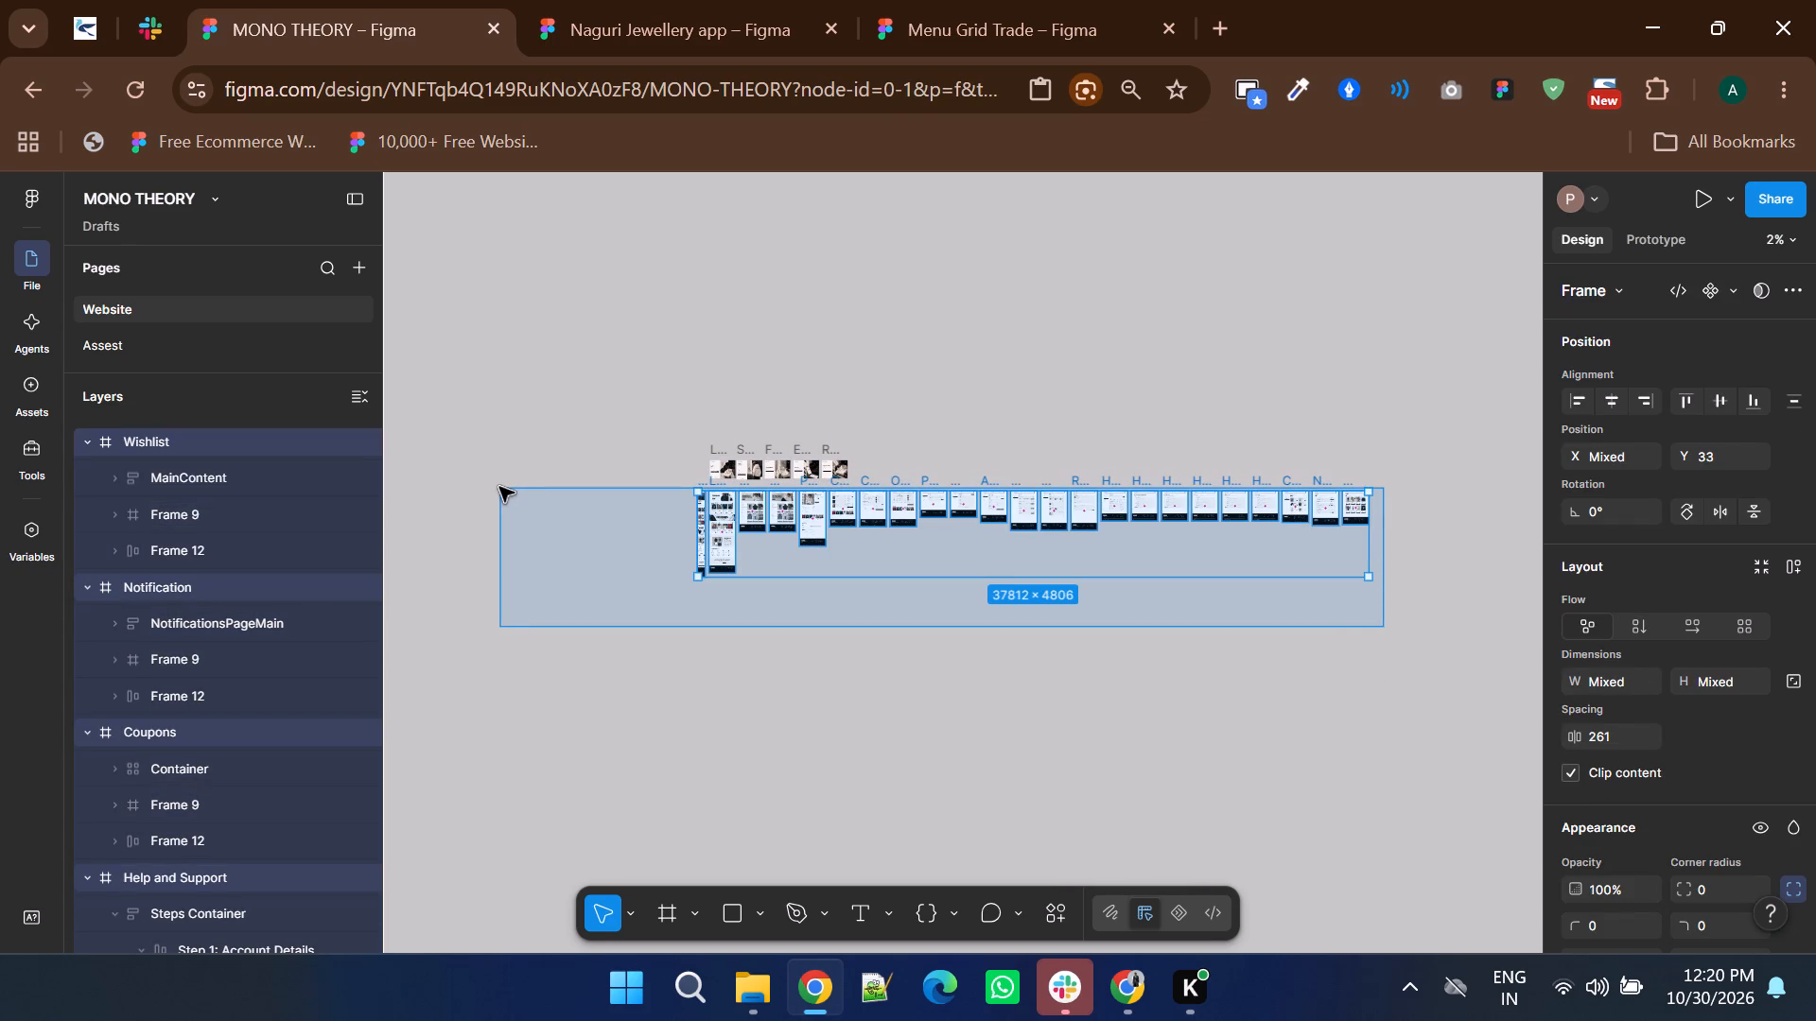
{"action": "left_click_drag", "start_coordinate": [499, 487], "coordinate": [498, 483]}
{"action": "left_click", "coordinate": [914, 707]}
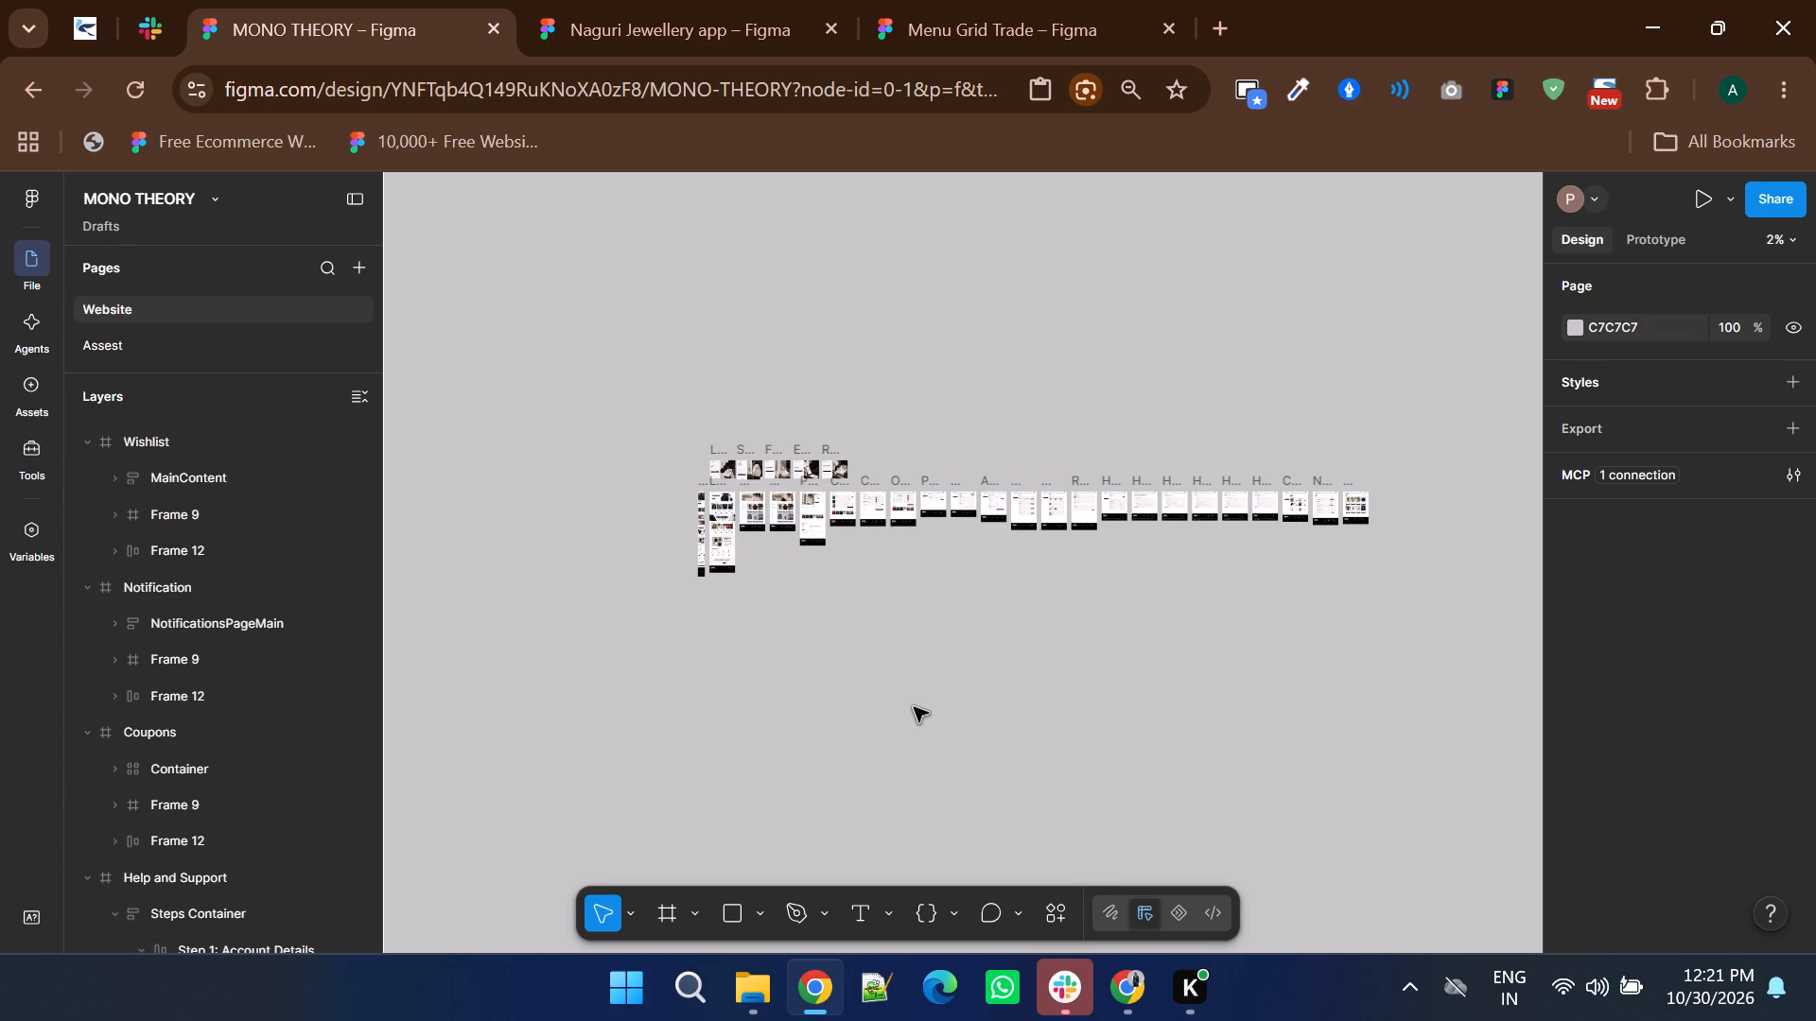
{"action": "scroll", "coordinate": [1091, 518], "scroll_direction": "up", "scroll_amount": 7, "text": "ctrl"}
{"action": "scroll", "coordinate": [888, 629], "scroll_direction": "up", "scroll_amount": 3}
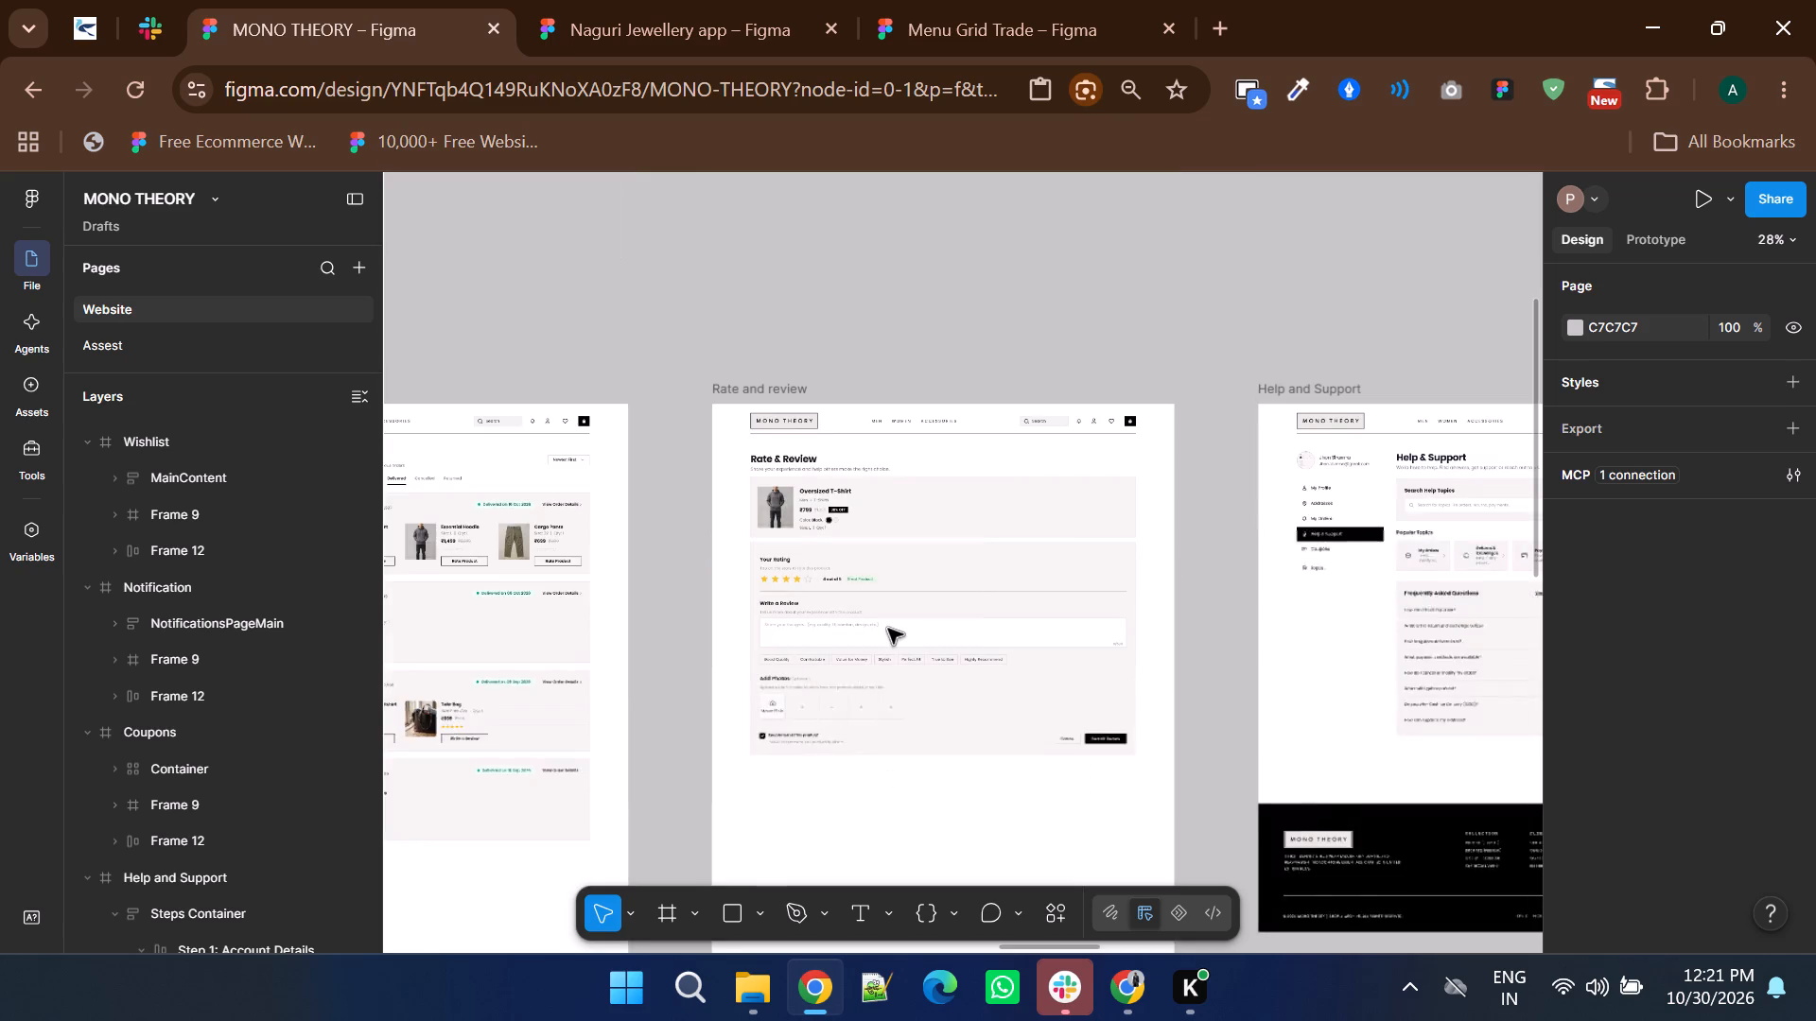
{"action": "scroll", "coordinate": [888, 629], "scroll_direction": "down", "scroll_amount": 6, "text": "shift"}
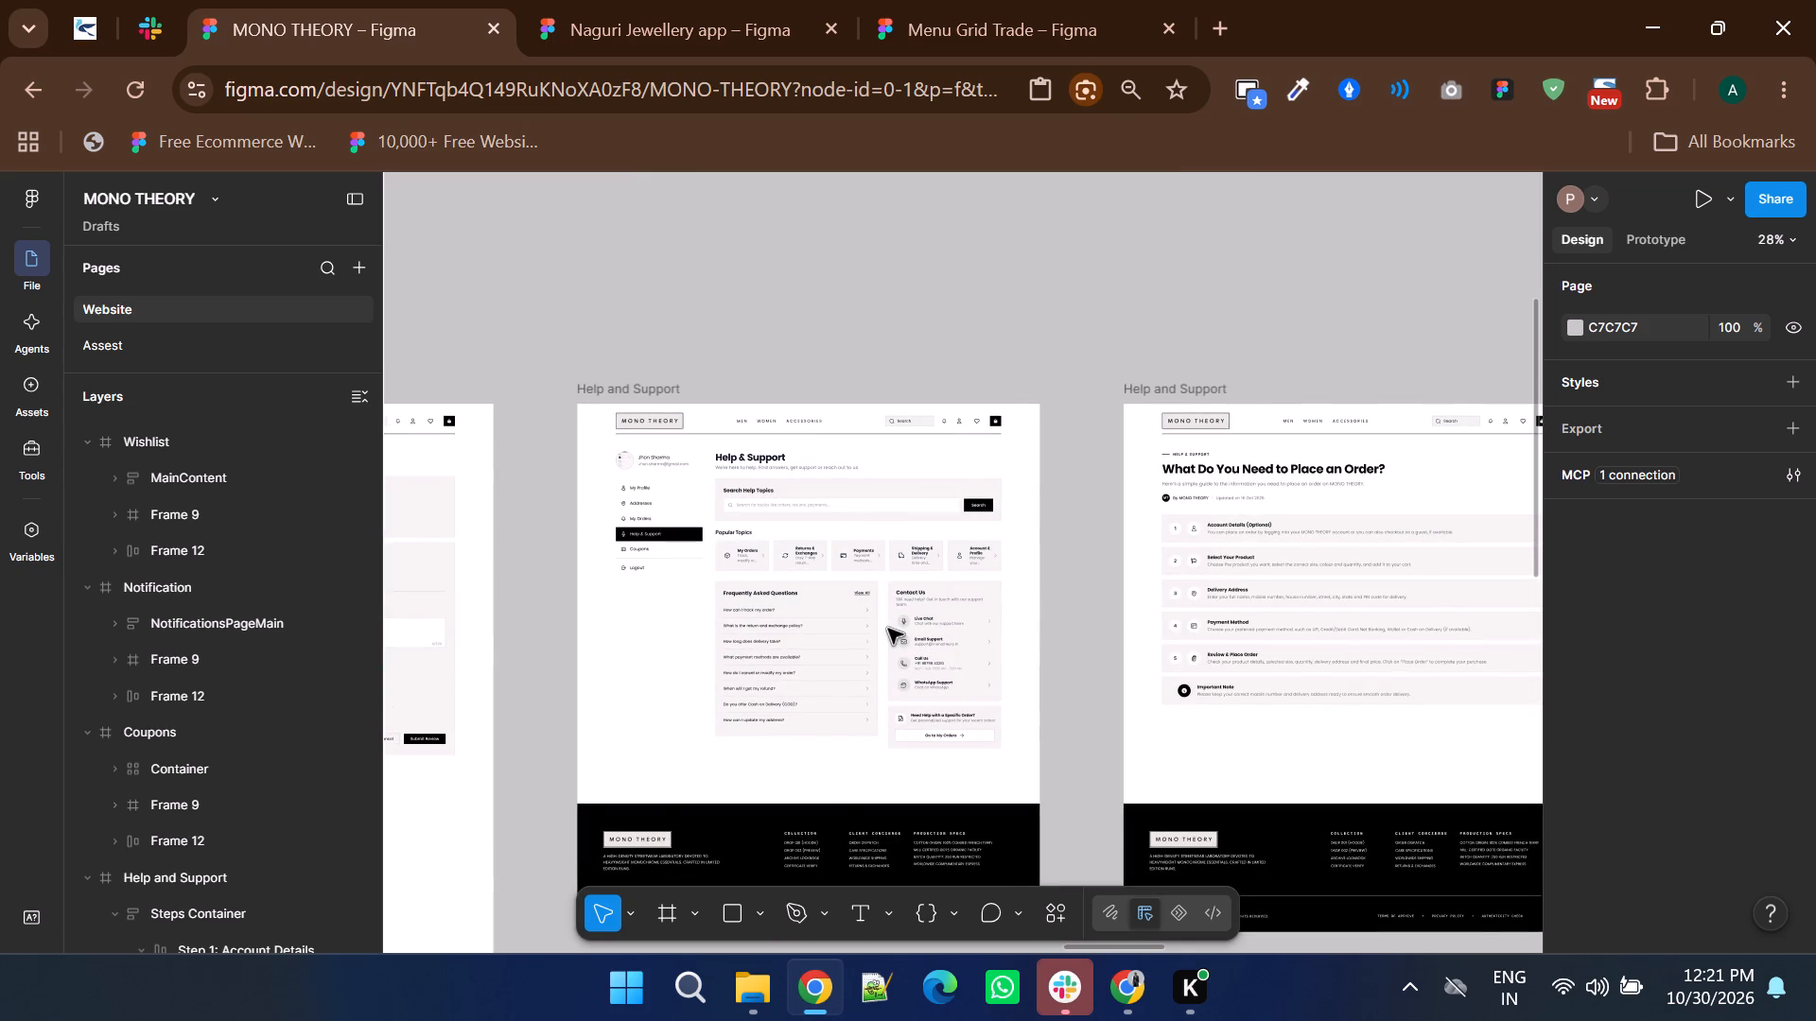
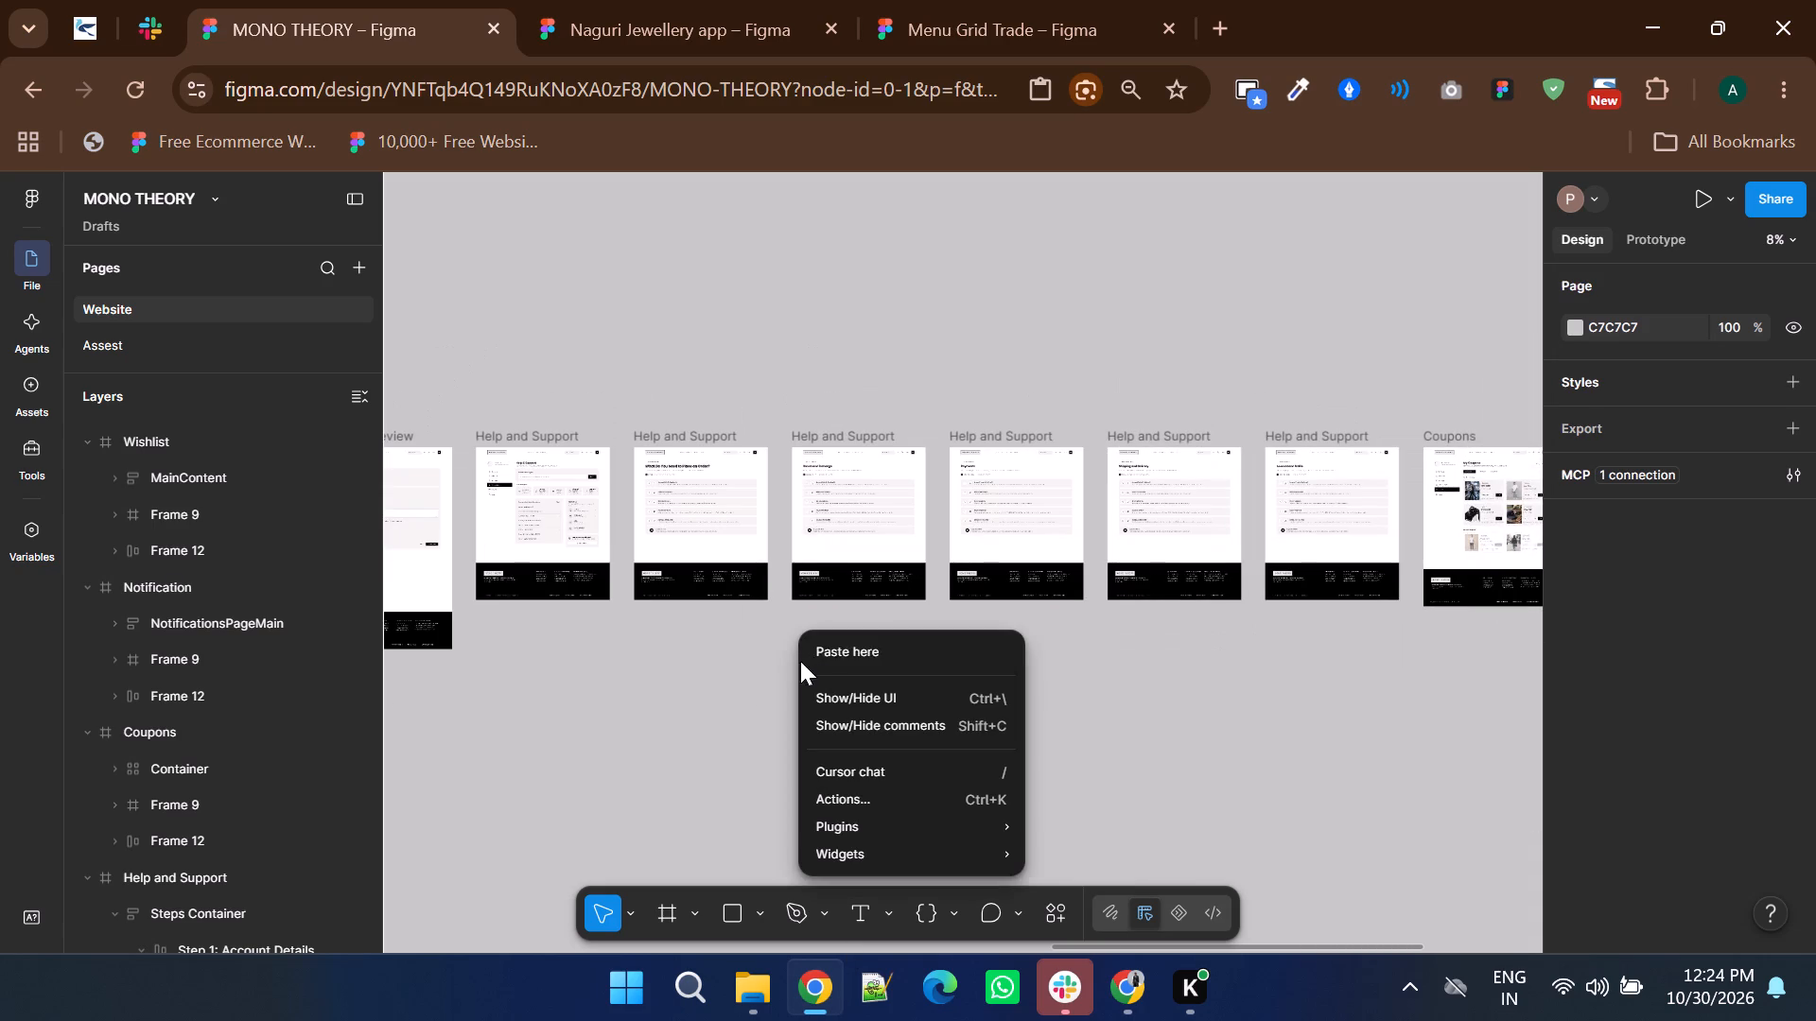
{"action": "left_click", "coordinate": [847, 663]}
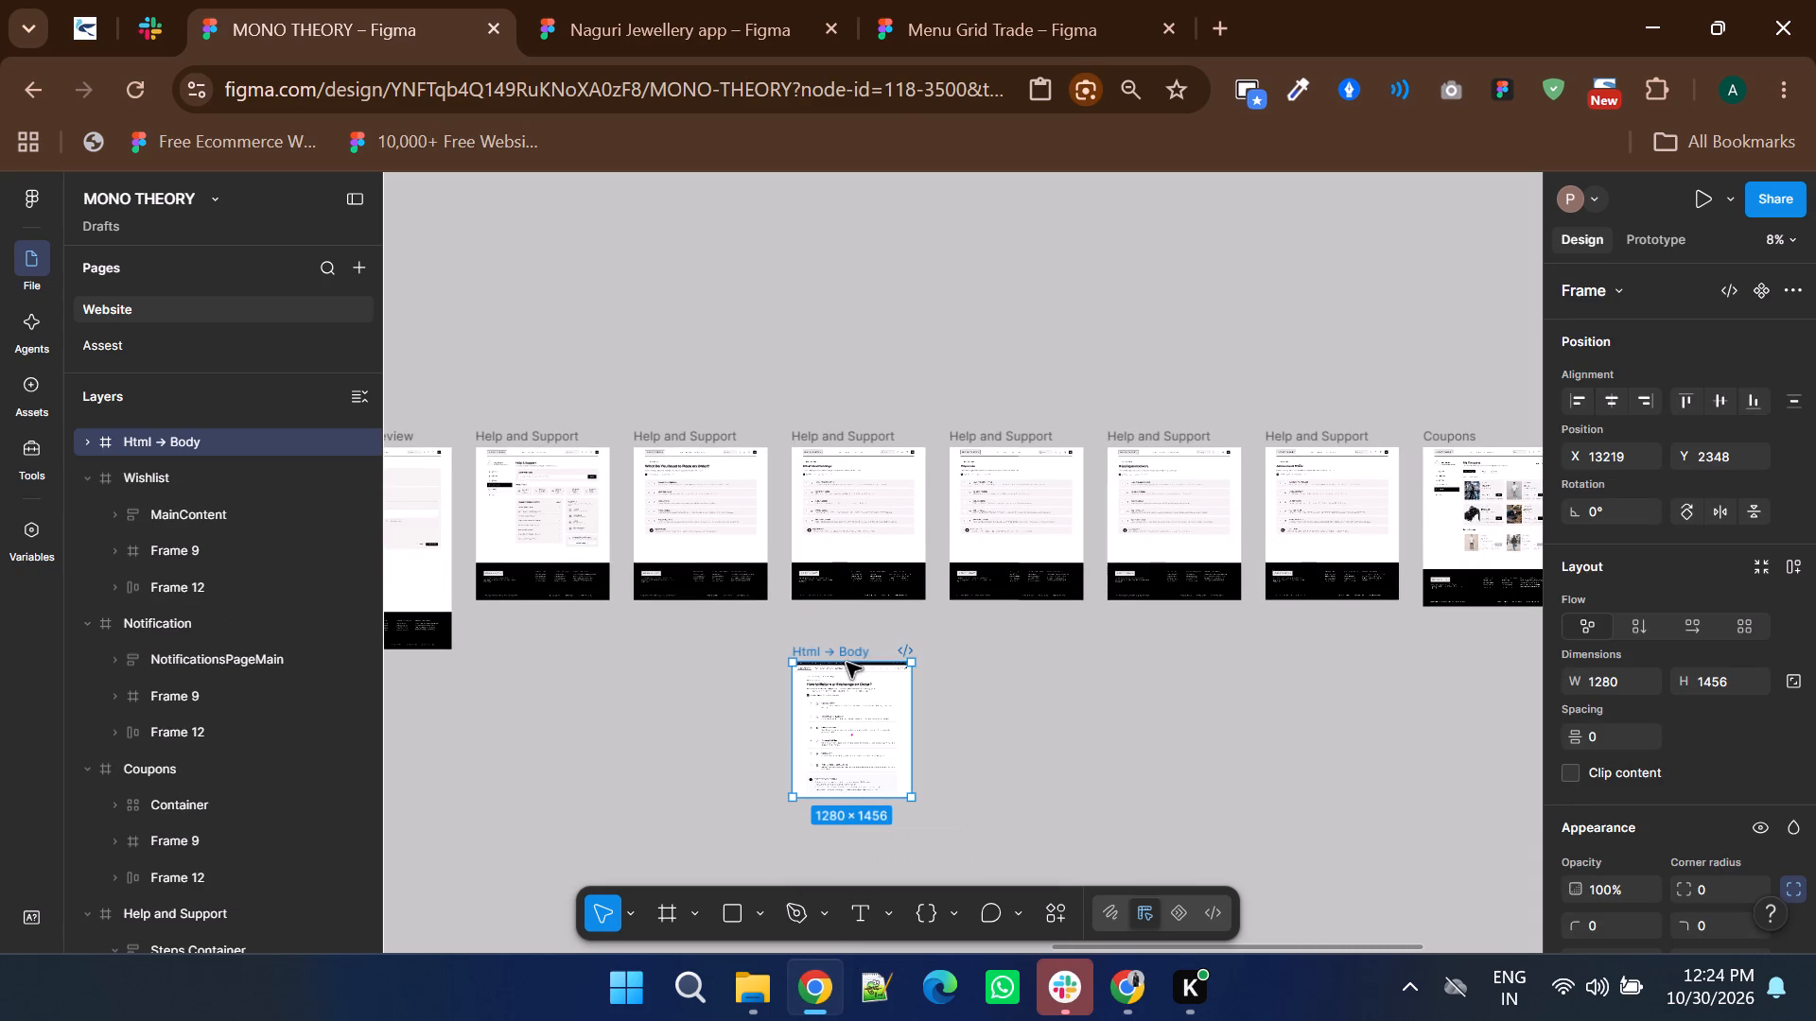
Replace the step list in the Return and Exchange frame with a copy of the pasted screen's Section - Step Cards List.
{"action": "scroll", "coordinate": [839, 748], "scroll_direction": "up", "scroll_amount": 3, "text": "ctrl"}
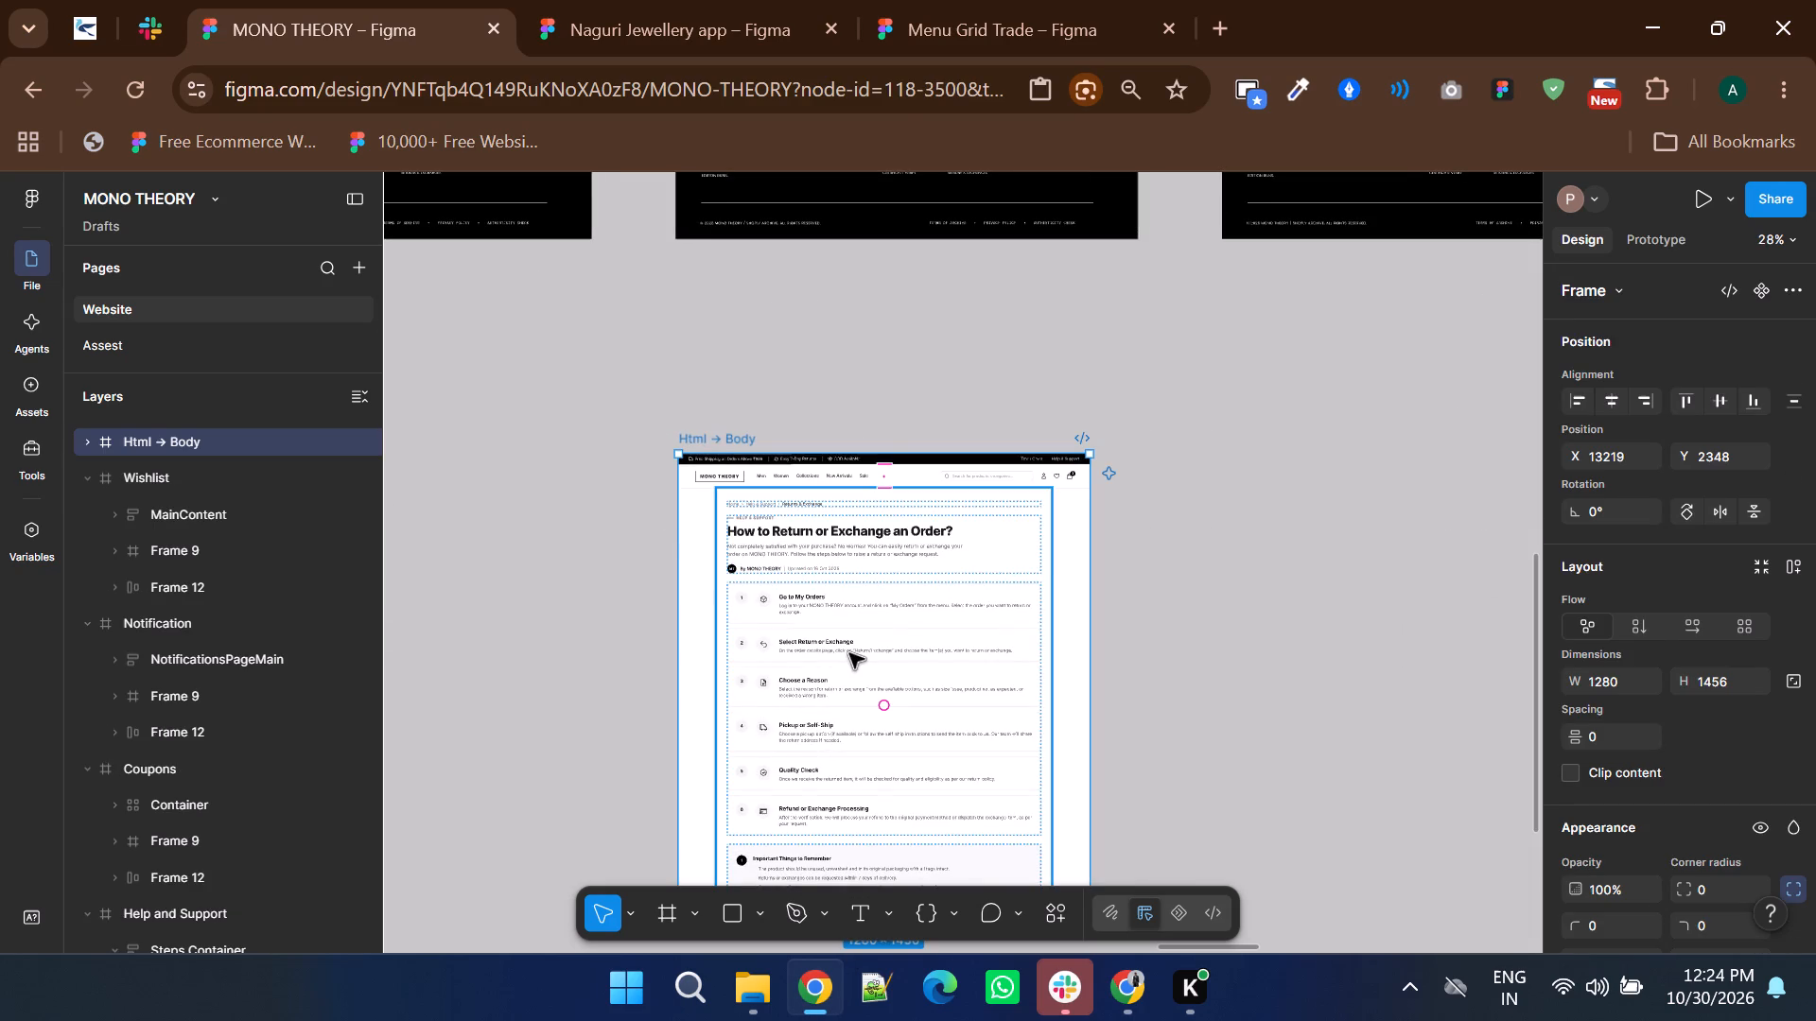
{"action": "double_click", "coordinate": [849, 653]}
{"action": "double_click", "coordinate": [849, 653]}
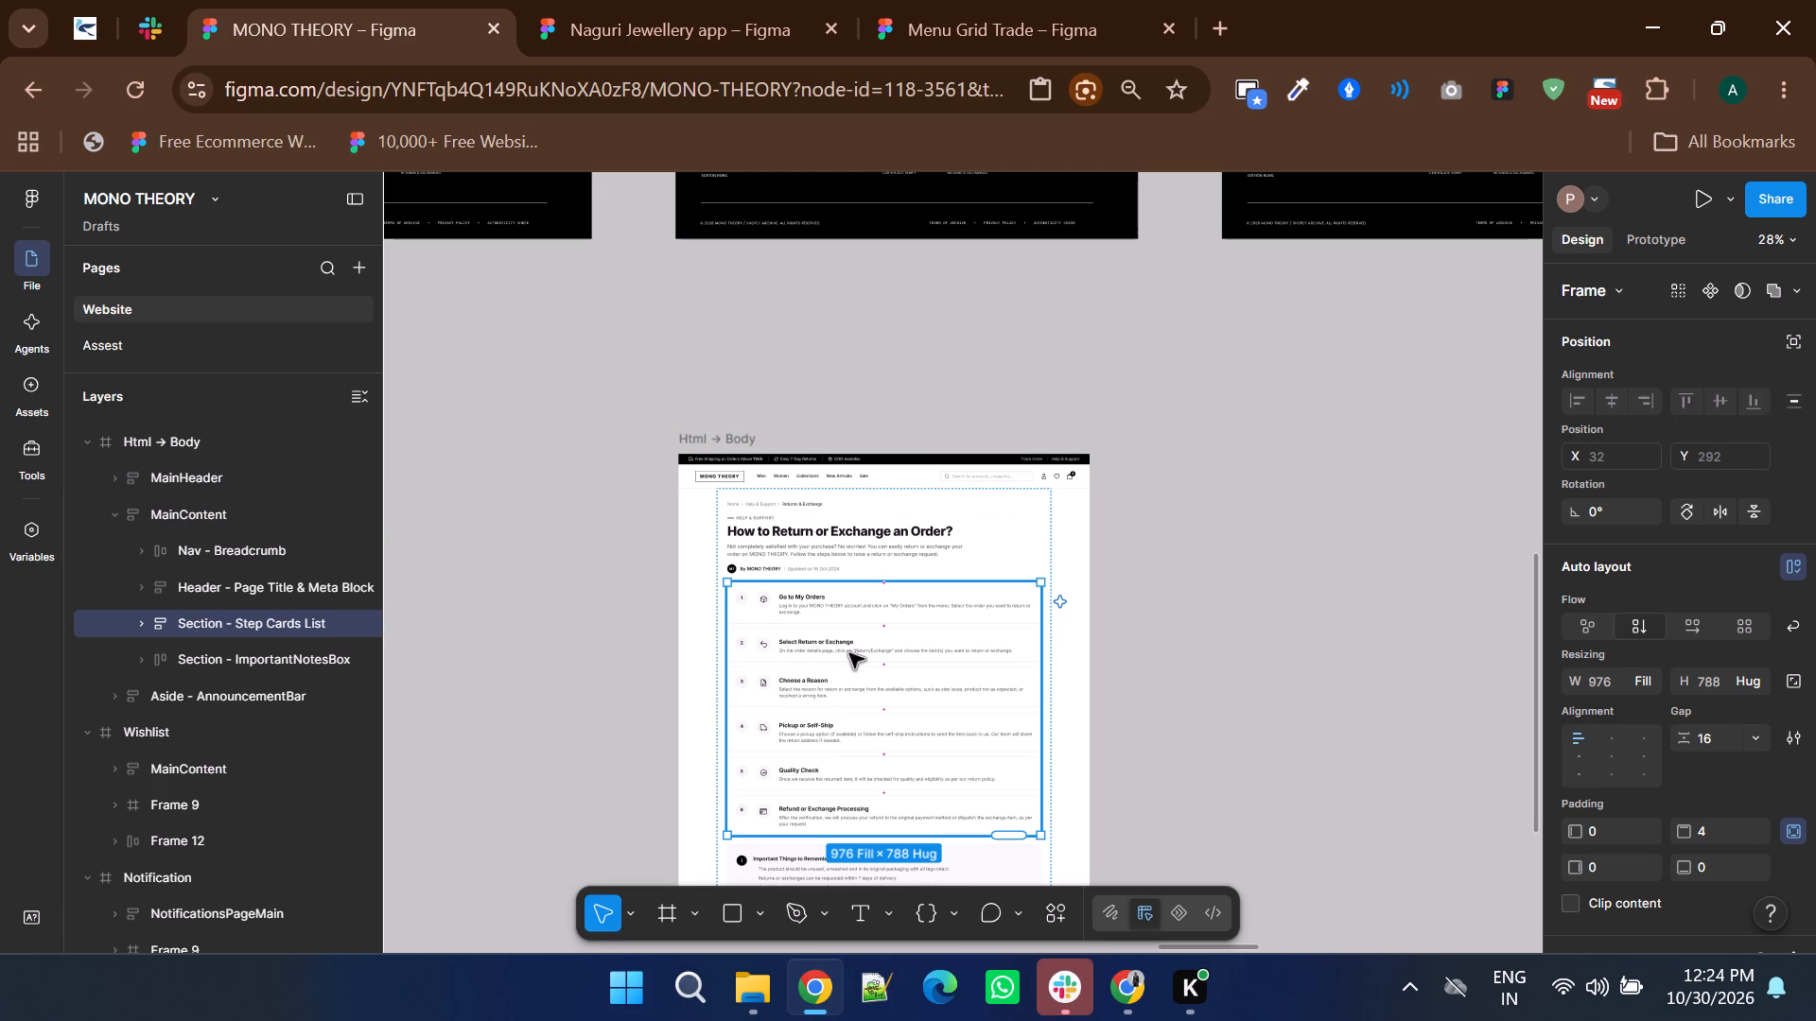
{"action": "scroll", "coordinate": [849, 653], "scroll_direction": "up", "scroll_amount": 3}
{"action": "scroll", "coordinate": [797, 369], "scroll_direction": "up", "scroll_amount": 3, "text": "ctrl"}
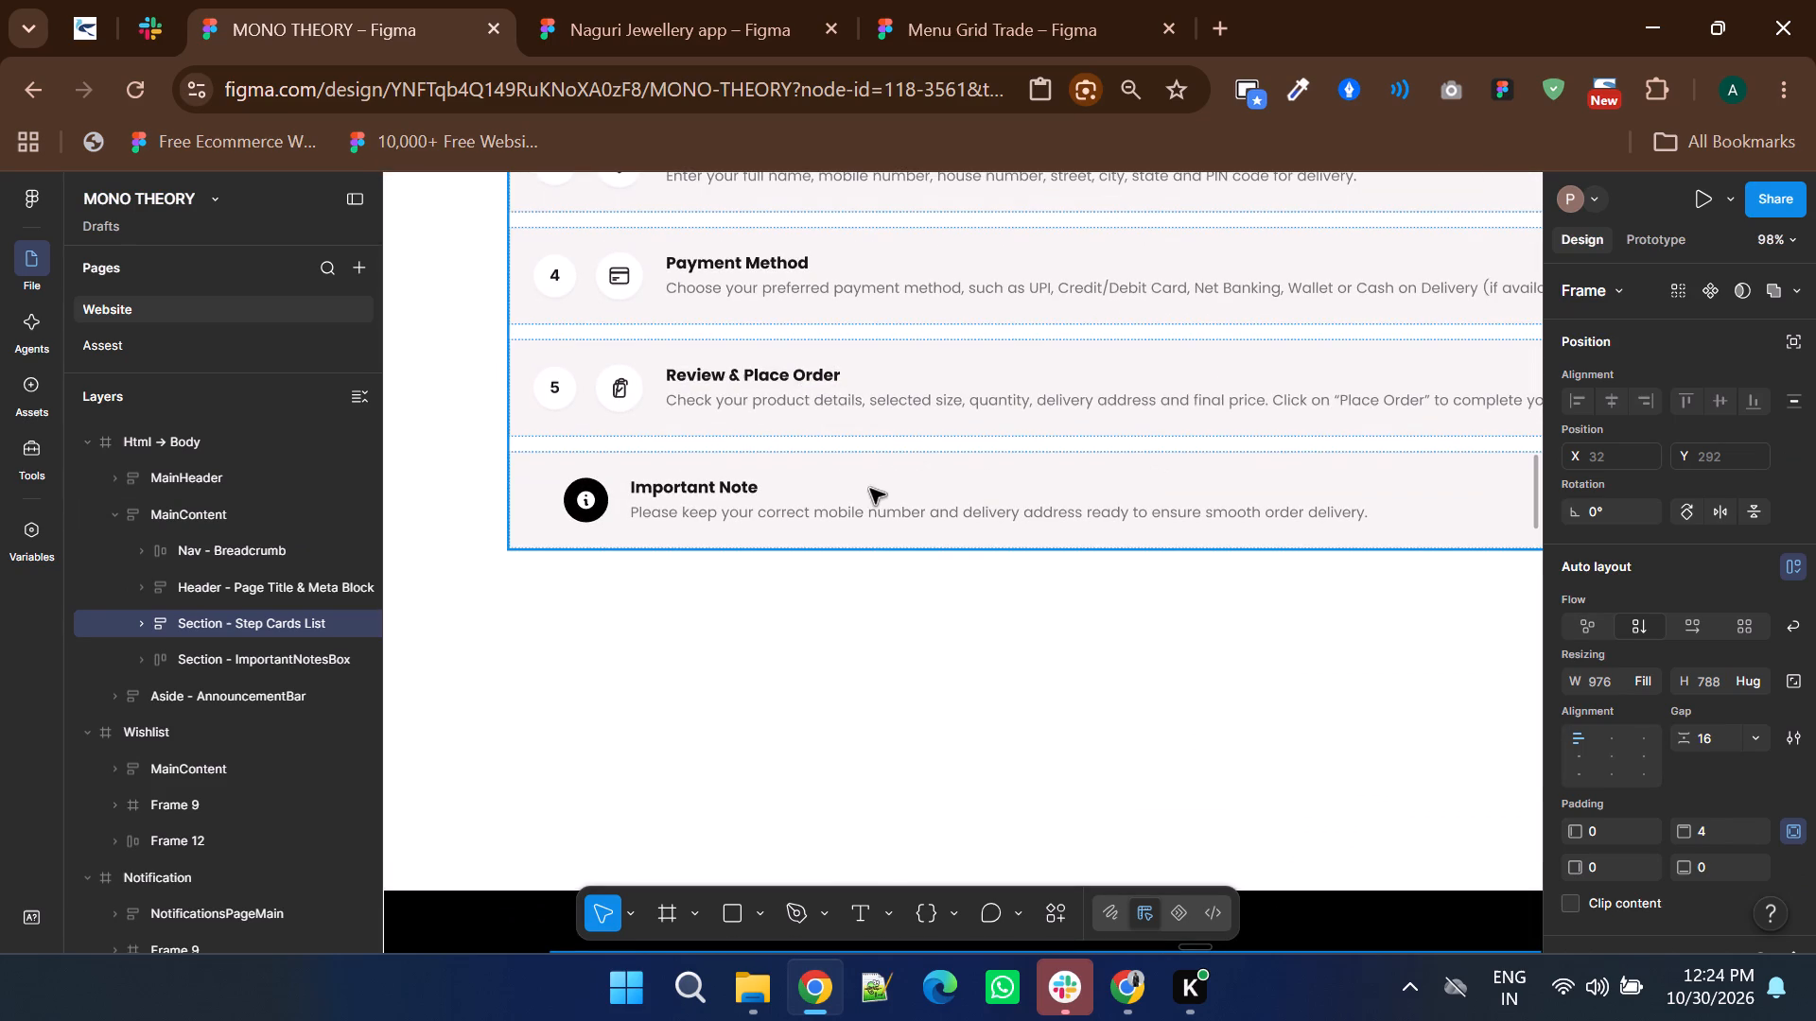
{"action": "scroll", "coordinate": [870, 489], "scroll_direction": "down", "scroll_amount": 2, "text": "ctrl"}
{"action": "scroll", "coordinate": [870, 489], "scroll_direction": "down", "scroll_amount": 7}
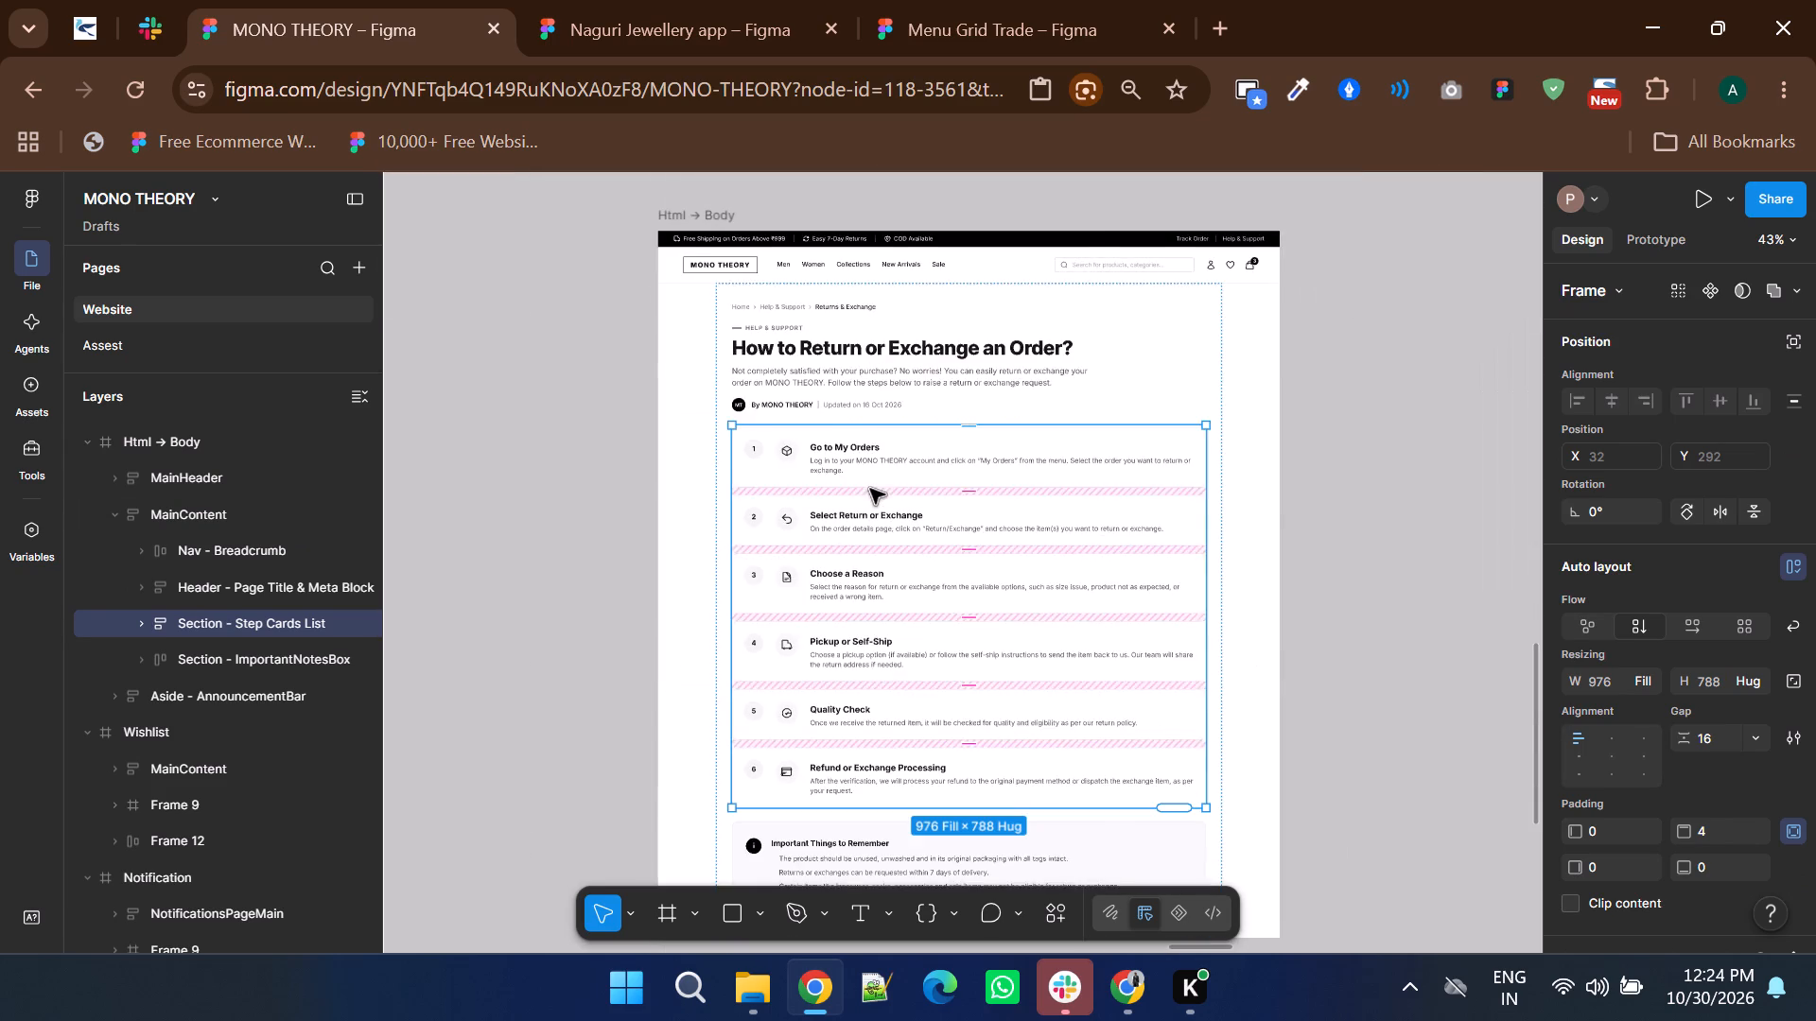
{"action": "scroll", "coordinate": [870, 489], "scroll_direction": "down", "scroll_amount": 2}
{"action": "scroll", "coordinate": [870, 579], "scroll_direction": "up", "scroll_amount": 2, "text": "ctrl"}
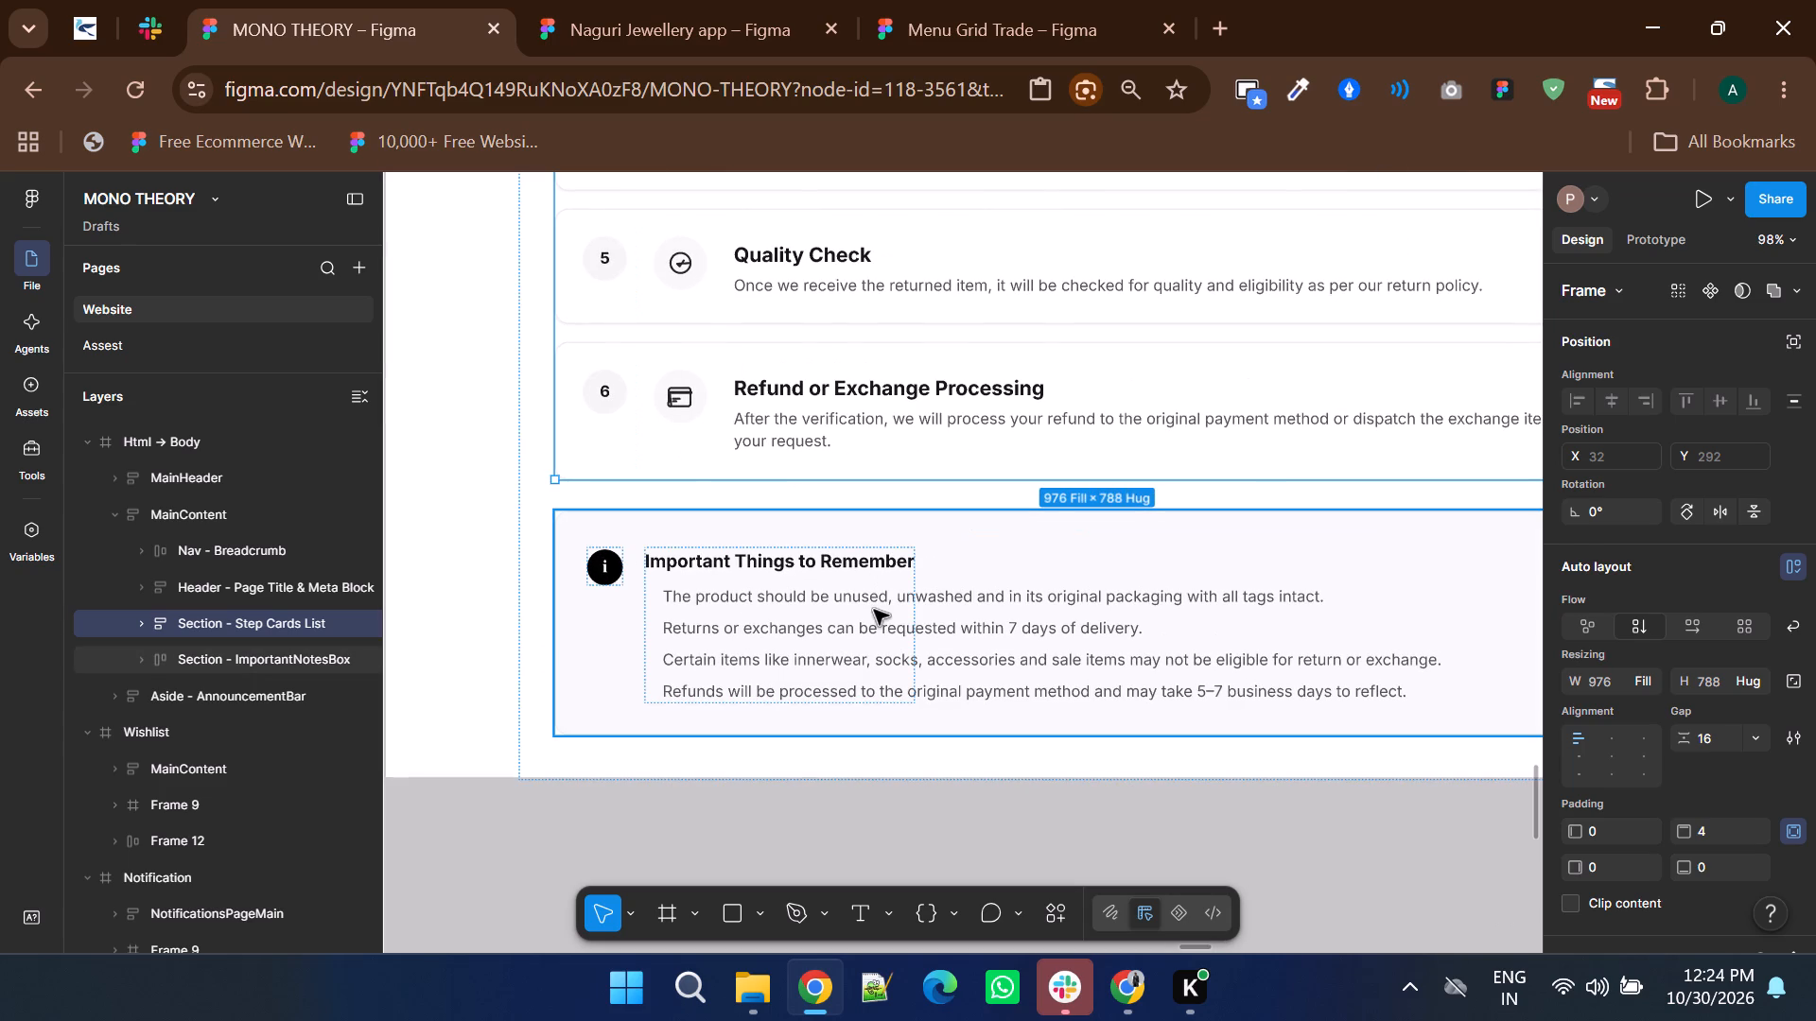
{"action": "scroll", "coordinate": [912, 699], "scroll_direction": "down", "scroll_amount": 2, "text": "ctrl"}
{"action": "scroll", "coordinate": [912, 700], "scroll_direction": "up", "scroll_amount": 3}
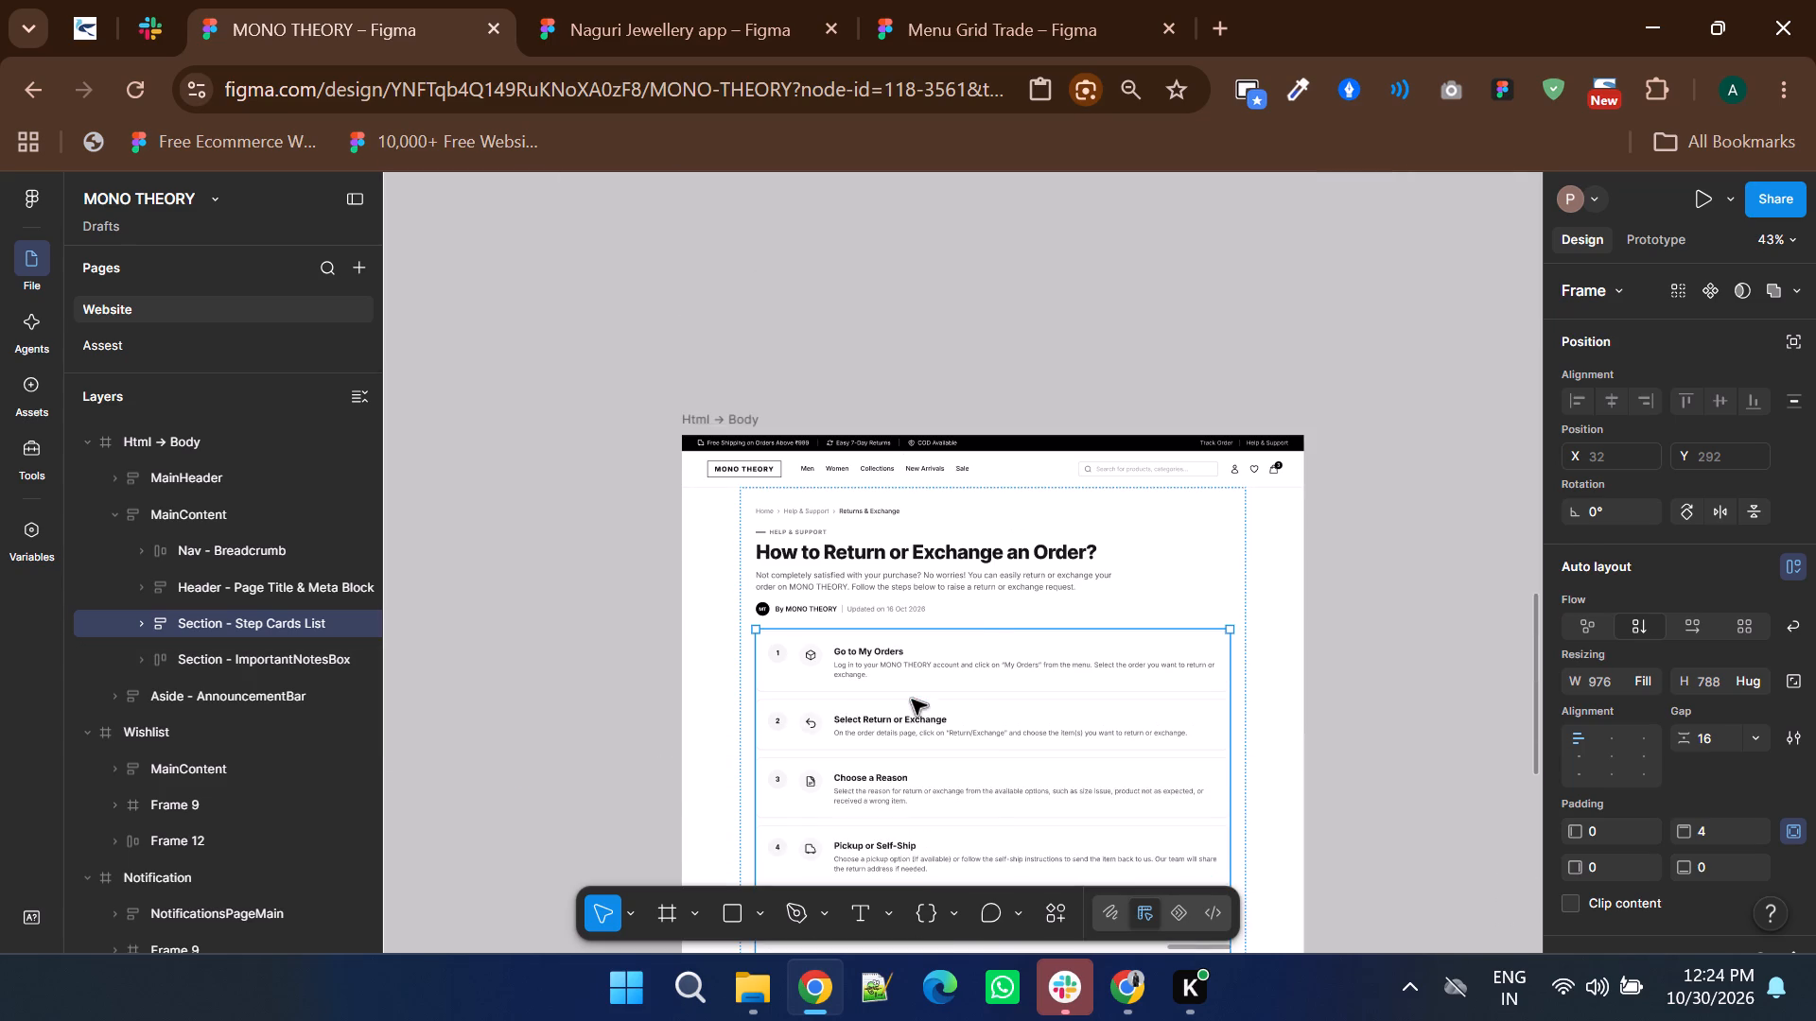
{"action": "right_click", "coordinate": [901, 667]}
{"action": "left_click", "coordinate": [968, 271]}
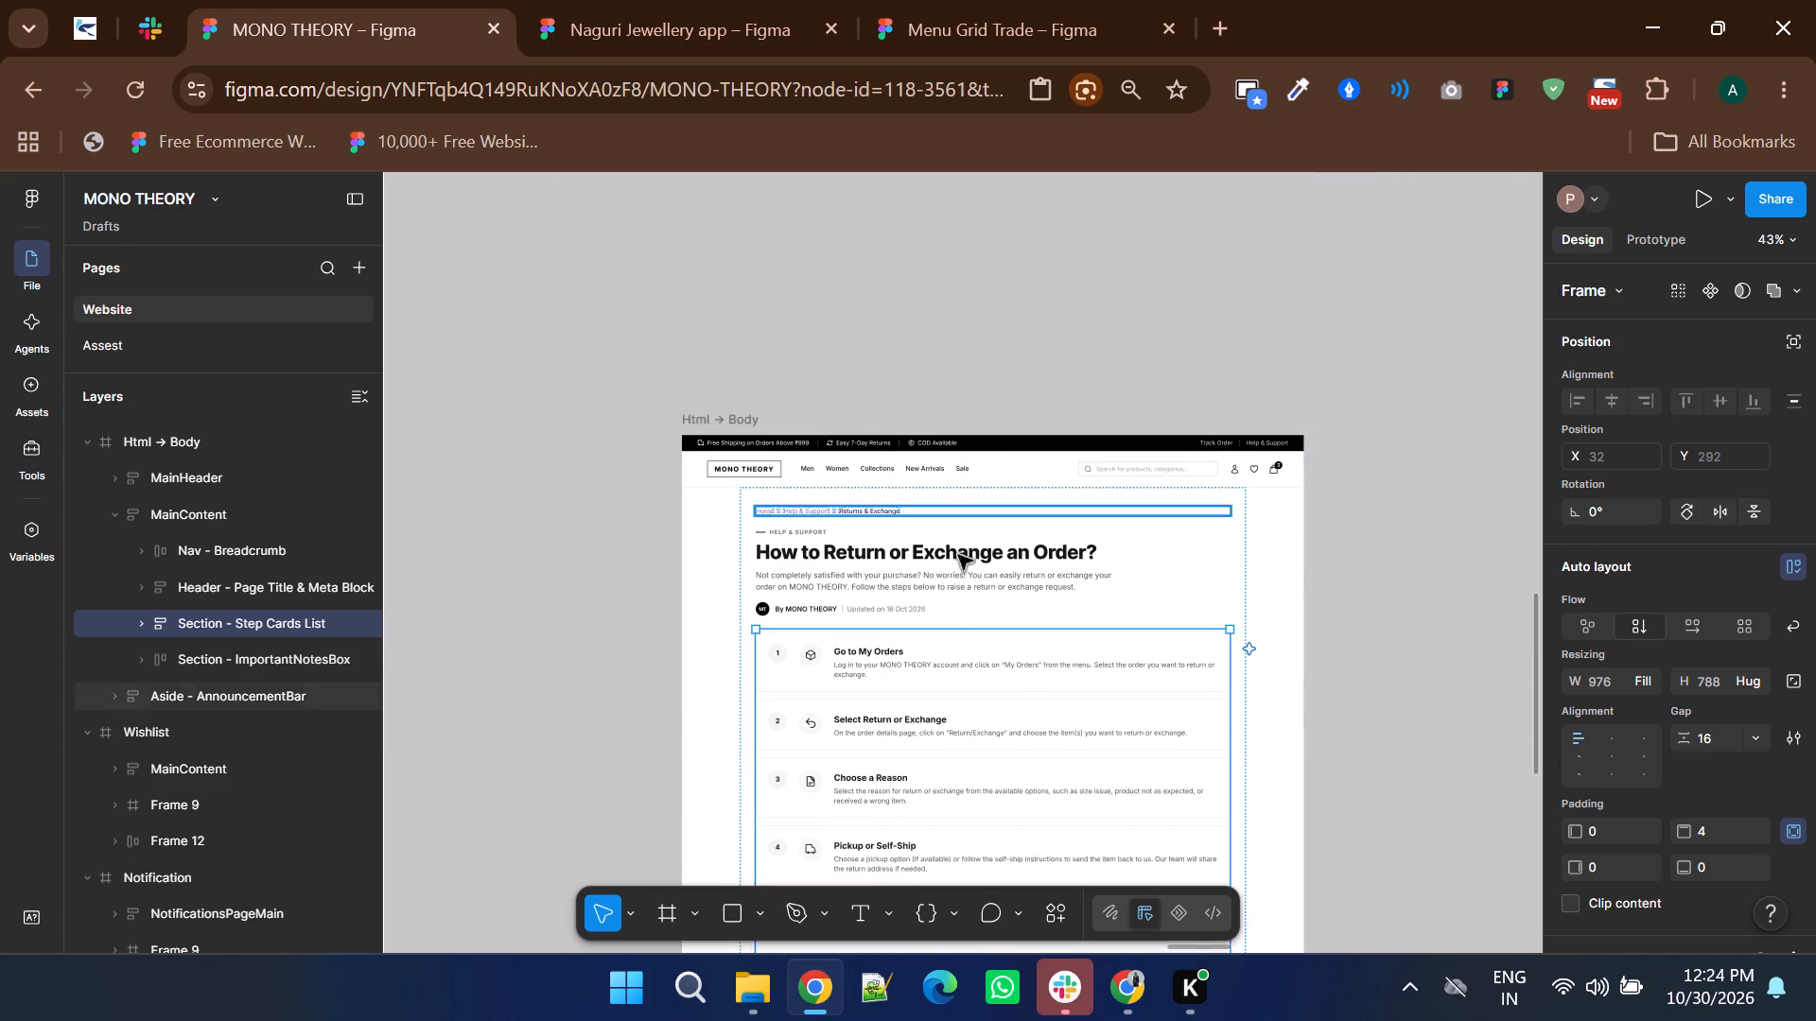
{"action": "scroll", "coordinate": [959, 614], "scroll_direction": "up", "scroll_amount": 8}
{"action": "left_click", "coordinate": [979, 687]}
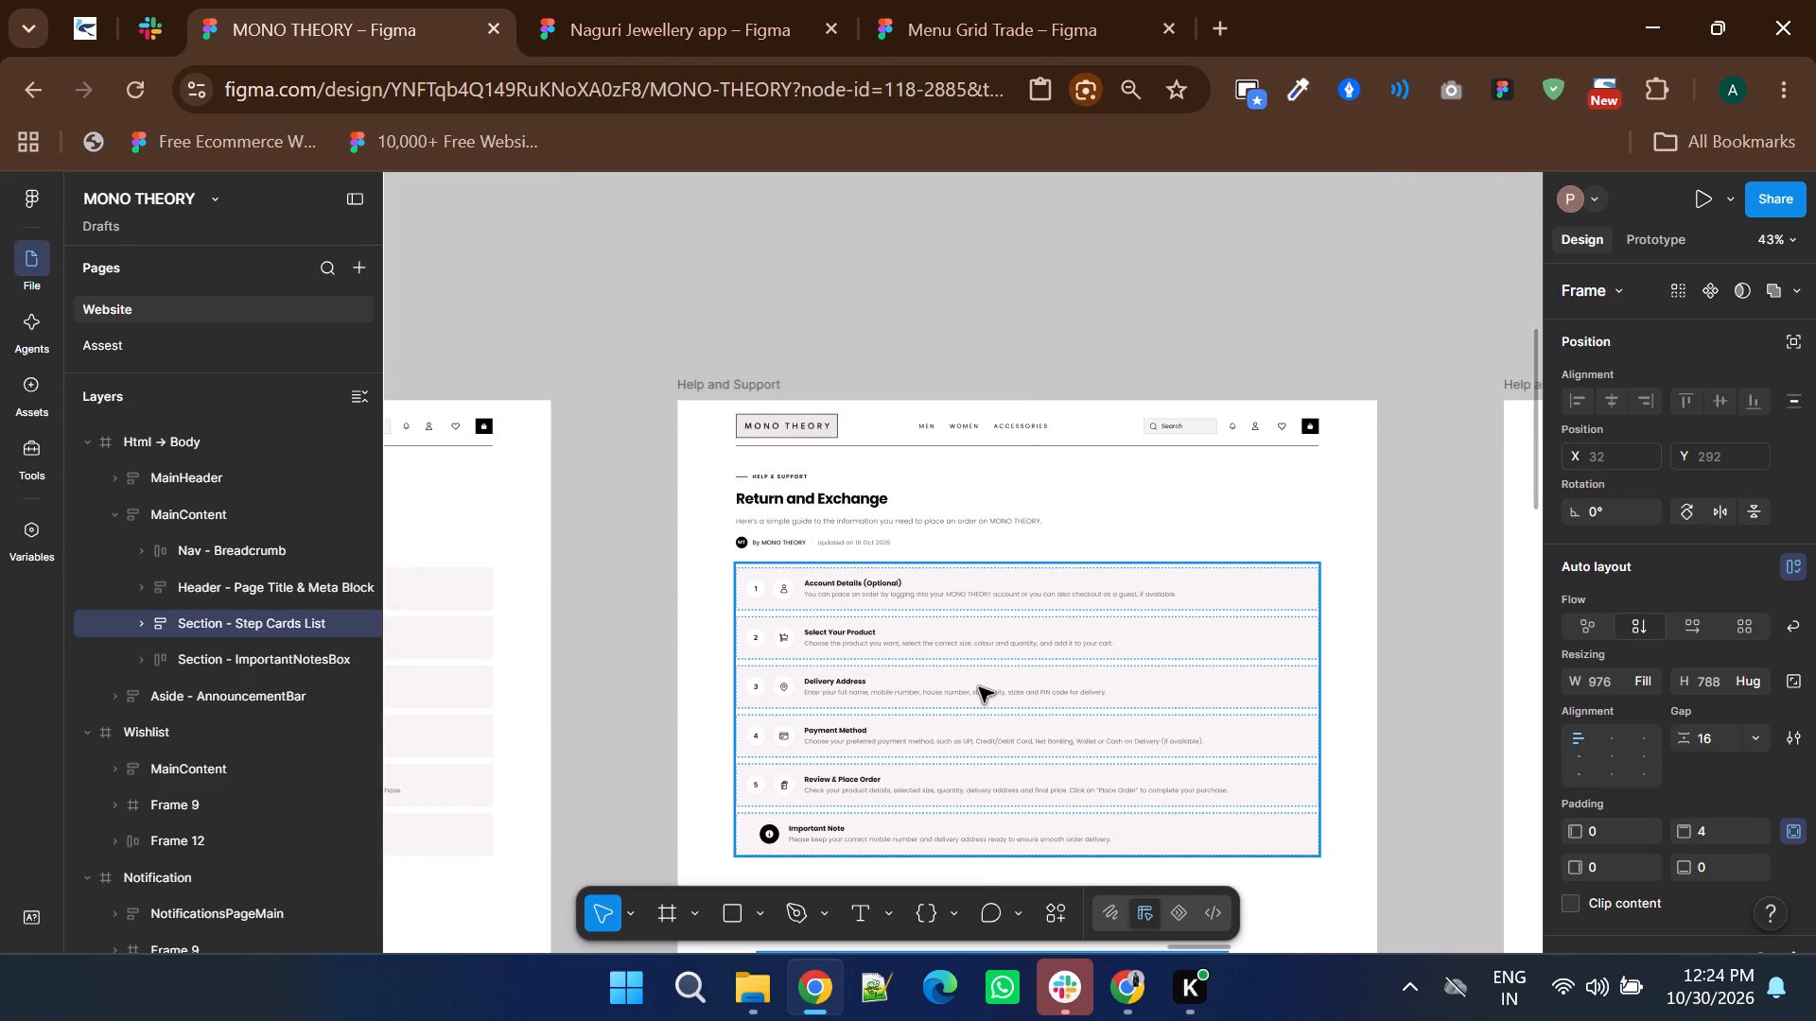
{"action": "right_click", "coordinate": [979, 687]}
{"action": "left_click", "coordinate": [1042, 322]}
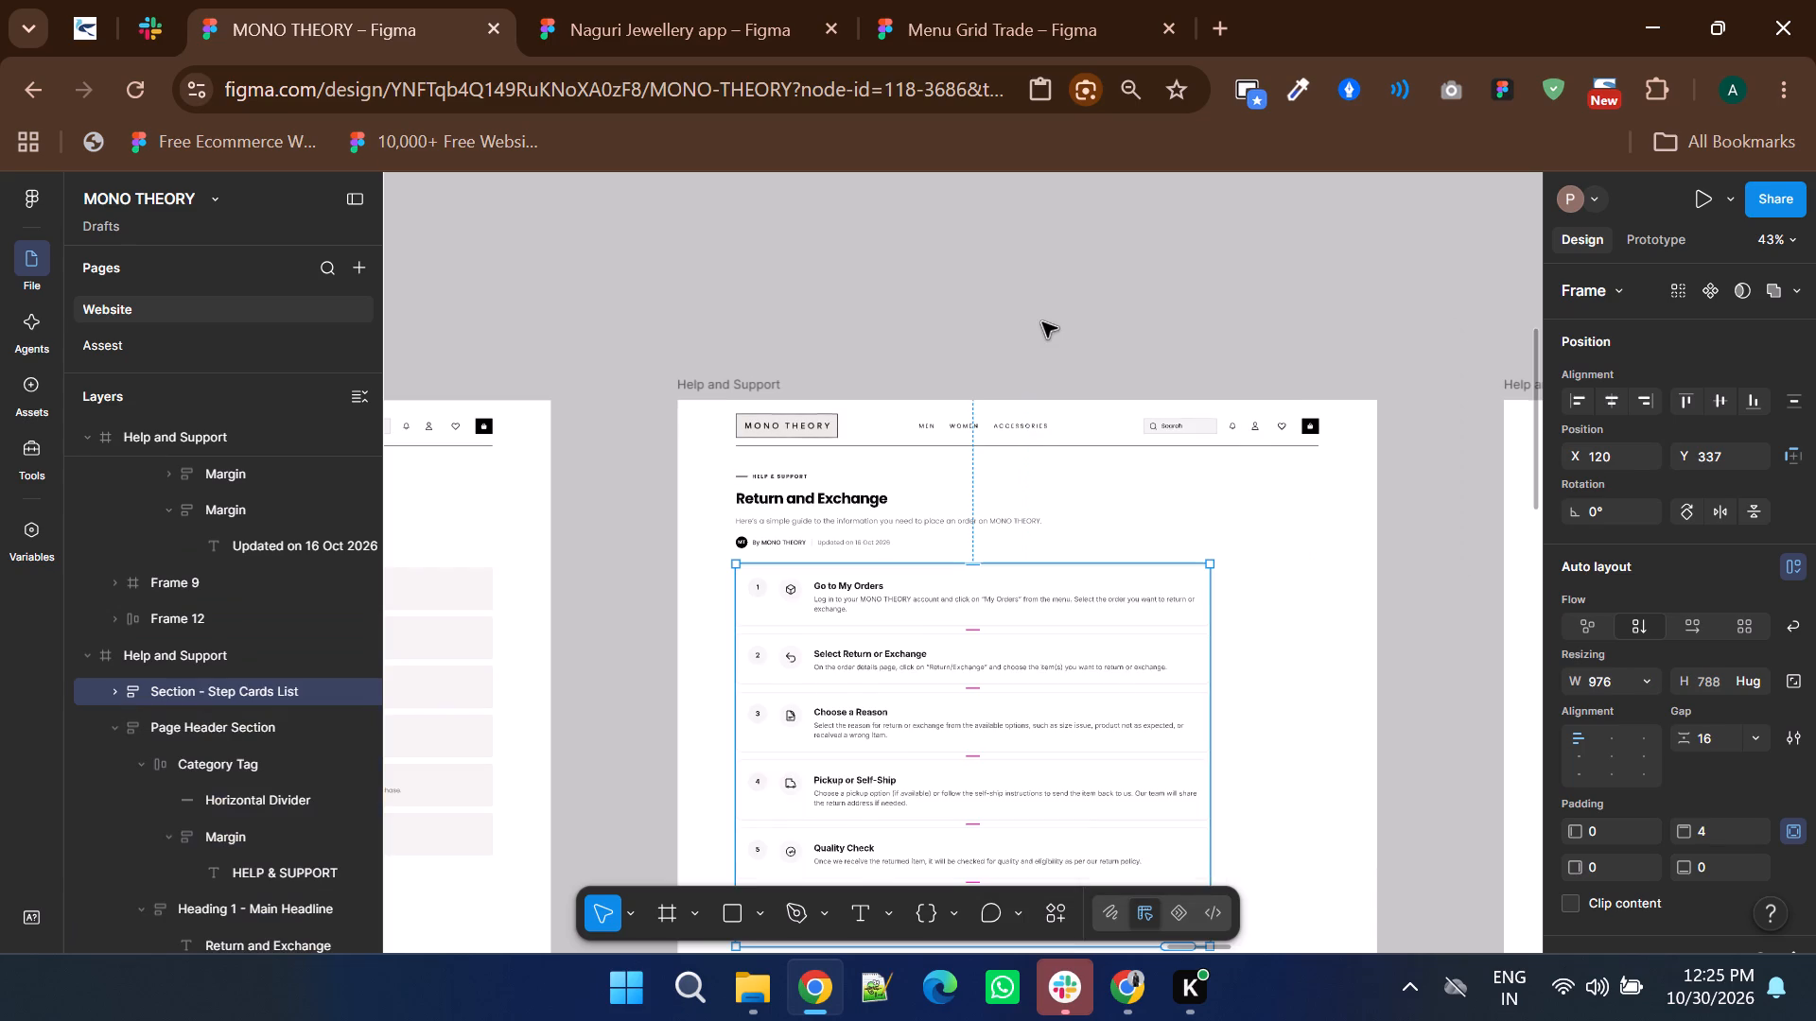
Show the Return and Exchange frame's 12-column layout guide and widen the step cards list across all columns, to about 1201 px.
{"action": "left_click", "coordinate": [1307, 525], "text": "ctrl"}
{"action": "scroll", "coordinate": [1694, 705], "scroll_direction": "down", "scroll_amount": 3}
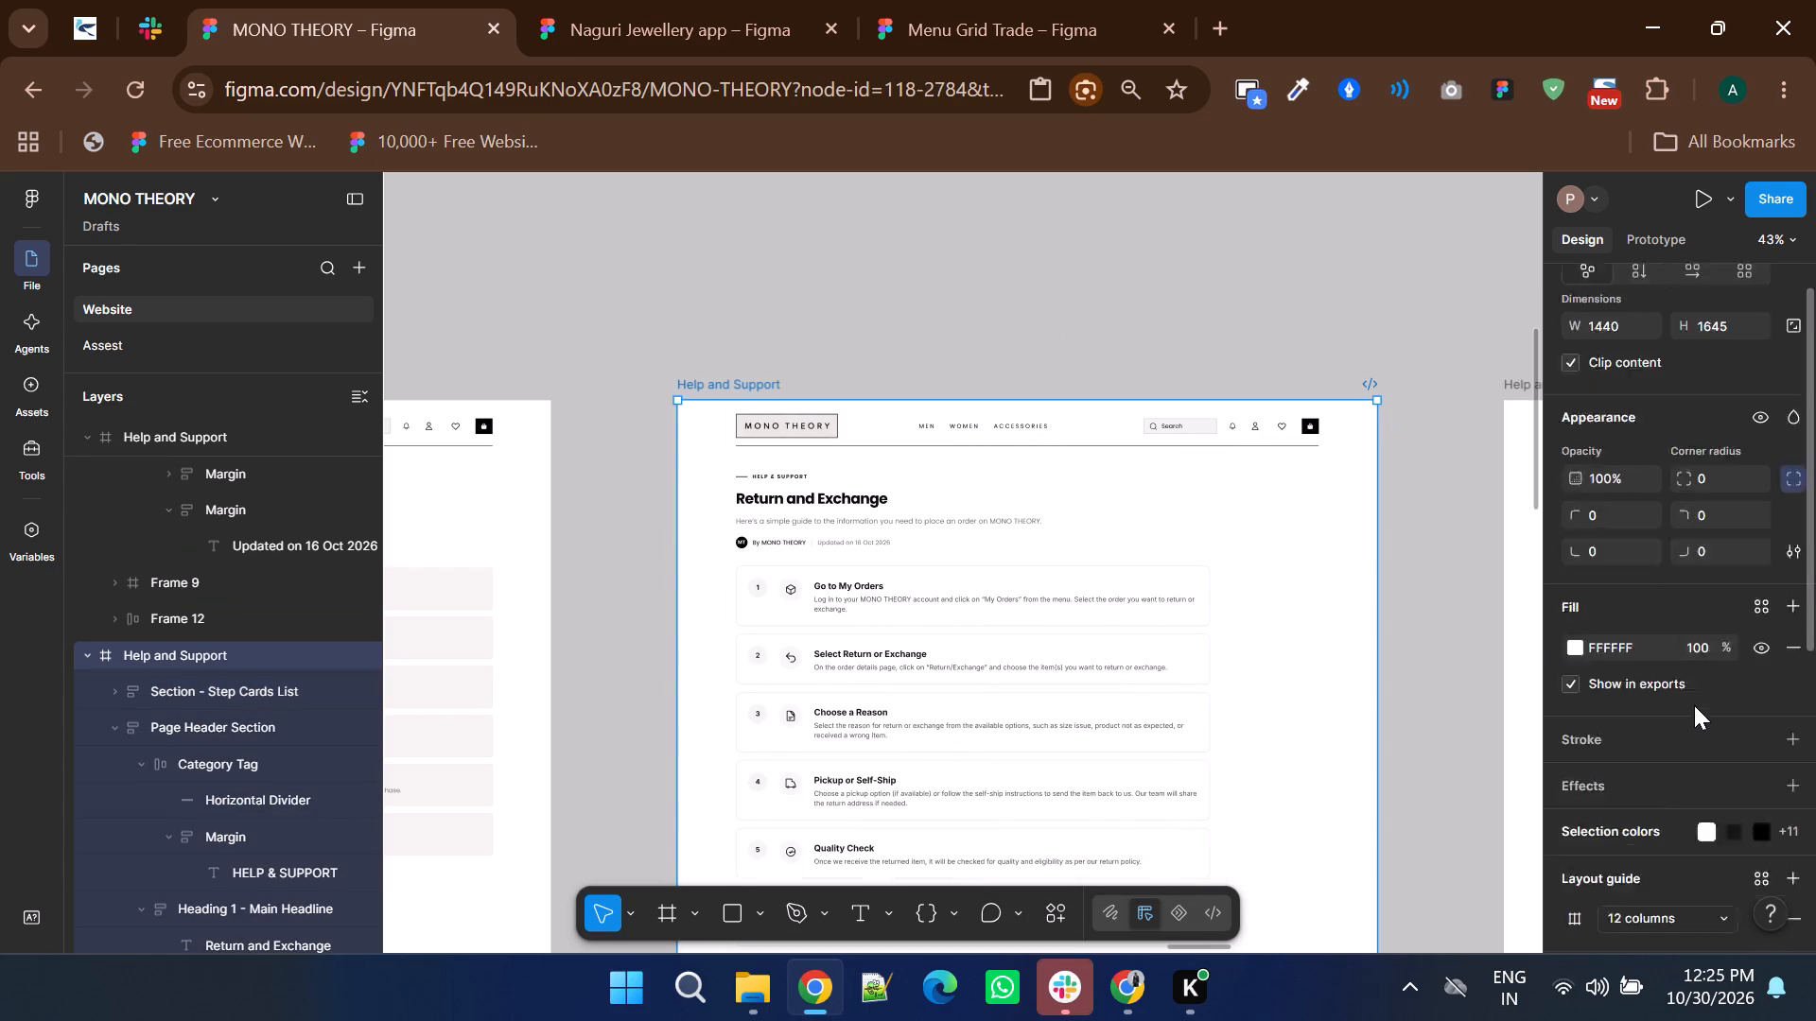
{"action": "left_click", "coordinate": [1753, 684]}
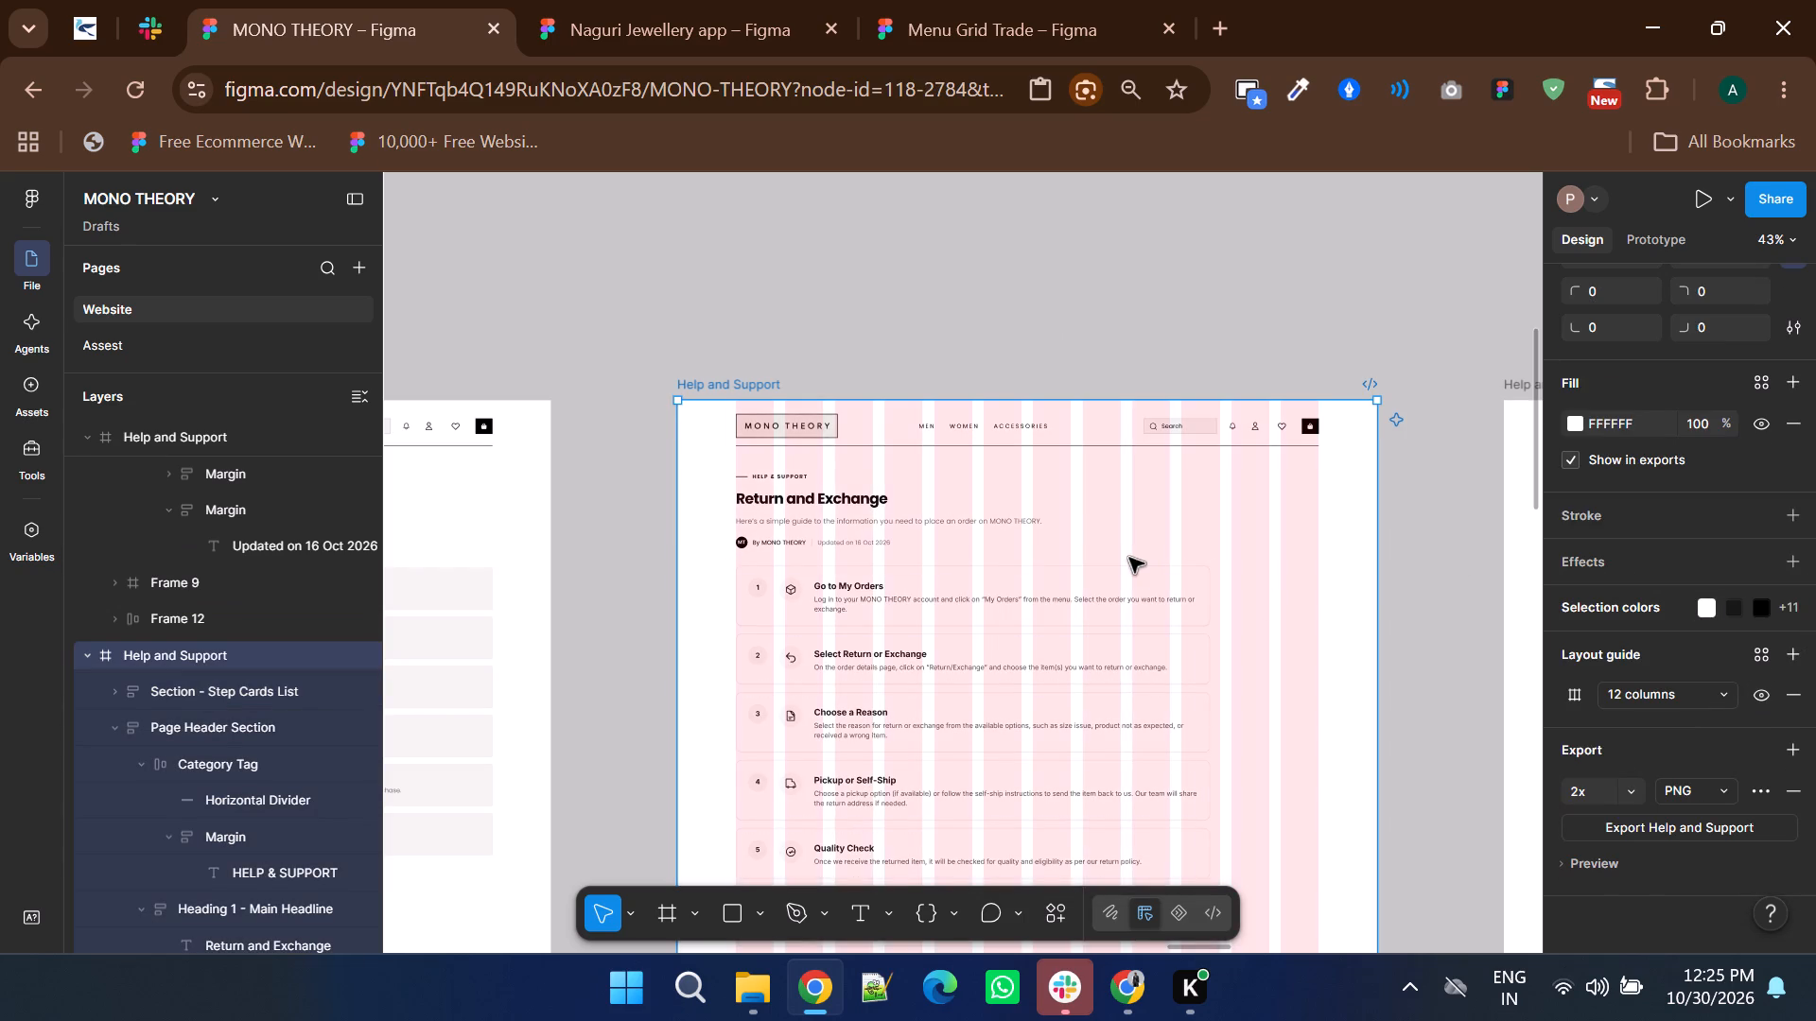
{"action": "left_click", "coordinate": [1140, 580]}
{"action": "left_click_drag", "start_coordinate": [1212, 612], "coordinate": [1299, 617]}
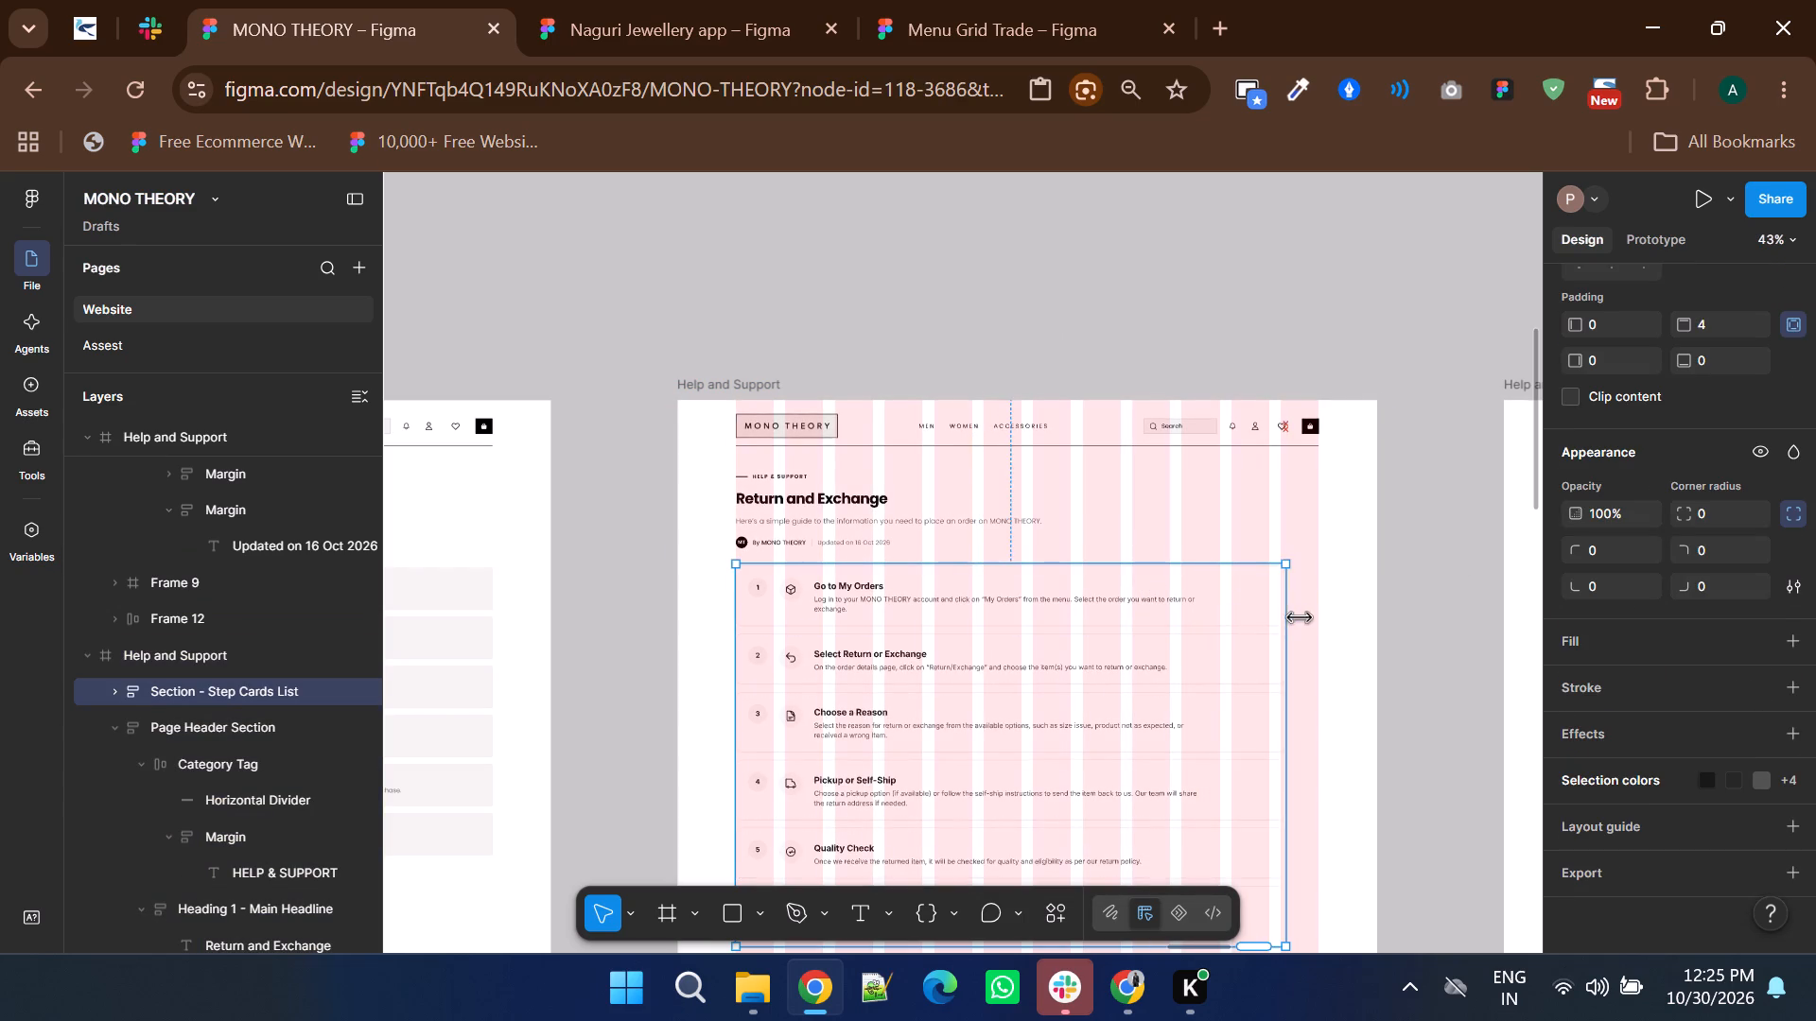
{"action": "left_click_drag", "start_coordinate": [1299, 617], "coordinate": [1318, 620]}
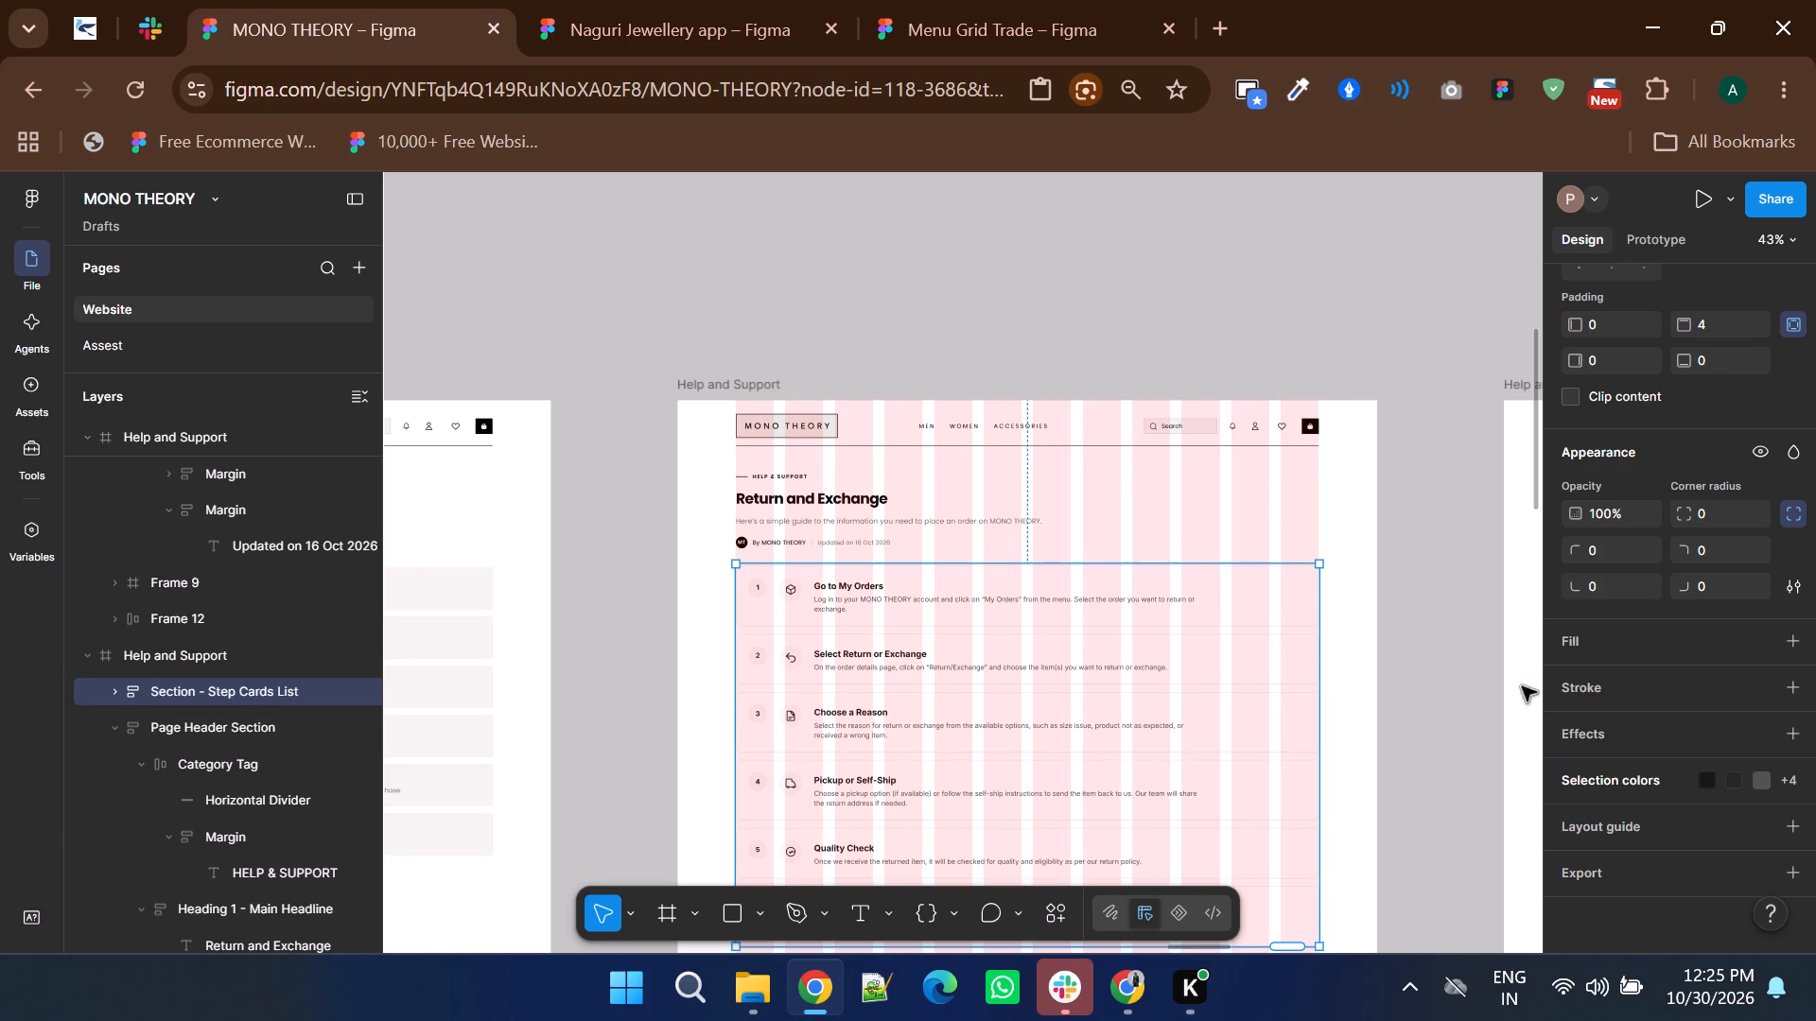
Fill all six return step cards with F5F4F2, sampled from the step cards of the neighbouring order guide frame.
{"action": "left_click", "coordinate": [1790, 784]}
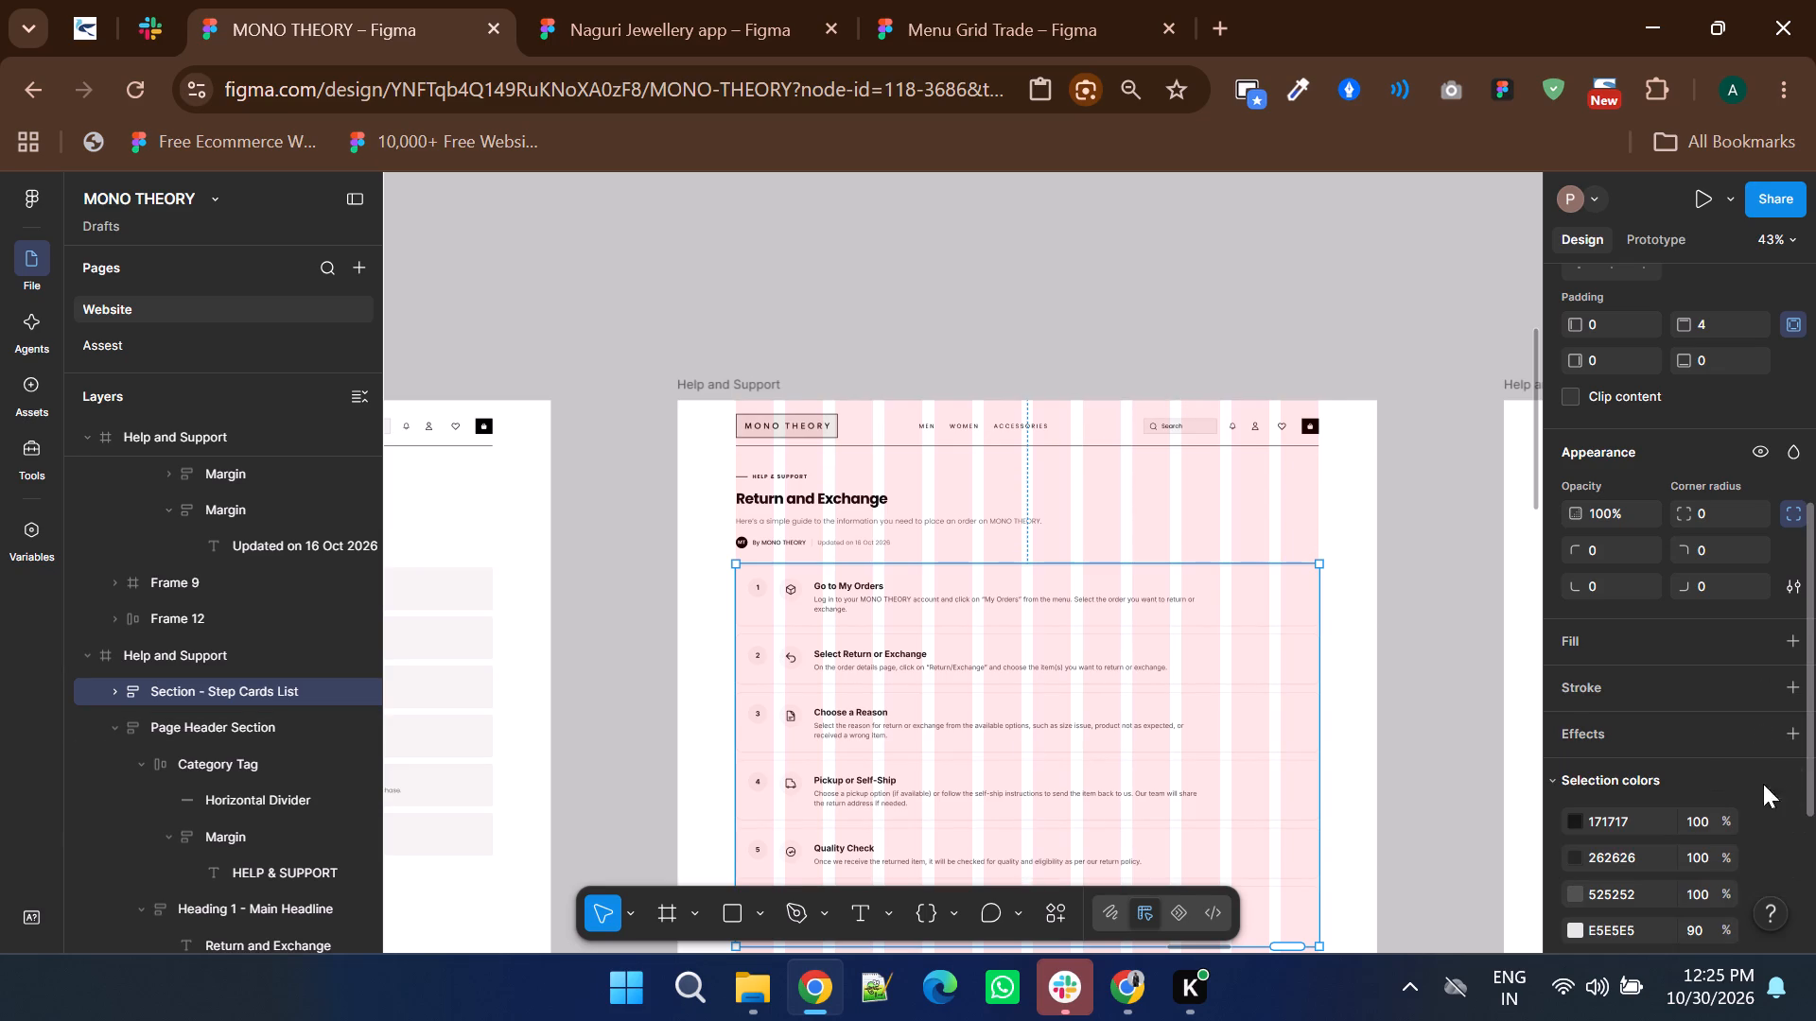
{"action": "double_click", "coordinate": [1003, 597]}
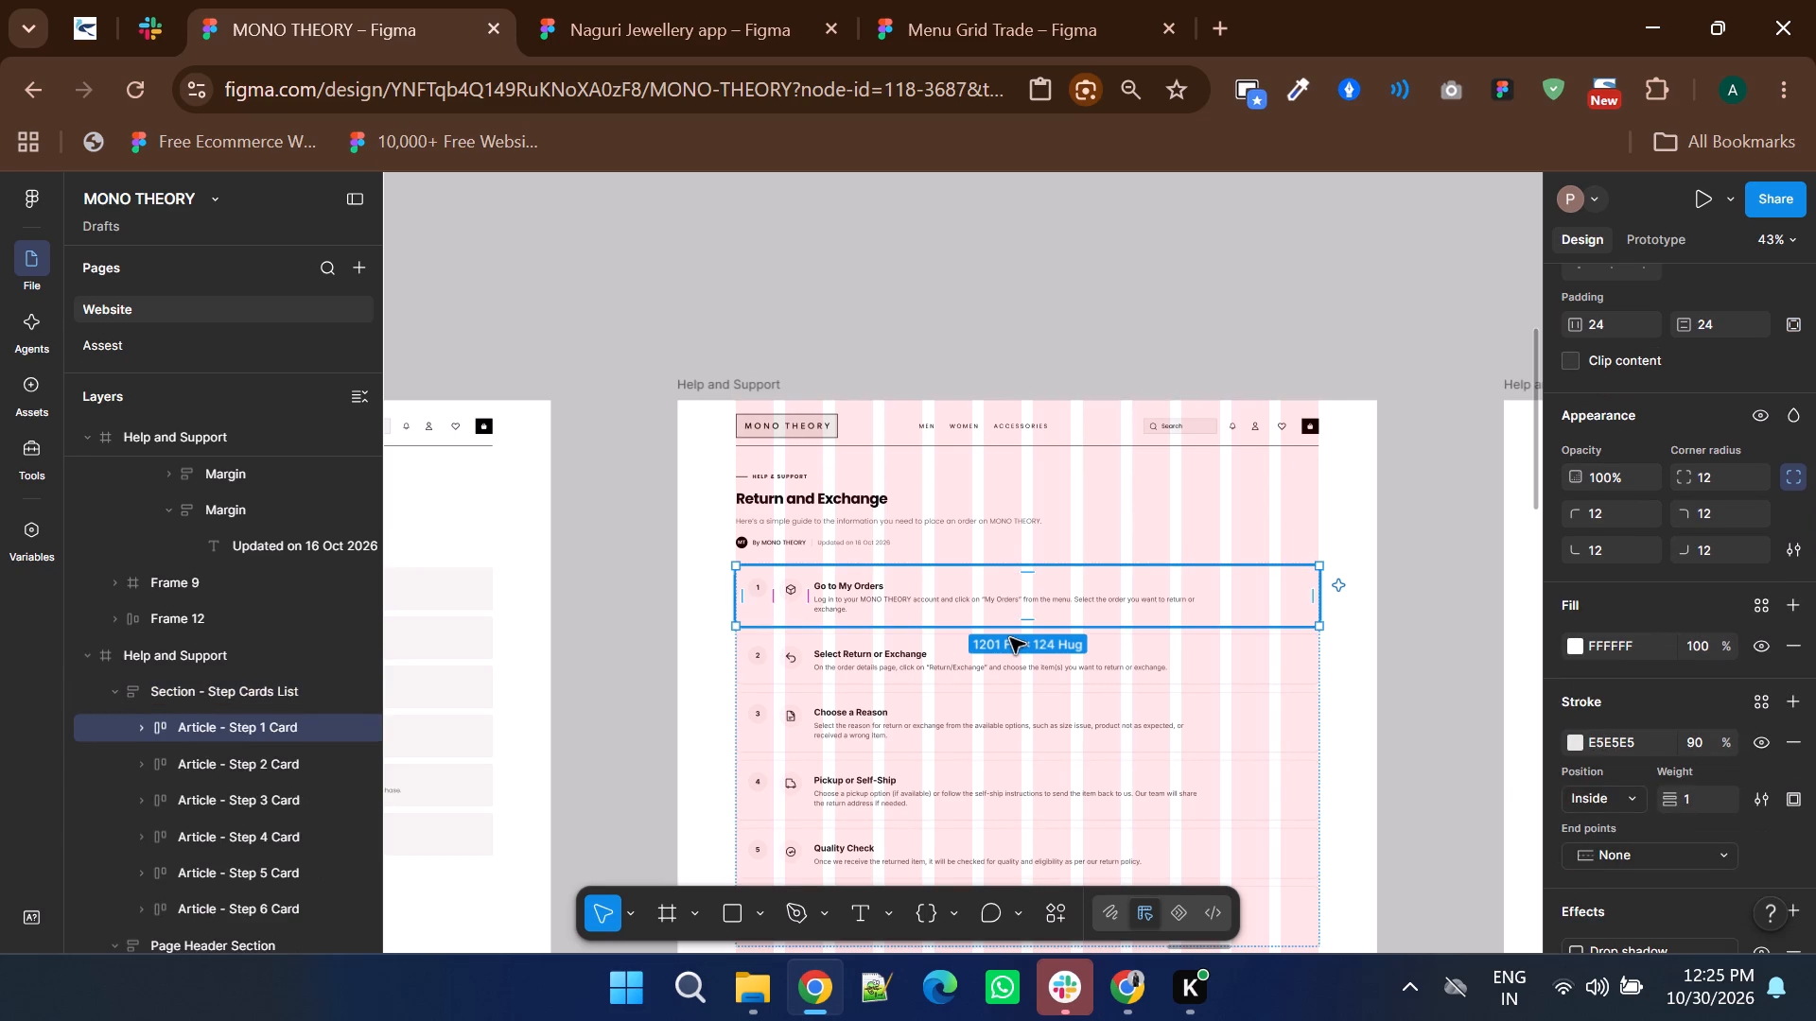
{"action": "left_click", "coordinate": [1010, 638], "text": "shift"}
{"action": "left_click", "coordinate": [999, 717], "text": "shift"}
{"action": "left_click", "coordinate": [997, 787], "text": "shift"}
{"action": "scroll", "coordinate": [997, 787], "scroll_direction": "down", "scroll_amount": 1}
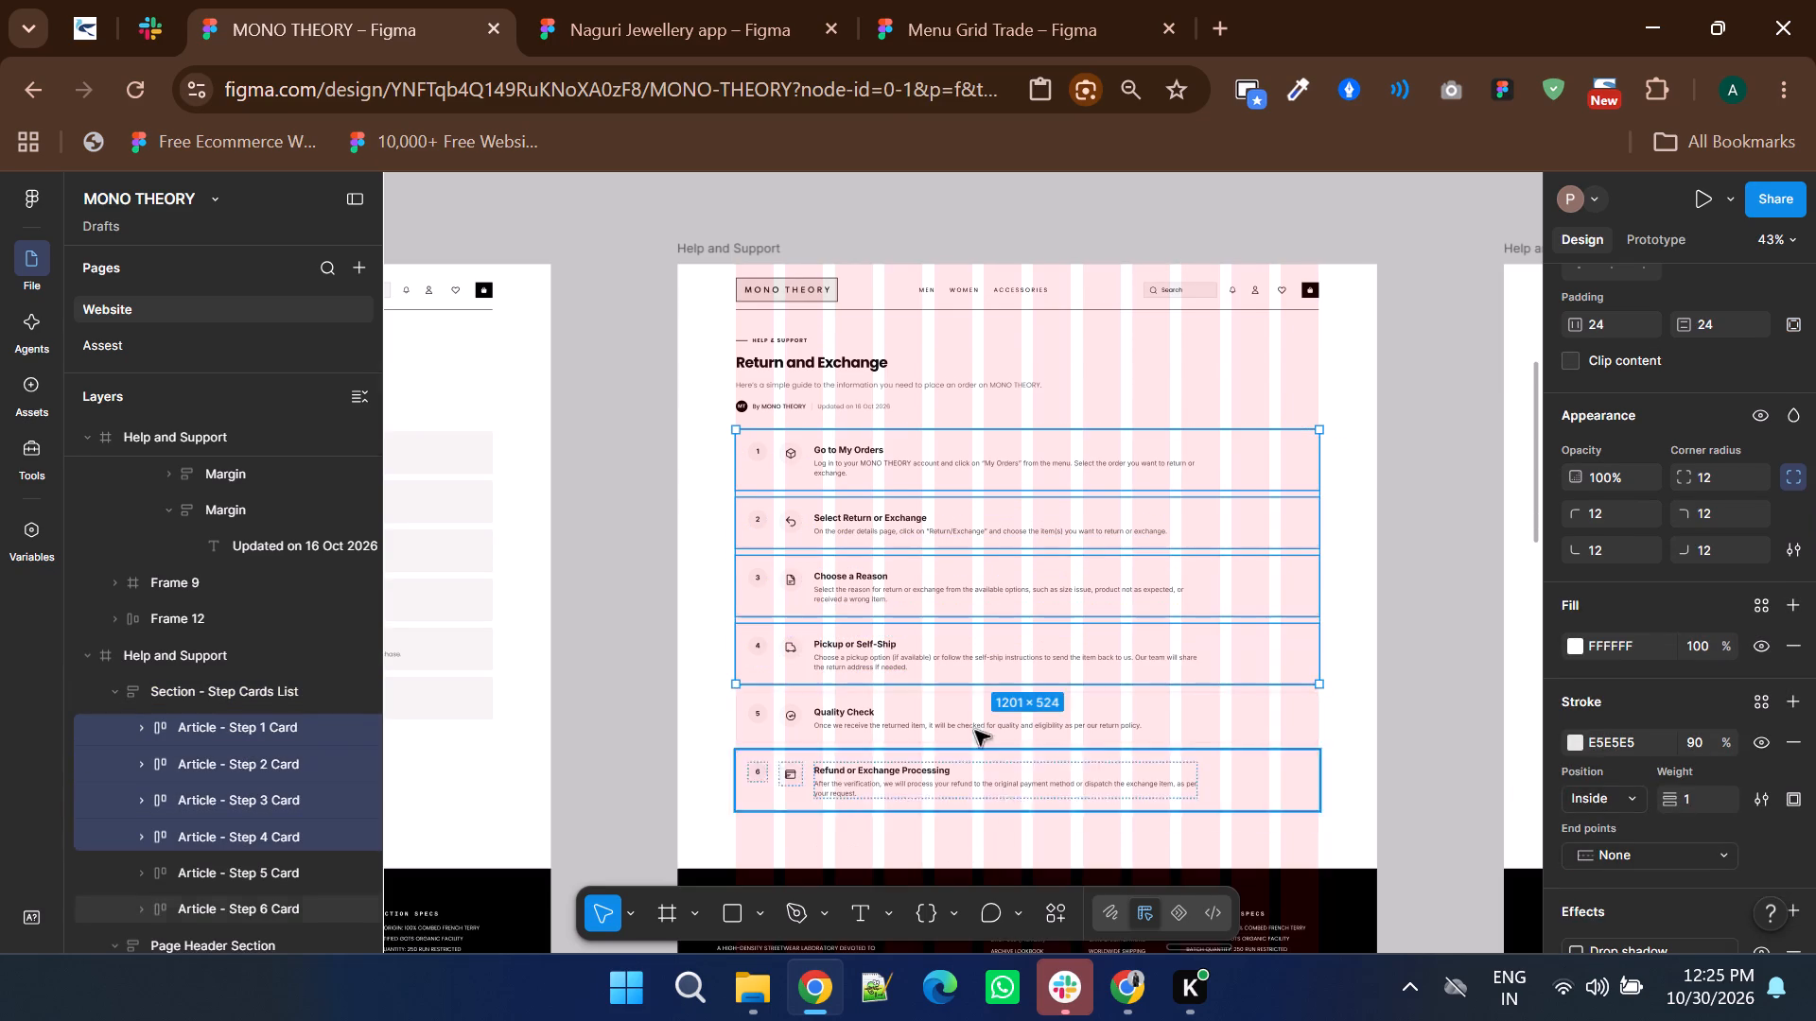
{"action": "left_click", "coordinate": [974, 712], "text": "shift"}
{"action": "left_click", "coordinate": [950, 766], "text": "shift"}
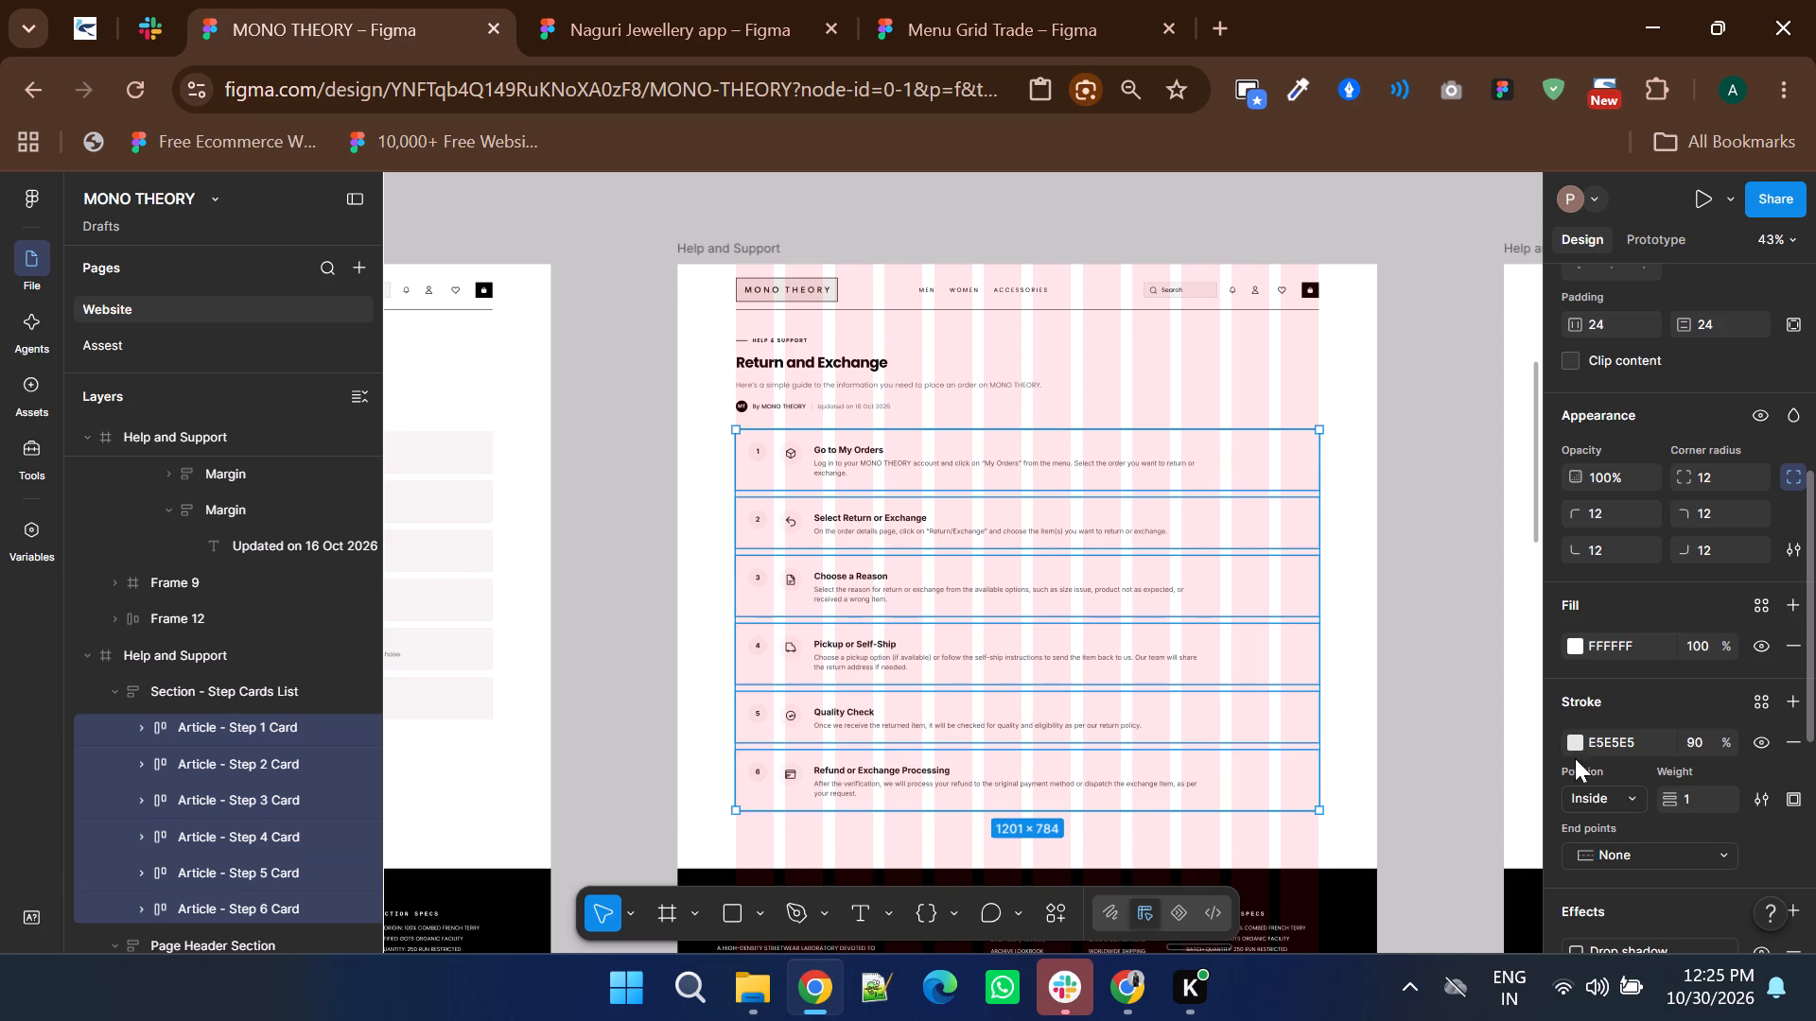
{"action": "left_click", "coordinate": [1575, 638]}
{"action": "left_click", "coordinate": [1301, 736]}
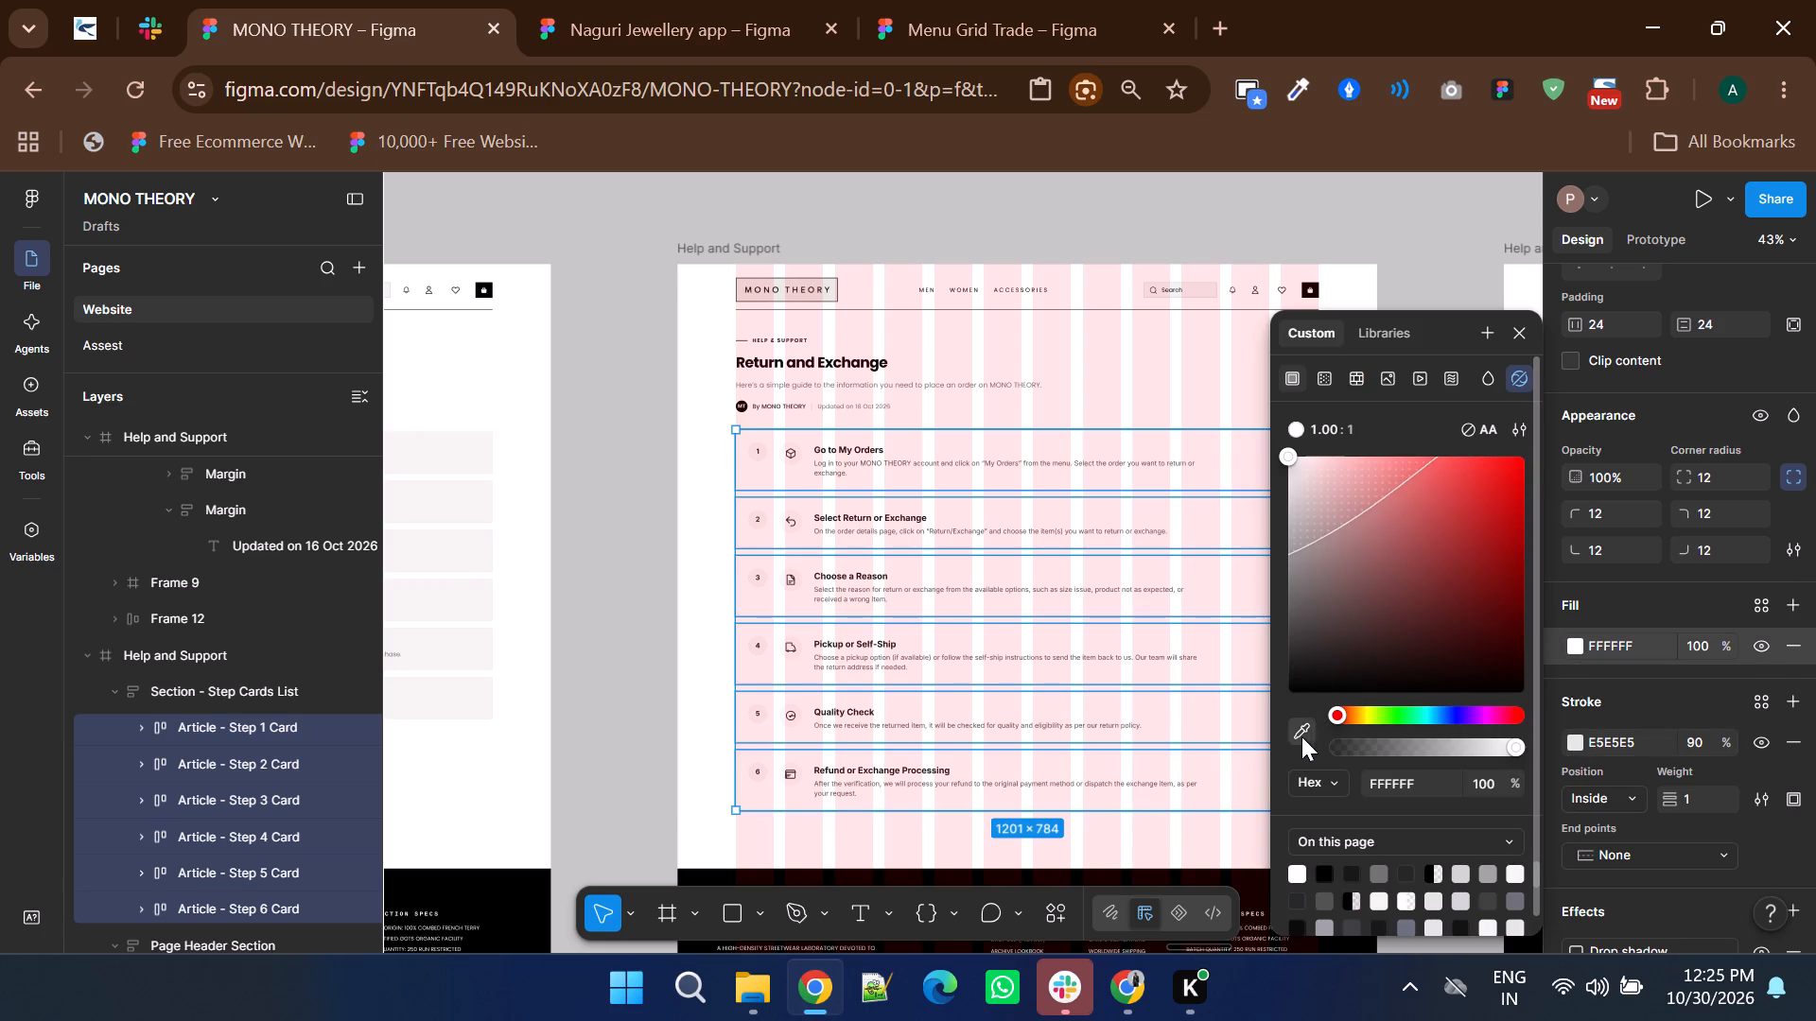
{"action": "left_click", "coordinate": [477, 600]}
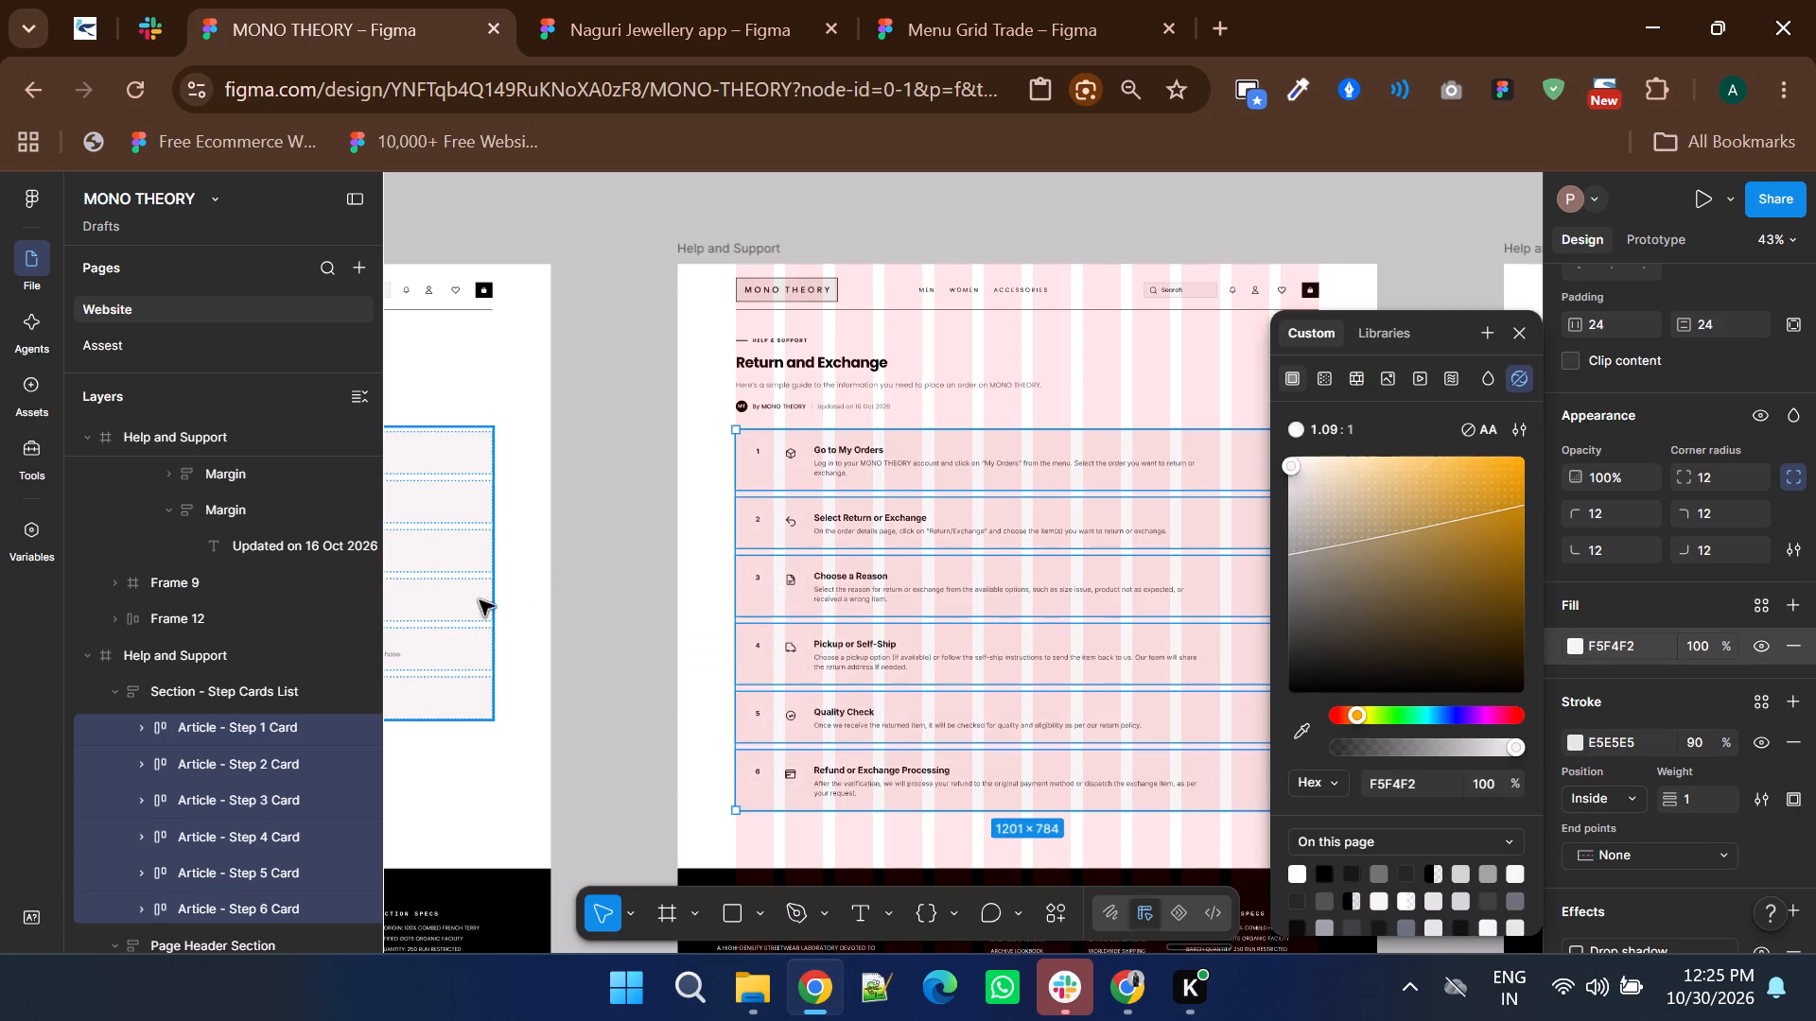
{"action": "left_click", "coordinate": [1018, 219]}
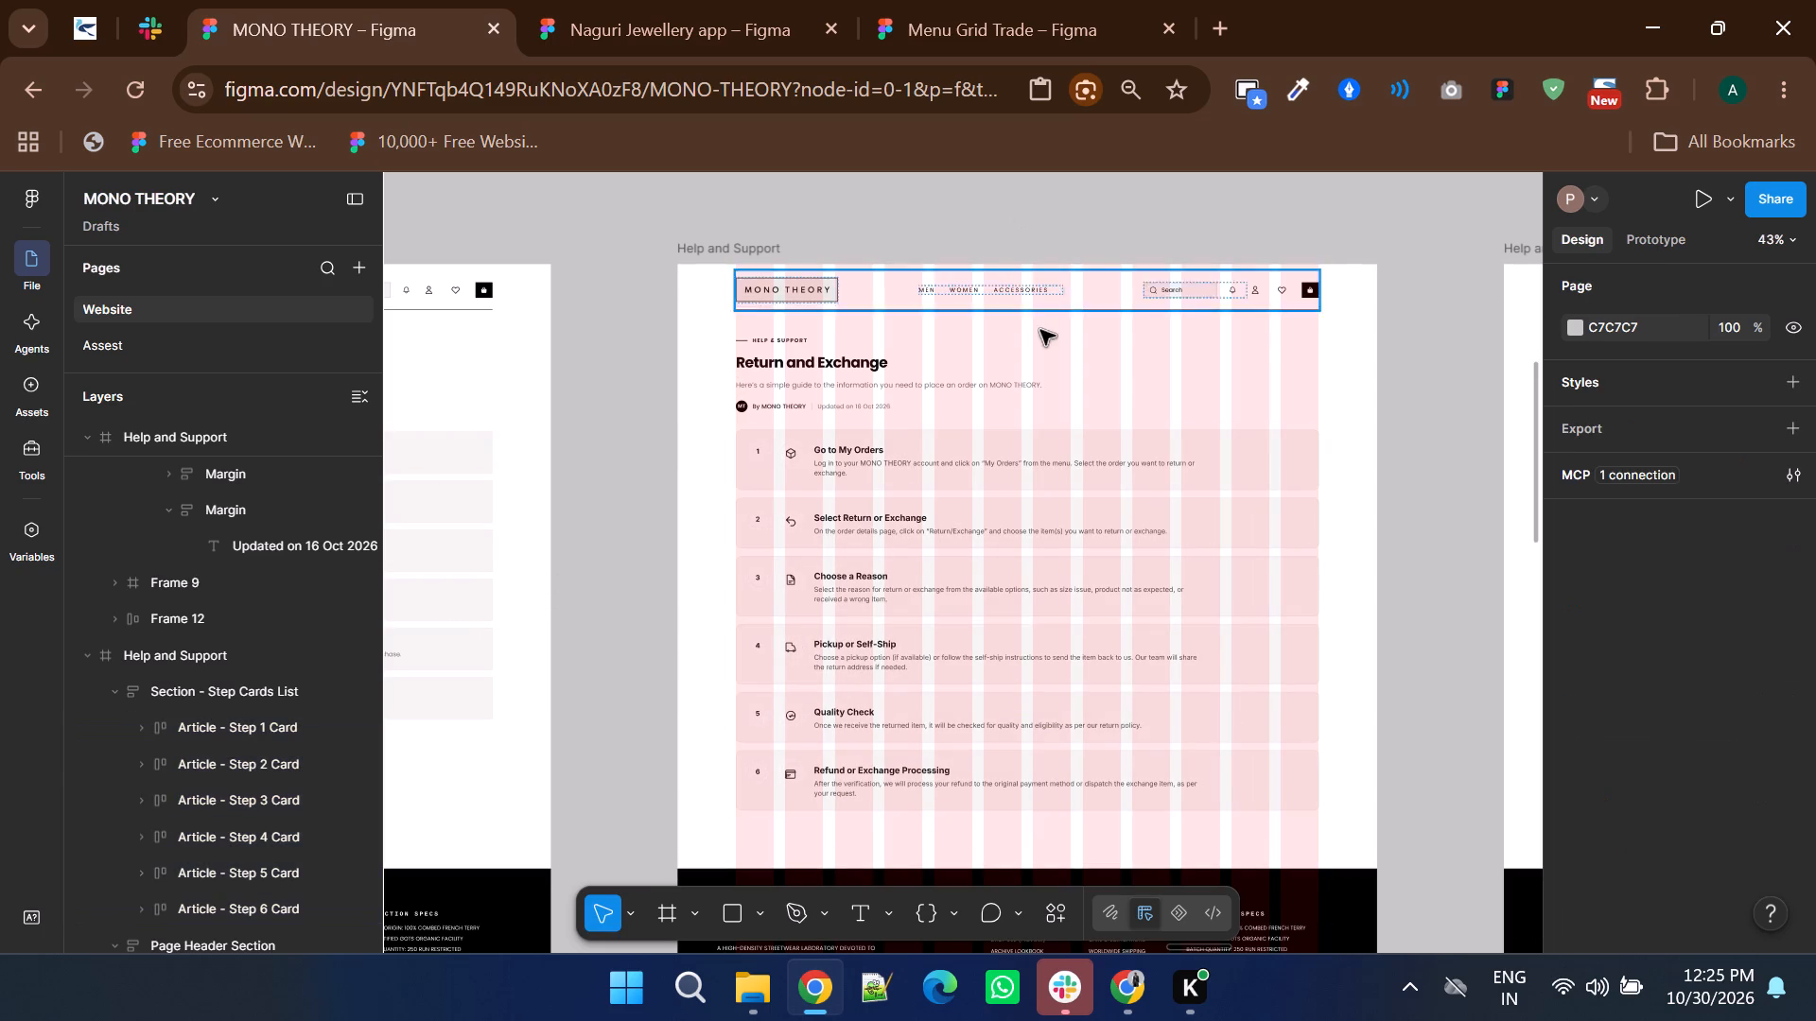
Replace the subtitle under the Return and Exchange heading with the pasted screen's "Not completely satisfied with your purchase?" text.
{"action": "scroll", "coordinate": [833, 407], "scroll_direction": "up", "scroll_amount": 2, "text": "ctrl"}
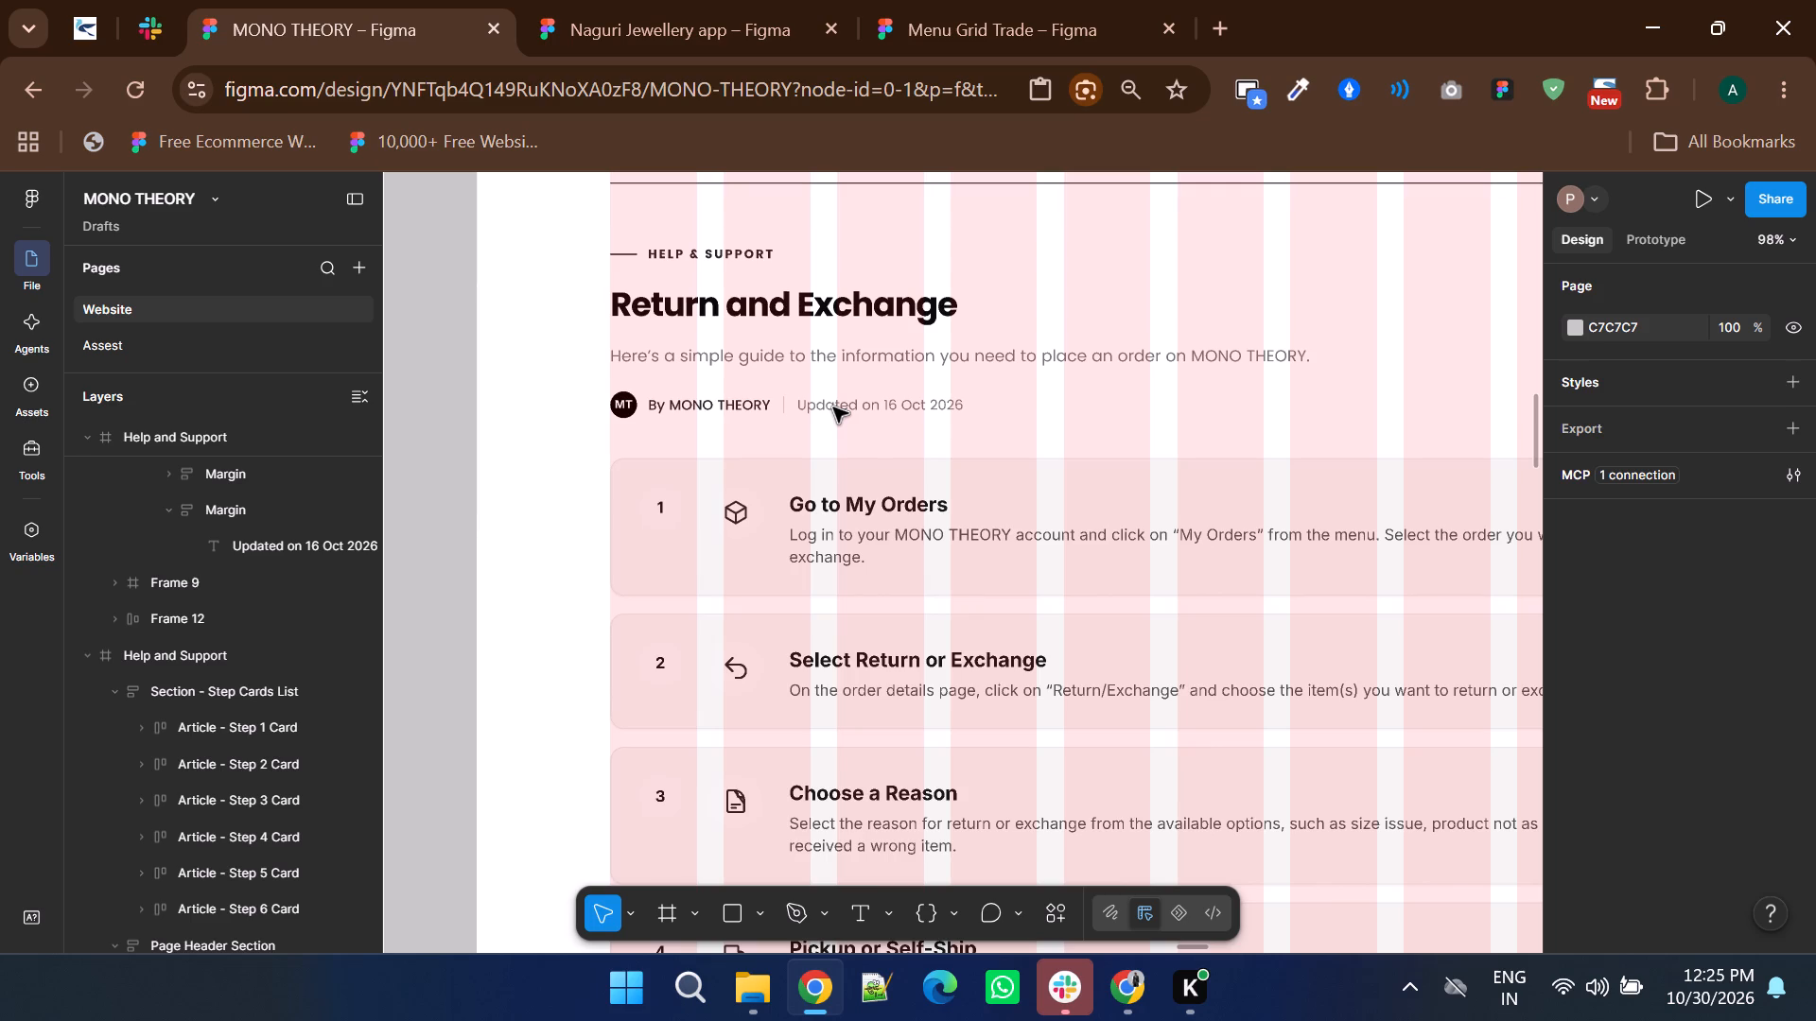
{"action": "scroll", "coordinate": [938, 380], "scroll_direction": "down", "scroll_amount": 1, "text": "ctrl"}
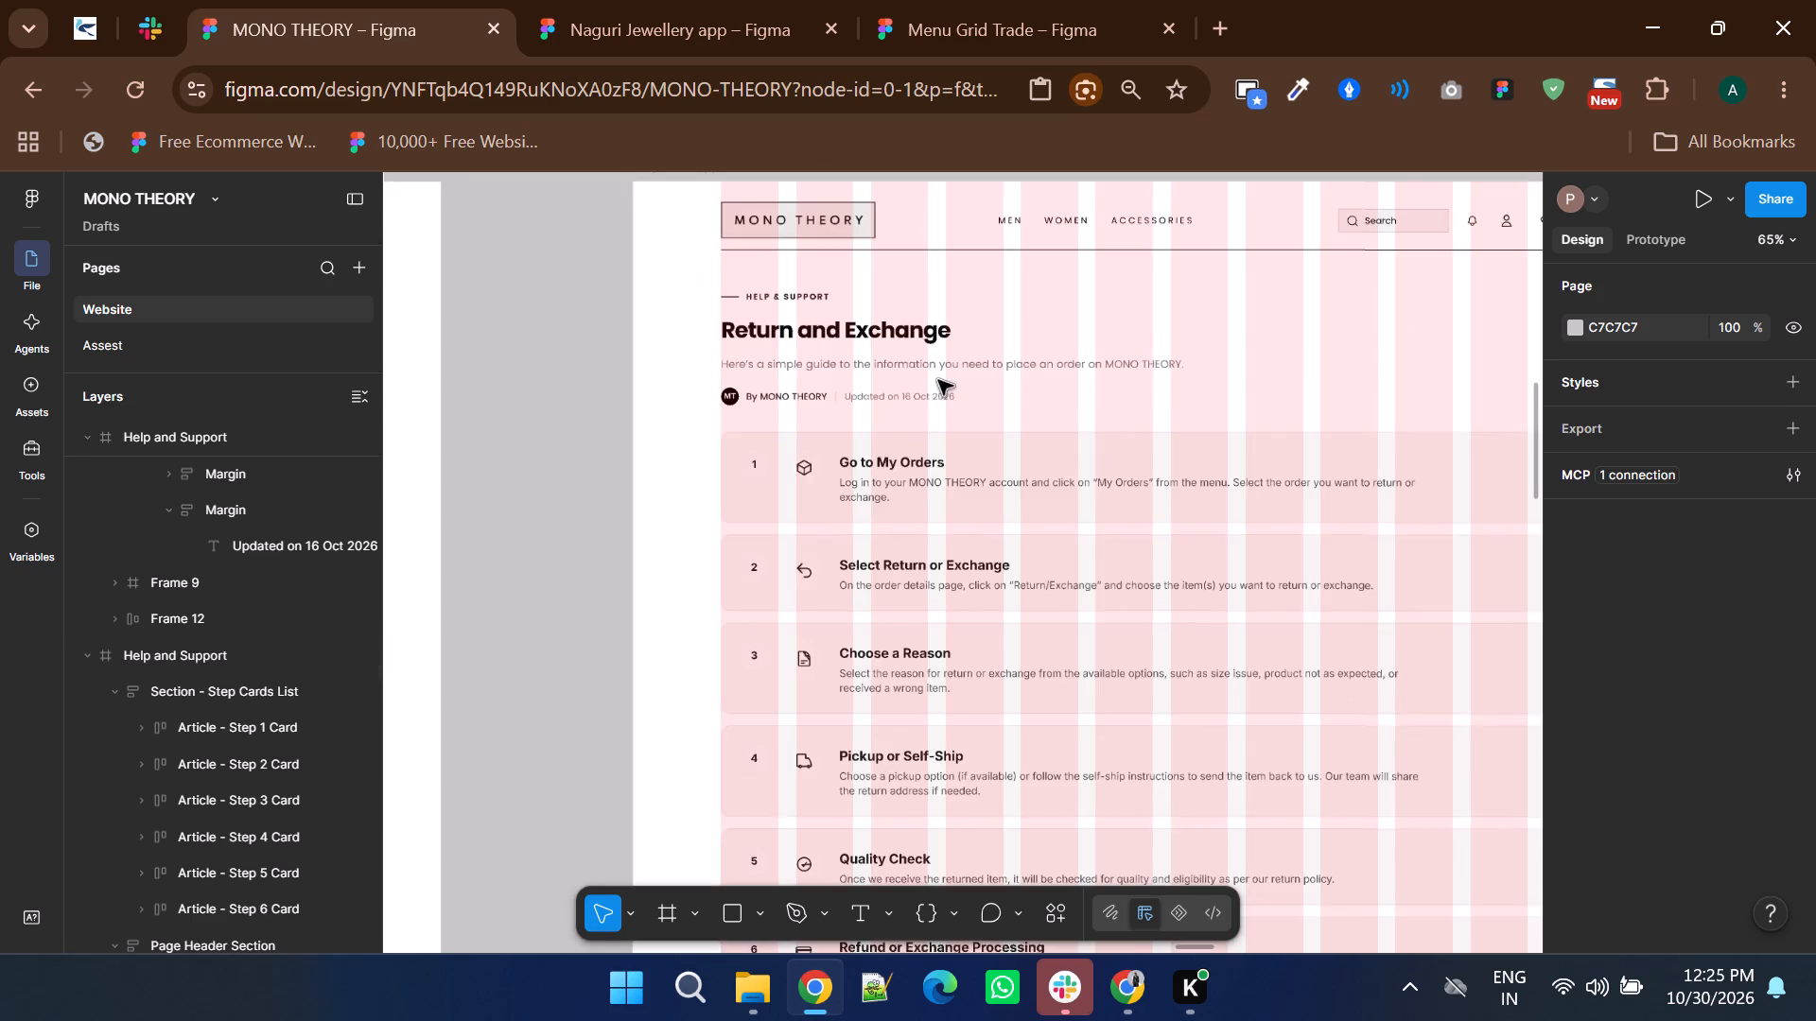
{"action": "scroll", "coordinate": [938, 380], "scroll_direction": "down", "scroll_amount": 5, "text": "ctrl"}
{"action": "scroll", "coordinate": [925, 596], "scroll_direction": "up", "scroll_amount": 3, "text": "ctrl"}
{"action": "left_click", "coordinate": [907, 618], "text": "ctrl"}
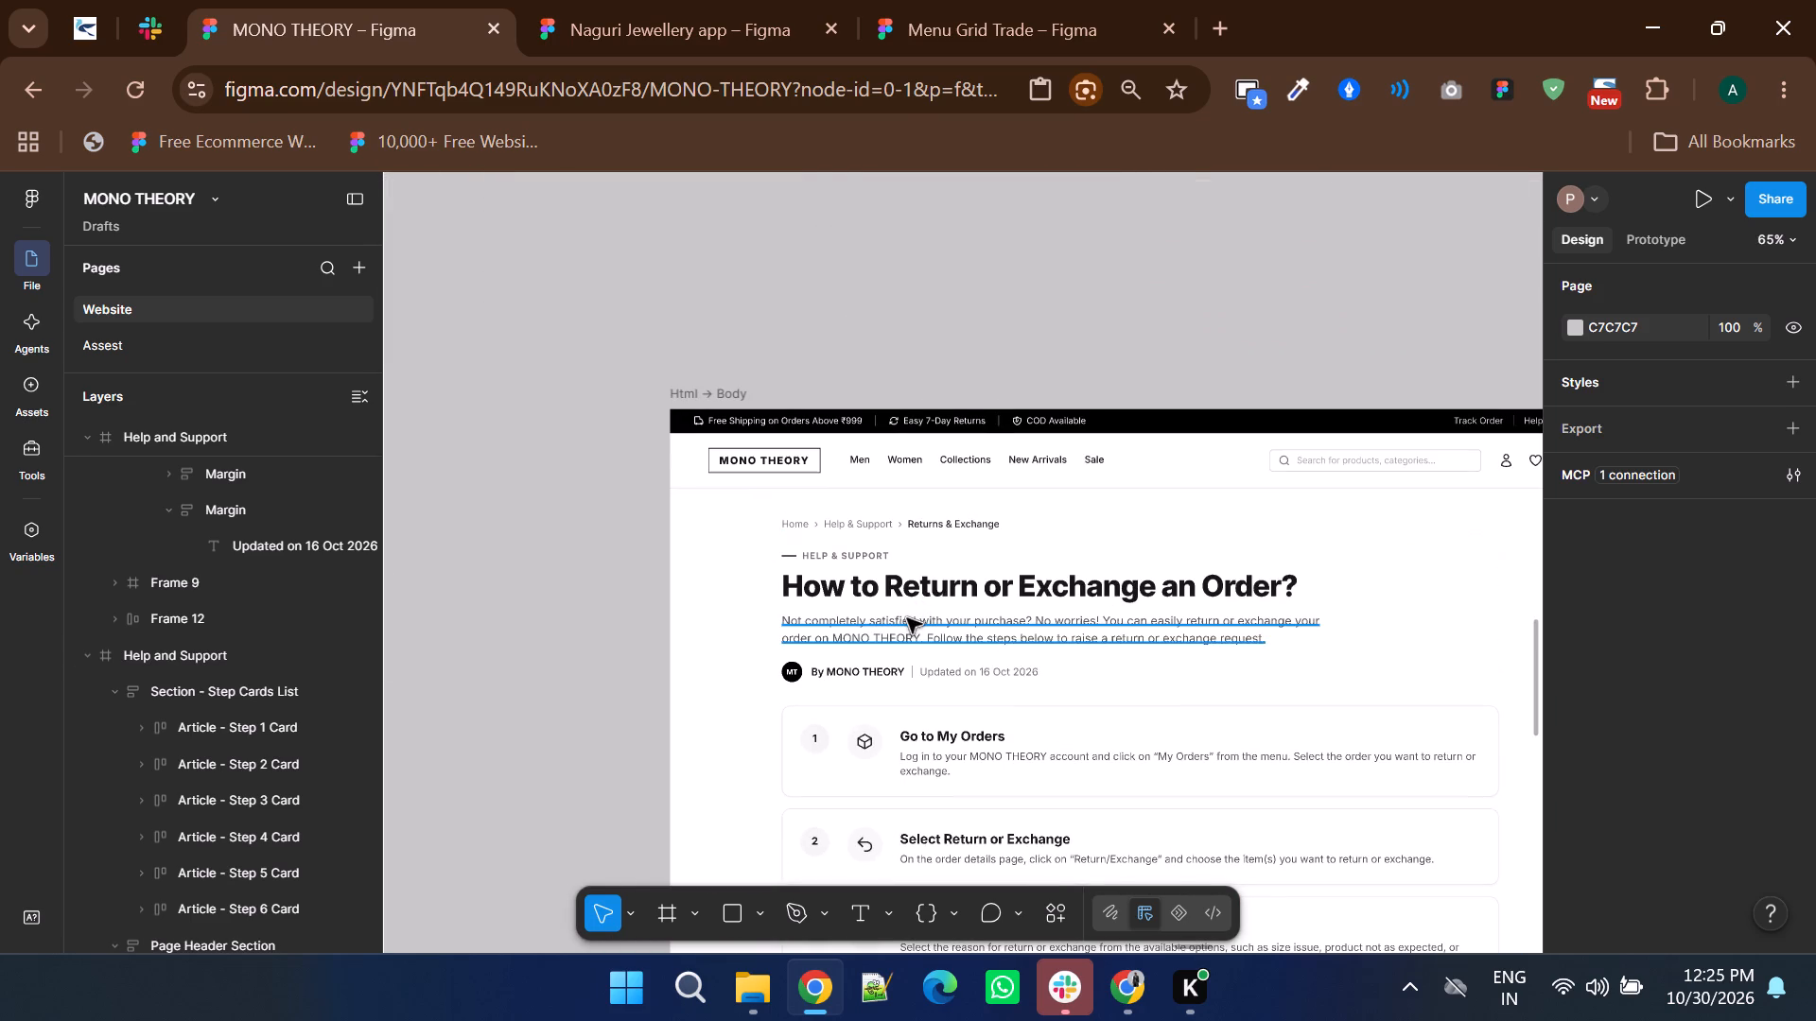
{"action": "right_click", "coordinate": [907, 620]}
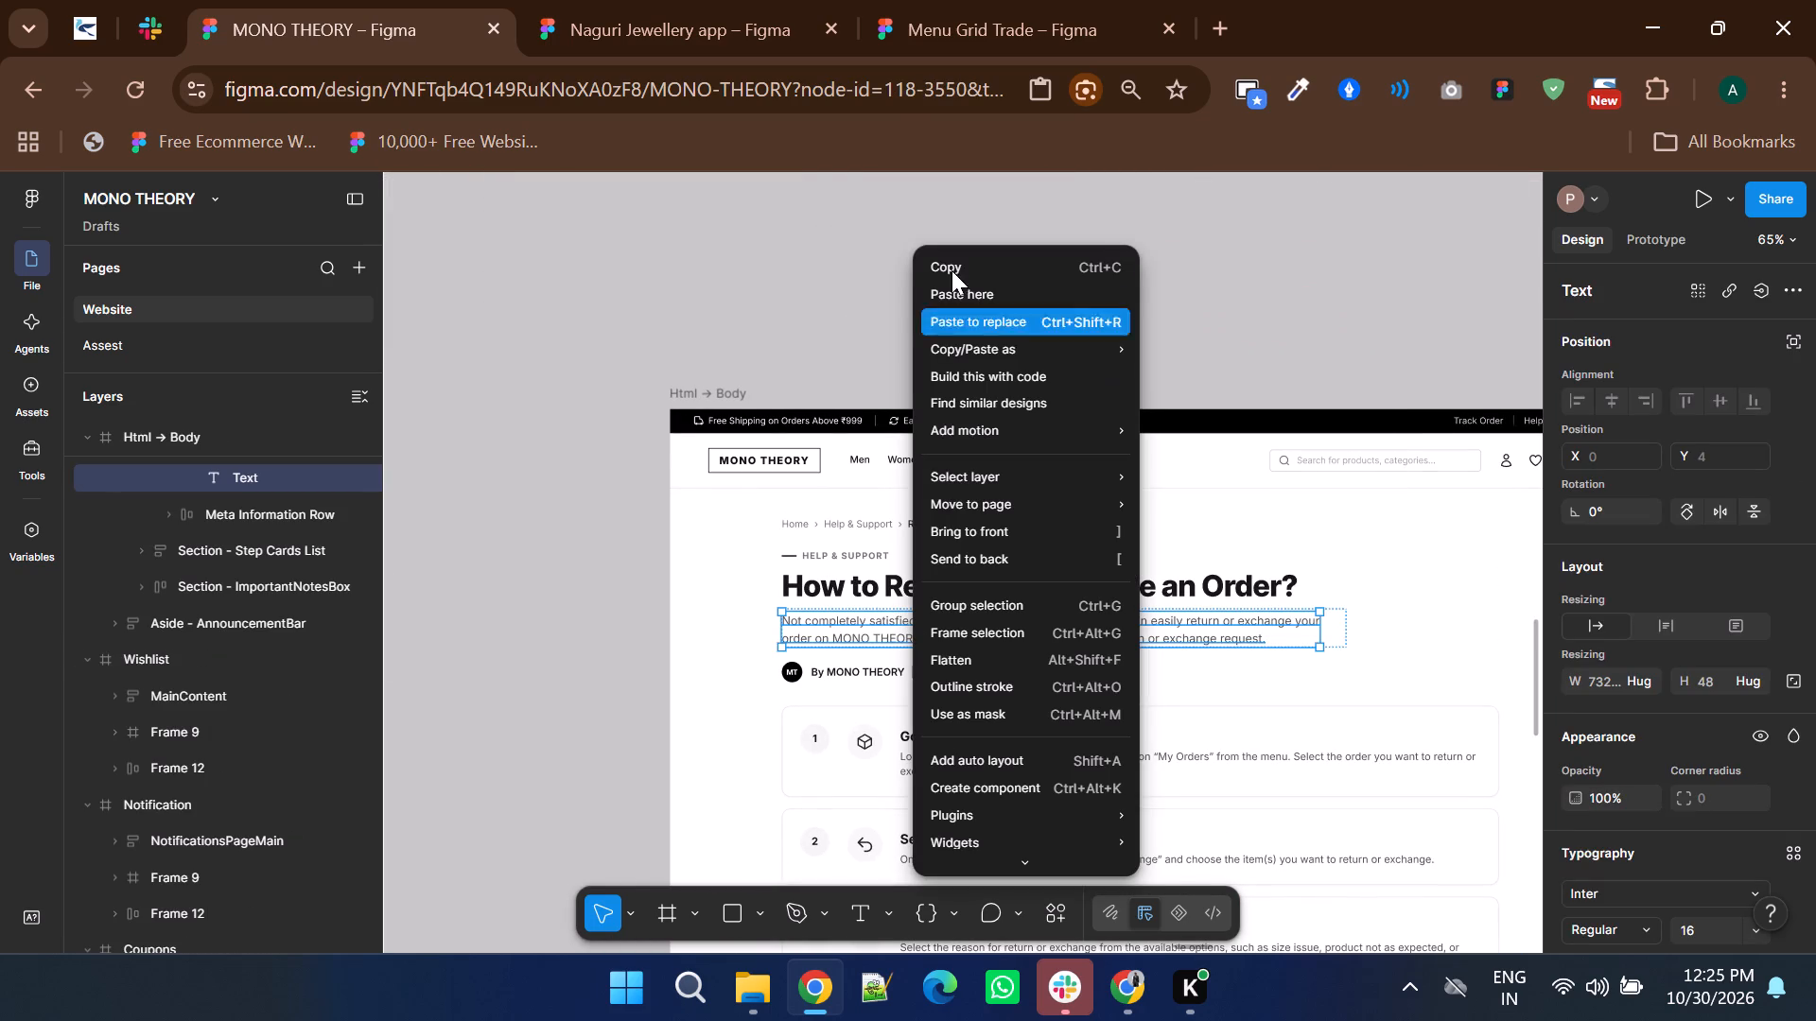
{"action": "left_click", "coordinate": [955, 267]}
{"action": "scroll", "coordinate": [905, 598], "scroll_direction": "down", "scroll_amount": 2, "text": "ctrl"}
{"action": "scroll", "coordinate": [902, 607], "scroll_direction": "up", "scroll_amount": 5}
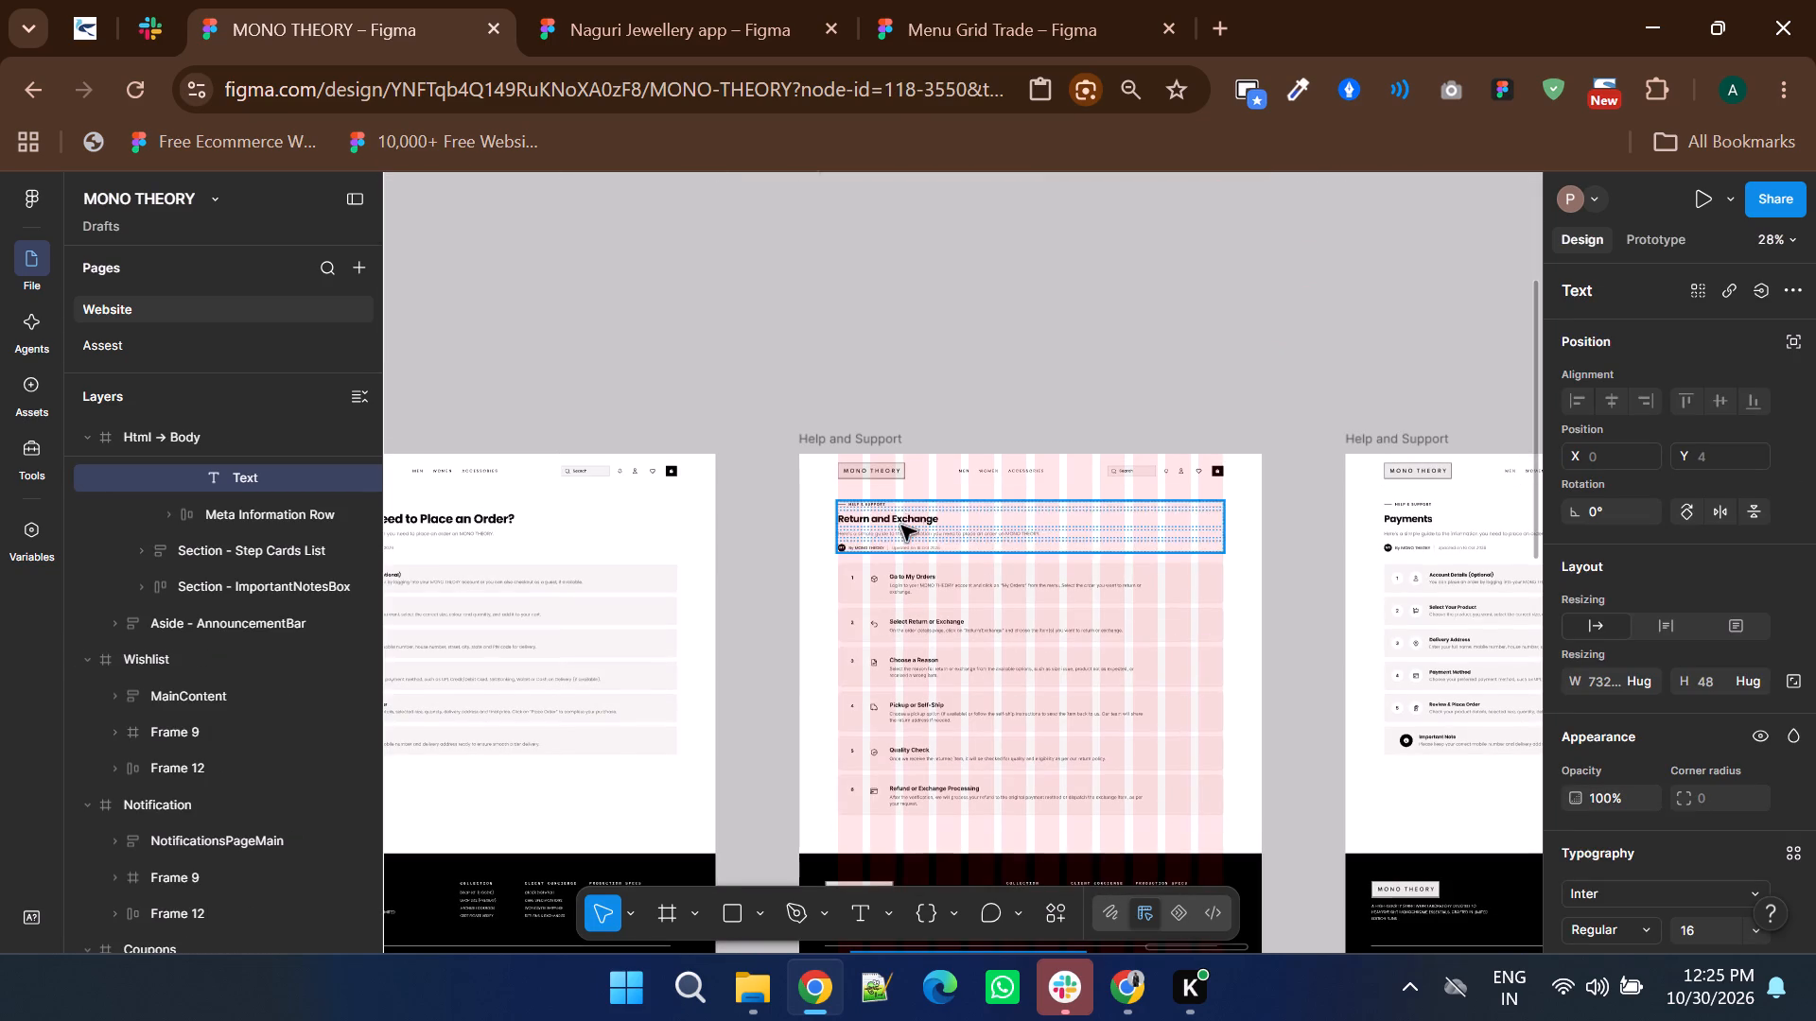
{"action": "left_click", "coordinate": [901, 526], "text": "ctrl"}
{"action": "right_click", "coordinate": [901, 526]}
{"action": "left_click", "coordinate": [966, 327]}
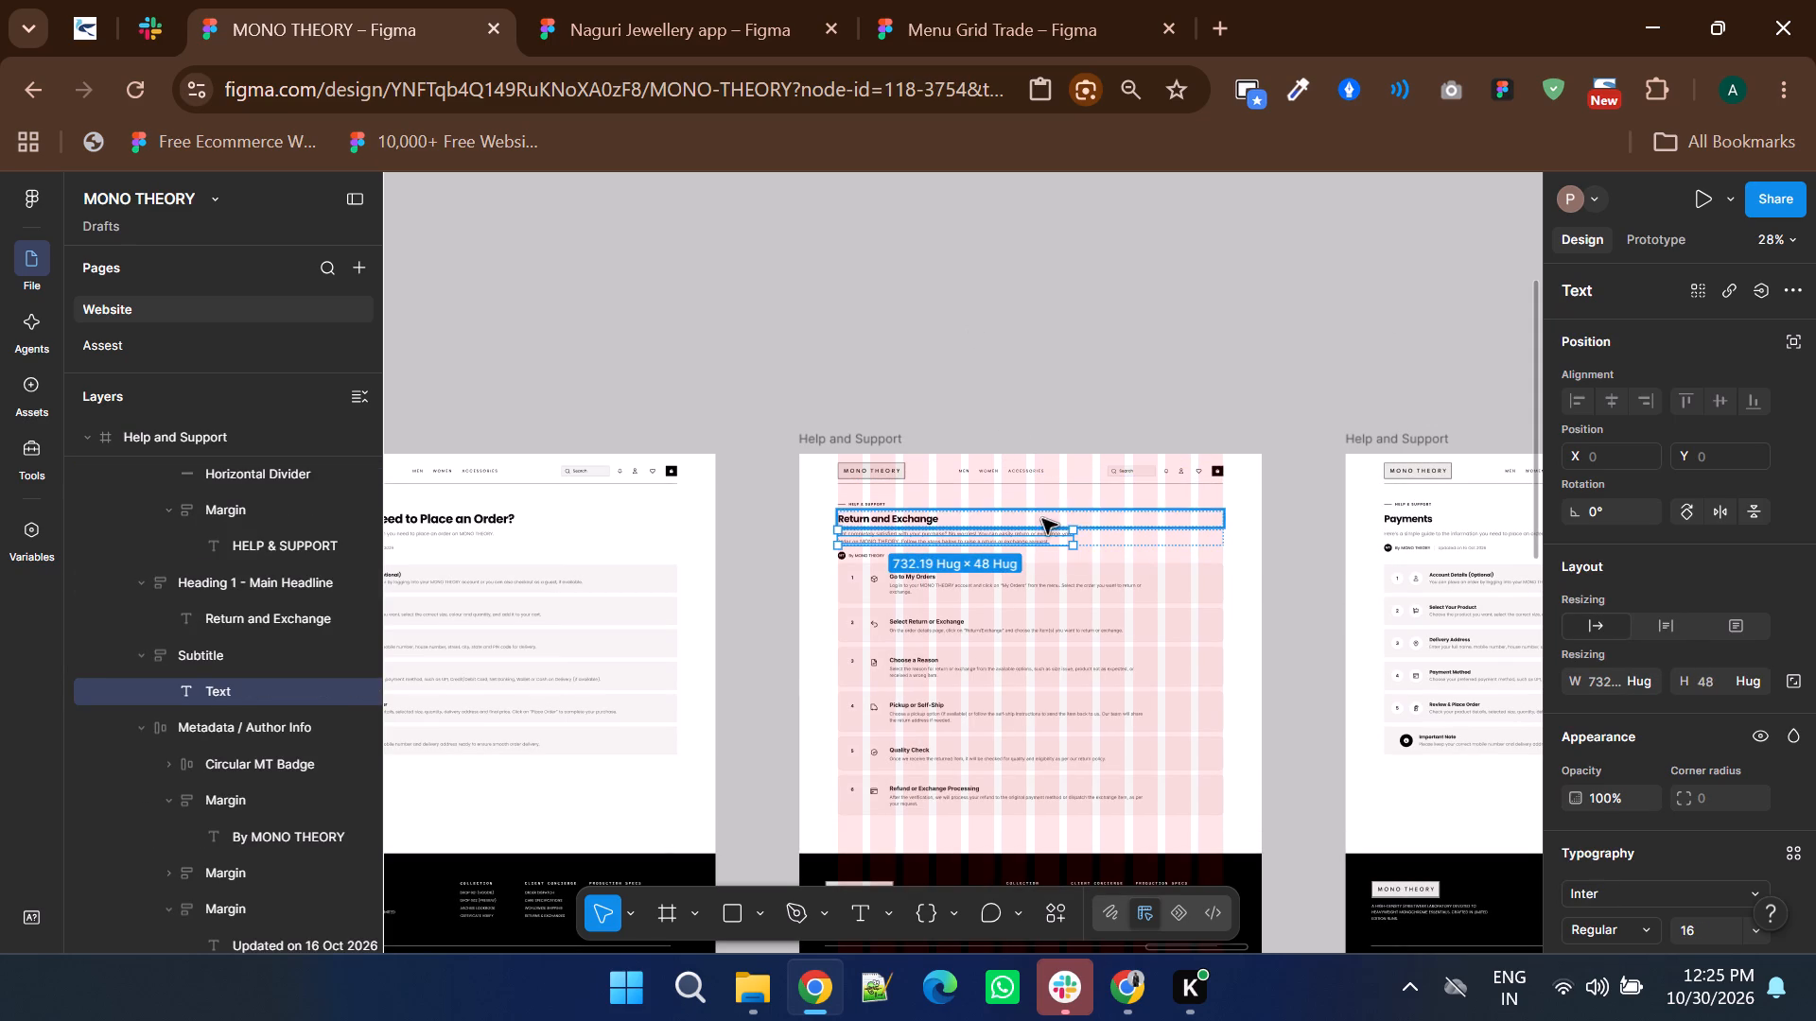
Widen the new Return and Exchange subtitle to fill the header's 1200 px width.
{"action": "scroll", "coordinate": [1075, 540], "scroll_direction": "up", "scroll_amount": 4, "text": "ctrl"}
{"action": "left_click_drag", "start_coordinate": [1068, 533], "coordinate": [1395, 571]}
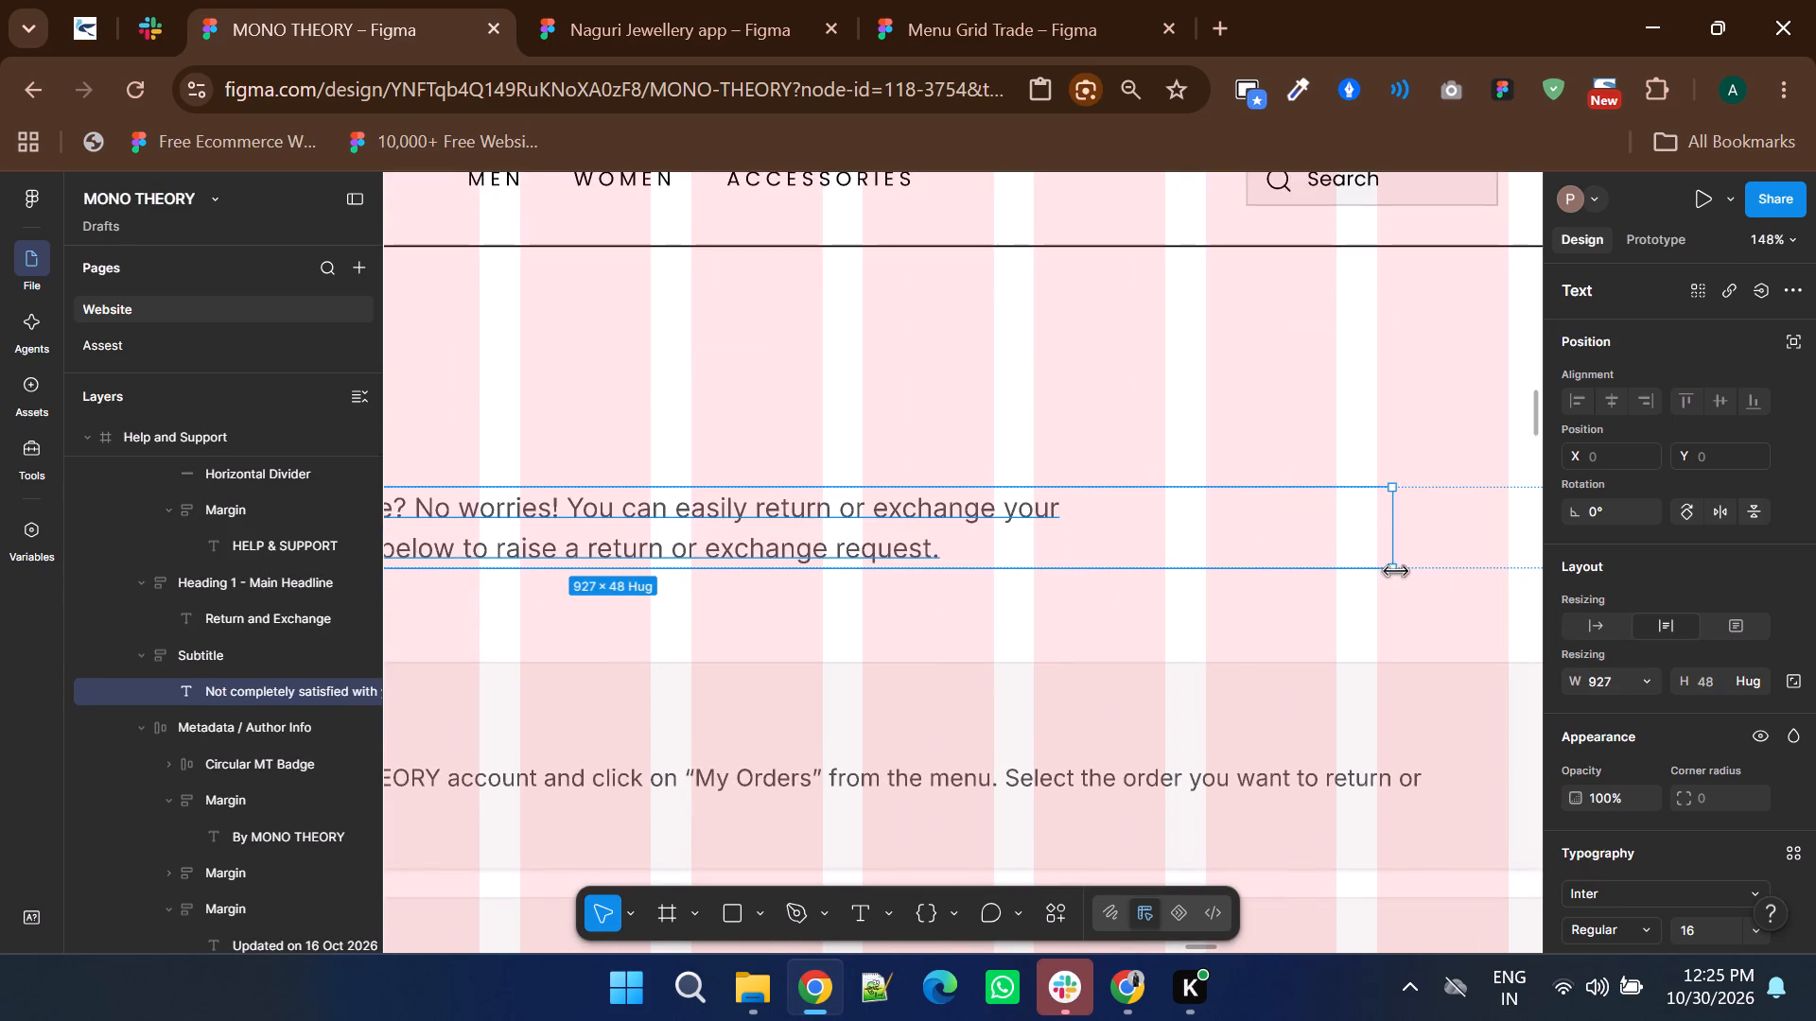
{"action": "left_click_drag", "start_coordinate": [1395, 571], "coordinate": [1571, 565]}
{"action": "scroll", "coordinate": [1199, 548], "scroll_direction": "down", "scroll_amount": 4, "text": "ctrl"}
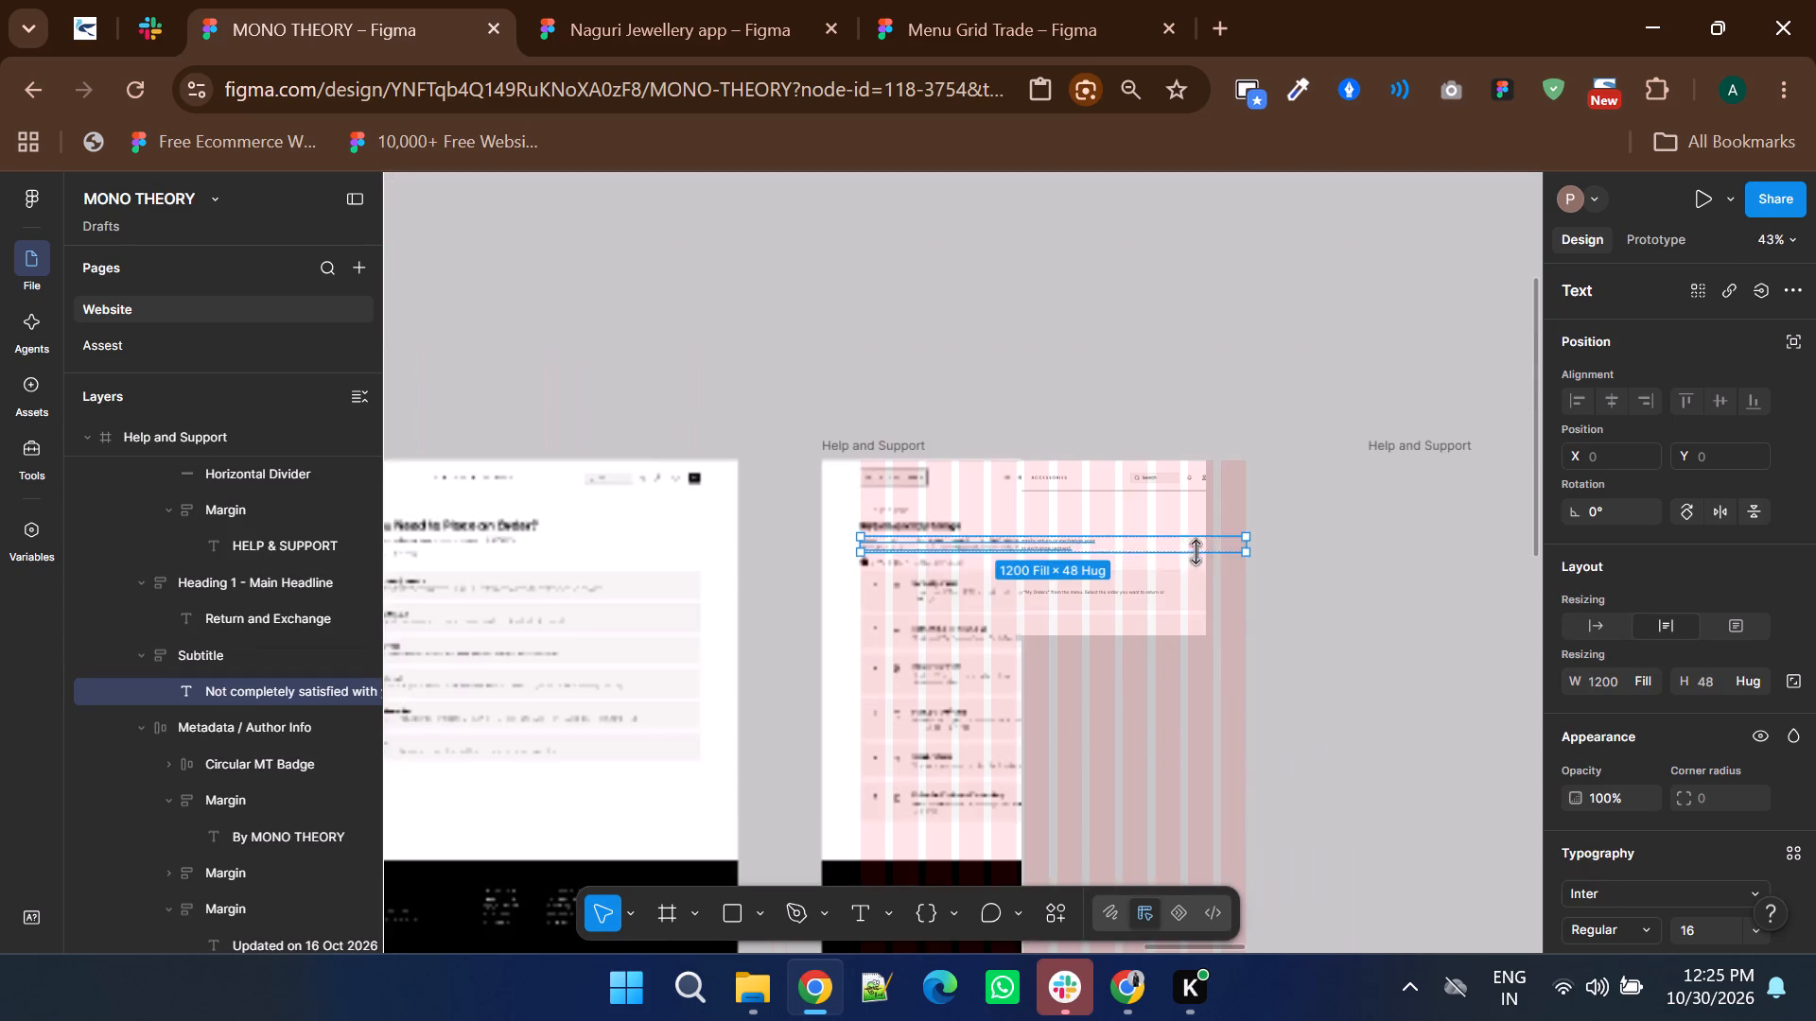
Remove the line break before "order on MONO THEORY" in the Return and Exchange subtitle, leaving a space between the words.
{"action": "scroll", "coordinate": [836, 554], "scroll_direction": "up", "scroll_amount": 4, "text": "ctrl"}
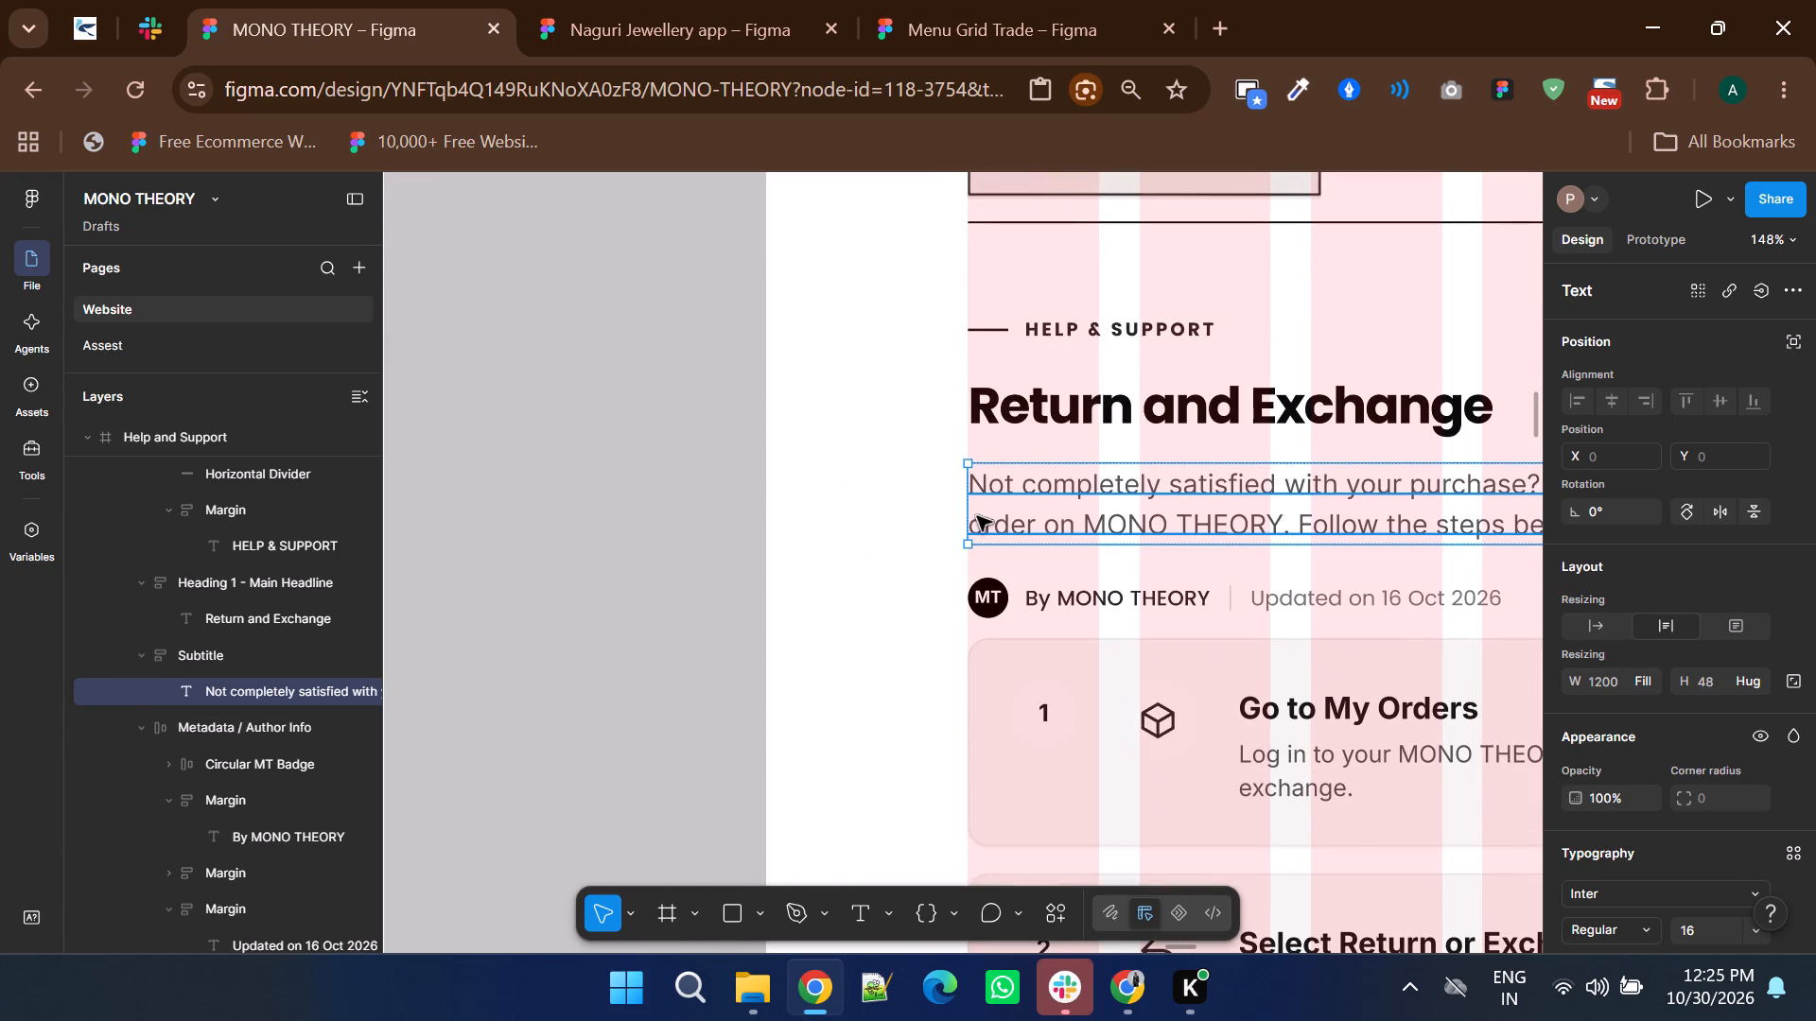
{"action": "double_click", "coordinate": [977, 516]}
{"action": "left_click", "coordinate": [970, 526]}
{"action": "key", "text": "BackSpace"}
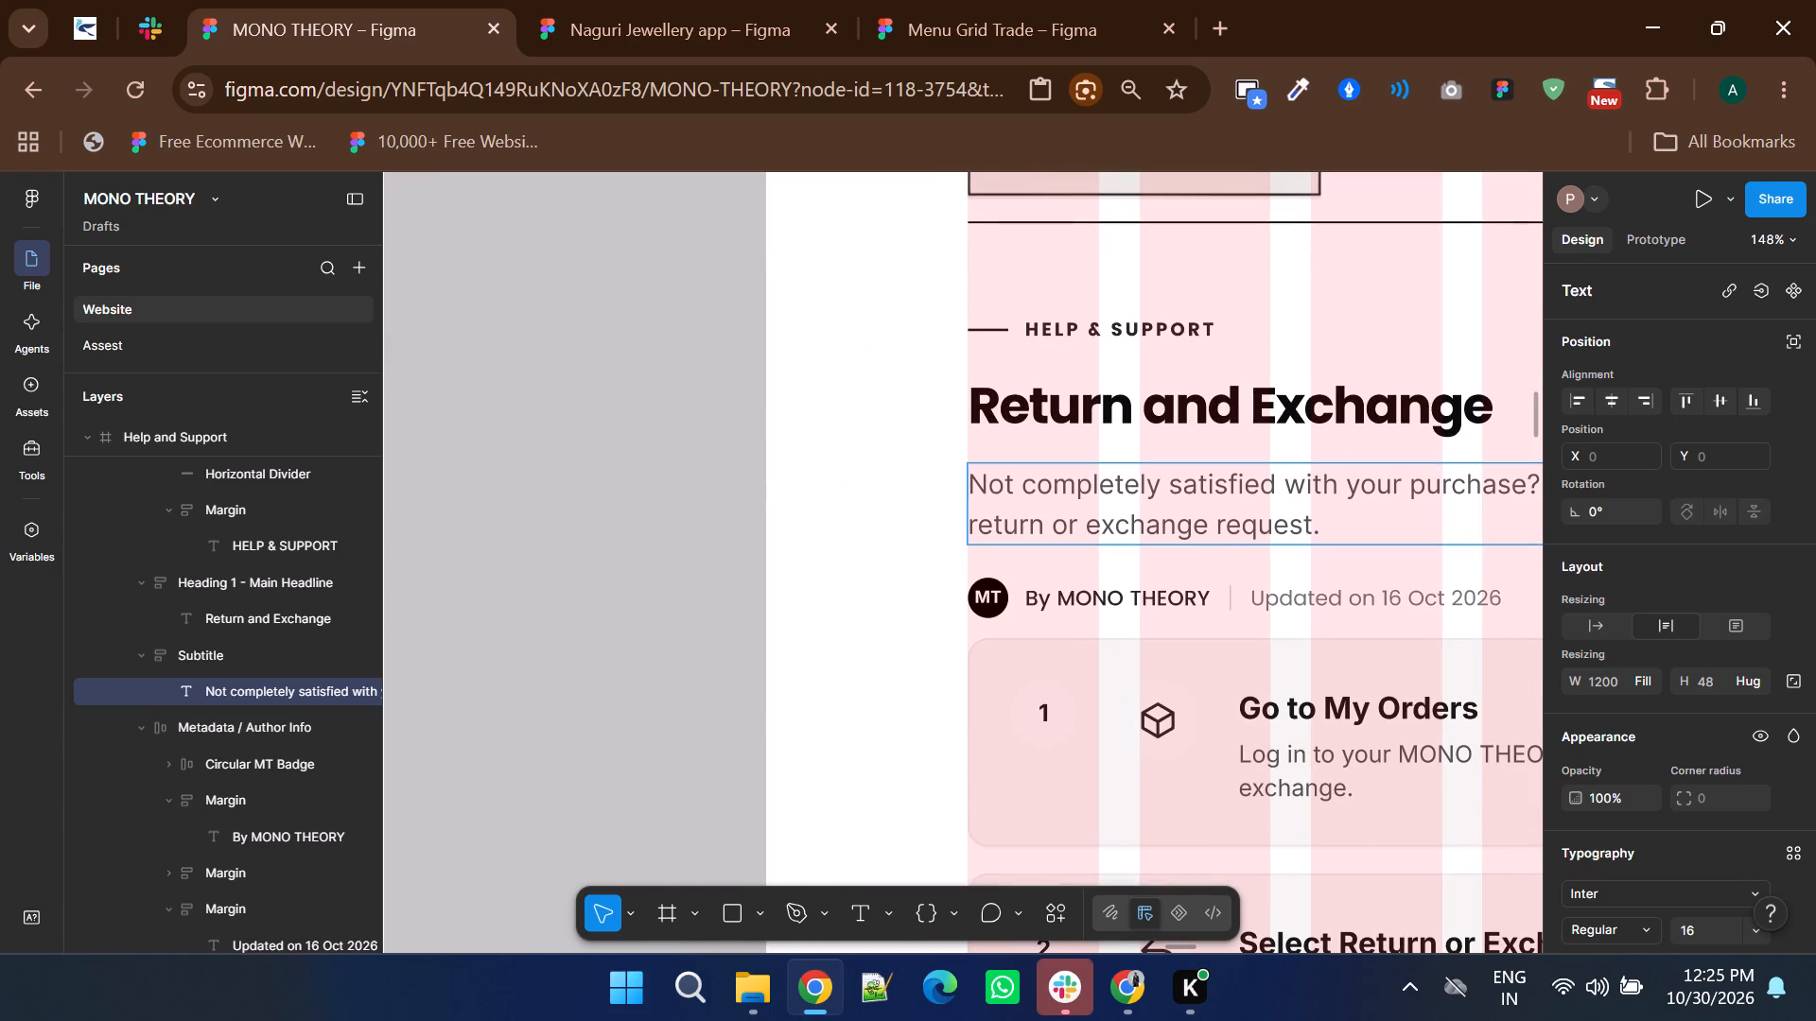
{"action": "scroll", "coordinate": [616, 596], "scroll_direction": "down", "scroll_amount": 1, "text": "ctrl"}
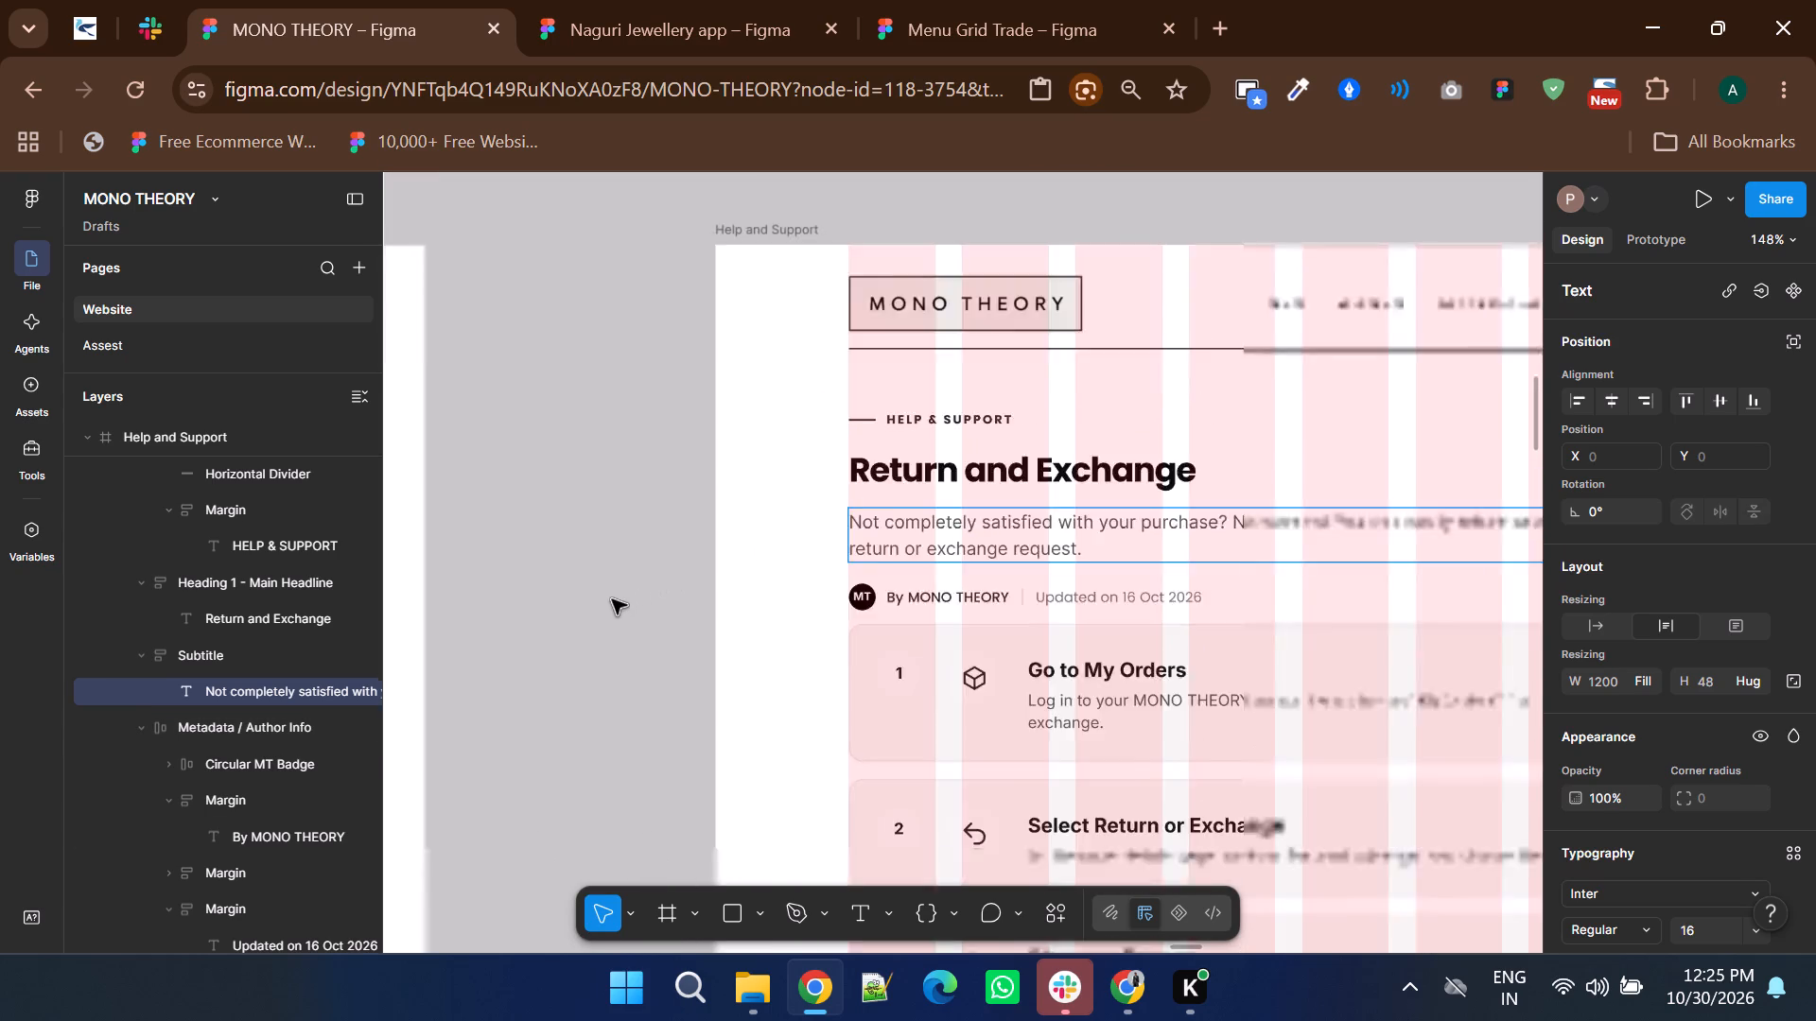
{"action": "scroll", "coordinate": [612, 599], "scroll_direction": "down", "scroll_amount": 2, "text": "ctrl"}
{"action": "key", "text": "space"}
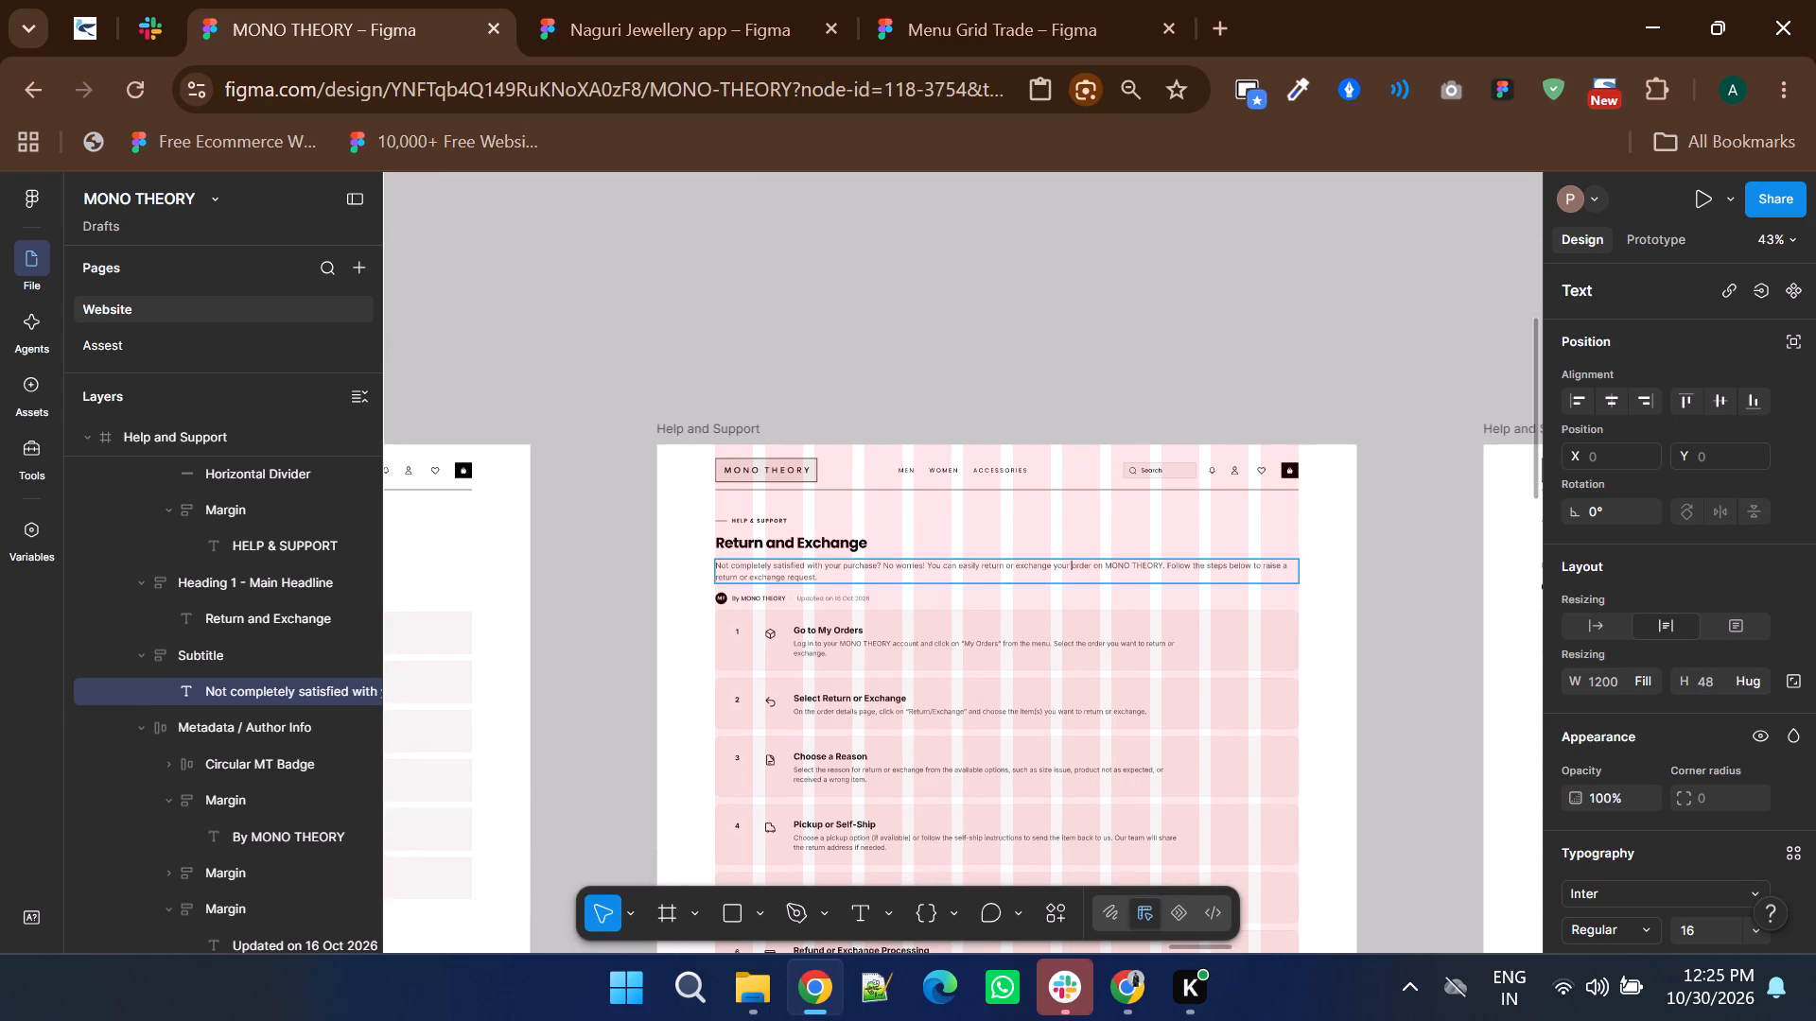
{"action": "scroll", "coordinate": [1141, 563], "scroll_direction": "up", "scroll_amount": 2, "text": "ctrl"}
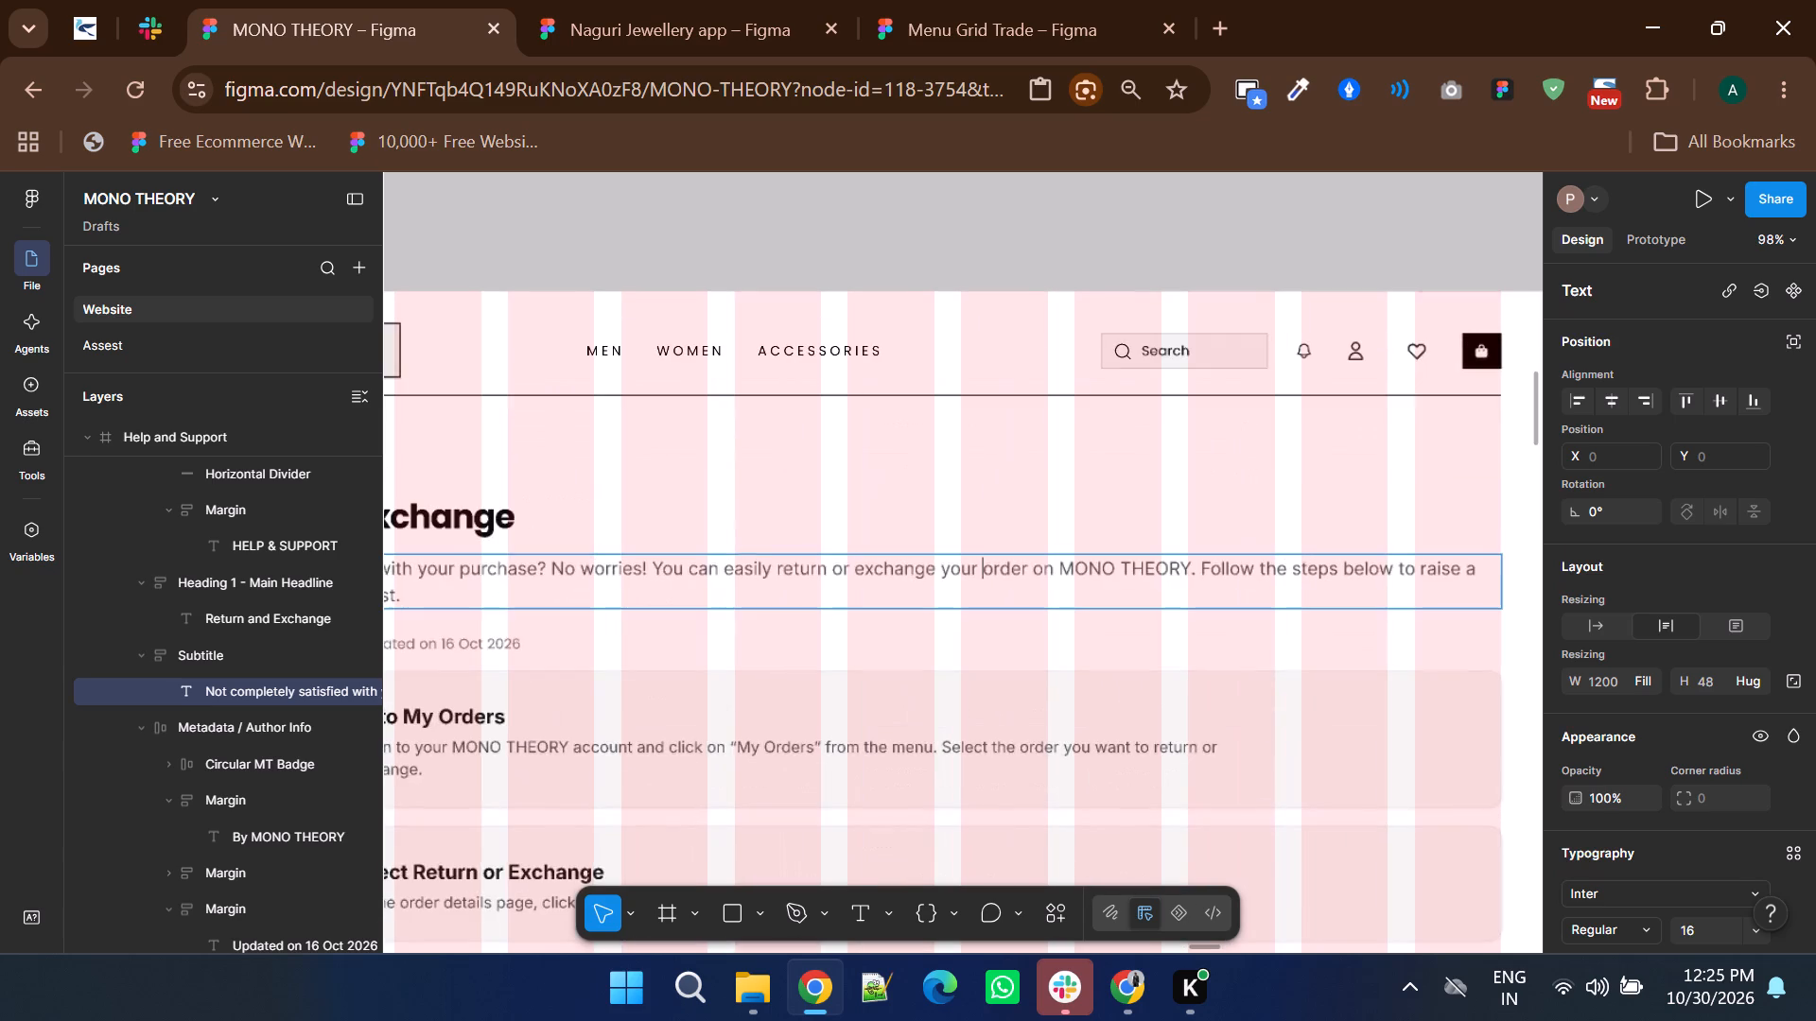
{"action": "scroll", "coordinate": [1010, 609], "scroll_direction": "down", "scroll_amount": 1, "text": "ctrl"}
{"action": "double_click", "coordinate": [1304, 346]}
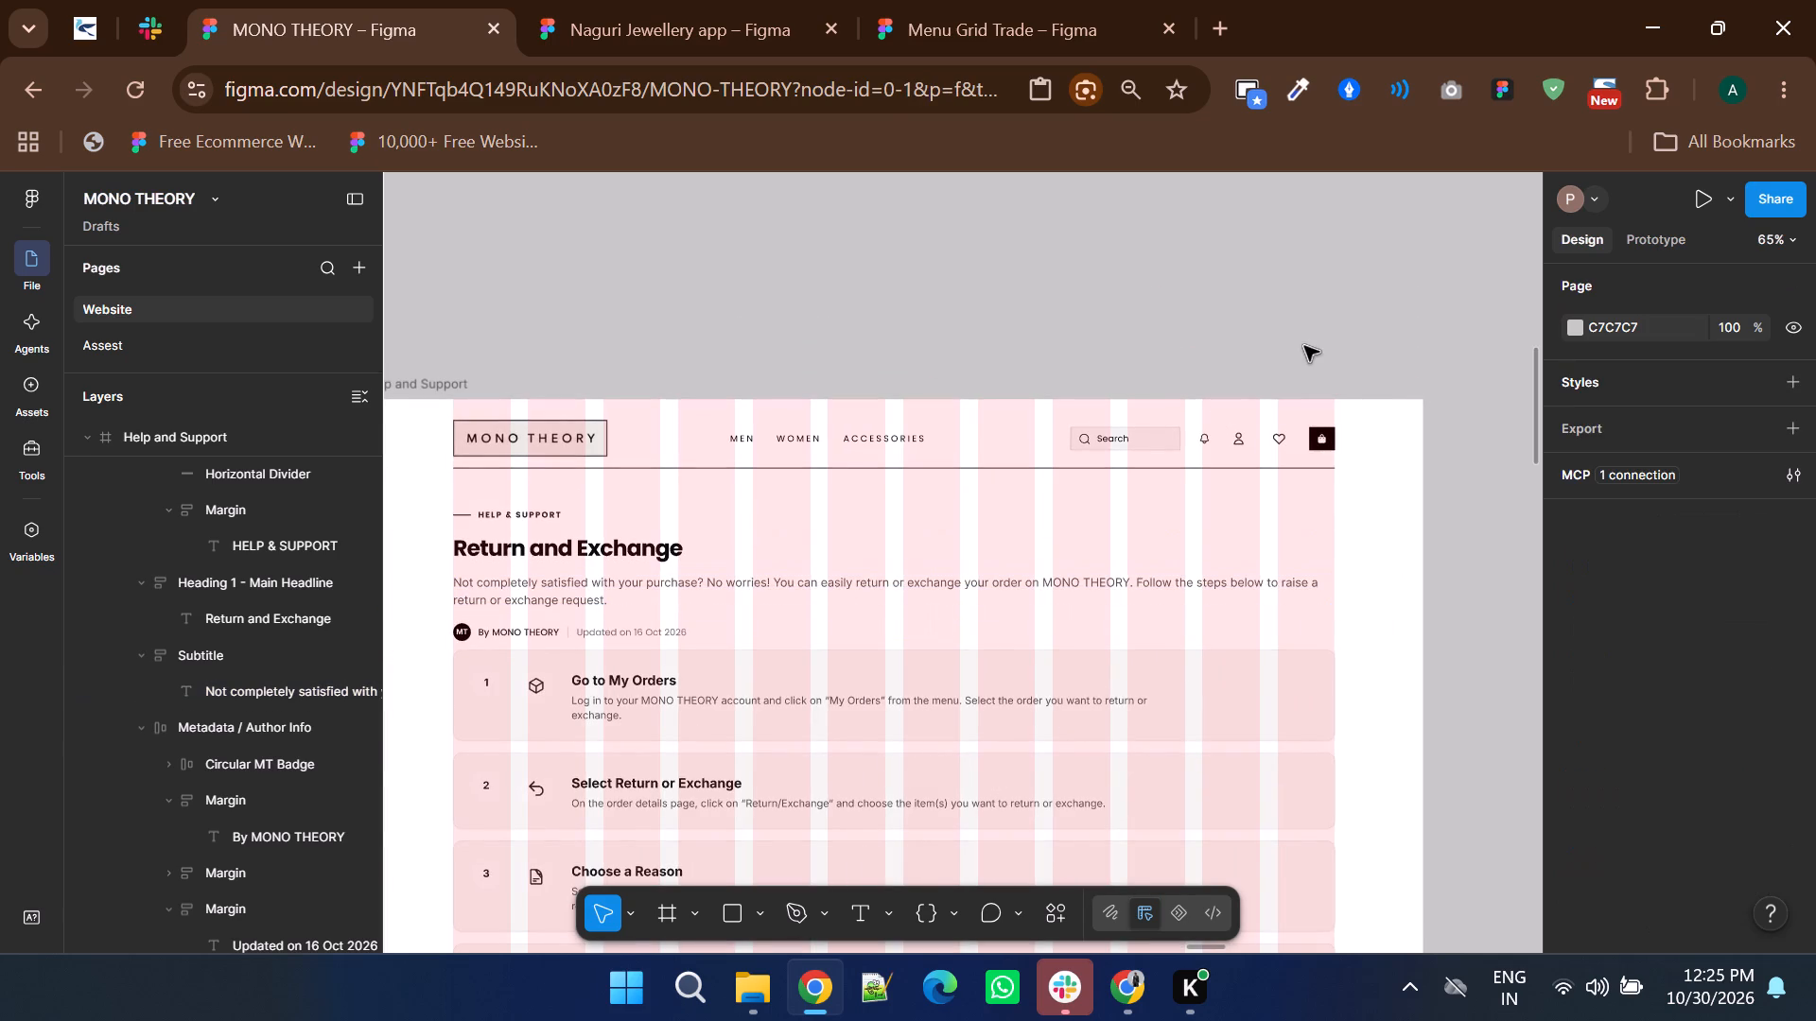
Change the Return and Exchange subtitle's font to Poppins.
{"action": "scroll", "coordinate": [1304, 346], "scroll_direction": "down", "scroll_amount": 1, "text": "ctrl"}
{"action": "left_click", "coordinate": [821, 502], "text": "ctrl"}
{"action": "scroll", "coordinate": [1633, 755], "scroll_direction": "down", "scroll_amount": 2}
{"action": "left_click", "coordinate": [1649, 482]}
{"action": "left_click", "coordinate": [1387, 551]}
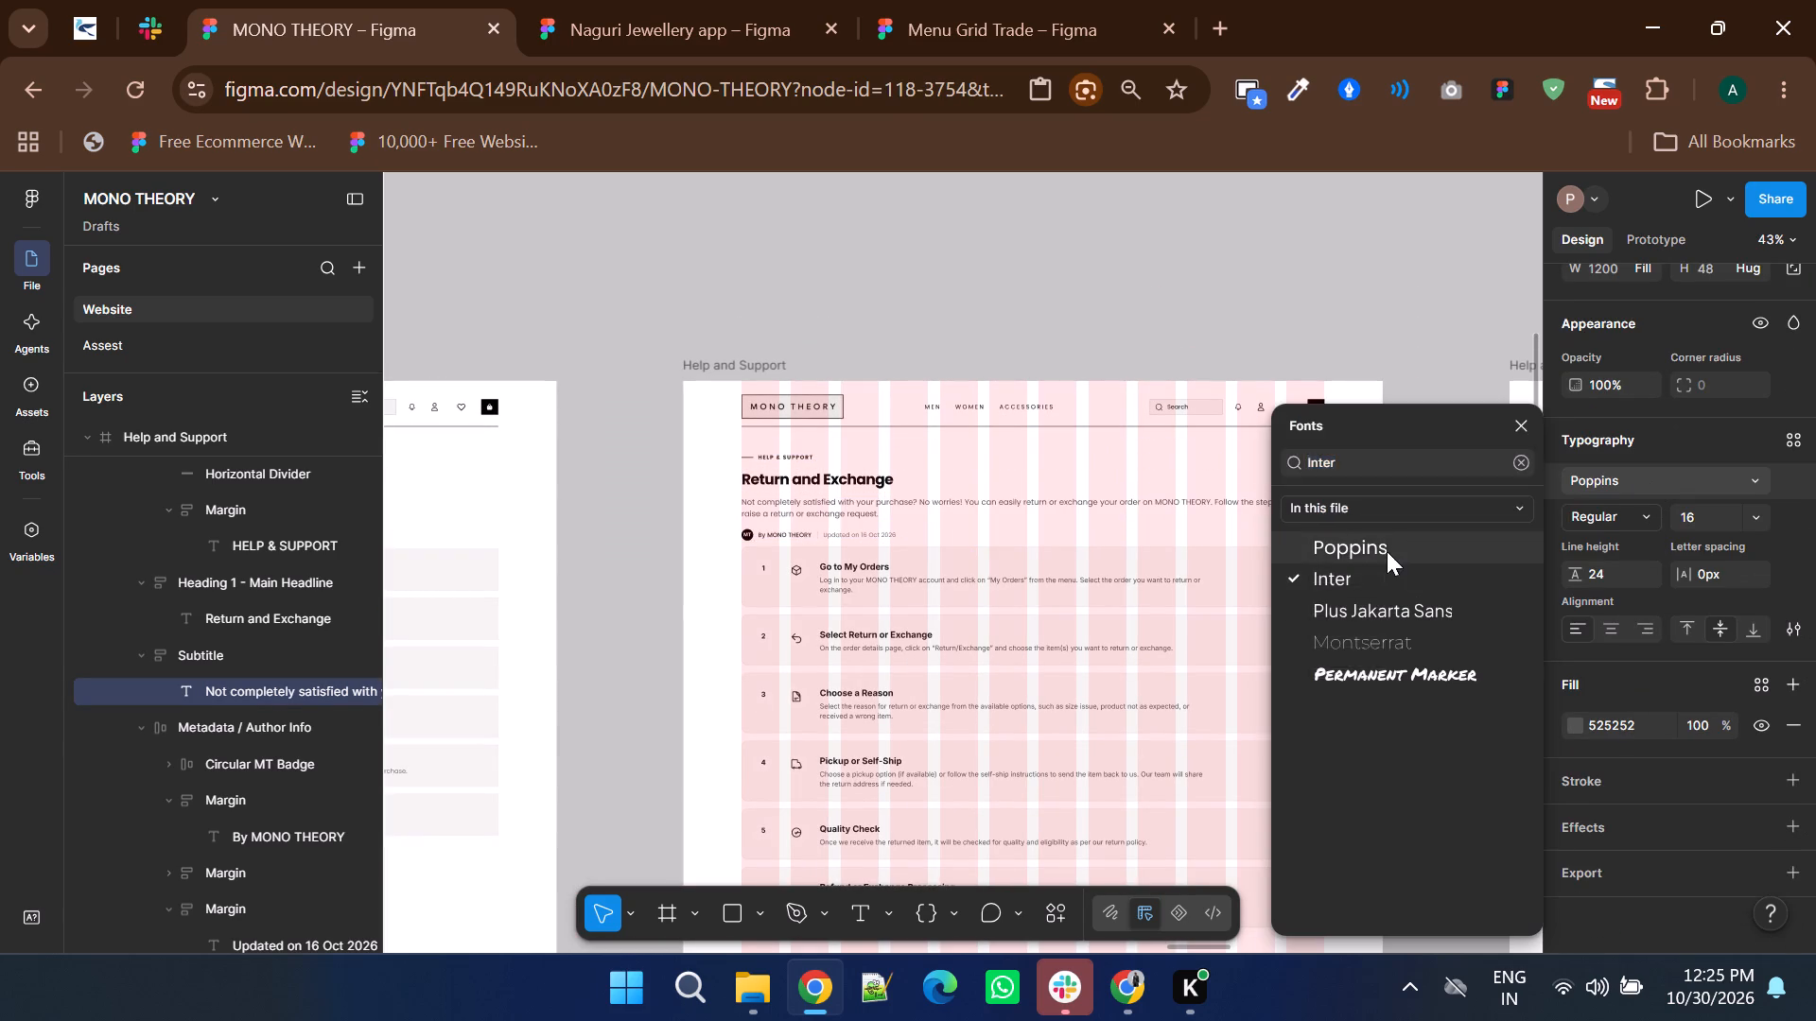
{"action": "left_click", "coordinate": [1209, 297]}
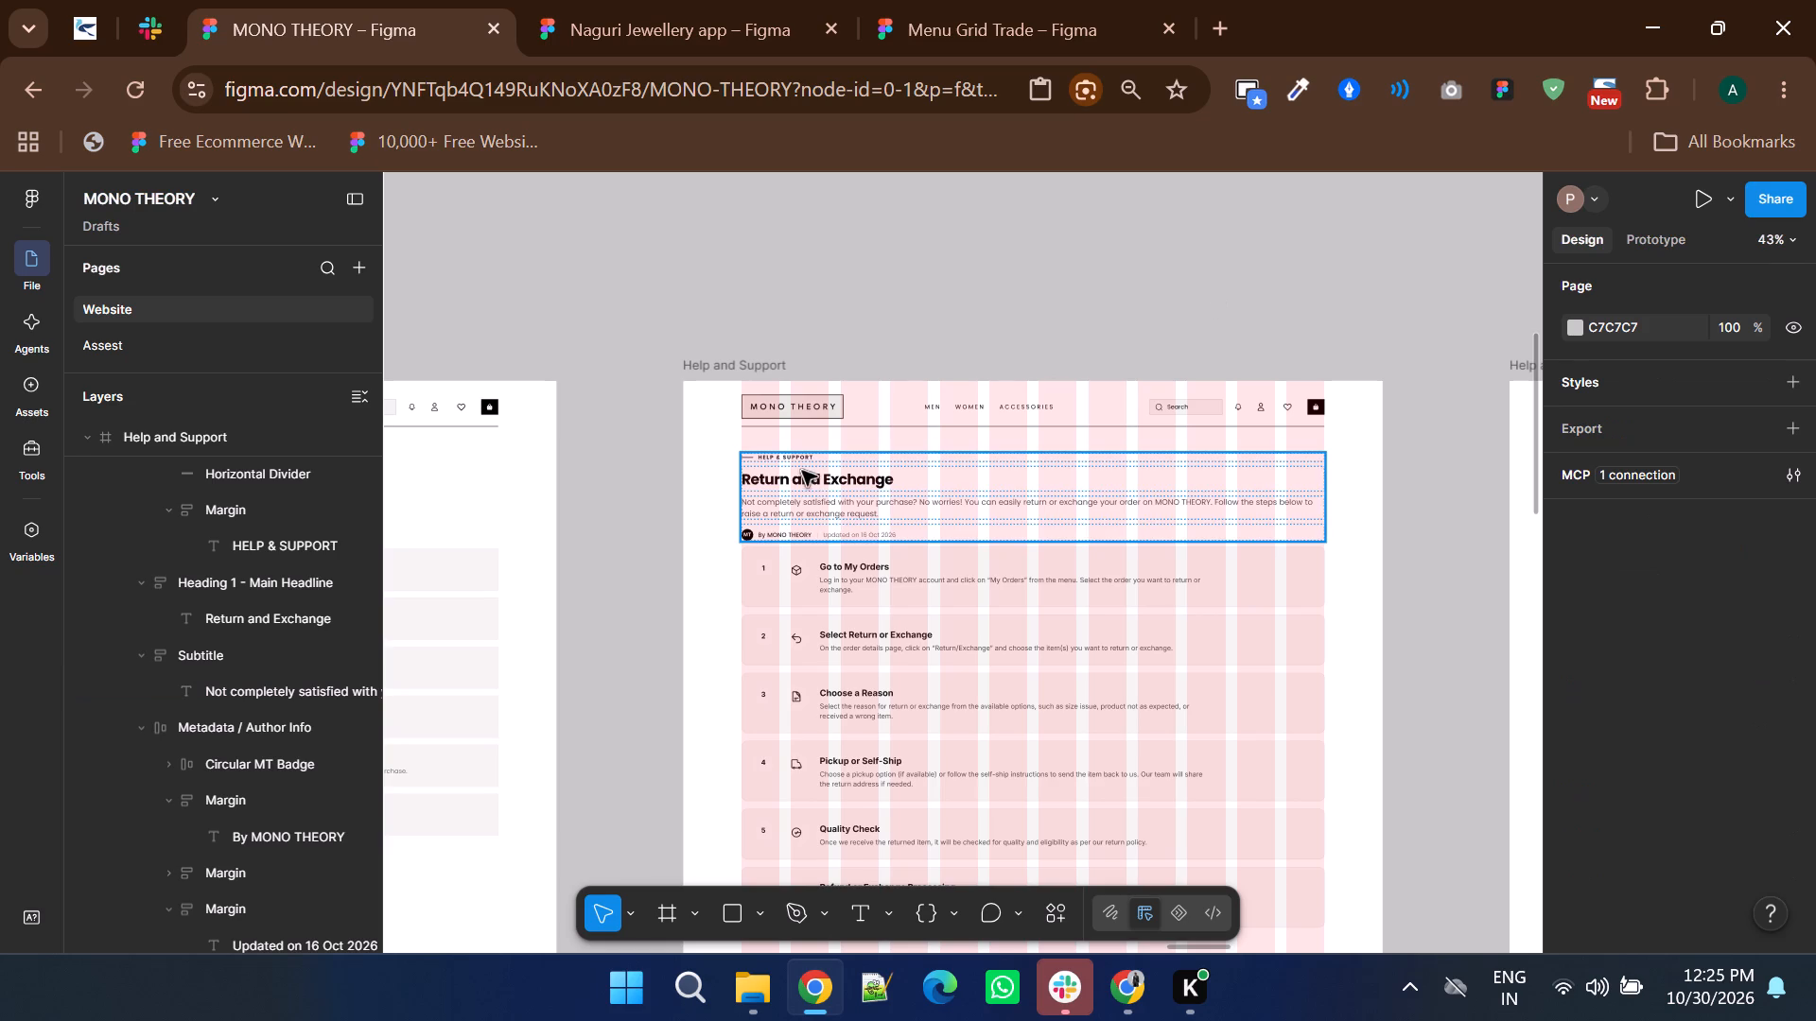
Inspect the HELP & SUPPORT tag and the Go to My Orders description text in the Return and Exchange frame.
{"action": "left_click", "coordinate": [791, 453], "text": "ctrl"}
{"action": "left_click", "coordinate": [933, 302]}
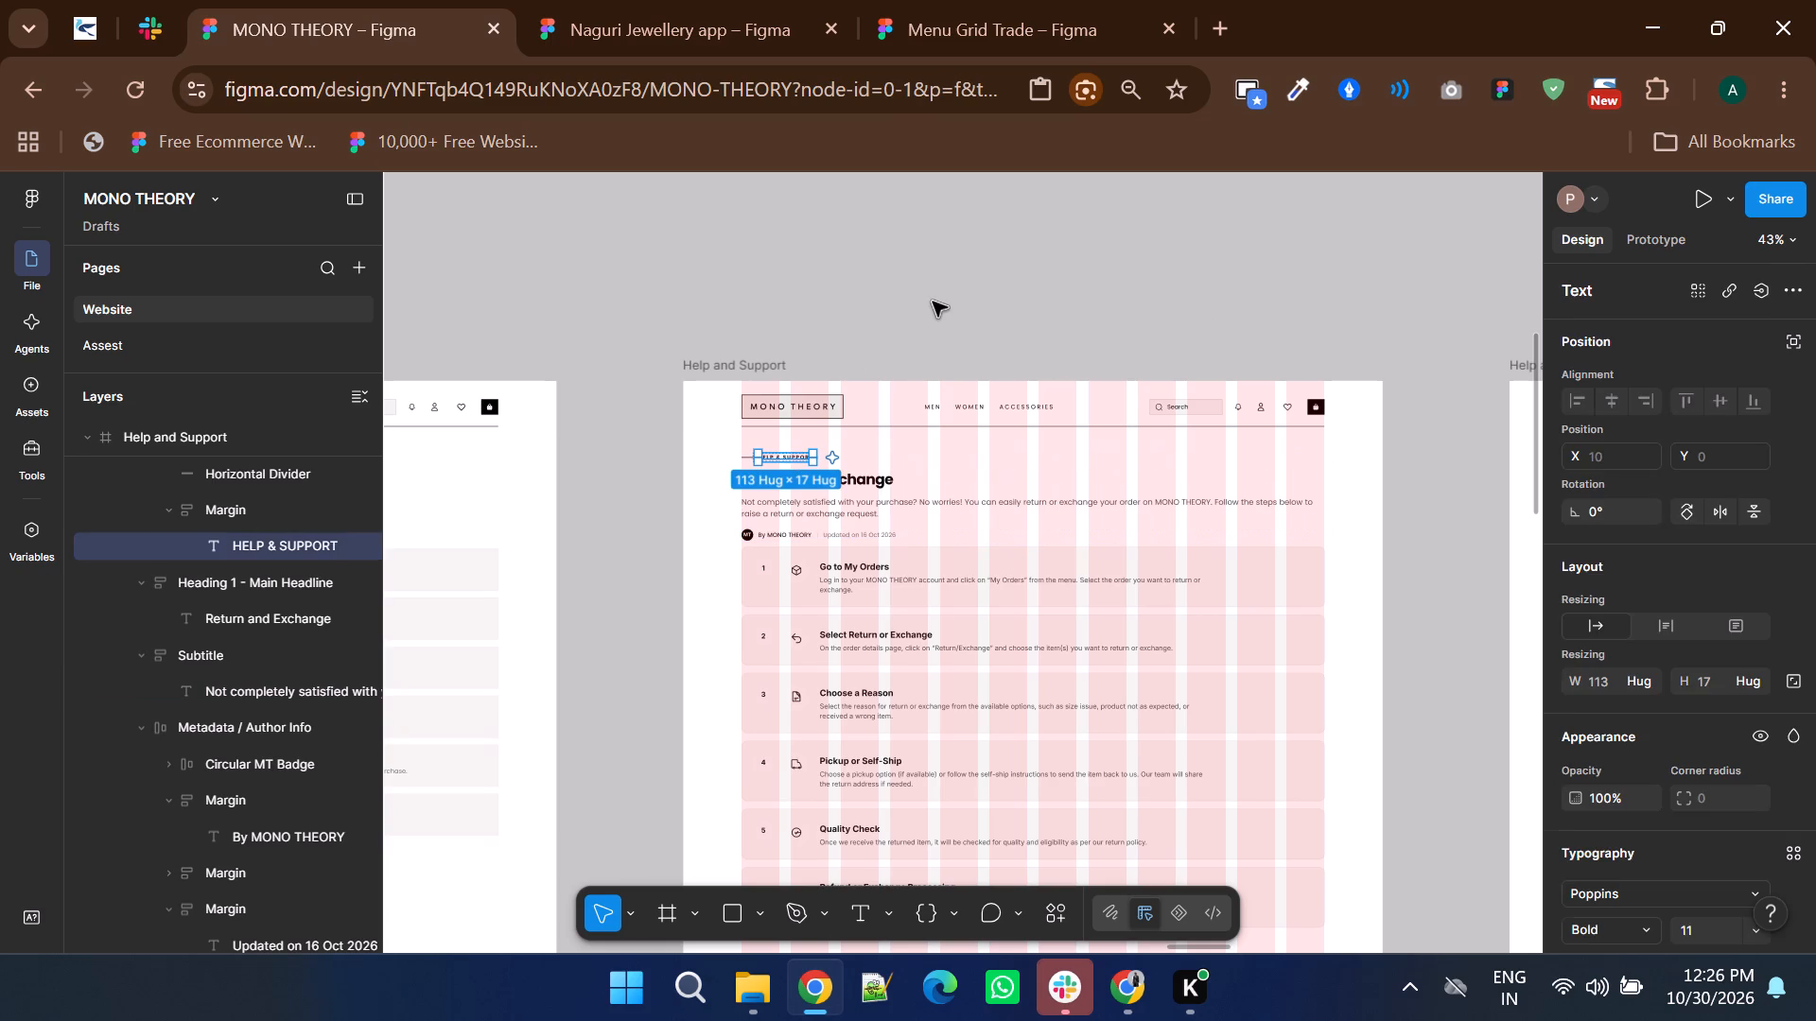
{"action": "scroll", "coordinate": [933, 302], "scroll_direction": "down", "scroll_amount": 1, "text": "ctrl"}
{"action": "scroll", "coordinate": [933, 302], "scroll_direction": "down", "scroll_amount": 1}
{"action": "scroll", "coordinate": [912, 353], "scroll_direction": "up", "scroll_amount": 2, "text": "ctrl"}
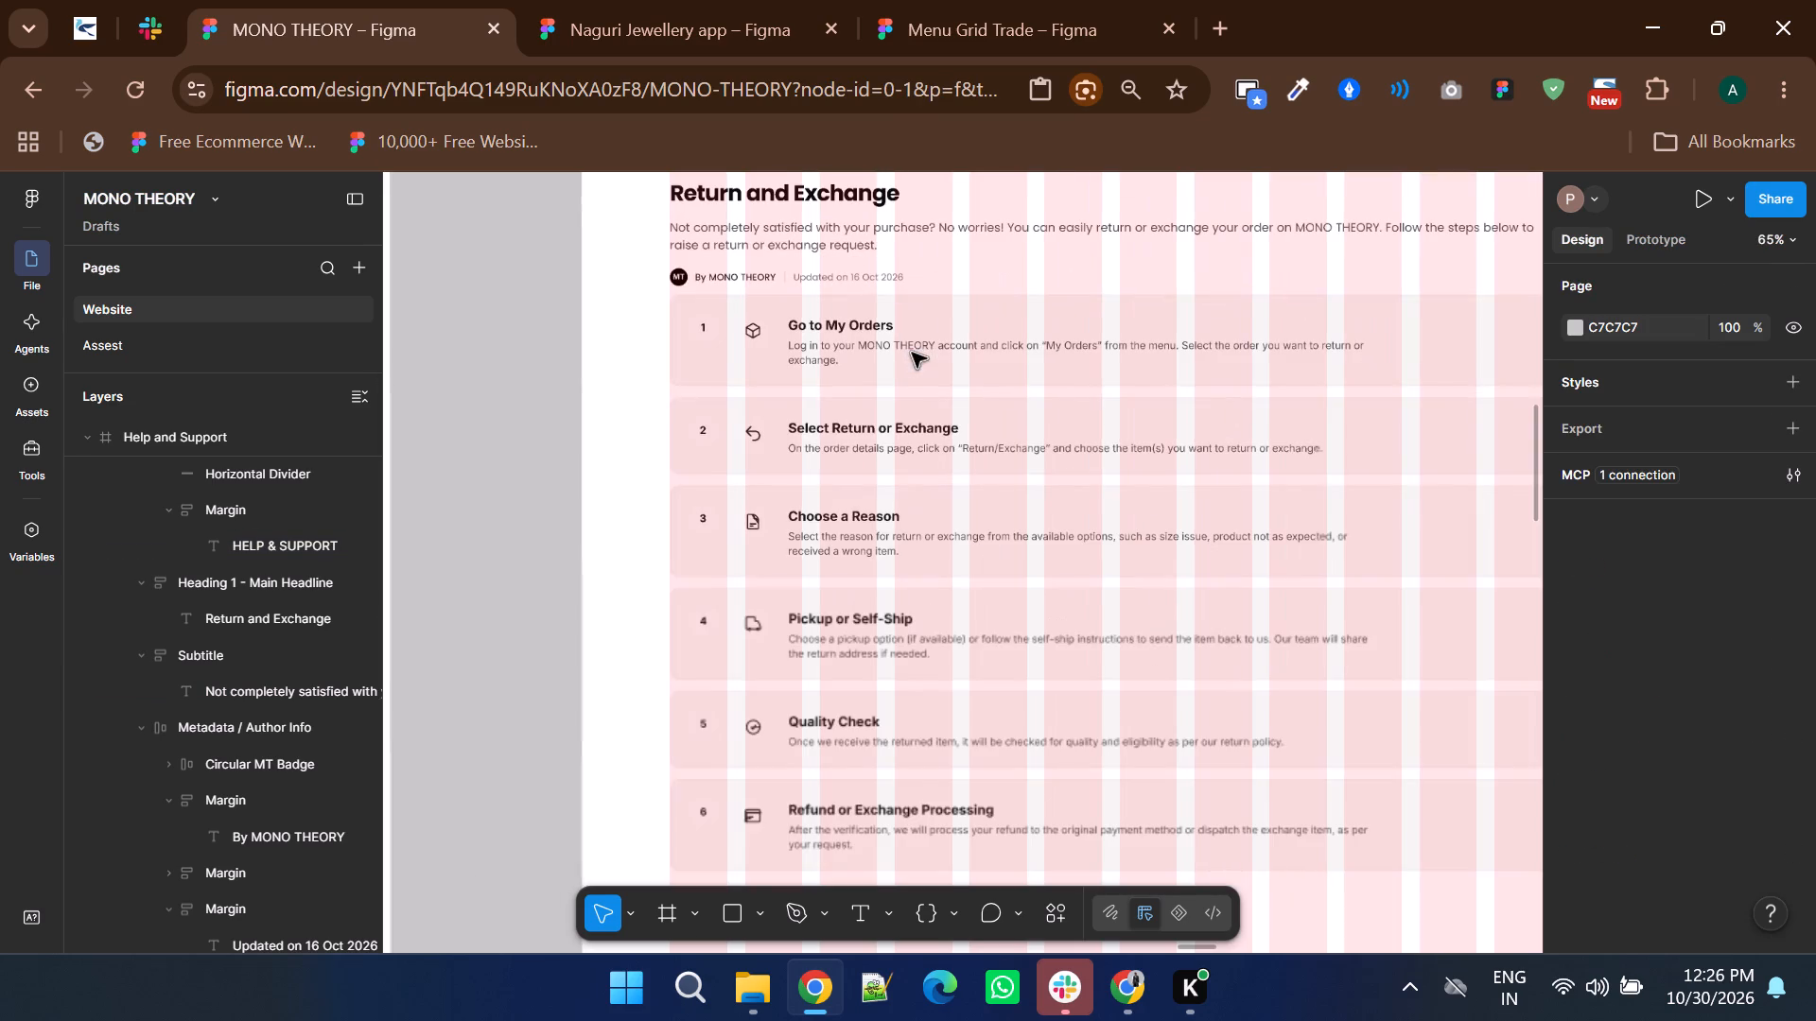
{"action": "left_click", "coordinate": [840, 350], "text": "ctrl"}
{"action": "left_click", "coordinate": [501, 417]}
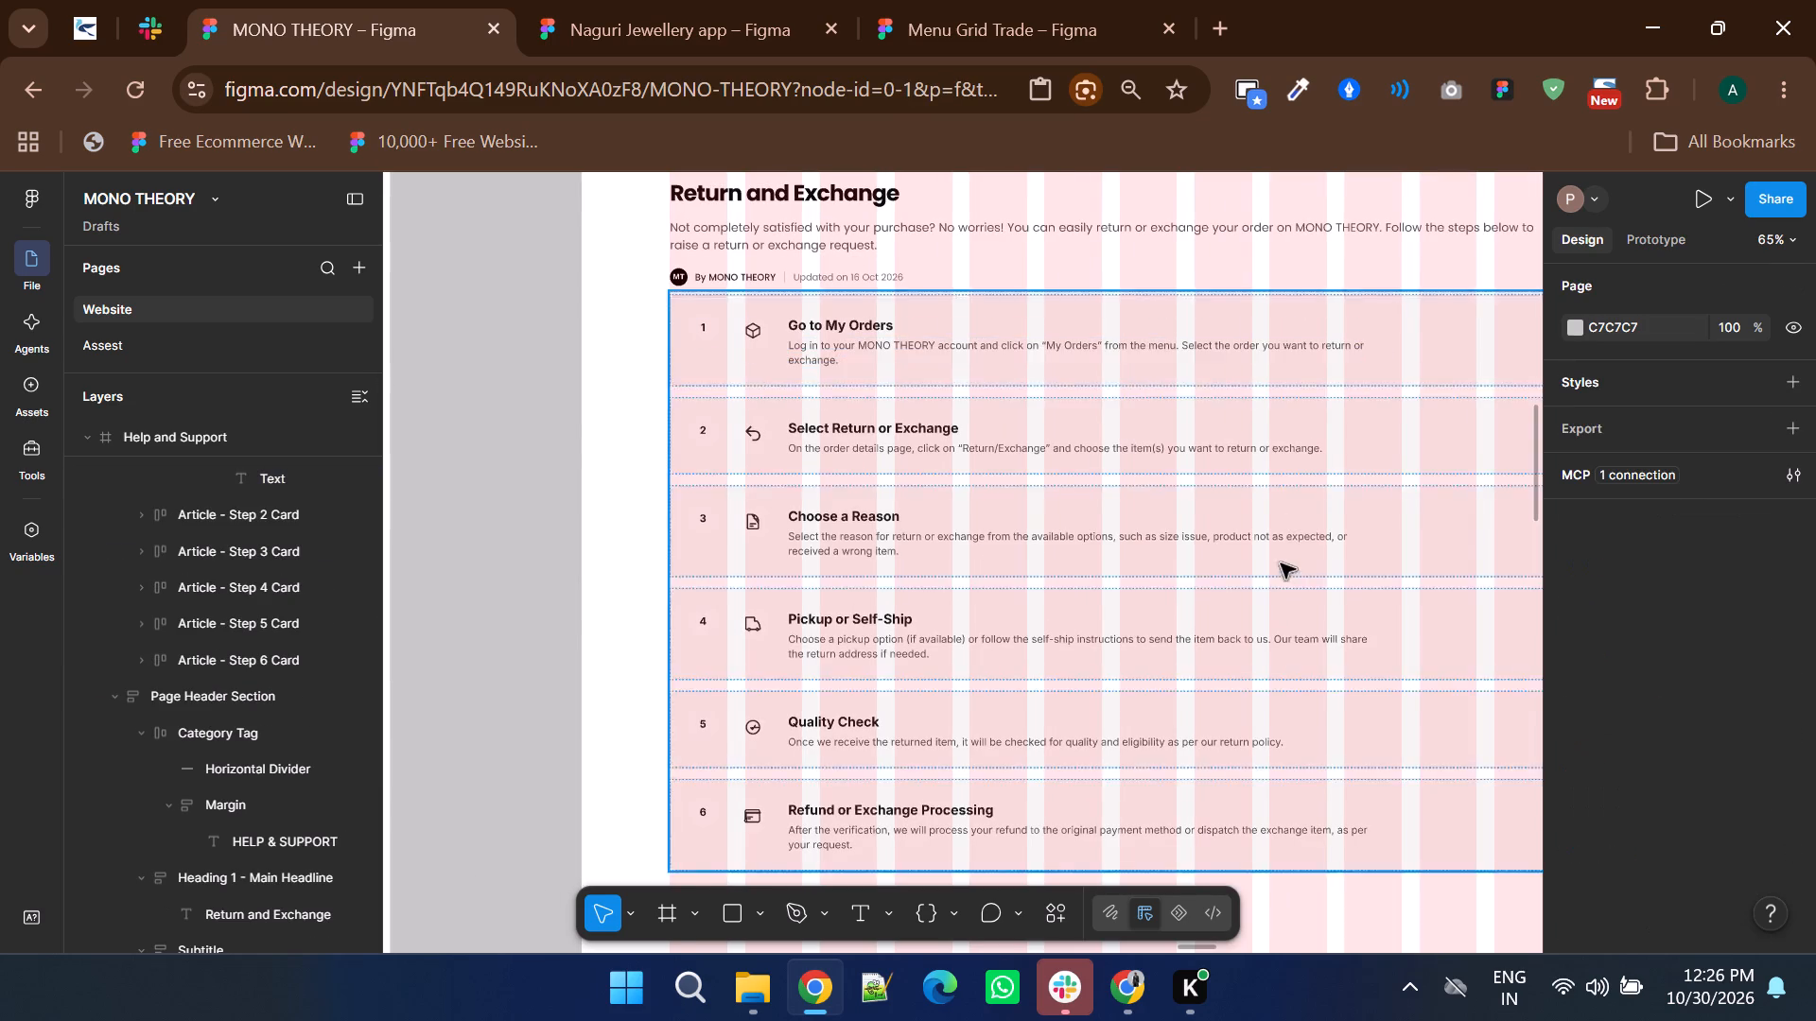
Set the corner radius of all six return step cards to 0, matching the Account Details card in the order guide frame.
{"action": "scroll", "coordinate": [1292, 567], "scroll_direction": "down", "scroll_amount": 3, "text": "ctrl"}
{"action": "scroll", "coordinate": [973, 508], "scroll_direction": "up", "scroll_amount": 3, "text": "ctrl"}
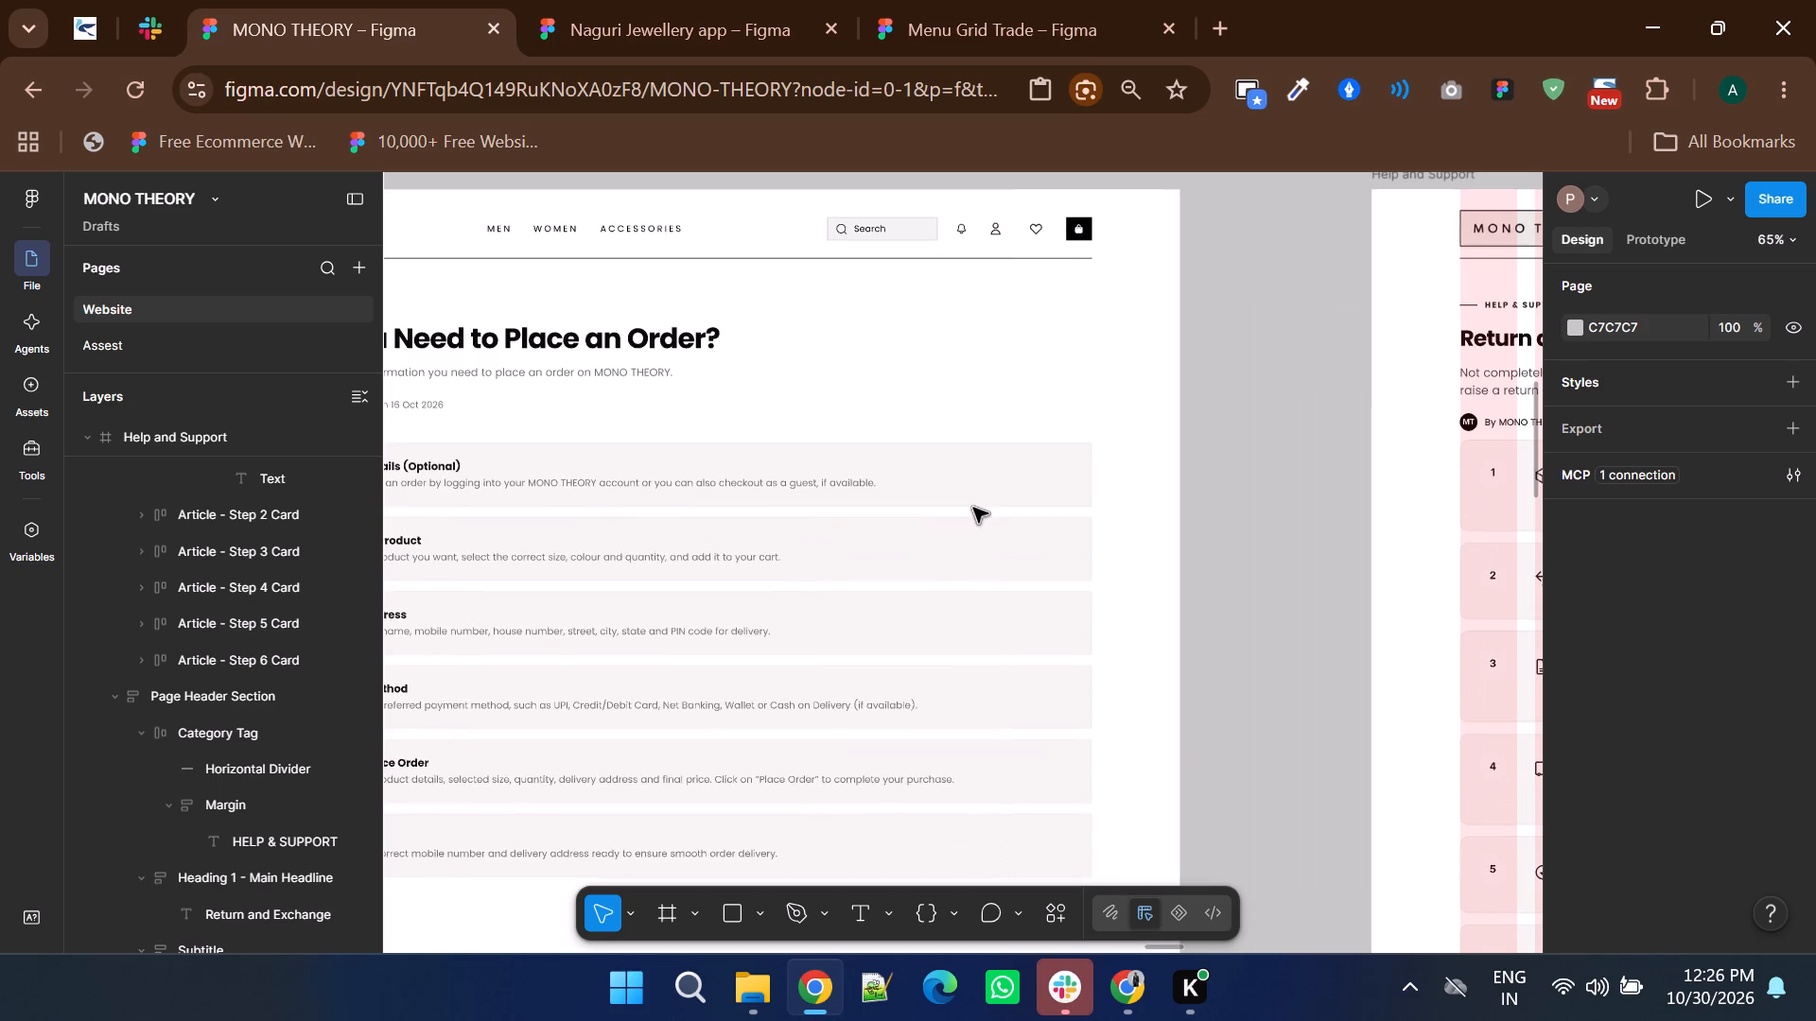
{"action": "scroll", "coordinate": [973, 499], "scroll_direction": "up", "scroll_amount": 2, "text": "ctrl"}
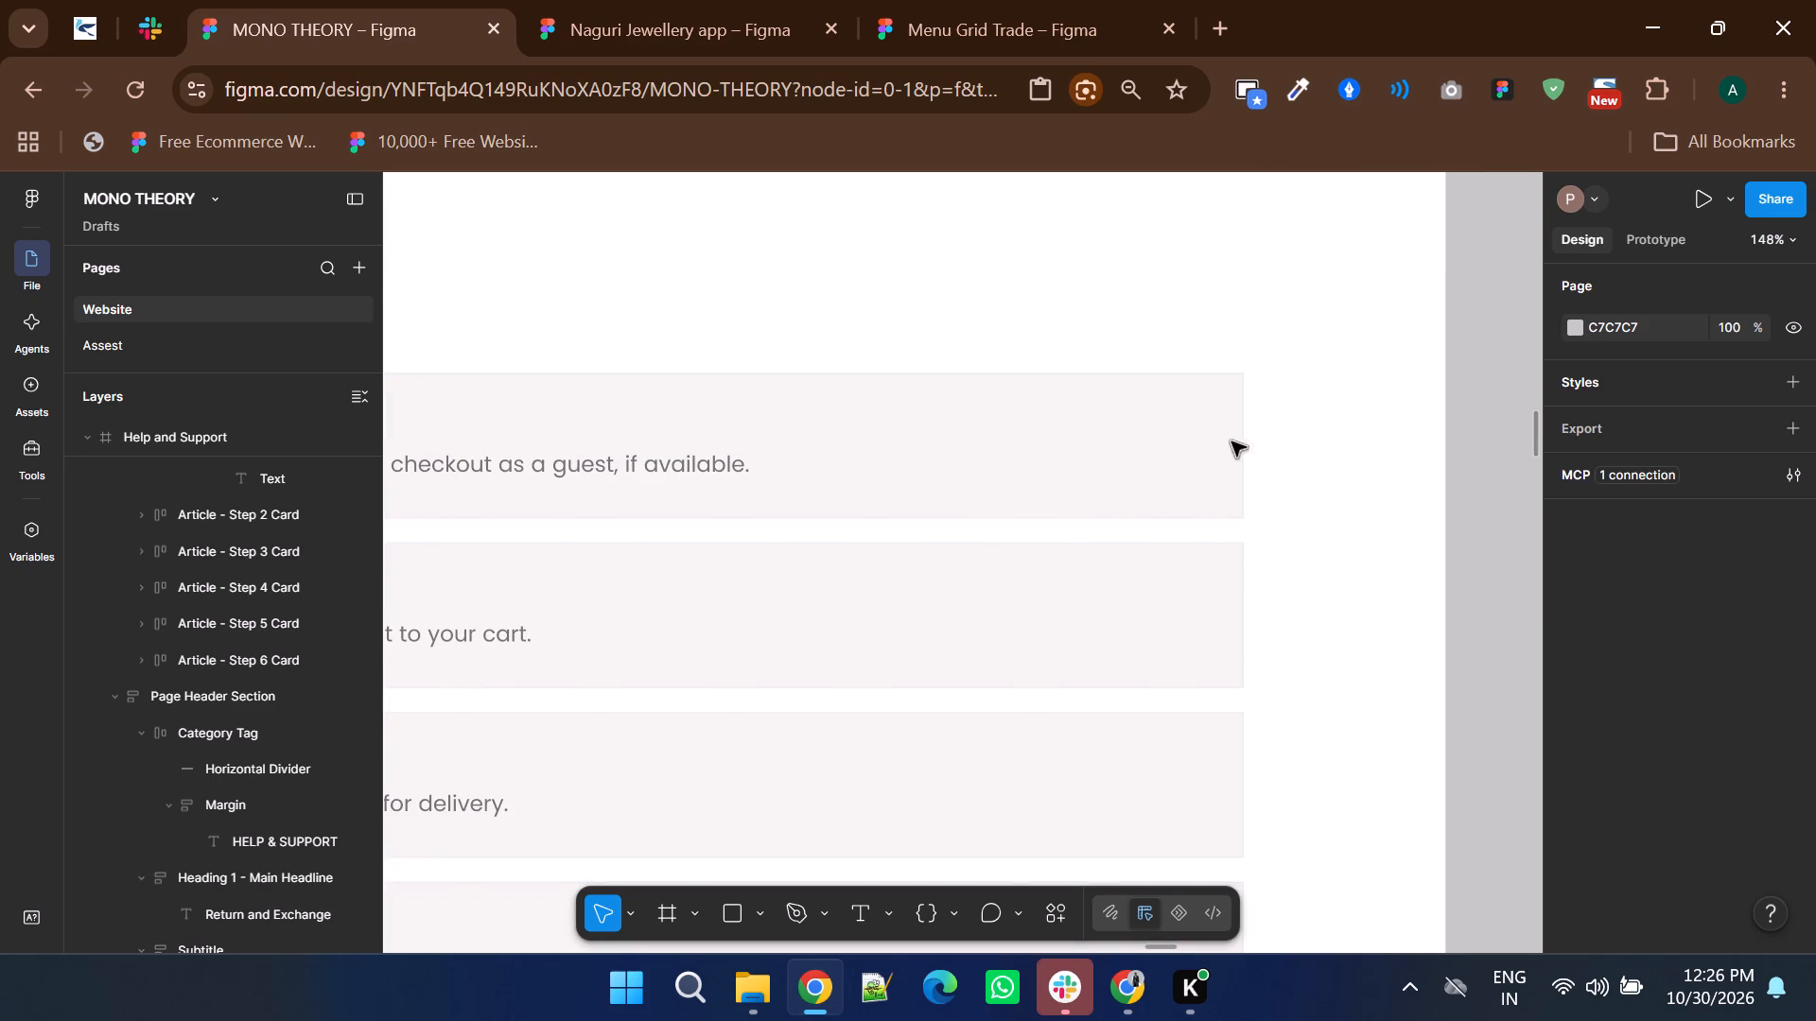
{"action": "double_click", "coordinate": [1044, 420]}
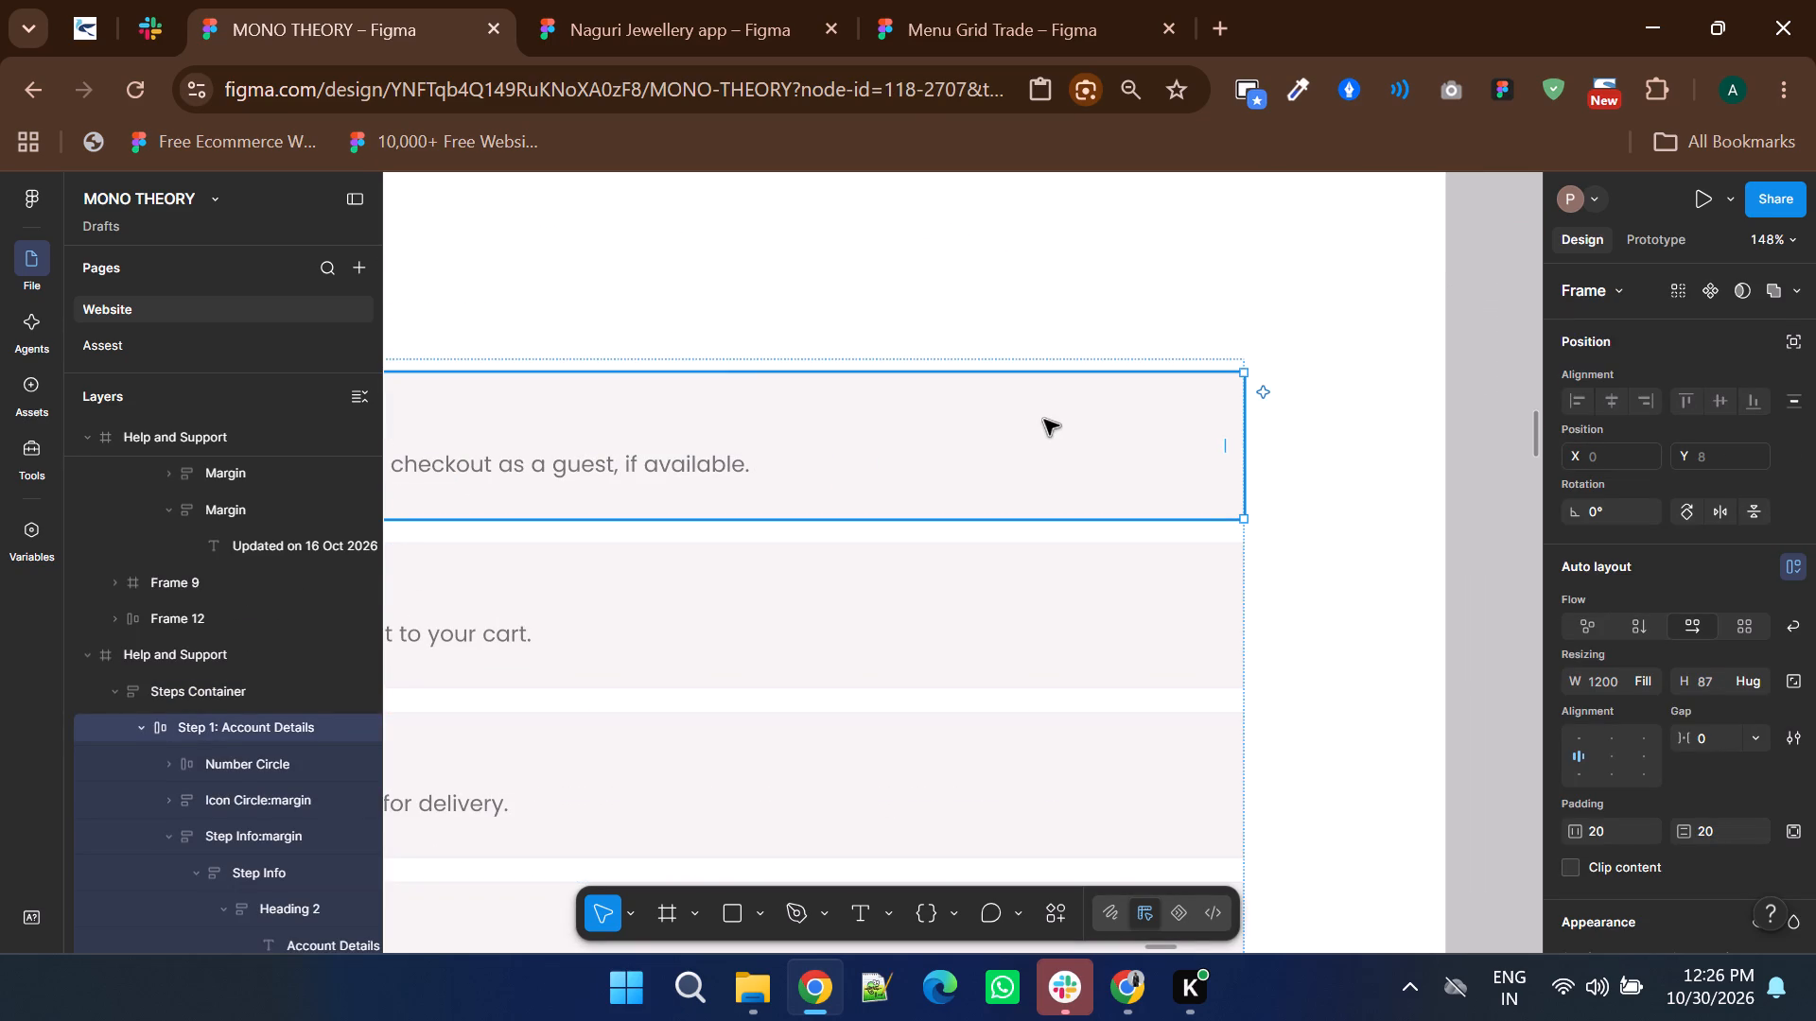
{"action": "scroll", "coordinate": [1757, 649], "scroll_direction": "down", "scroll_amount": 2}
{"action": "scroll", "coordinate": [1341, 583], "scroll_direction": "down", "scroll_amount": 3, "text": "ctrl"}
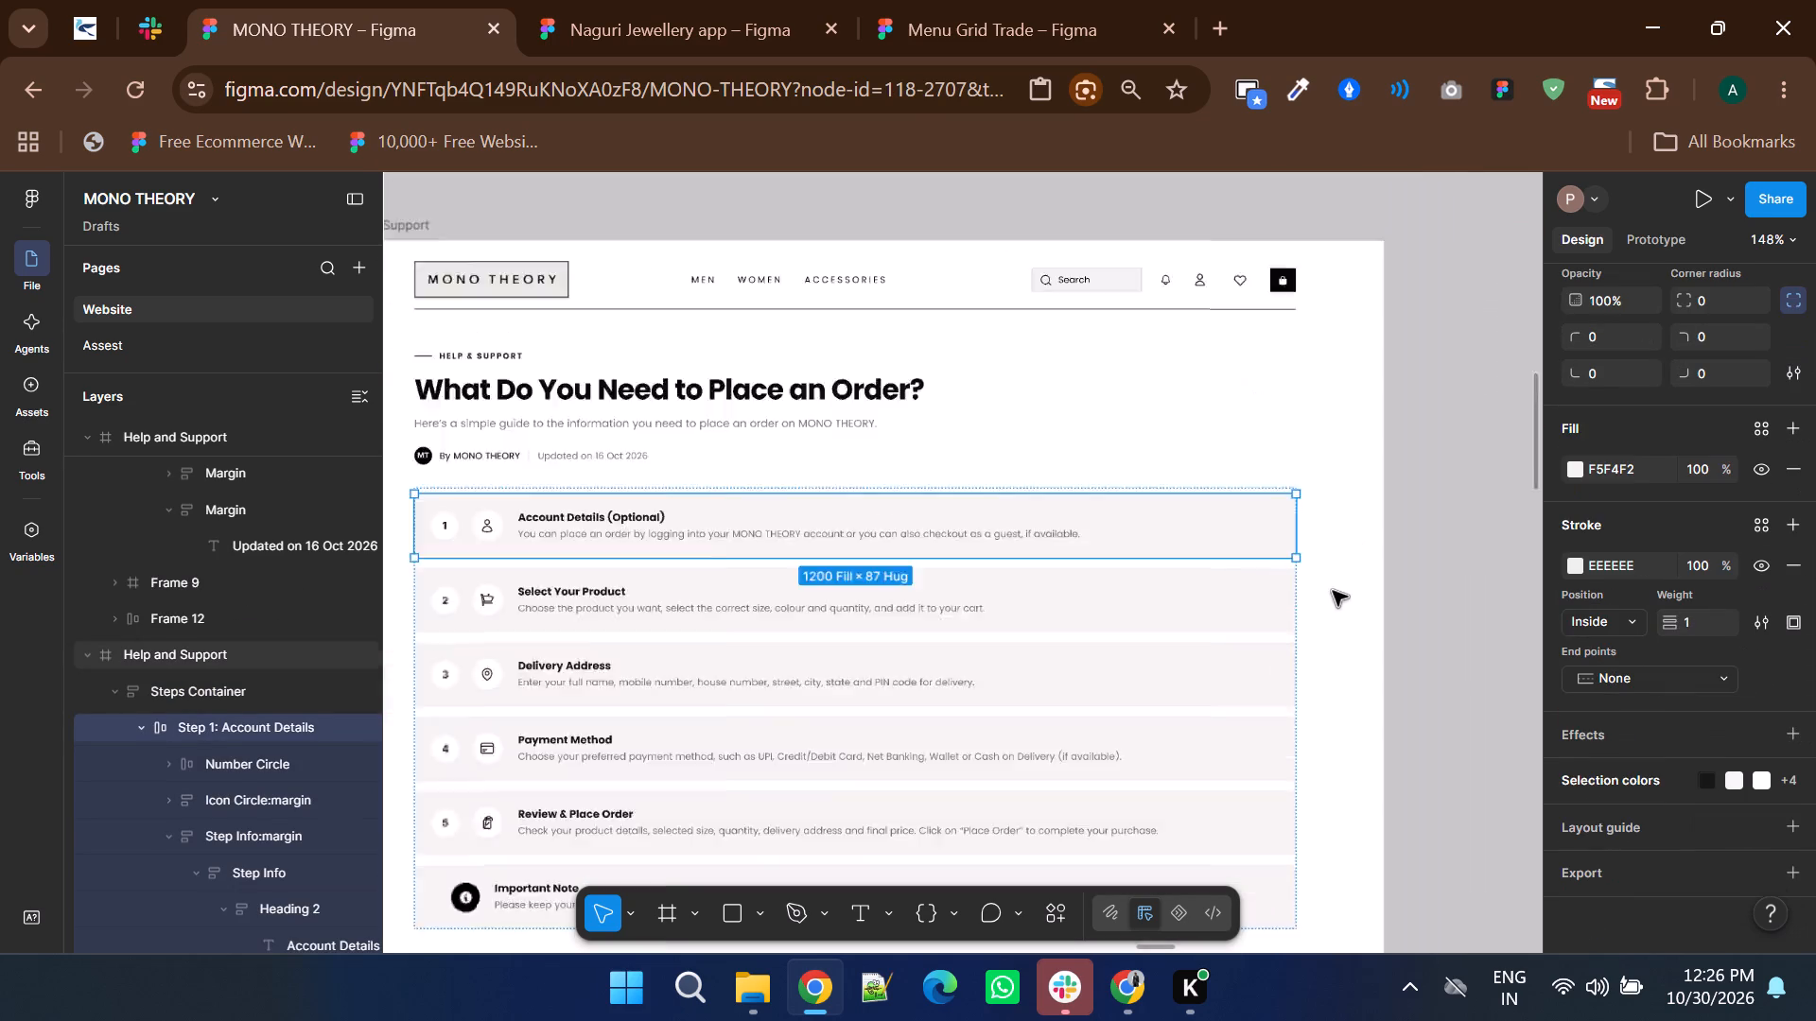
{"action": "scroll", "coordinate": [1197, 607], "scroll_direction": "down", "scroll_amount": 6, "text": "shift"}
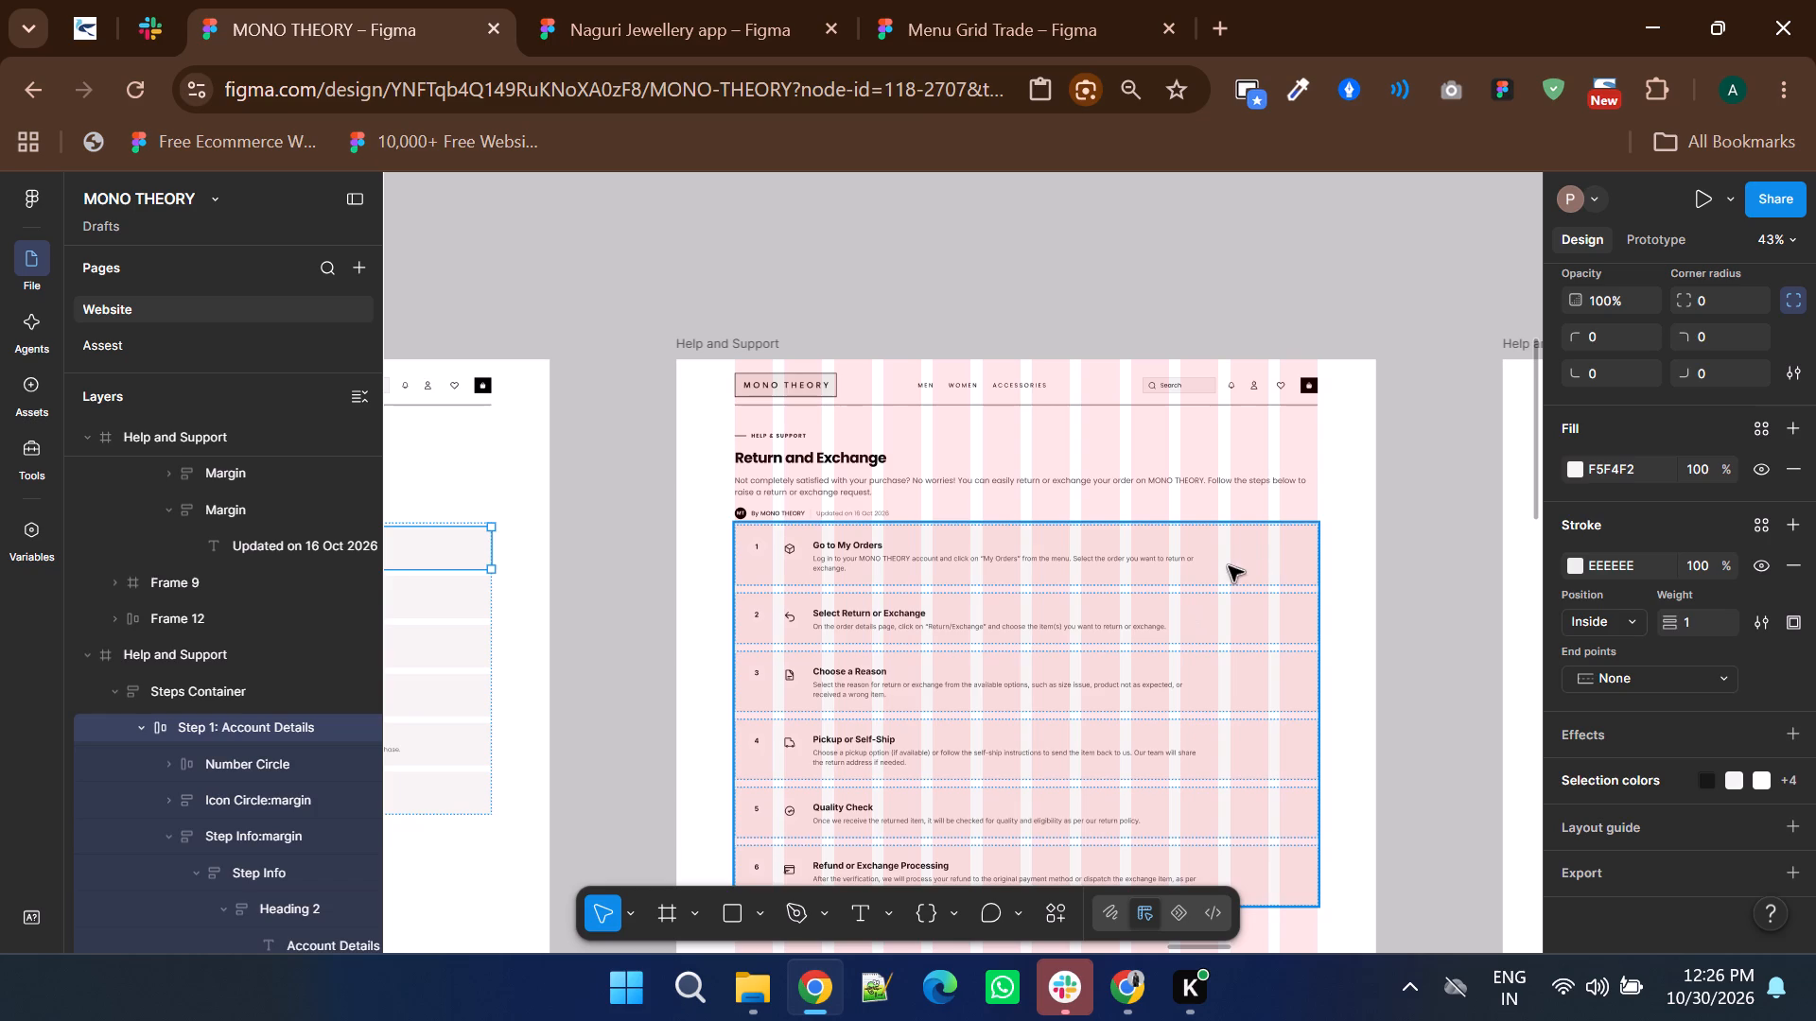
{"action": "double_click", "coordinate": [1251, 562]}
{"action": "left_click", "coordinate": [1258, 602], "text": "shift"}
{"action": "left_click", "coordinate": [1258, 682], "text": "shift"}
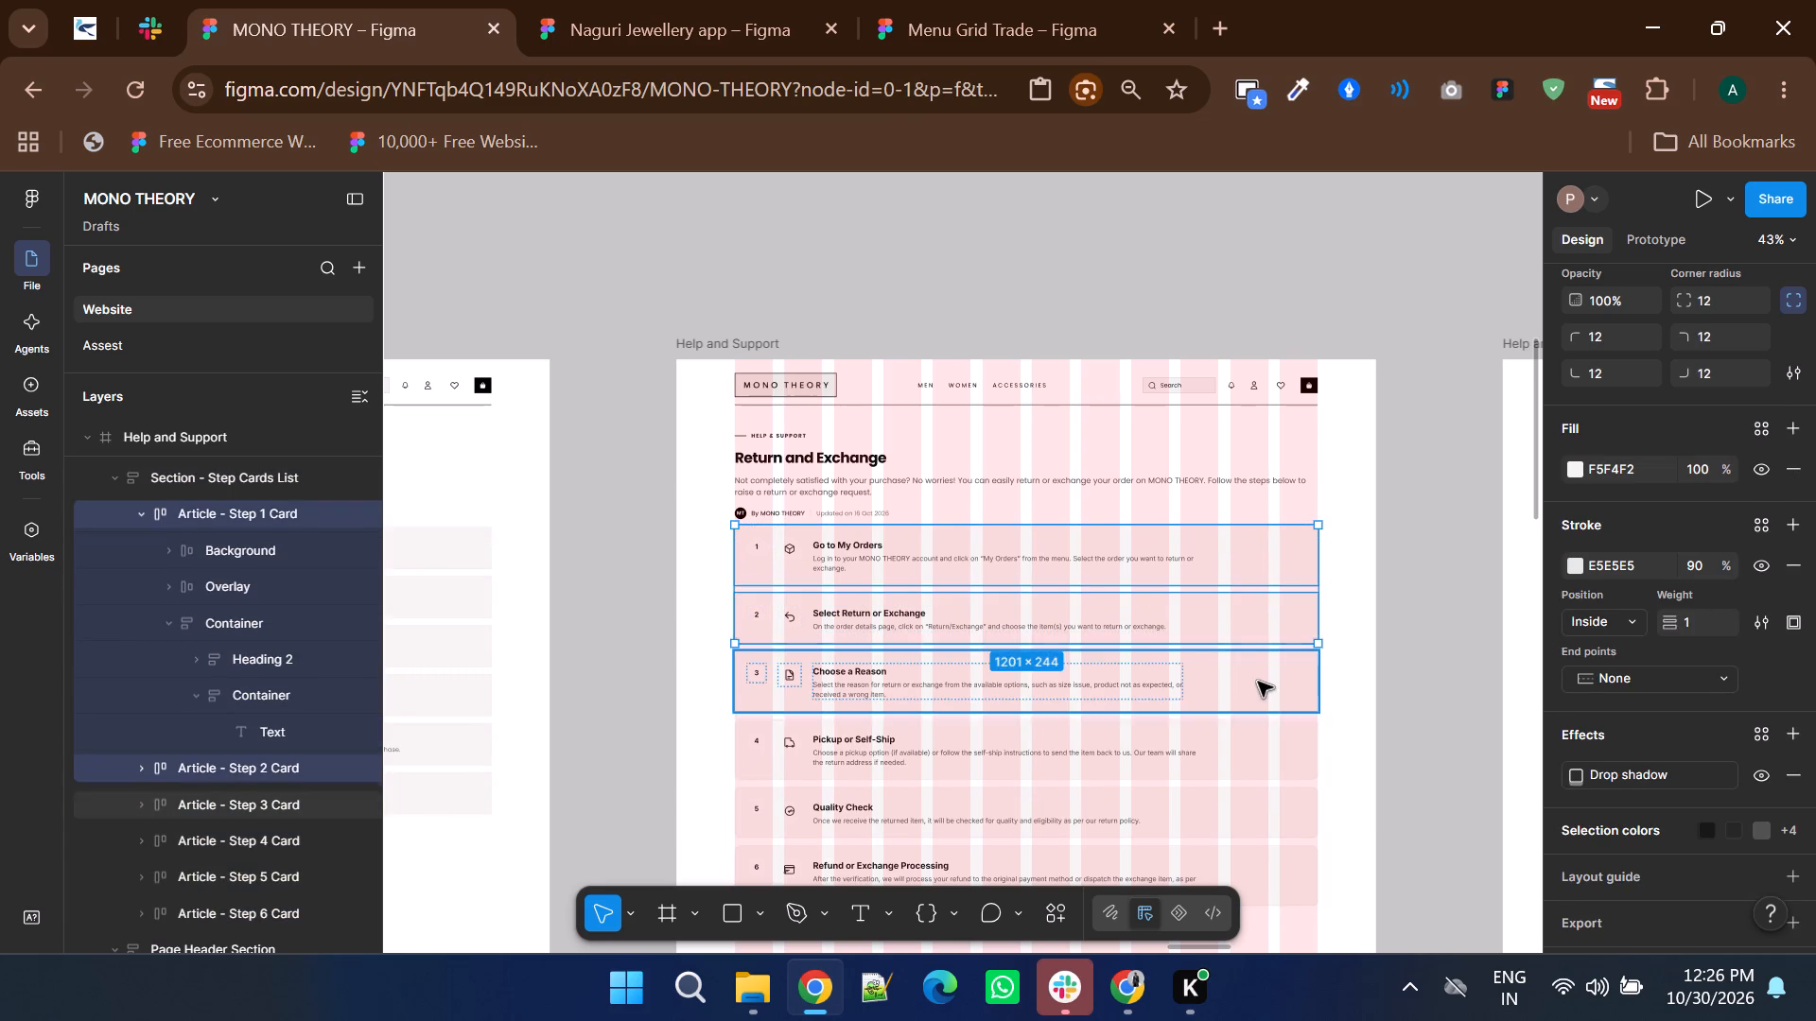
{"action": "left_click", "coordinate": [1258, 757], "text": "shift"}
{"action": "left_click", "coordinate": [1247, 828], "text": "shift"}
{"action": "left_click", "coordinate": [1275, 893], "text": "shift"}
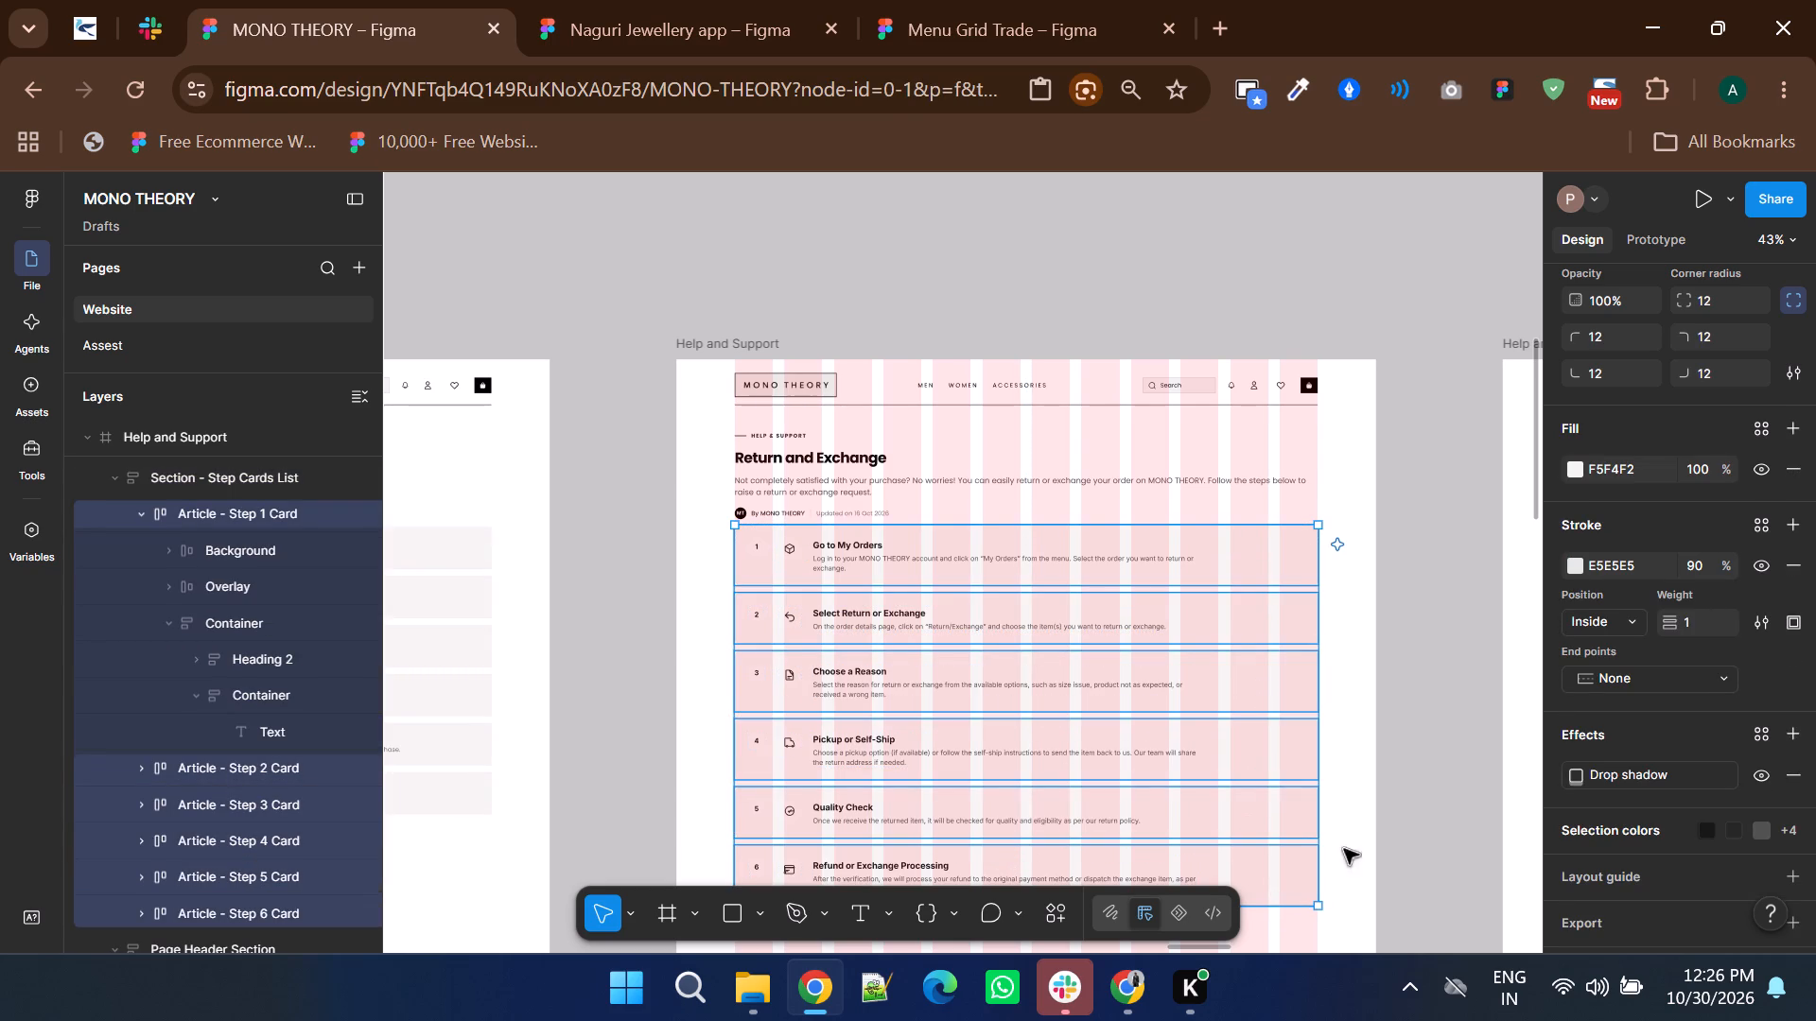
{"action": "left_click", "coordinate": [1733, 305]}
{"action": "key", "text": "Down"}
{"action": "key", "text": "Down"}
{"action": "key", "text": "Down"}
{"action": "key", "text": "Down"}
{"action": "key", "text": "Down"}
{"action": "key", "text": "Down"}
{"action": "key", "text": "Down"}
{"action": "key", "text": "Down"}
{"action": "key", "text": "Down"}
{"action": "key", "text": "Down"}
{"action": "key", "text": "Down"}
{"action": "key", "text": "Down"}
{"action": "key", "text": "Down"}
{"action": "key", "text": "Down"}
{"action": "key", "text": "Down"}
{"action": "key", "text": "Down"}
{"action": "key", "text": "Down"}
{"action": "key", "text": "Down"}
{"action": "key", "text": "Down"}
{"action": "key", "text": "Down"}
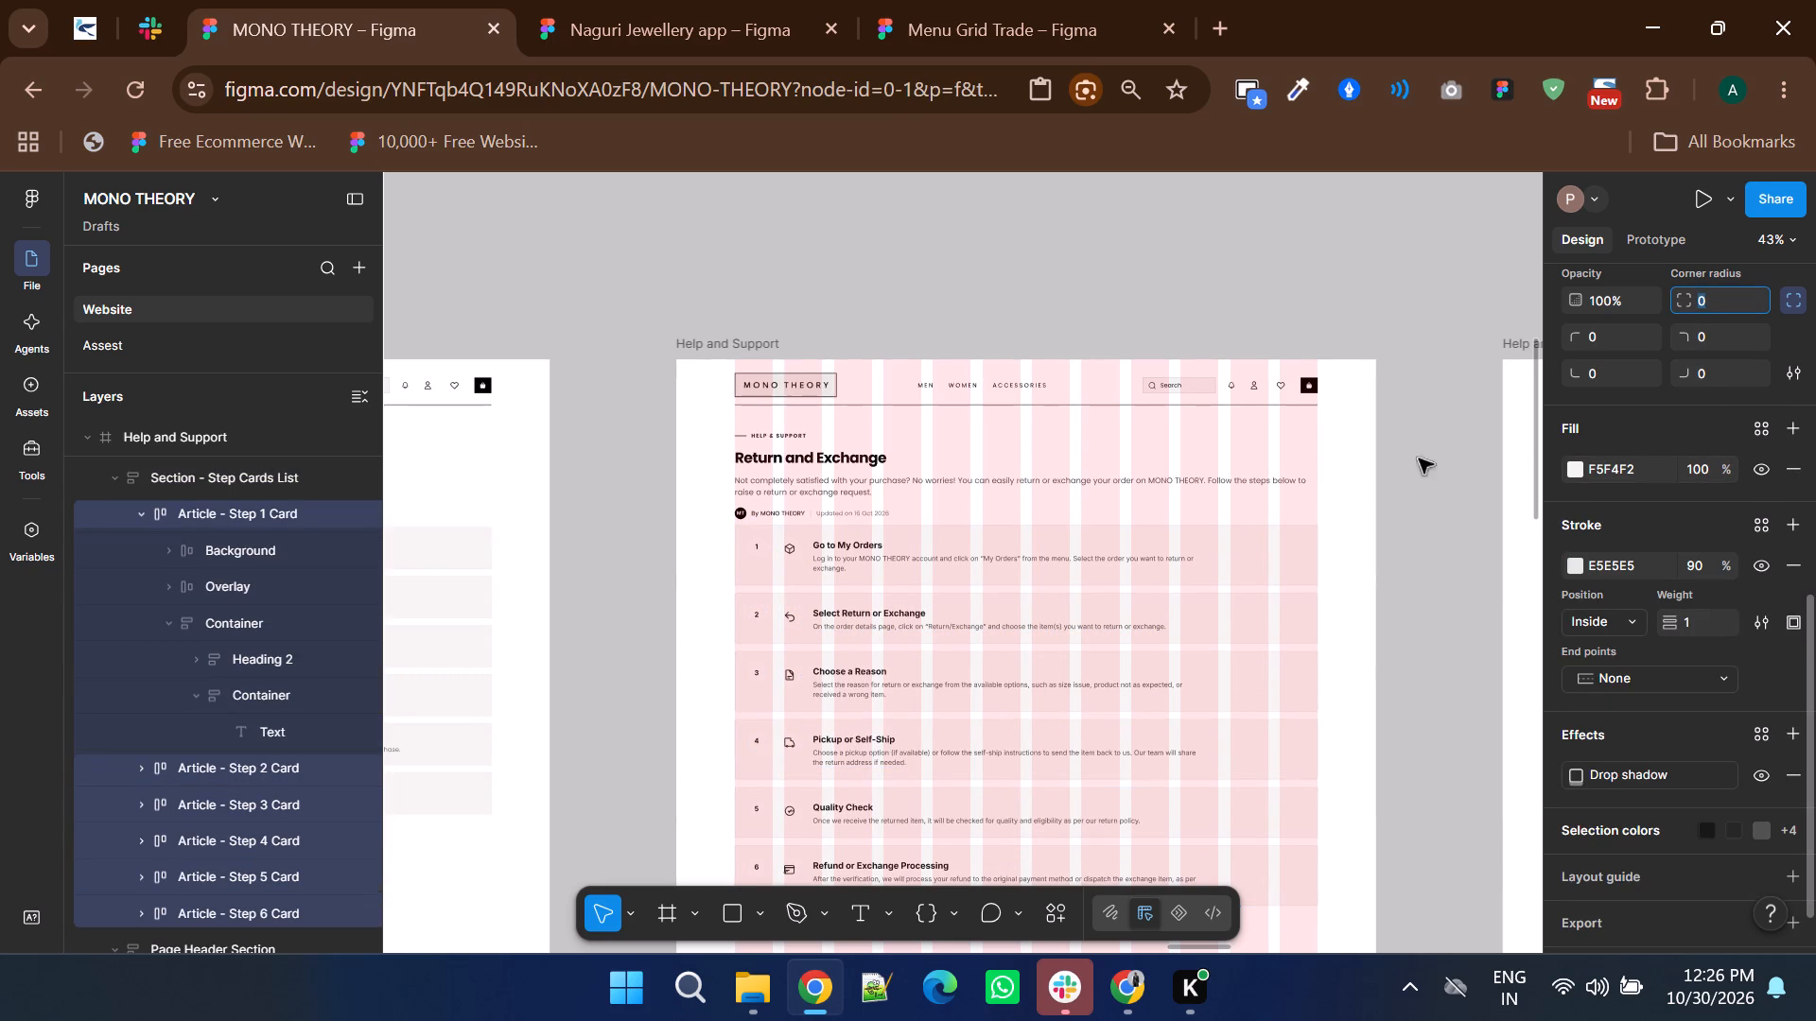
Change the headings and descriptions of all six return step cards to the Poppins font.
{"action": "scroll", "coordinate": [849, 566], "scroll_direction": "up", "scroll_amount": 2, "text": "ctrl"}
{"action": "left_click", "coordinate": [839, 564], "text": "ctrl"}
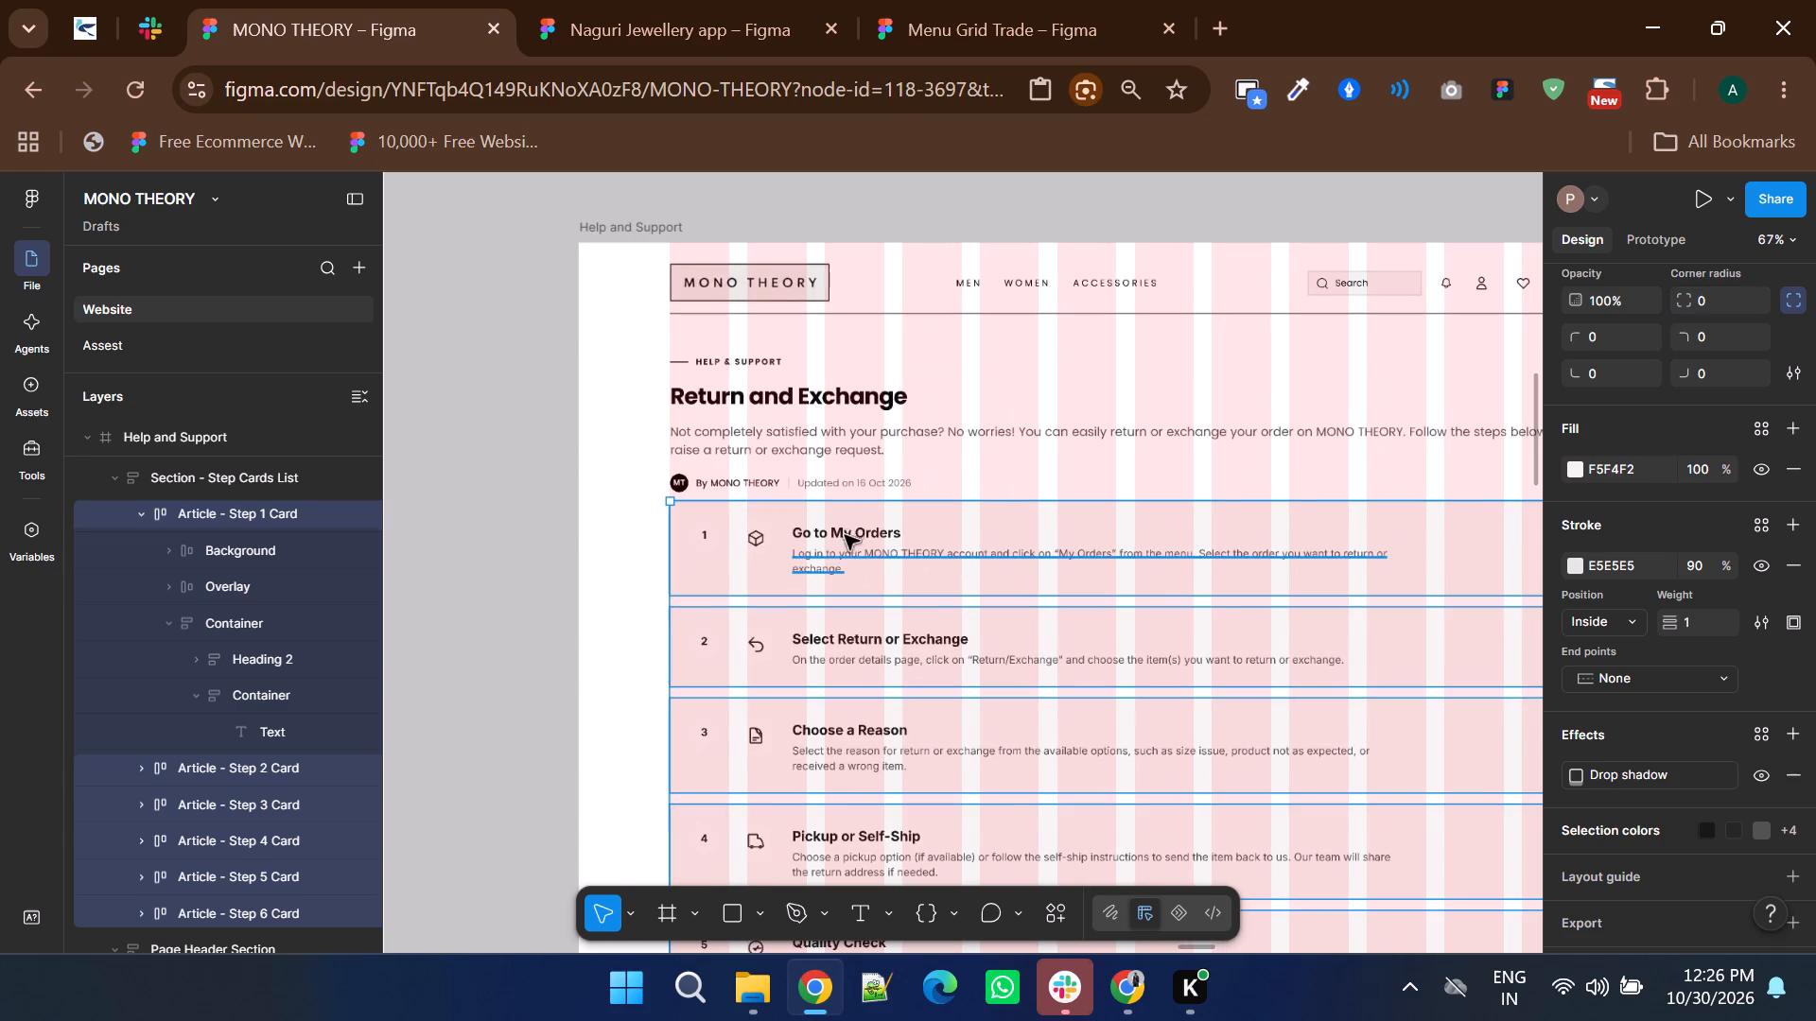
{"action": "left_click", "coordinate": [848, 530], "text": "ctrl+shift"}
{"action": "scroll", "coordinate": [851, 528], "scroll_direction": "down", "scroll_amount": 2}
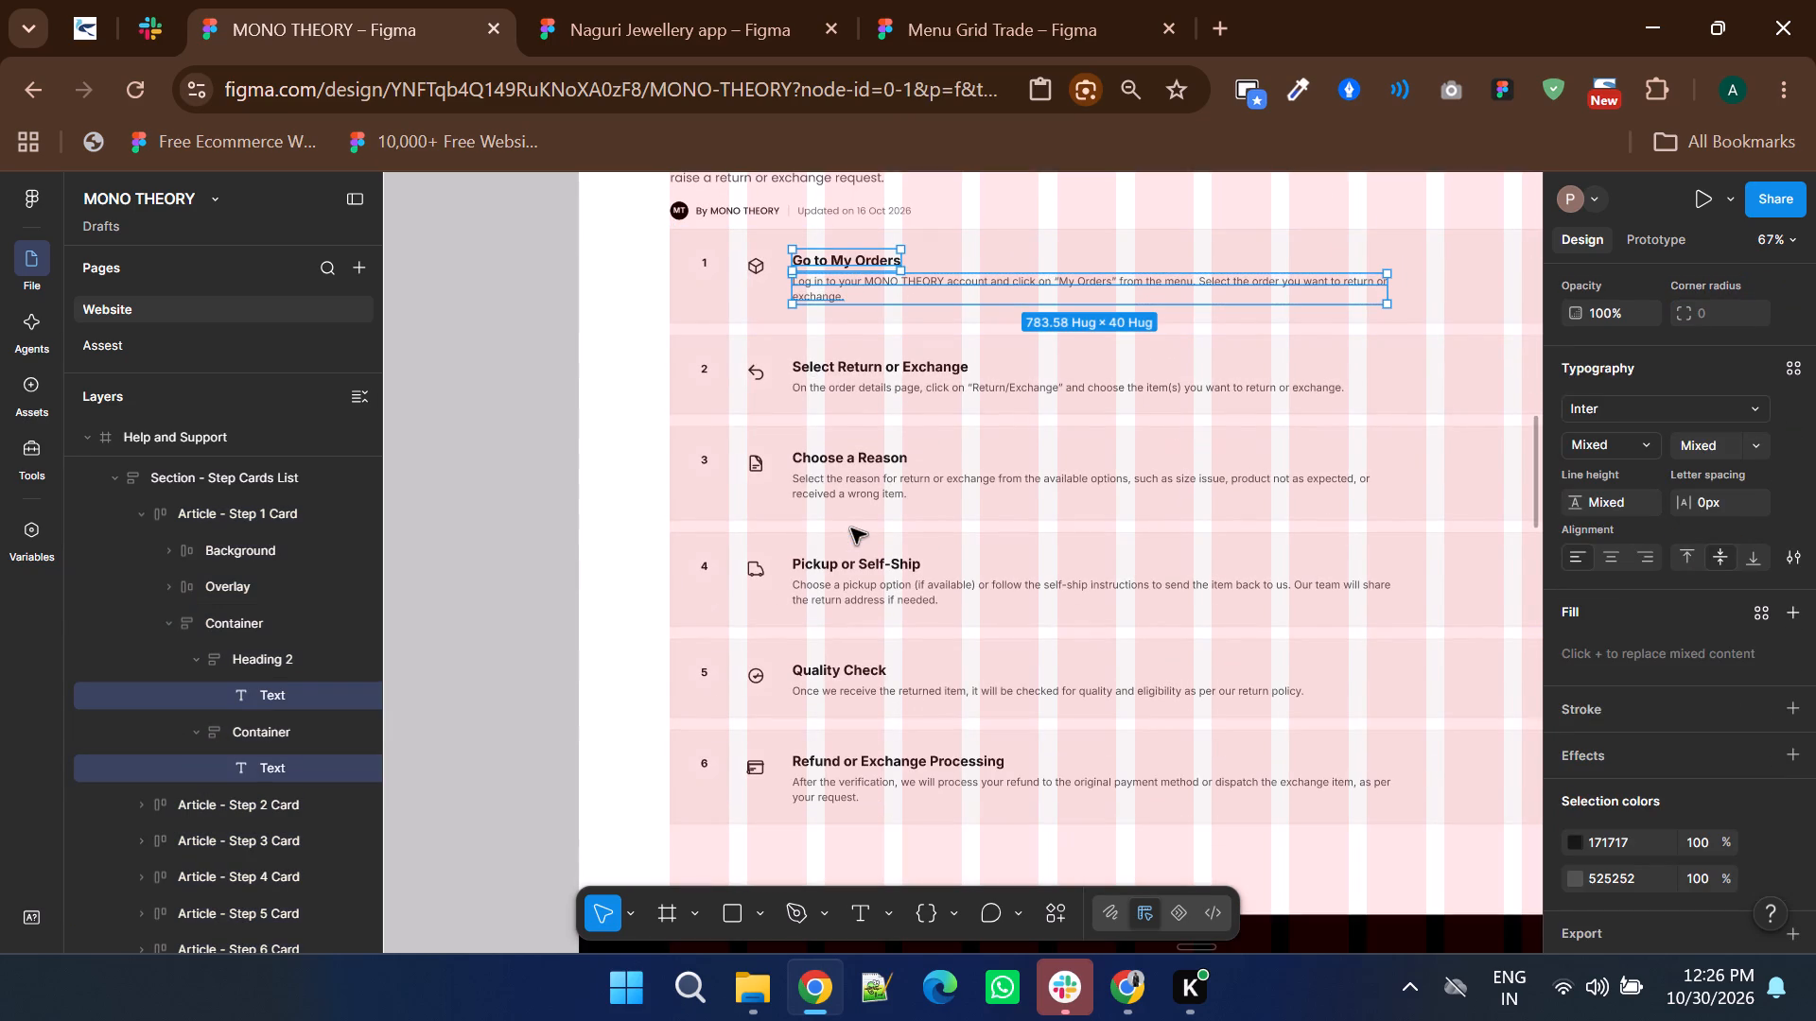
{"action": "left_click", "coordinate": [837, 477], "text": "ctrl+shift"}
{"action": "left_click", "coordinate": [837, 459], "text": "ctrl+shift"}
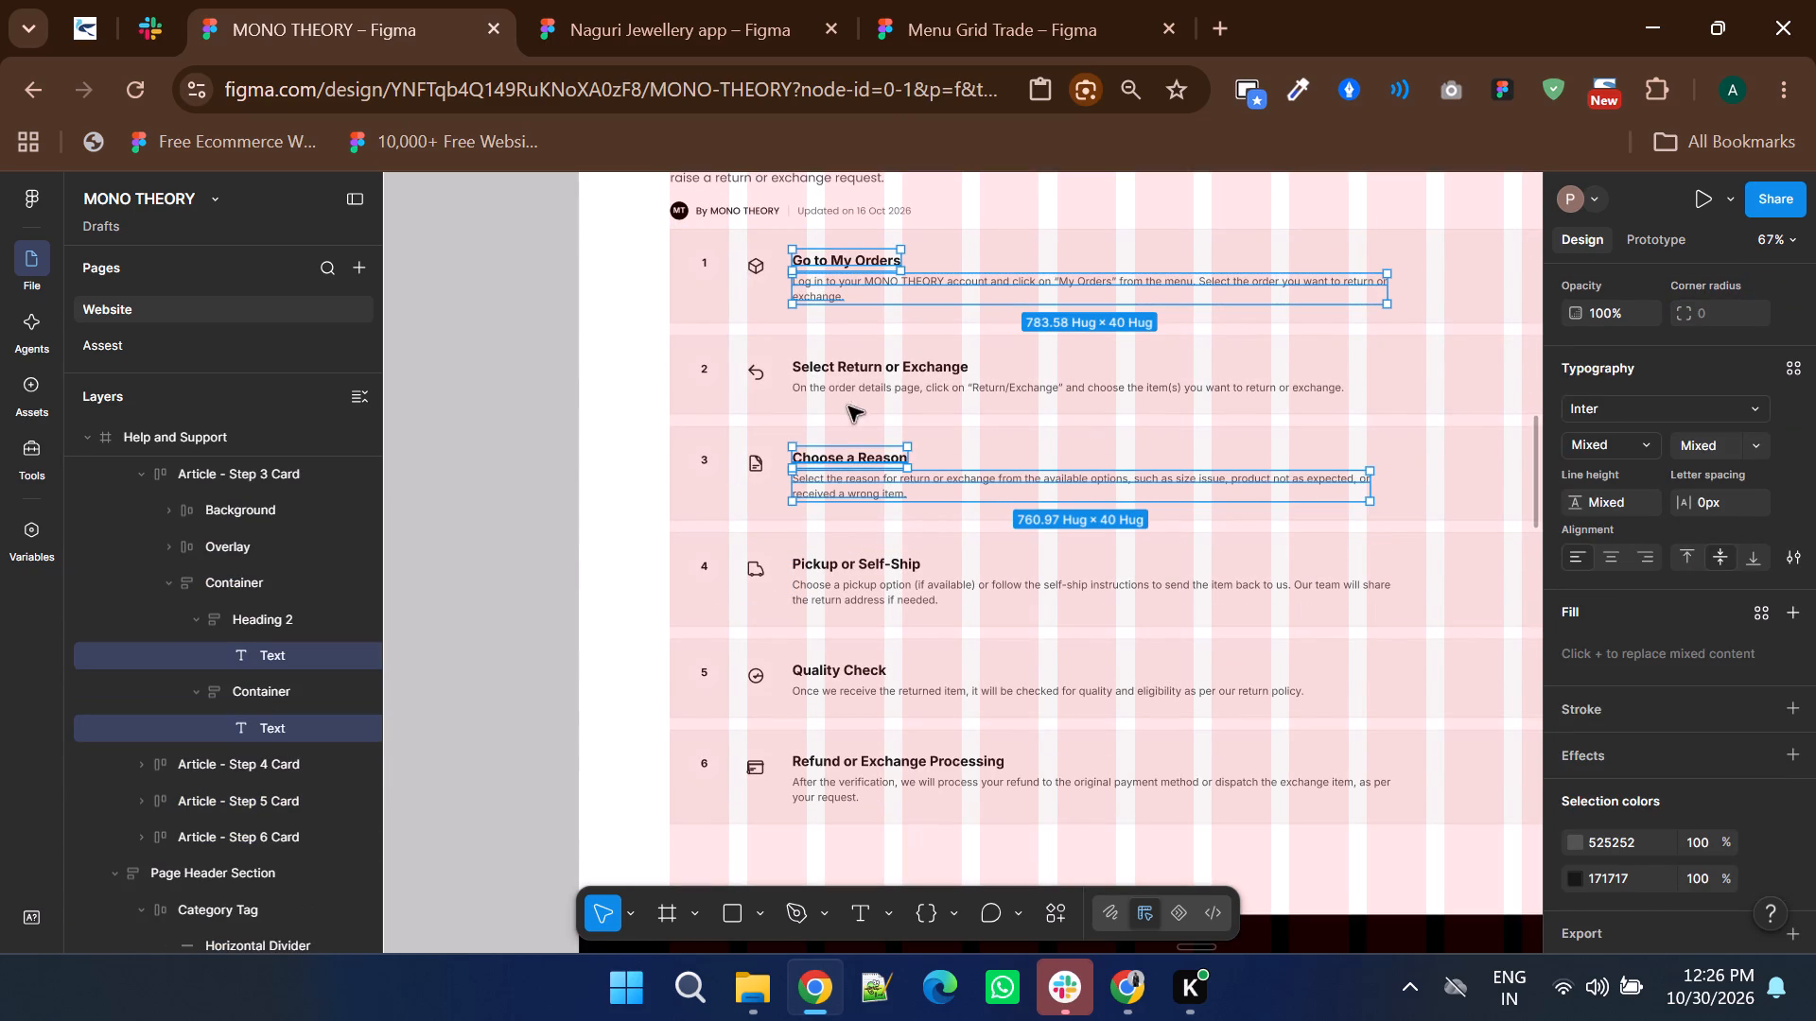
{"action": "left_click", "coordinate": [859, 393], "text": "ctrl+shift"}
{"action": "left_click", "coordinate": [859, 353], "text": "ctrl+shift"}
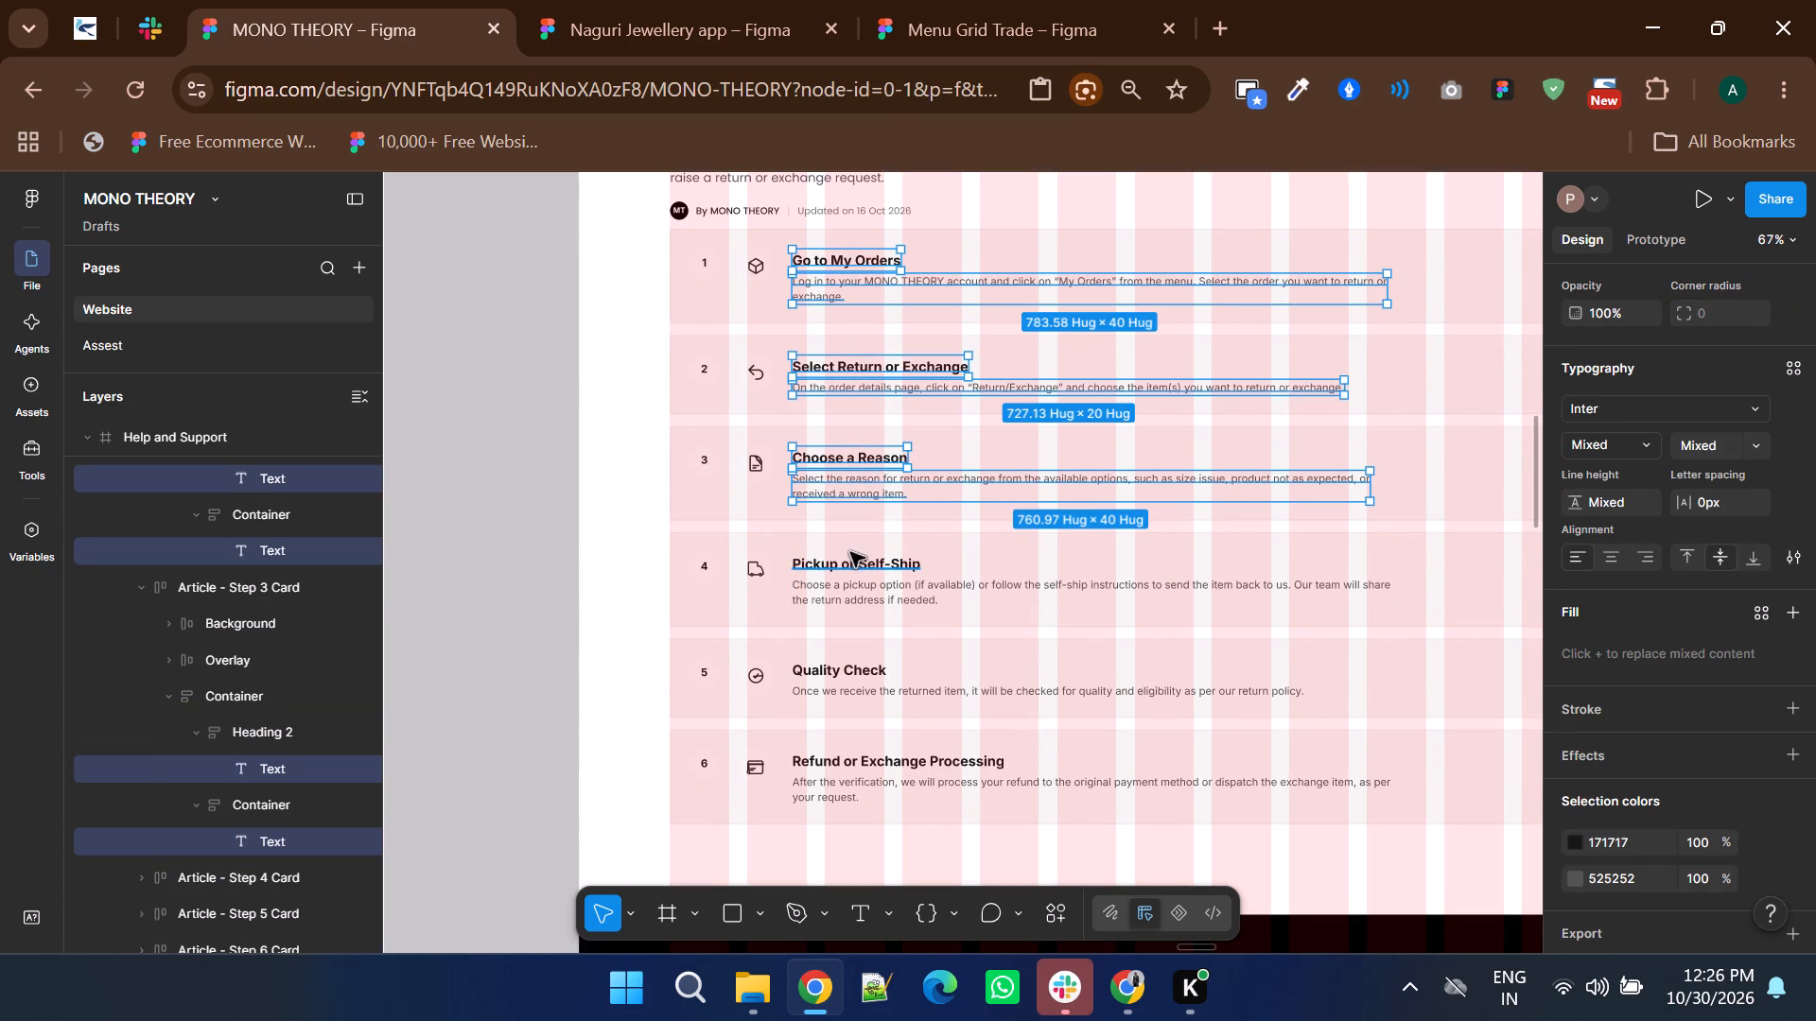
{"action": "left_click", "coordinate": [850, 552], "text": "ctrl+shift"}
{"action": "left_click", "coordinate": [844, 585], "text": "ctrl+shift"}
{"action": "left_click", "coordinate": [853, 667], "text": "ctrl+shift"}
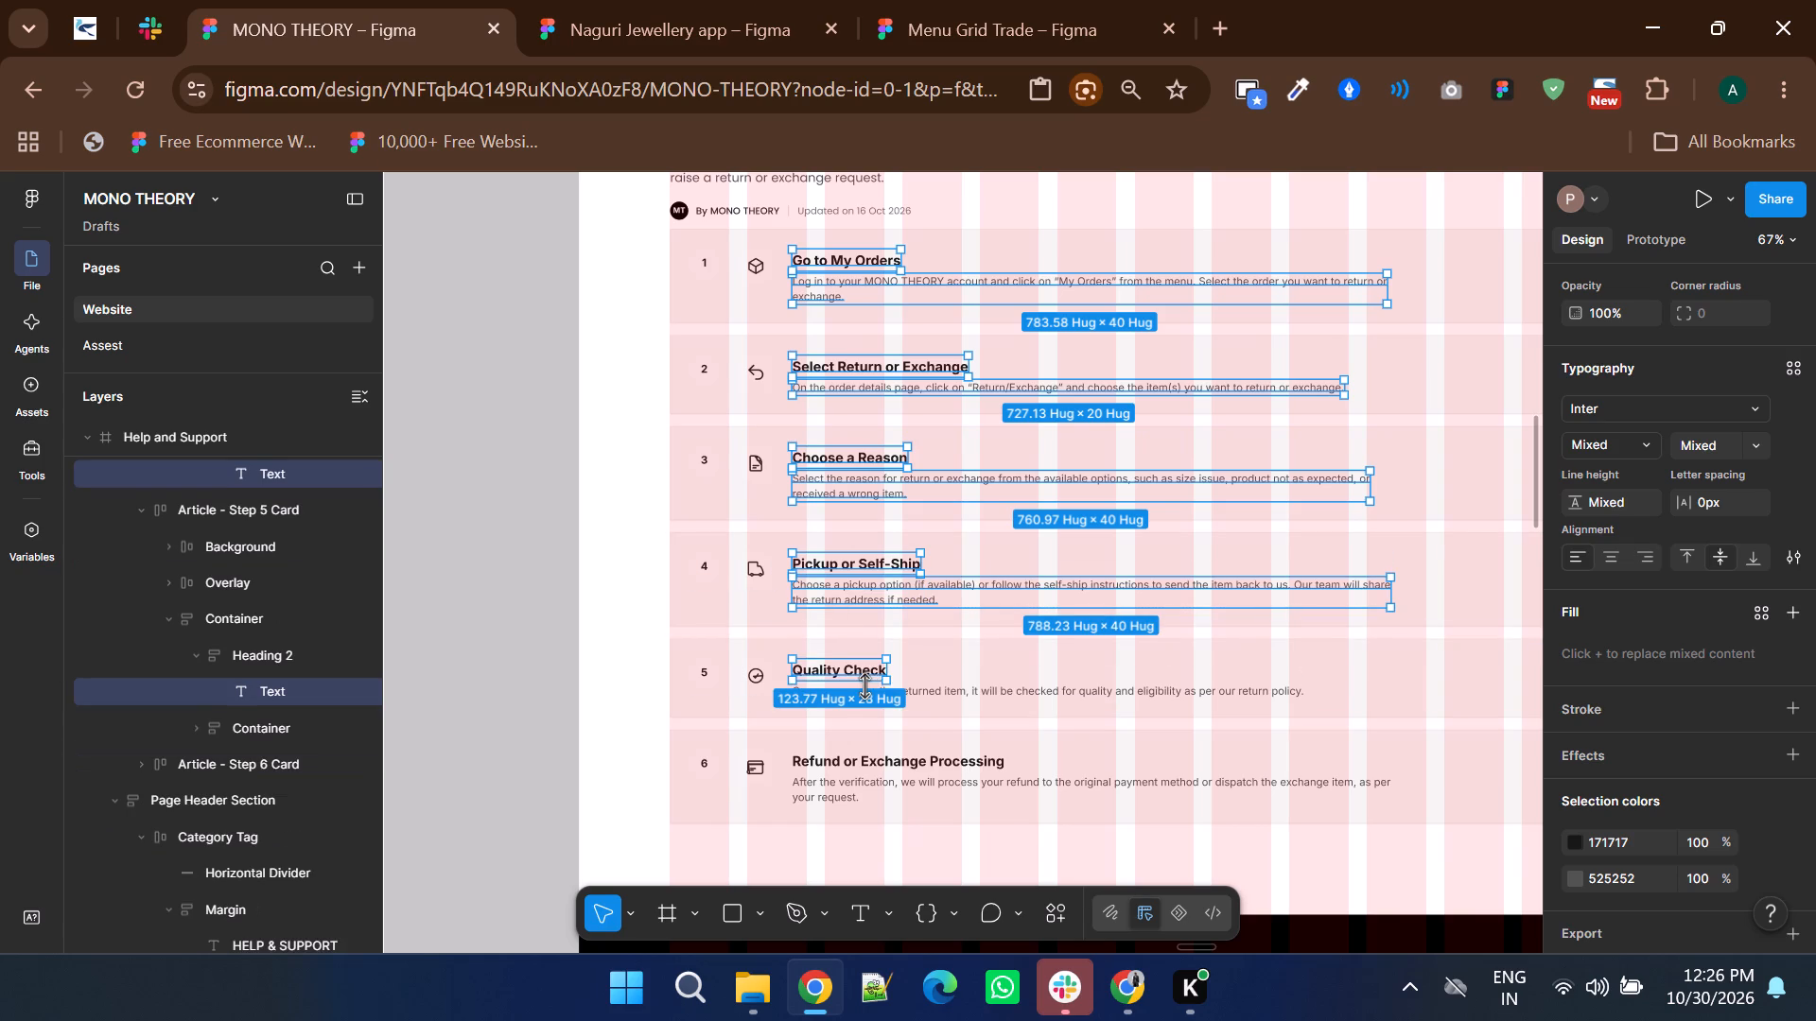
{"action": "left_click", "coordinate": [864, 685], "text": "ctrl+shift"}
{"action": "left_click", "coordinate": [864, 703], "text": "ctrl+shift"}
{"action": "left_click", "coordinate": [908, 688], "text": "ctrl+shift"}
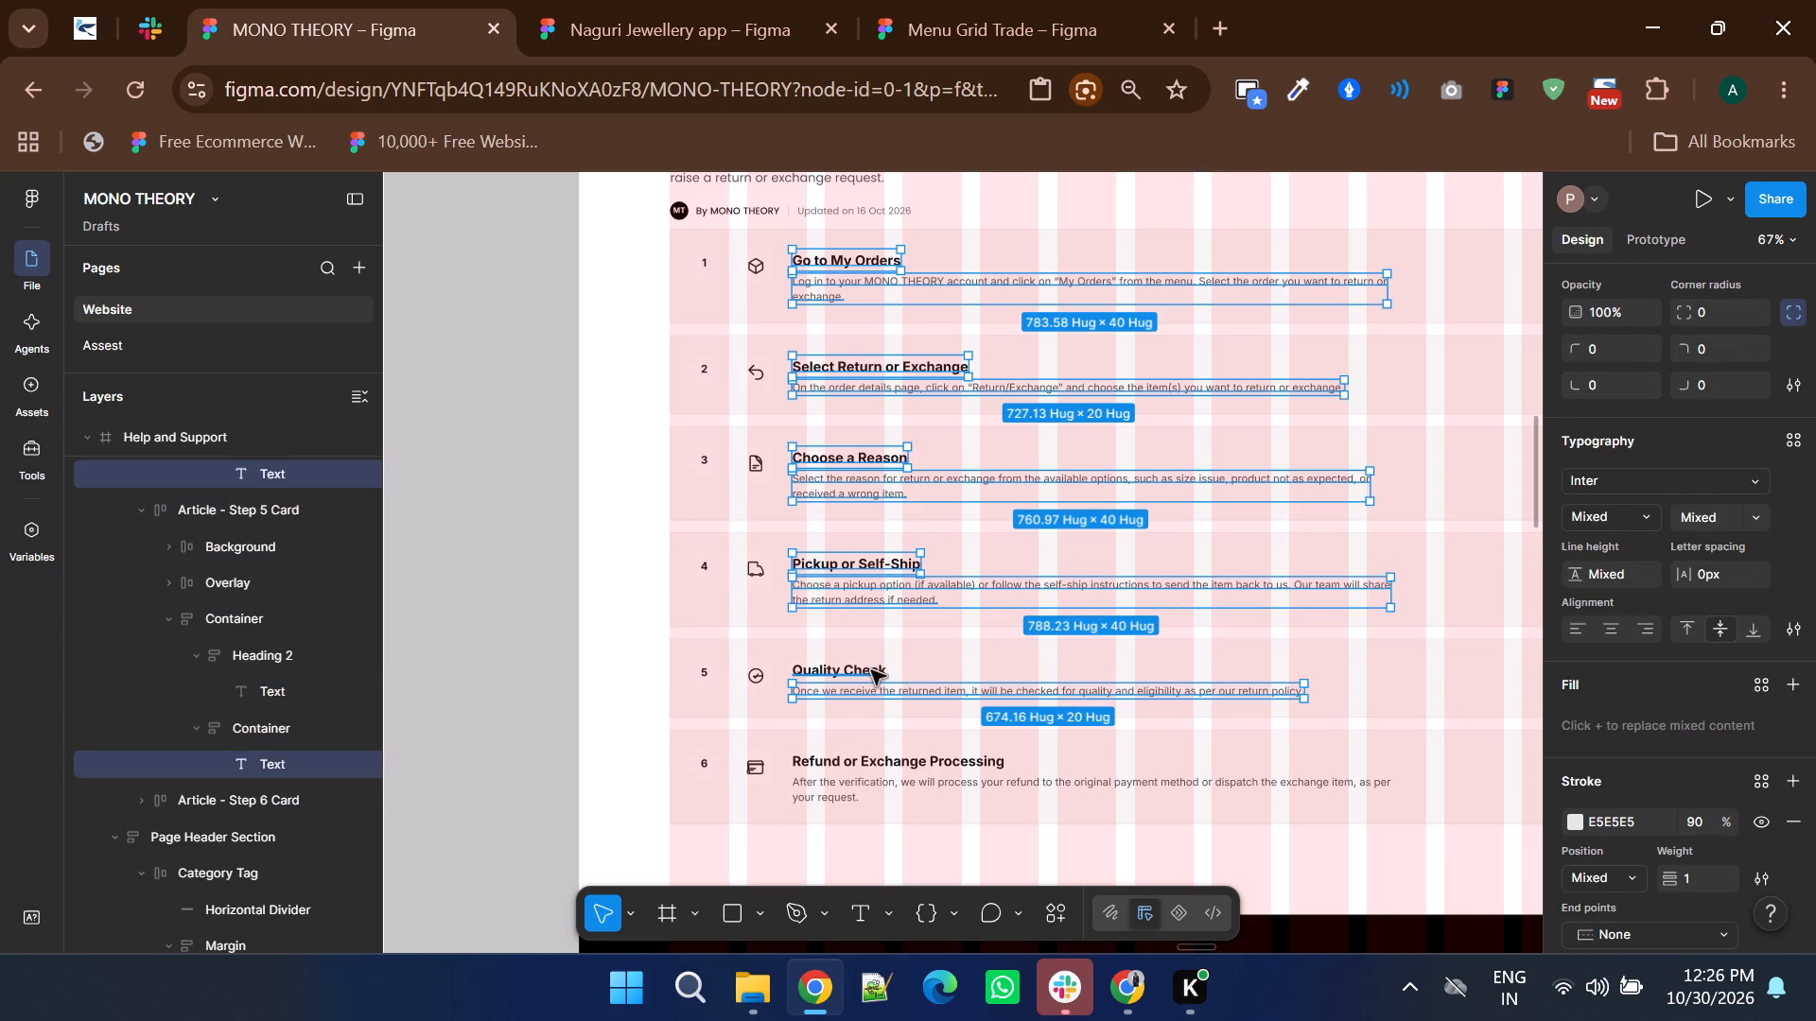
{"action": "left_click", "coordinate": [871, 670], "text": "ctrl+shift"}
{"action": "left_click", "coordinate": [885, 758], "text": "ctrl+shift"}
{"action": "left_click", "coordinate": [872, 791], "text": "ctrl+shift"}
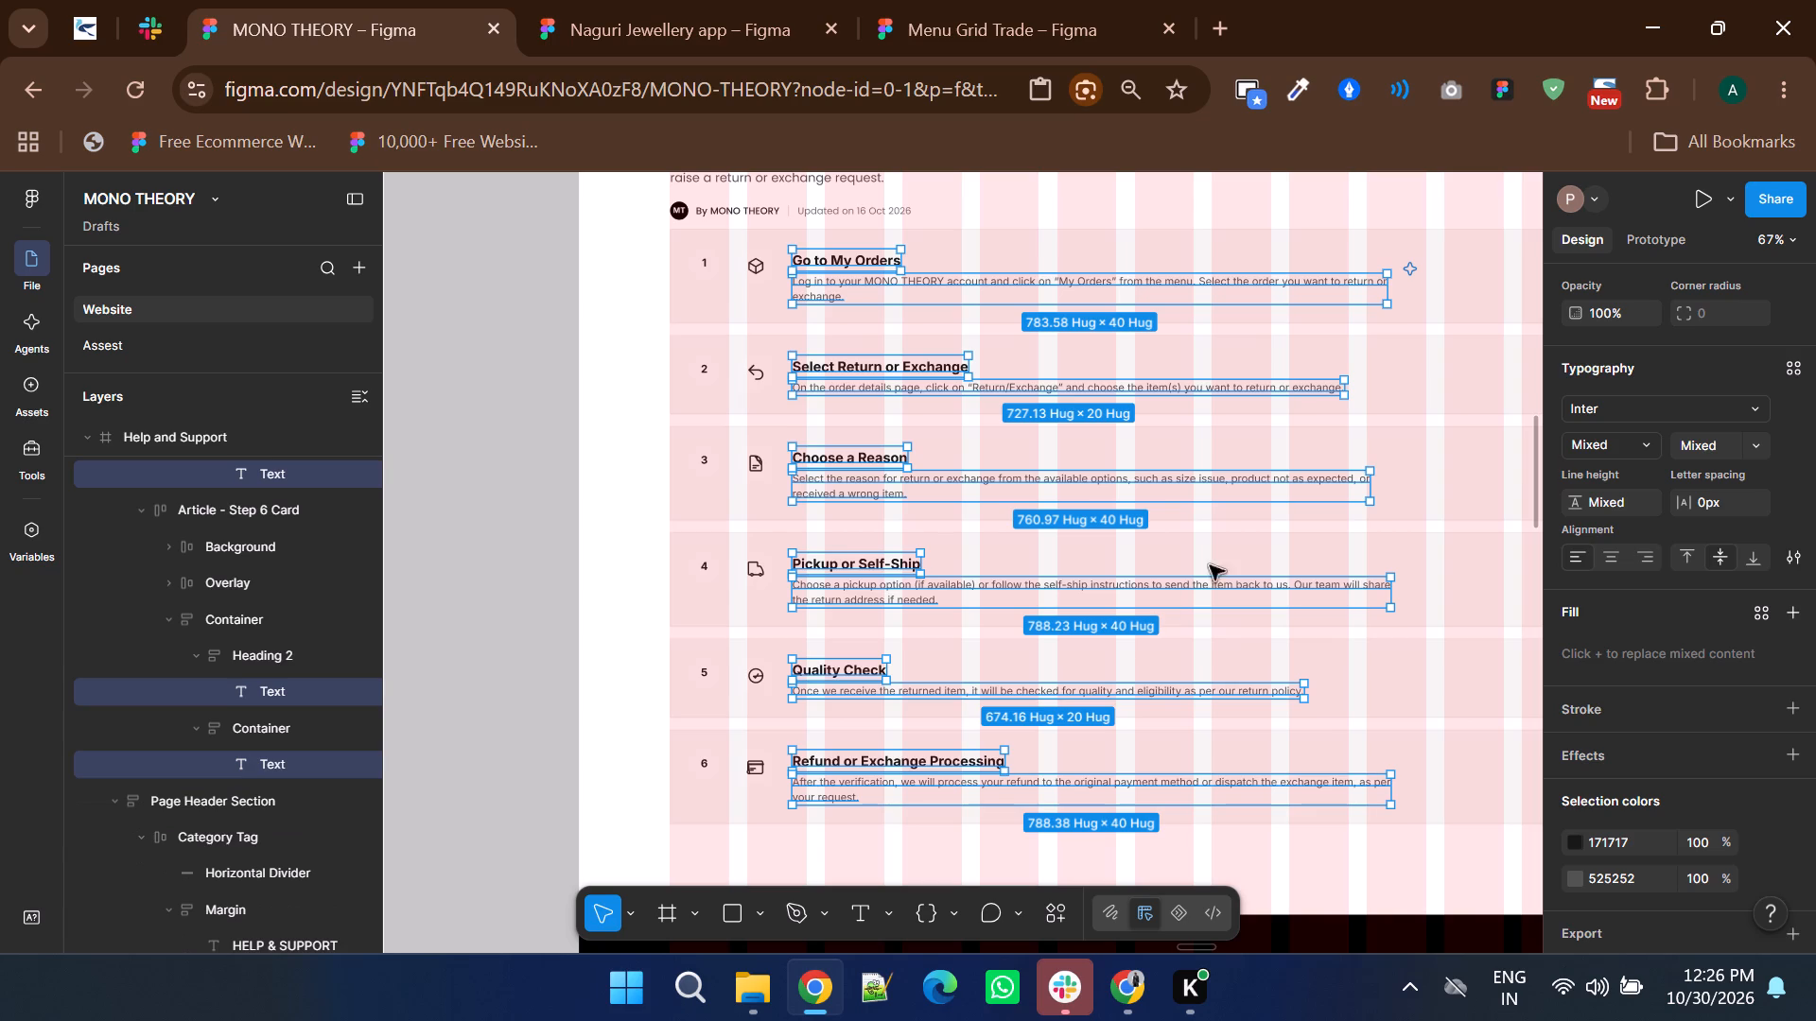
{"action": "left_click", "coordinate": [1679, 407]}
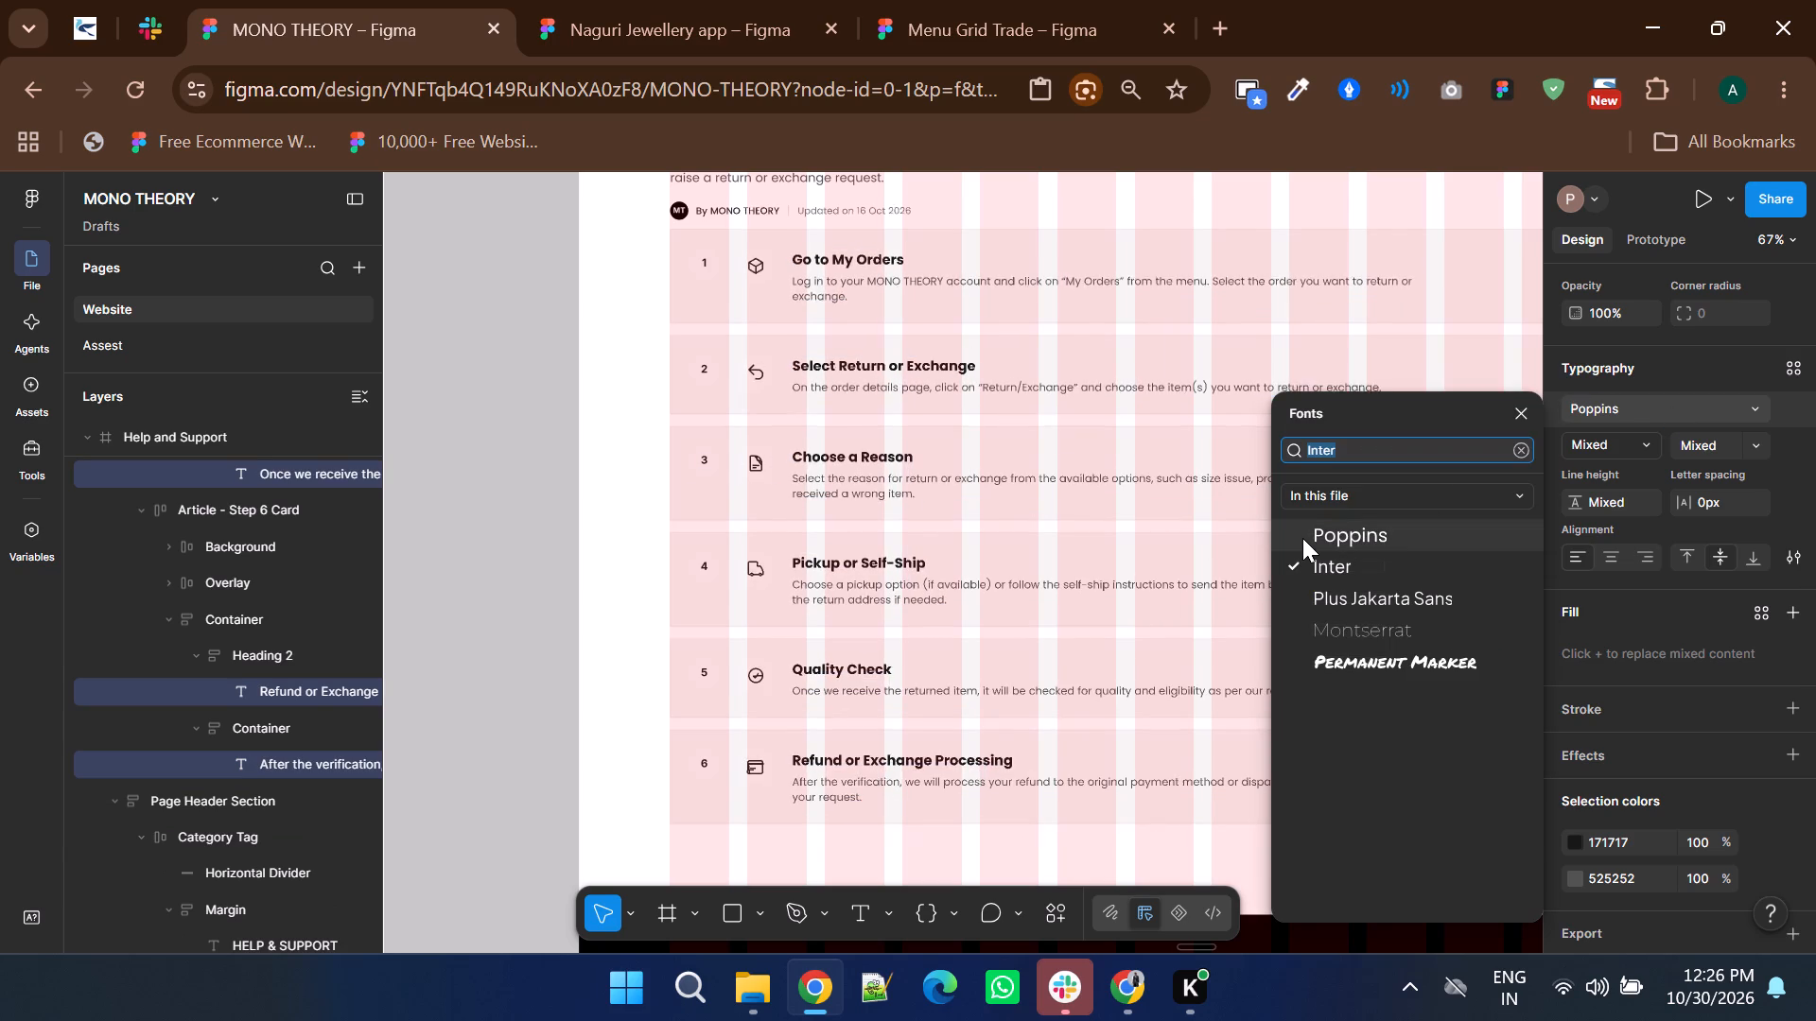
{"action": "left_click", "coordinate": [1302, 538]}
{"action": "scroll", "coordinate": [777, 626], "scroll_direction": "down", "scroll_amount": 1, "text": "ctrl"}
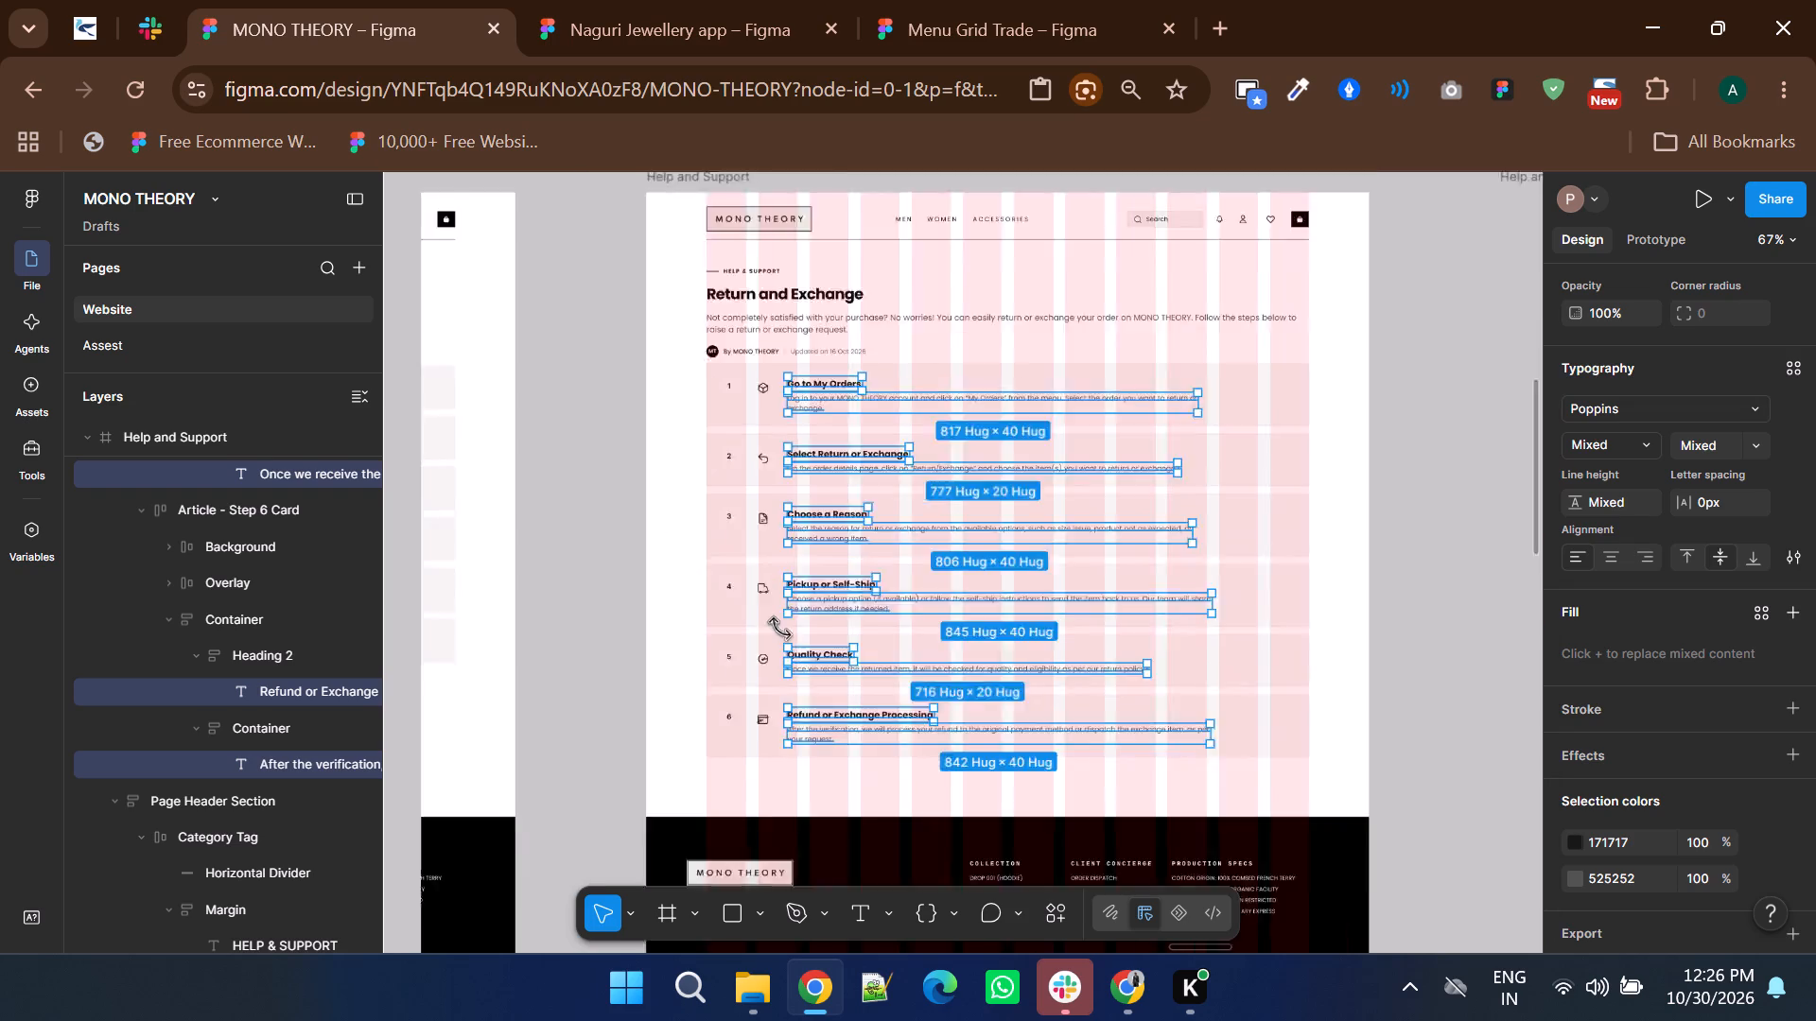
{"action": "scroll", "coordinate": [779, 628], "scroll_direction": "down", "scroll_amount": 1, "text": "ctrl"}
{"action": "left_click", "coordinate": [659, 639]}
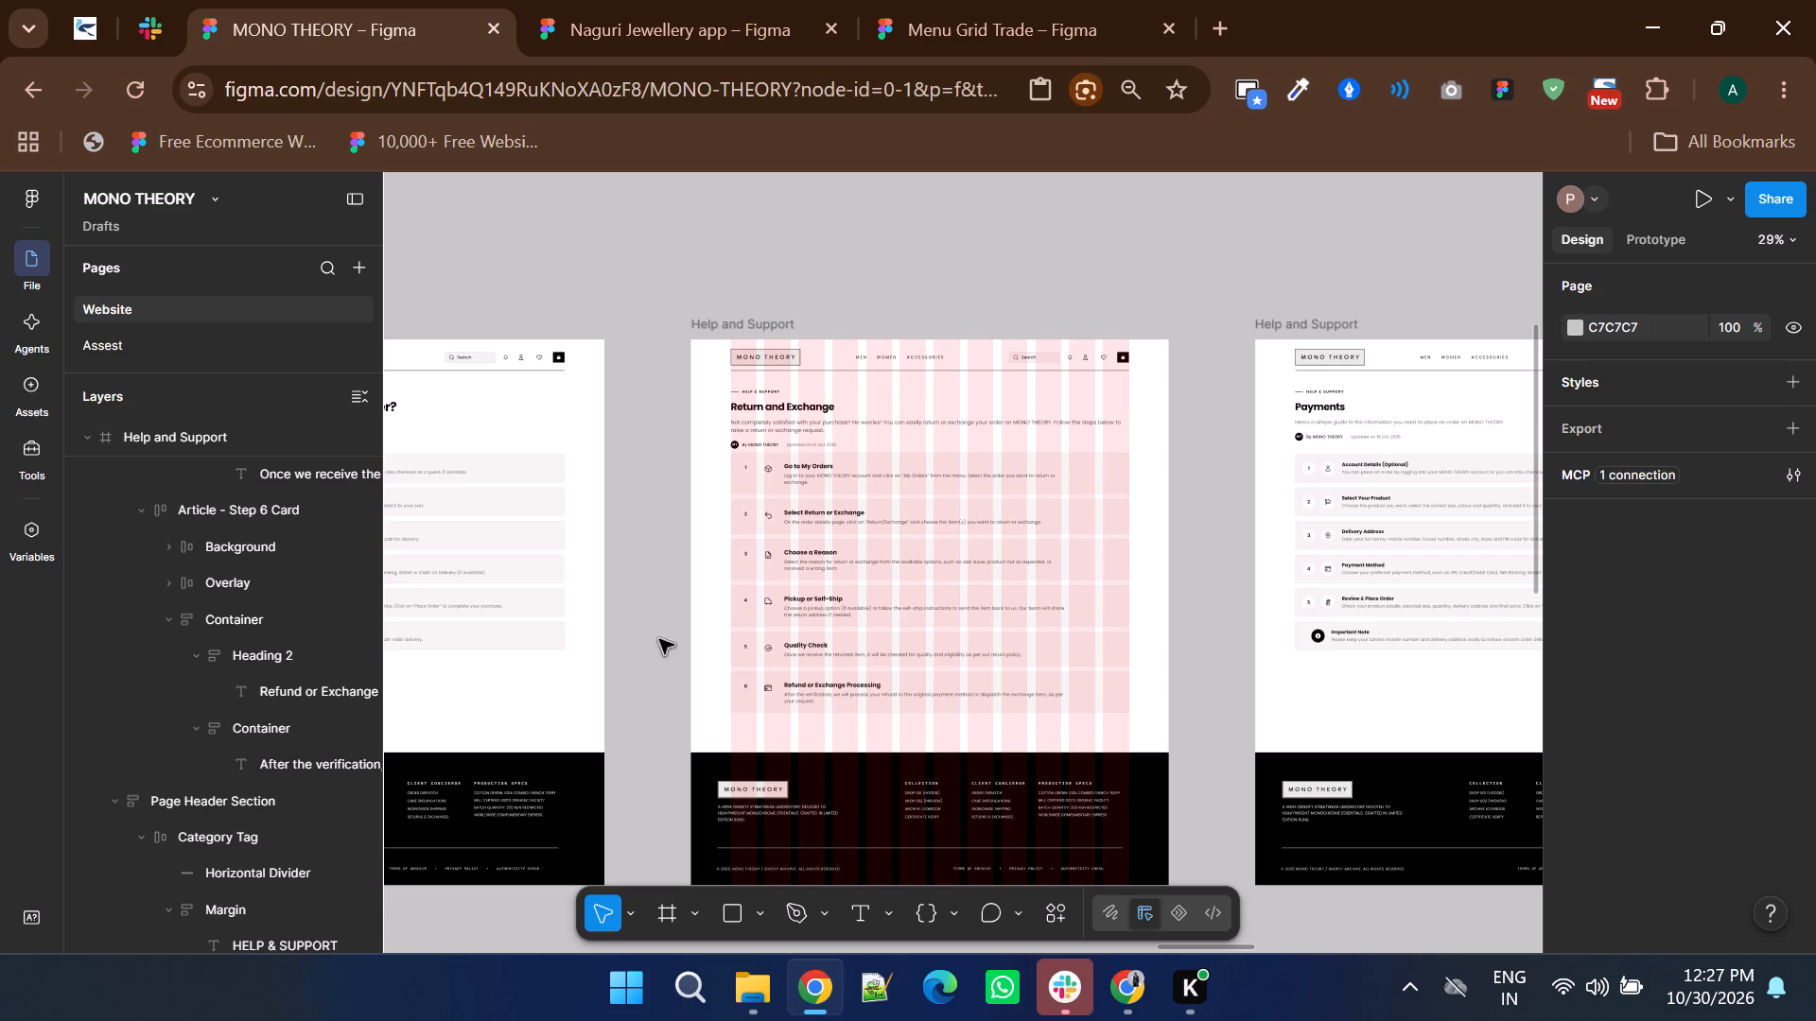
Delete the Important Note callout from the bottom of the "What Do You Need to Place an Order?" steps.
{"action": "scroll", "coordinate": [964, 581], "scroll_direction": "down", "scroll_amount": 2}
{"action": "scroll", "coordinate": [968, 587], "scroll_direction": "up", "scroll_amount": 4, "text": "shift"}
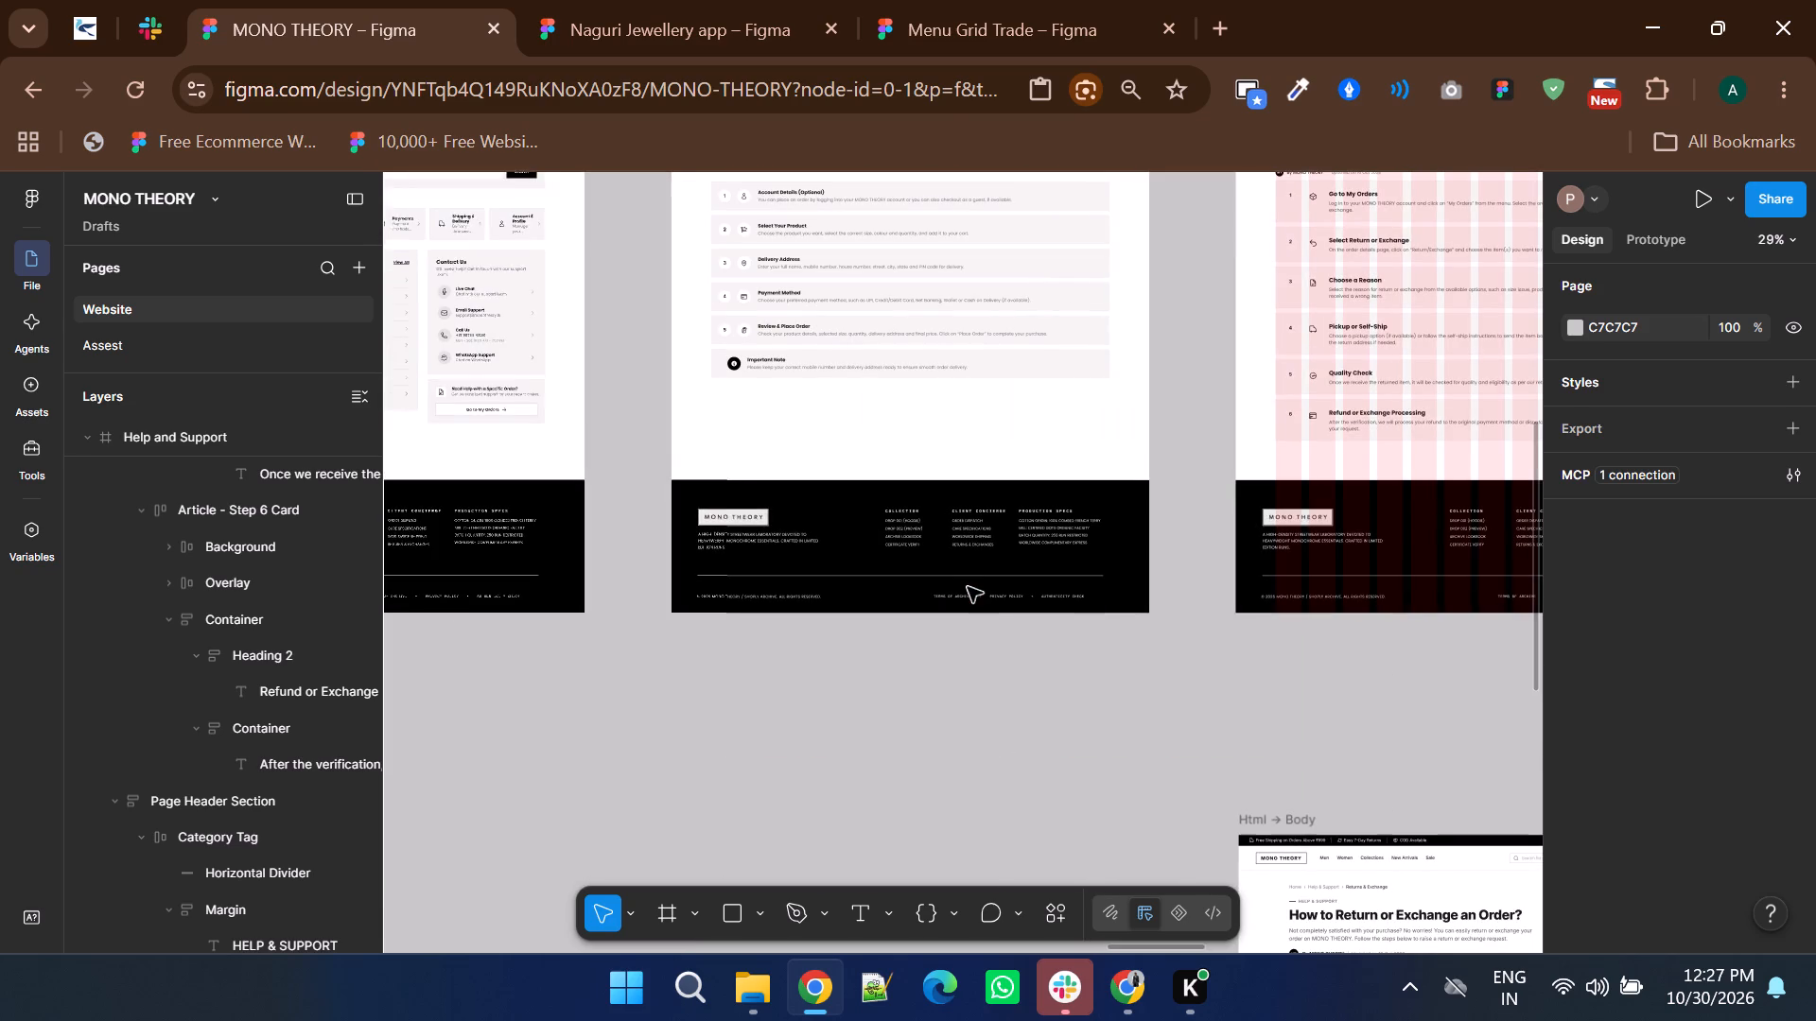
{"action": "scroll", "coordinate": [968, 587], "scroll_direction": "down", "scroll_amount": 2, "text": "shift"}
{"action": "scroll", "coordinate": [968, 587], "scroll_direction": "up", "scroll_amount": 2}
{"action": "scroll", "coordinate": [666, 644], "scroll_direction": "up", "scroll_amount": 3, "text": "shift"}
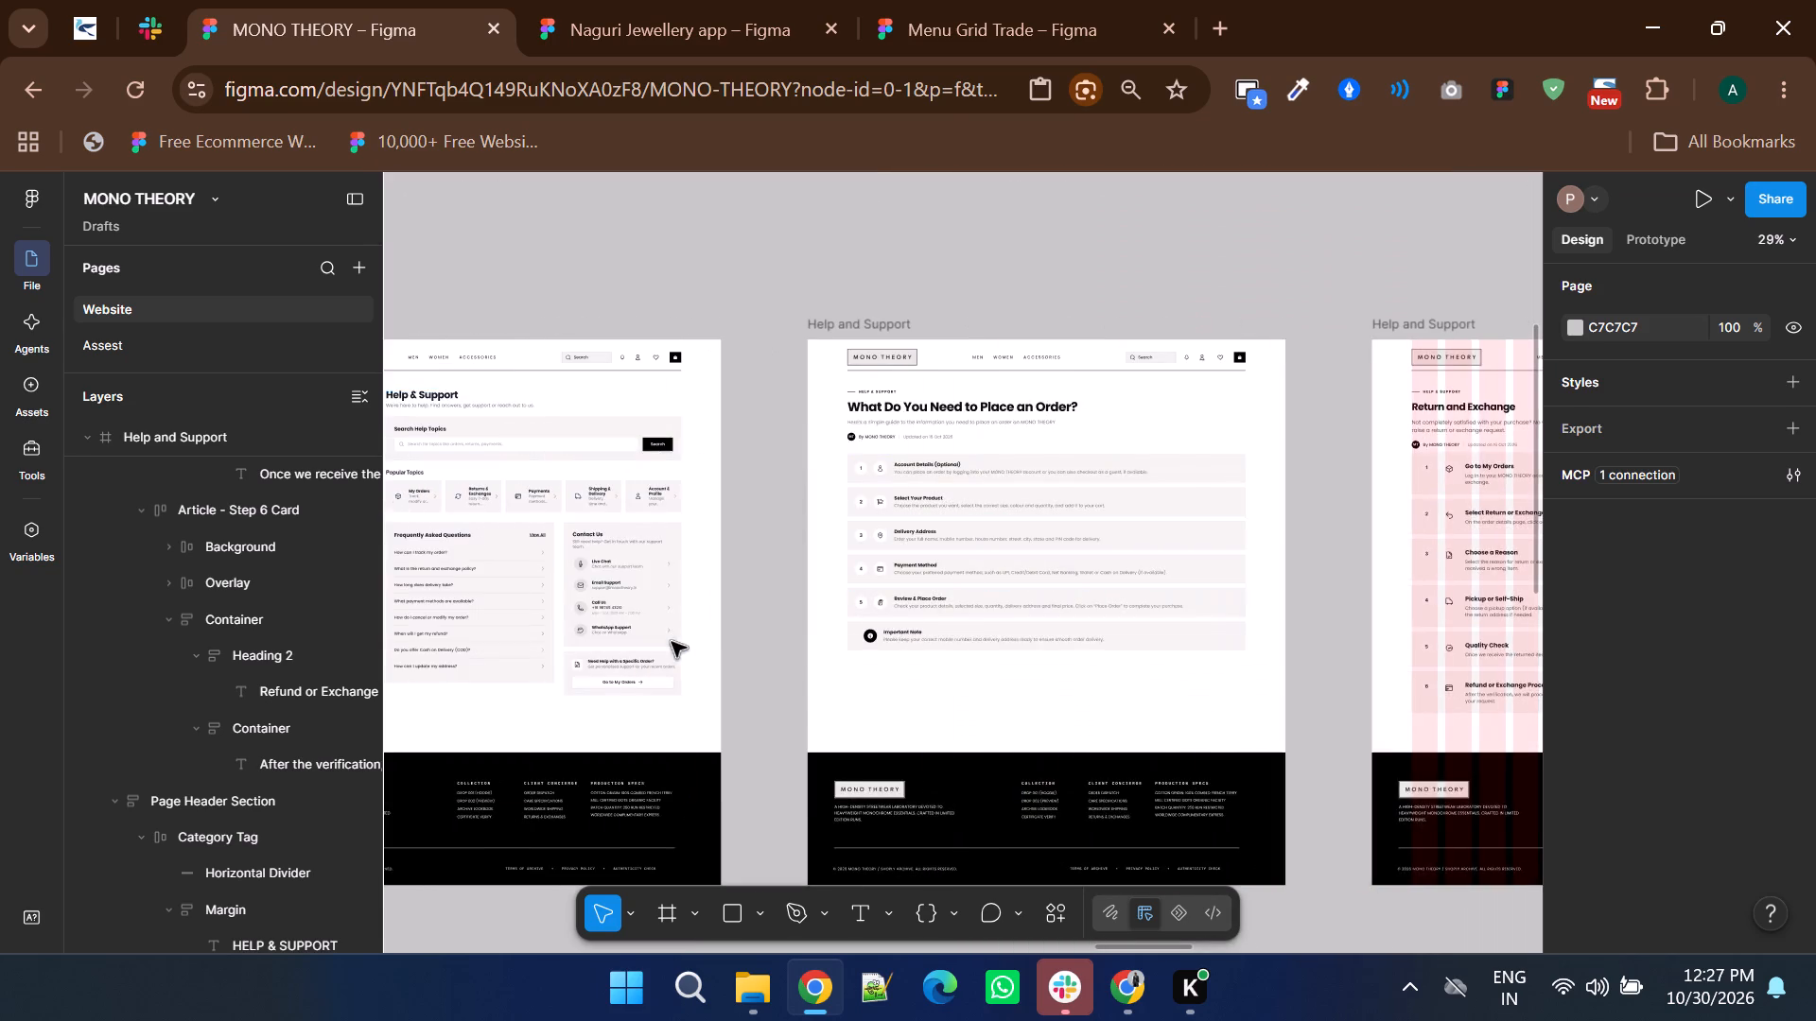
{"action": "scroll", "coordinate": [1039, 645], "scroll_direction": "up", "scroll_amount": 2, "text": "ctrl"}
{"action": "double_click", "coordinate": [967, 640]}
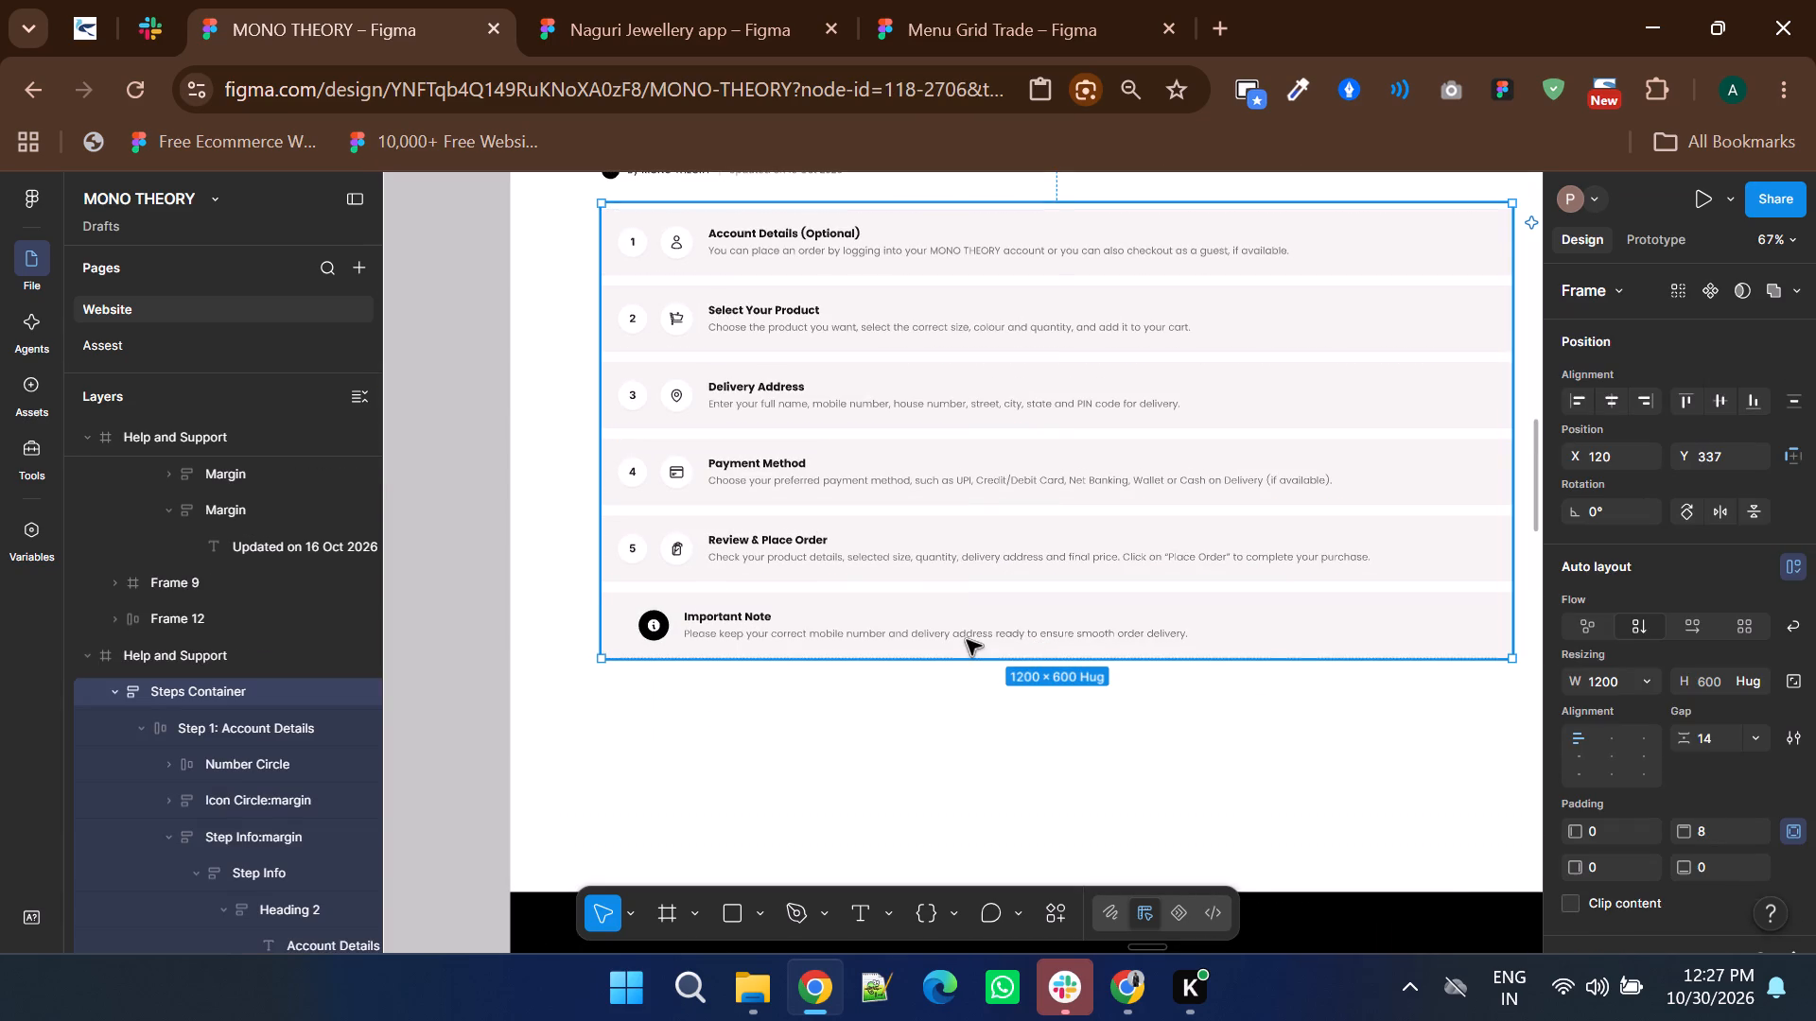
{"action": "double_click", "coordinate": [953, 619]}
{"action": "key", "text": "Delete"}
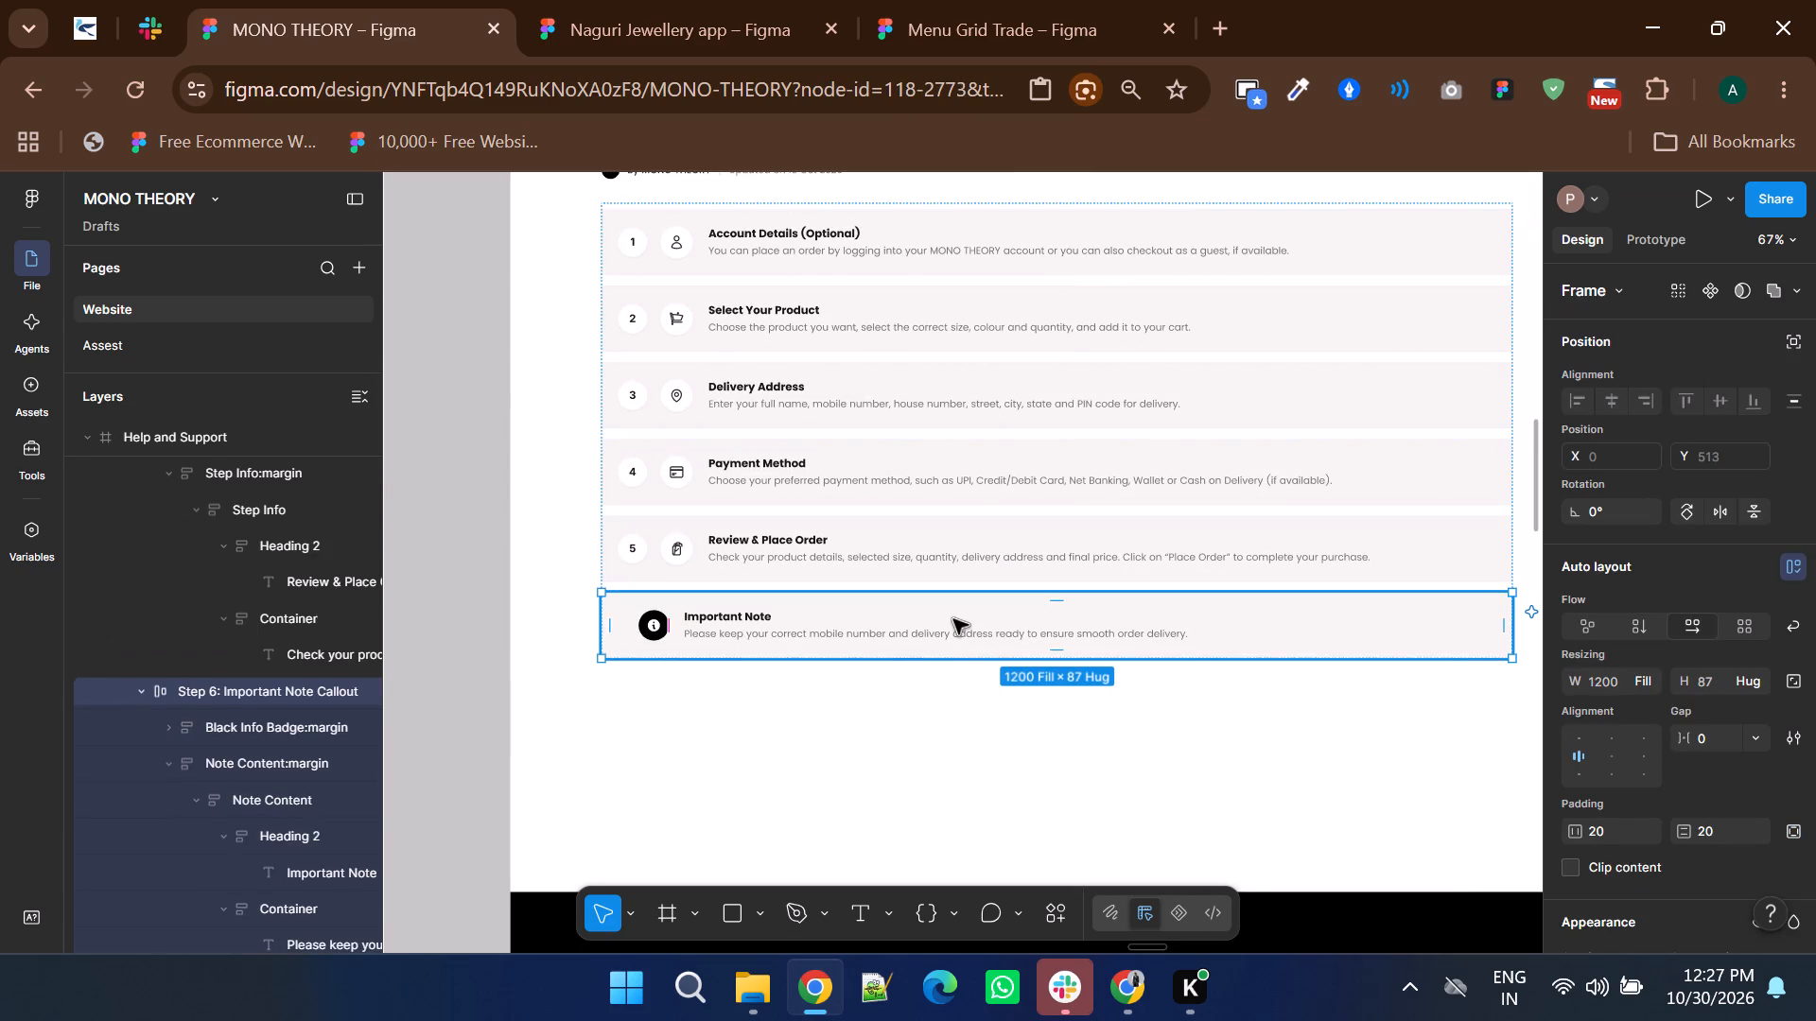
Hide the 12-column layout guide on the Return and Exchange frame.
{"action": "scroll", "coordinate": [728, 656], "scroll_direction": "down", "scroll_amount": 2, "text": "ctrl"}
{"action": "scroll", "coordinate": [728, 656], "scroll_direction": "down", "scroll_amount": 4, "text": "shift"}
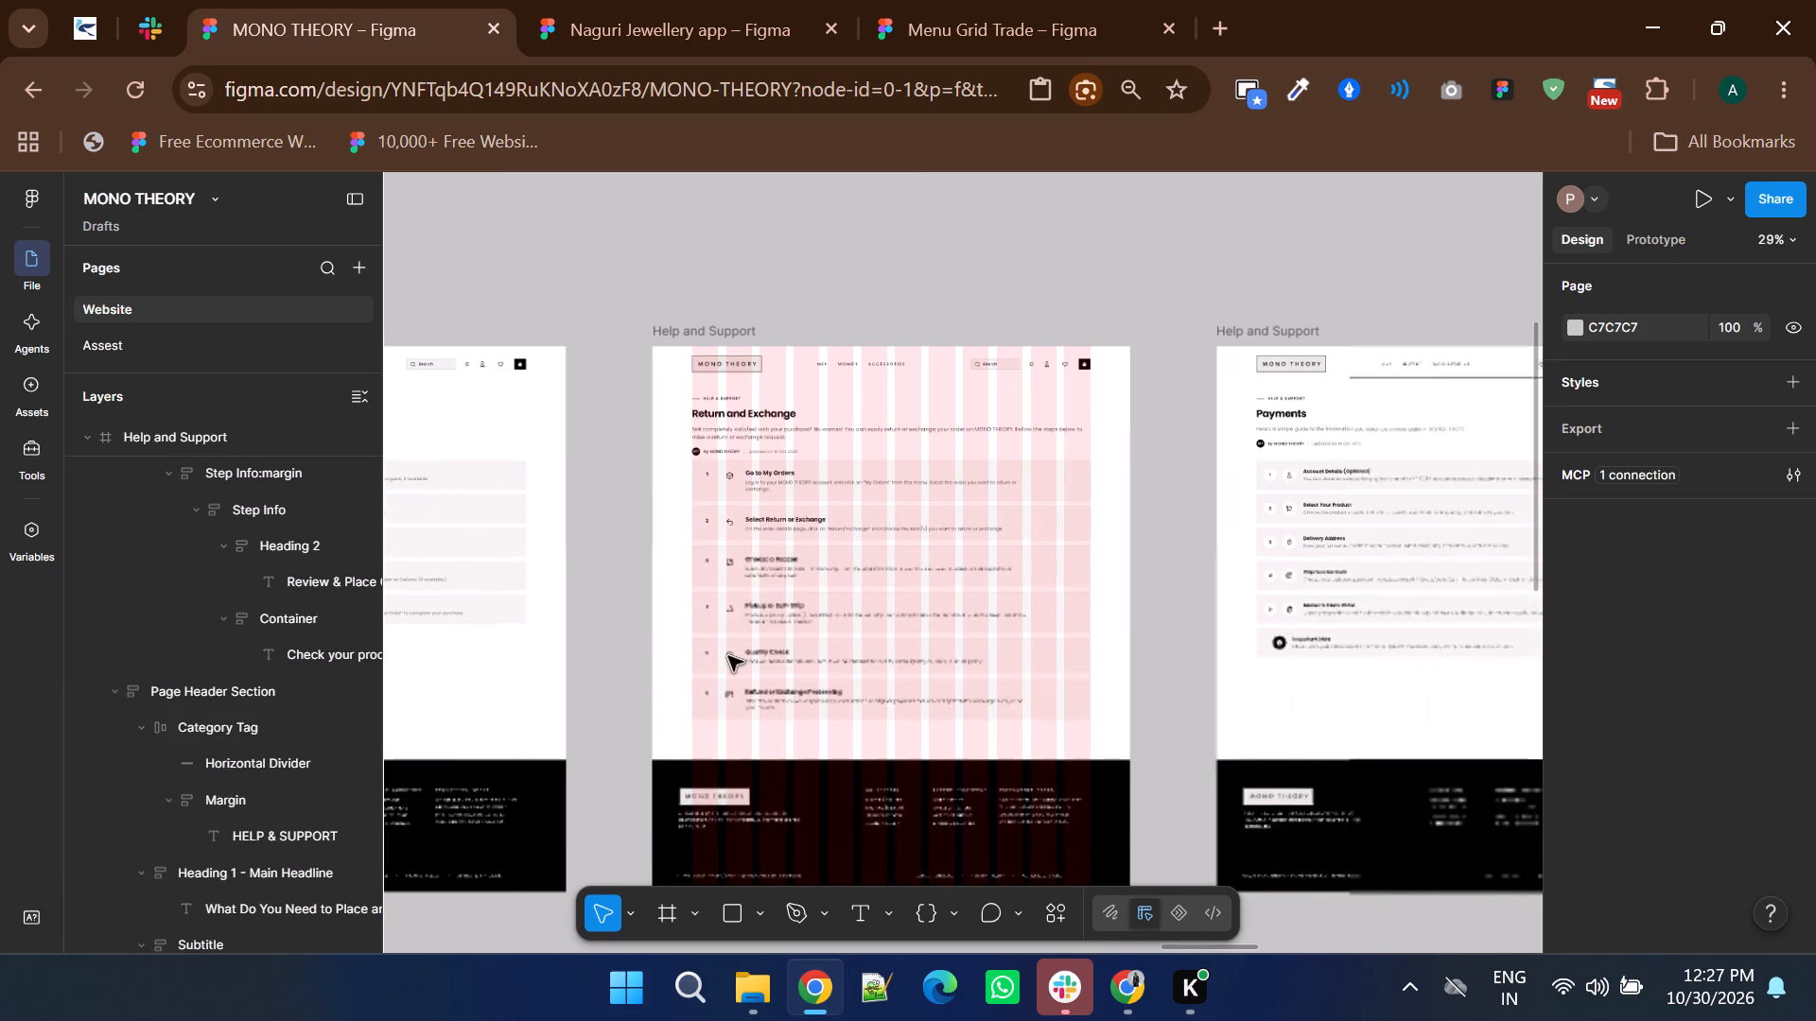
{"action": "left_click", "coordinate": [1115, 687], "text": "ctrl"}
{"action": "scroll", "coordinate": [1776, 694], "scroll_direction": "down", "scroll_amount": 4}
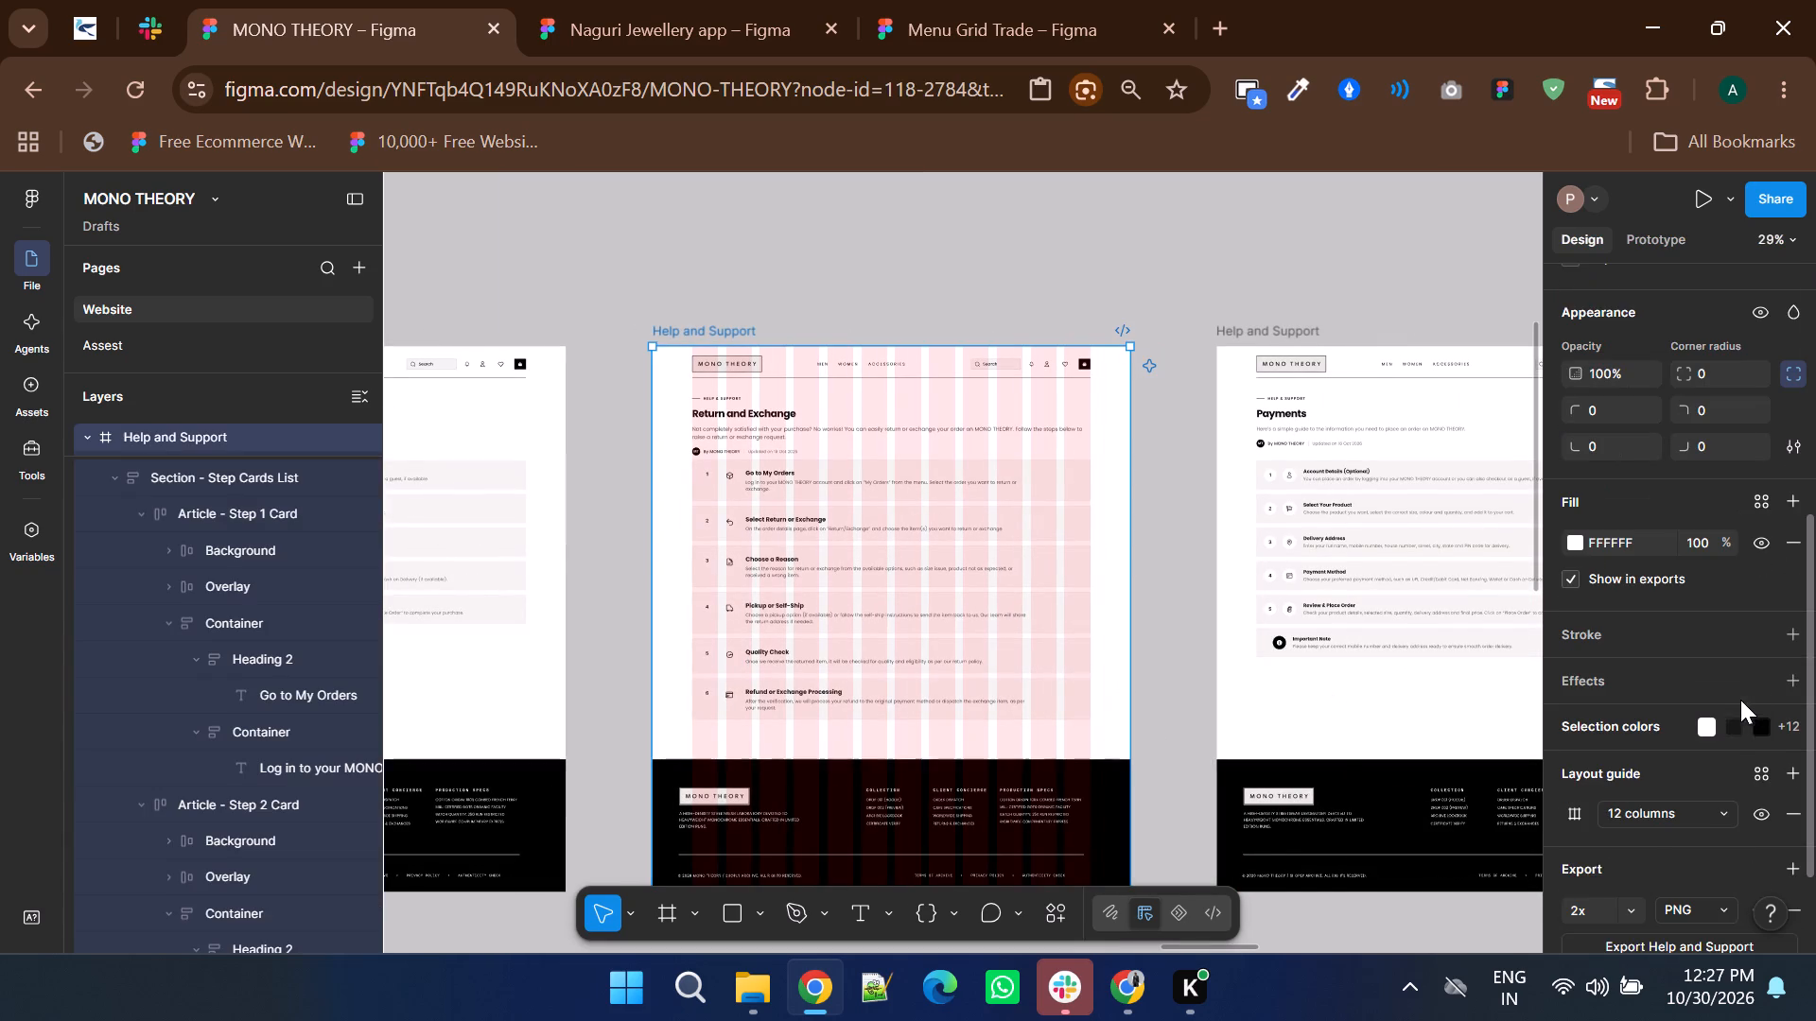
{"action": "left_click", "coordinate": [1762, 809]}
Delete the Important Note callout from the Payments, Shipping and Delivery, and Account and Profile frames.
{"action": "scroll", "coordinate": [1018, 602], "scroll_direction": "down", "scroll_amount": 3, "text": "shift"}
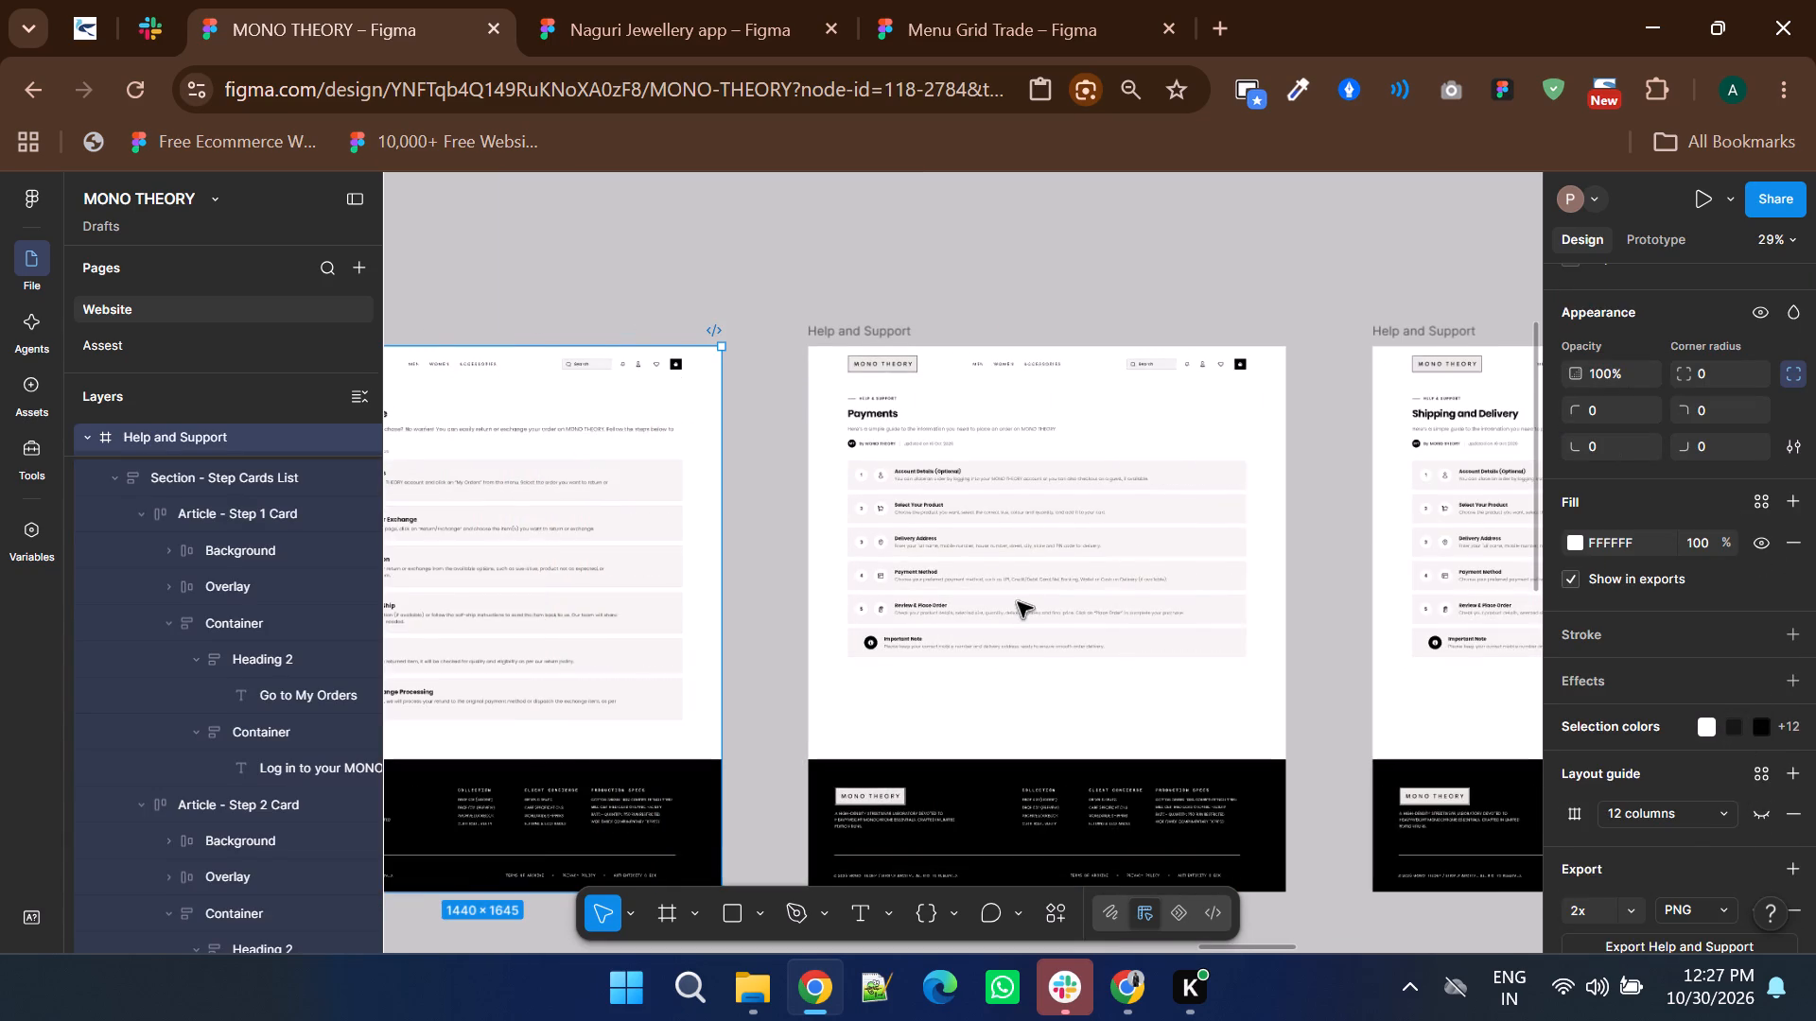
{"action": "double_click", "coordinate": [985, 636]}
{"action": "double_click", "coordinate": [985, 636]}
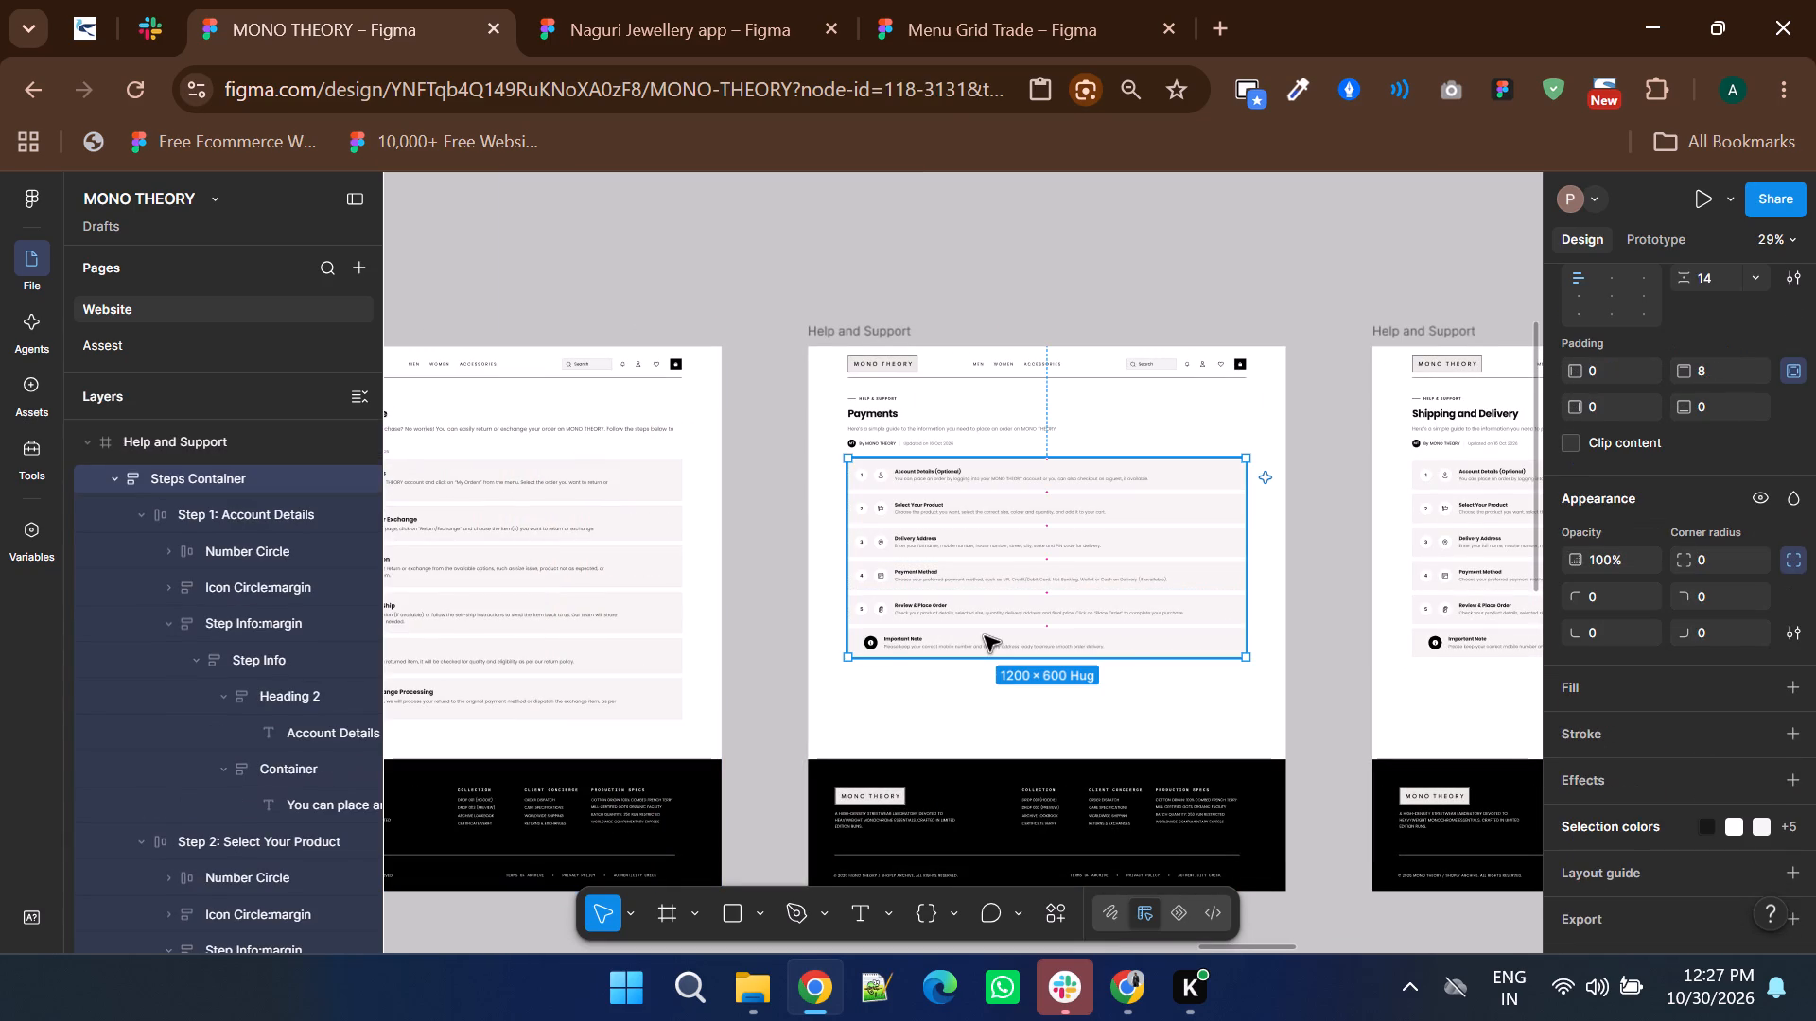
{"action": "key", "text": "Delete"}
{"action": "scroll", "coordinate": [985, 636], "scroll_direction": "down", "scroll_amount": 4, "text": "shift"}
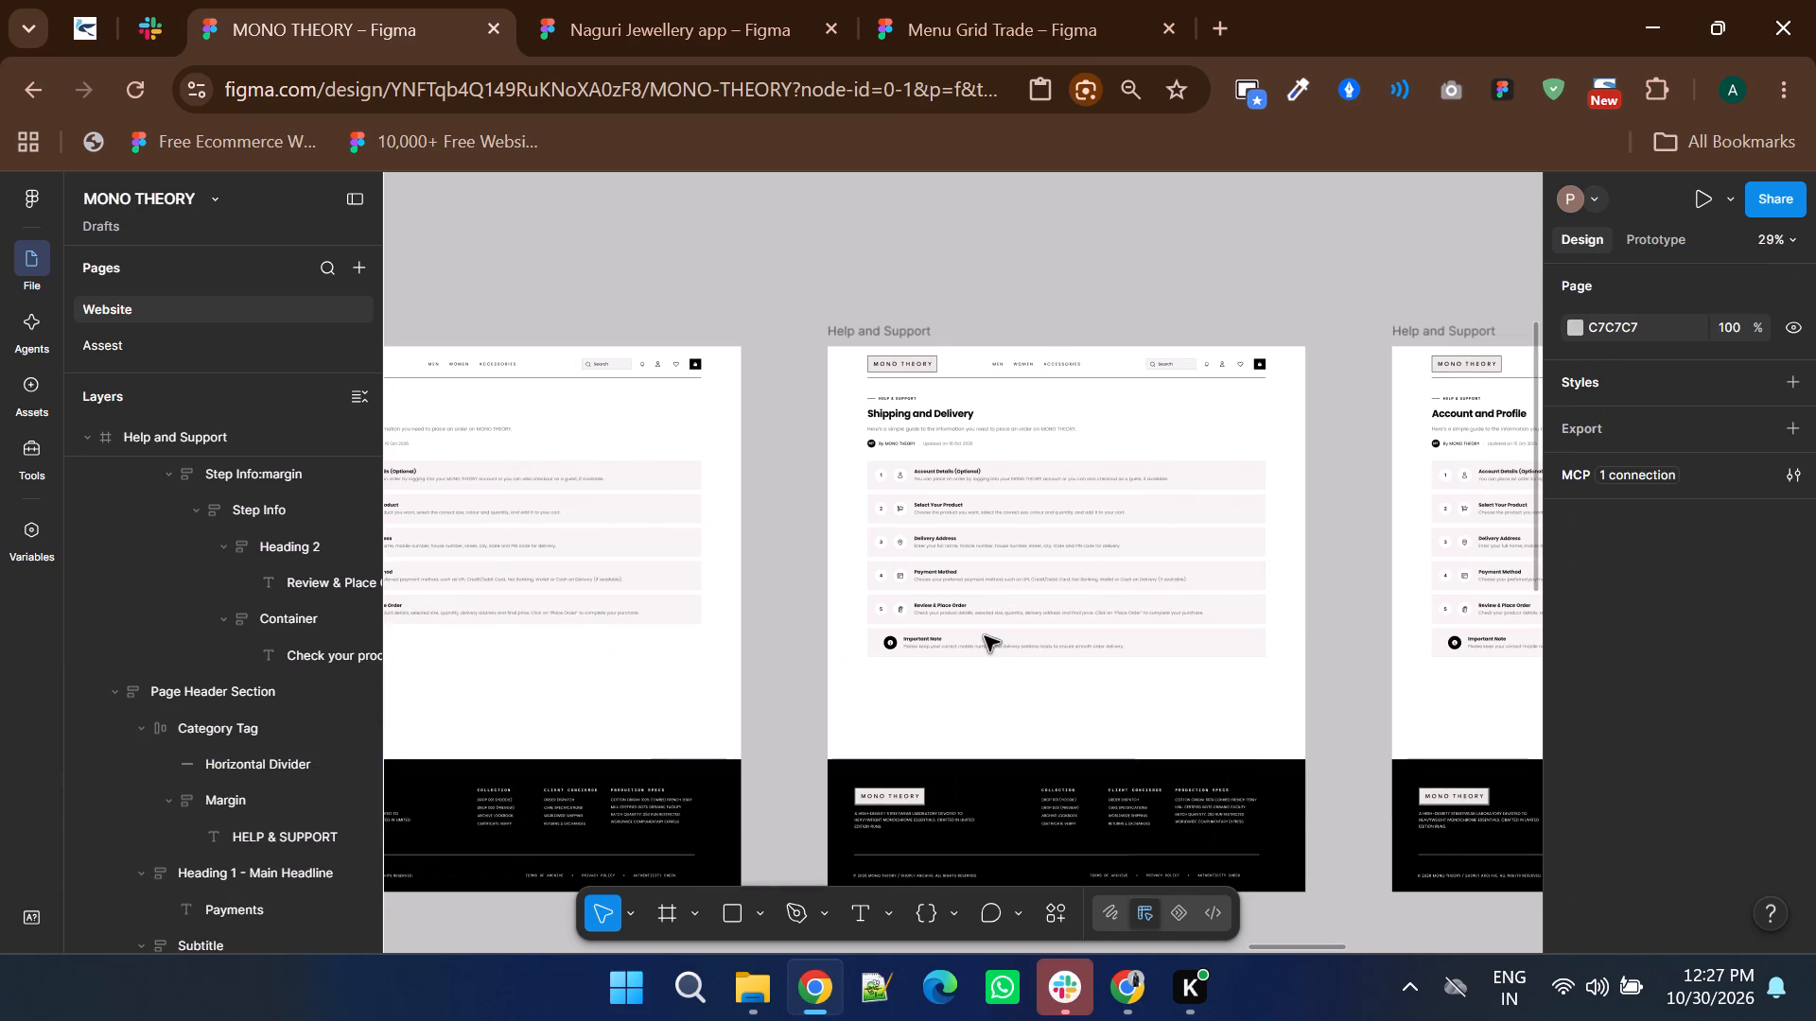
{"action": "double_click", "coordinate": [1000, 648]}
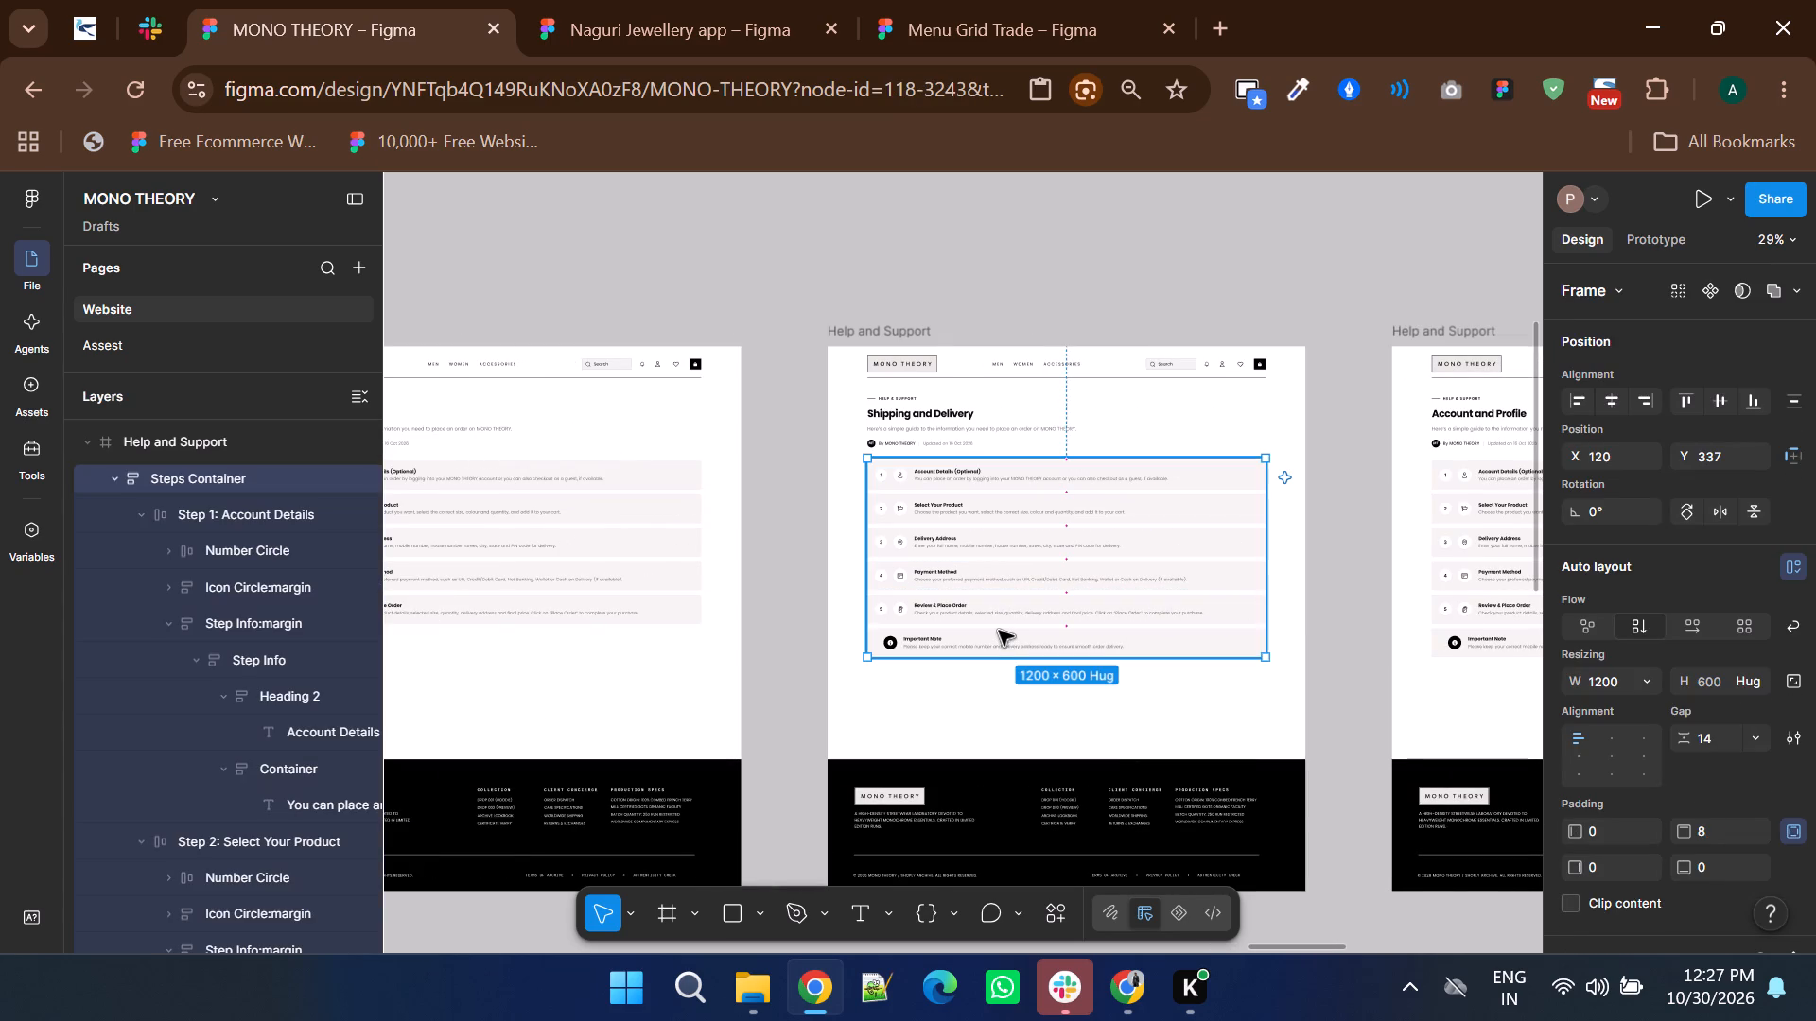
{"action": "double_click", "coordinate": [993, 635]}
{"action": "key", "text": "Delete"}
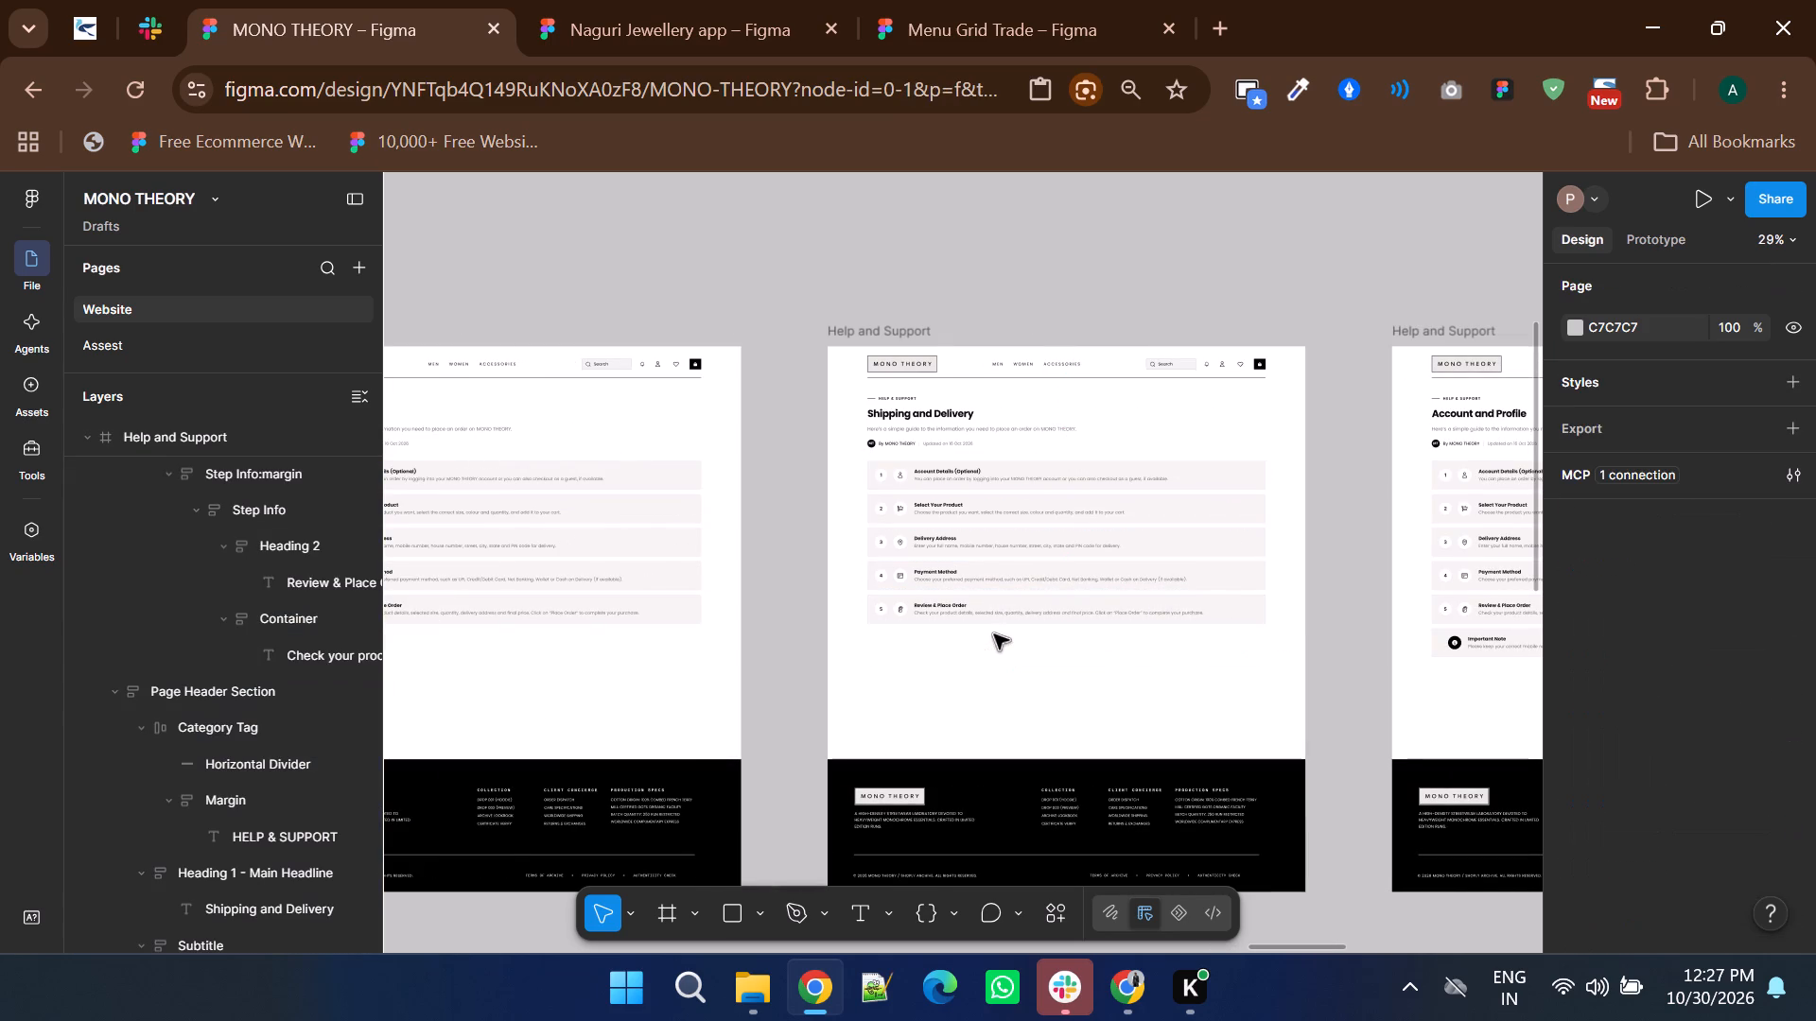
{"action": "scroll", "coordinate": [994, 634], "scroll_direction": "down", "scroll_amount": 4, "text": "shift"}
{"action": "double_click", "coordinate": [1051, 644]}
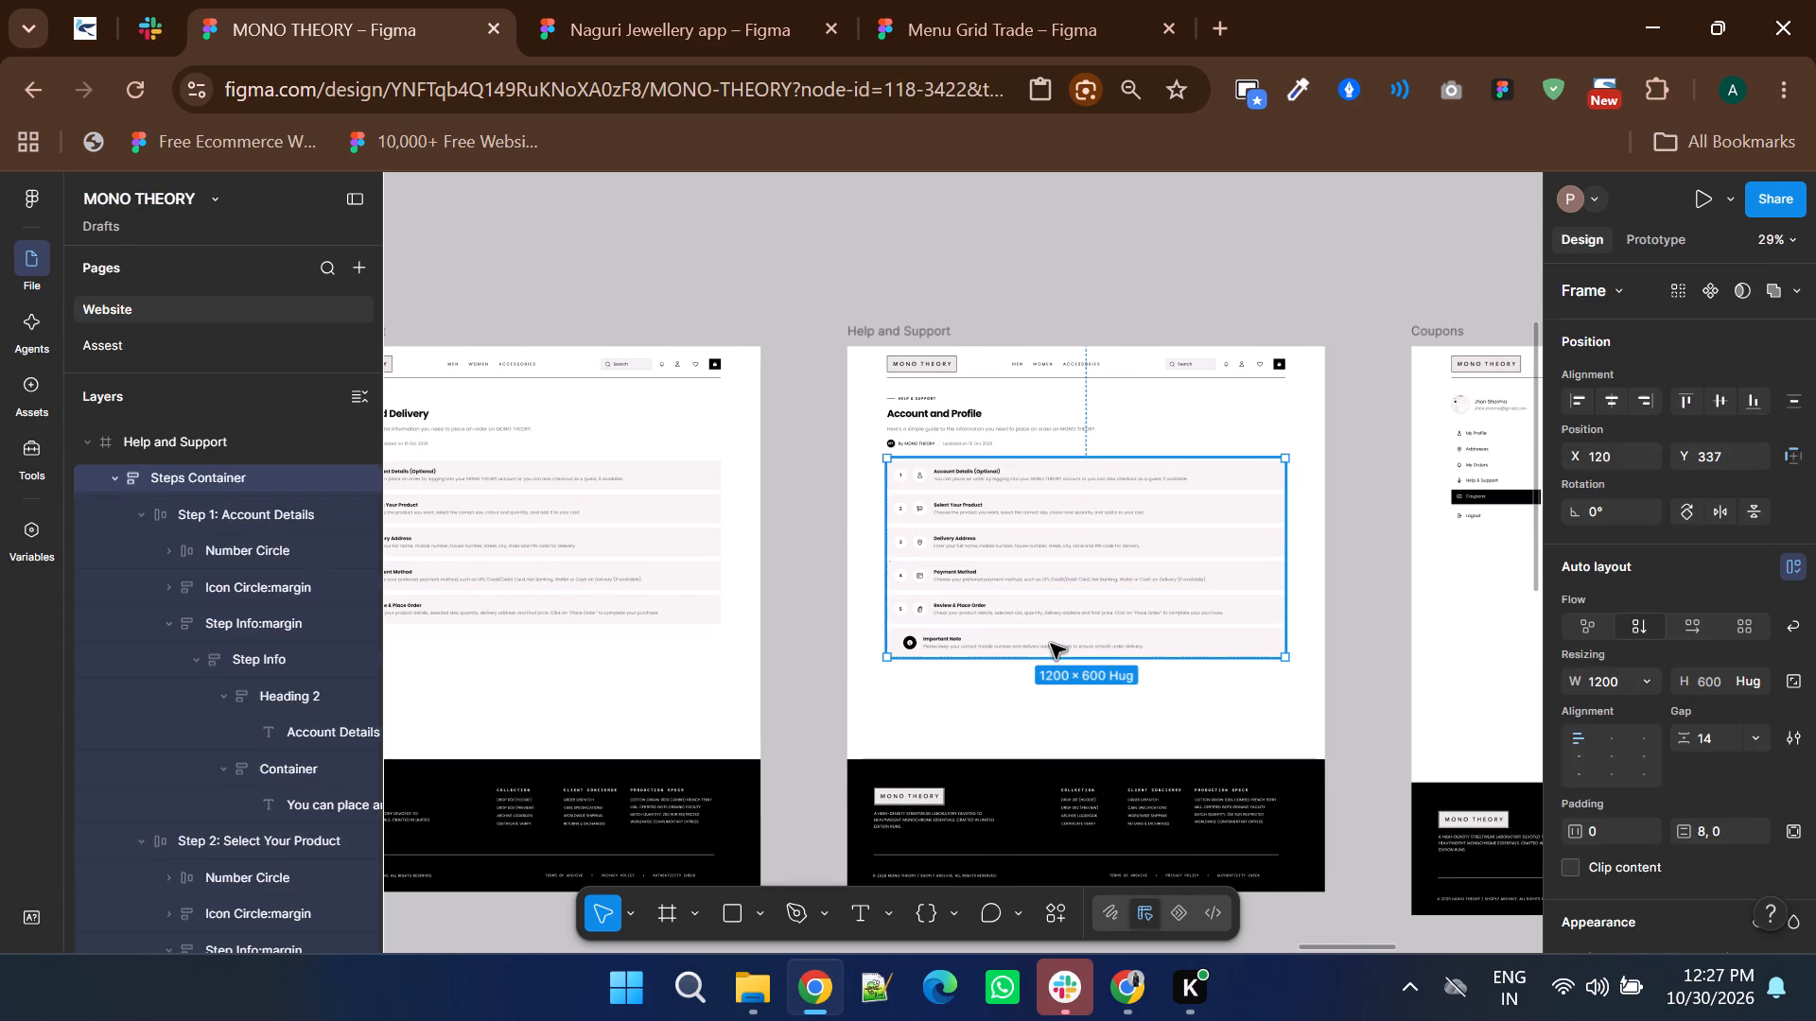
{"action": "left_click", "coordinate": [1051, 644]}
{"action": "key", "text": "Delete"}
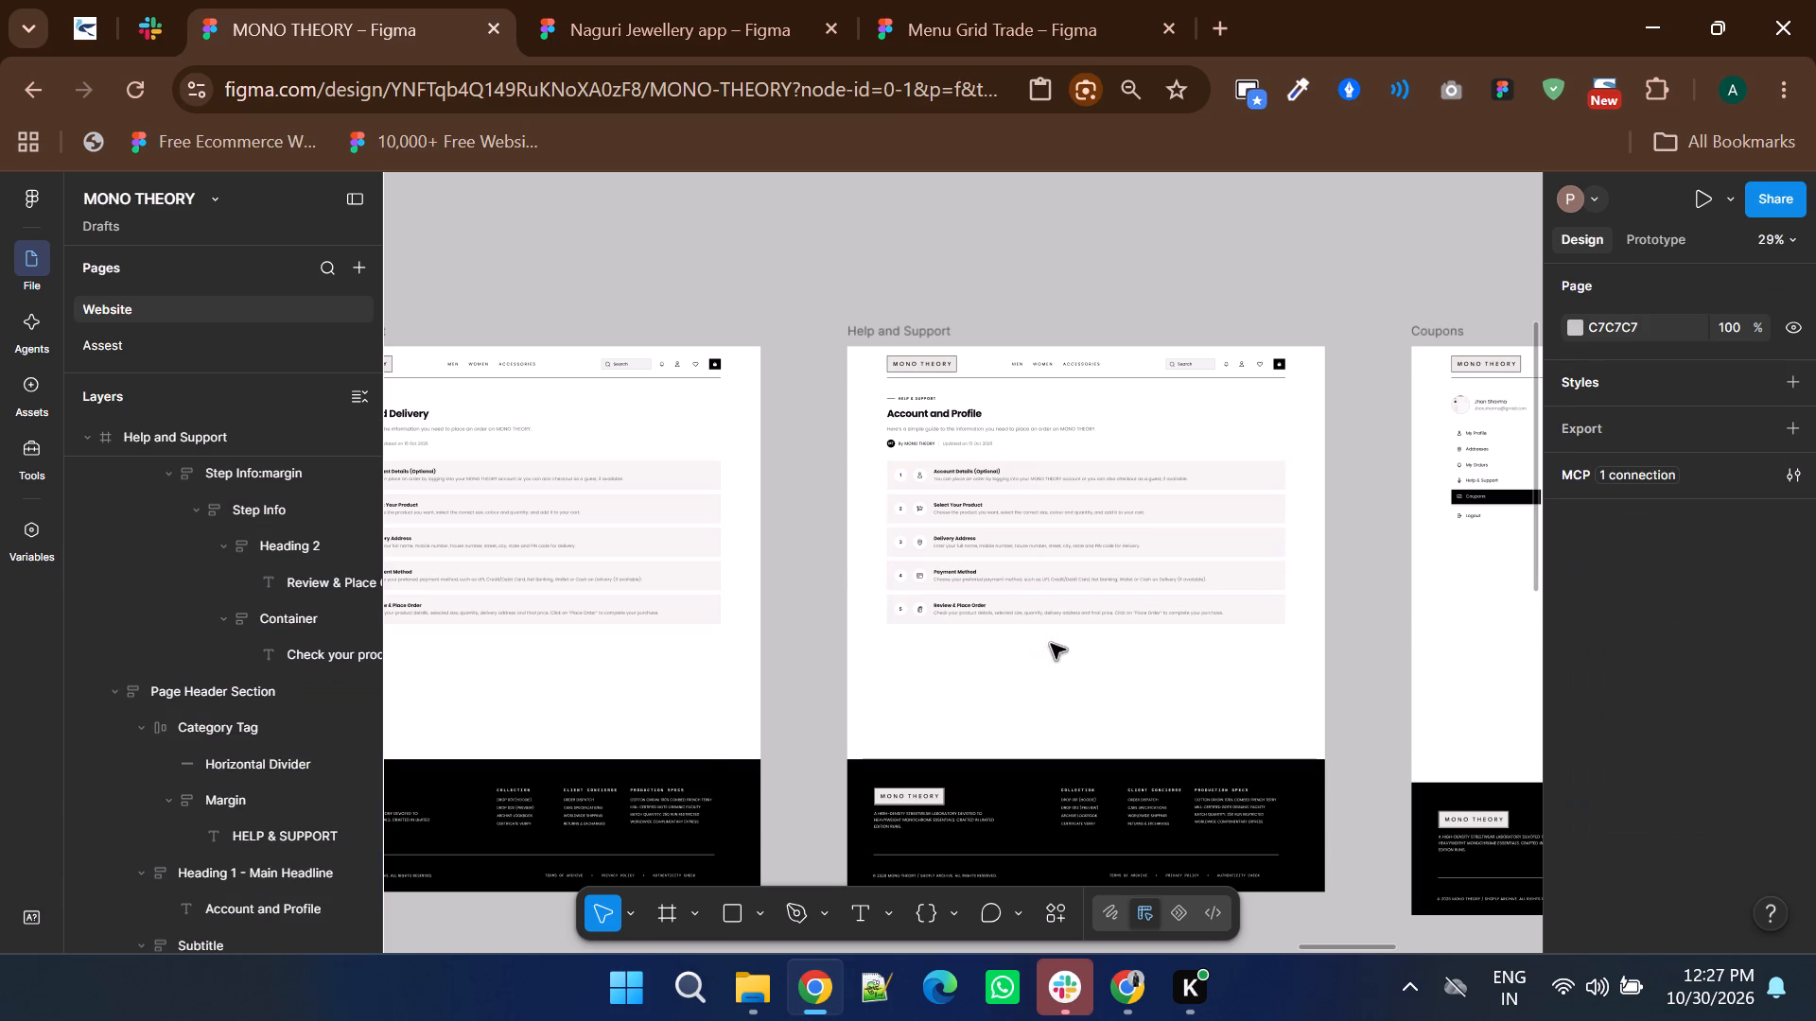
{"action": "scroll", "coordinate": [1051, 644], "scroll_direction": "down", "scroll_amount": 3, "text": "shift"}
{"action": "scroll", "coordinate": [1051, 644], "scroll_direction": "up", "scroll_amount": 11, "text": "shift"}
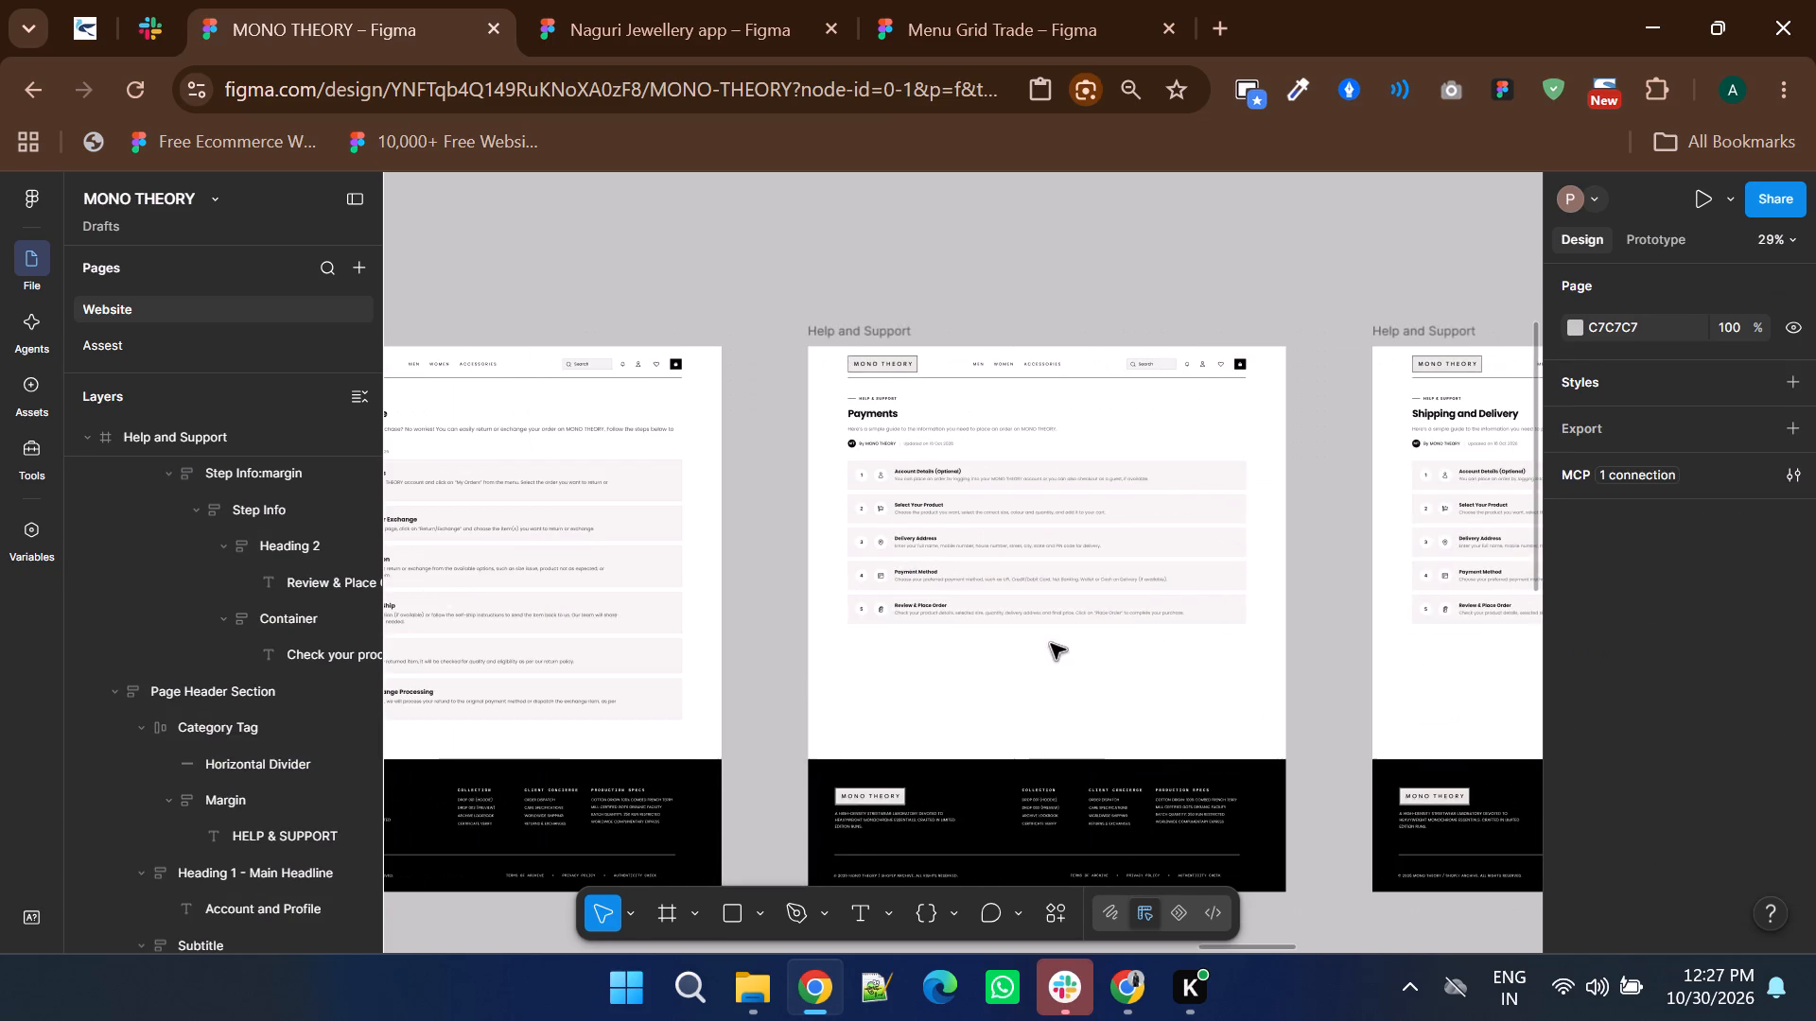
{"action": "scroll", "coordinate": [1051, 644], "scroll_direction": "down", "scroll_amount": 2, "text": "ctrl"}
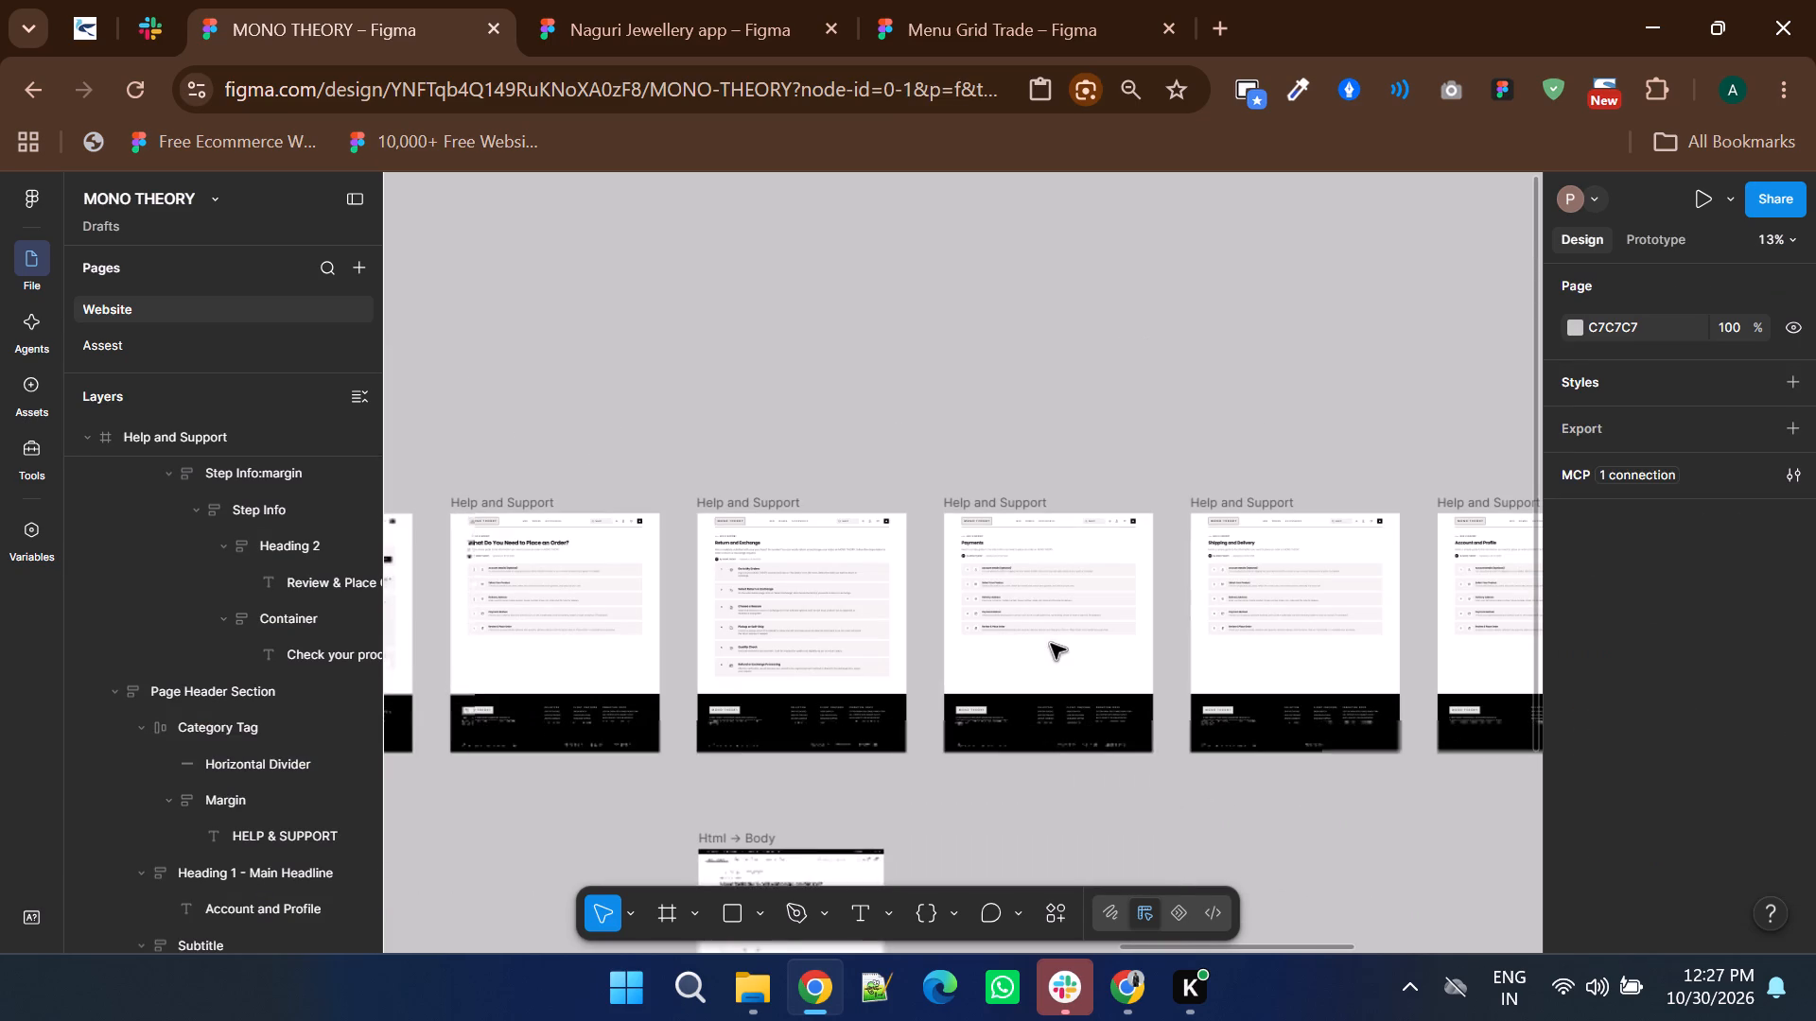
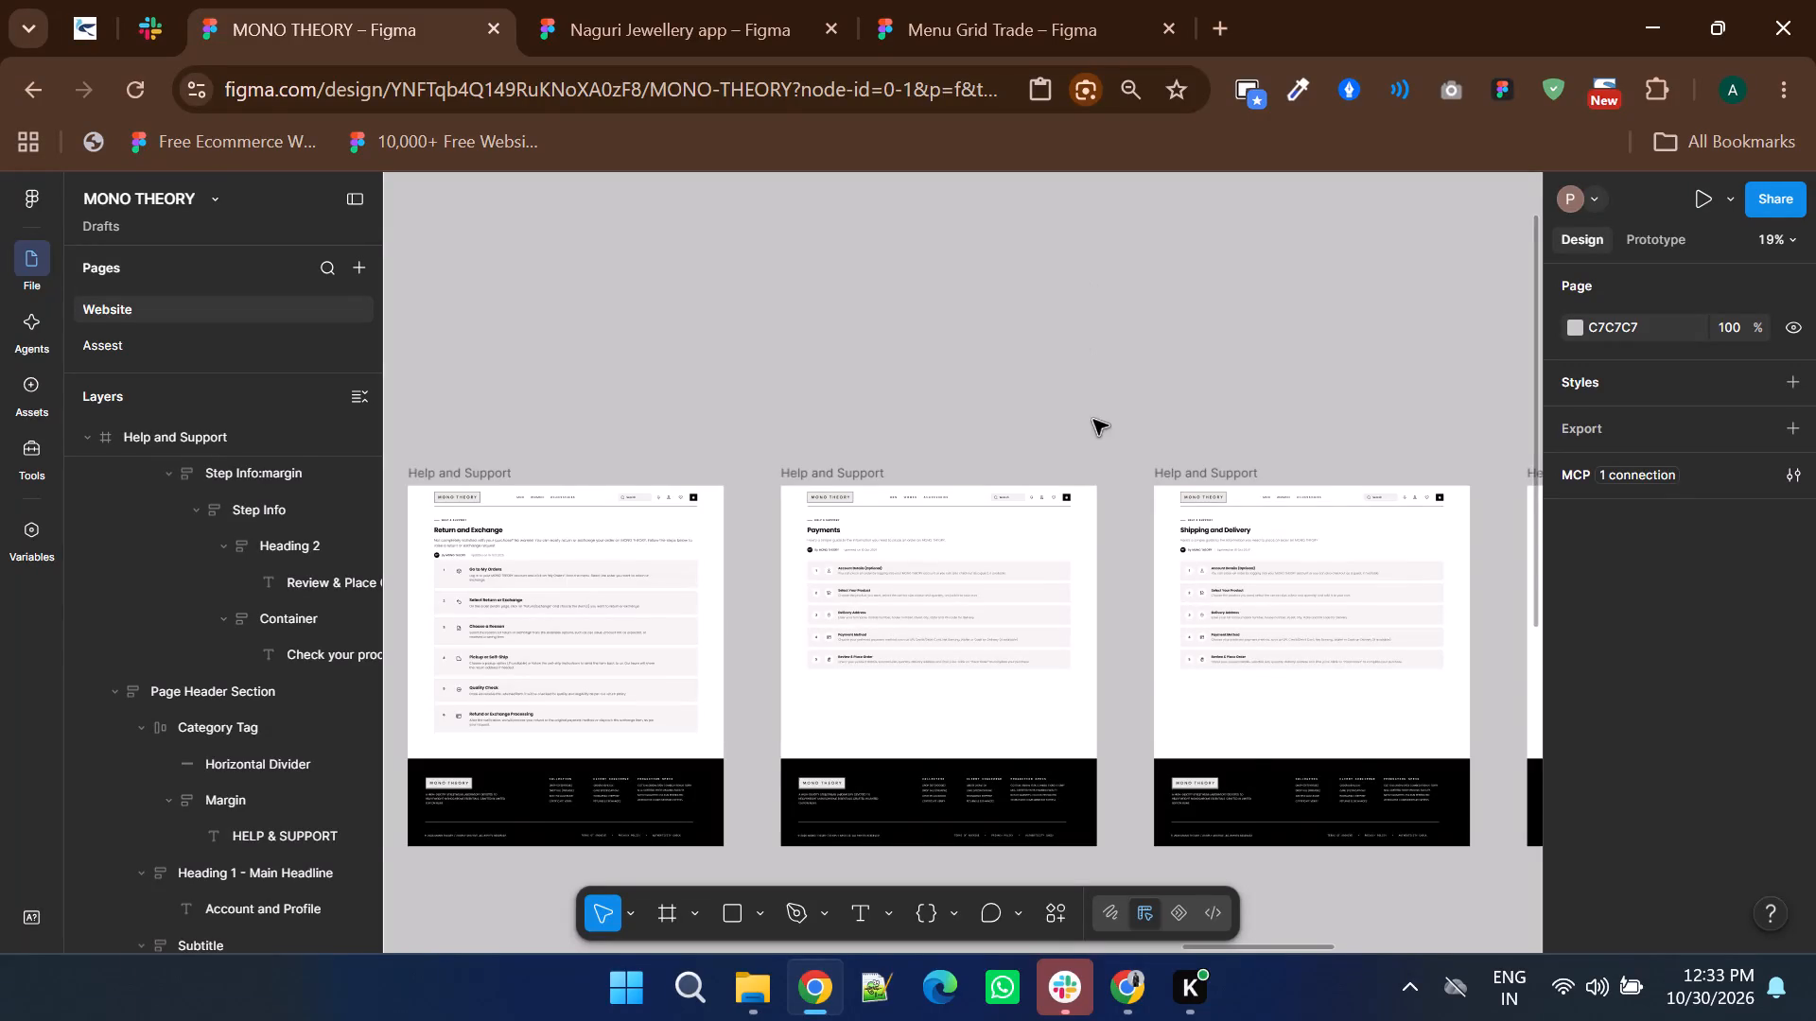
Examine the Help and Support subpages, checking the step cards and texts of the Return and Exchange page.
{"action": "scroll", "coordinate": [1097, 434], "scroll_direction": "down", "scroll_amount": 2, "text": "shift"}
{"action": "scroll", "coordinate": [1046, 649], "scroll_direction": "up", "scroll_amount": 2, "text": "ctrl"}
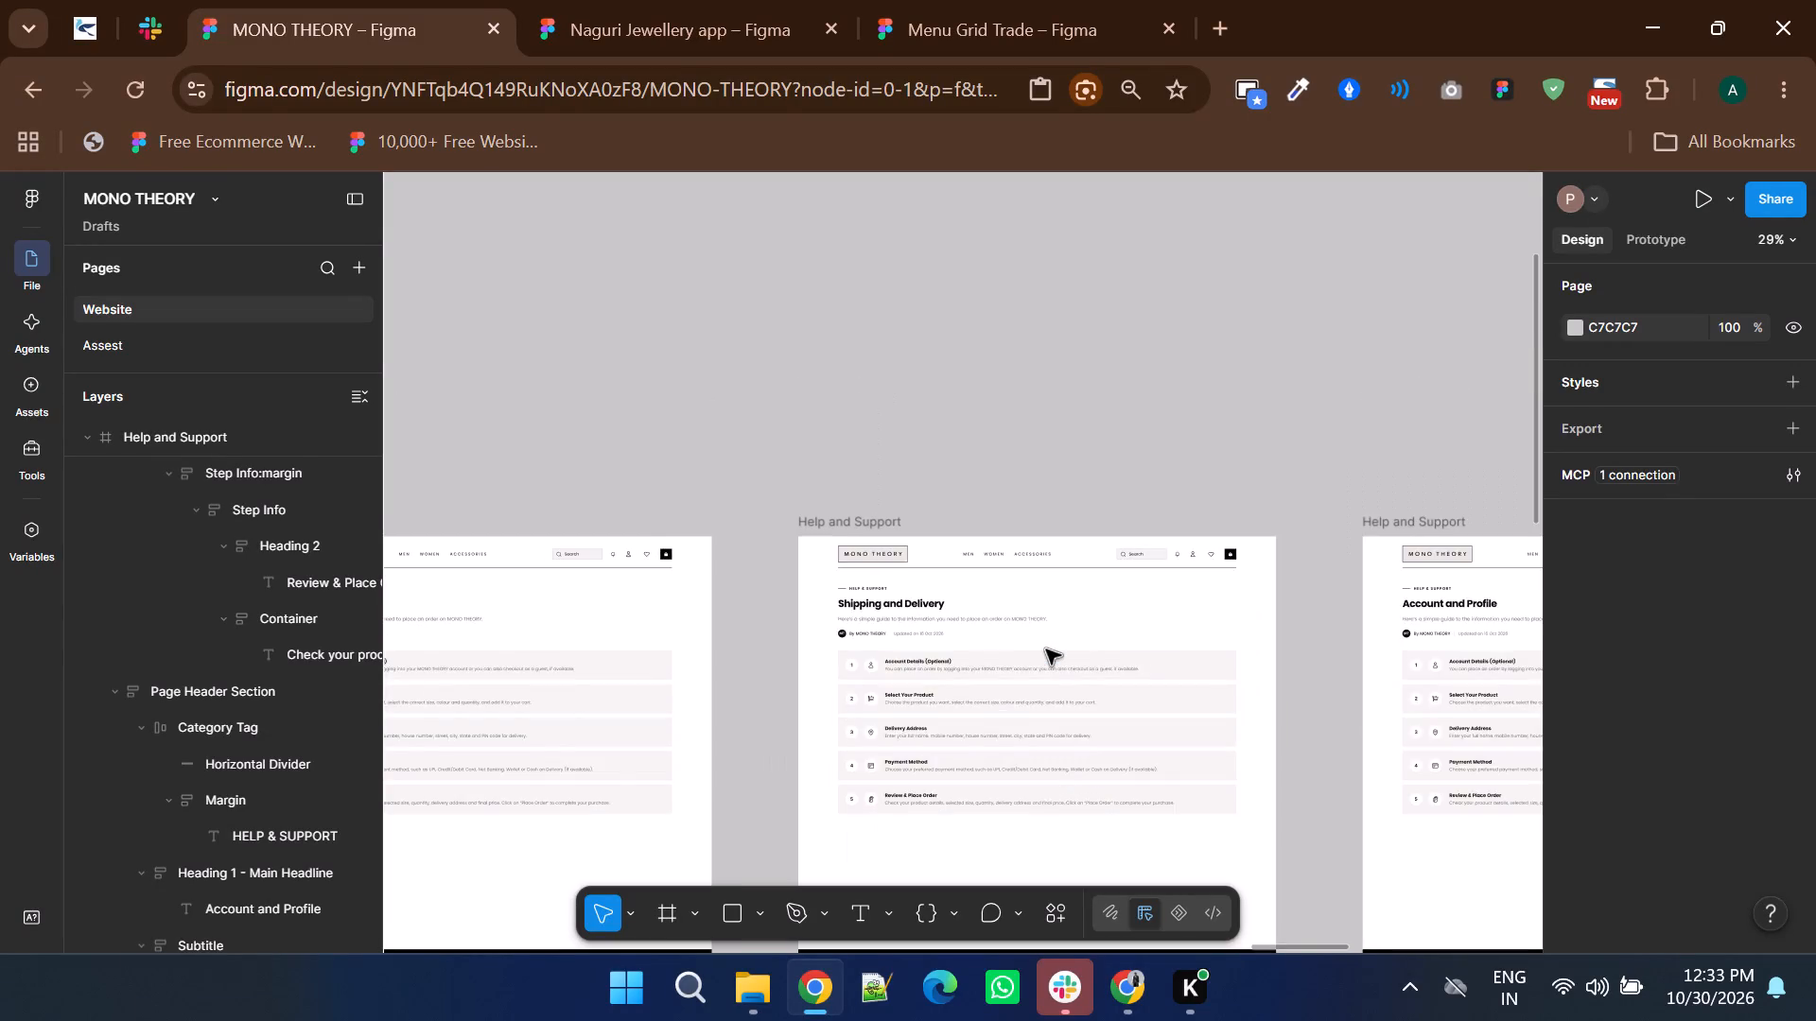
{"action": "scroll", "coordinate": [1046, 649], "scroll_direction": "down", "scroll_amount": 1}
{"action": "scroll", "coordinate": [1046, 649], "scroll_direction": "down", "scroll_amount": 2, "text": "ctrl"}
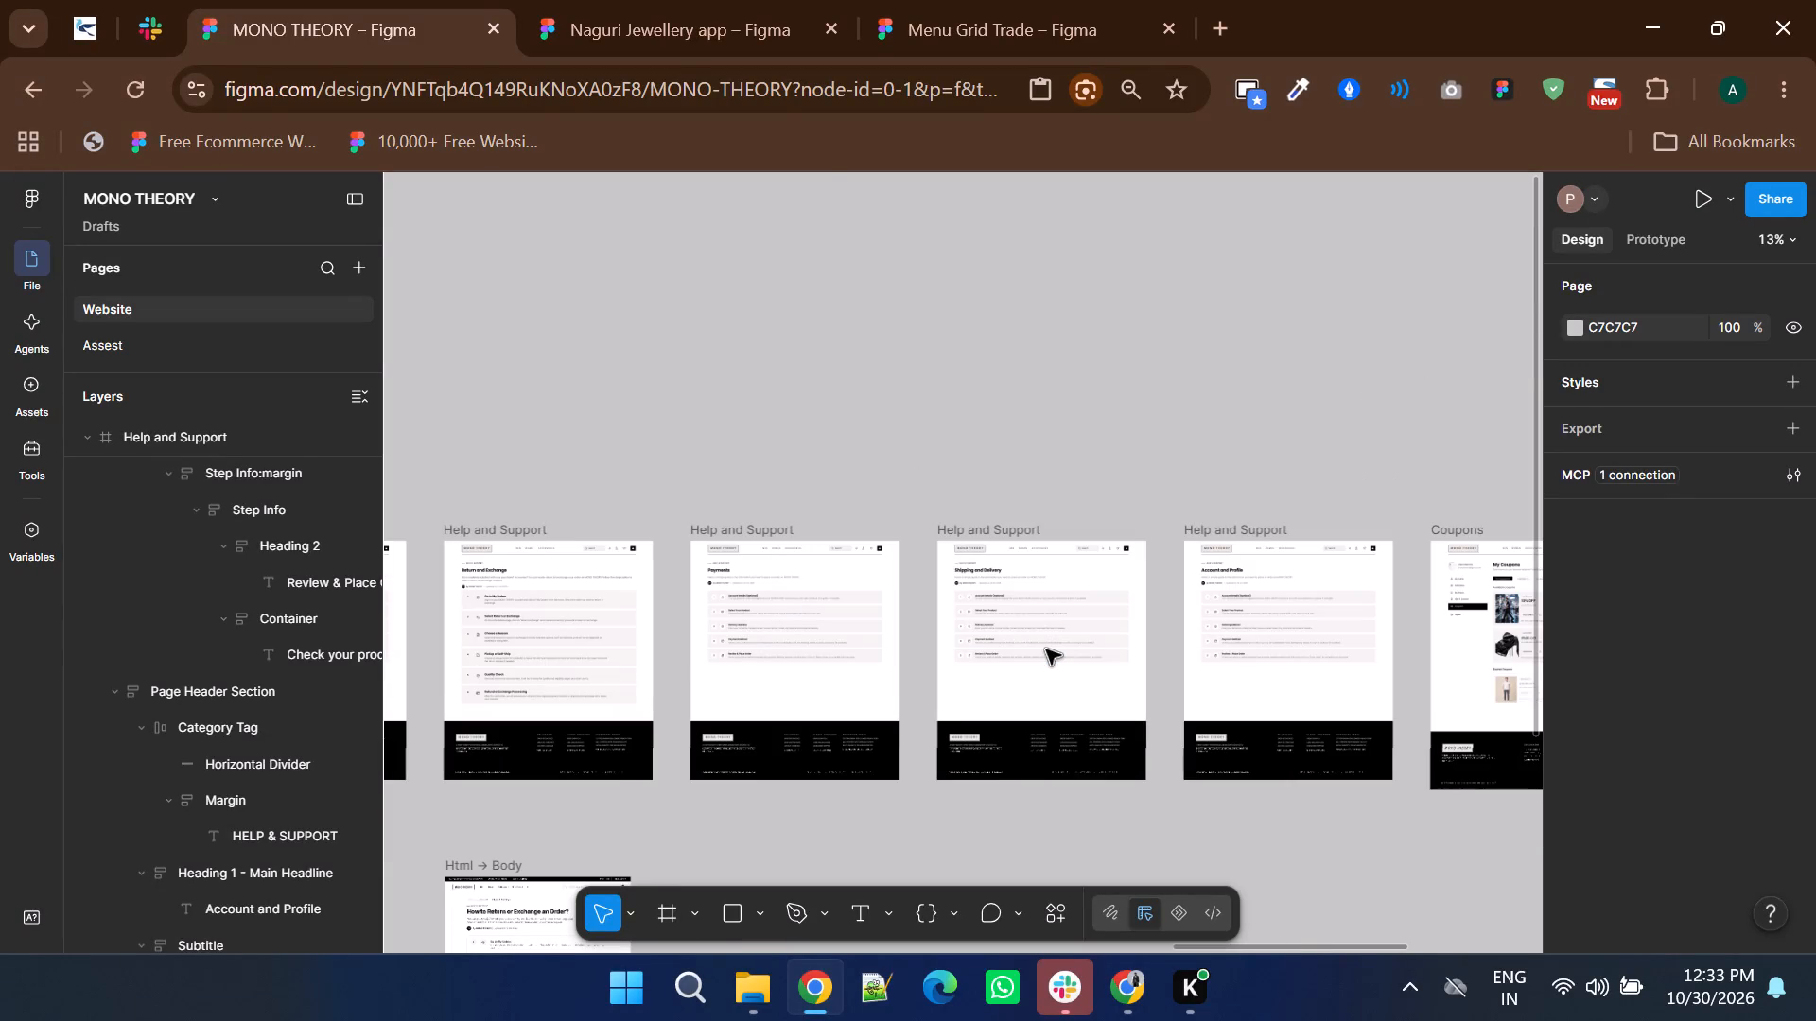
{"action": "scroll", "coordinate": [663, 678], "scroll_direction": "up", "scroll_amount": 2, "text": "shift"}
{"action": "scroll", "coordinate": [713, 651], "scroll_direction": "up", "scroll_amount": 4, "text": "ctrl"}
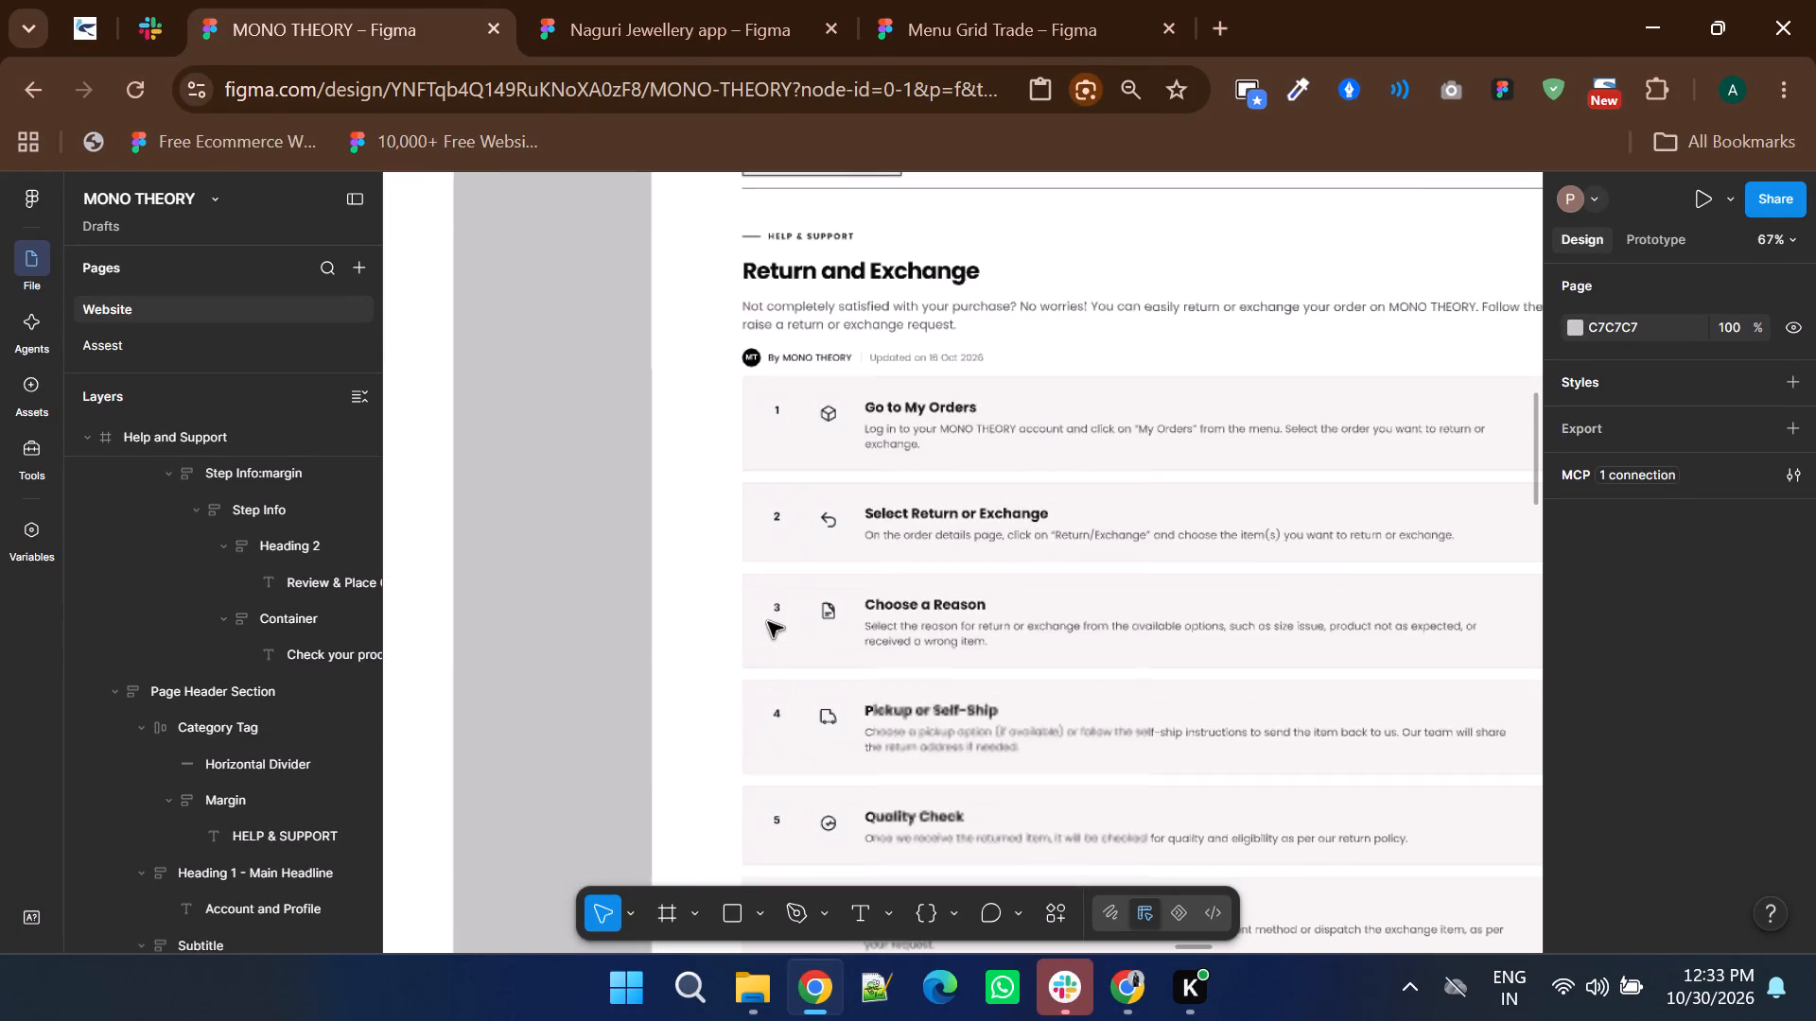
{"action": "scroll", "coordinate": [768, 622], "scroll_direction": "down", "scroll_amount": 1, "text": "ctrl"}
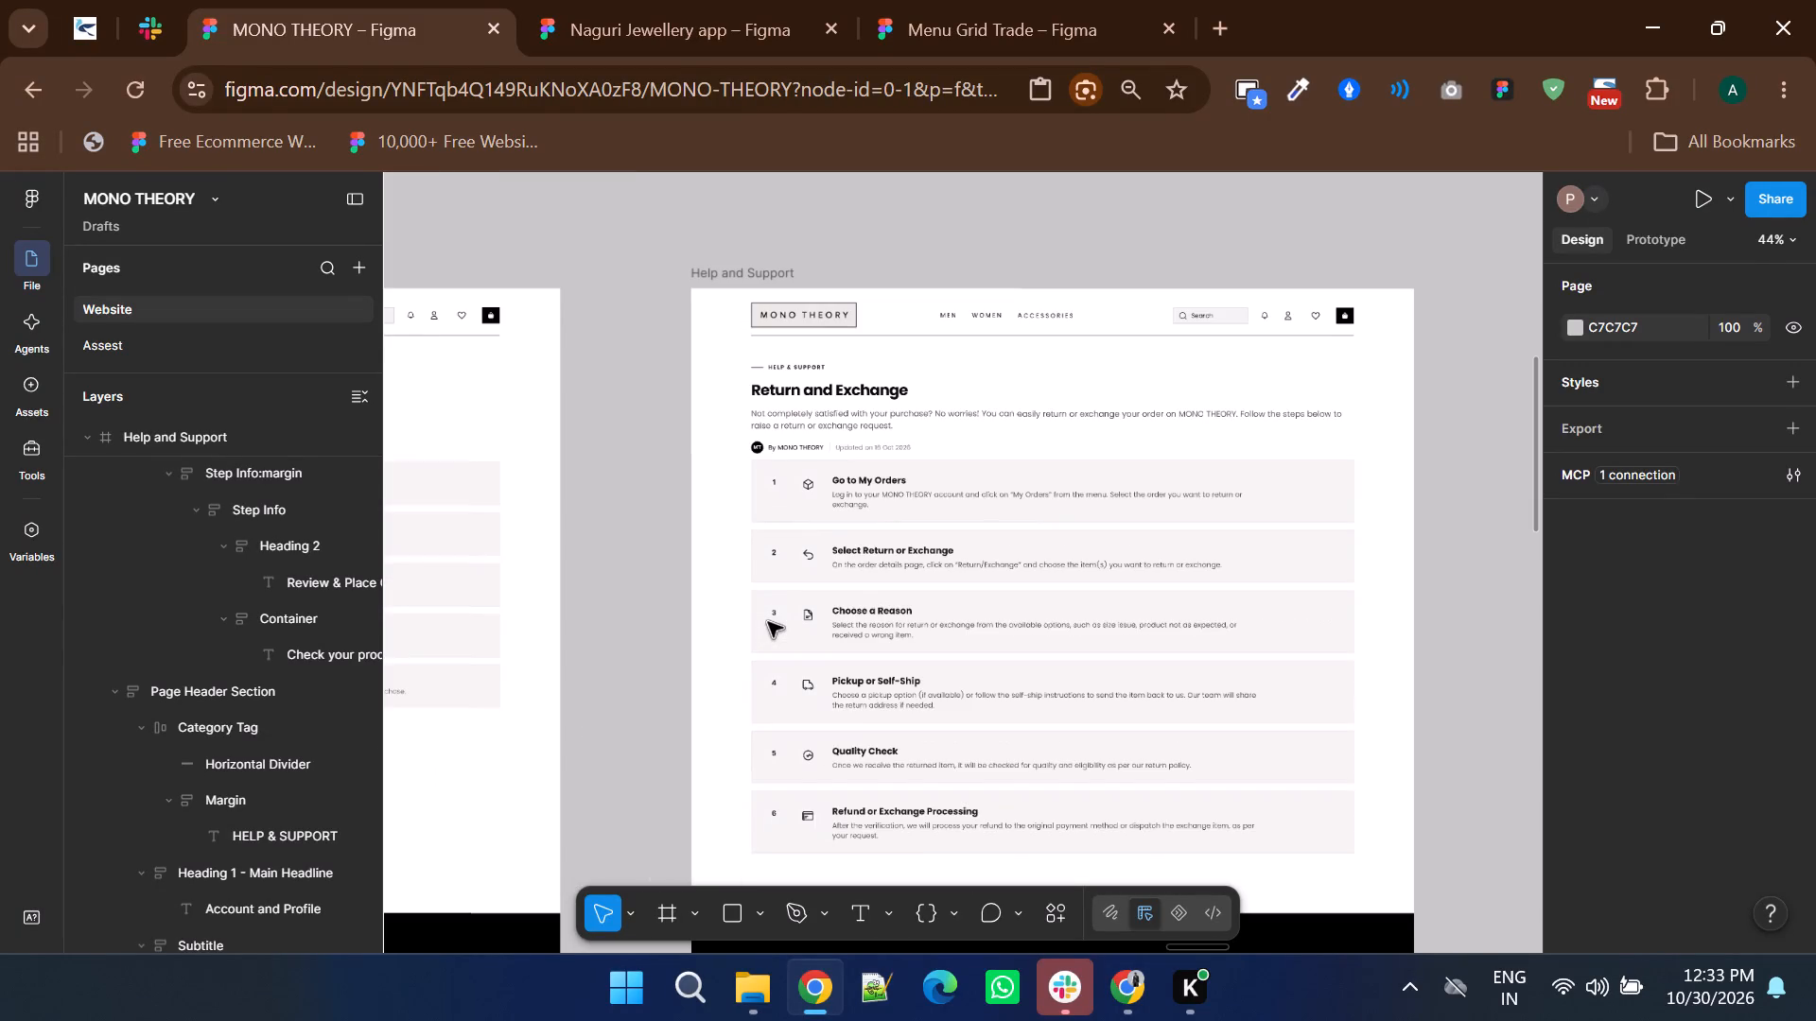
{"action": "left_click", "coordinate": [882, 494], "text": "ctrl"}
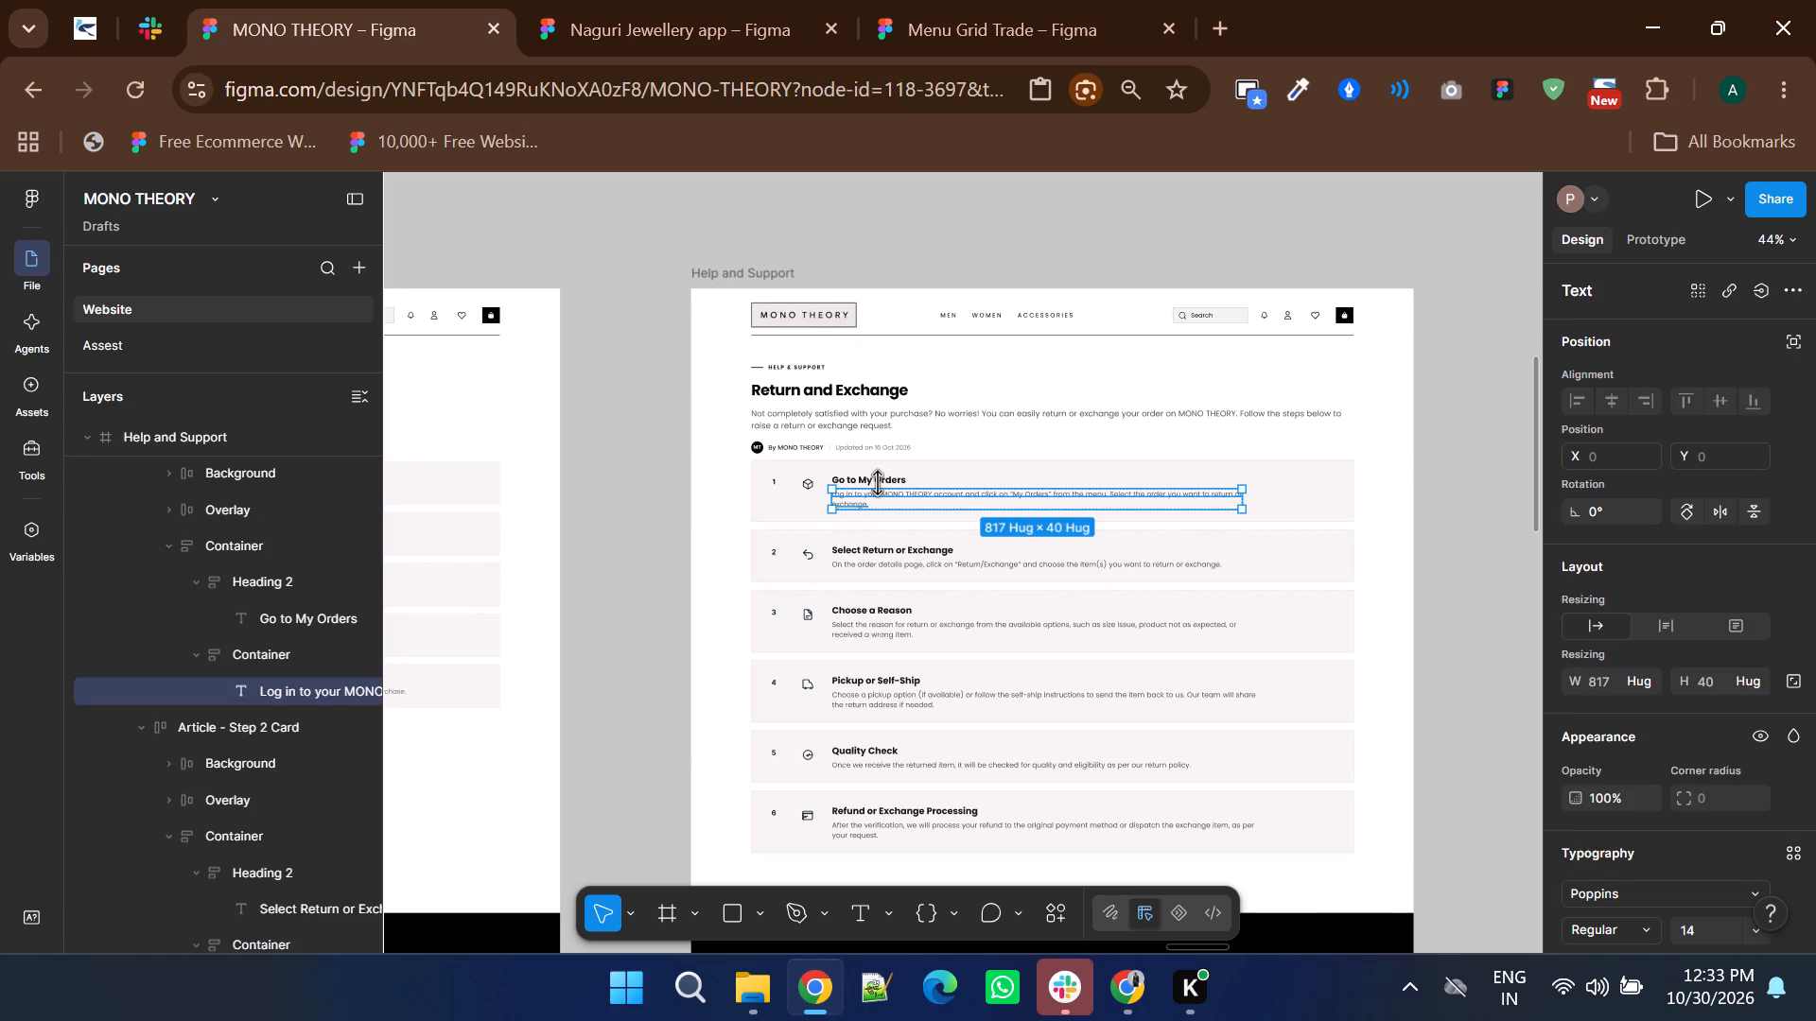
{"action": "left_click", "coordinate": [654, 607]}
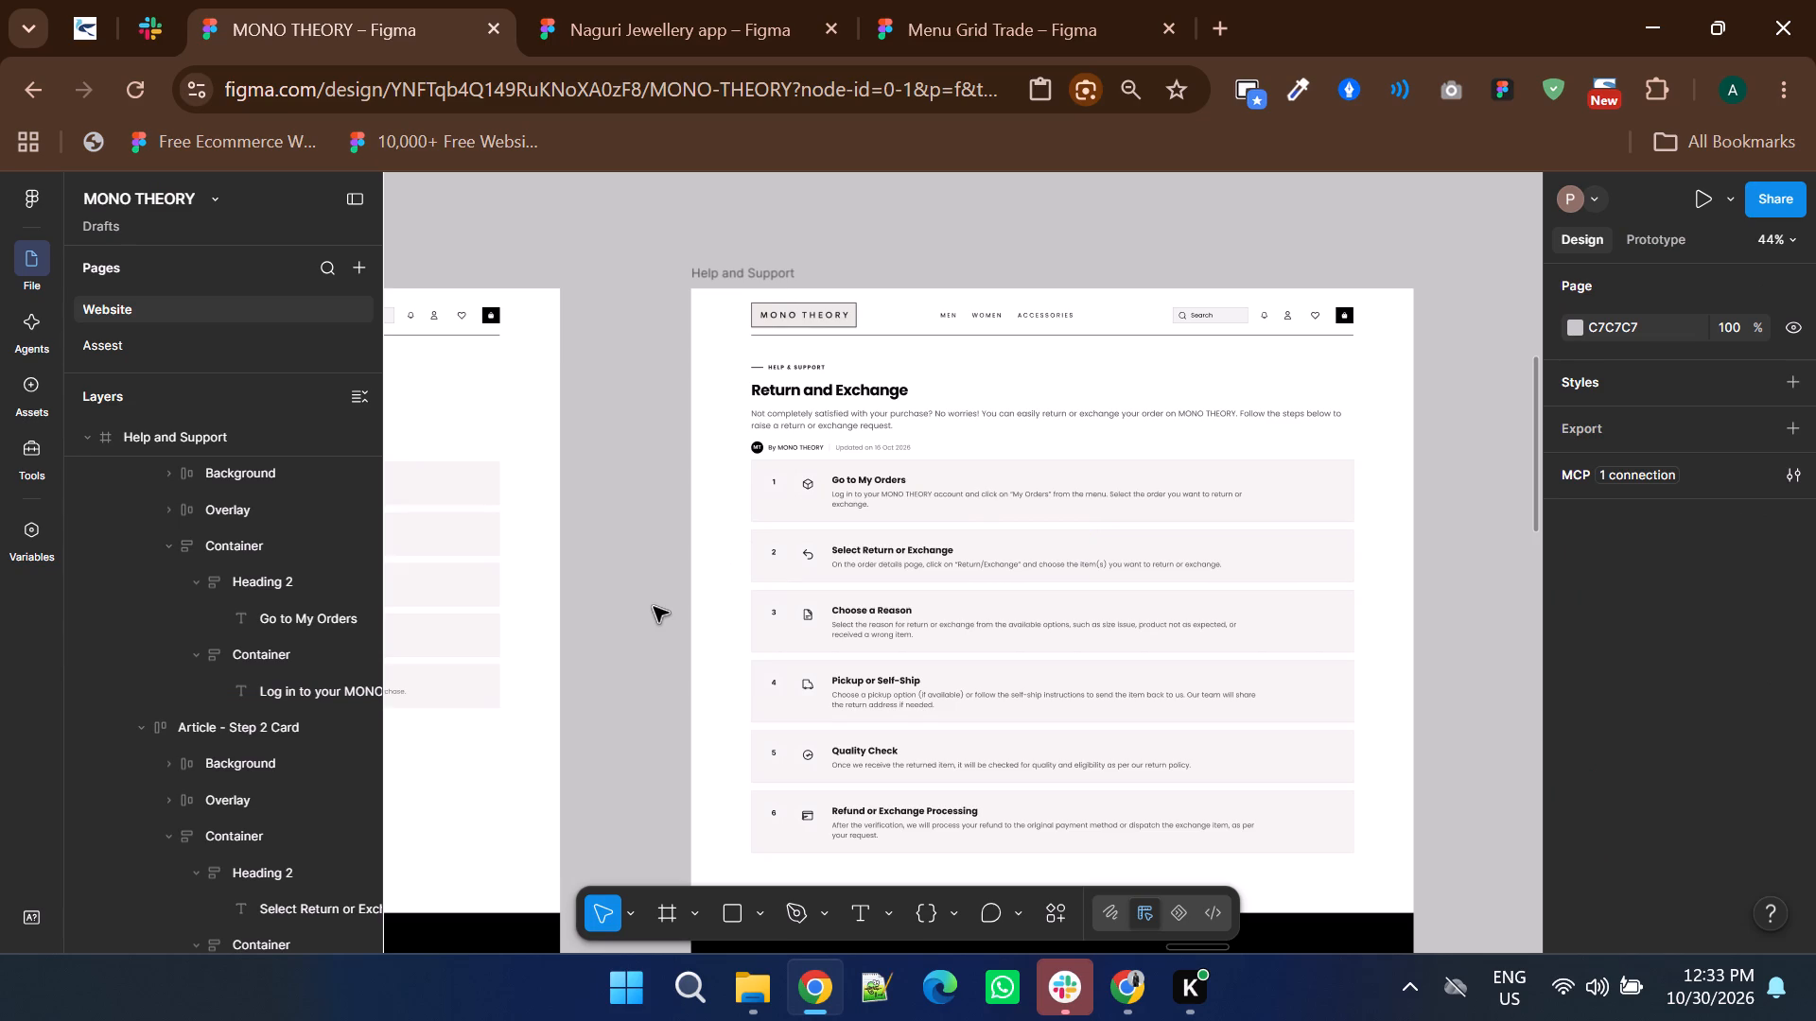
{"action": "scroll", "coordinate": [868, 622], "scroll_direction": "up", "scroll_amount": 3, "text": "ctrl"}
{"action": "left_click", "coordinate": [864, 648], "text": "ctrl"}
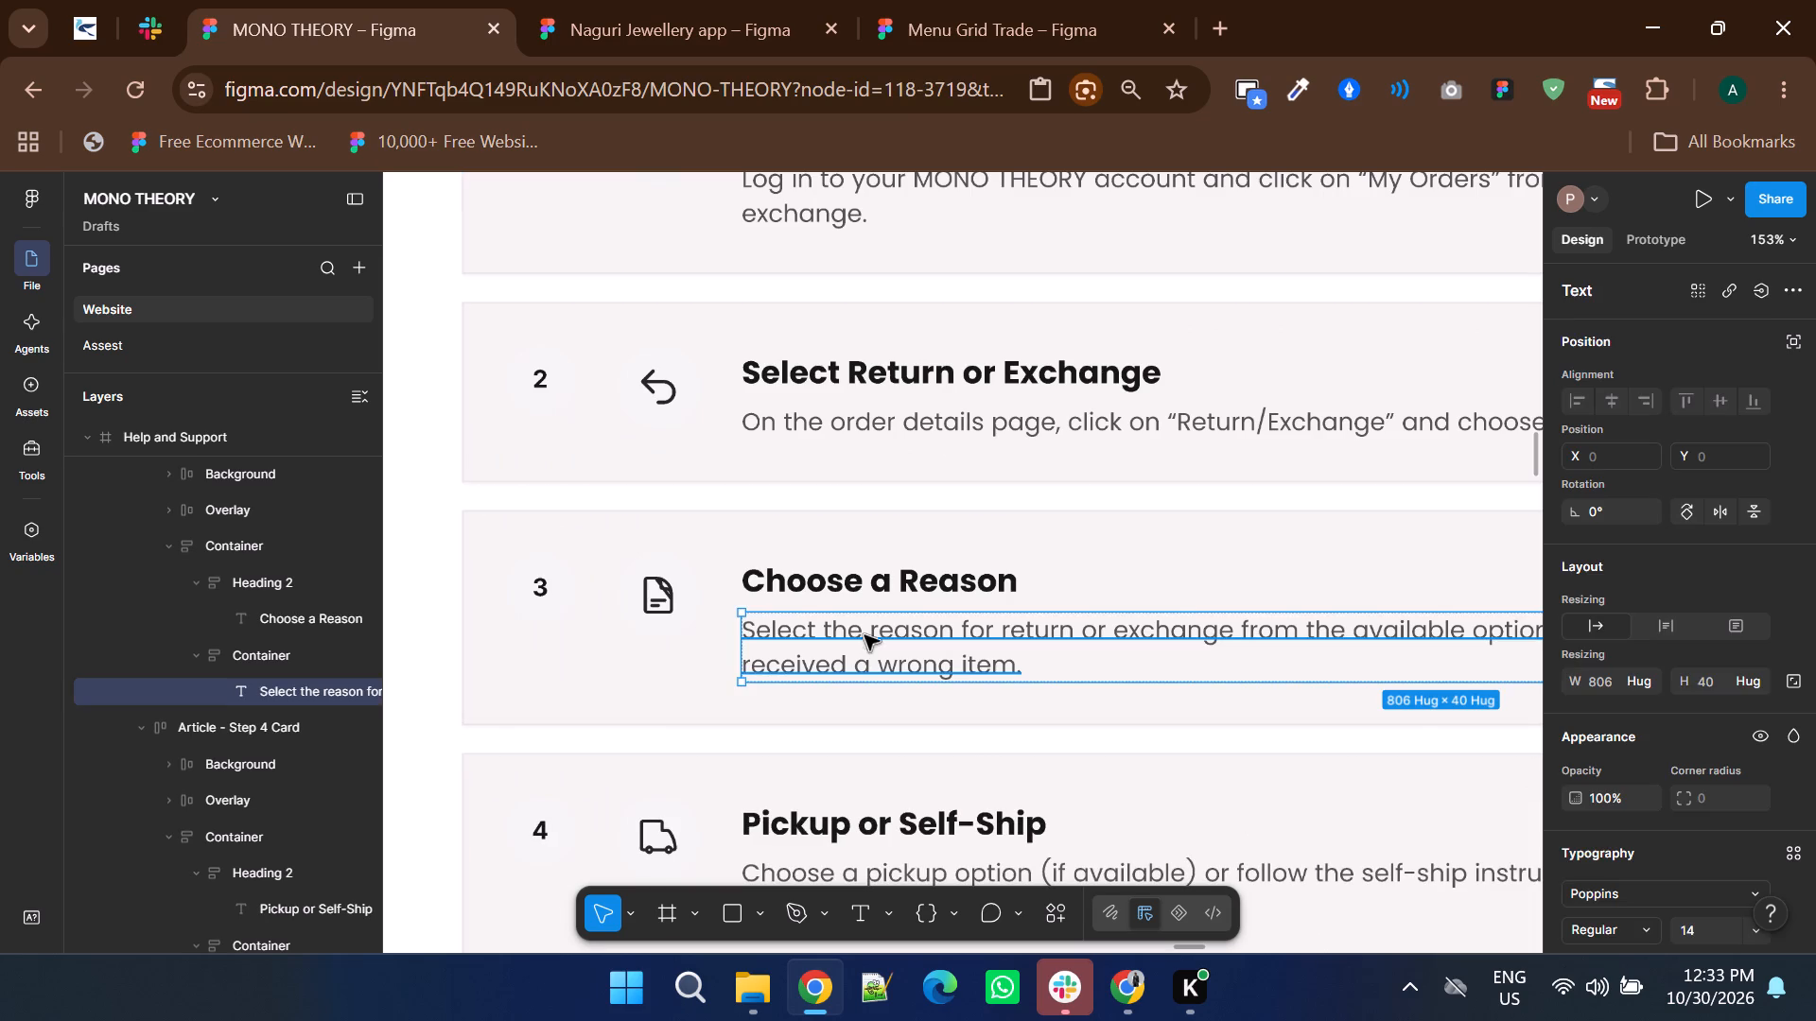
{"action": "left_click", "coordinate": [864, 573], "text": "ctrl+shift"}
{"action": "scroll", "coordinate": [864, 573], "scroll_direction": "down", "scroll_amount": 2, "text": "ctrl"}
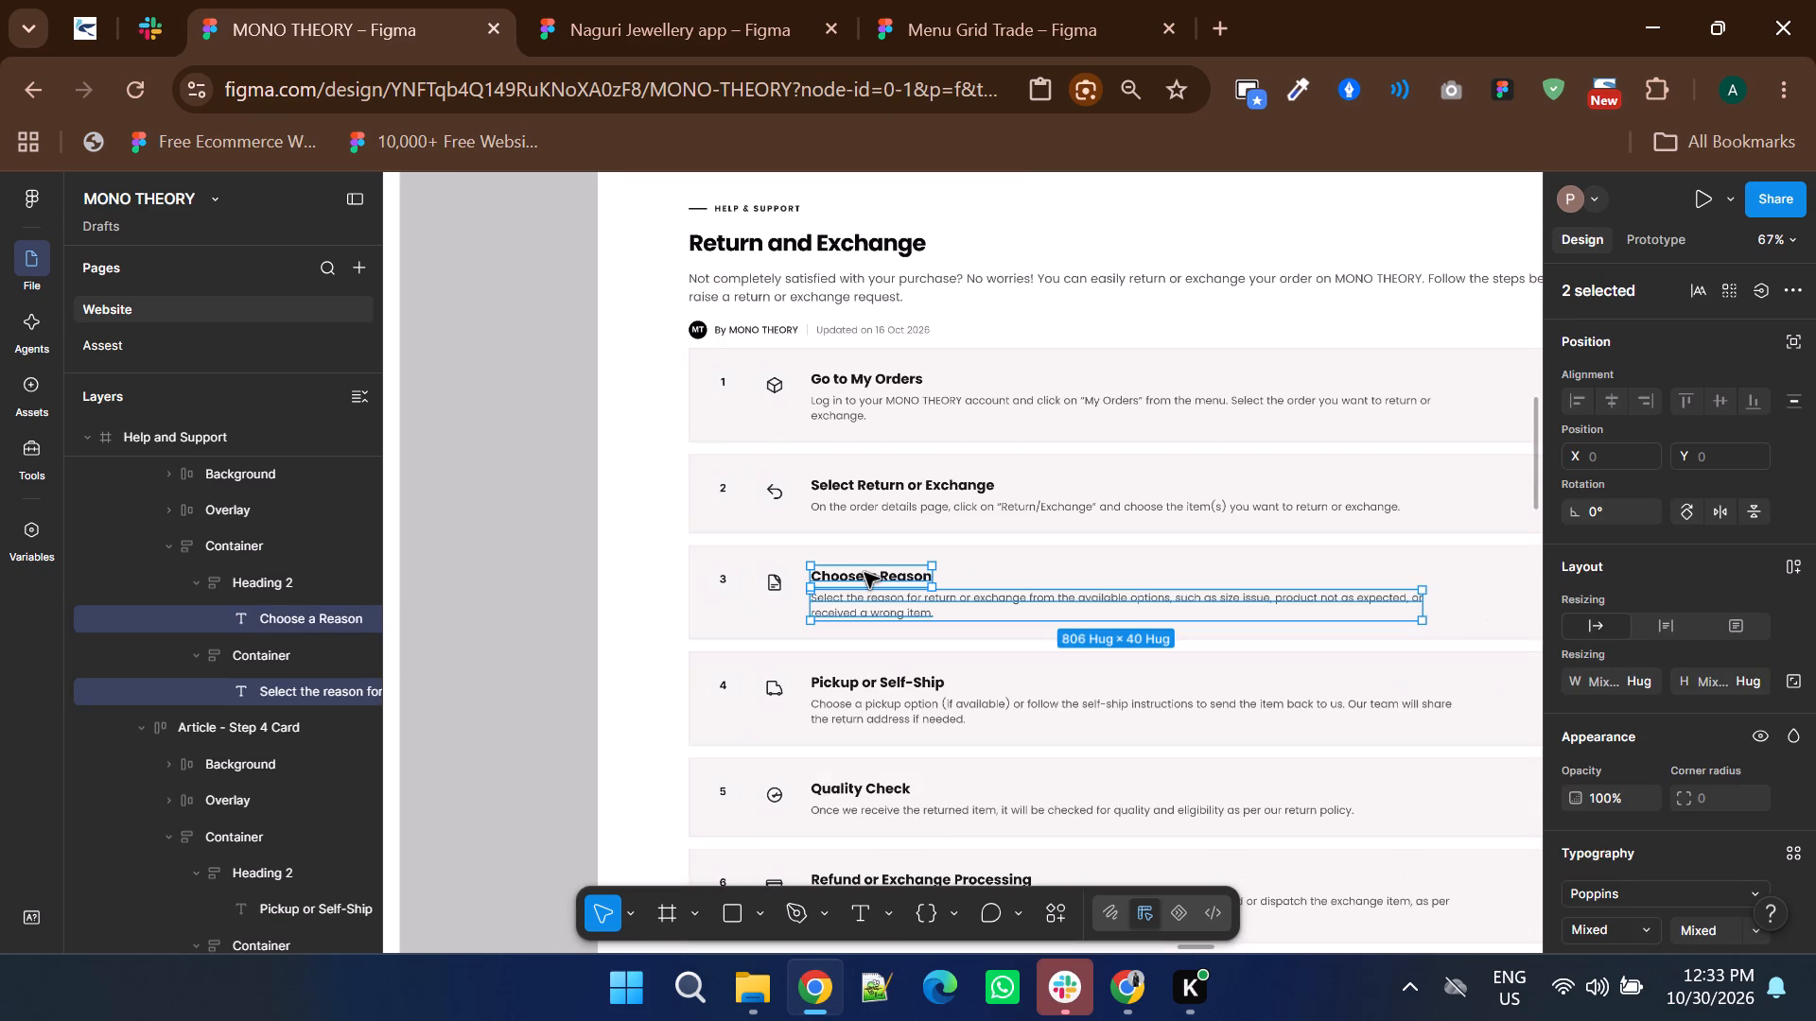
{"action": "left_click", "coordinate": [530, 629]}
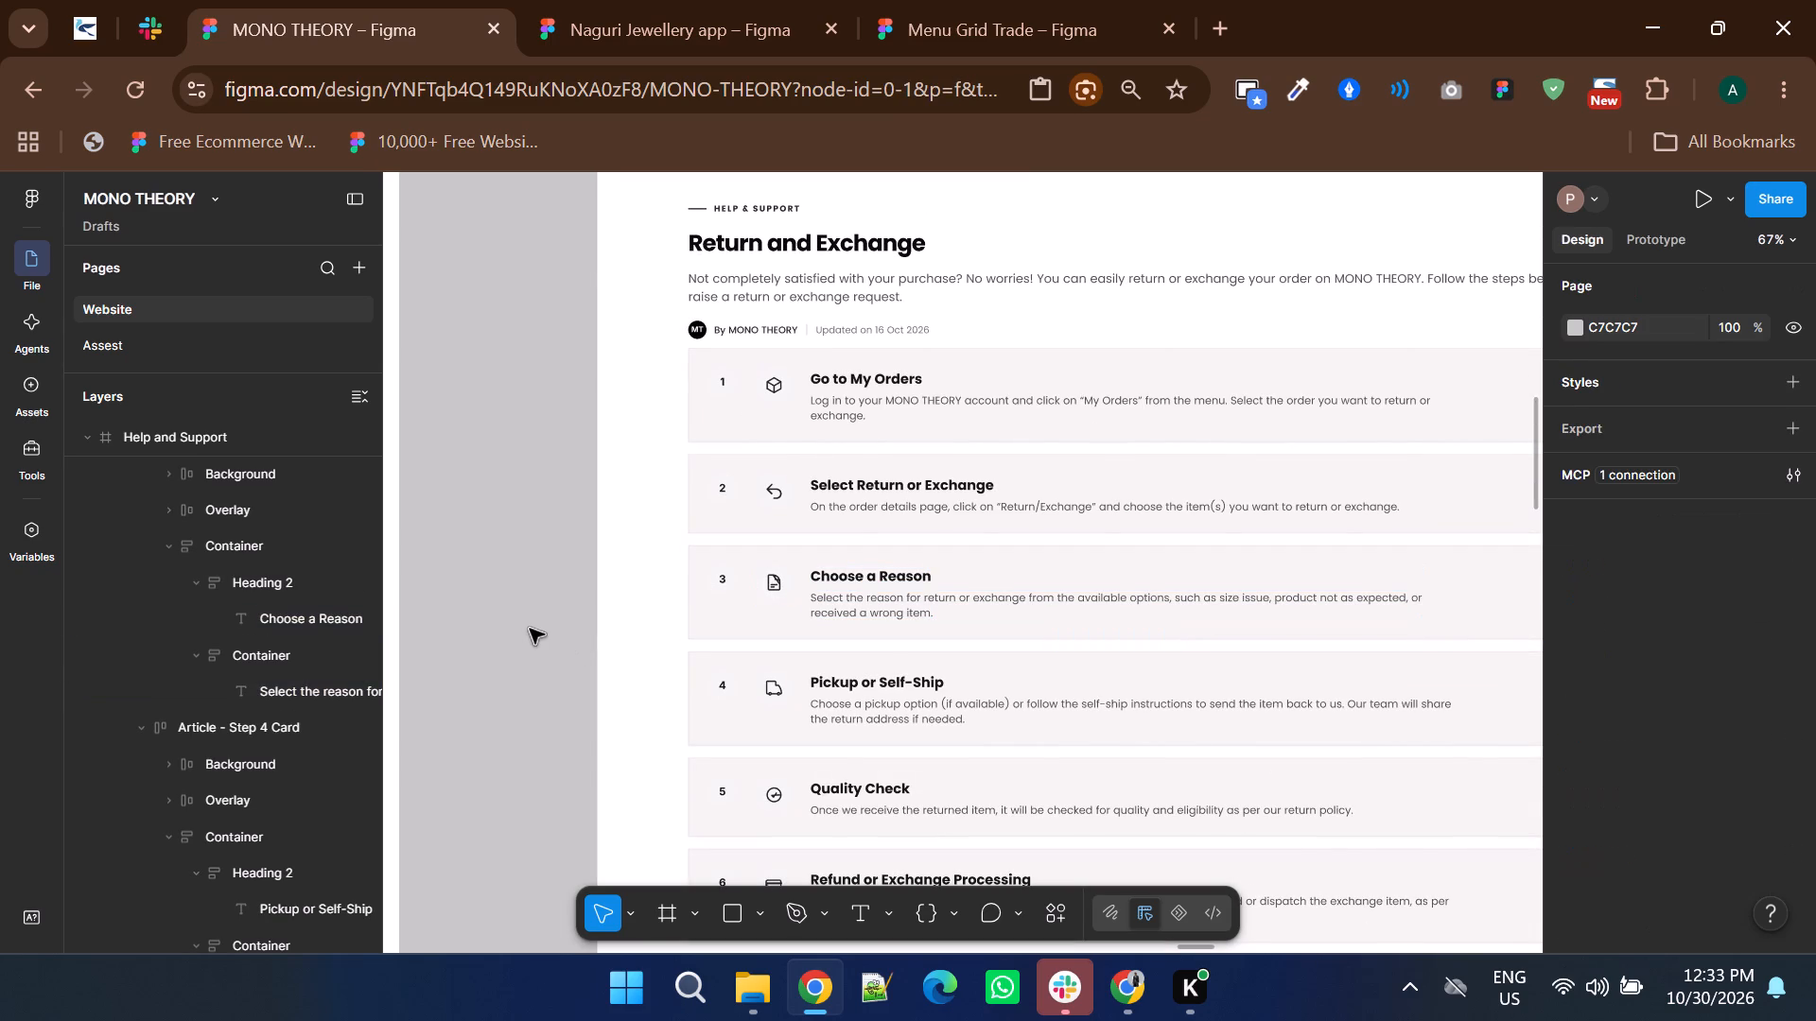
{"action": "scroll", "coordinate": [530, 629], "scroll_direction": "down", "scroll_amount": 3, "text": "ctrl"}
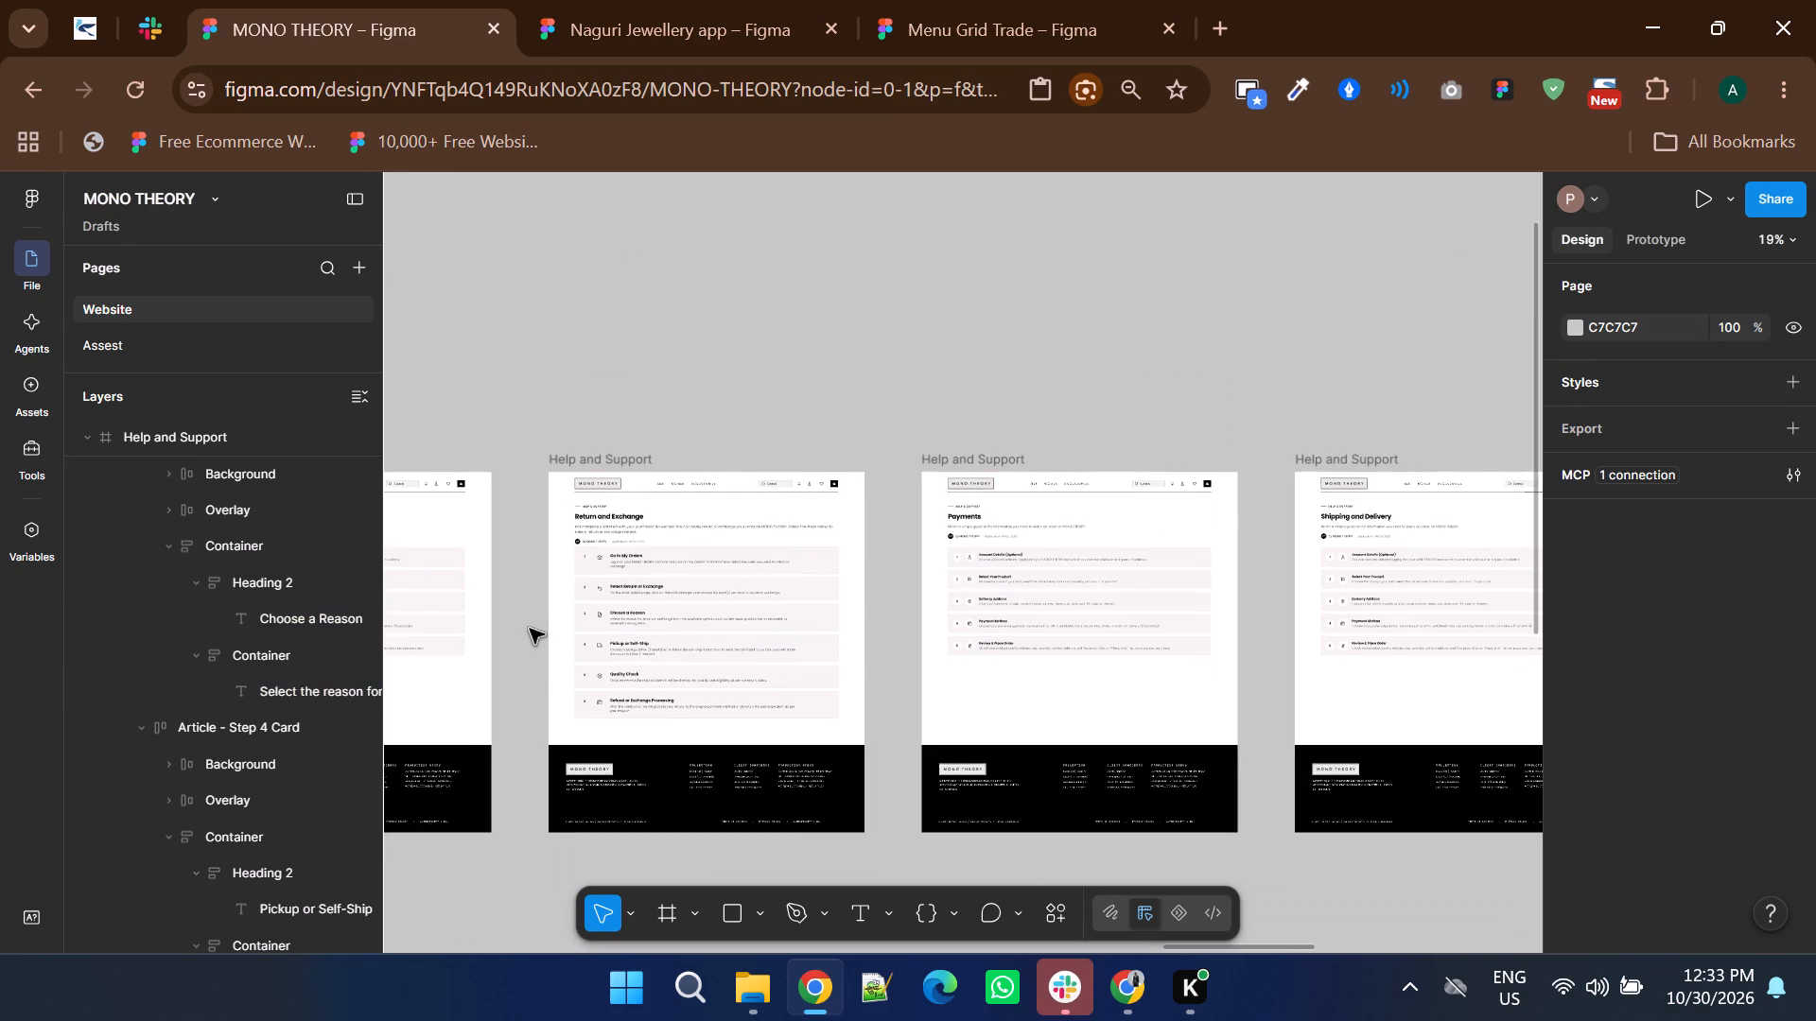
{"action": "left_click", "coordinate": [1123, 991]}
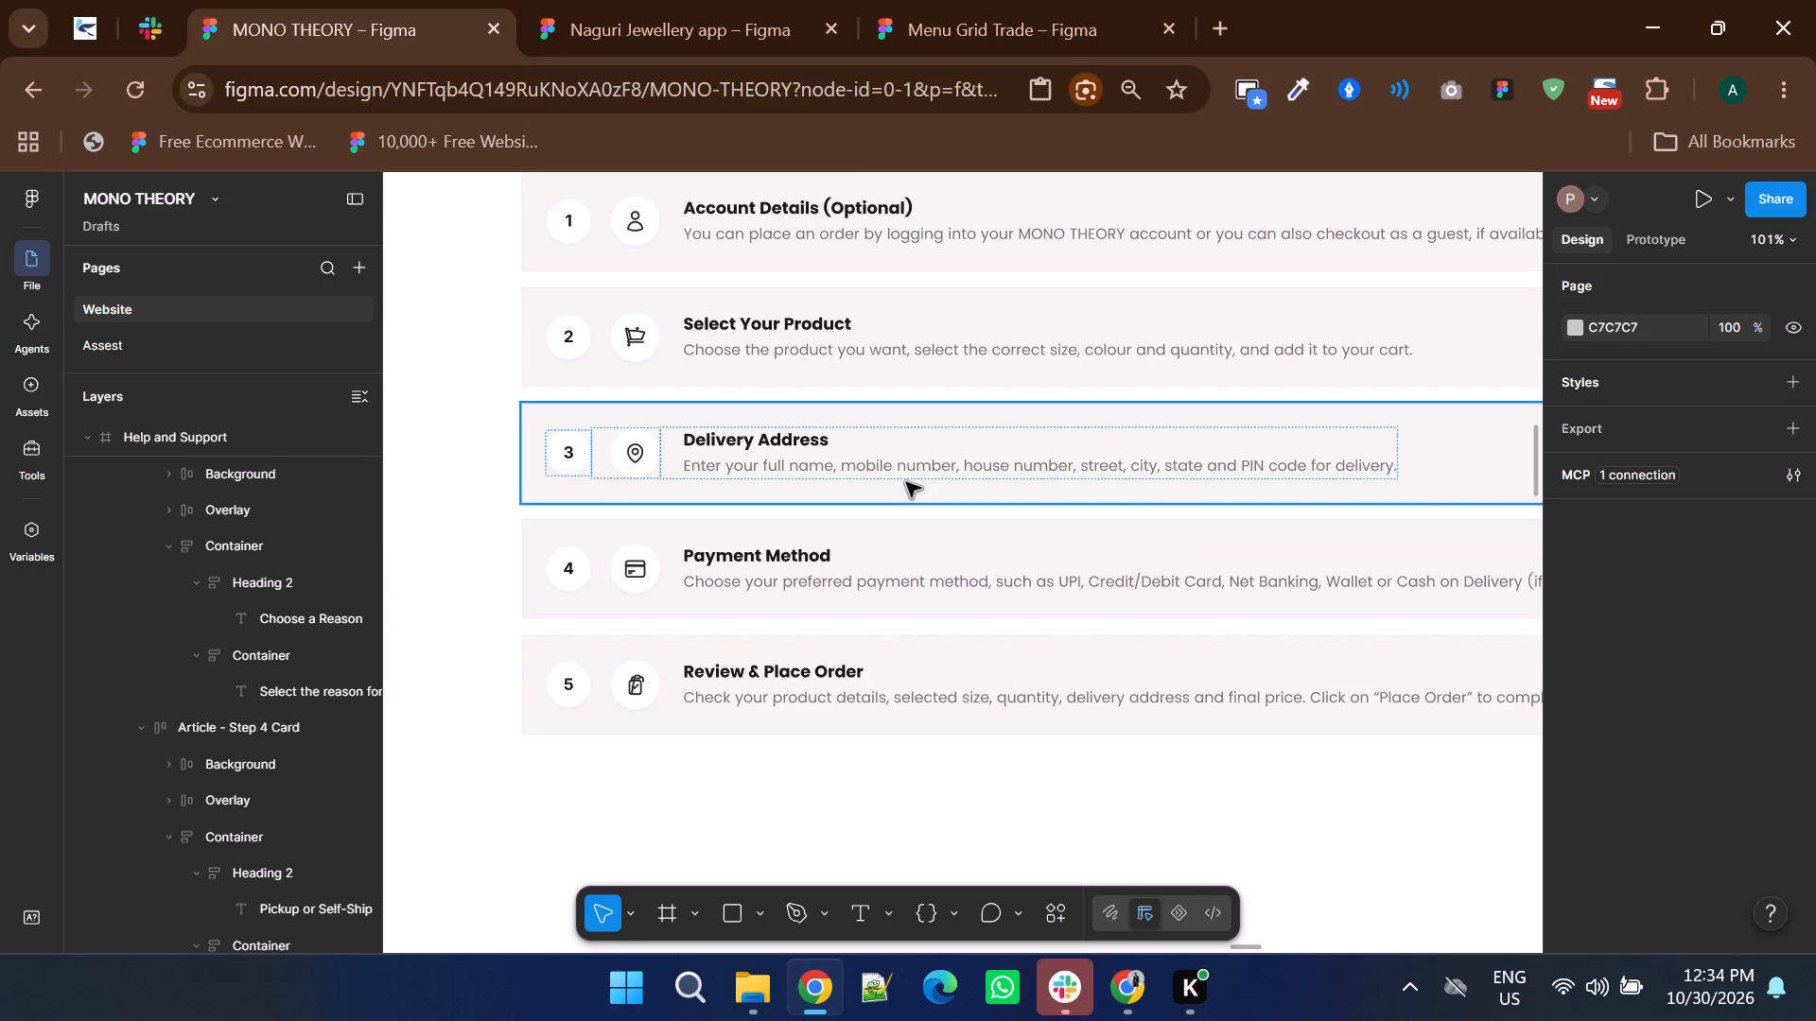
{"action": "scroll", "coordinate": [906, 482], "scroll_direction": "down", "scroll_amount": 3, "text": "ctrl"}
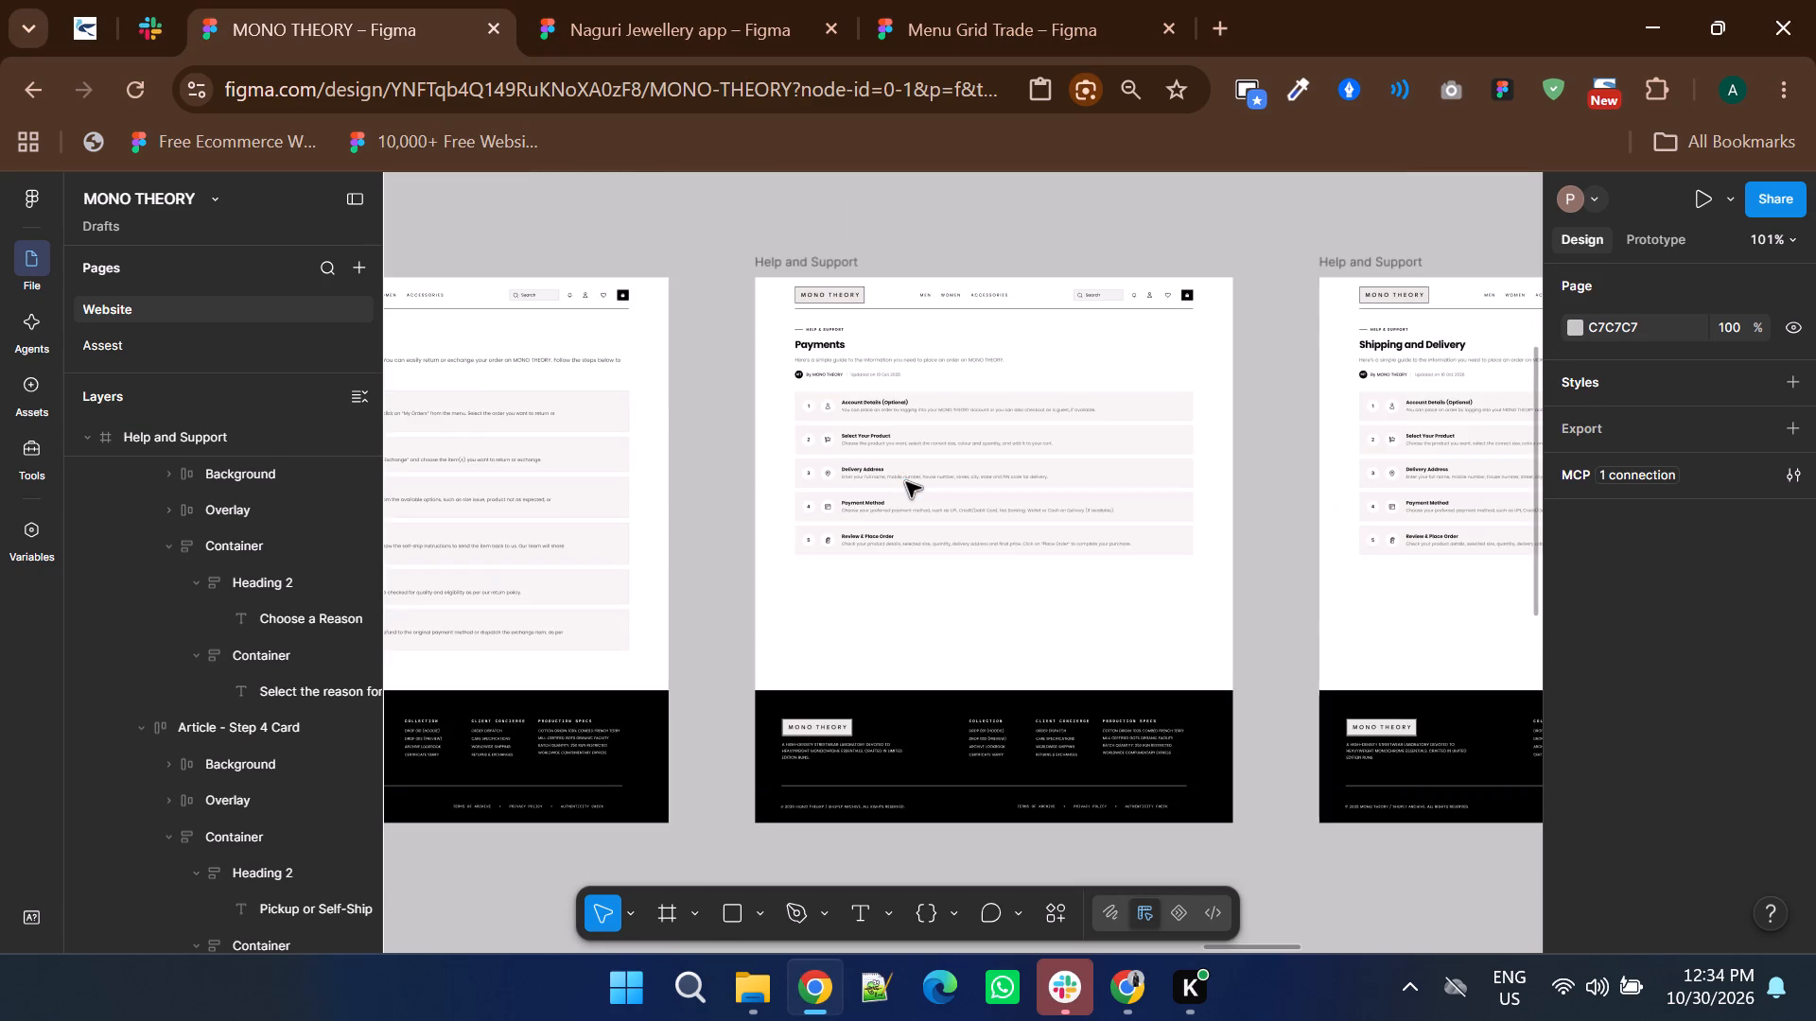
{"action": "scroll", "coordinate": [906, 482], "scroll_direction": "down", "scroll_amount": 2, "text": "ctrl"}
{"action": "scroll", "coordinate": [906, 482], "scroll_direction": "up", "scroll_amount": 4, "text": "shift"}
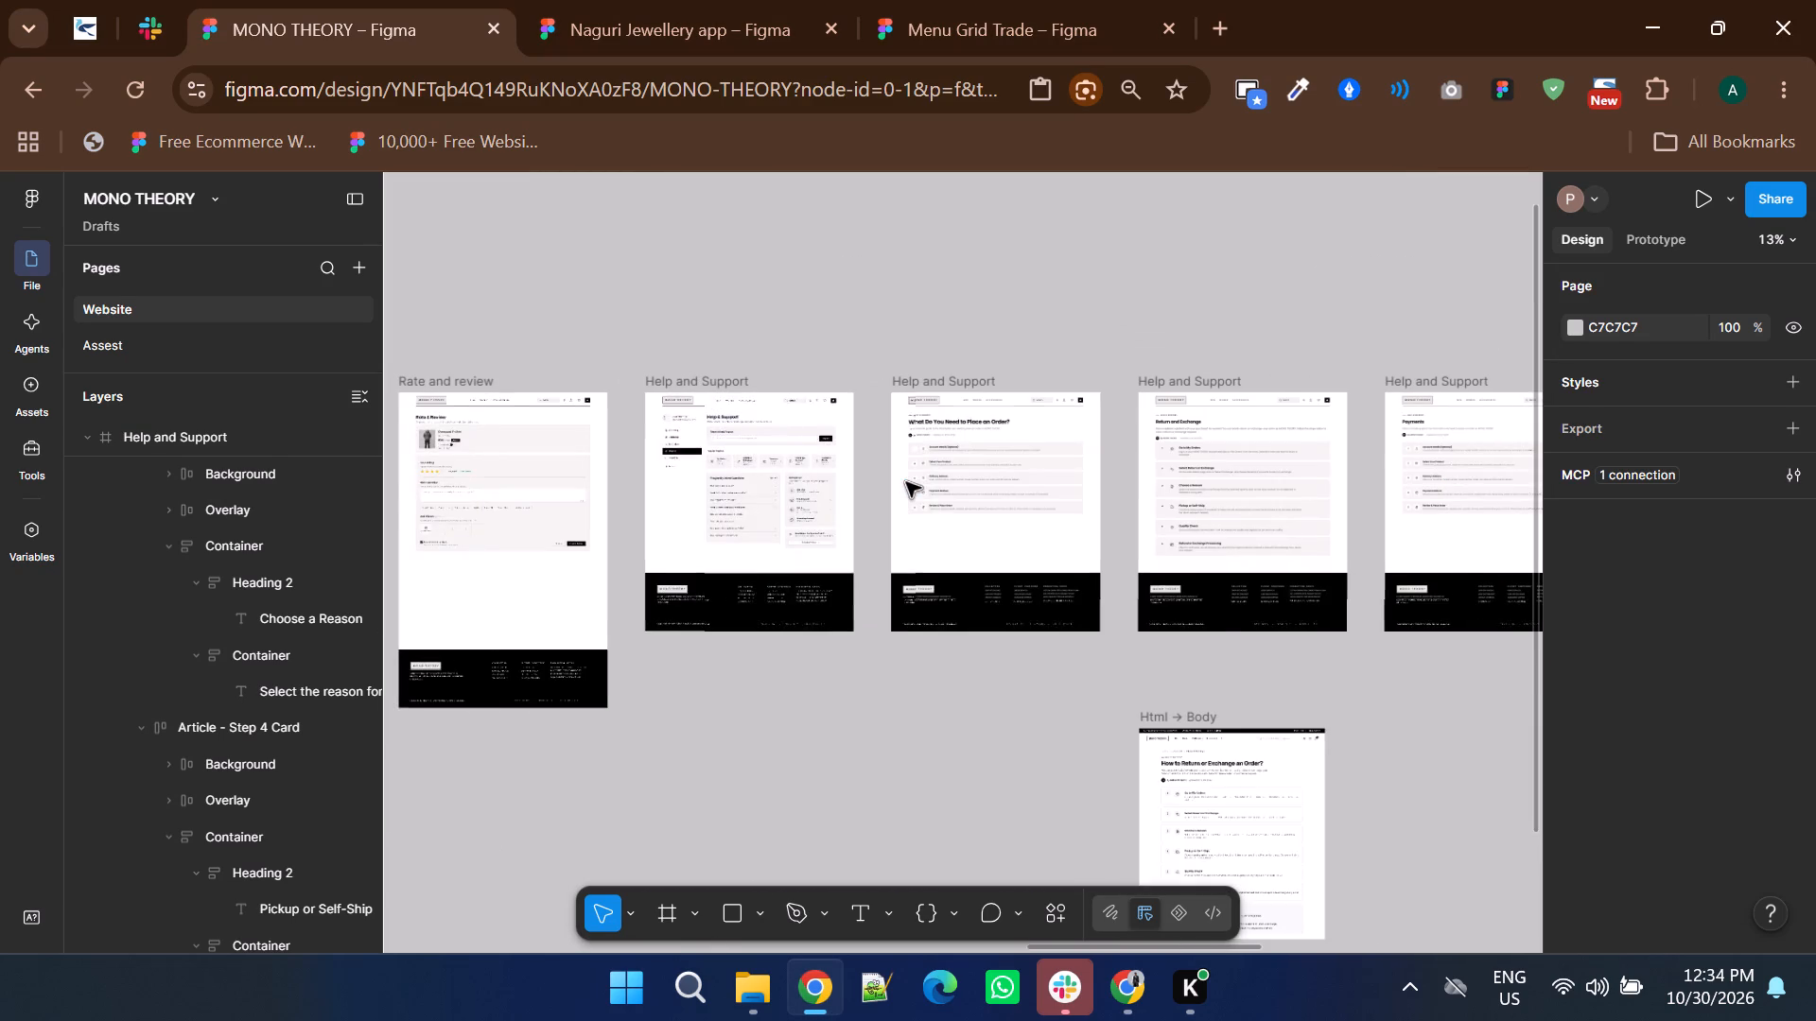
{"action": "scroll", "coordinate": [1012, 462], "scroll_direction": "up", "scroll_amount": 4, "text": "ctrl"}
{"action": "scroll", "coordinate": [692, 491], "scroll_direction": "down", "scroll_amount": 5, "text": "ctrl"}
{"action": "scroll", "coordinate": [692, 491], "scroll_direction": "down", "scroll_amount": 2, "text": "shift"}
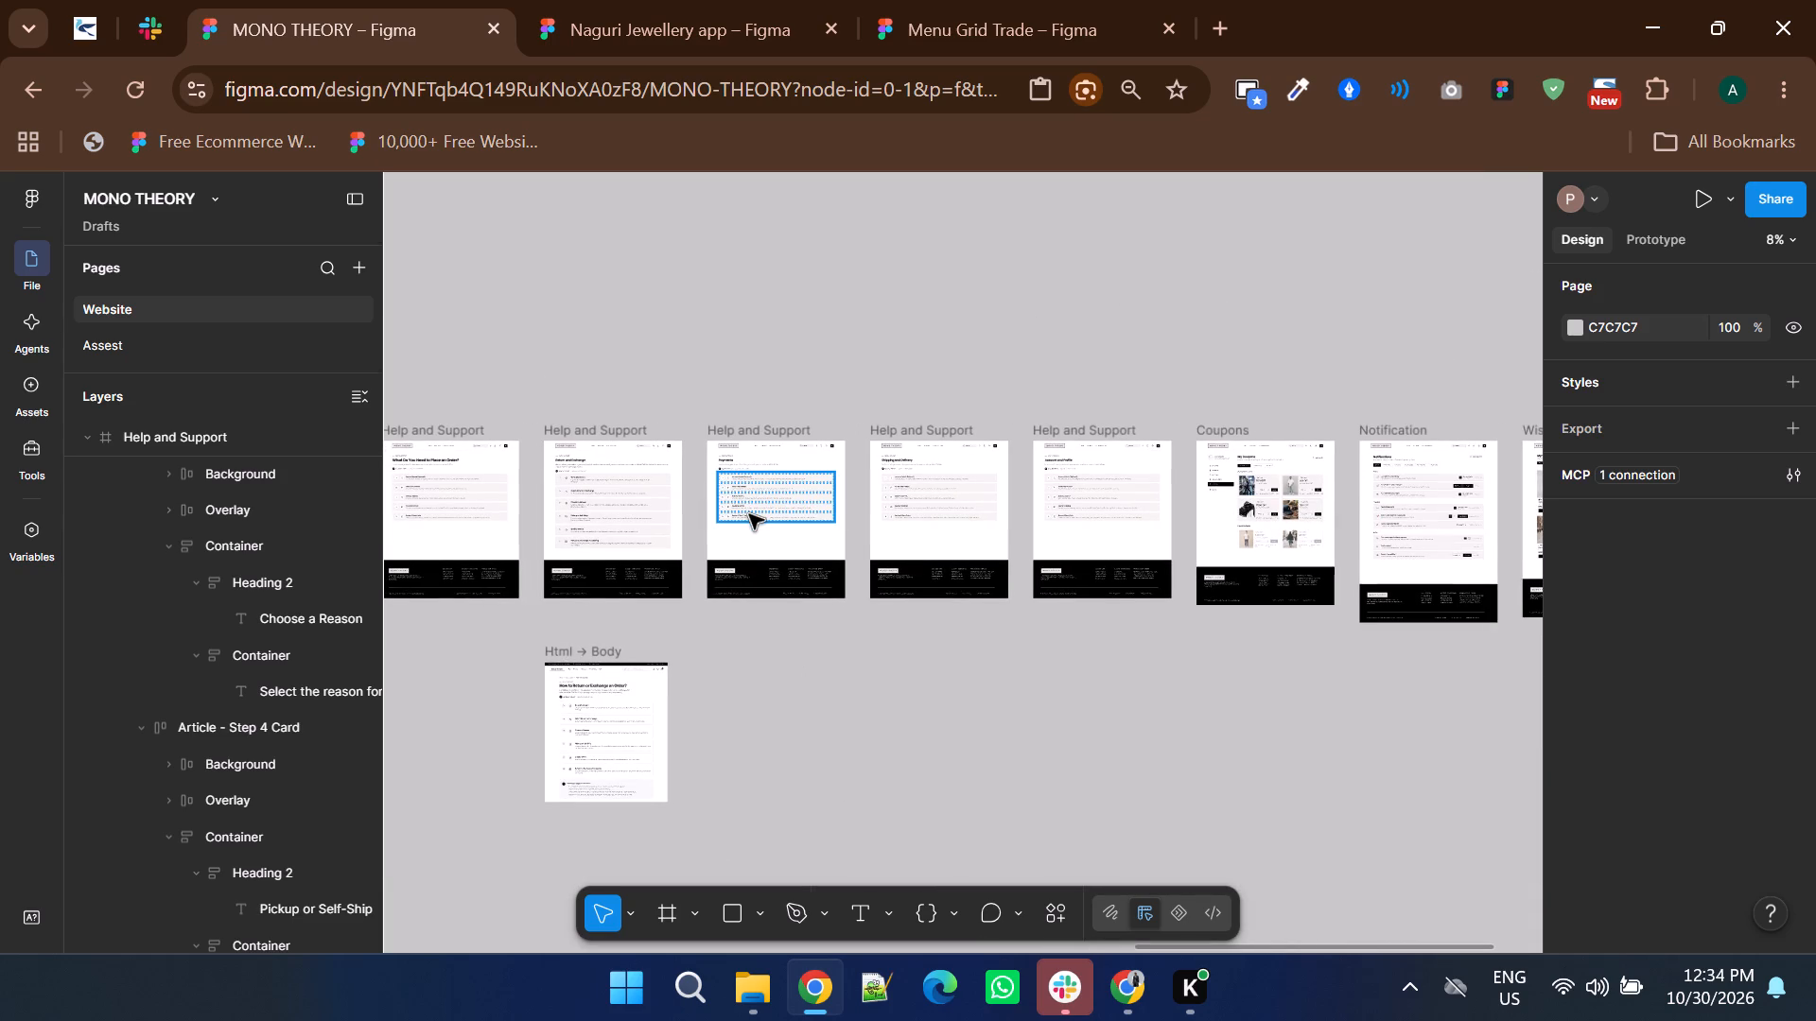
{"action": "scroll", "coordinate": [723, 478], "scroll_direction": "up", "scroll_amount": 4, "text": "ctrl"}
{"action": "scroll", "coordinate": [780, 461], "scroll_direction": "down", "scroll_amount": 4, "text": "ctrl"}
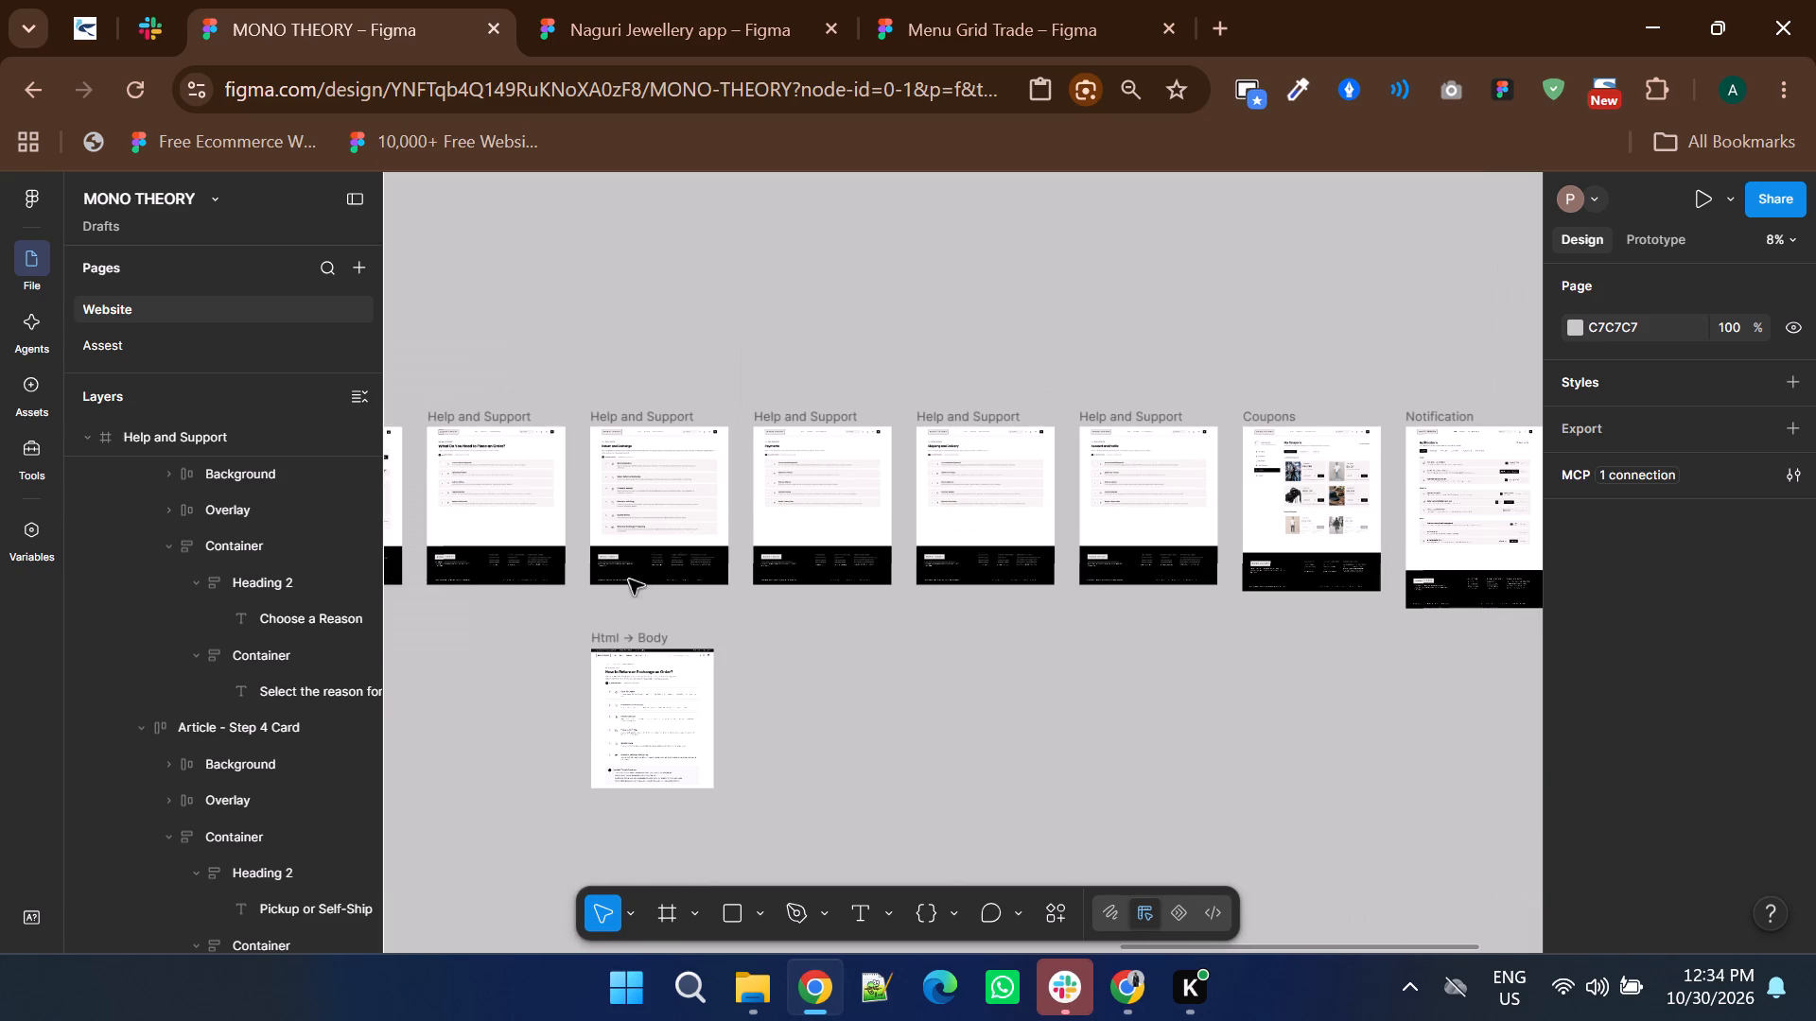
{"action": "left_click", "coordinate": [617, 631]}
{"action": "key", "text": "Delete"}
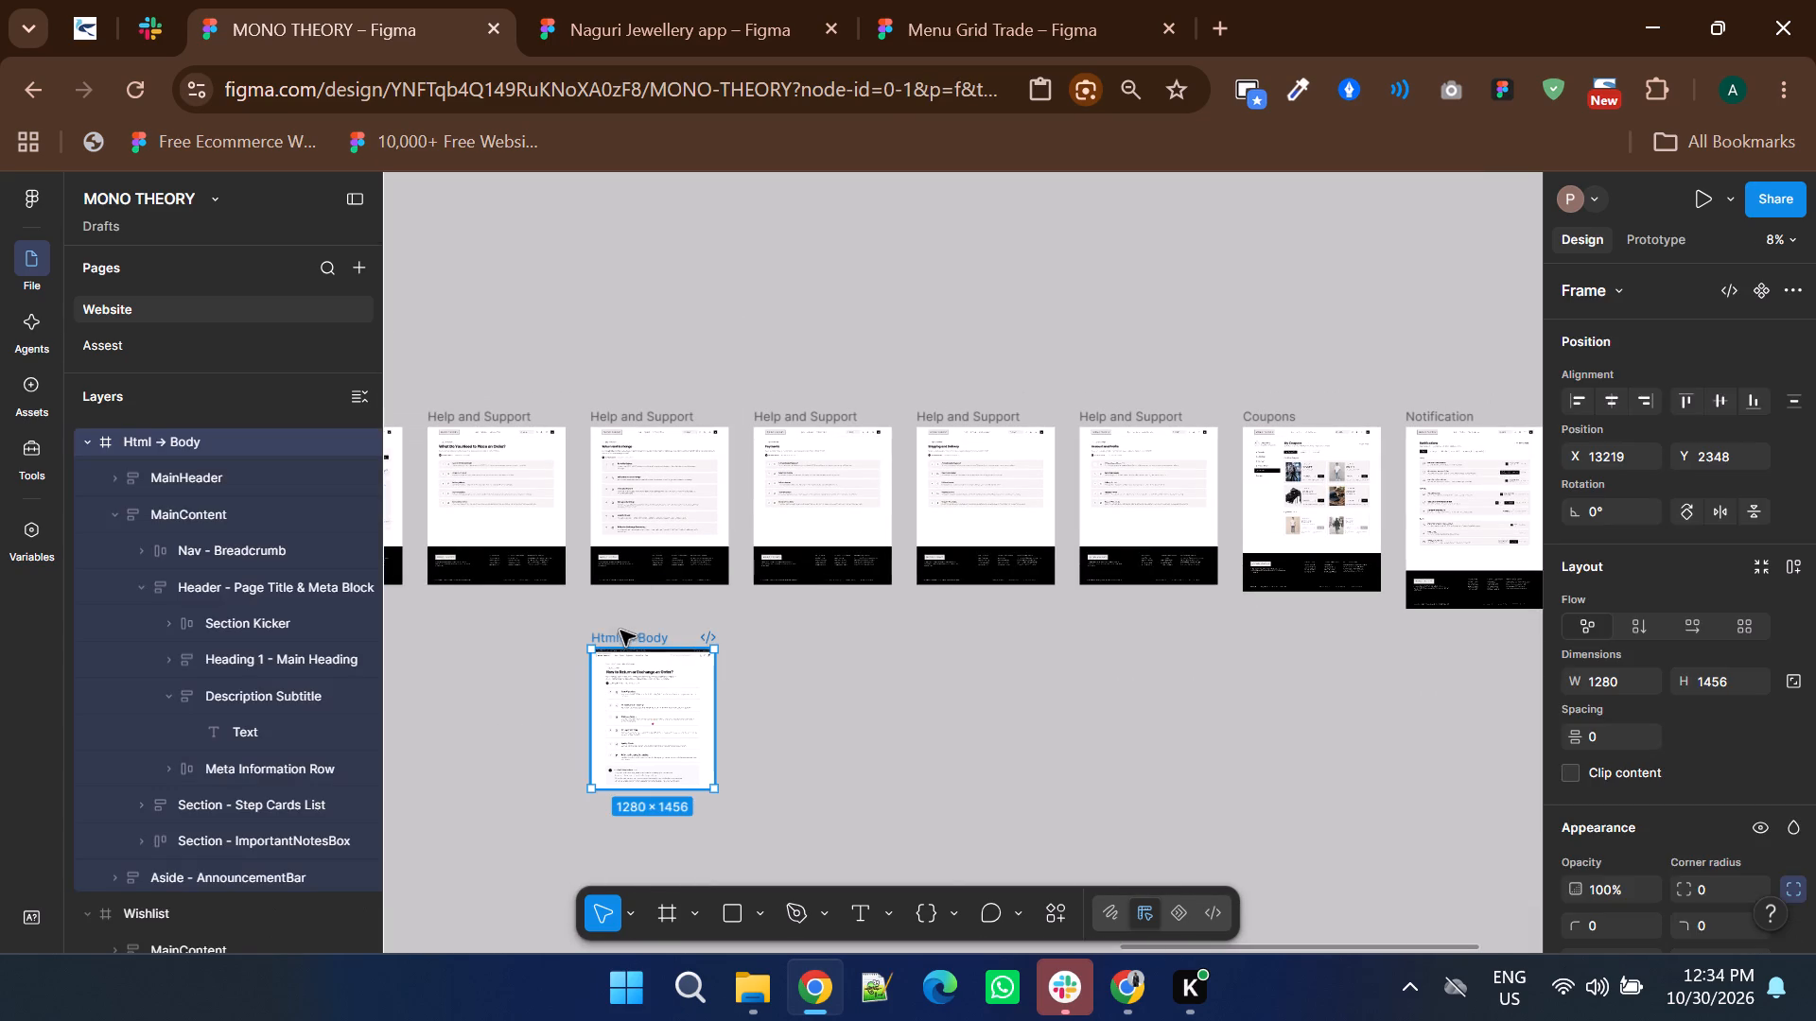
Paste the exported Payment Methods design on the canvas and align it just below the Payments page at X 14911, Y 1930.
{"action": "right_click", "coordinate": [755, 633]}
{"action": "right_click", "coordinate": [755, 633]}
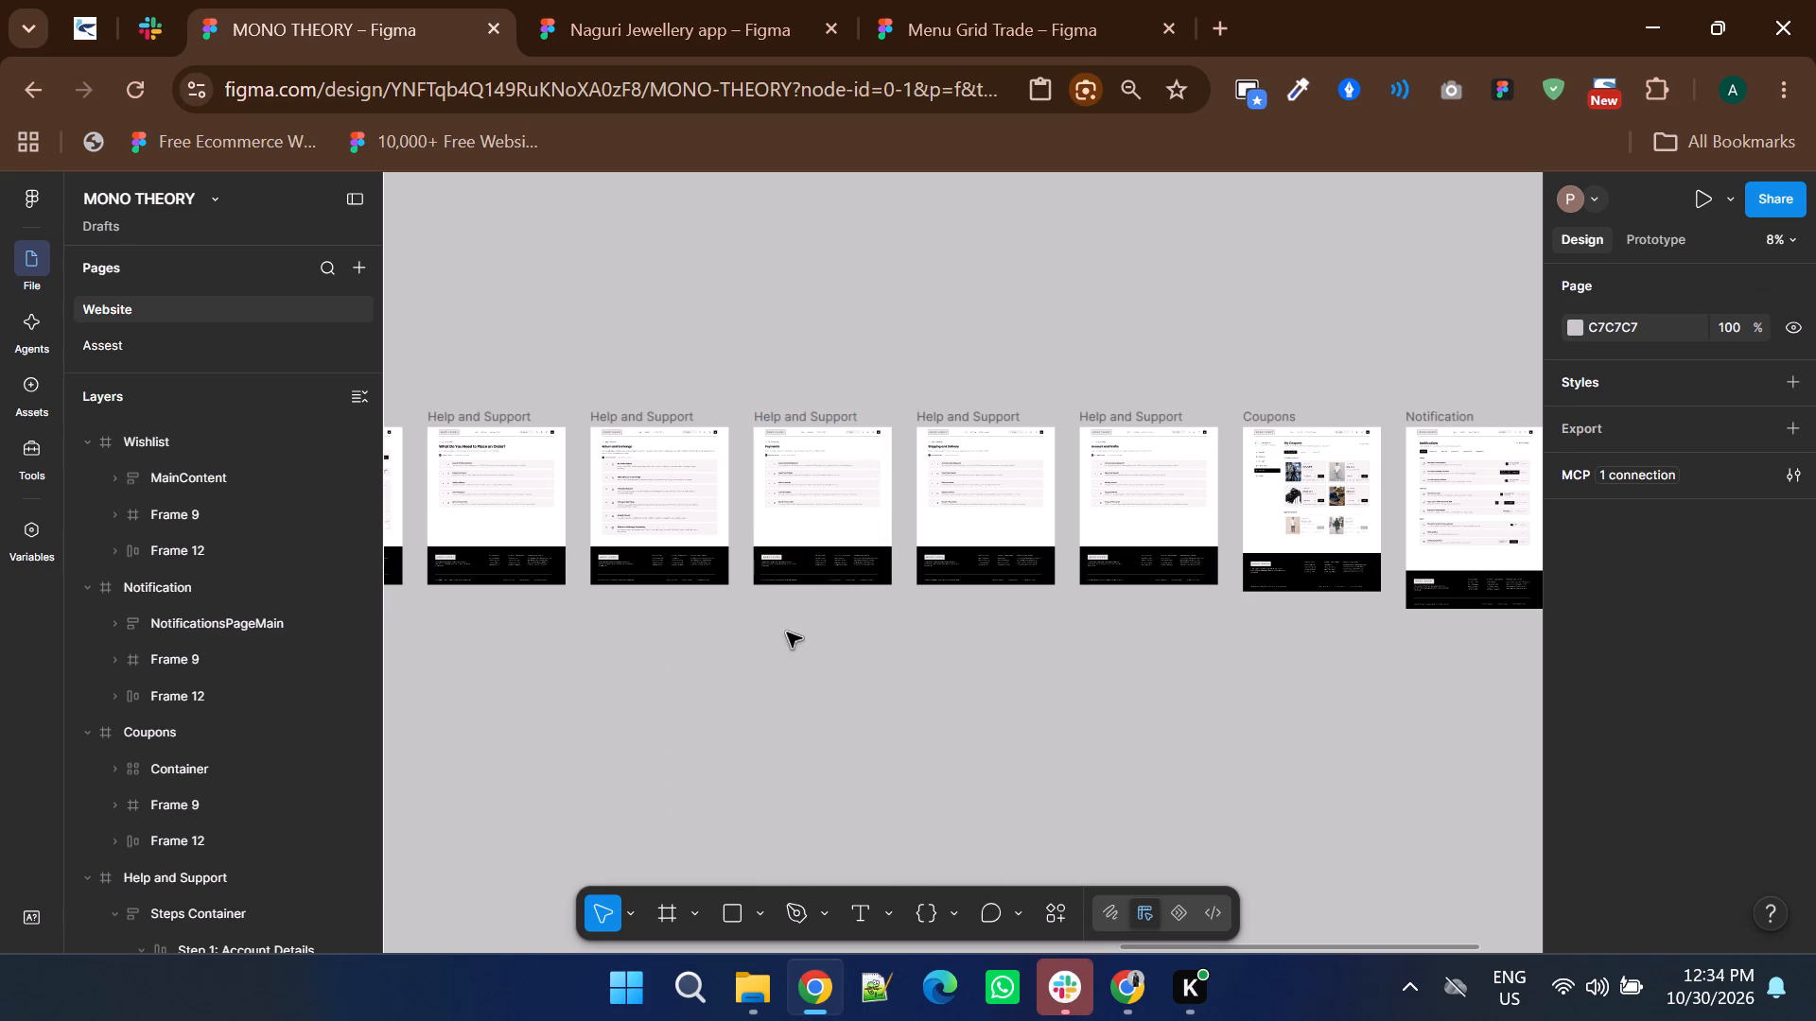
{"action": "right_click", "coordinate": [787, 632]}
{"action": "left_click", "coordinate": [821, 642]}
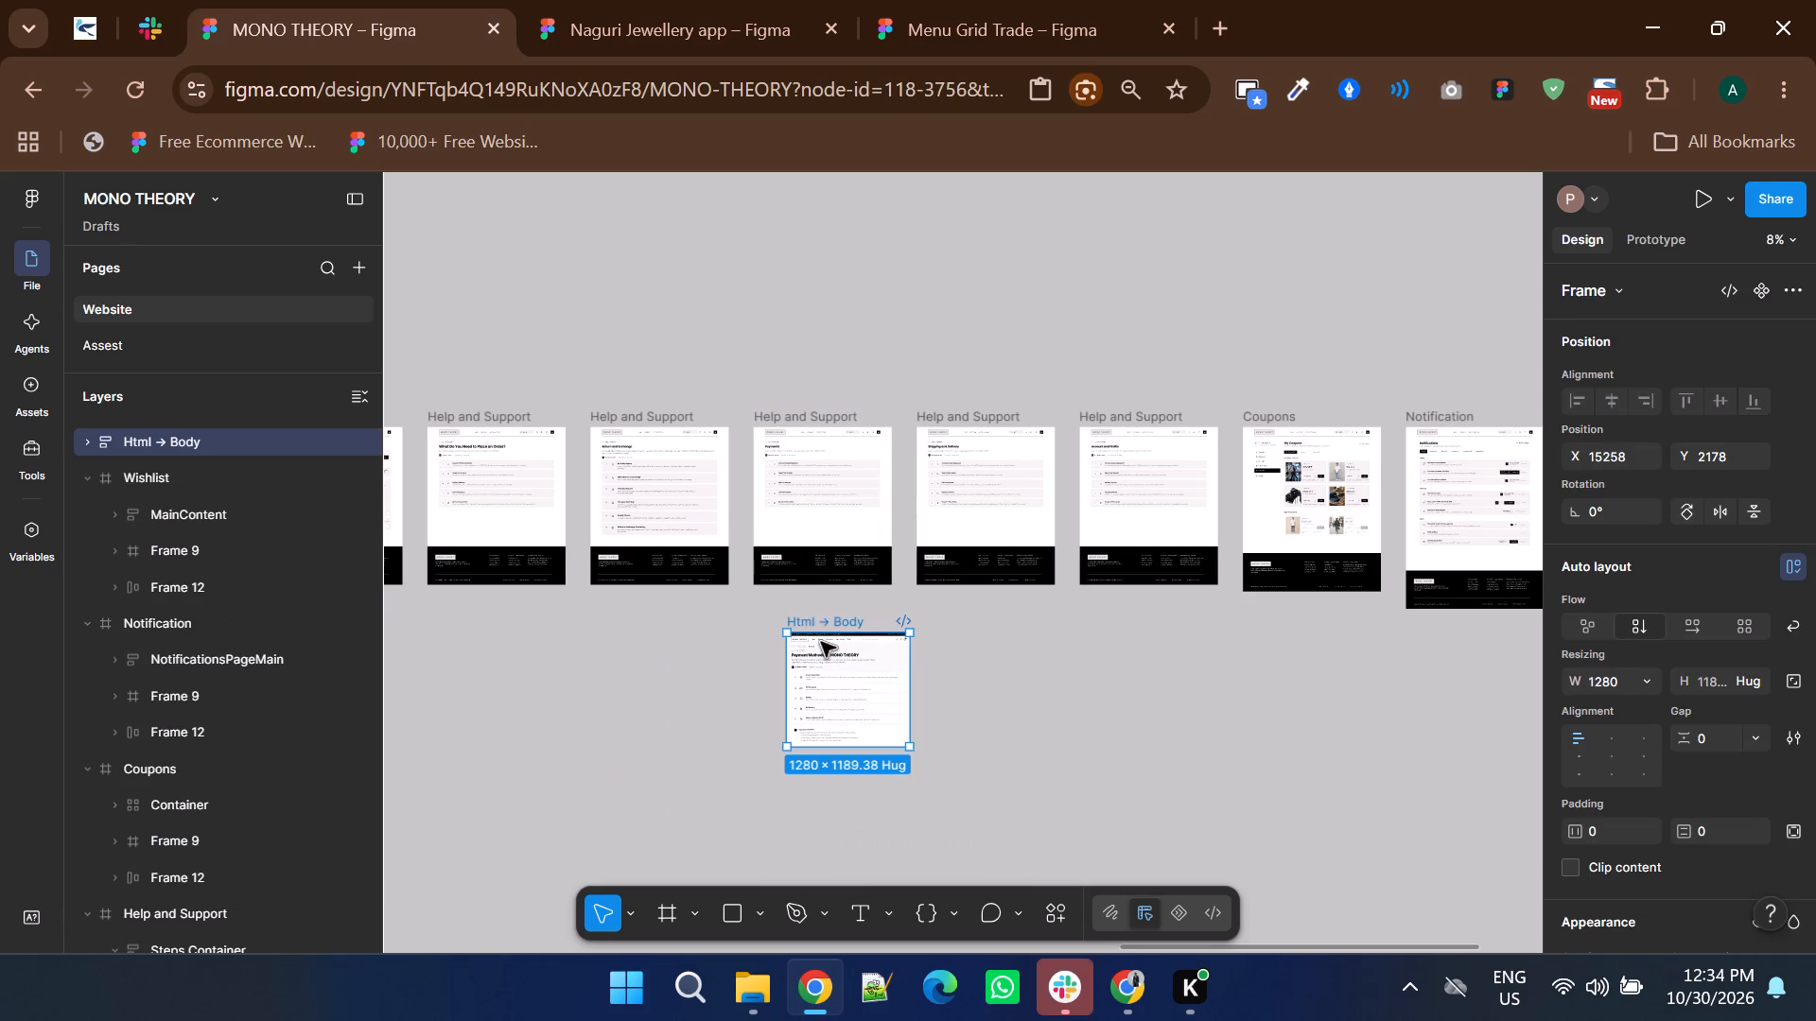
{"action": "left_click_drag", "start_coordinate": [820, 622], "coordinate": [777, 602]}
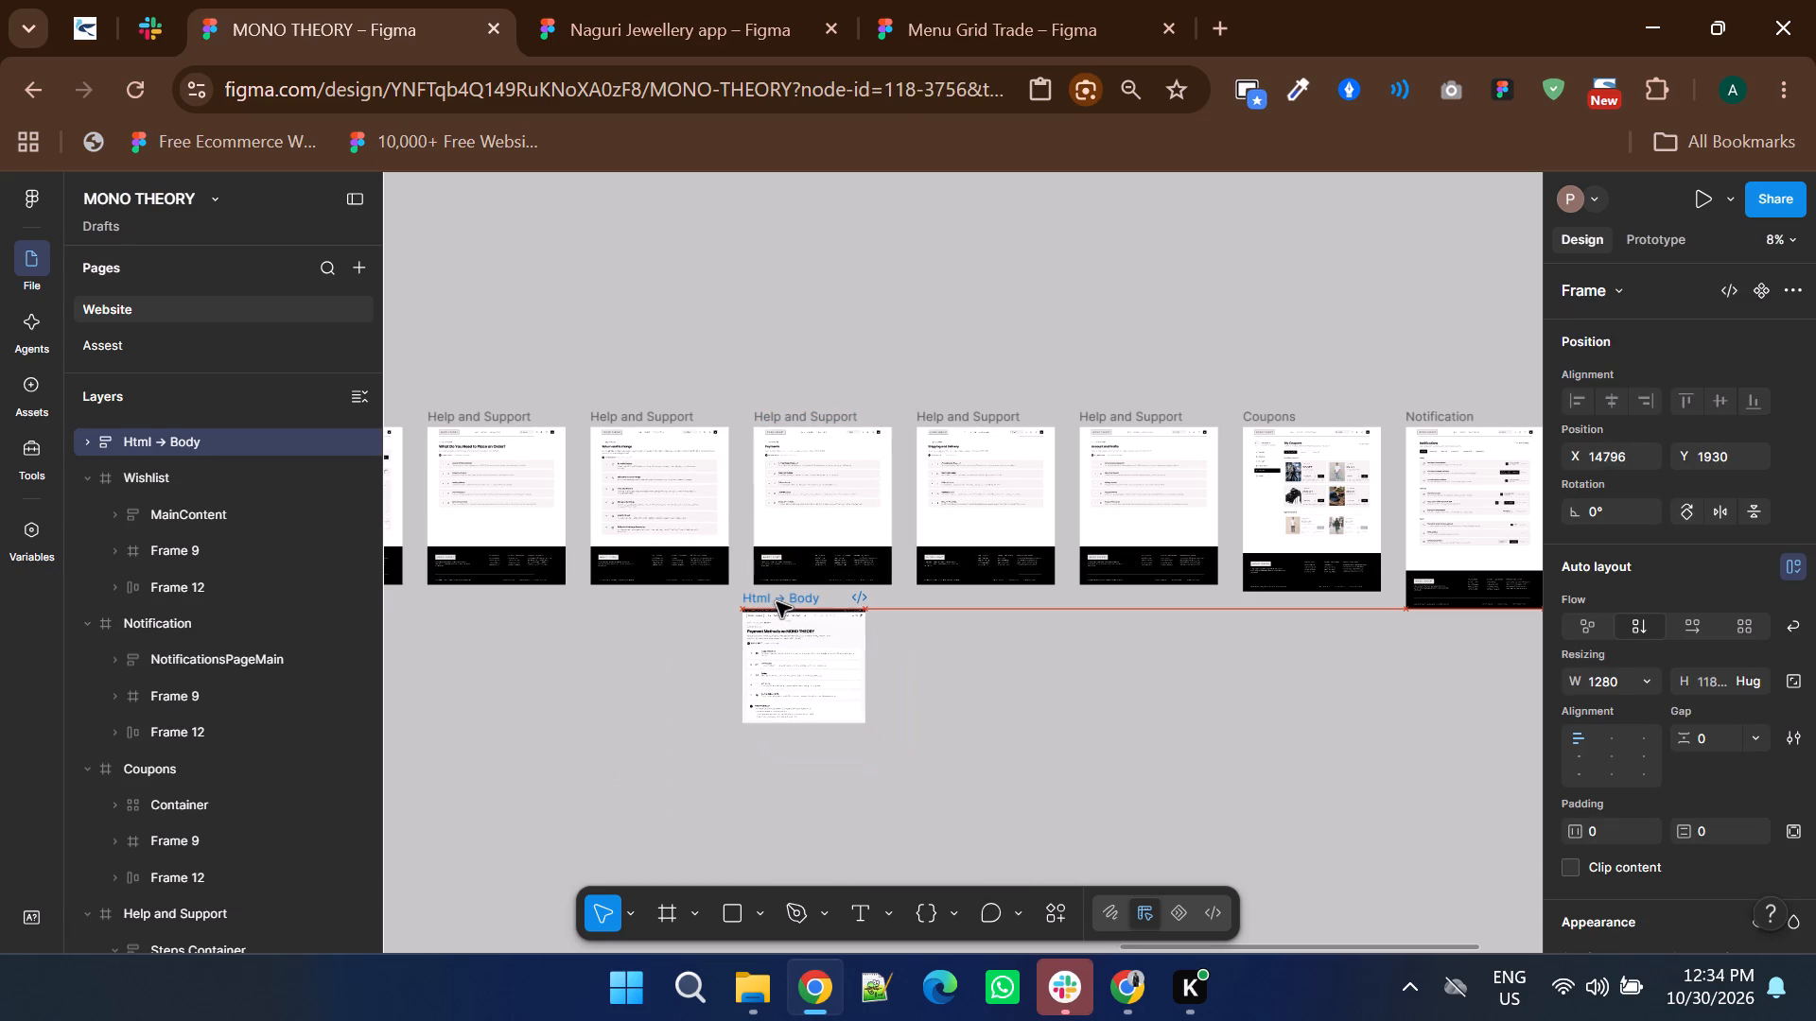
{"action": "left_click_drag", "start_coordinate": [777, 602], "coordinate": [791, 602]}
Copy the Accepted Payment Methods section from the pasted design and replace the Payments page's Steps Container with it.
{"action": "scroll", "coordinate": [795, 636], "scroll_direction": "up", "scroll_amount": 5, "text": "ctrl"}
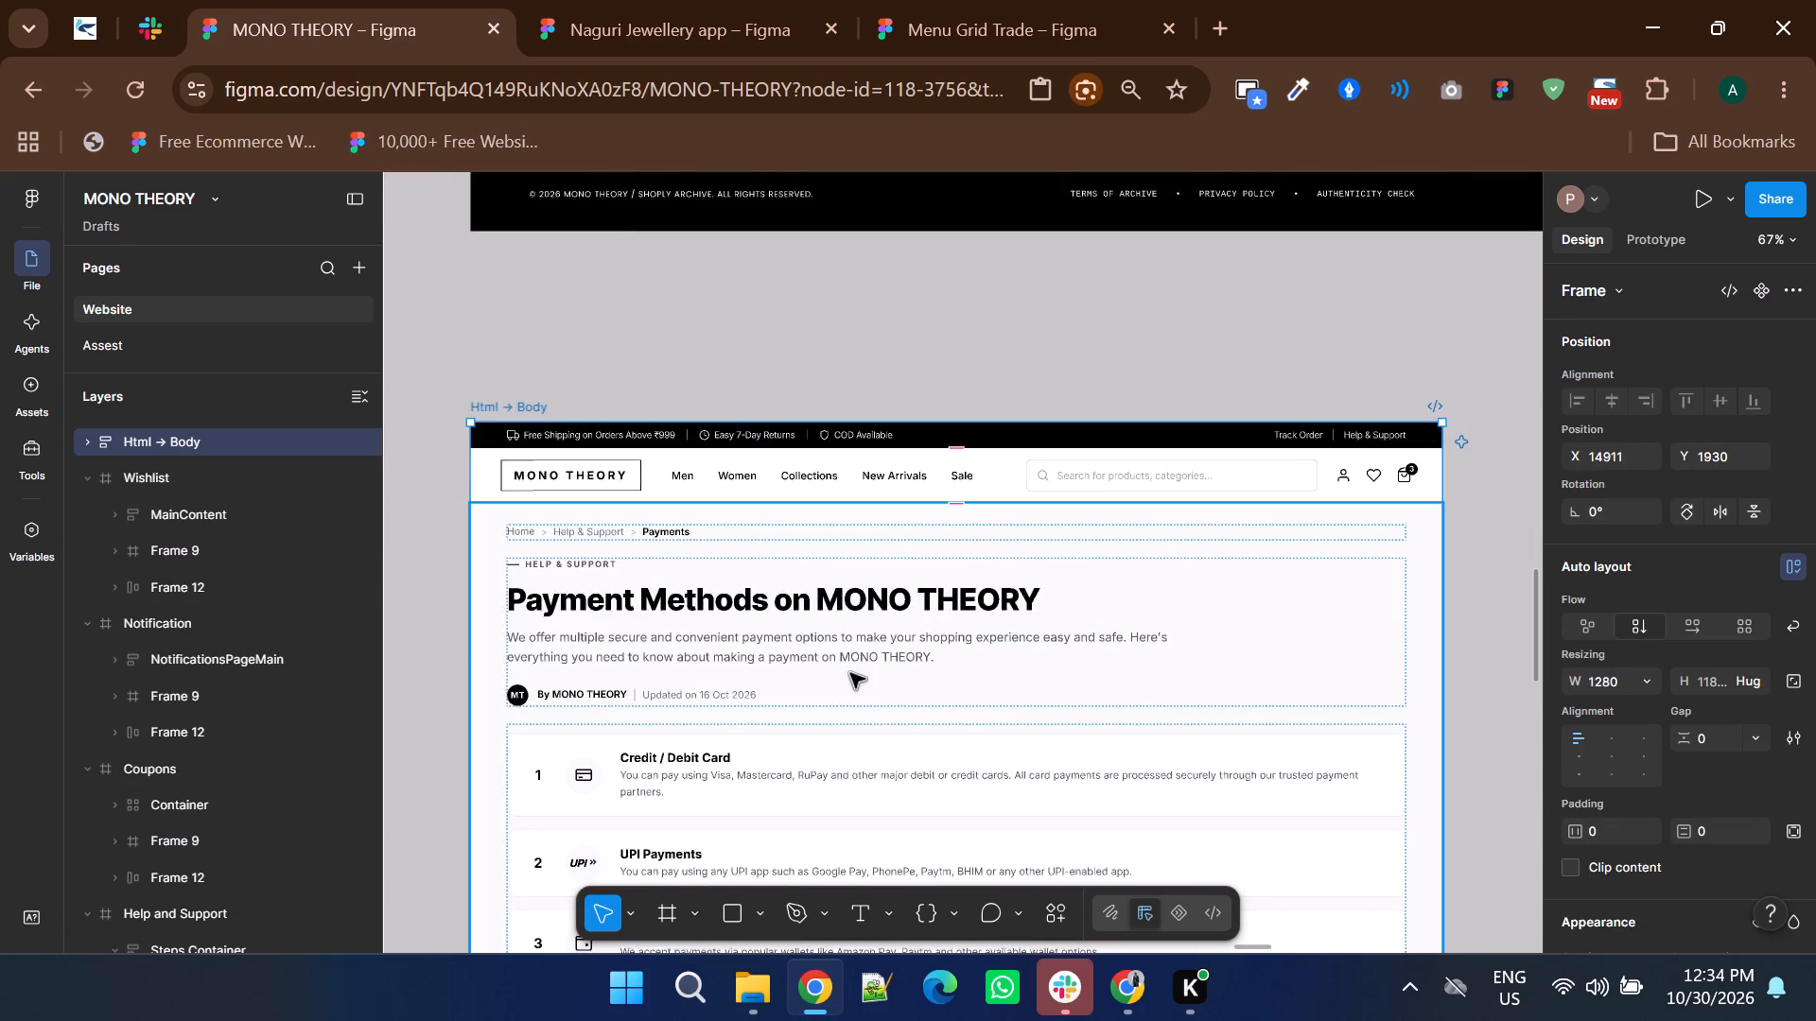
{"action": "scroll", "coordinate": [850, 673], "scroll_direction": "down", "scroll_amount": 3, "text": "ctrl"}
{"action": "double_click", "coordinate": [880, 724]}
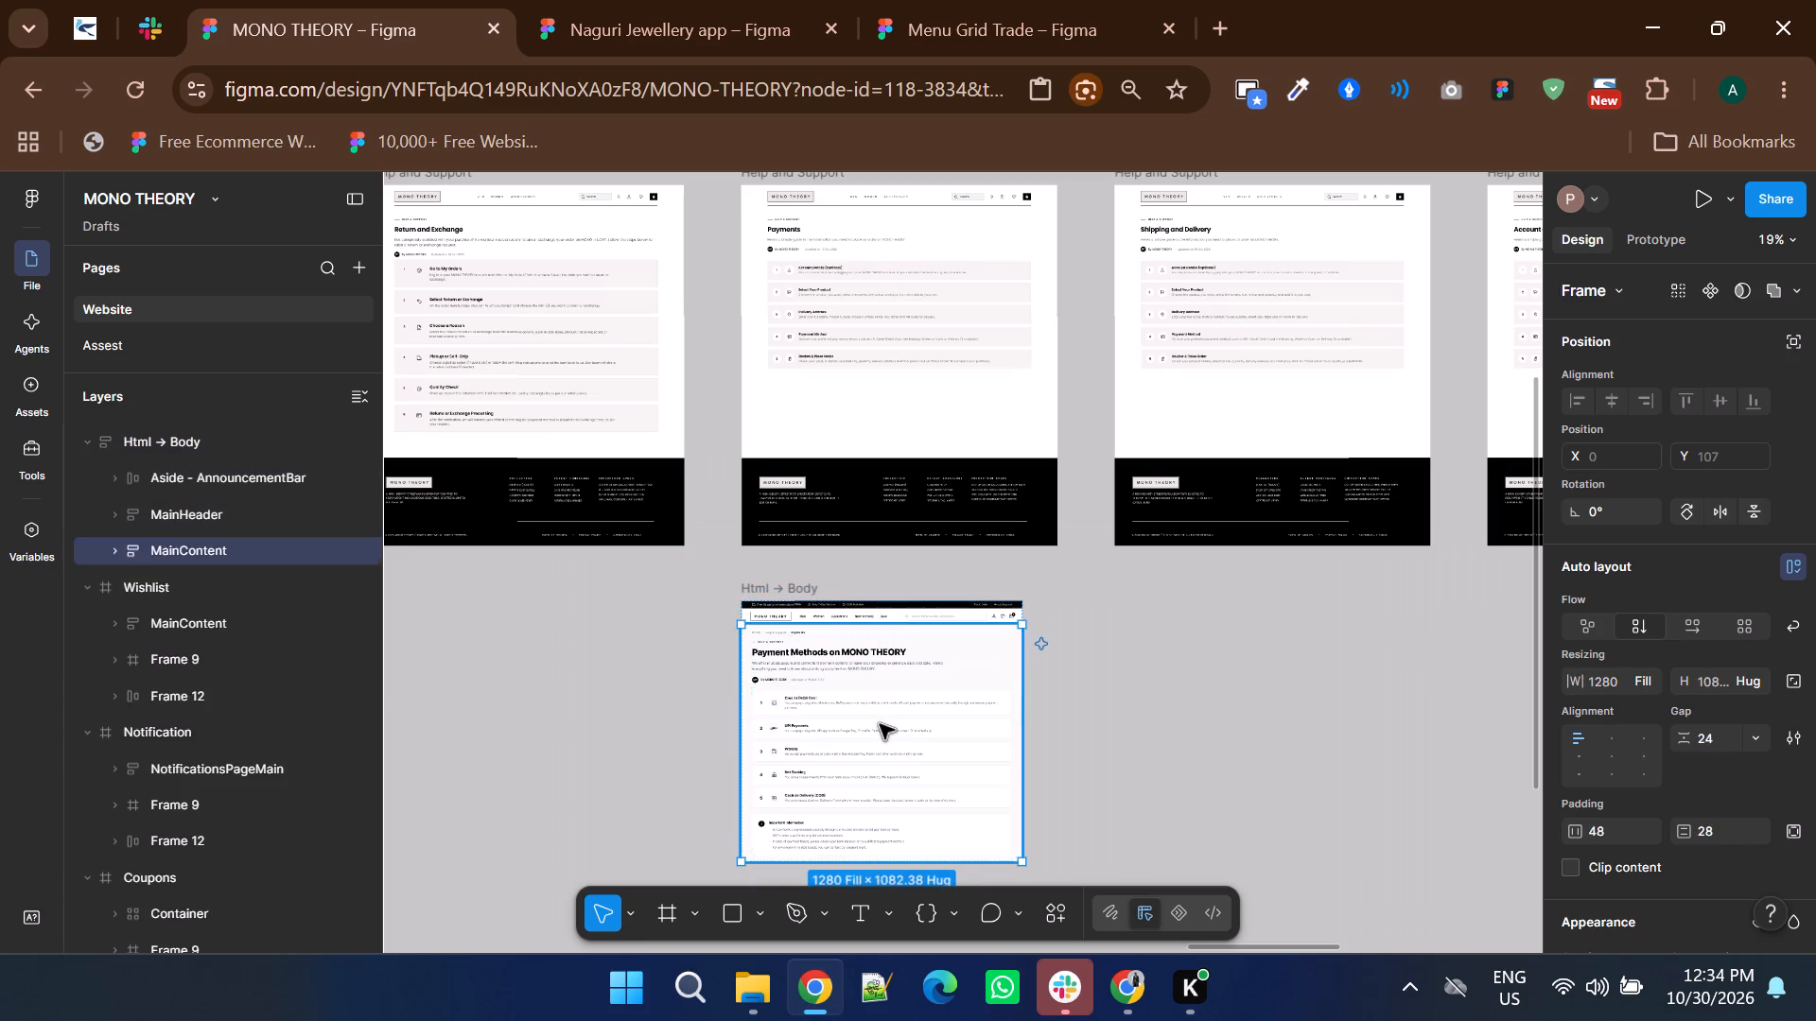
{"action": "right_click", "coordinate": [880, 724]}
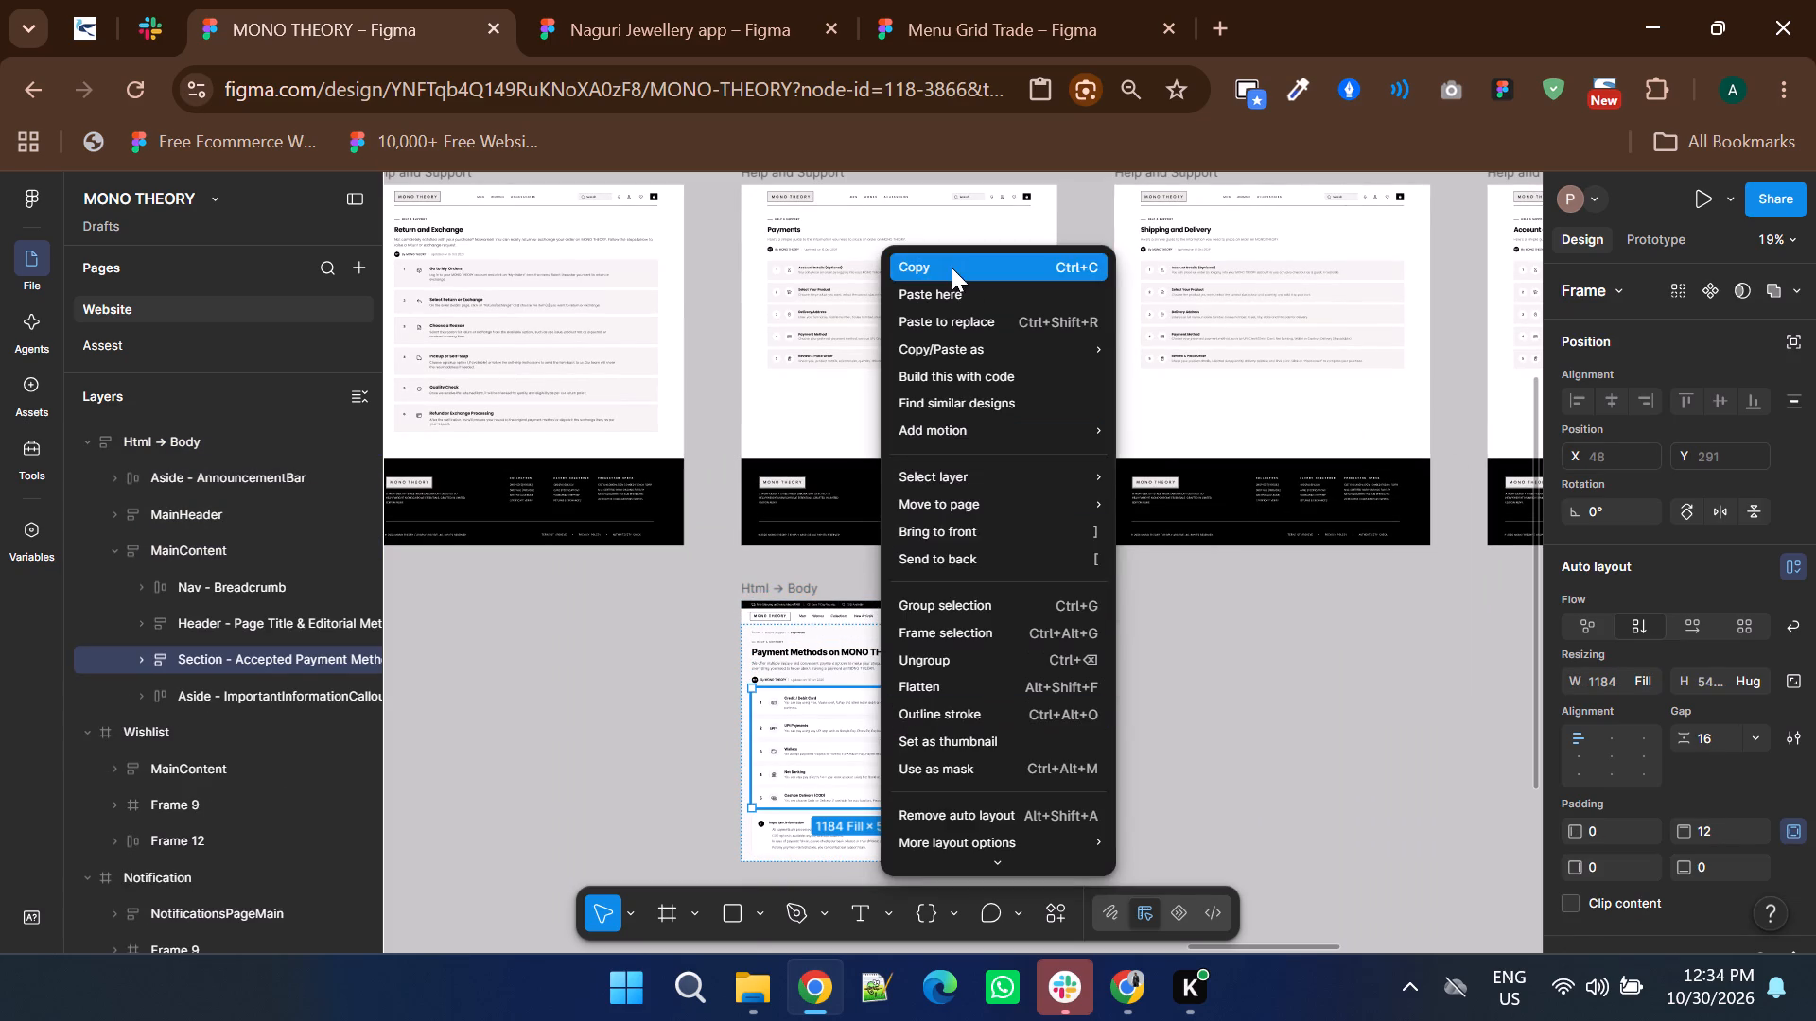
{"action": "left_click", "coordinate": [952, 268]}
{"action": "scroll", "coordinate": [882, 465], "scroll_direction": "up", "scroll_amount": 2}
{"action": "left_click", "coordinate": [869, 557]}
{"action": "right_click", "coordinate": [869, 557]}
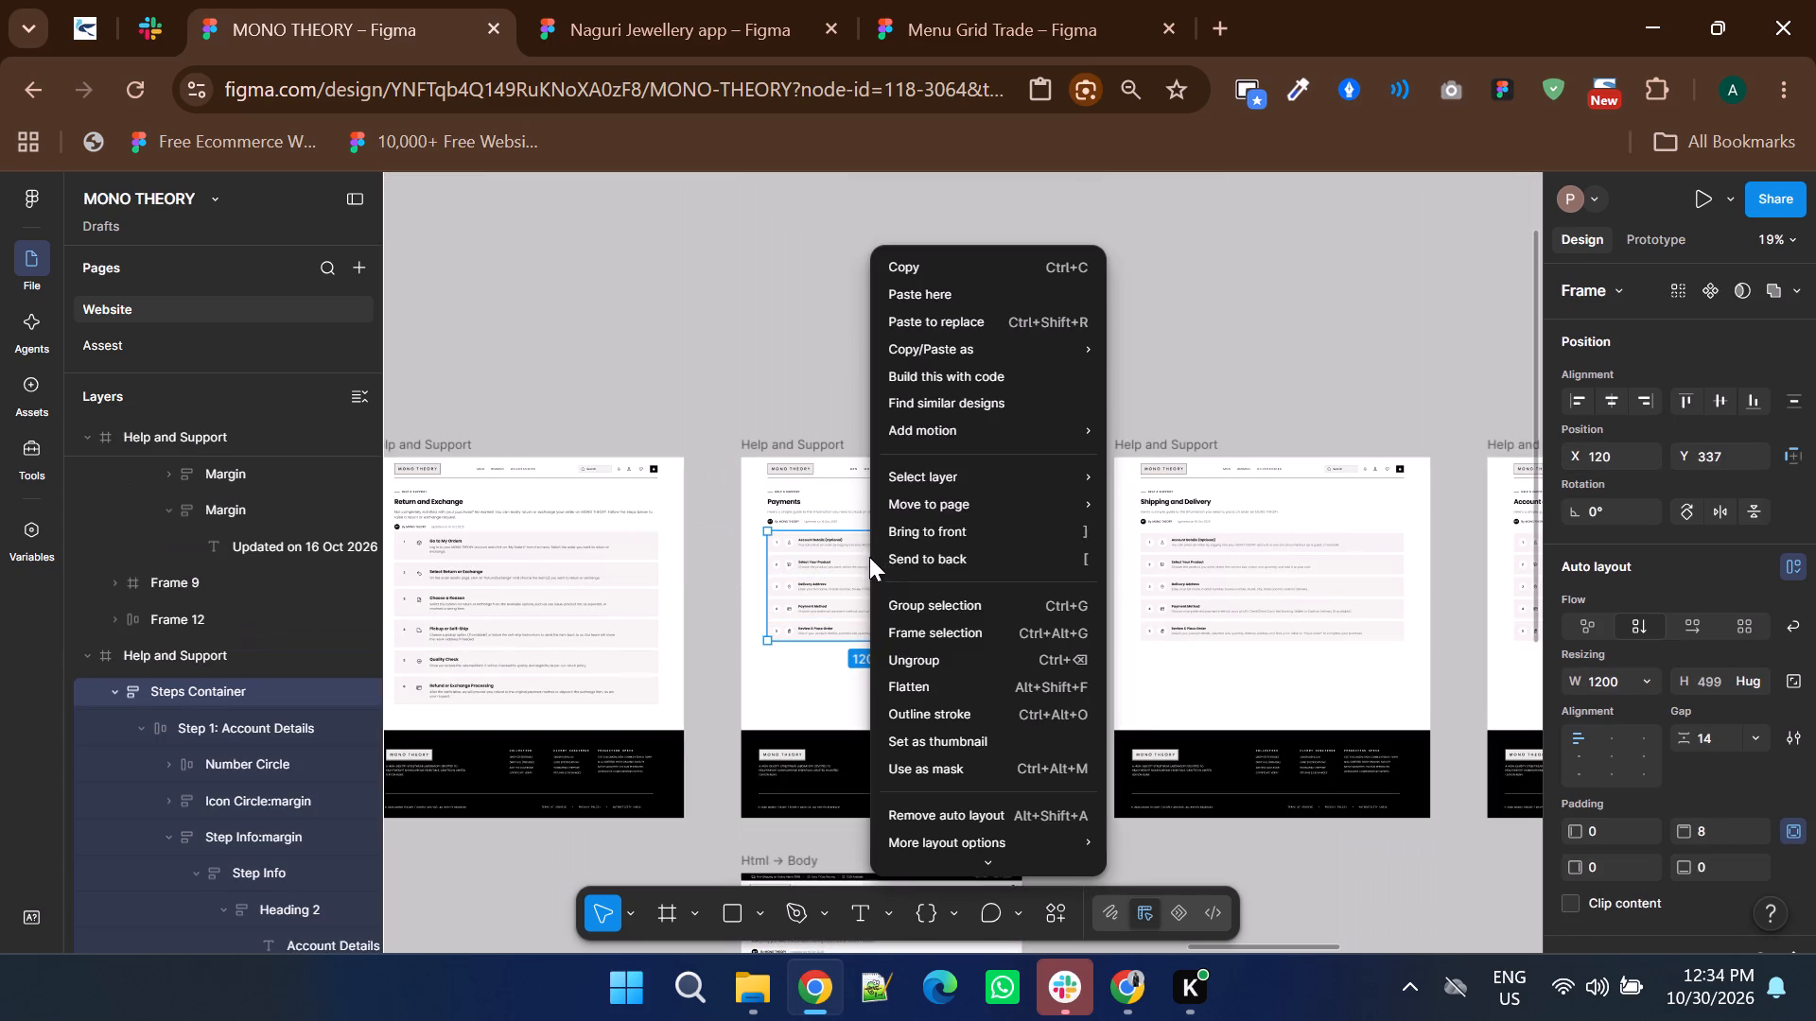
{"action": "left_click", "coordinate": [951, 315]}
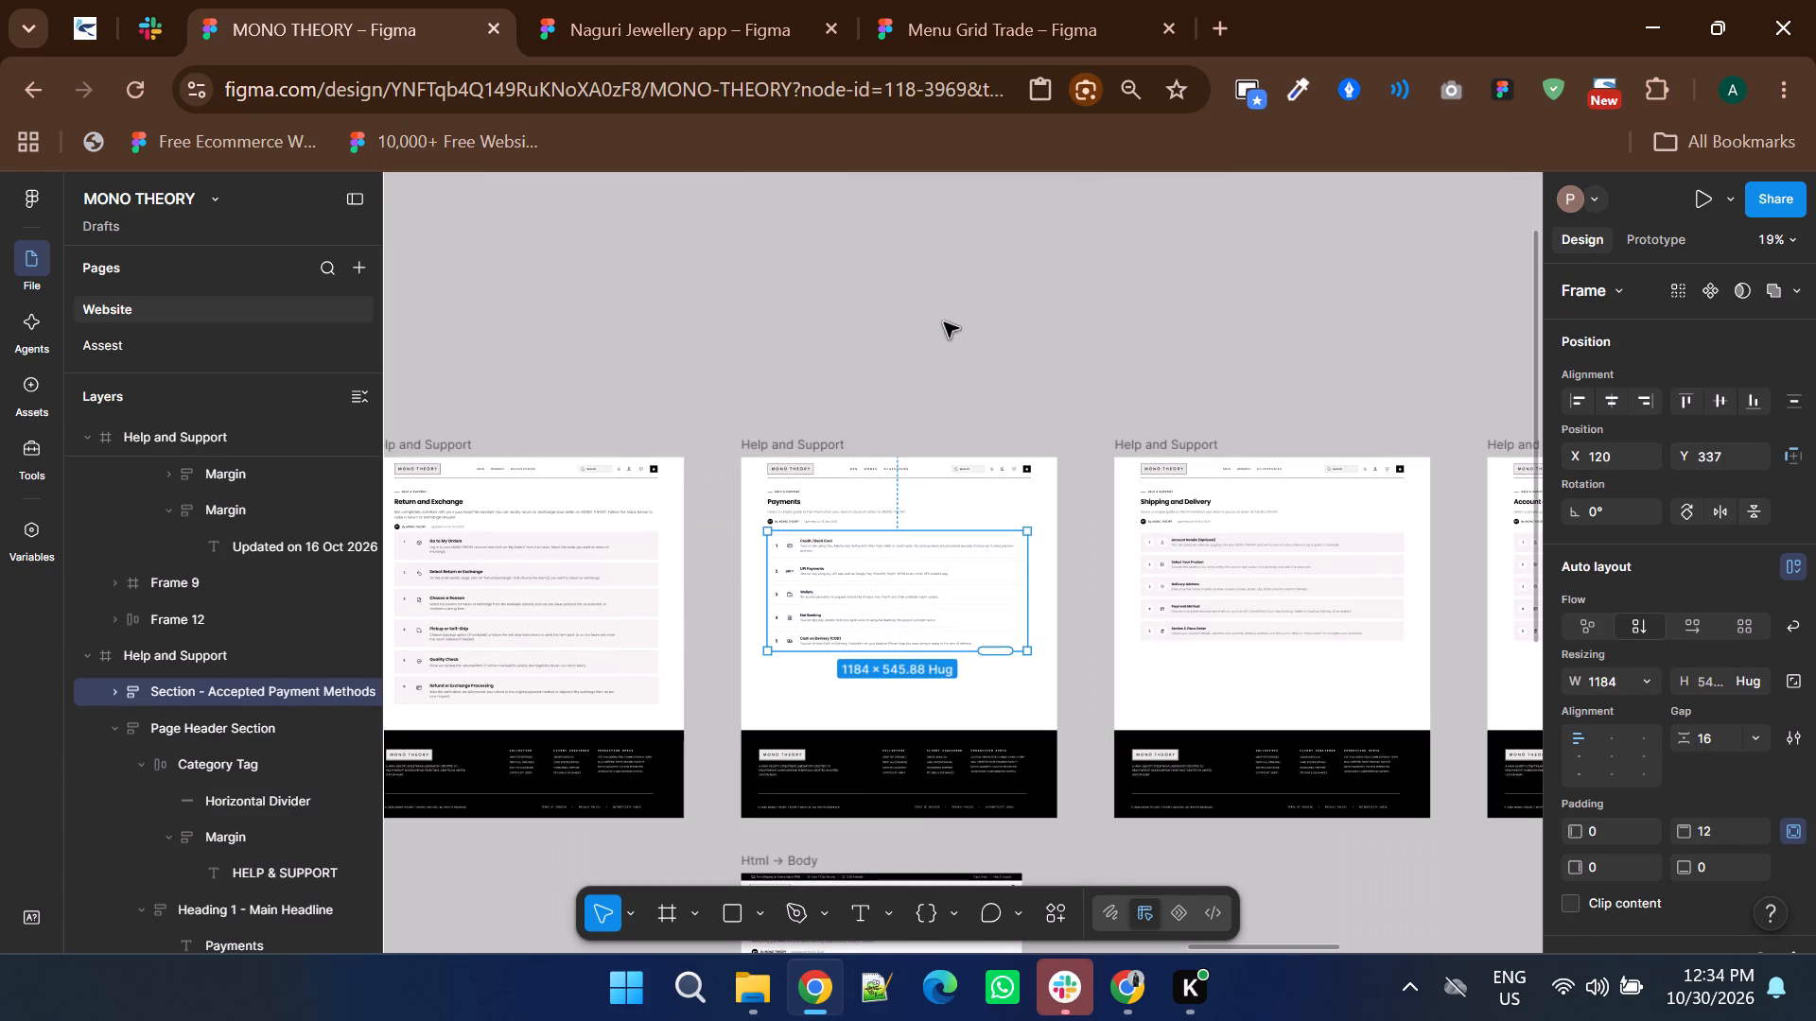
Show the 12-column layout guide on the Payments page frame.
{"action": "left_click", "coordinate": [766, 427]}
{"action": "left_click", "coordinate": [766, 432]}
{"action": "left_click", "coordinate": [766, 435]}
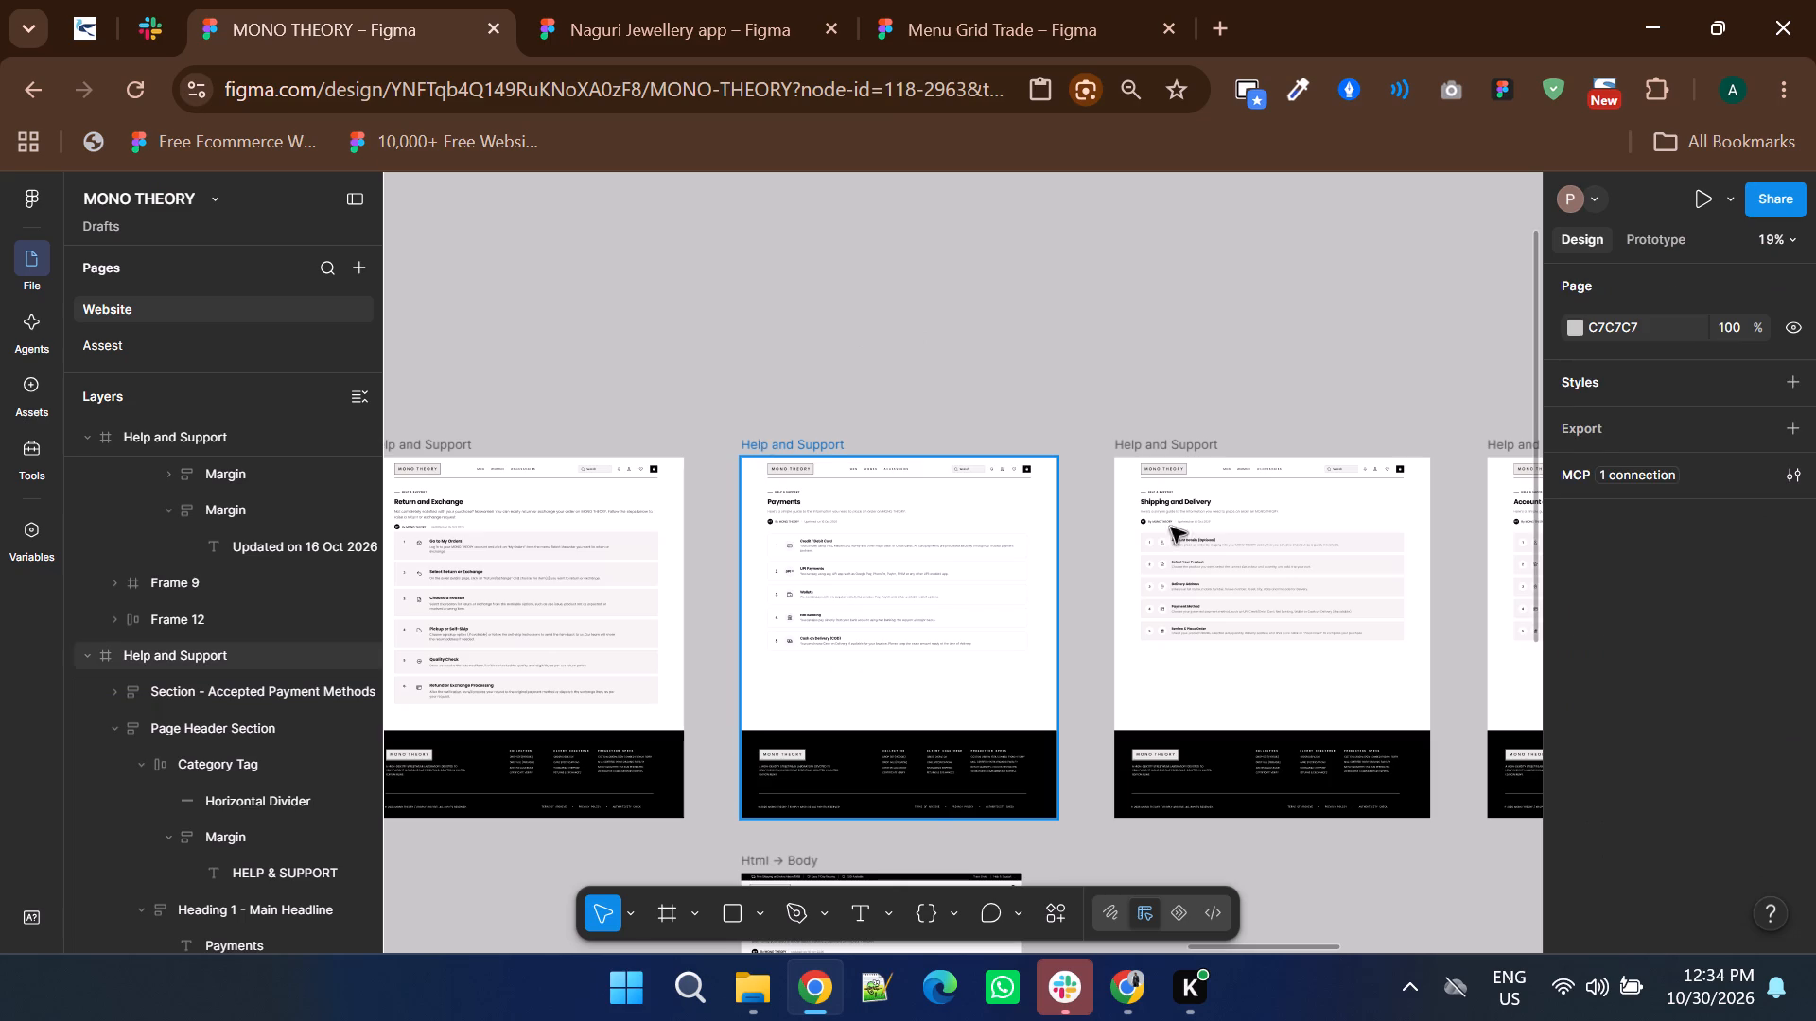
{"action": "scroll", "coordinate": [1558, 665], "scroll_direction": "down", "scroll_amount": 6}
{"action": "left_click", "coordinate": [1769, 692]}
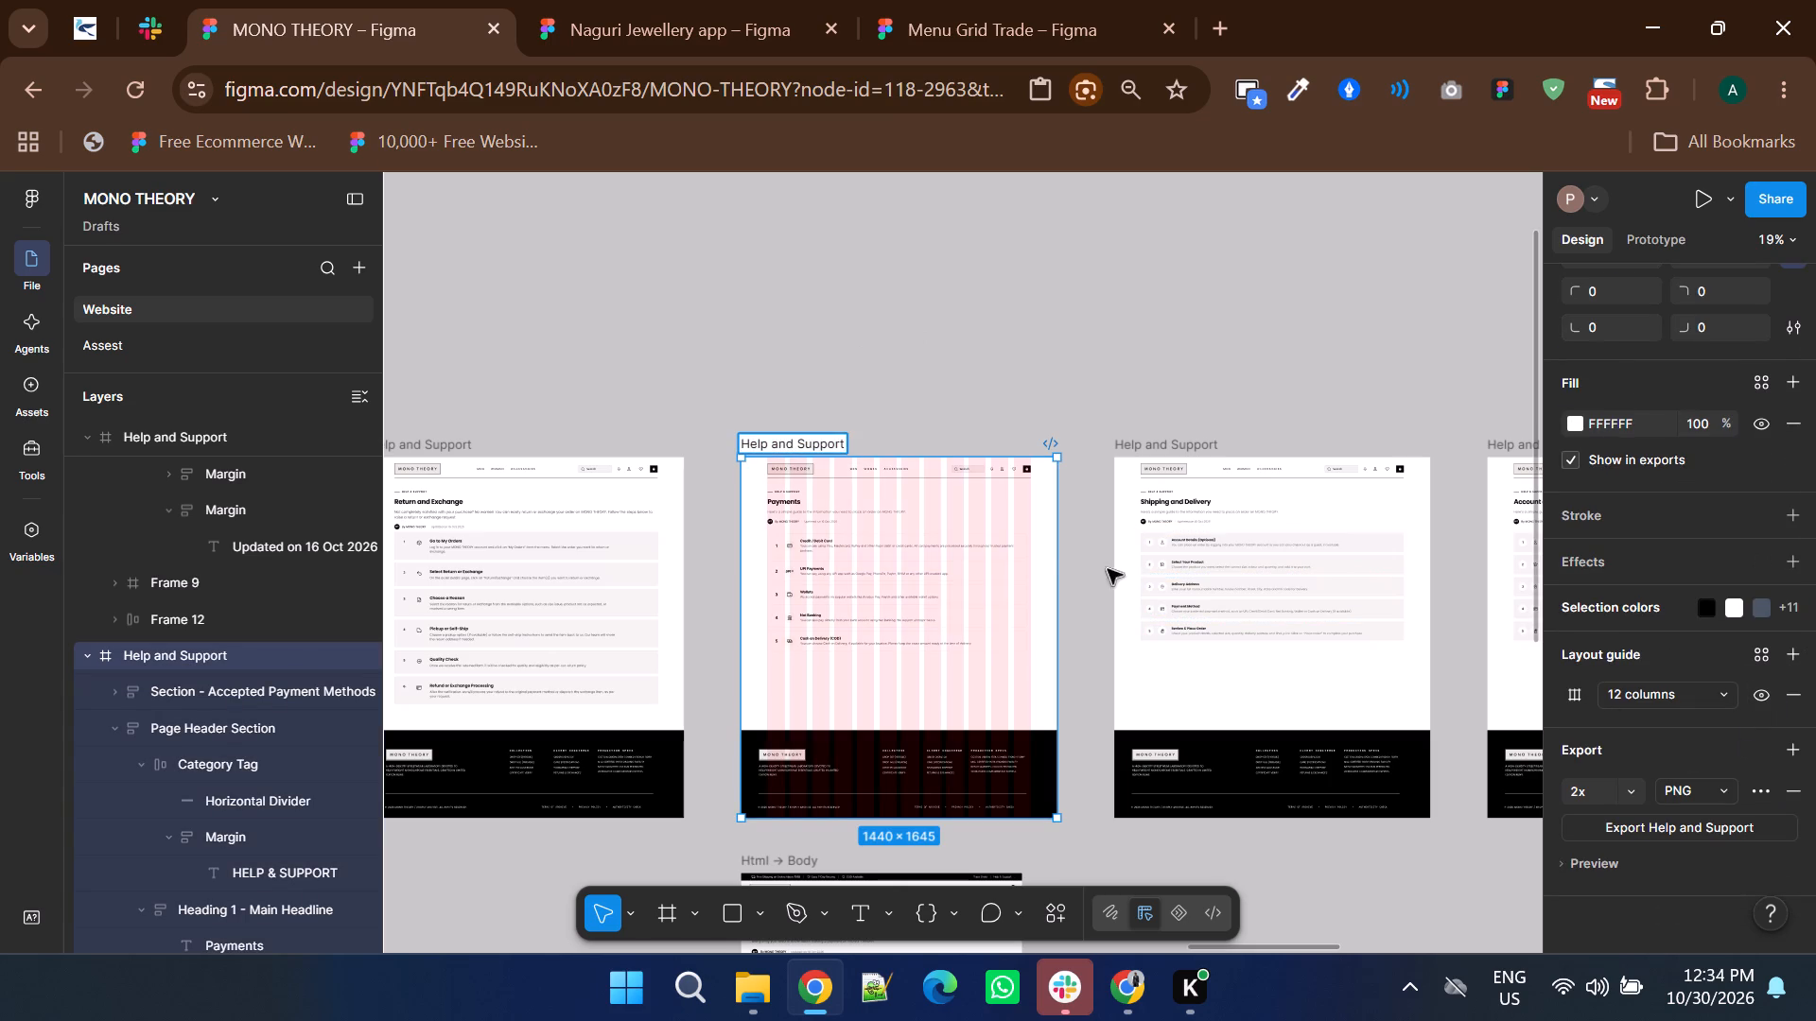
Widen the Accepted Payment Methods section on the Payments page to reach the last layout guide column's outer edge.
{"action": "left_click", "coordinate": [1007, 530]}
{"action": "scroll", "coordinate": [1024, 563], "scroll_direction": "up", "scroll_amount": 6, "text": "ctrl"}
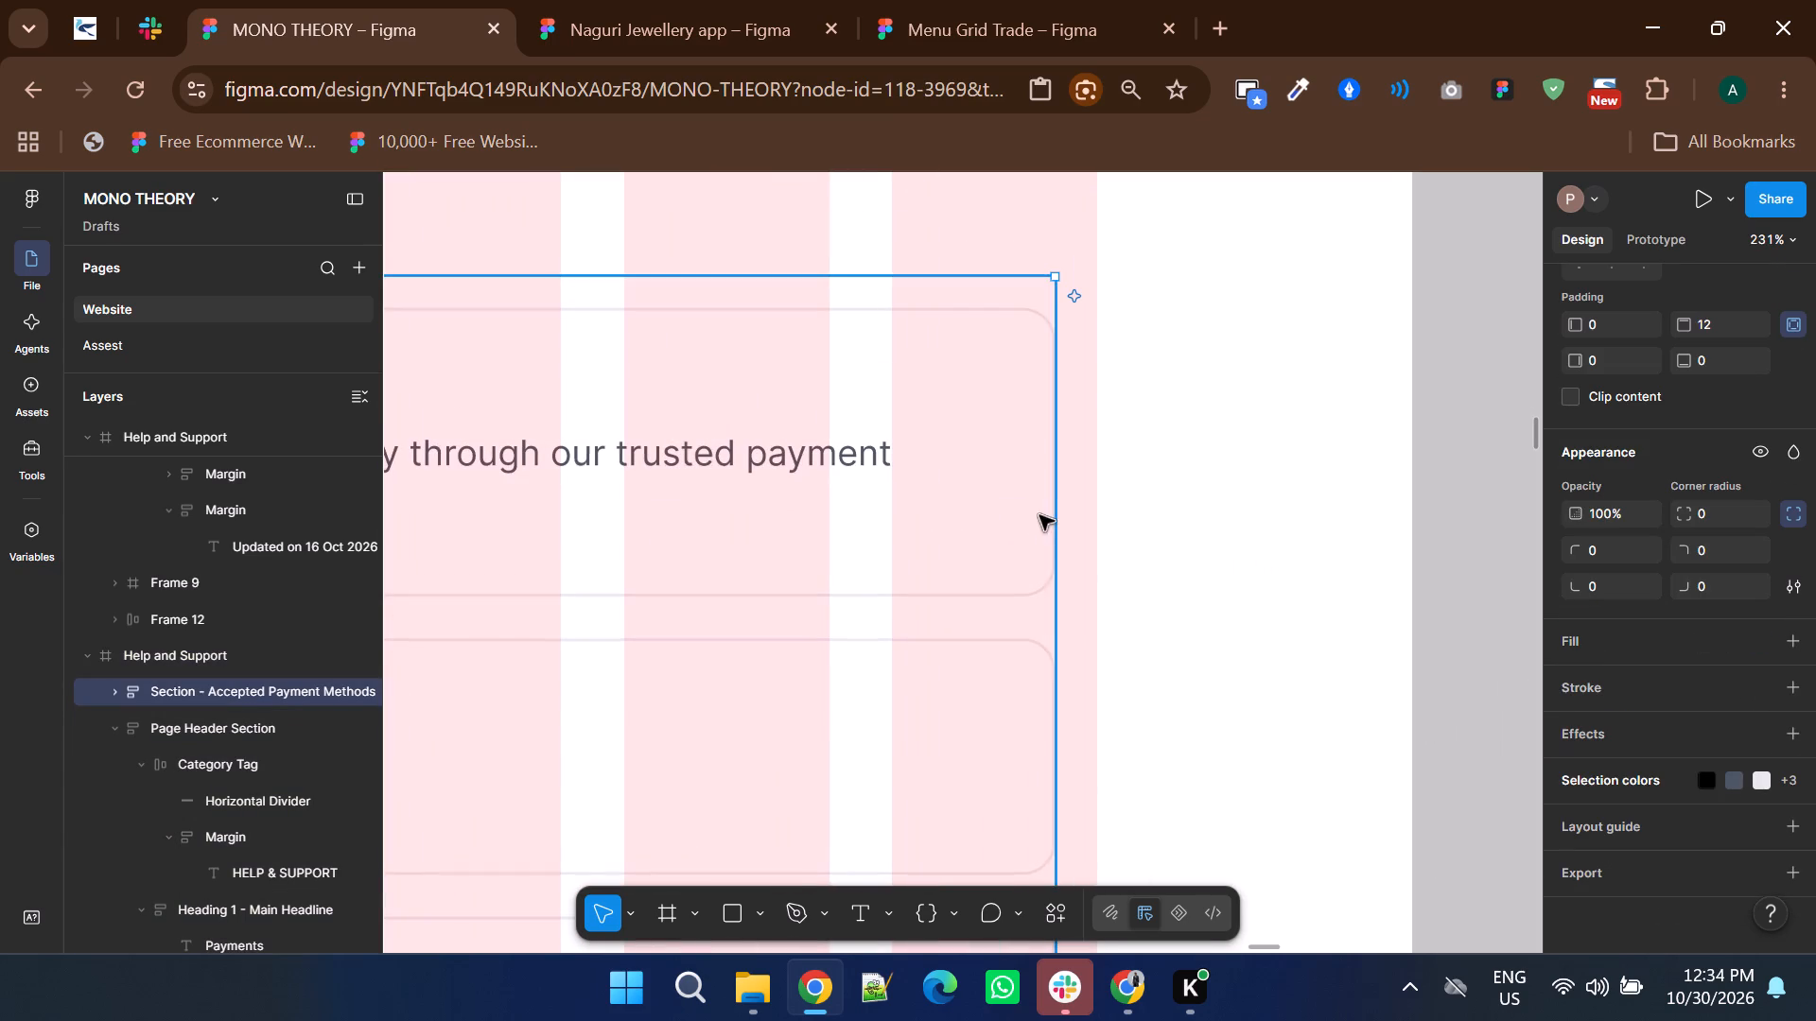
{"action": "left_click_drag", "start_coordinate": [1048, 515], "coordinate": [1096, 527]}
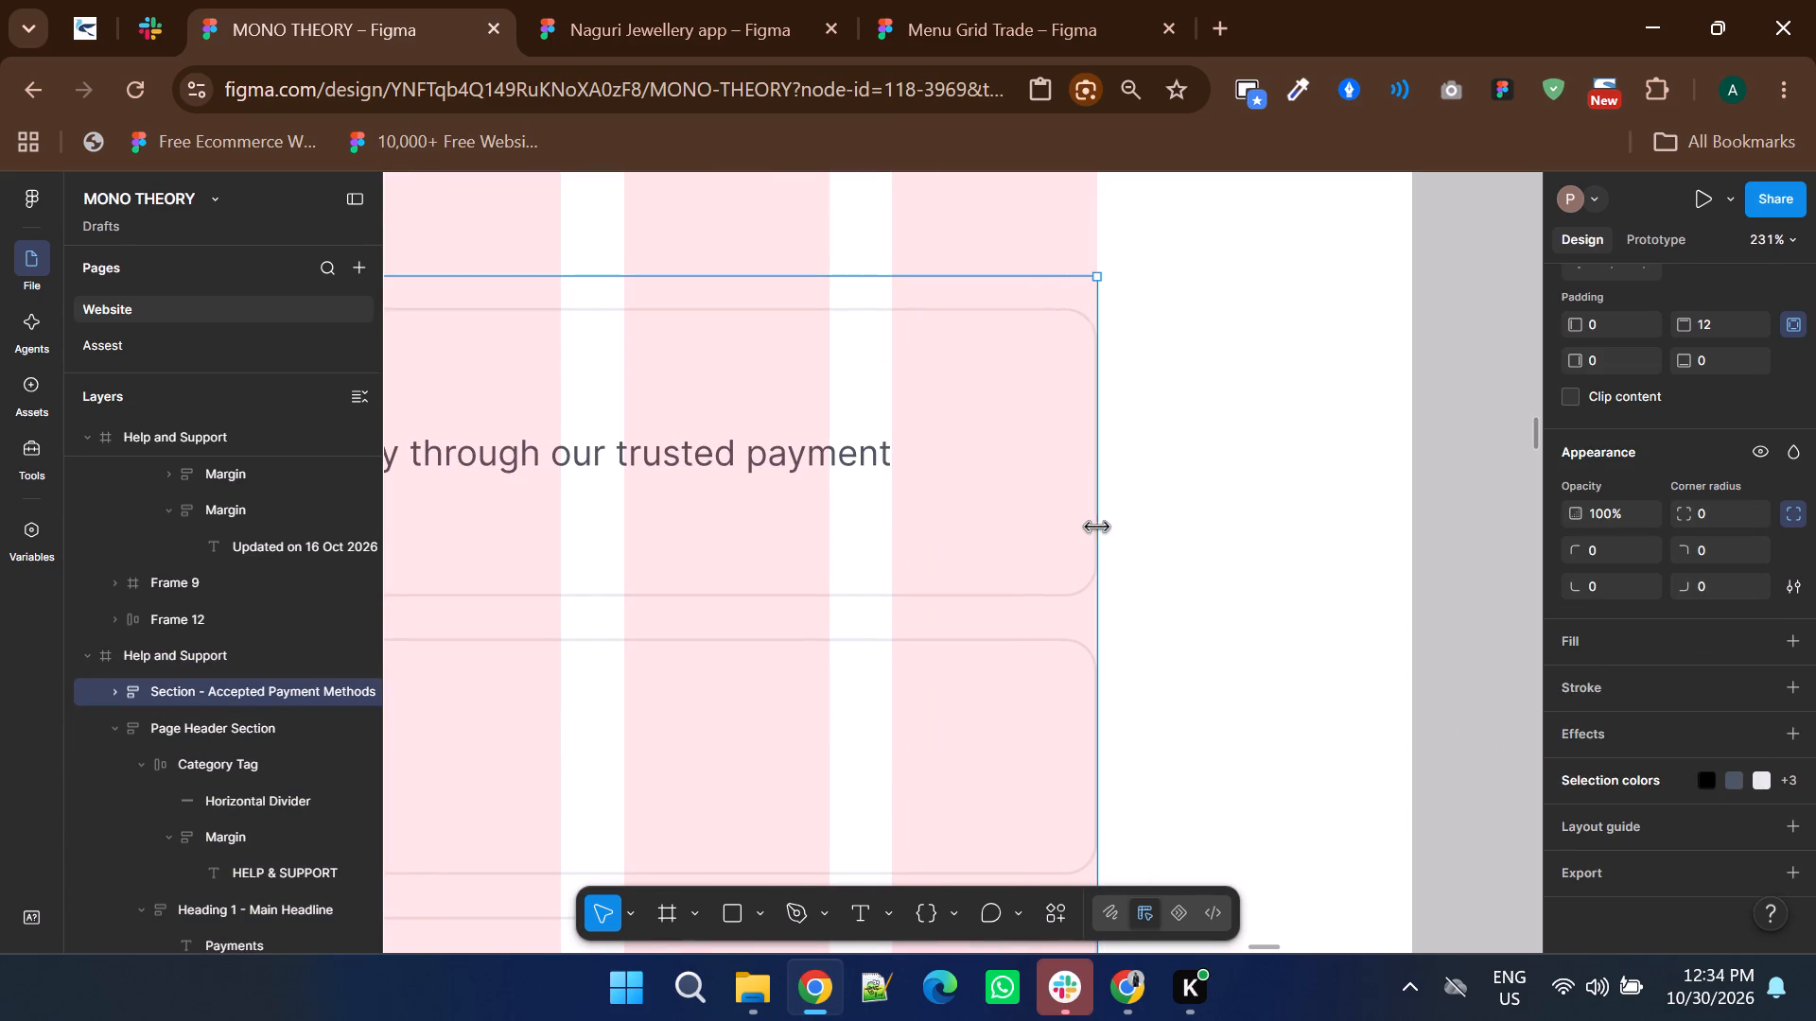
{"action": "scroll", "coordinate": [1169, 551], "scroll_direction": "down", "scroll_amount": 4, "text": "ctrl"}
{"action": "left_click", "coordinate": [1302, 602]}
{"action": "scroll", "coordinate": [710, 524], "scroll_direction": "up", "scroll_amount": 2, "text": "shift"}
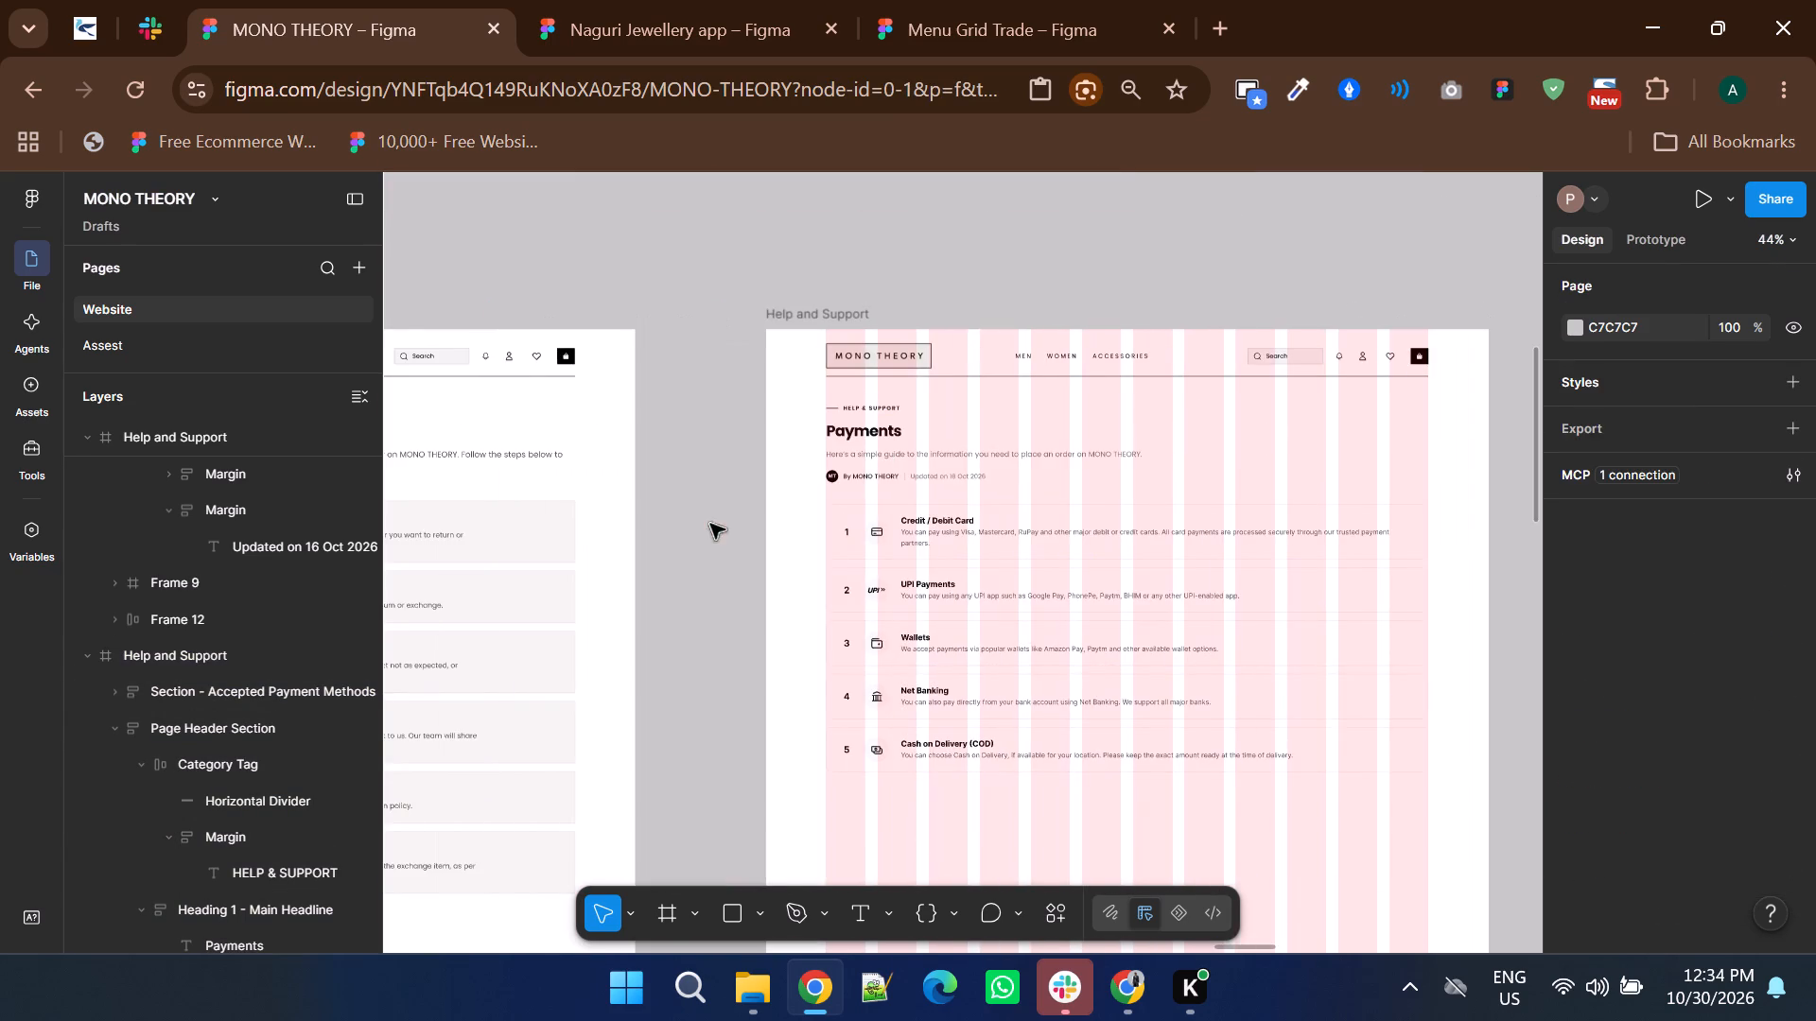
Fill all five payment method cards on the Payments page with F5F4F2, sampled from the cards on the Return and Exchange page.
{"action": "left_click", "coordinate": [1126, 544]}
{"action": "left_click", "coordinate": [1126, 544]}
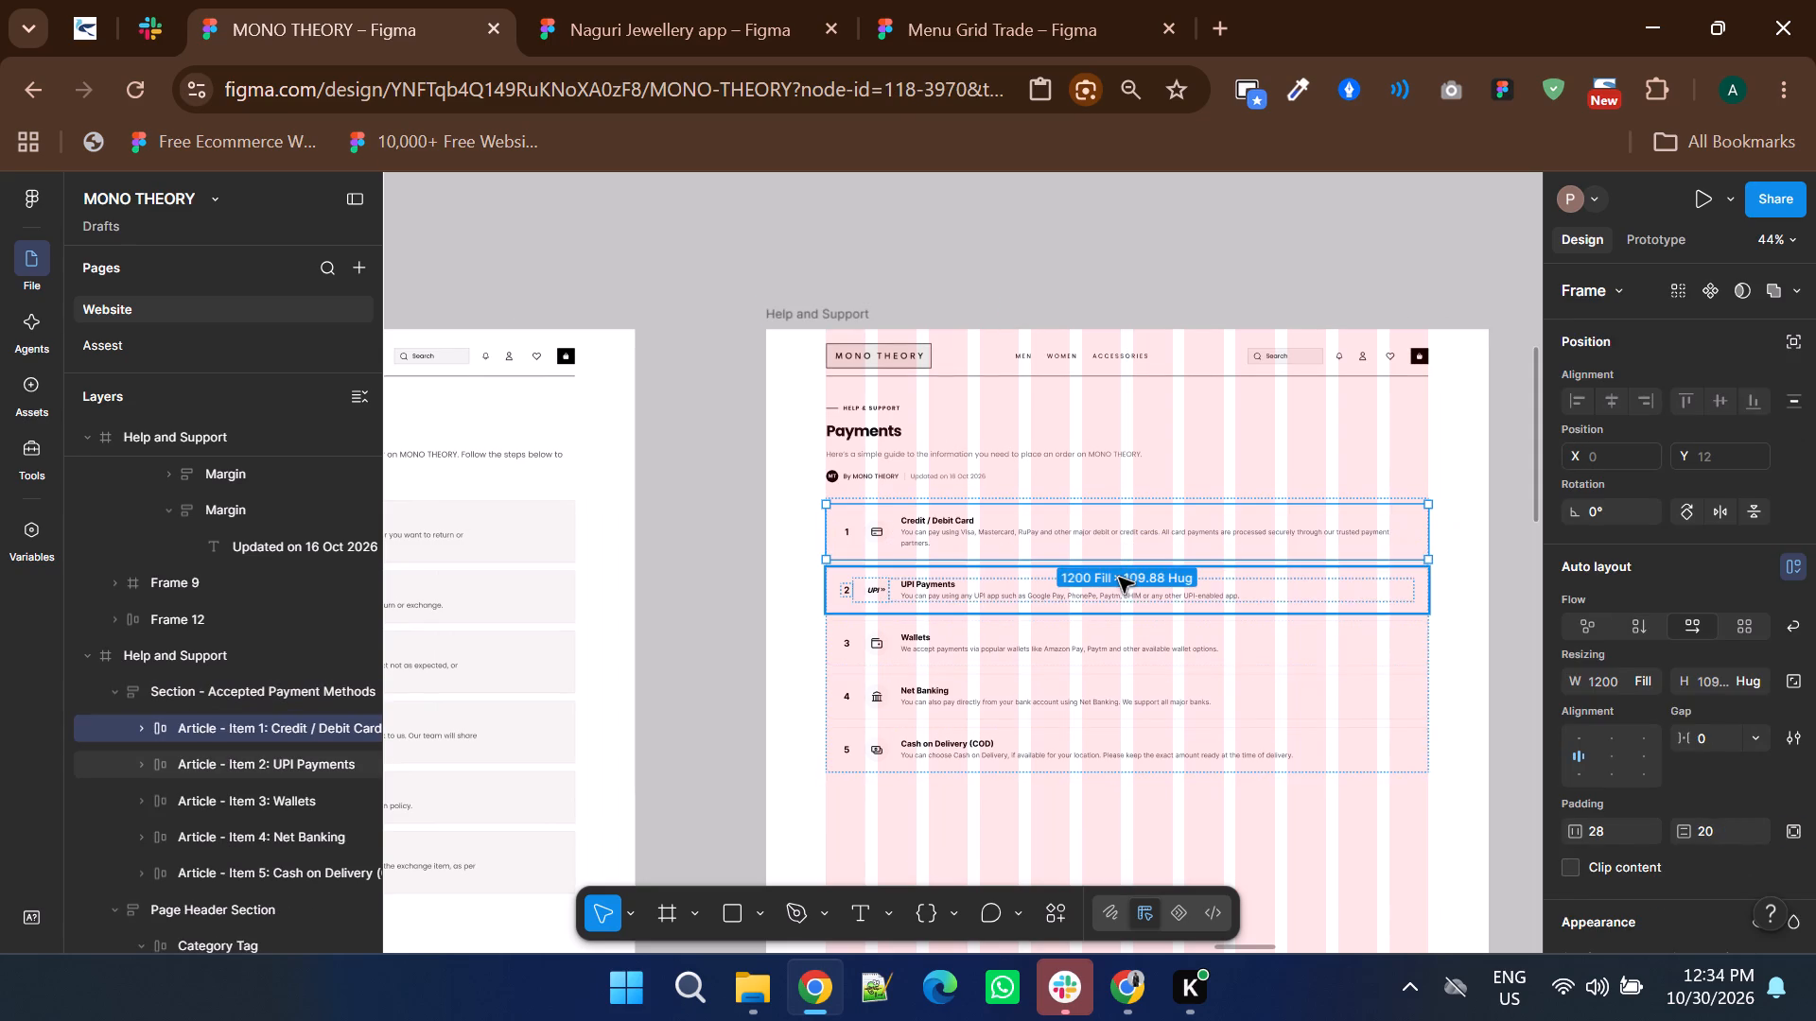
{"action": "left_click", "coordinate": [1119, 578], "text": "shift"}
{"action": "left_click", "coordinate": [1108, 633], "text": "shift"}
{"action": "left_click", "coordinate": [1103, 697], "text": "shift"}
{"action": "left_click", "coordinate": [1097, 741], "text": "shift"}
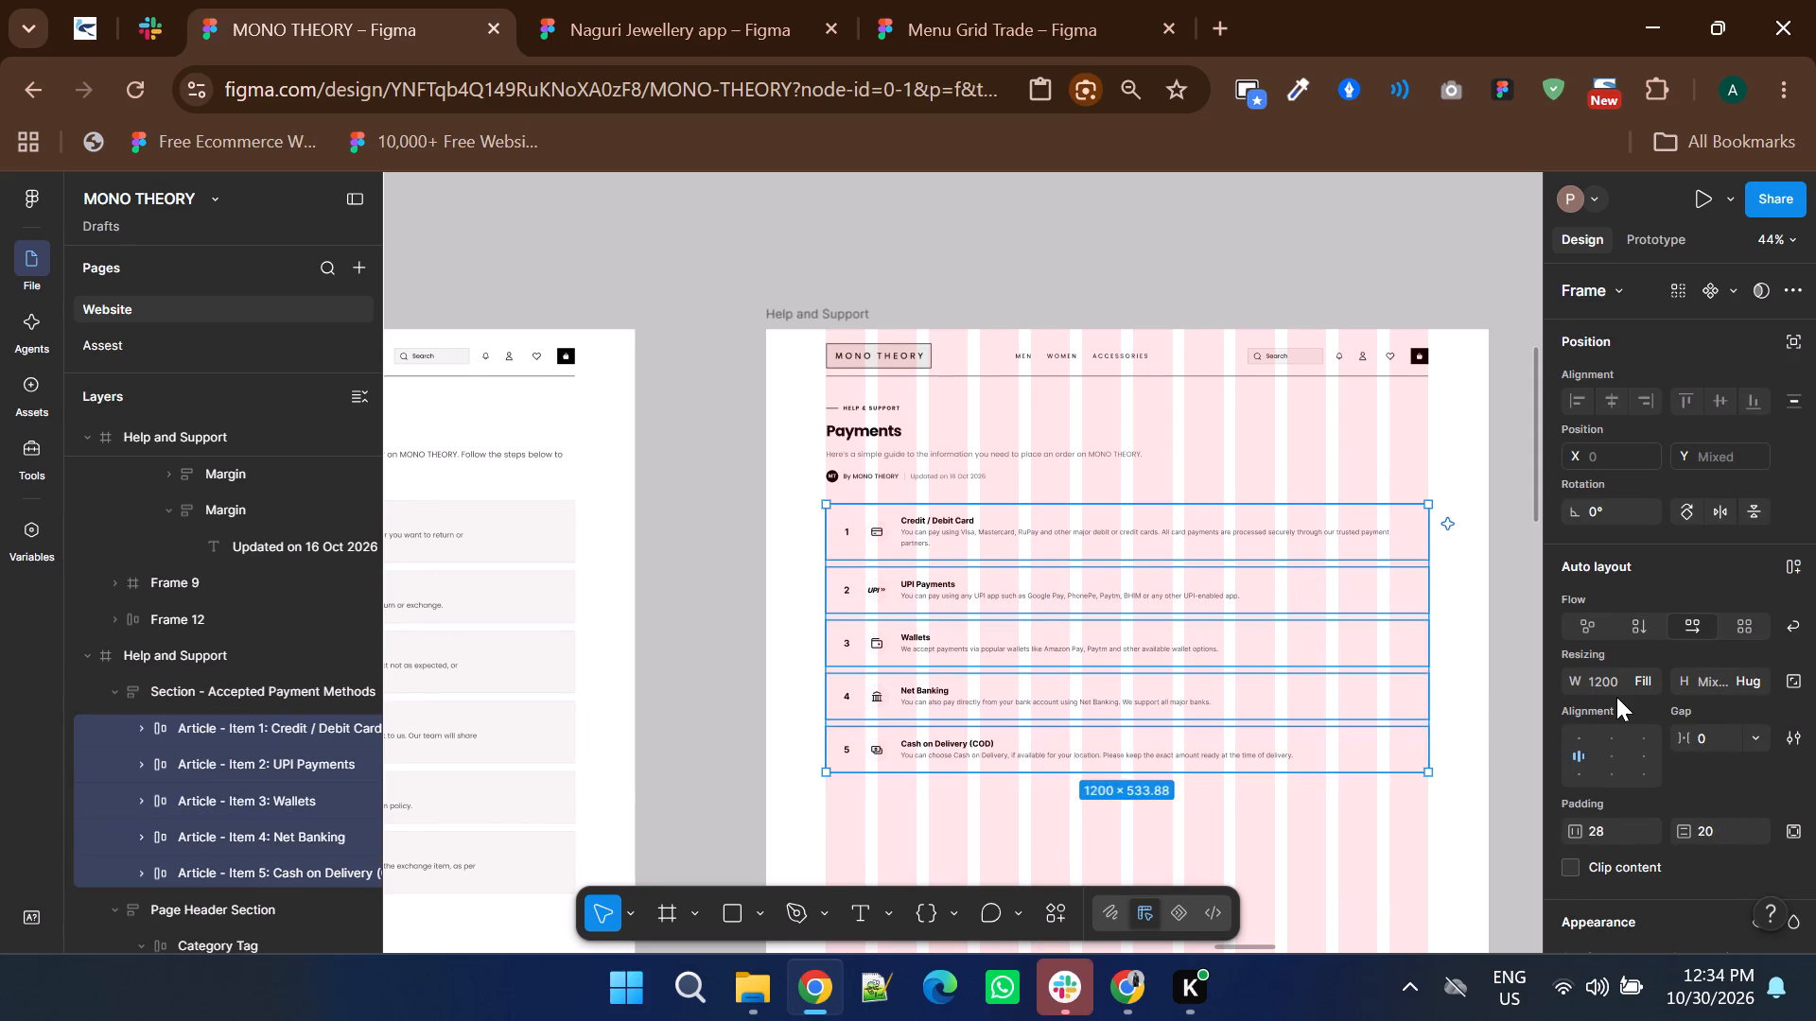
{"action": "scroll", "coordinate": [1618, 696], "scroll_direction": "down", "scroll_amount": 1}
{"action": "left_click", "coordinate": [1565, 468]}
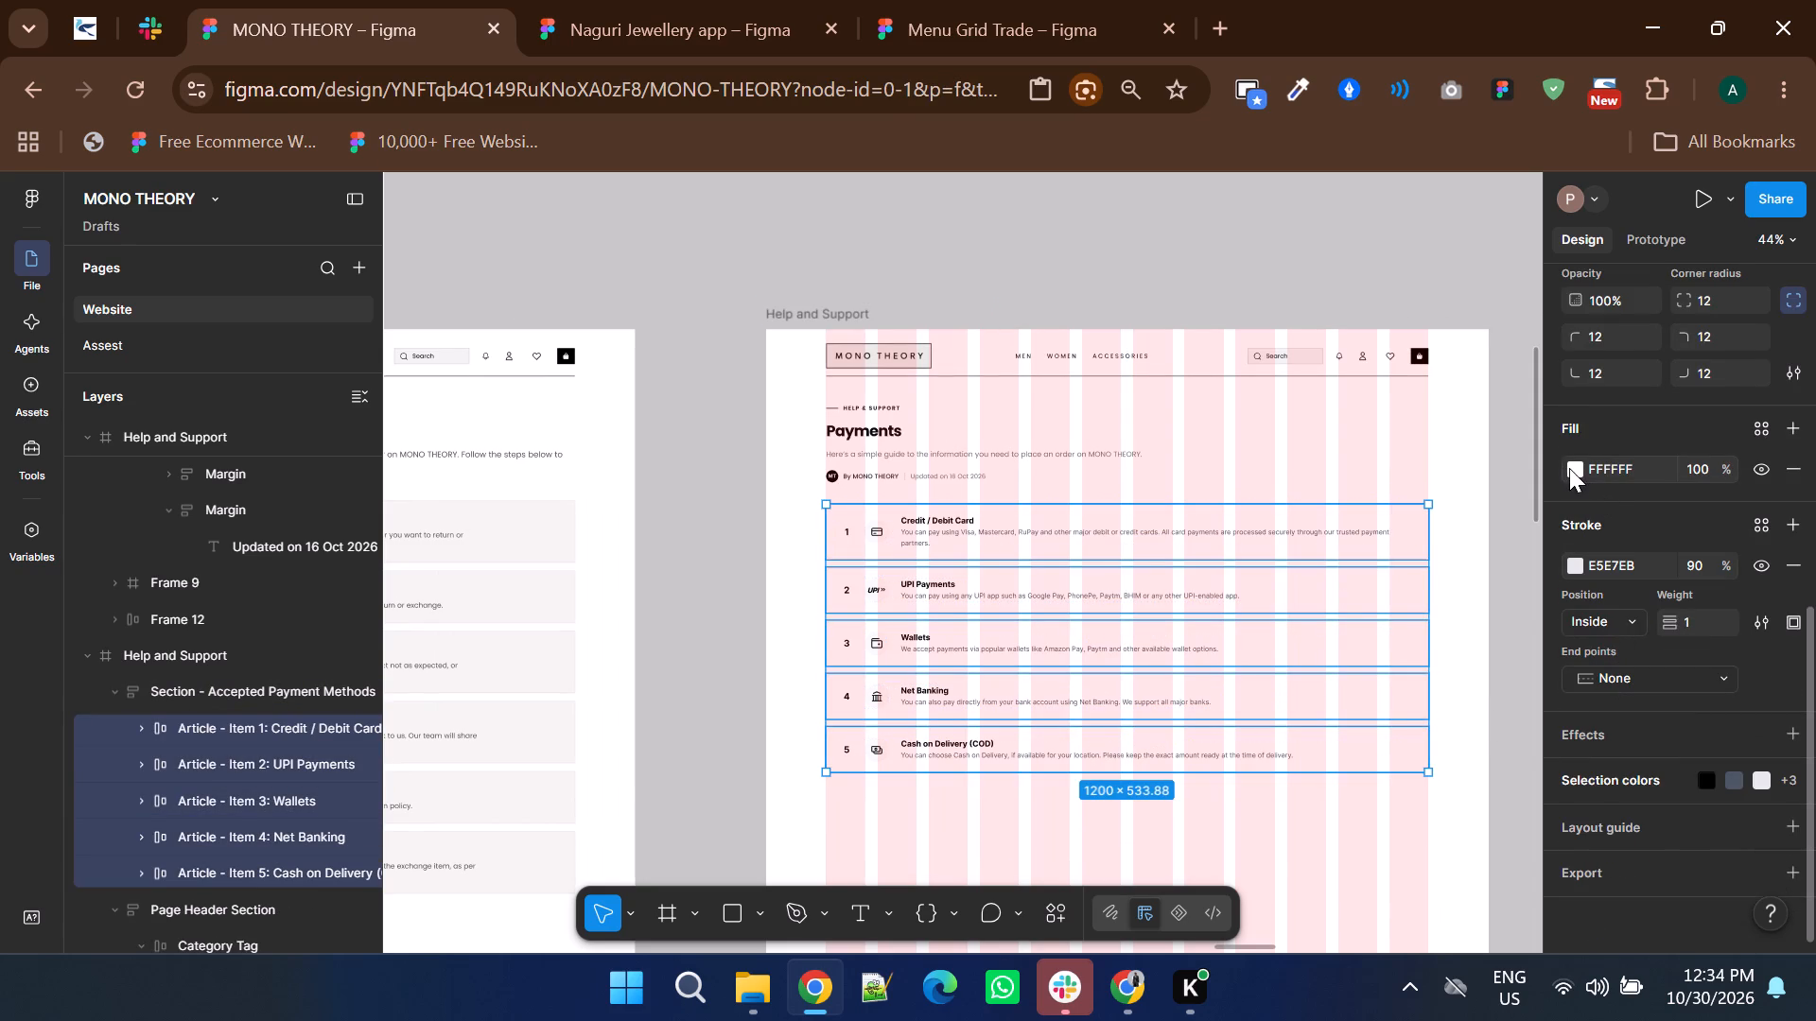
{"action": "left_click", "coordinate": [1569, 468]}
{"action": "left_click", "coordinate": [1306, 730]}
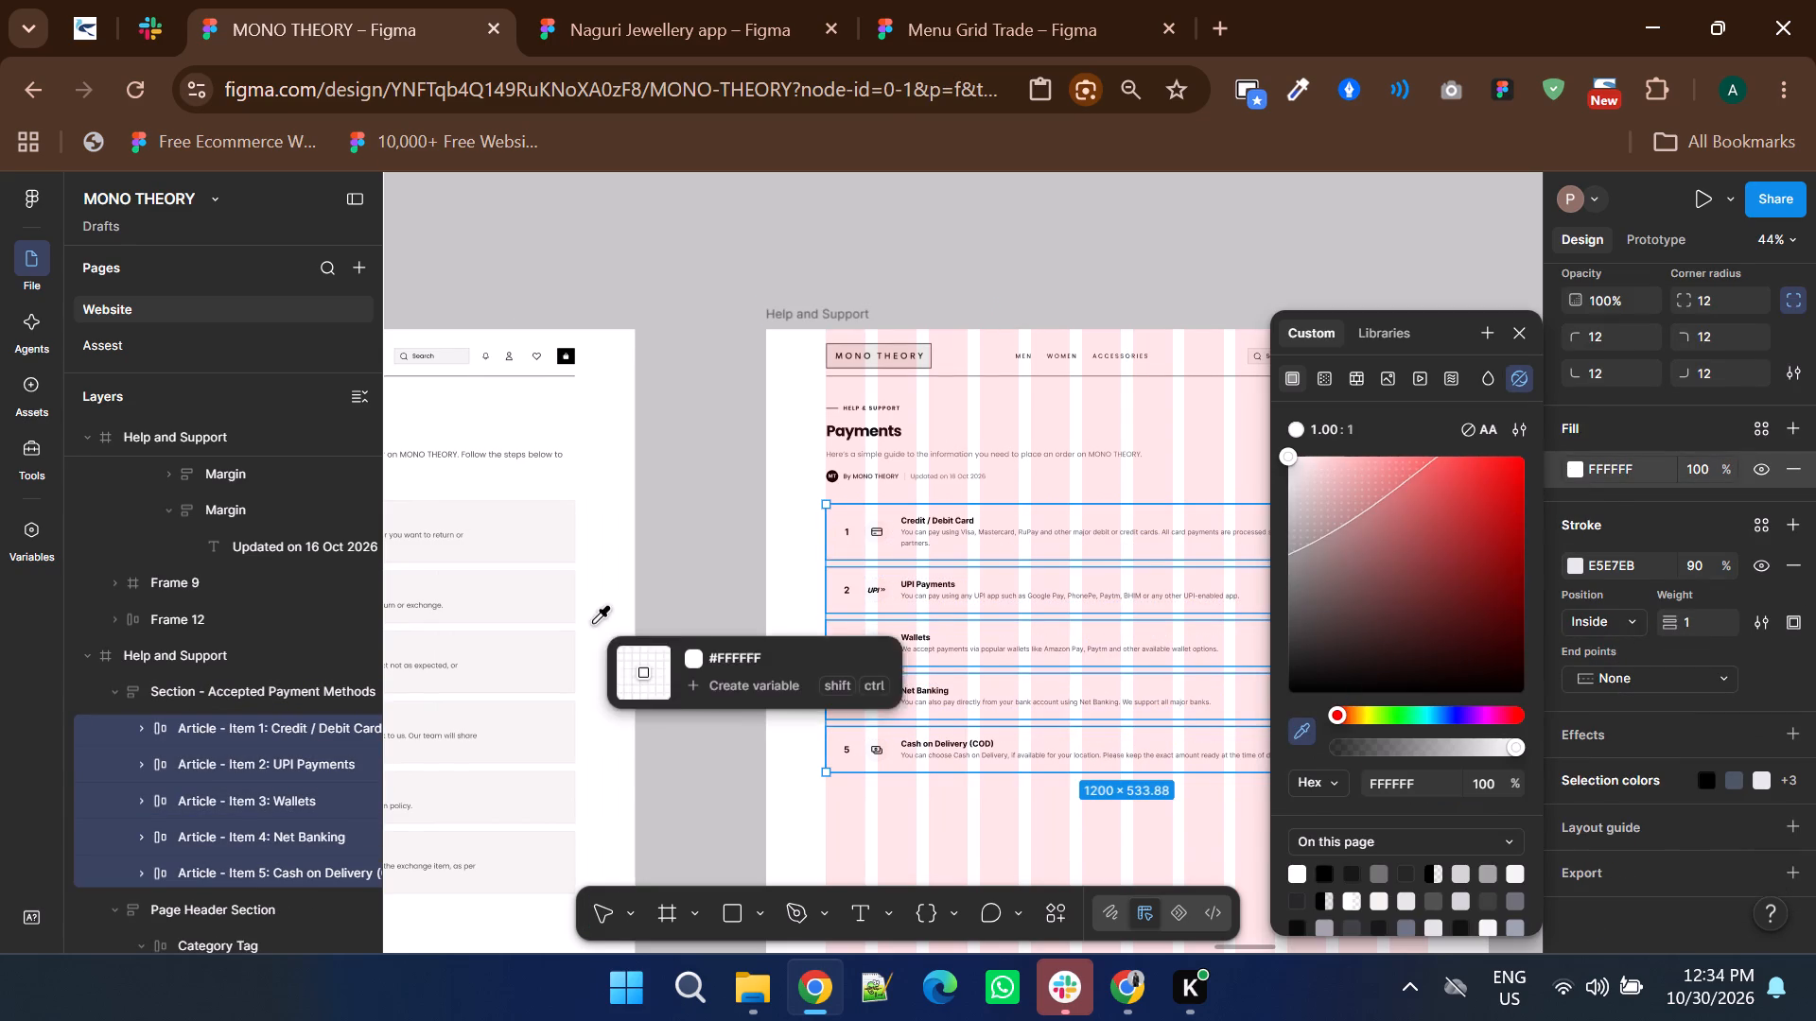
{"action": "left_click", "coordinate": [529, 591]}
{"action": "left_click", "coordinate": [702, 602]}
Set the corner radius of the Credit / Debit Card item to 0.
{"action": "scroll", "coordinate": [980, 547], "scroll_direction": "up", "scroll_amount": 3, "text": "ctrl"}
{"action": "scroll", "coordinate": [980, 547], "scroll_direction": "down", "scroll_amount": 3, "text": "ctrl"}
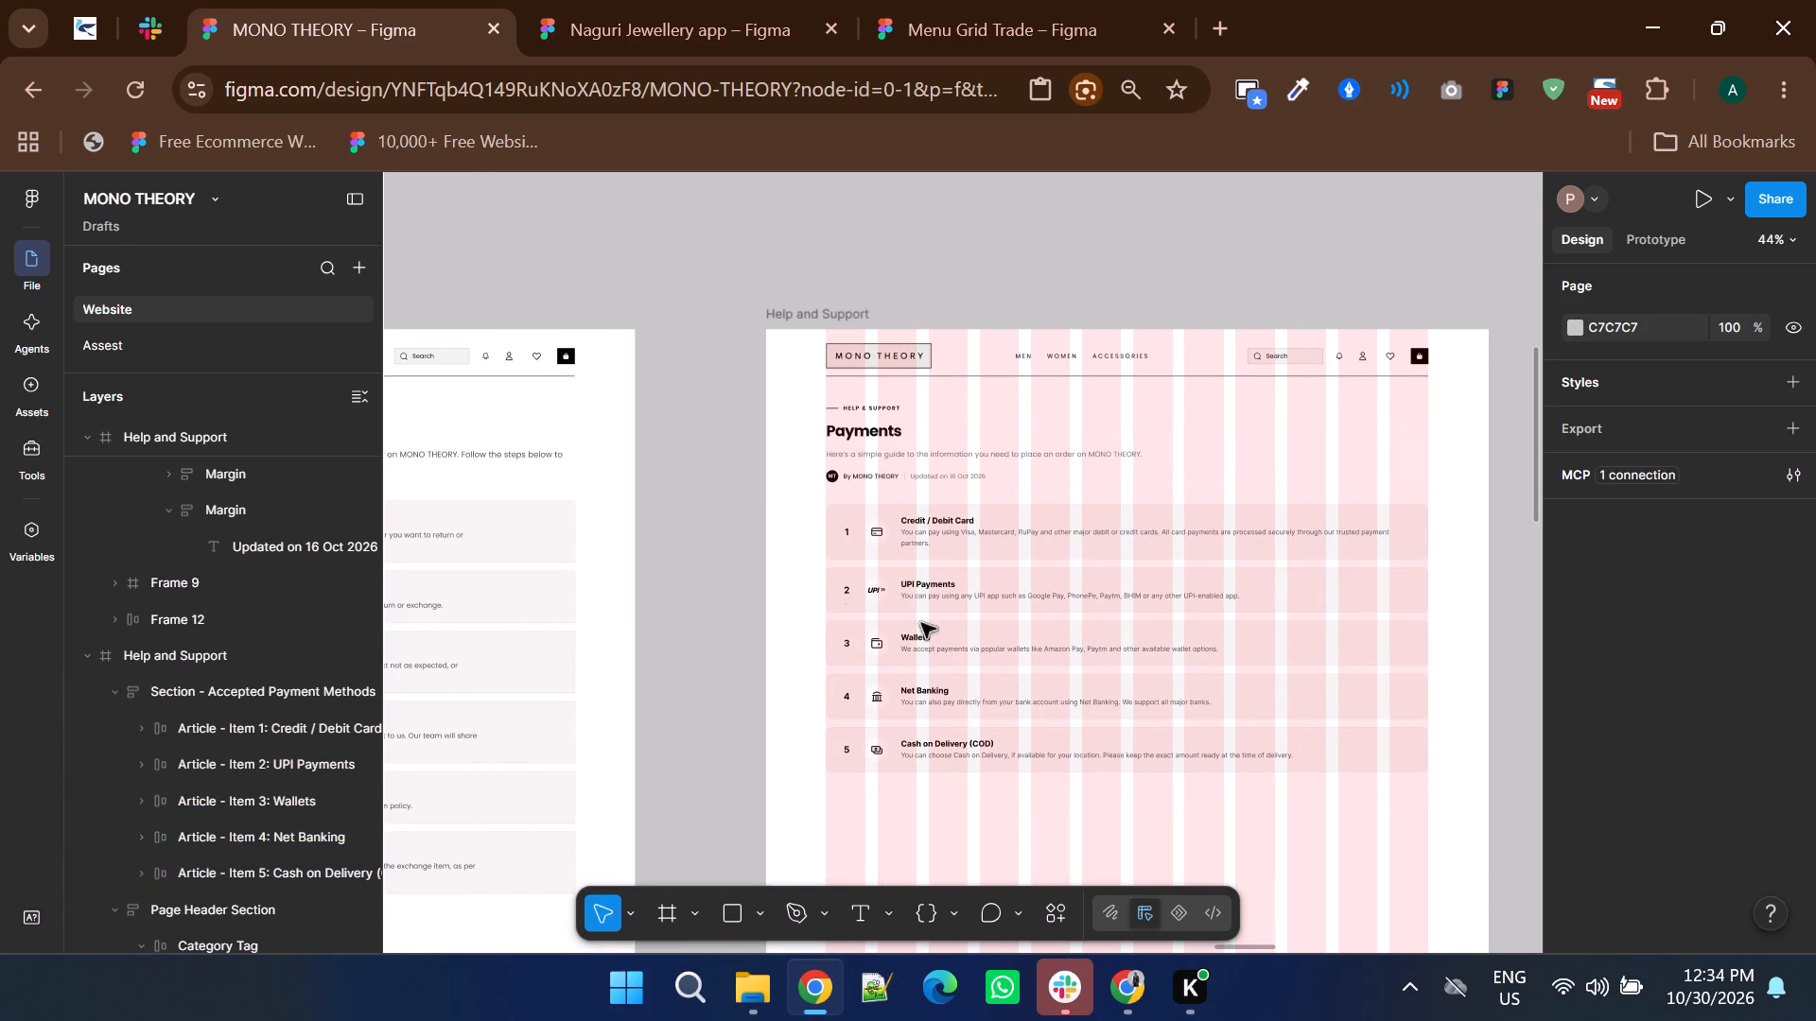
{"action": "scroll", "coordinate": [1359, 540], "scroll_direction": "up", "scroll_amount": 2, "text": "ctrl"}
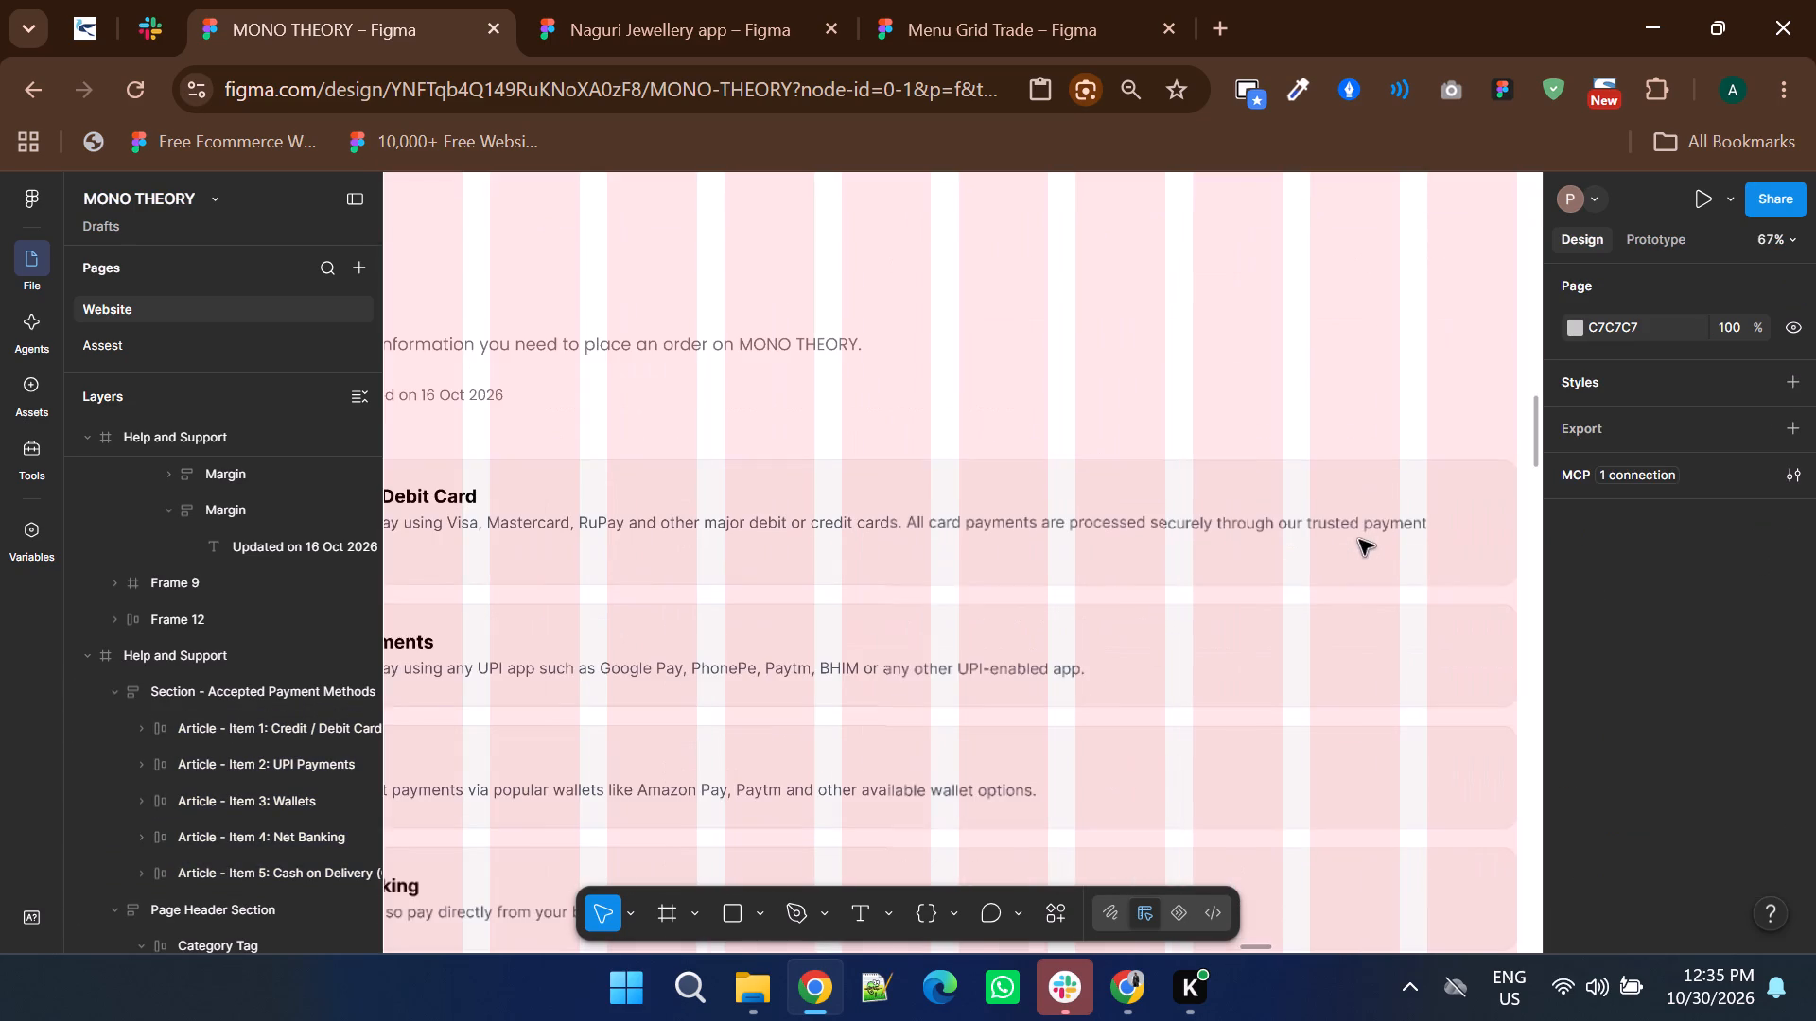
{"action": "double_click", "coordinate": [1448, 524]}
{"action": "scroll", "coordinate": [1753, 693], "scroll_direction": "down", "scroll_amount": 2}
{"action": "left_click", "coordinate": [1752, 292]}
{"action": "key", "text": "Down"}
{"action": "key", "text": "Down"}
{"action": "key", "text": "Down"}
{"action": "key", "text": "Down"}
{"action": "key", "text": "Down"}
{"action": "key", "text": "Down"}
{"action": "key", "text": "Down"}
{"action": "key", "text": "Down"}
{"action": "key", "text": "Down"}
{"action": "key", "text": "Down"}
{"action": "key", "text": "Down"}
{"action": "key", "text": "Down"}
{"action": "key", "text": "Down"}
{"action": "key", "text": "Down"}
{"action": "key", "text": "Down"}
{"action": "key", "text": "Down"}
{"action": "key", "text": "Down"}
{"action": "key", "text": "Down"}
{"action": "key", "text": "Down"}
{"action": "key", "text": "Down"}
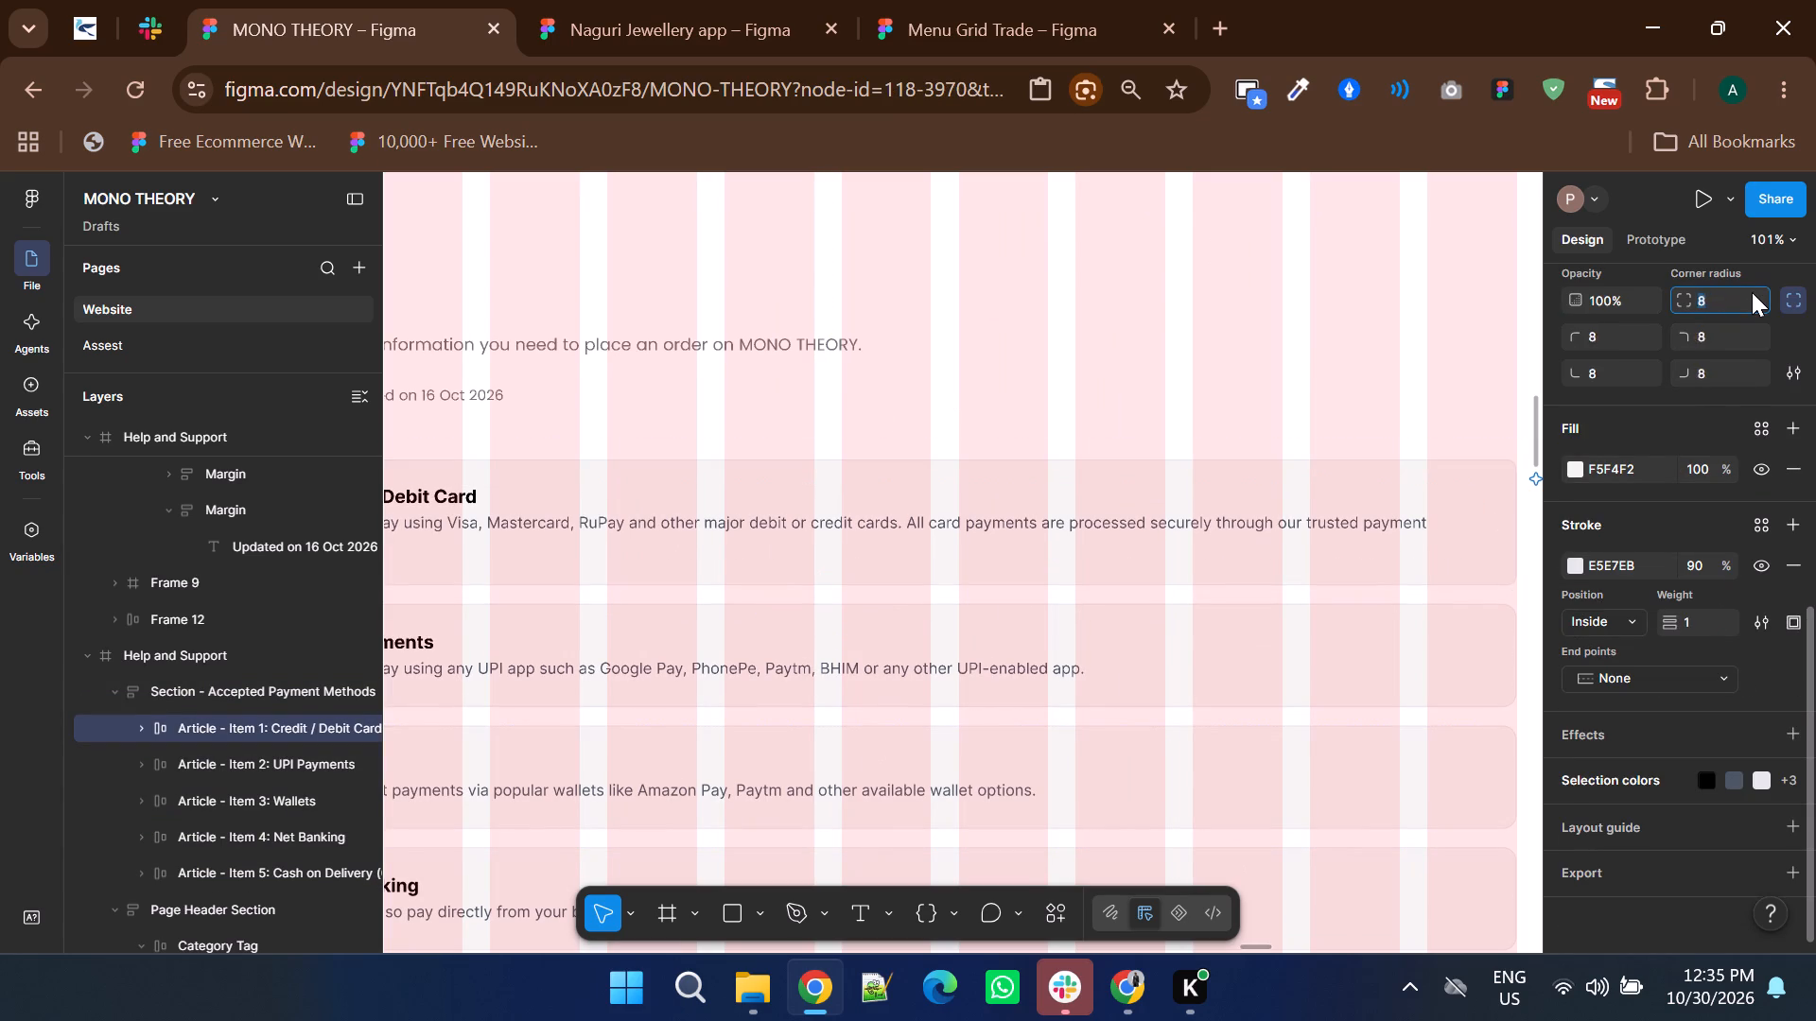
Set the corner radius of the UPI Payments item to 0.
{"action": "left_click", "coordinate": [1407, 637]}
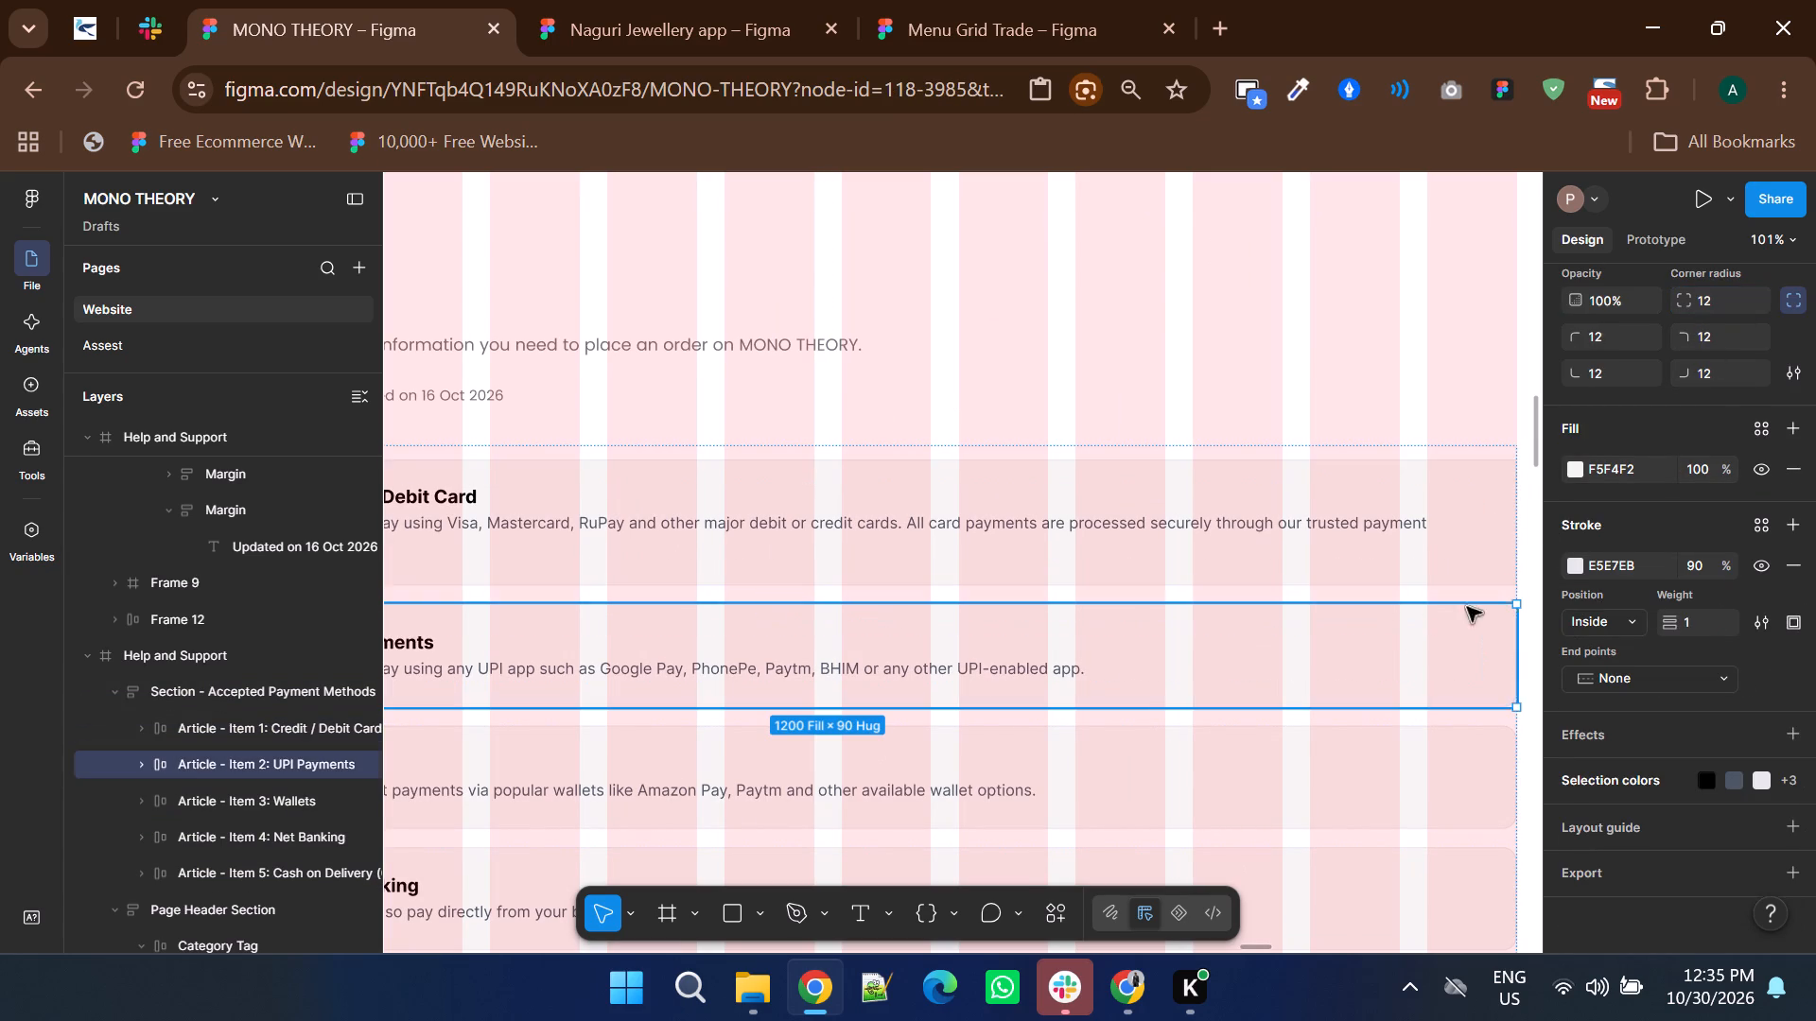
{"action": "left_click", "coordinate": [1722, 298]}
{"action": "key", "text": "Down"}
{"action": "key", "text": "Down"}
{"action": "key", "text": "Down"}
{"action": "key", "text": "Down"}
{"action": "key", "text": "Down"}
{"action": "key", "text": "Down"}
{"action": "key", "text": "Down"}
{"action": "key", "text": "Down"}
{"action": "key", "text": "Down"}
{"action": "key", "text": "Down"}
{"action": "key", "text": "Down"}
{"action": "key", "text": "Down"}
{"action": "key", "text": "Down"}
{"action": "key", "text": "Down"}
{"action": "key", "text": "Down"}
{"action": "key", "text": "Down"}
{"action": "key", "text": "Down"}
{"action": "key", "text": "Down"}
{"action": "key", "text": "Down"}
{"action": "key", "text": "Down"}
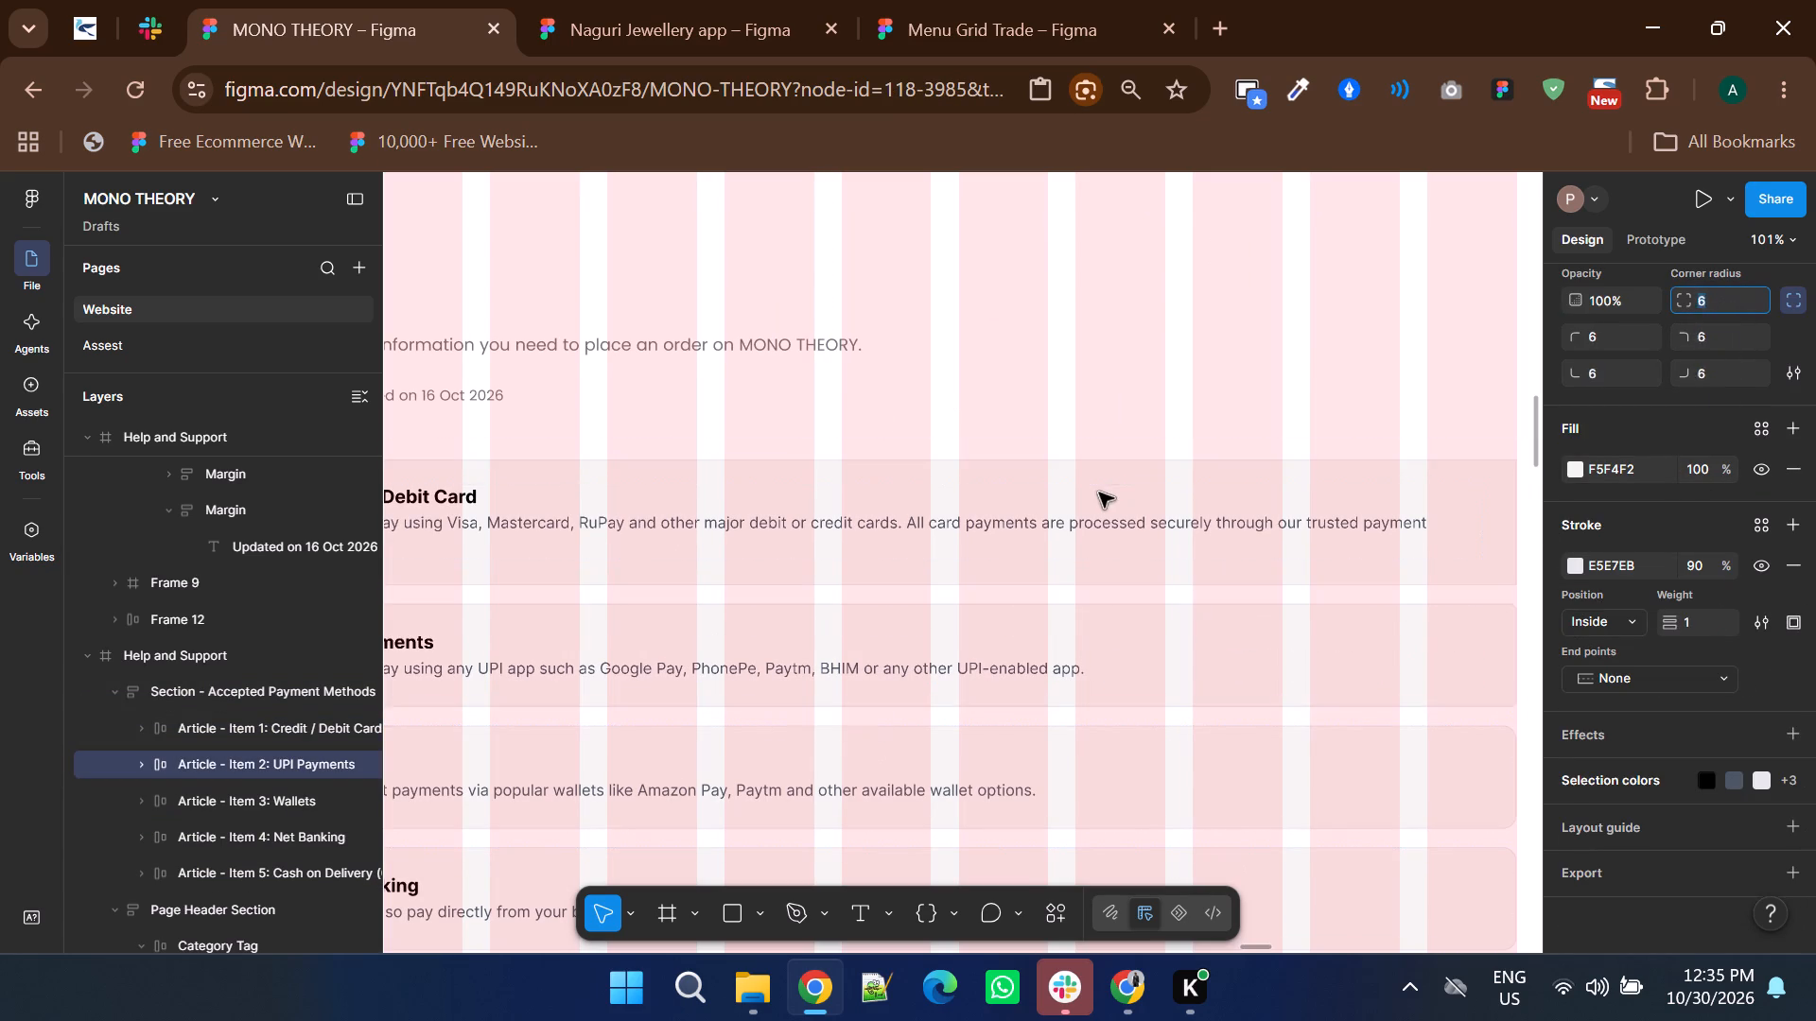
Set the corner radius of the Wallets item to 0.
{"action": "scroll", "coordinate": [800, 479], "scroll_direction": "down", "scroll_amount": 1}
{"action": "left_click", "coordinate": [1251, 653]}
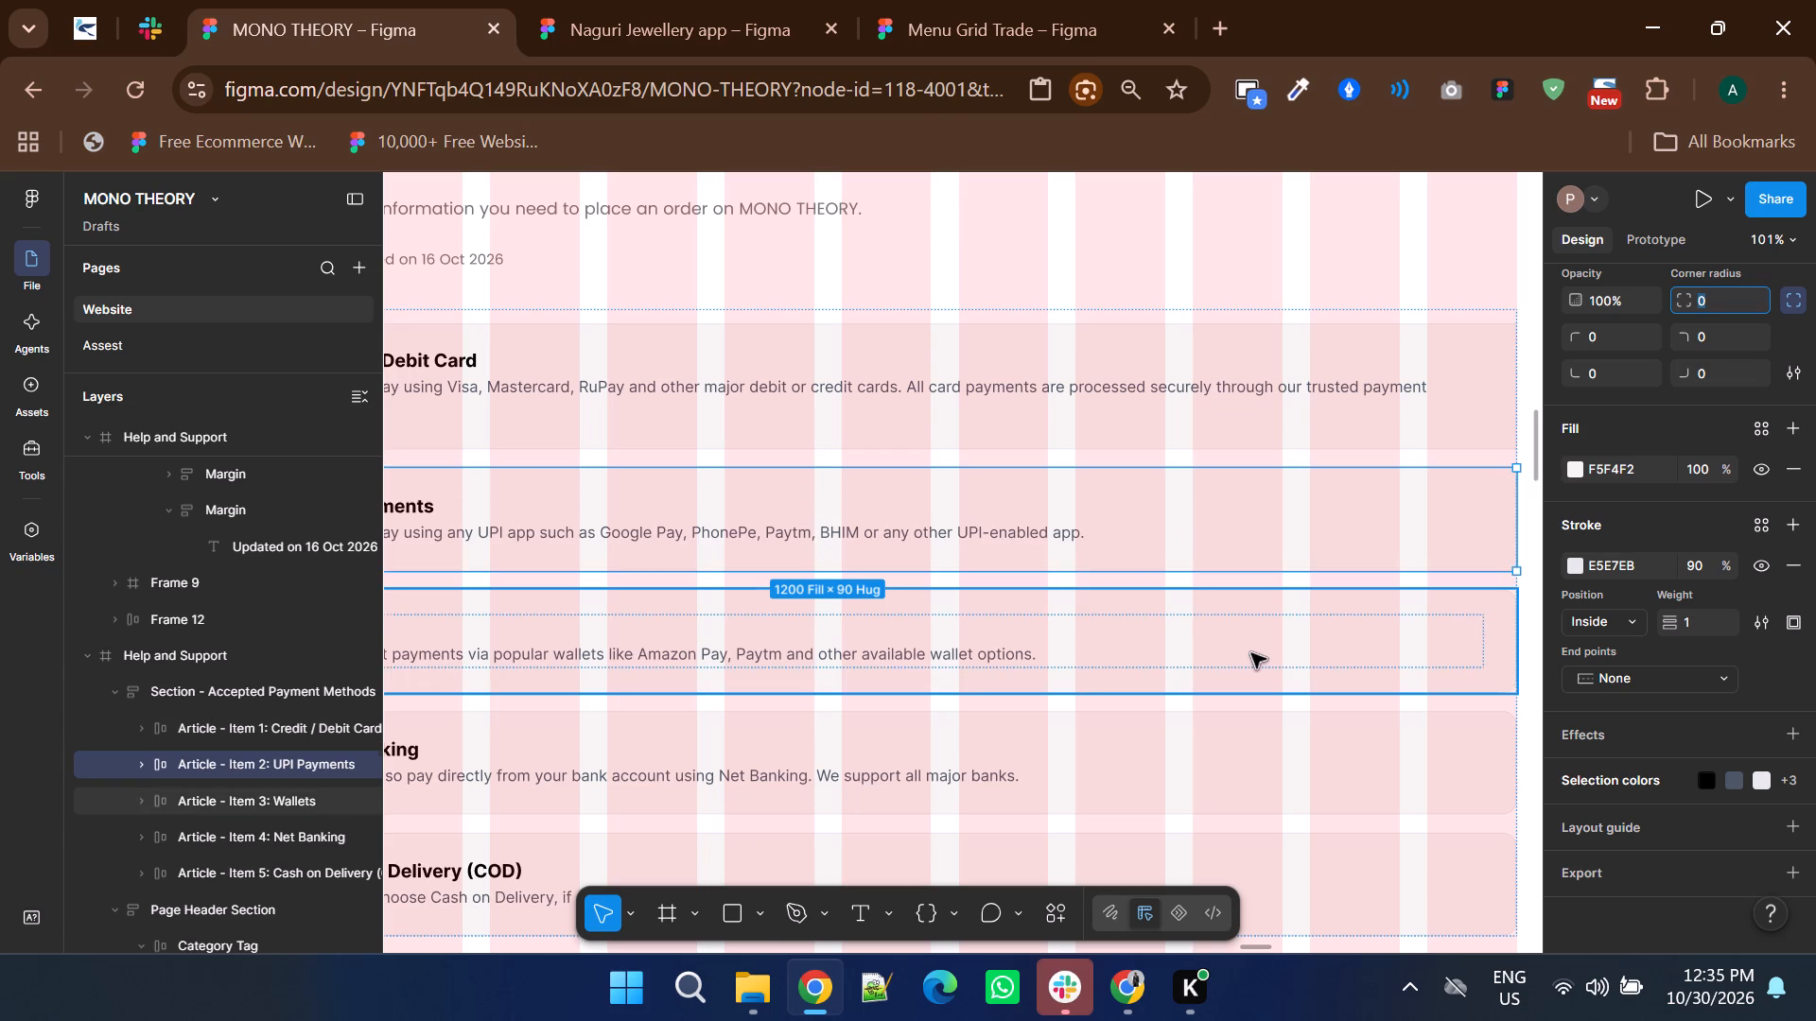
{"action": "left_click", "coordinate": [1729, 311]}
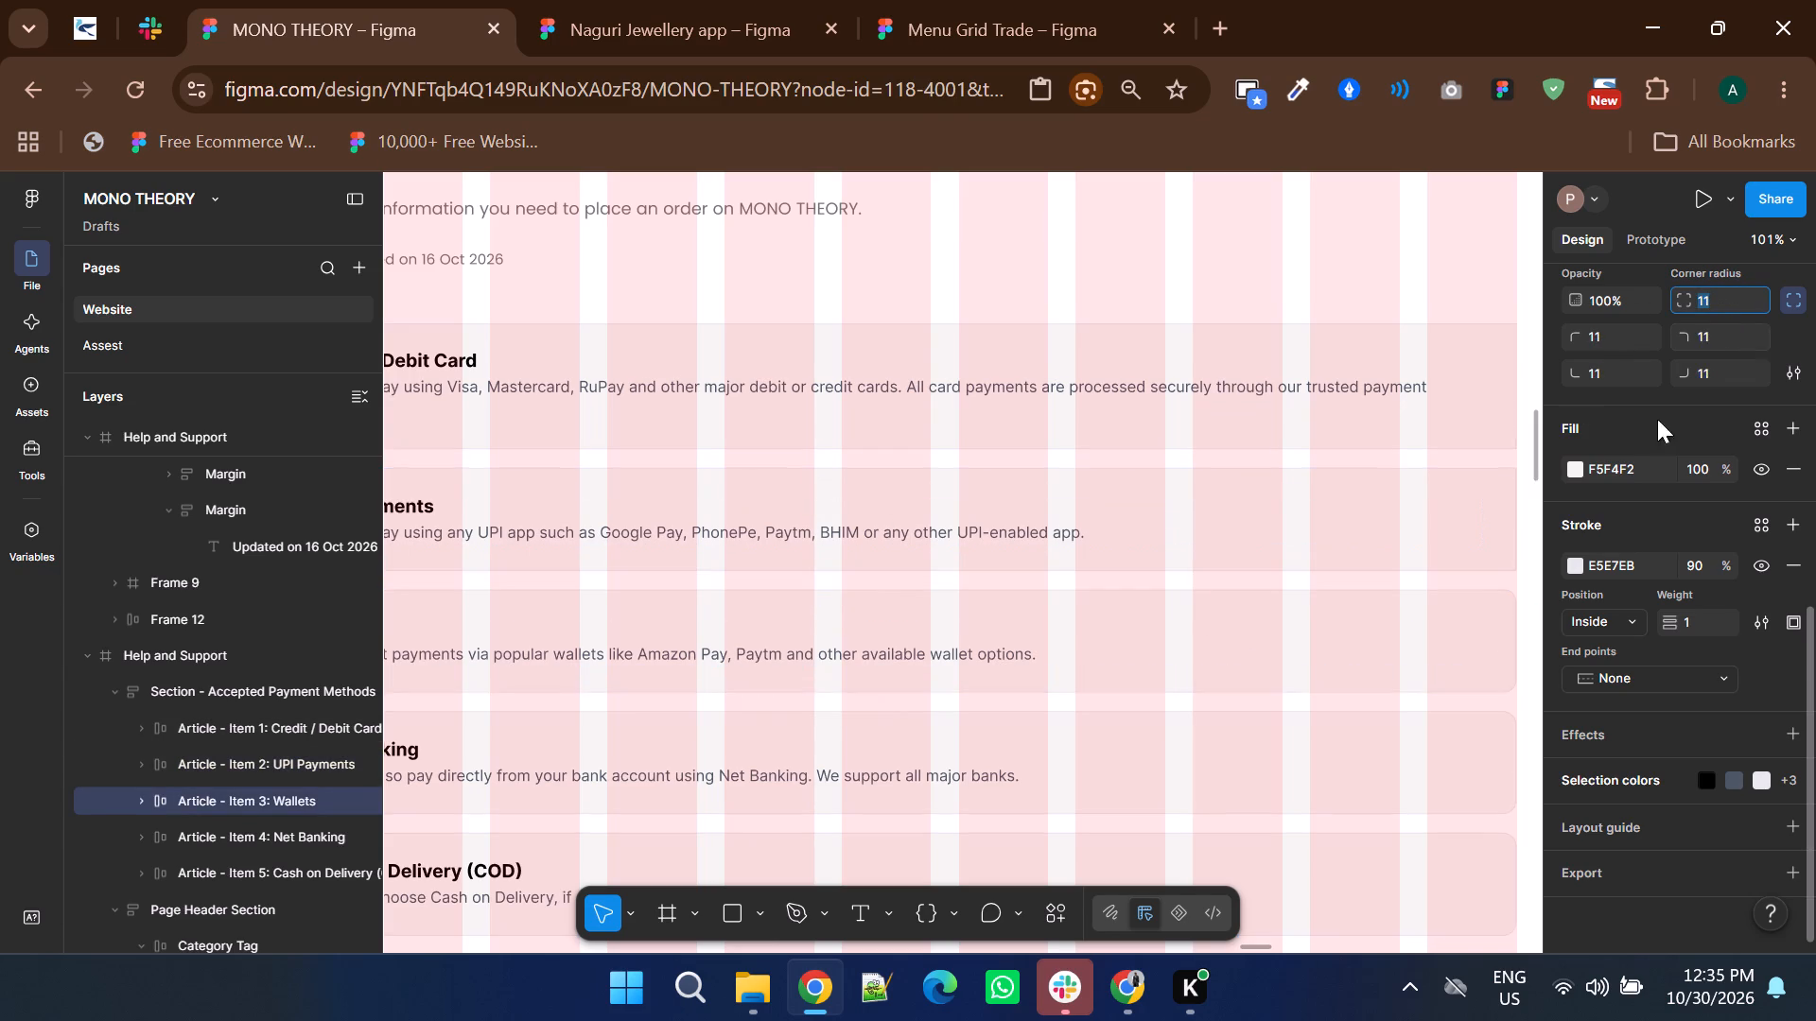
{"action": "key", "text": "Down"}
{"action": "key", "text": "Down"}
{"action": "key", "text": "Down"}
{"action": "key", "text": "Down"}
{"action": "key", "text": "Down"}
{"action": "key", "text": "Down"}
{"action": "key", "text": "Down"}
{"action": "key", "text": "Down"}
{"action": "key", "text": "Down"}
{"action": "key", "text": "Down"}
{"action": "key", "text": "Down"}
{"action": "key", "text": "Down"}
{"action": "key", "text": "Down"}
{"action": "key", "text": "Down"}
{"action": "key", "text": "Down"}
{"action": "key", "text": "Down"}
{"action": "key", "text": "Down"}
{"action": "key", "text": "Down"}
{"action": "key", "text": "Down"}
{"action": "key", "text": "Down"}
Set the corner radius of the Cash on Delivery (COD) item to 0.
{"action": "left_click", "coordinate": [1354, 768]}
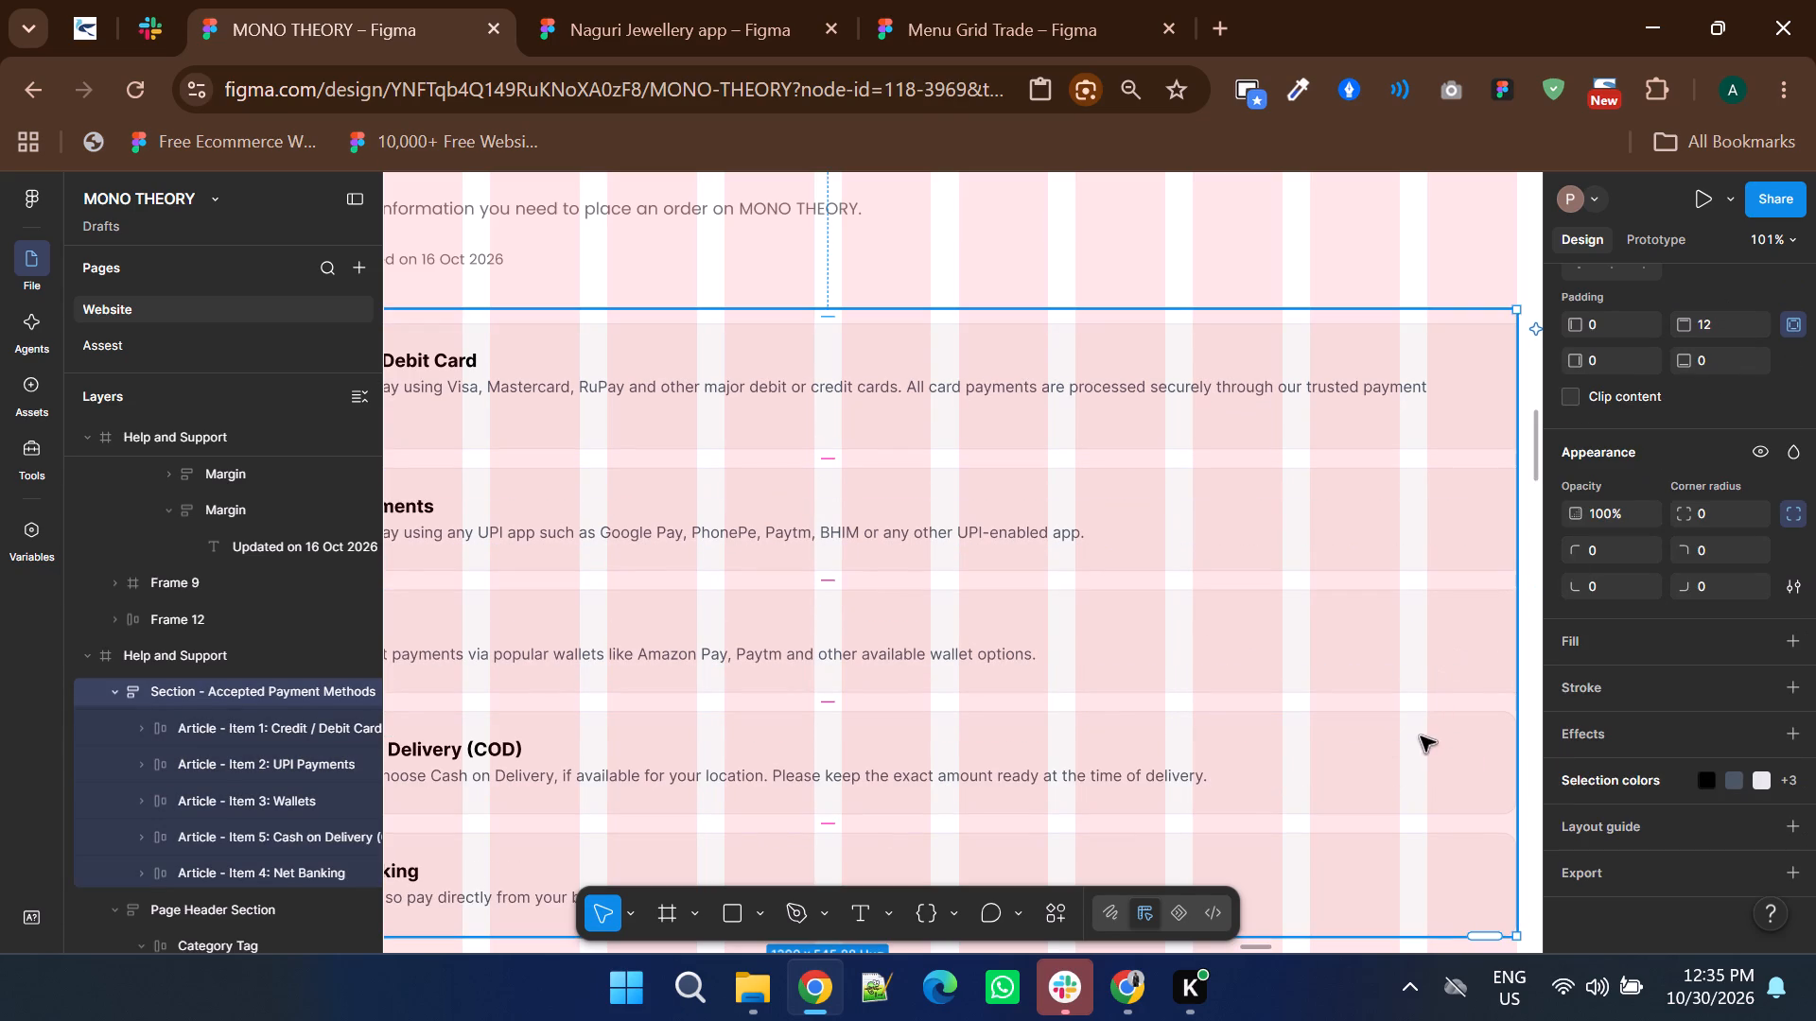
{"action": "double_click", "coordinate": [1382, 731]}
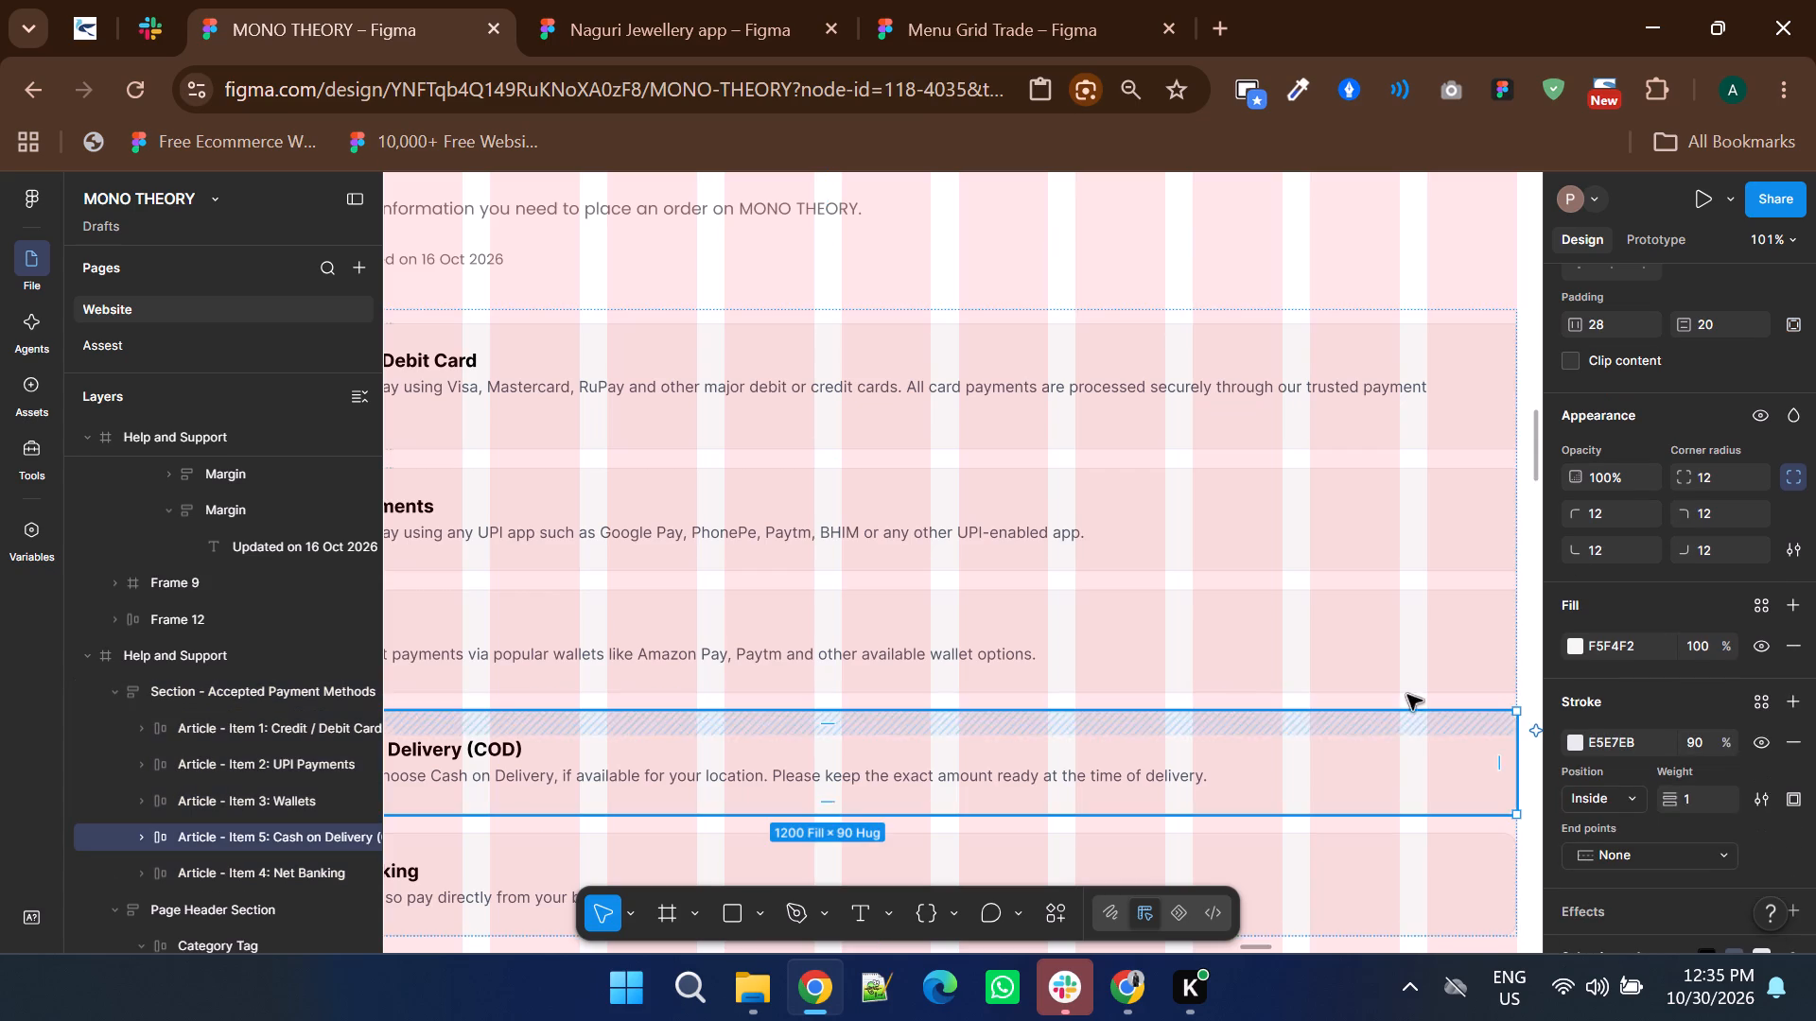
{"action": "left_click", "coordinate": [1713, 474]}
{"action": "key", "text": "Down"}
{"action": "key", "text": "Down"}
{"action": "key", "text": "Down"}
{"action": "key", "text": "Down"}
{"action": "key", "text": "Down"}
{"action": "key", "text": "Down"}
{"action": "key", "text": "Down"}
{"action": "key", "text": "Down"}
{"action": "key", "text": "Down"}
{"action": "key", "text": "Down"}
{"action": "key", "text": "Down"}
{"action": "key", "text": "Down"}
{"action": "key", "text": "Down"}
{"action": "key", "text": "Down"}
{"action": "key", "text": "Down"}
{"action": "key", "text": "Down"}
{"action": "key", "text": "Down"}
{"action": "key", "text": "Down"}
{"action": "key", "text": "Down"}
{"action": "key", "text": "Down"}
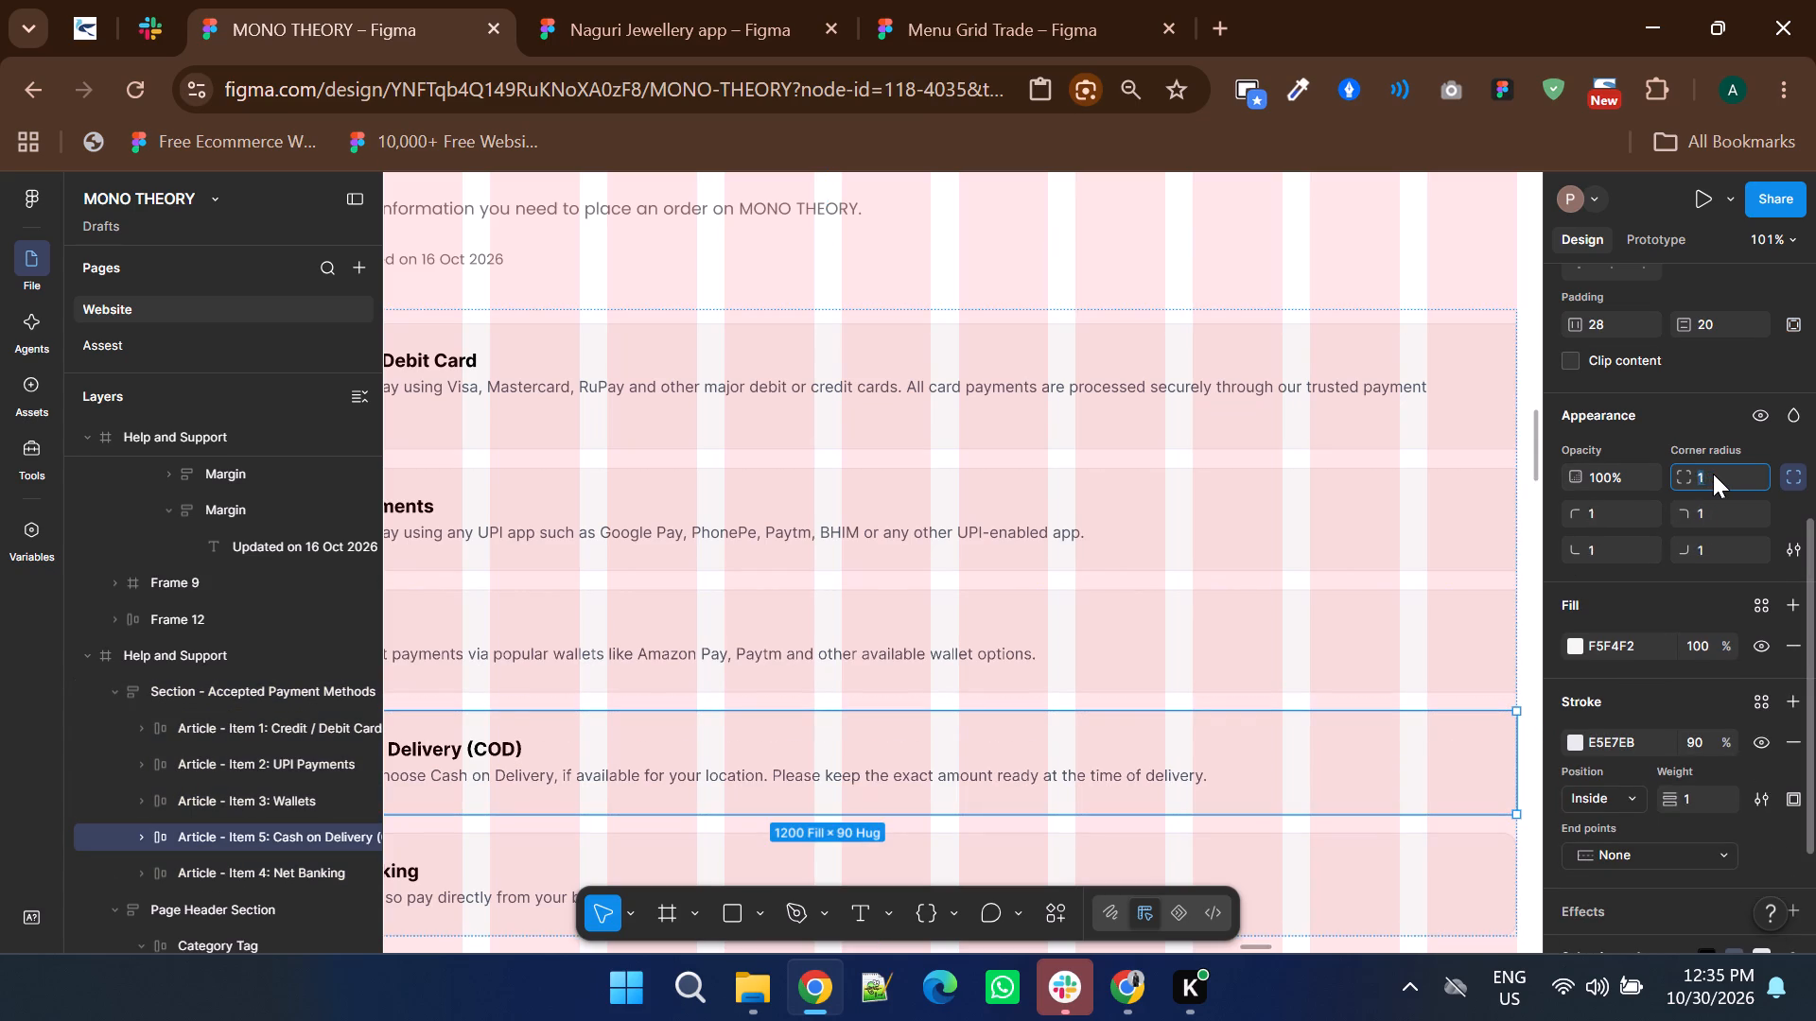
Set the corner radius of the Net Banking item to 0.
{"action": "scroll", "coordinate": [1222, 542], "scroll_direction": "down", "scroll_amount": 2}
{"action": "left_click", "coordinate": [1304, 589]}
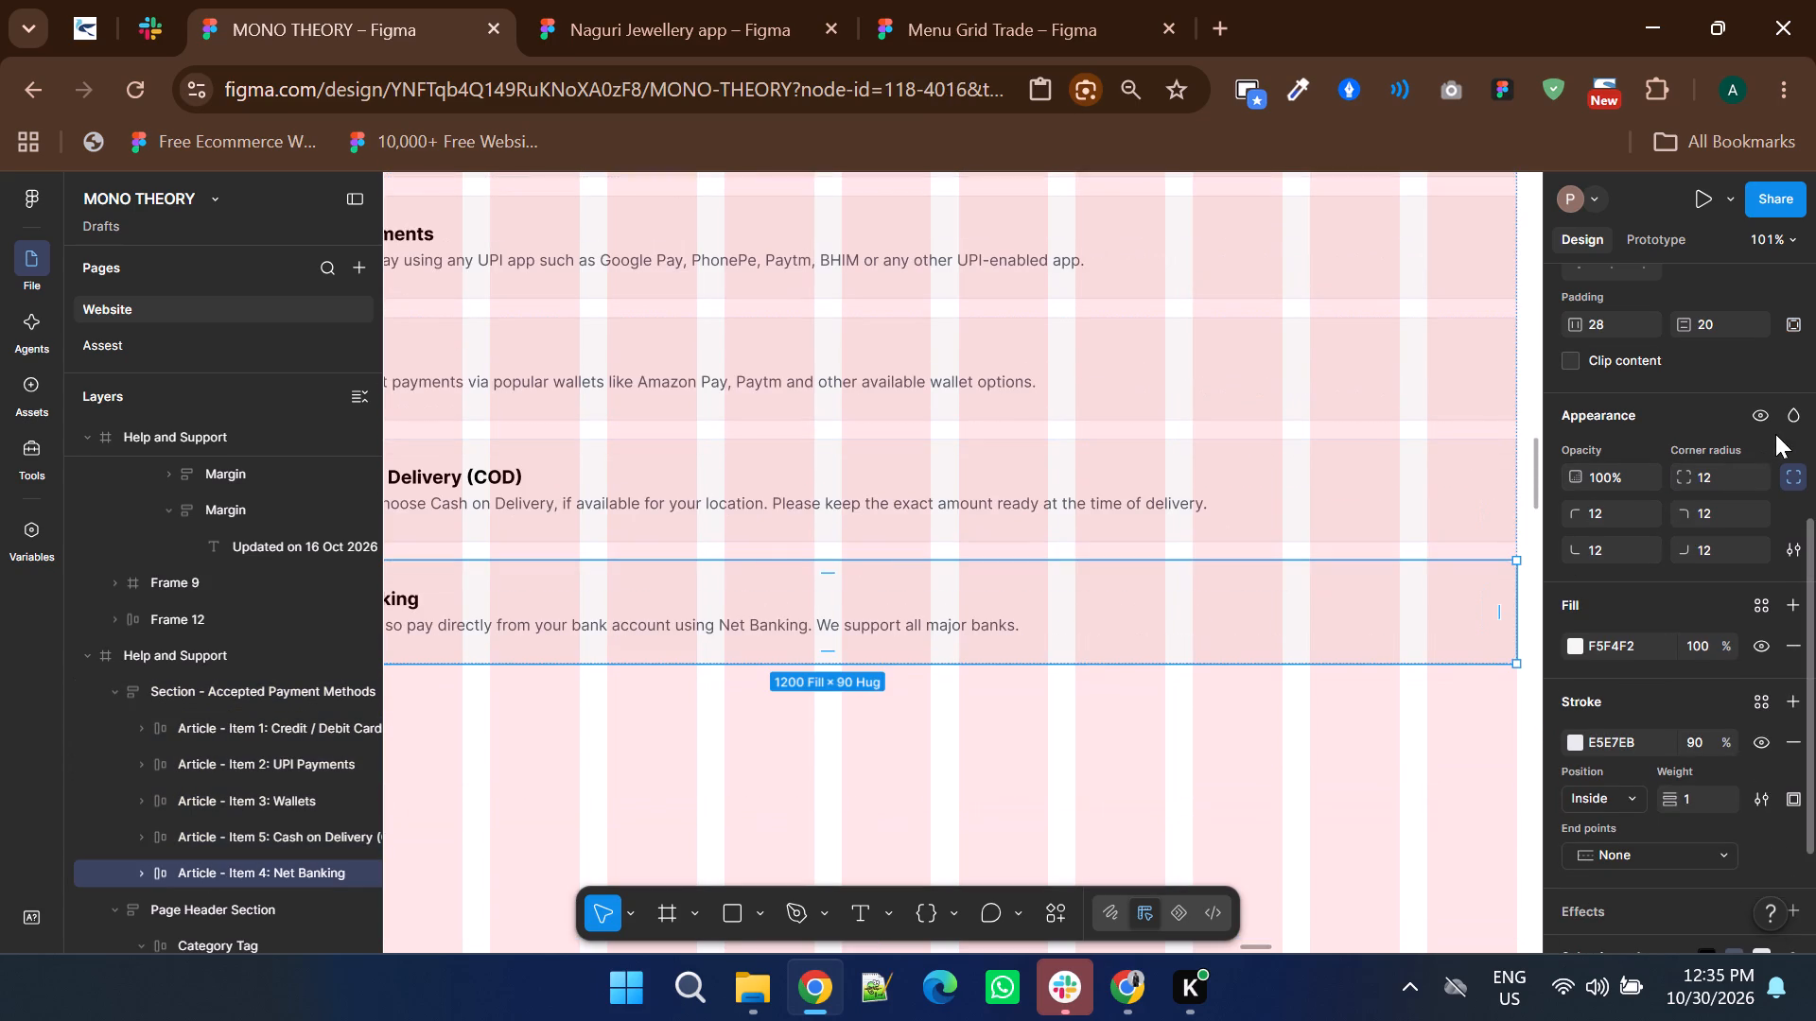
{"action": "left_click", "coordinate": [1731, 460]}
{"action": "left_click", "coordinate": [1717, 486]}
{"action": "key", "text": "Down"}
{"action": "key", "text": "Down"}
{"action": "key", "text": "Down"}
{"action": "key", "text": "Down"}
{"action": "key", "text": "Down"}
{"action": "key", "text": "Down"}
{"action": "key", "text": "Down"}
{"action": "key", "text": "Down"}
{"action": "key", "text": "Down"}
{"action": "key", "text": "Down"}
{"action": "key", "text": "Down"}
{"action": "key", "text": "Down"}
{"action": "key", "text": "Down"}
{"action": "key", "text": "Down"}
{"action": "key", "text": "Down"}
{"action": "key", "text": "Down"}
{"action": "key", "text": "Down"}
{"action": "key", "text": "Down"}
{"action": "key", "text": "Down"}
{"action": "key", "text": "Down"}
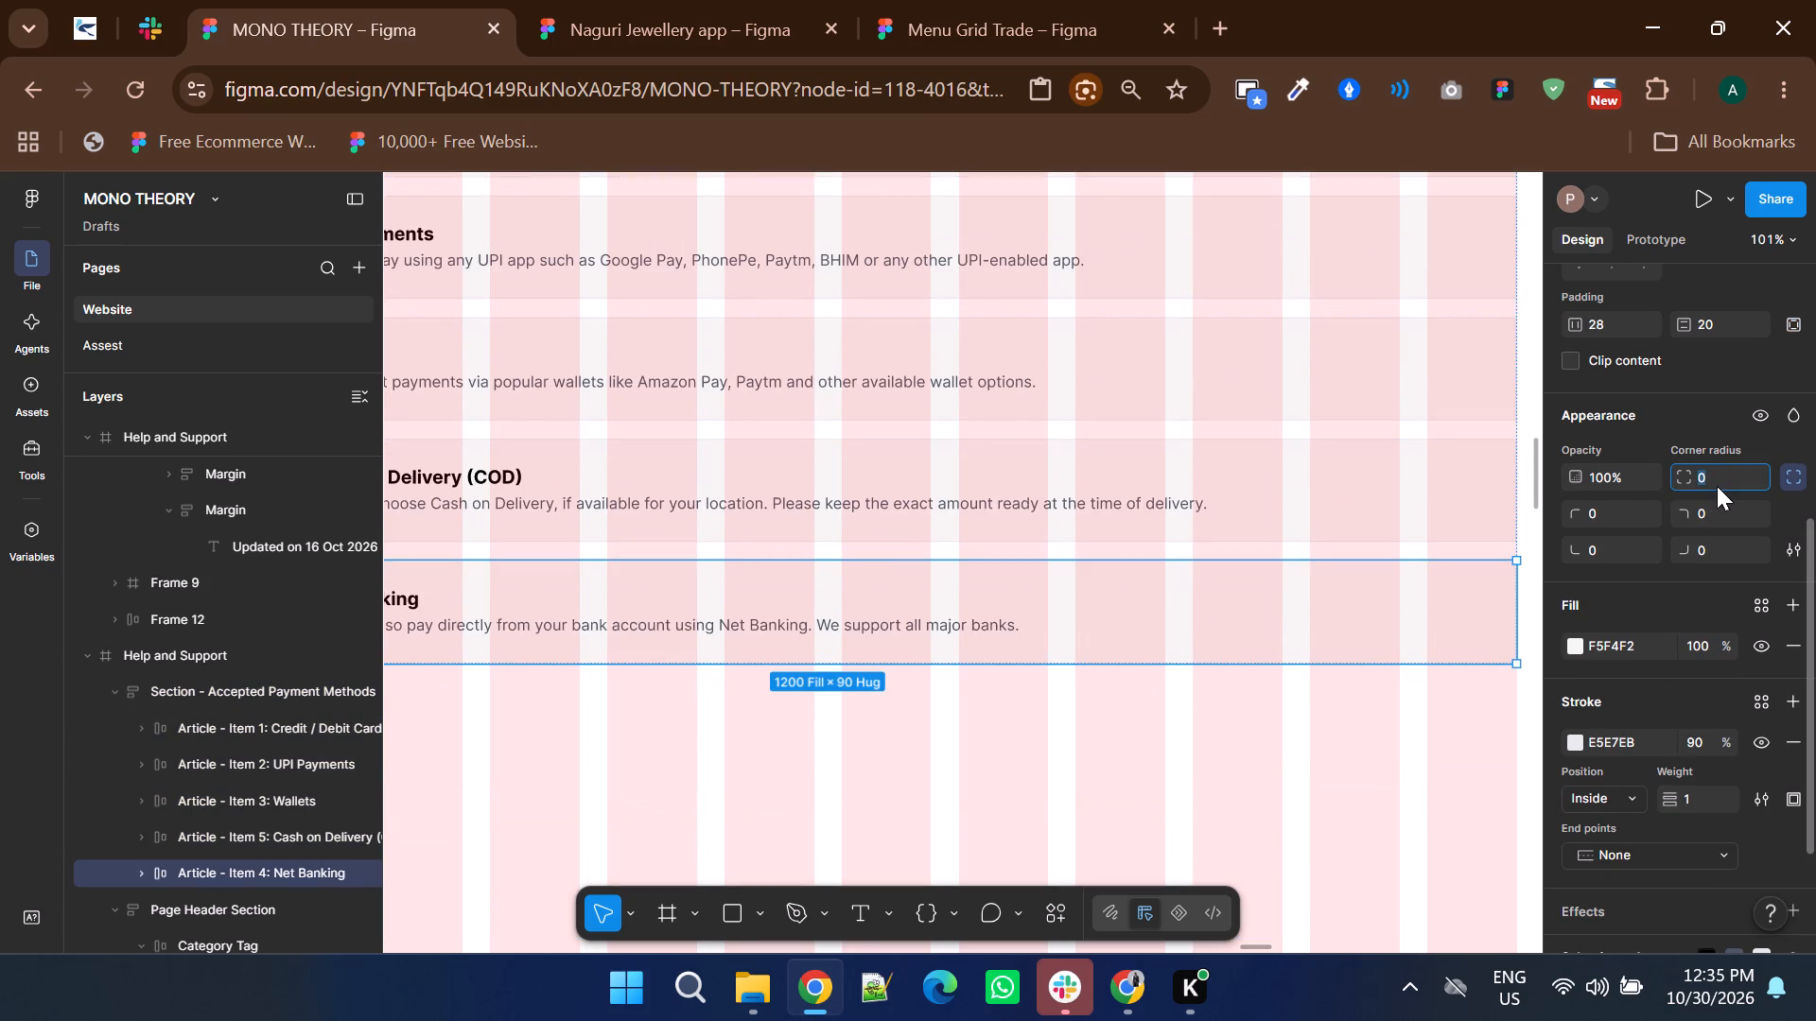
Change the font of all five payment method headings and their descriptions on the Payments page to Poppins.
{"action": "scroll", "coordinate": [907, 654], "scroll_direction": "down", "scroll_amount": 1, "text": "ctrl"}
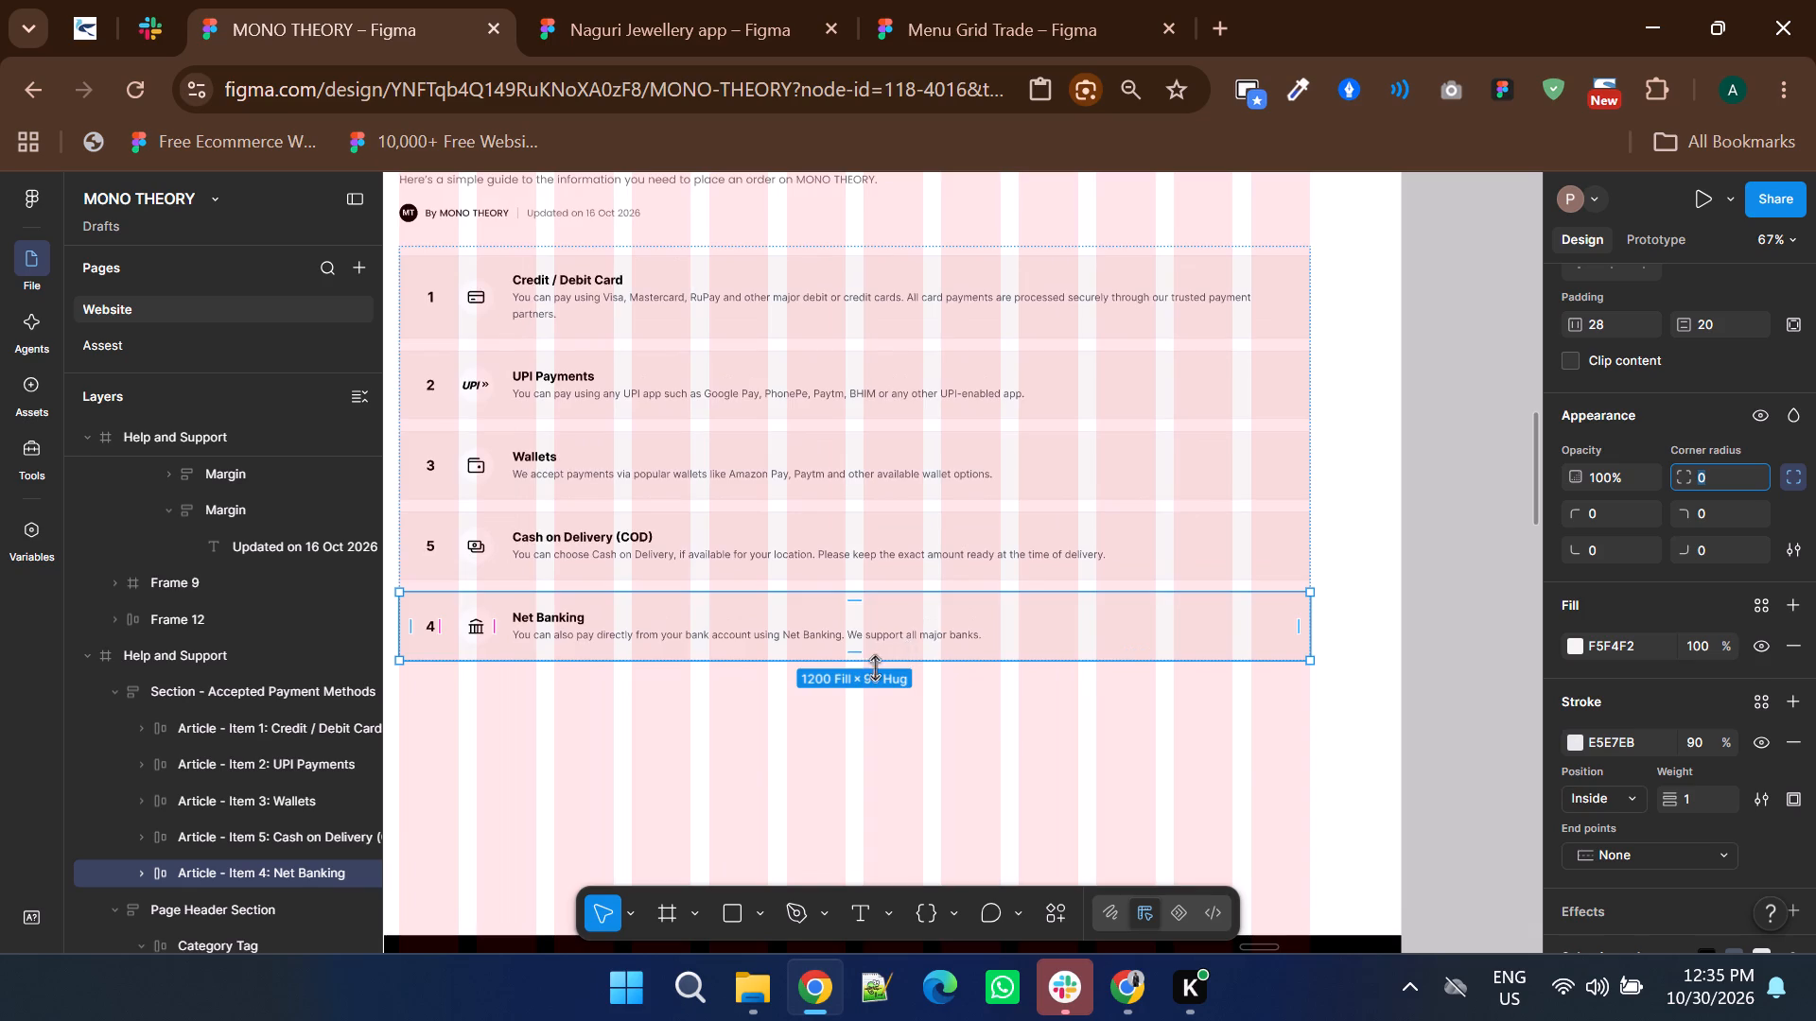
{"action": "scroll", "coordinate": [867, 671], "scroll_direction": "up", "scroll_amount": 3, "text": "shift"}
{"action": "left_click", "coordinate": [688, 691]}
{"action": "left_click", "coordinate": [969, 630], "text": "ctrl"}
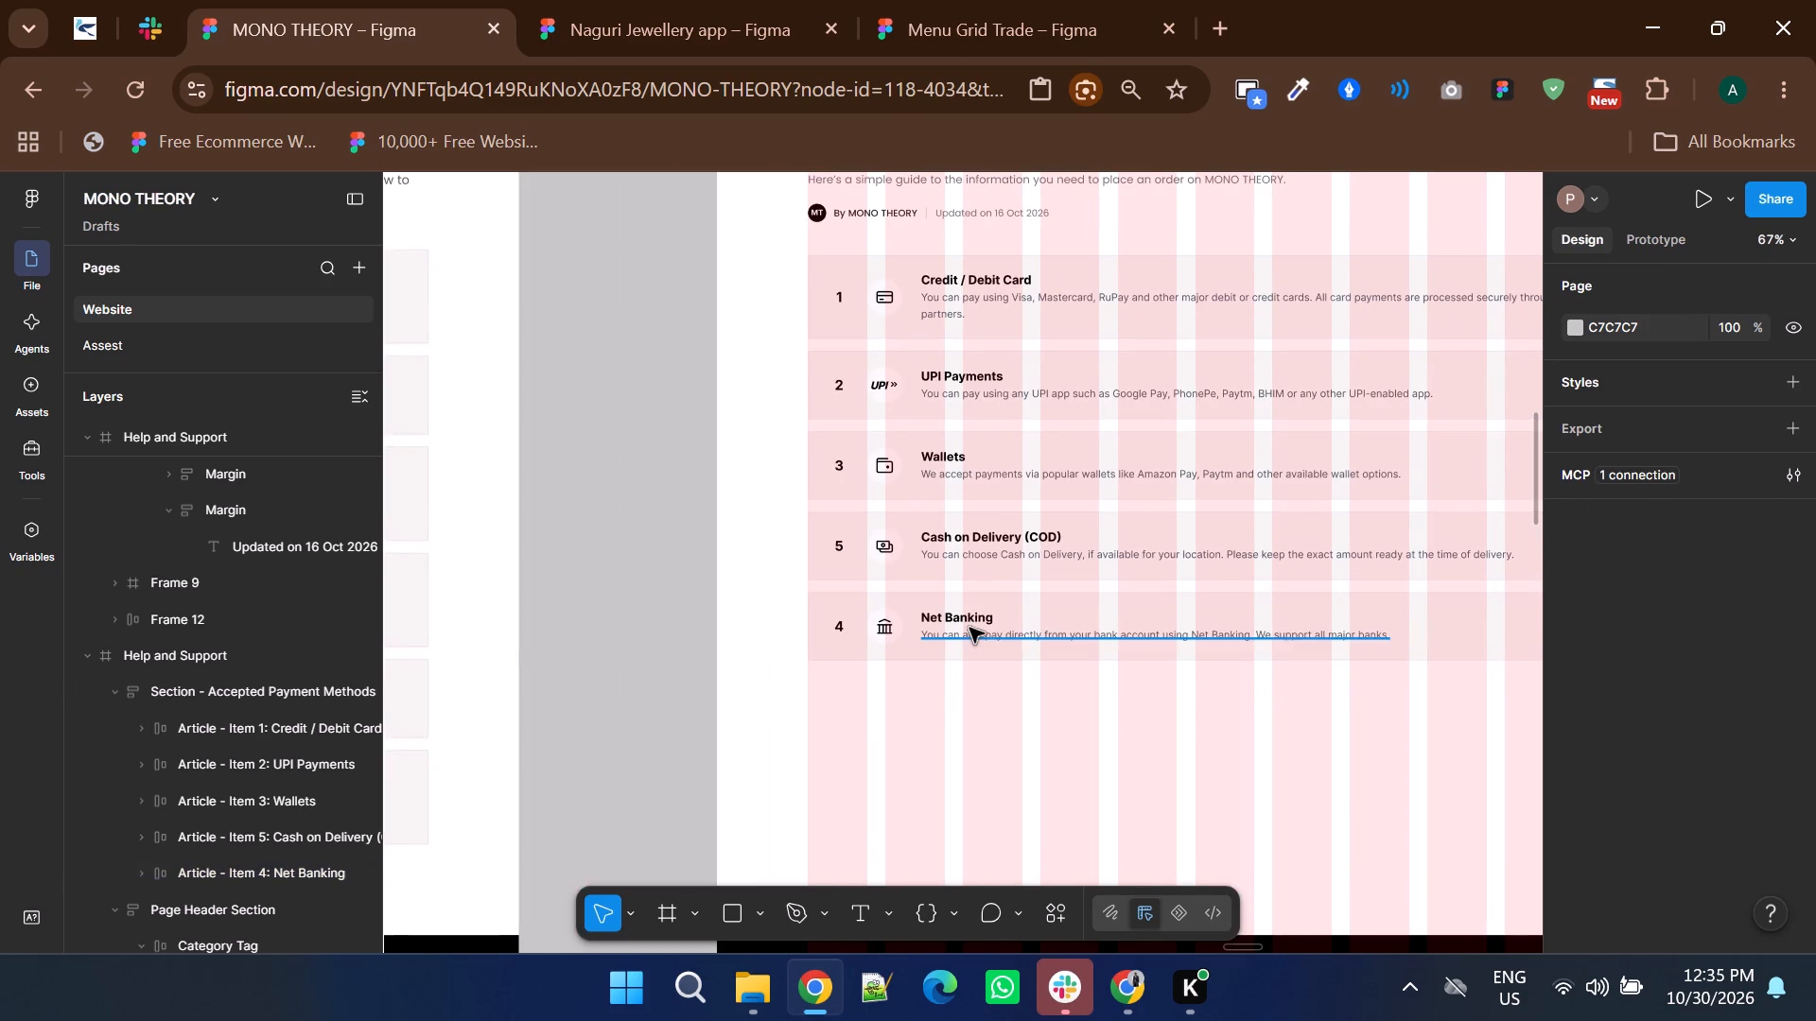
{"action": "left_click", "coordinate": [969, 620], "text": "ctrl+shift"}
{"action": "left_click", "coordinate": [965, 607], "text": "ctrl+shift"}
{"action": "left_click", "coordinate": [979, 562], "text": "ctrl+shift"}
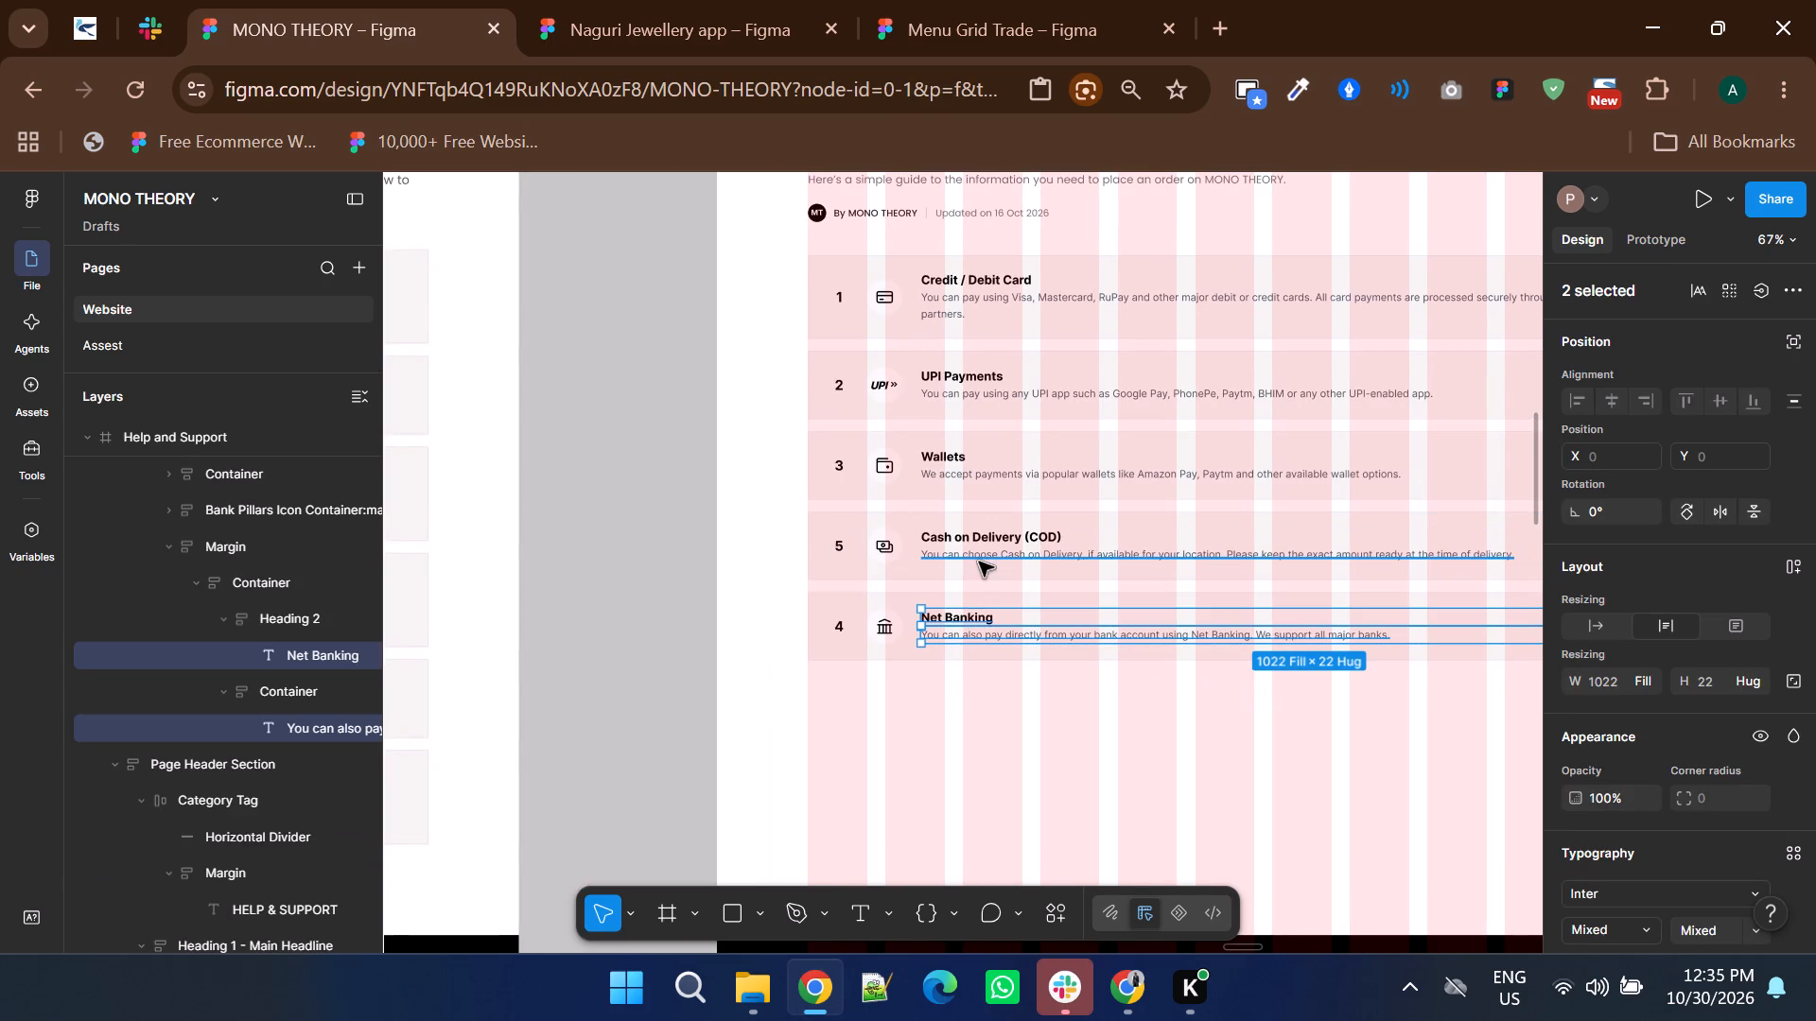
{"action": "left_click", "coordinate": [975, 529], "text": "ctrl+shift"}
{"action": "left_click", "coordinate": [965, 467], "text": "ctrl+shift"}
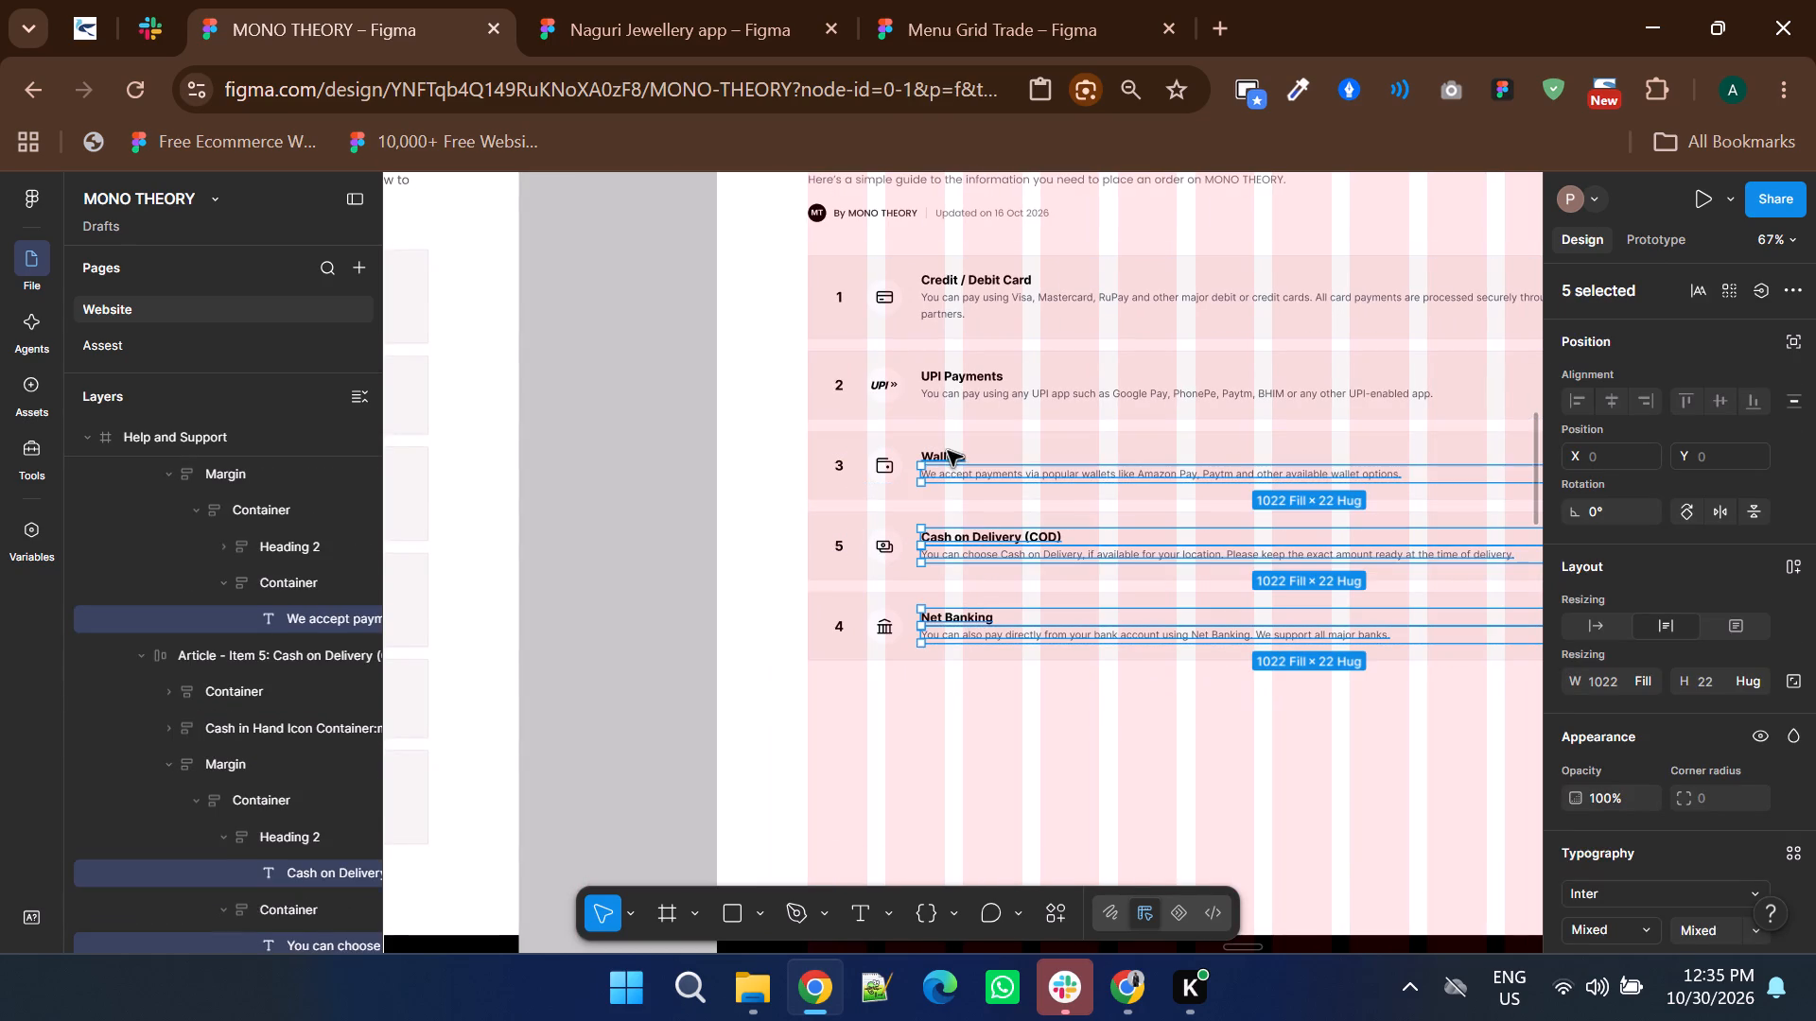
{"action": "left_click", "coordinate": [948, 451], "text": "ctrl+shift"}
{"action": "left_click", "coordinate": [958, 400], "text": "ctrl+shift"}
{"action": "left_click", "coordinate": [962, 371], "text": "ctrl+shift"}
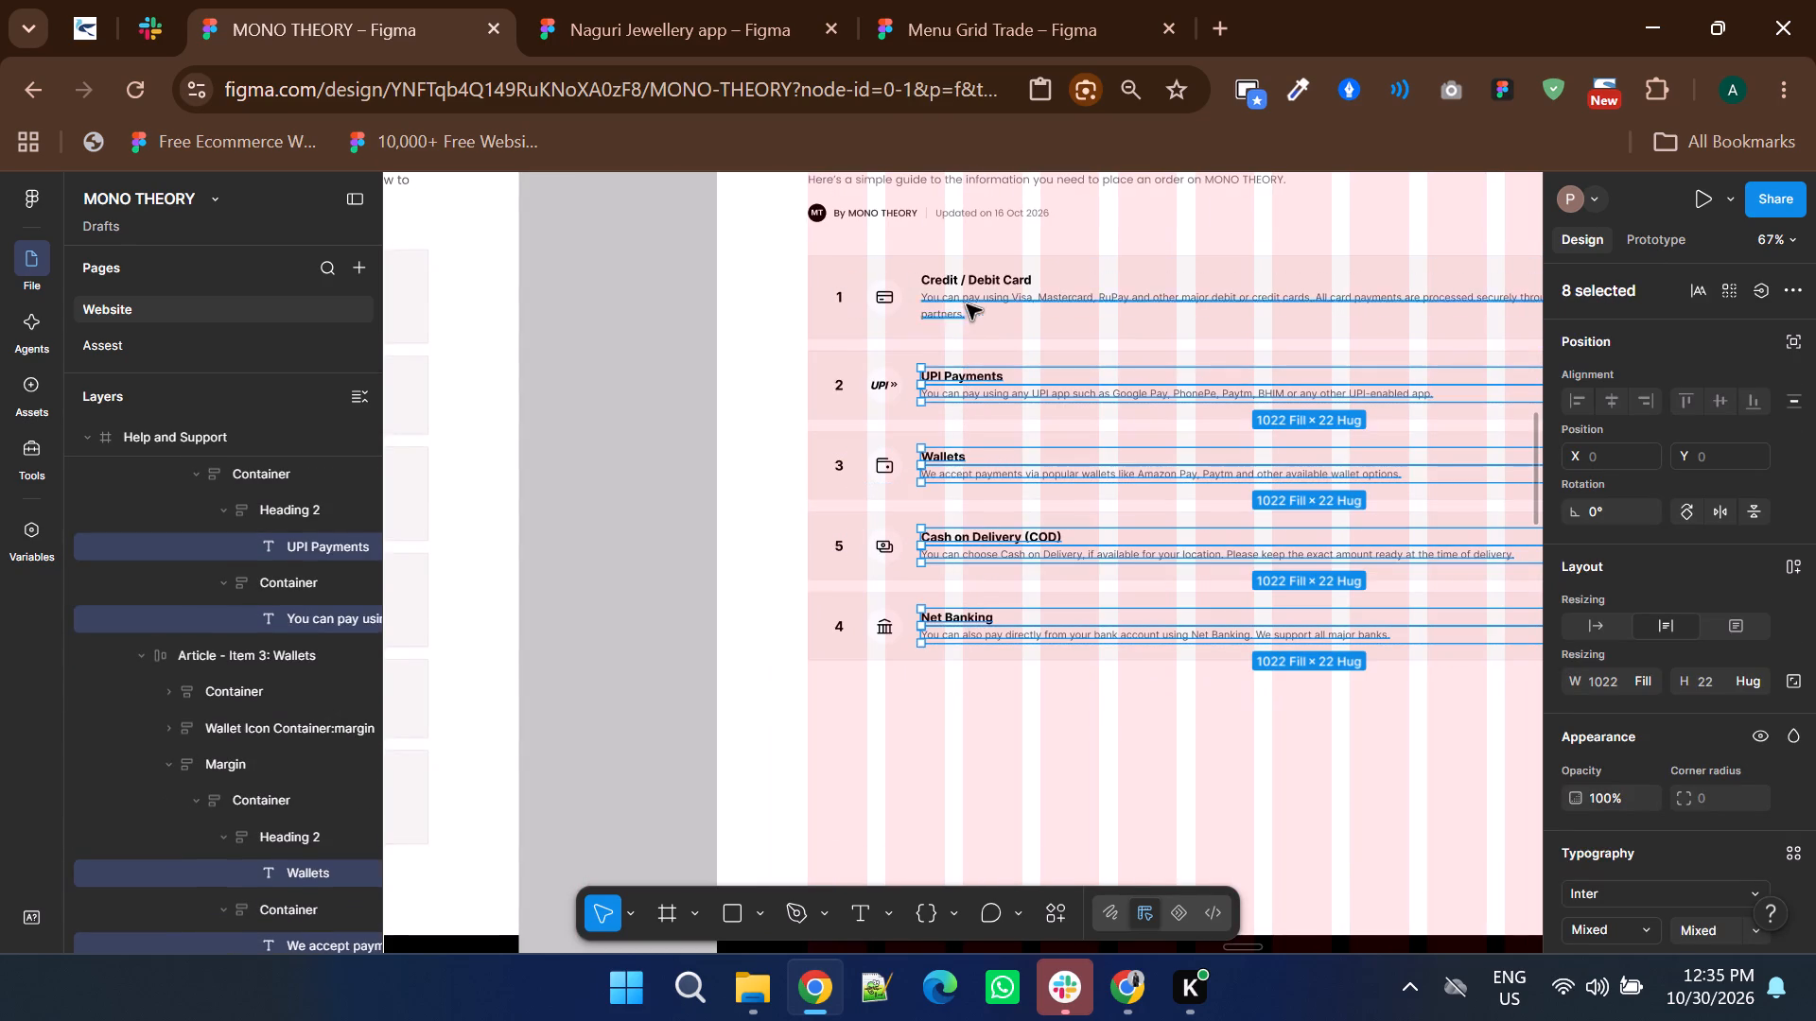
{"action": "left_click", "coordinate": [969, 303], "text": "ctrl+shift"}
{"action": "left_click", "coordinate": [964, 275], "text": "ctrl+shift"}
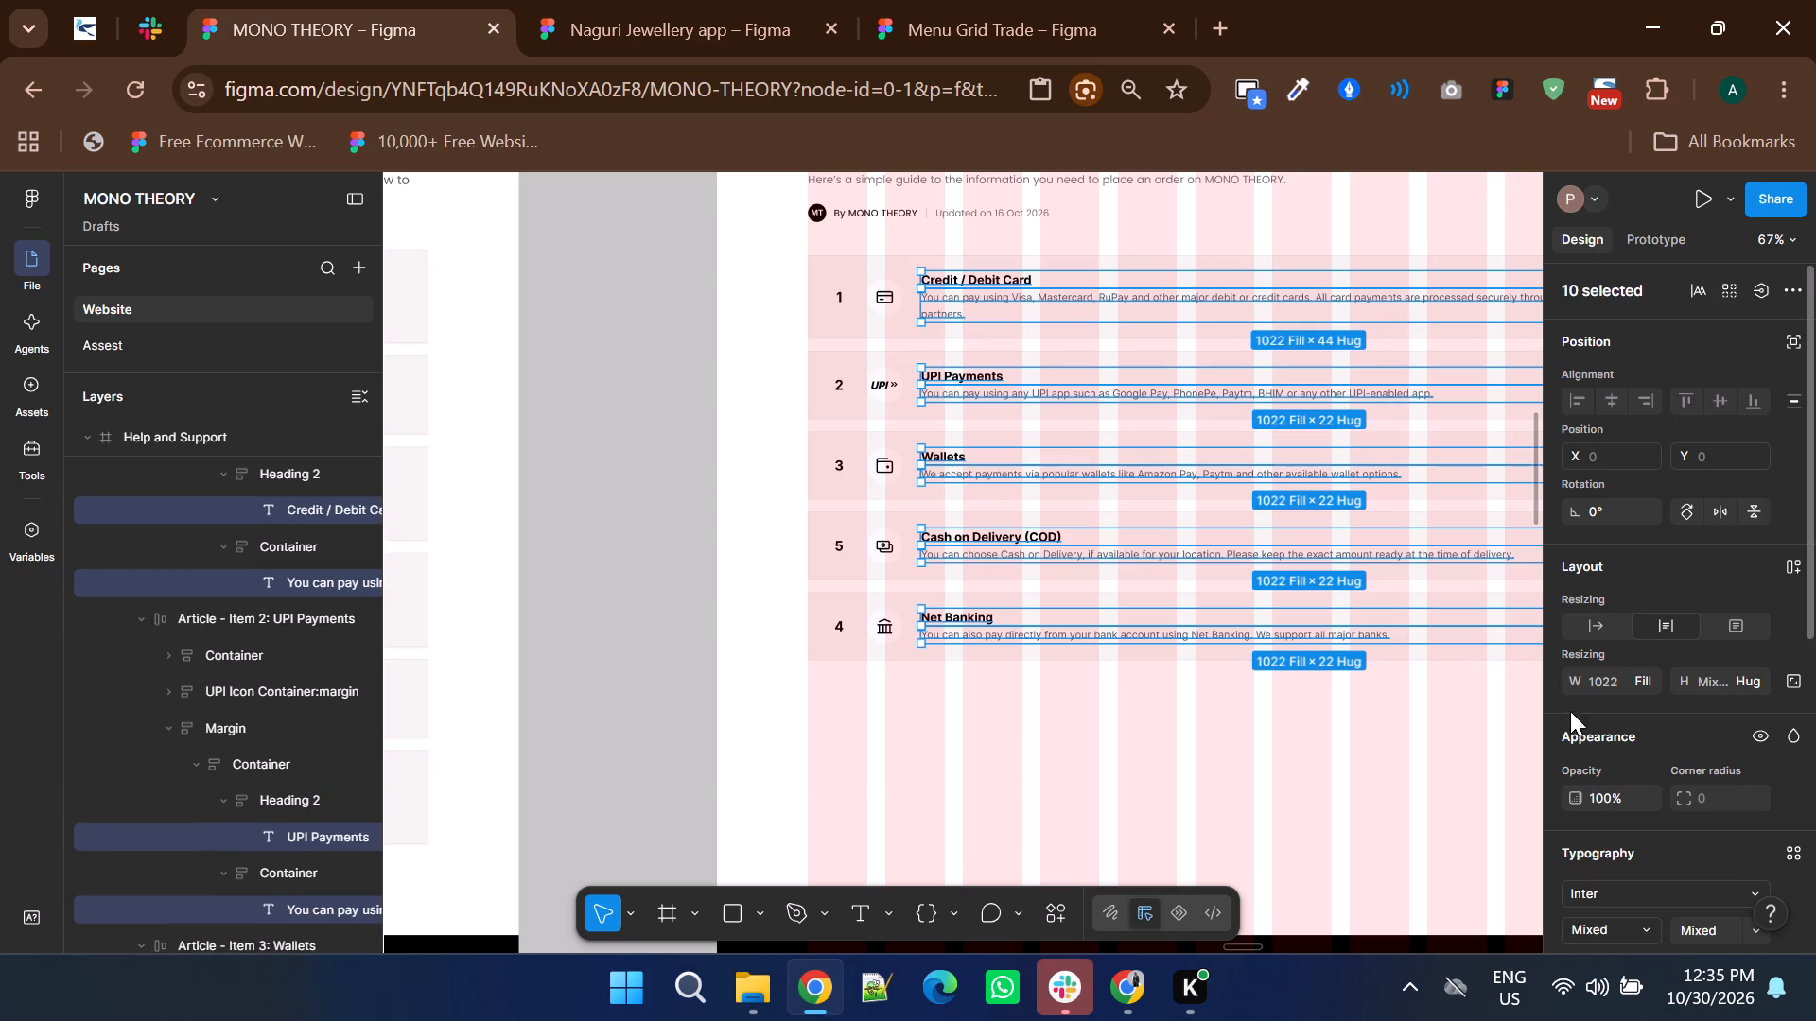
{"action": "scroll", "coordinate": [1590, 720], "scroll_direction": "down", "scroll_amount": 1}
{"action": "left_click", "coordinate": [1605, 350]}
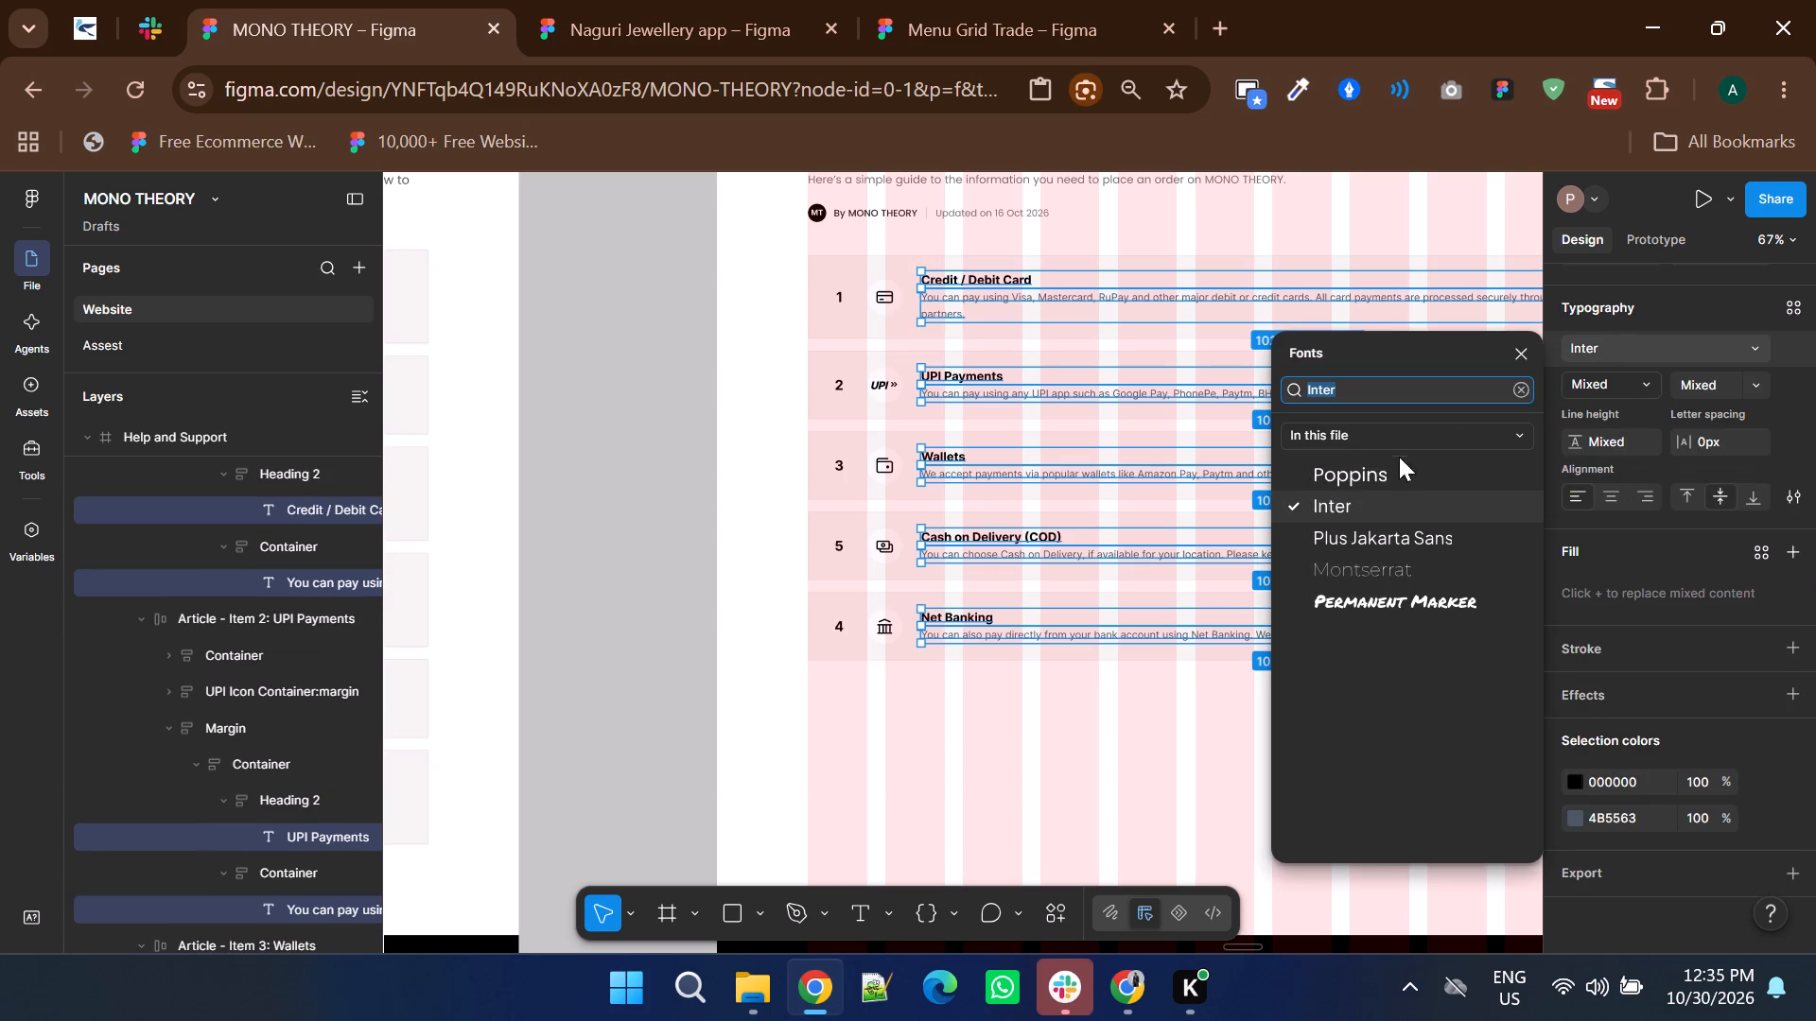
{"action": "left_click", "coordinate": [1388, 468]}
{"action": "scroll", "coordinate": [1223, 617], "scroll_direction": "down", "scroll_amount": 2, "text": "ctrl"}
{"action": "left_click", "coordinate": [972, 619]}
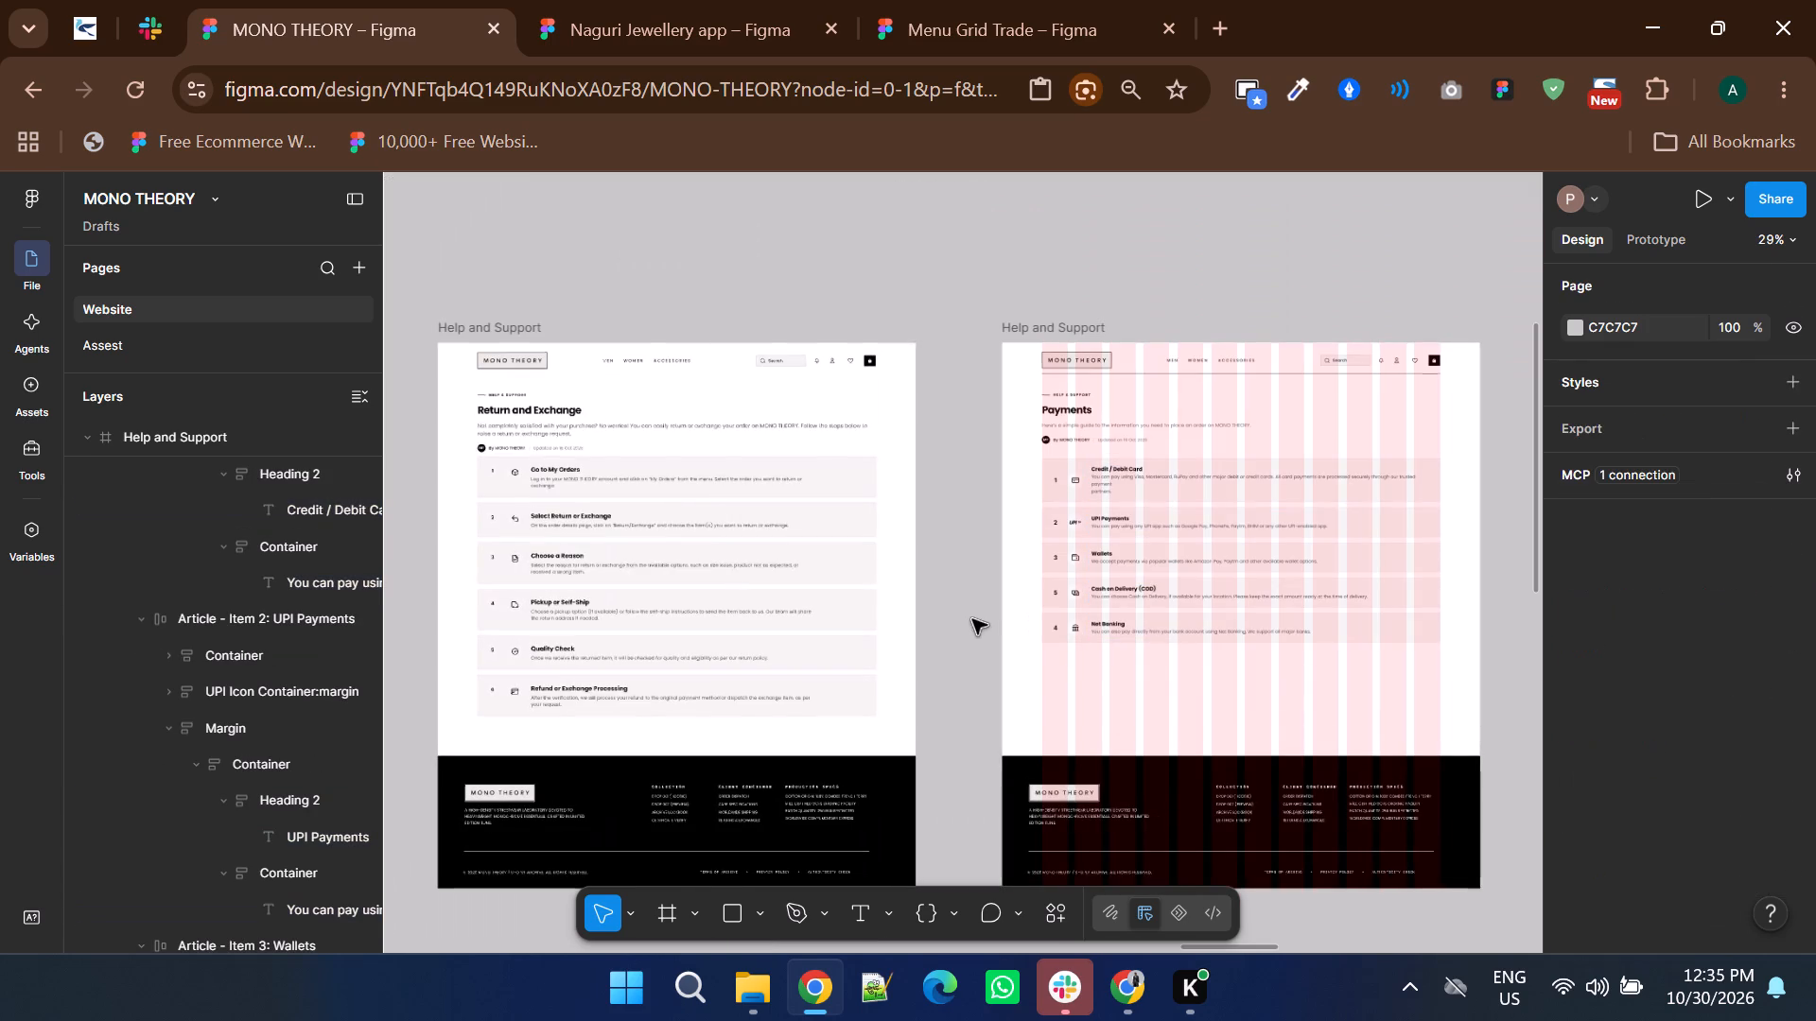
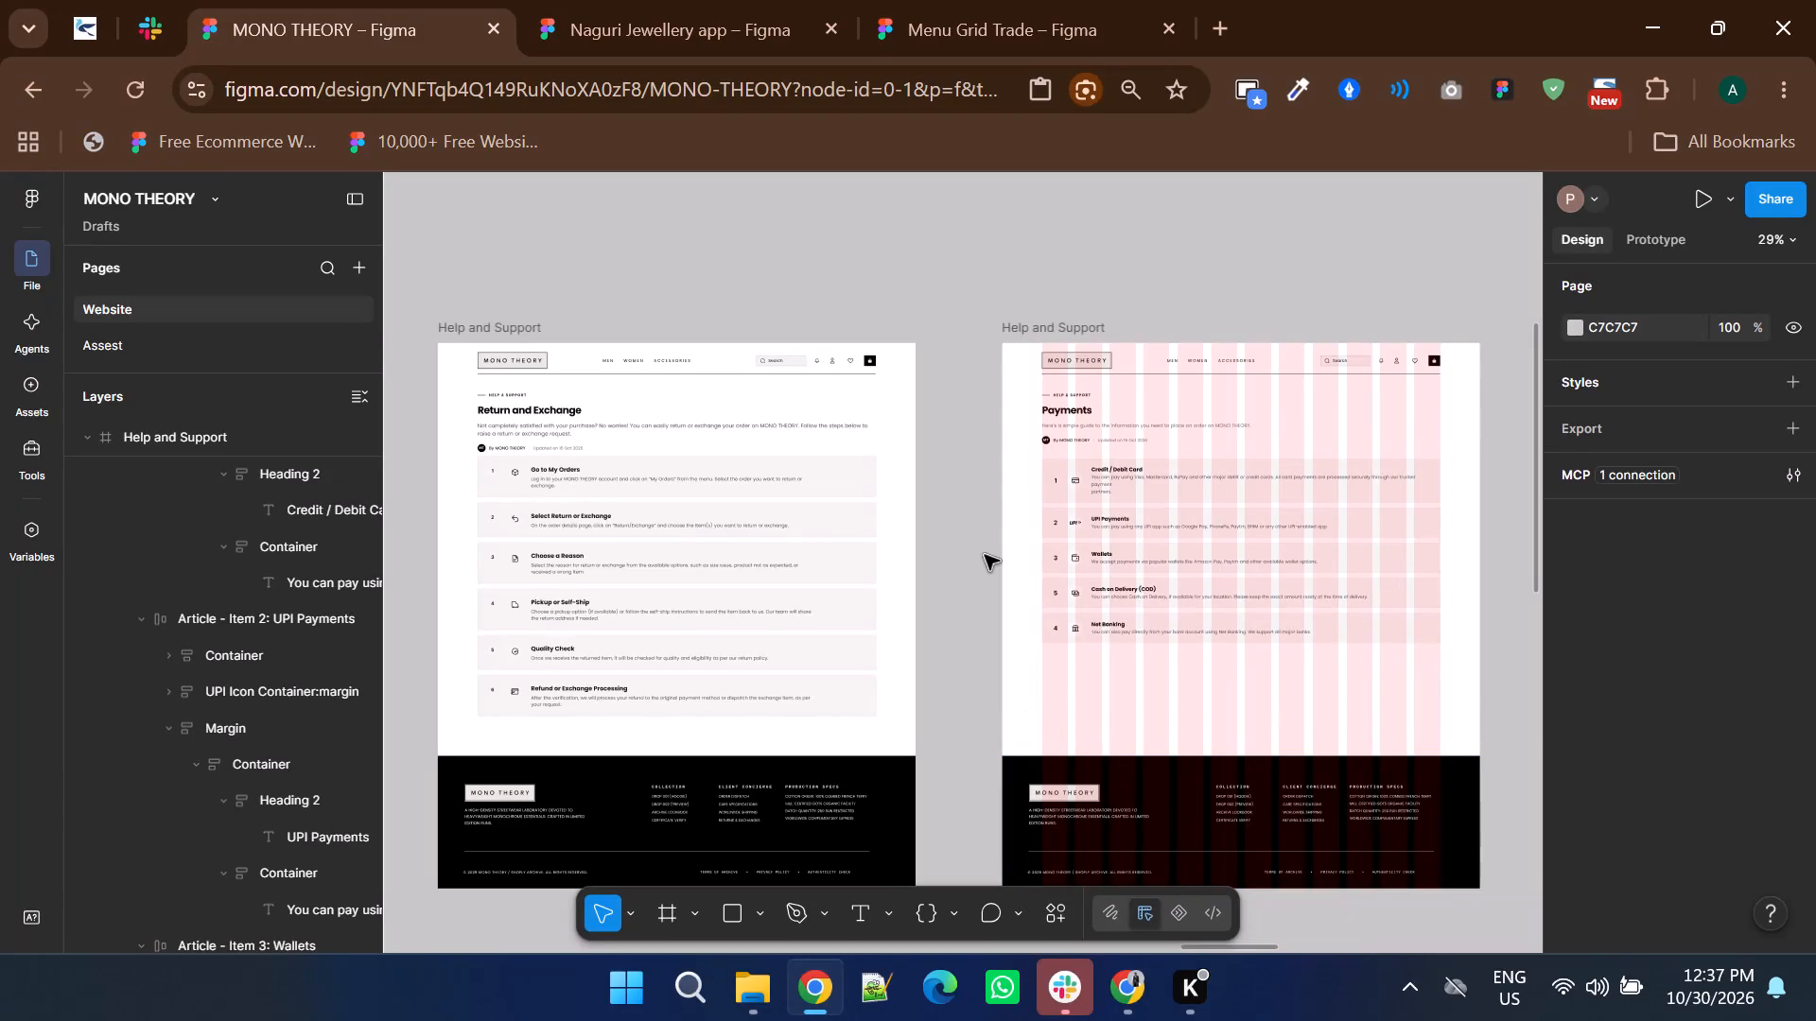
Hide the 12-column layout guide on the Payments page frame.
{"action": "left_click", "coordinate": [985, 555]}
{"action": "scroll", "coordinate": [985, 555], "scroll_direction": "down", "scroll_amount": 1, "text": "shift"}
{"action": "scroll", "coordinate": [1041, 616], "scroll_direction": "up", "scroll_amount": 3, "text": "ctrl"}
{"action": "left_click", "coordinate": [803, 666], "text": "ctrl"}
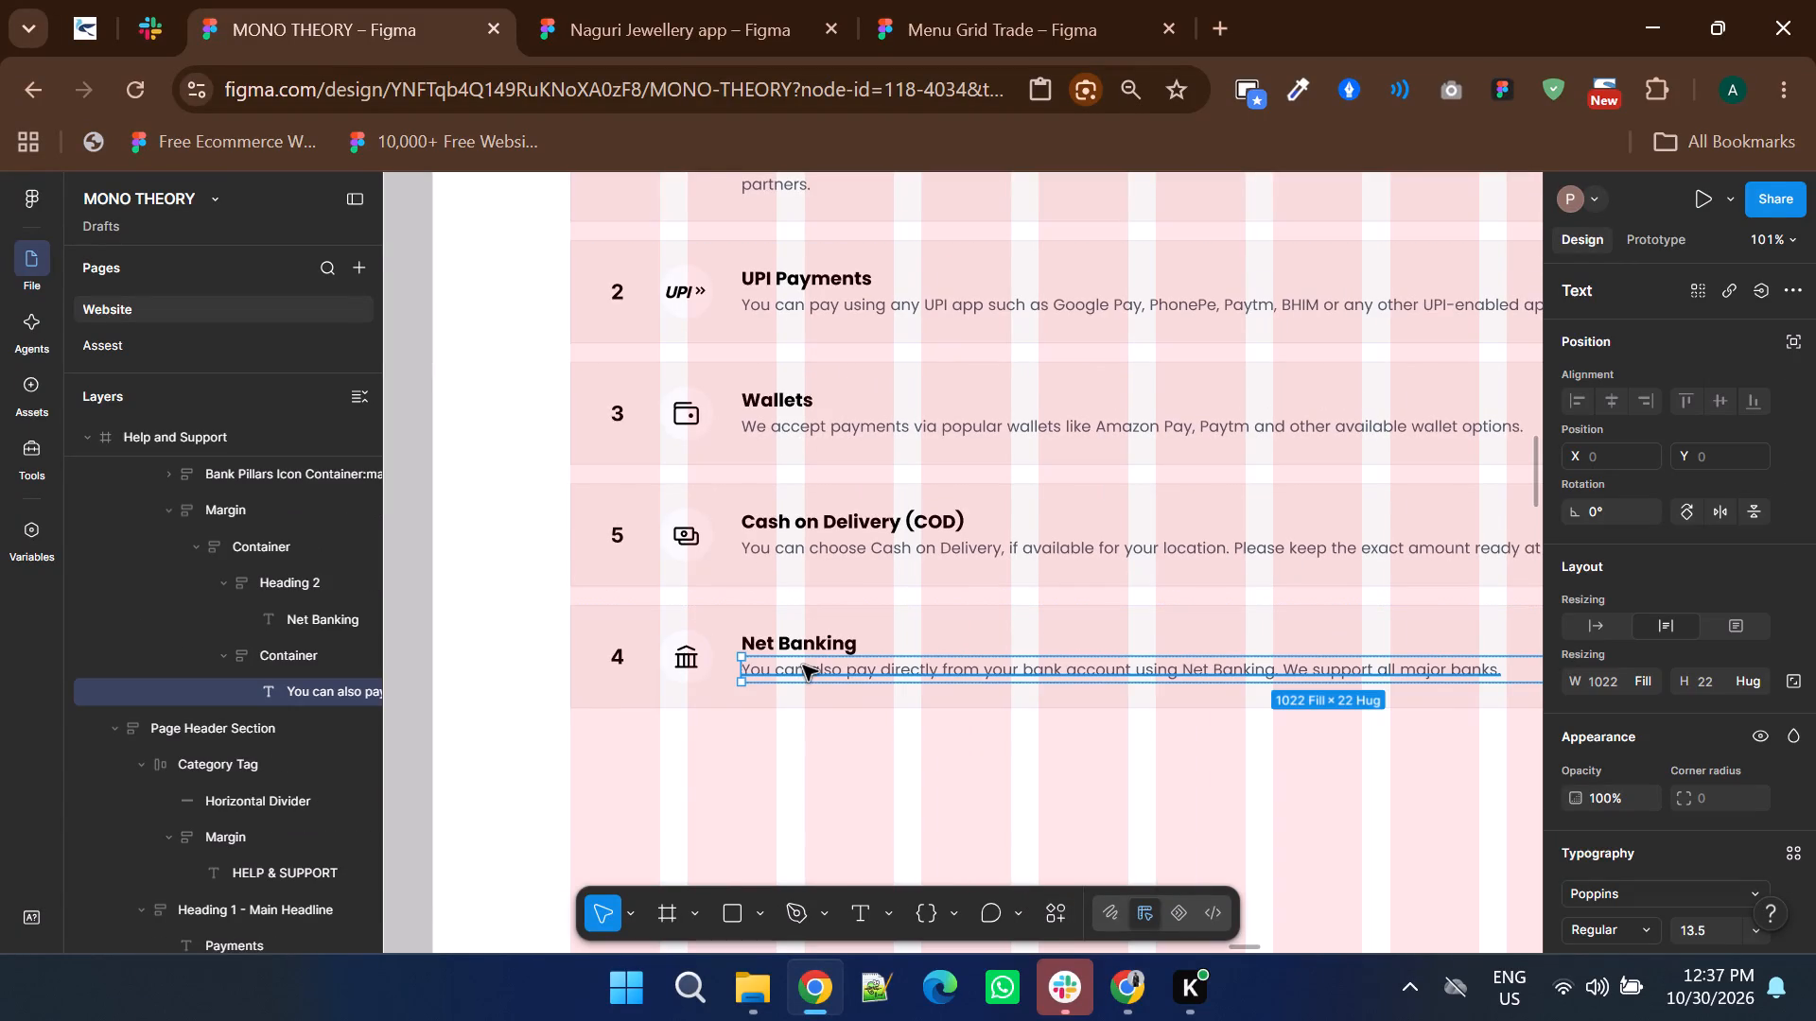
{"action": "scroll", "coordinate": [803, 666], "scroll_direction": "down", "scroll_amount": 2, "text": "ctrl"}
{"action": "left_click", "coordinate": [612, 718]}
{"action": "left_click", "coordinate": [997, 737], "text": "ctrl"}
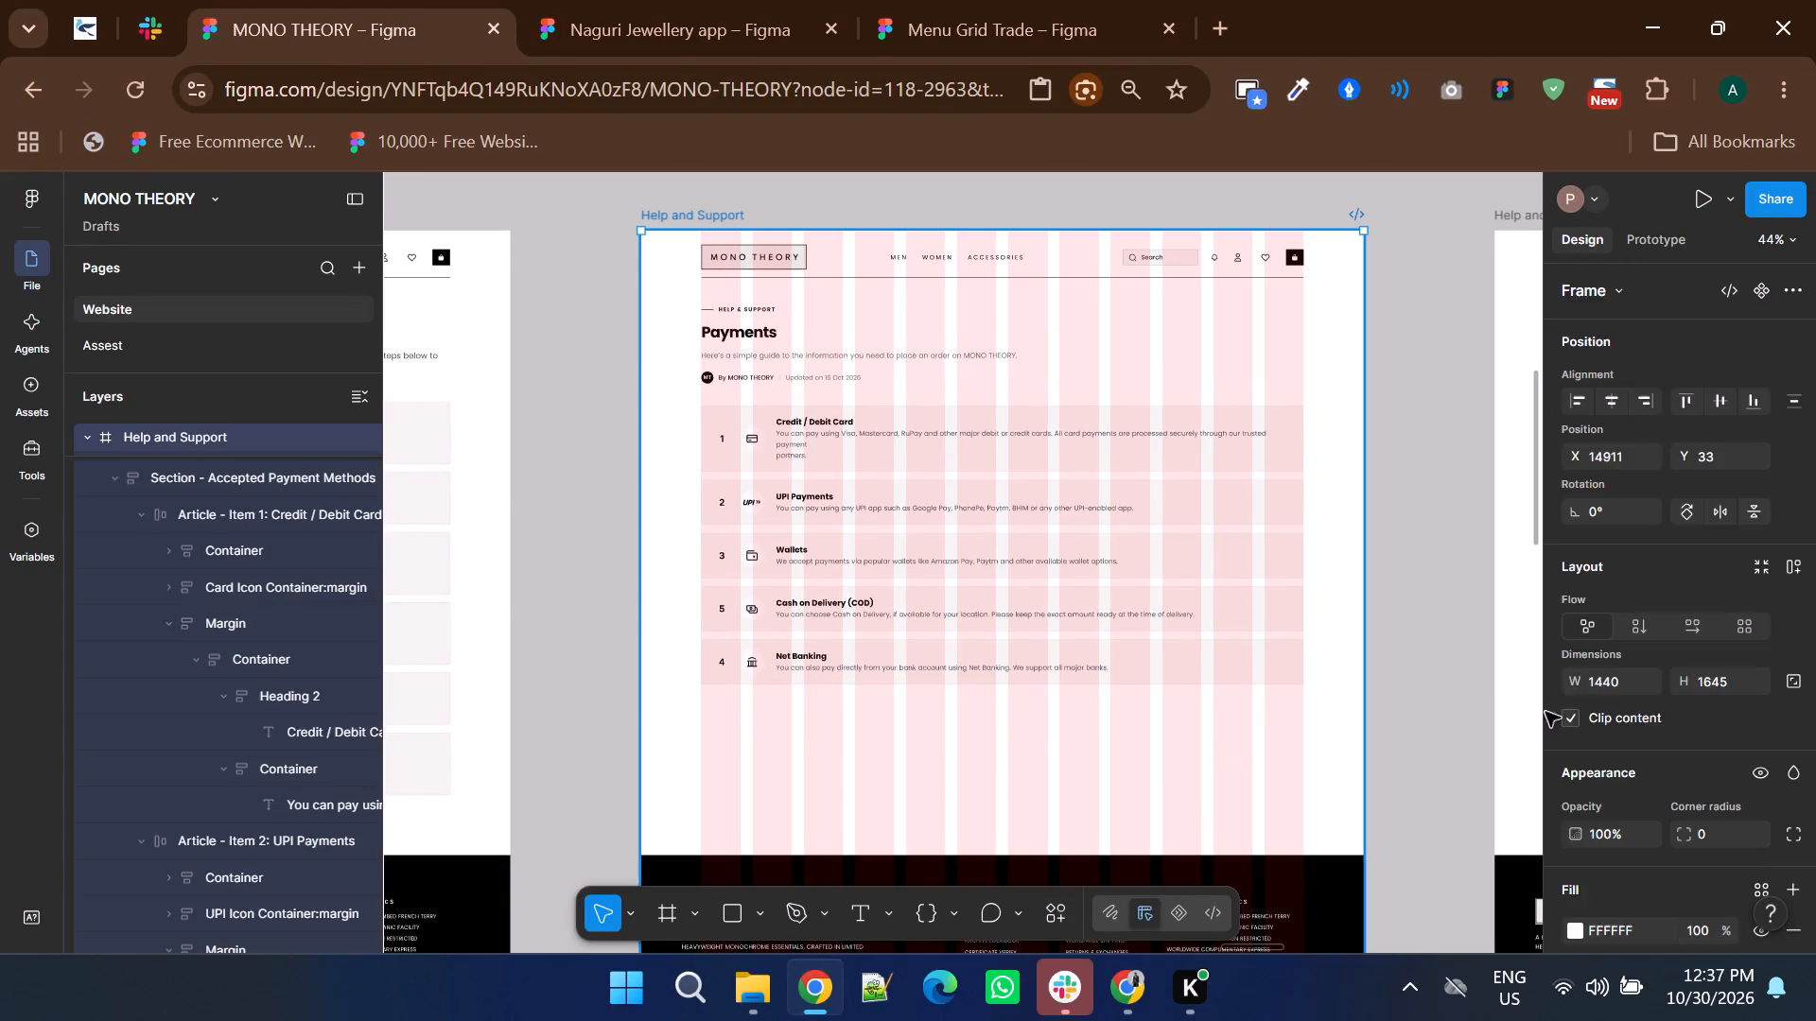
{"action": "scroll", "coordinate": [1603, 727], "scroll_direction": "down", "scroll_amount": 3}
{"action": "left_click", "coordinate": [1761, 693]}
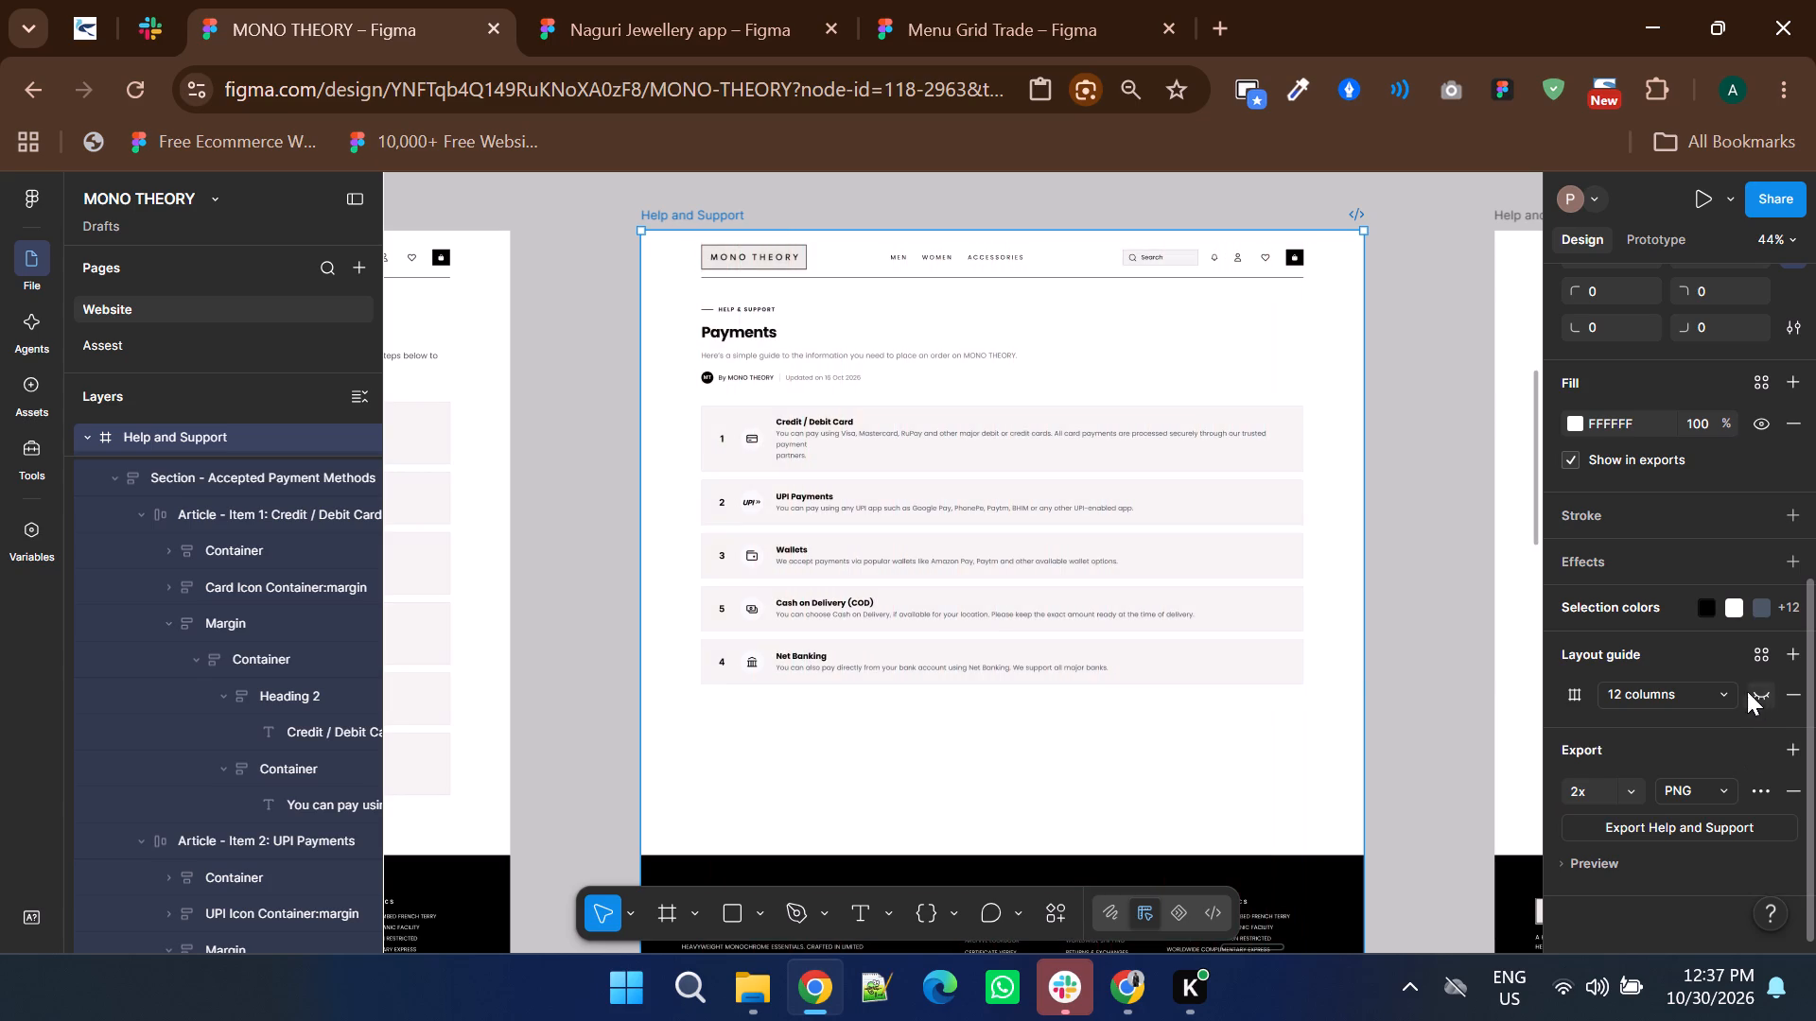
Replace the Payments page subtitle with the copied "We offer multiple secure and convenient payment options" text from the Html → Body design.
{"action": "scroll", "coordinate": [703, 690], "scroll_direction": "down", "scroll_amount": 2, "text": "ctrl"}
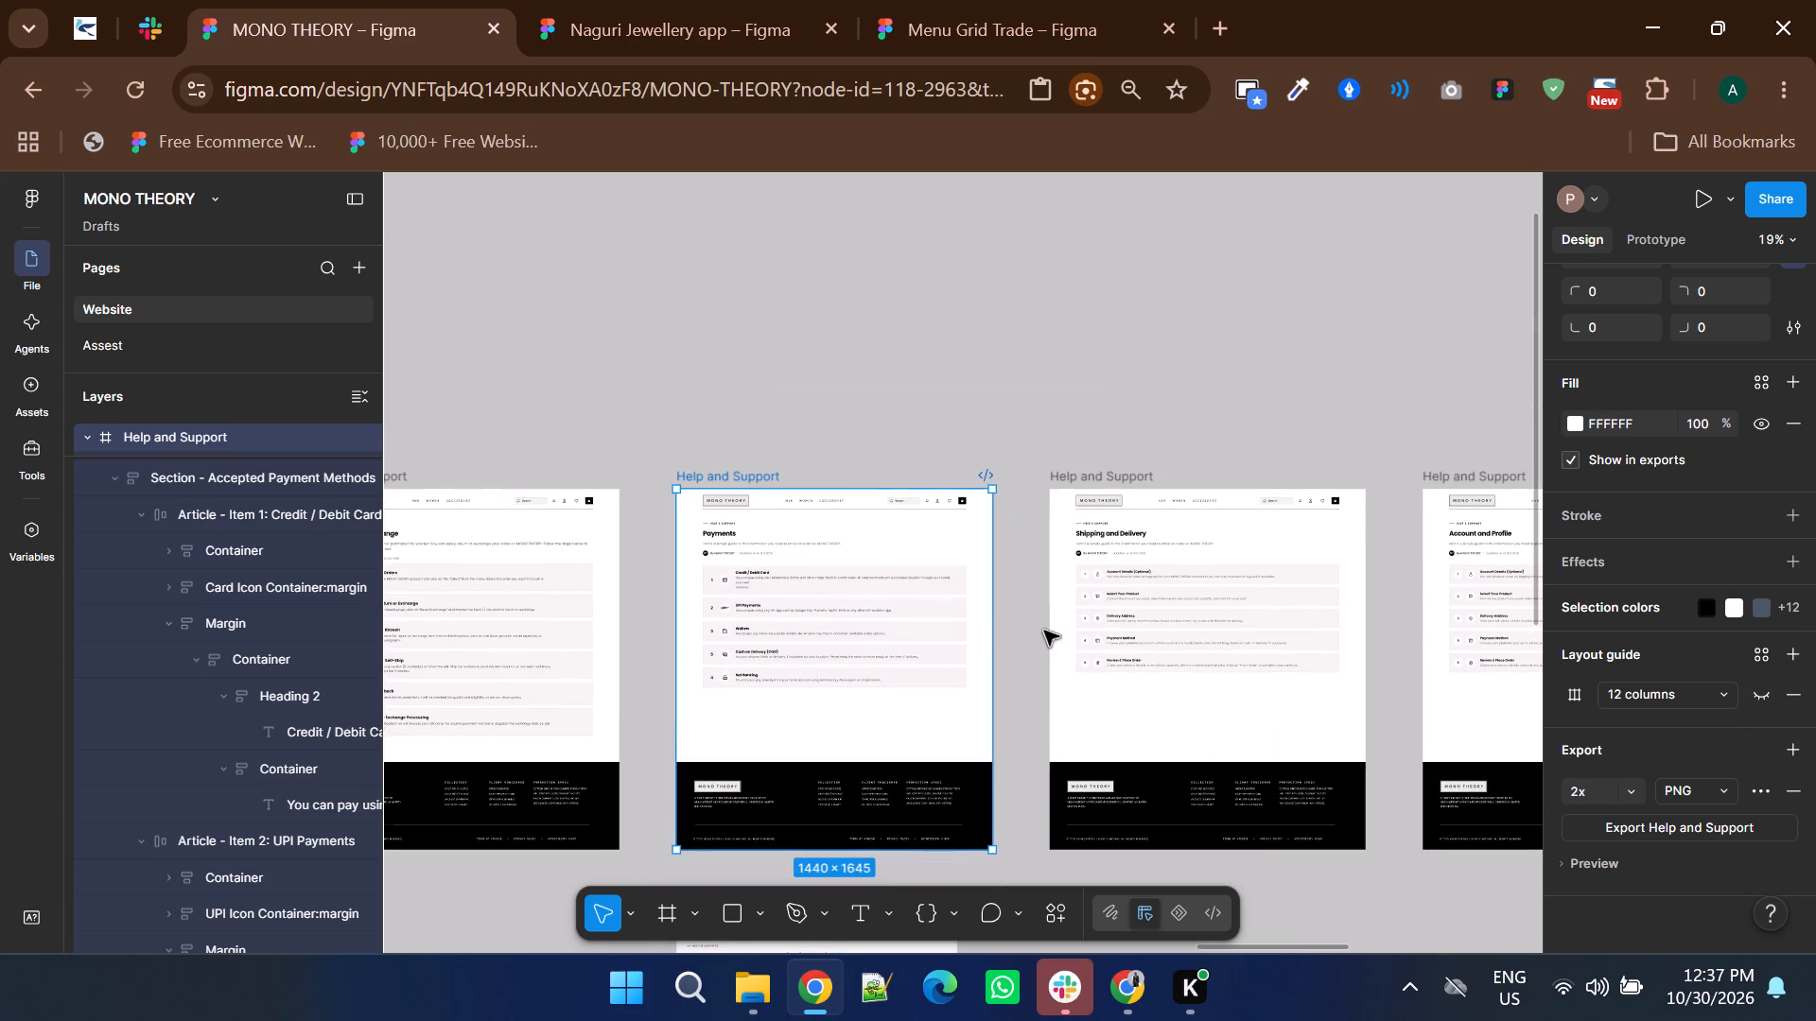
{"action": "left_click", "coordinate": [1044, 631]}
{"action": "scroll", "coordinate": [808, 545], "scroll_direction": "down", "scroll_amount": 4}
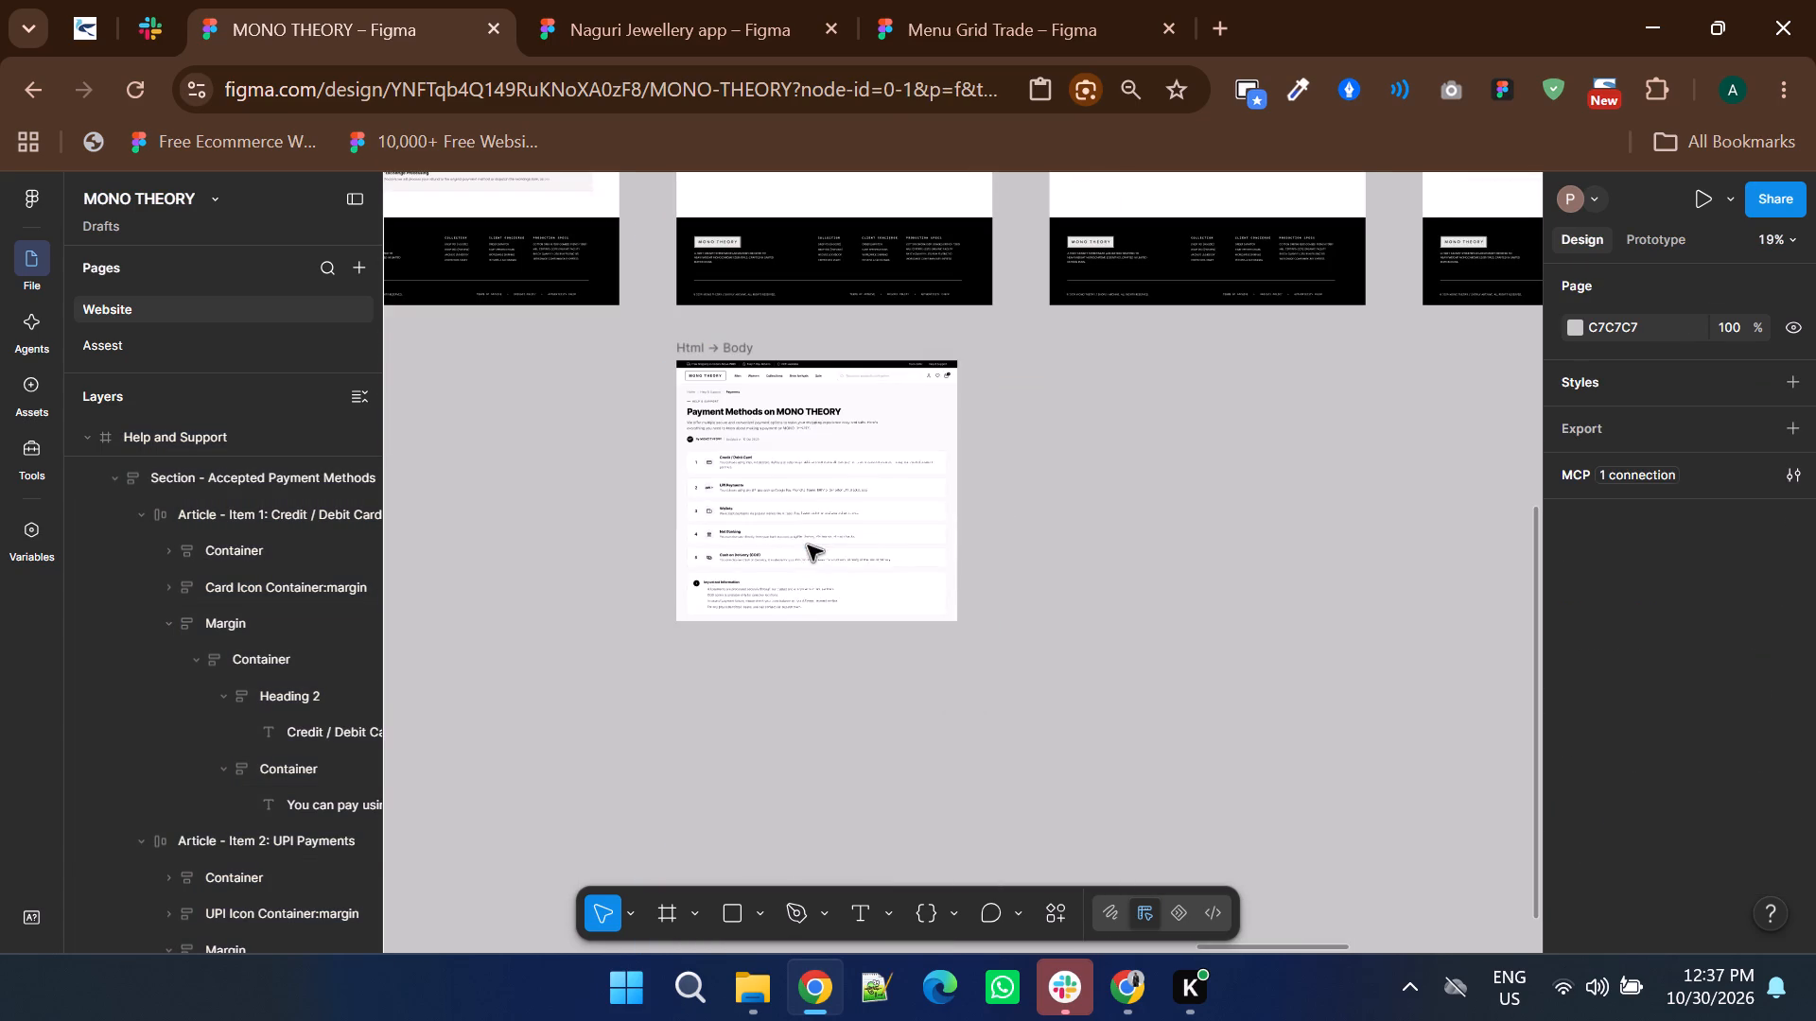
{"action": "scroll", "coordinate": [740, 433], "scroll_direction": "up", "scroll_amount": 4, "text": "ctrl"}
{"action": "scroll", "coordinate": [756, 601], "scroll_direction": "up", "scroll_amount": 1}
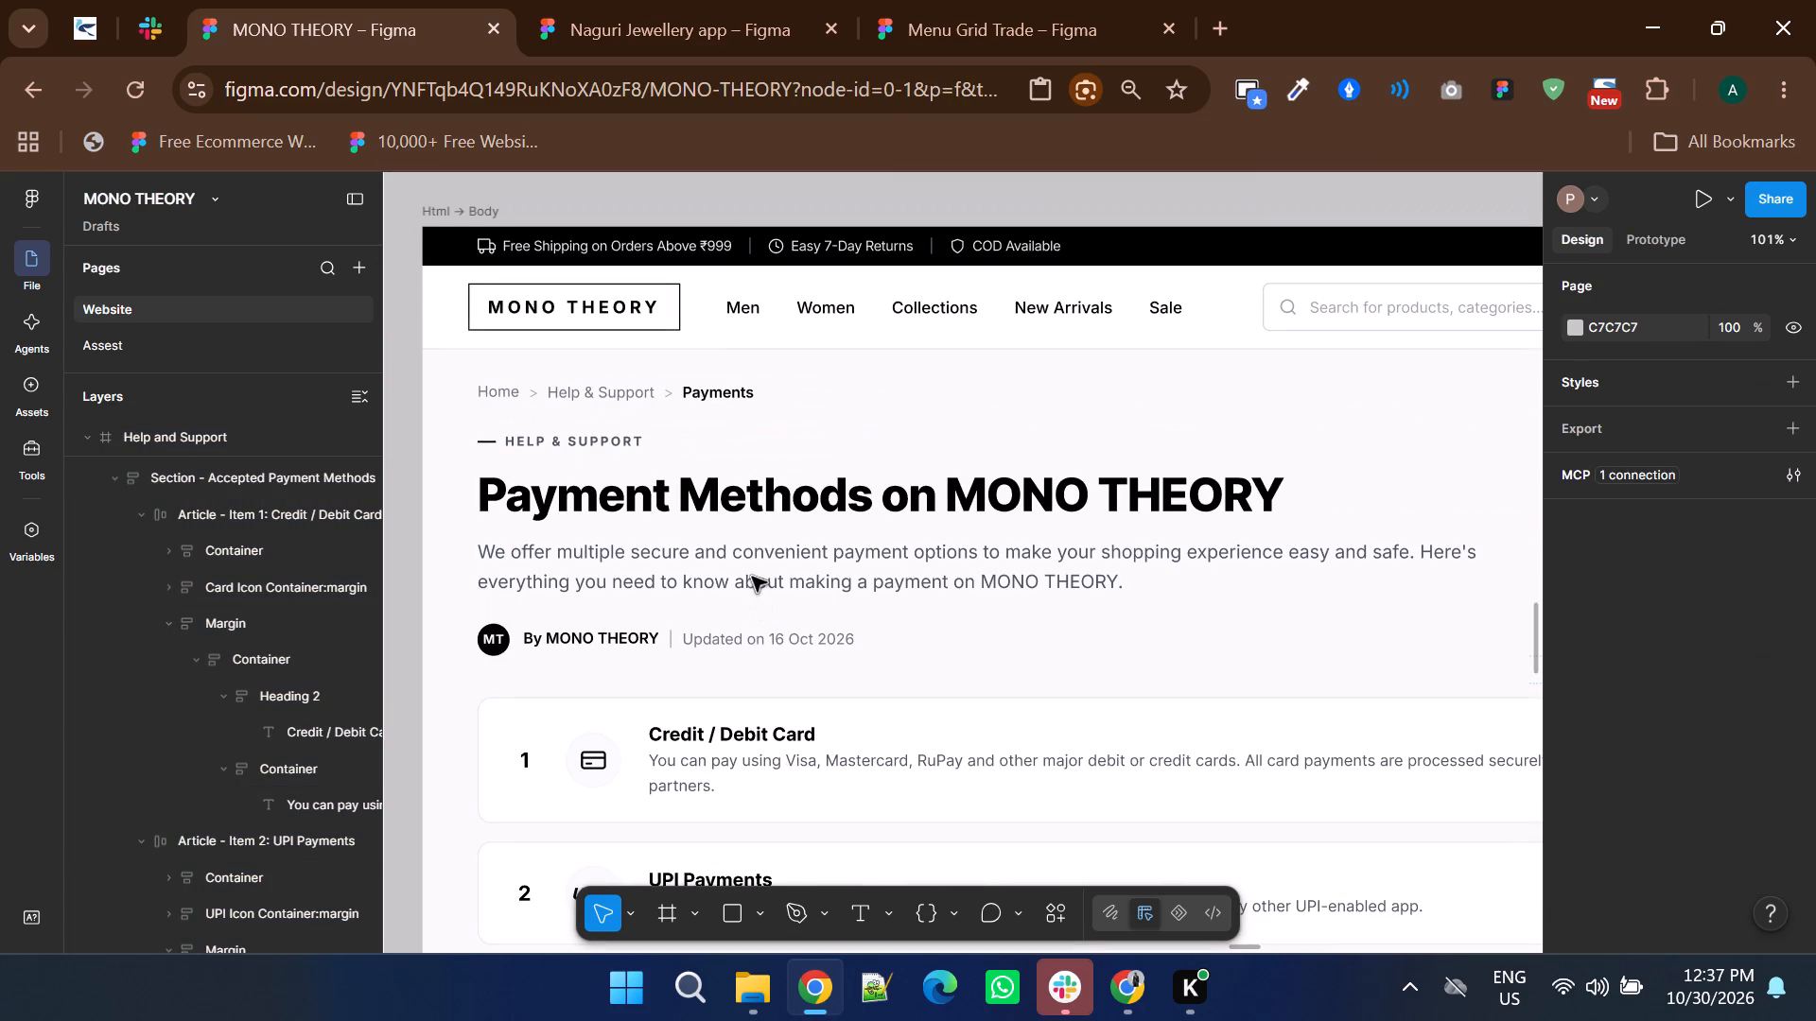
{"action": "double_click", "coordinate": [752, 572], "text": "ctrl"}
{"action": "left_click", "coordinate": [753, 563], "text": "ctrl"}
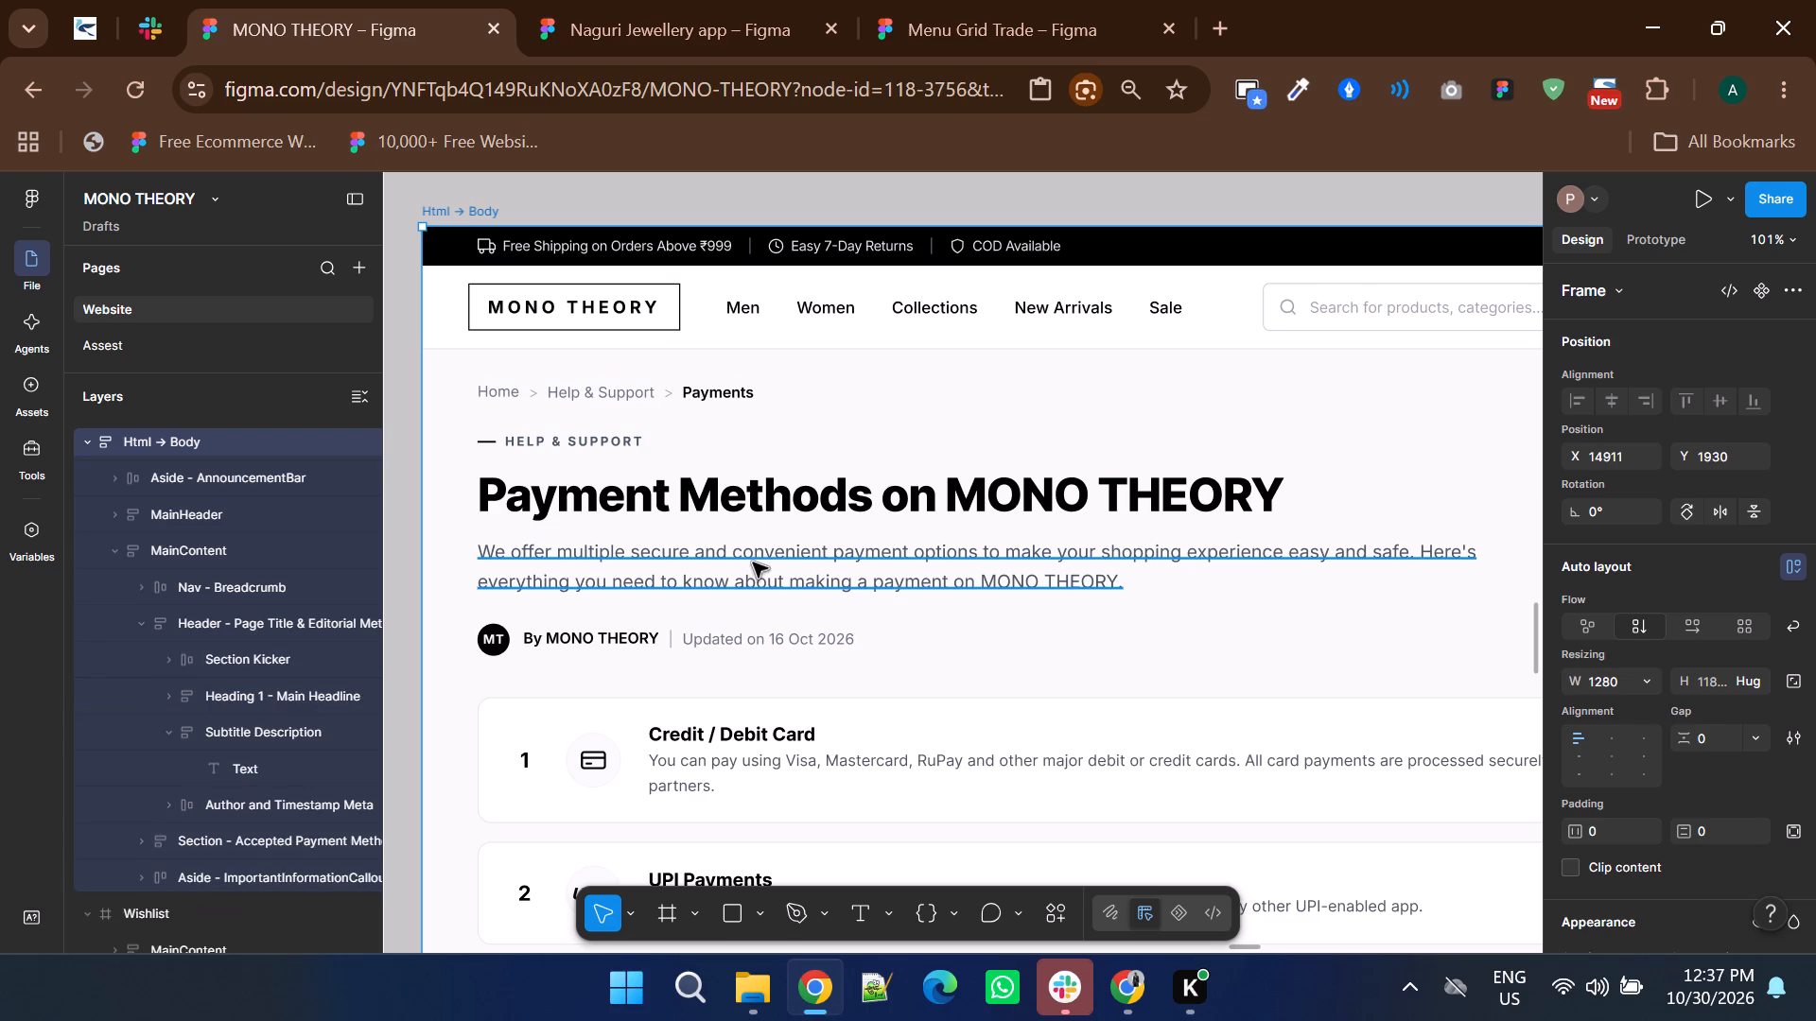
{"action": "right_click", "coordinate": [753, 562]}
{"action": "left_click", "coordinate": [820, 271]}
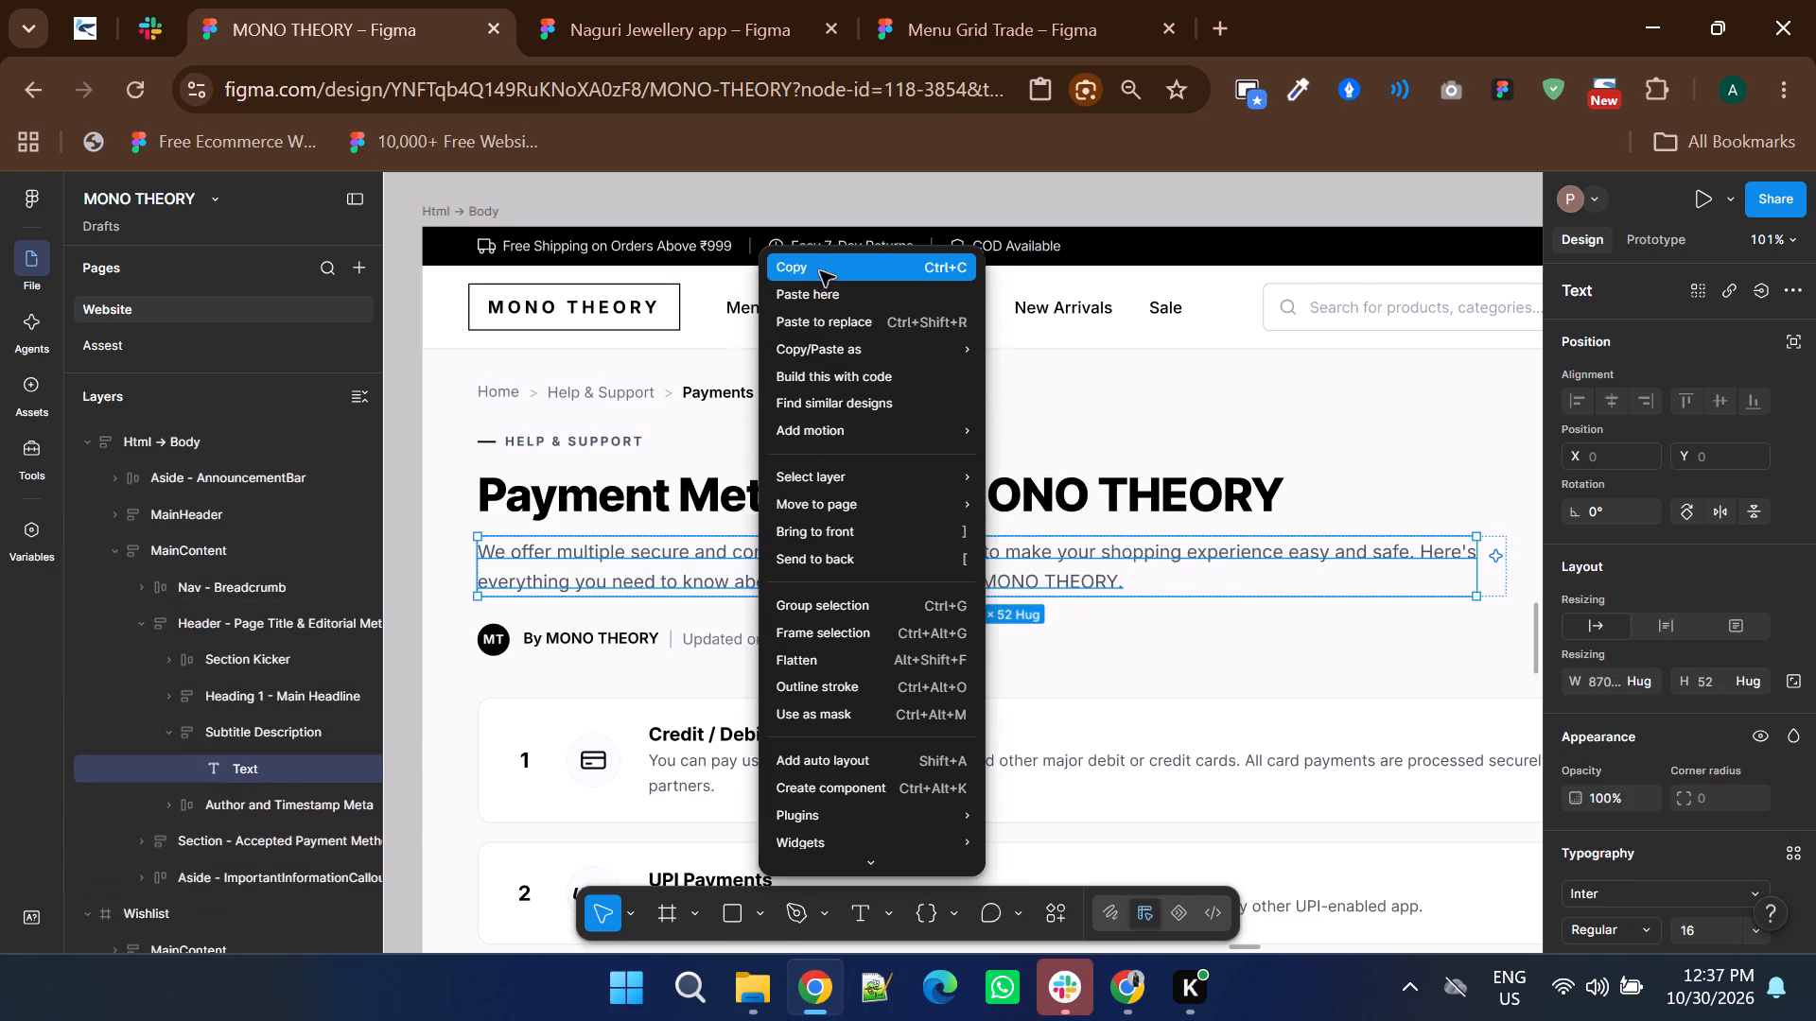
{"action": "scroll", "coordinate": [803, 722], "scroll_direction": "down", "scroll_amount": 2, "text": "ctrl"}
{"action": "scroll", "coordinate": [828, 700], "scroll_direction": "up", "scroll_amount": 7}
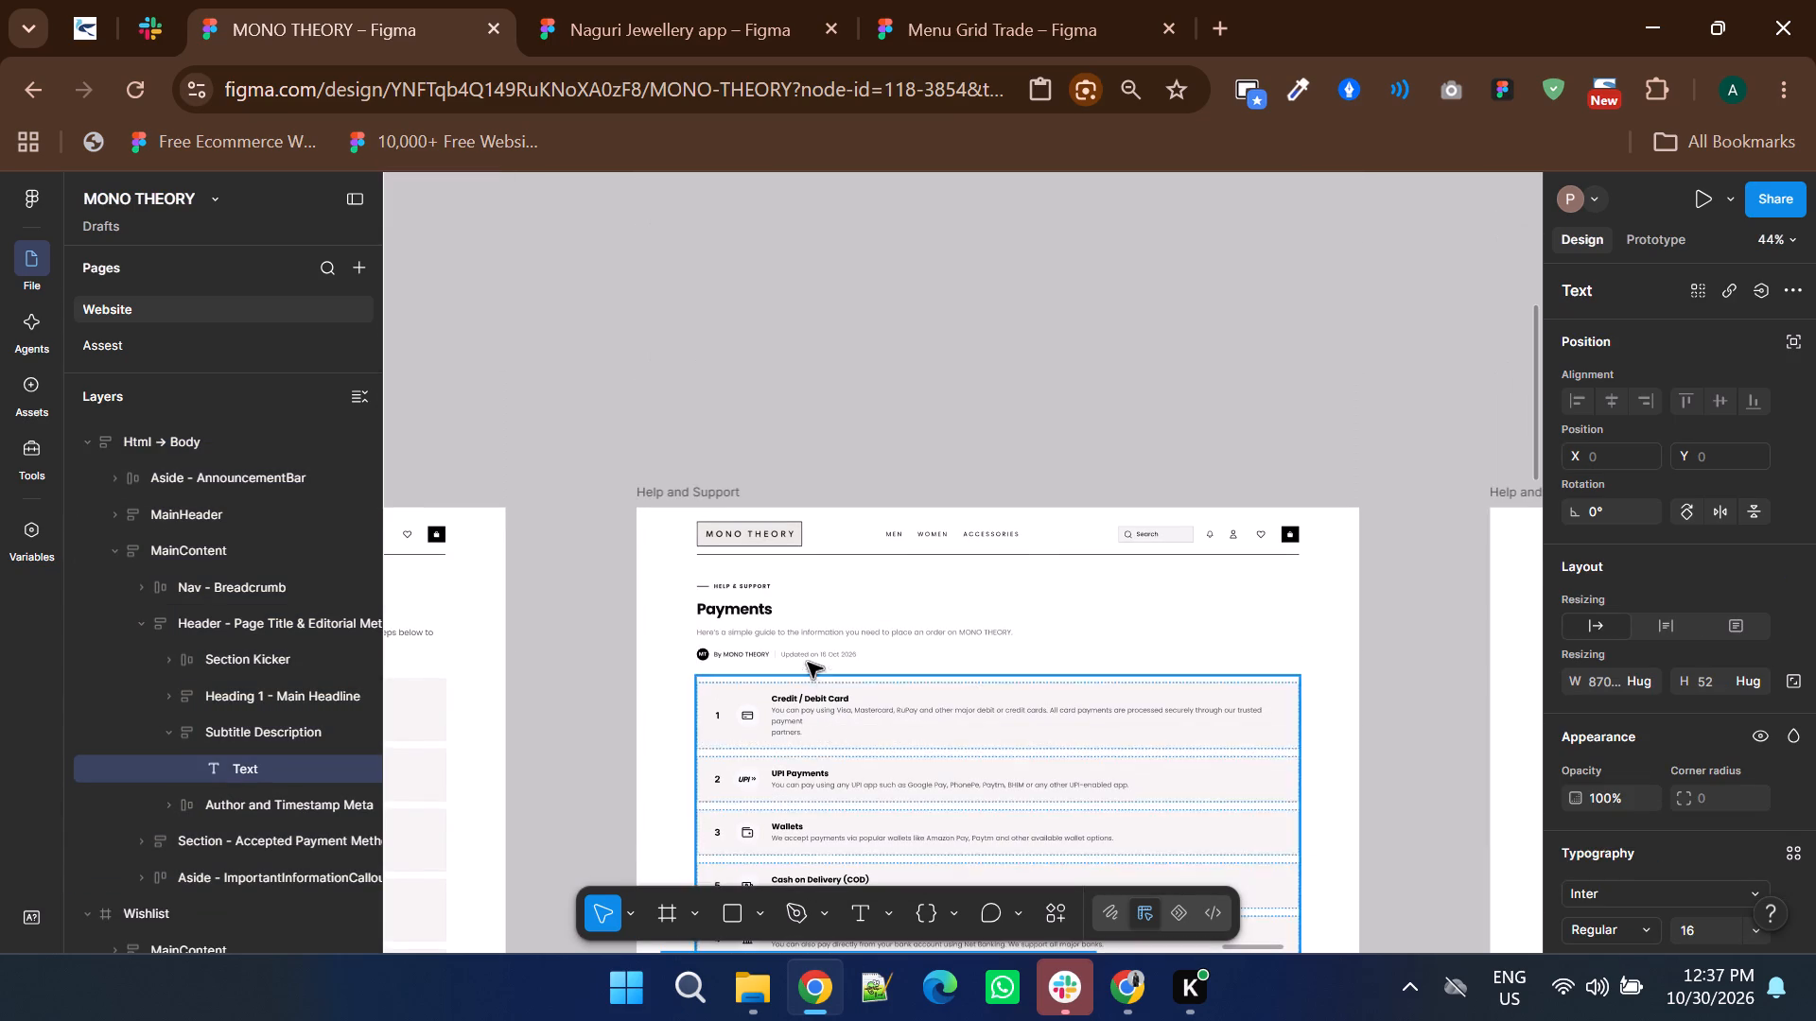
{"action": "left_click", "coordinate": [807, 636], "text": "ctrl"}
{"action": "right_click", "coordinate": [807, 636]}
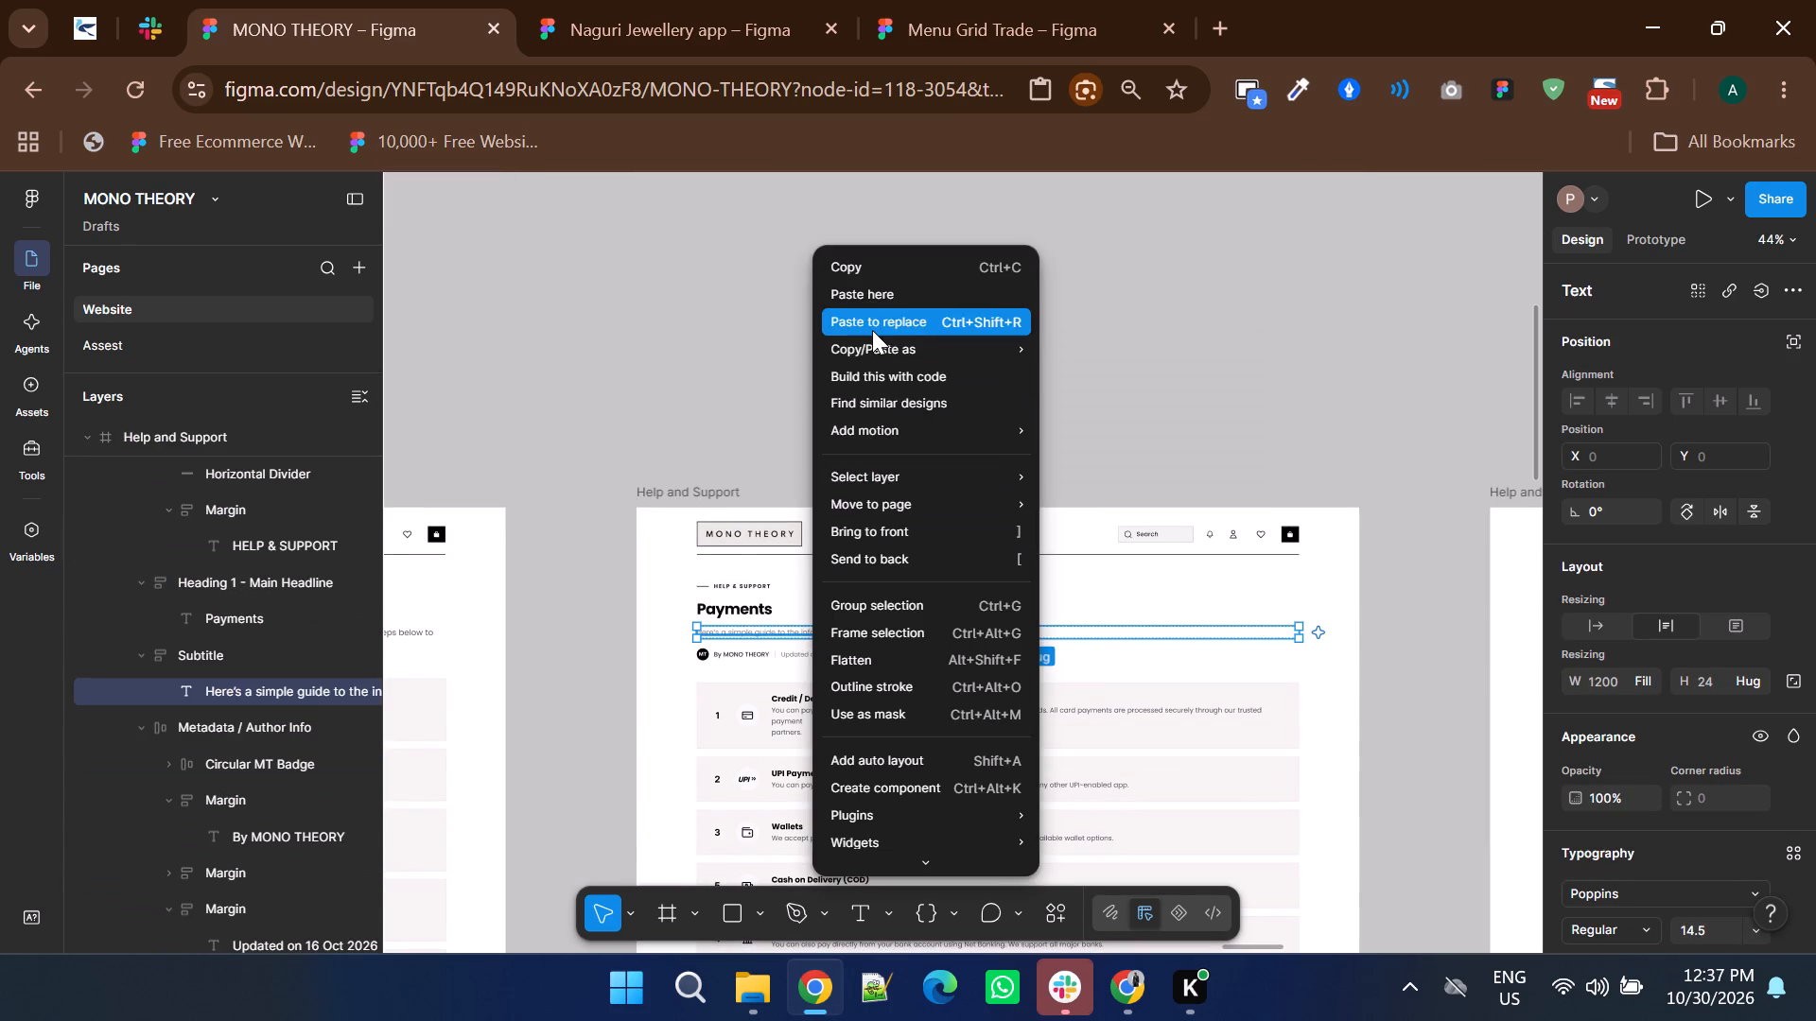
{"action": "left_click", "coordinate": [872, 330]}
{"action": "left_click", "coordinate": [872, 330]}
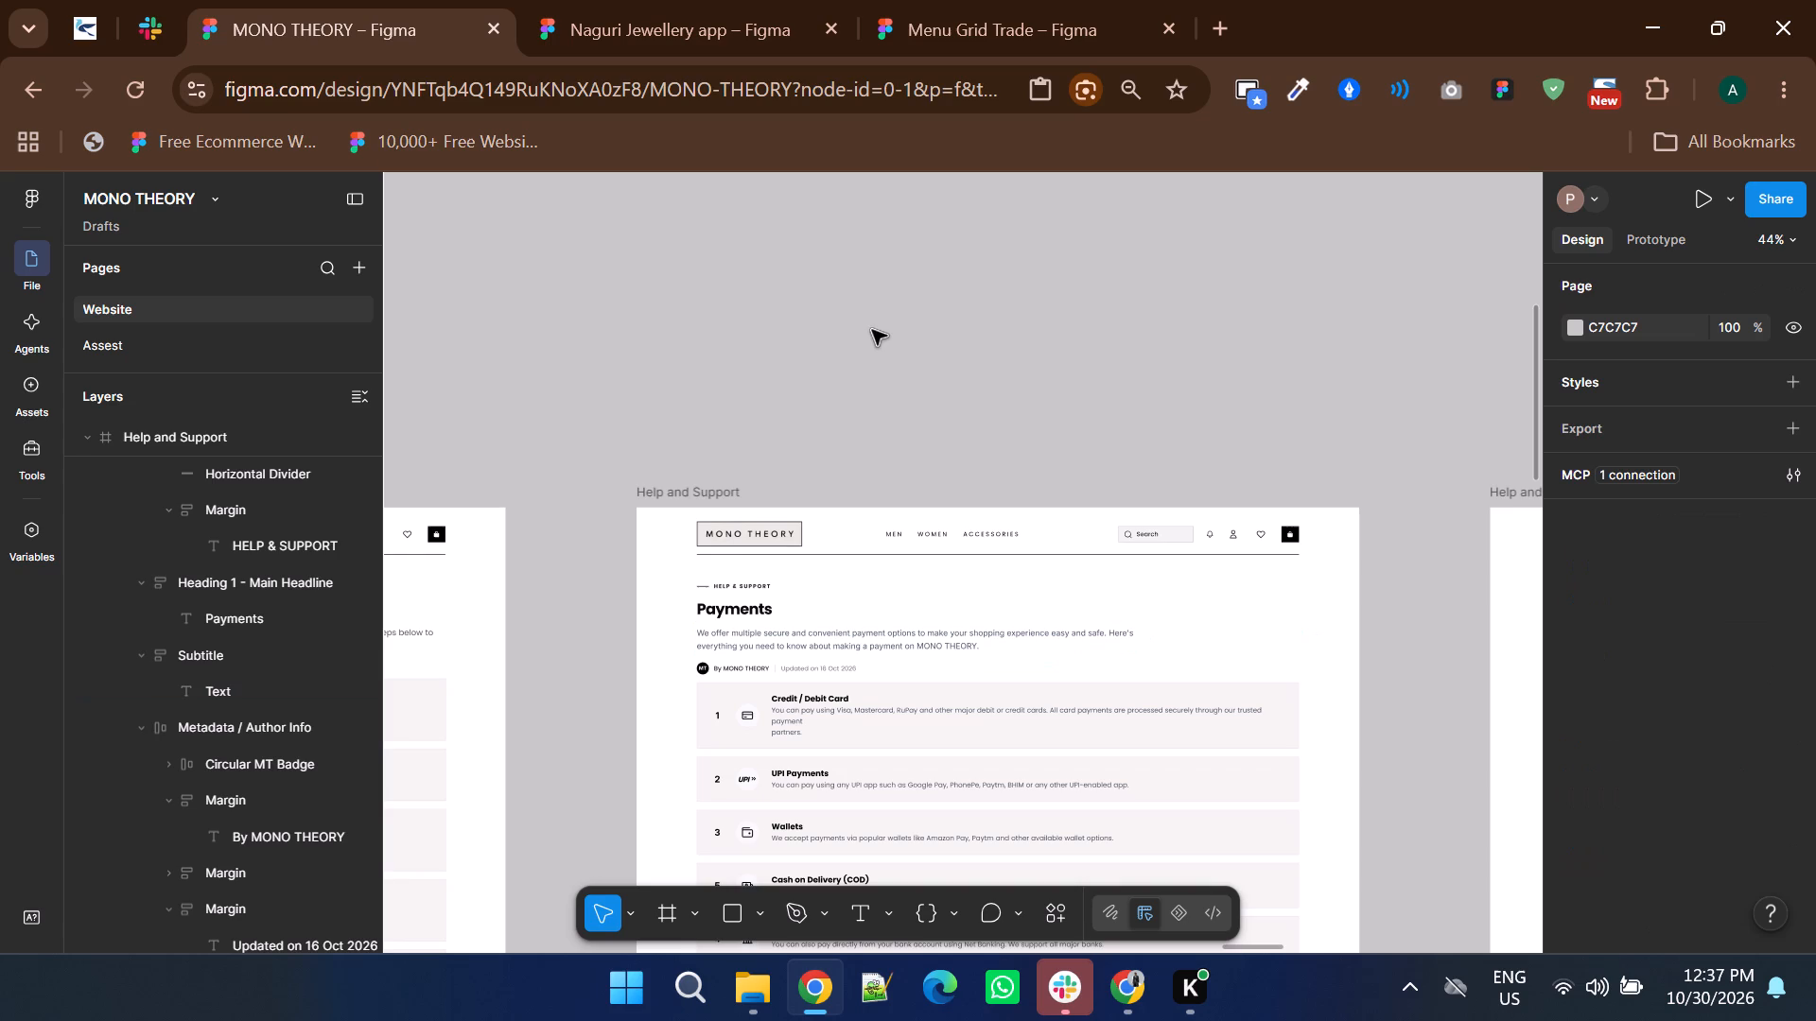
Remove the line break before "partners." in the Credit / Debit Card description so it follows "payment" on the same line.
{"action": "scroll", "coordinate": [872, 330], "scroll_direction": "down", "scroll_amount": 2}
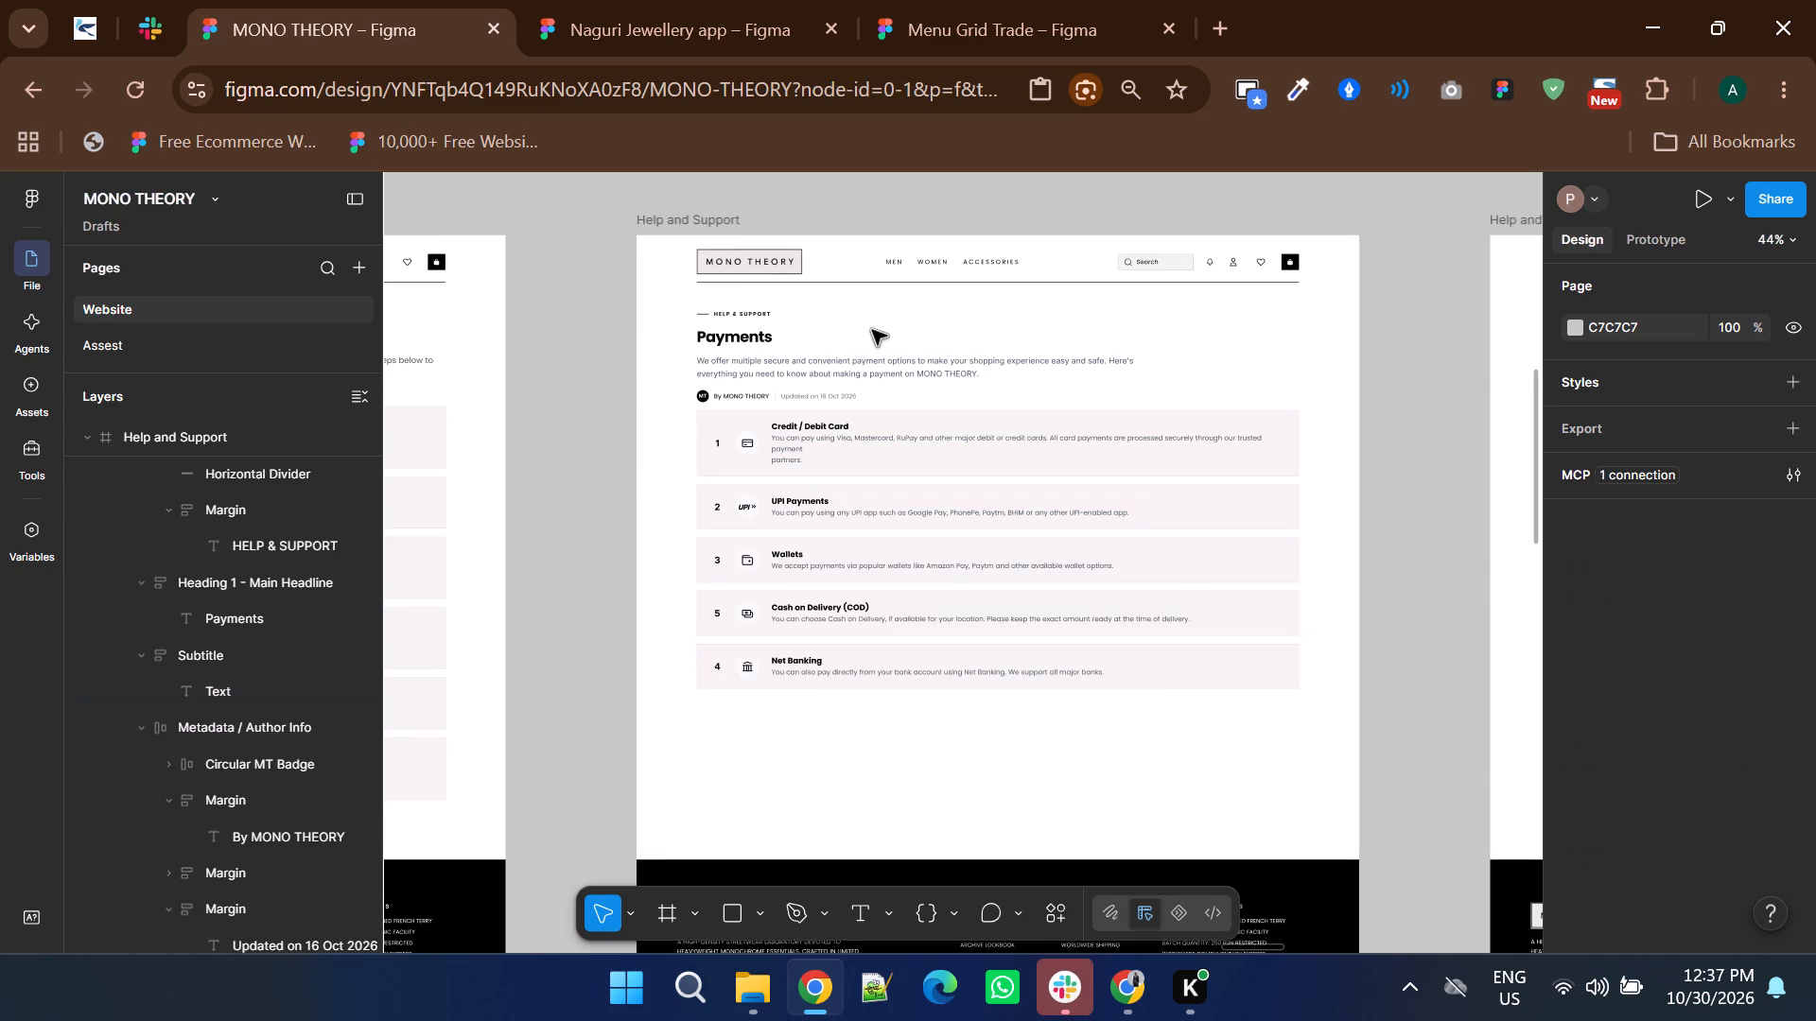
{"action": "scroll", "coordinate": [814, 451], "scroll_direction": "up", "scroll_amount": 3, "text": "ctrl"}
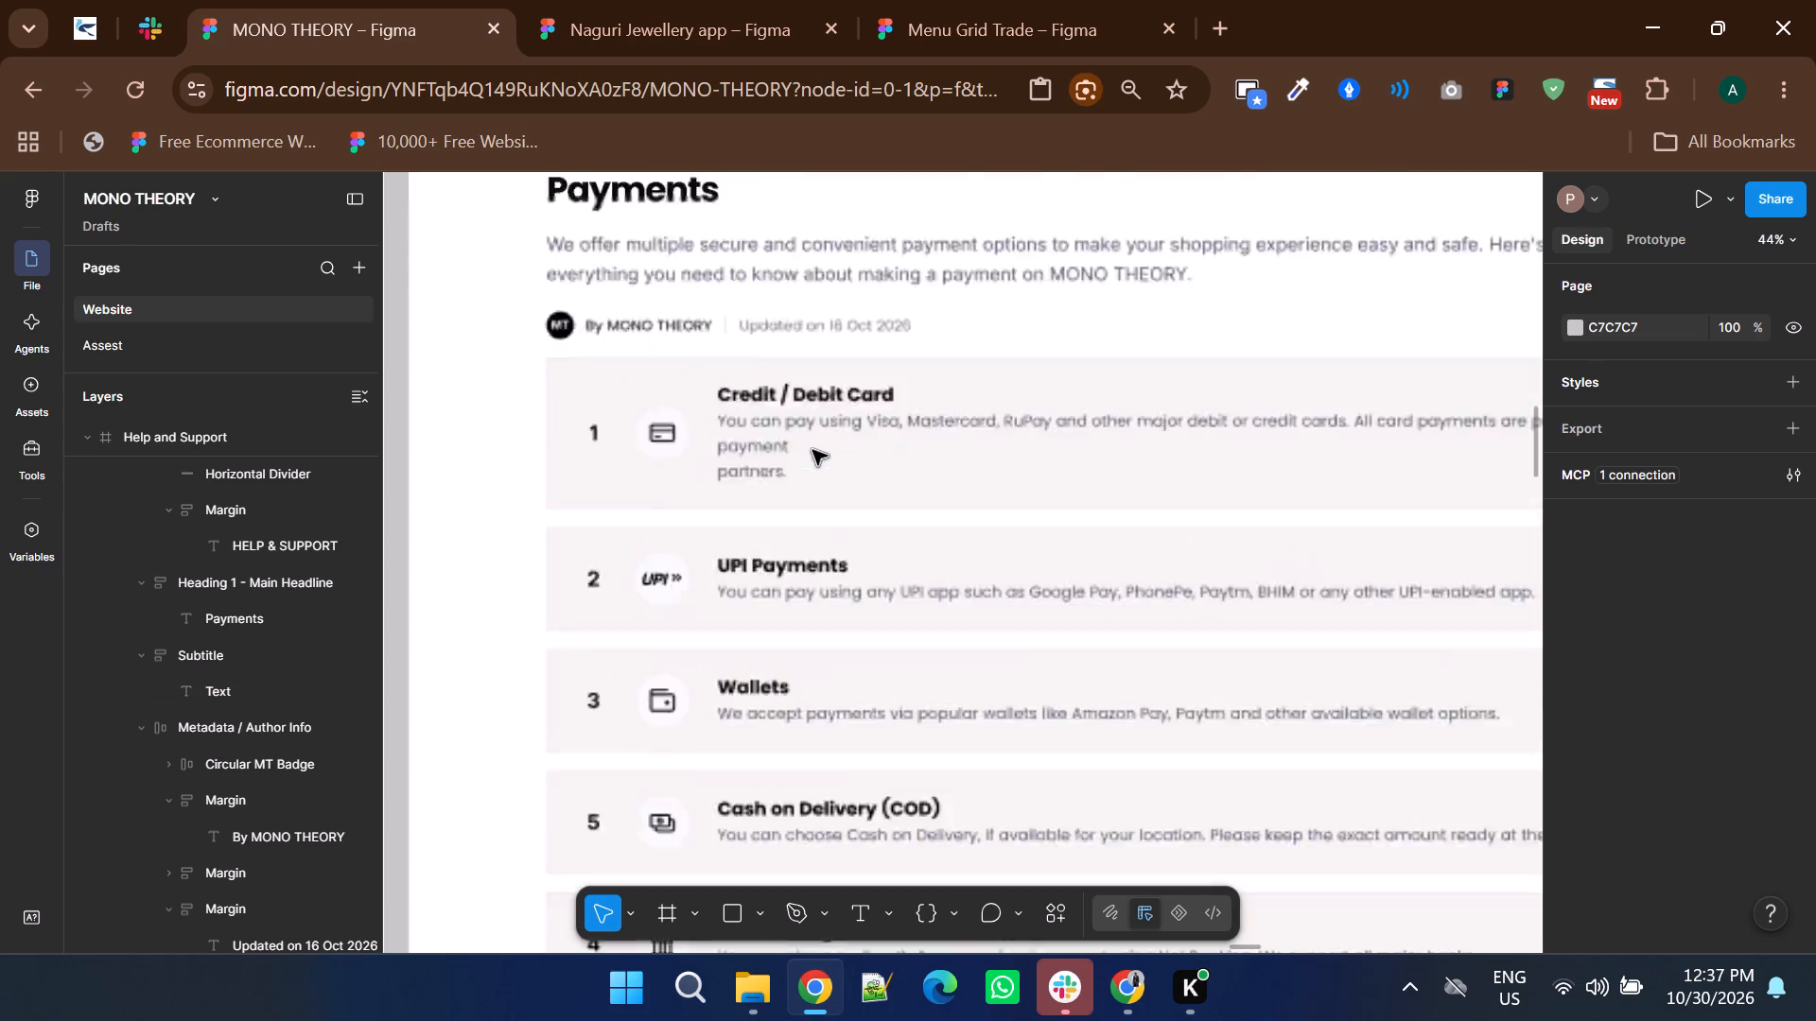
{"action": "scroll", "coordinate": [812, 450], "scroll_direction": "up", "scroll_amount": 1, "text": "ctrl"}
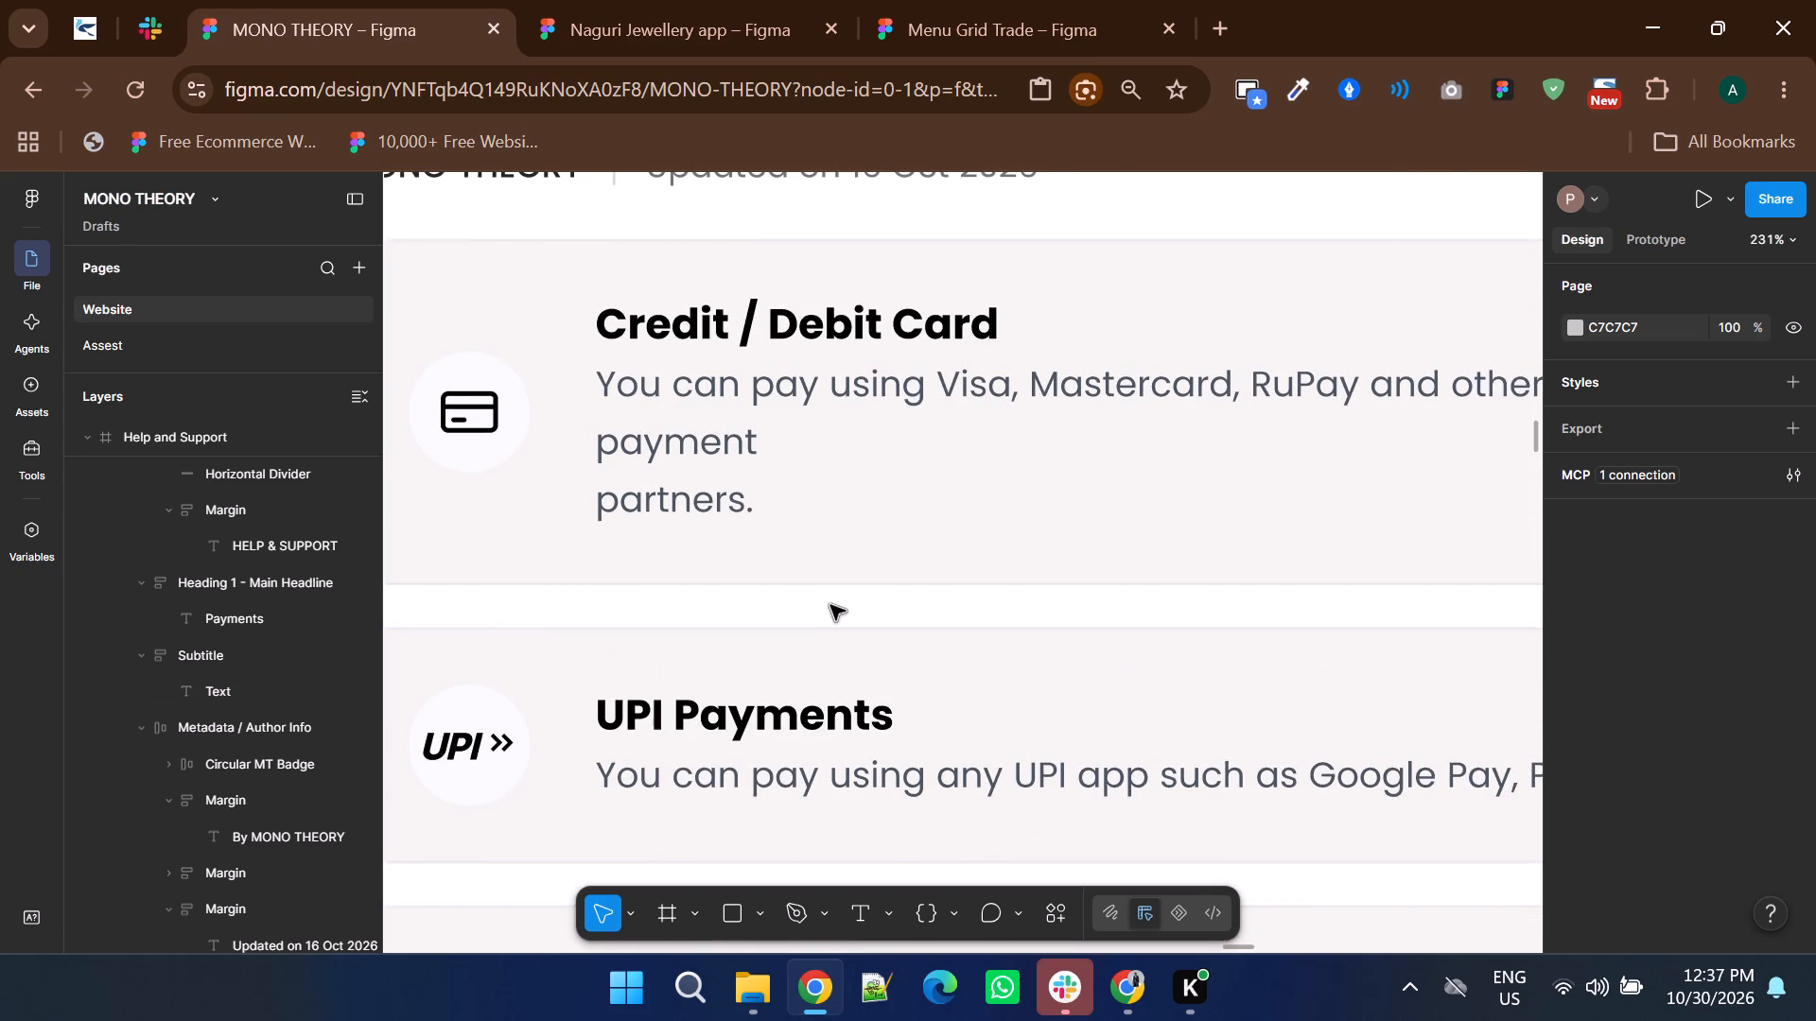
{"action": "scroll", "coordinate": [832, 607], "scroll_direction": "down", "scroll_amount": 9, "text": "ctrl"}
{"action": "scroll", "coordinate": [832, 608], "scroll_direction": "up", "scroll_amount": 5}
{"action": "scroll", "coordinate": [831, 601], "scroll_direction": "up", "scroll_amount": 5, "text": "ctrl"}
{"action": "double_click", "coordinate": [713, 548], "text": "ctrl"}
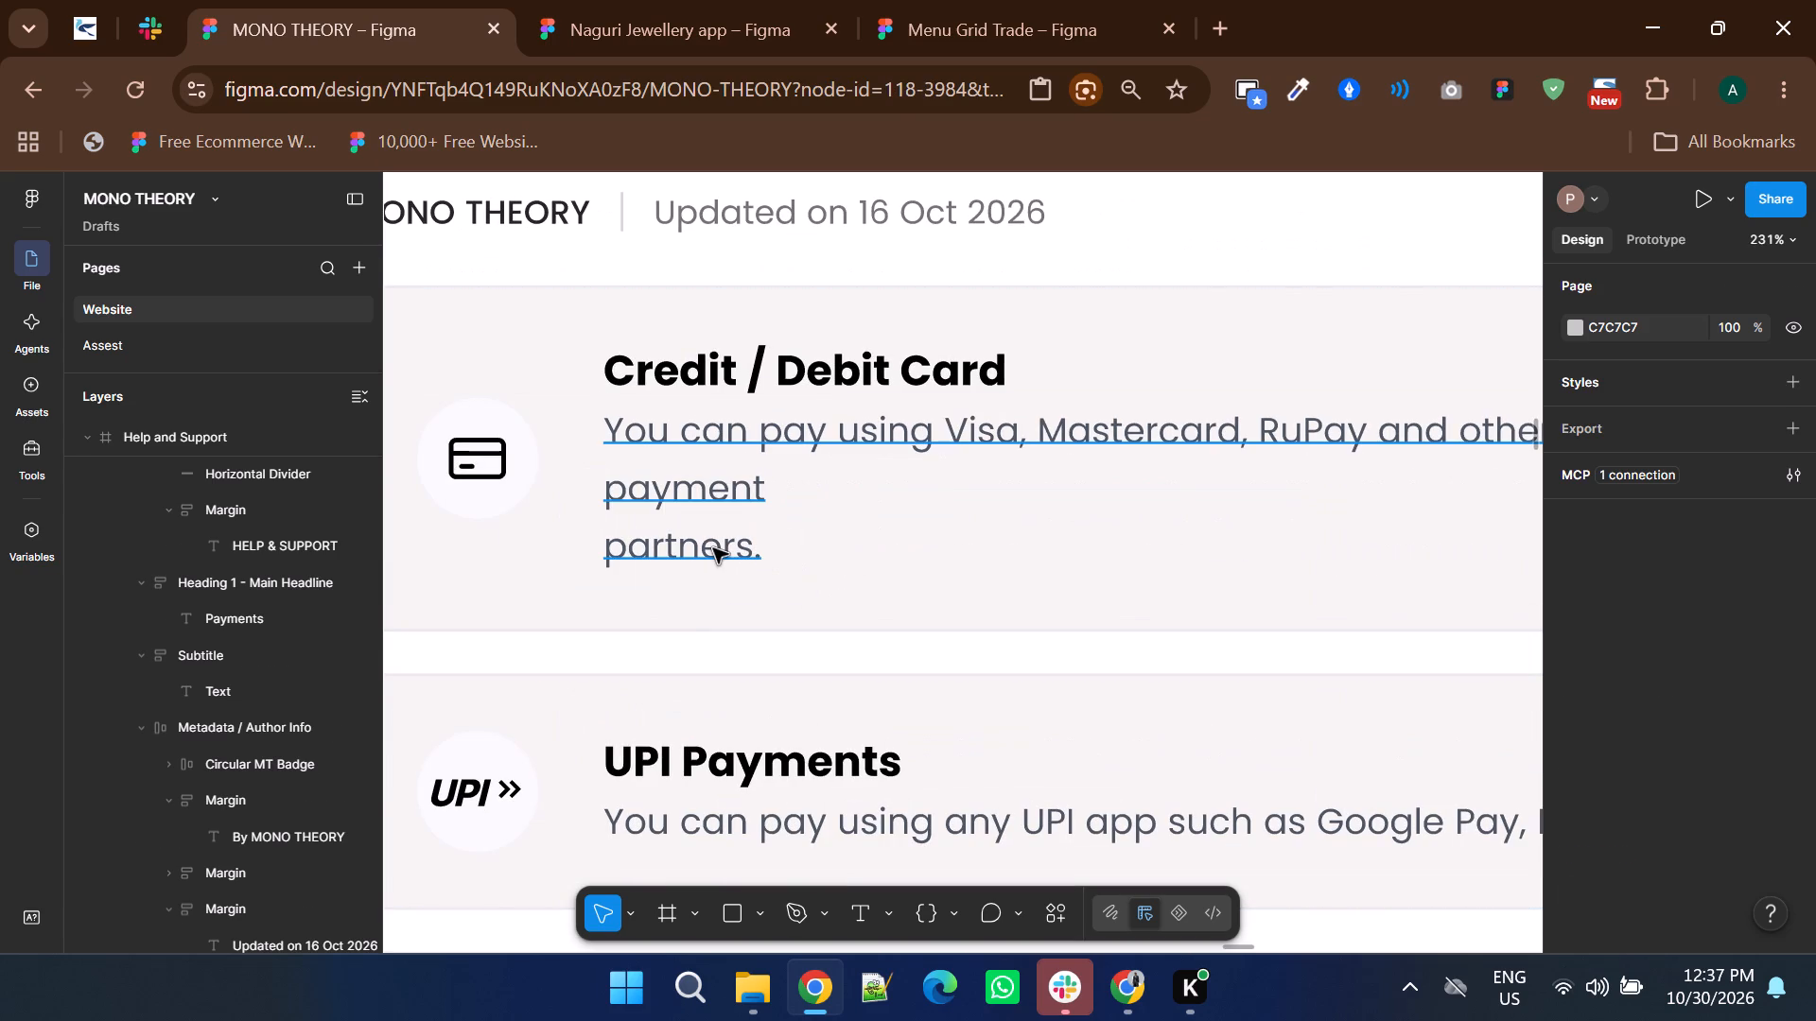
{"action": "double_click", "coordinate": [634, 539]}
{"action": "left_click", "coordinate": [614, 544]}
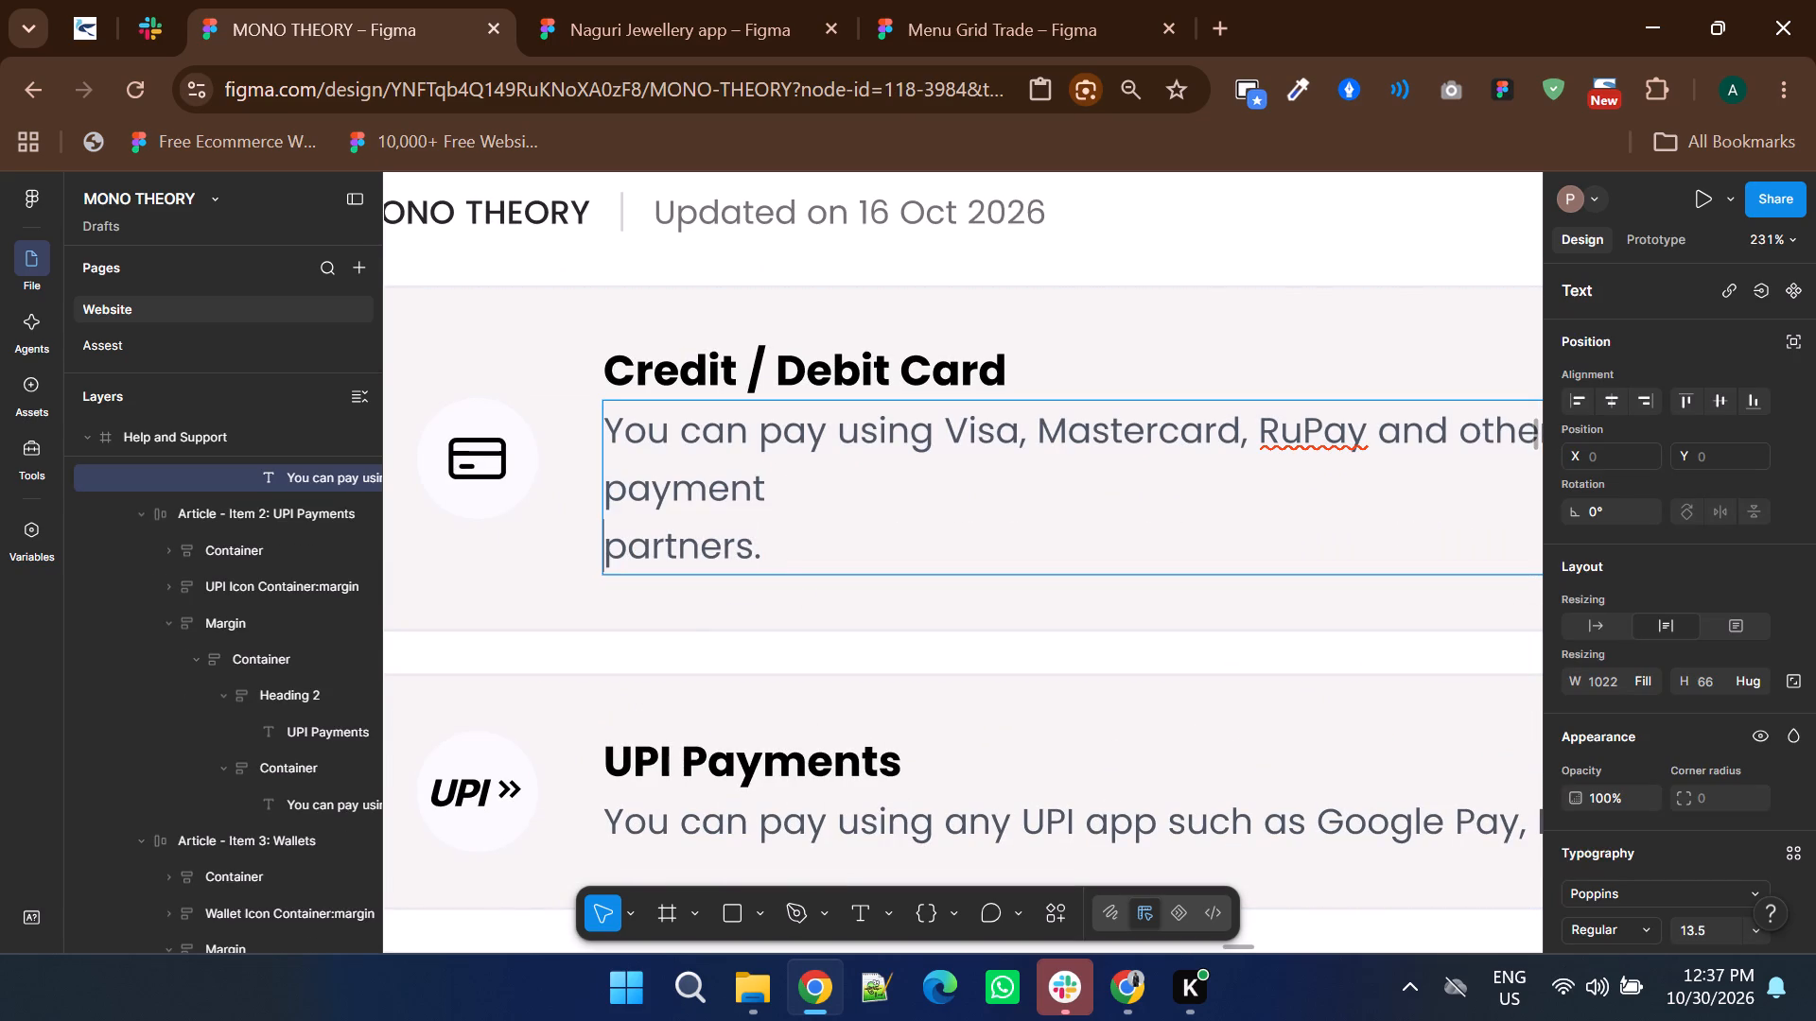
{"action": "key", "text": "BackSpace"}
{"action": "key", "text": "space"}
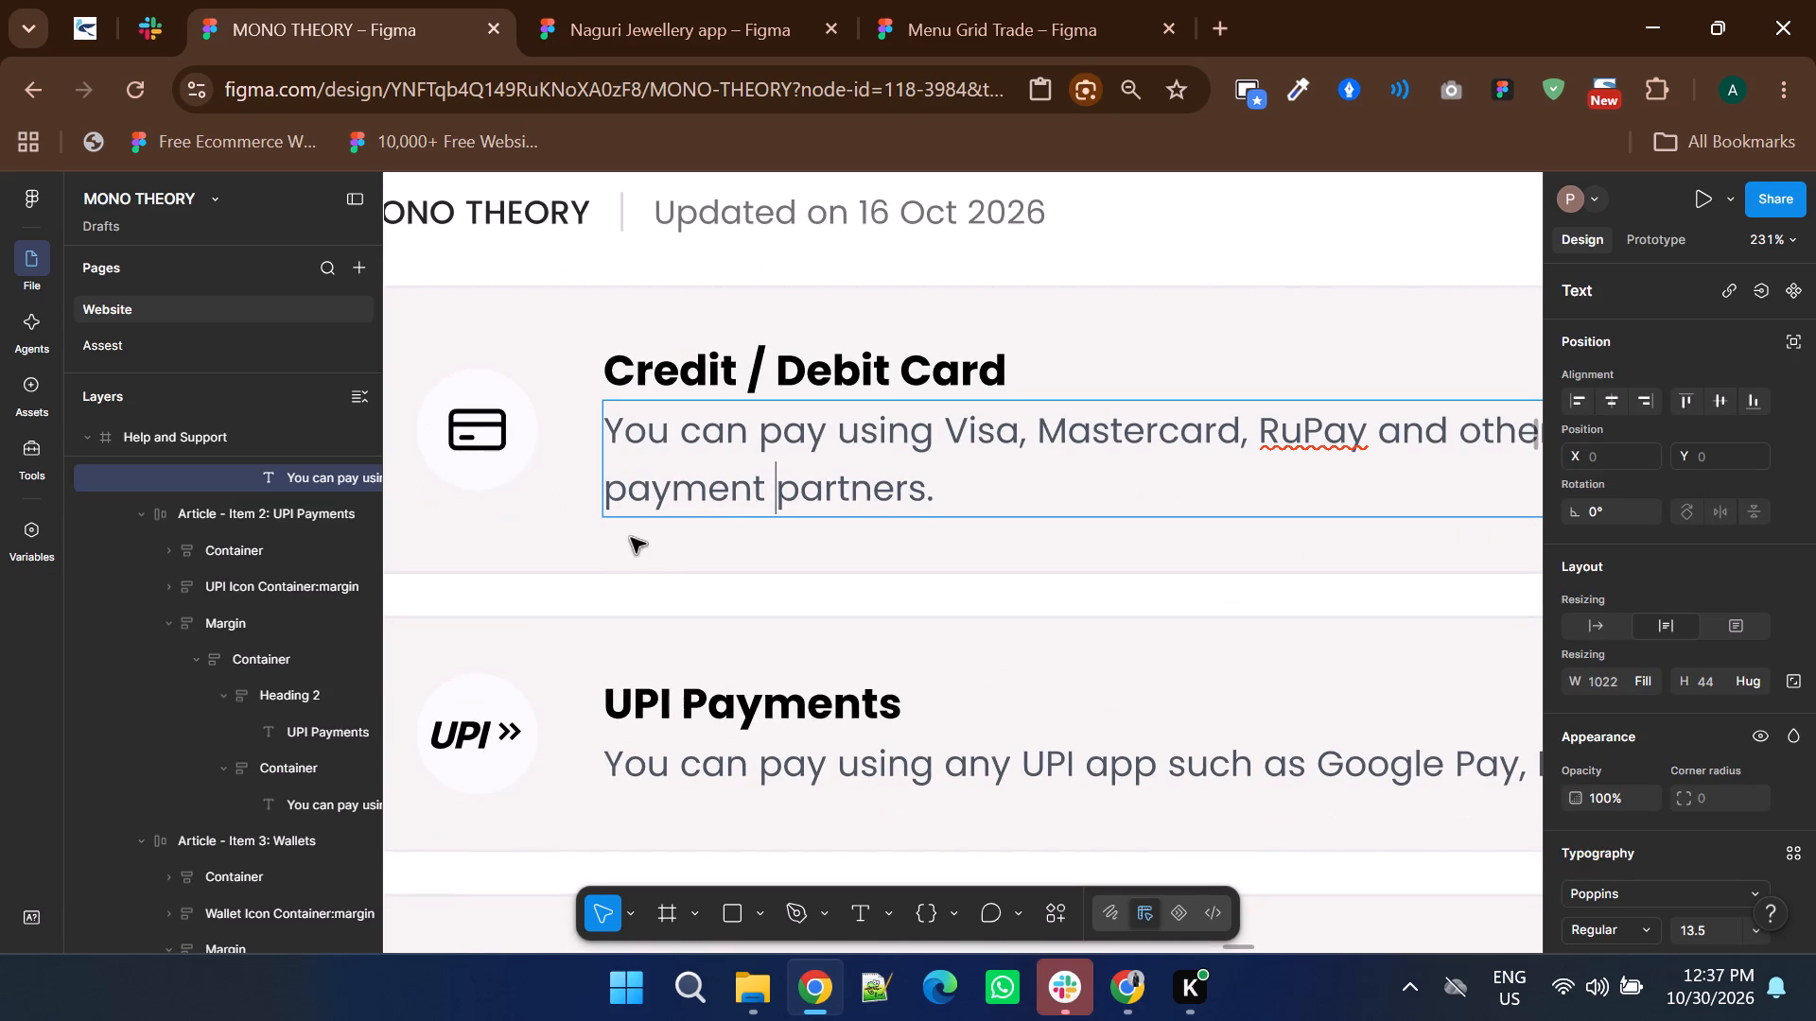
{"action": "scroll", "coordinate": [728, 527], "scroll_direction": "down", "scroll_amount": 2}
{"action": "scroll", "coordinate": [712, 570], "scroll_direction": "down", "scroll_amount": 2, "text": "ctrl"}
{"action": "scroll", "coordinate": [713, 571], "scroll_direction": "down", "scroll_amount": 2}
{"action": "scroll", "coordinate": [713, 571], "scroll_direction": "down", "scroll_amount": 1, "text": "ctrl"}
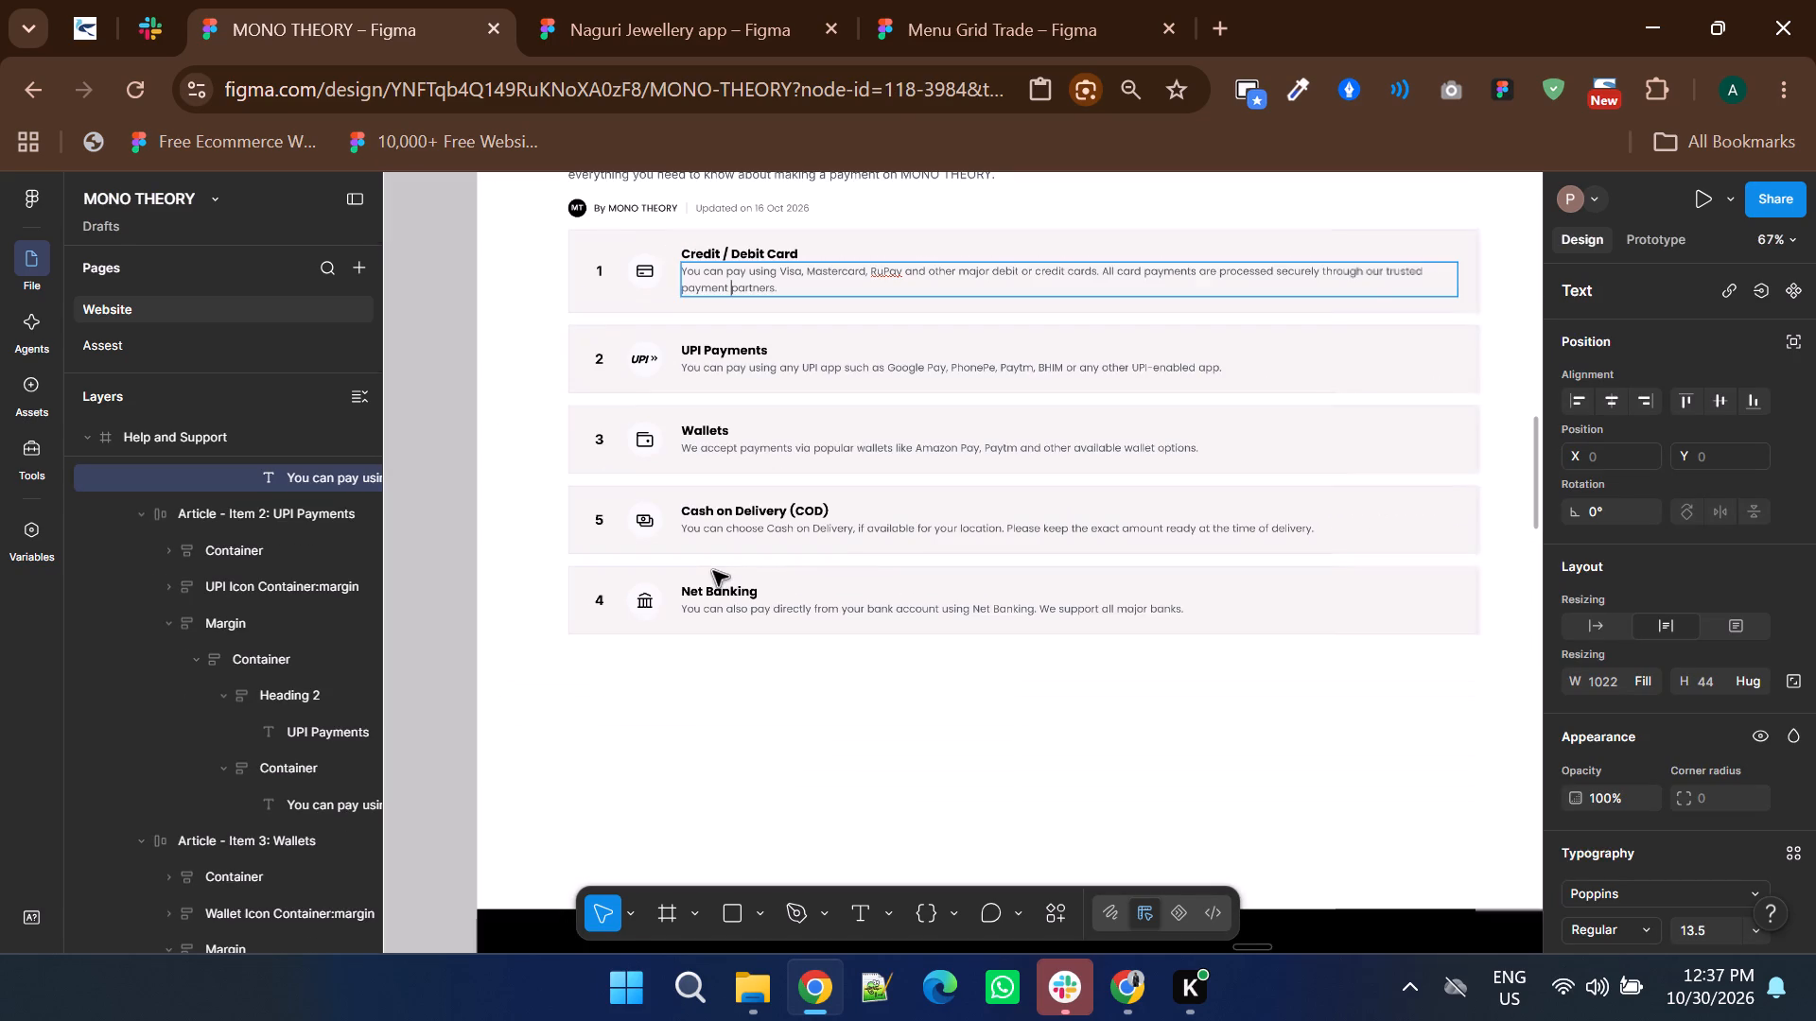
{"action": "scroll", "coordinate": [713, 571], "scroll_direction": "down", "scroll_amount": 2, "text": "ctrl"}
{"action": "left_click", "coordinate": [1131, 575]}
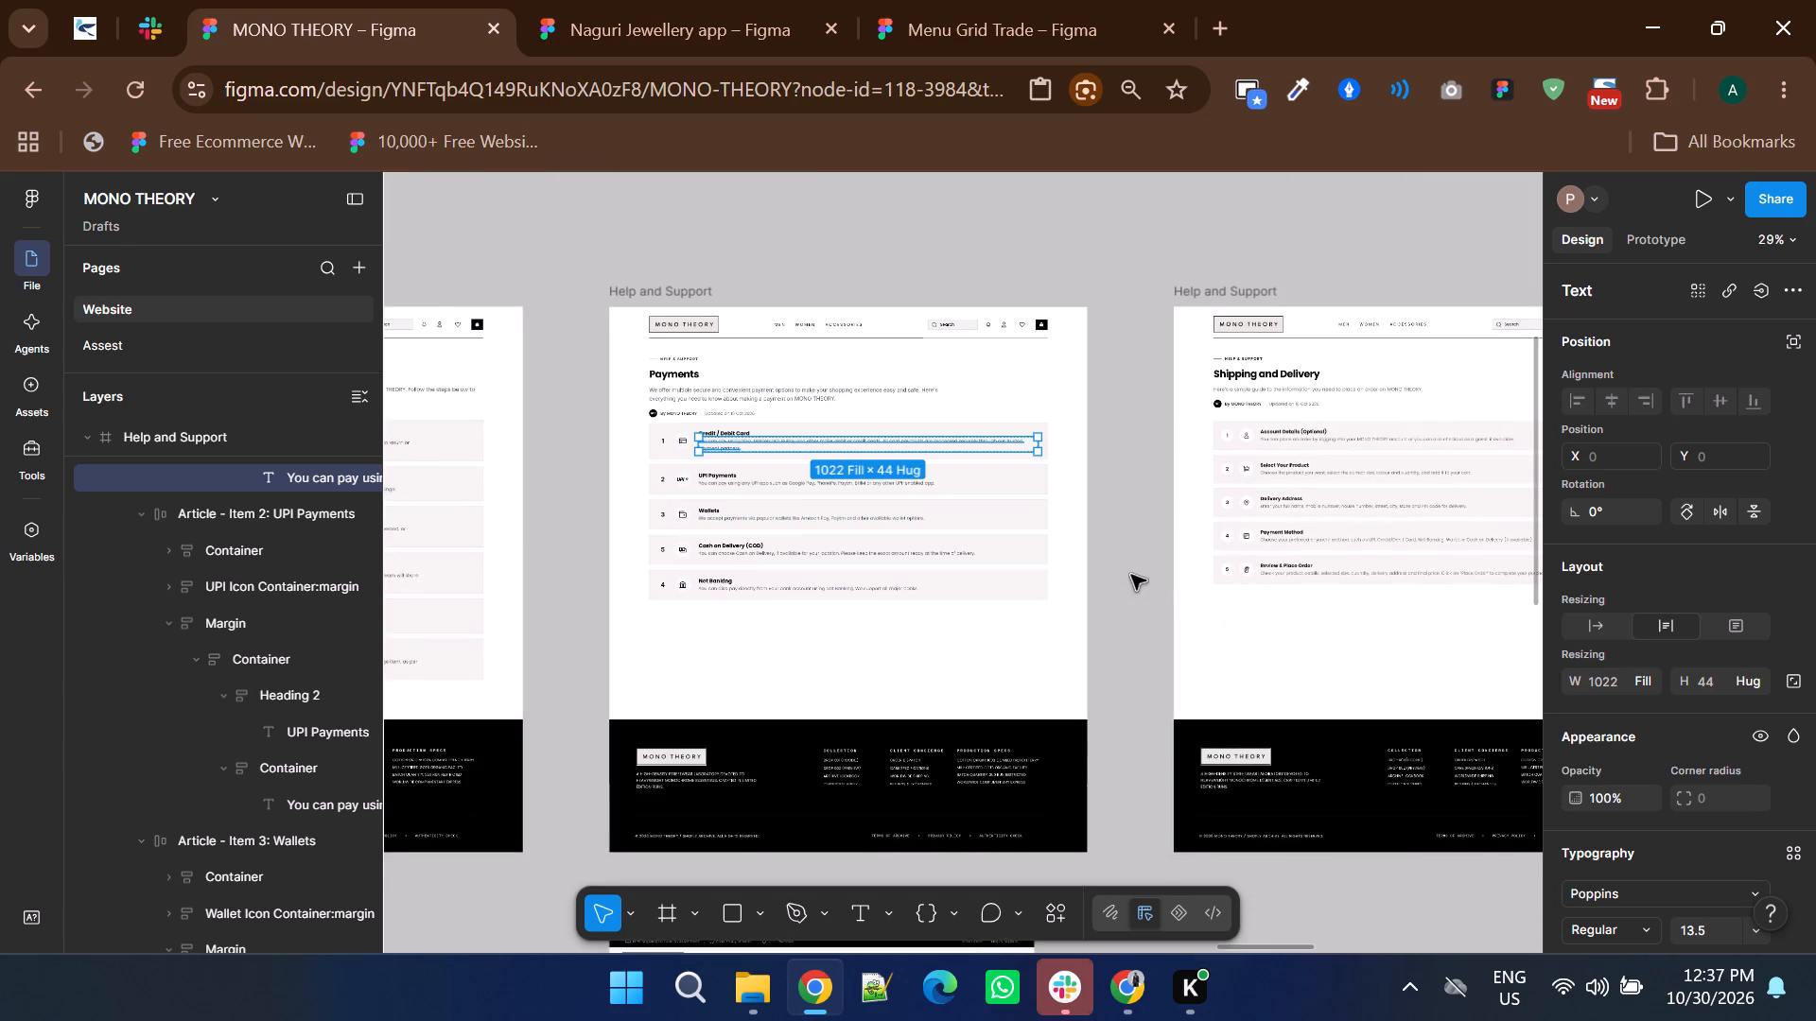
{"action": "left_click", "coordinate": [1131, 575]}
Delete the imported Html → Body payment methods frame below the Payments page.
{"action": "scroll", "coordinate": [1131, 575], "scroll_direction": "down", "scroll_amount": 1, "text": "shift"}
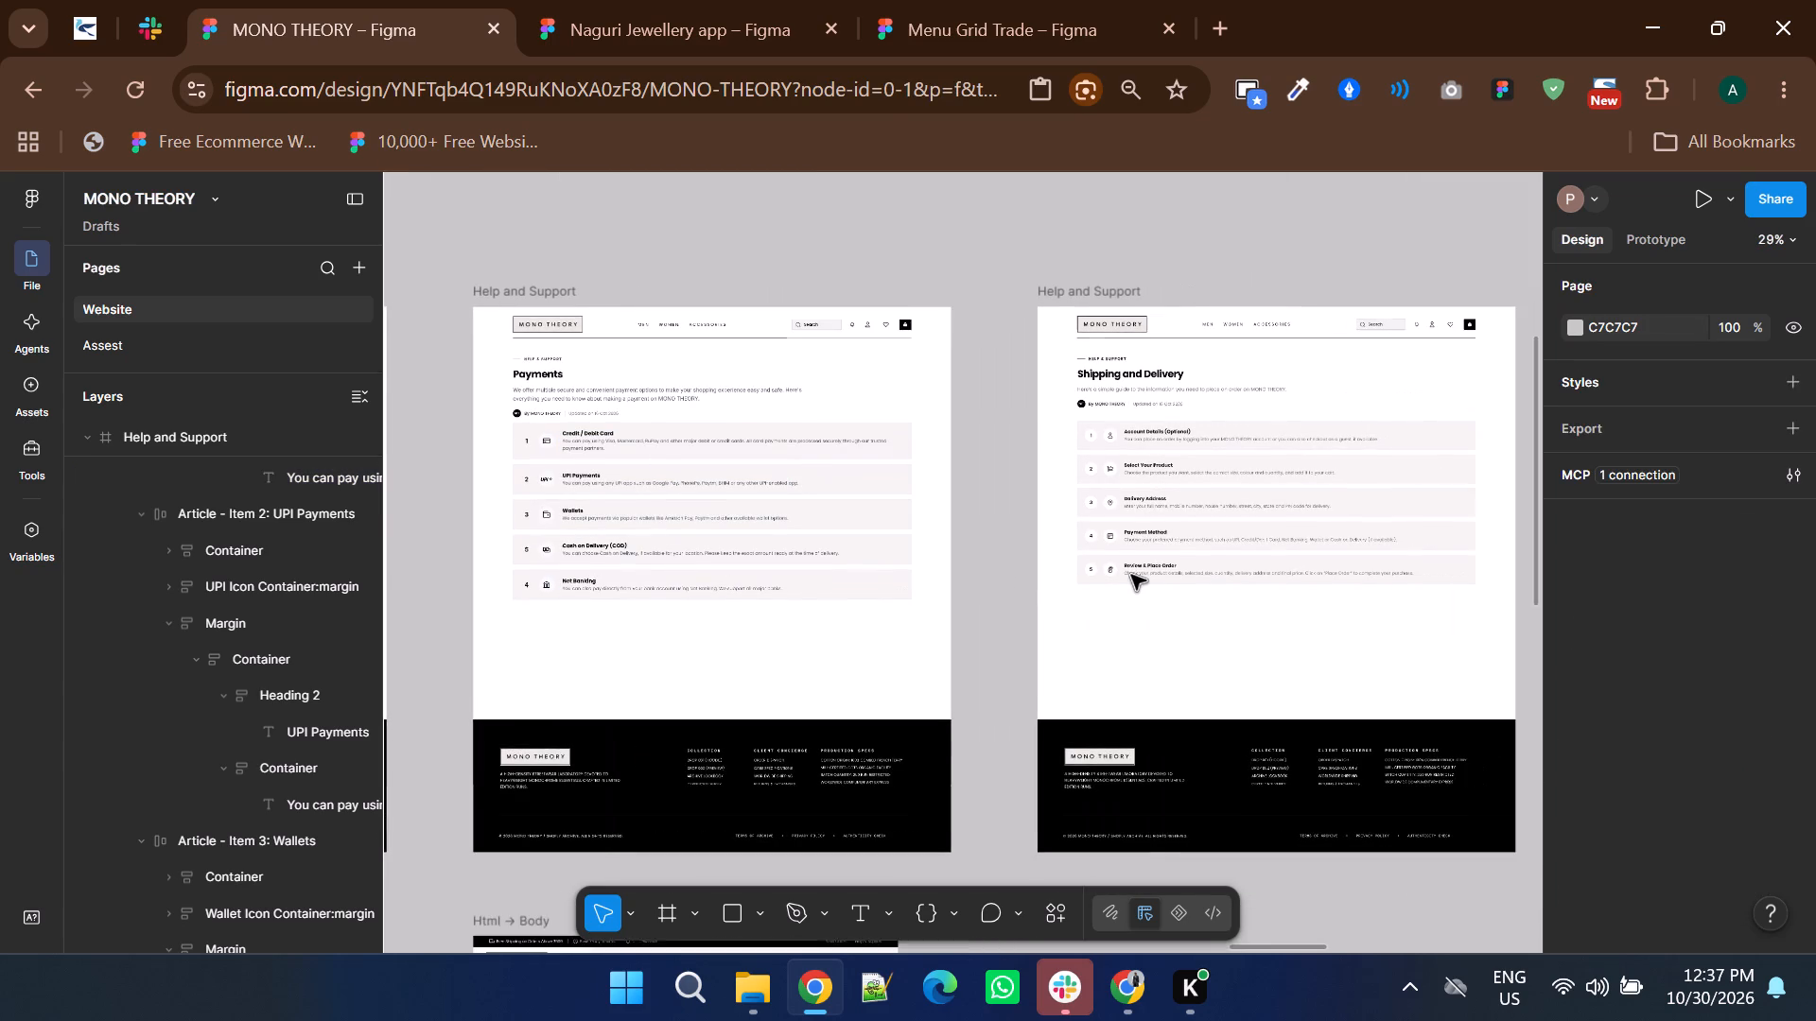
{"action": "scroll", "coordinate": [1131, 575], "scroll_direction": "down", "scroll_amount": 3, "text": "shift"}
{"action": "scroll", "coordinate": [1131, 575], "scroll_direction": "down", "scroll_amount": 1, "text": "ctrl"}
{"action": "scroll", "coordinate": [923, 557], "scroll_direction": "up", "scroll_amount": 2, "text": "ctrl"}
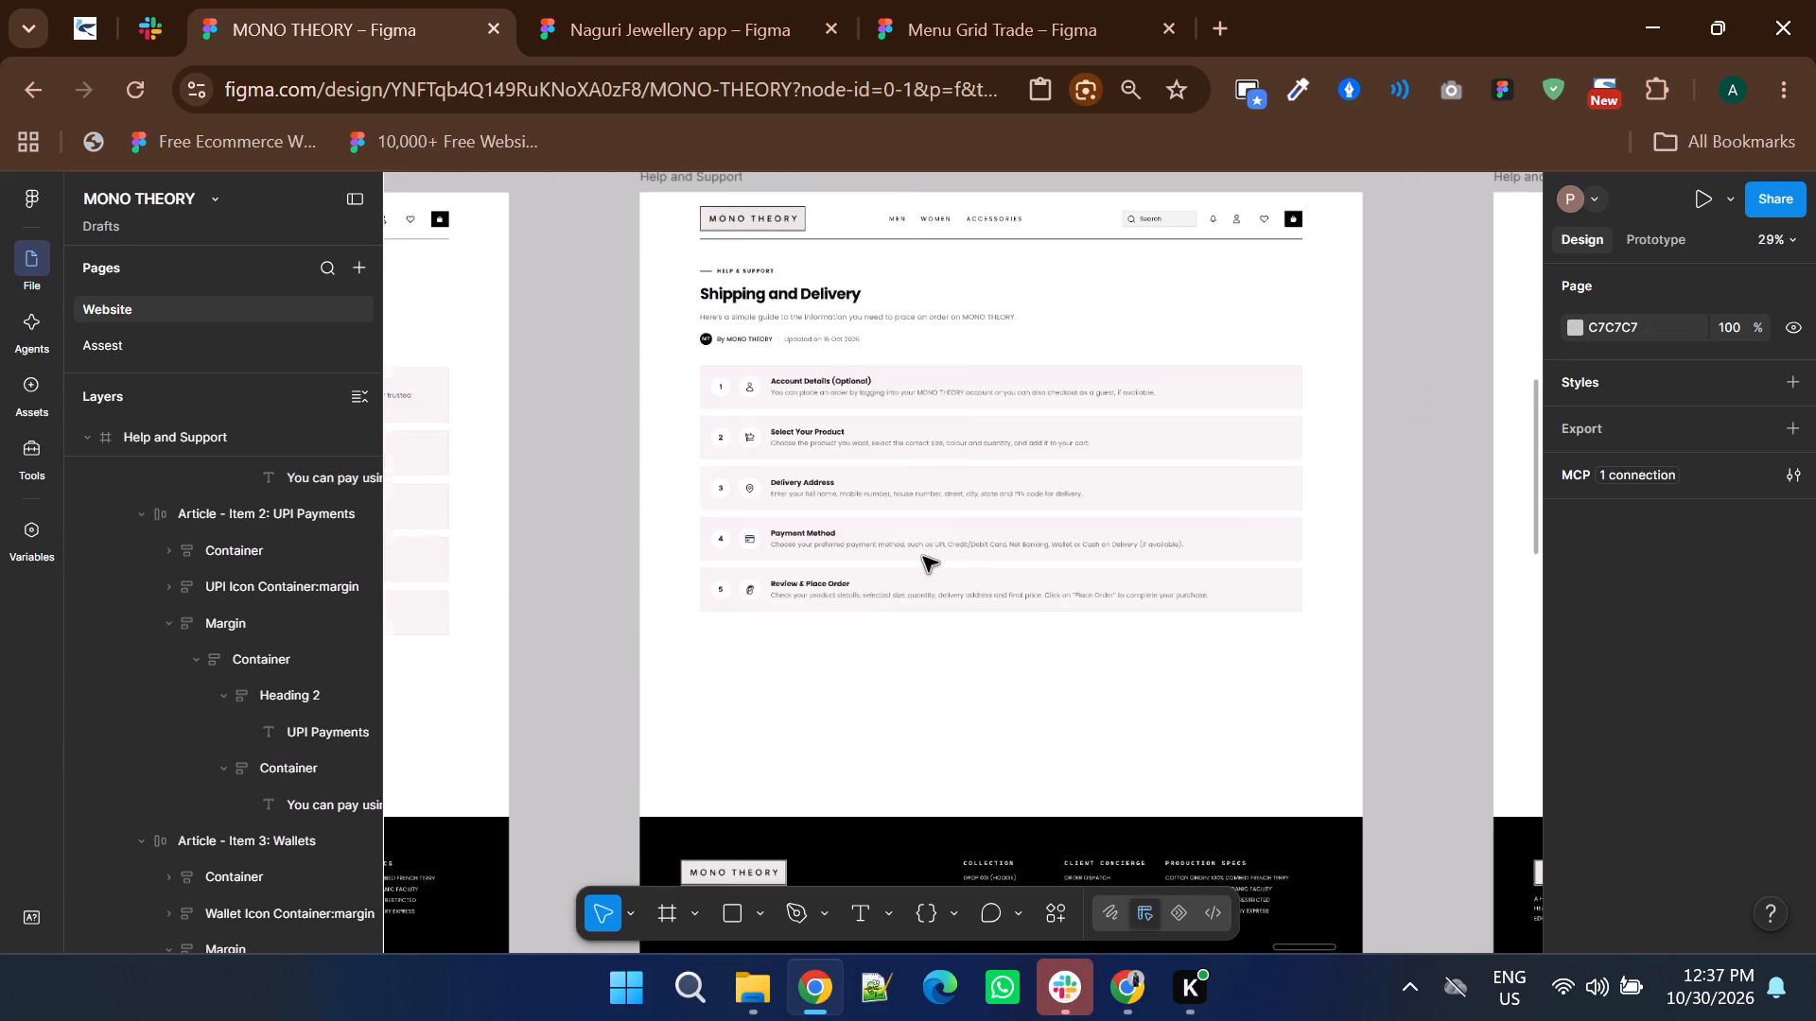
{"action": "scroll", "coordinate": [923, 557], "scroll_direction": "up", "scroll_amount": 4, "text": "shift"}
{"action": "scroll", "coordinate": [923, 557], "scroll_direction": "down", "scroll_amount": 2, "text": "ctrl"}
{"action": "left_click", "coordinate": [723, 795]}
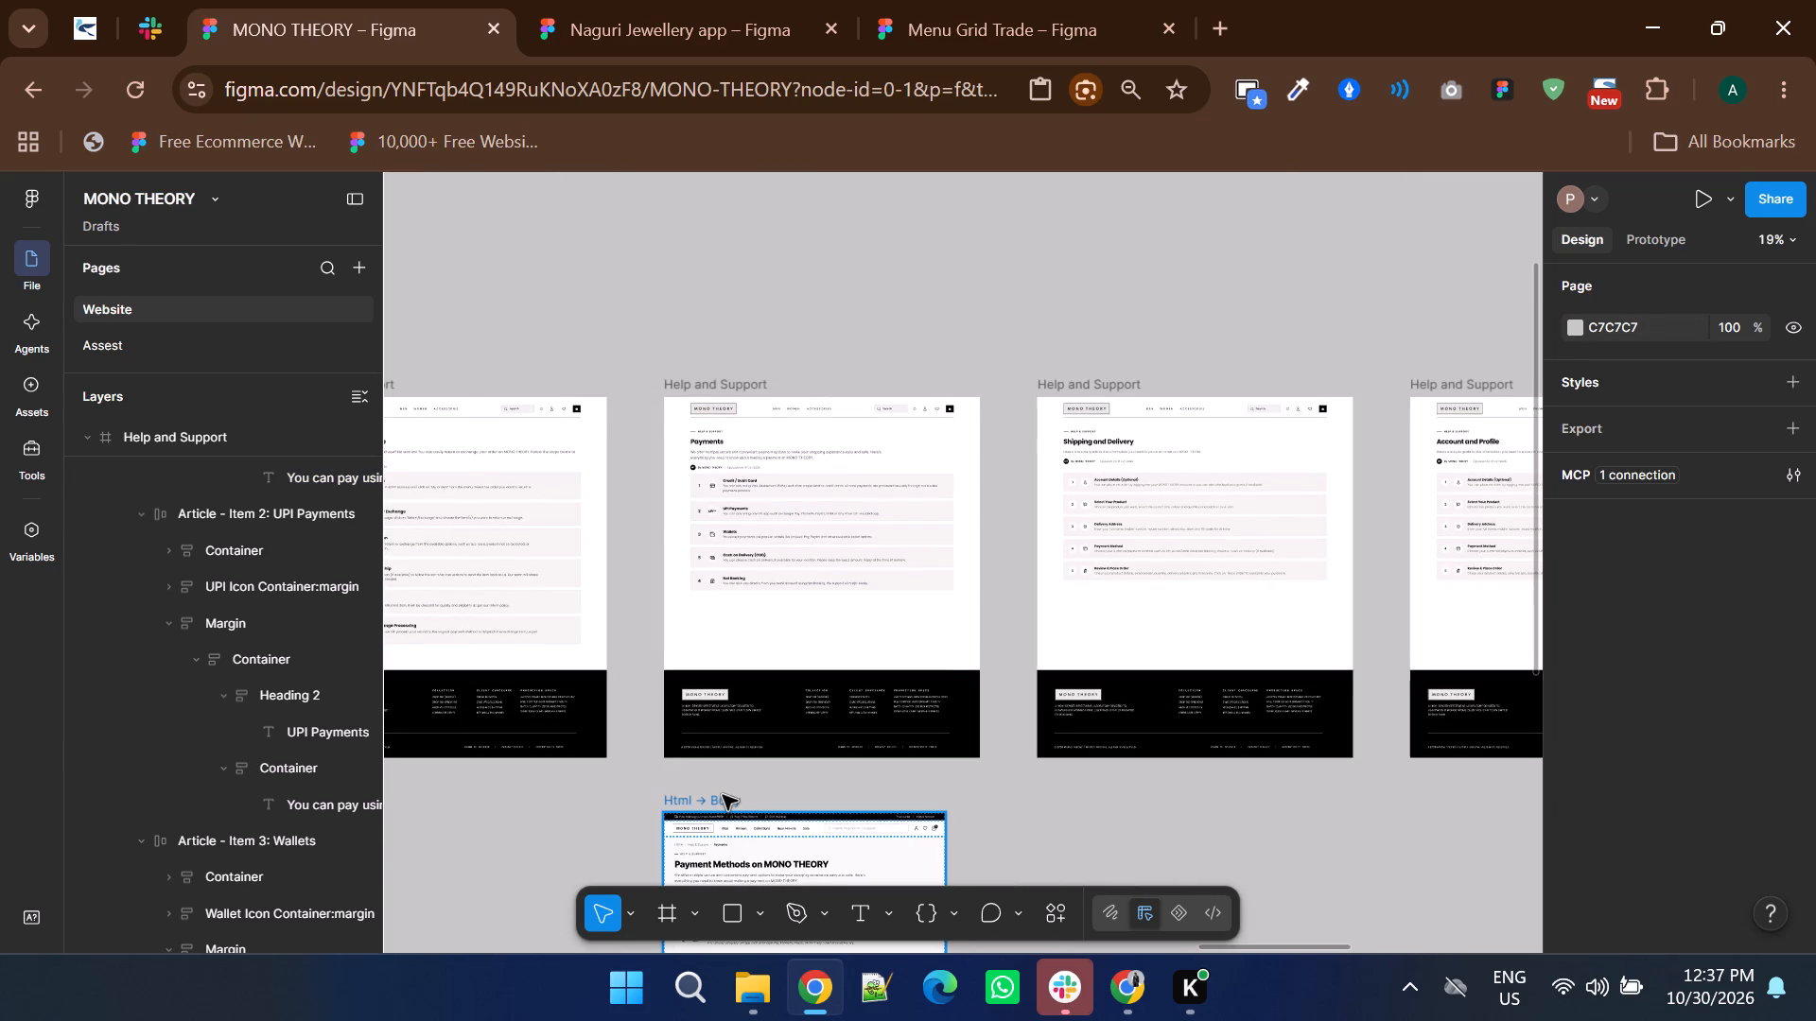
{"action": "key", "text": "Delete"}
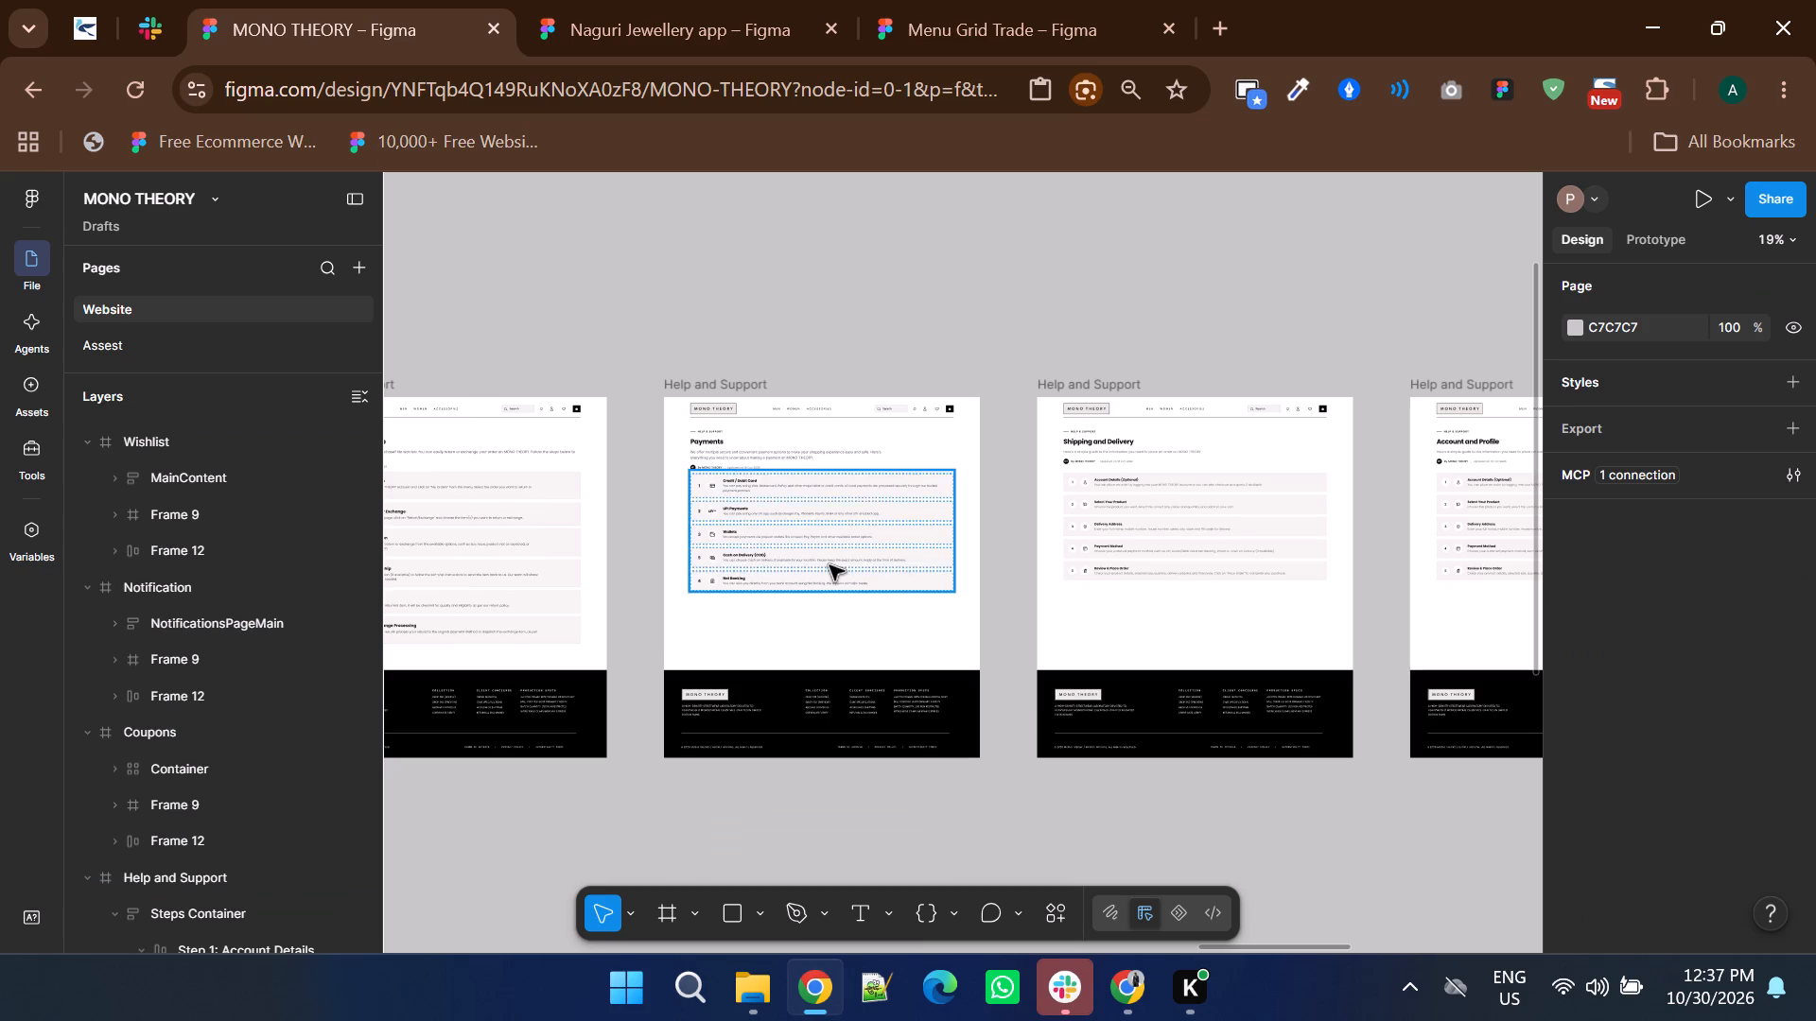
{"action": "left_click", "coordinate": [829, 565], "text": "ctrl"}
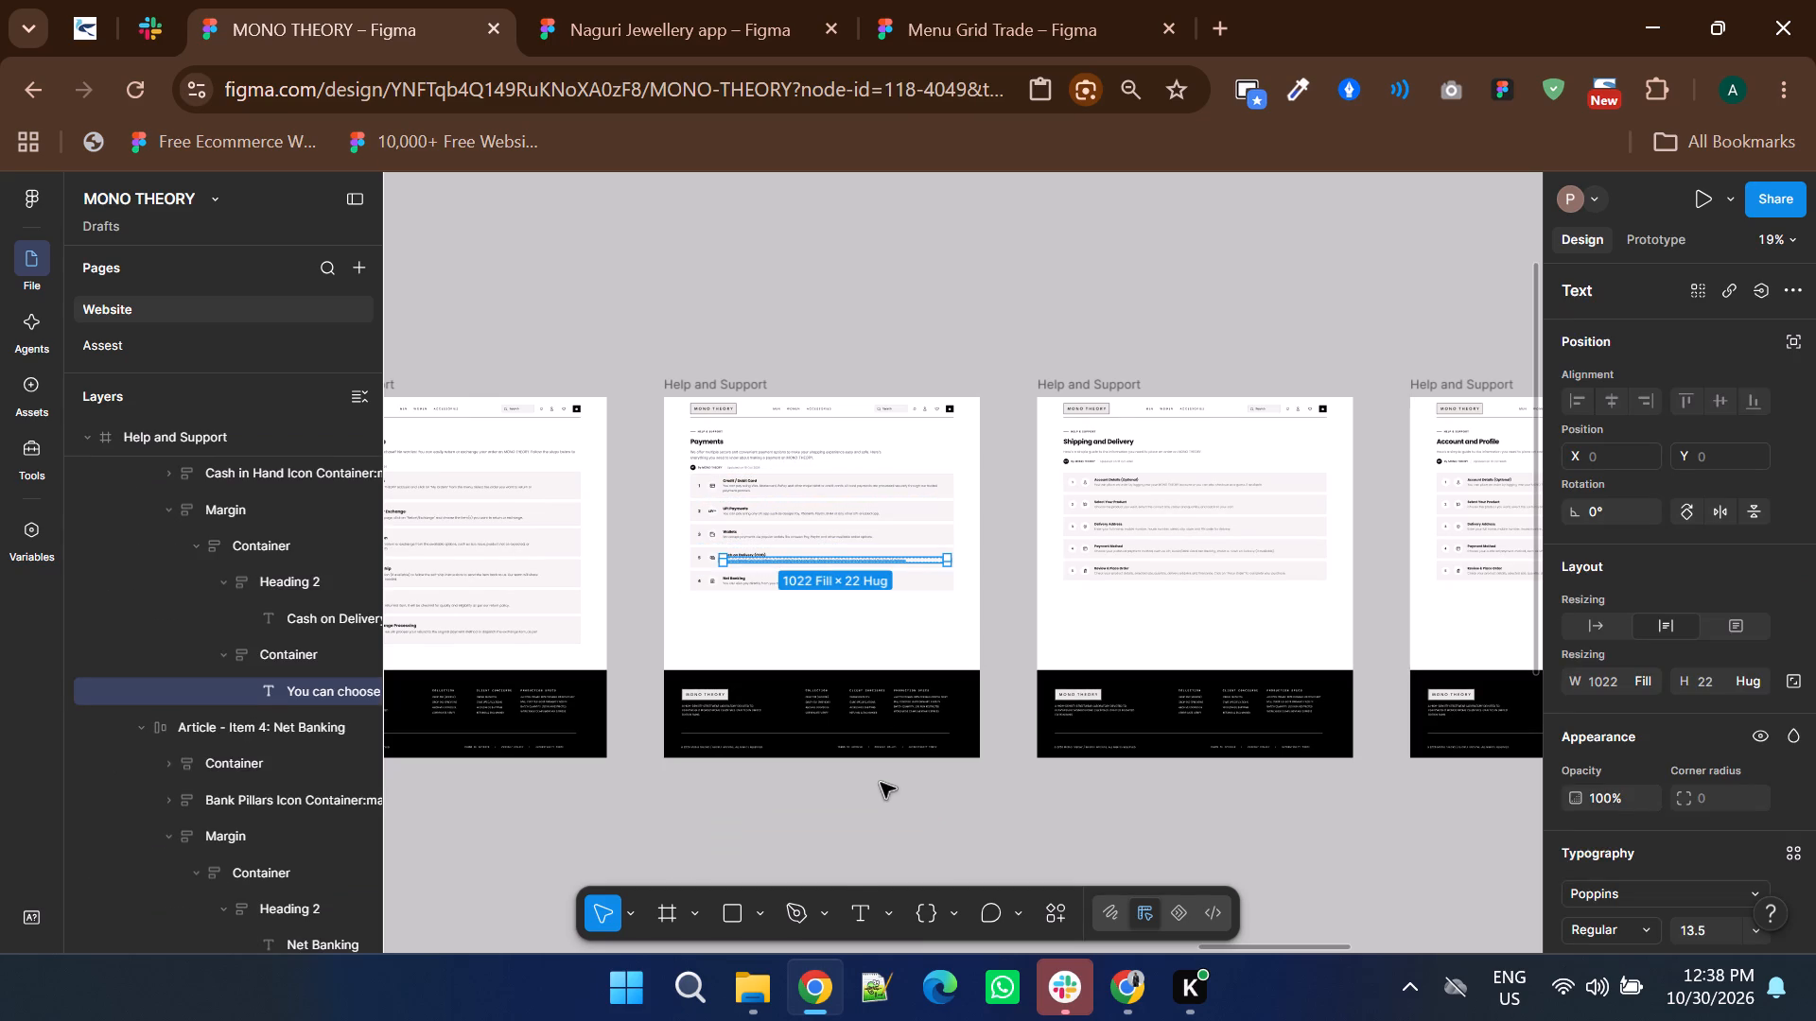
{"action": "left_click", "coordinate": [847, 883]}
Rename the "What Do You Need to Place an Order?" page frame as Order.
{"action": "scroll", "coordinate": [855, 844], "scroll_direction": "down", "scroll_amount": 2, "text": "shift"}
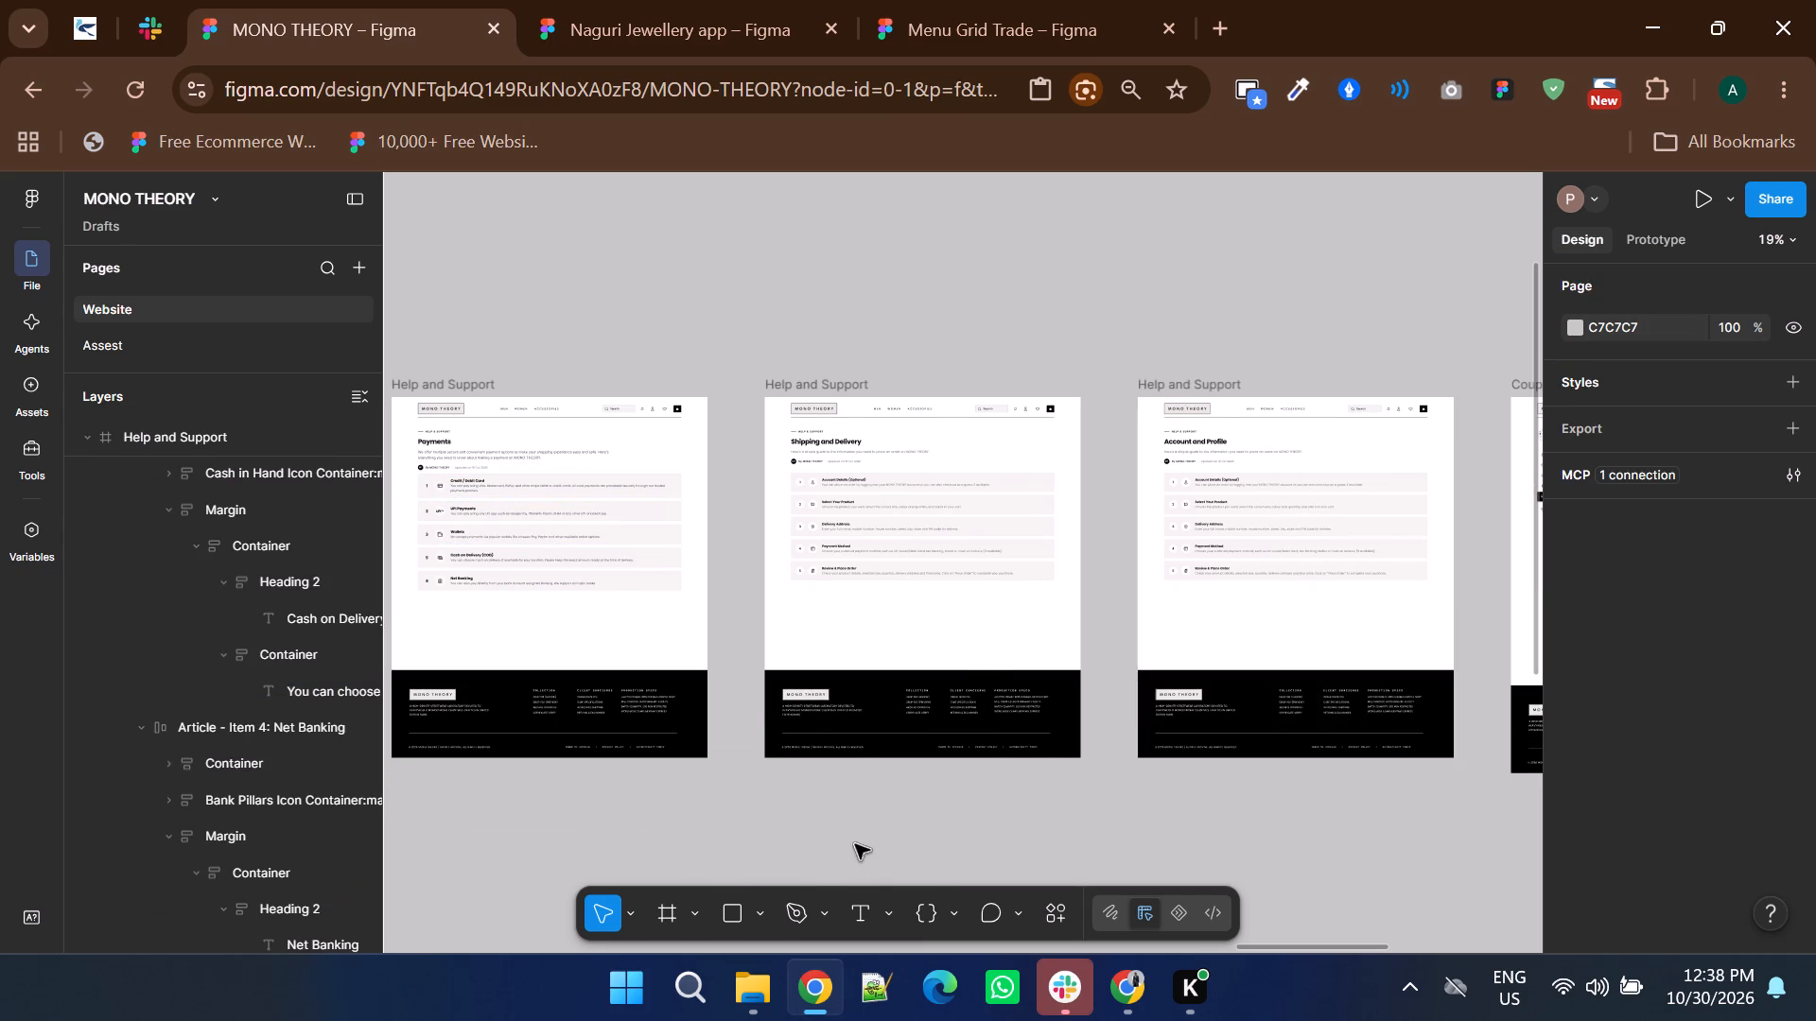
{"action": "scroll", "coordinate": [821, 525], "scroll_direction": "up", "scroll_amount": 3, "text": "shift"}
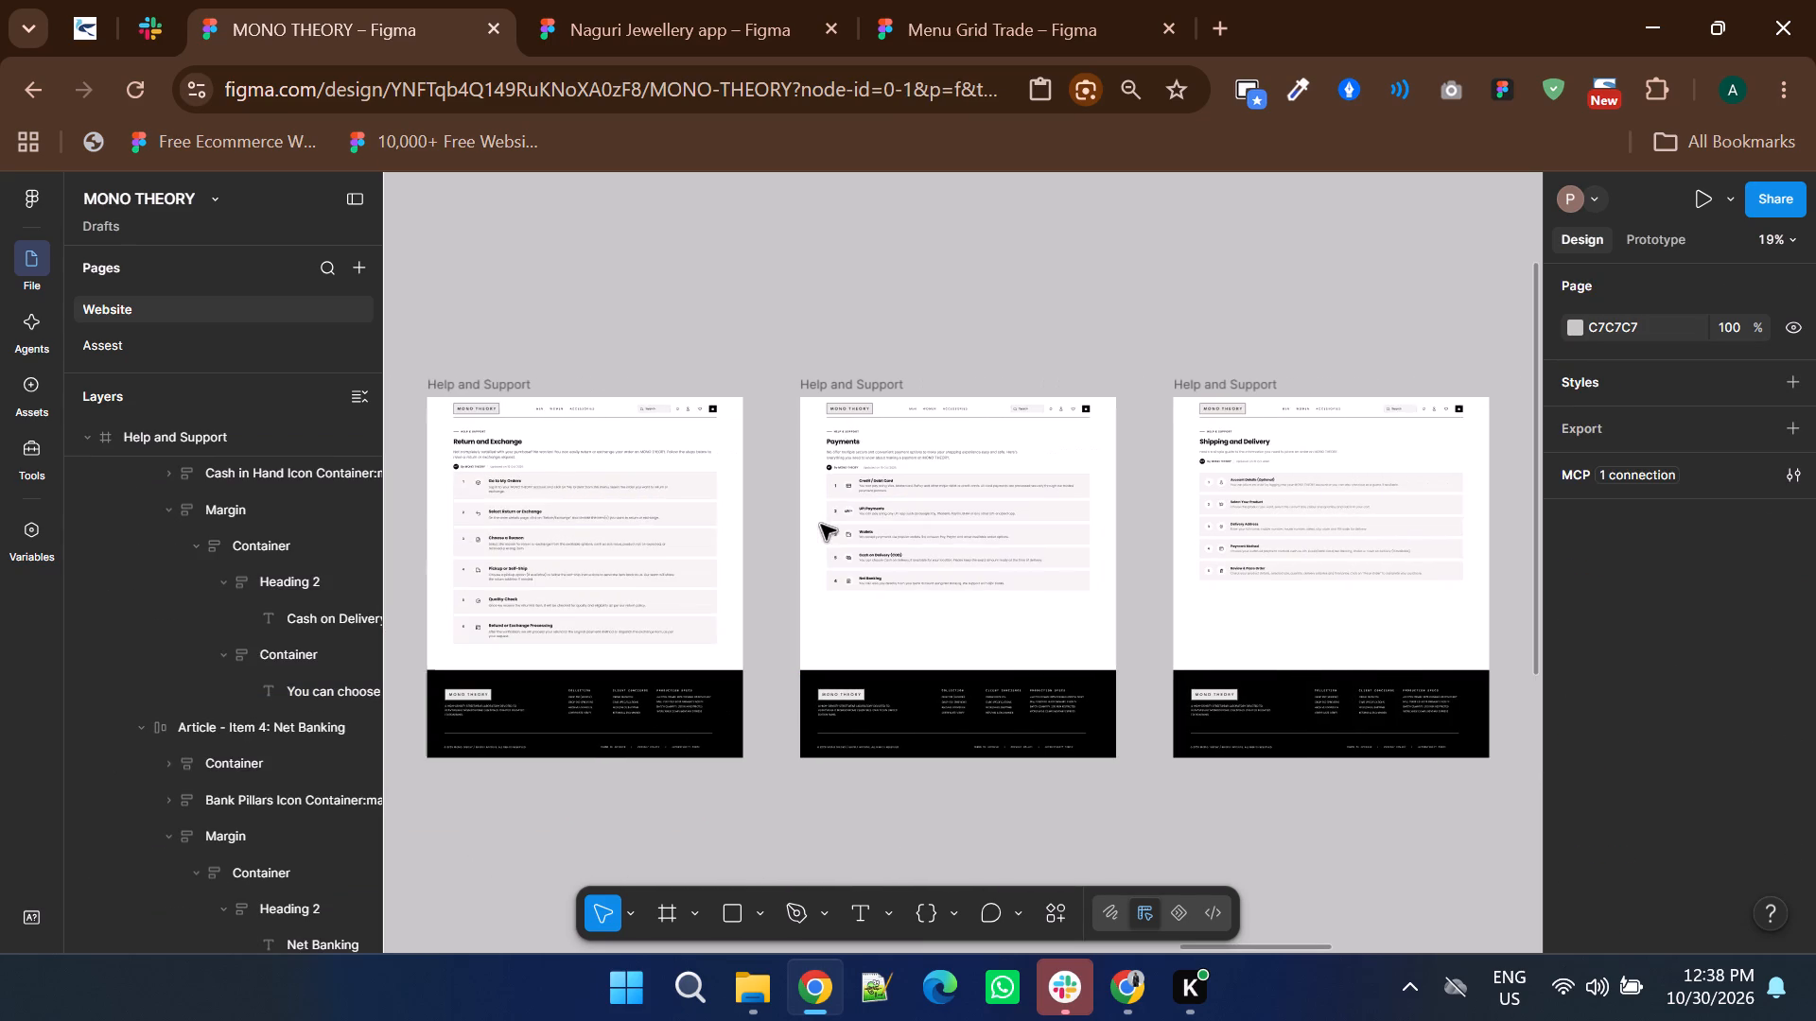
{"action": "scroll", "coordinate": [821, 525], "scroll_direction": "up", "scroll_amount": 5, "text": "shift"}
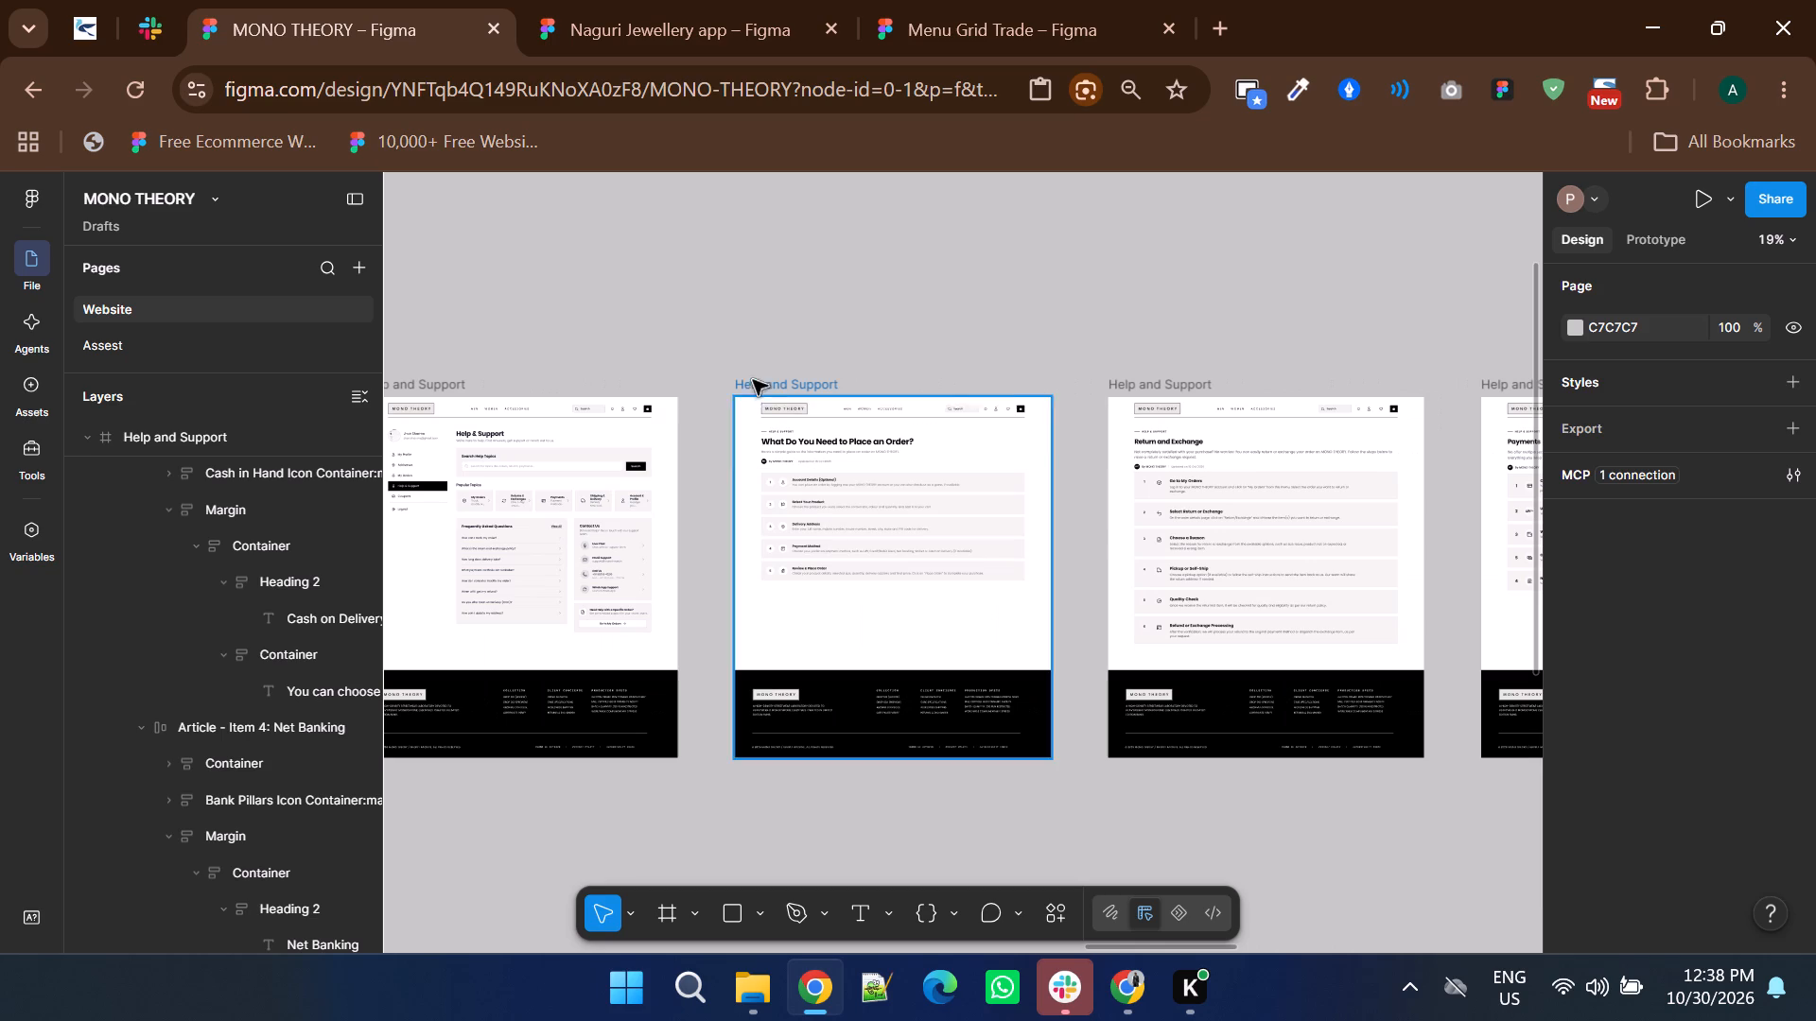
{"action": "double_click", "coordinate": [765, 372]}
{"action": "double_click", "coordinate": [774, 381]}
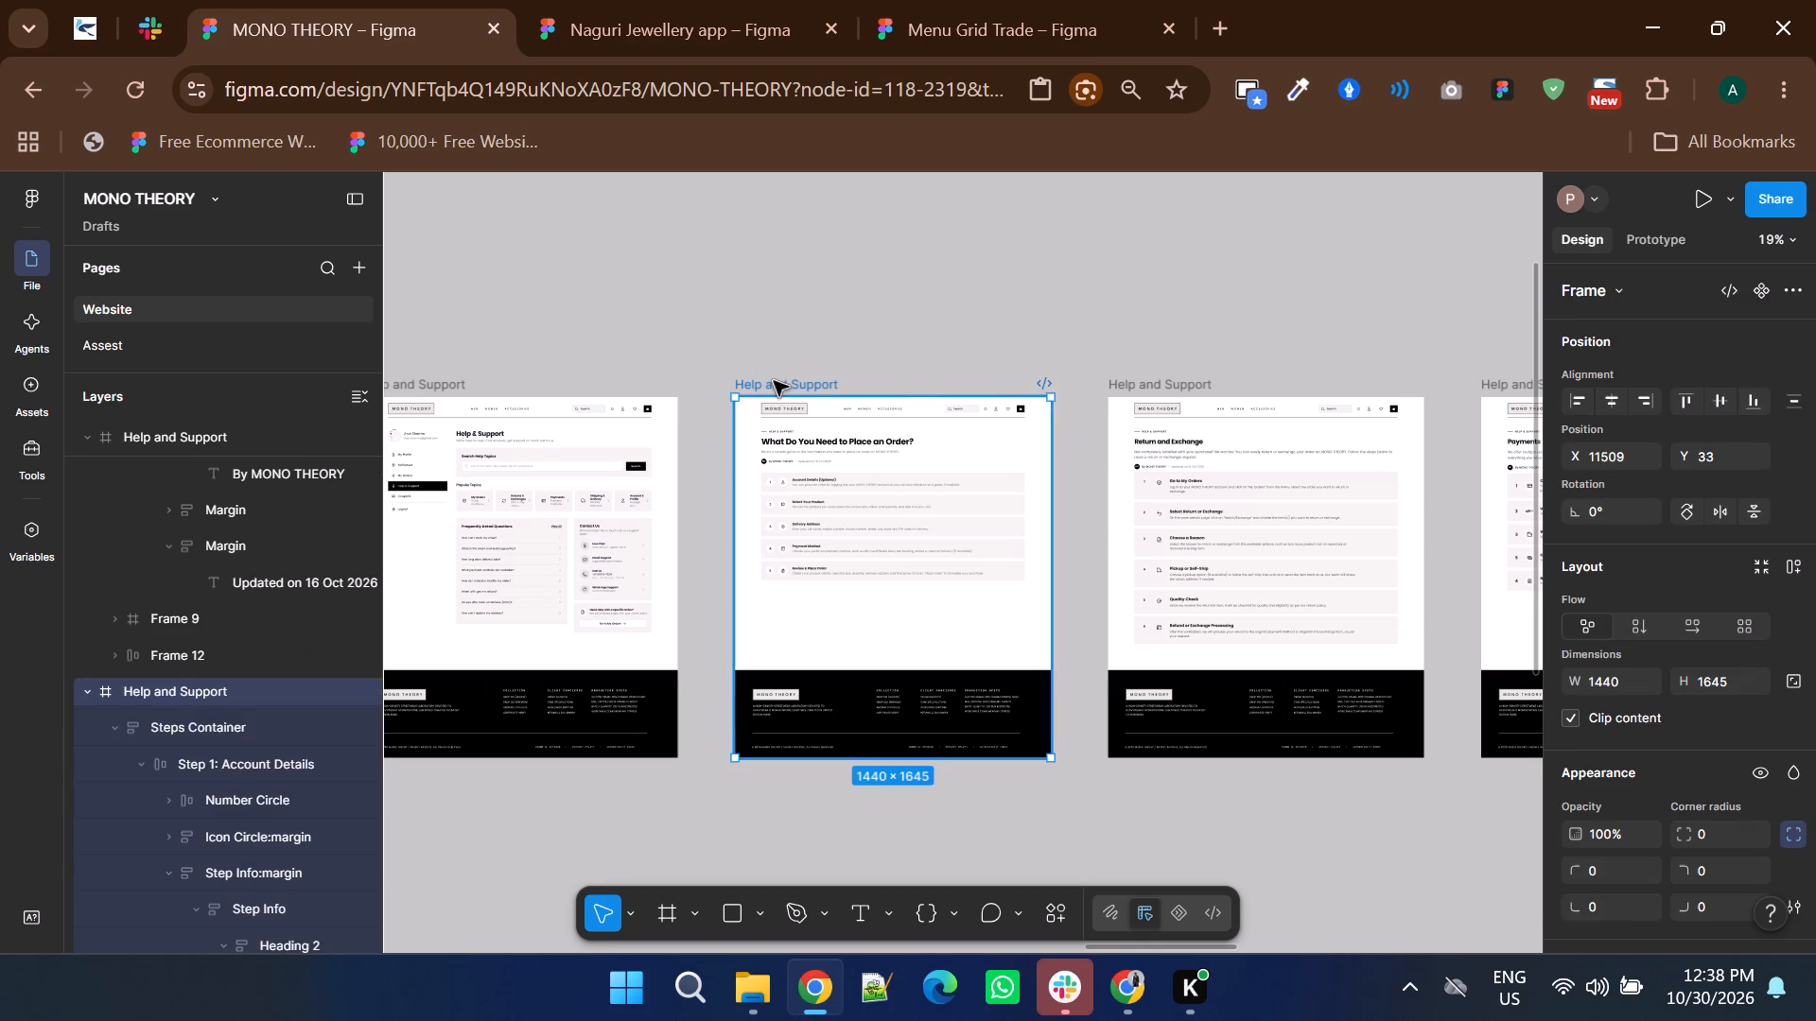
{"action": "scroll", "coordinate": [774, 381], "scroll_direction": "up", "scroll_amount": 2, "text": "ctrl"}
{"action": "scroll", "coordinate": [774, 381], "scroll_direction": "up", "scroll_amount": 5, "text": "shift"}
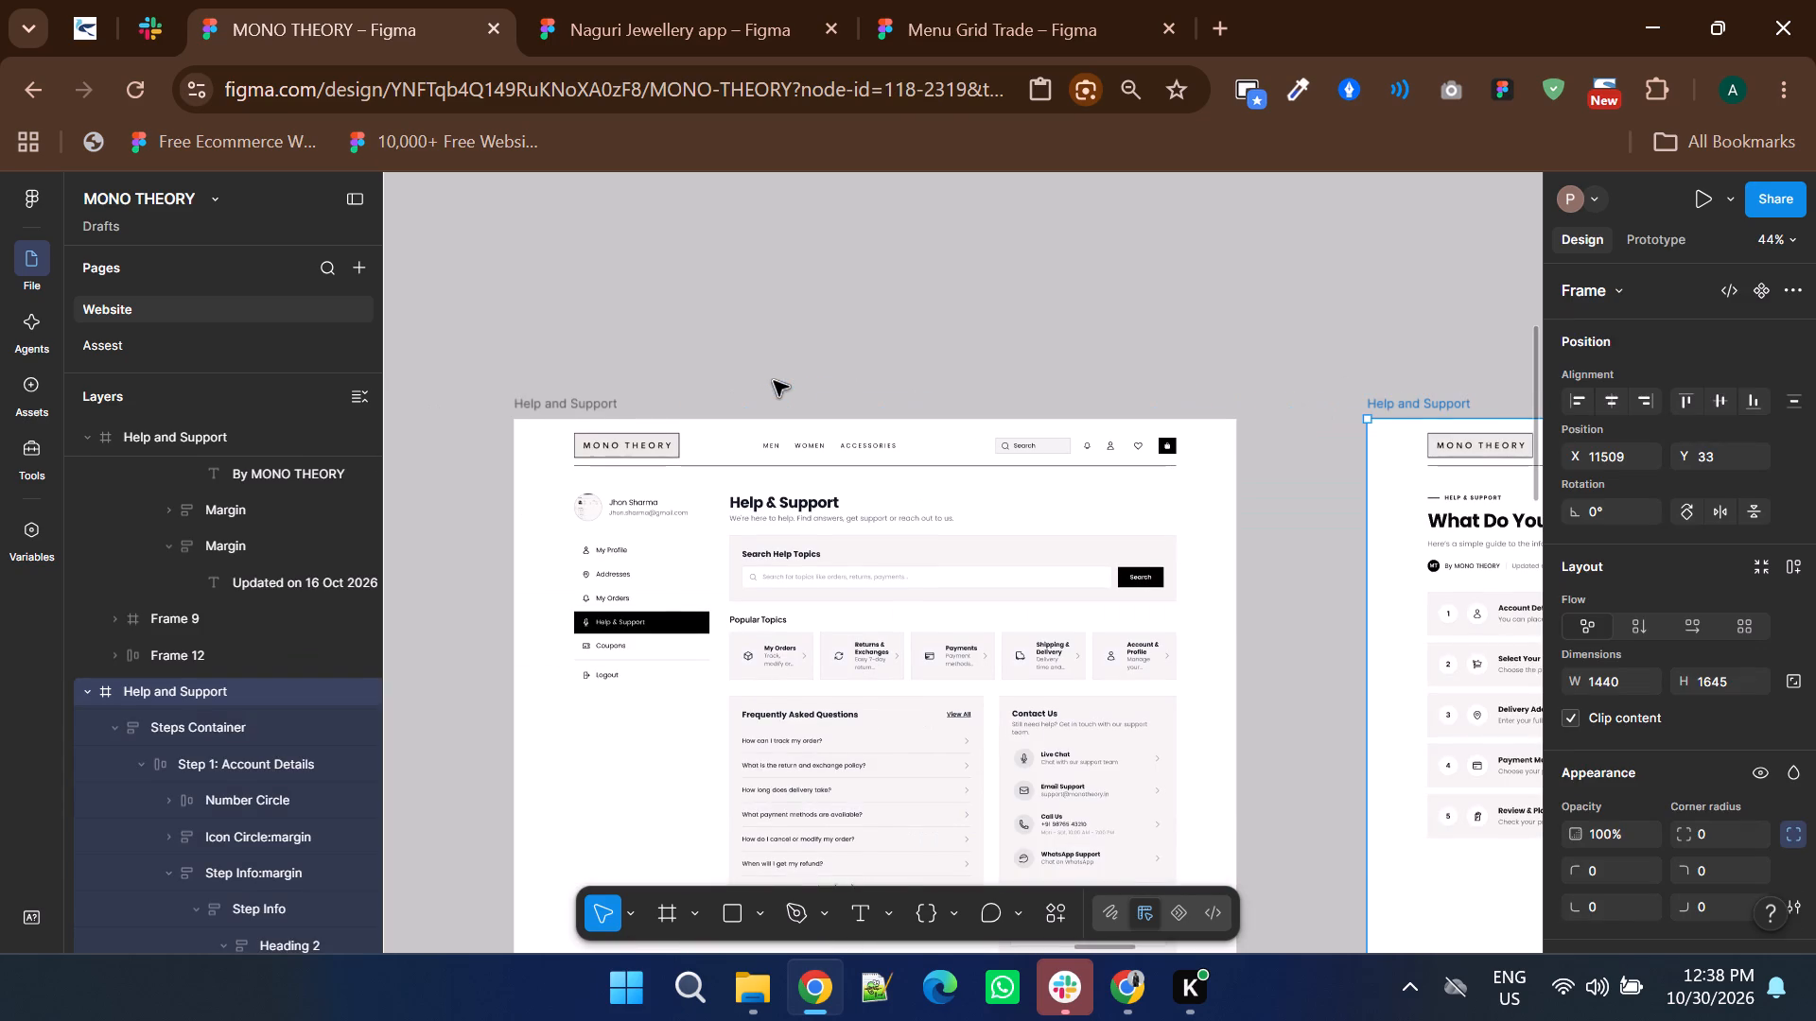
{"action": "scroll", "coordinate": [774, 381], "scroll_direction": "down", "scroll_amount": 5, "text": "shift"}
{"action": "double_click", "coordinate": [757, 394]}
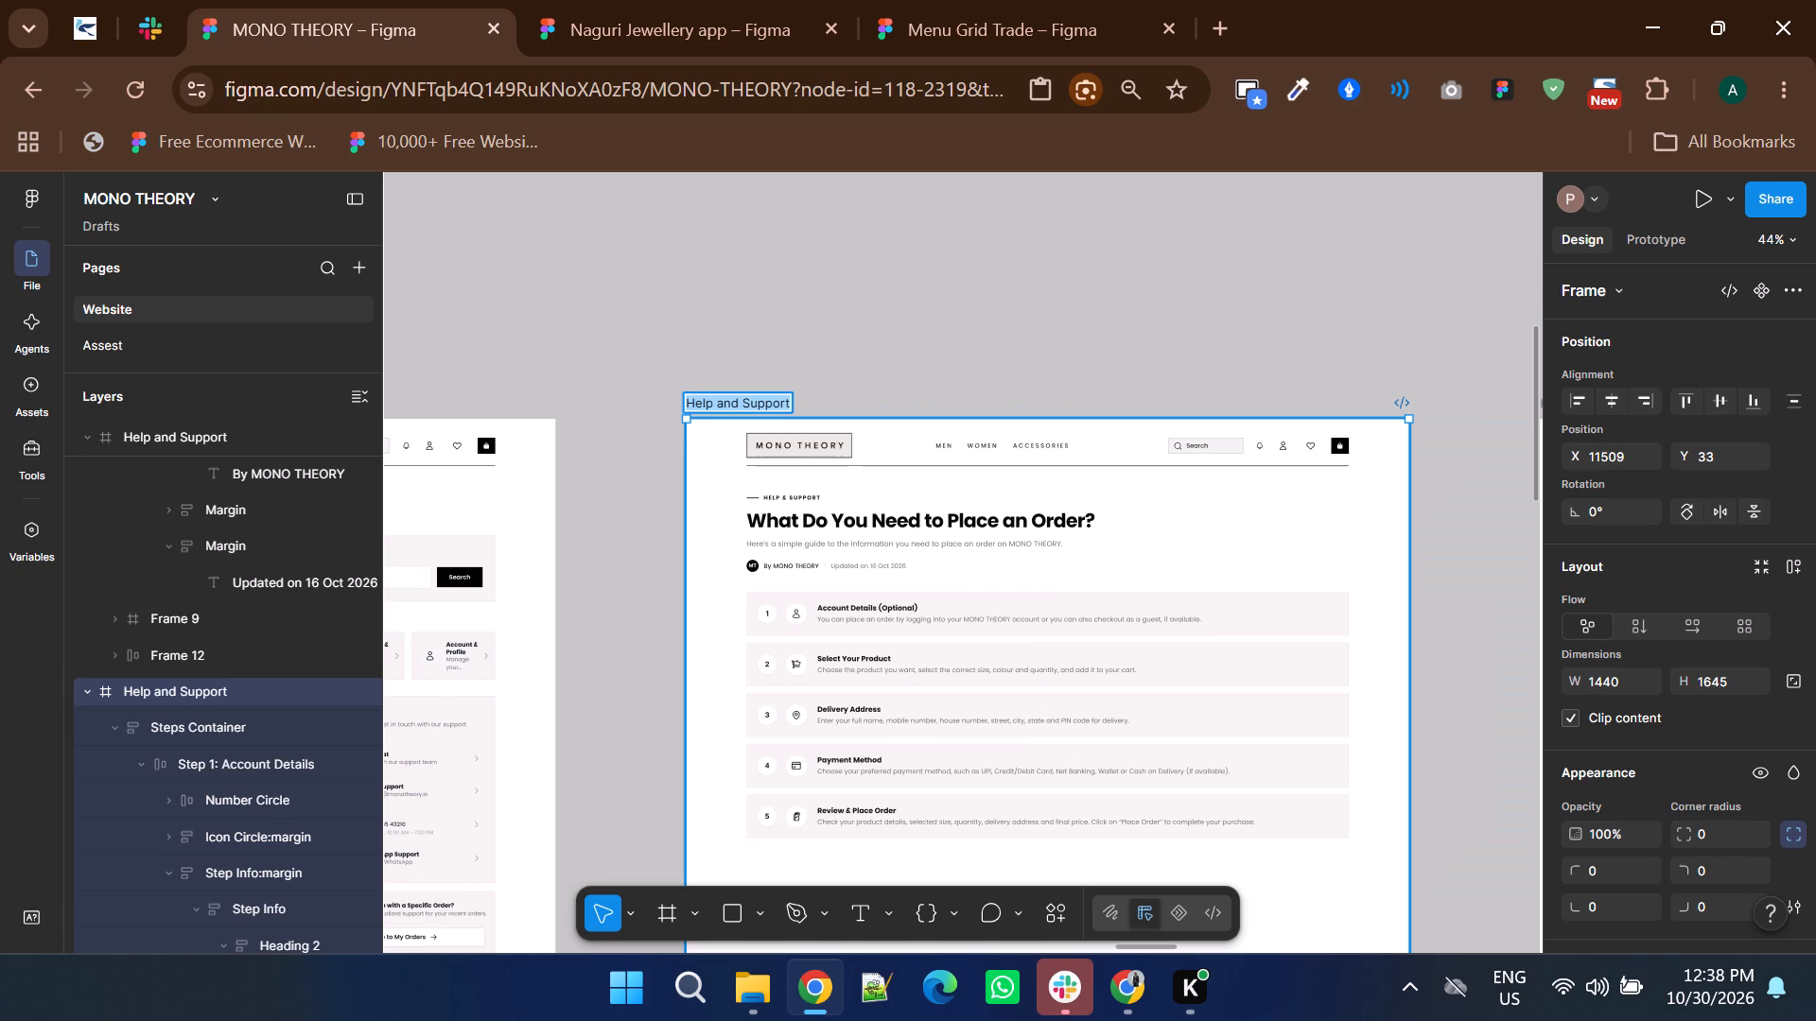
{"action": "key", "text": "shift+o"}
{"action": "type", "text": "rdr"}
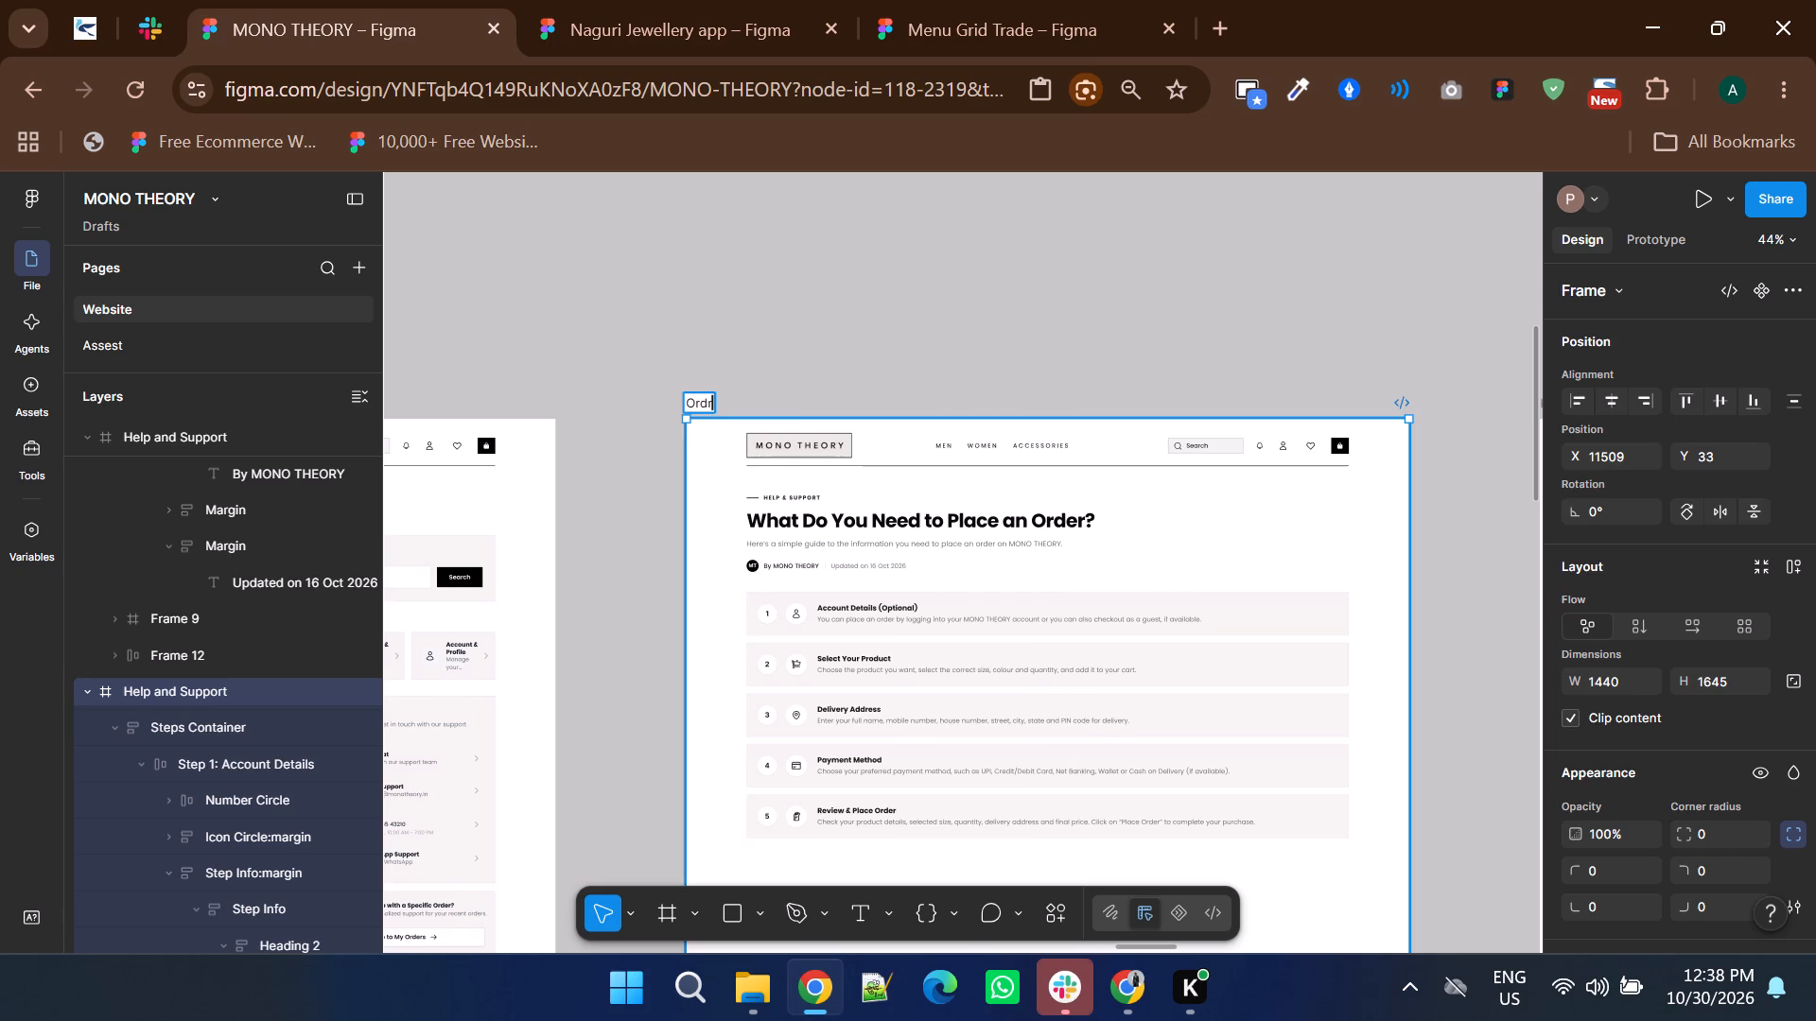
{"action": "key", "text": "e"}
{"action": "key", "text": "BackSpace"}
{"action": "key", "text": "BackSpace"}
{"action": "type", "text": "er"}
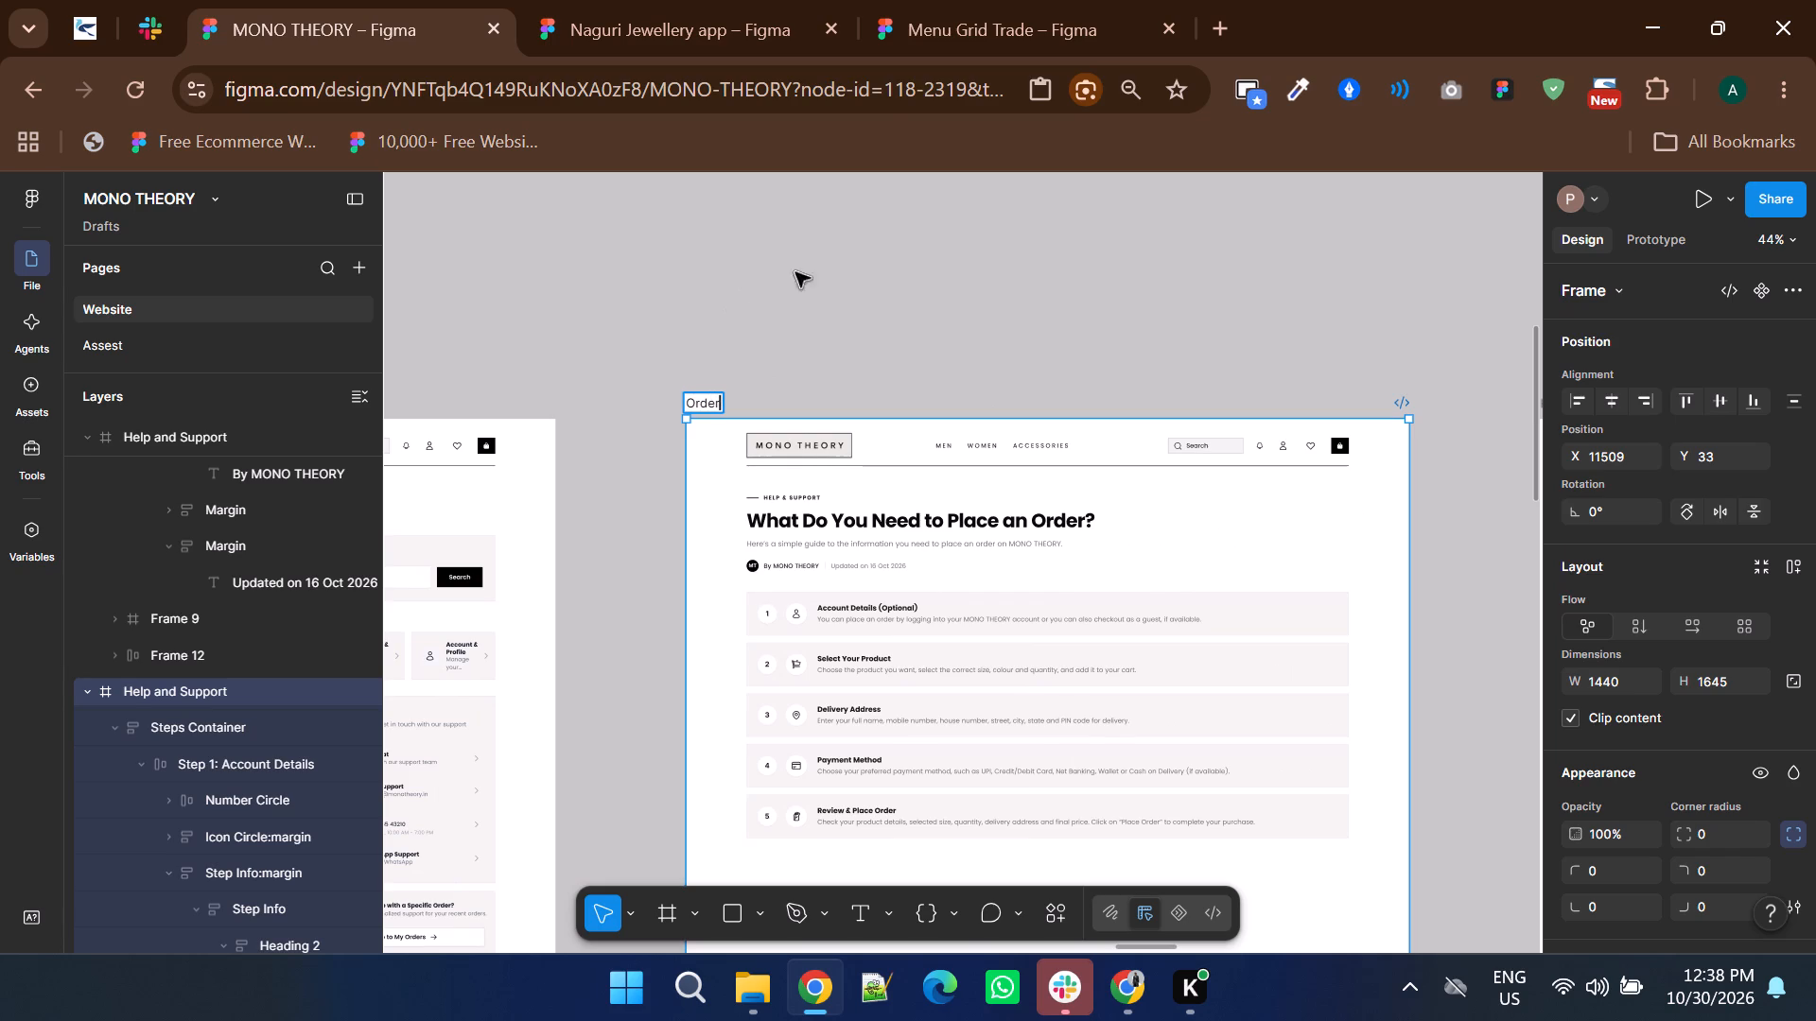
{"action": "double_click", "coordinate": [836, 272]}
{"action": "scroll", "coordinate": [836, 272], "scroll_direction": "down", "scroll_amount": 8, "text": "shift"}
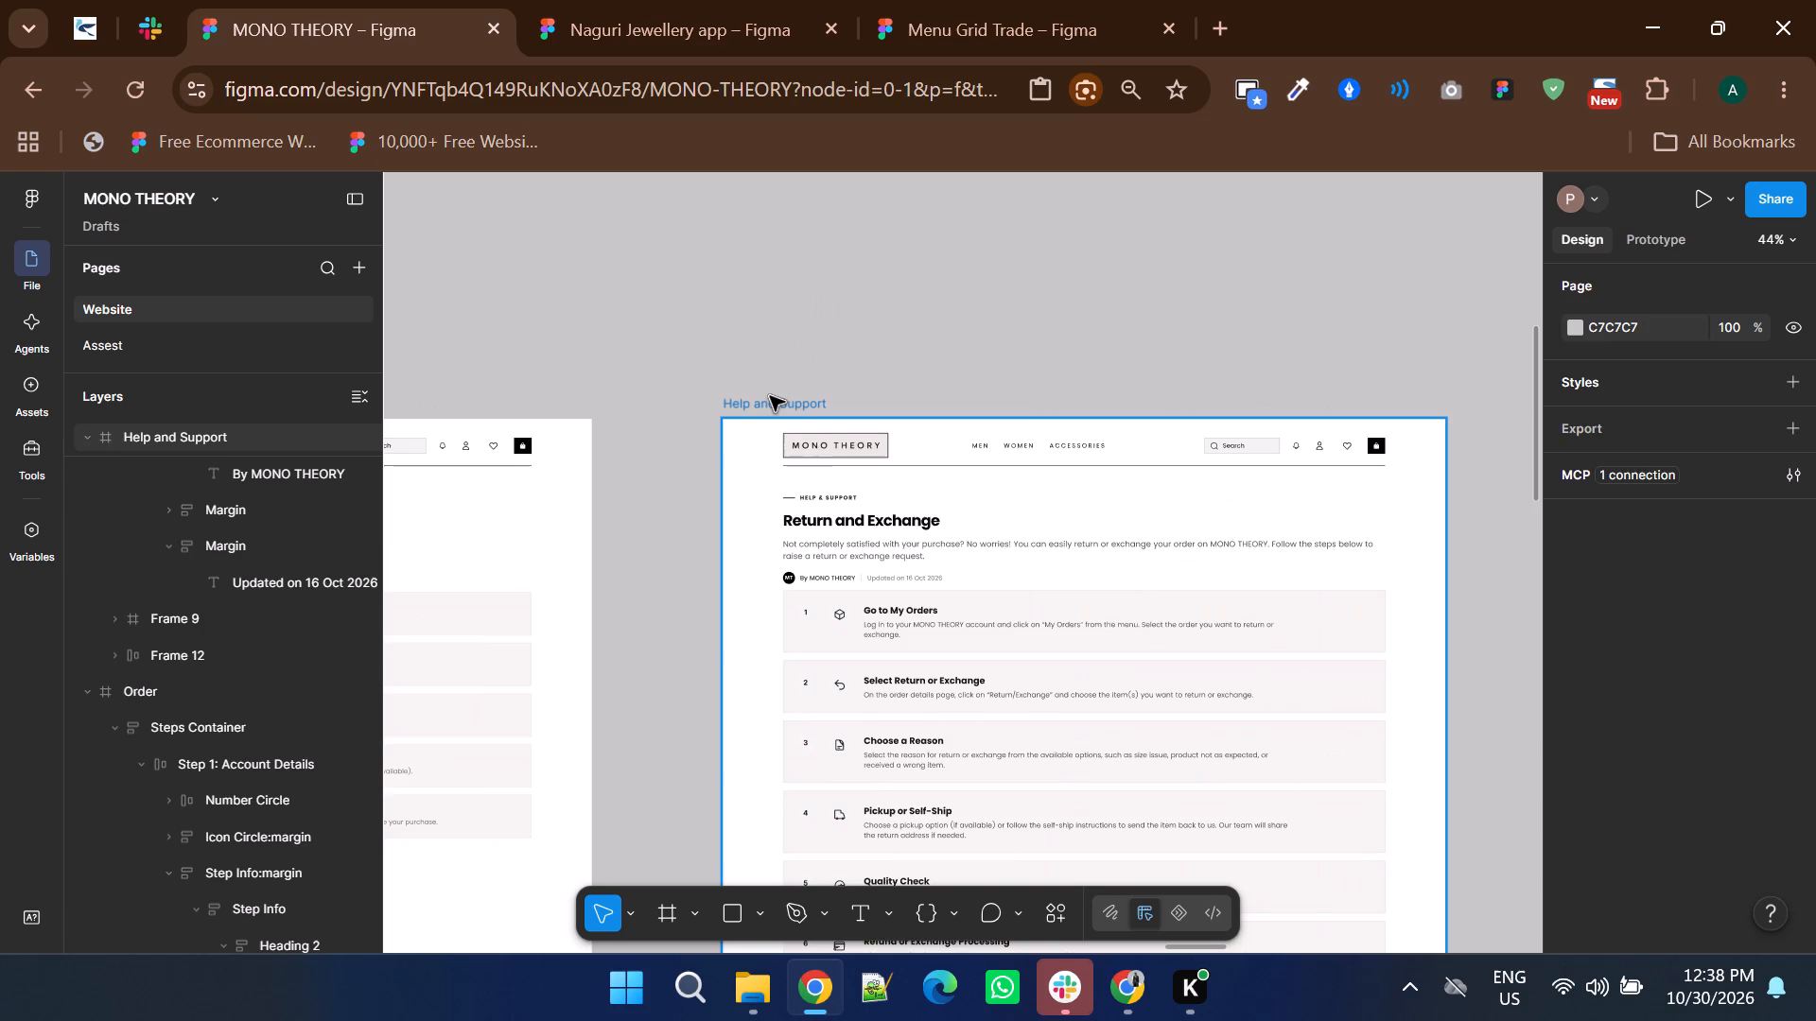
Rename the Help and Support frame containing the Return and Exchange page as "Return and Exchange".
{"action": "double_click", "coordinate": [770, 396]}
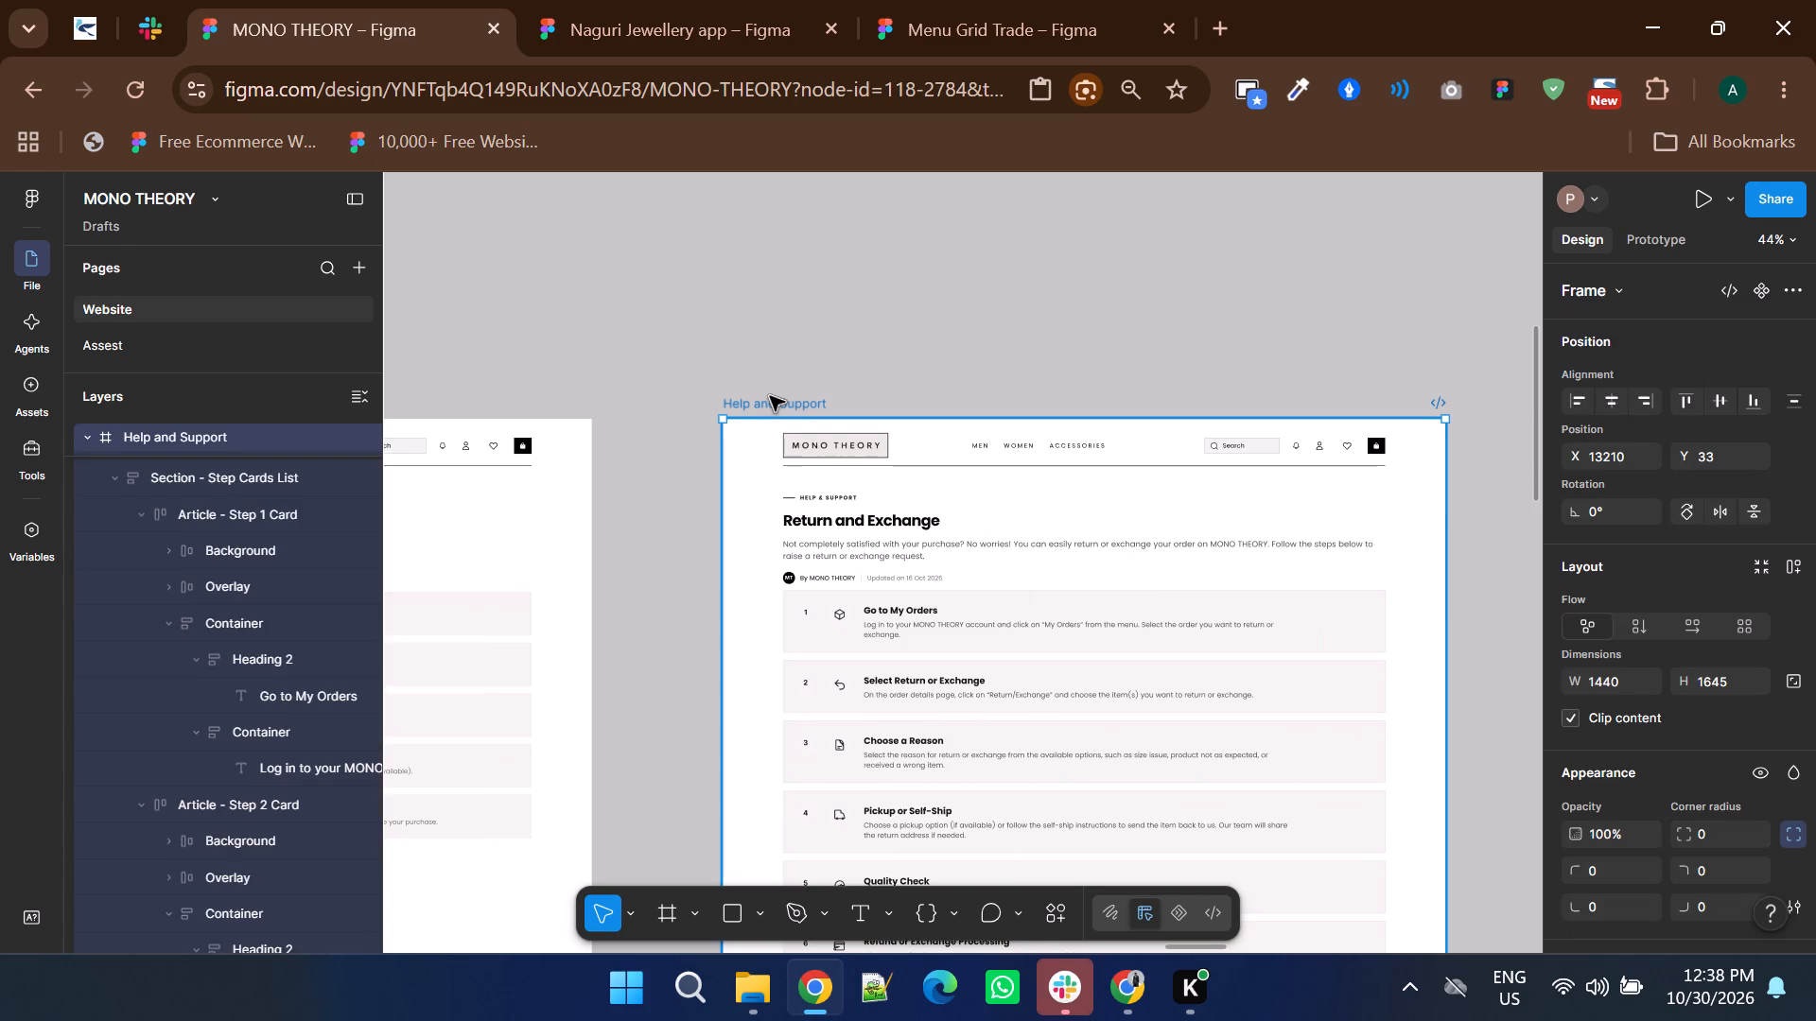
{"action": "double_click", "coordinate": [770, 400]}
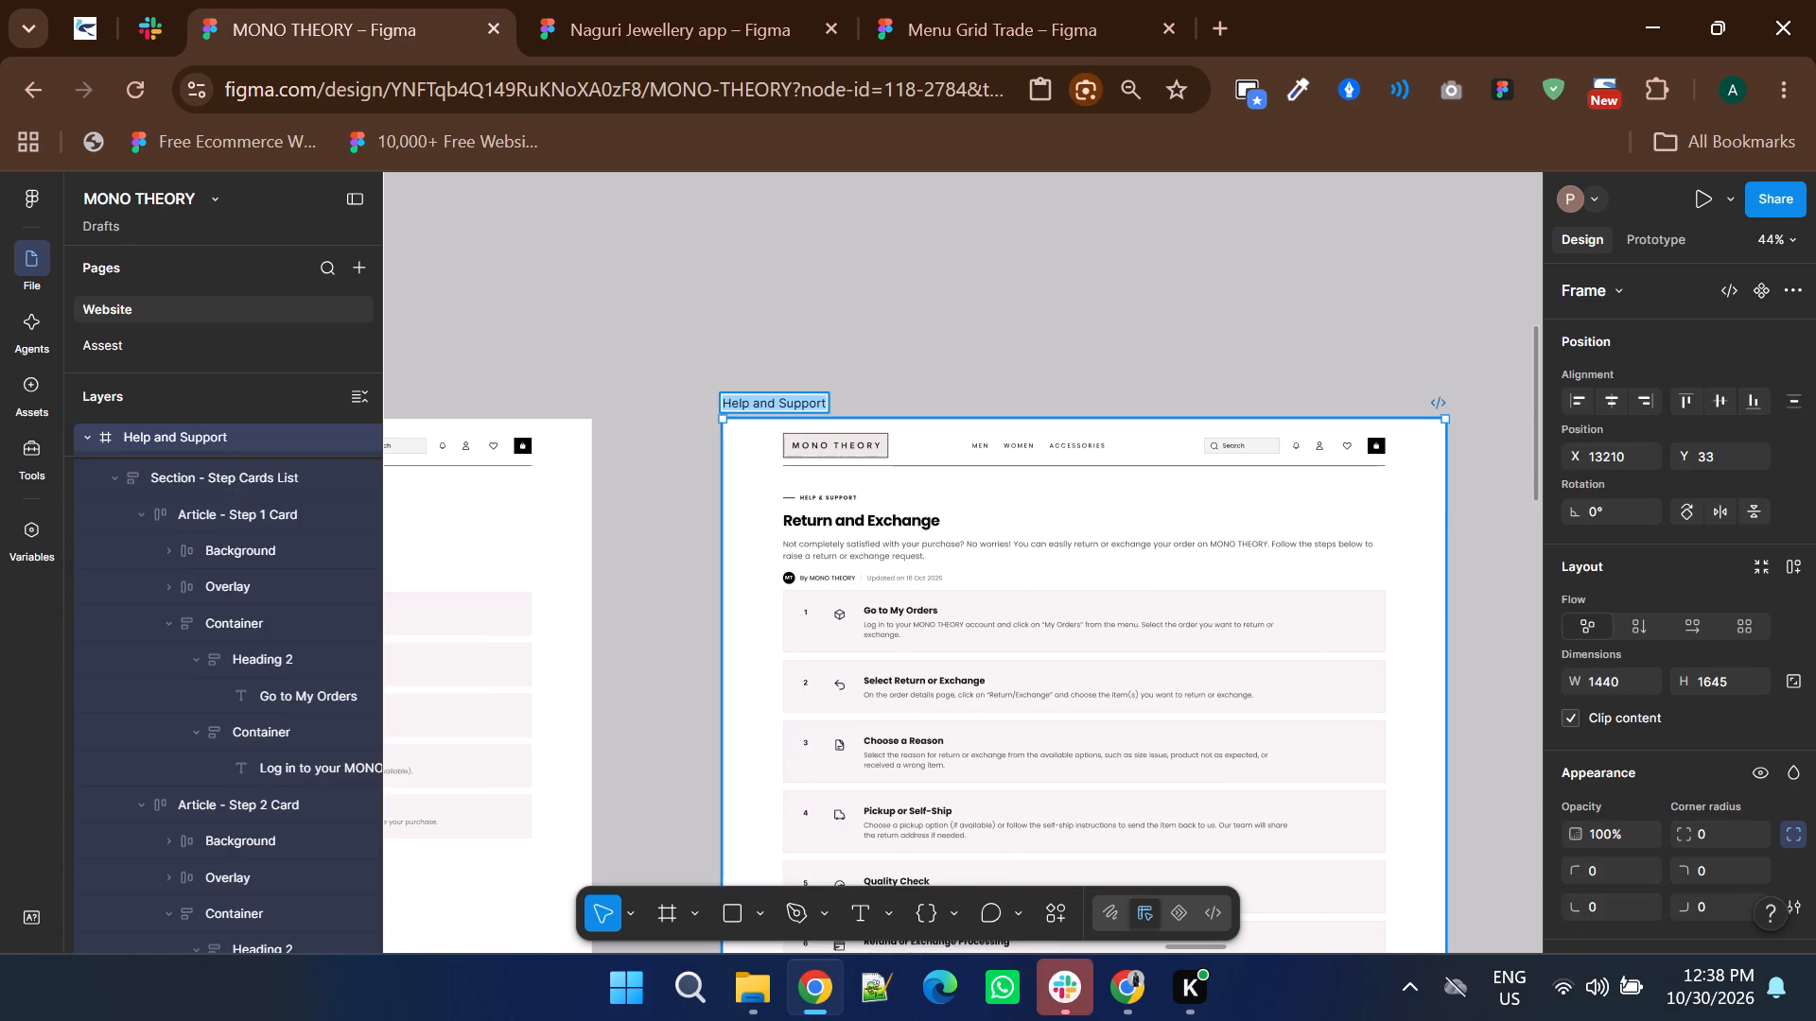
{"action": "type", "text": "Retu"}
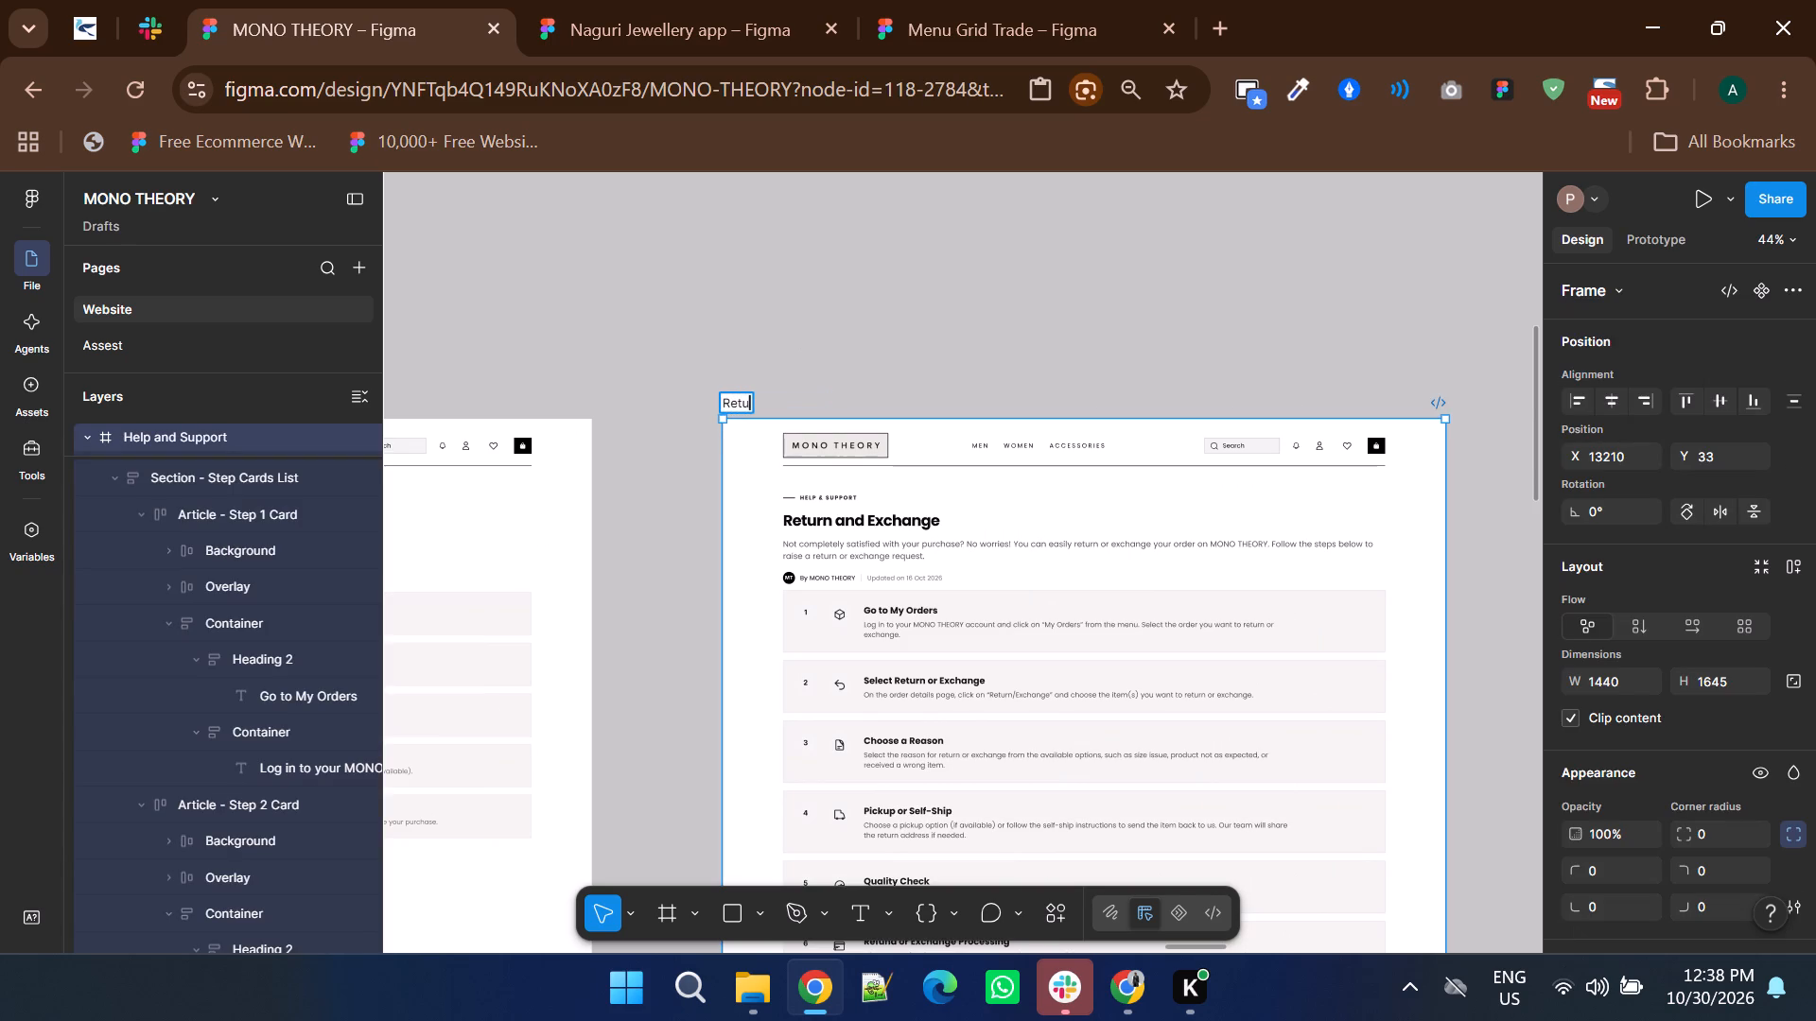
{"action": "key", "text": "BackSpace"}
{"action": "type", "text": "urn and ex"}
{"action": "key", "text": "space"}
{"action": "type", "text": "h"}
{"action": "key", "text": "BackSpace"}
{"action": "key", "text": "BackSpace"}
{"action": "key", "text": "BackSpace"}
{"action": "key", "text": "BackSpace"}
{"action": "key", "text": "shift+c"}
{"action": "key", "text": "BackSpace"}
{"action": "type", "text": "Exchange"}
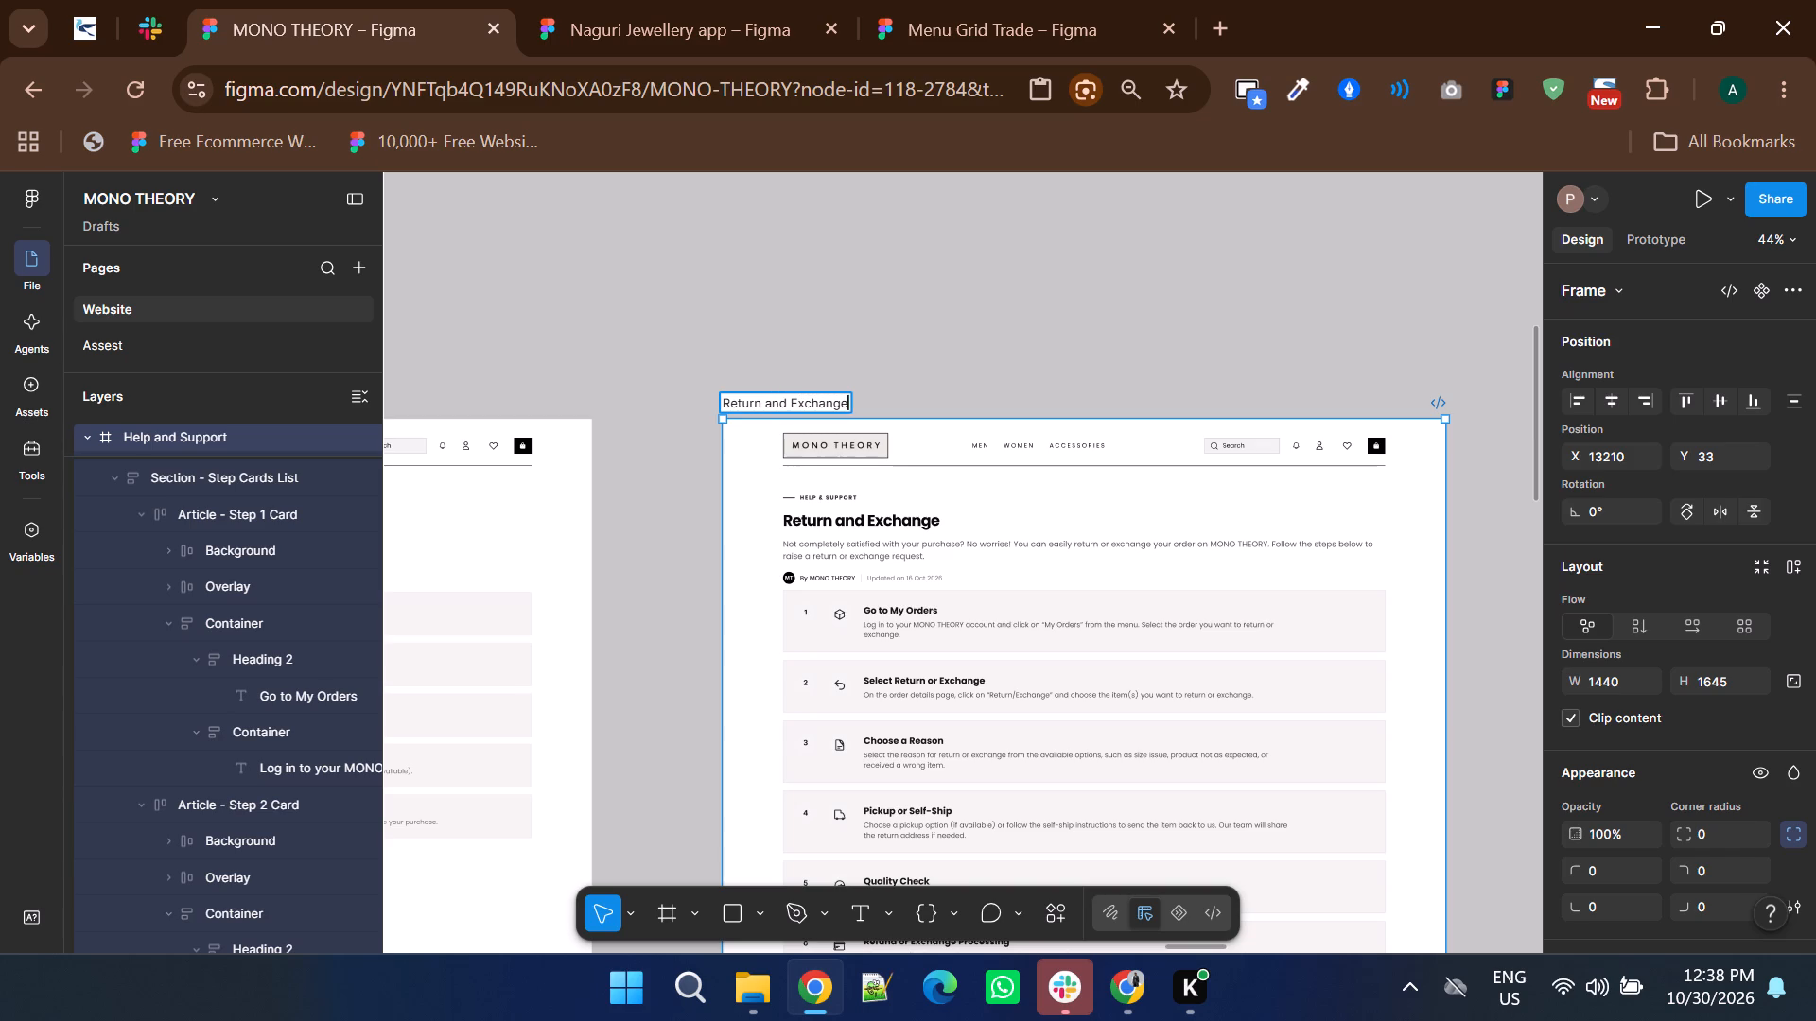
{"action": "triple_click", "coordinate": [834, 352]}
Rename the Help and Support frame containing the Payments page as "Payments".
{"action": "scroll", "coordinate": [829, 348], "scroll_direction": "down", "scroll_amount": 6, "text": "shift"}
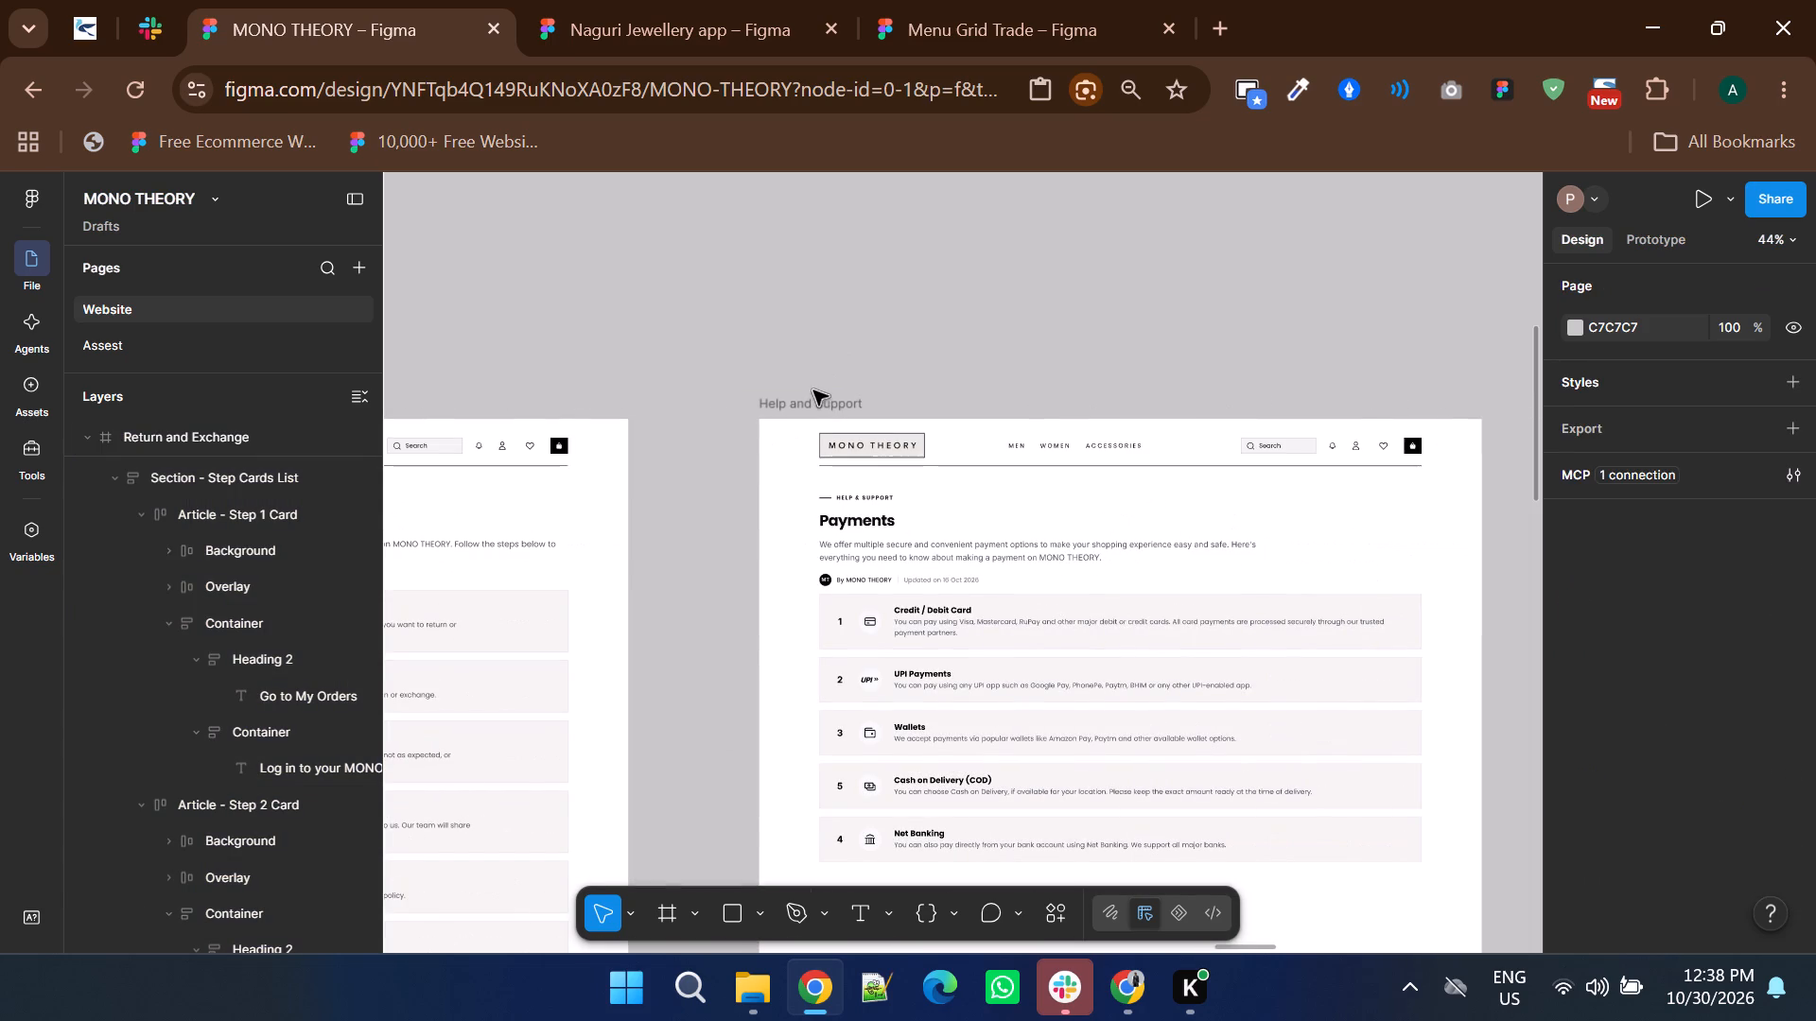
{"action": "double_click", "coordinate": [813, 397]}
{"action": "double_click", "coordinate": [813, 397]}
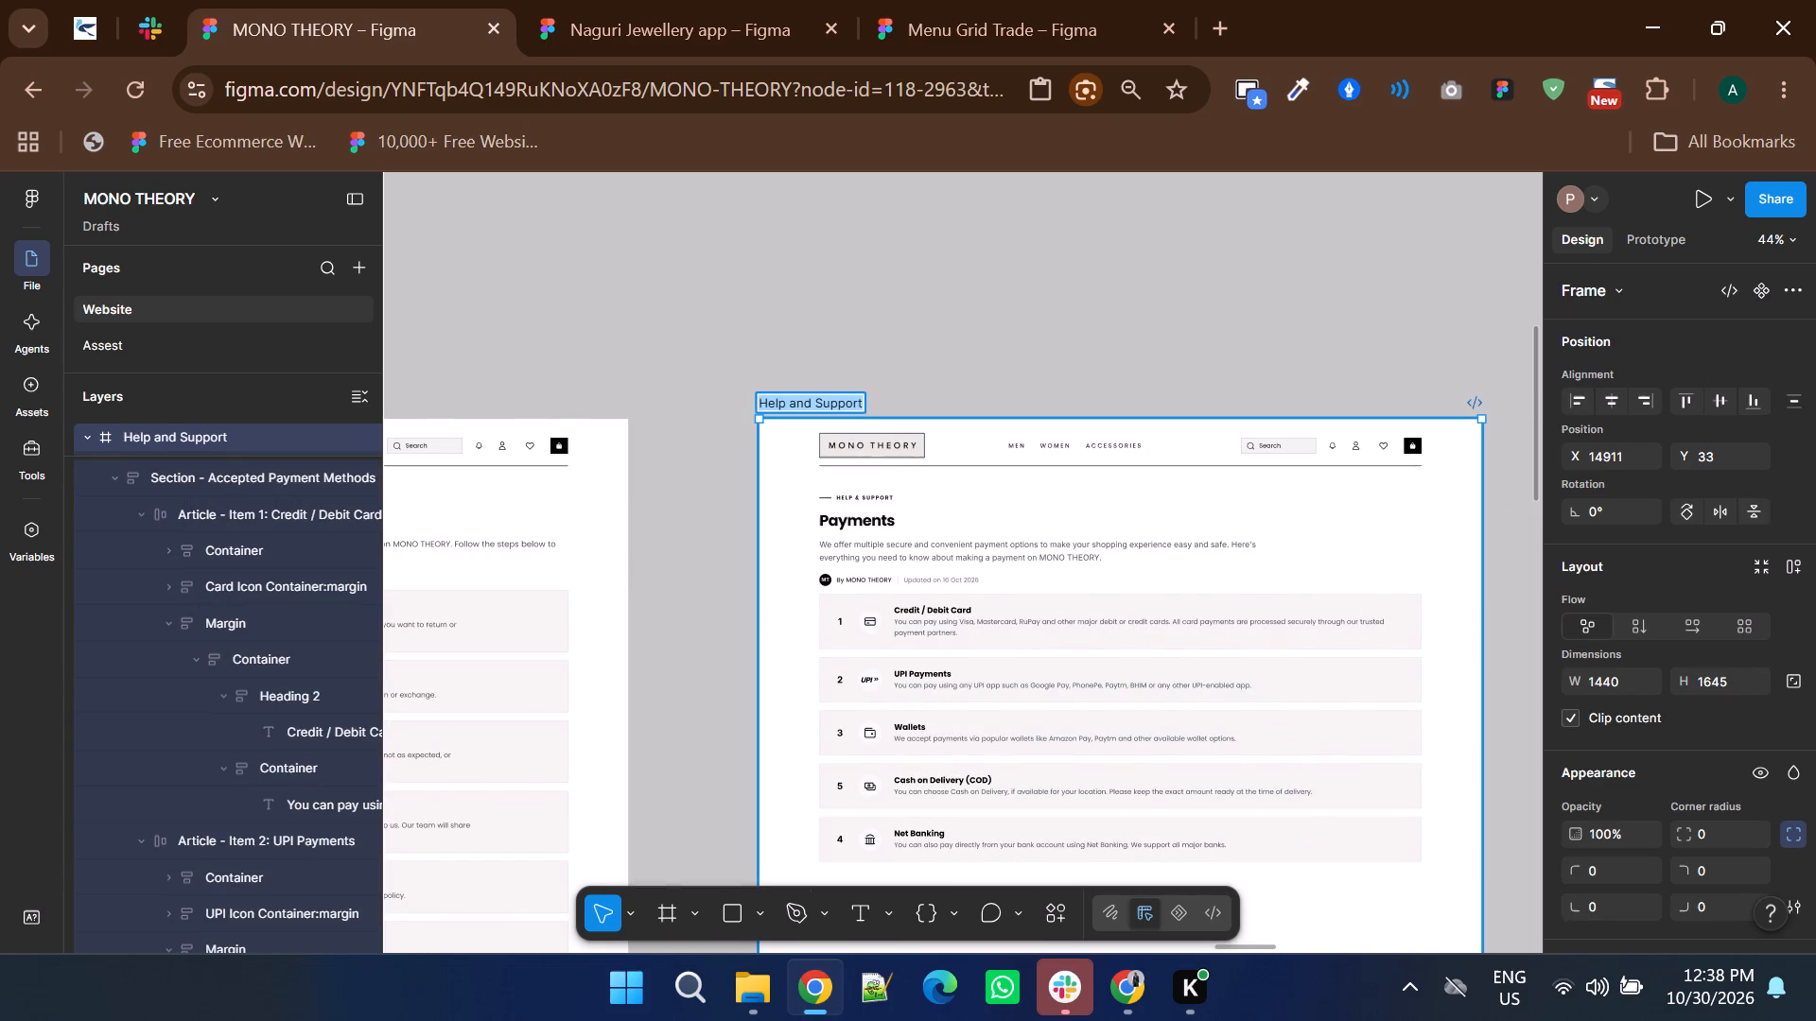
{"action": "type", "text": "Payments"}
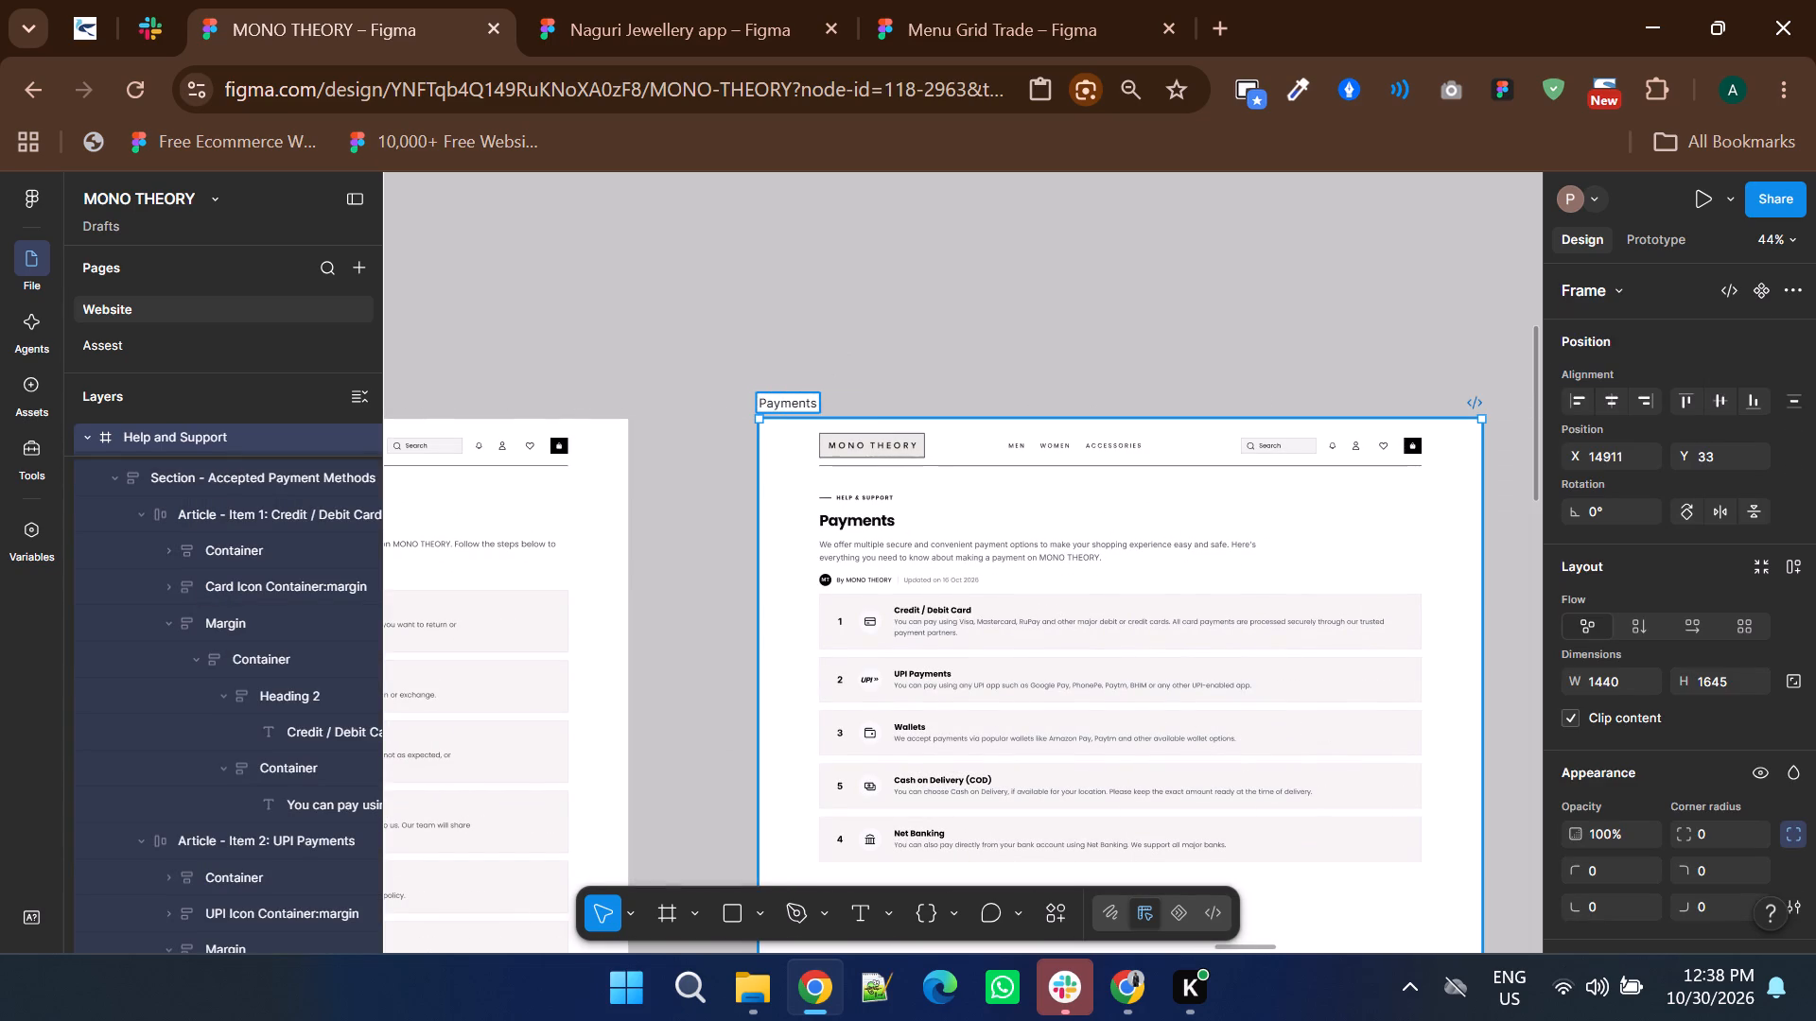
{"action": "left_click", "coordinate": [835, 372]}
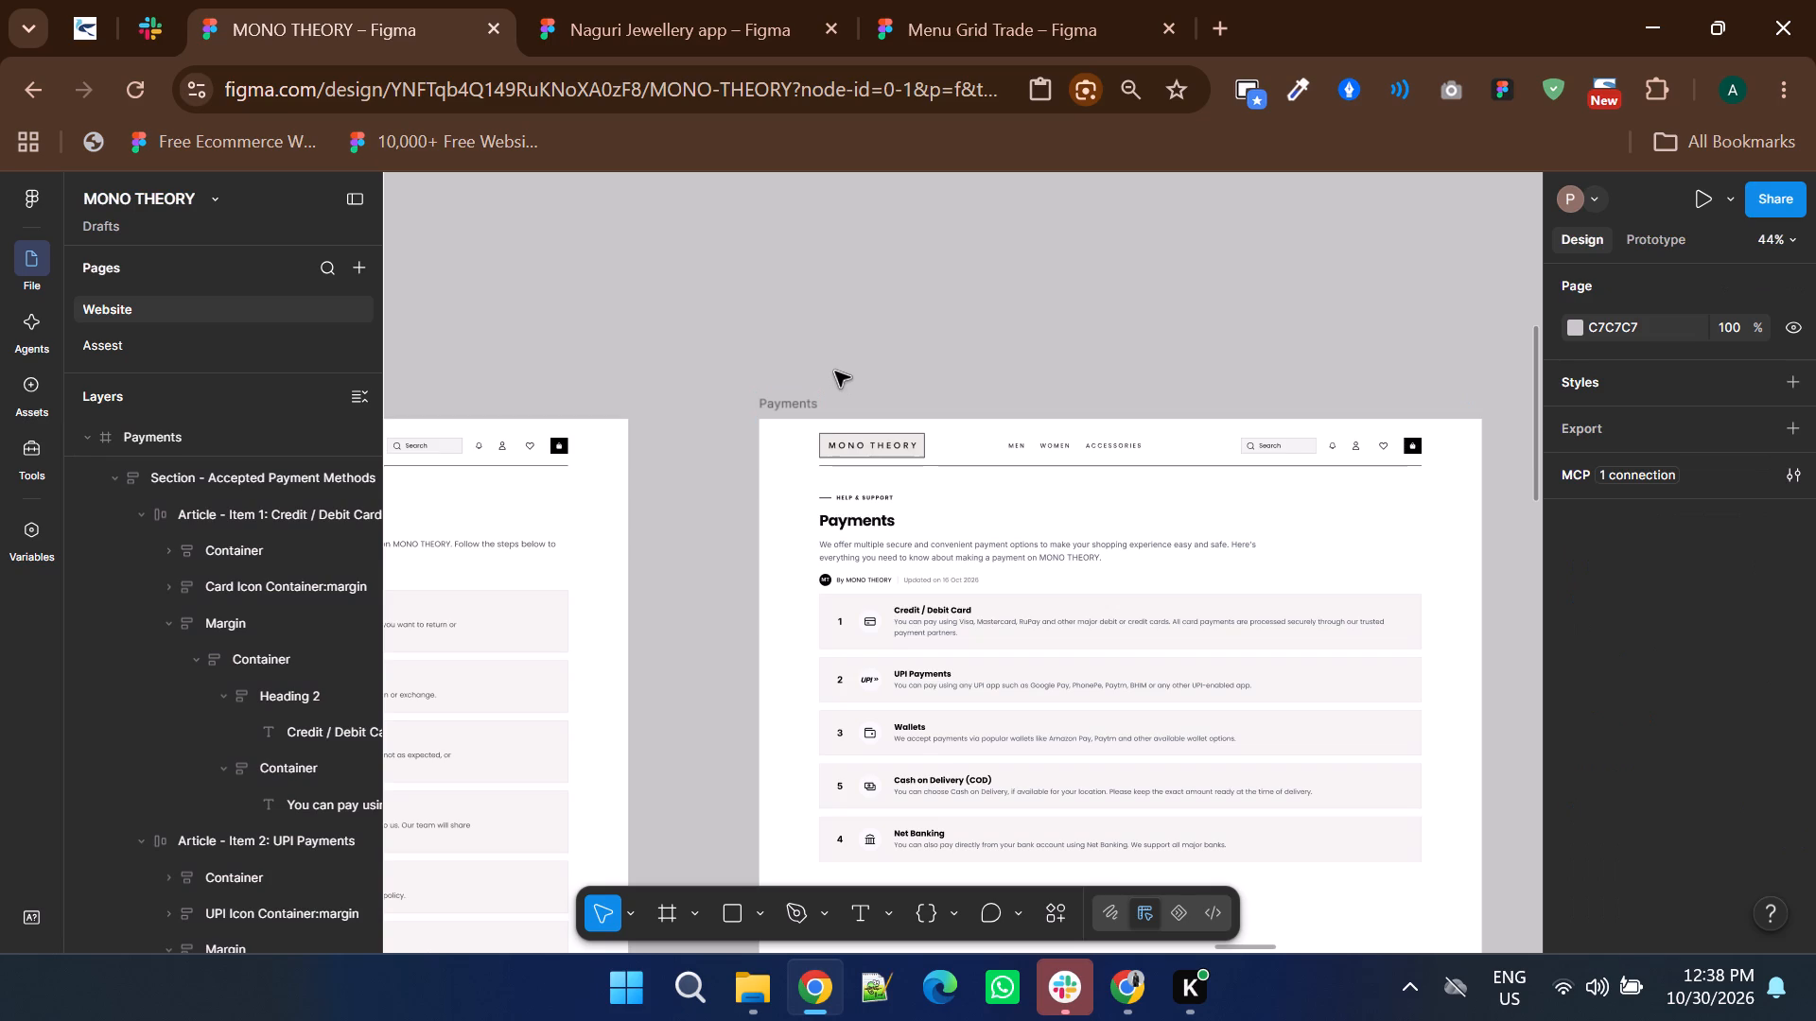
Rename the Help and Support frame containing the Shipping and Delivery page as "Shipping and Delivery".
{"action": "scroll", "coordinate": [835, 372], "scroll_direction": "down", "scroll_amount": 1, "text": "ctrl"}
{"action": "scroll", "coordinate": [835, 372], "scroll_direction": "down", "scroll_amount": 4, "text": "shift"}
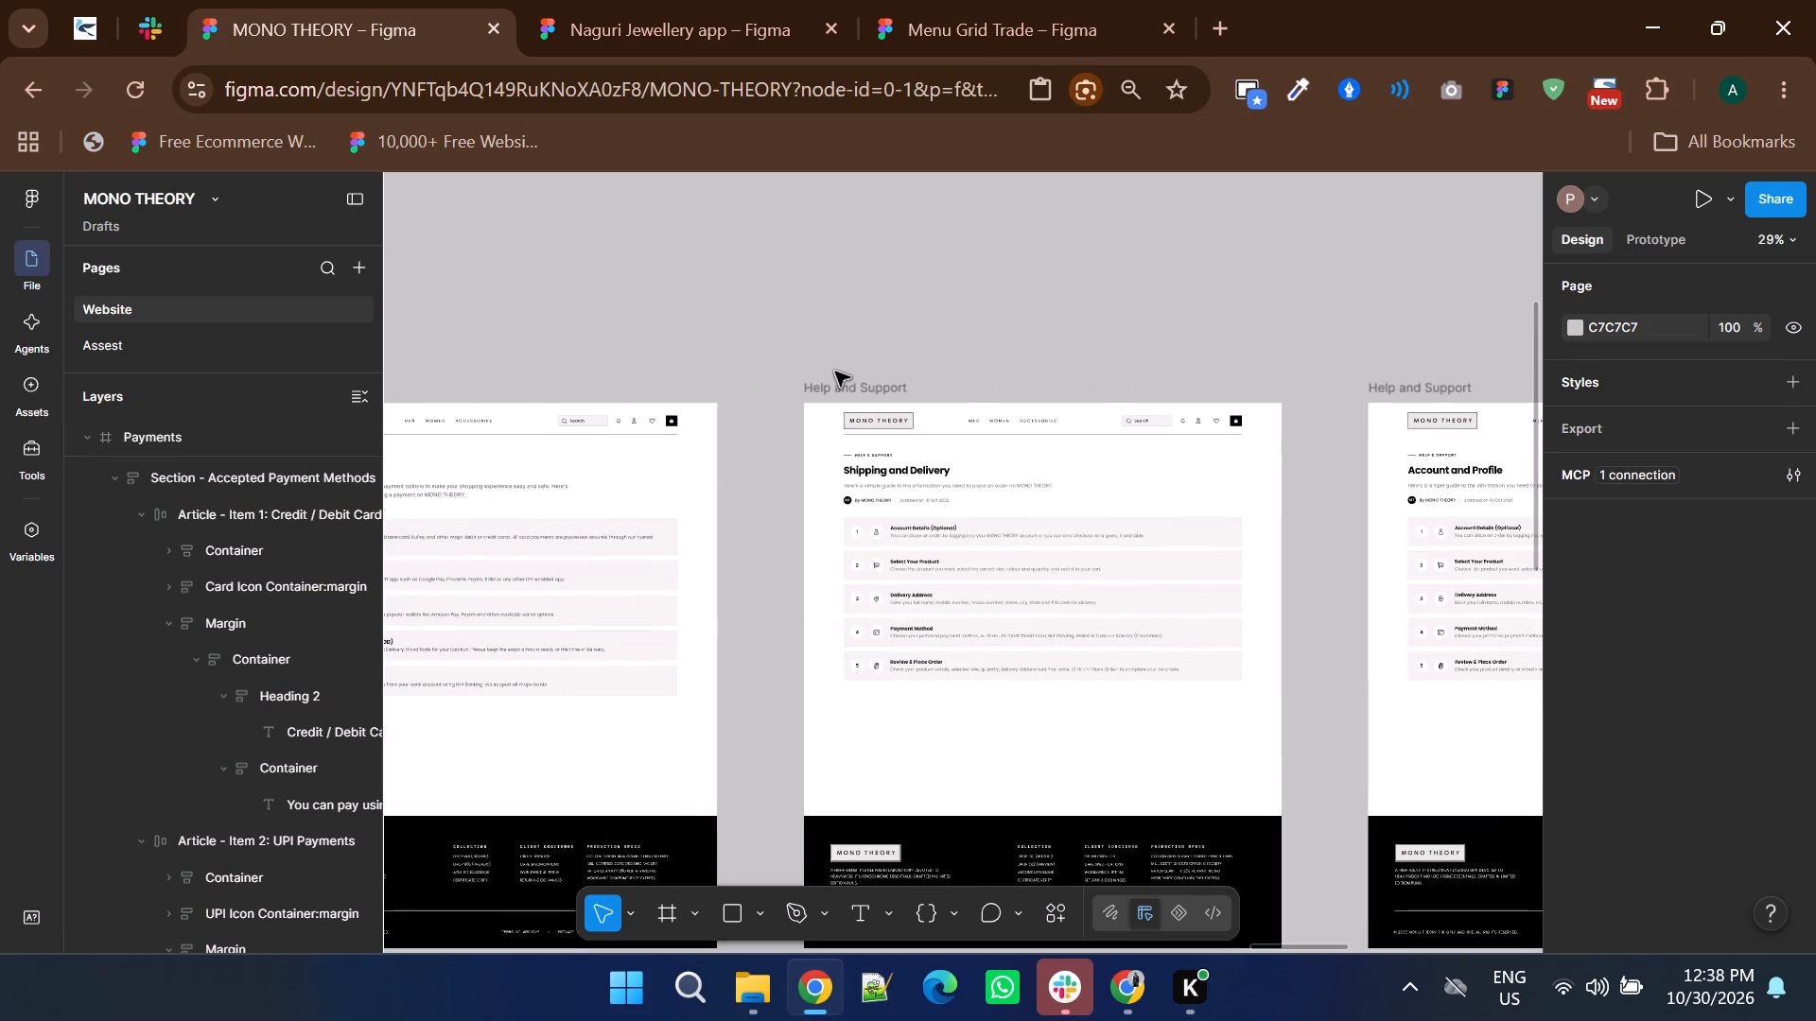
{"action": "double_click", "coordinate": [841, 393]}
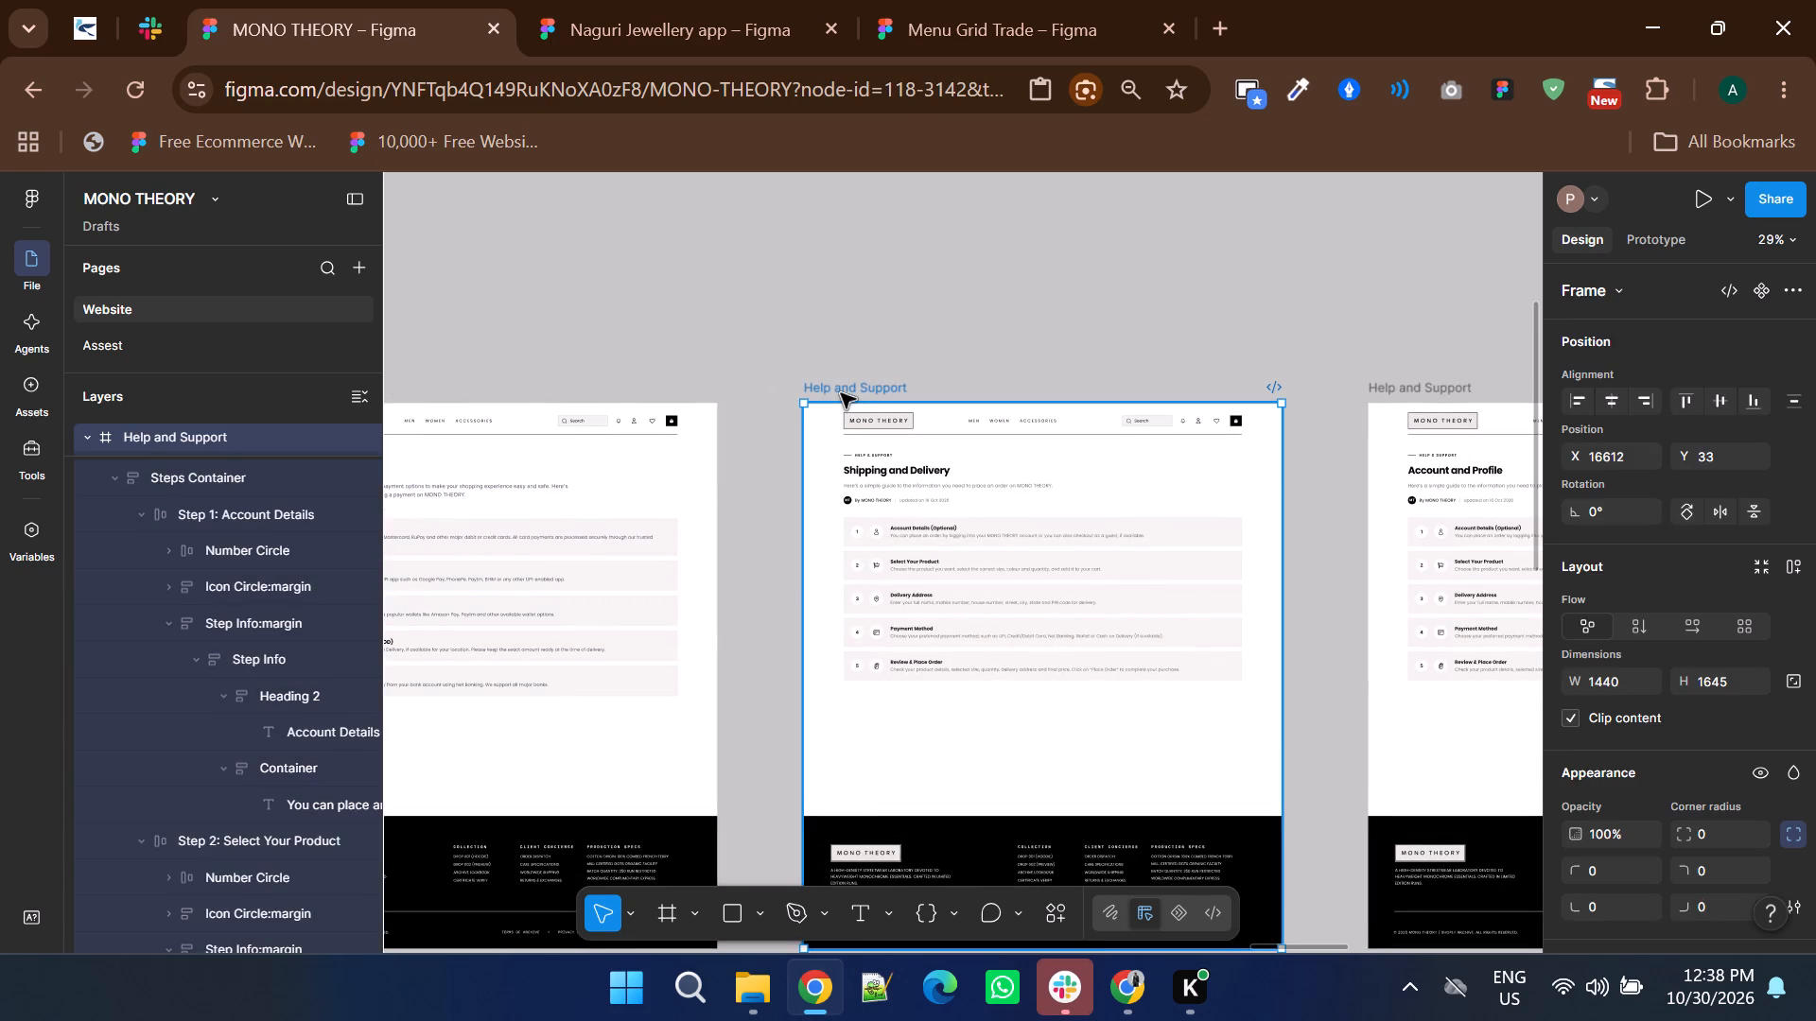
{"action": "double_click", "coordinate": [840, 387]}
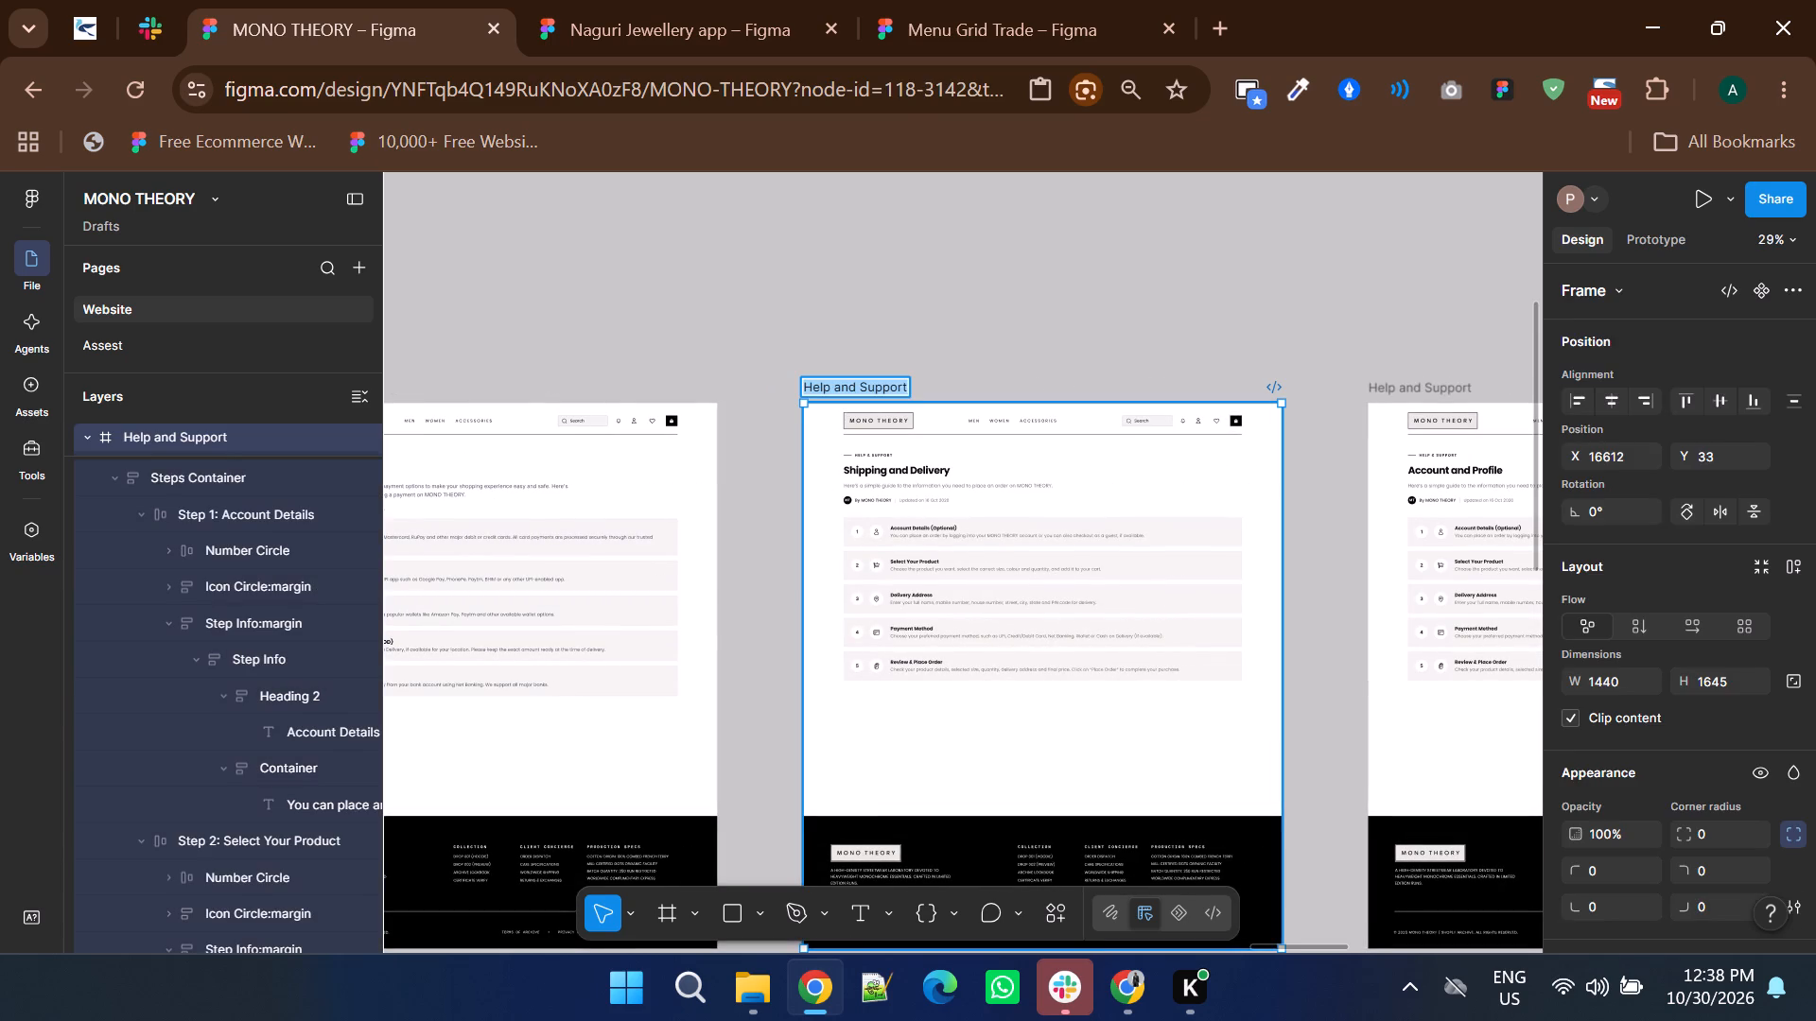
{"action": "type", "text": "Shipping"}
{"action": "key", "text": "space"}
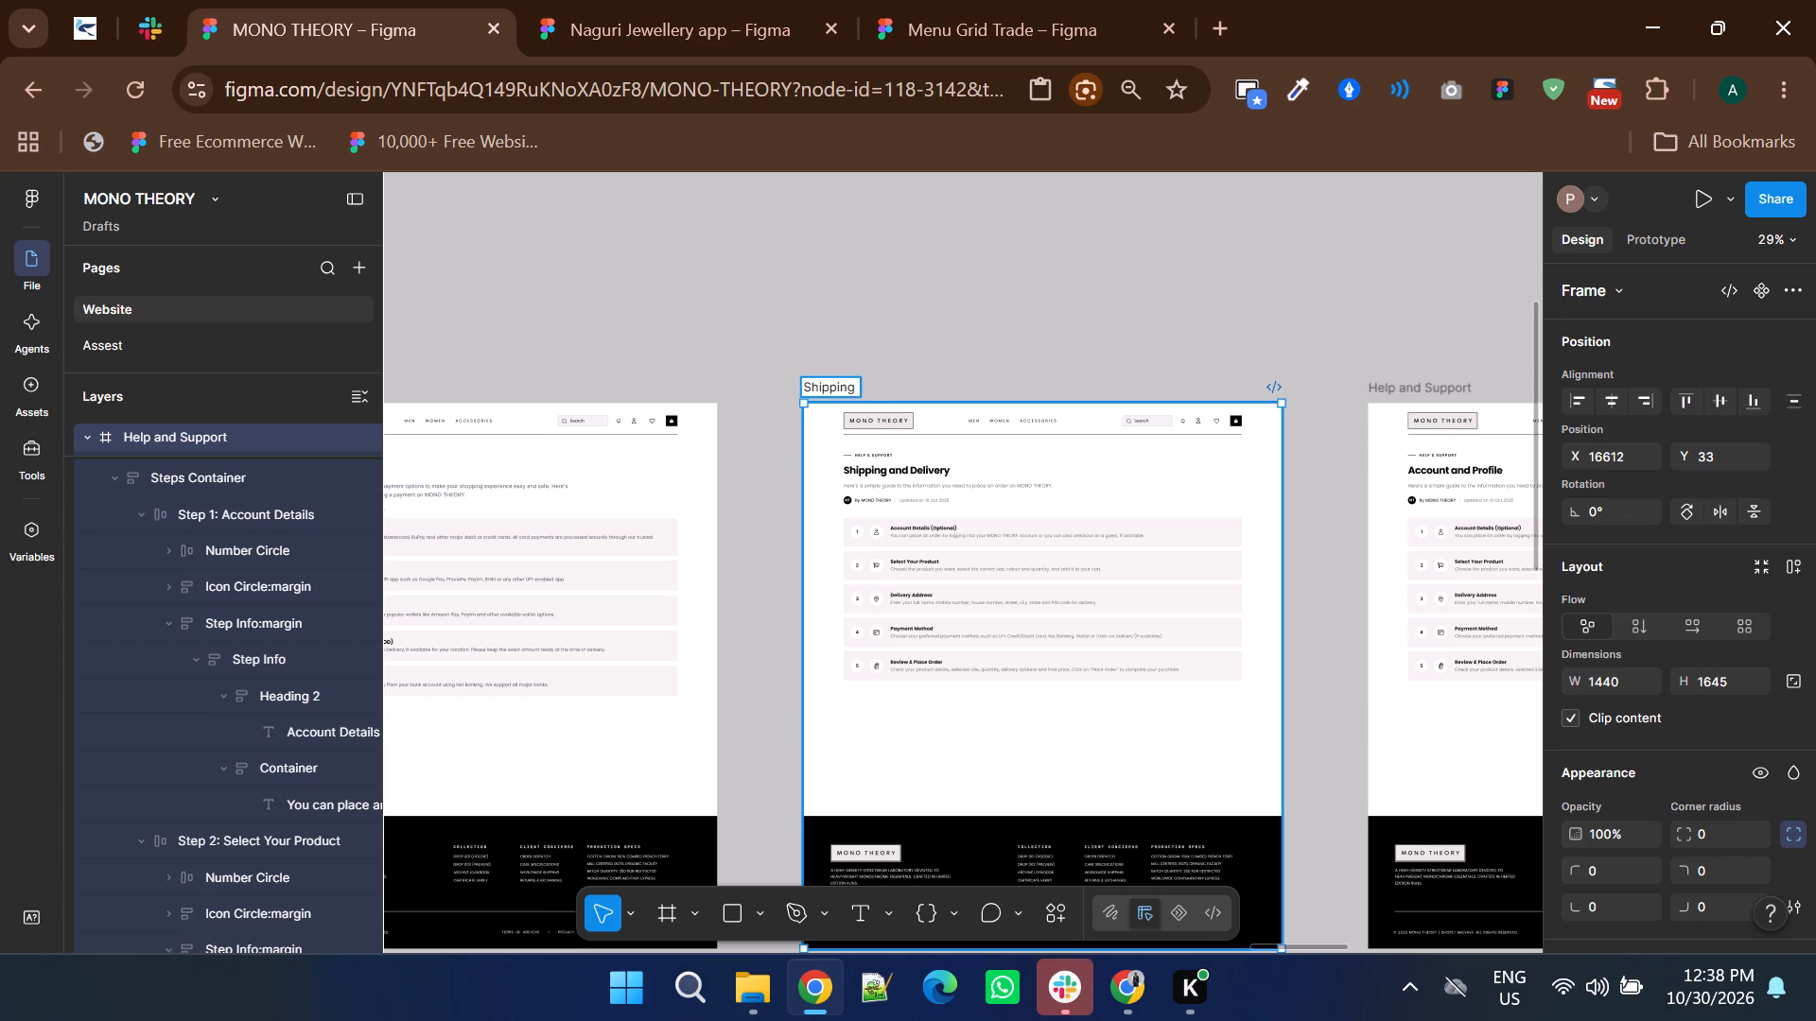
{"action": "type", "text": "adn"}
{"action": "key", "text": "BackSpace"}
{"action": "key", "text": "BackSpace"}
{"action": "type", "text": "nd"}
{"action": "key", "text": "space"}
{"action": "type", "text": "de"}
{"action": "key", "text": "BackSpace"}
{"action": "key", "text": "BackSpace"}
{"action": "type", "text": "Delivery"}
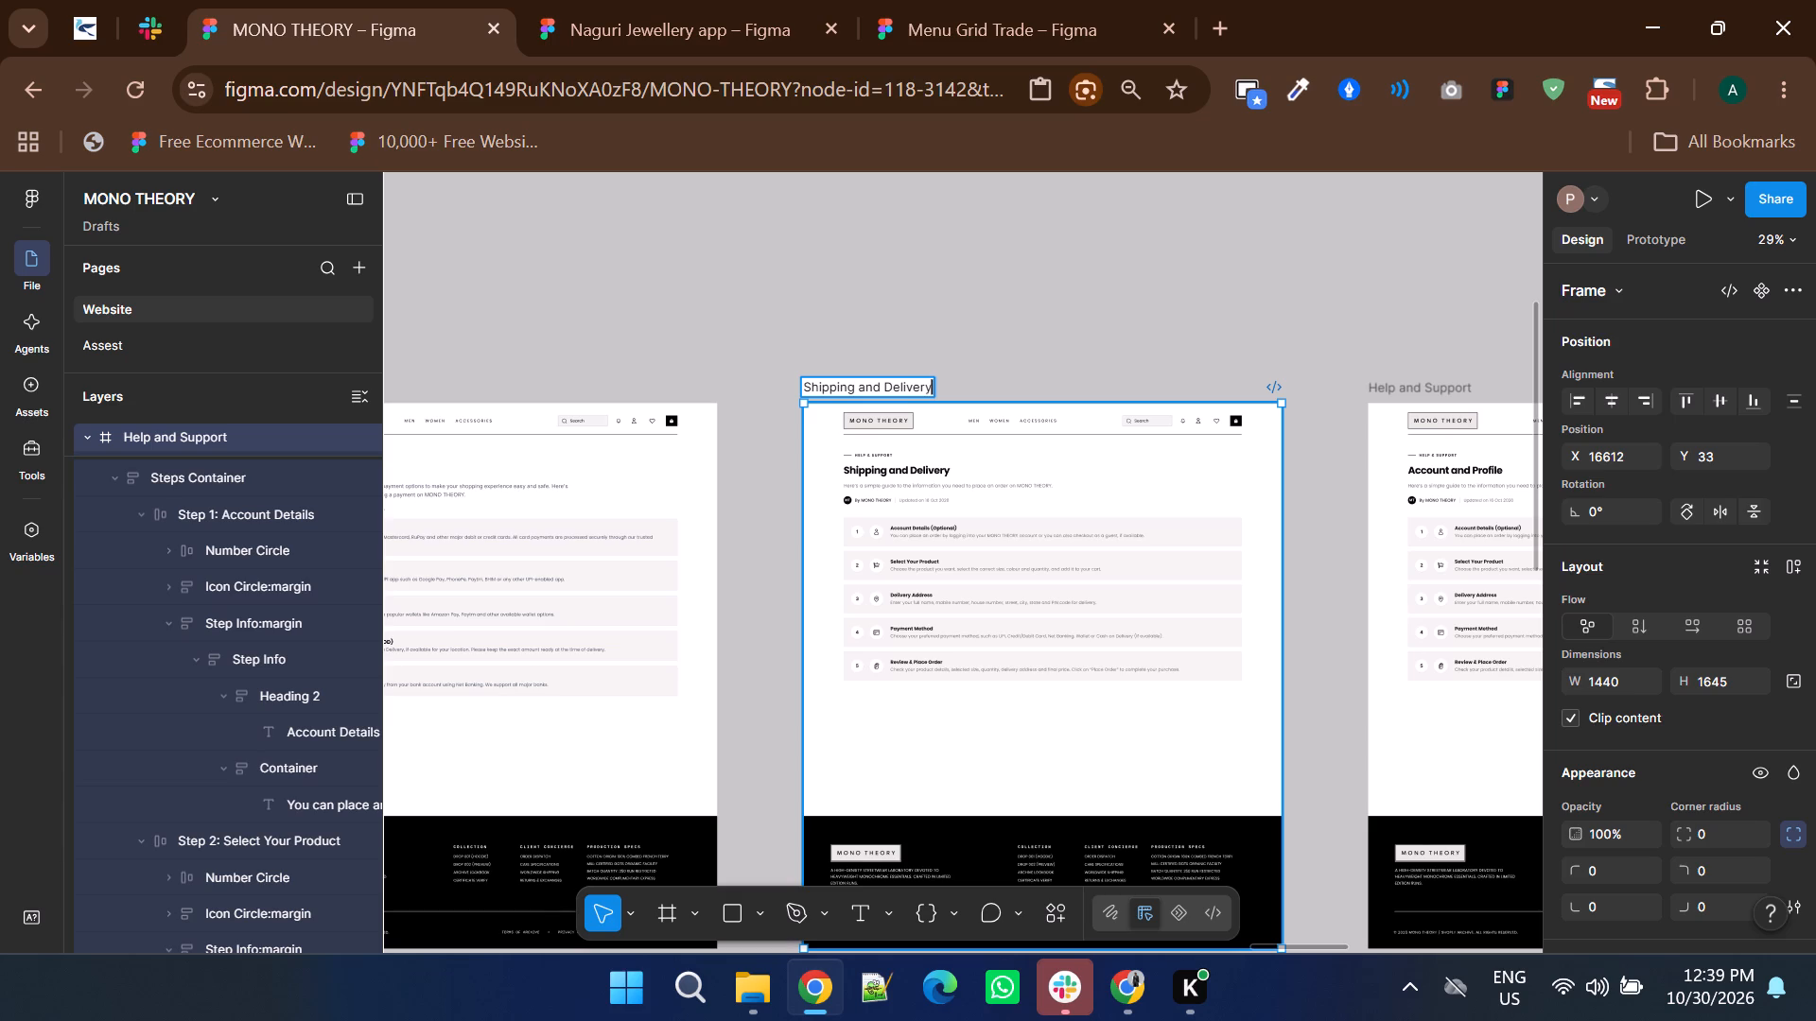
{"action": "double_click", "coordinate": [1236, 292]}
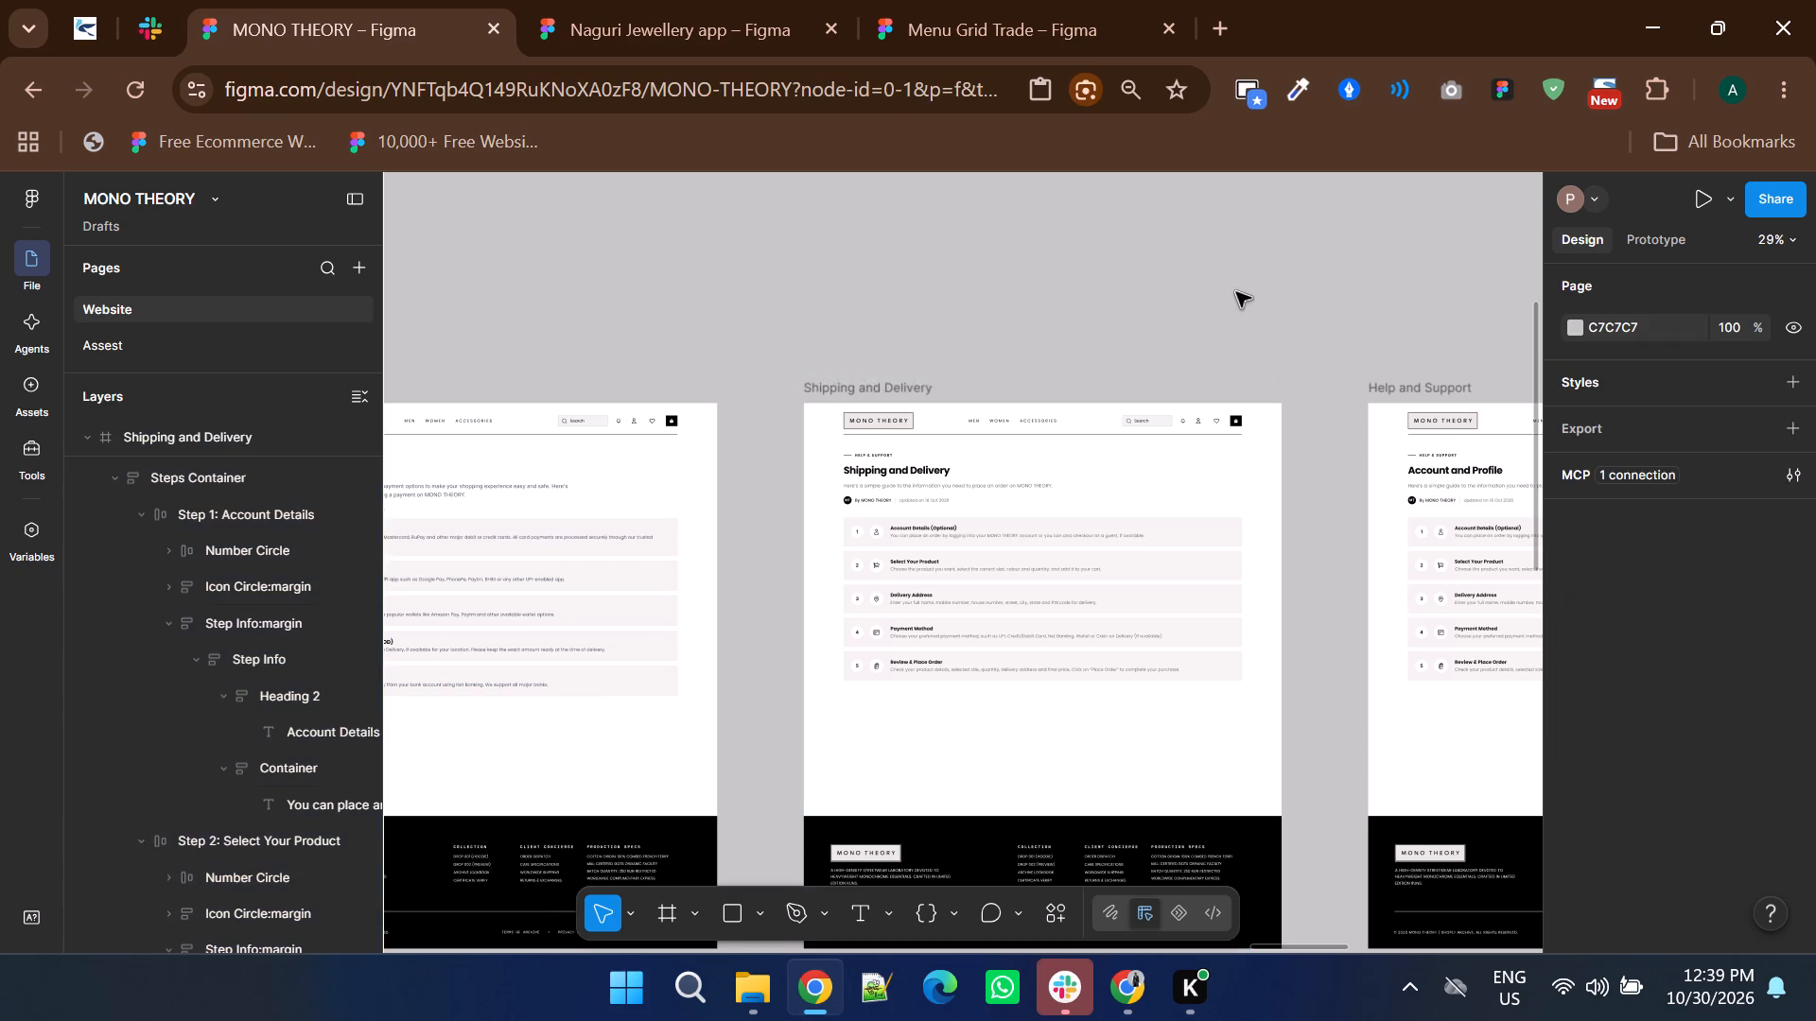
{"action": "scroll", "coordinate": [1235, 286], "scroll_direction": "down", "scroll_amount": 1, "text": "ctrl"}
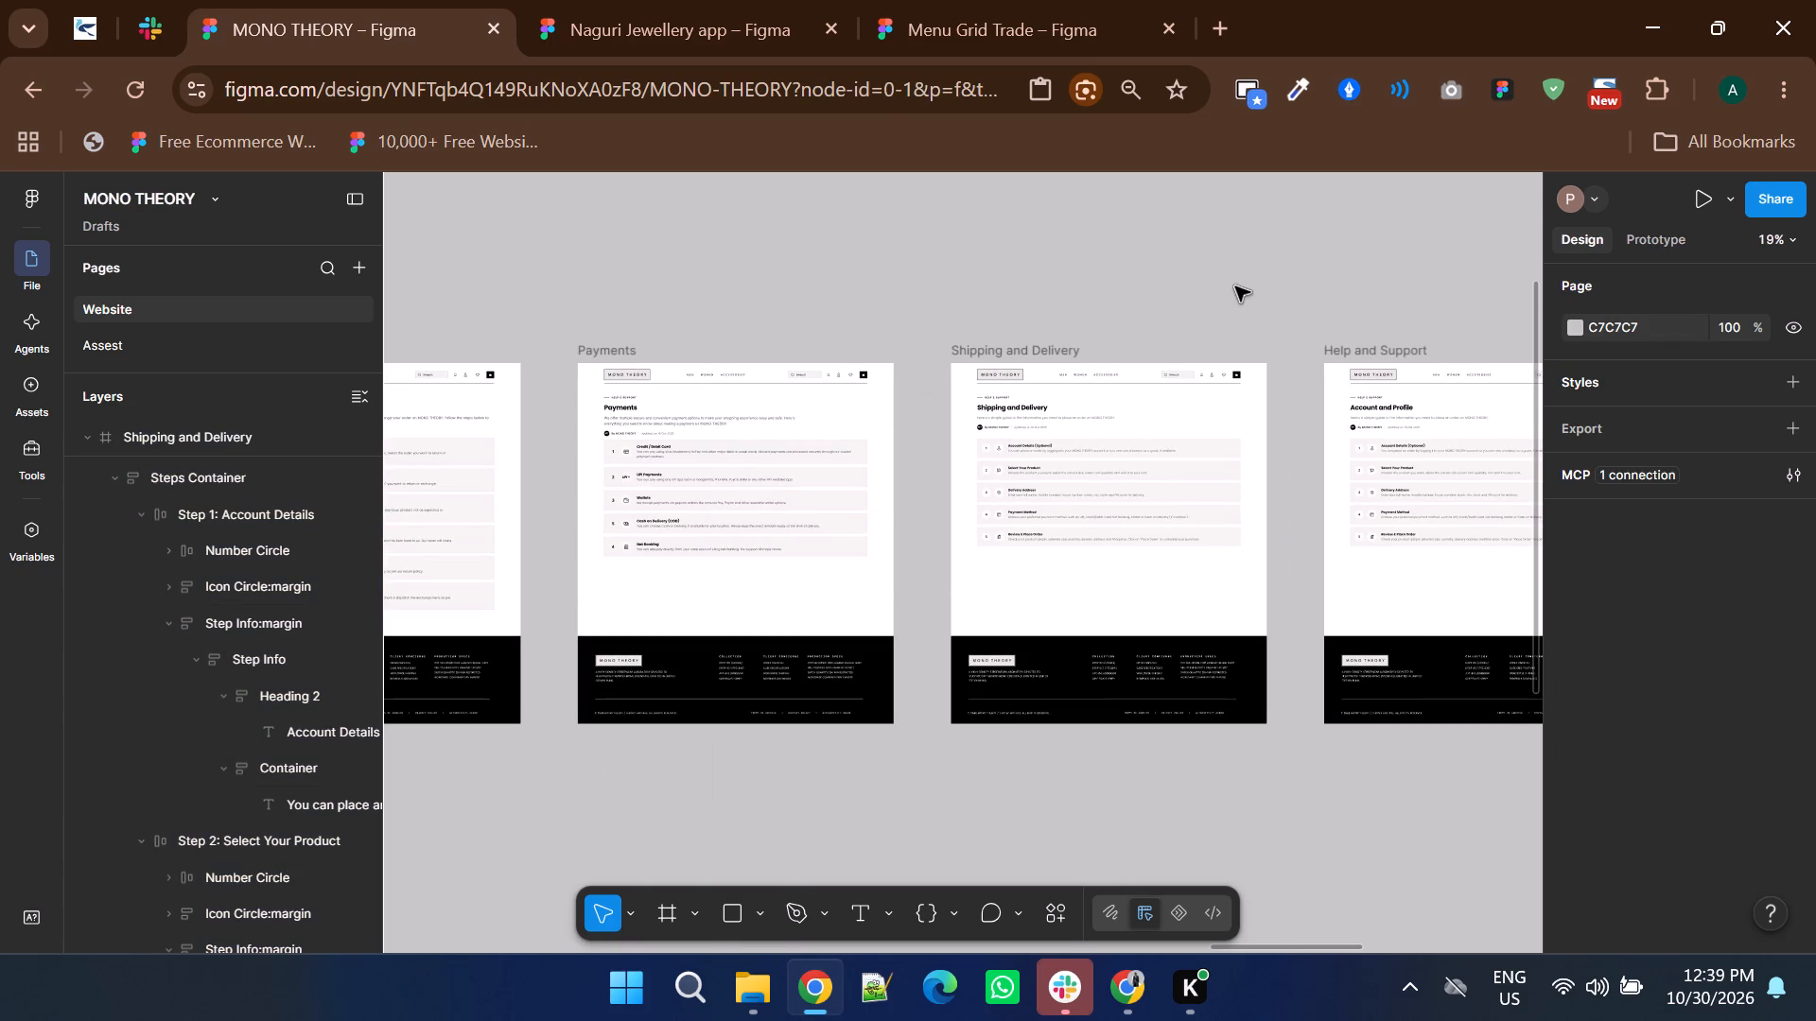
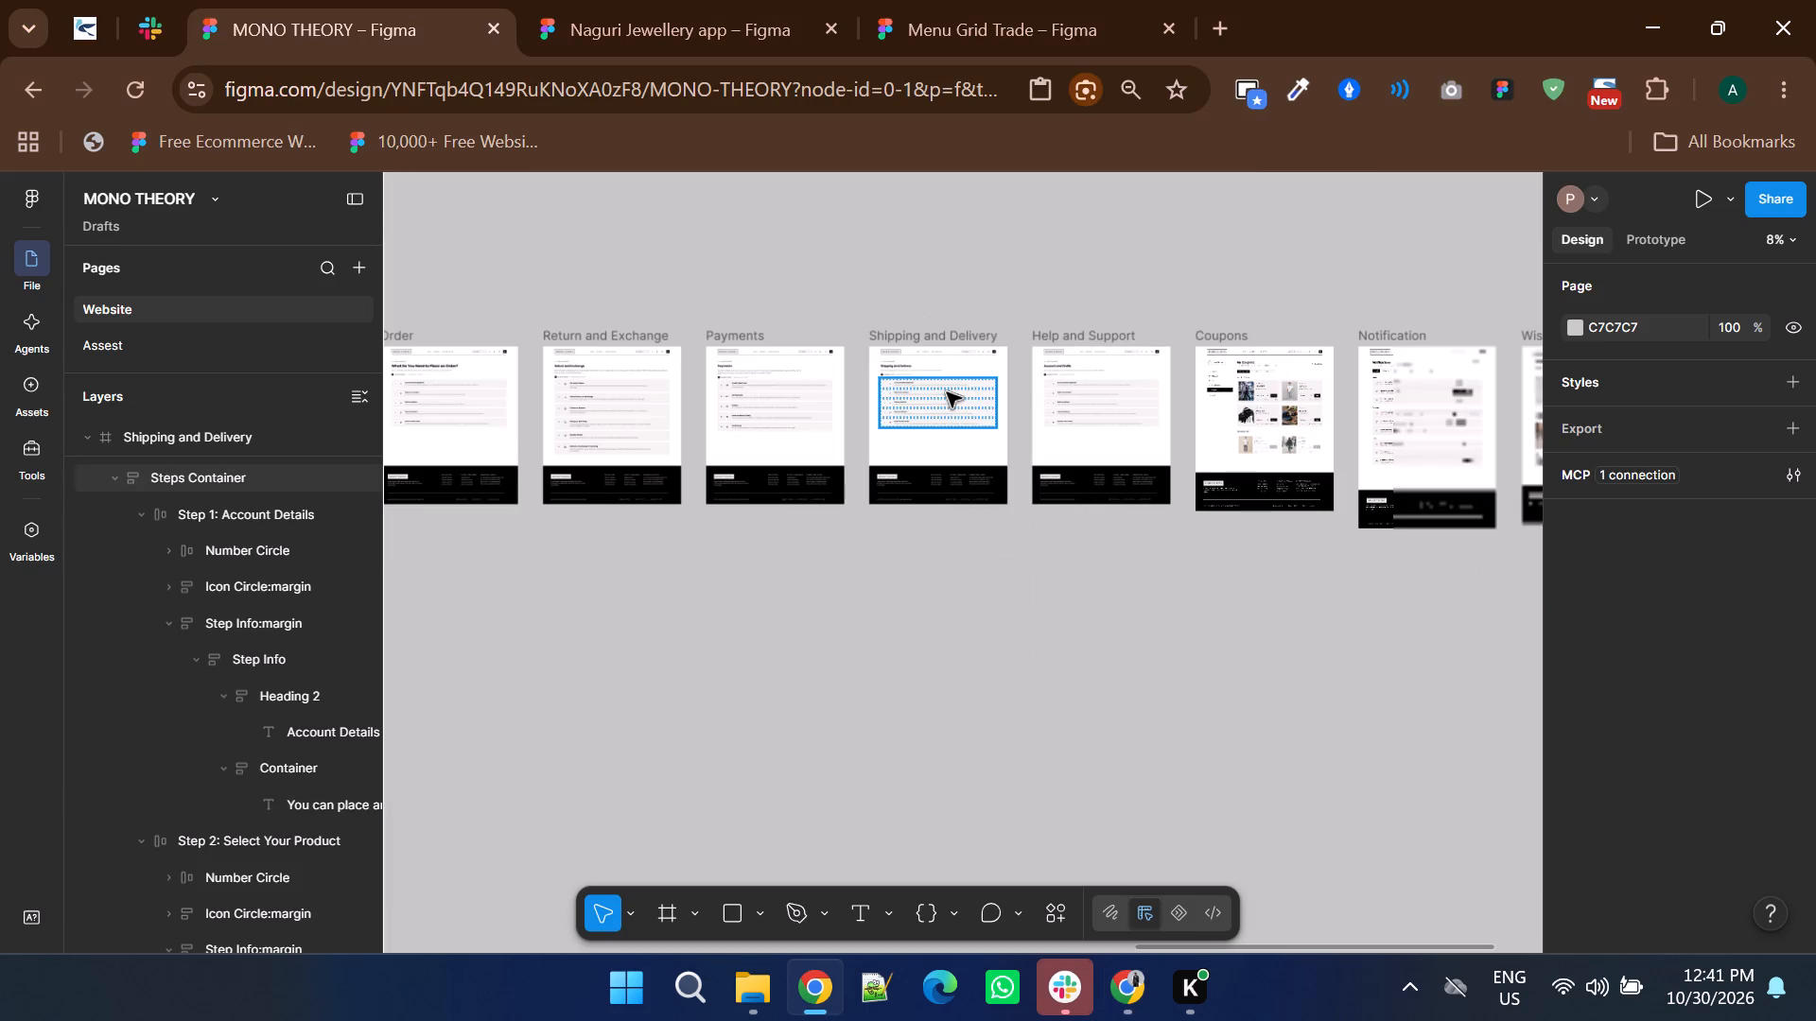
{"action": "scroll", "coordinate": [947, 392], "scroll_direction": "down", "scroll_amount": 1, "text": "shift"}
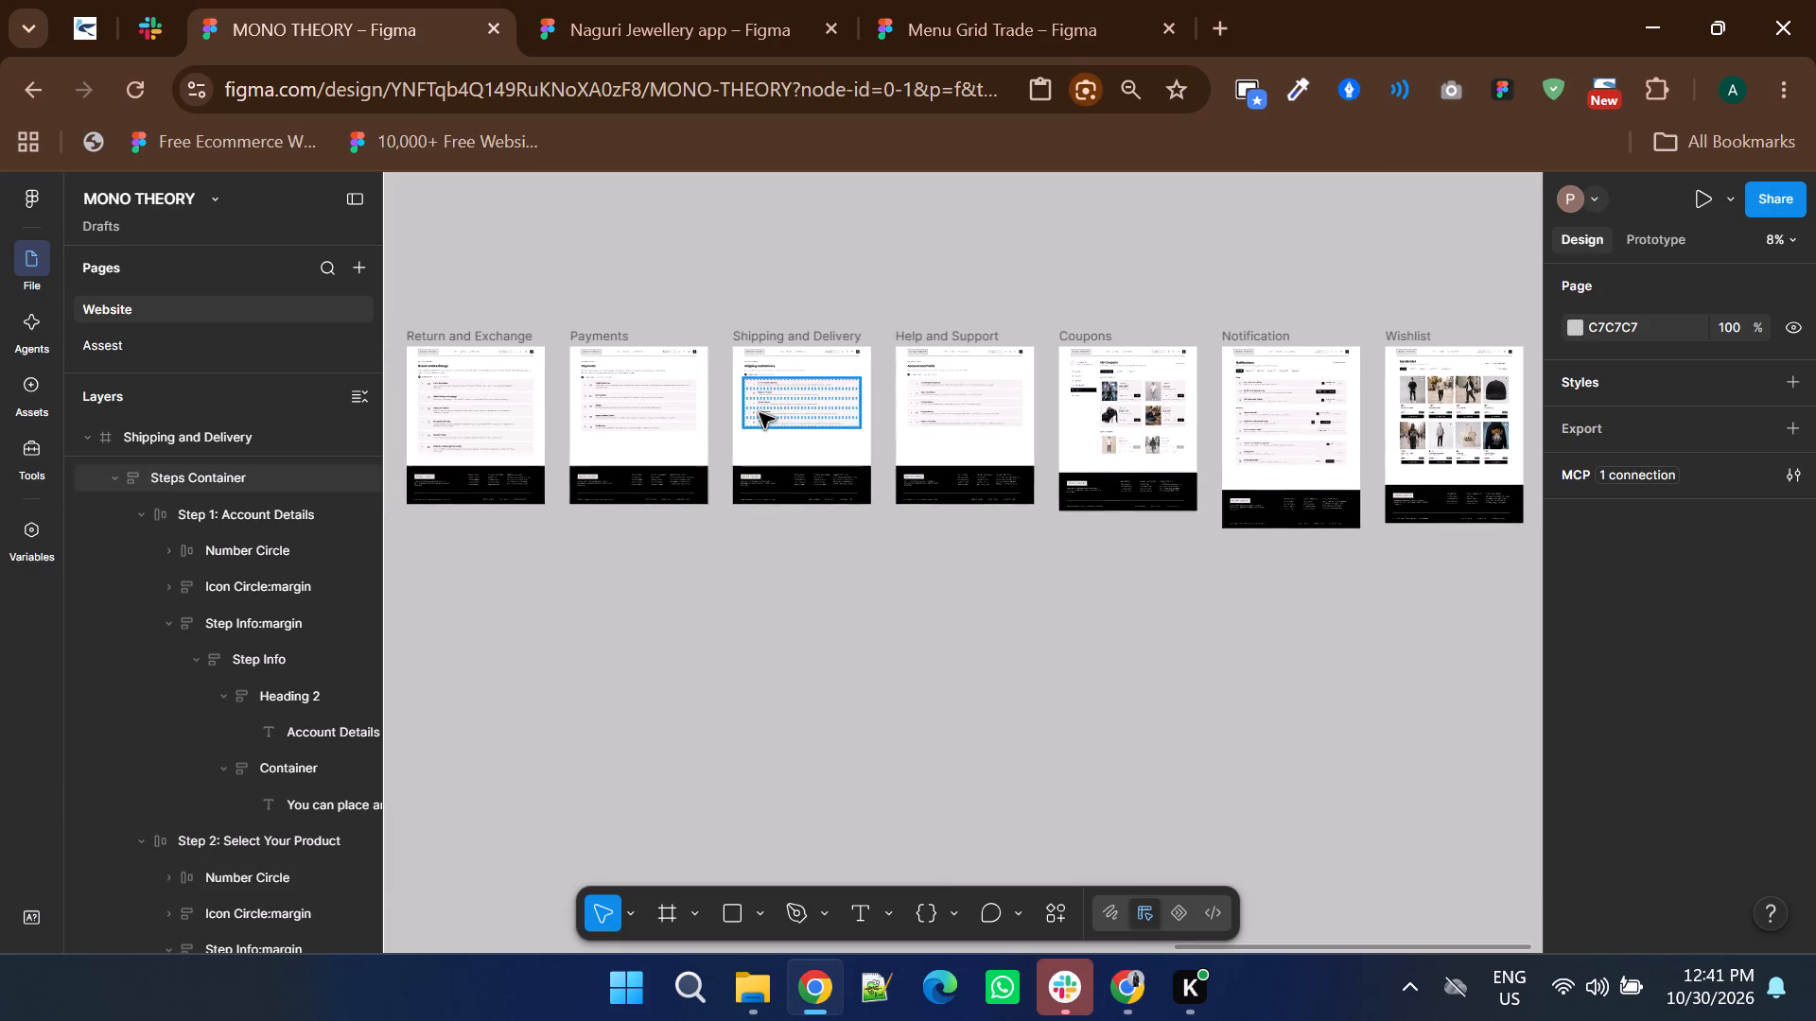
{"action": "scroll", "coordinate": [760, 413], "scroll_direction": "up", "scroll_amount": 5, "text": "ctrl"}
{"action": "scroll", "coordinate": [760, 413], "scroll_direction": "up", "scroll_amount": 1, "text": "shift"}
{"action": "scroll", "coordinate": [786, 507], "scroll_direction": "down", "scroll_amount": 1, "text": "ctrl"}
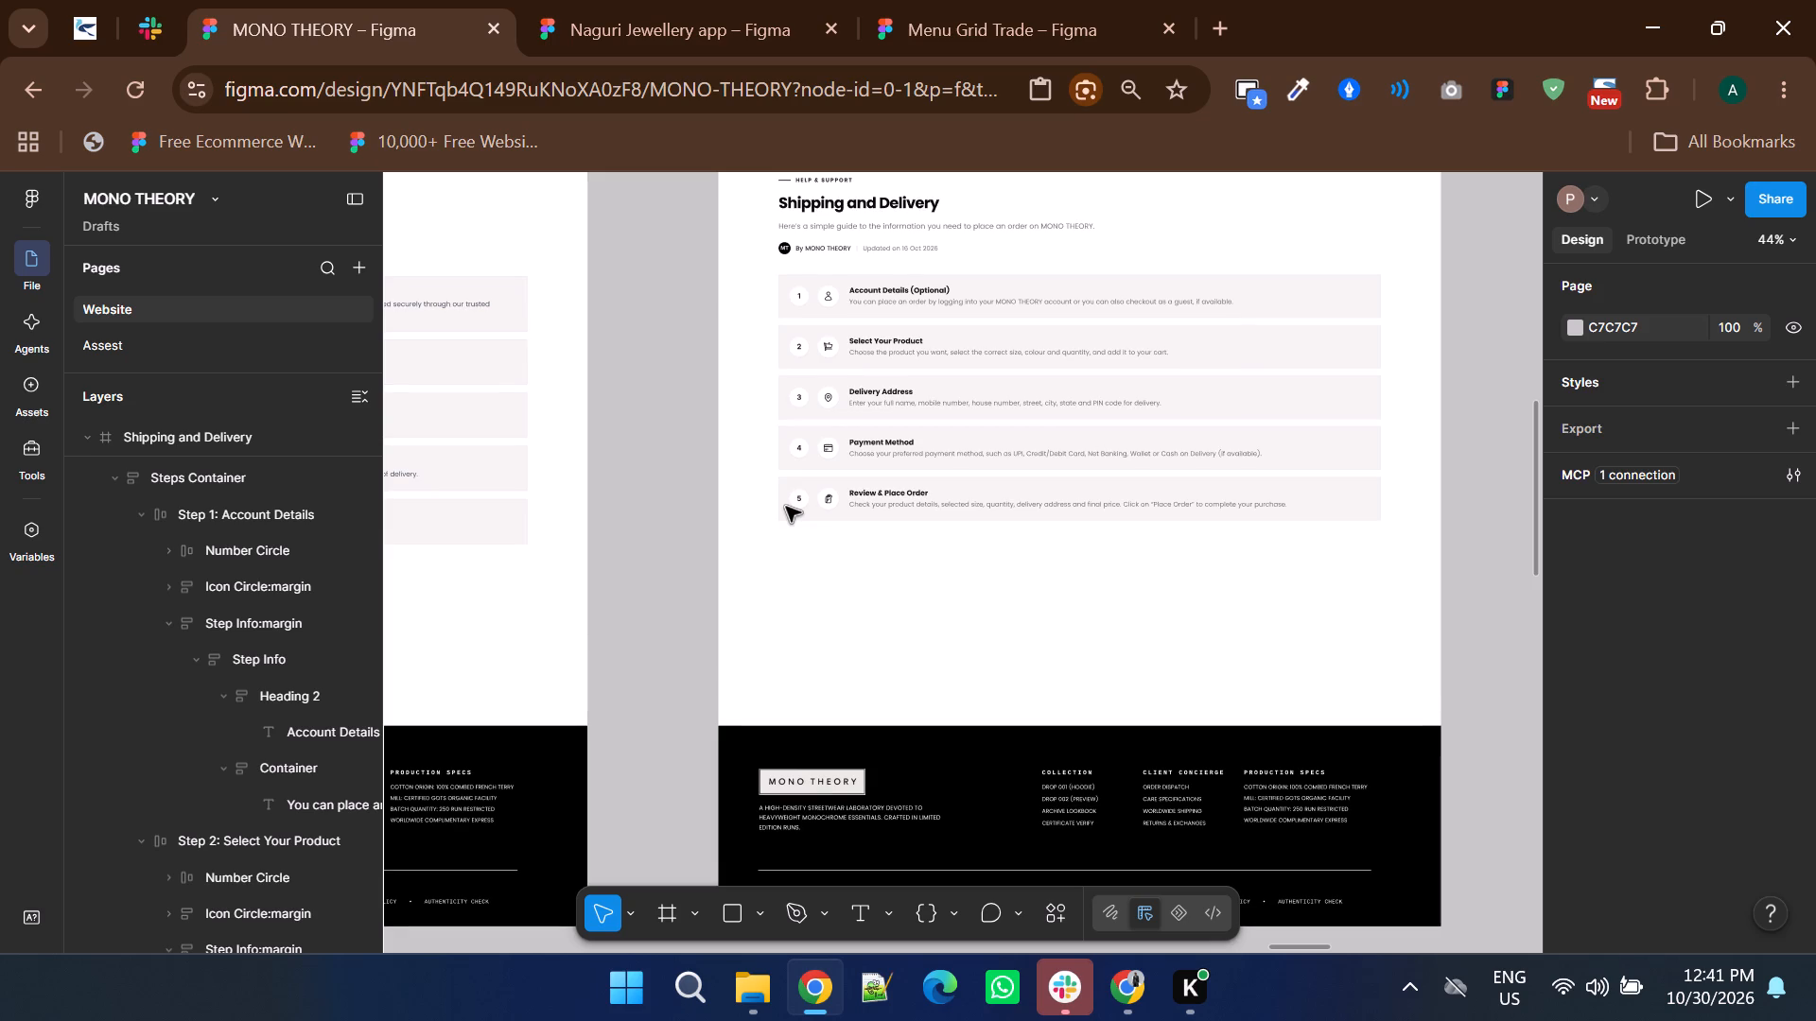
Open Cricbuzz in a new browser tab and go to the New Zealand vs India 4th T20I live match page.
{"action": "left_click", "coordinate": [1214, 2]}
{"action": "left_click", "coordinate": [690, 485]}
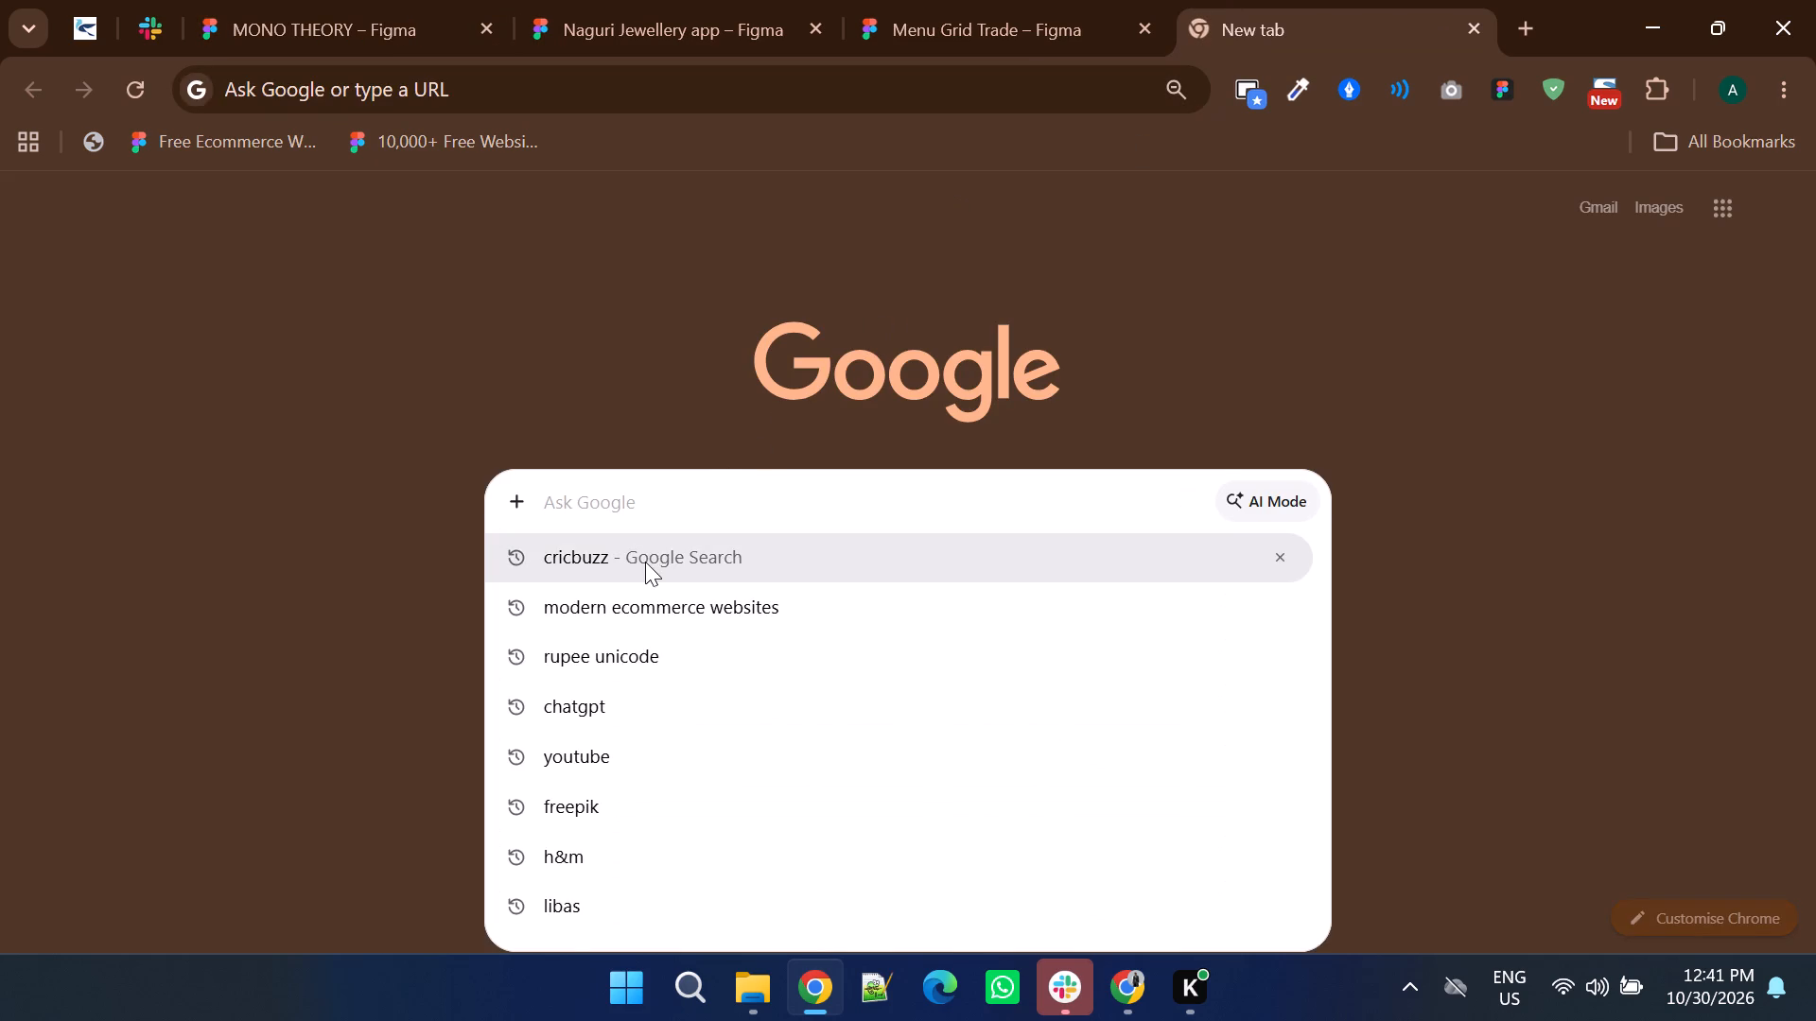
{"action": "left_click", "coordinate": [645, 562]}
{"action": "left_click", "coordinate": [431, 428]}
{"action": "left_click", "coordinate": [431, 413]}
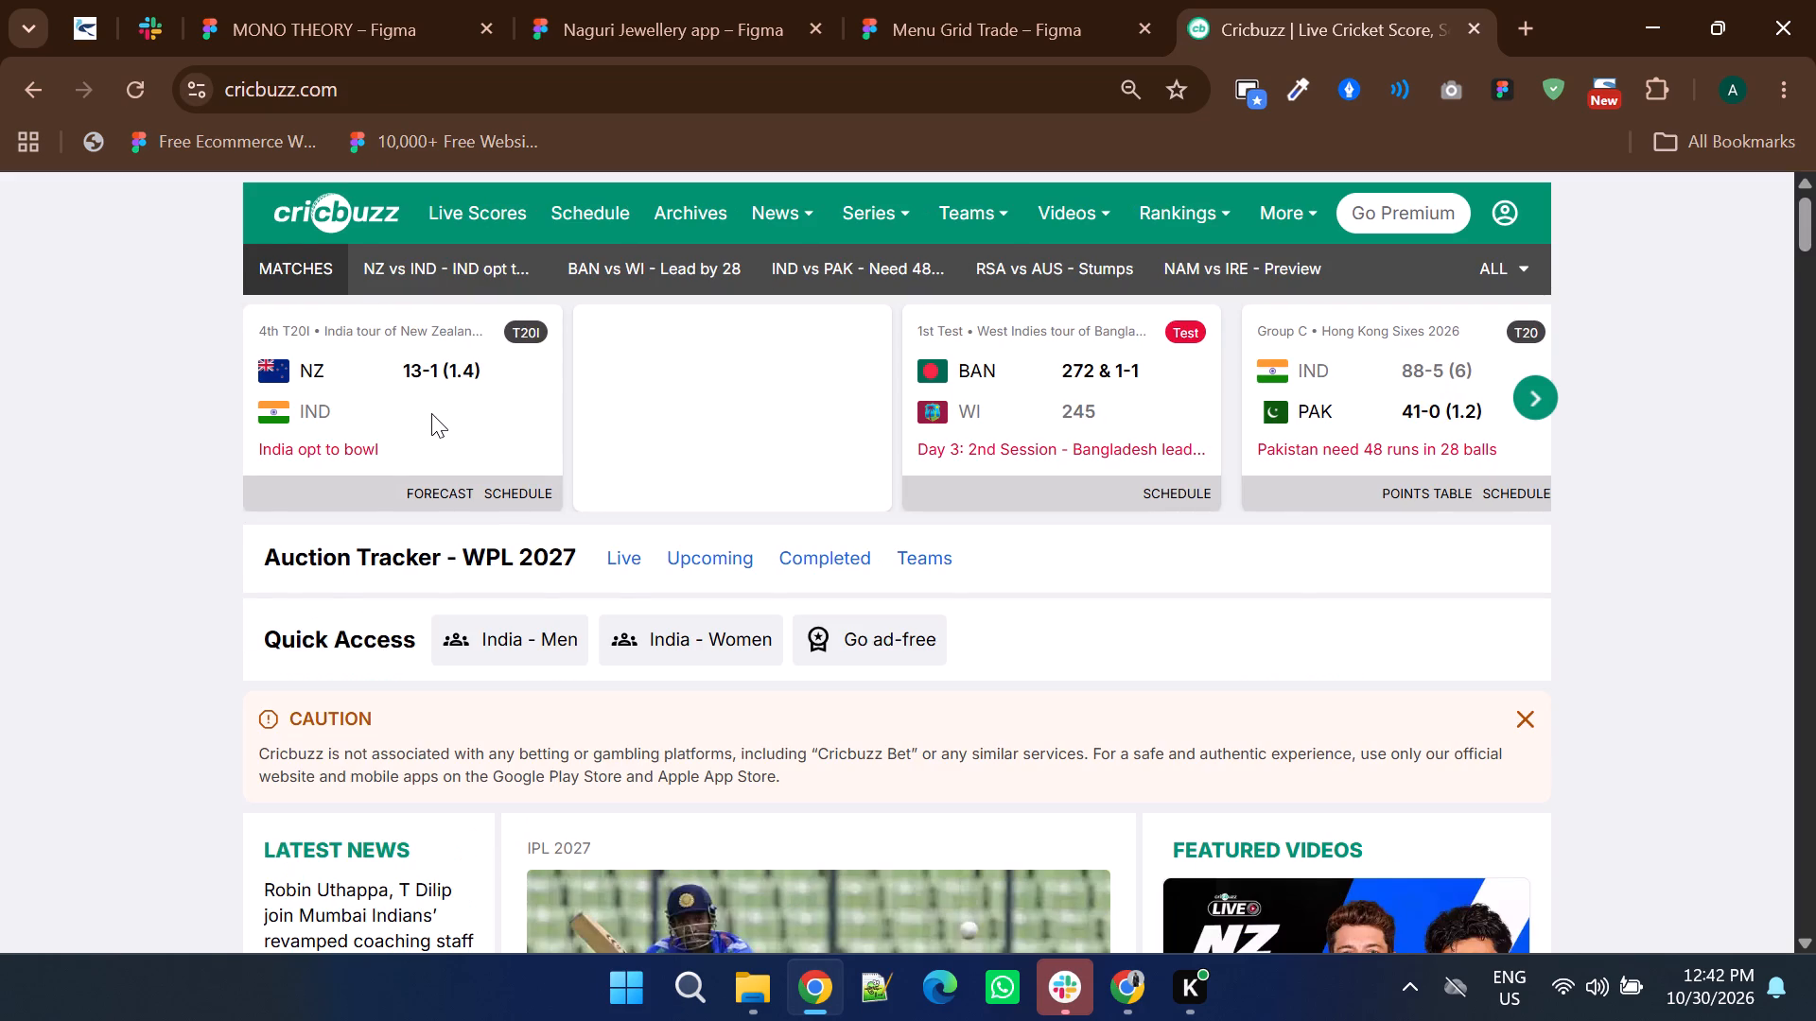
{"action": "left_click", "coordinate": [440, 393]}
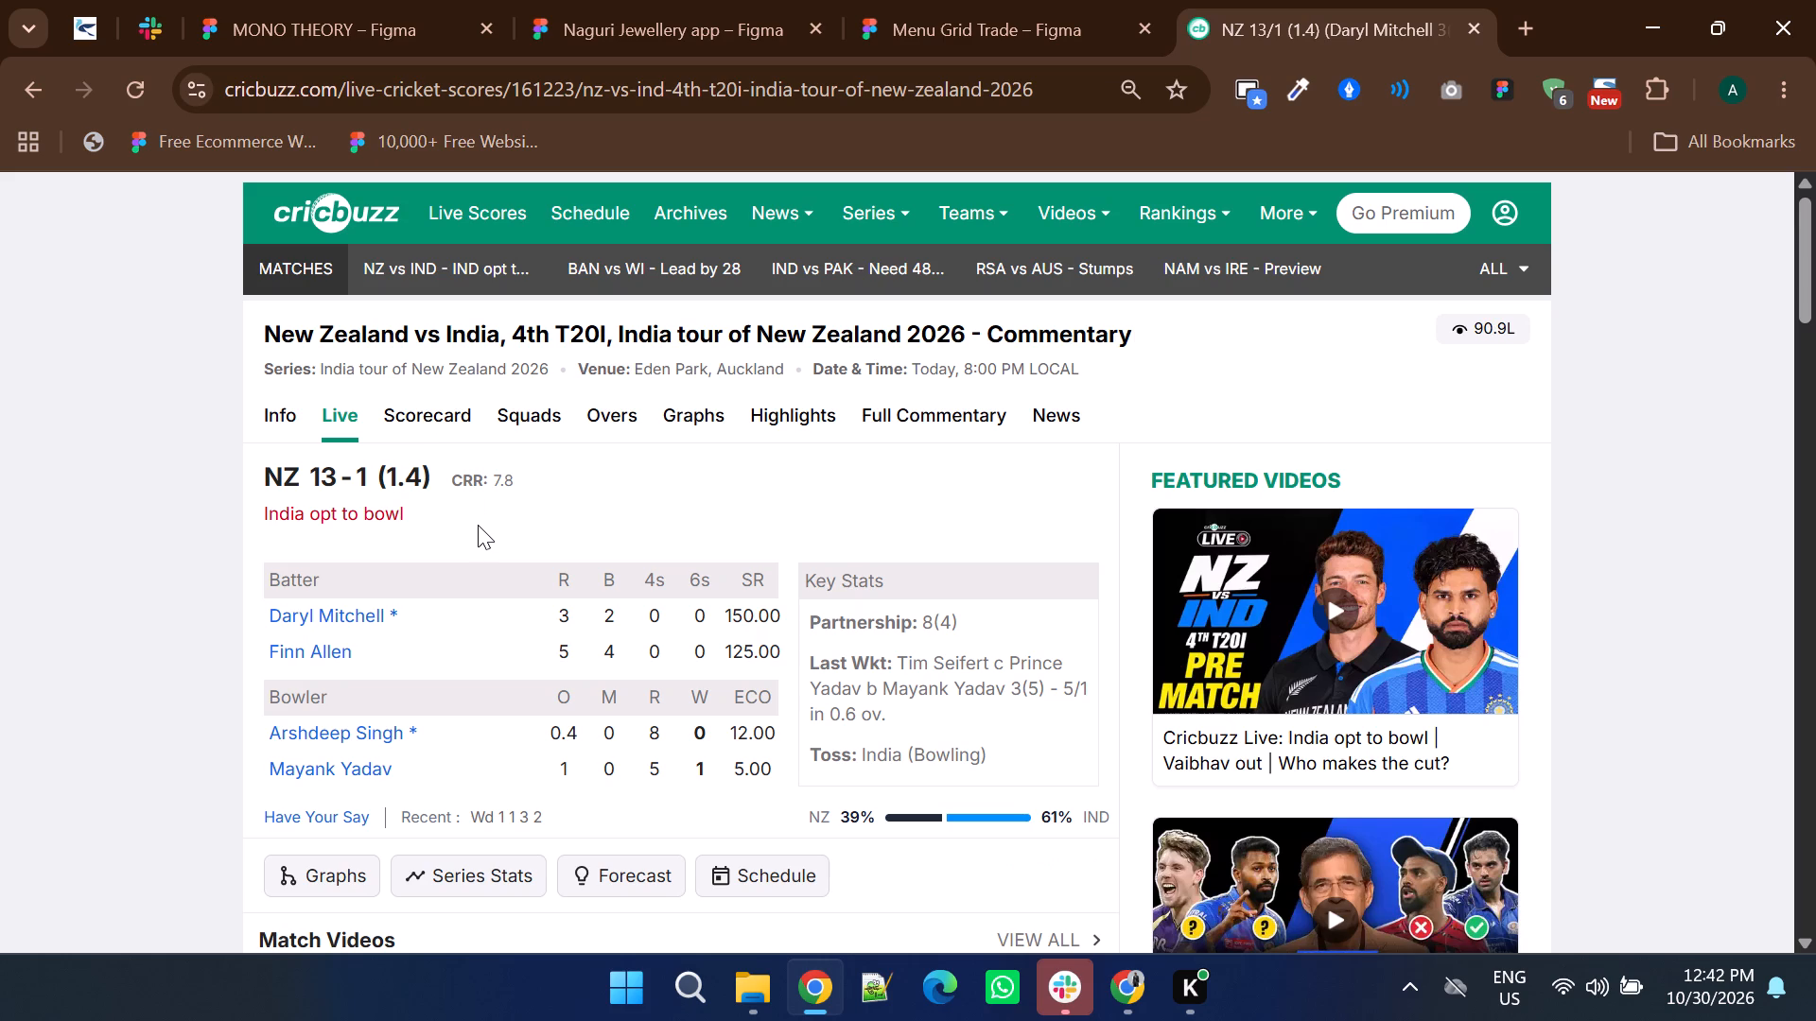
Read through the ball-by-ball commentary, player interviews and team line-ups of the New Zealand vs India match.
{"action": "scroll", "coordinate": [478, 525], "scroll_direction": "down", "scroll_amount": 1}
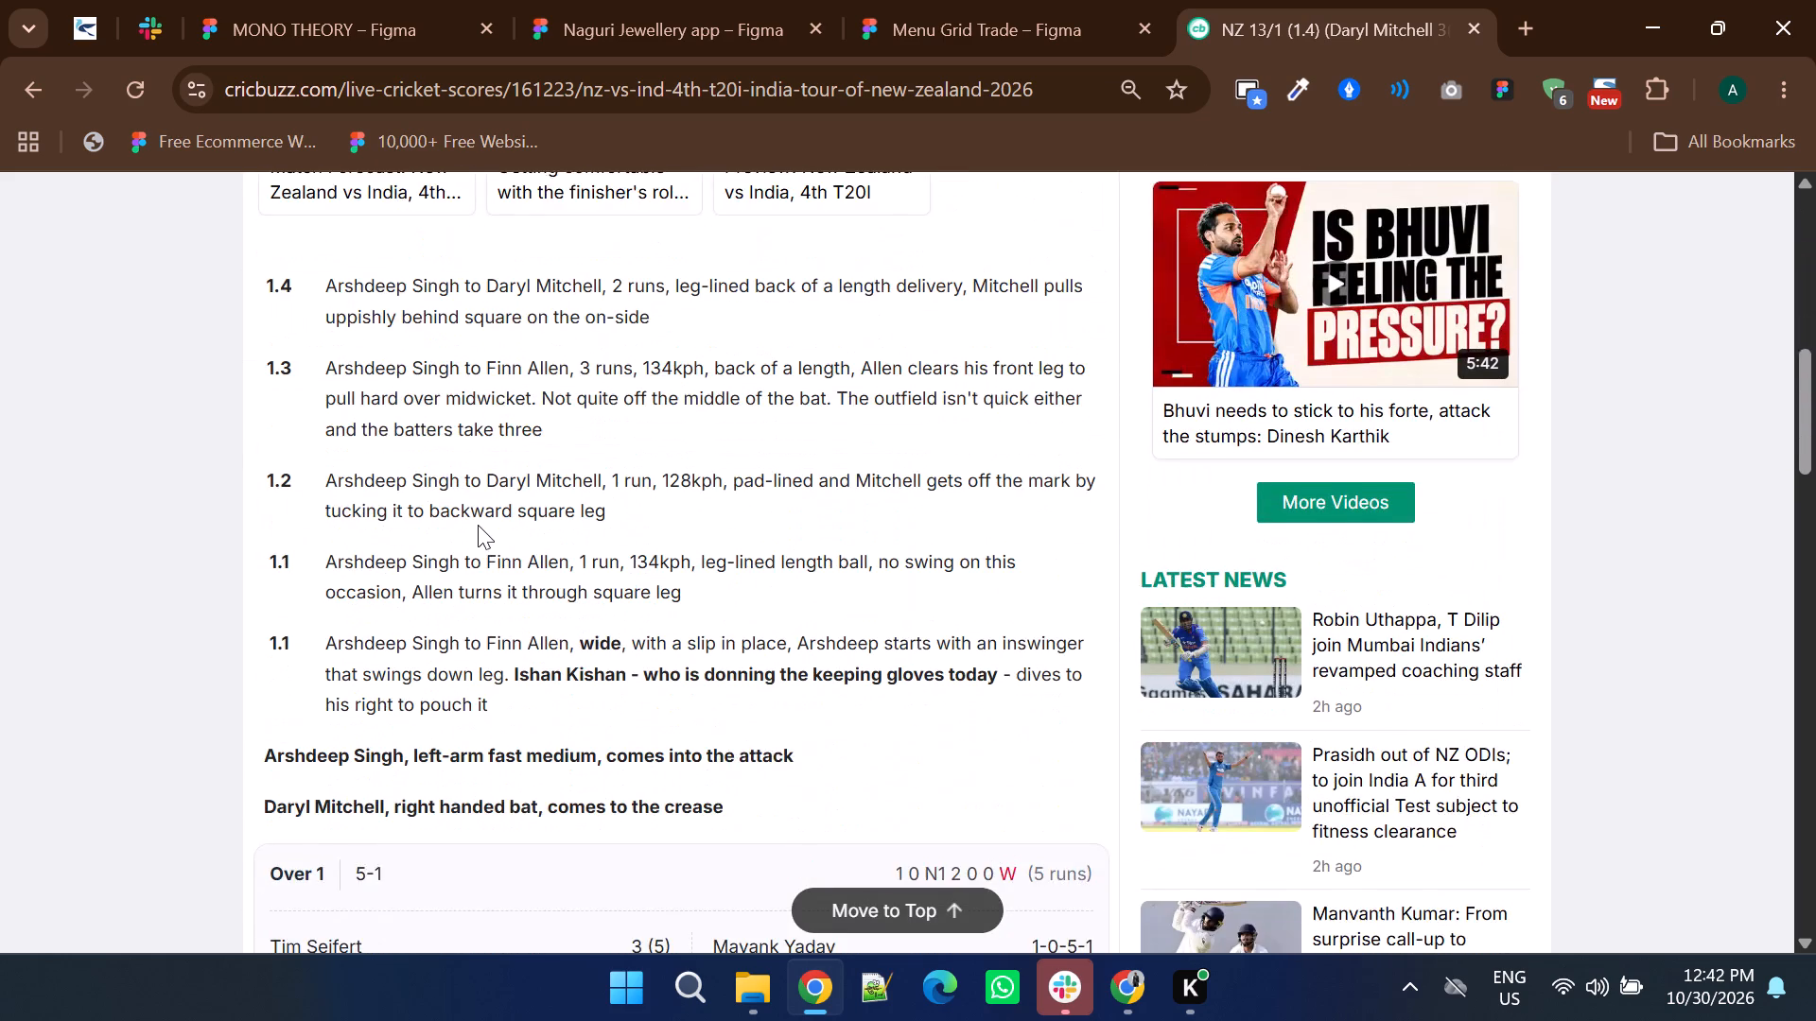
{"action": "scroll", "coordinate": [478, 525], "scroll_direction": "down", "scroll_amount": 1}
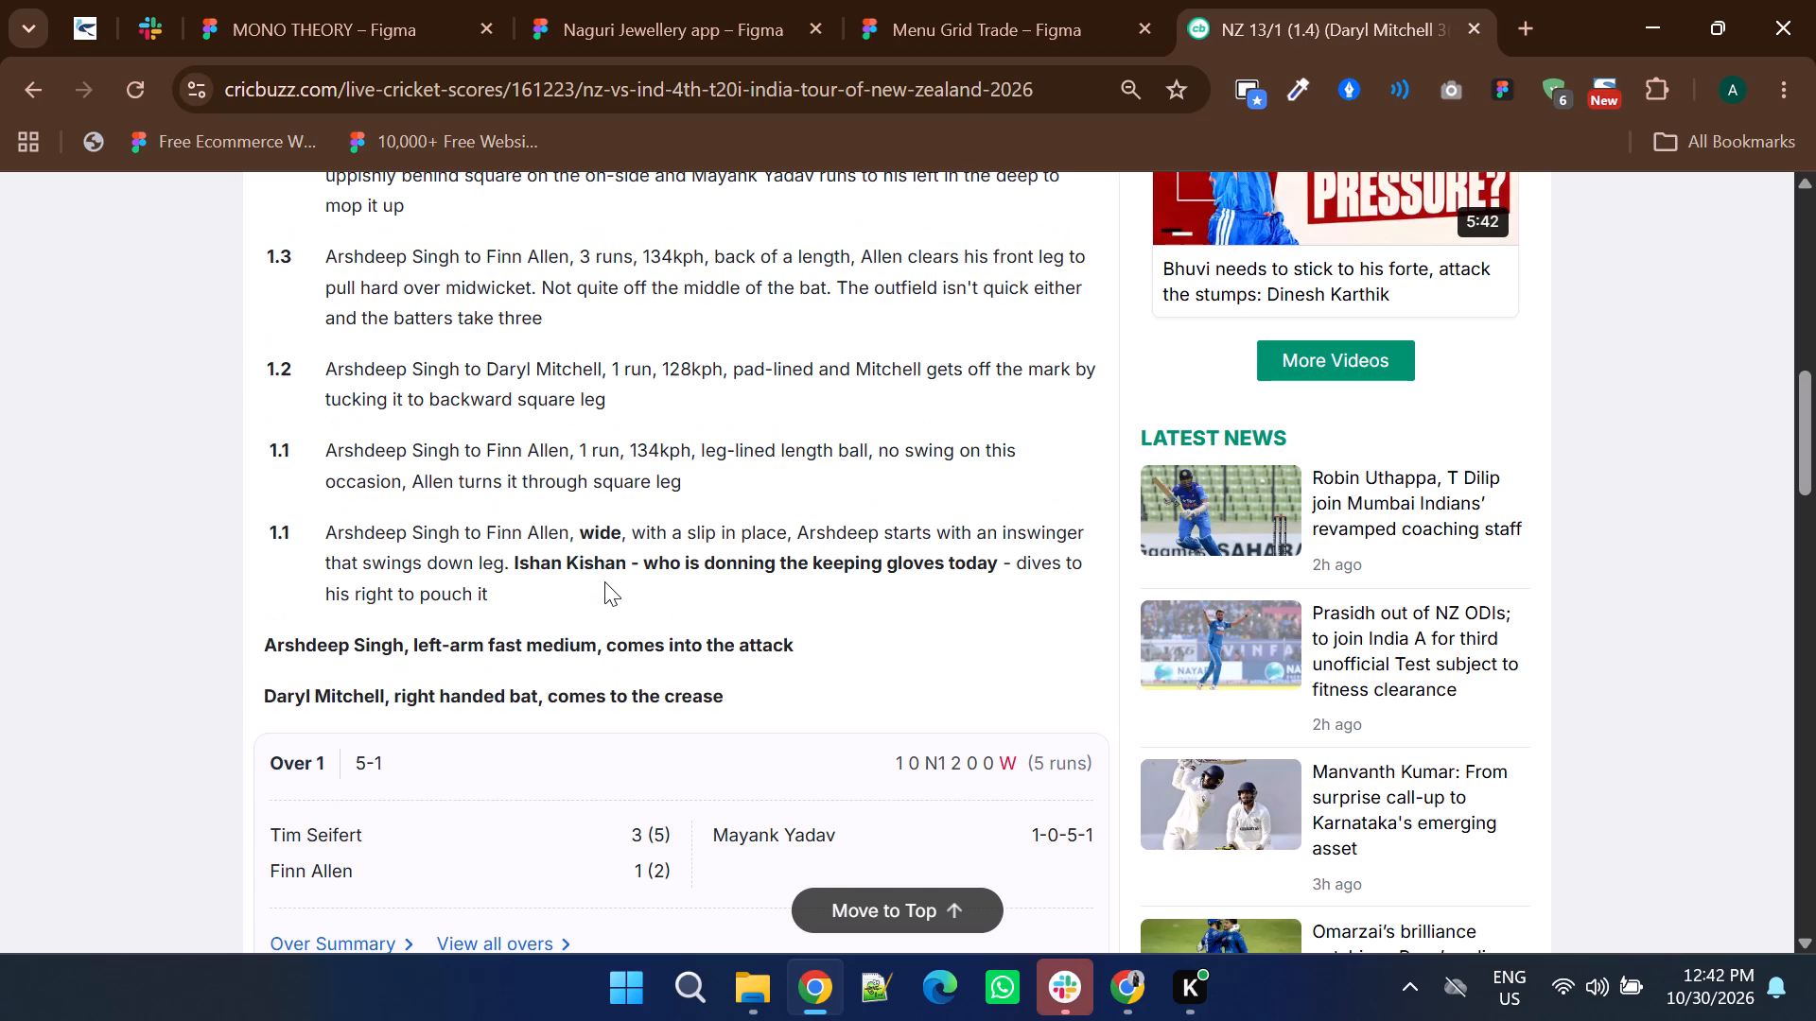
{"action": "scroll", "coordinate": [604, 581], "scroll_direction": "down", "scroll_amount": 1}
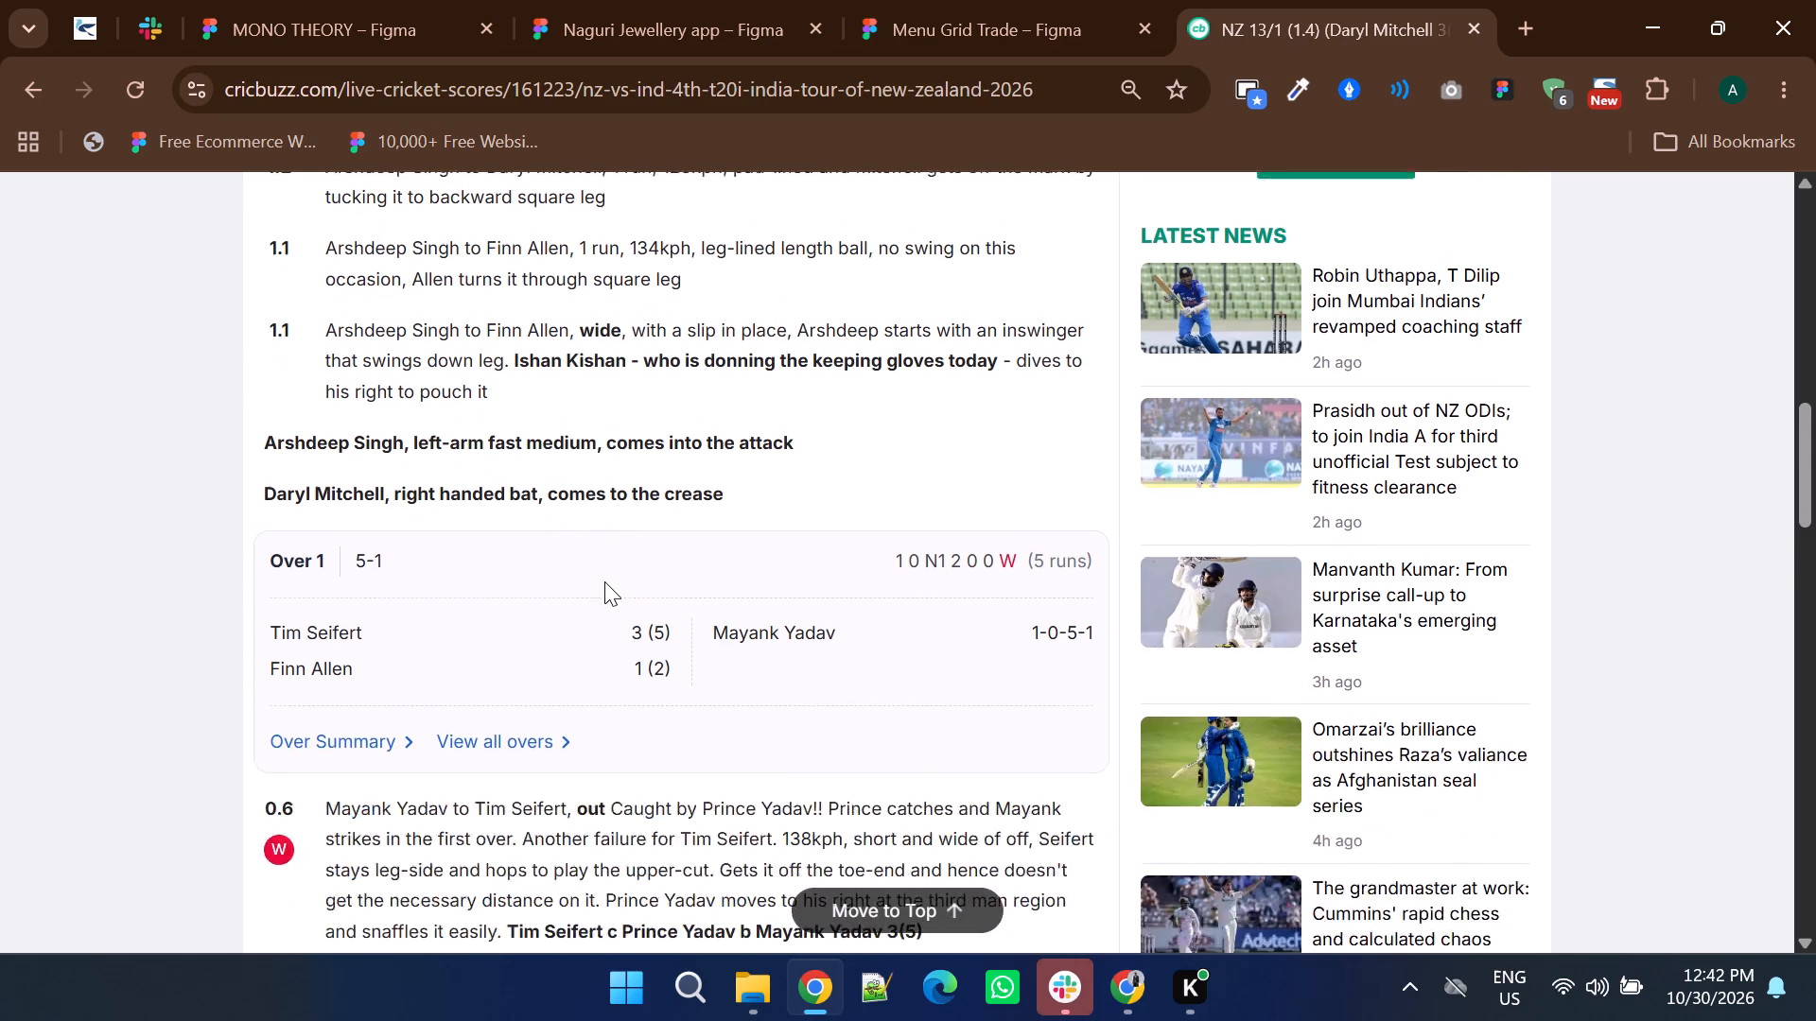
{"action": "scroll", "coordinate": [604, 581], "scroll_direction": "down", "scroll_amount": 1}
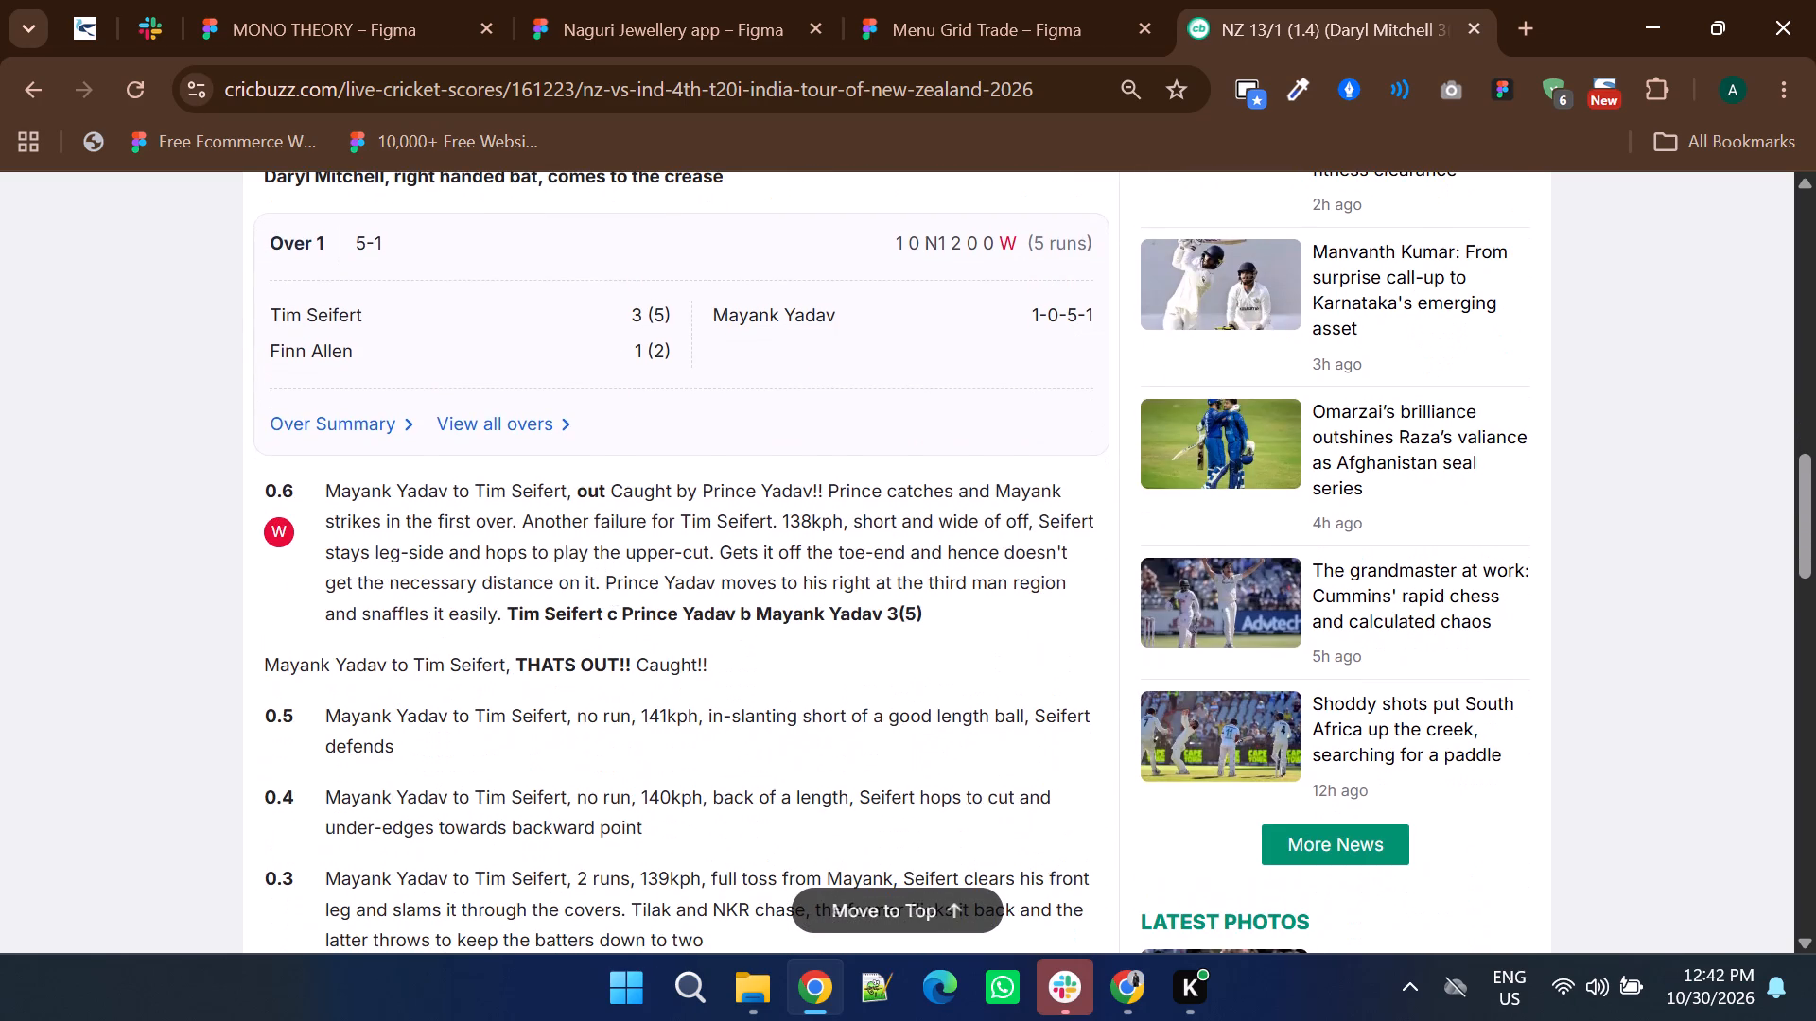
{"action": "scroll", "coordinate": [604, 581], "scroll_direction": "down", "scroll_amount": 2}
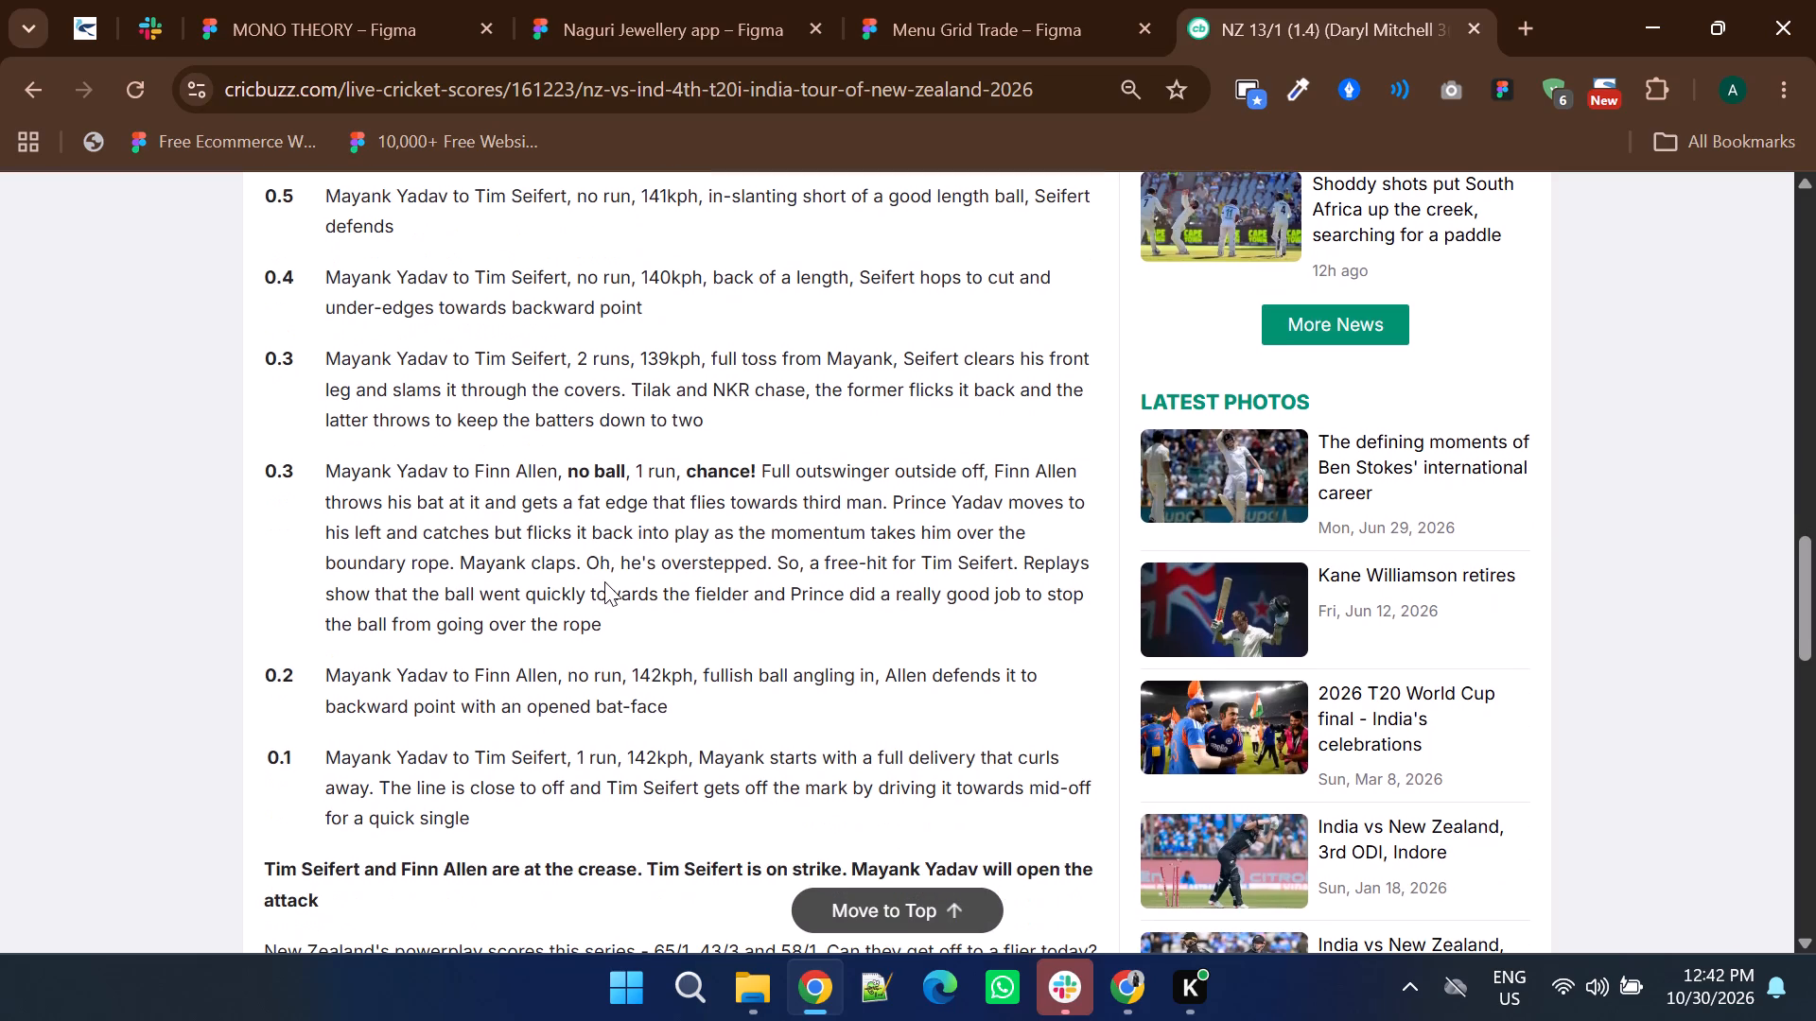
{"action": "scroll", "coordinate": [604, 581], "scroll_direction": "down", "scroll_amount": 1}
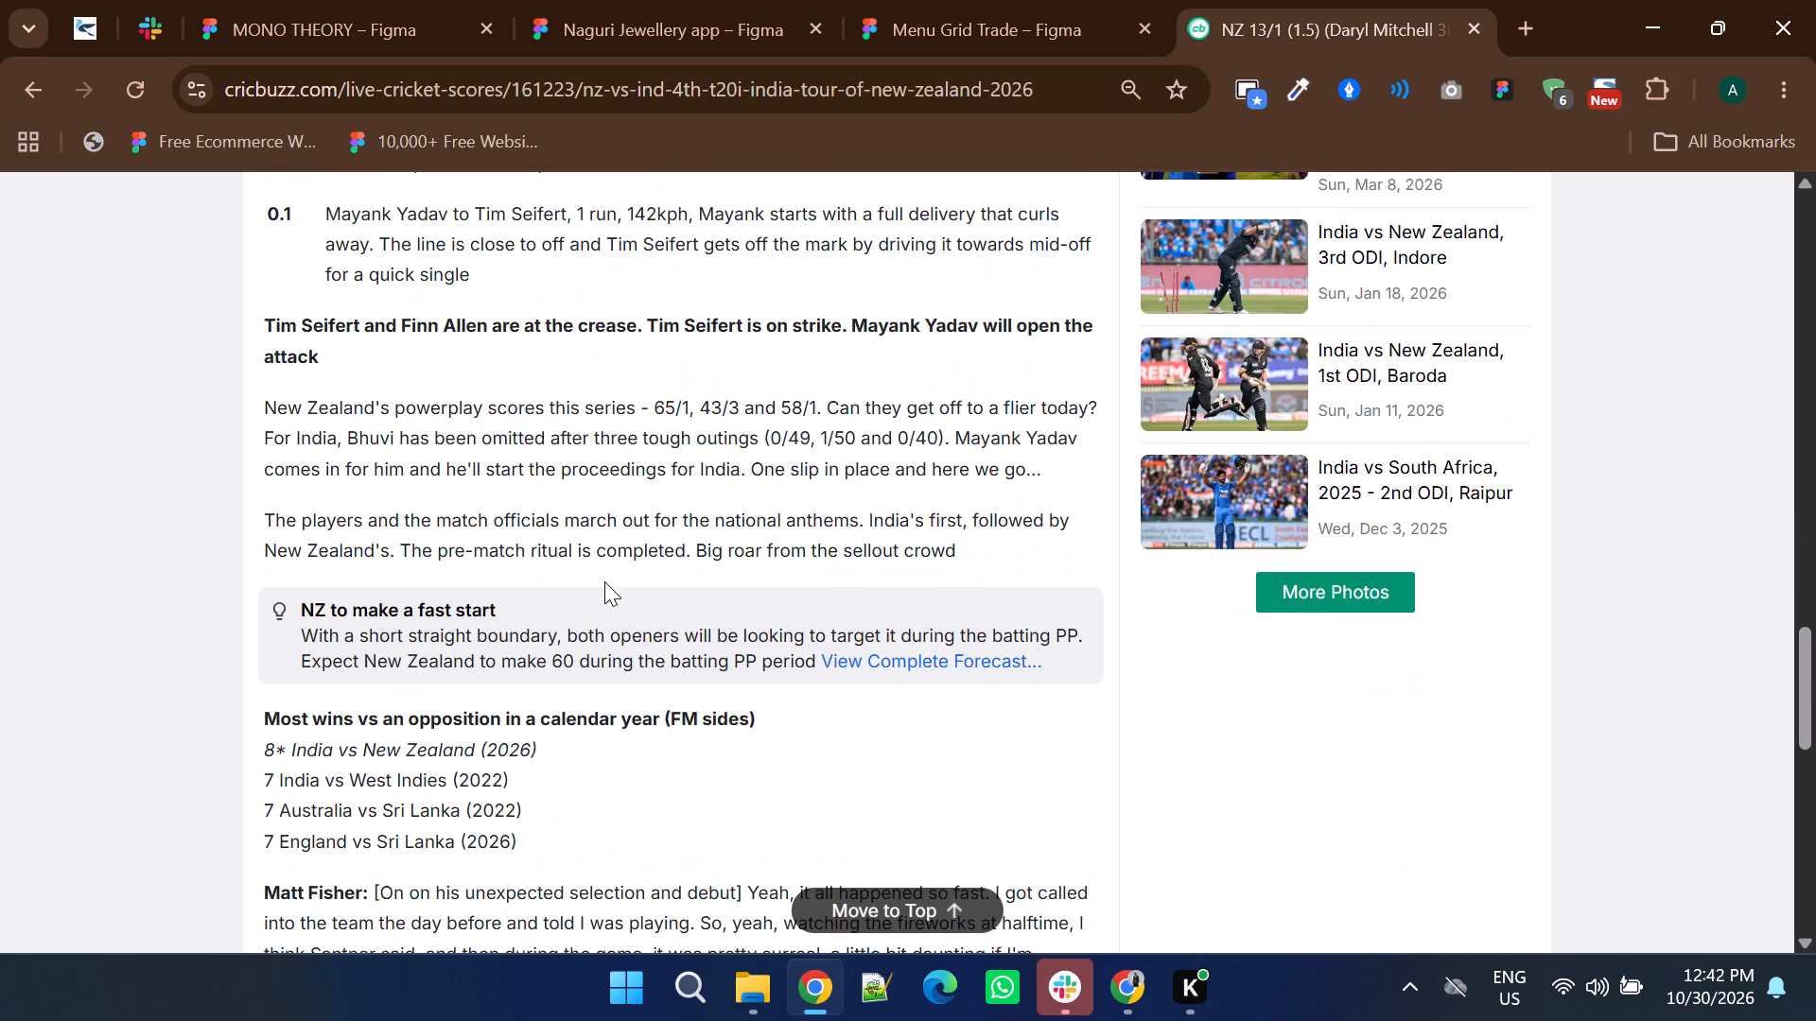
{"action": "scroll", "coordinate": [604, 581], "scroll_direction": "down", "scroll_amount": 1}
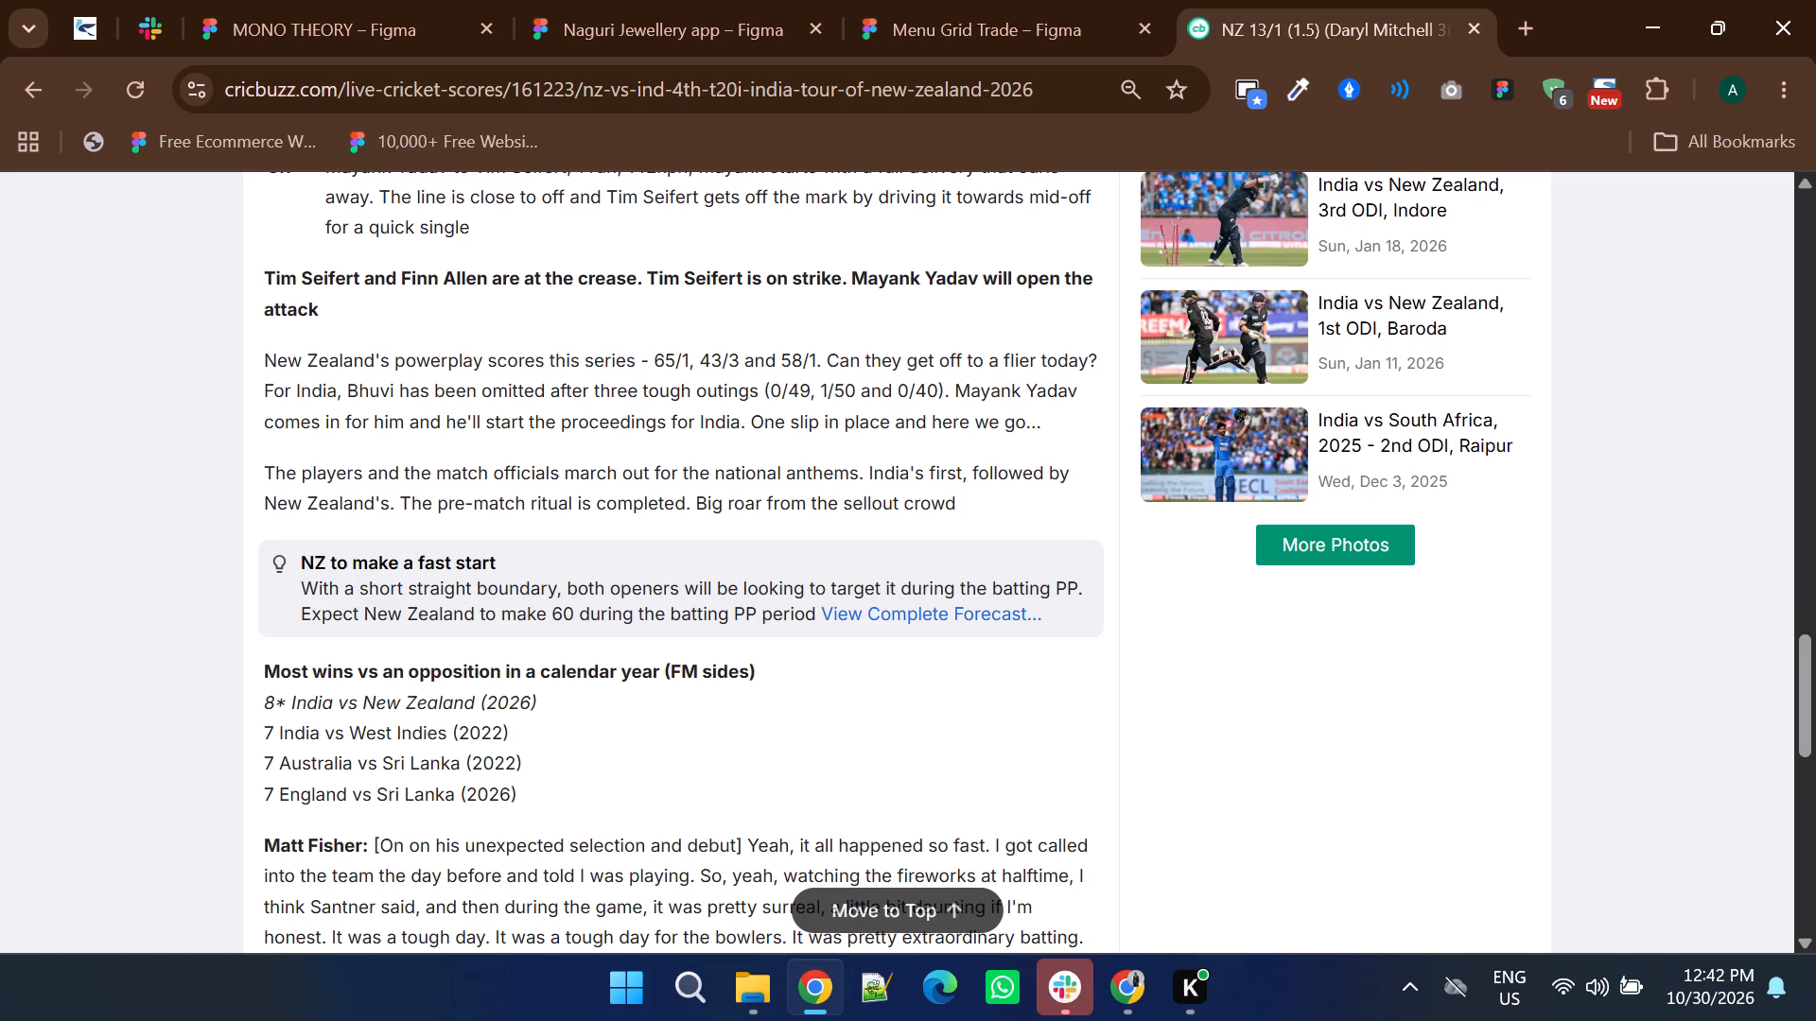
{"action": "scroll", "coordinate": [604, 581], "scroll_direction": "down", "scroll_amount": 2}
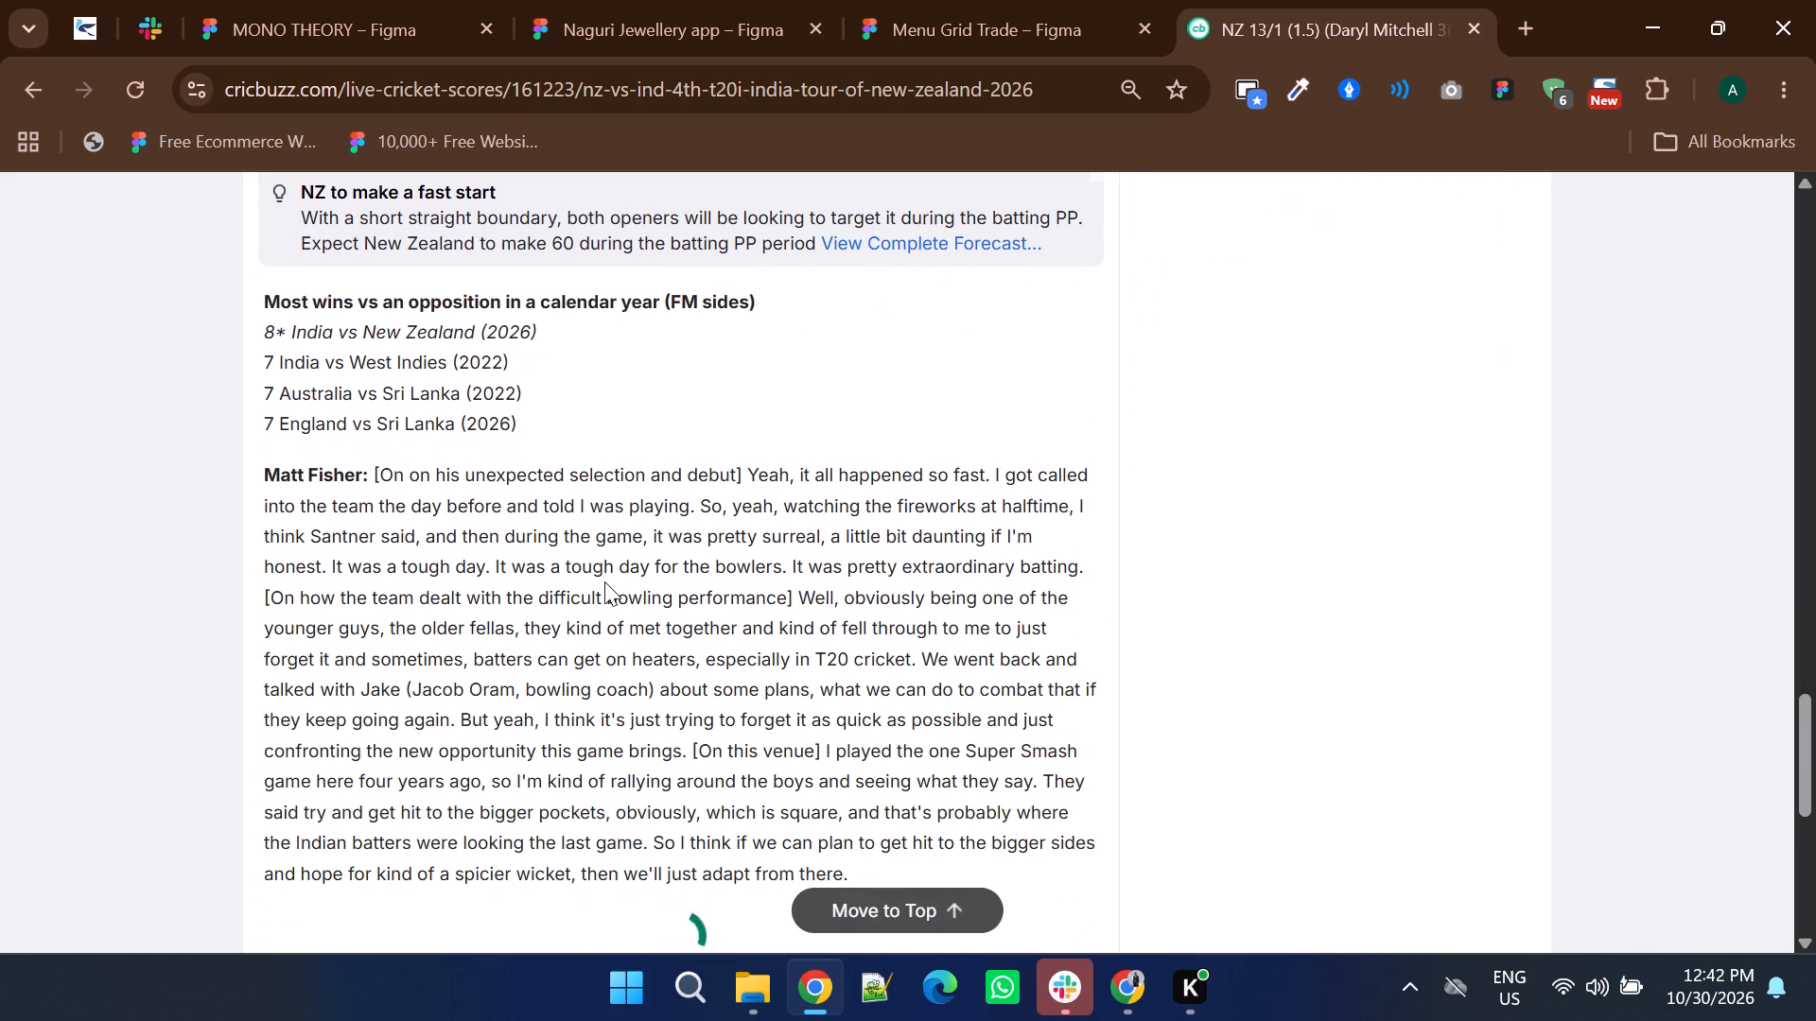
{"action": "scroll", "coordinate": [604, 581], "scroll_direction": "down", "scroll_amount": 2}
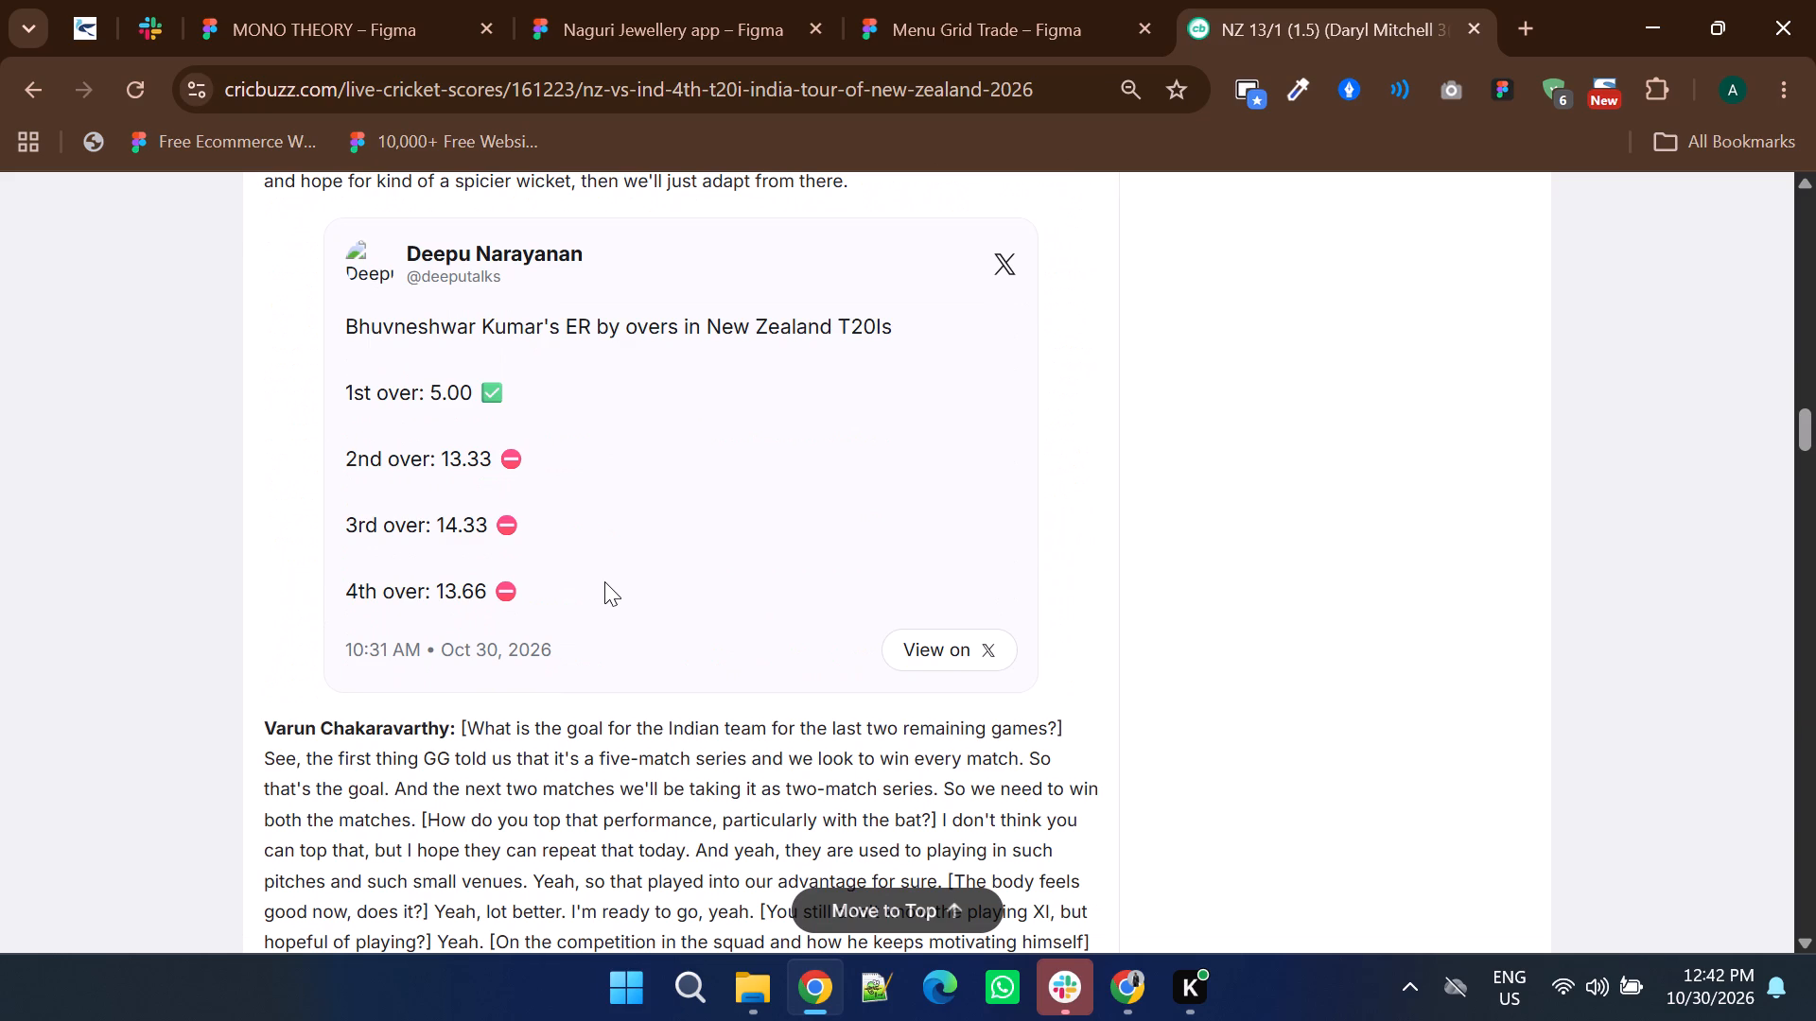
{"action": "left_click", "coordinate": [604, 581]}
{"action": "scroll", "coordinate": [604, 581], "scroll_direction": "down", "scroll_amount": 2}
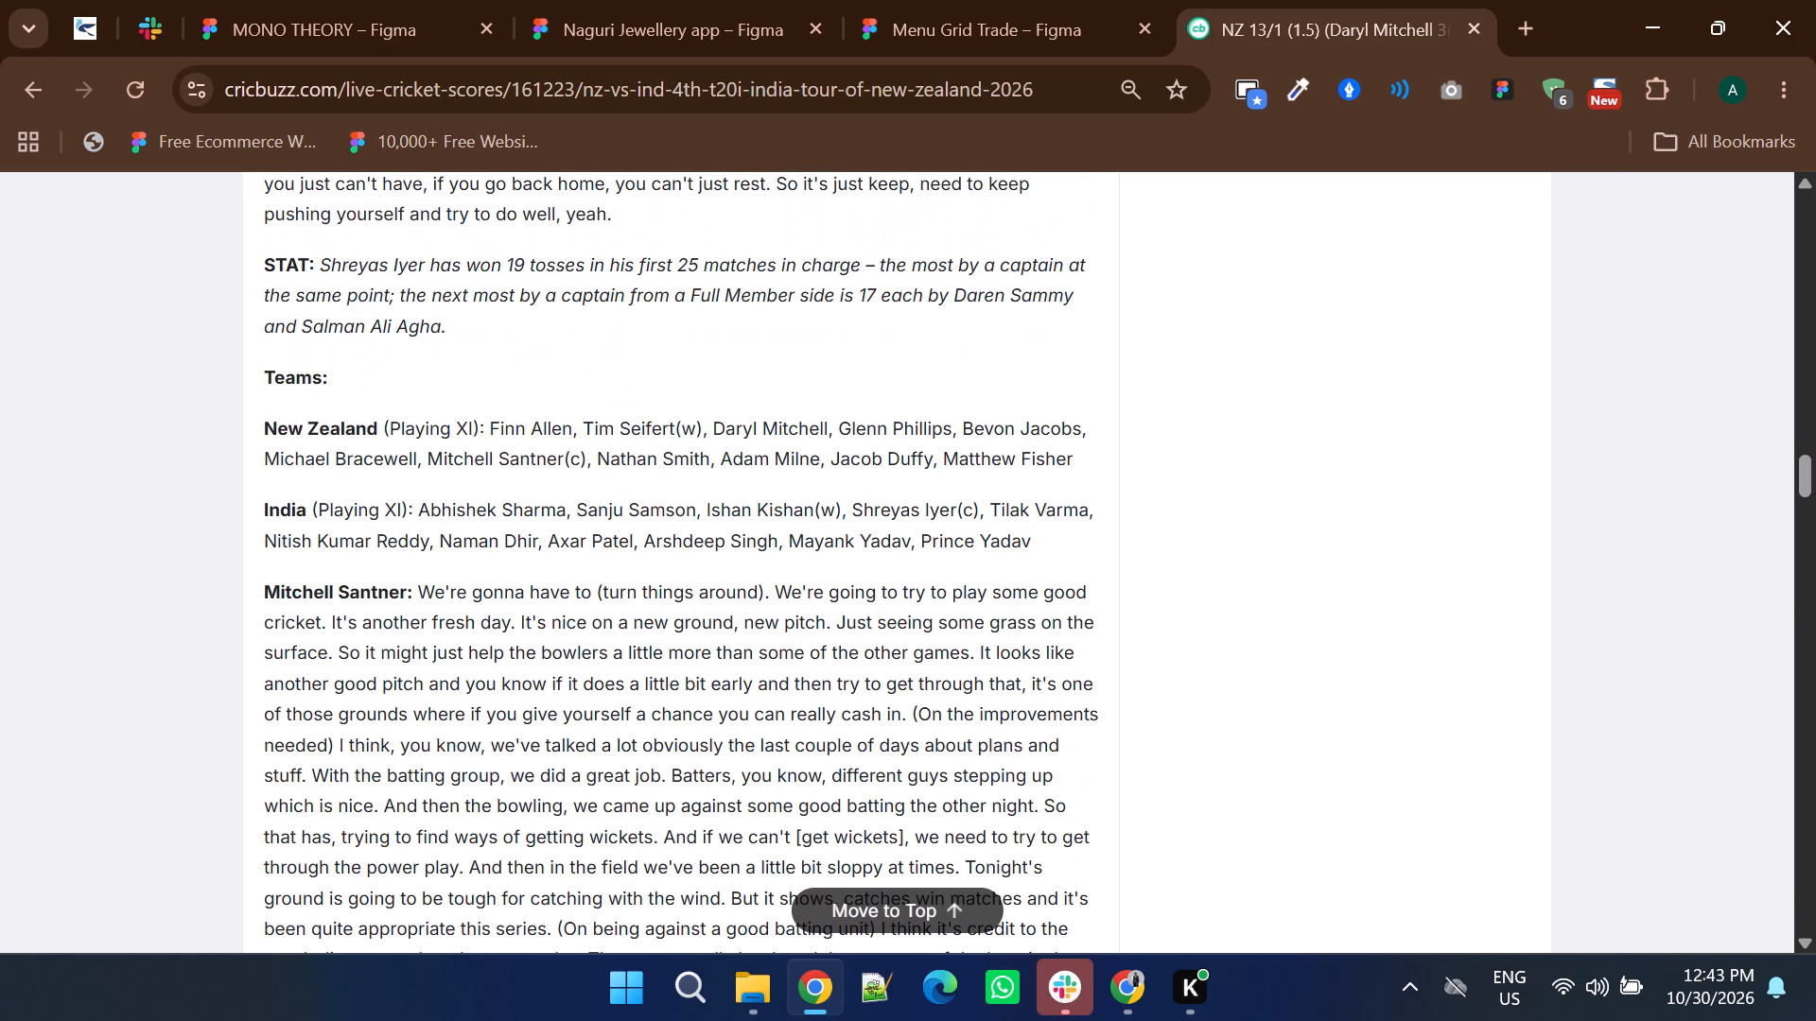
{"action": "scroll", "coordinate": [604, 581], "scroll_direction": "down", "scroll_amount": 1}
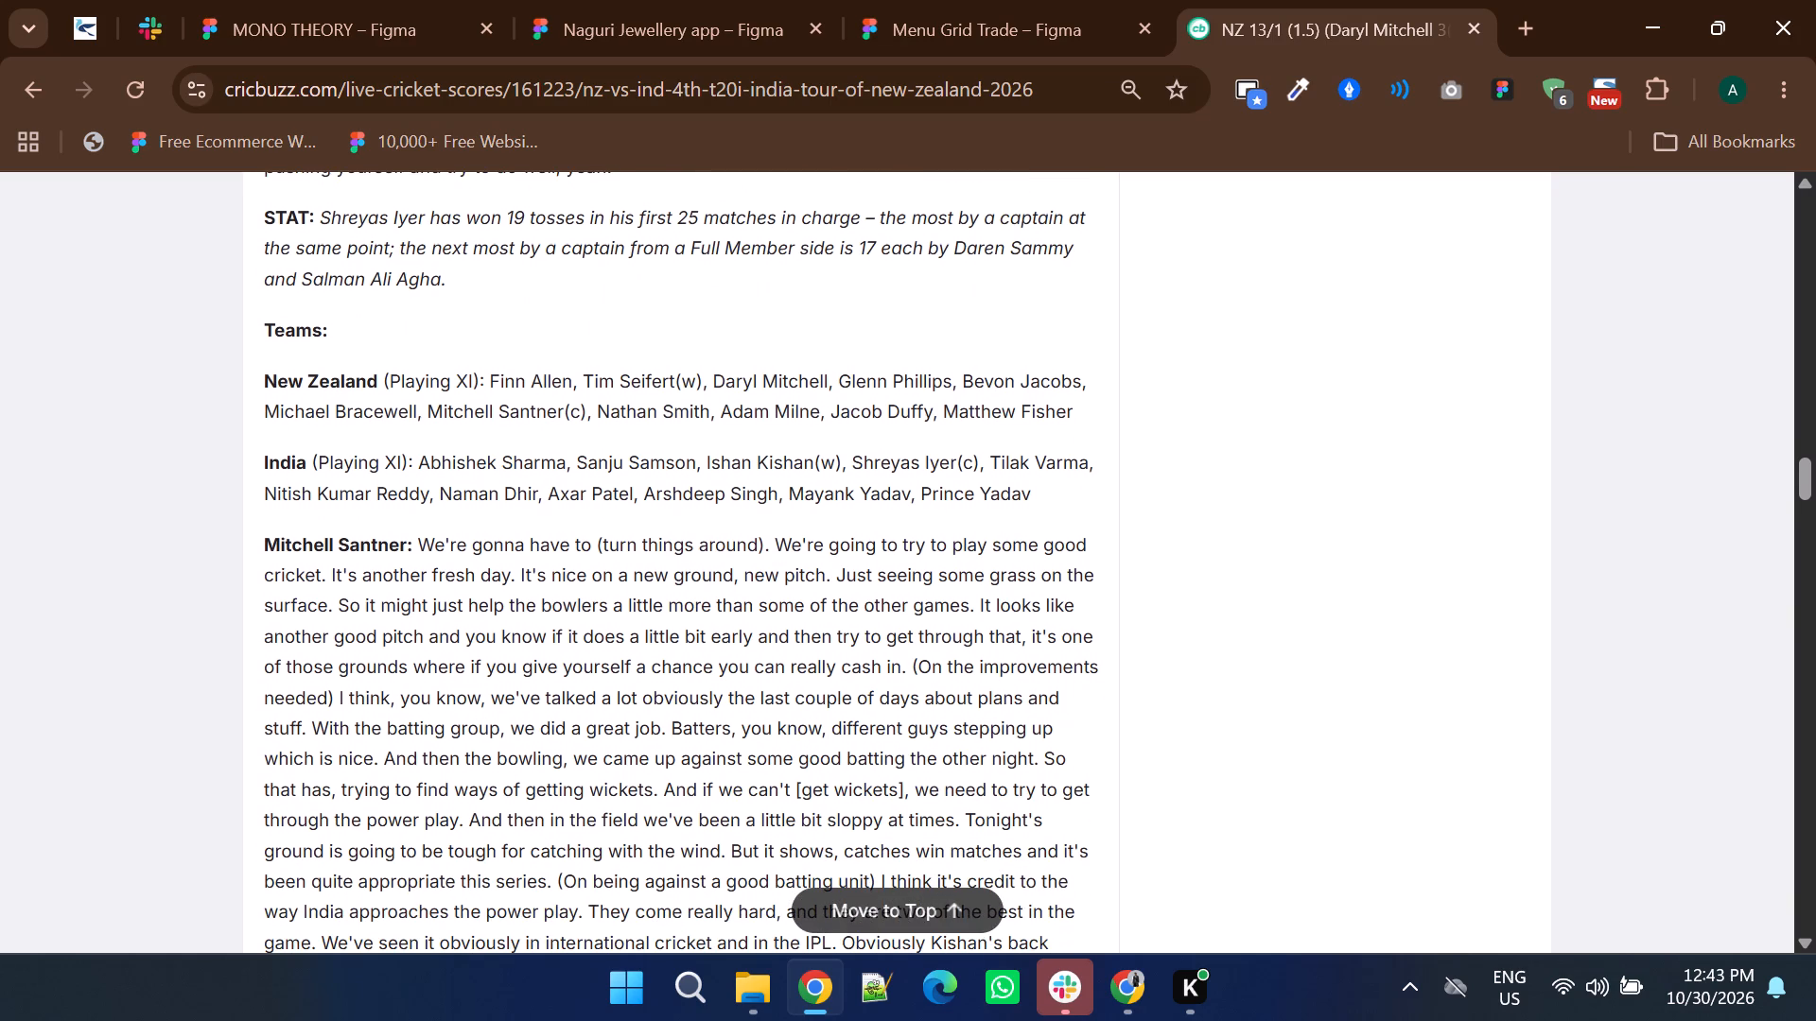
{"action": "scroll", "coordinate": [604, 581], "scroll_direction": "down", "scroll_amount": 1}
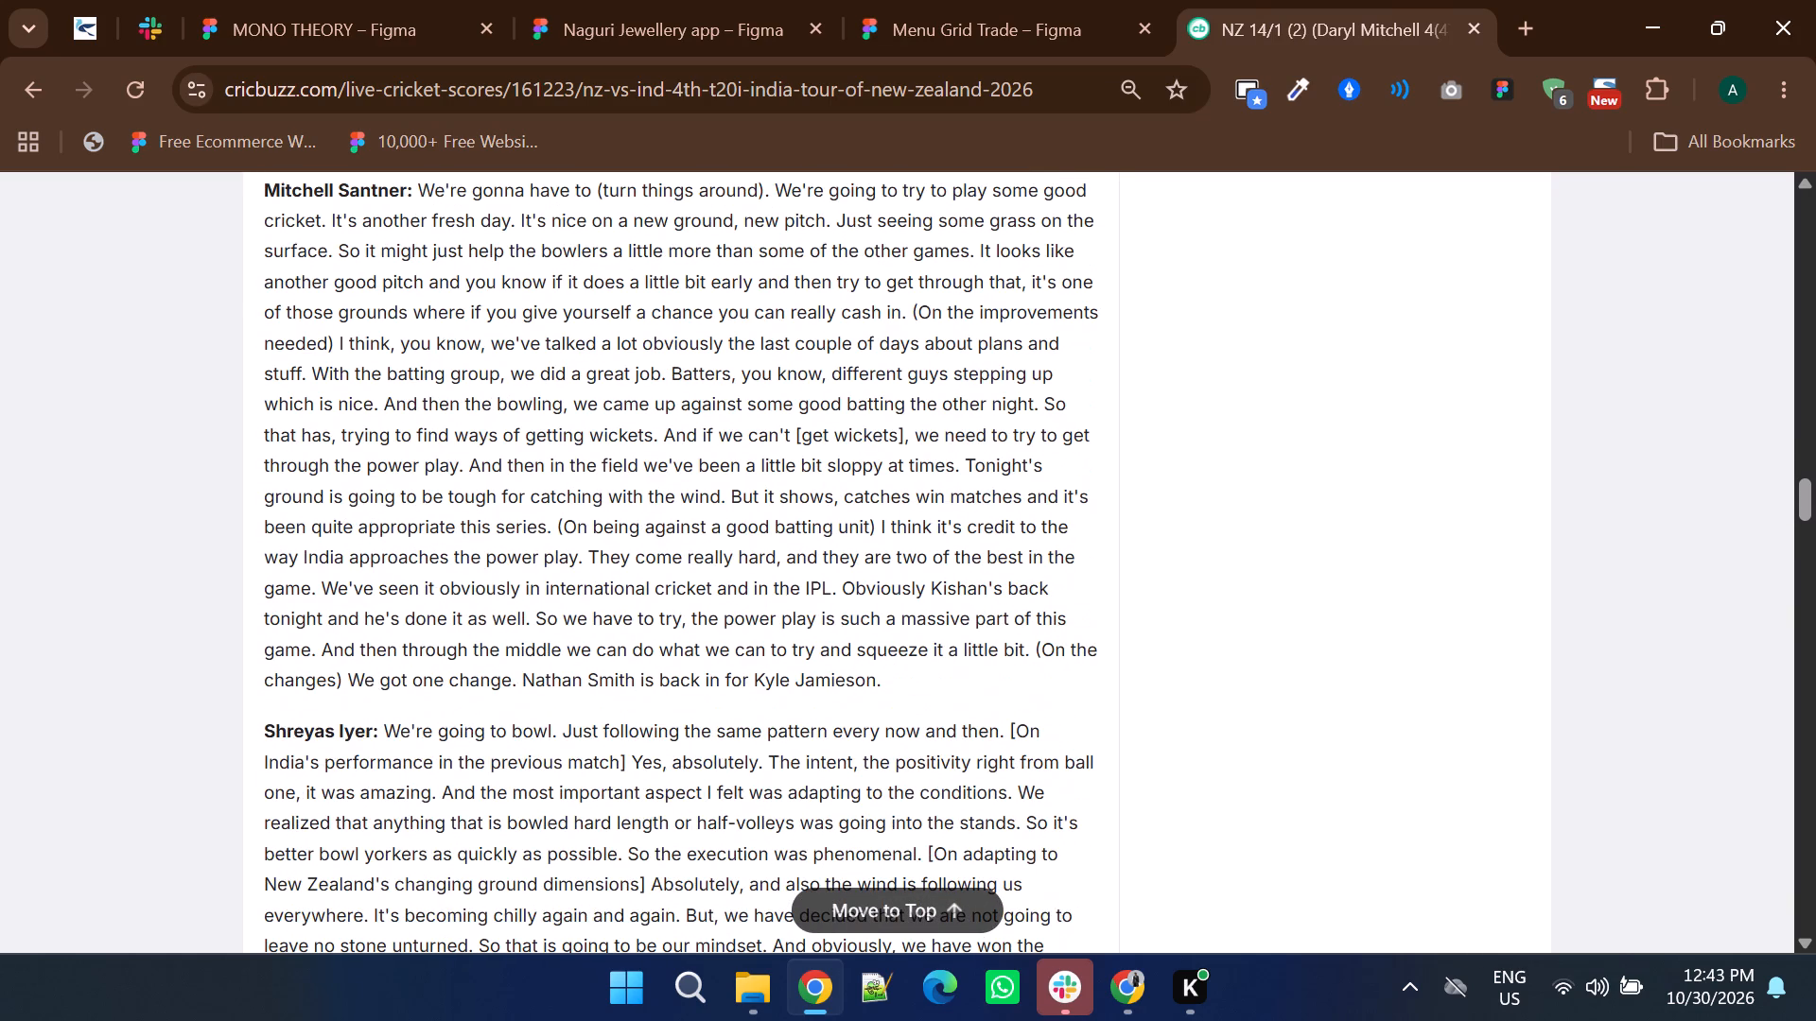
{"action": "scroll", "coordinate": [604, 581], "scroll_direction": "up", "scroll_amount": 1}
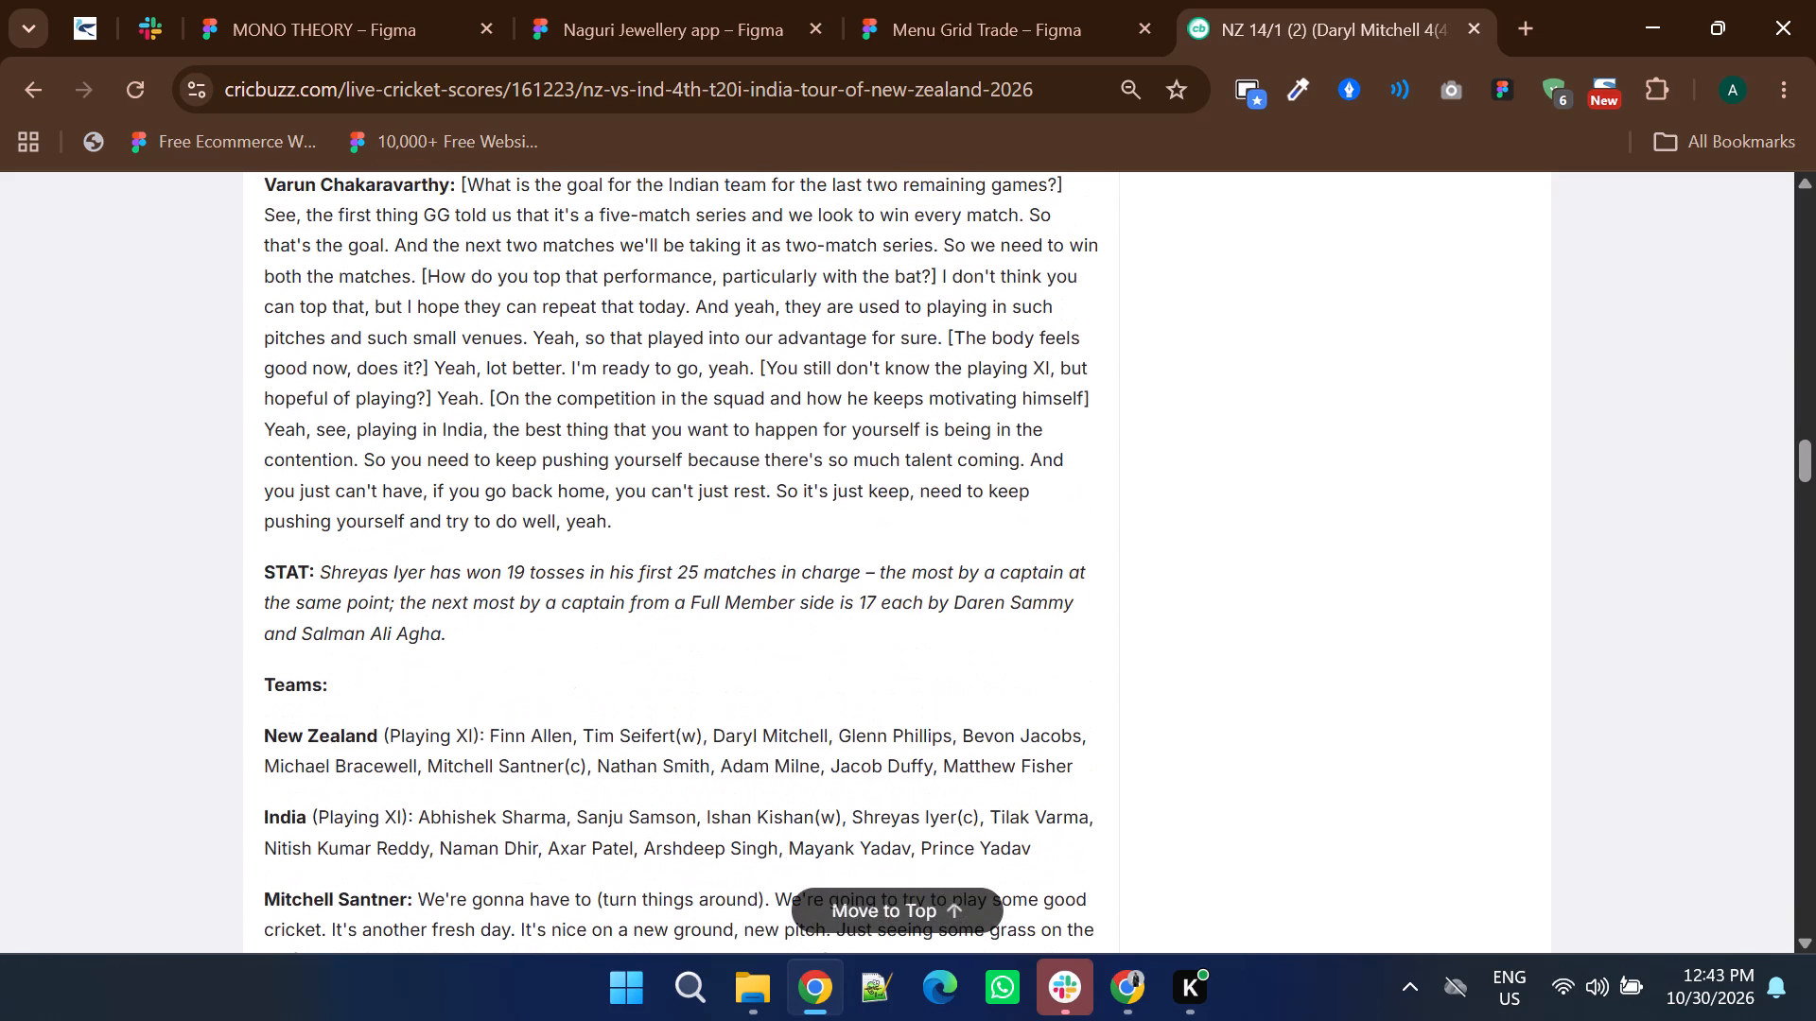
Check the live score and latest commentary on the New Zealand vs India match page and close its tab.
{"action": "scroll", "coordinate": [604, 581], "scroll_direction": "up", "scroll_amount": 3}
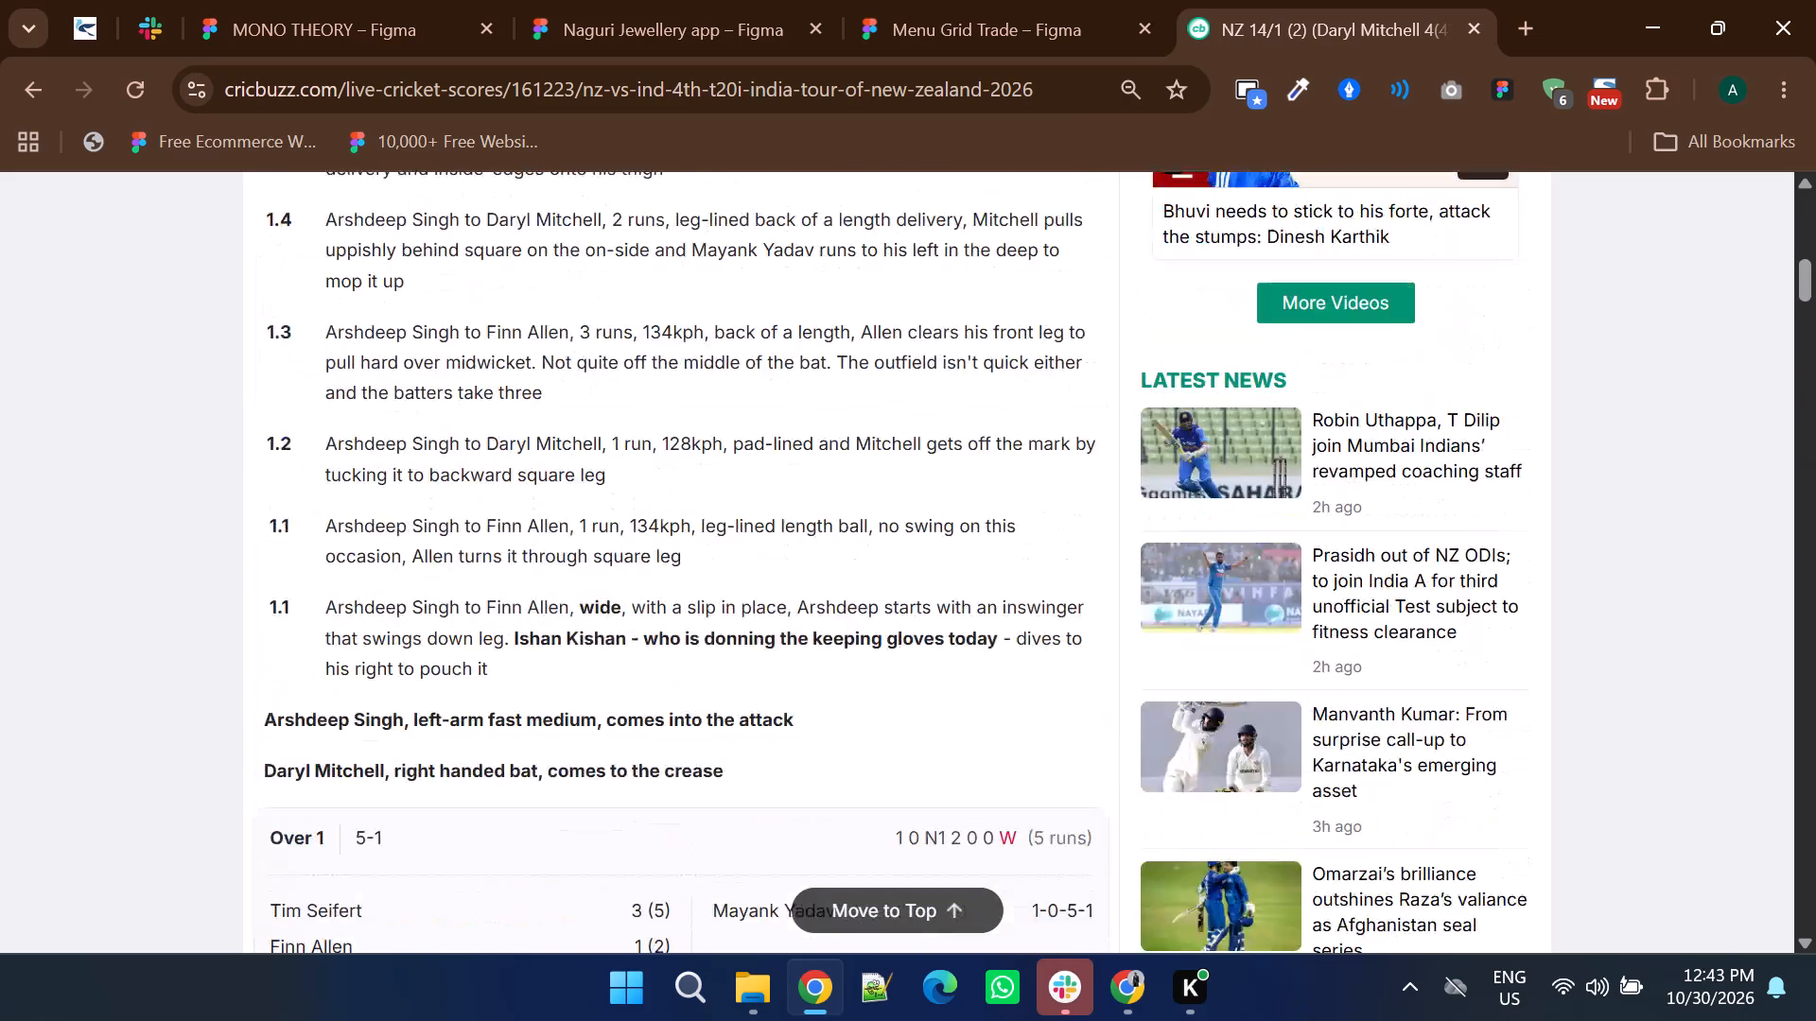
{"action": "scroll", "coordinate": [609, 601], "scroll_direction": "up", "scroll_amount": 13}
{"action": "scroll", "coordinate": [609, 601], "scroll_direction": "down", "scroll_amount": 2}
{"action": "scroll", "coordinate": [609, 601], "scroll_direction": "up", "scroll_amount": 6}
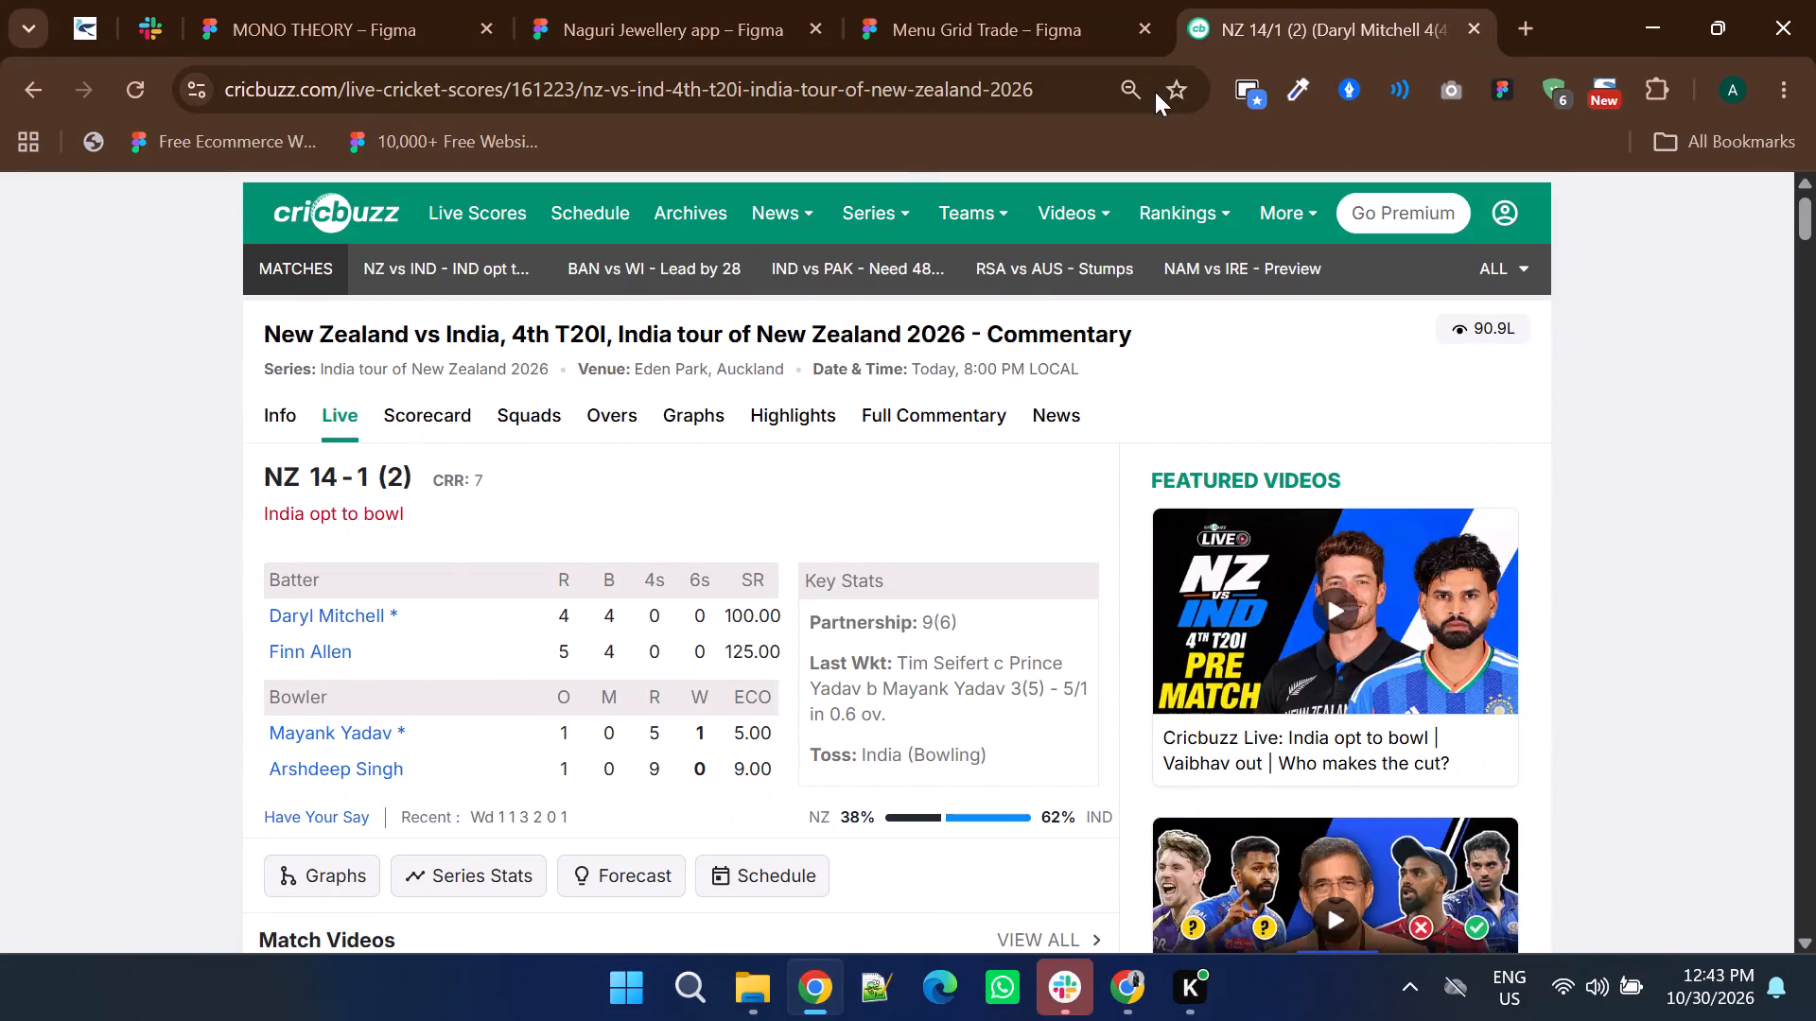
{"action": "scroll", "coordinate": [1155, 92], "scroll_direction": "up", "scroll_amount": 3}
{"action": "left_click", "coordinate": [1462, 29]}
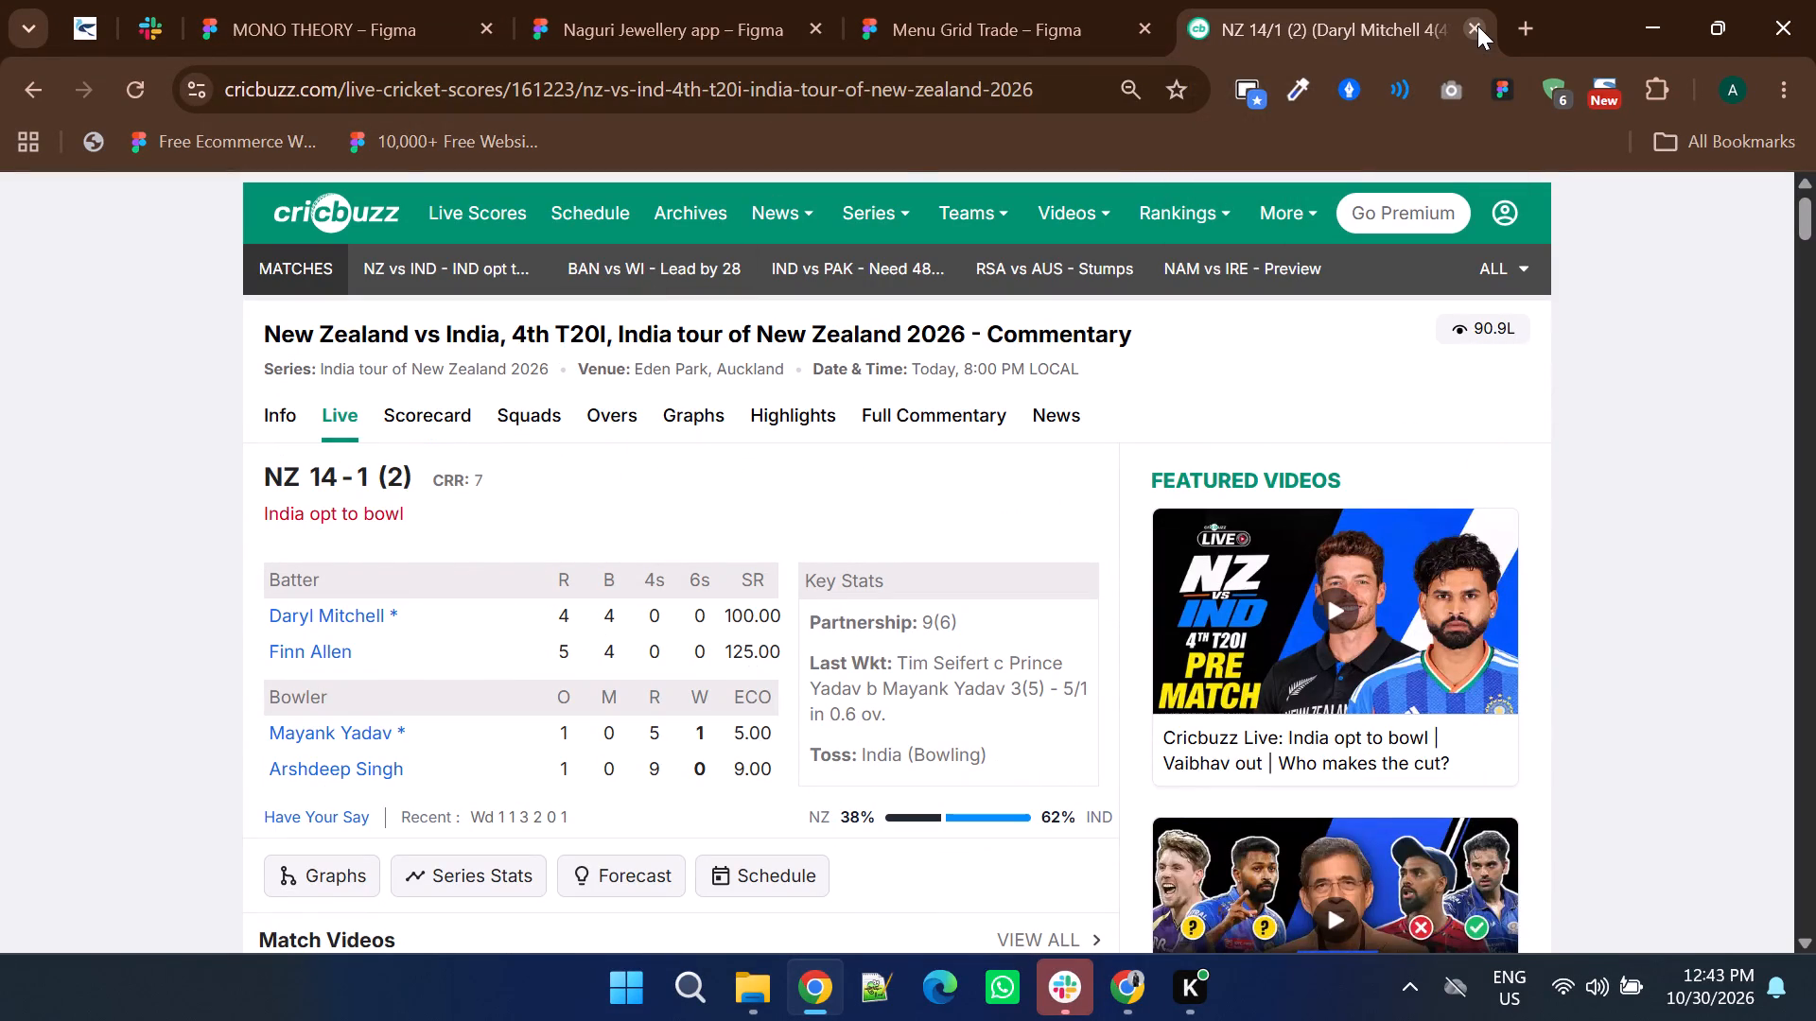
{"action": "left_click", "coordinate": [1477, 26]}
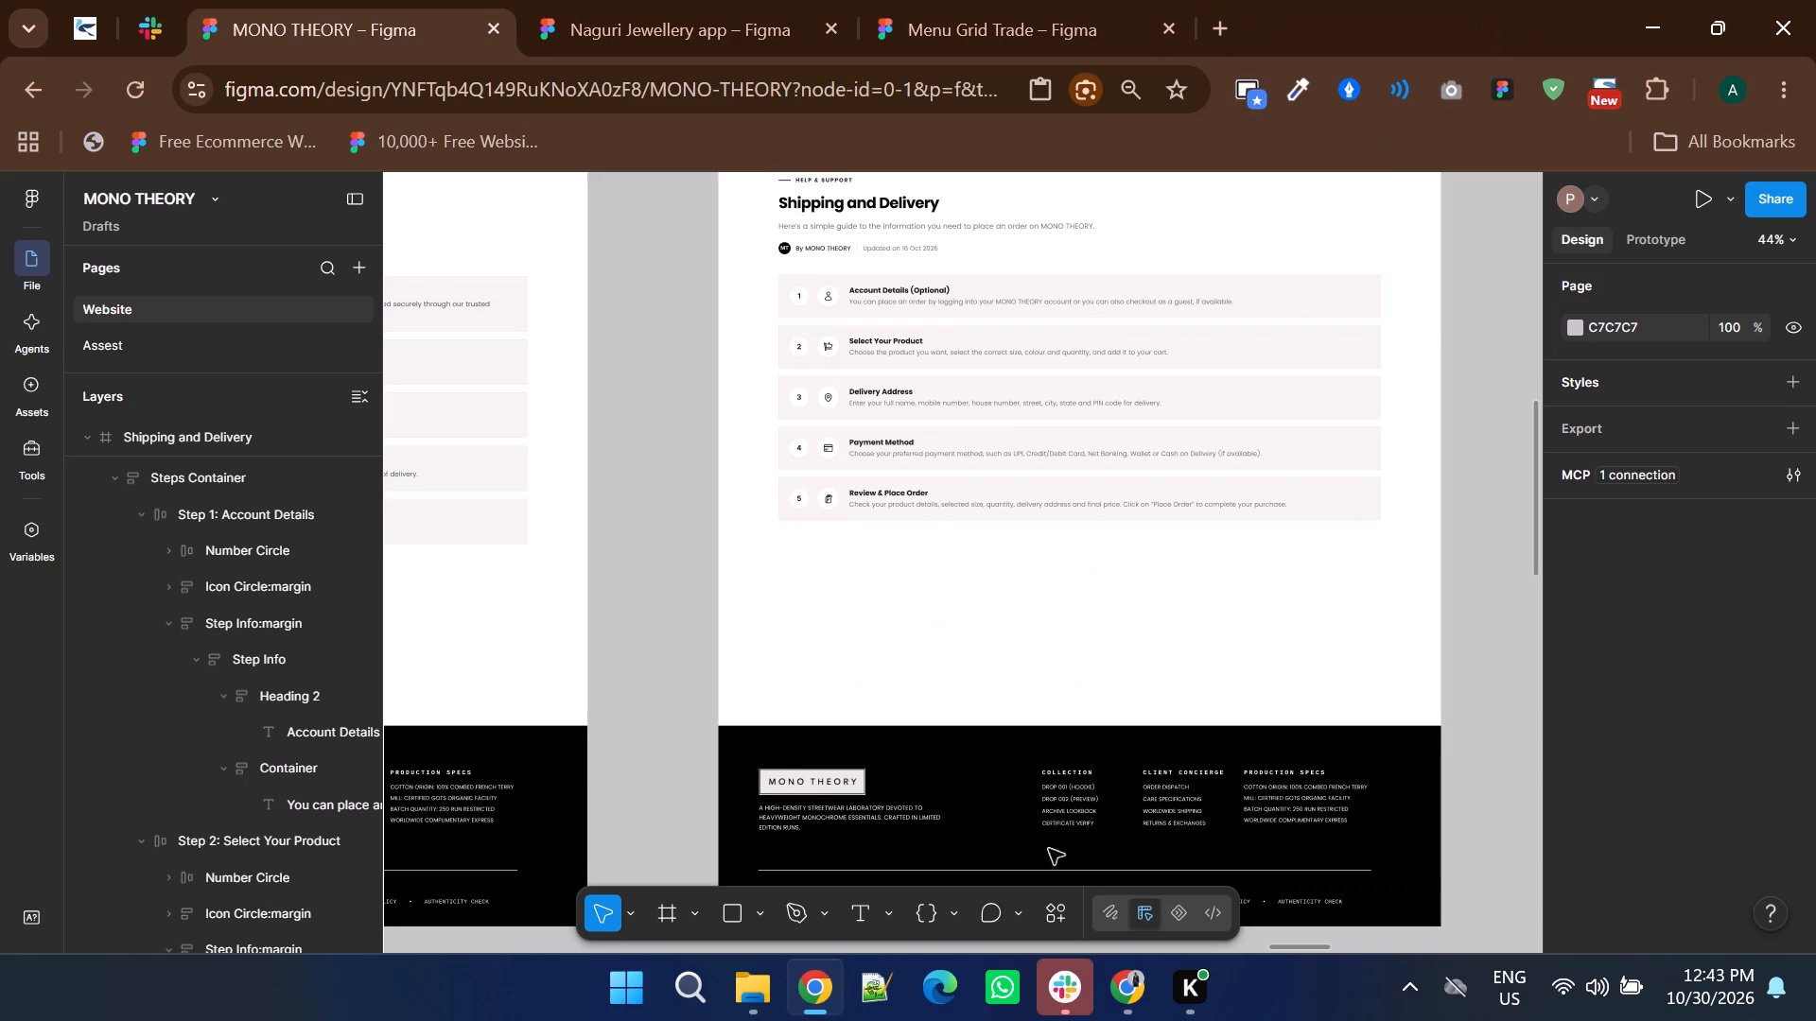
{"action": "right_click", "coordinate": [1115, 1005]}
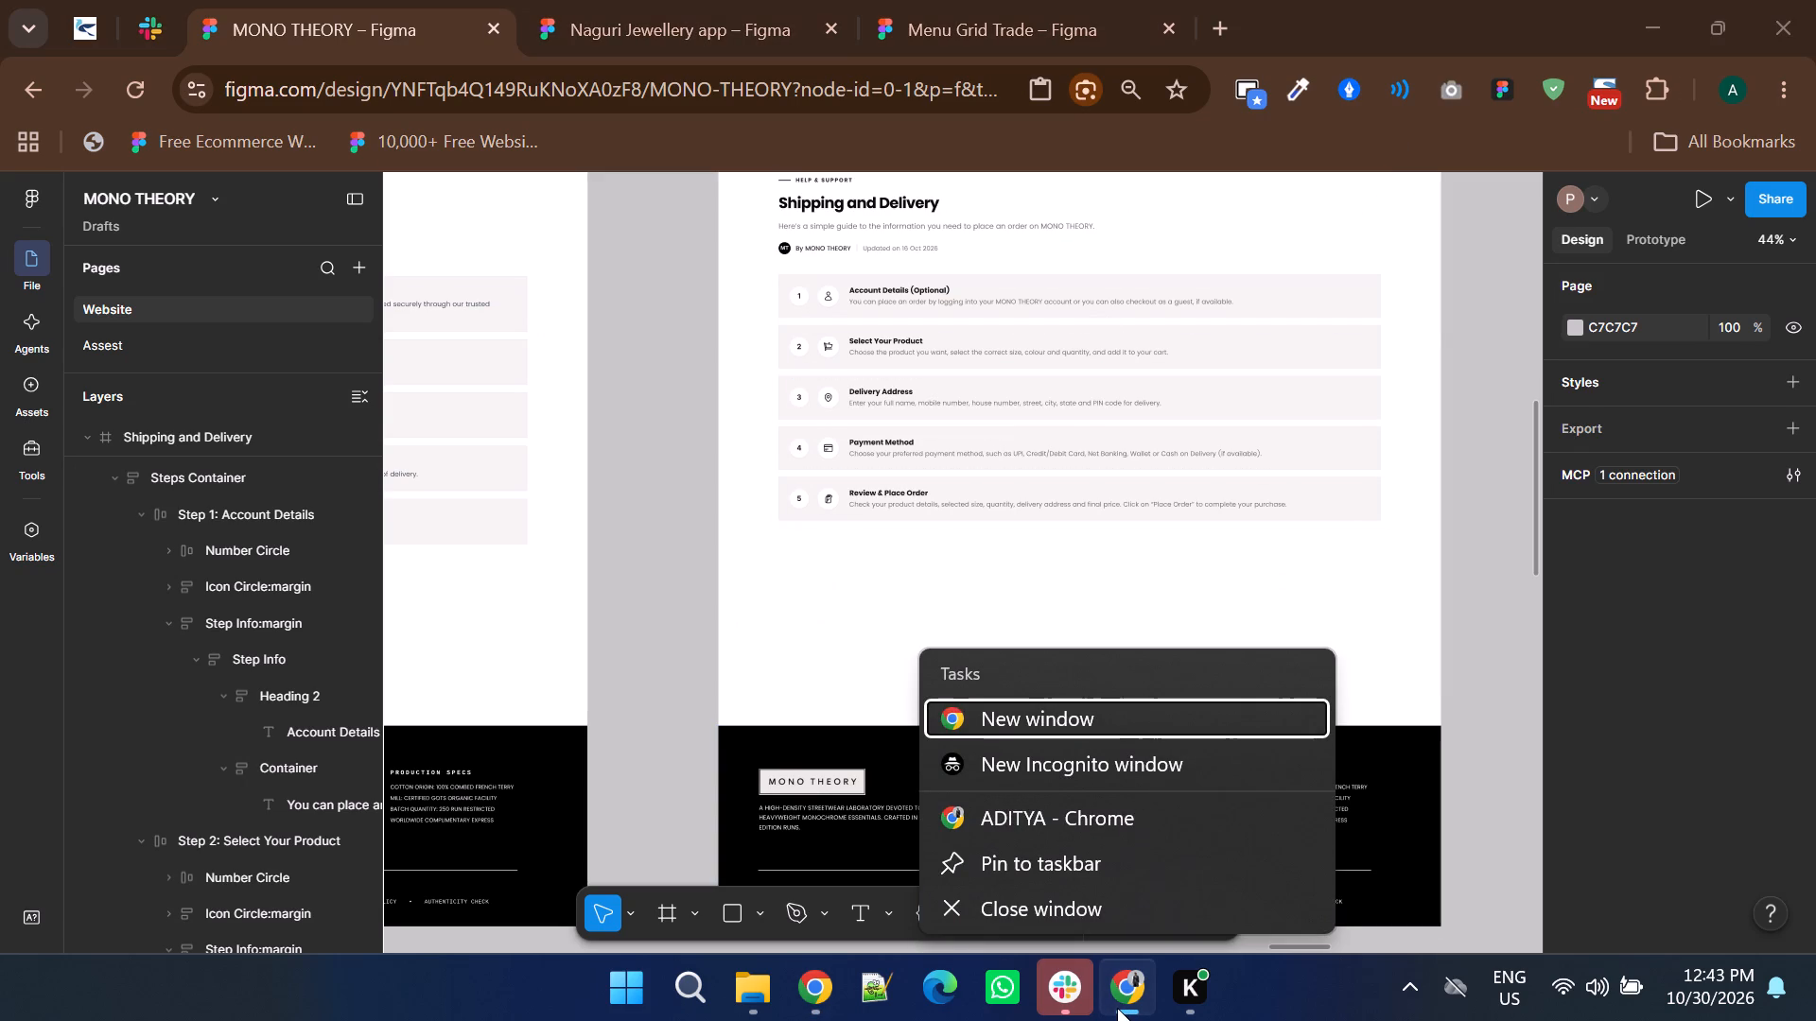
{"action": "left_click", "coordinate": [1117, 1008]}
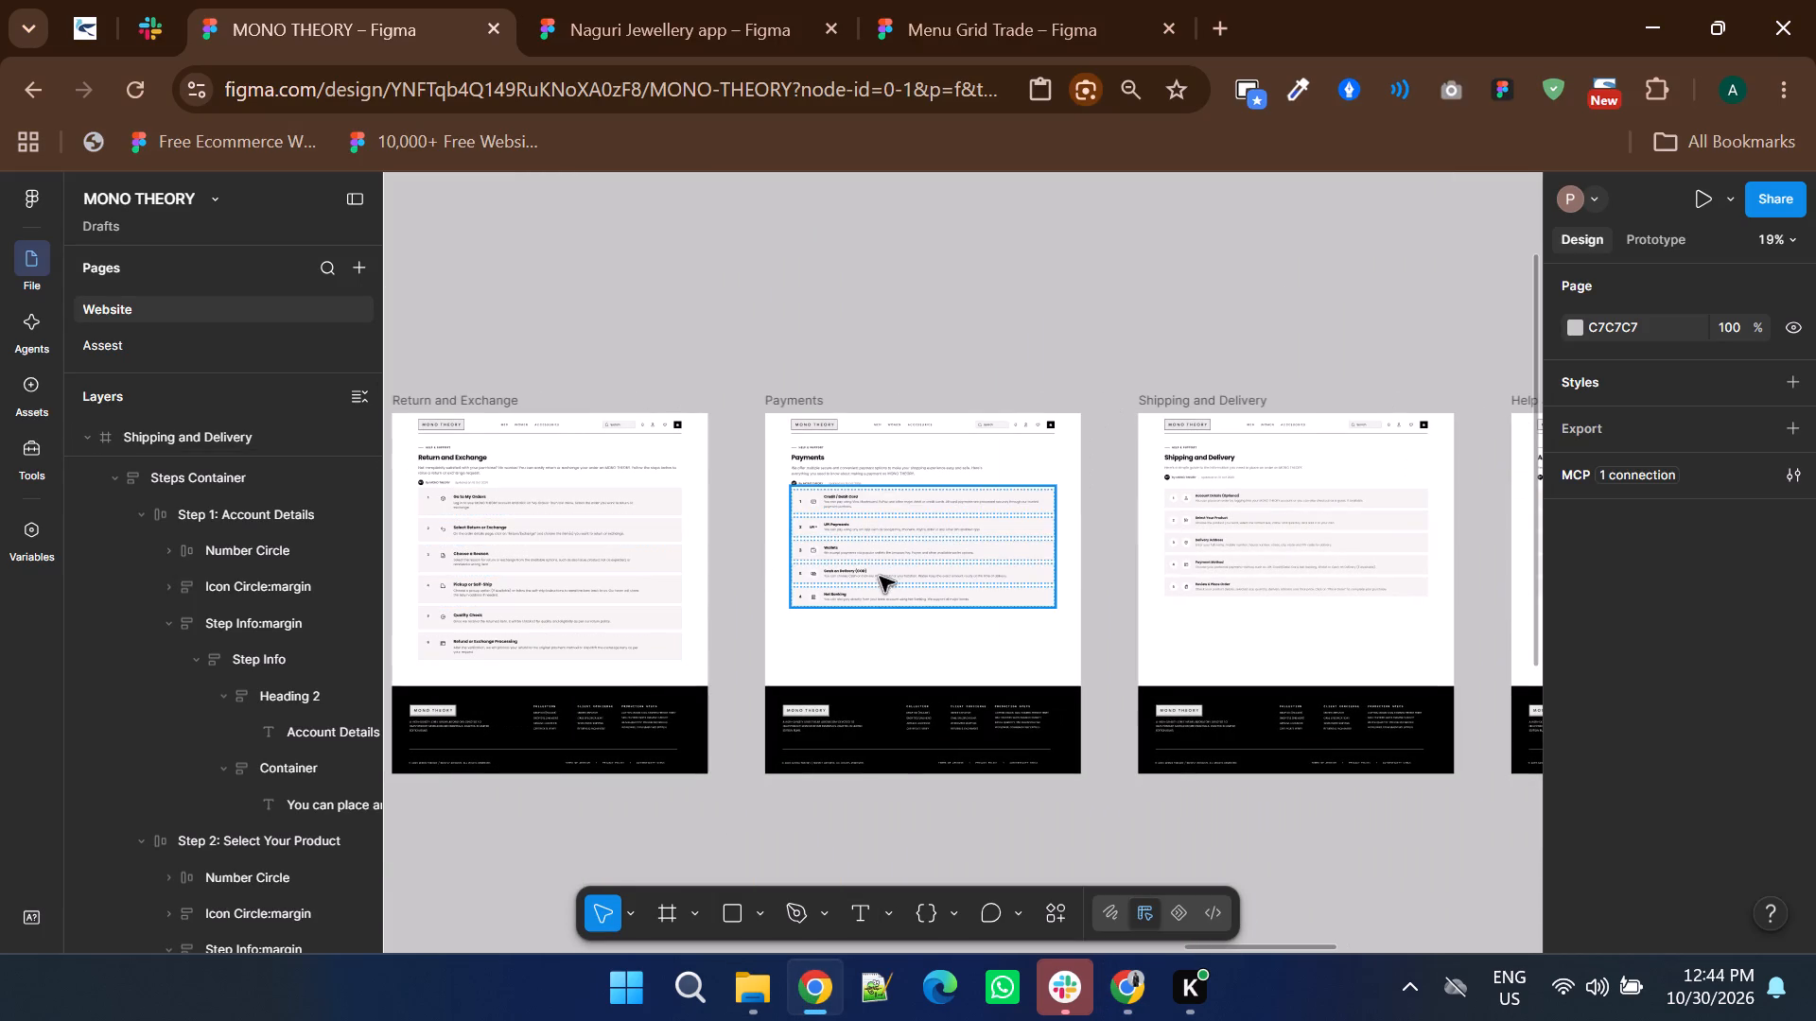
{"action": "scroll", "coordinate": [875, 567], "scroll_direction": "up", "scroll_amount": 2, "text": "ctrl"}
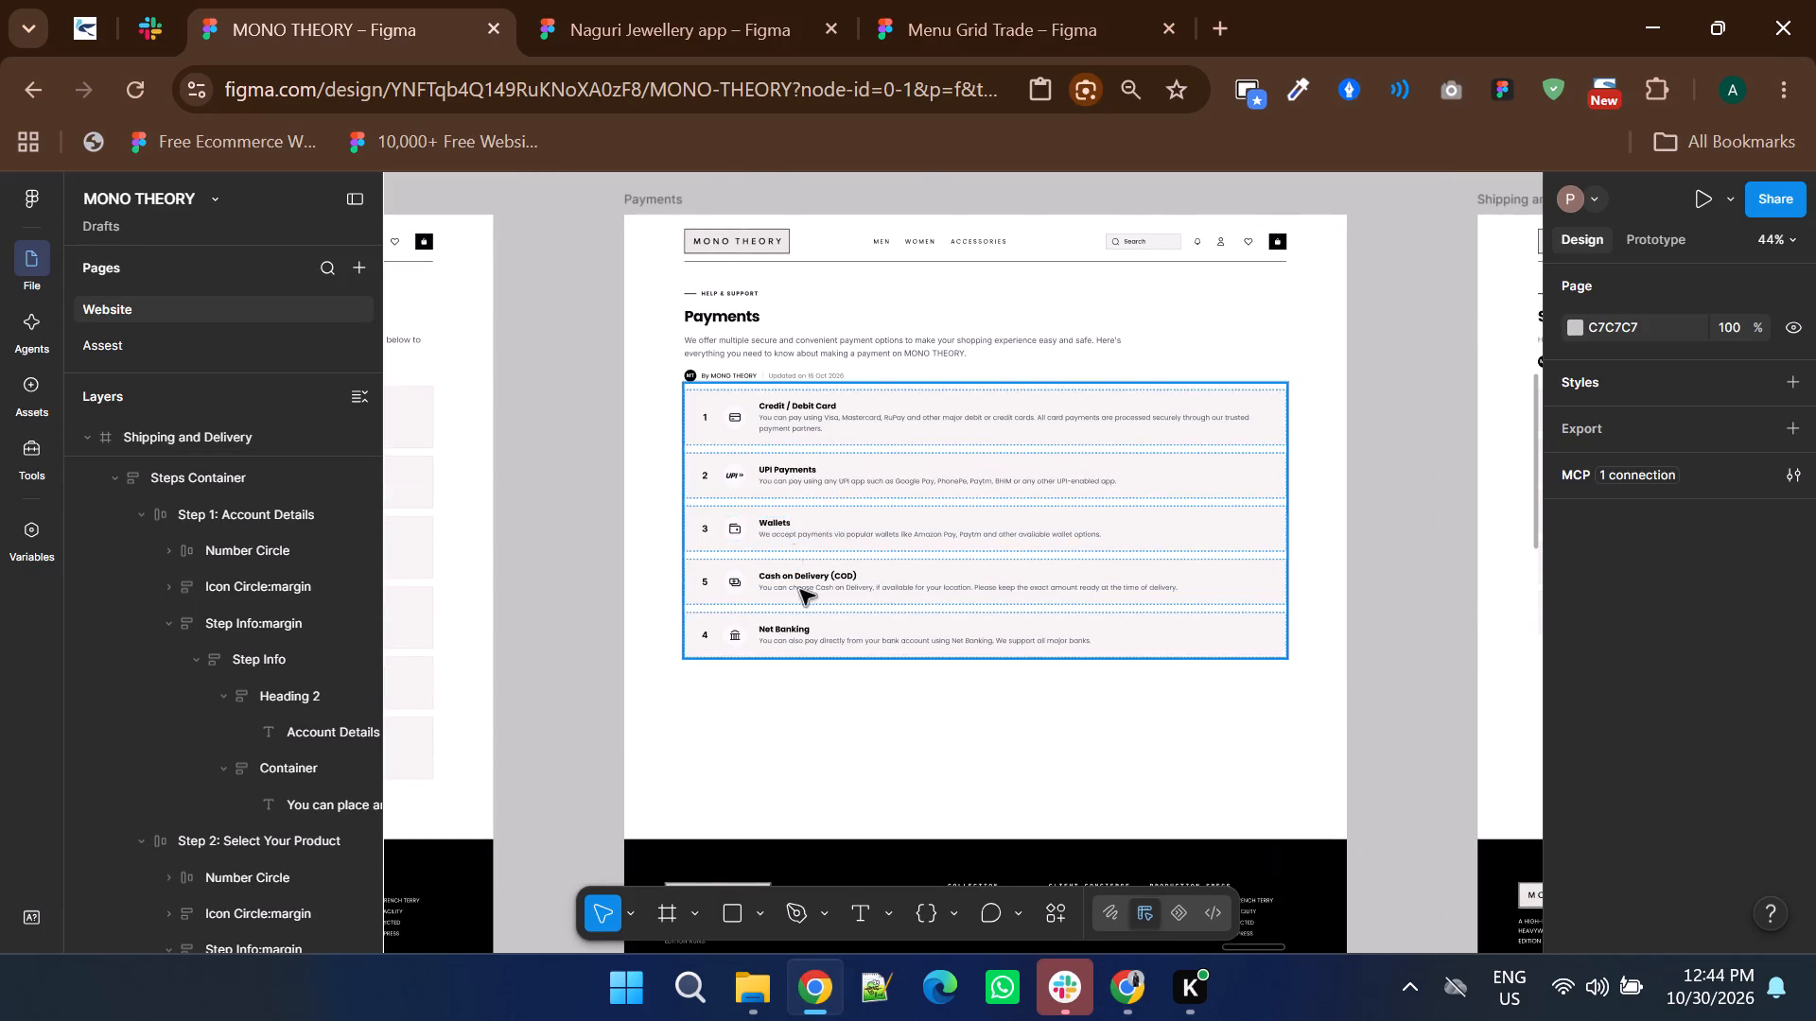
{"action": "scroll", "coordinate": [800, 590], "scroll_direction": "up", "scroll_amount": 2, "text": "ctrl"}
{"action": "left_click", "coordinate": [792, 580], "text": "ctrl"}
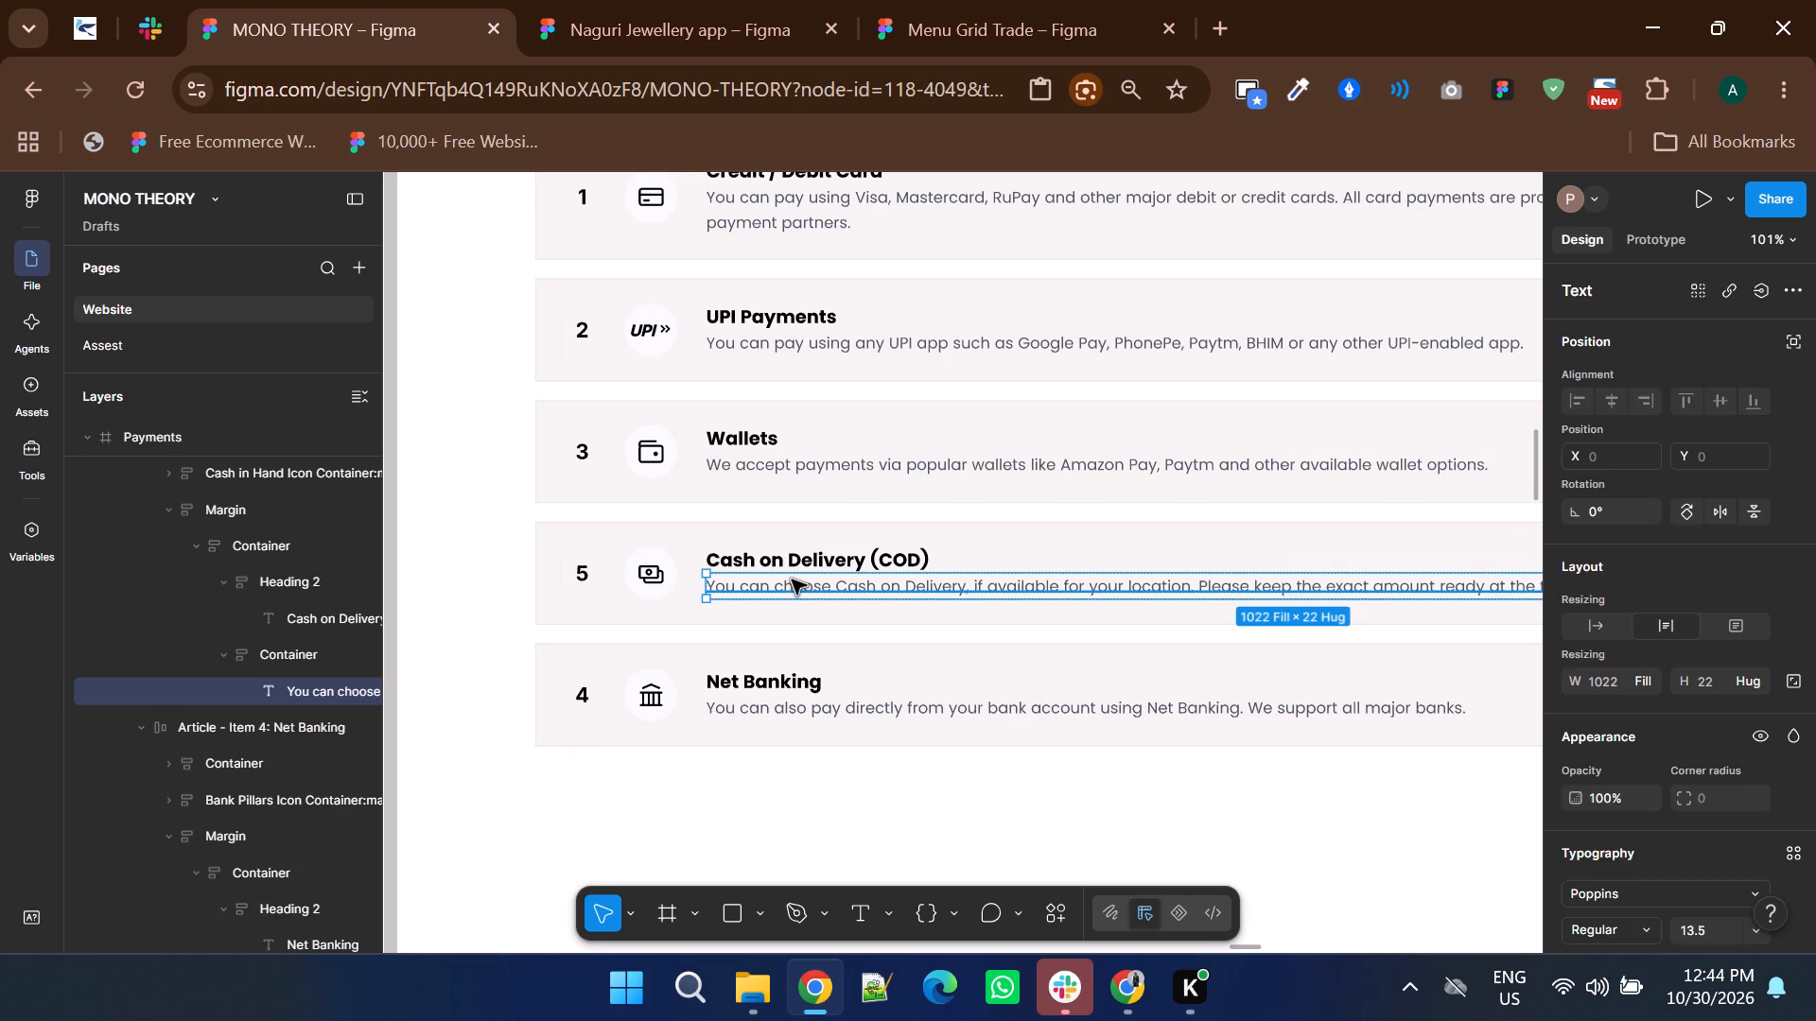
{"action": "scroll", "coordinate": [792, 580], "scroll_direction": "down", "scroll_amount": 2, "text": "ctrl"}
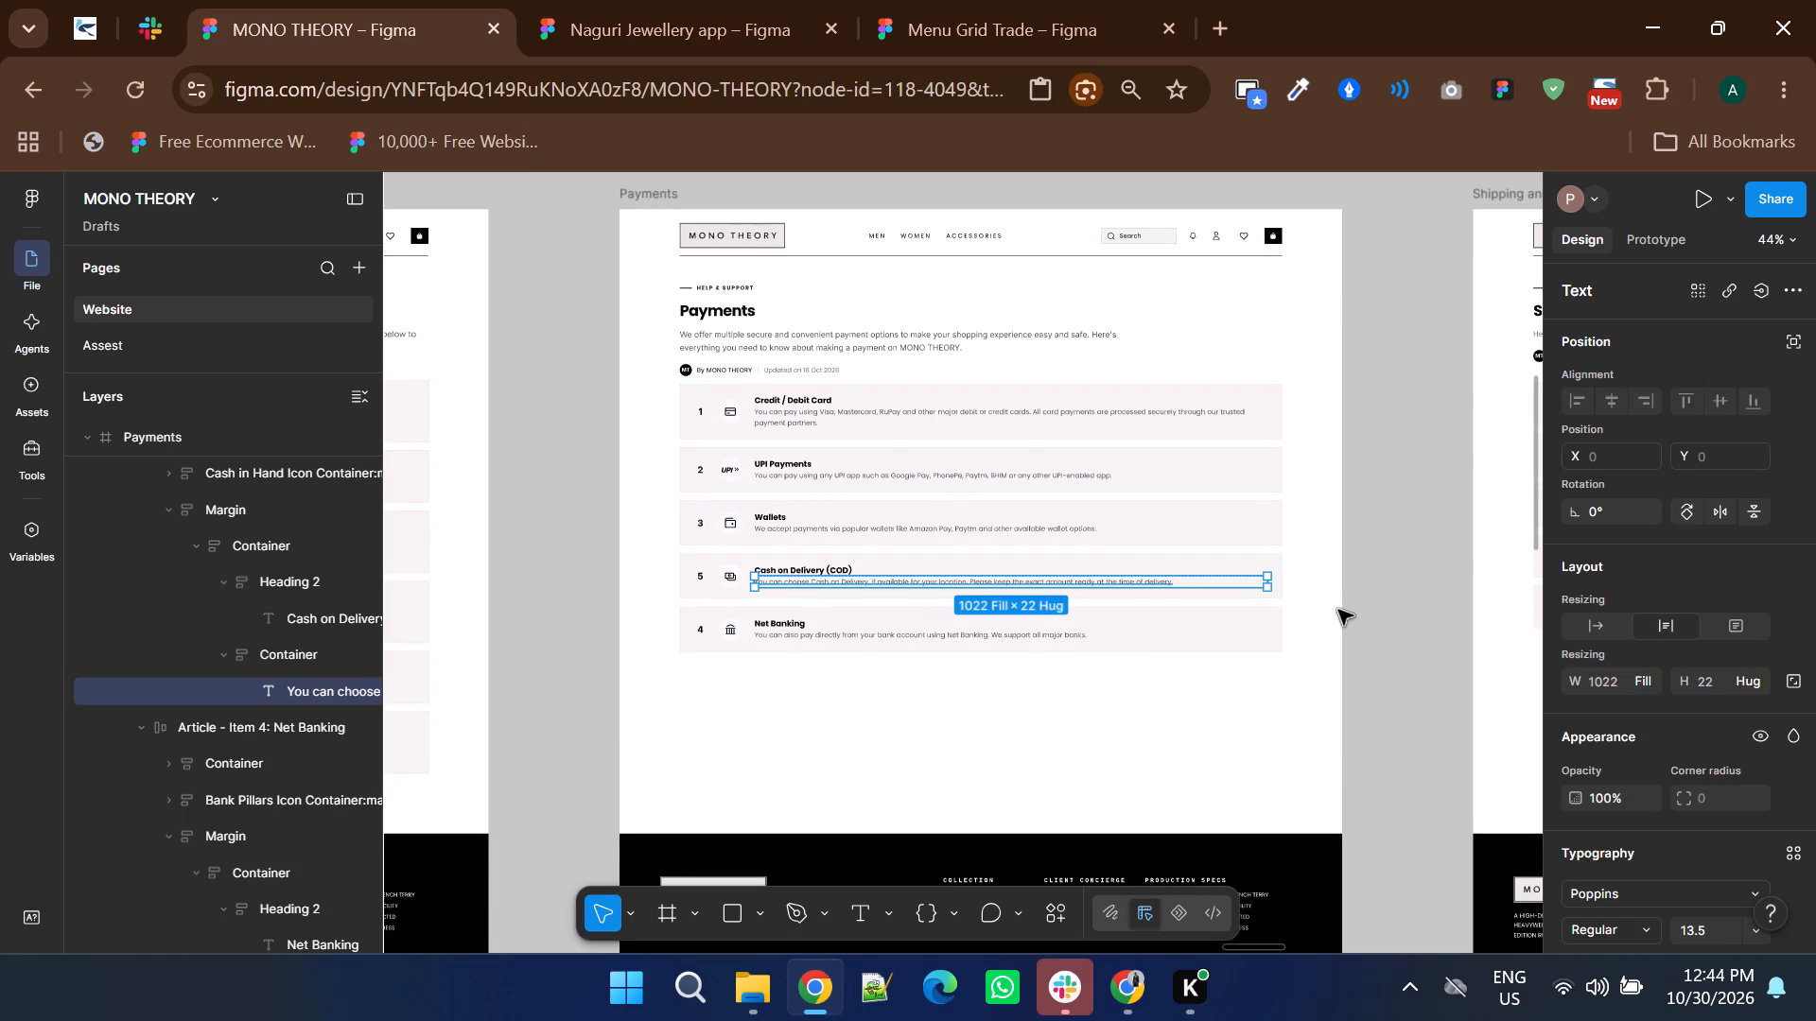
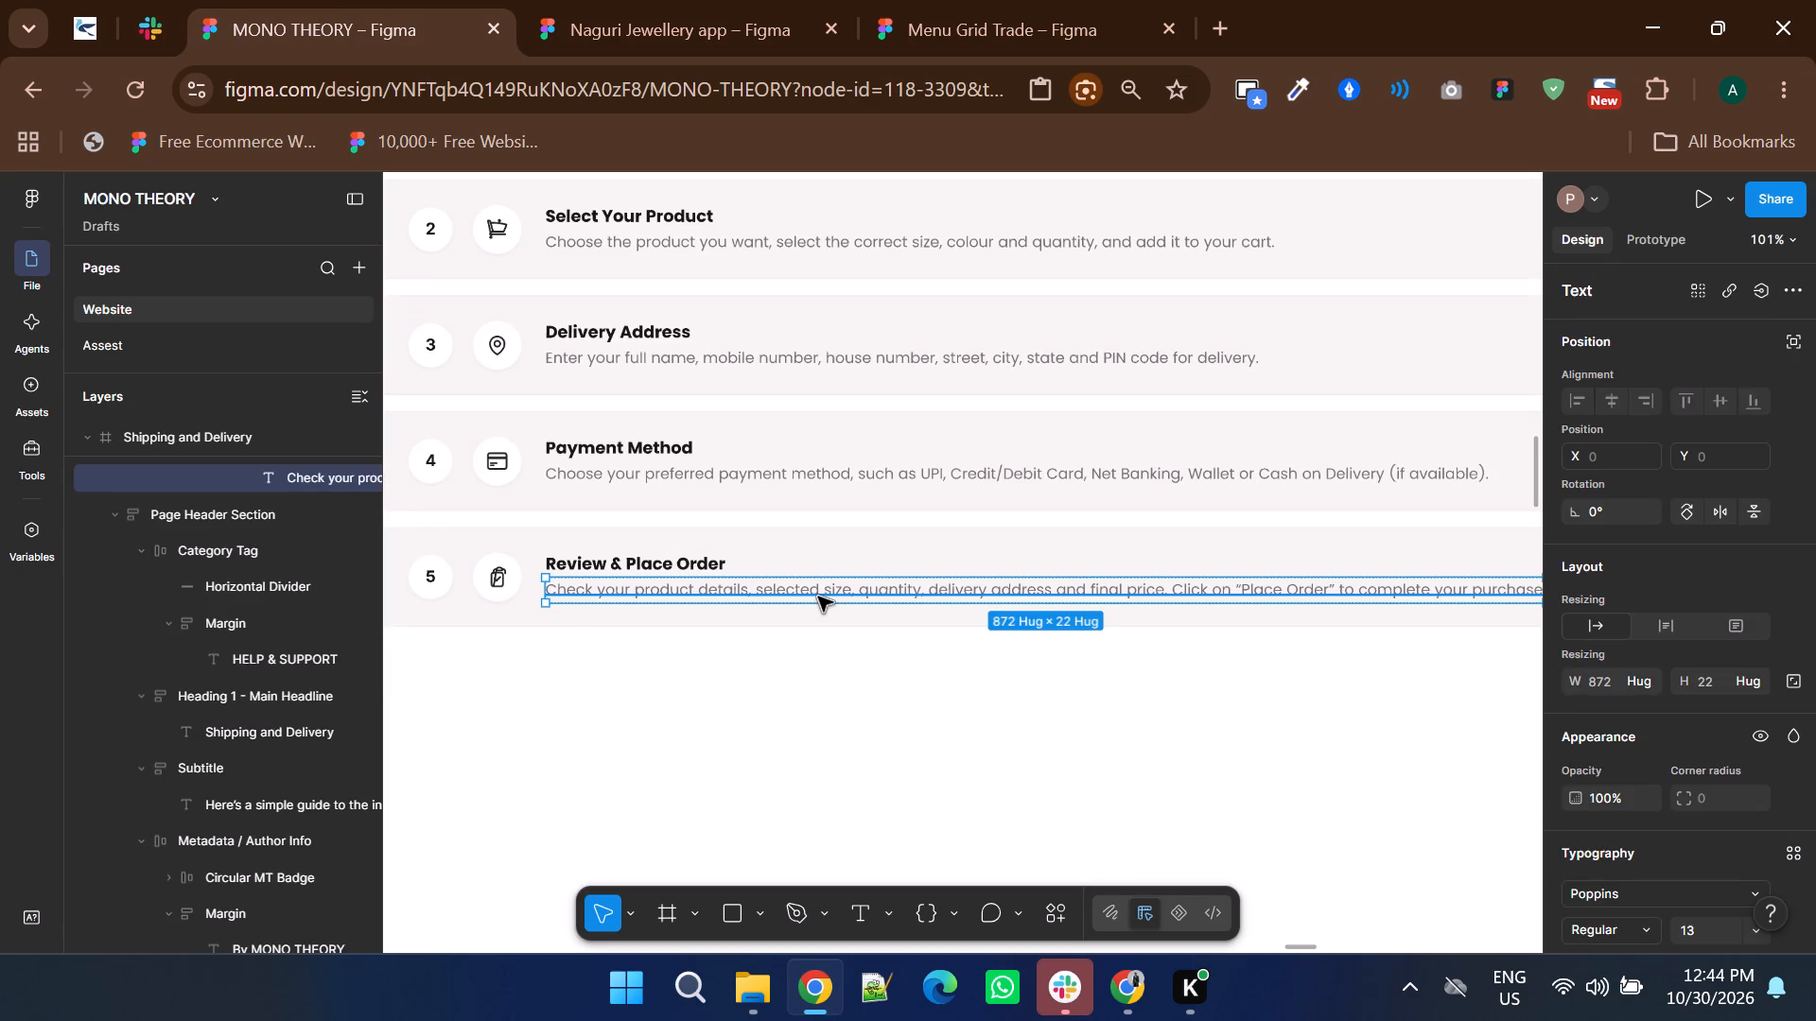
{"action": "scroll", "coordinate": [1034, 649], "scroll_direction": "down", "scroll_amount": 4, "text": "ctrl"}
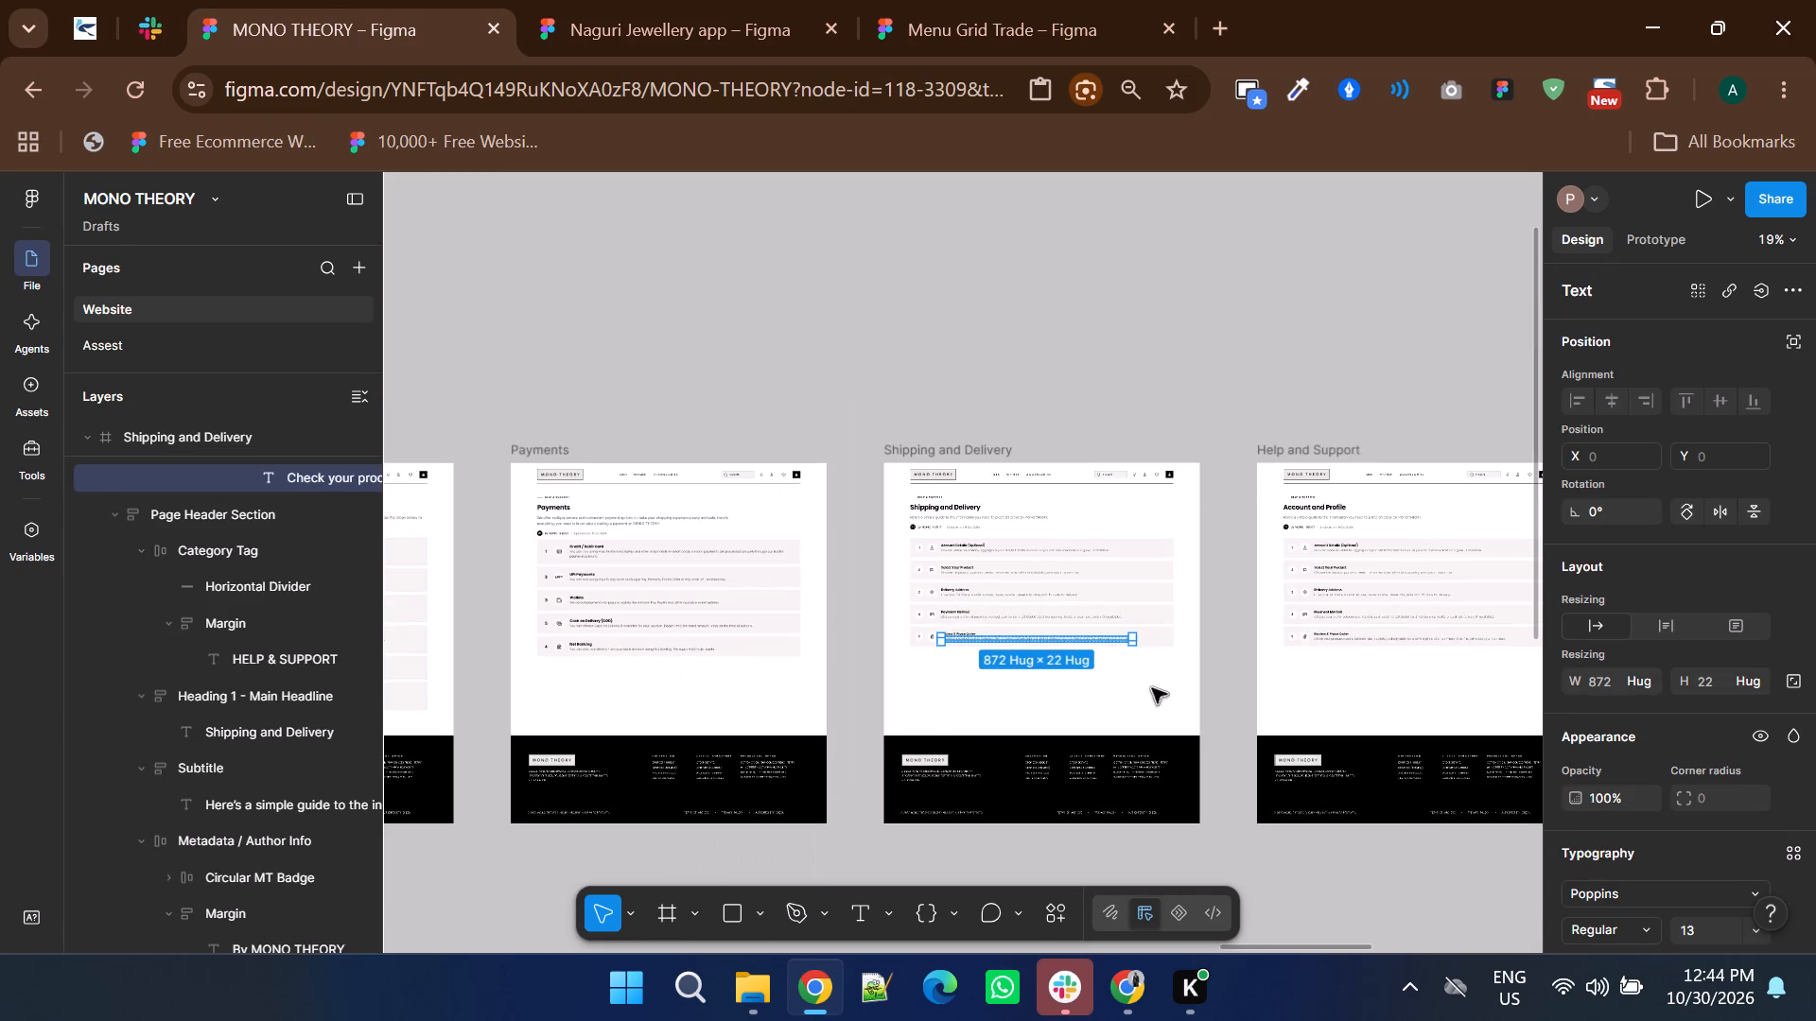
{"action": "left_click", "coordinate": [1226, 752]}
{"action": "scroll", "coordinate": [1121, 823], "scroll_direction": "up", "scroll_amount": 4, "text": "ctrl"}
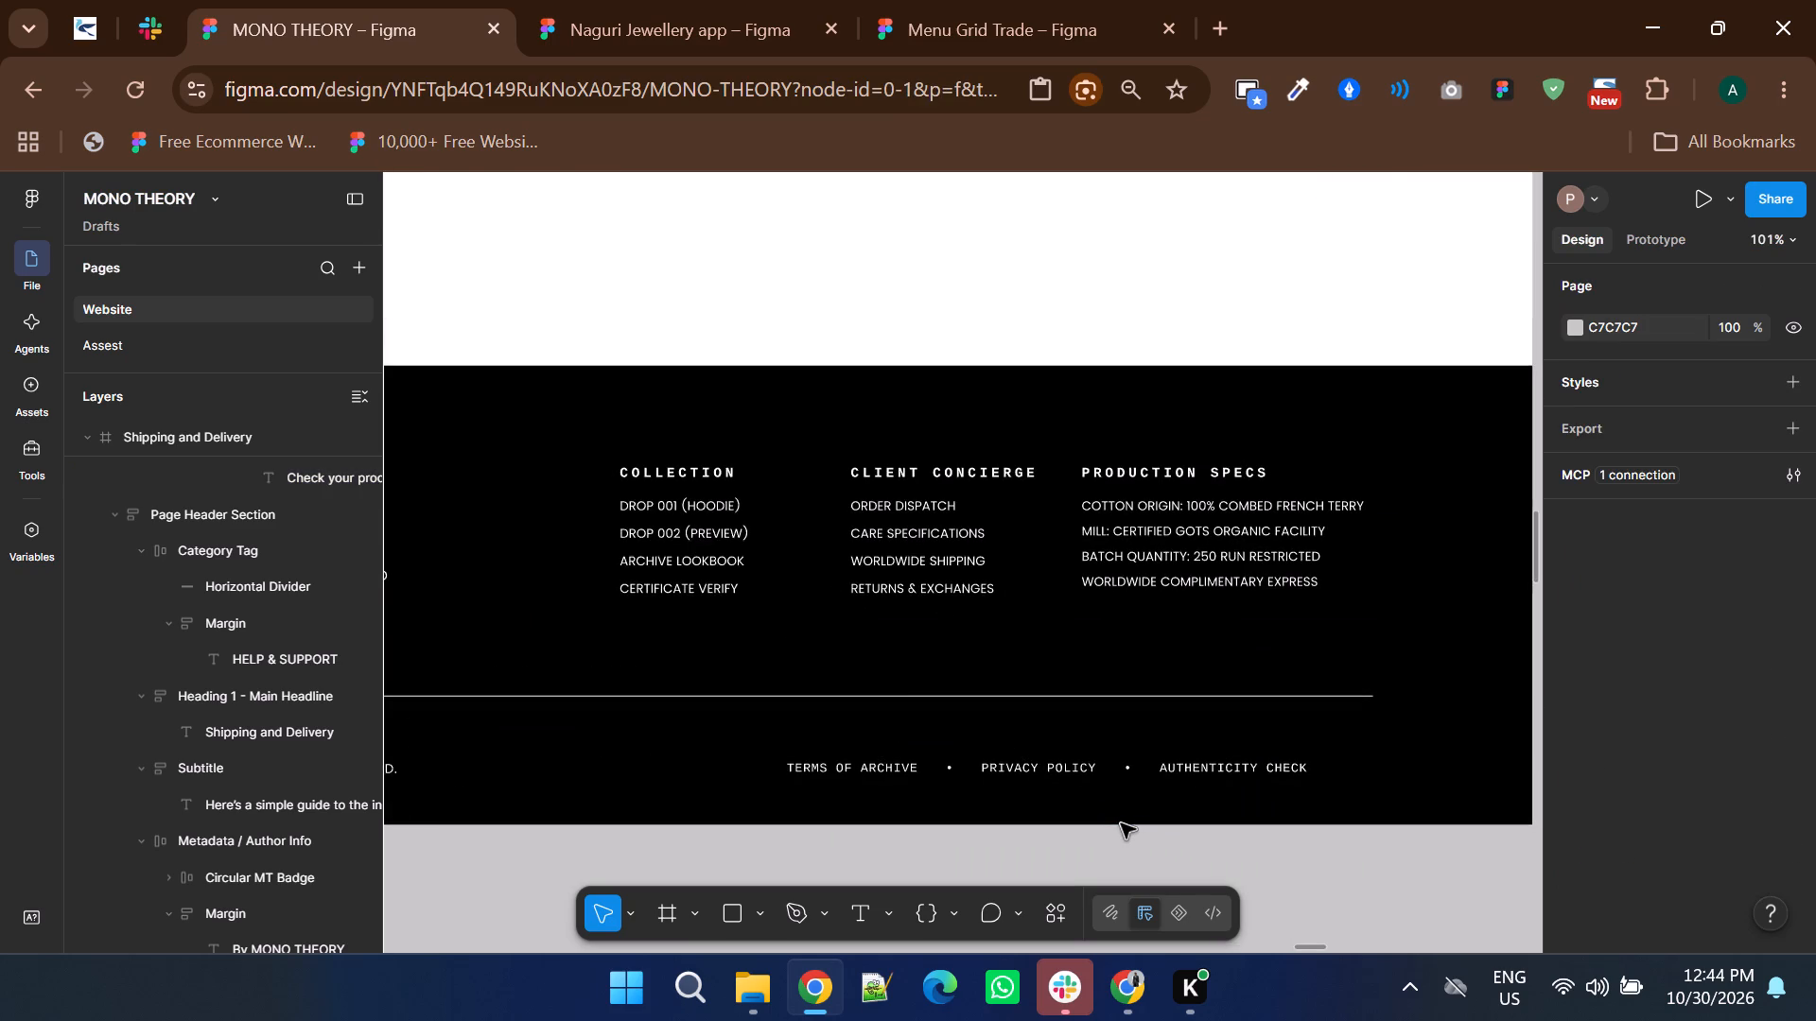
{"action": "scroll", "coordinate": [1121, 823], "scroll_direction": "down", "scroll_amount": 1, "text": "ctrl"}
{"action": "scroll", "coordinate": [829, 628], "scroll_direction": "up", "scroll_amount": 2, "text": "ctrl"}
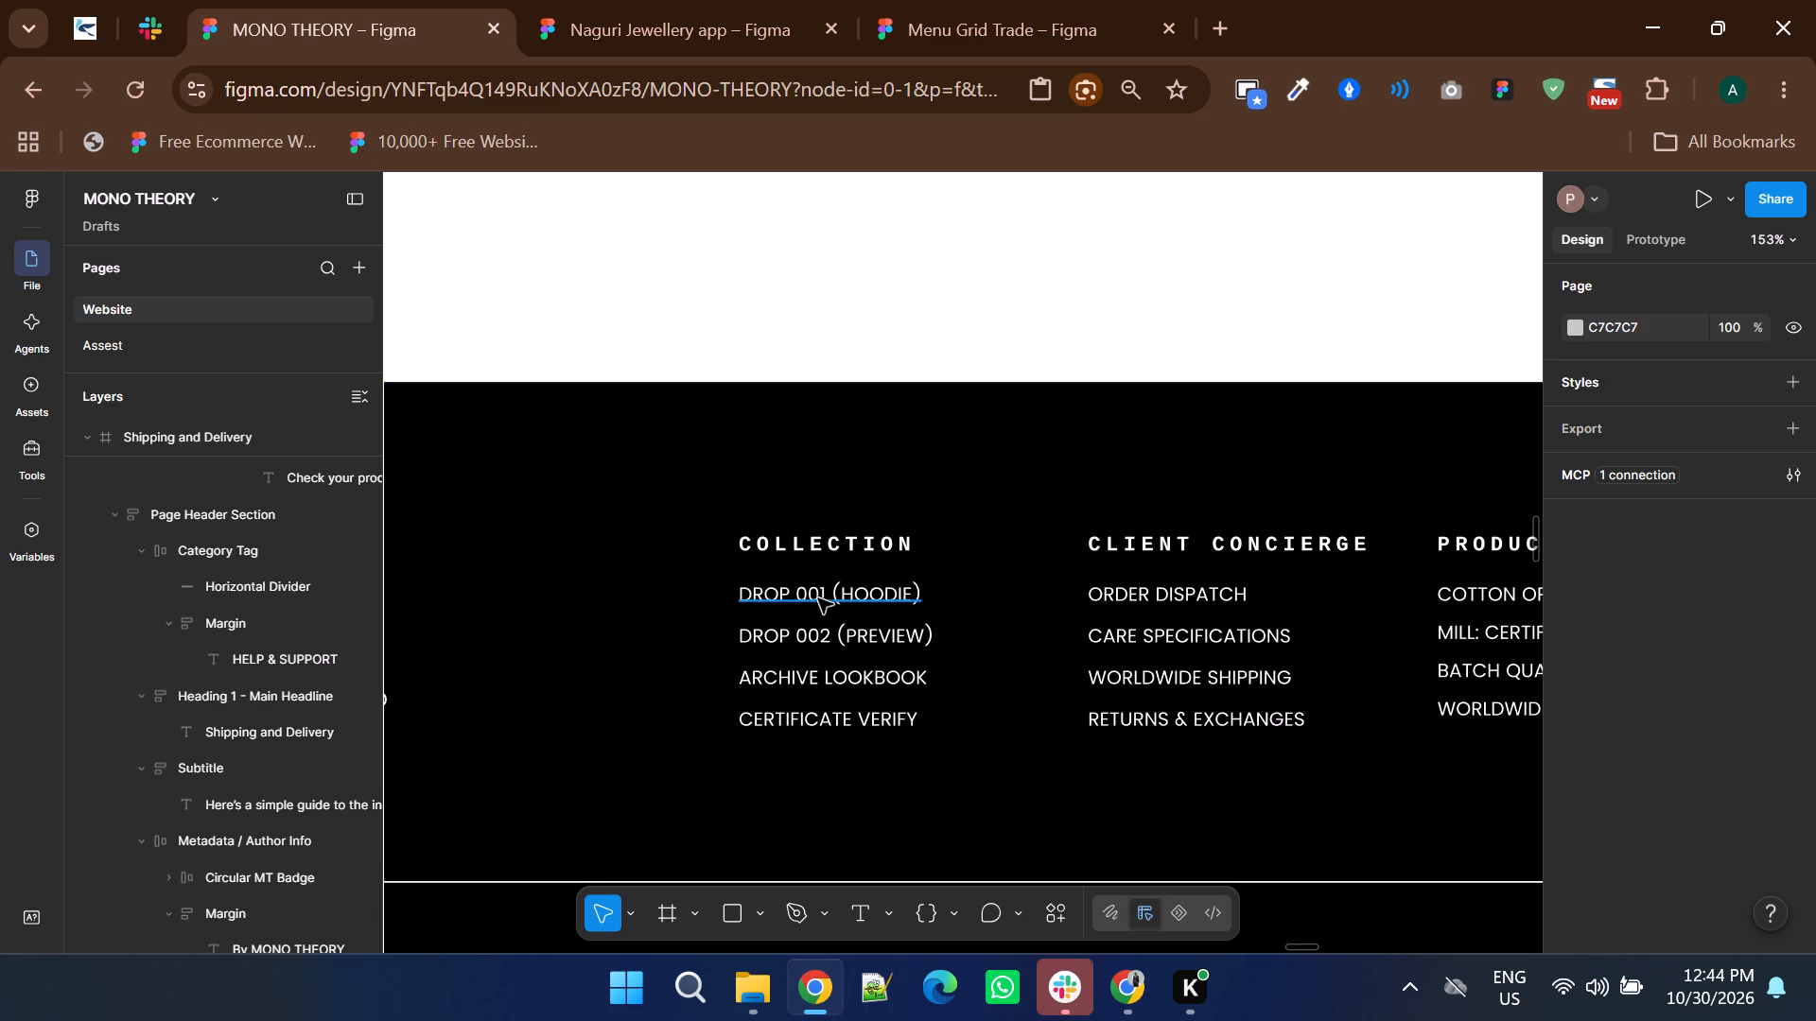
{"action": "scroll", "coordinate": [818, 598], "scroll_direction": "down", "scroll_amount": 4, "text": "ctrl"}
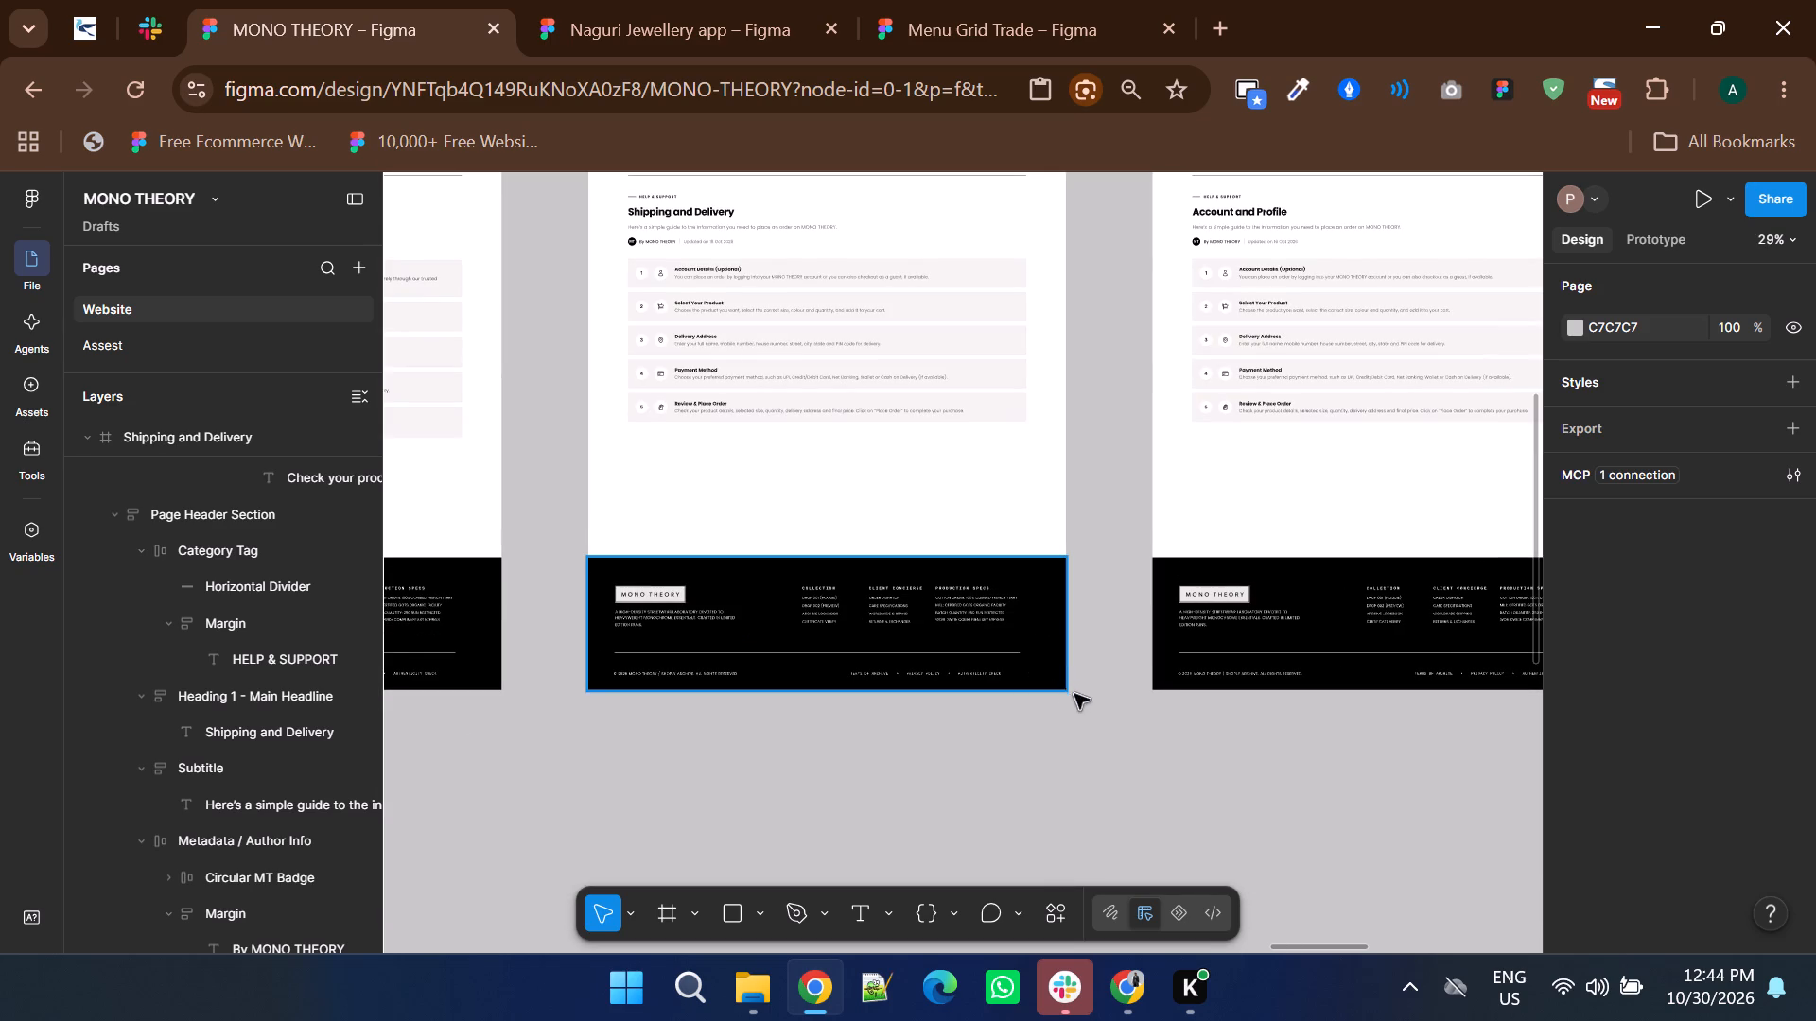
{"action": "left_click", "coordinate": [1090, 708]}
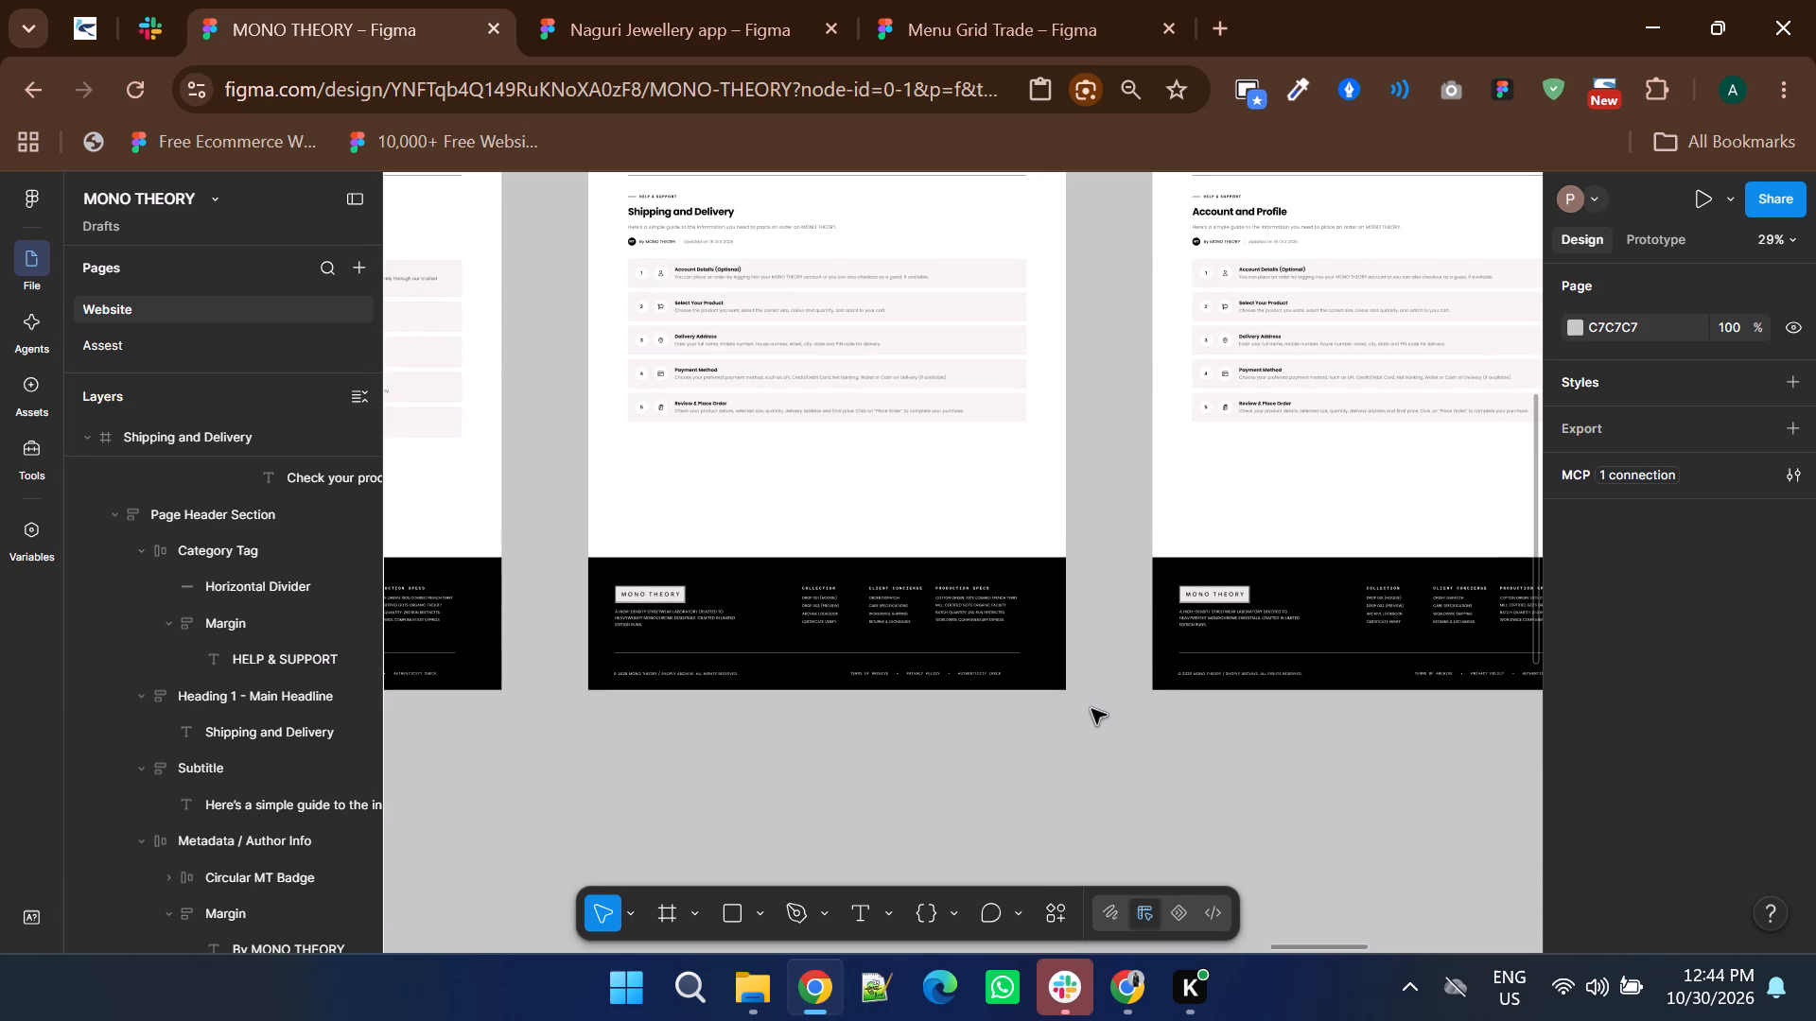
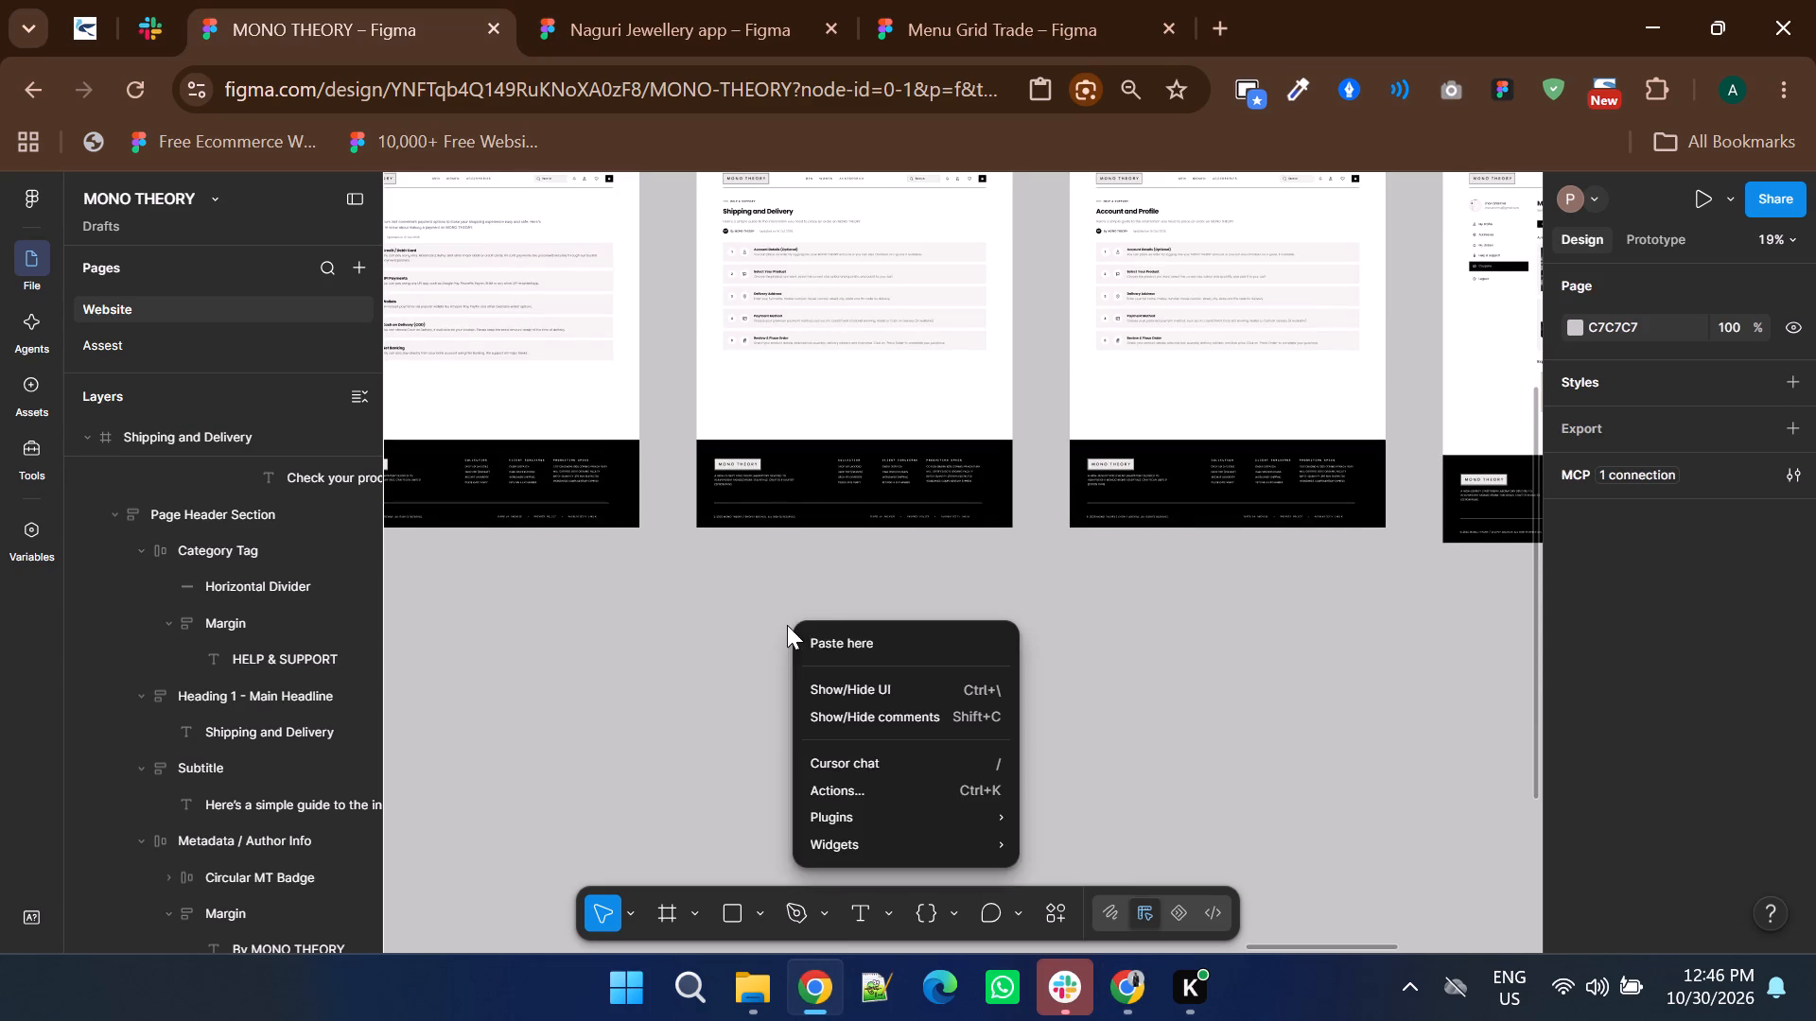
{"action": "left_click", "coordinate": [875, 623]}
{"action": "right_click", "coordinate": [817, 600]}
{"action": "left_click", "coordinate": [874, 614]}
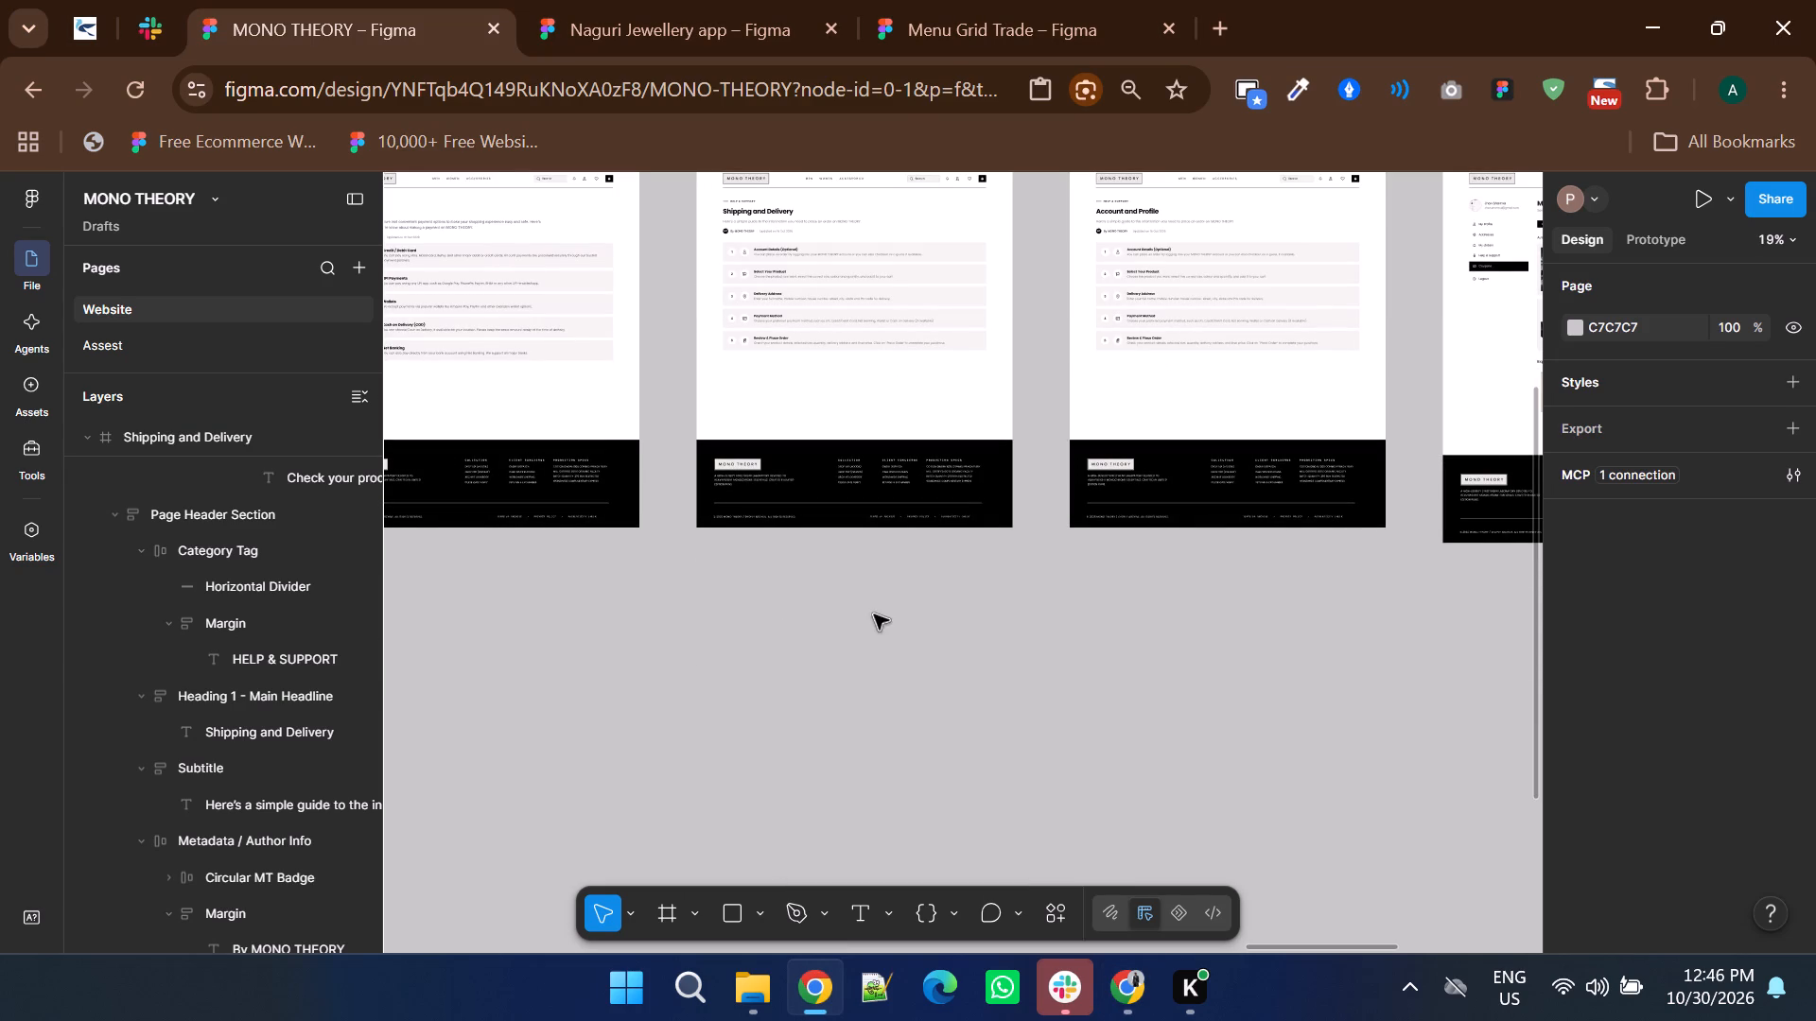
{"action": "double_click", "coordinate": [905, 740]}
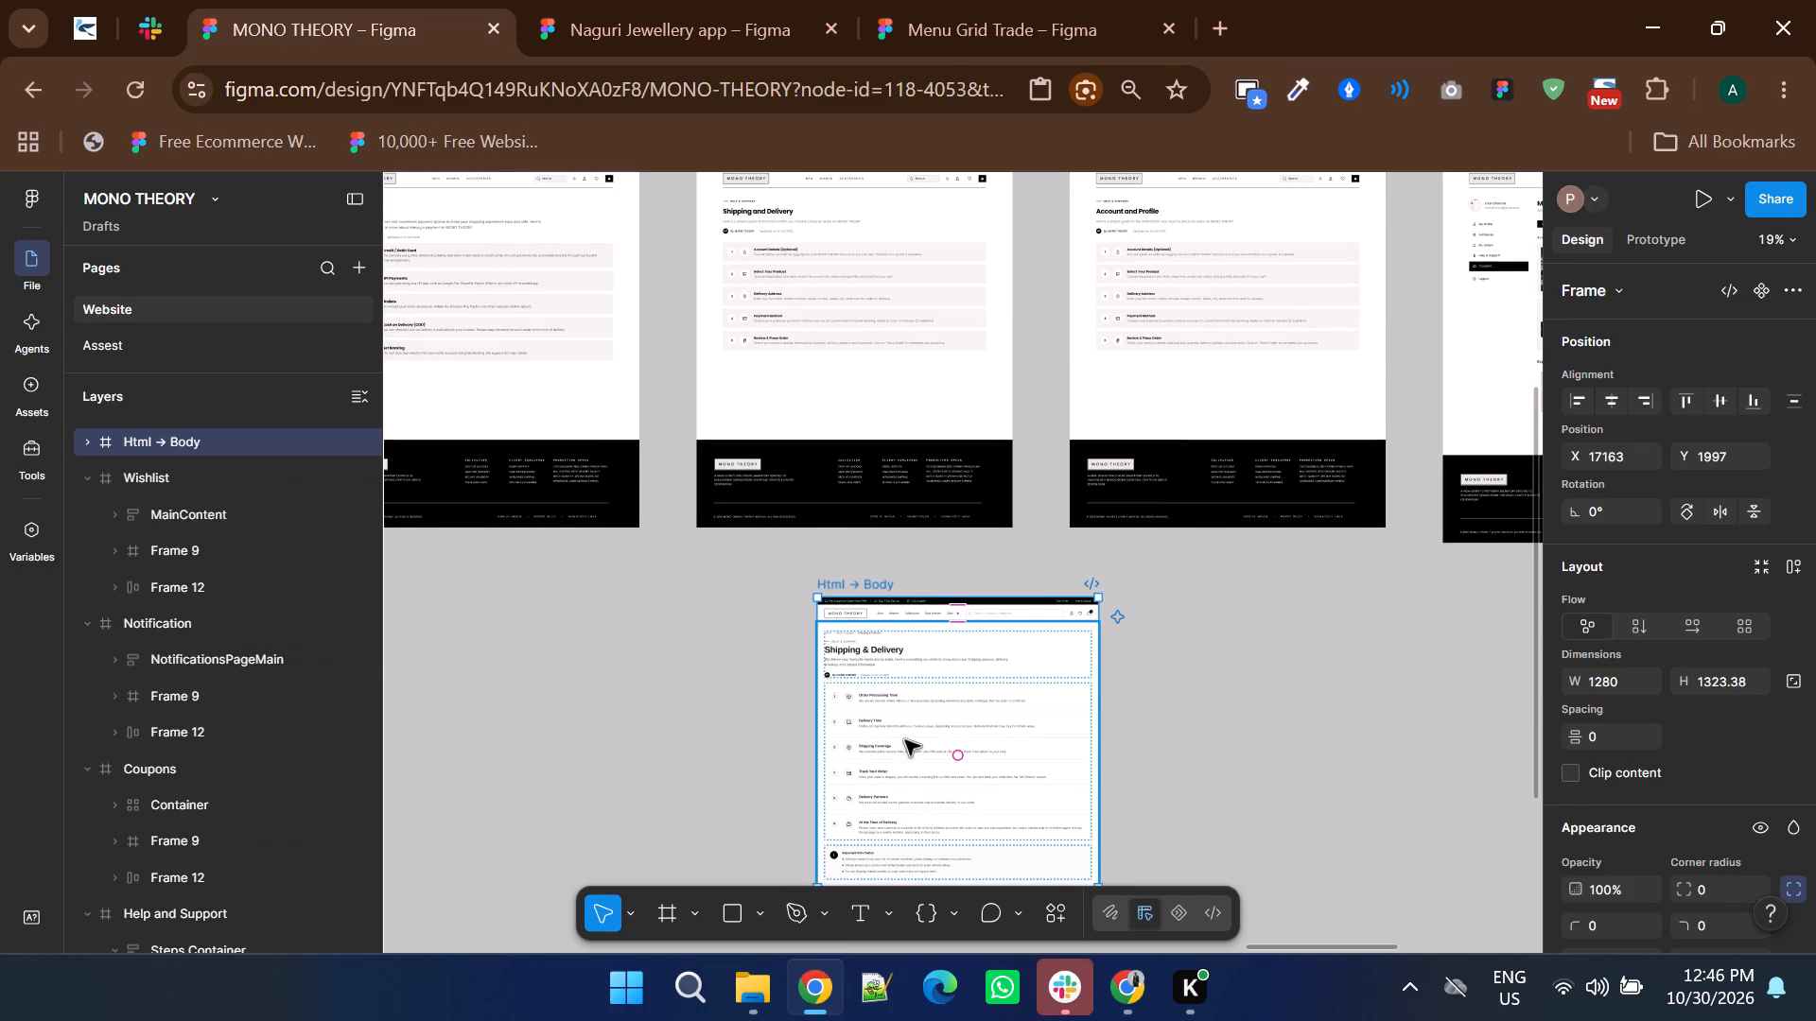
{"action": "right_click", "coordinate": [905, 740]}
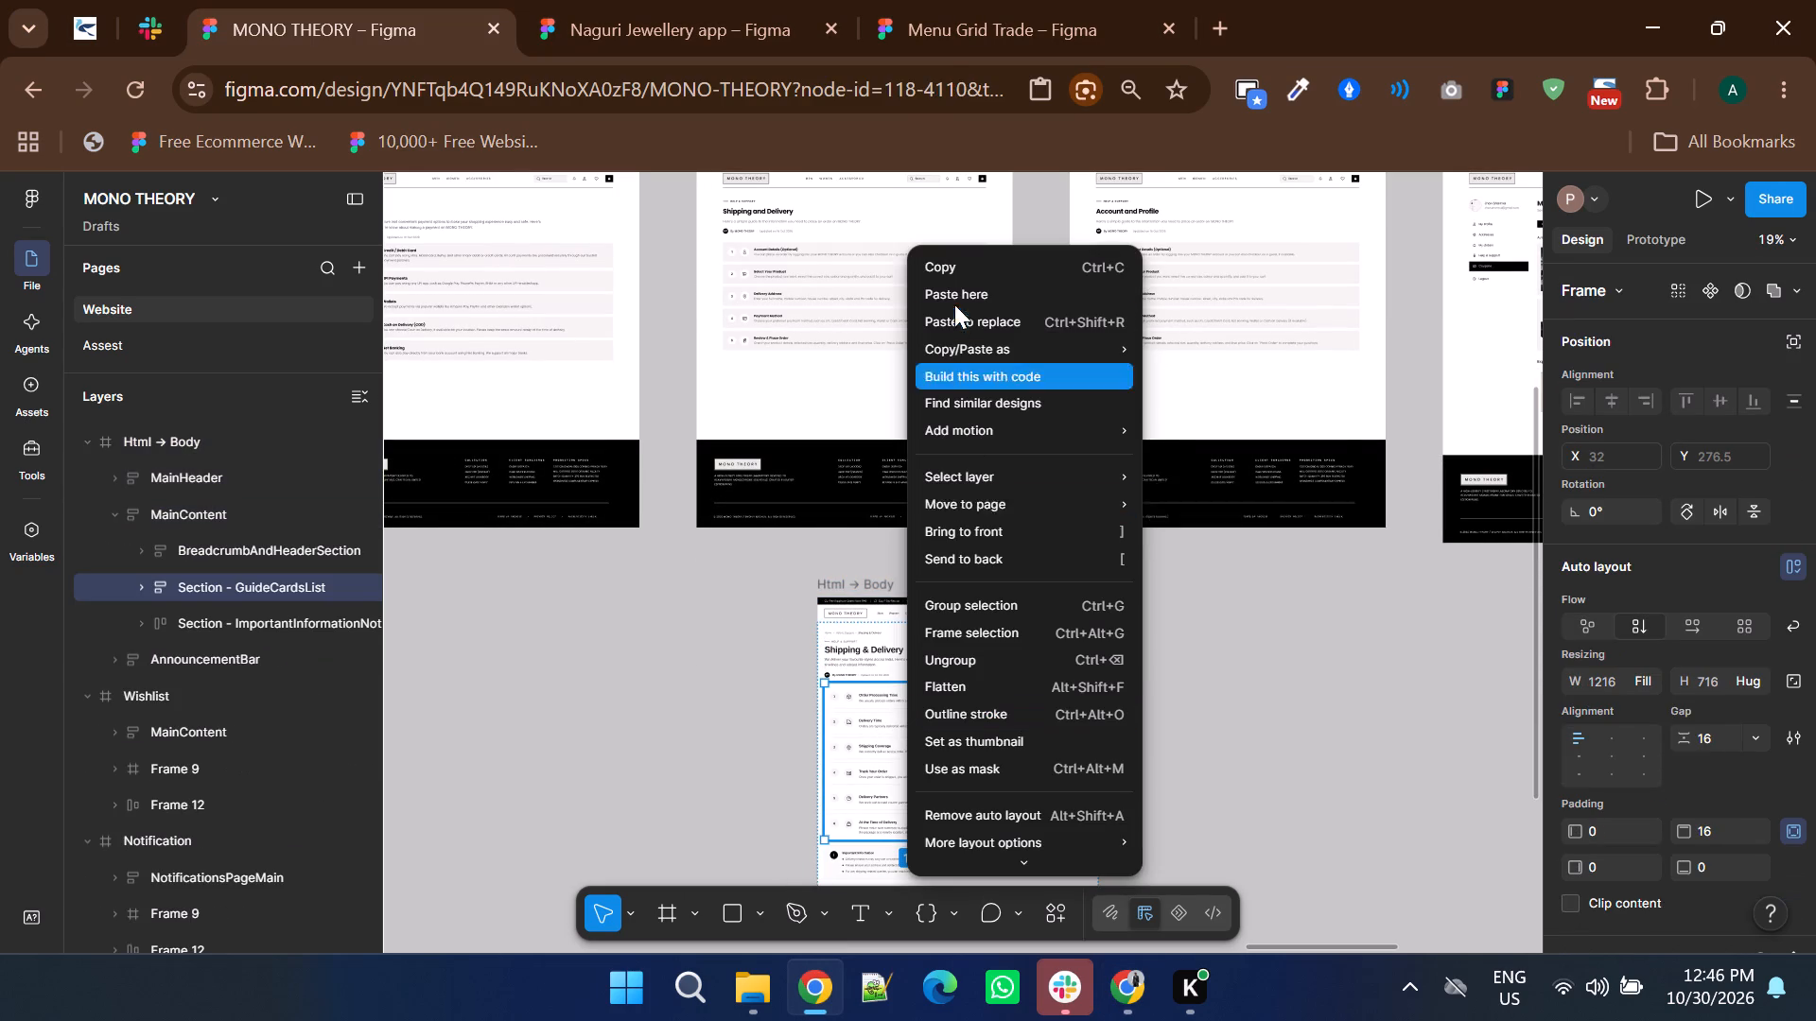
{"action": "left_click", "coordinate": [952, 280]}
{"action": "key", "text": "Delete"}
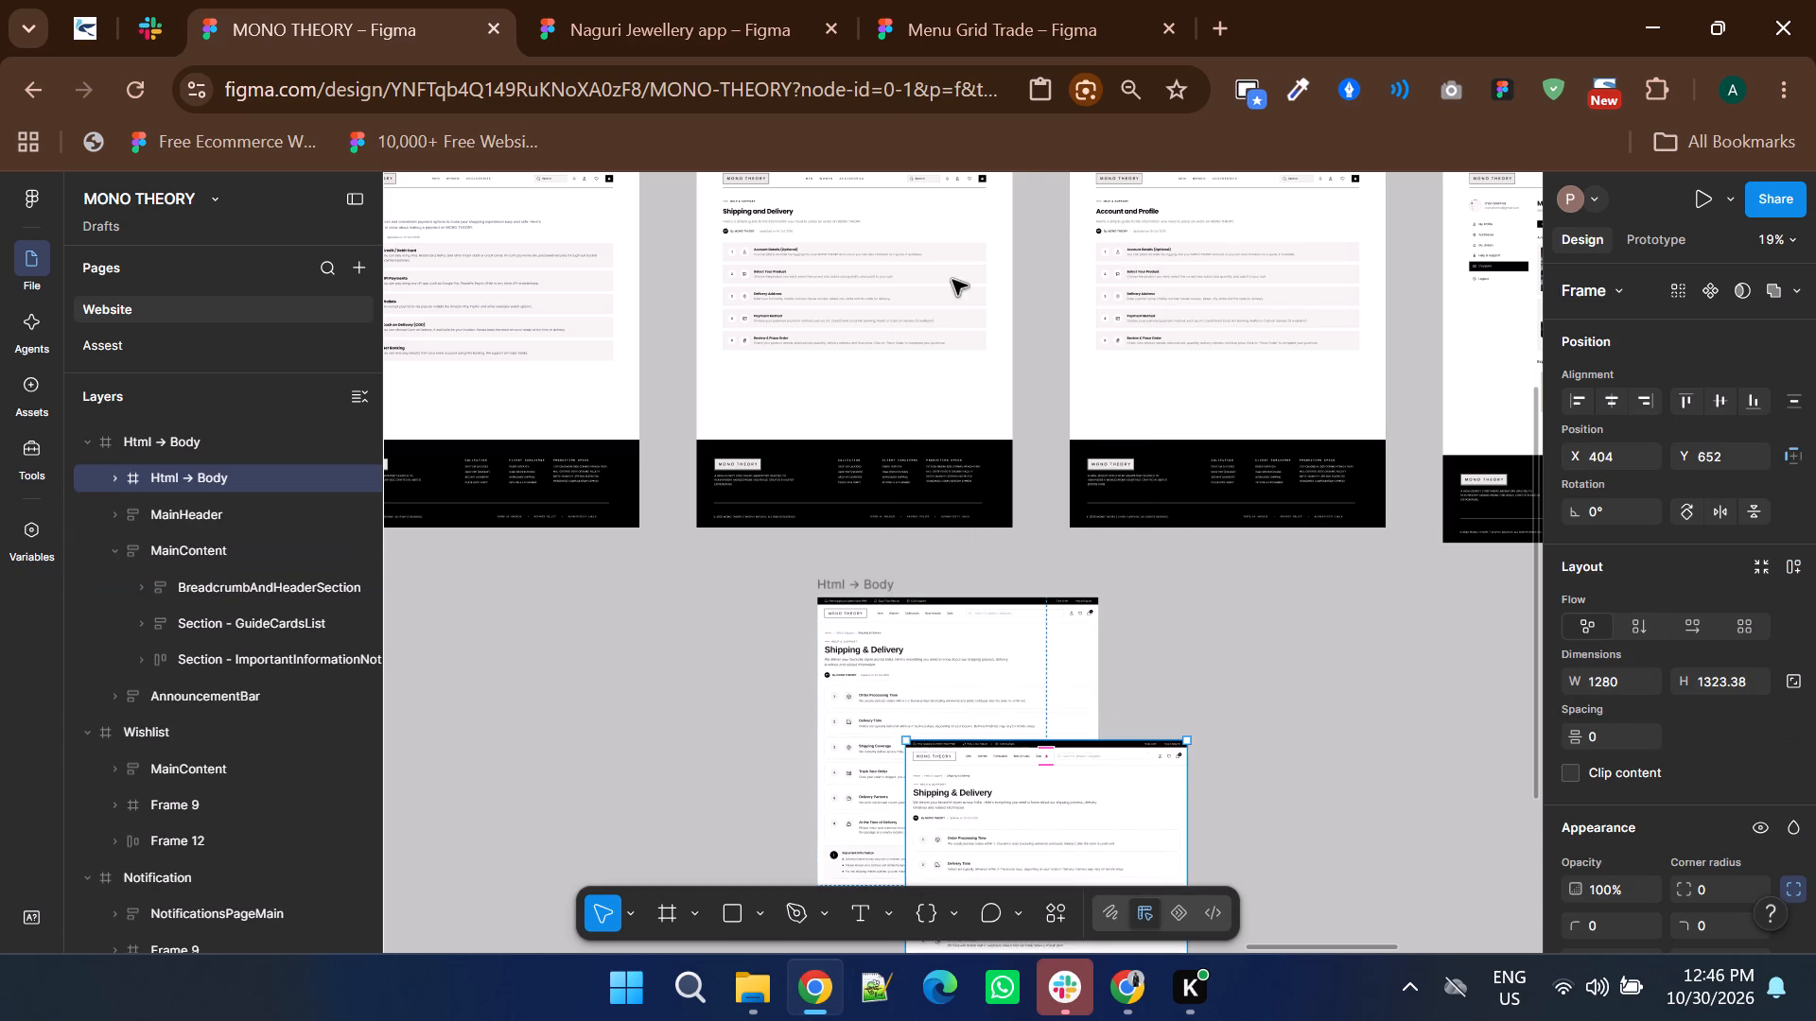
Copy the guide cards list from the pasted screen and replace the Shipping and Delivery frame's steps container with it.
{"action": "double_click", "coordinate": [906, 735]}
{"action": "right_click", "coordinate": [906, 735]}
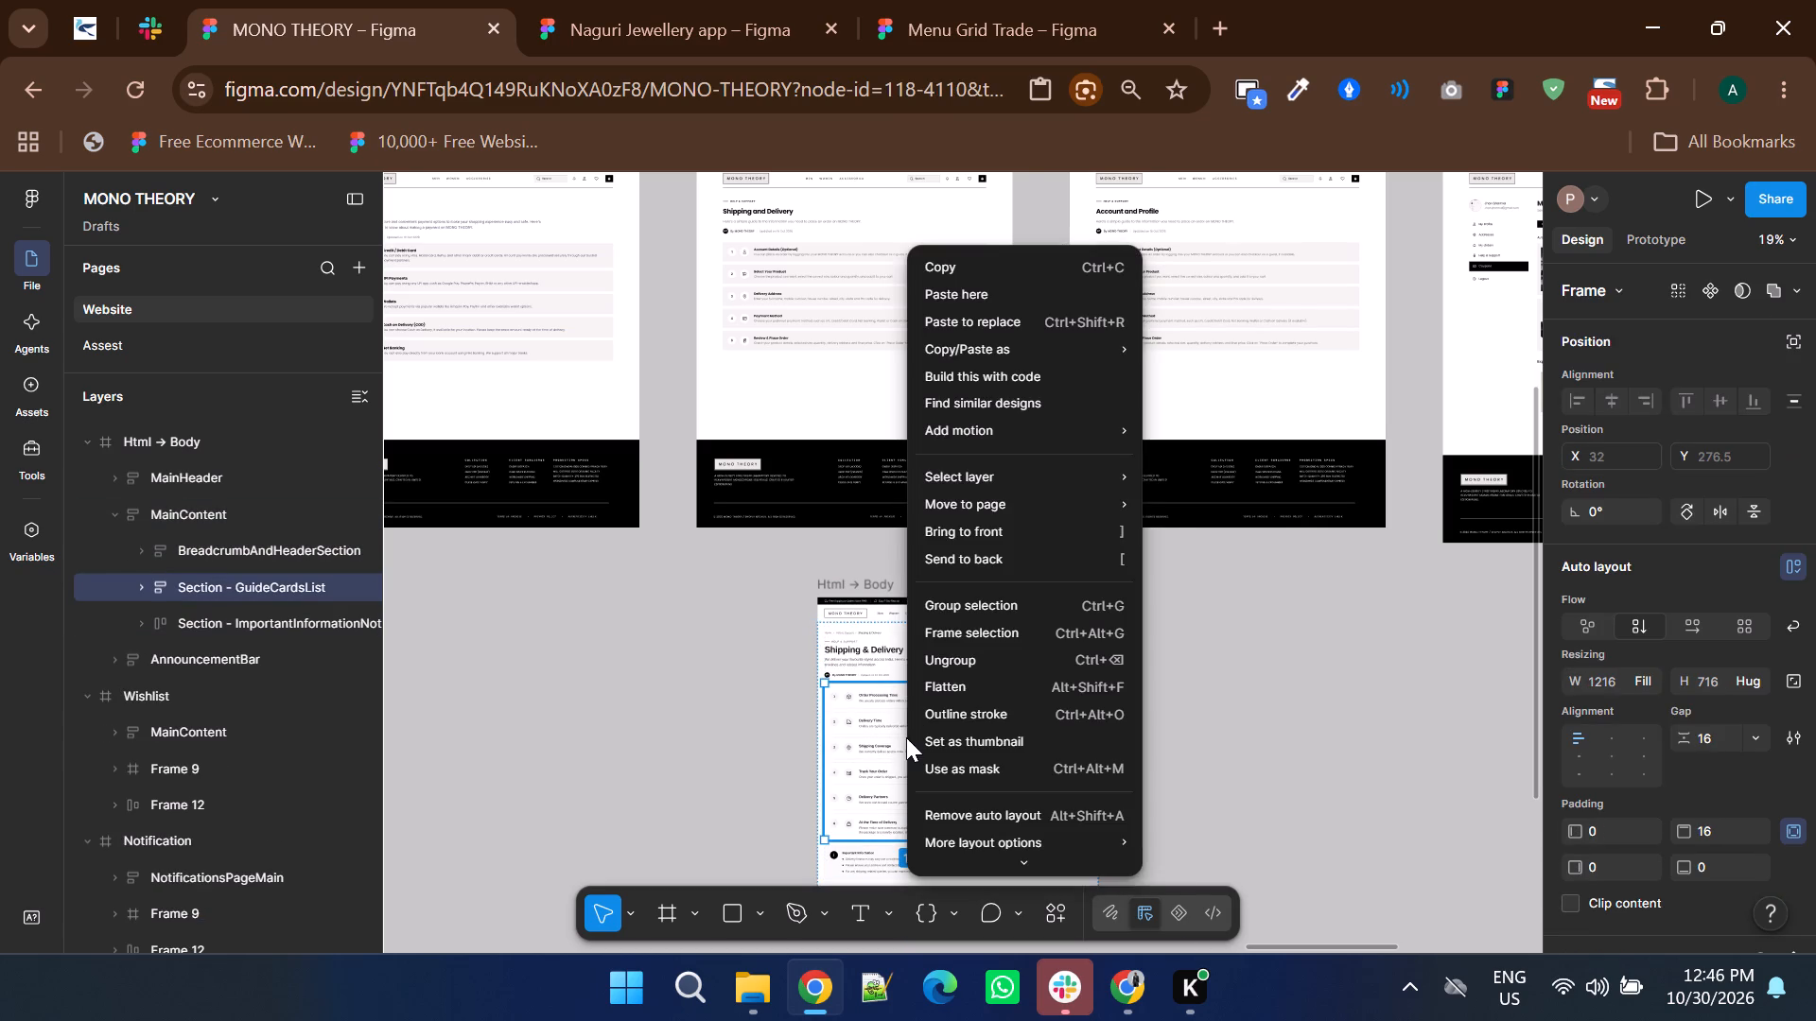
{"action": "left_click", "coordinate": [934, 272]}
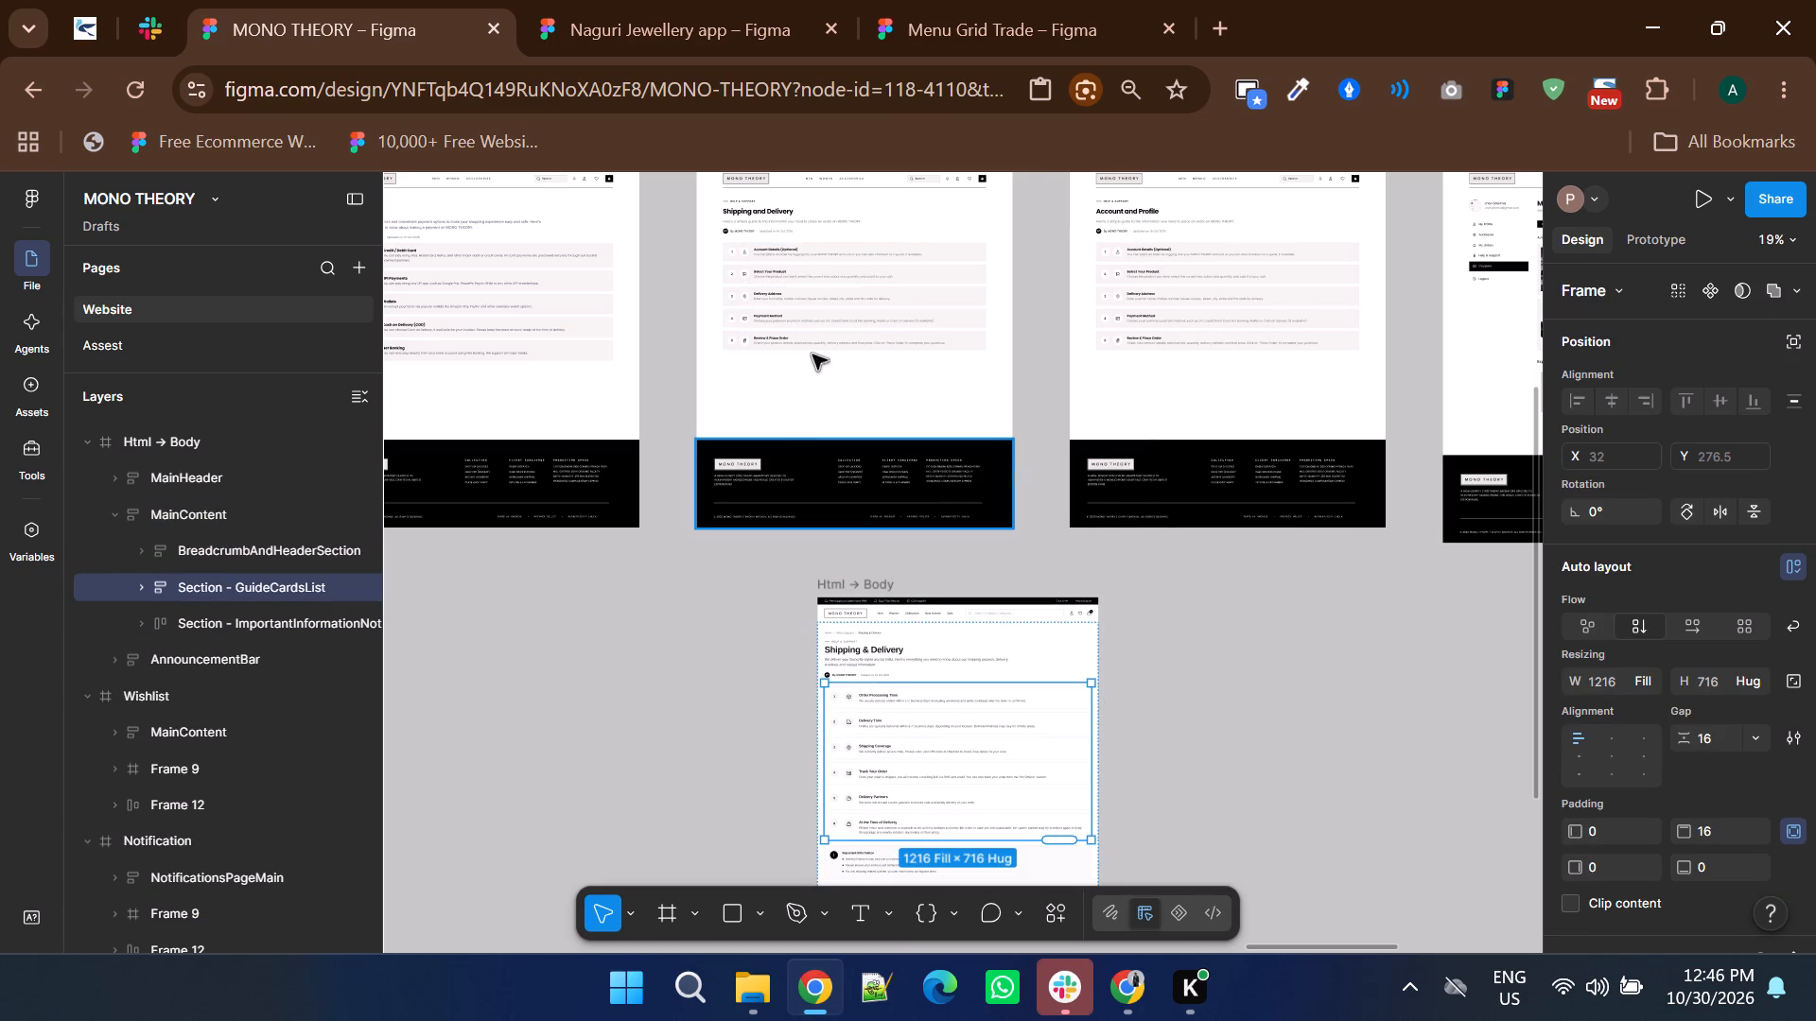
{"action": "left_click", "coordinate": [825, 295]}
{"action": "right_click", "coordinate": [825, 295]}
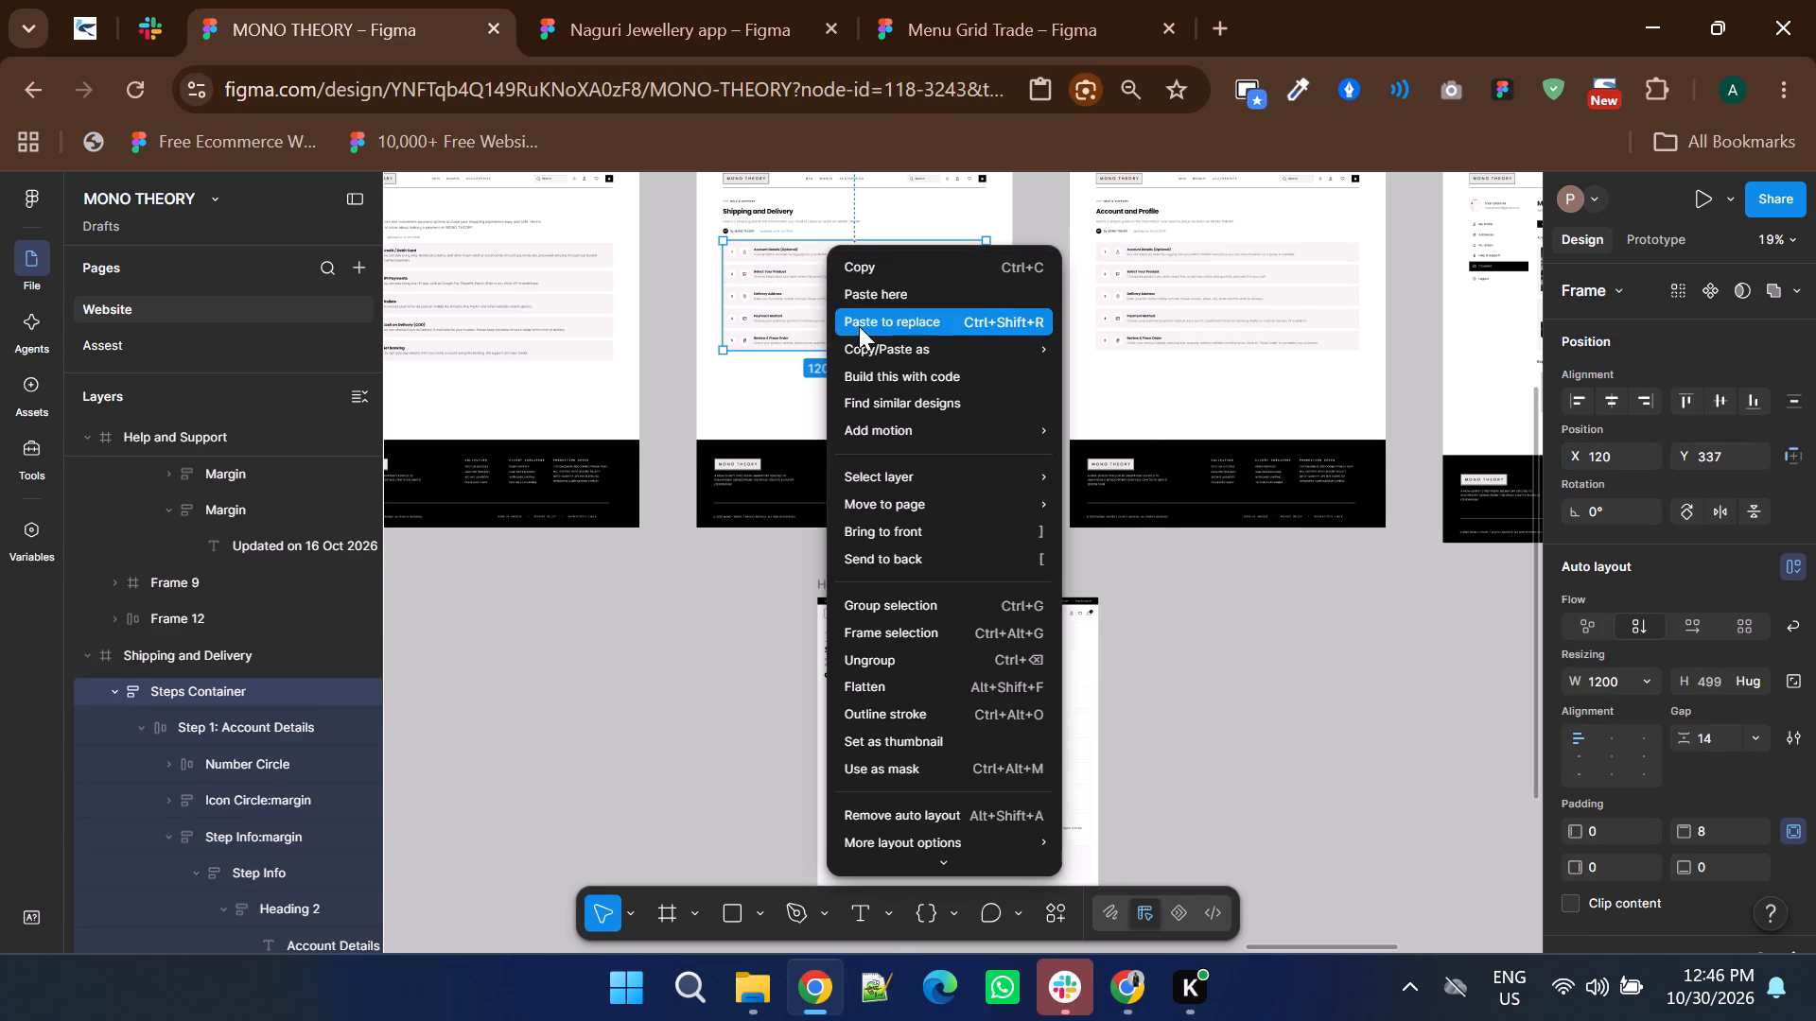
{"action": "left_click", "coordinate": [859, 326]}
Show the 12-column layout guide on the Shipping and Delivery frame.
{"action": "scroll", "coordinate": [859, 326], "scroll_direction": "up", "scroll_amount": 2, "text": "ctrl"}
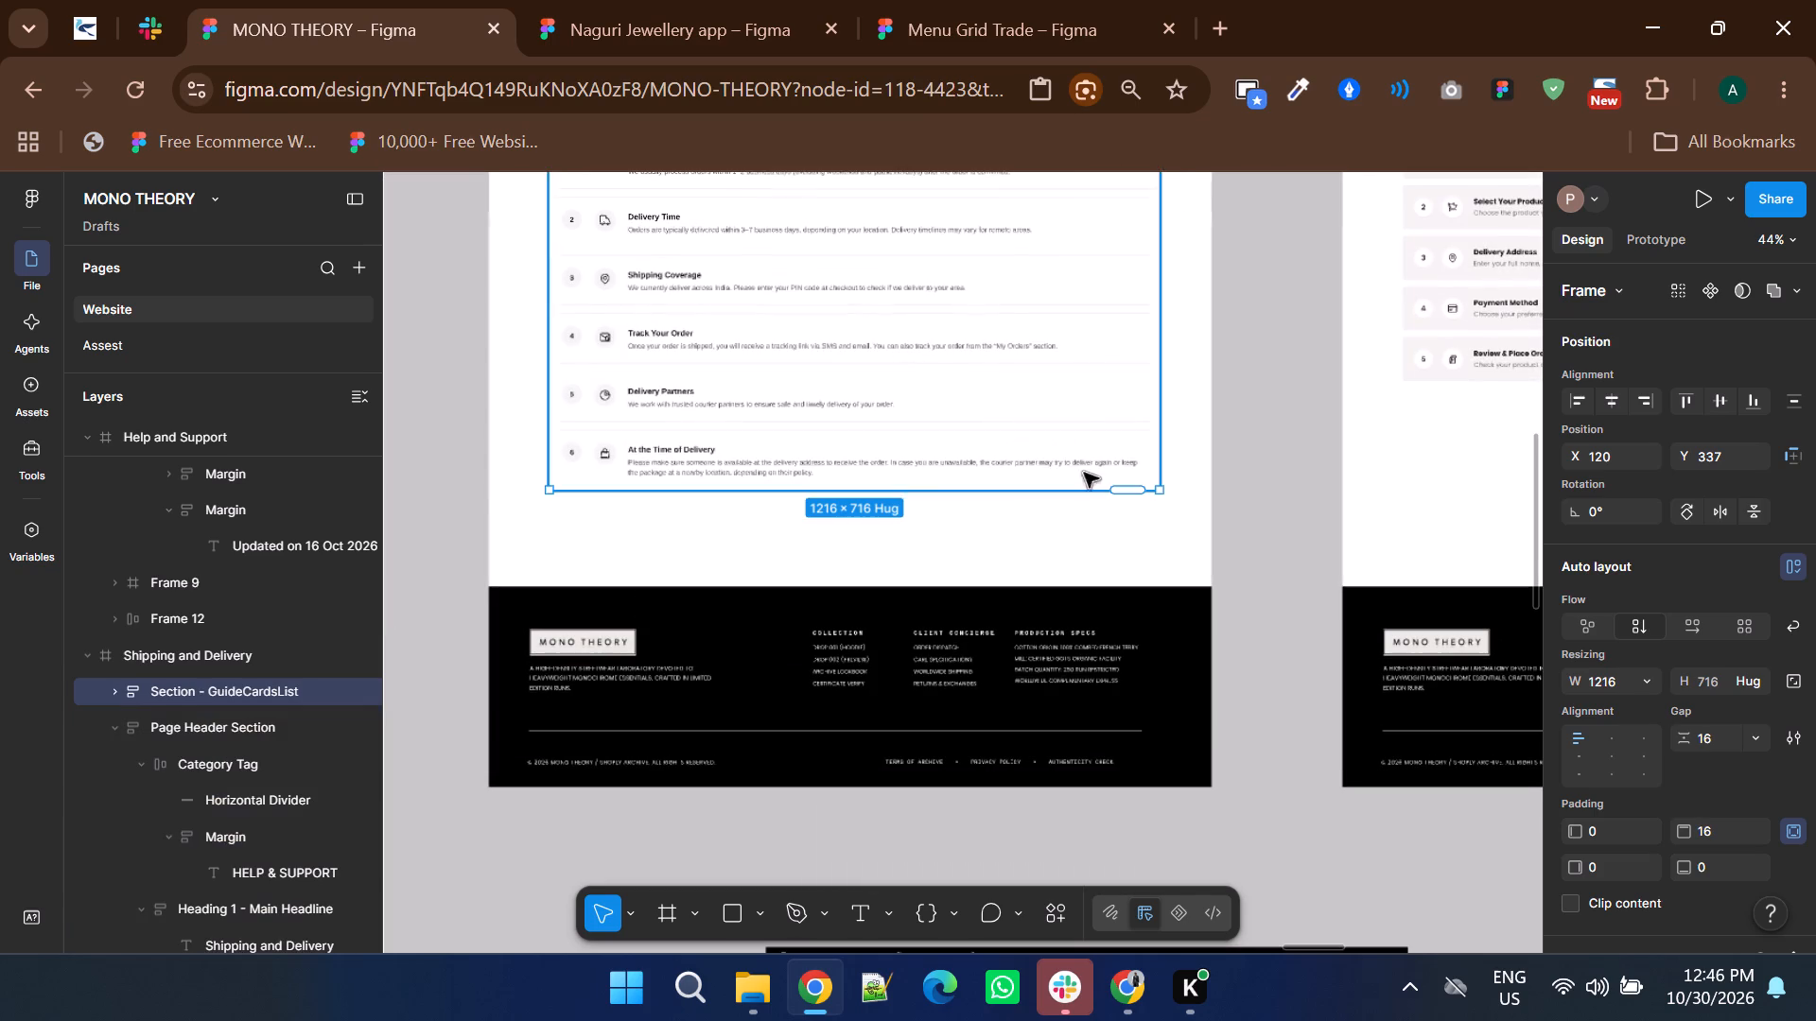
{"action": "left_click", "coordinate": [1123, 548], "text": "ctrl"}
{"action": "scroll", "coordinate": [1659, 743], "scroll_direction": "down", "scroll_amount": 2}
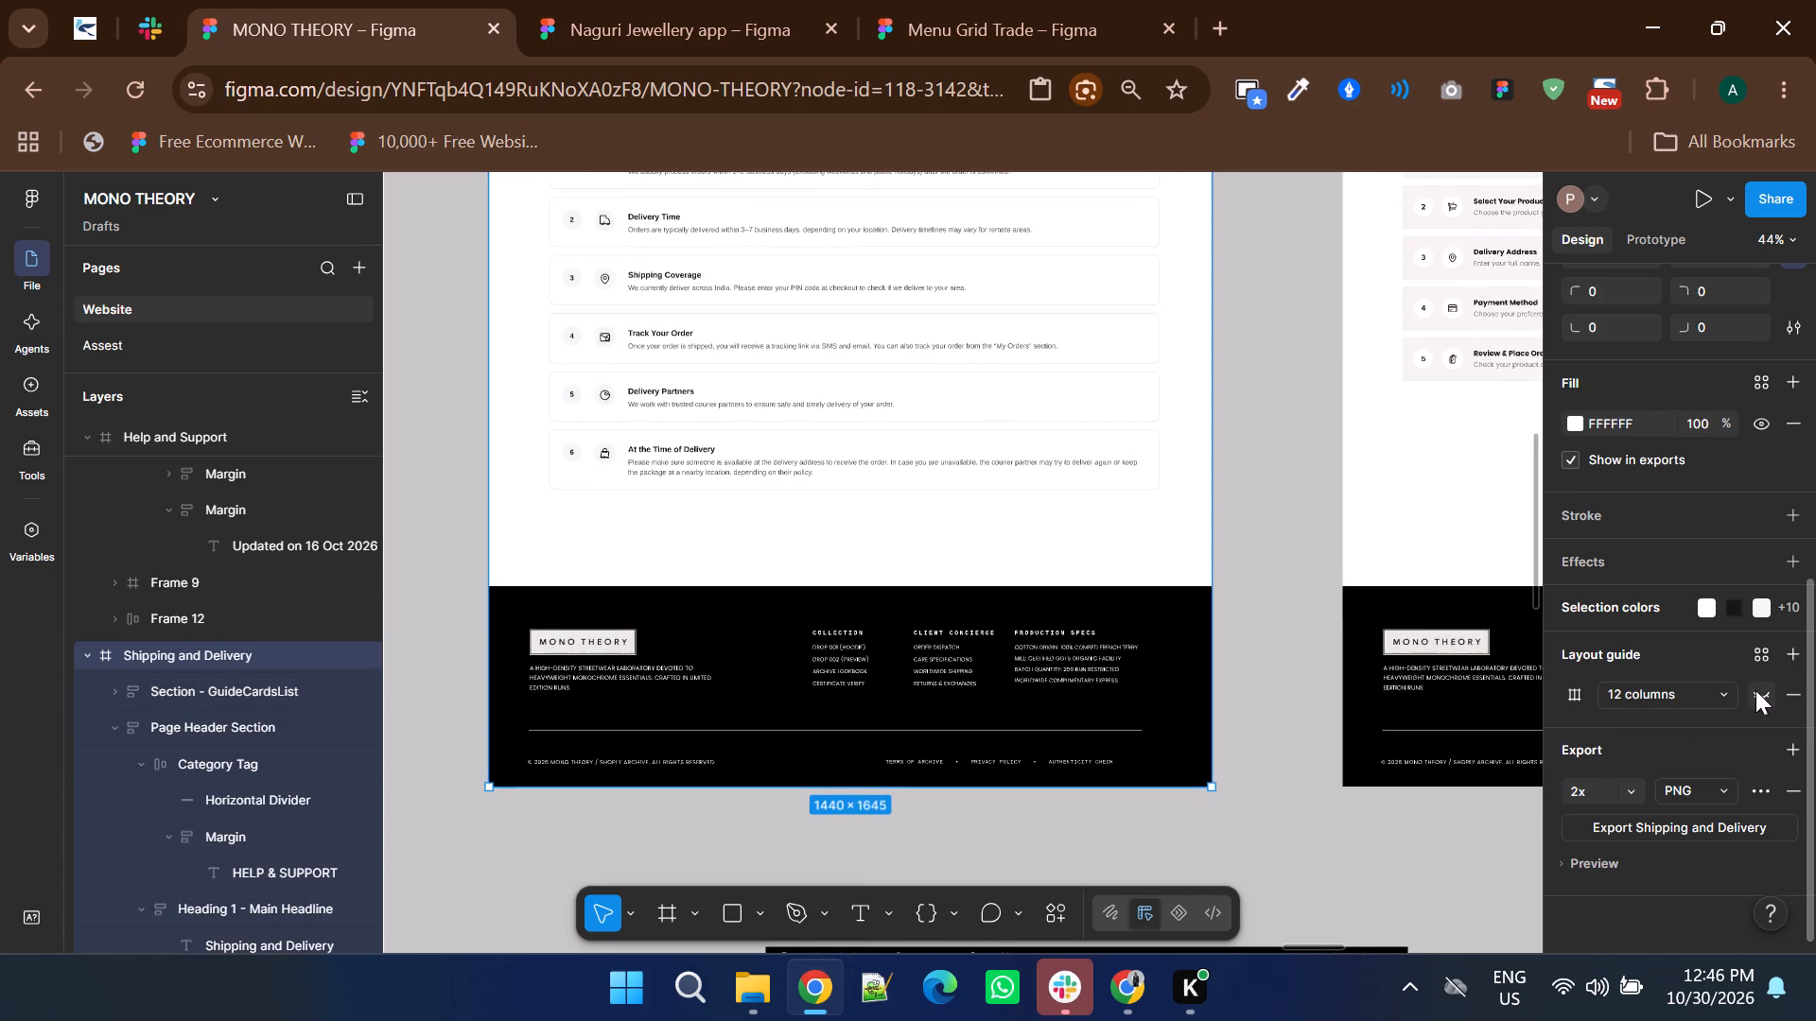
{"action": "left_click", "coordinate": [1755, 690]}
Narrow the guide cards list in the Shipping and Delivery frame to 1200 wide, aligned with the last column's outer edge.
{"action": "scroll", "coordinate": [1137, 389], "scroll_direction": "up", "scroll_amount": 2}
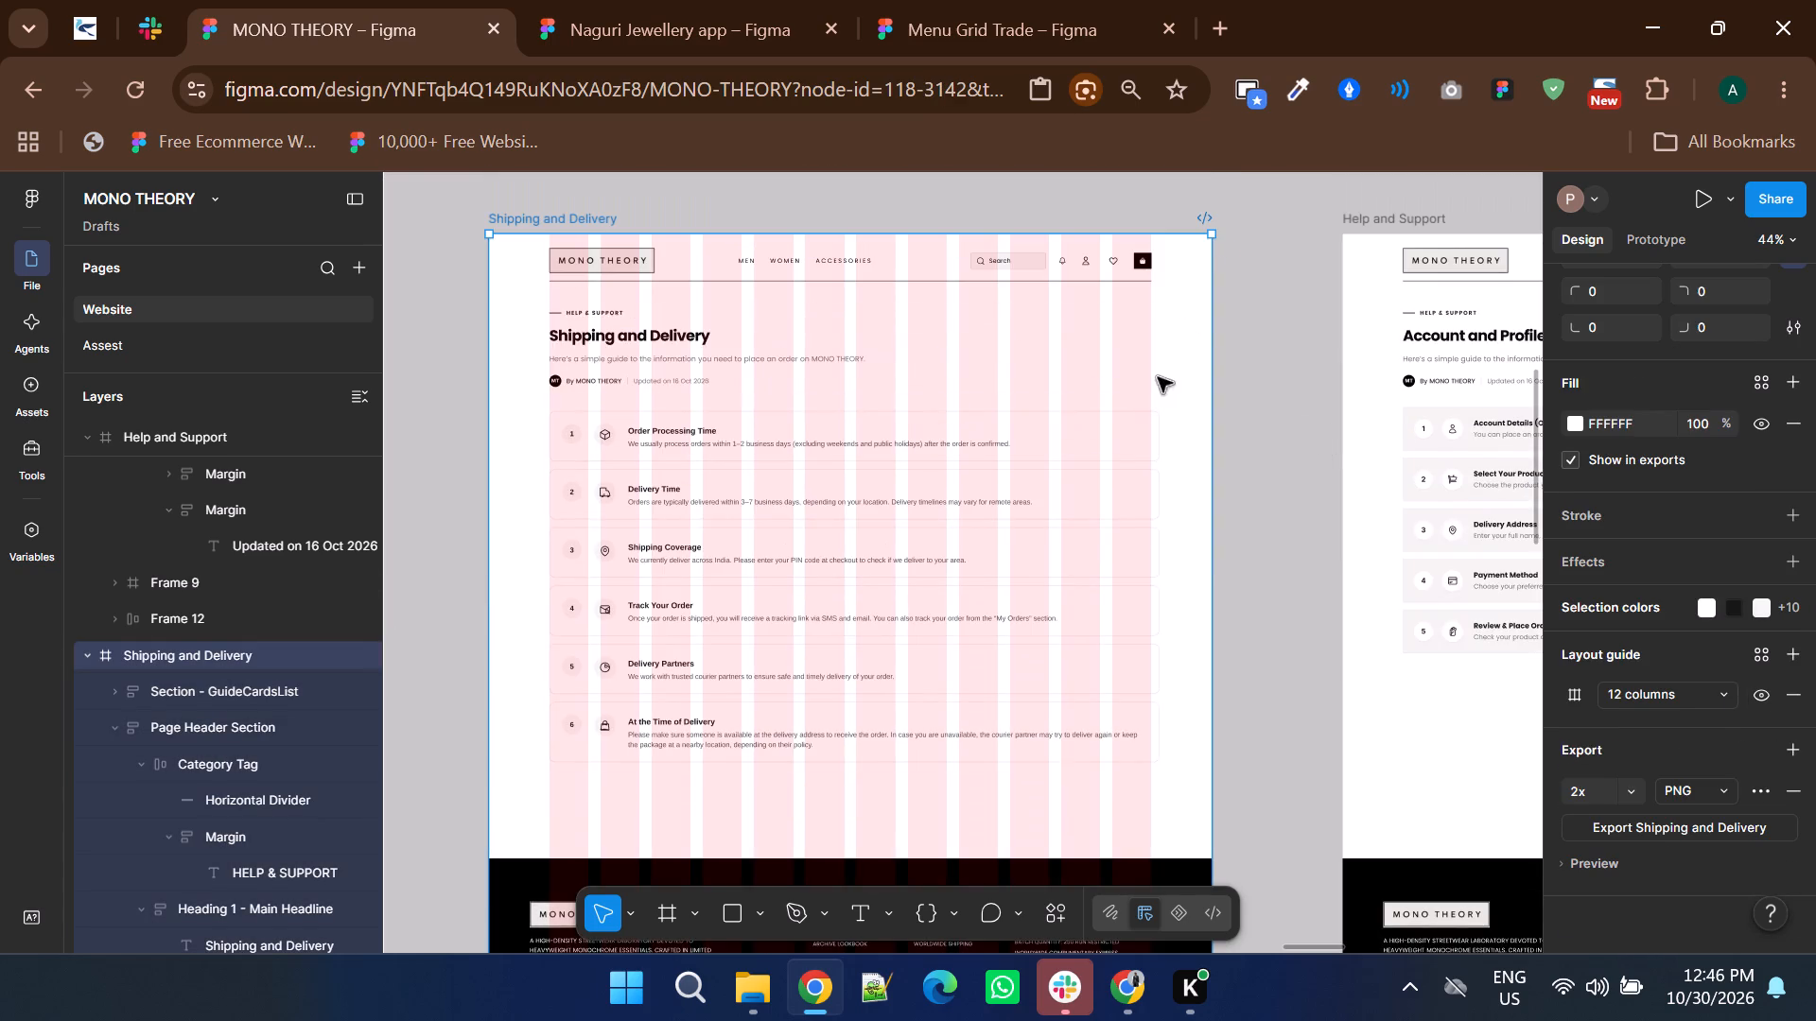
{"action": "scroll", "coordinate": [1161, 408], "scroll_direction": "up", "scroll_amount": 3, "text": "ctrl"}
{"action": "left_click", "coordinate": [1129, 489]}
{"action": "left_click_drag", "start_coordinate": [1152, 509], "coordinate": [1139, 506]}
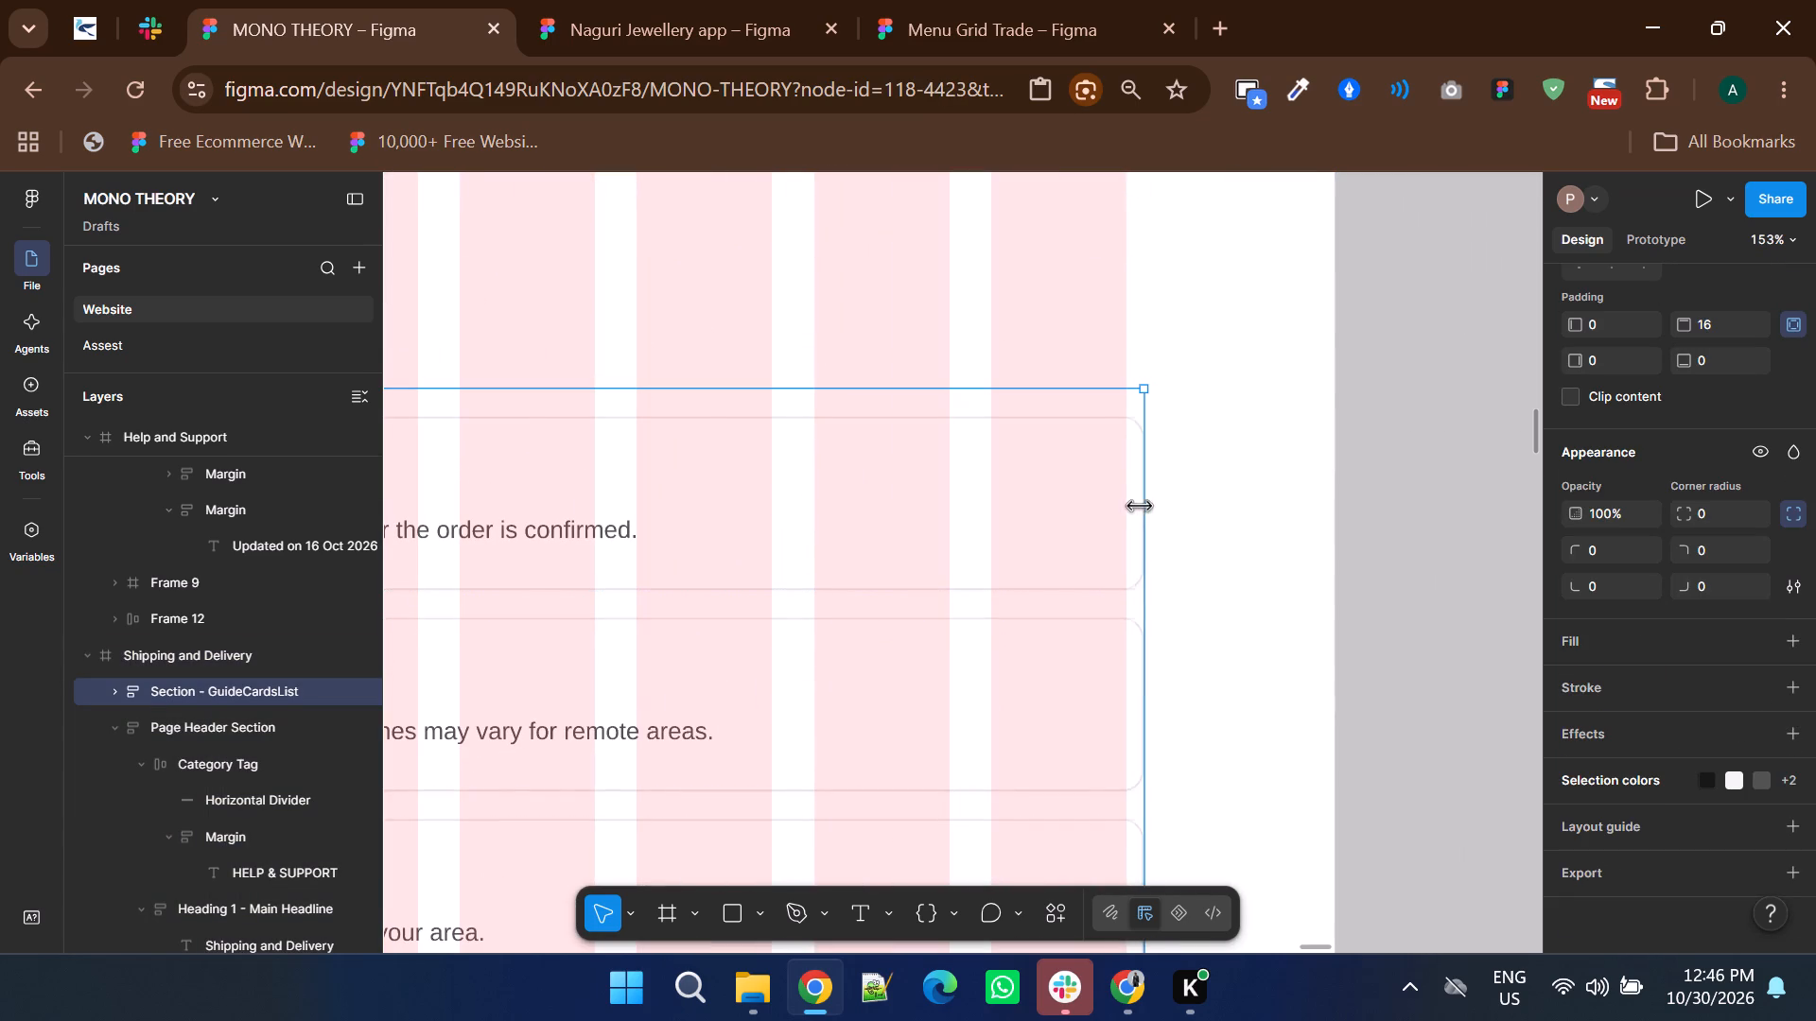
{"action": "left_click_drag", "start_coordinate": [1139, 506], "coordinate": [1127, 500]}
Fill all six Shipping and Delivery step cards with the card background colour sampled from the Payments page.
{"action": "scroll", "coordinate": [1192, 512], "scroll_direction": "down", "scroll_amount": 3, "text": "ctrl"}
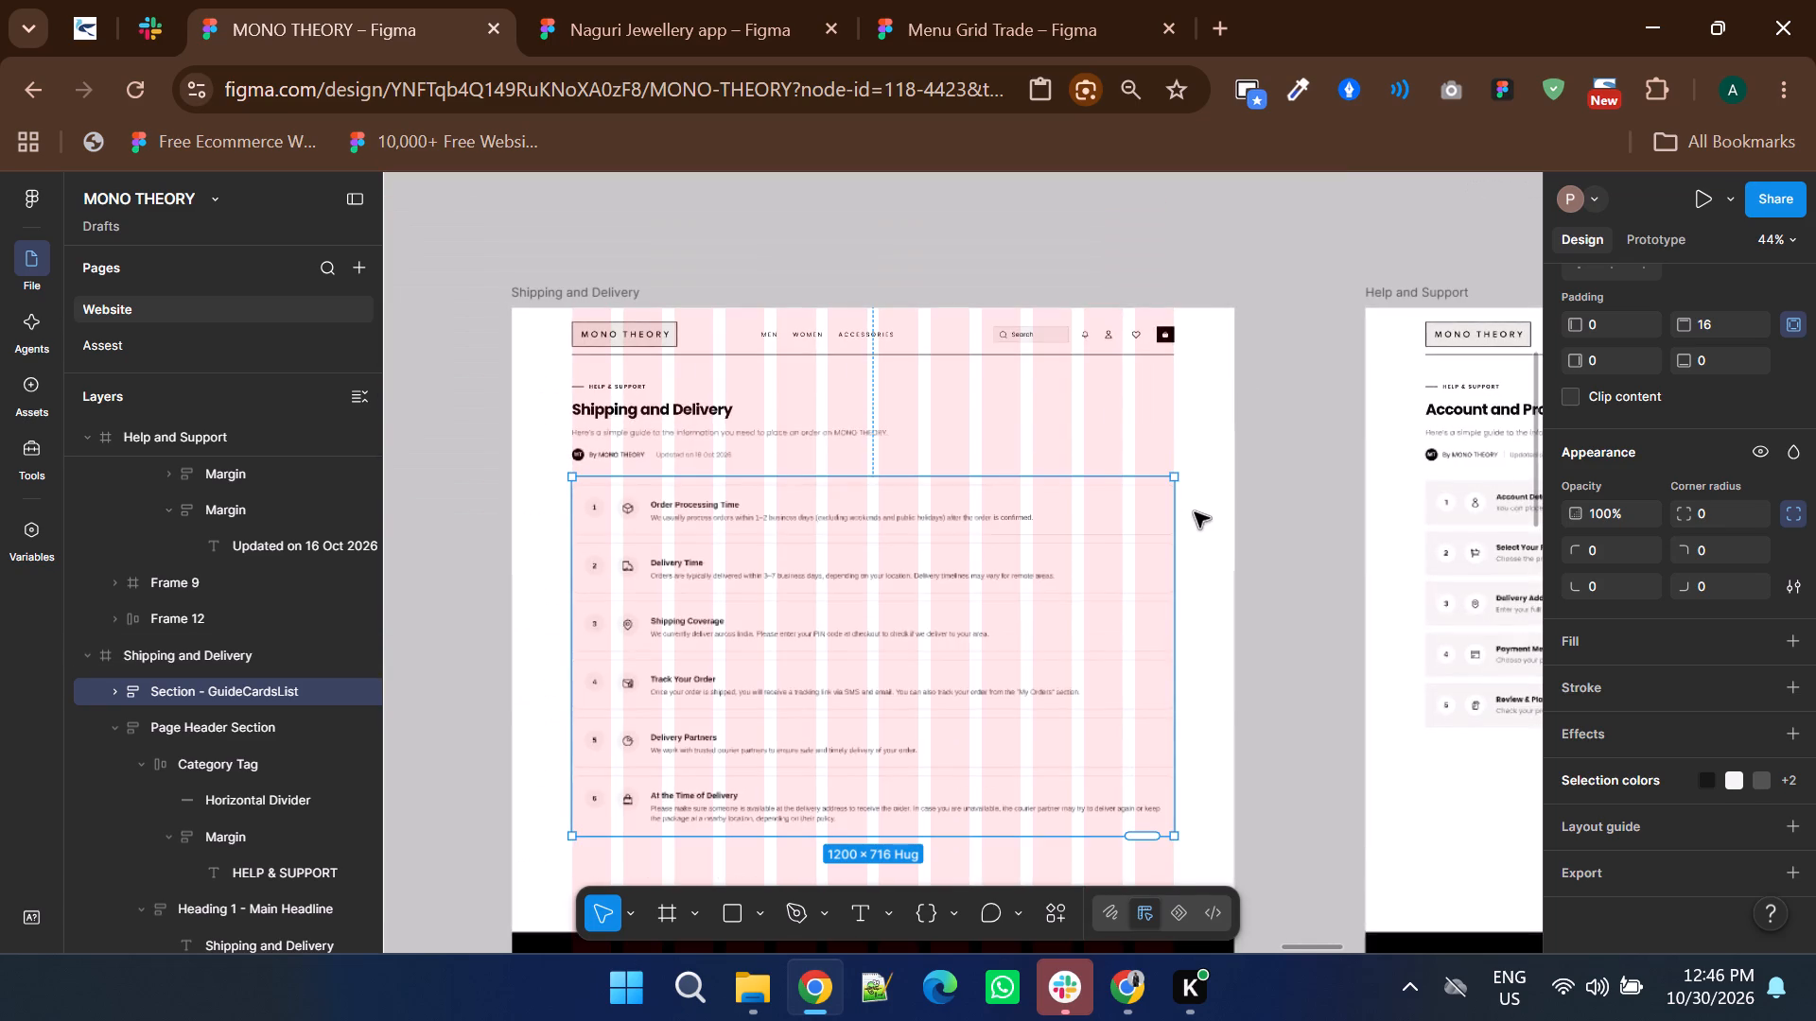
{"action": "scroll", "coordinate": [1195, 512], "scroll_direction": "down", "scroll_amount": 1, "text": "ctrl"}
{"action": "double_click", "coordinate": [1141, 520]}
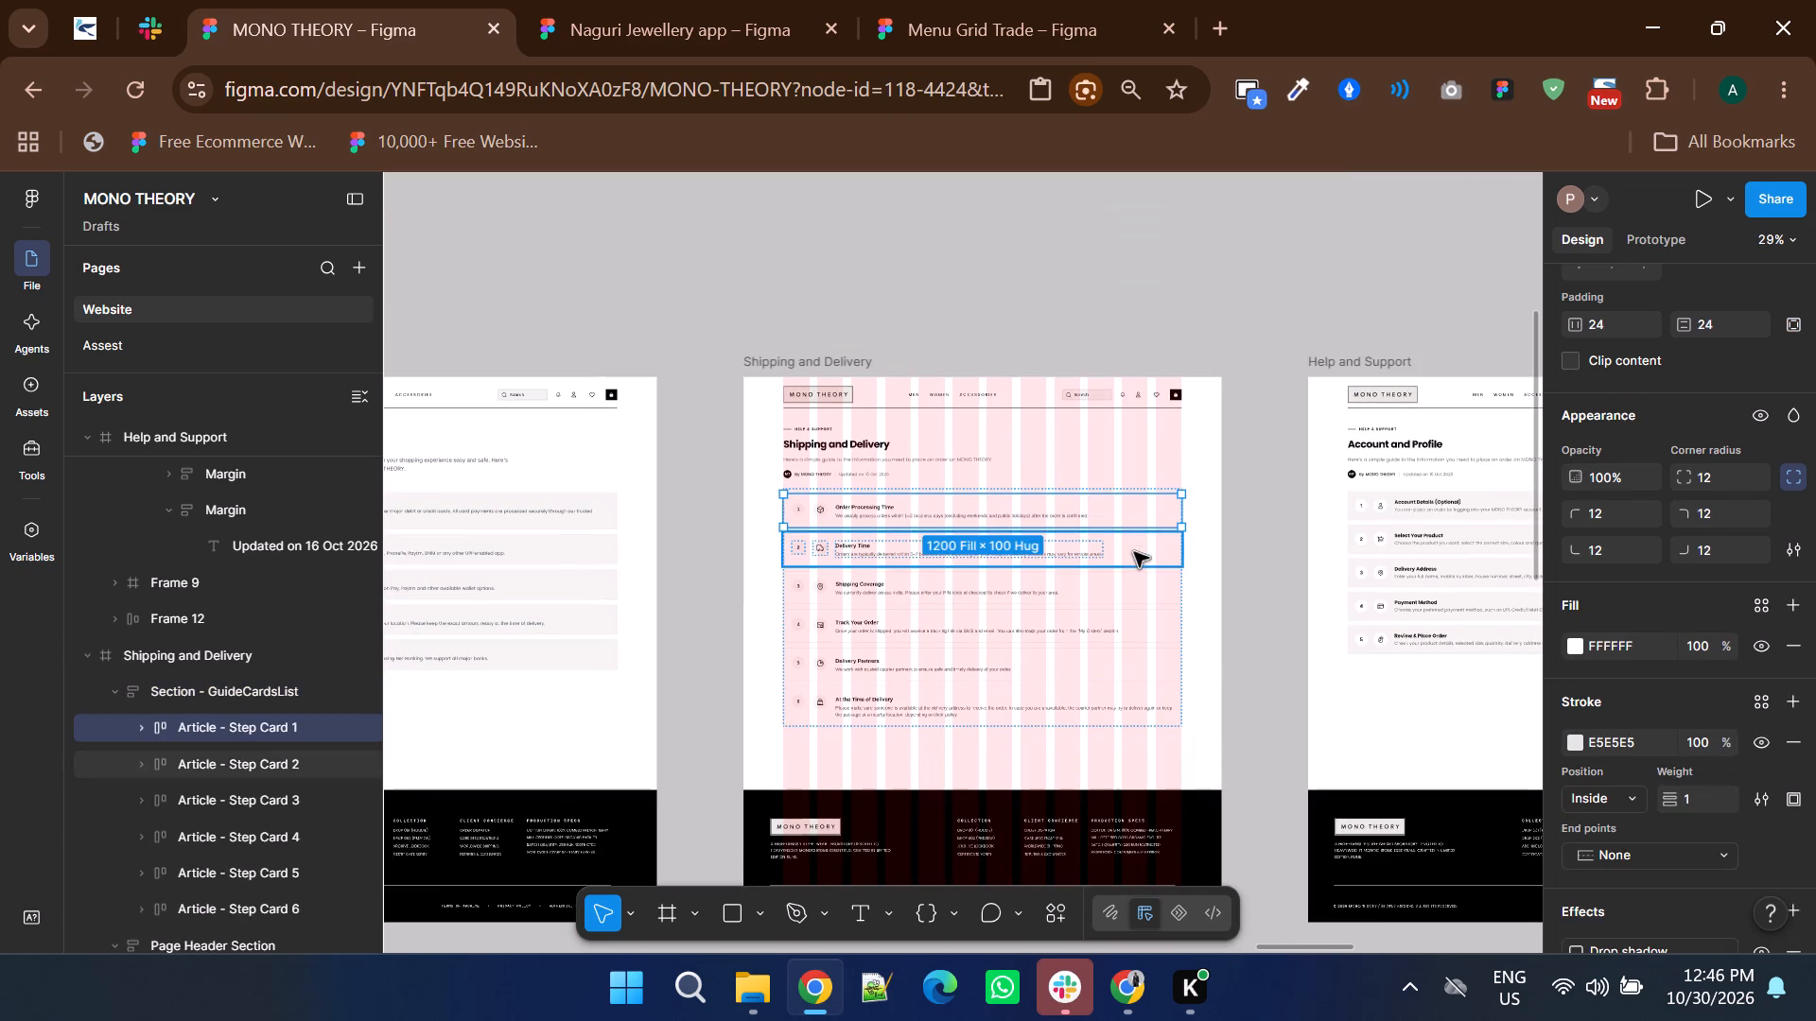
{"action": "left_click", "coordinate": [1134, 552], "text": "shift"}
{"action": "left_click", "coordinate": [1126, 580], "text": "shift"}
{"action": "left_click", "coordinate": [1109, 634], "text": "shift"}
{"action": "left_click", "coordinate": [1103, 673], "text": "shift"}
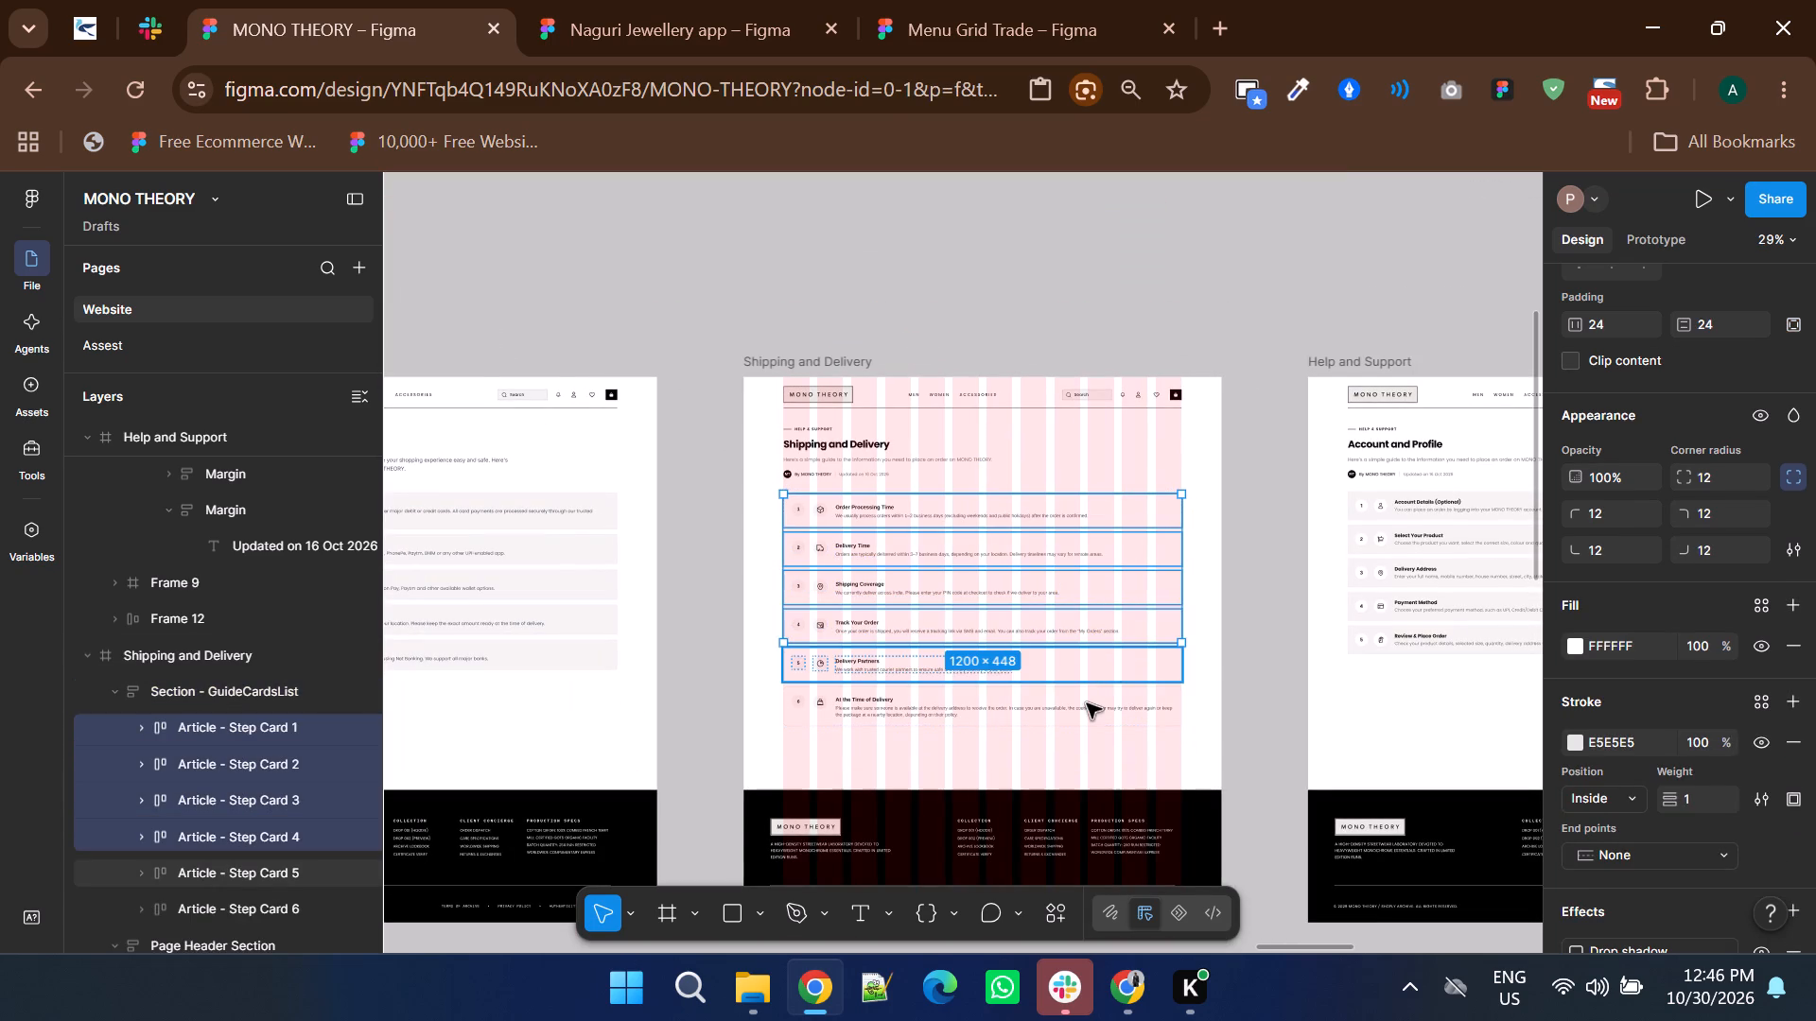
{"action": "left_click", "coordinate": [1087, 703], "text": "shift"}
{"action": "left_click", "coordinate": [1575, 645]}
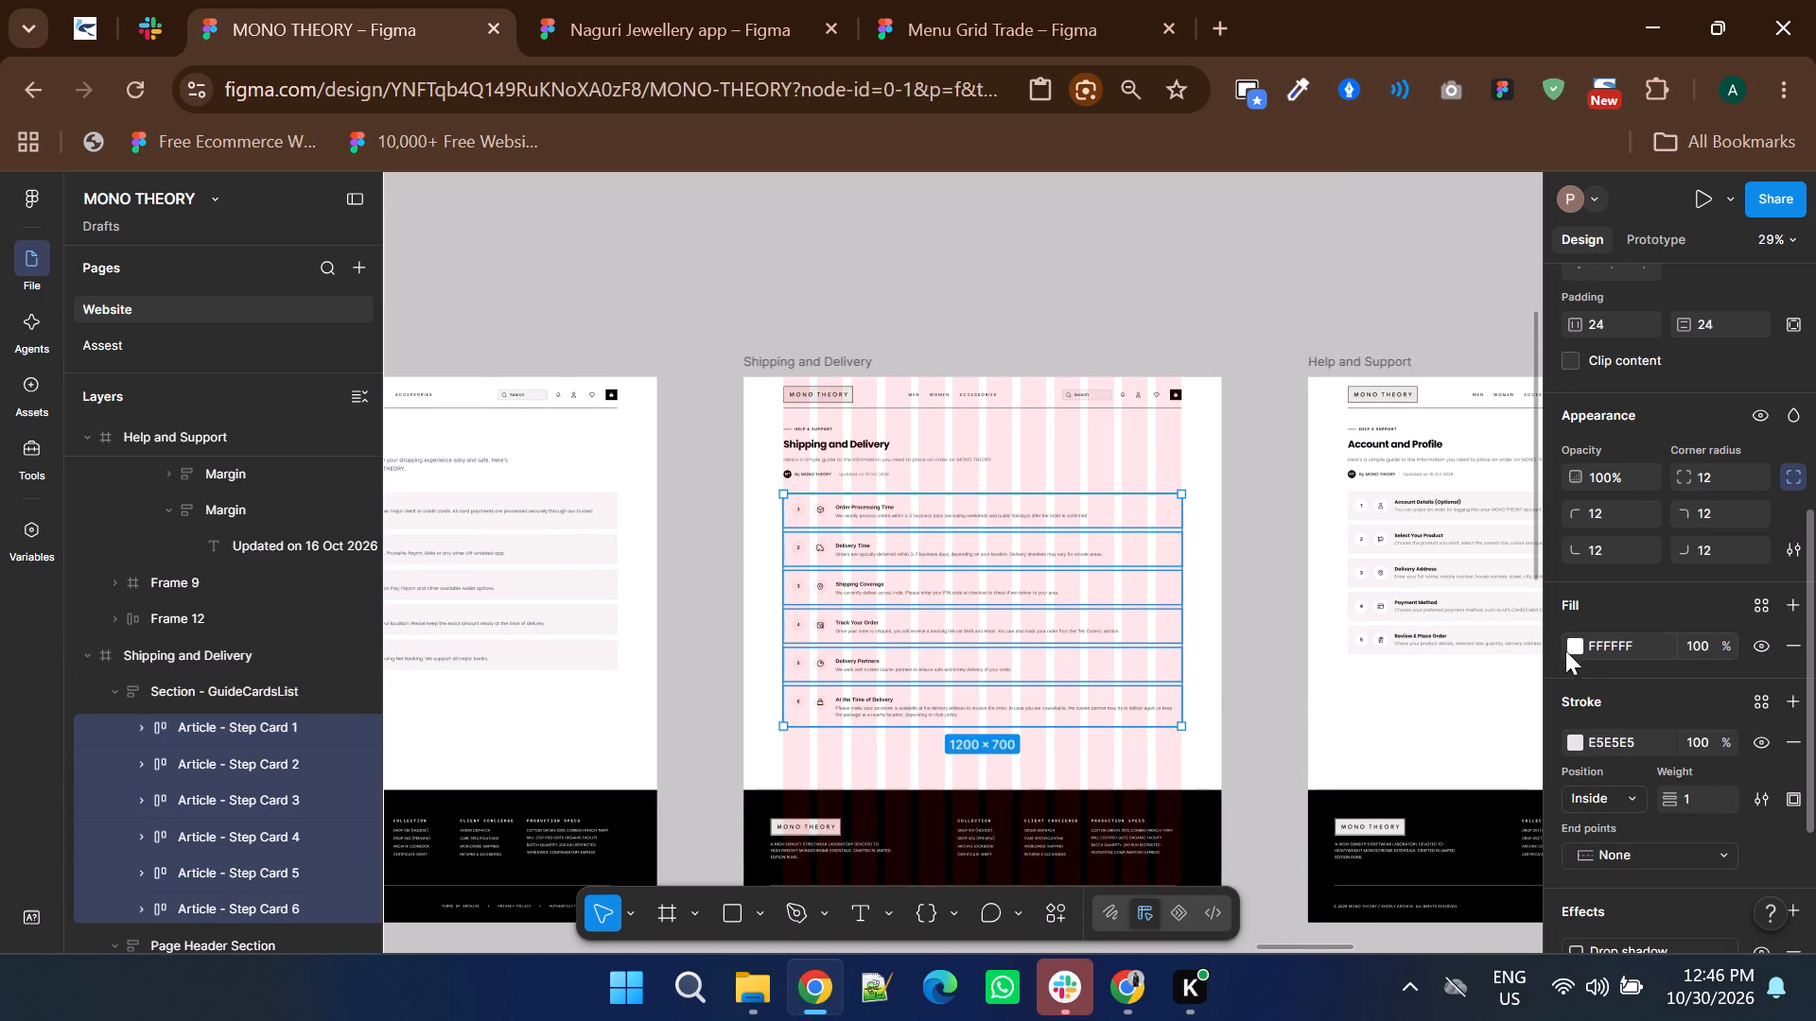
{"action": "left_click", "coordinate": [1310, 730]}
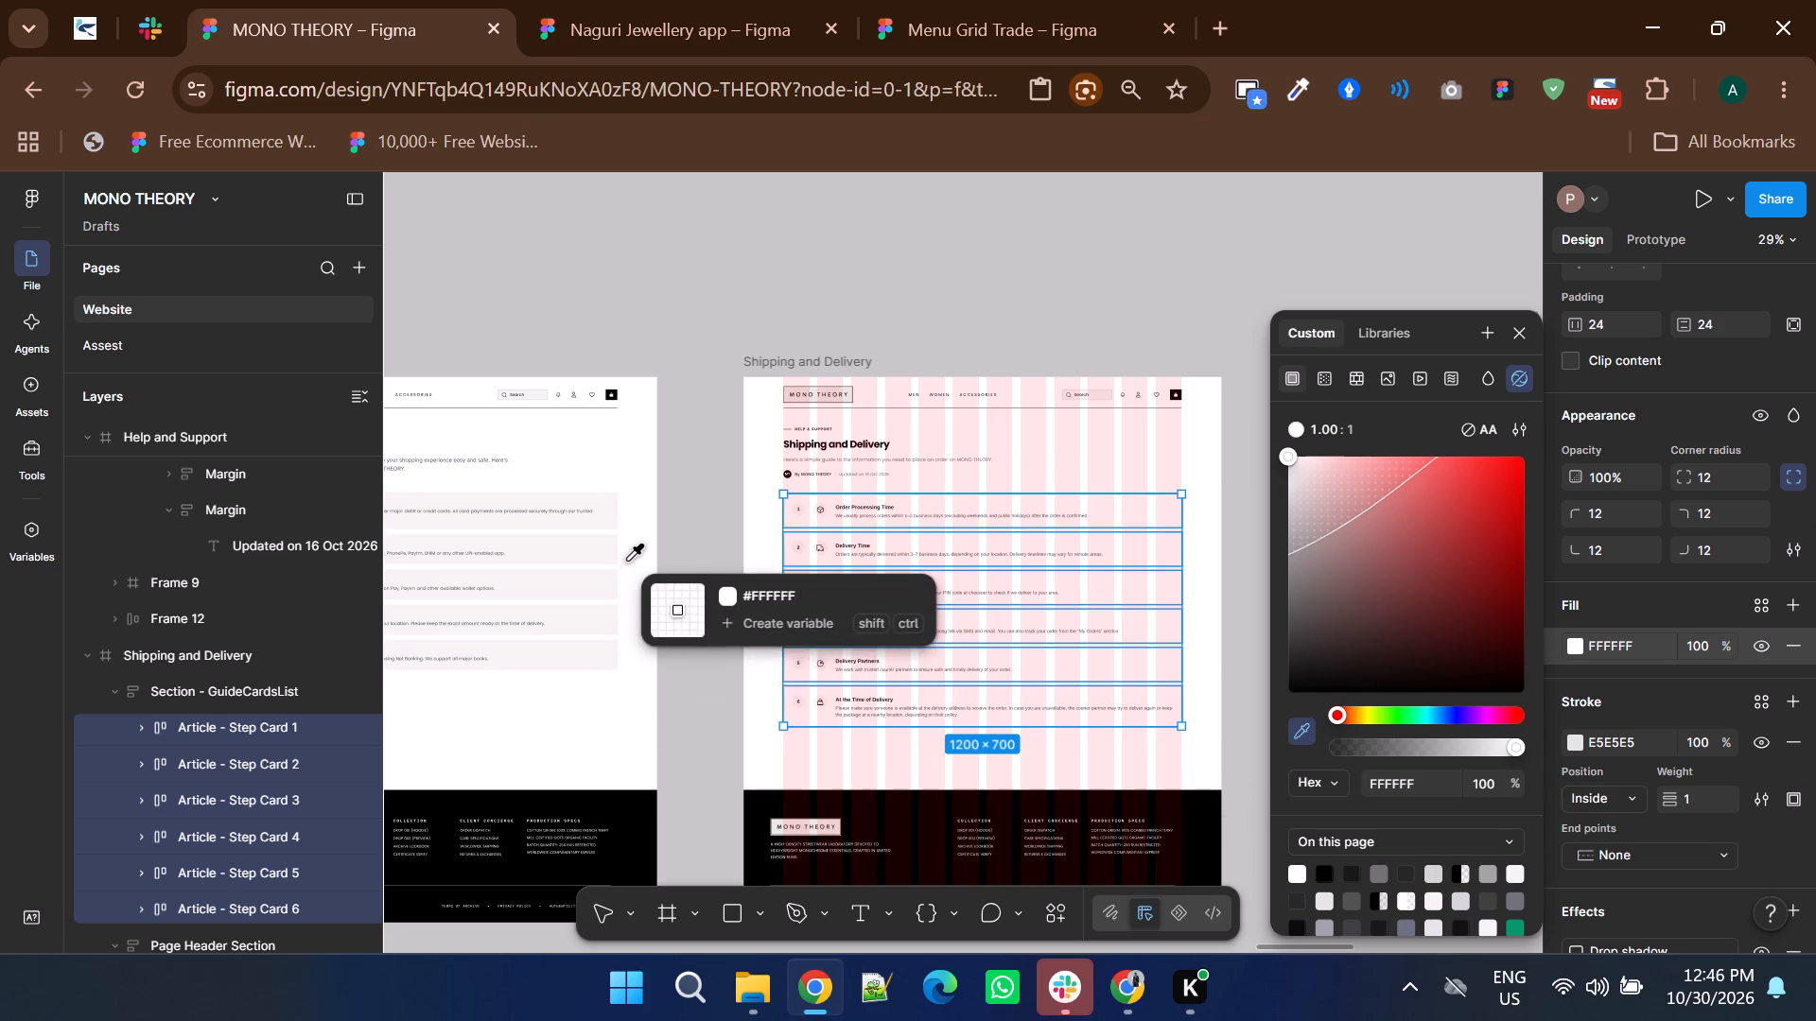
{"action": "left_click", "coordinate": [594, 586]}
{"action": "left_click", "coordinate": [707, 526]}
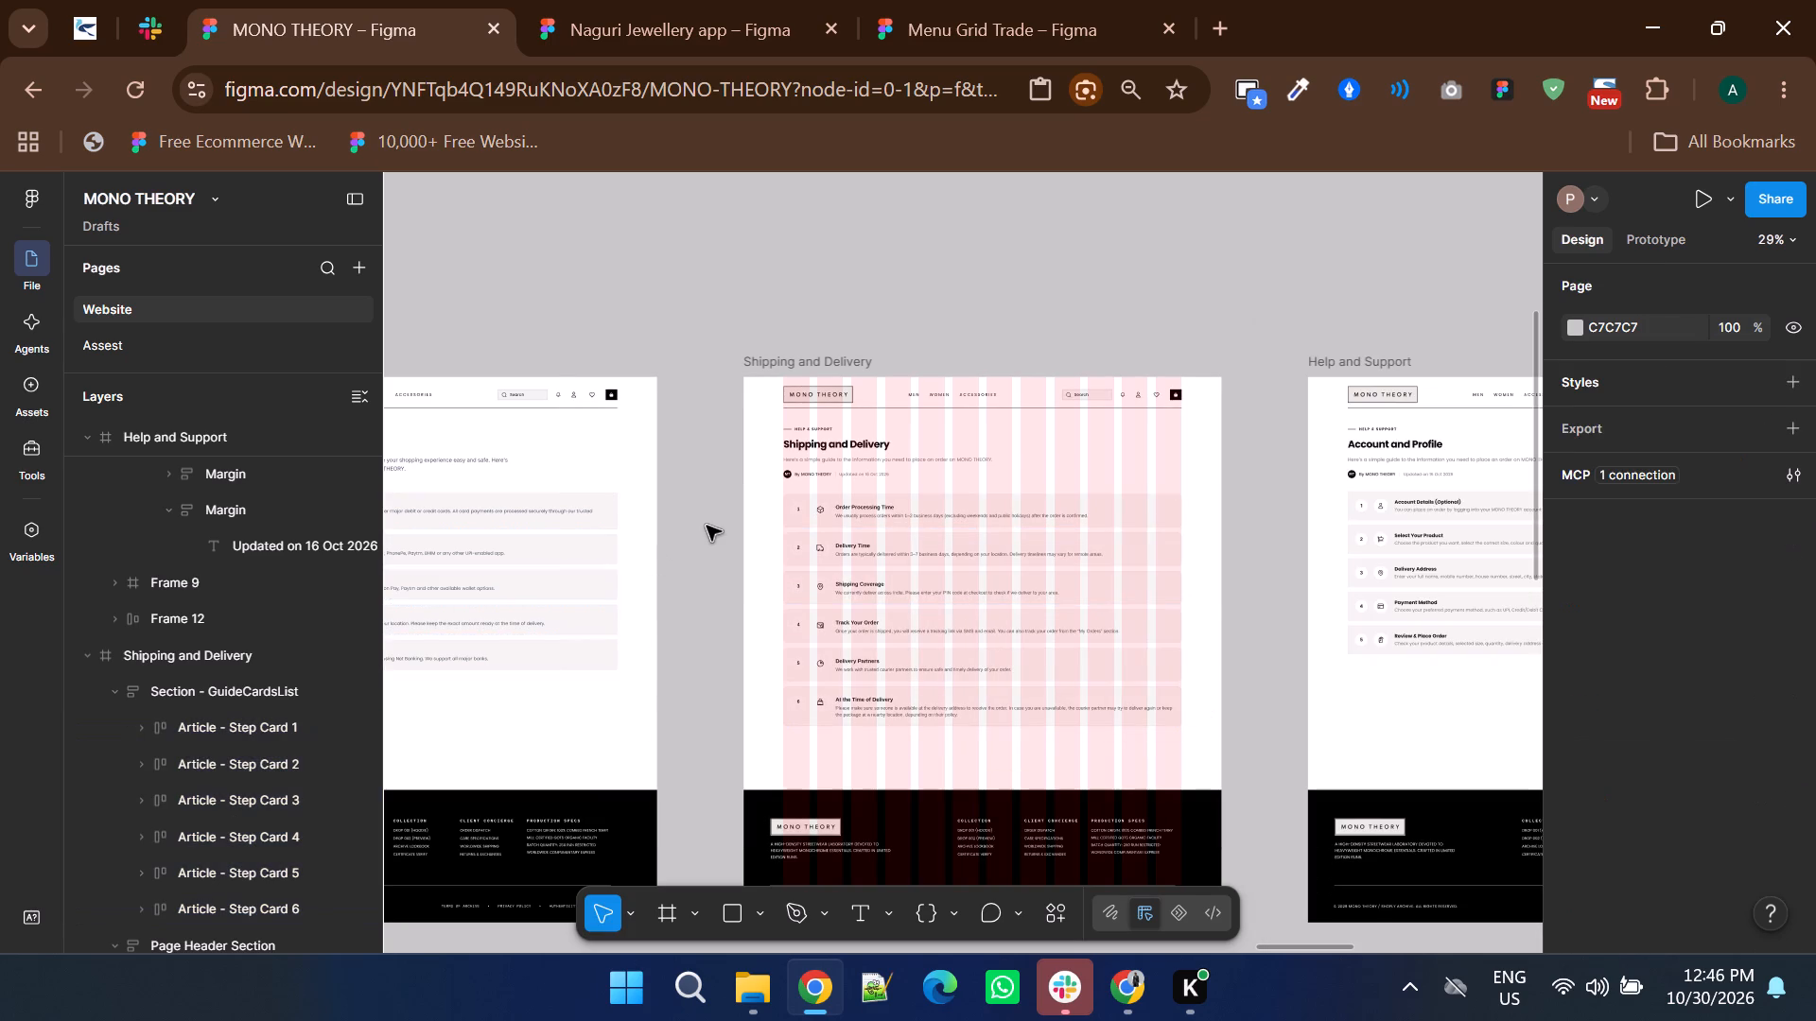
Set the corner radius of all six Shipping and Delivery step cards to 0.
{"action": "scroll", "coordinate": [806, 471], "scroll_direction": "up", "scroll_amount": 1, "text": "ctrl"}
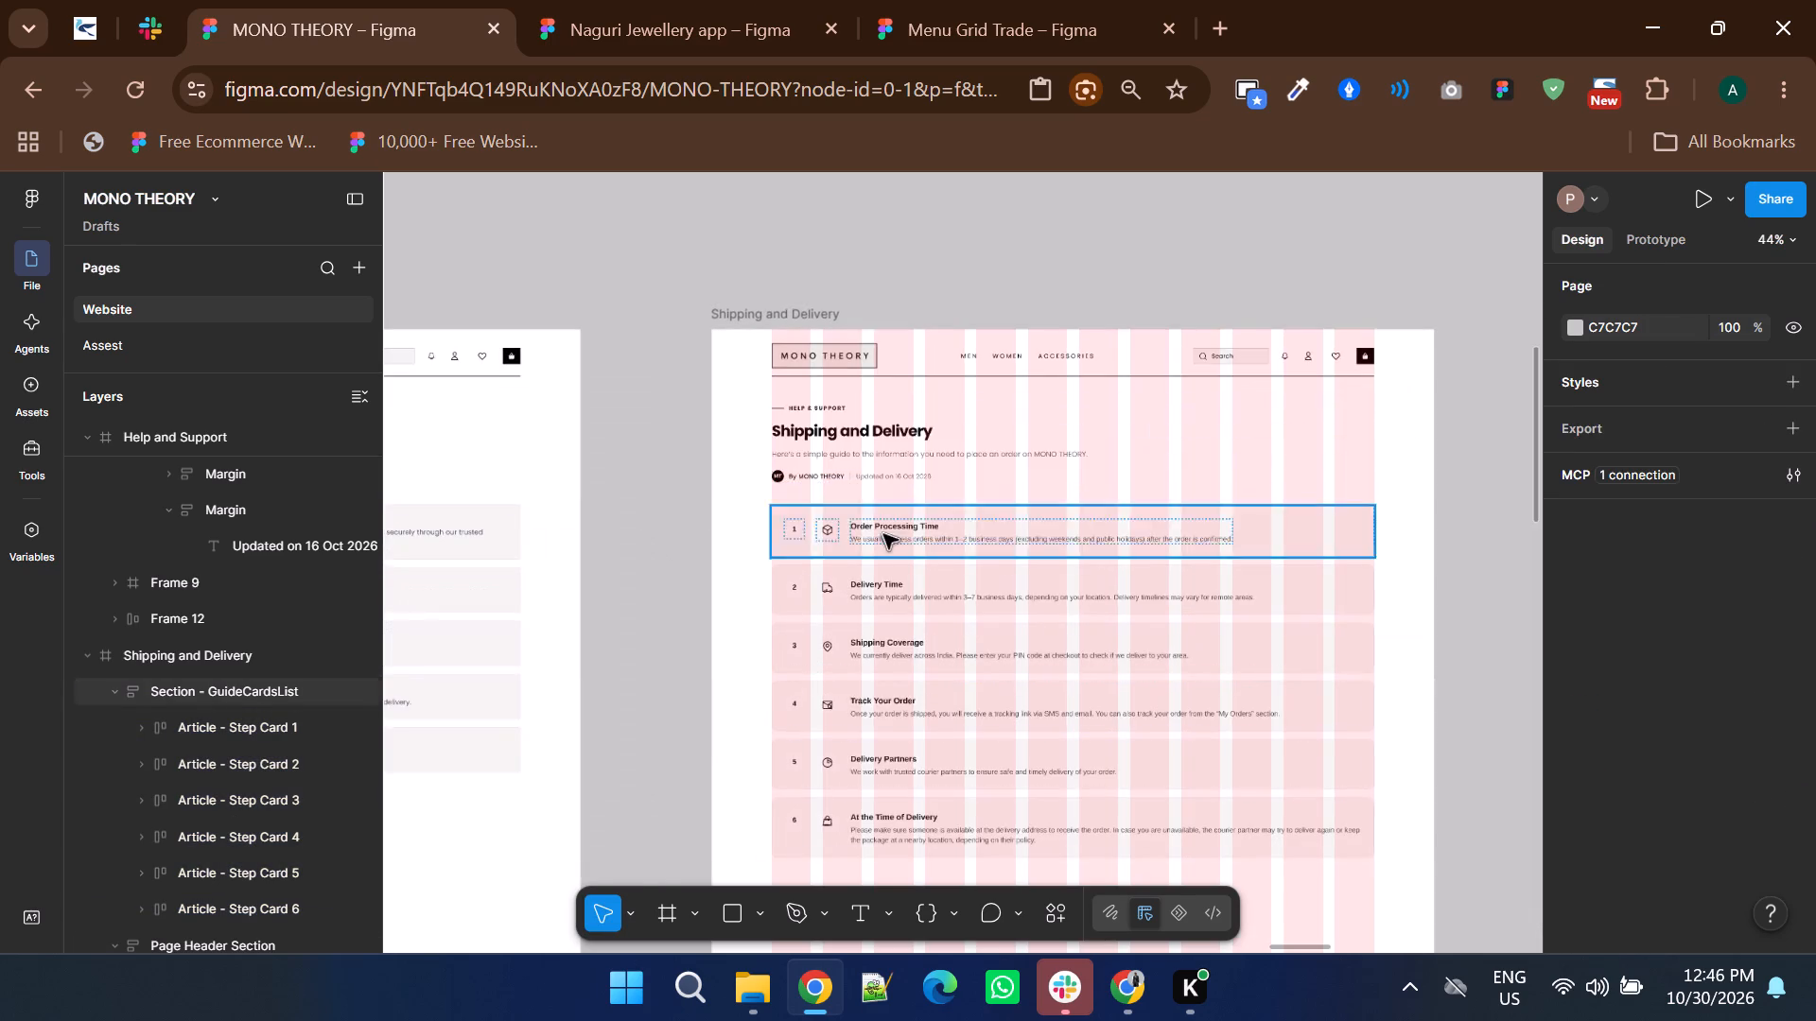
{"action": "scroll", "coordinate": [883, 540], "scroll_direction": "up", "scroll_amount": 3, "text": "ctrl"}
{"action": "left_click", "coordinate": [881, 541], "text": "ctrl"}
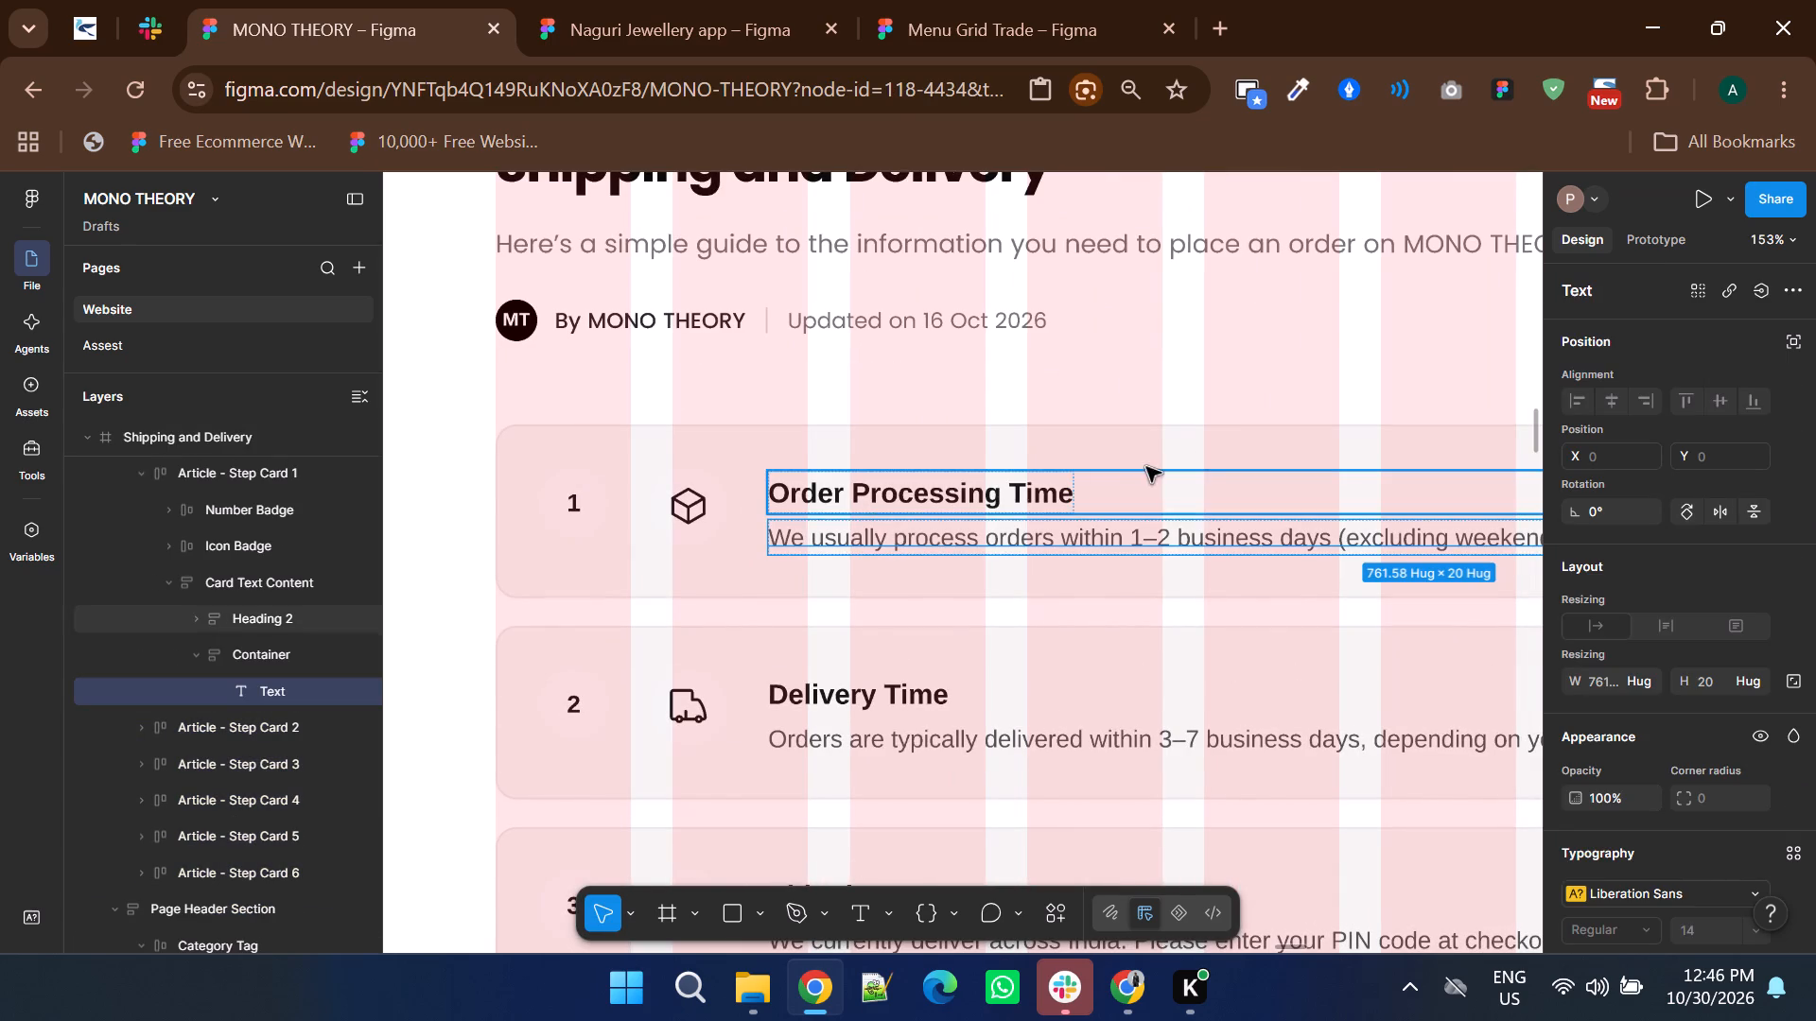
{"action": "left_click", "coordinate": [1209, 443]}
{"action": "scroll", "coordinate": [873, 447], "scroll_direction": "down", "scroll_amount": 2, "text": "ctrl"}
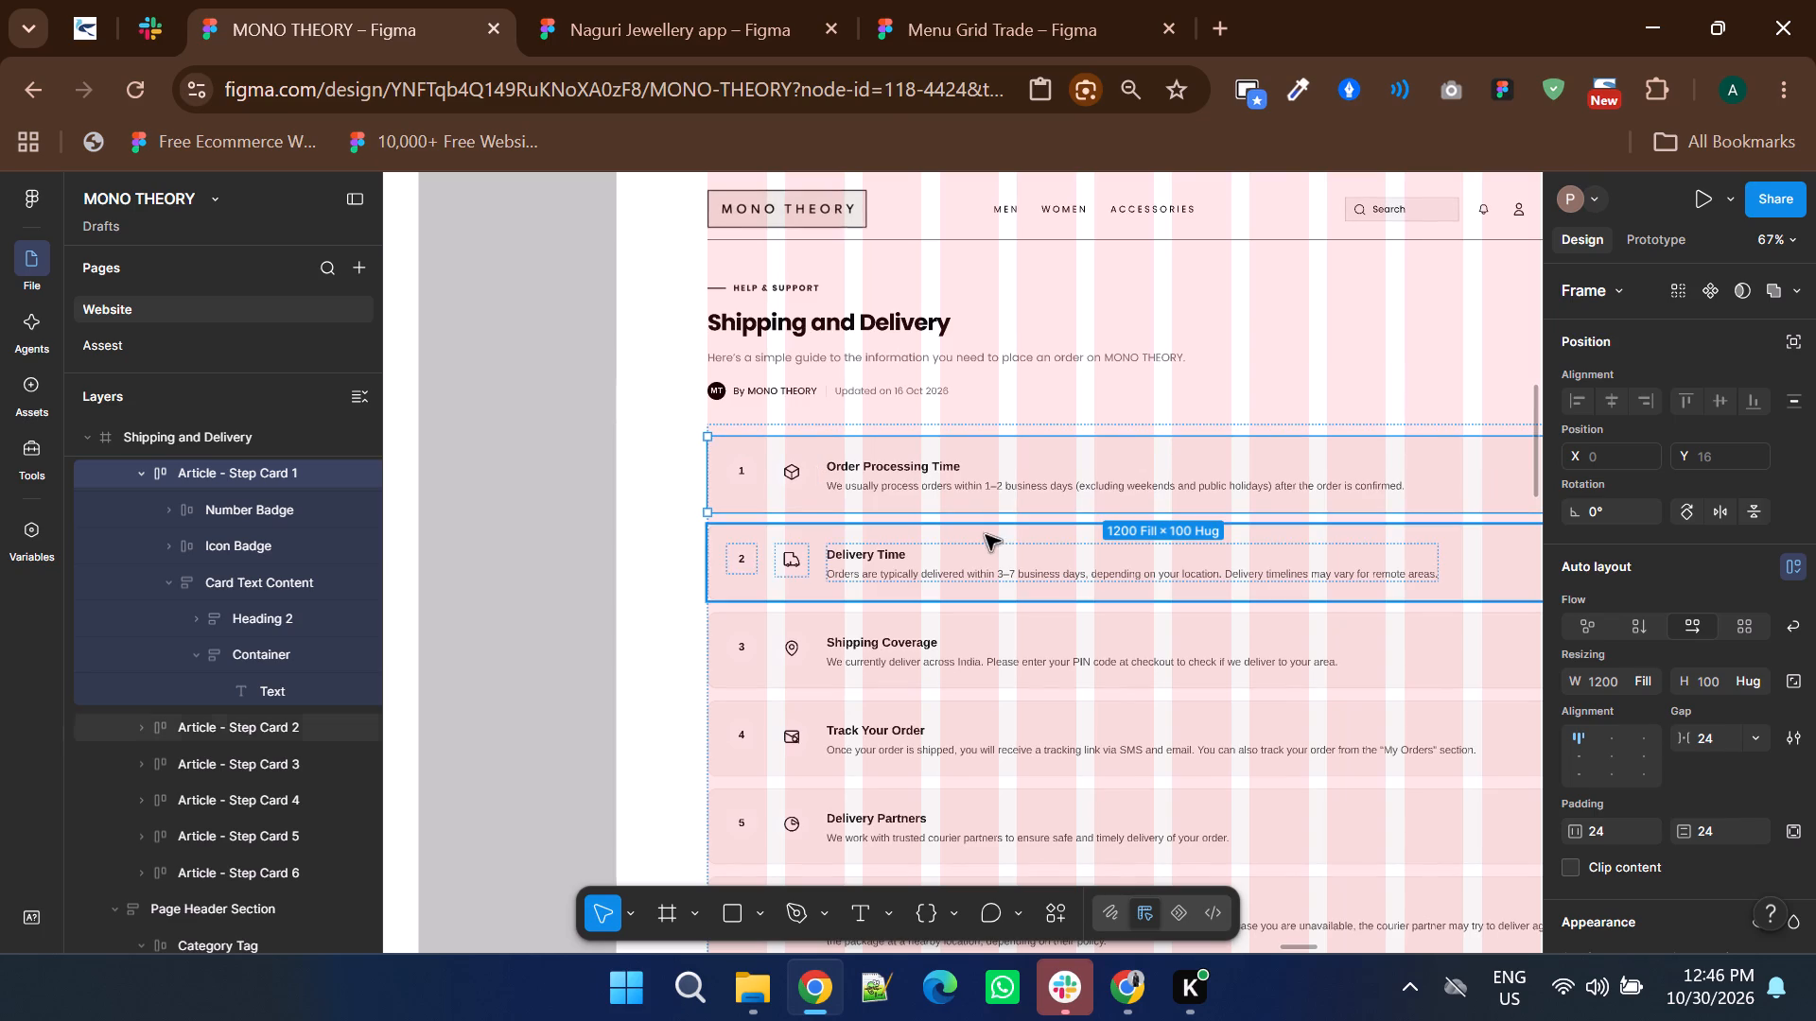
{"action": "left_click", "coordinate": [986, 535], "text": "shift"}
{"action": "left_click", "coordinate": [966, 626], "text": "shift"}
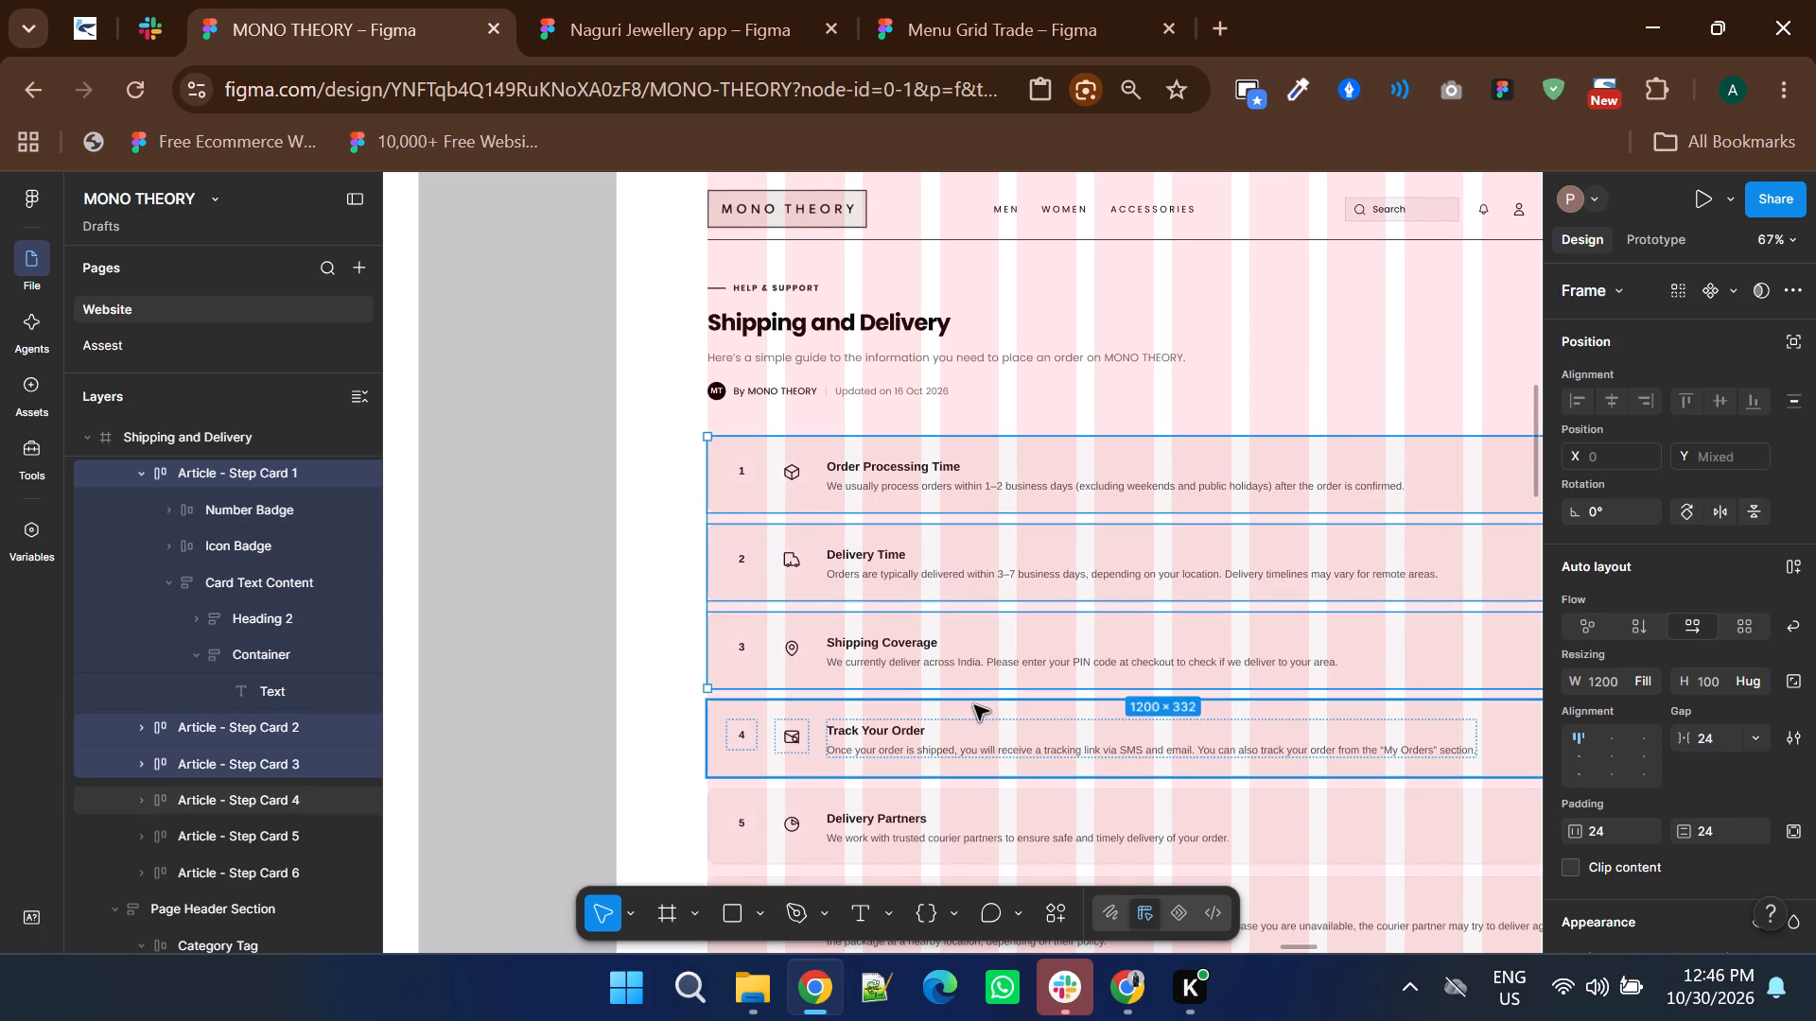
{"action": "left_click", "coordinate": [974, 705], "text": "shift"}
{"action": "scroll", "coordinate": [974, 705], "scroll_direction": "down", "scroll_amount": 1}
{"action": "left_click", "coordinate": [973, 663], "text": "shift"}
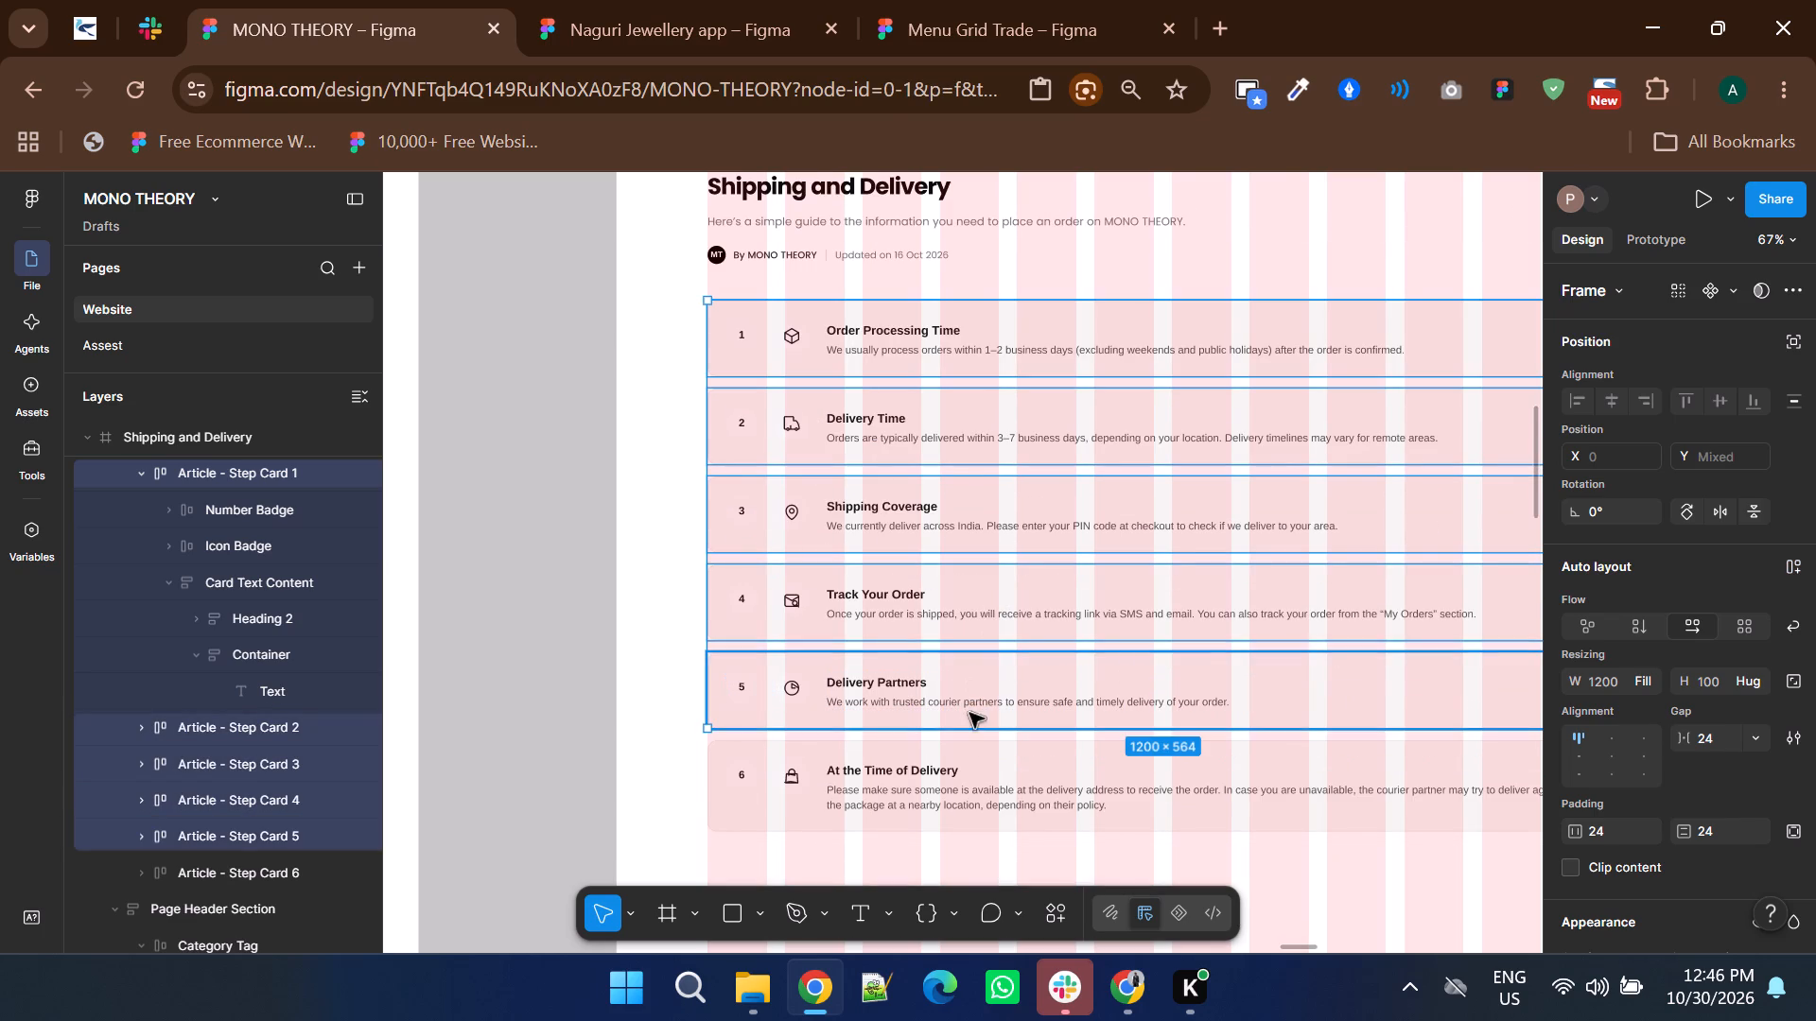
{"action": "left_click", "coordinate": [974, 744], "text": "shift"}
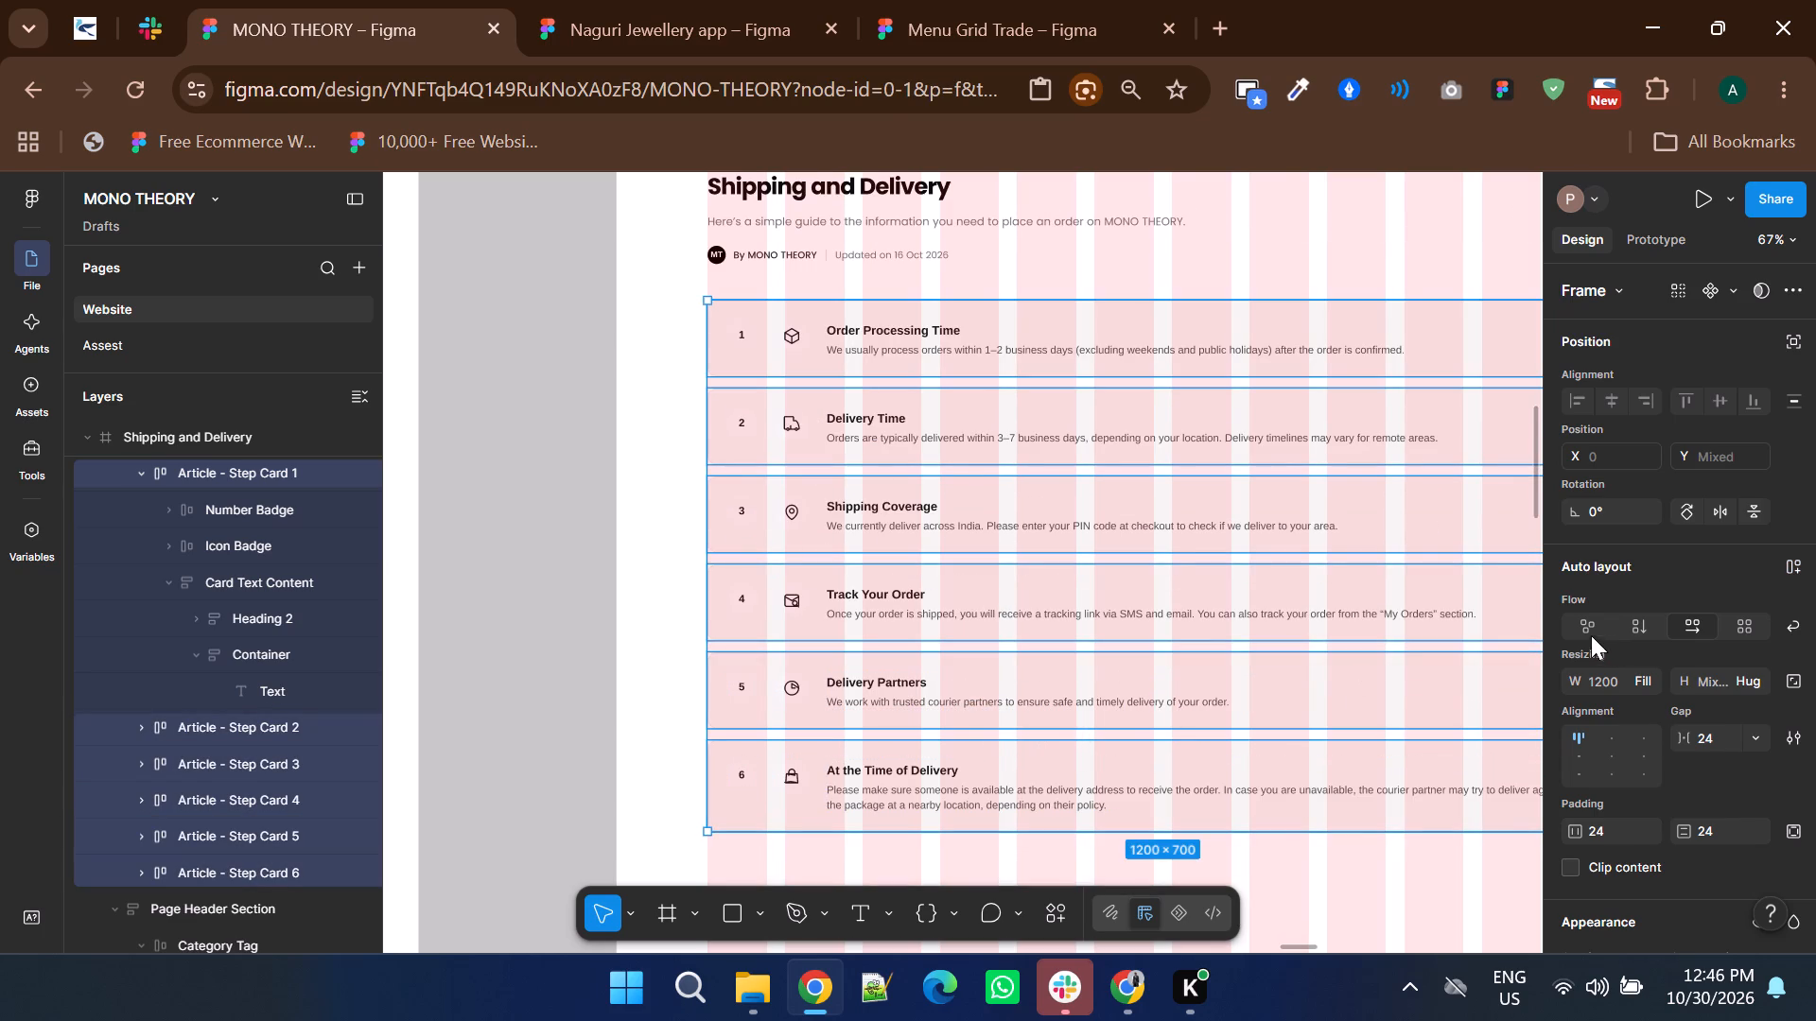
{"action": "scroll", "coordinate": [1648, 601], "scroll_direction": "down", "scroll_amount": 1}
{"action": "left_click", "coordinate": [1720, 295]}
{"action": "key", "text": "Down"}
{"action": "key", "text": "Down"}
{"action": "key", "text": "Down"}
{"action": "key", "text": "Down"}
{"action": "key", "text": "Down"}
{"action": "key", "text": "Down"}
{"action": "key", "text": "Down"}
{"action": "key", "text": "Down"}
{"action": "key", "text": "Down"}
{"action": "key", "text": "Down"}
{"action": "key", "text": "Down"}
{"action": "key", "text": "Down"}
{"action": "key", "text": "Down"}
{"action": "key", "text": "Down"}
{"action": "key", "text": "Down"}
{"action": "key", "text": "Down"}
{"action": "key", "text": "Down"}
{"action": "key", "text": "Down"}
{"action": "key", "text": "Down"}
{"action": "key", "text": "Down"}
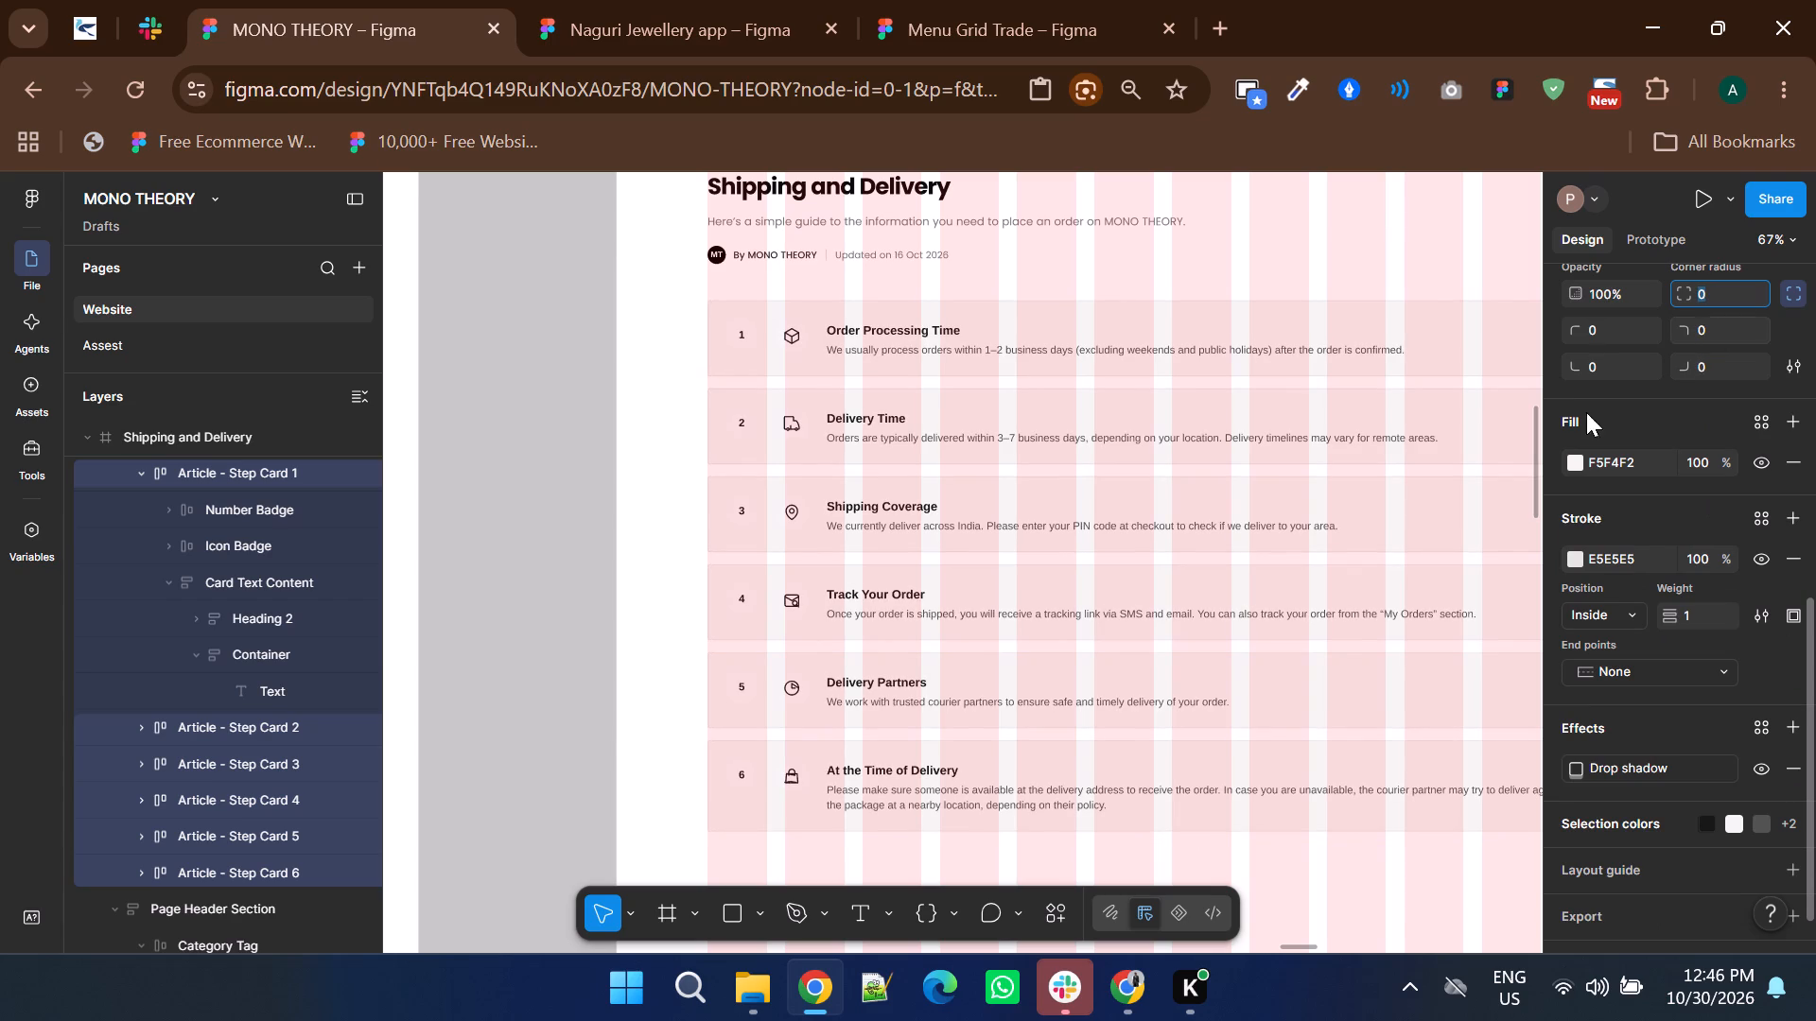
Examine the Net Banking card's edges and styling on the Payments page as a reference for the shipping cards.
{"action": "scroll", "coordinate": [1183, 469], "scroll_direction": "down", "scroll_amount": 2, "text": "ctrl"}
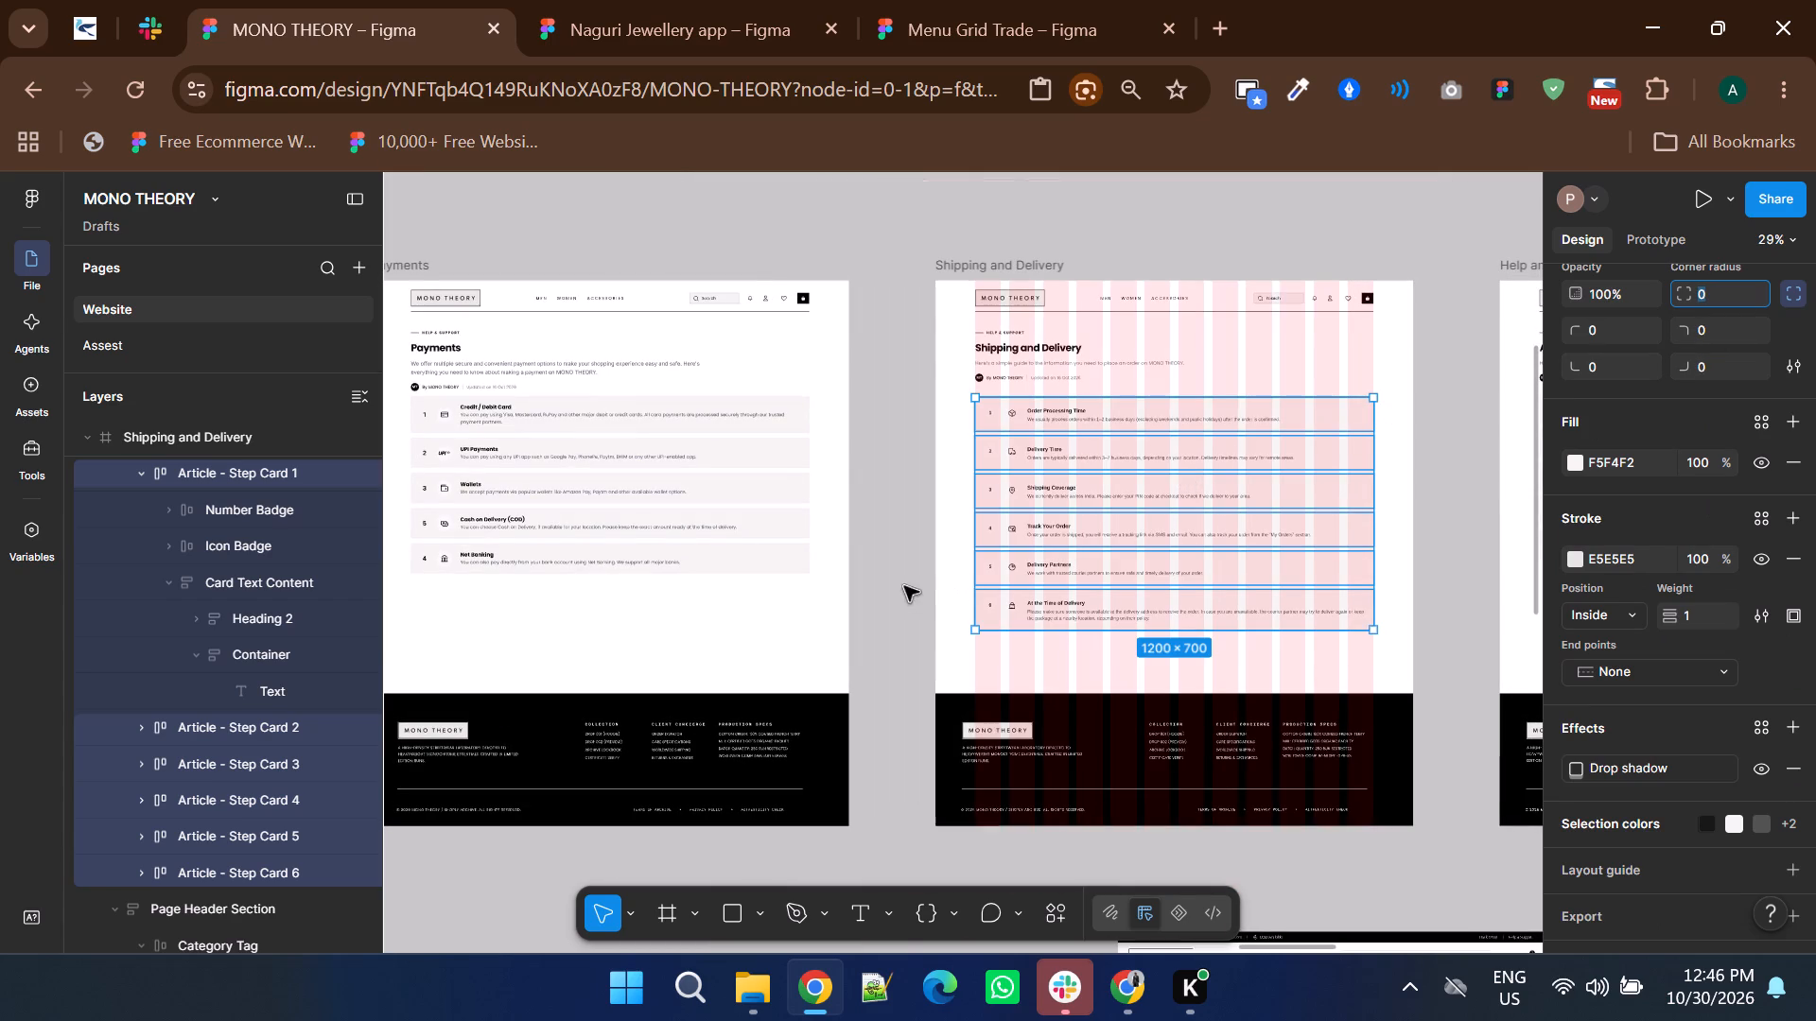
{"action": "left_click", "coordinate": [904, 586]}
{"action": "scroll", "coordinate": [735, 562], "scroll_direction": "up", "scroll_amount": 2, "text": "ctrl"}
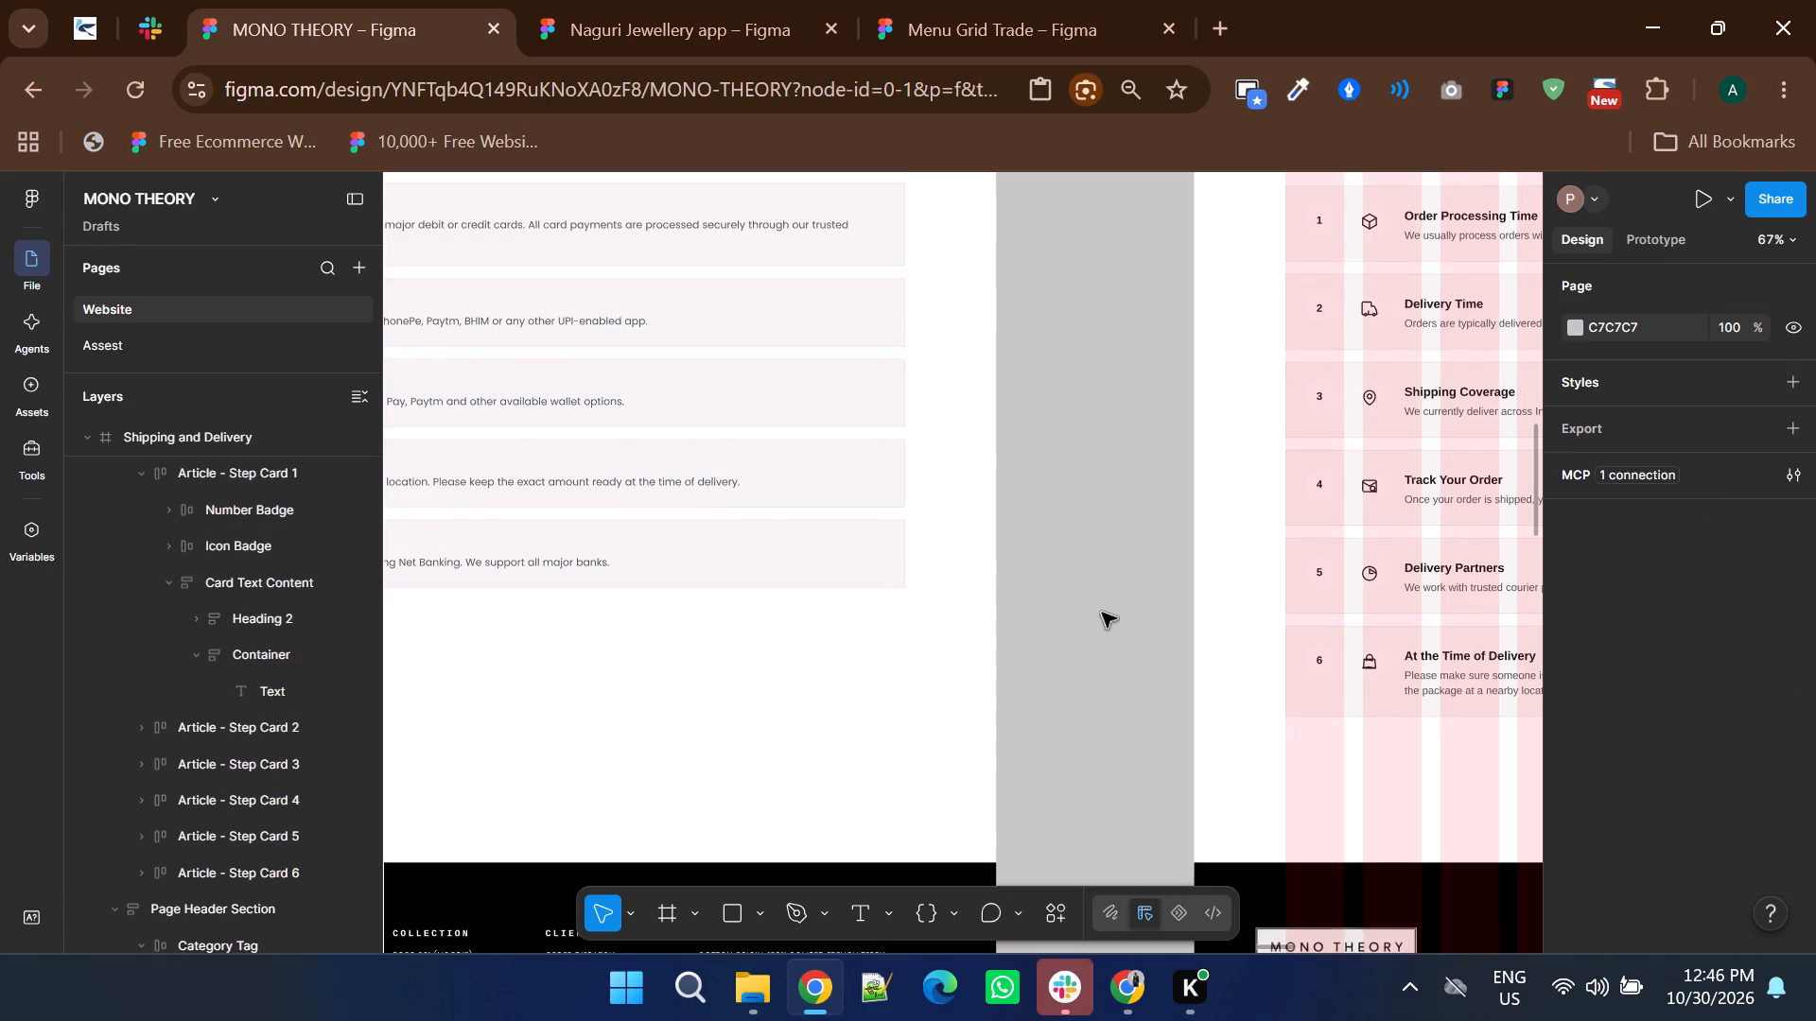
{"action": "scroll", "coordinate": [832, 552], "scroll_direction": "up", "scroll_amount": 4, "text": "ctrl"}
{"action": "left_click", "coordinate": [1144, 573], "text": "ctrl"}
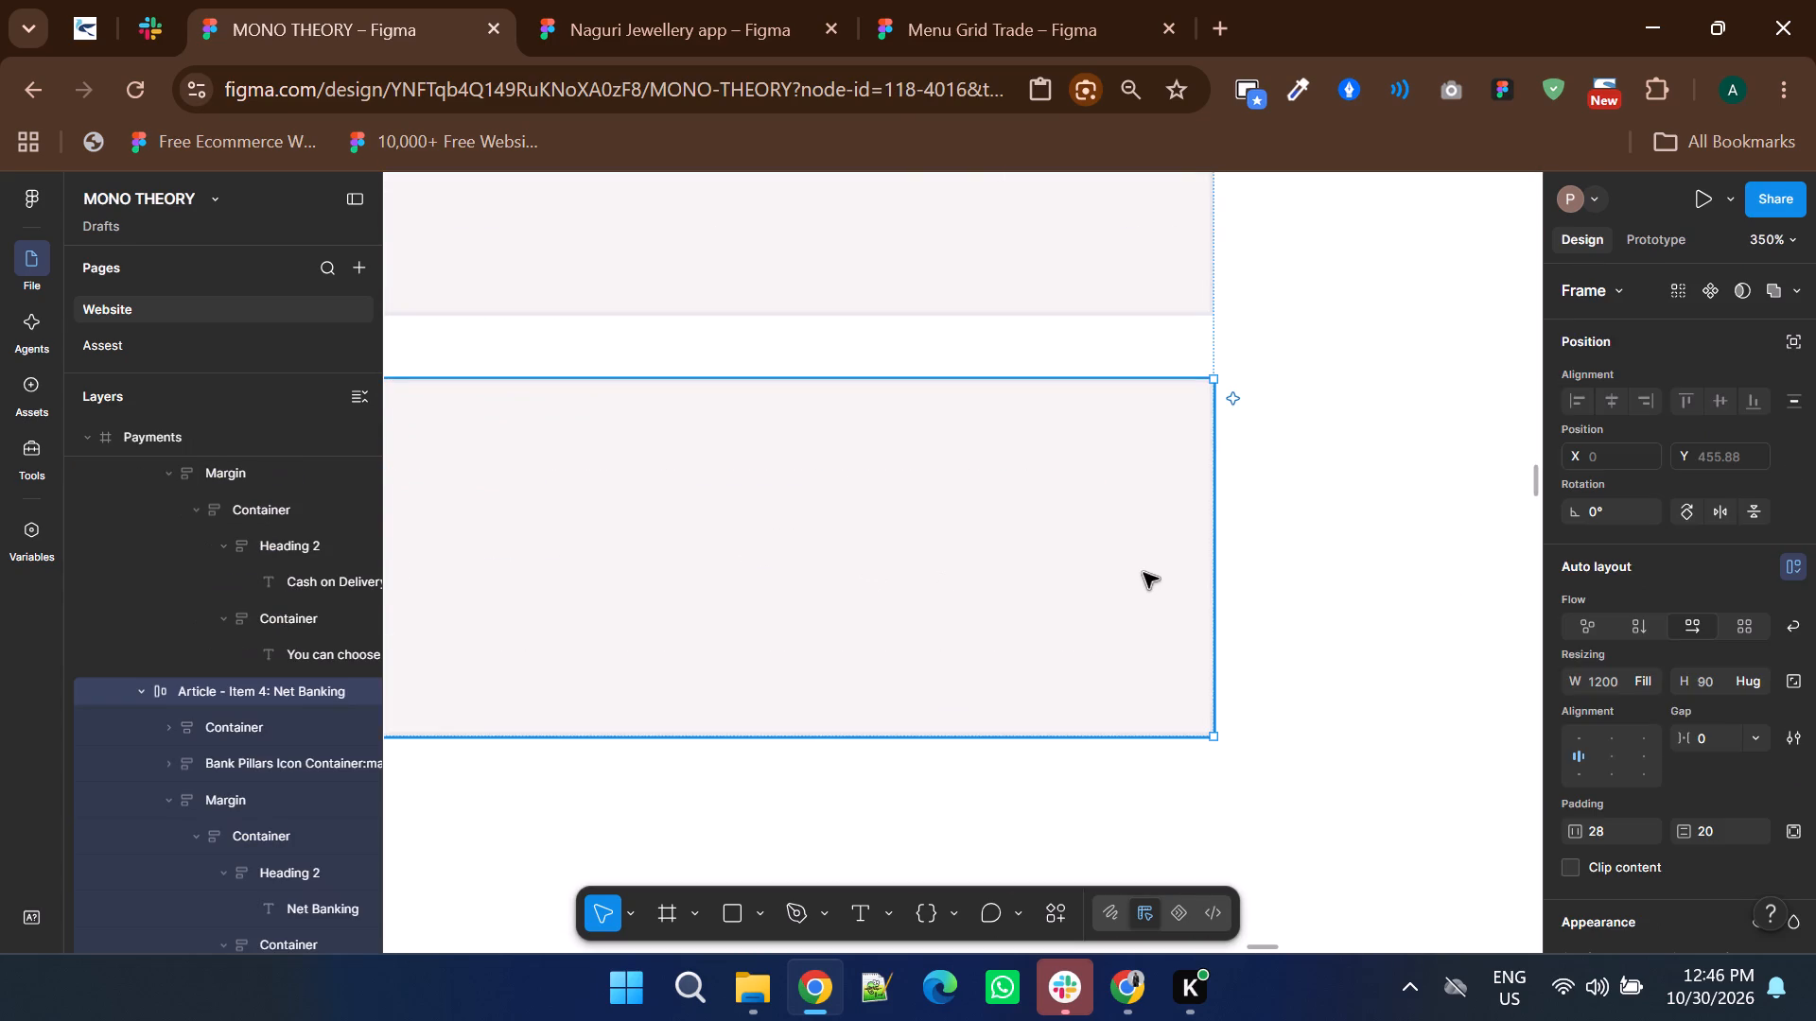
{"action": "scroll", "coordinate": [1611, 645], "scroll_direction": "down", "scroll_amount": 1}
{"action": "left_click", "coordinate": [1414, 579]}
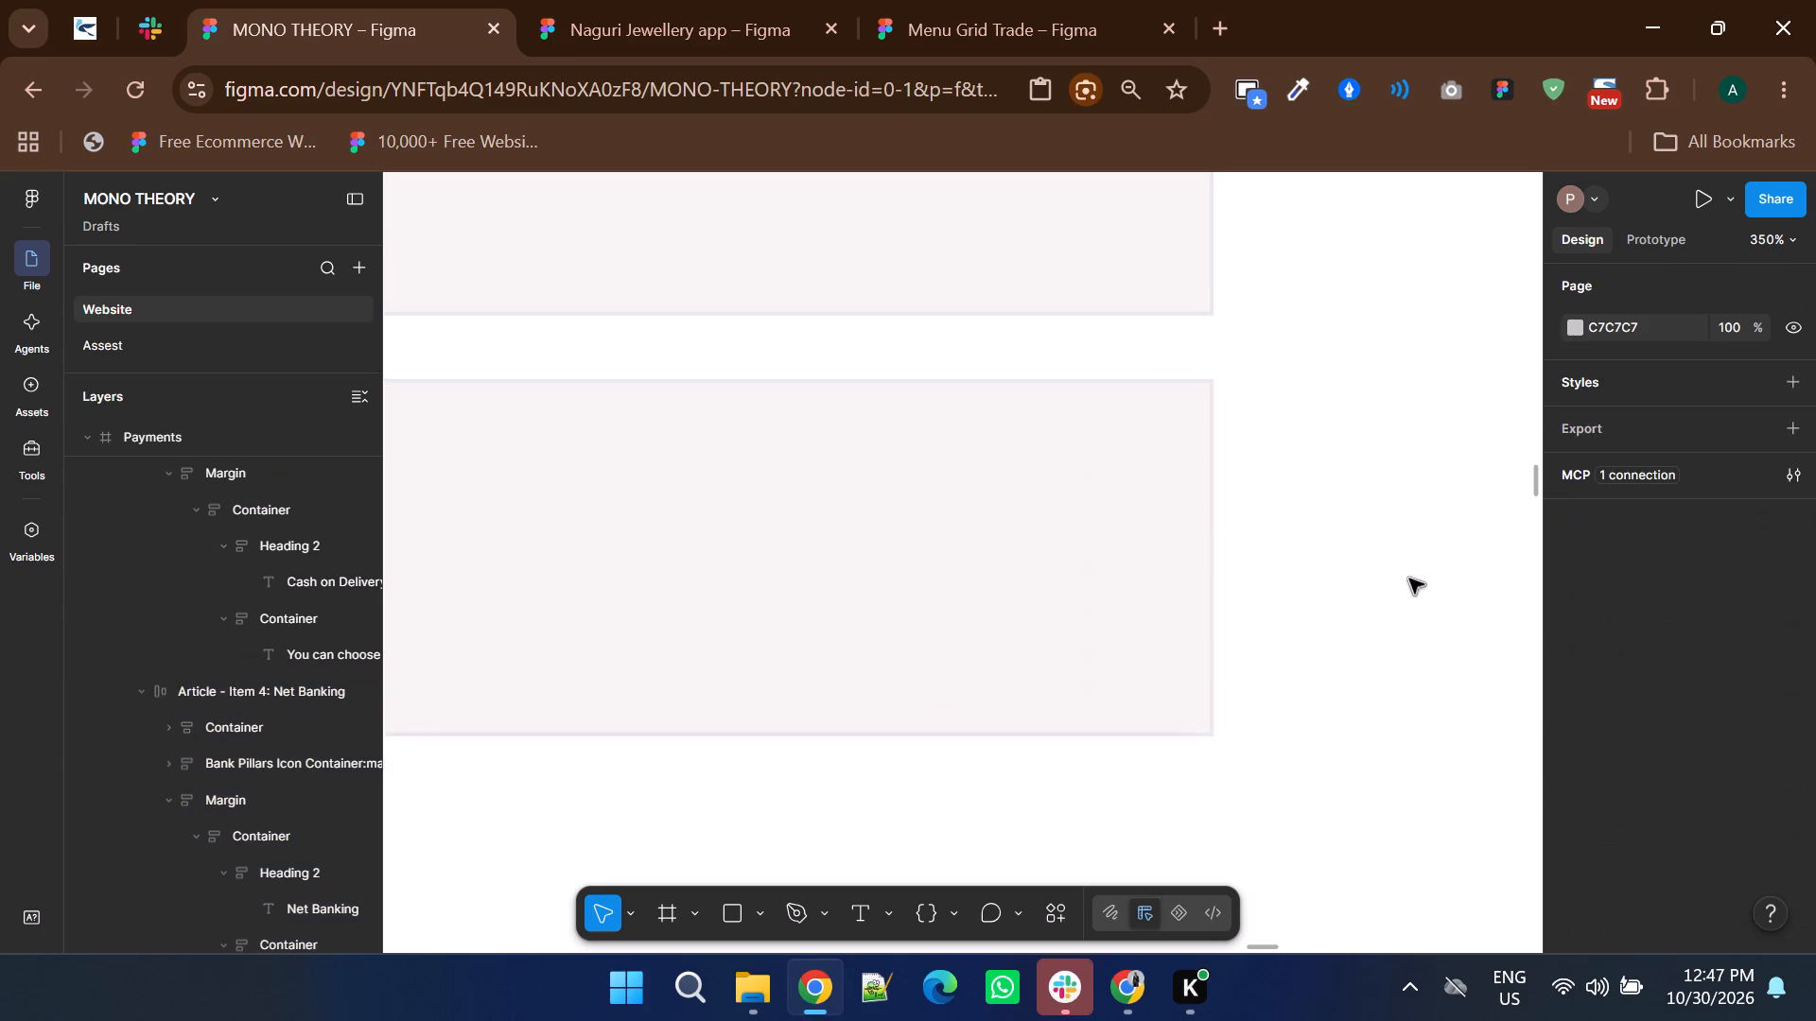
{"action": "scroll", "coordinate": [1409, 579], "scroll_direction": "down", "scroll_amount": 6, "text": "ctrl"}
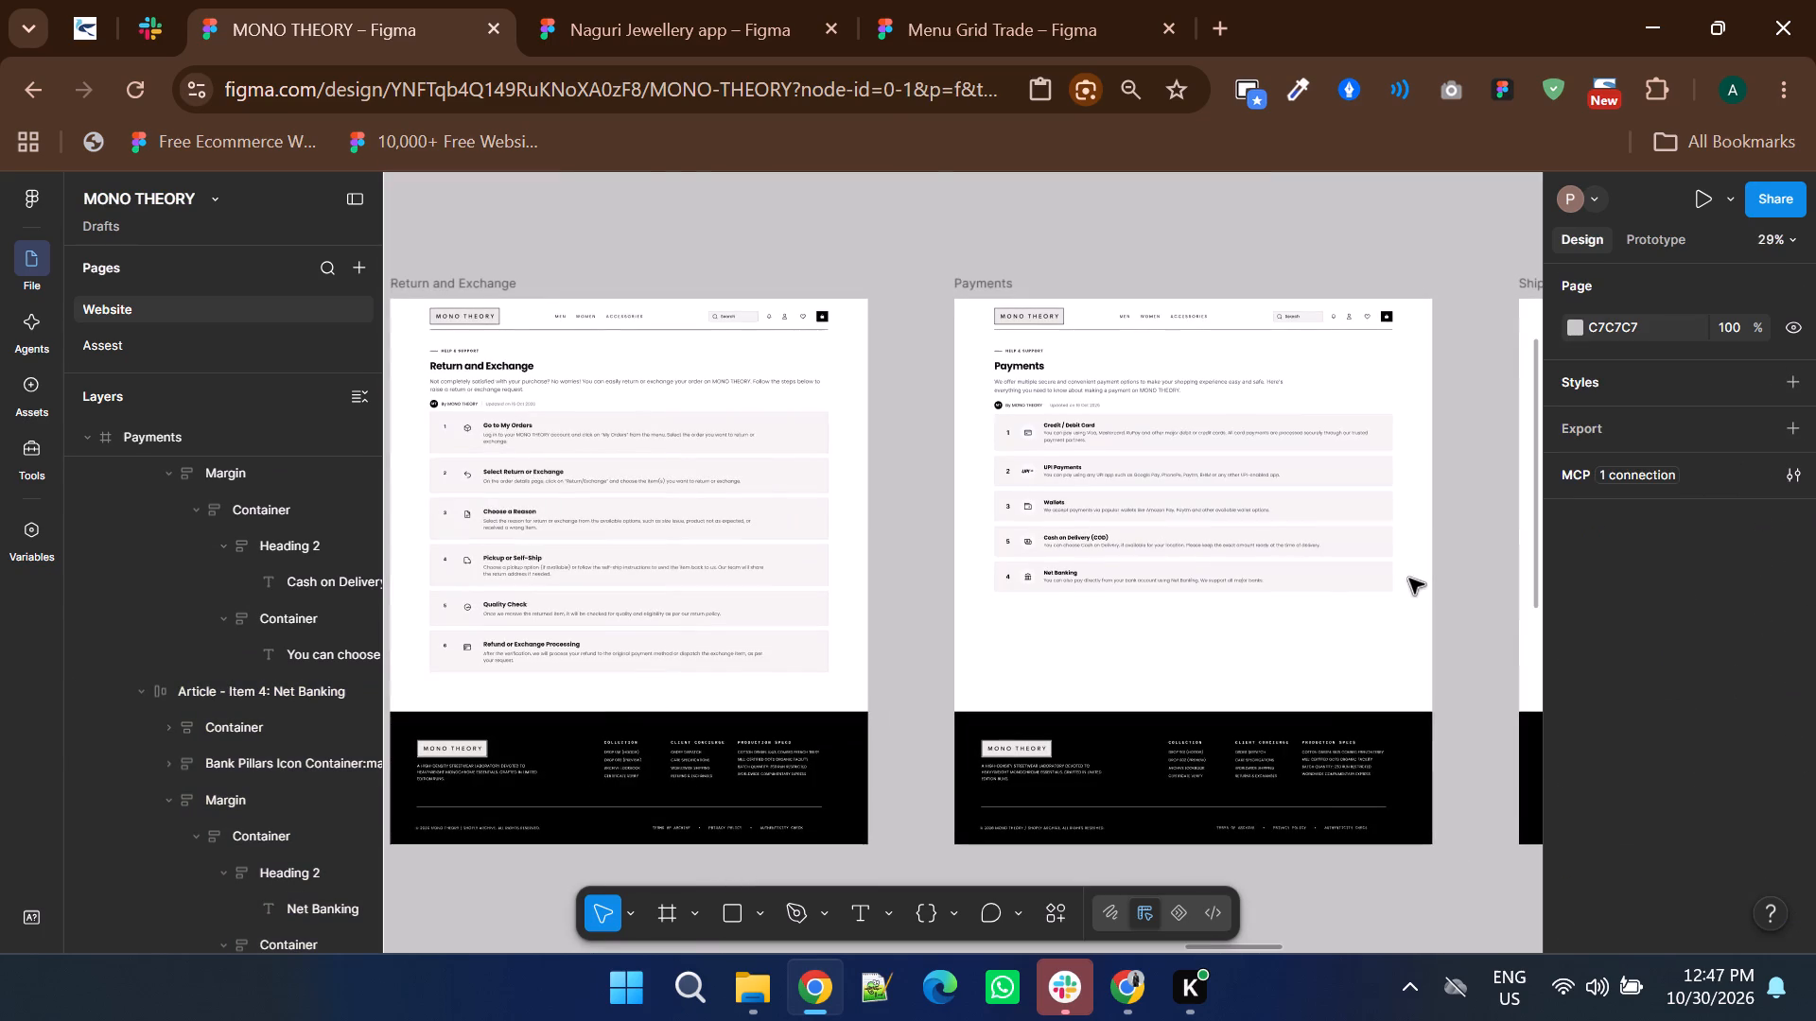
Move the guide cards list in the Shipping and Delivery frame up to Y 315, closer to the author line.
{"action": "scroll", "coordinate": [1409, 579], "scroll_direction": "down", "scroll_amount": 6, "text": "shift"}
{"action": "scroll", "coordinate": [752, 415], "scroll_direction": "up", "scroll_amount": 3, "text": "ctrl"}
{"action": "left_click", "coordinate": [850, 492]}
{"action": "key", "text": "Up"}
{"action": "key", "text": "Up"}
{"action": "key", "text": "Up"}
{"action": "key", "text": "Up"}
{"action": "key", "text": "Up"}
{"action": "key", "text": "Up"}
{"action": "key", "text": "Up"}
{"action": "key", "text": "Up"}
{"action": "key", "text": "Up"}
{"action": "key", "text": "Up"}
{"action": "key", "text": "Up"}
{"action": "key", "text": "Up"}
{"action": "key", "text": "Up"}
{"action": "key", "text": "Up"}
{"action": "key", "text": "Up"}
{"action": "key", "text": "Up"}
{"action": "key", "text": "Up"}
{"action": "key", "text": "Up"}
{"action": "key", "text": "Up"}
{"action": "key", "text": "Up"}
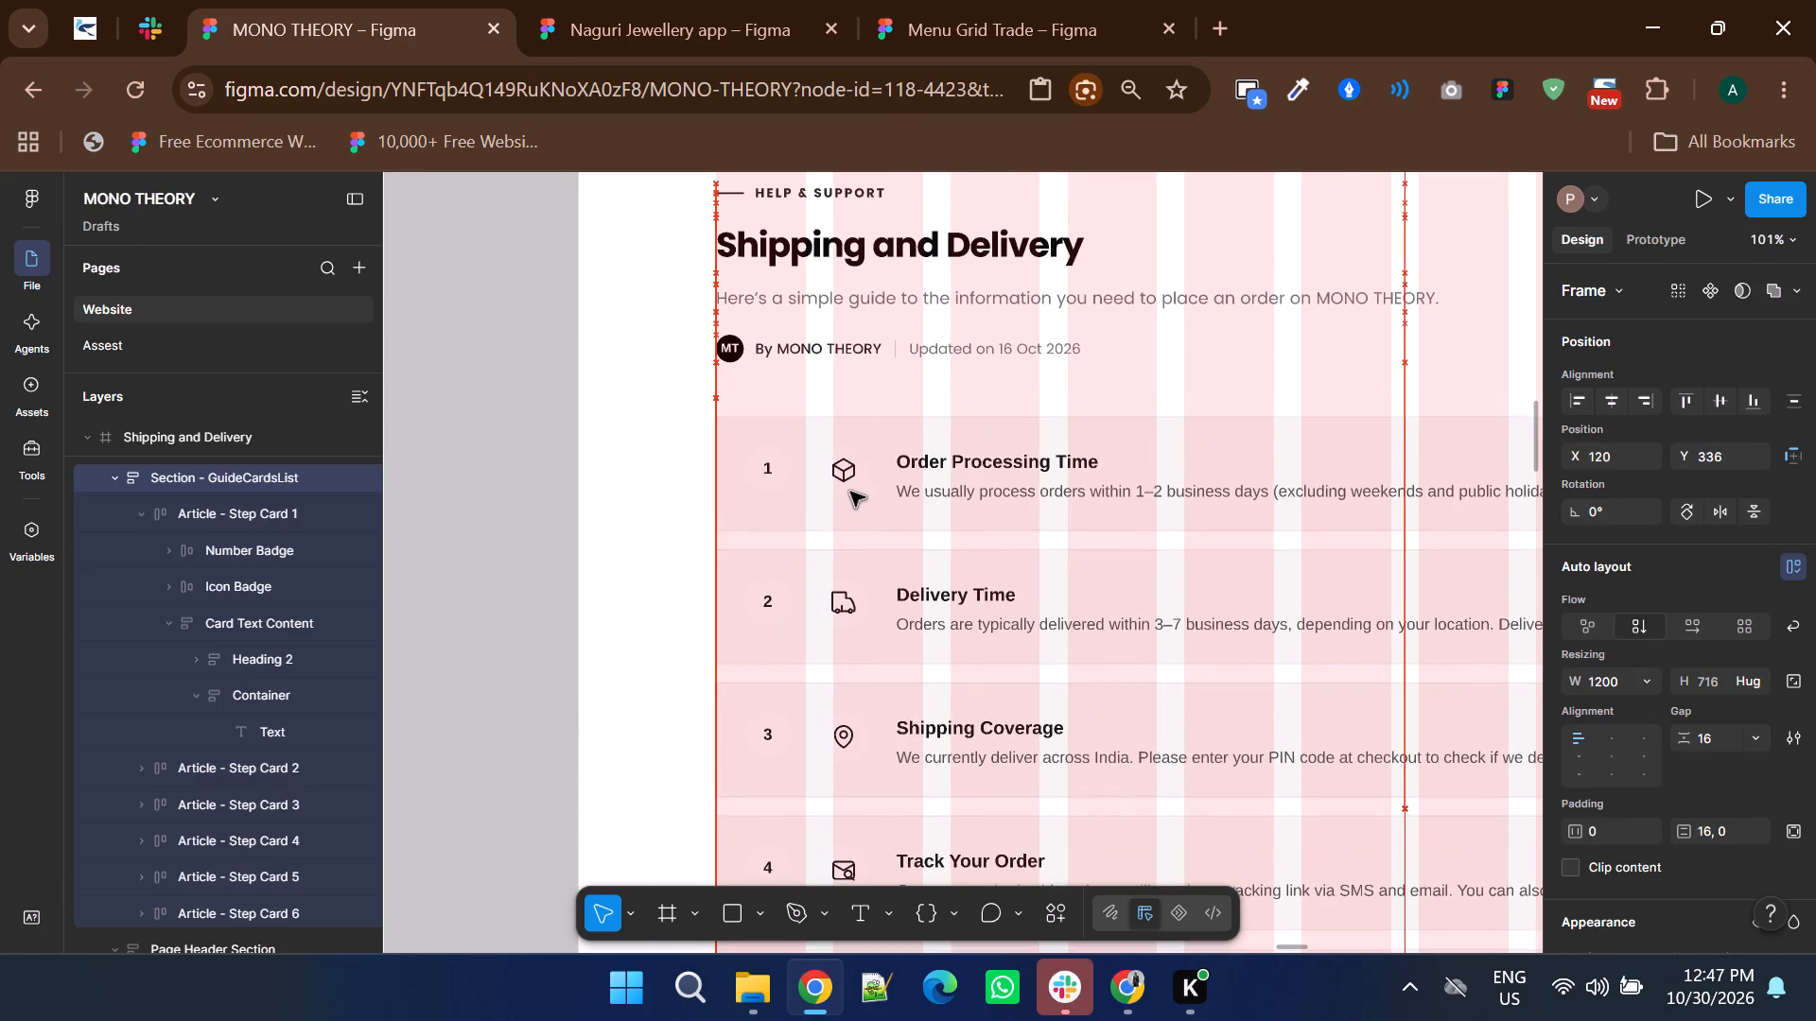
Change the font of the headings and descriptions in all six Shipping and Delivery step cards to Poppins.
{"action": "scroll", "coordinate": [978, 531], "scroll_direction": "down", "scroll_amount": 1, "text": "ctrl"}
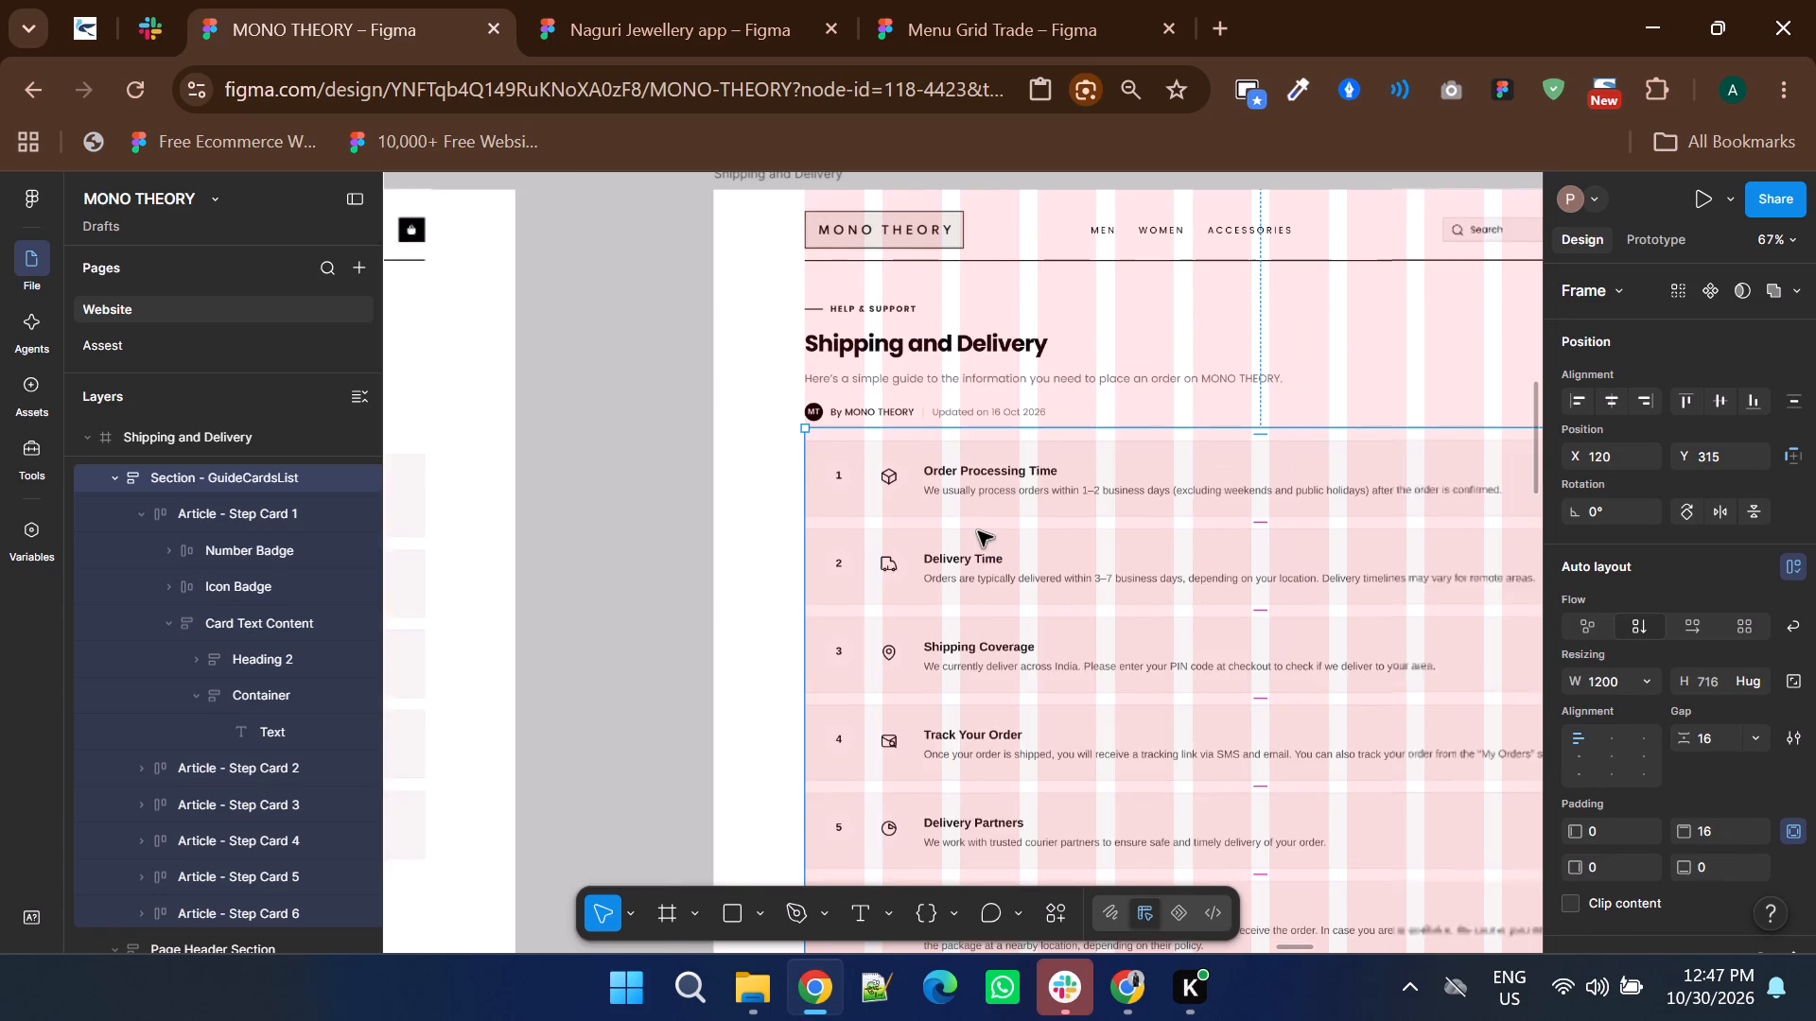
{"action": "scroll", "coordinate": [978, 531], "scroll_direction": "down", "scroll_amount": 1, "text": "shift"}
{"action": "left_click", "coordinate": [858, 480], "text": "ctrl"}
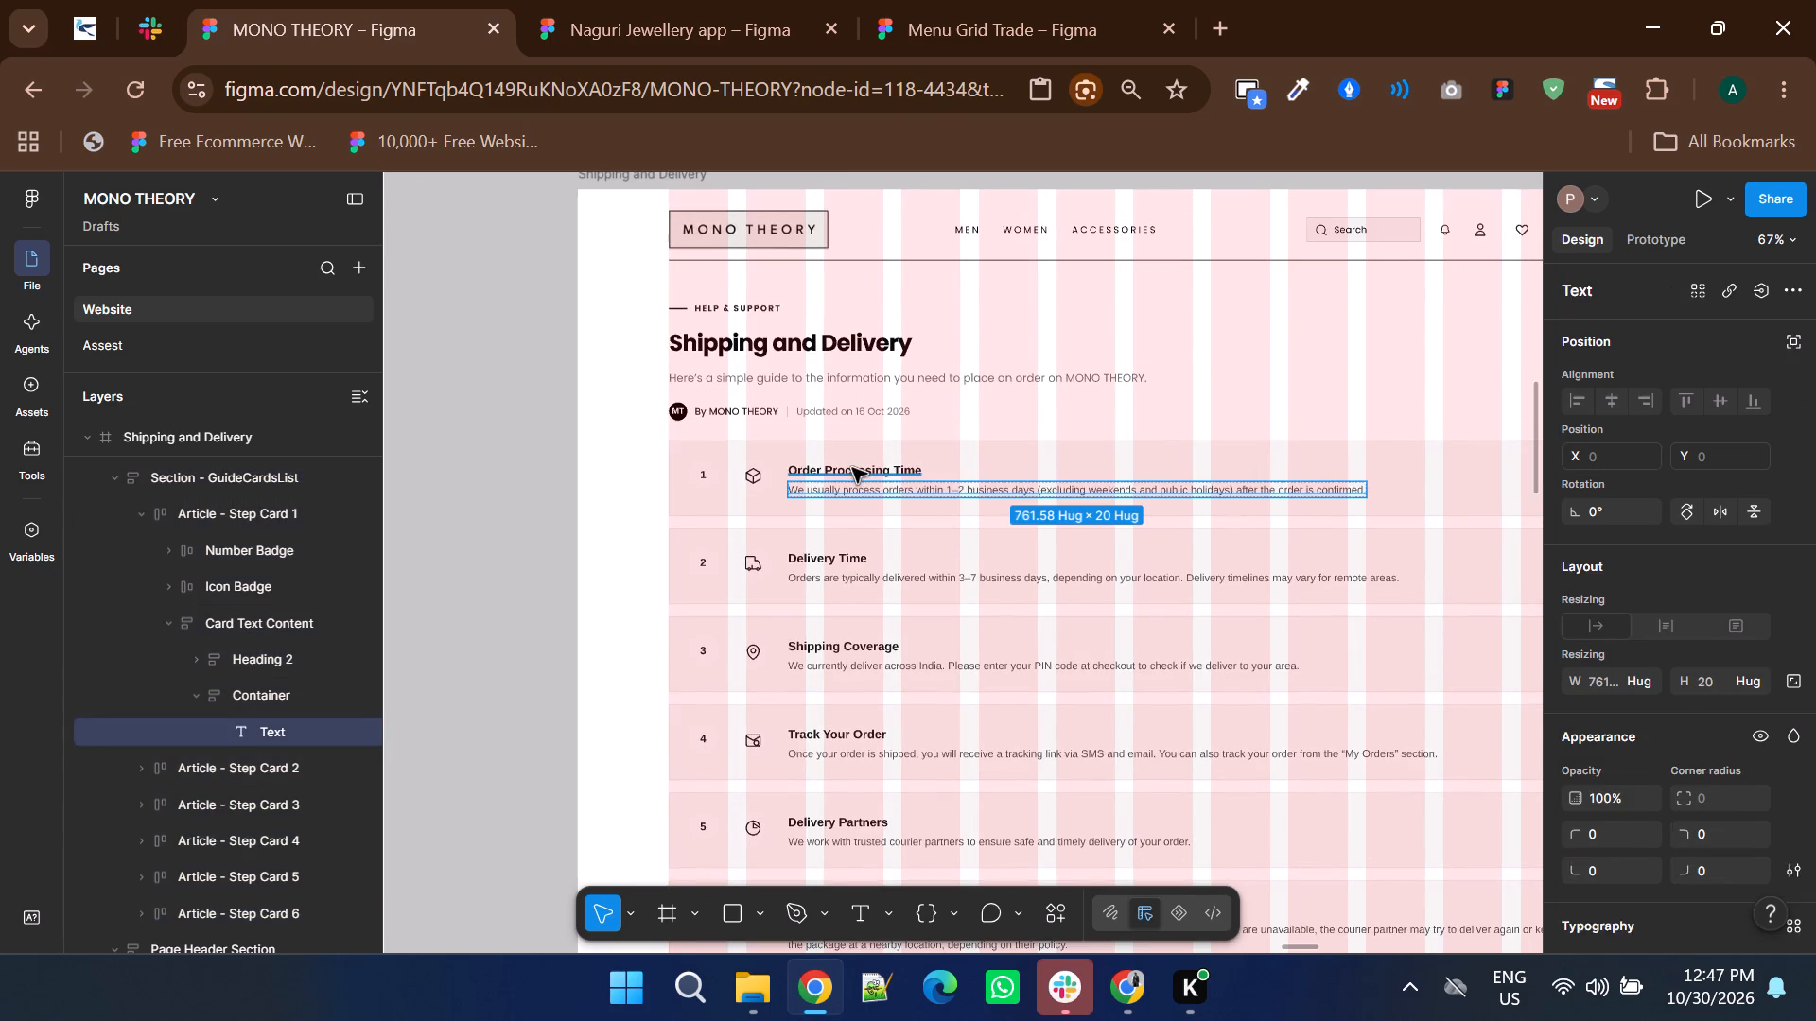
{"action": "left_click", "coordinate": [852, 468], "text": "ctrl+shift"}
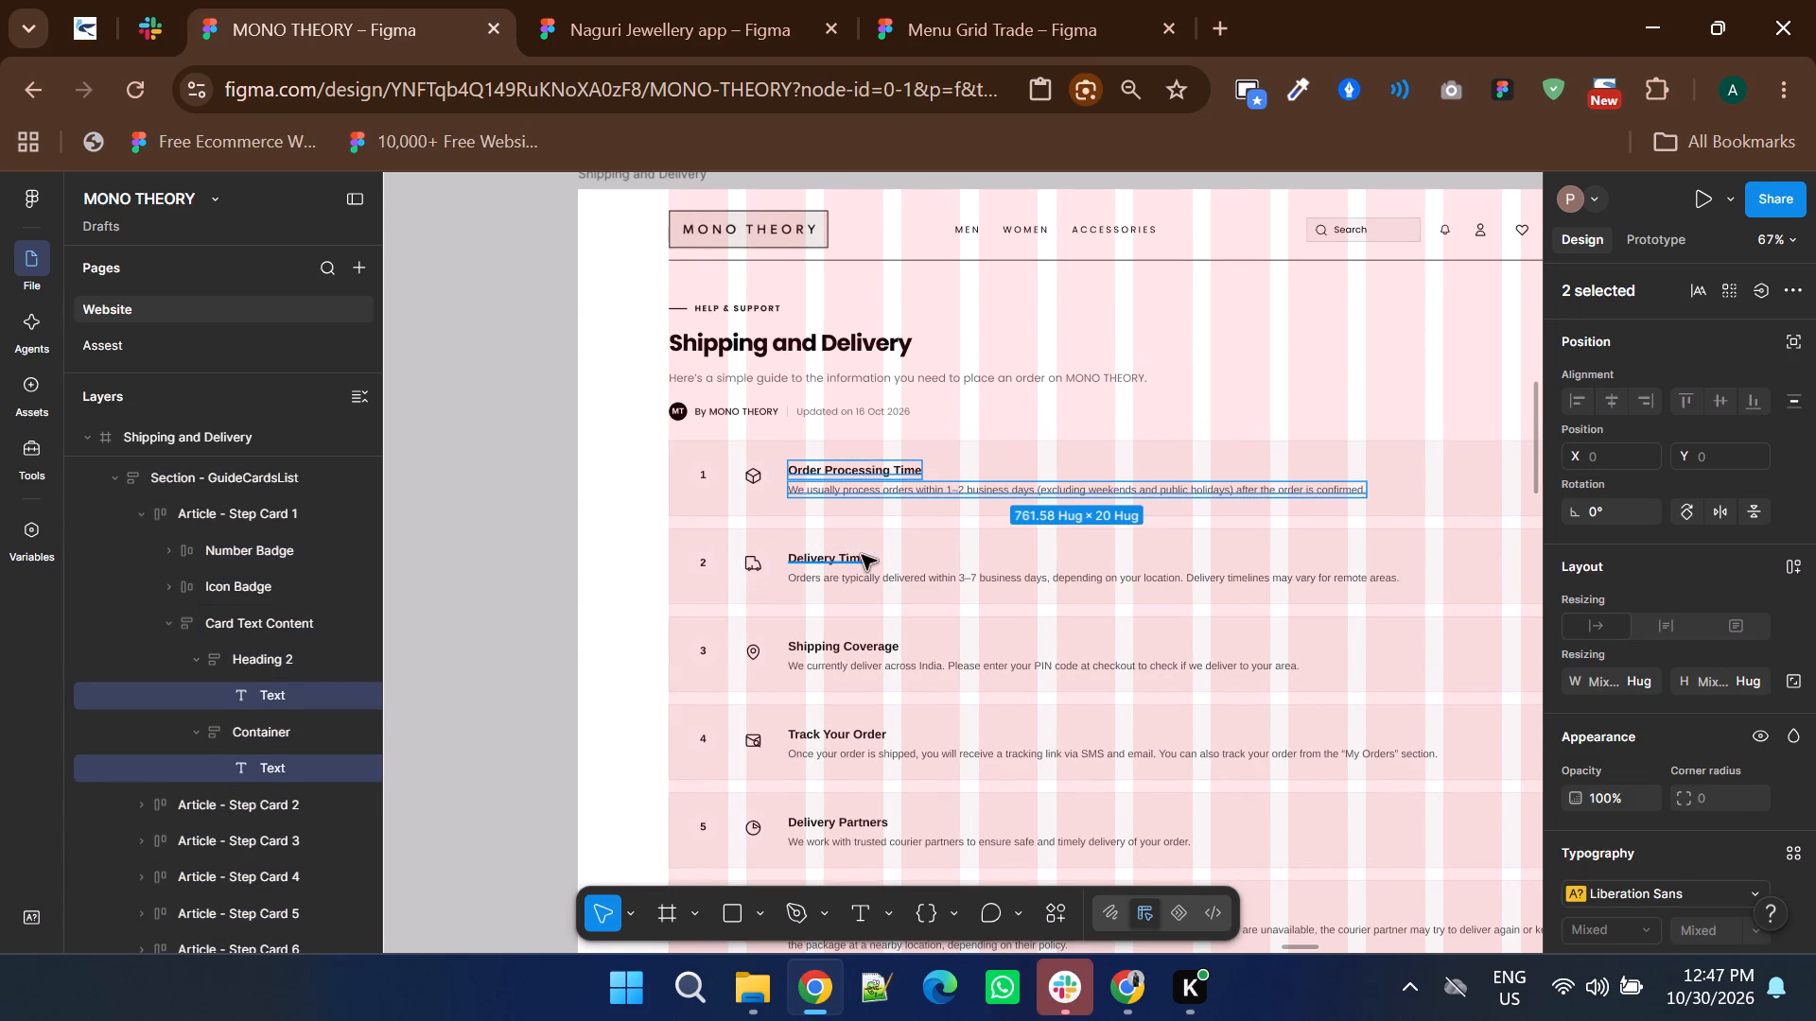
{"action": "left_click", "coordinate": [858, 555], "text": "ctrl+shift"}
{"action": "left_click", "coordinate": [876, 586], "text": "ctrl+shift"}
{"action": "left_click", "coordinate": [831, 658], "text": "ctrl+shift"}
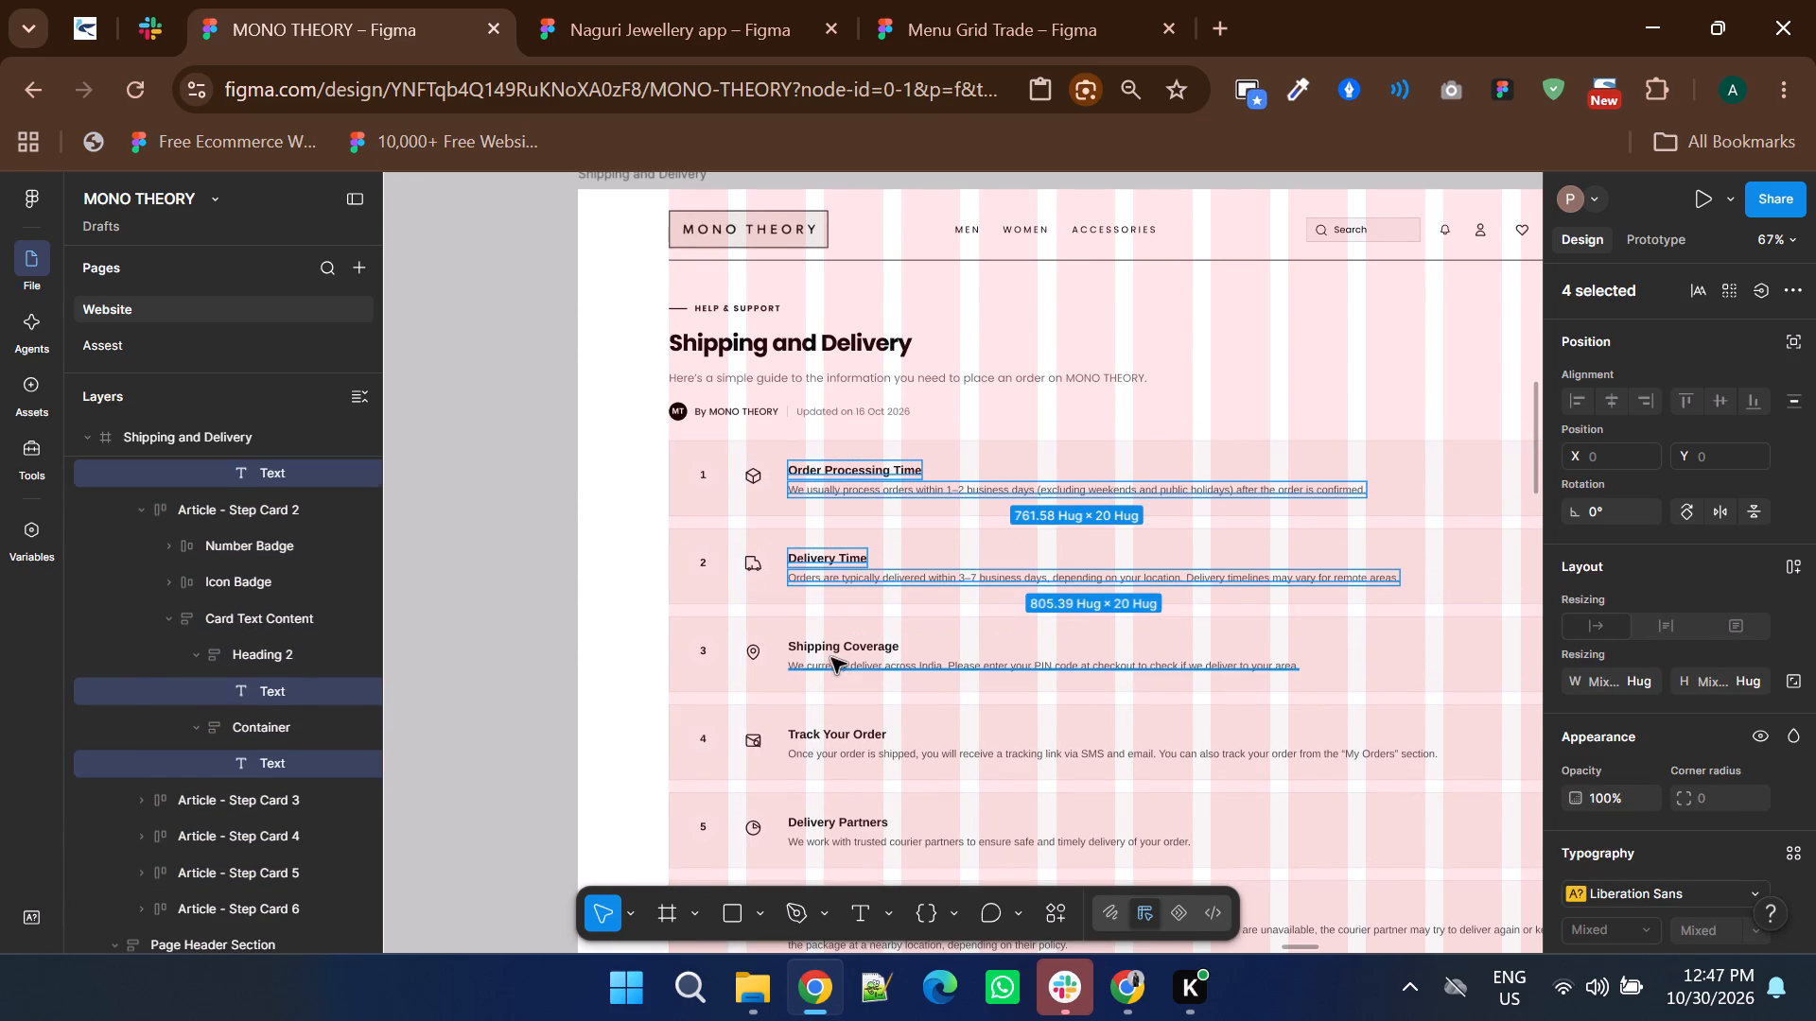
{"action": "left_click", "coordinate": [841, 645], "text": "ctrl+shift"}
{"action": "scroll", "coordinate": [841, 645], "scroll_direction": "down", "scroll_amount": 1}
{"action": "left_click", "coordinate": [847, 611], "text": "ctrl+shift"}
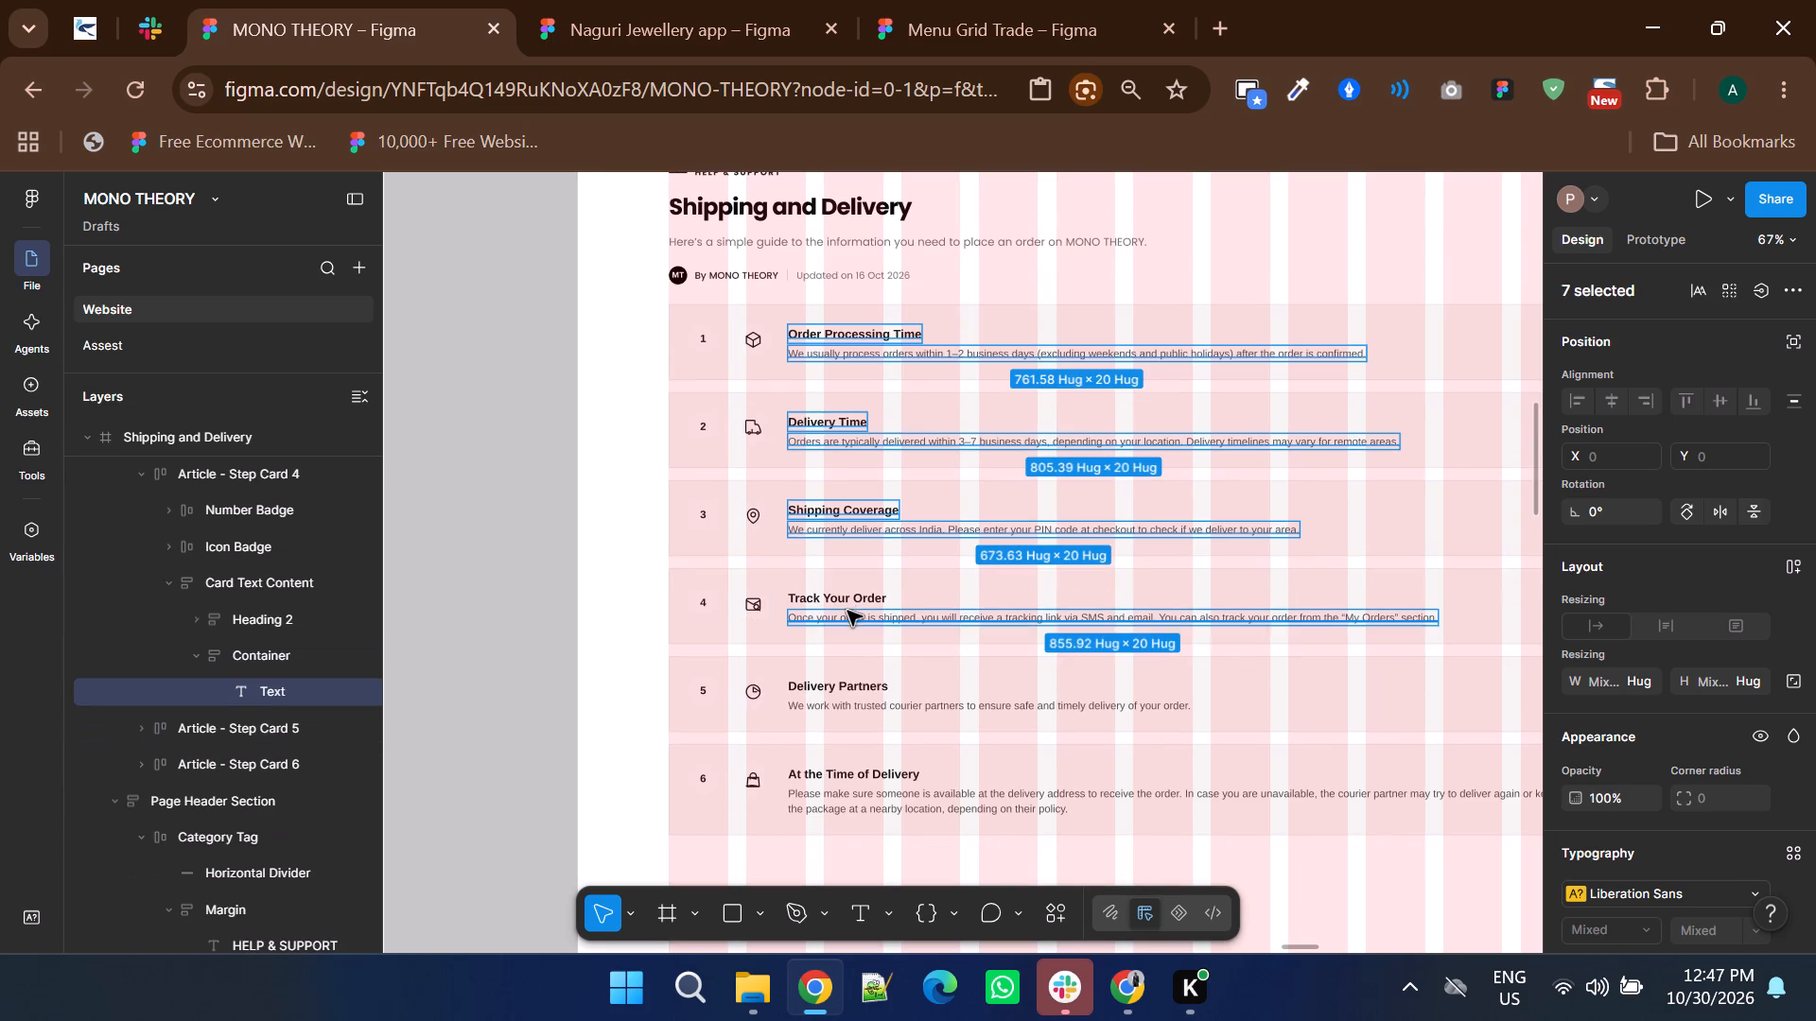
{"action": "left_click", "coordinate": [847, 580], "text": "ctrl+shift"}
{"action": "left_click", "coordinate": [847, 586], "text": "ctrl+shift"}
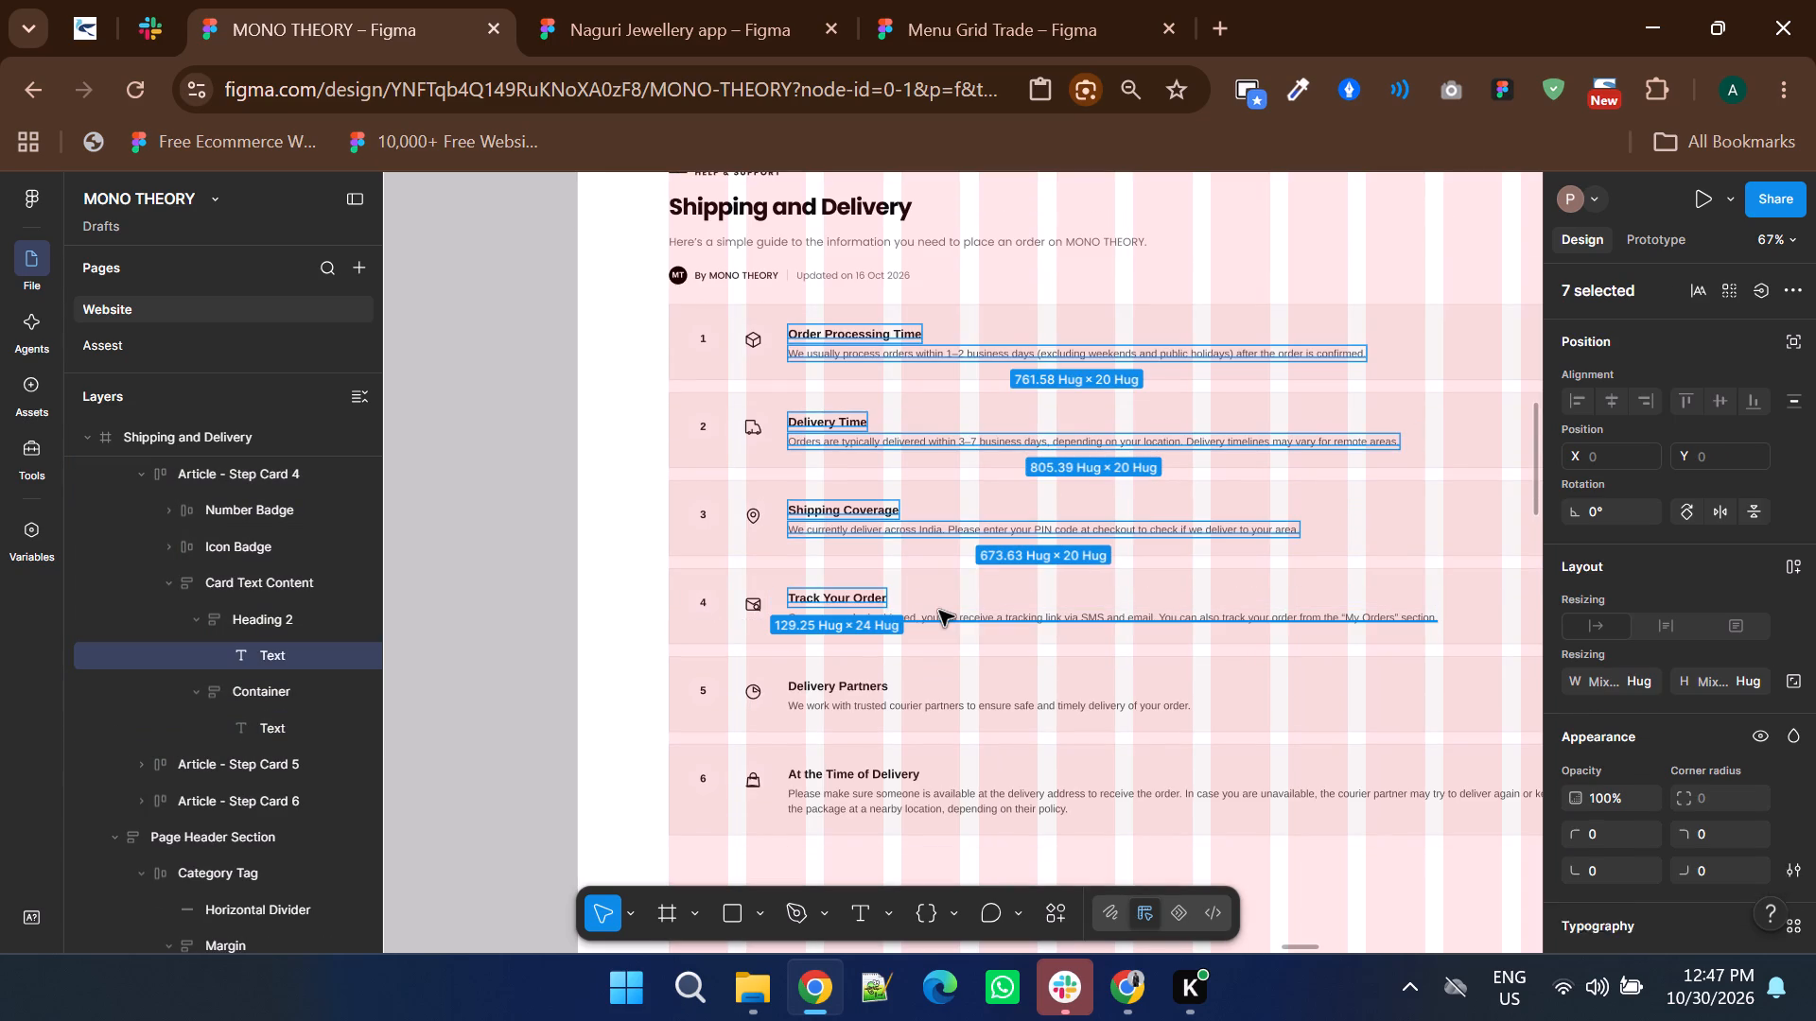
{"action": "left_click", "coordinate": [939, 611], "text": "ctrl+shift"}
{"action": "left_click", "coordinate": [940, 699], "text": "ctrl+shift"}
{"action": "left_click", "coordinate": [885, 680], "text": "ctrl+shift"}
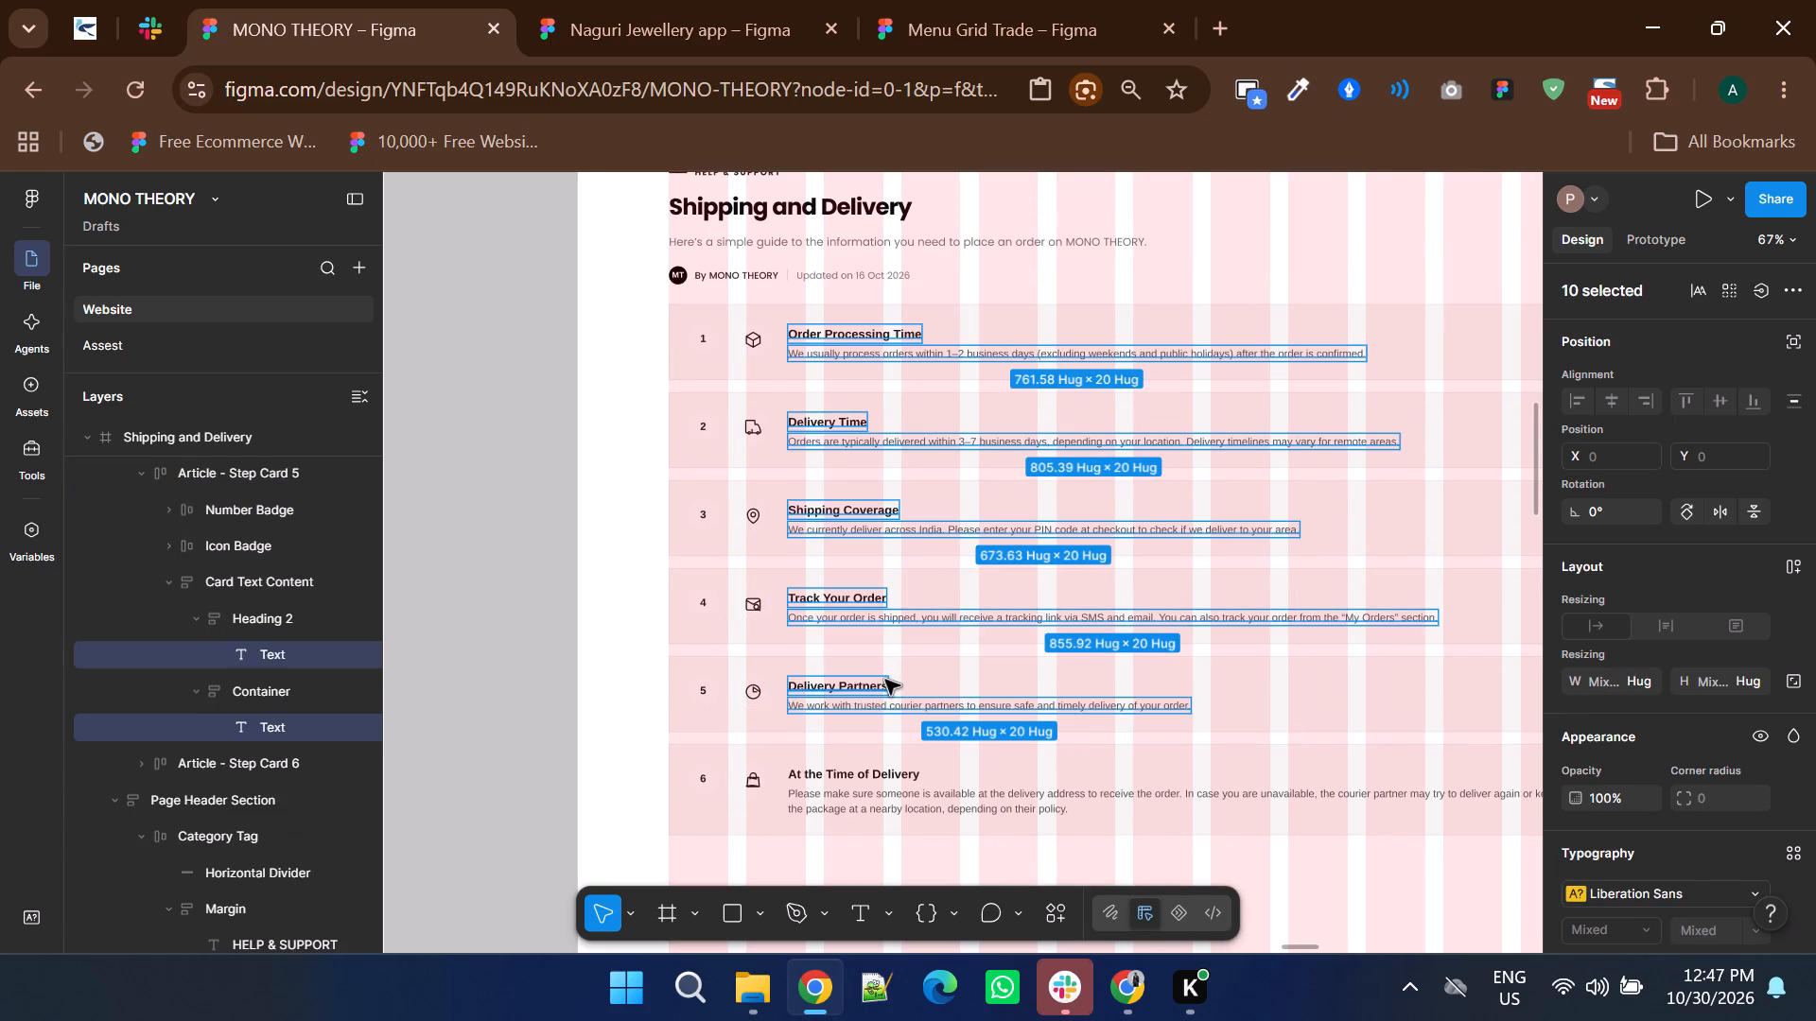
{"action": "scroll", "coordinate": [885, 680], "scroll_direction": "down", "scroll_amount": 1}
{"action": "left_click", "coordinate": [867, 645], "text": "ctrl+shift"}
{"action": "left_click", "coordinate": [867, 664], "text": "ctrl+shift"}
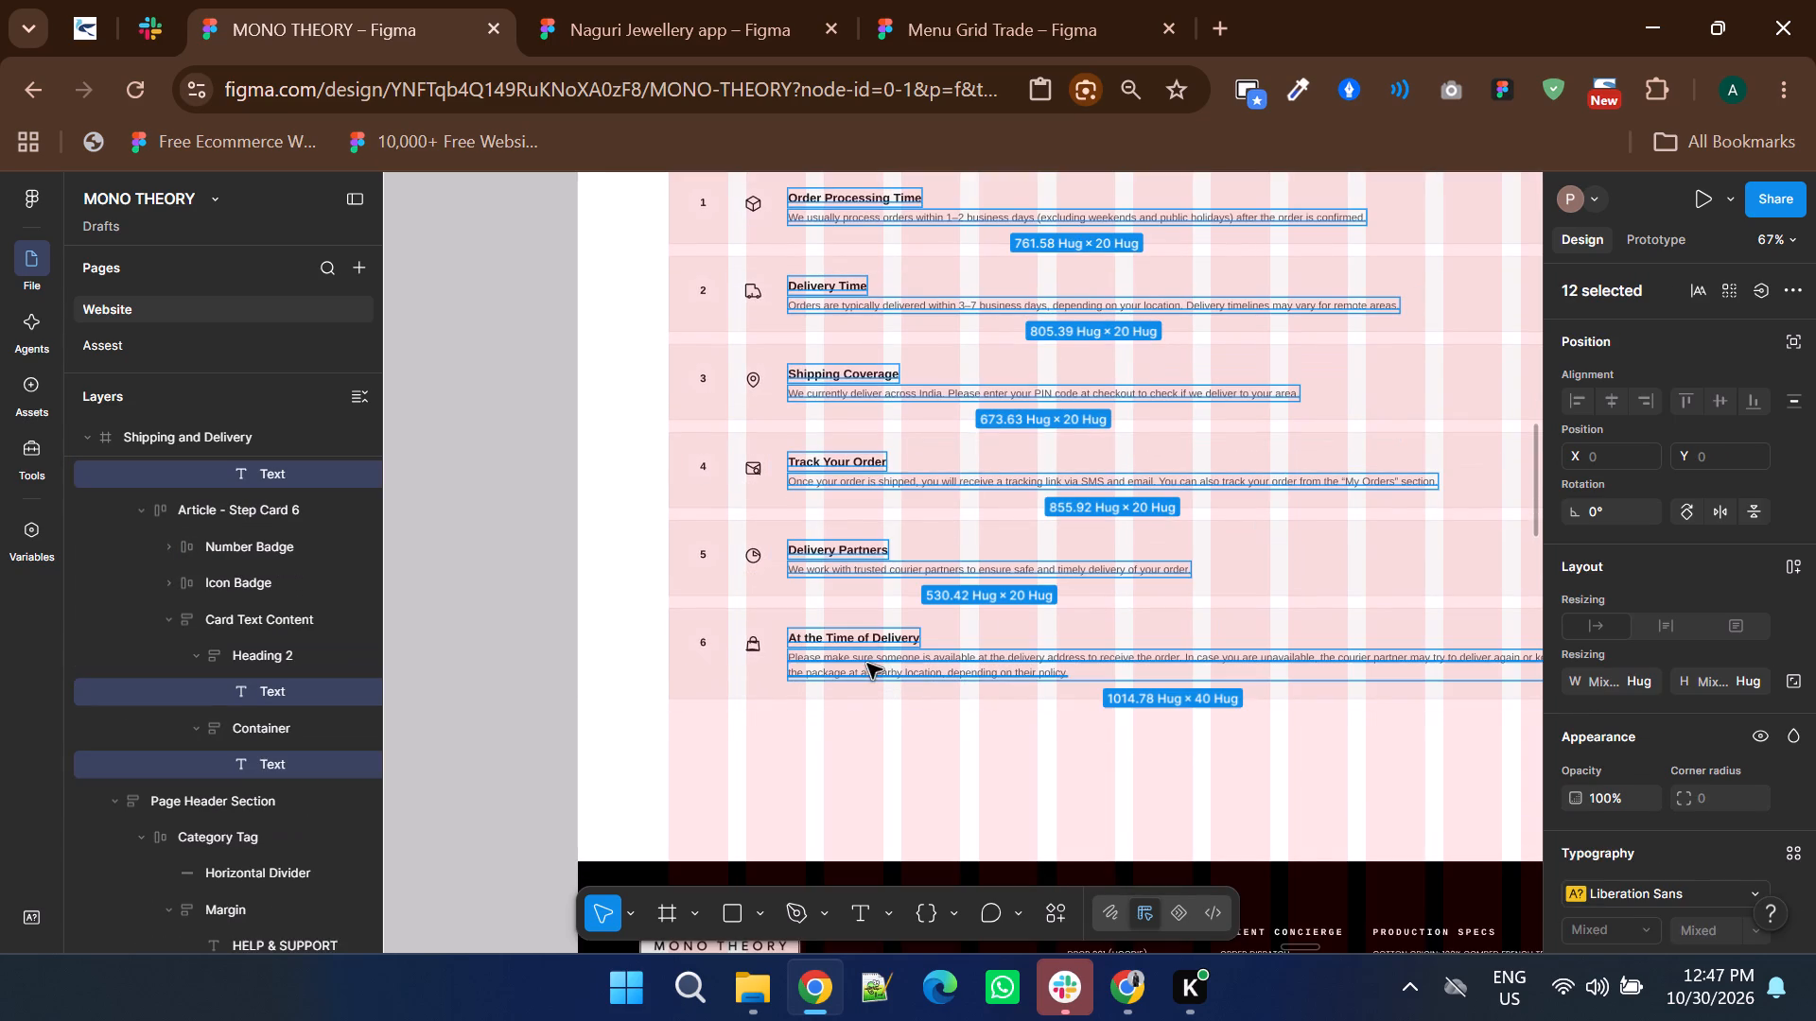
{"action": "left_click", "coordinate": [1640, 904]}
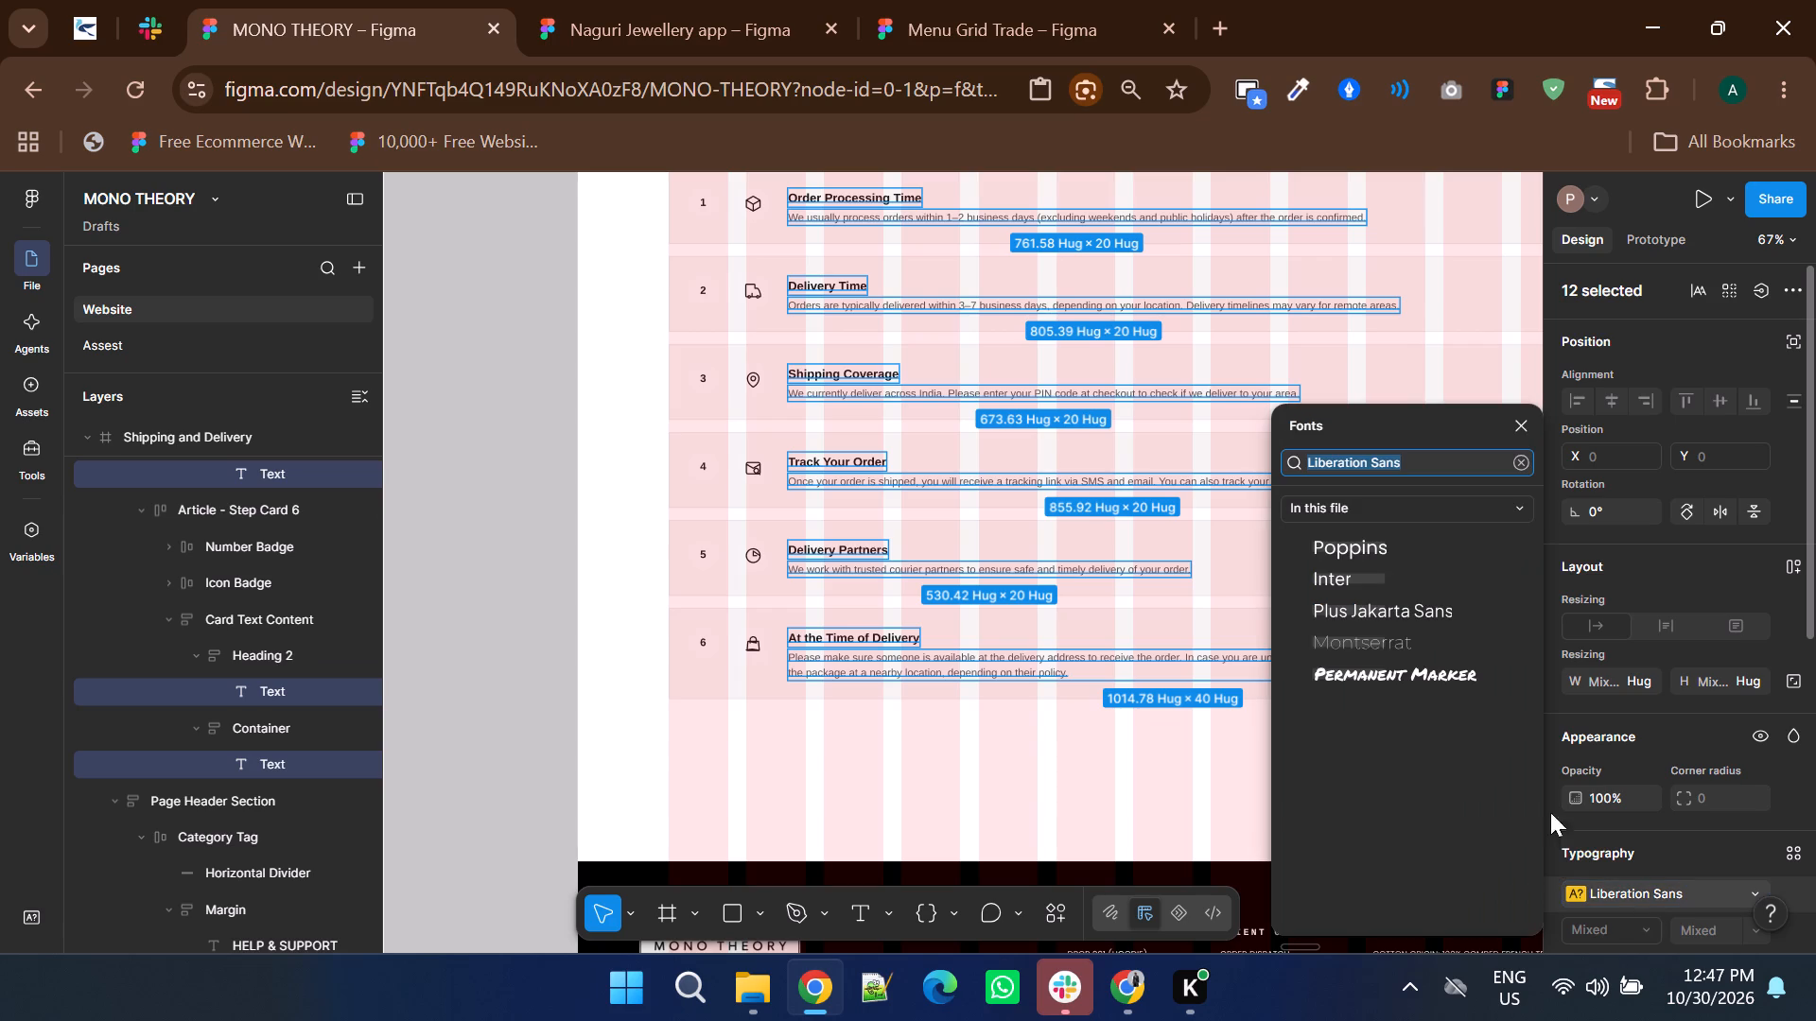
{"action": "left_click", "coordinate": [1398, 552]}
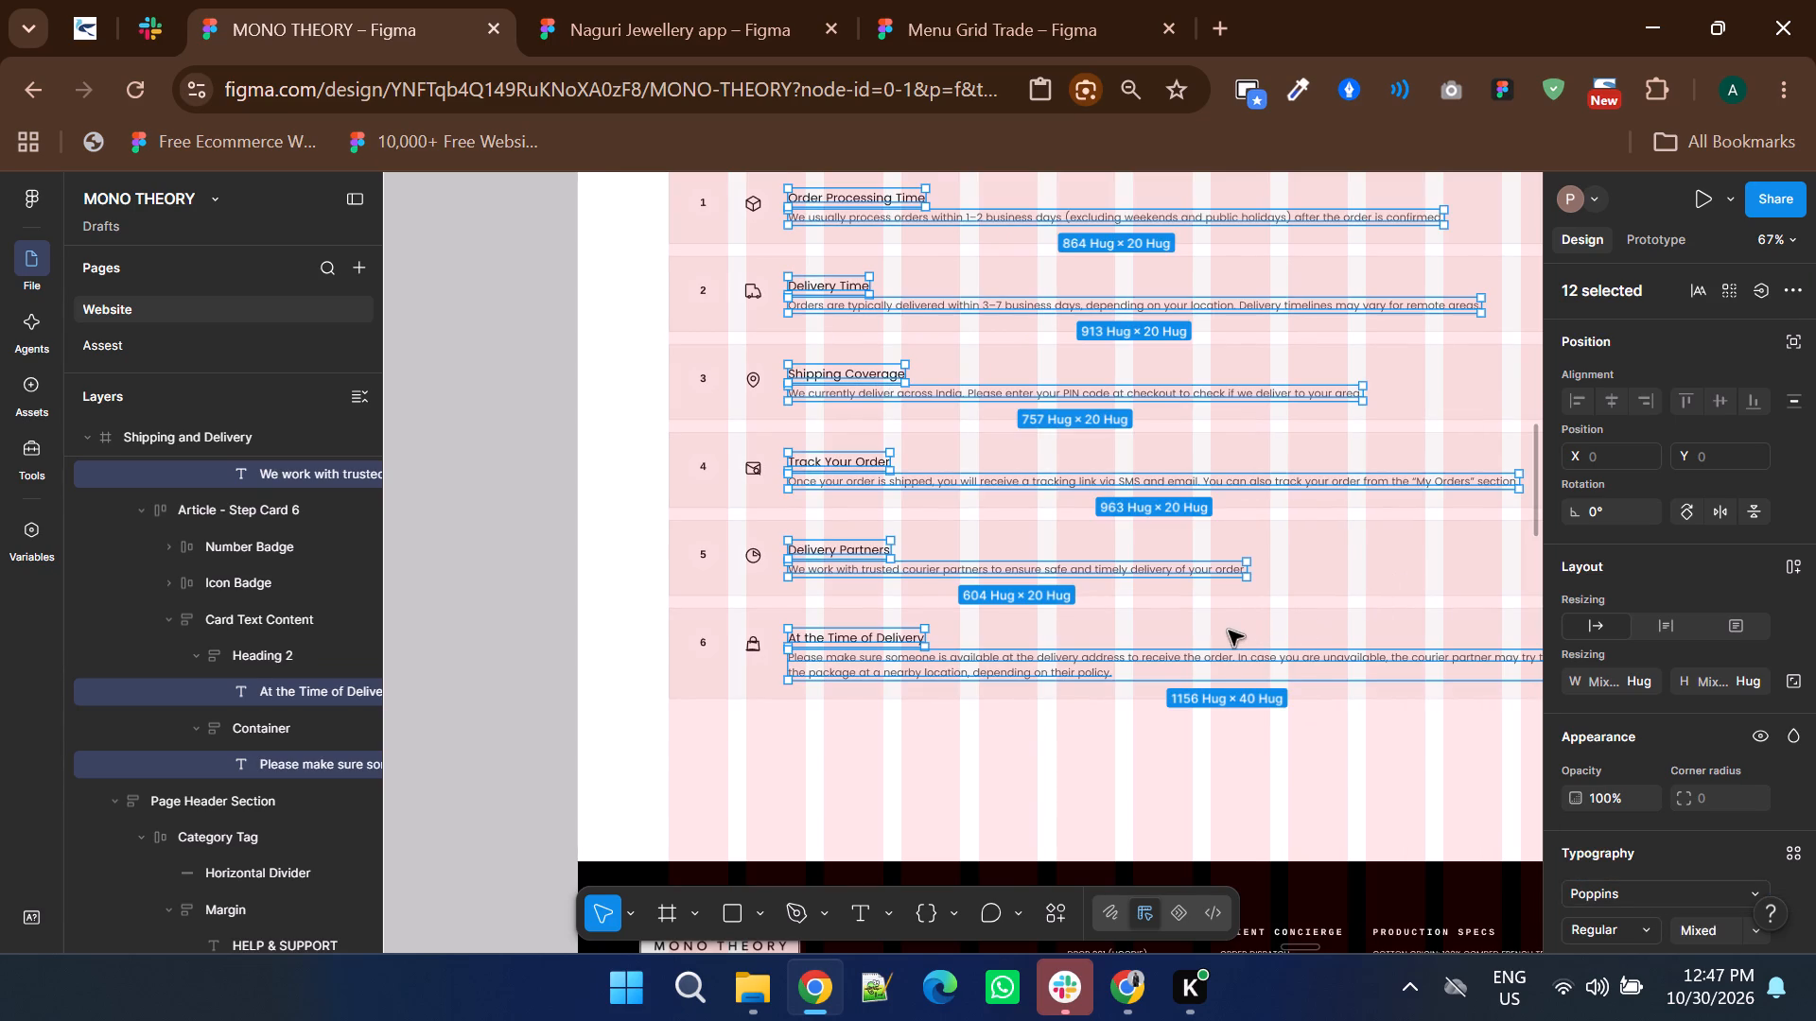
Examine the card heading typography on the Return and Exchange and Payments pages as a reference for the shipping cards.
{"action": "scroll", "coordinate": [1225, 642], "scroll_direction": "down", "scroll_amount": 1, "text": "ctrl"}
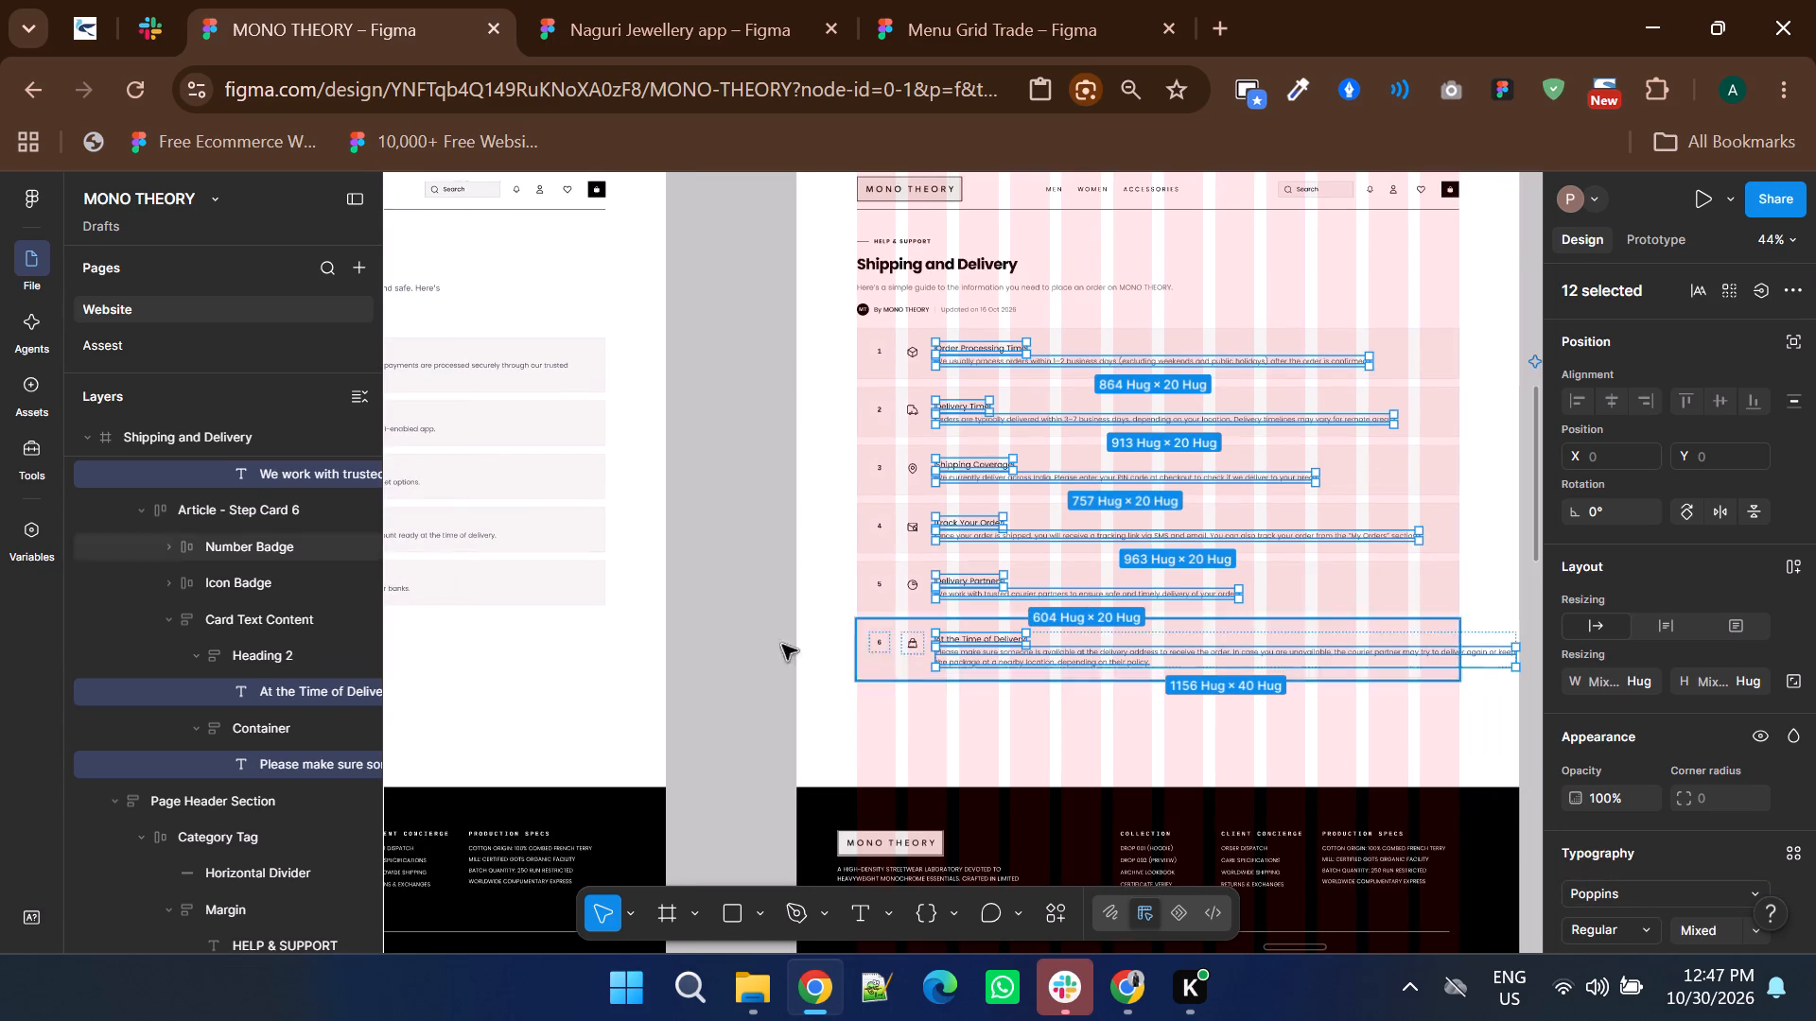
{"action": "left_click", "coordinate": [739, 643]}
{"action": "scroll", "coordinate": [739, 643], "scroll_direction": "up", "scroll_amount": 3, "text": "shift"}
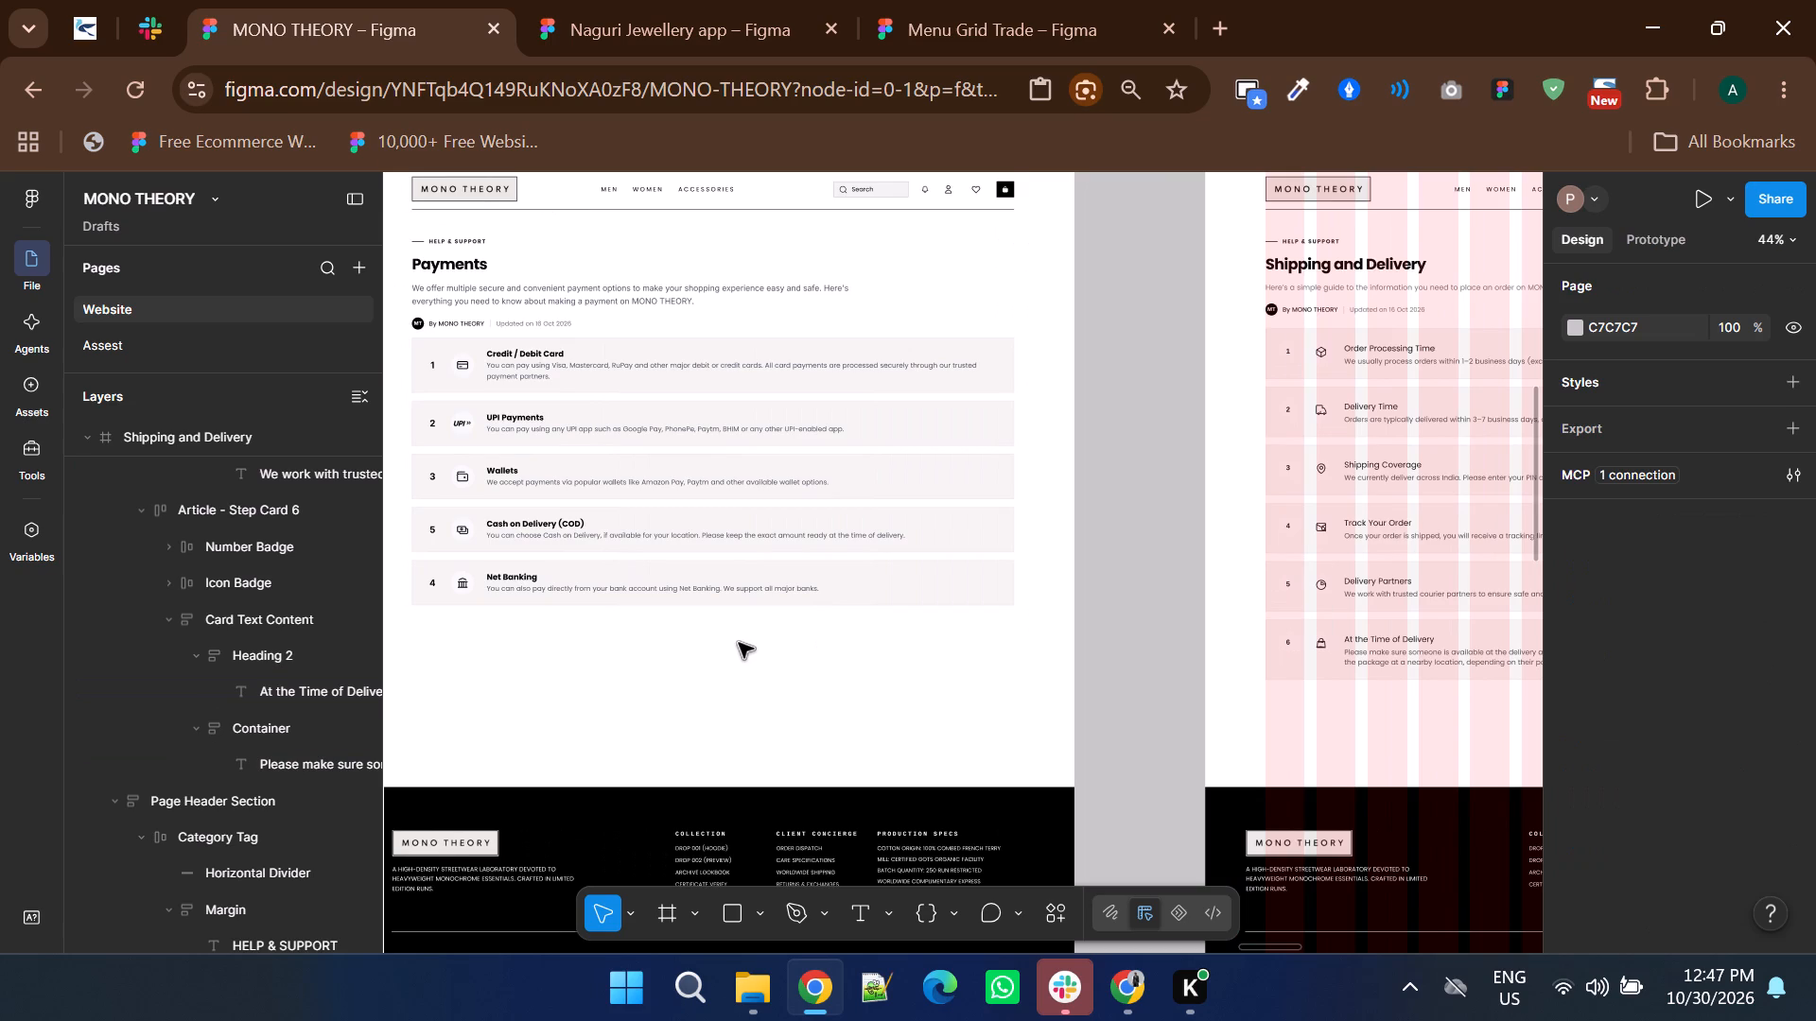
{"action": "scroll", "coordinate": [739, 643], "scroll_direction": "up", "scroll_amount": 6, "text": "shift"}
{"action": "left_click", "coordinate": [515, 349], "text": "ctrl"}
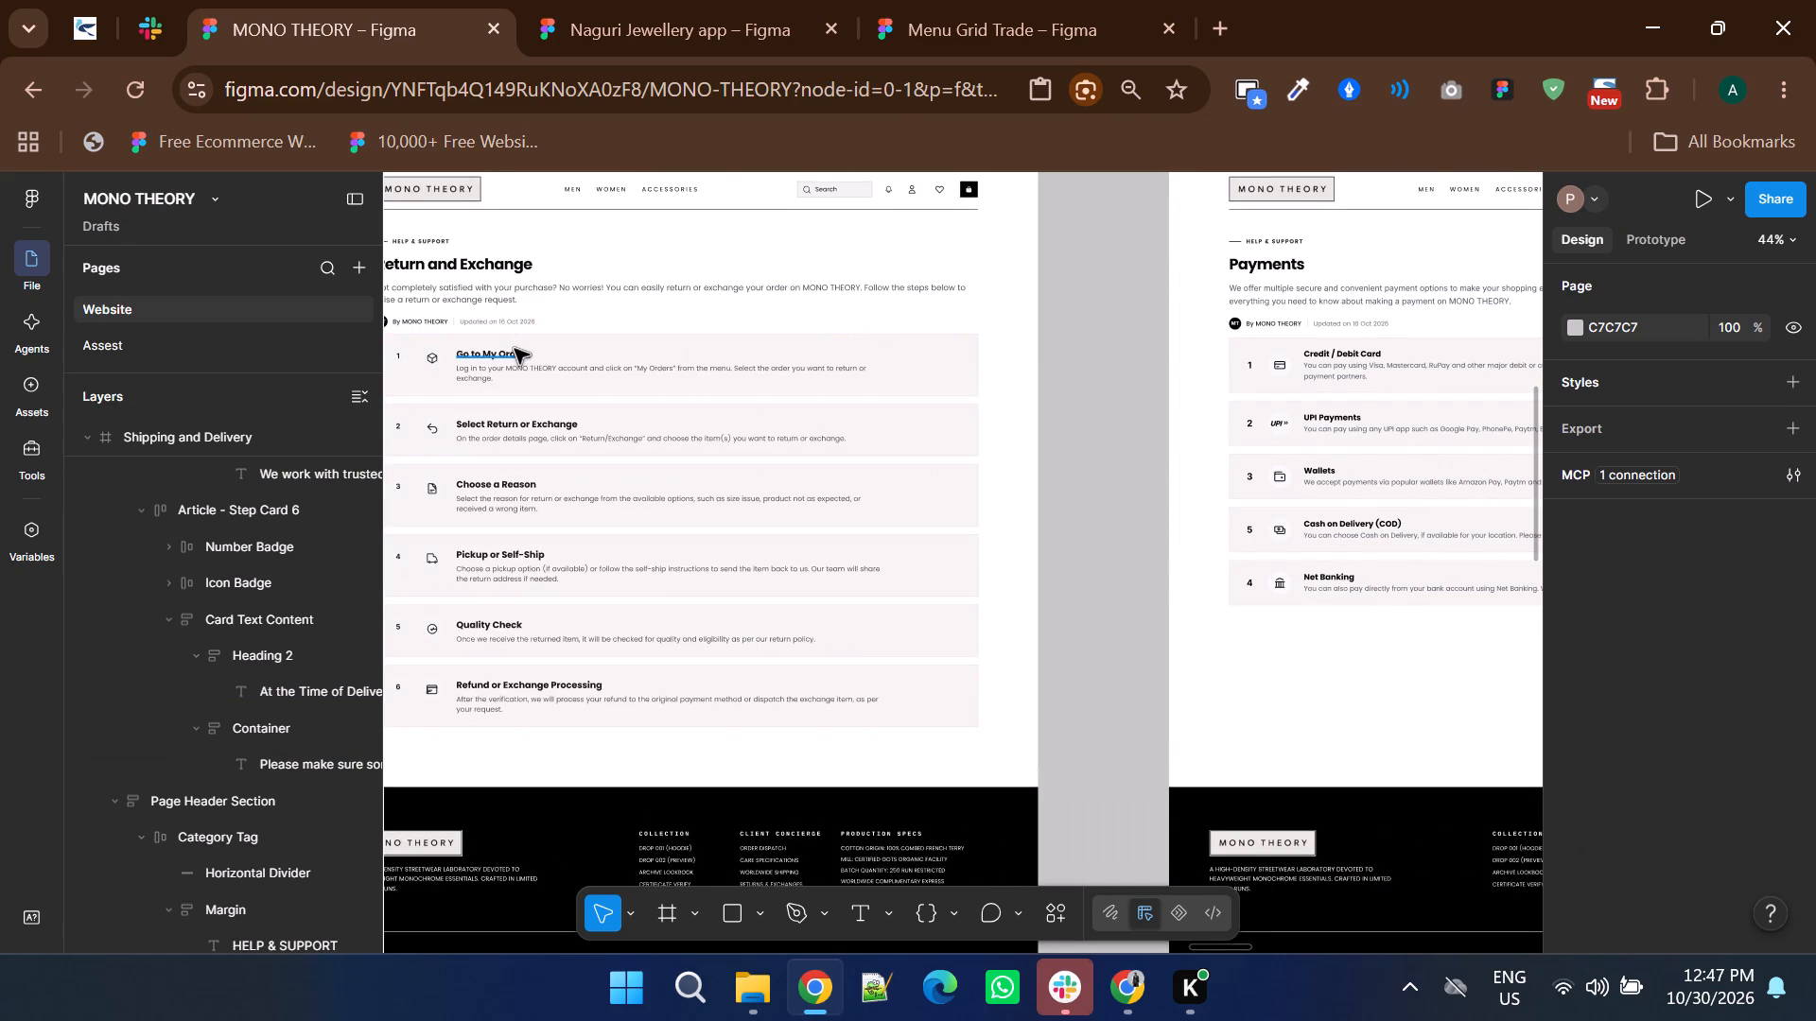
{"action": "left_click", "coordinate": [1049, 580], "text": "shift"}
{"action": "scroll", "coordinate": [1049, 580], "scroll_direction": "down", "scroll_amount": 4, "text": "shift"}
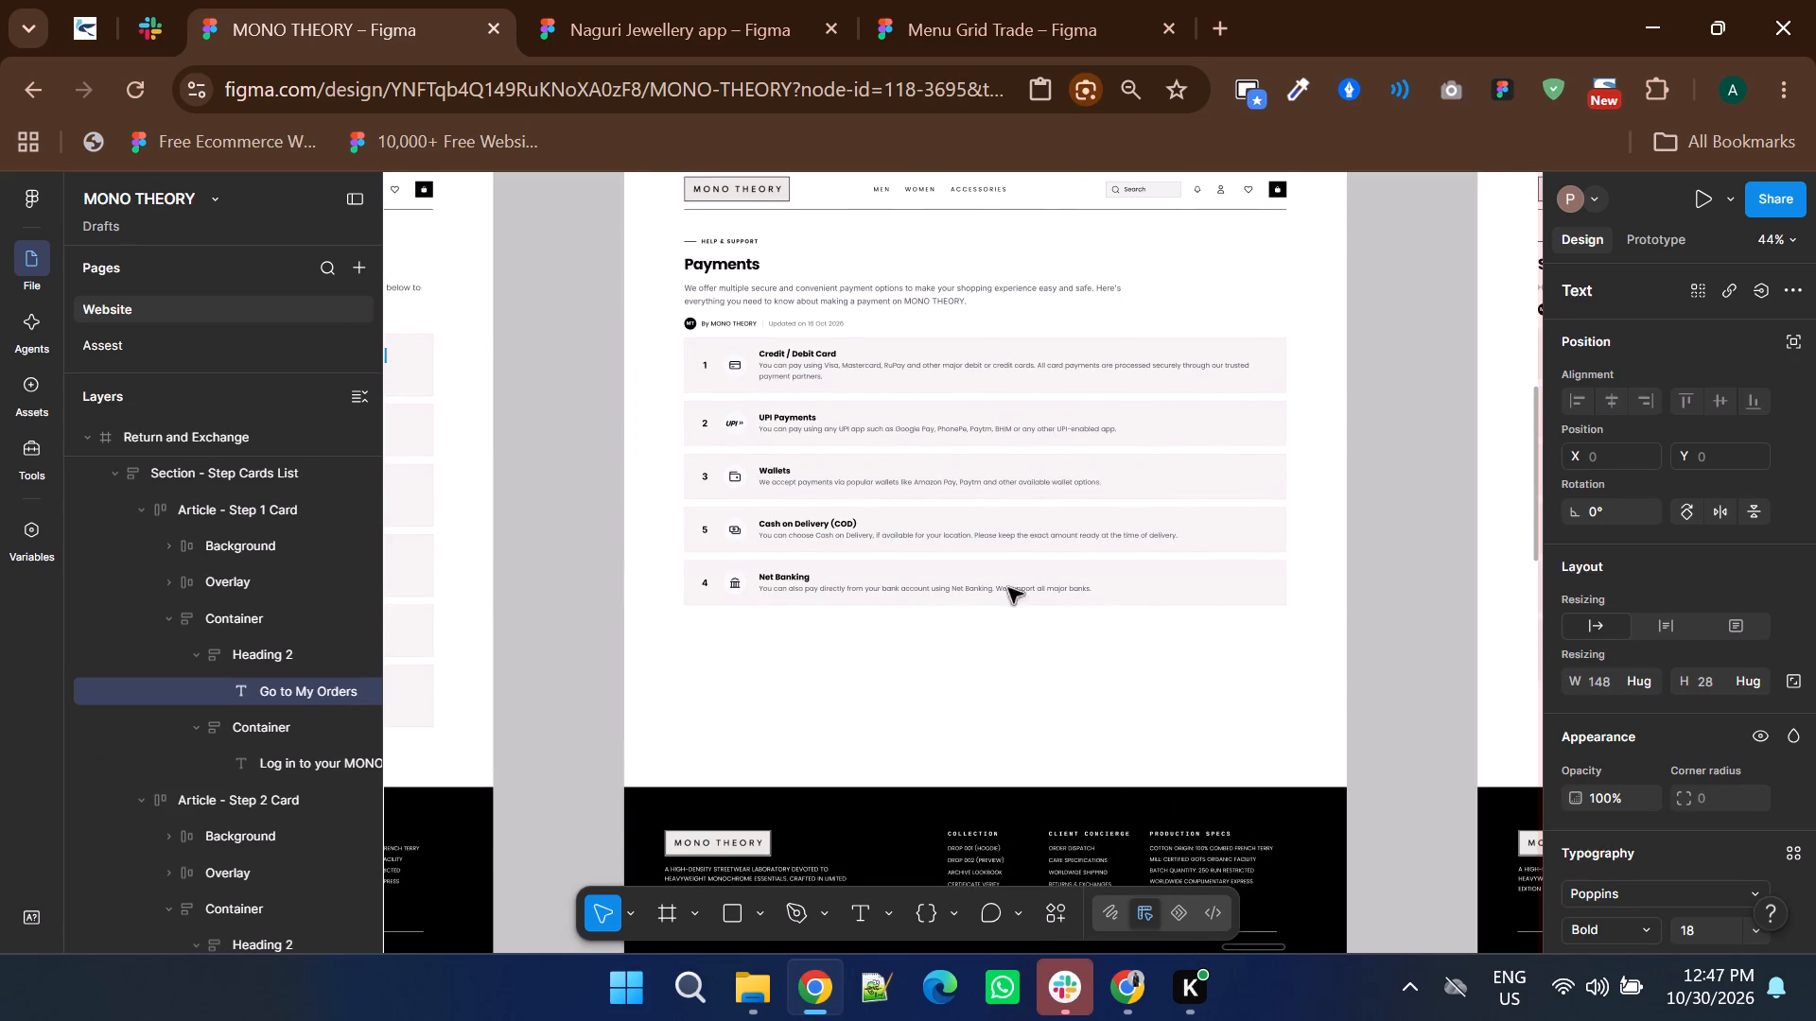
{"action": "left_click", "coordinate": [825, 525], "text": "ctrl"}
{"action": "scroll", "coordinate": [825, 525], "scroll_direction": "down", "scroll_amount": 3, "text": "shift"}
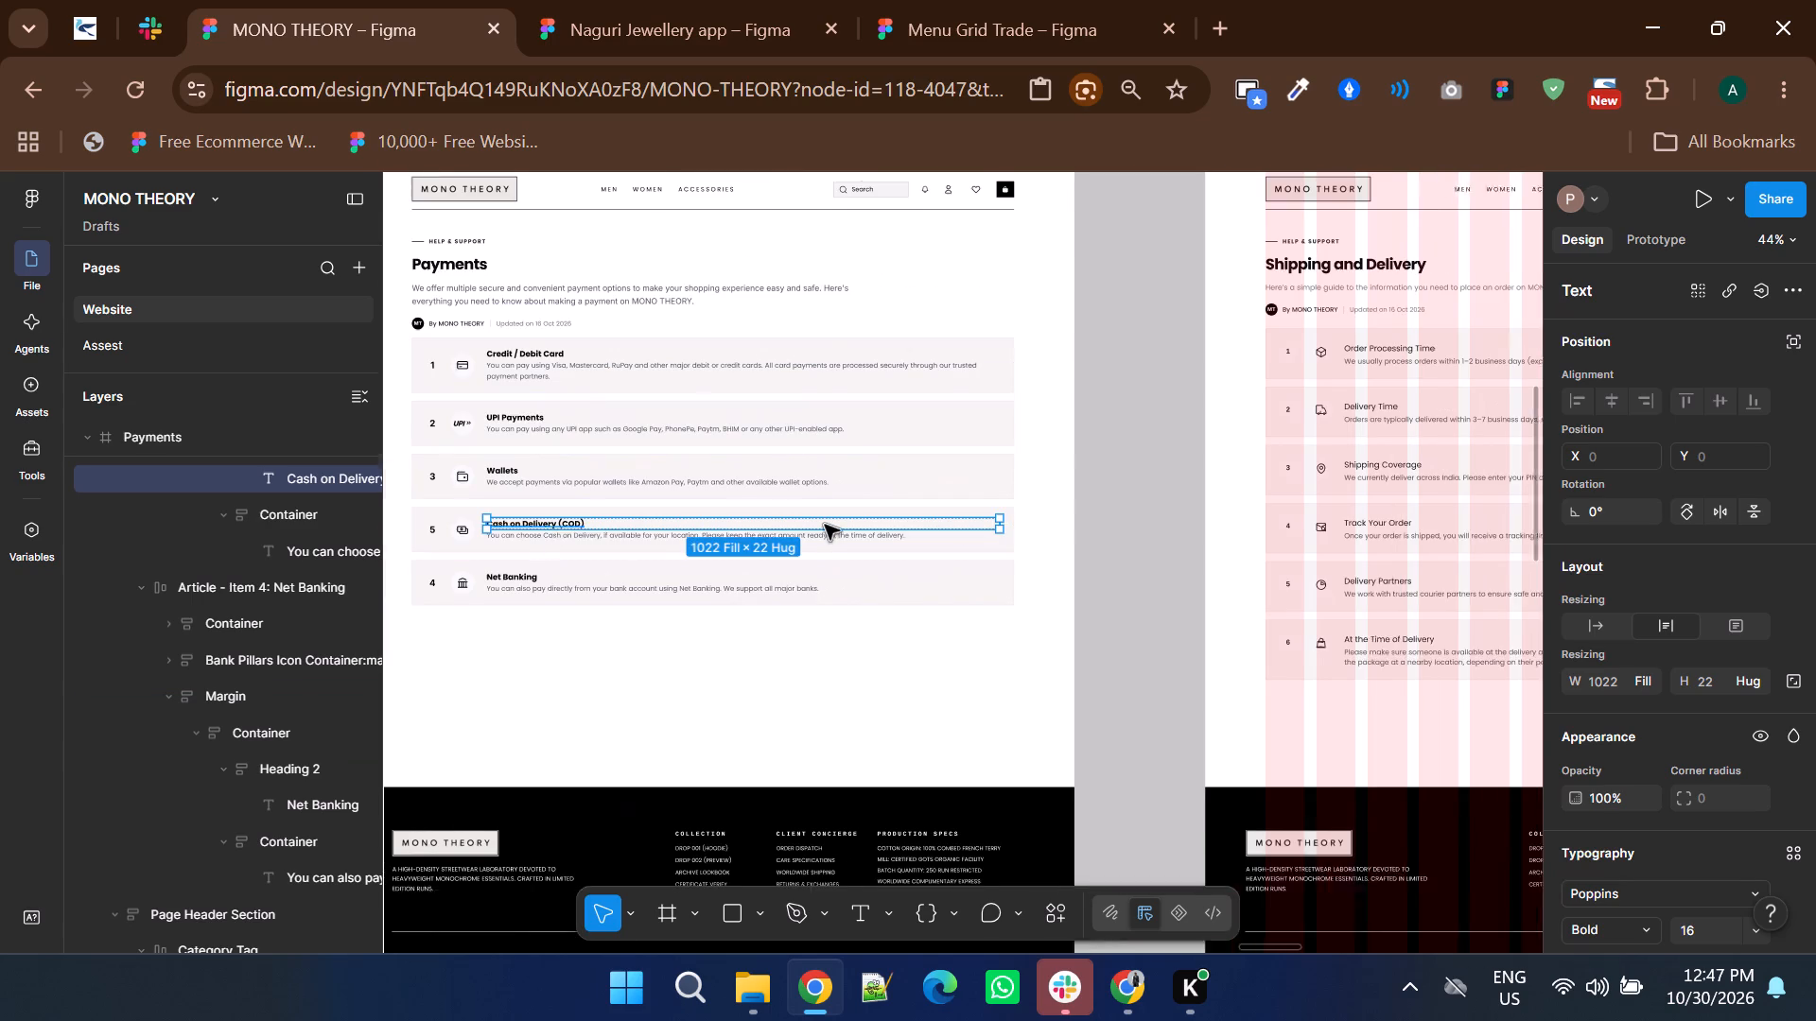
{"action": "scroll", "coordinate": [825, 525], "scroll_direction": "down", "scroll_amount": 1, "text": "shift"}
Set the headings of all six Shipping and Delivery step cards to the Bold weight.
{"action": "left_click", "coordinate": [1109, 640], "text": "ctrl+shift"}
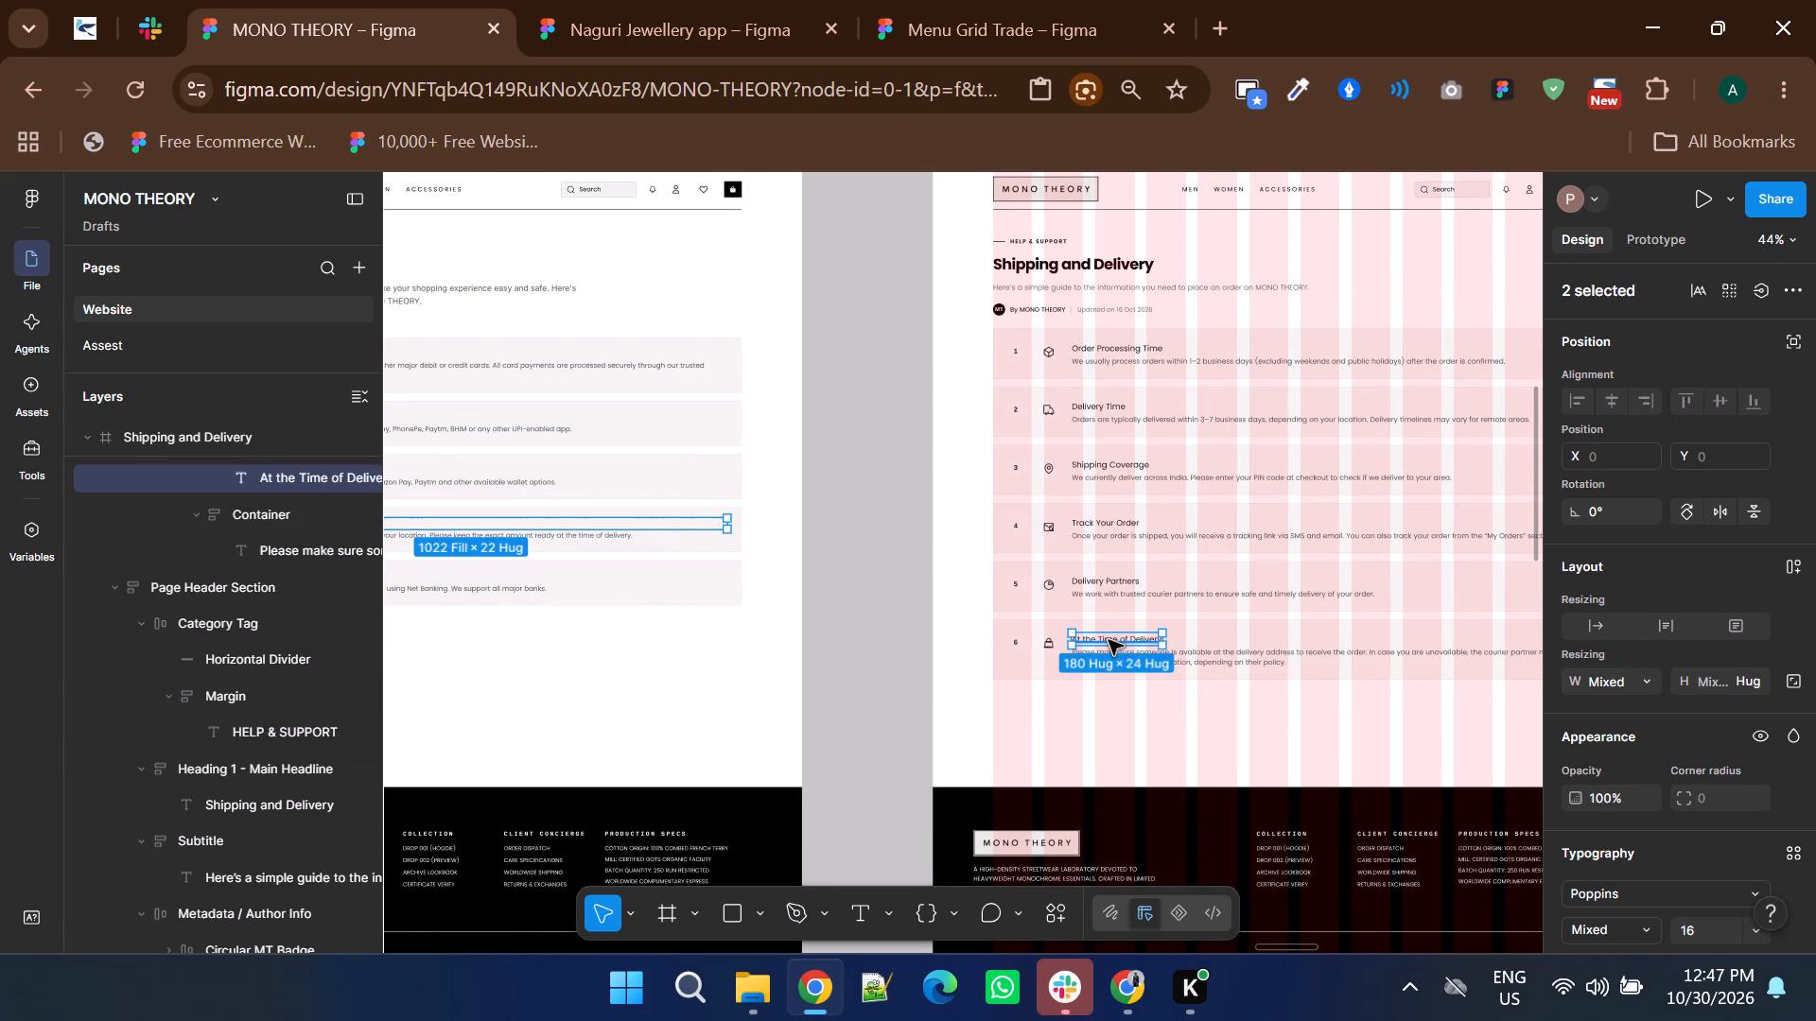
{"action": "scroll", "coordinate": [1179, 643], "scroll_direction": "up", "scroll_amount": 1, "text": "ctrl"}
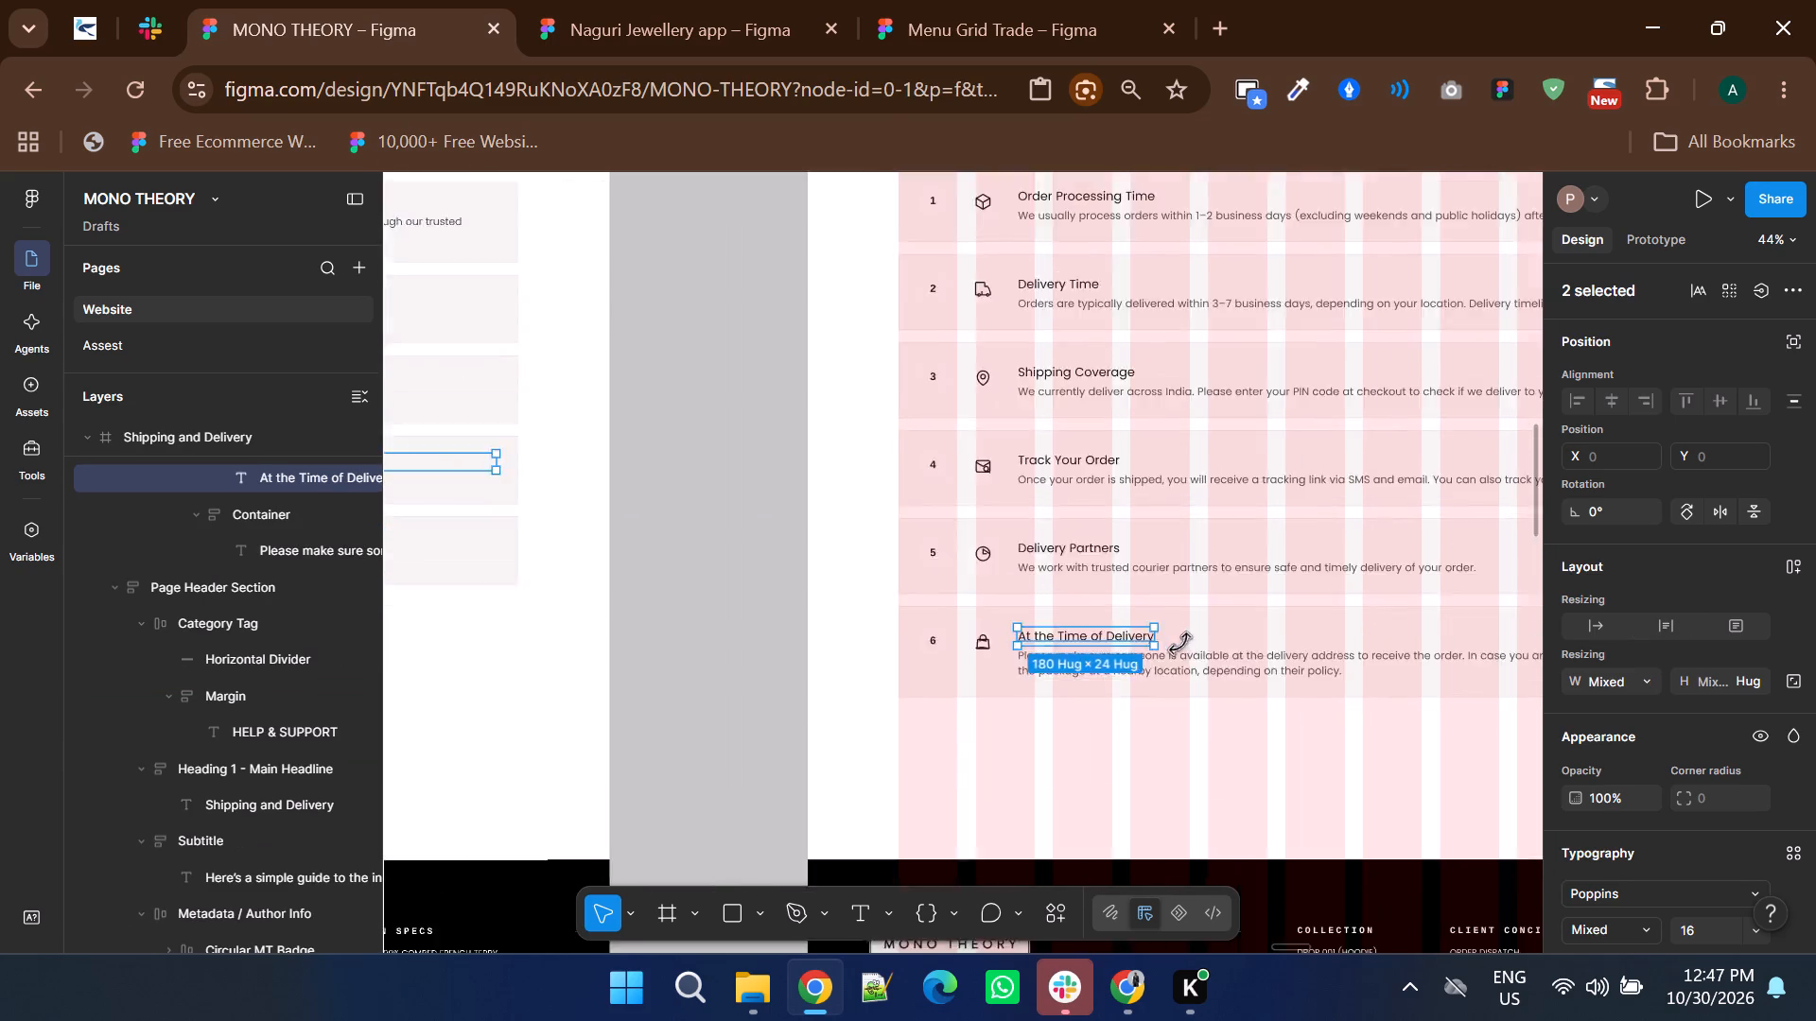
{"action": "scroll", "coordinate": [1179, 643], "scroll_direction": "up", "scroll_amount": 1, "text": "ctrl"}
{"action": "left_click", "coordinate": [1094, 629]}
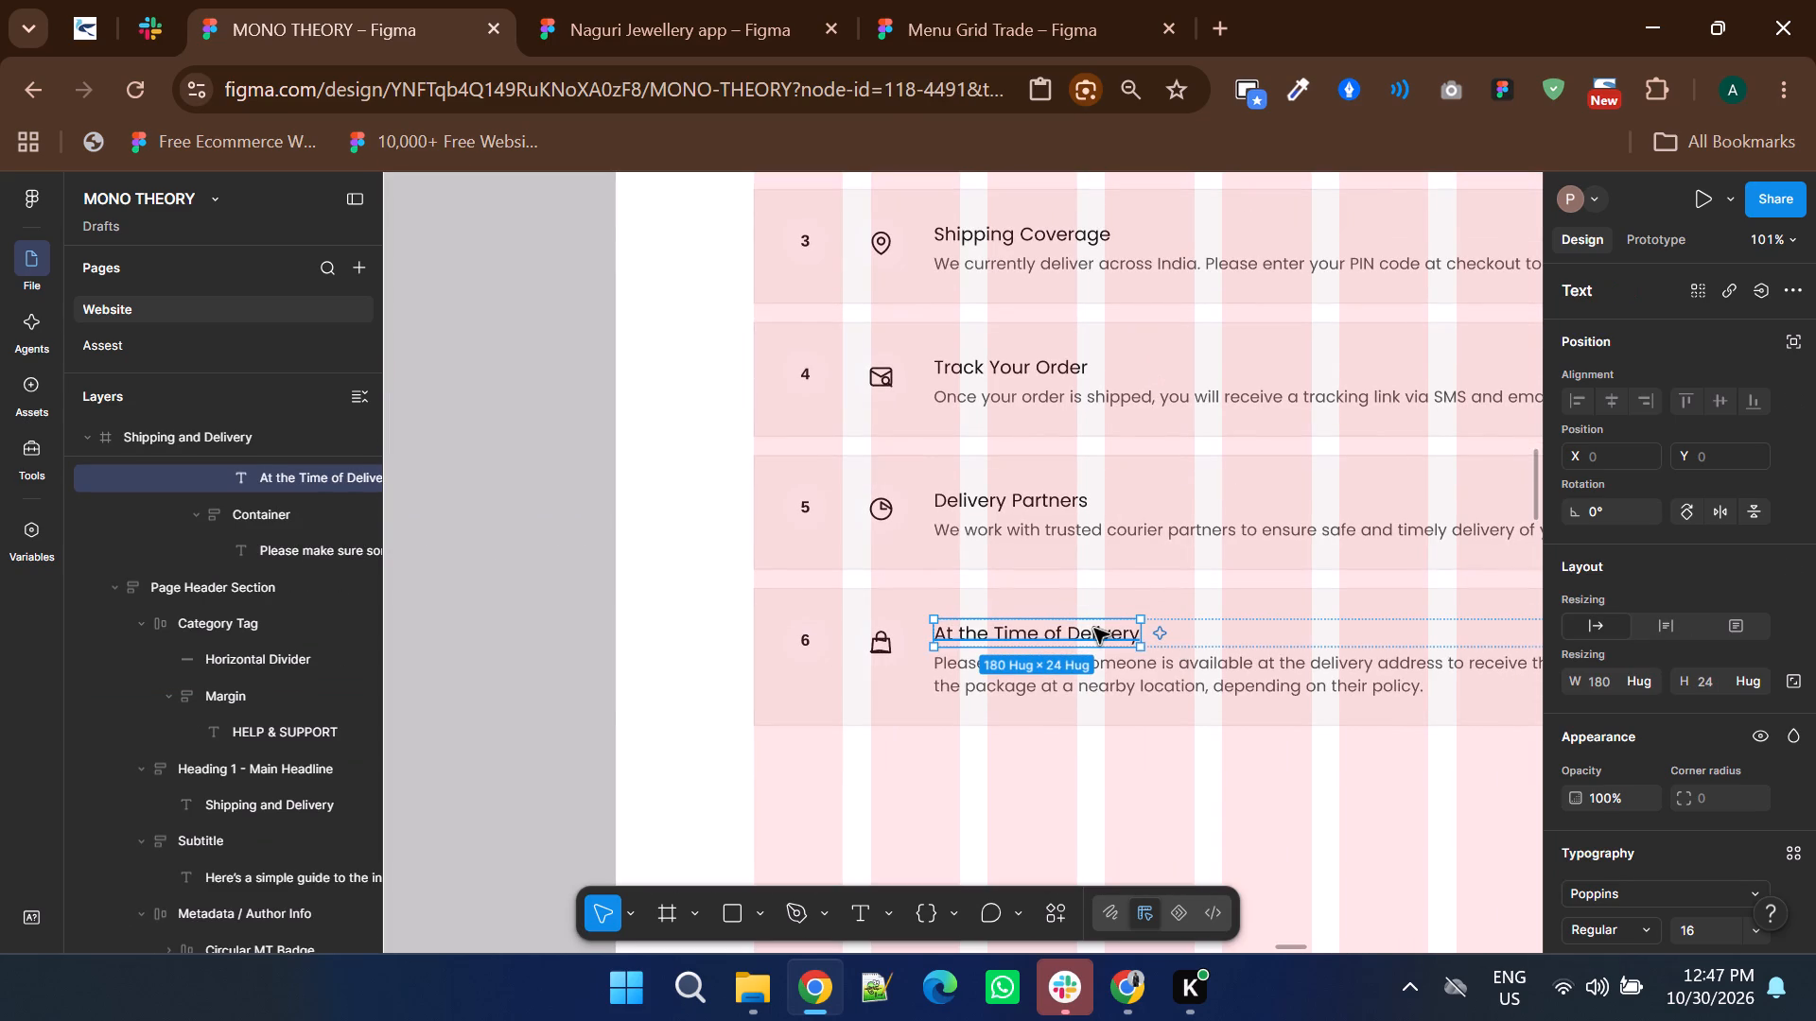
{"action": "left_click", "coordinate": [1012, 502], "text": "ctrl+shift"}
{"action": "scroll", "coordinate": [1012, 502], "scroll_direction": "up", "scroll_amount": 2}
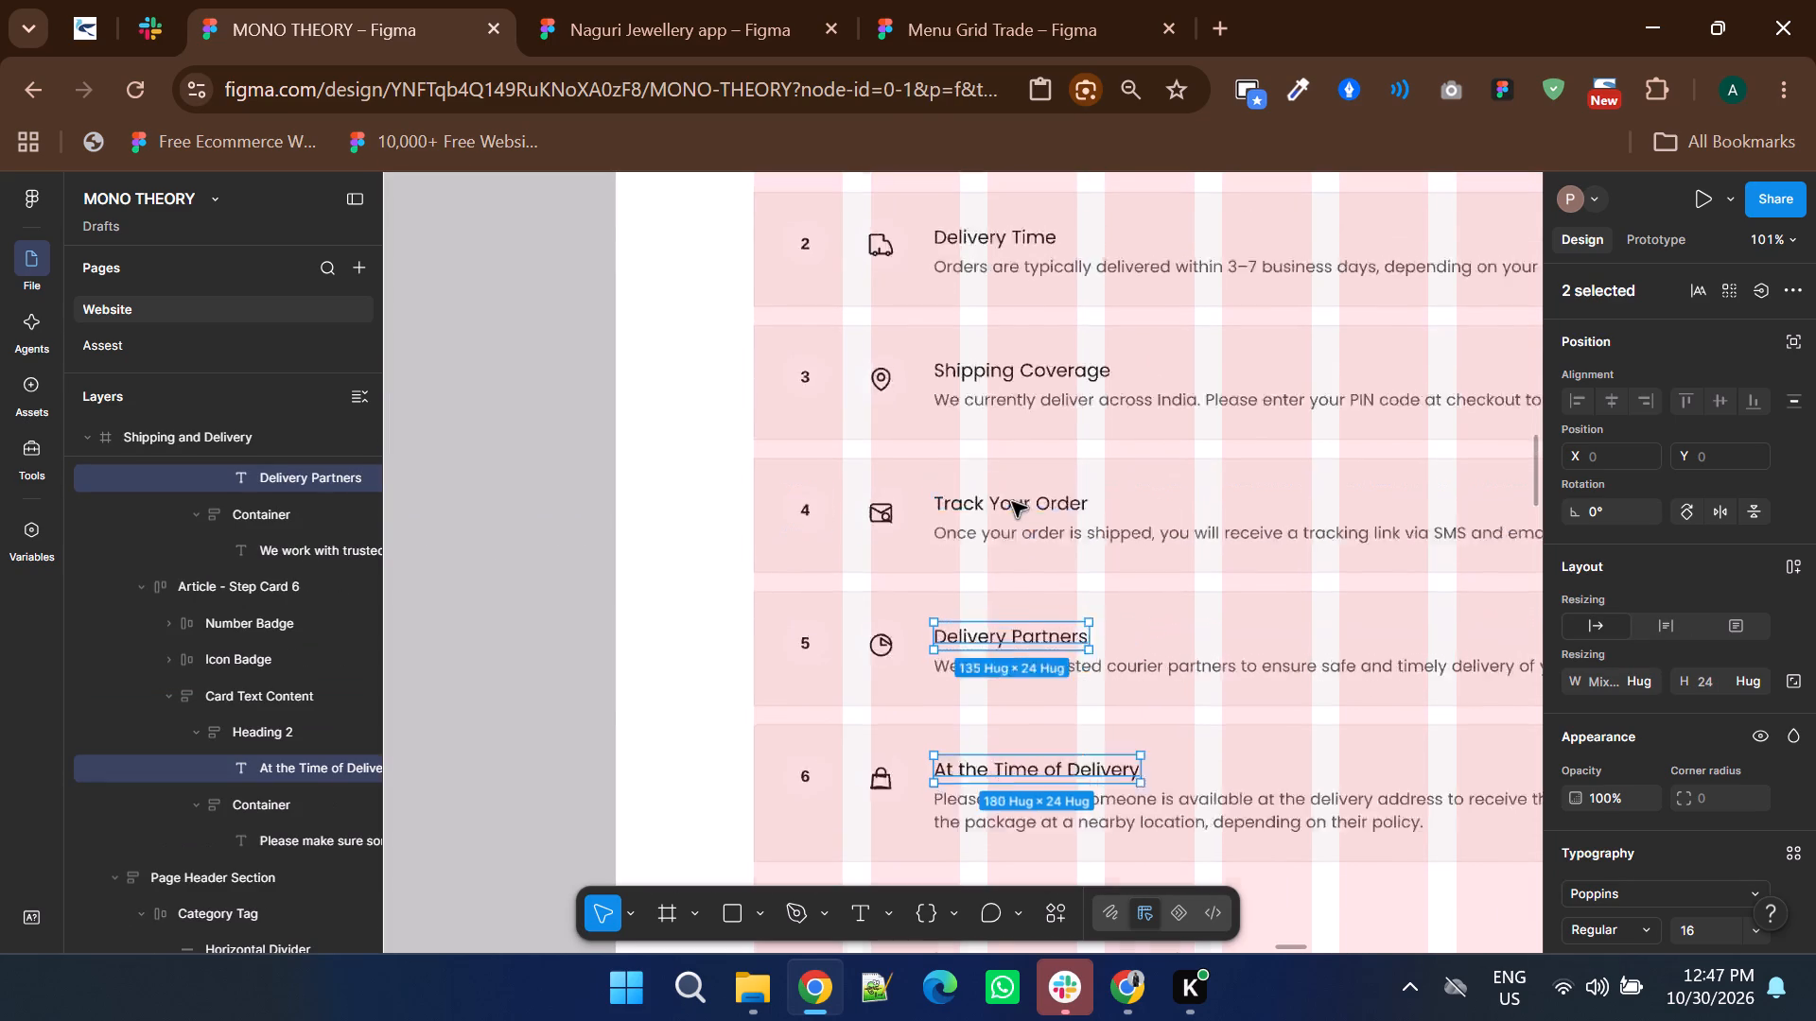
{"action": "left_click", "coordinate": [1006, 505], "text": "ctrl+shift"}
{"action": "left_click", "coordinate": [987, 623], "text": "ctrl+shift"}
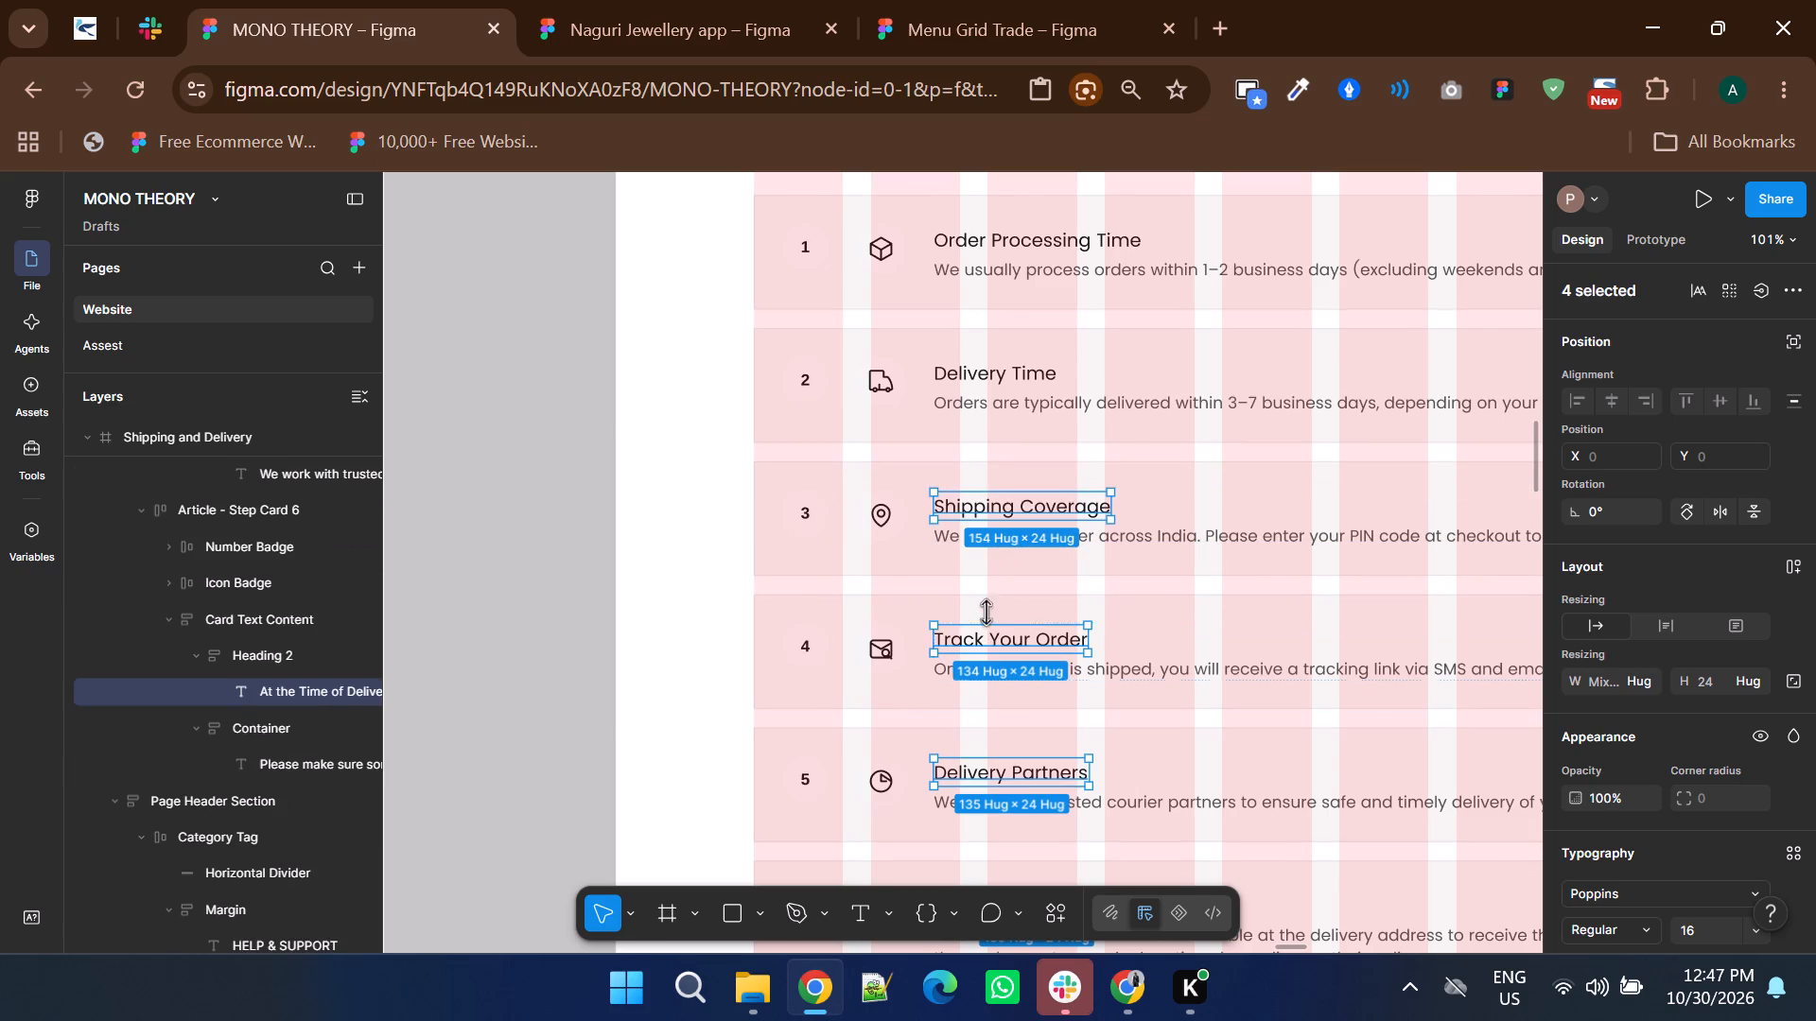
{"action": "left_click", "coordinate": [986, 372], "text": "ctrl+shift"}
{"action": "scroll", "coordinate": [985, 426], "scroll_direction": "up", "scroll_amount": 1}
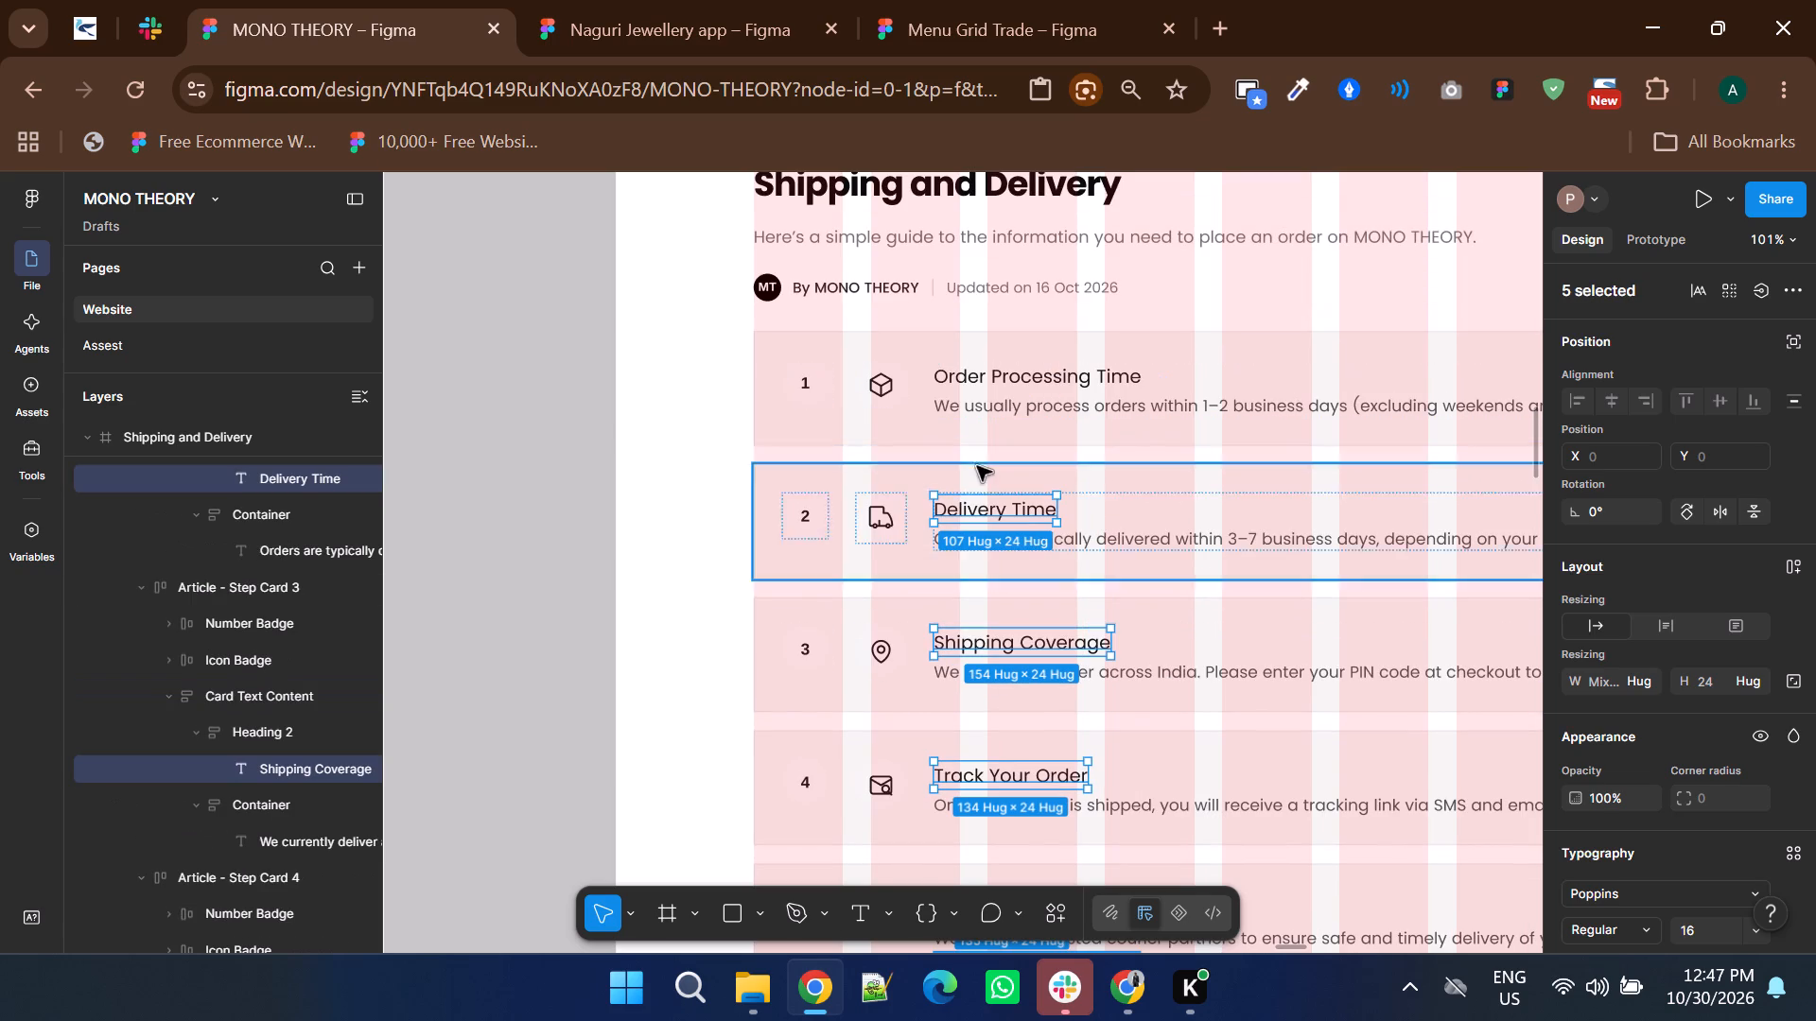
{"action": "left_click", "coordinate": [990, 375], "text": "ctrl+shift"}
{"action": "left_click", "coordinate": [1635, 938]}
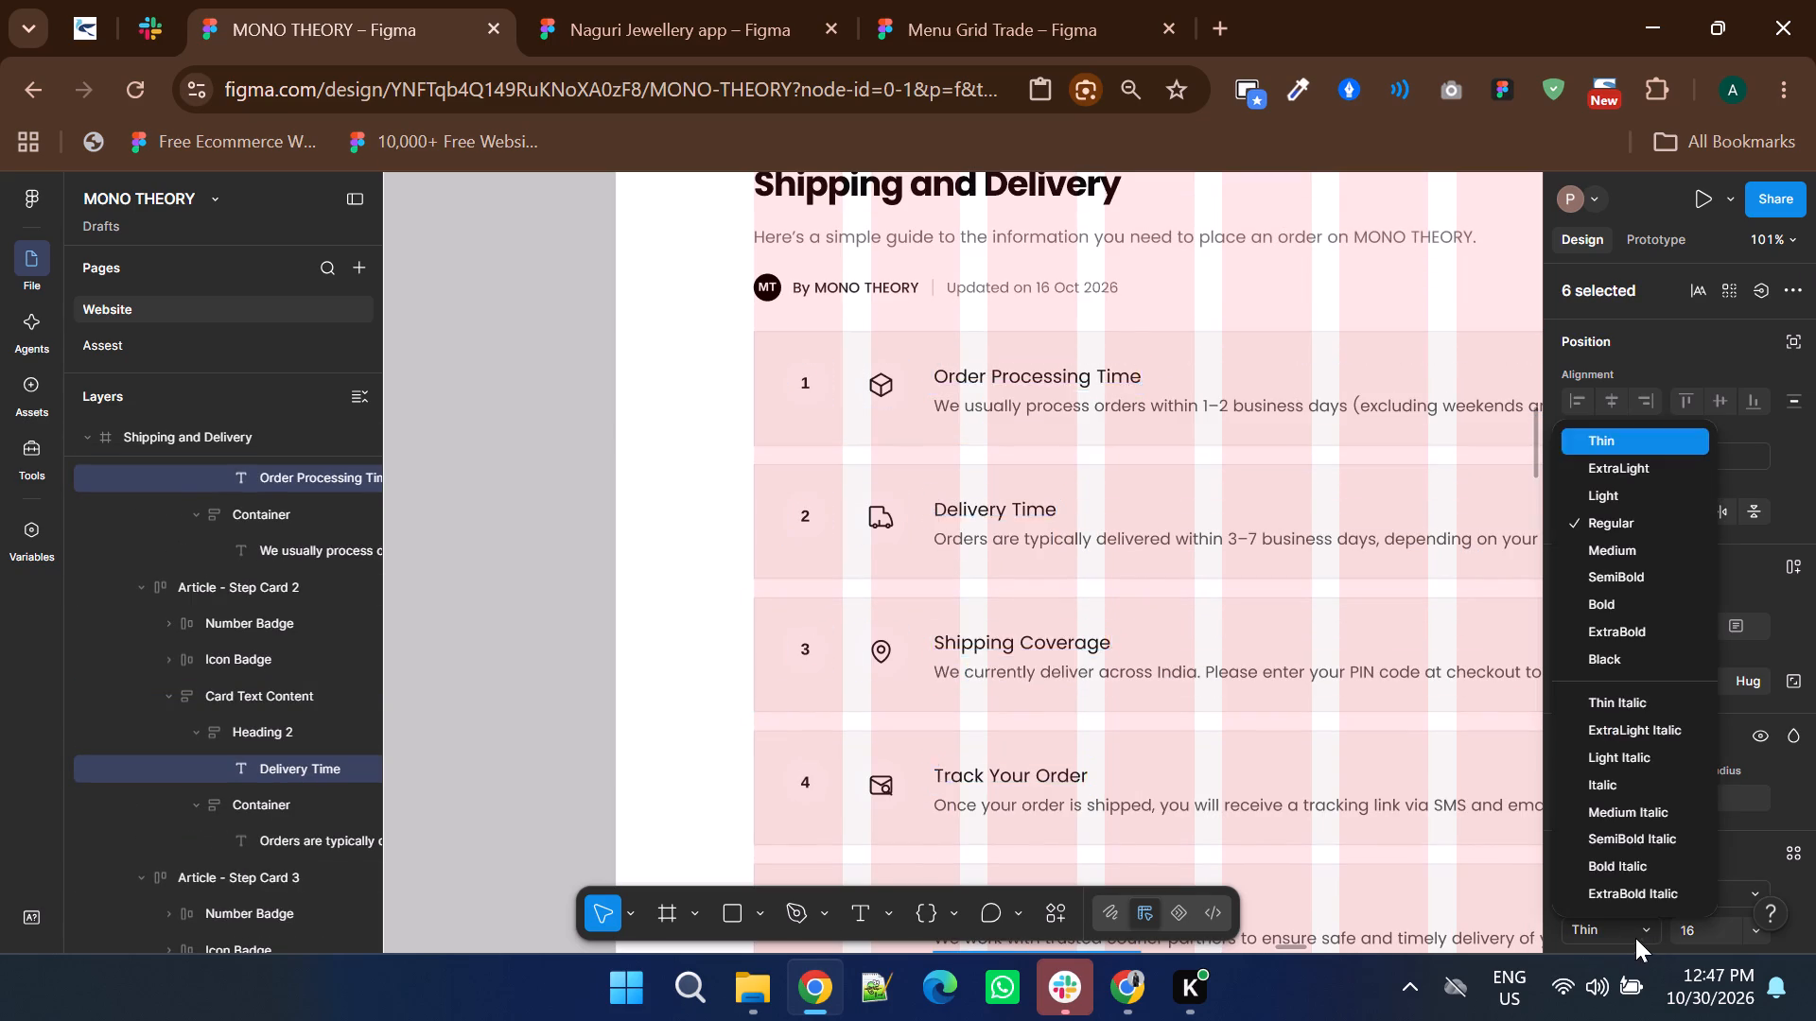
{"action": "left_click", "coordinate": [1616, 591]}
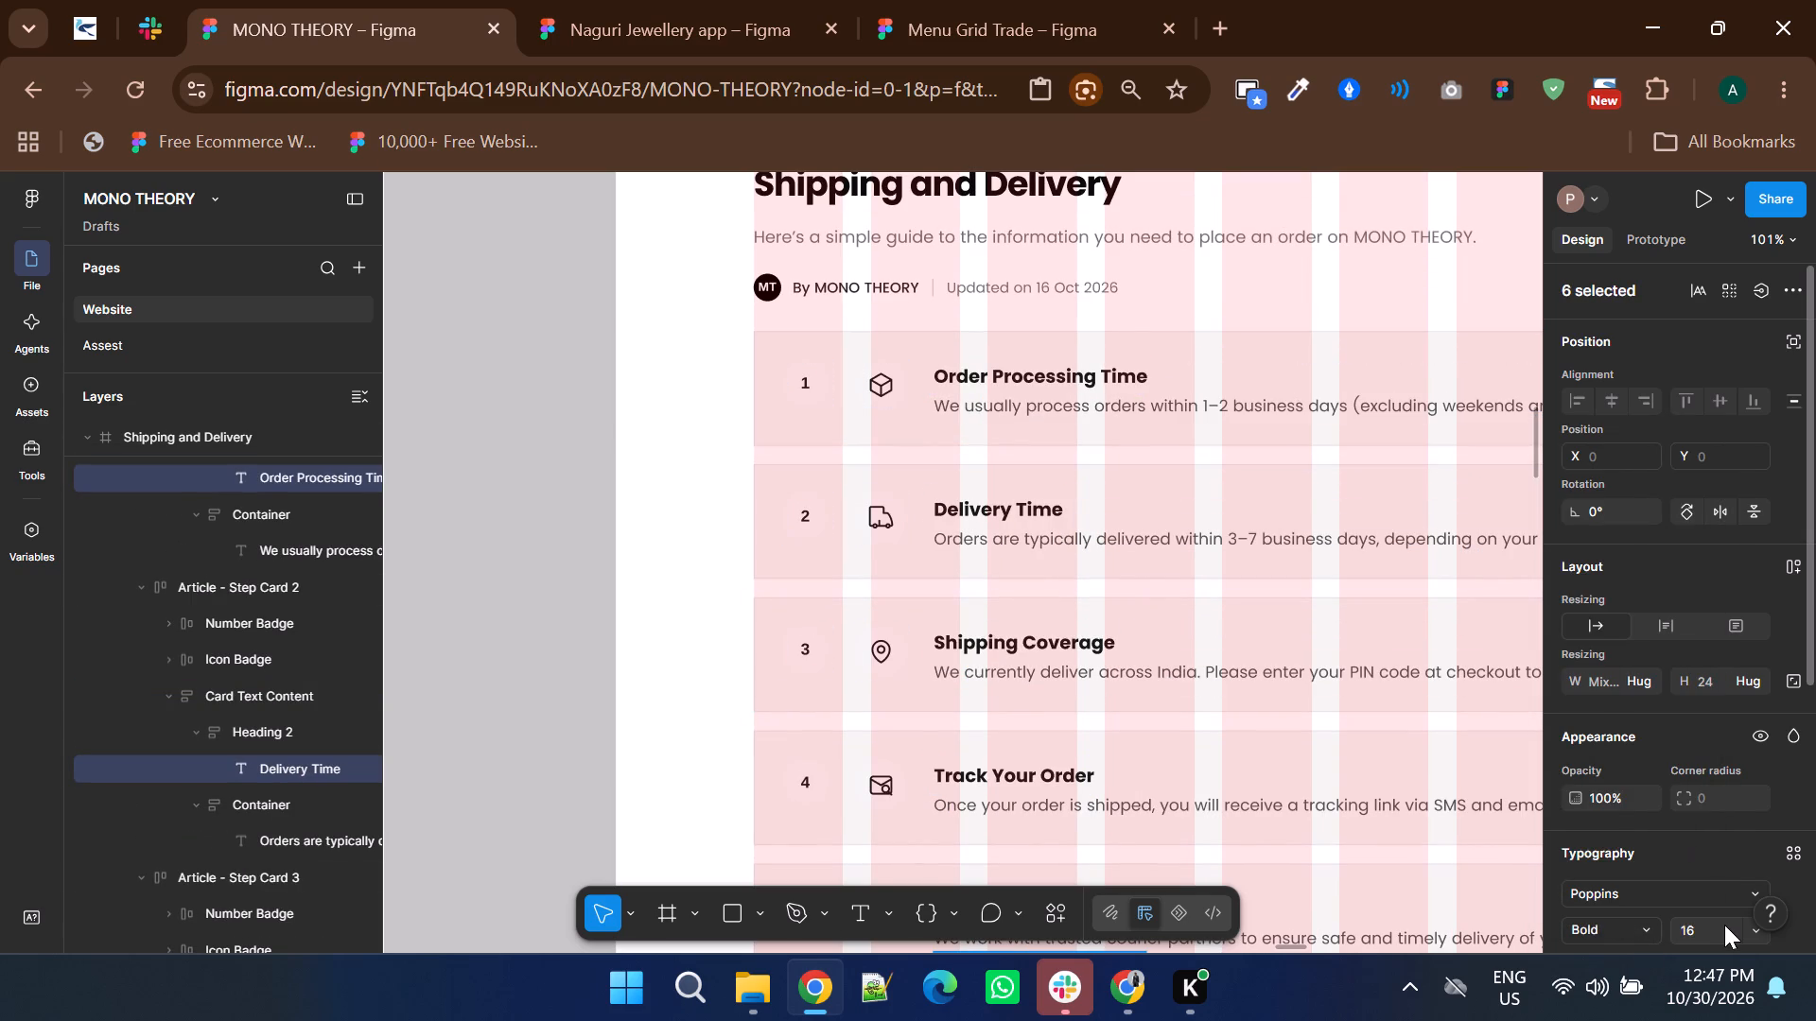
Set the font size of the six step card headings to 18.
{"action": "left_click", "coordinate": [1724, 925]}
{"action": "key", "text": "Up"}
{"action": "key", "text": "Up"}
{"action": "scroll", "coordinate": [1219, 744], "scroll_direction": "down", "scroll_amount": 2, "text": "ctrl"}
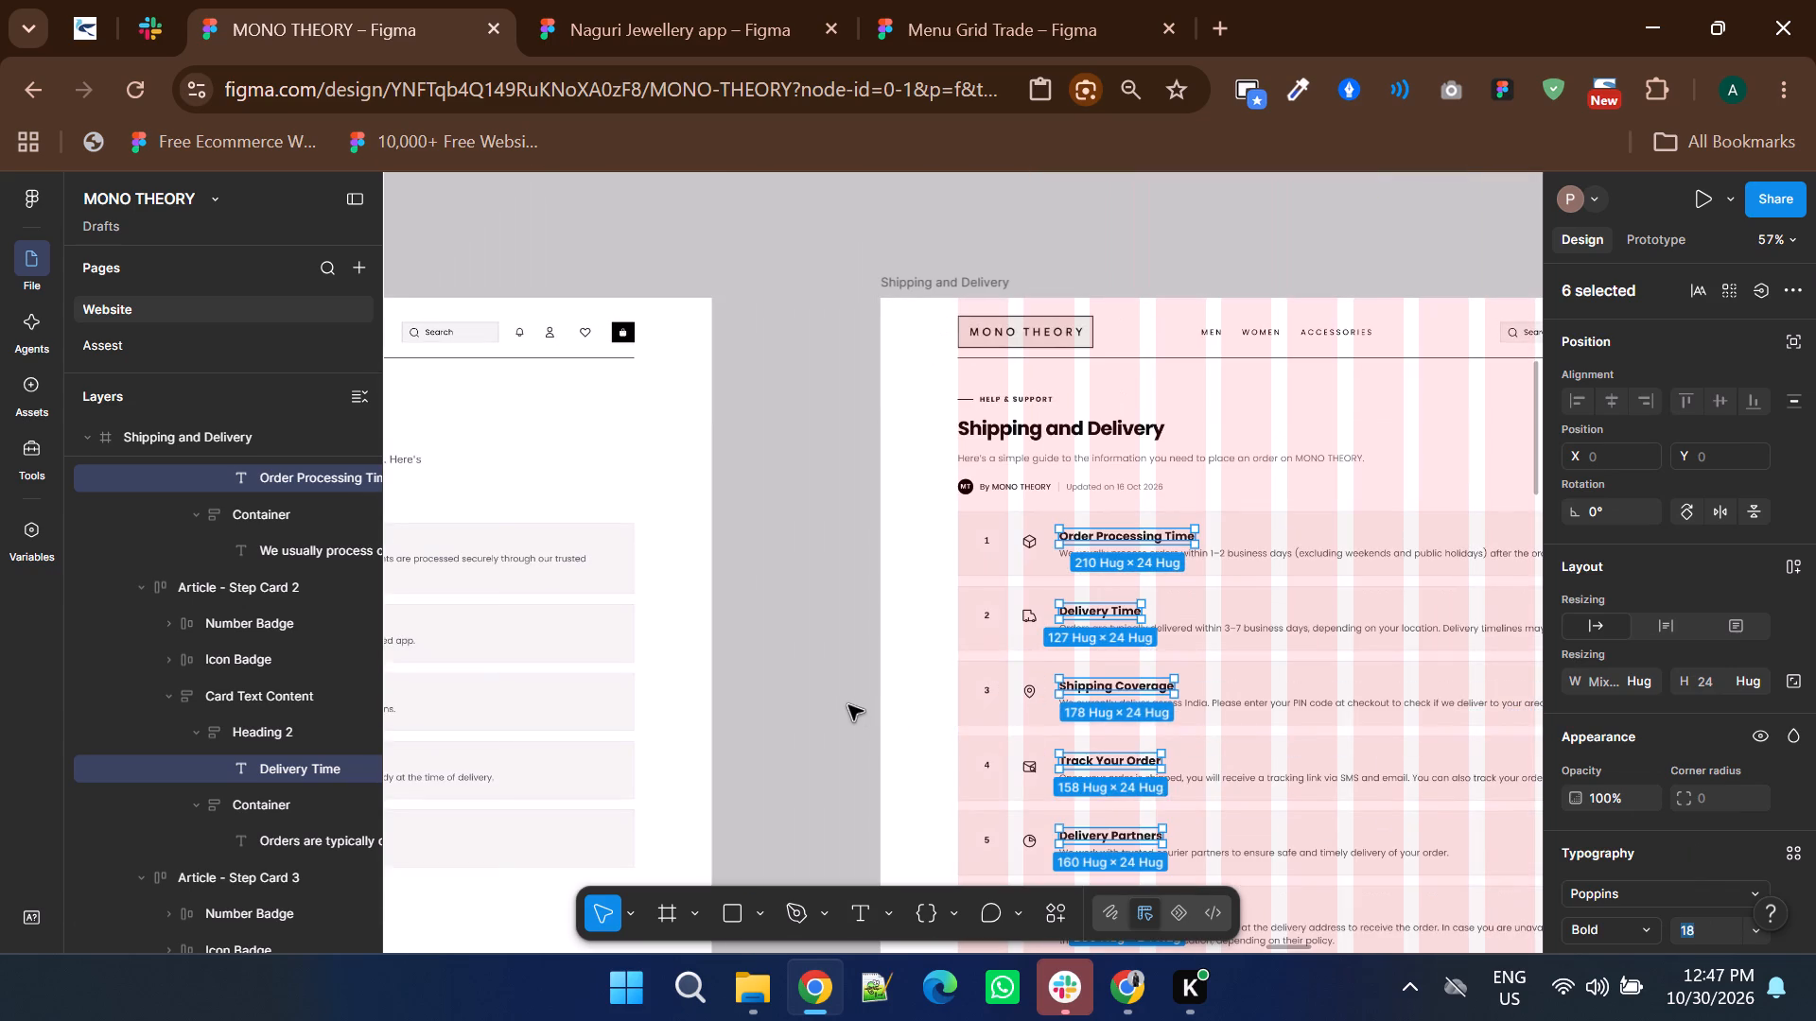
{"action": "left_click", "coordinate": [848, 705]}
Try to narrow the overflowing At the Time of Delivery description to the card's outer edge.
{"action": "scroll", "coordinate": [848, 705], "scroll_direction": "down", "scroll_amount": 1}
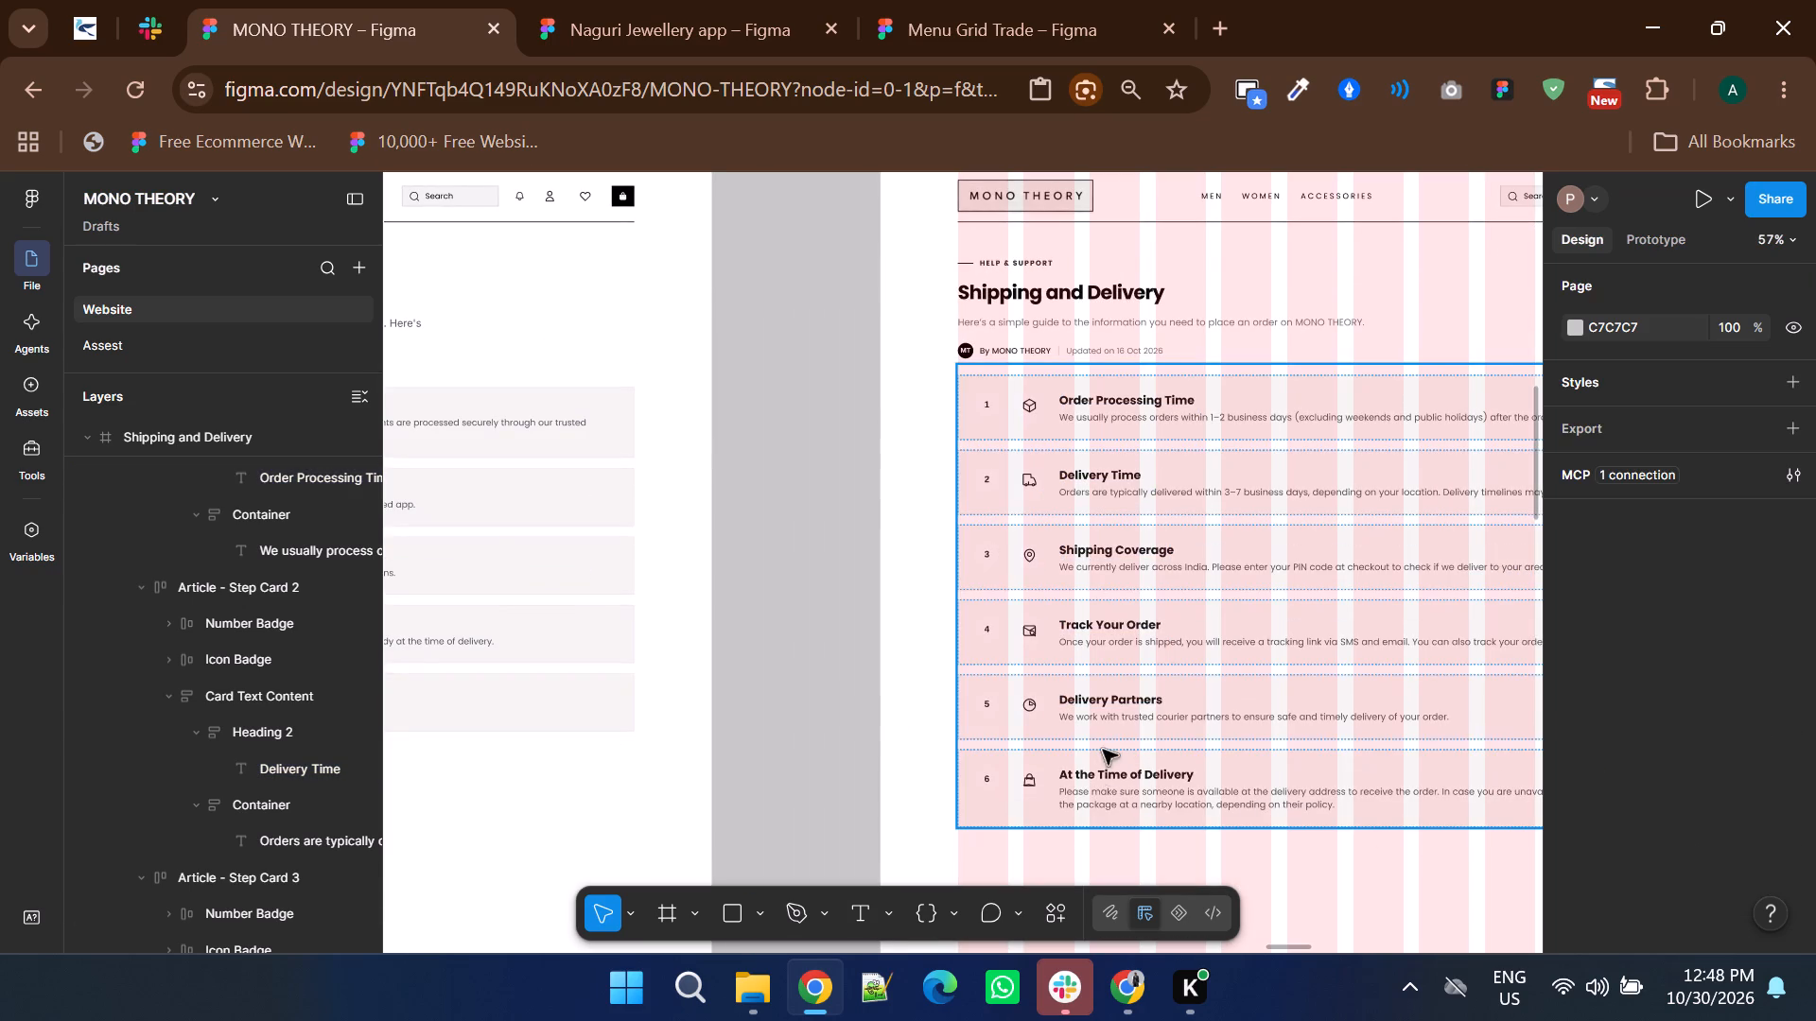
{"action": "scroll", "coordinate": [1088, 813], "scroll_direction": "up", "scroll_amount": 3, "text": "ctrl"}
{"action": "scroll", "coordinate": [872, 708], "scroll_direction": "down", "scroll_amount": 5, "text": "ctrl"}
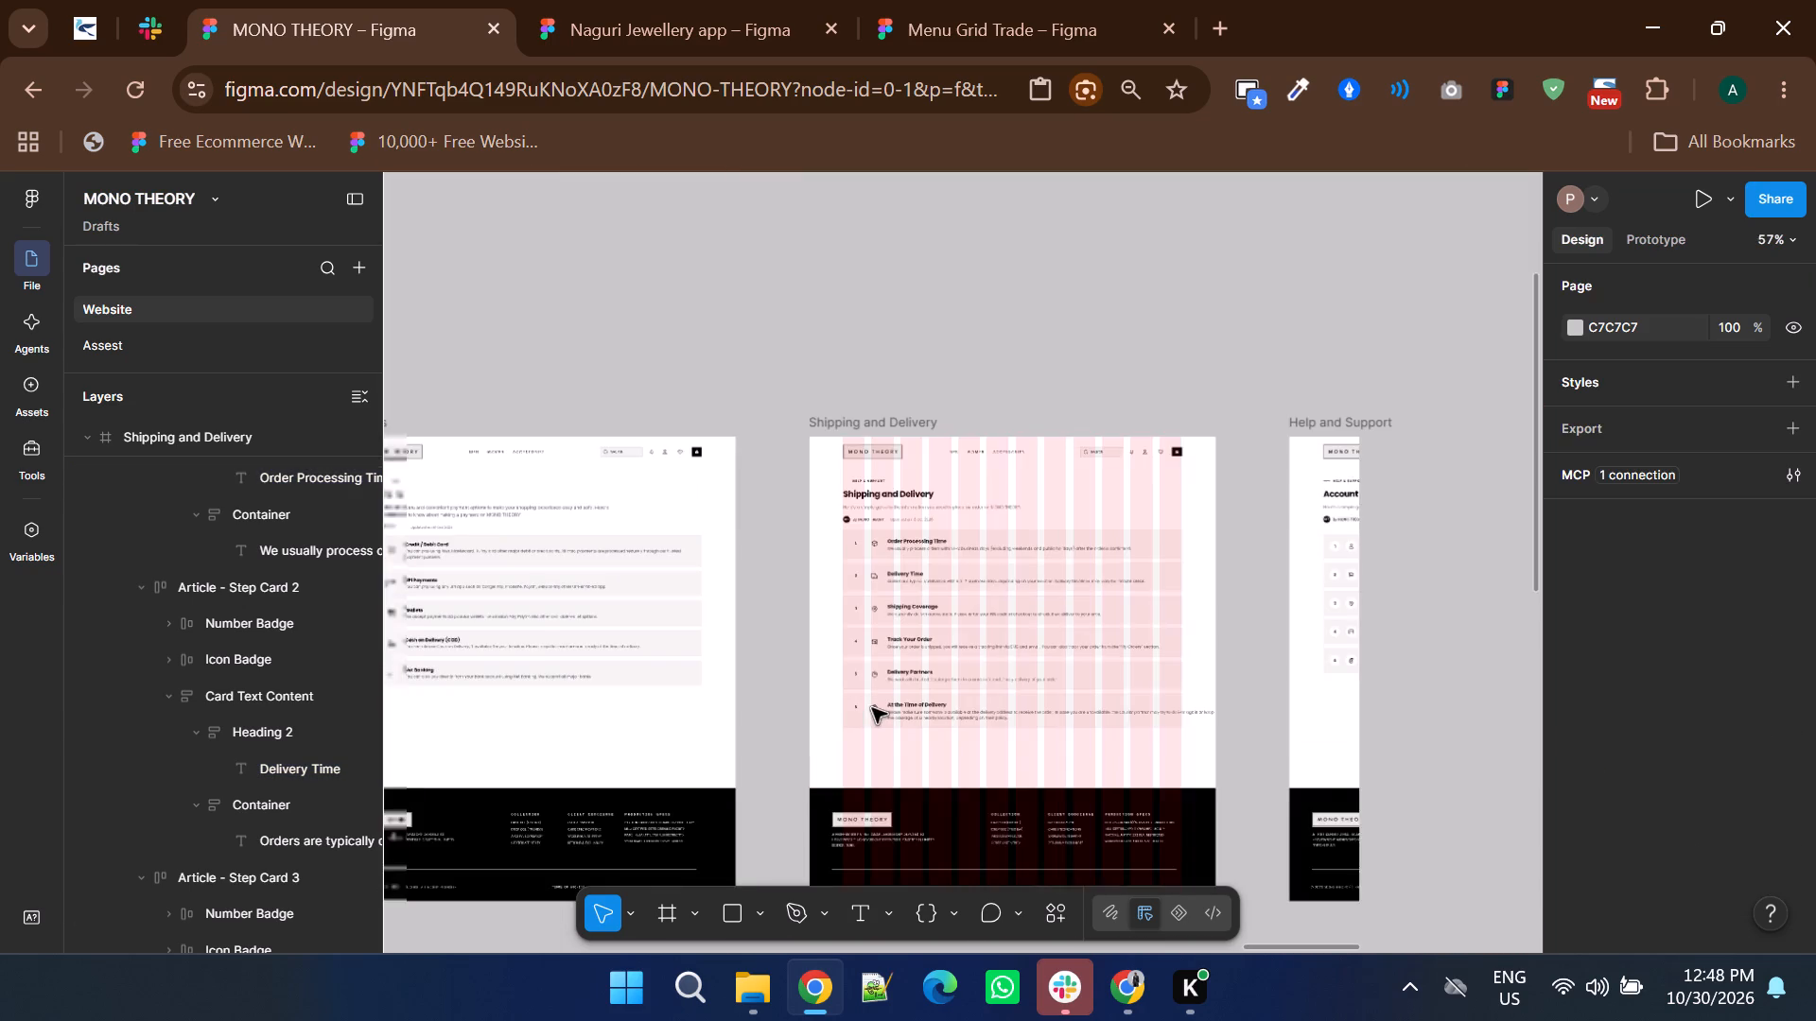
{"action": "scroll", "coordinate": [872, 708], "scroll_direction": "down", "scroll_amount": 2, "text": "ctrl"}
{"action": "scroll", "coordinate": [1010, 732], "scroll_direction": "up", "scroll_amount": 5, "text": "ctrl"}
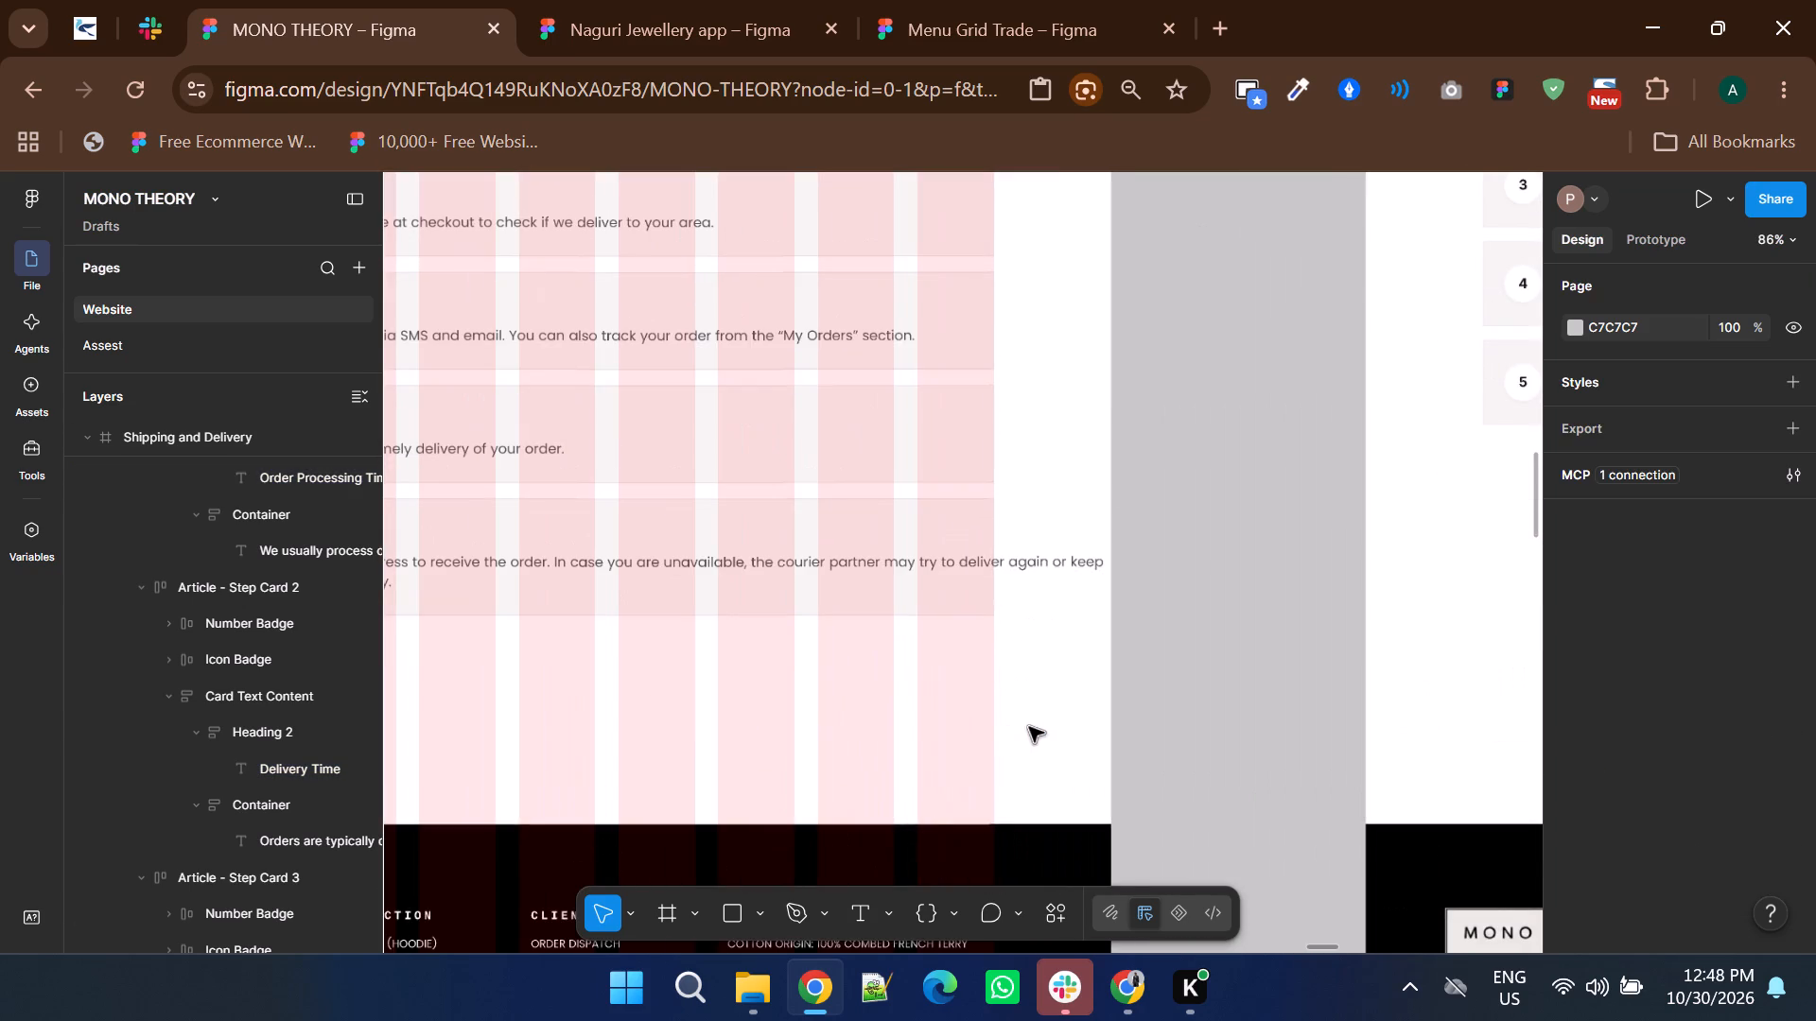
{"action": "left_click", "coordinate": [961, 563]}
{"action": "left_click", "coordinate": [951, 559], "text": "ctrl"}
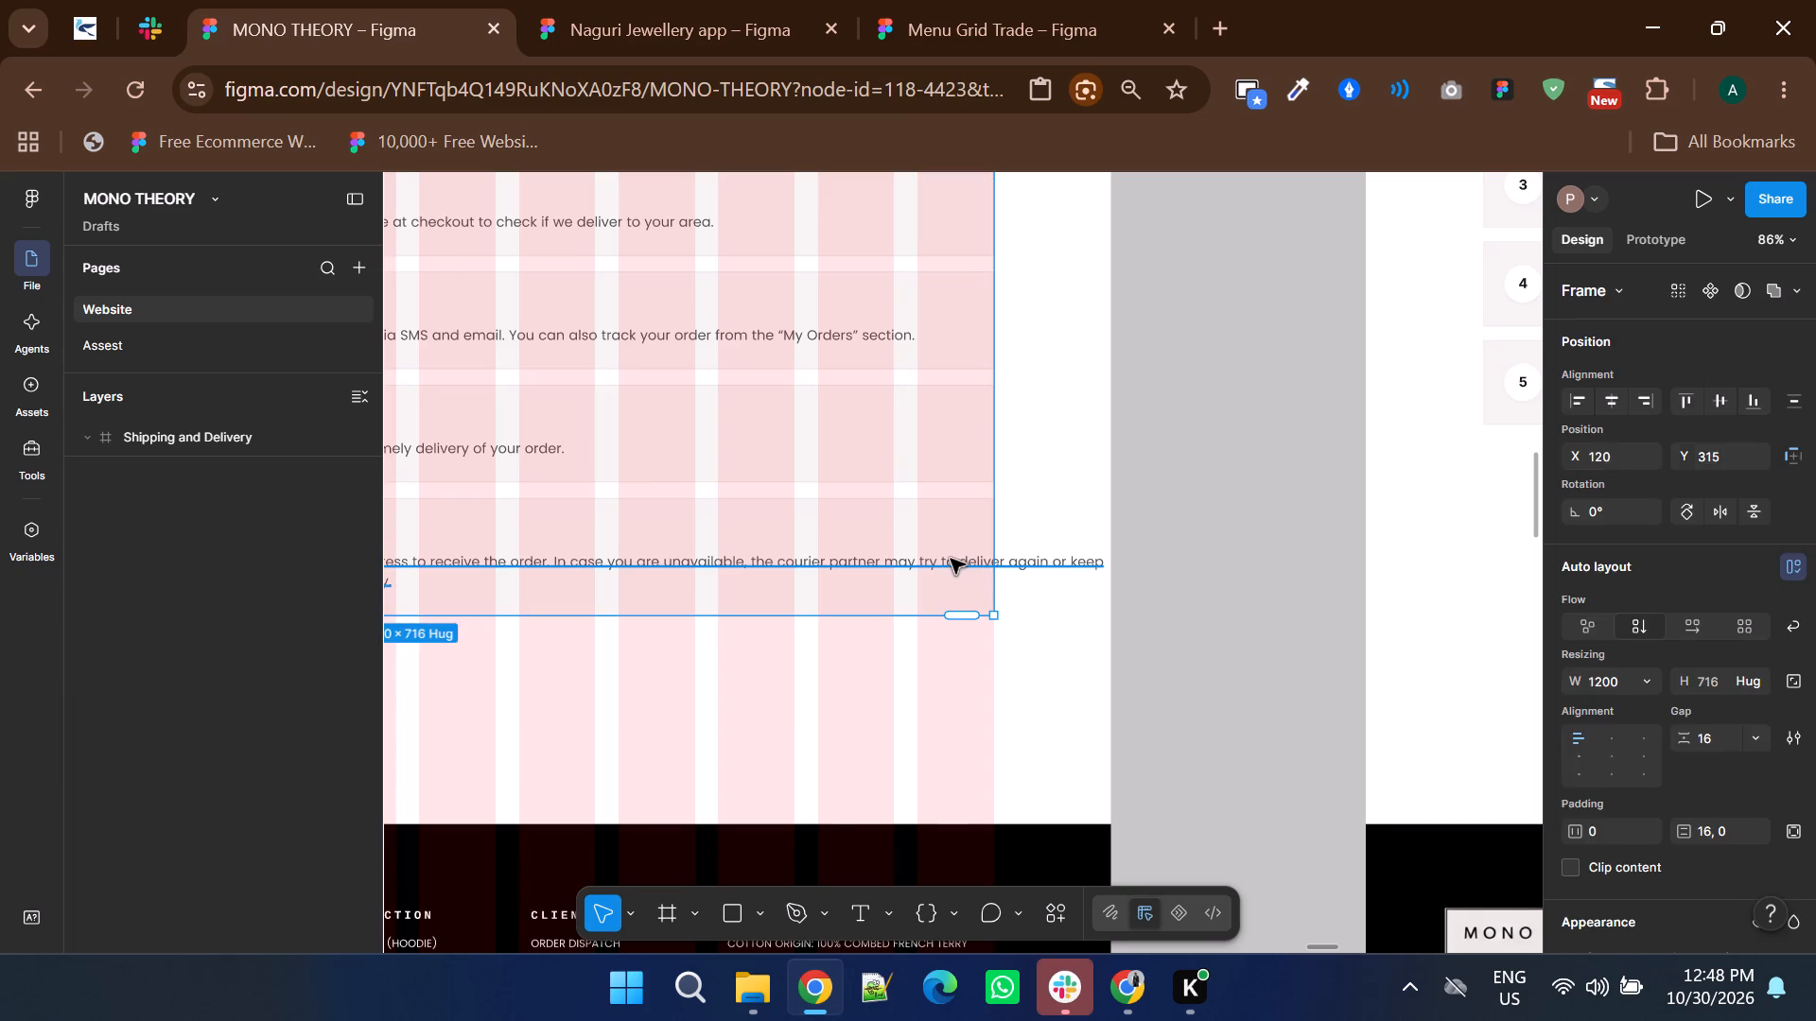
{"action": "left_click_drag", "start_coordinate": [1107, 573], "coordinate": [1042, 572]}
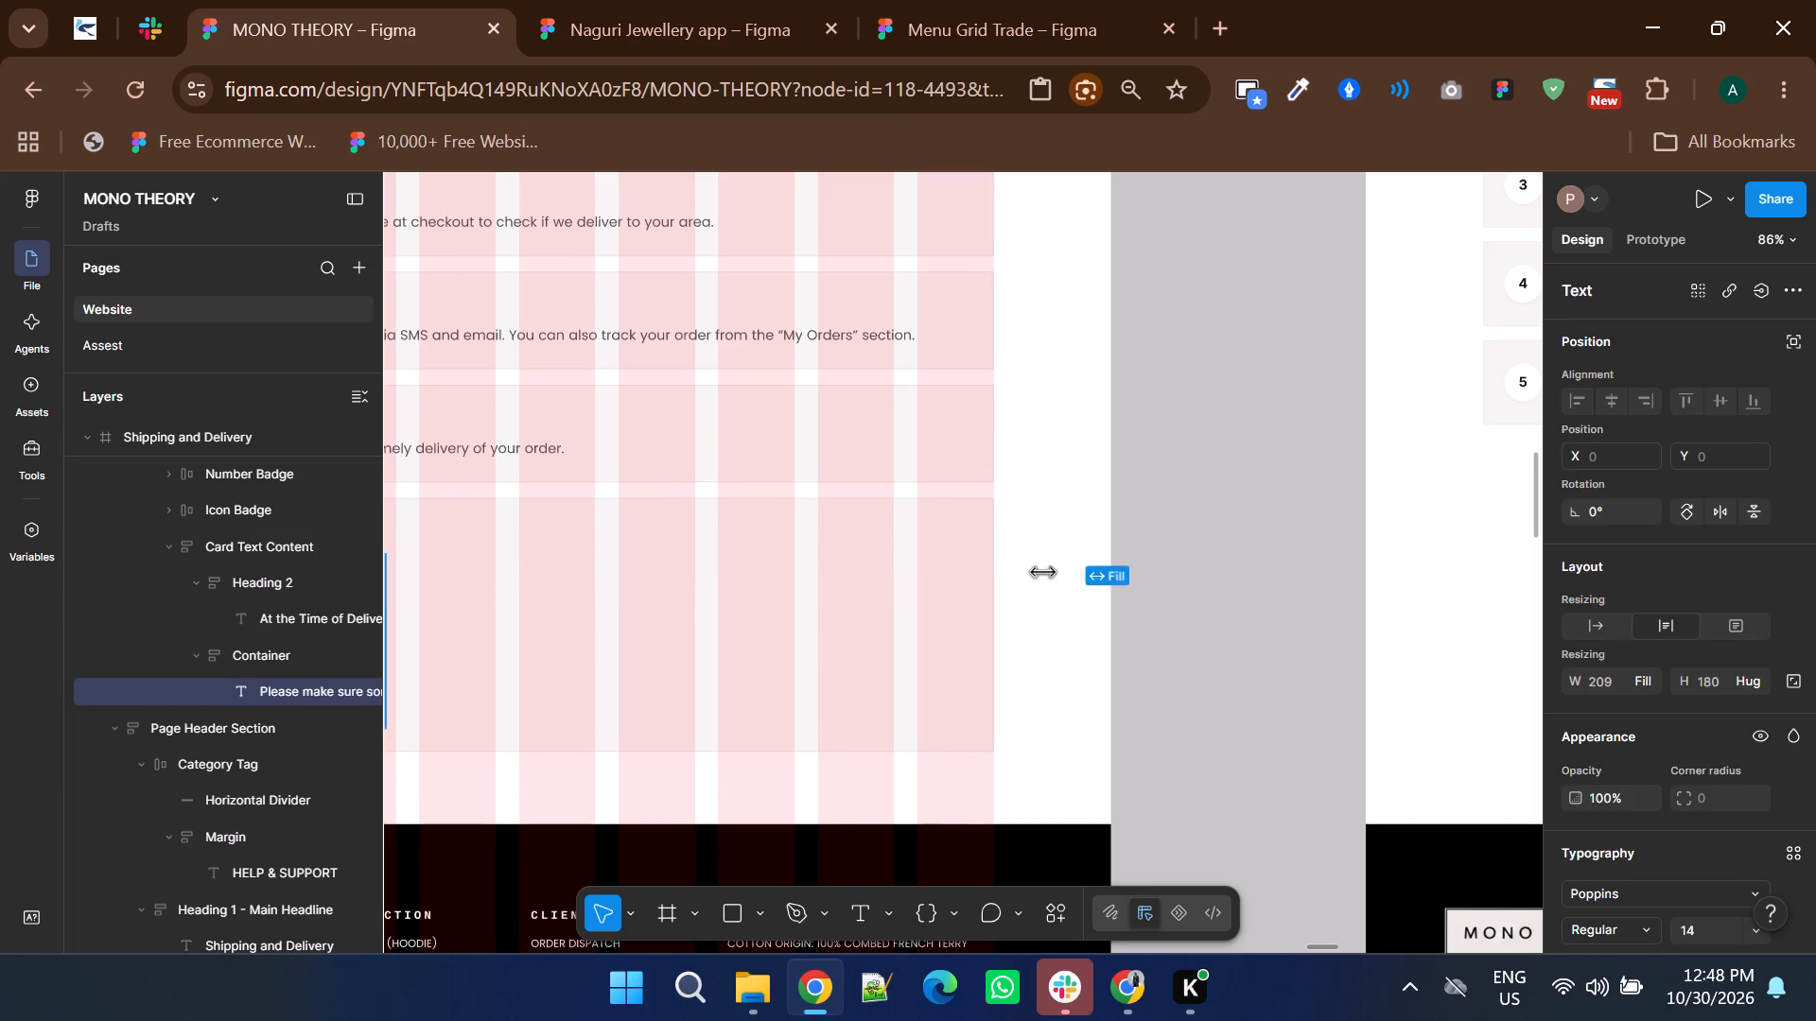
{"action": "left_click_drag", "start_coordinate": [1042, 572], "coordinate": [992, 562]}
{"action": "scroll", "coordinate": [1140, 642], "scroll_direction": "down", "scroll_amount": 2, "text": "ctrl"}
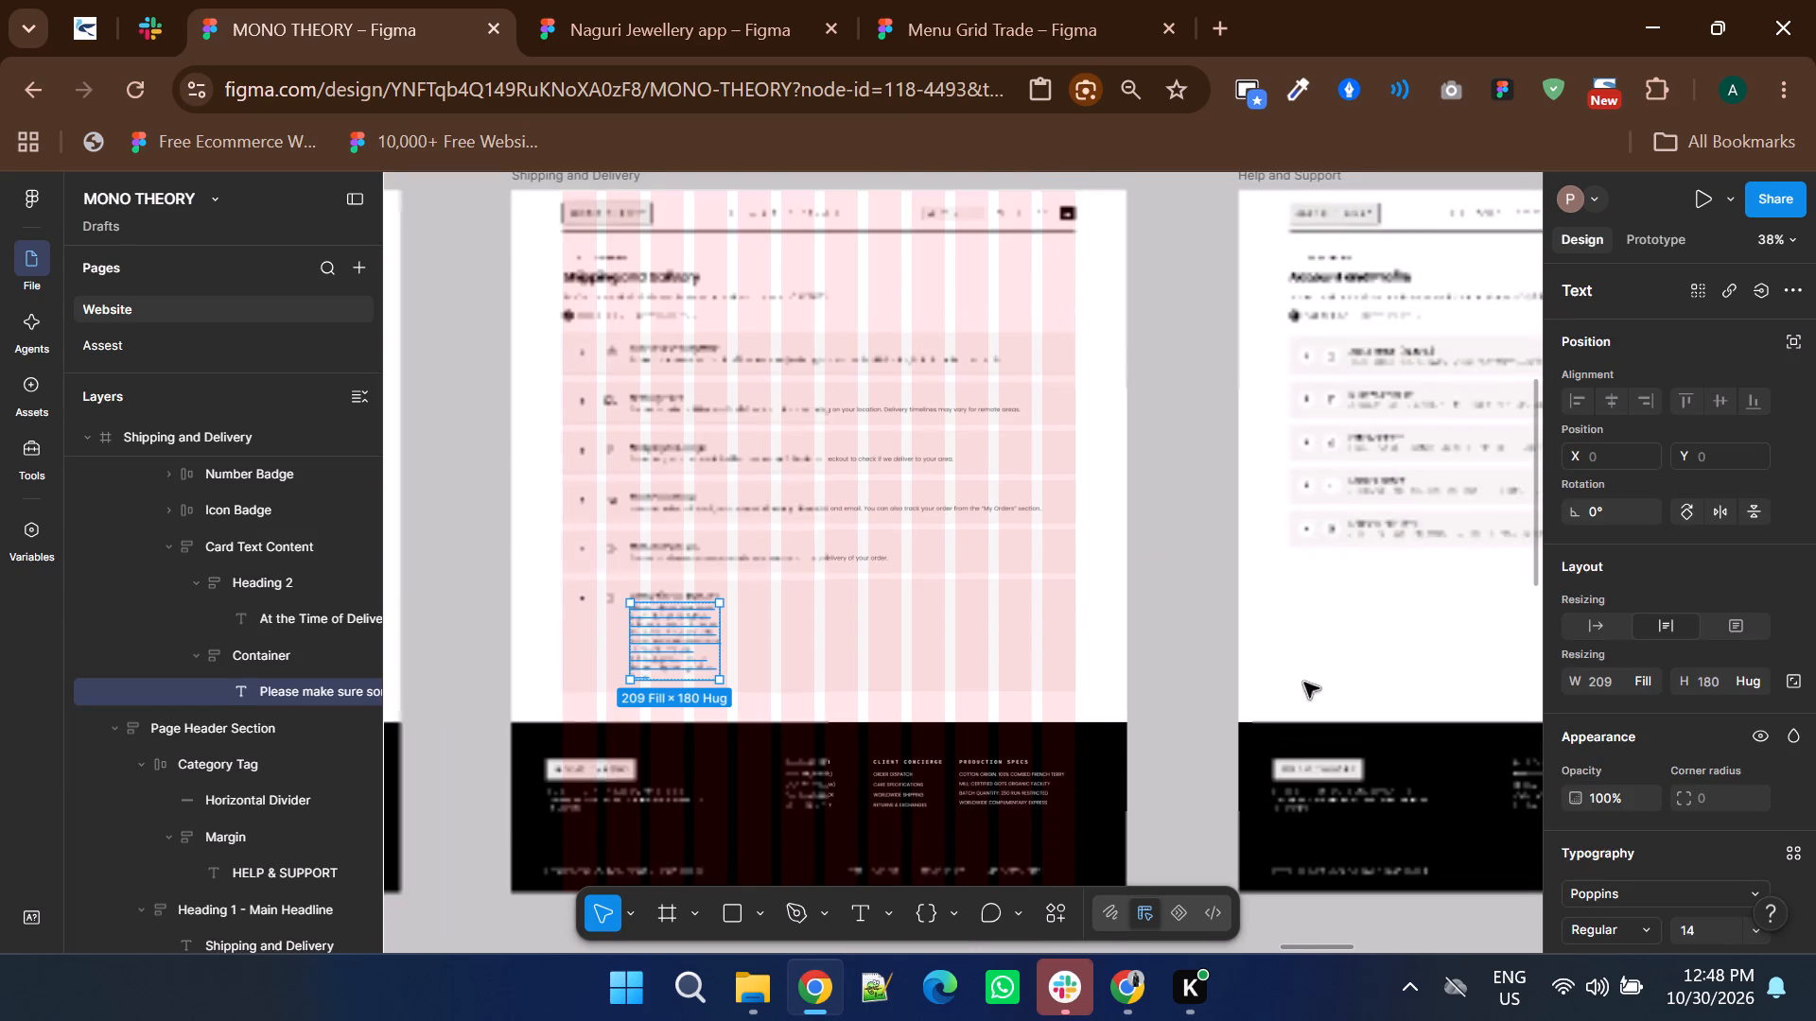
Widen the At the Time of Delivery description text box to about 988, ending just inside the card's outer edge.
{"action": "scroll", "coordinate": [699, 642], "scroll_direction": "up", "scroll_amount": 3, "text": "ctrl"}
{"action": "left_click_drag", "start_coordinate": [767, 644], "coordinate": [1426, 650]}
{"action": "scroll", "coordinate": [973, 646], "scroll_direction": "down", "scroll_amount": 2, "text": "shift"}
{"action": "scroll", "coordinate": [1161, 564], "scroll_direction": "down", "scroll_amount": 1, "text": "shift"}
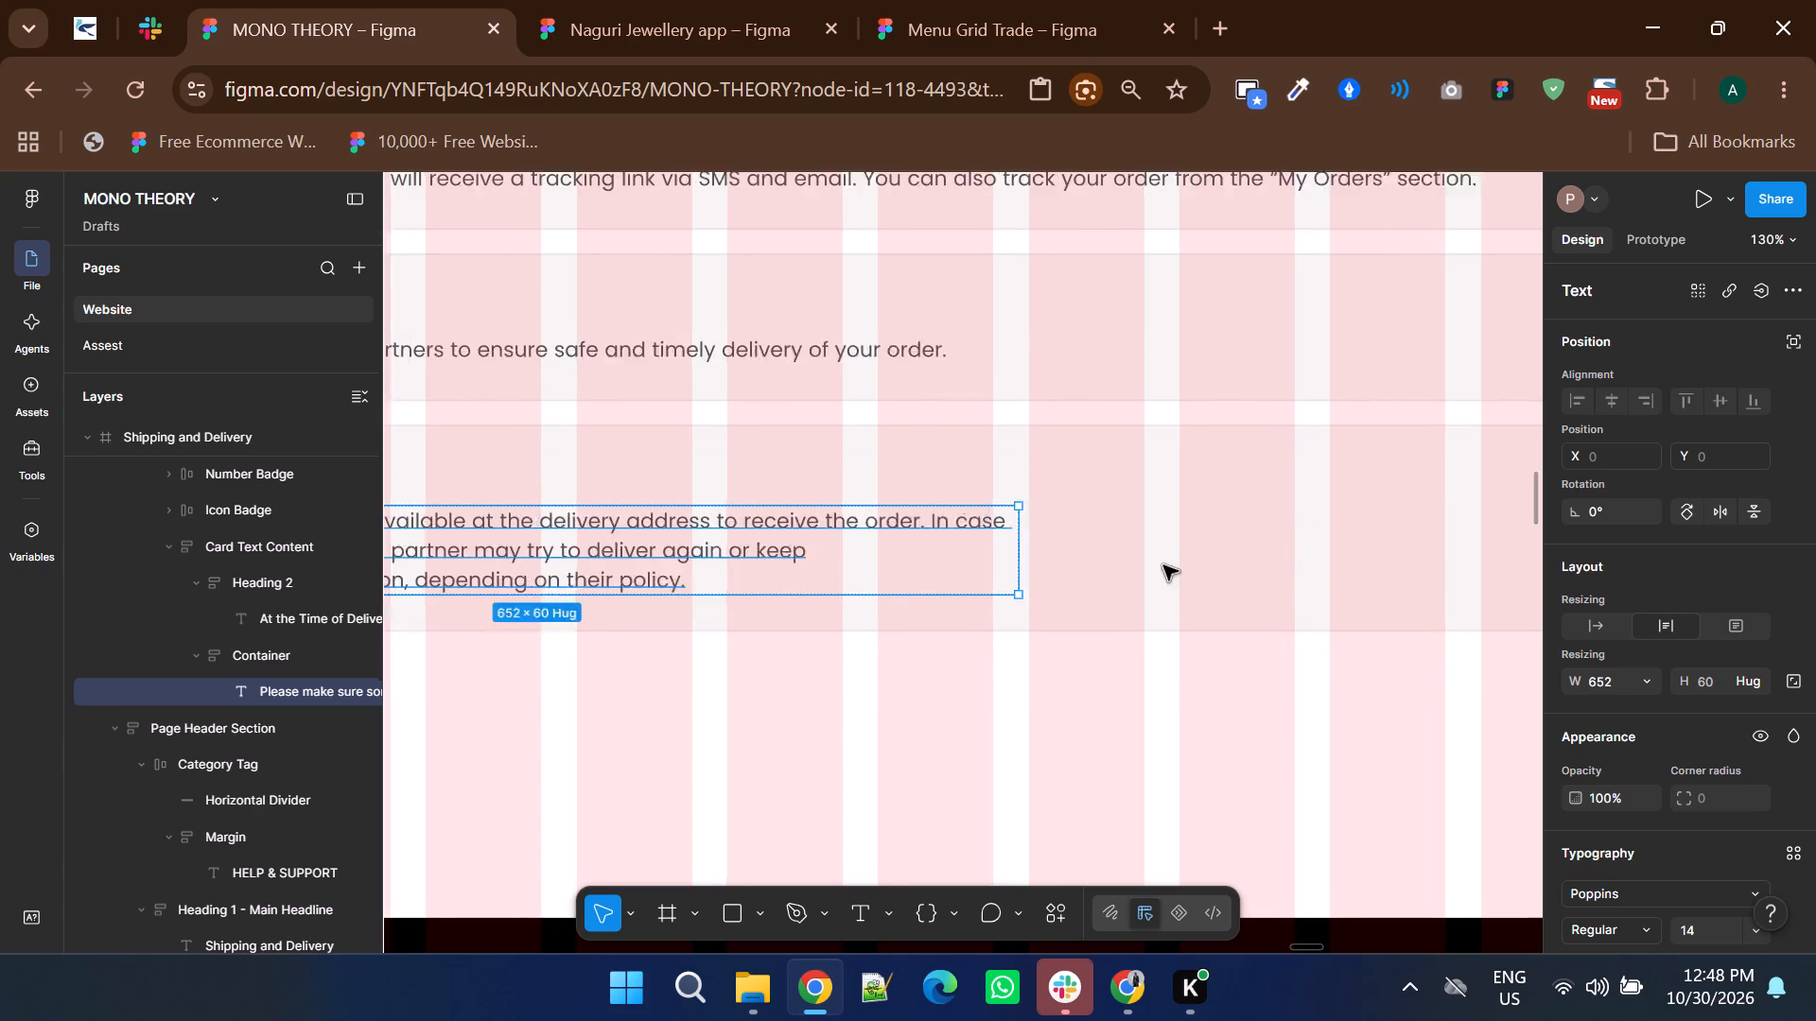
{"action": "scroll", "coordinate": [1163, 565], "scroll_direction": "down", "scroll_amount": 1, "text": "shift"}
{"action": "left_click_drag", "start_coordinate": [884, 550], "coordinate": [1128, 572]}
{"action": "scroll", "coordinate": [1128, 572], "scroll_direction": "down", "scroll_amount": 4, "text": "ctrl"}
{"action": "left_click_drag", "start_coordinate": [959, 575], "coordinate": [1019, 577]}
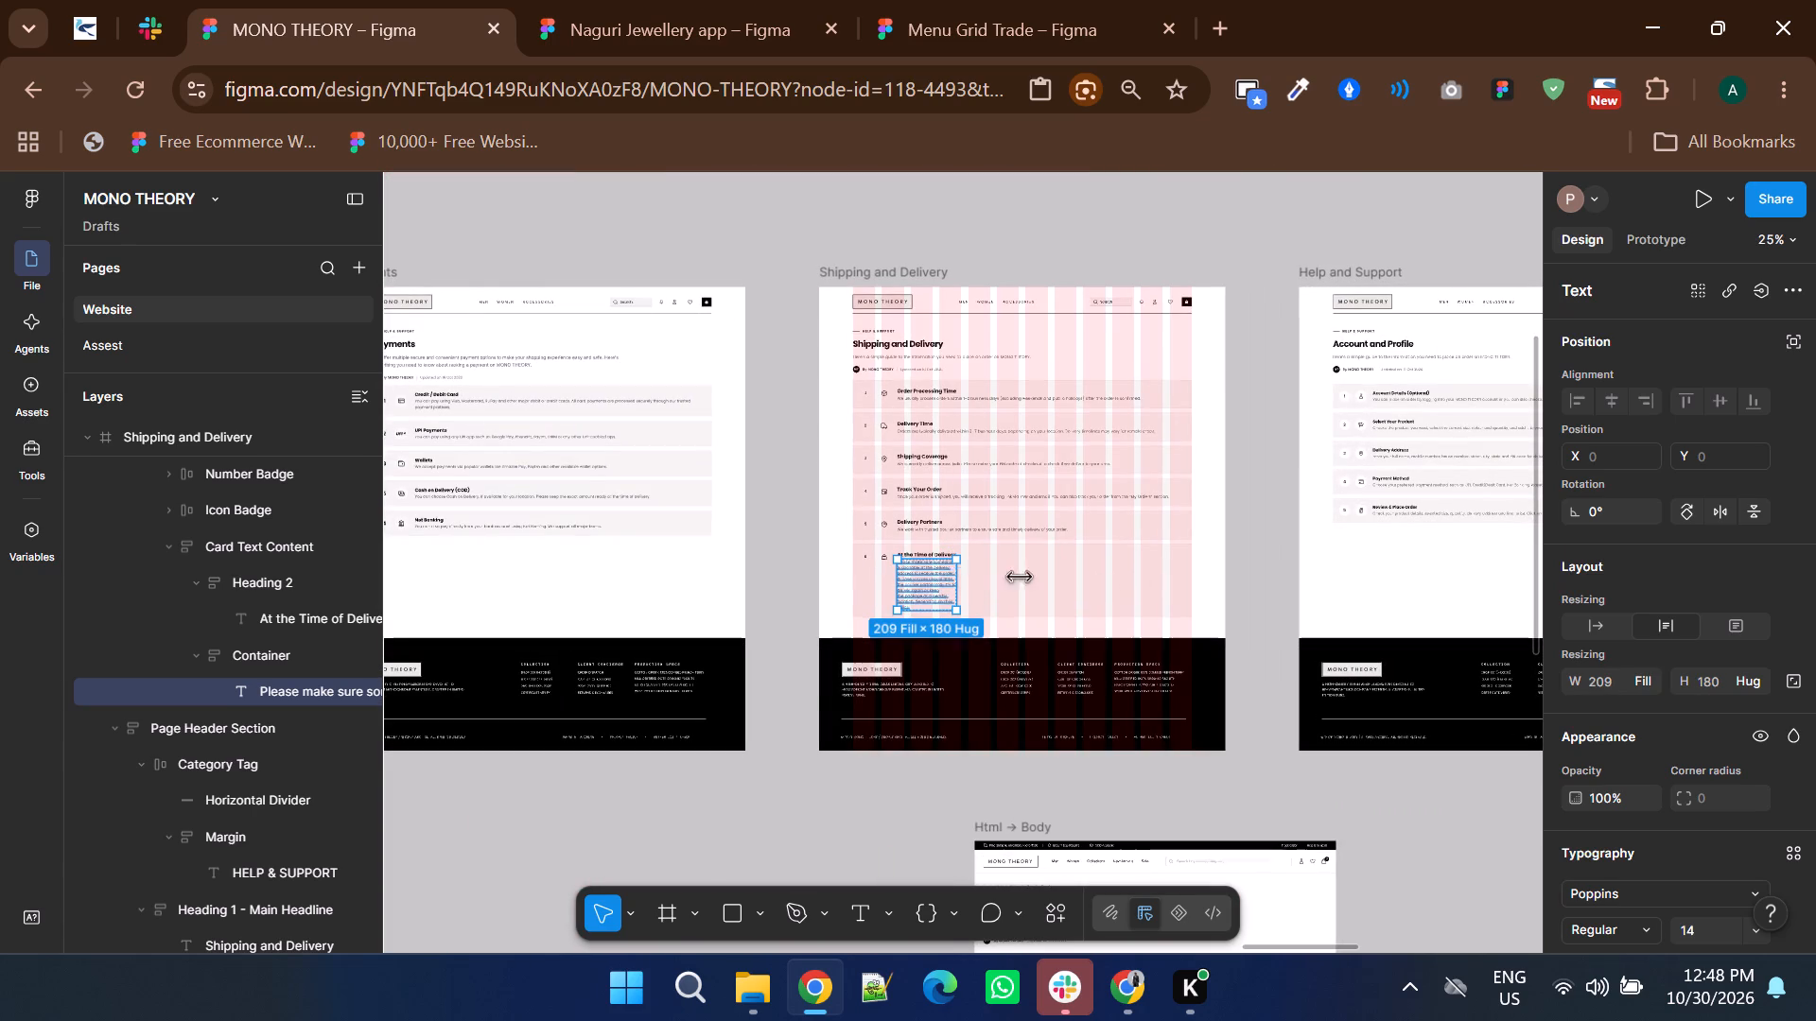
{"action": "left_click_drag", "start_coordinate": [1019, 577], "coordinate": [1188, 604]}
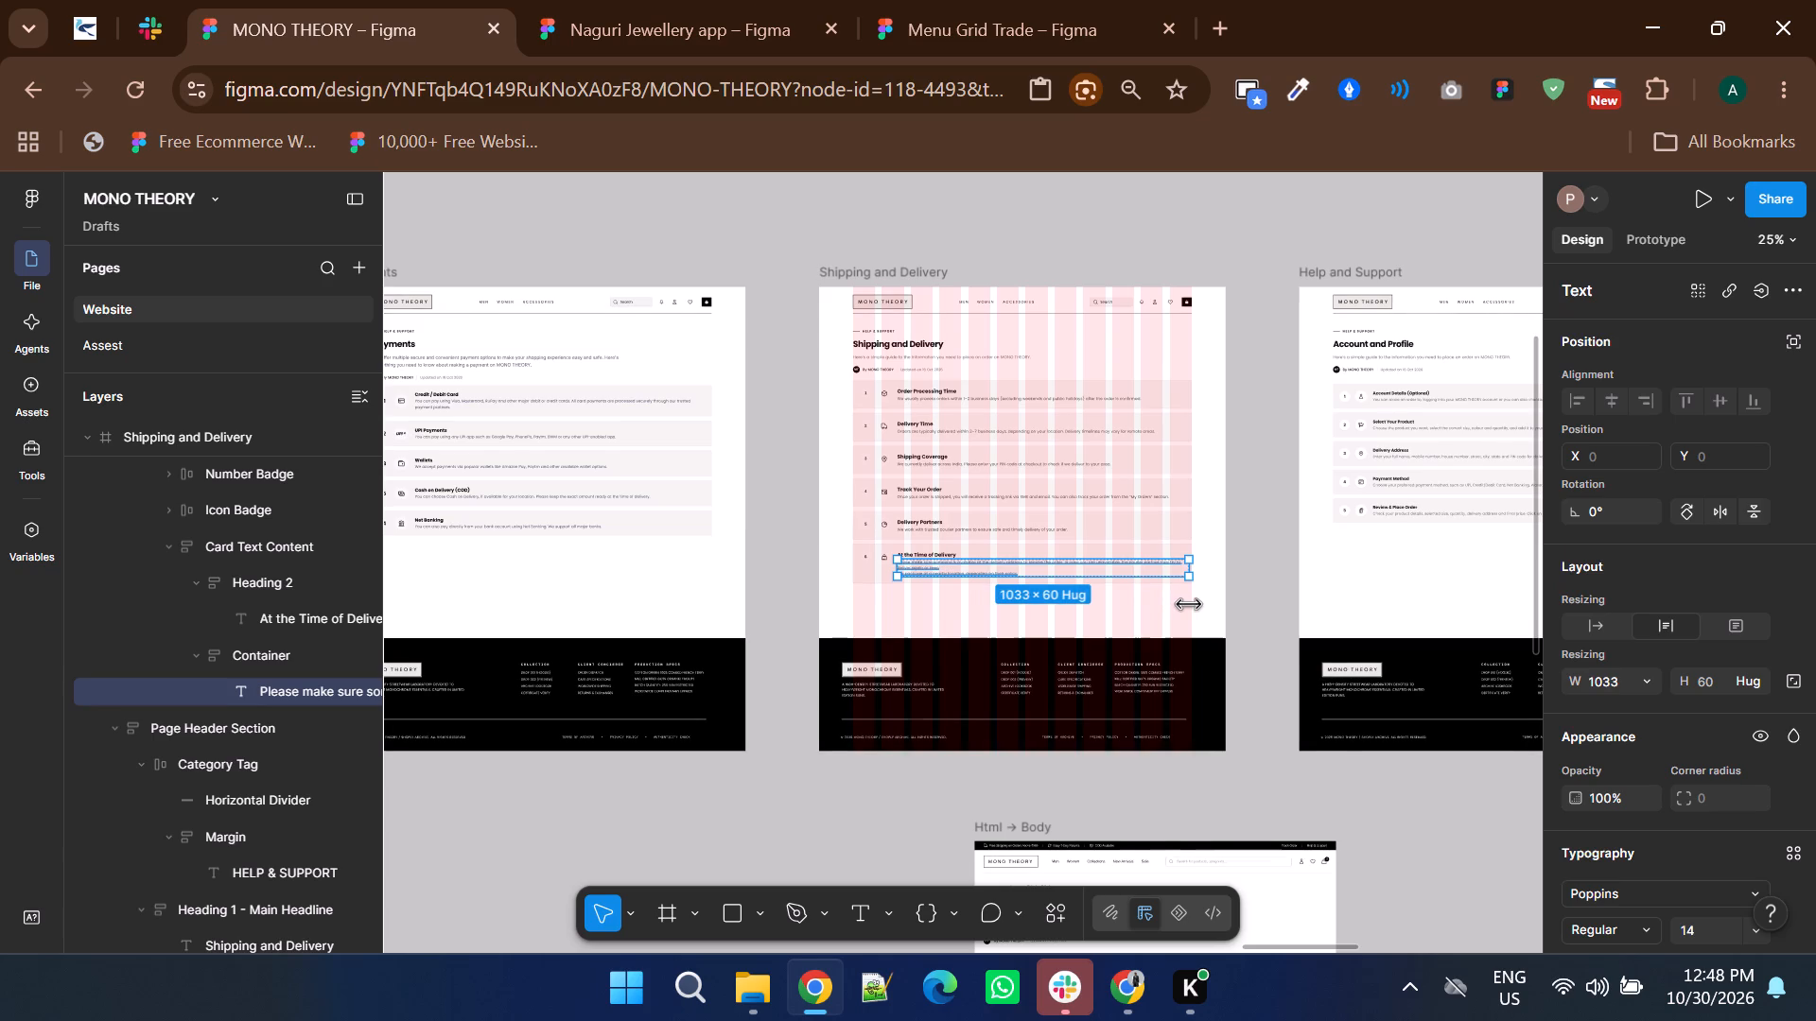
{"action": "left_click_drag", "start_coordinate": [1188, 604], "coordinate": [1176, 600]}
{"action": "scroll", "coordinate": [931, 571], "scroll_direction": "up", "scroll_amount": 2, "text": "ctrl"}
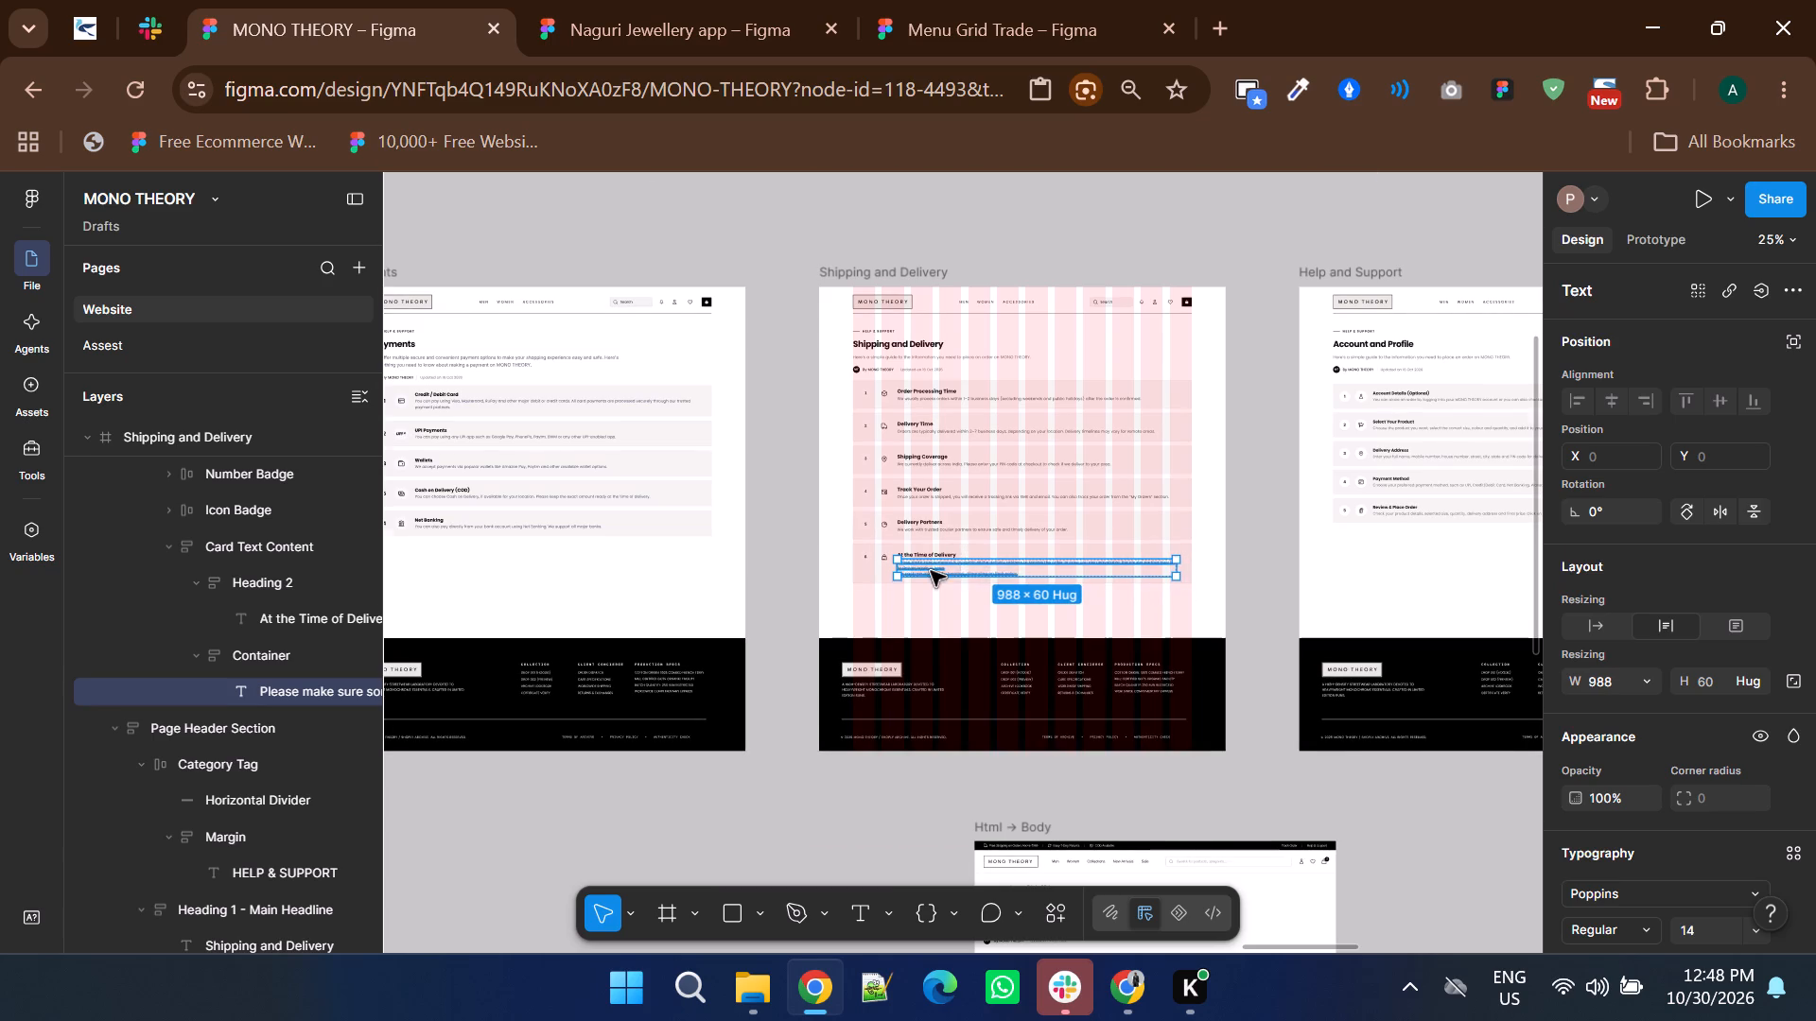
Replace the line break before "the package at a nearby location" in the At the Time of Delivery description with a space.
{"action": "scroll", "coordinate": [931, 571], "scroll_direction": "up", "scroll_amount": 2, "text": "ctrl"}
{"action": "double_click", "coordinate": [829, 584]}
{"action": "left_click", "coordinate": [754, 581]}
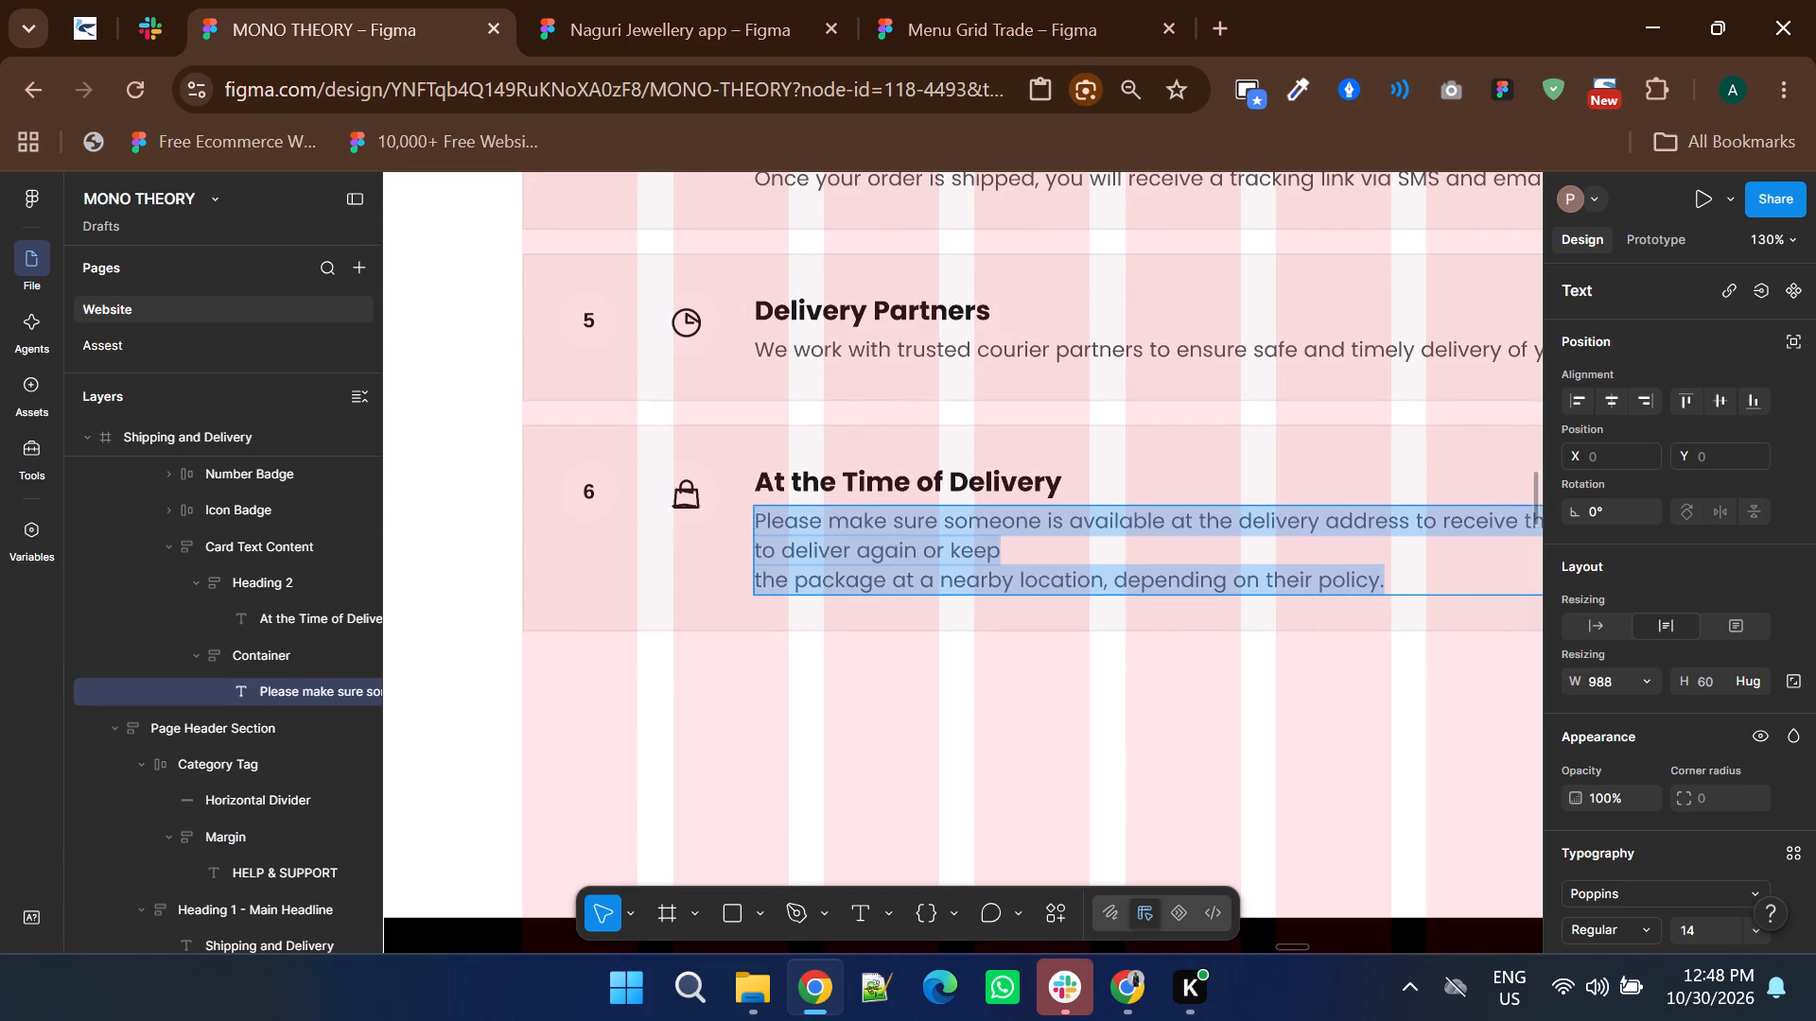
{"action": "left_click", "coordinate": [761, 582]}
{"action": "key", "text": "Left"}
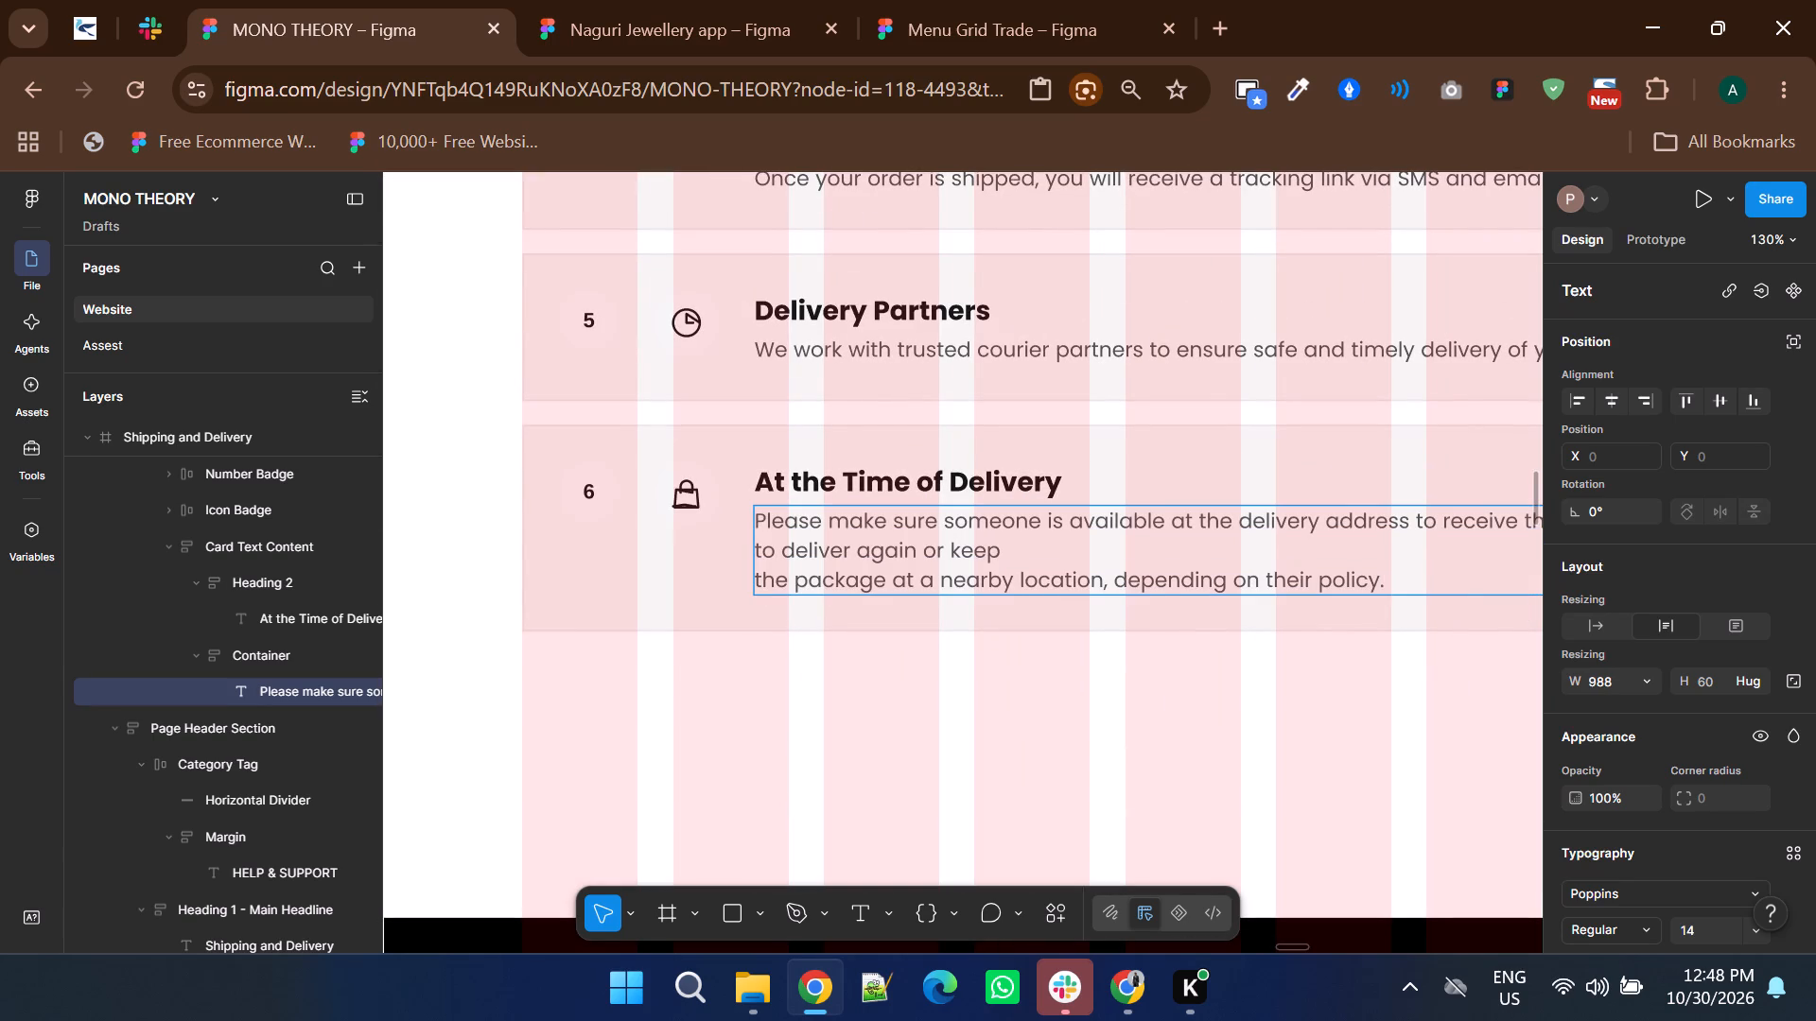
{"action": "key", "text": "BackSpace"}
{"action": "key", "text": "space"}
{"action": "scroll", "coordinate": [755, 681], "scroll_direction": "down", "scroll_amount": 3, "text": "ctrl"}
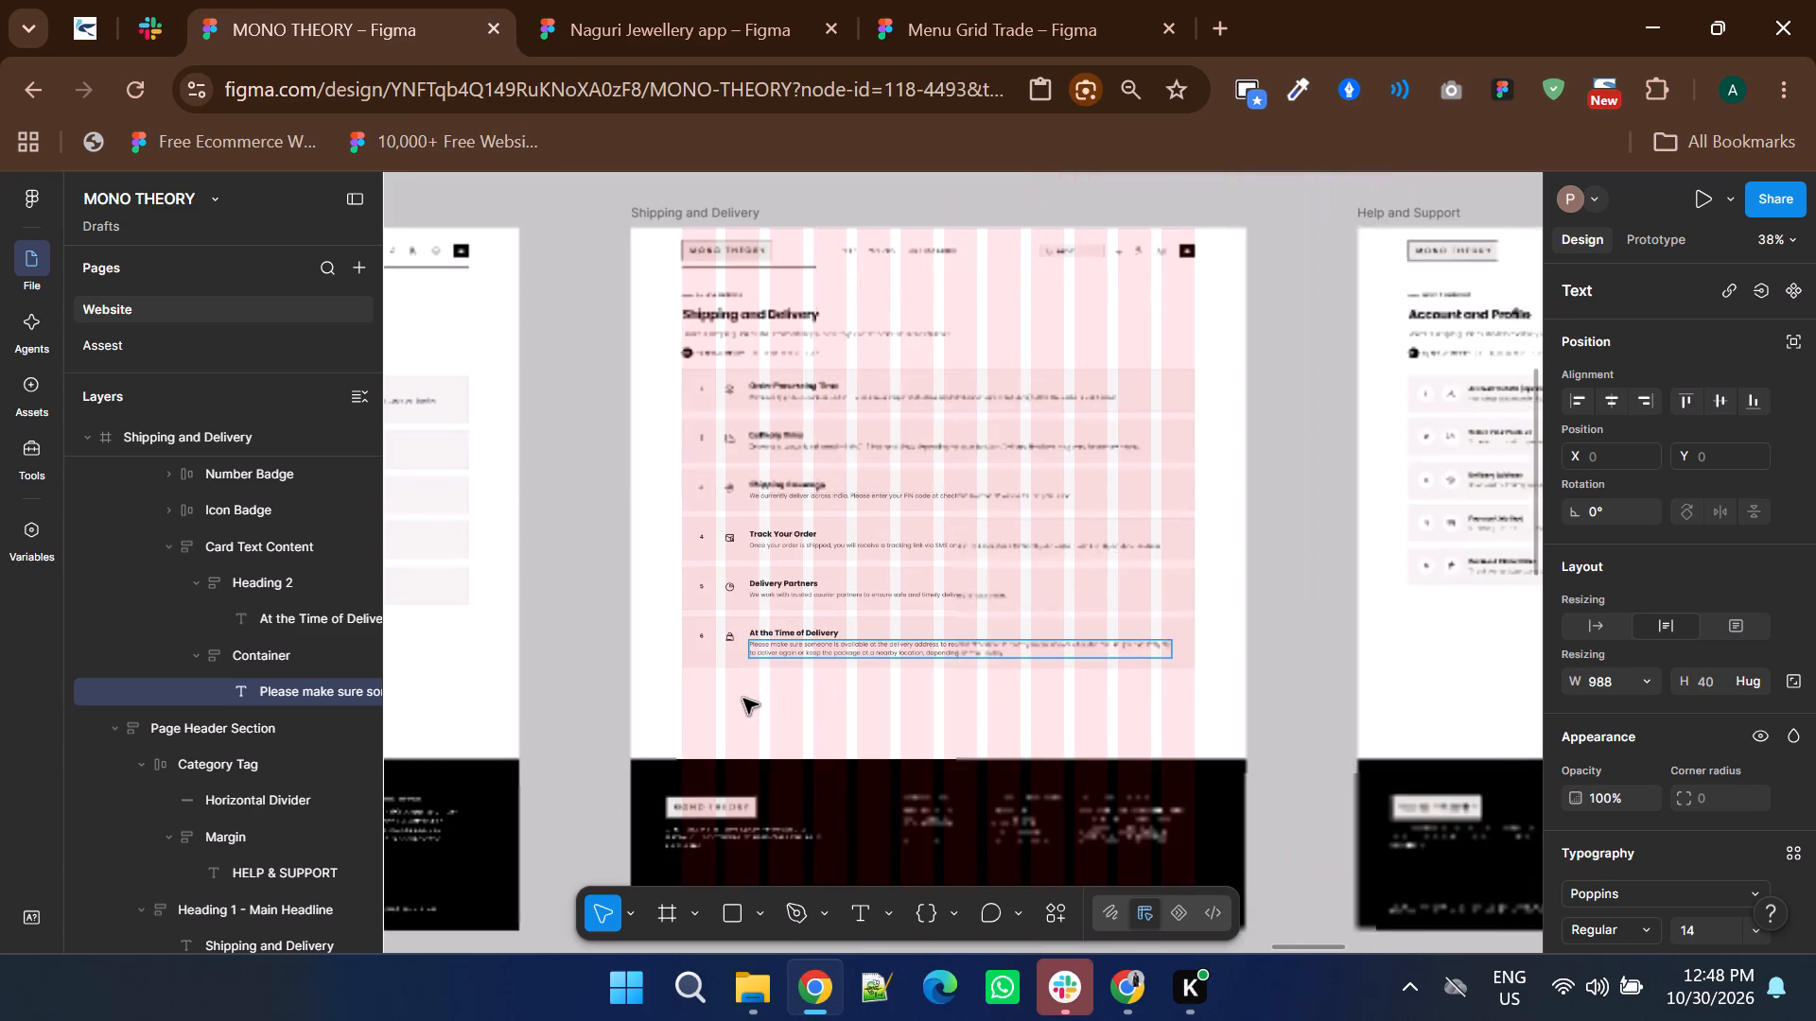
{"action": "scroll", "coordinate": [743, 699], "scroll_direction": "down", "scroll_amount": 1, "text": "ctrl"}
{"action": "double_click", "coordinate": [1076, 662]}
{"action": "scroll", "coordinate": [867, 608], "scroll_direction": "up", "scroll_amount": 3, "text": "ctrl"}
{"action": "scroll", "coordinate": [867, 608], "scroll_direction": "down", "scroll_amount": 1, "text": "ctrl"}
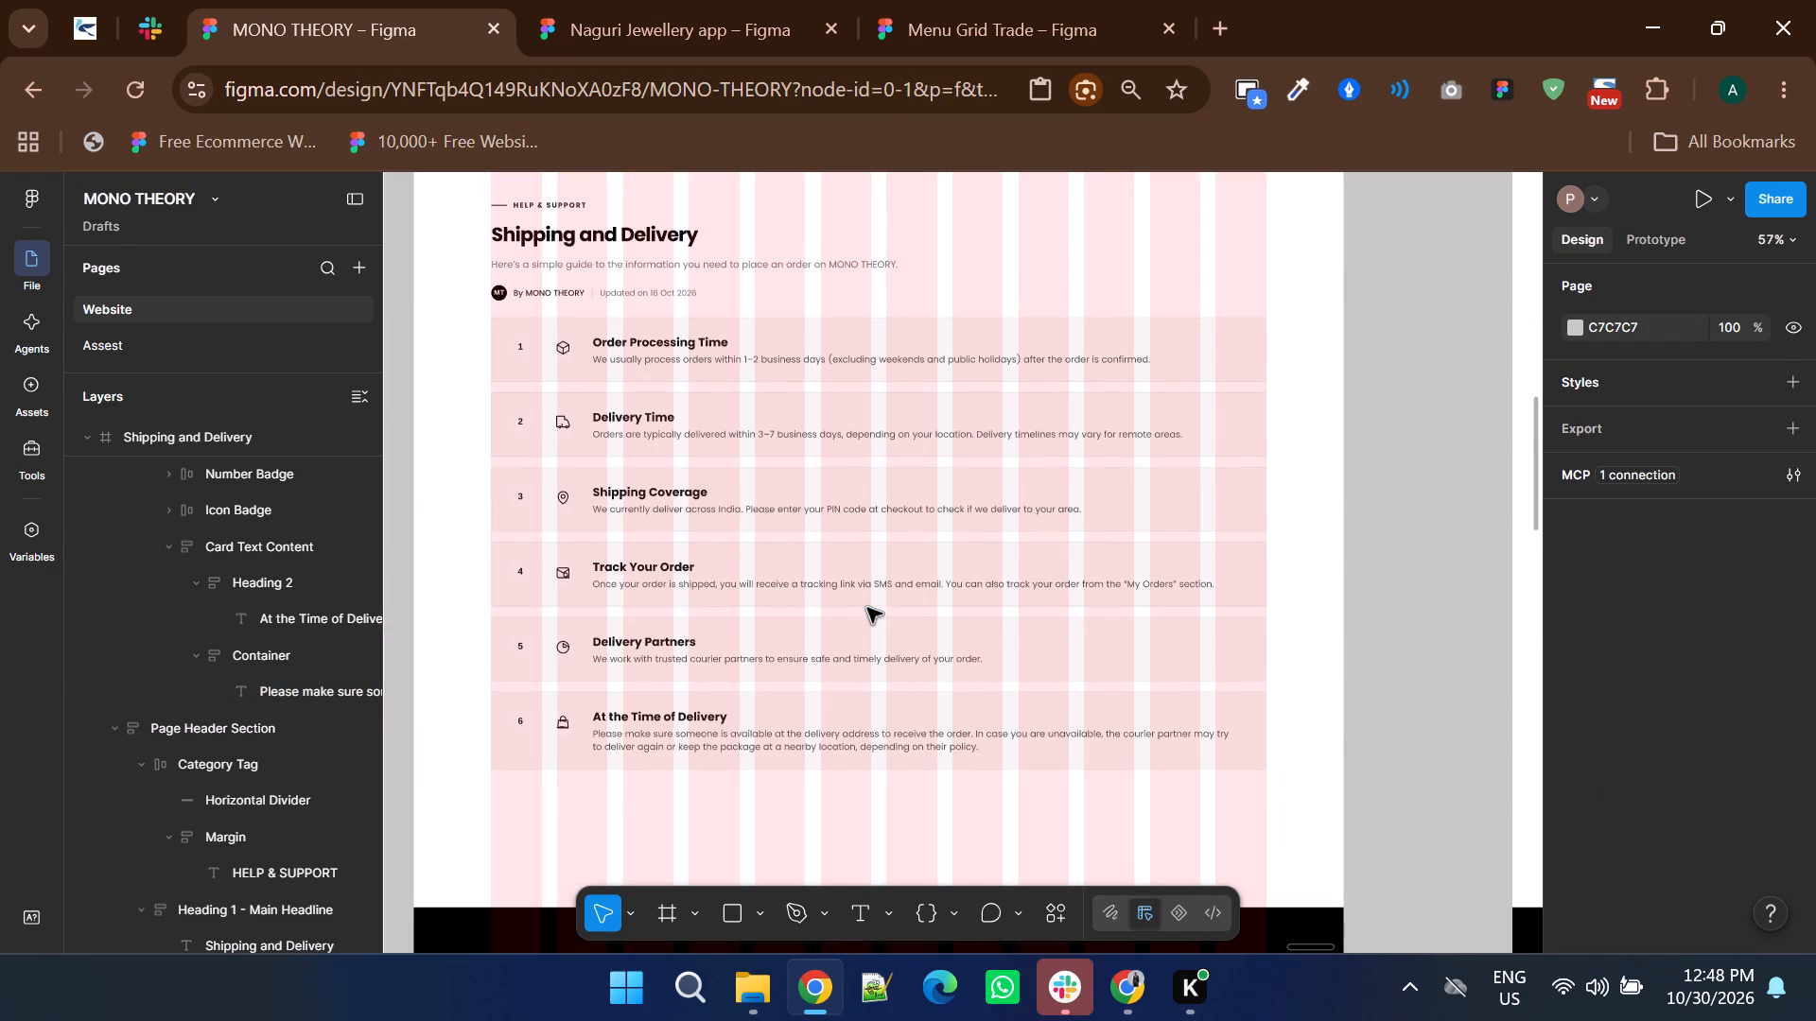
{"action": "left_click", "coordinate": [783, 730], "text": "ctrl"}
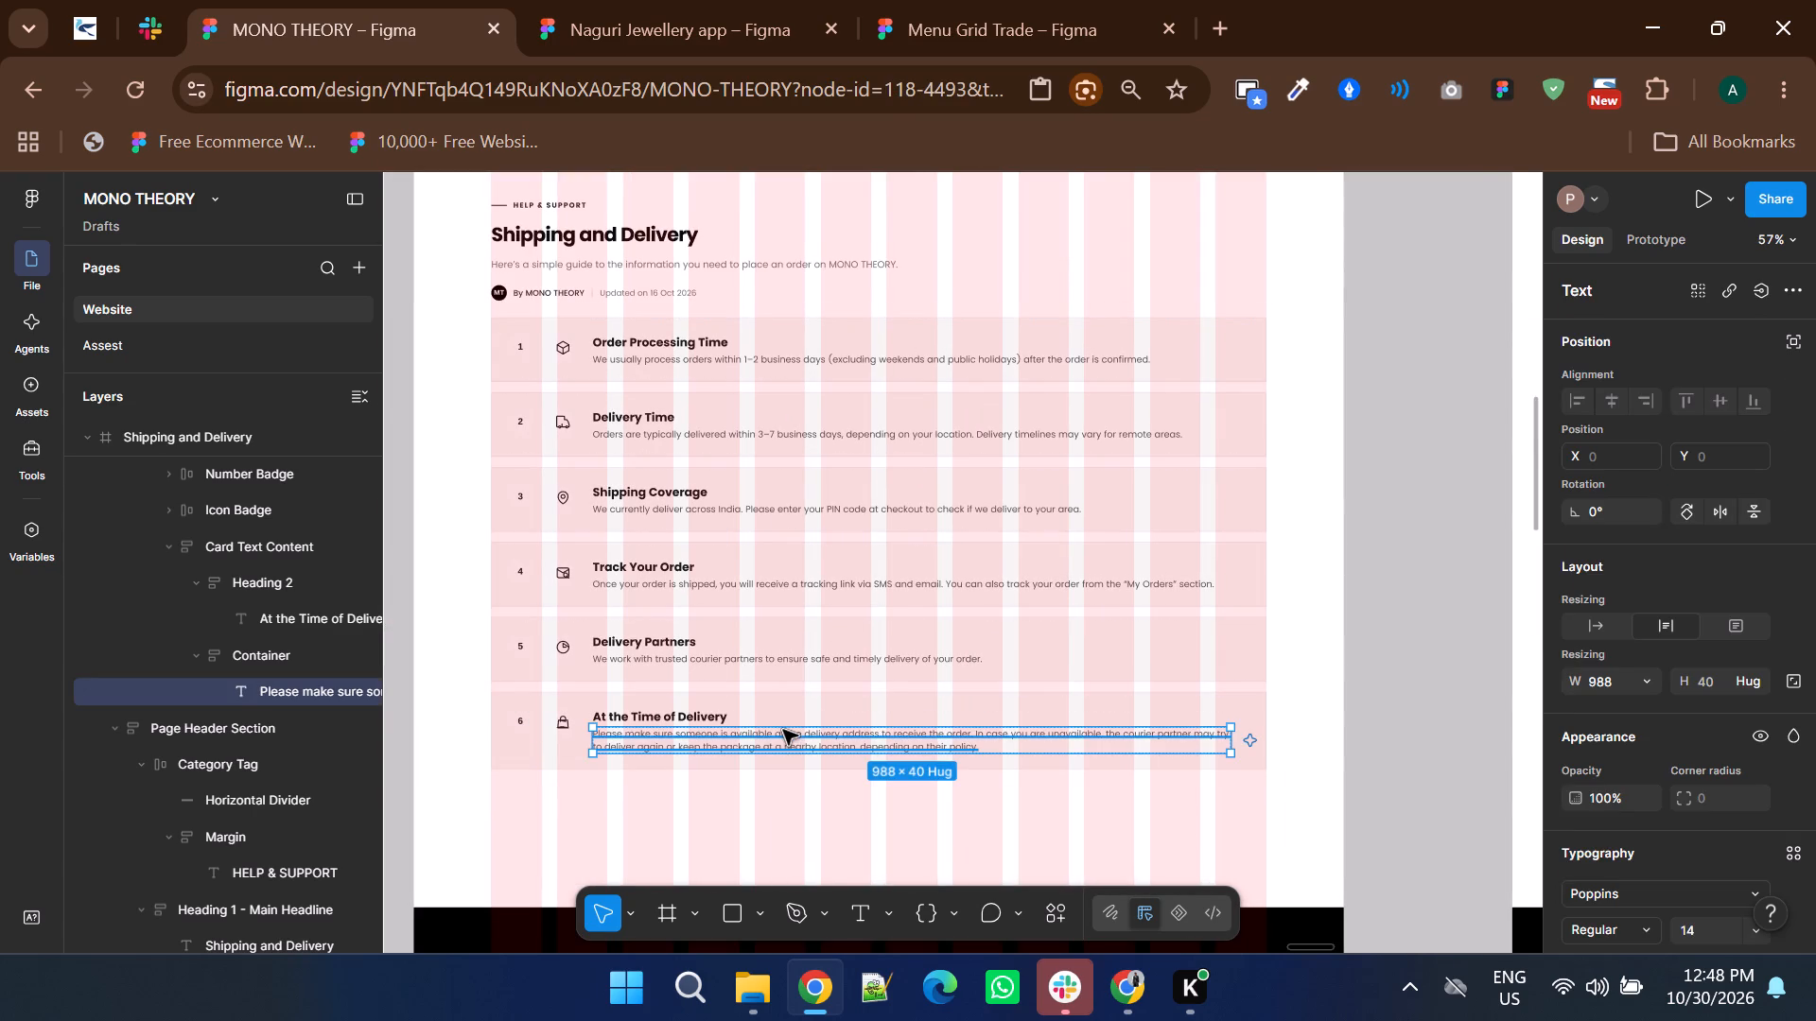
{"action": "left_click", "coordinate": [1379, 725]}
Set the font size of all five card descriptions on the Payments page to 14.
{"action": "scroll", "coordinate": [1389, 725], "scroll_direction": "down", "scroll_amount": 2, "text": "ctrl"}
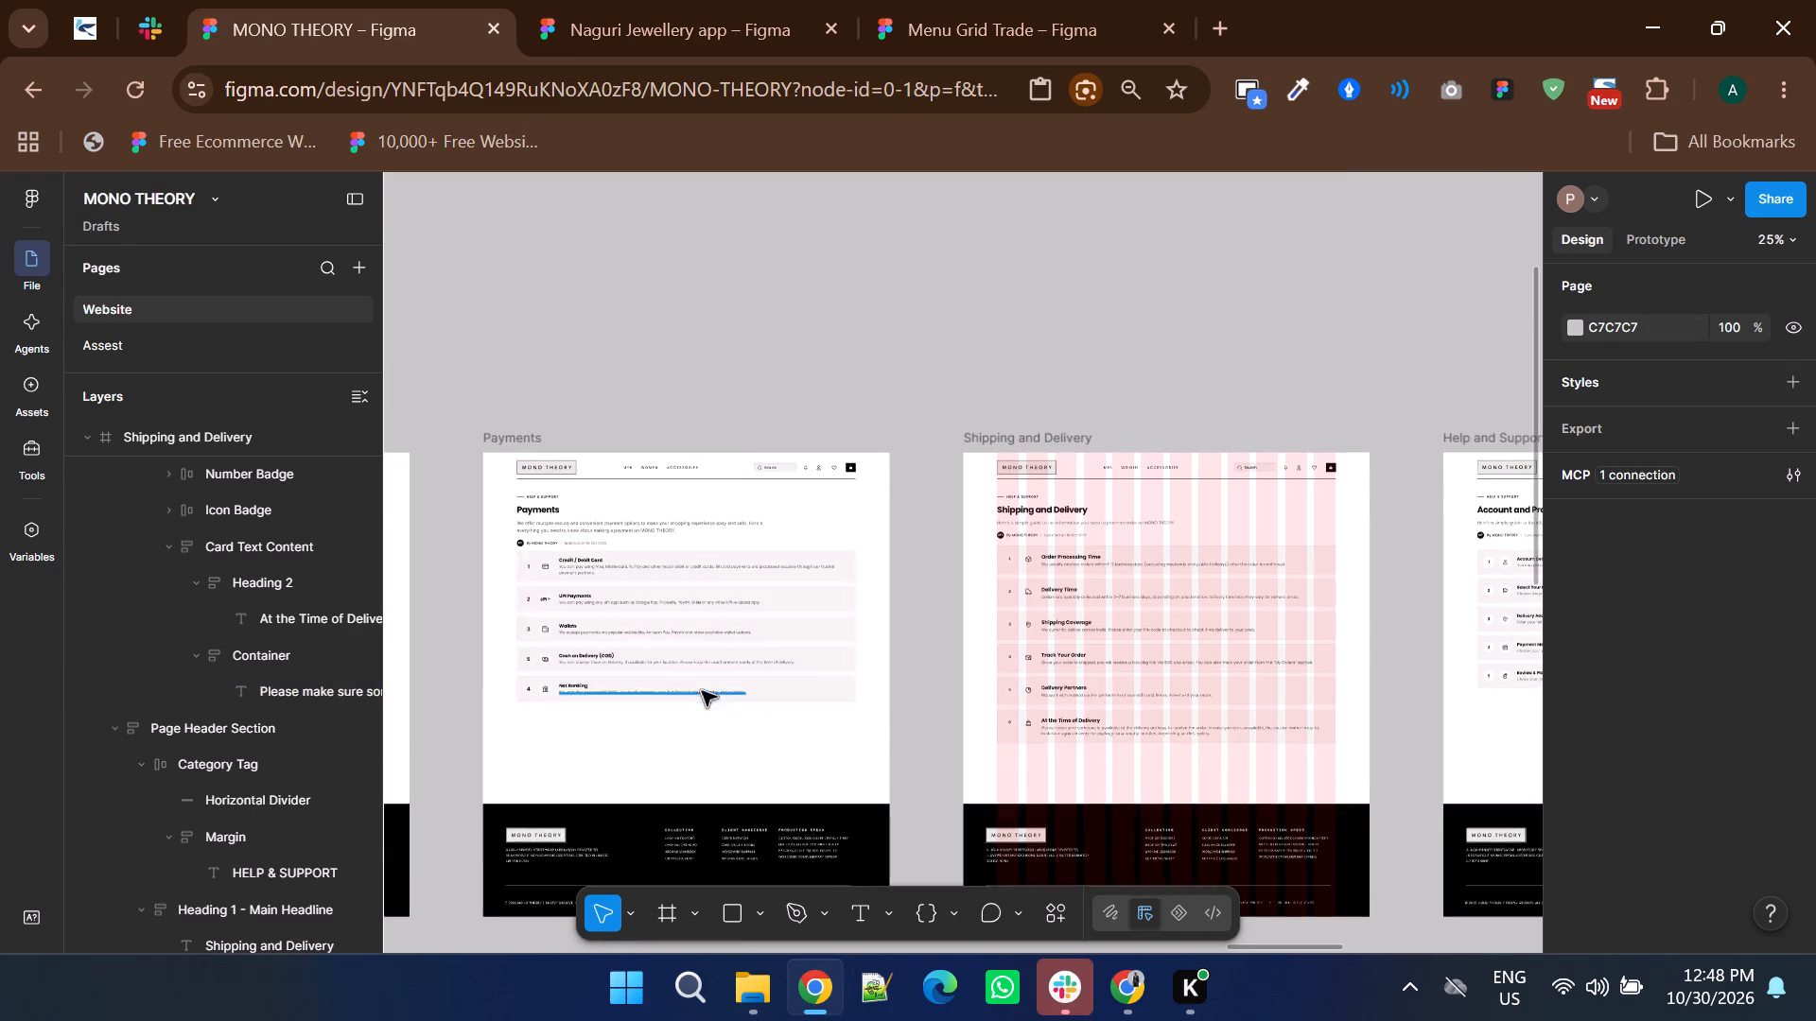
{"action": "left_click", "coordinate": [702, 691], "text": "ctrl"}
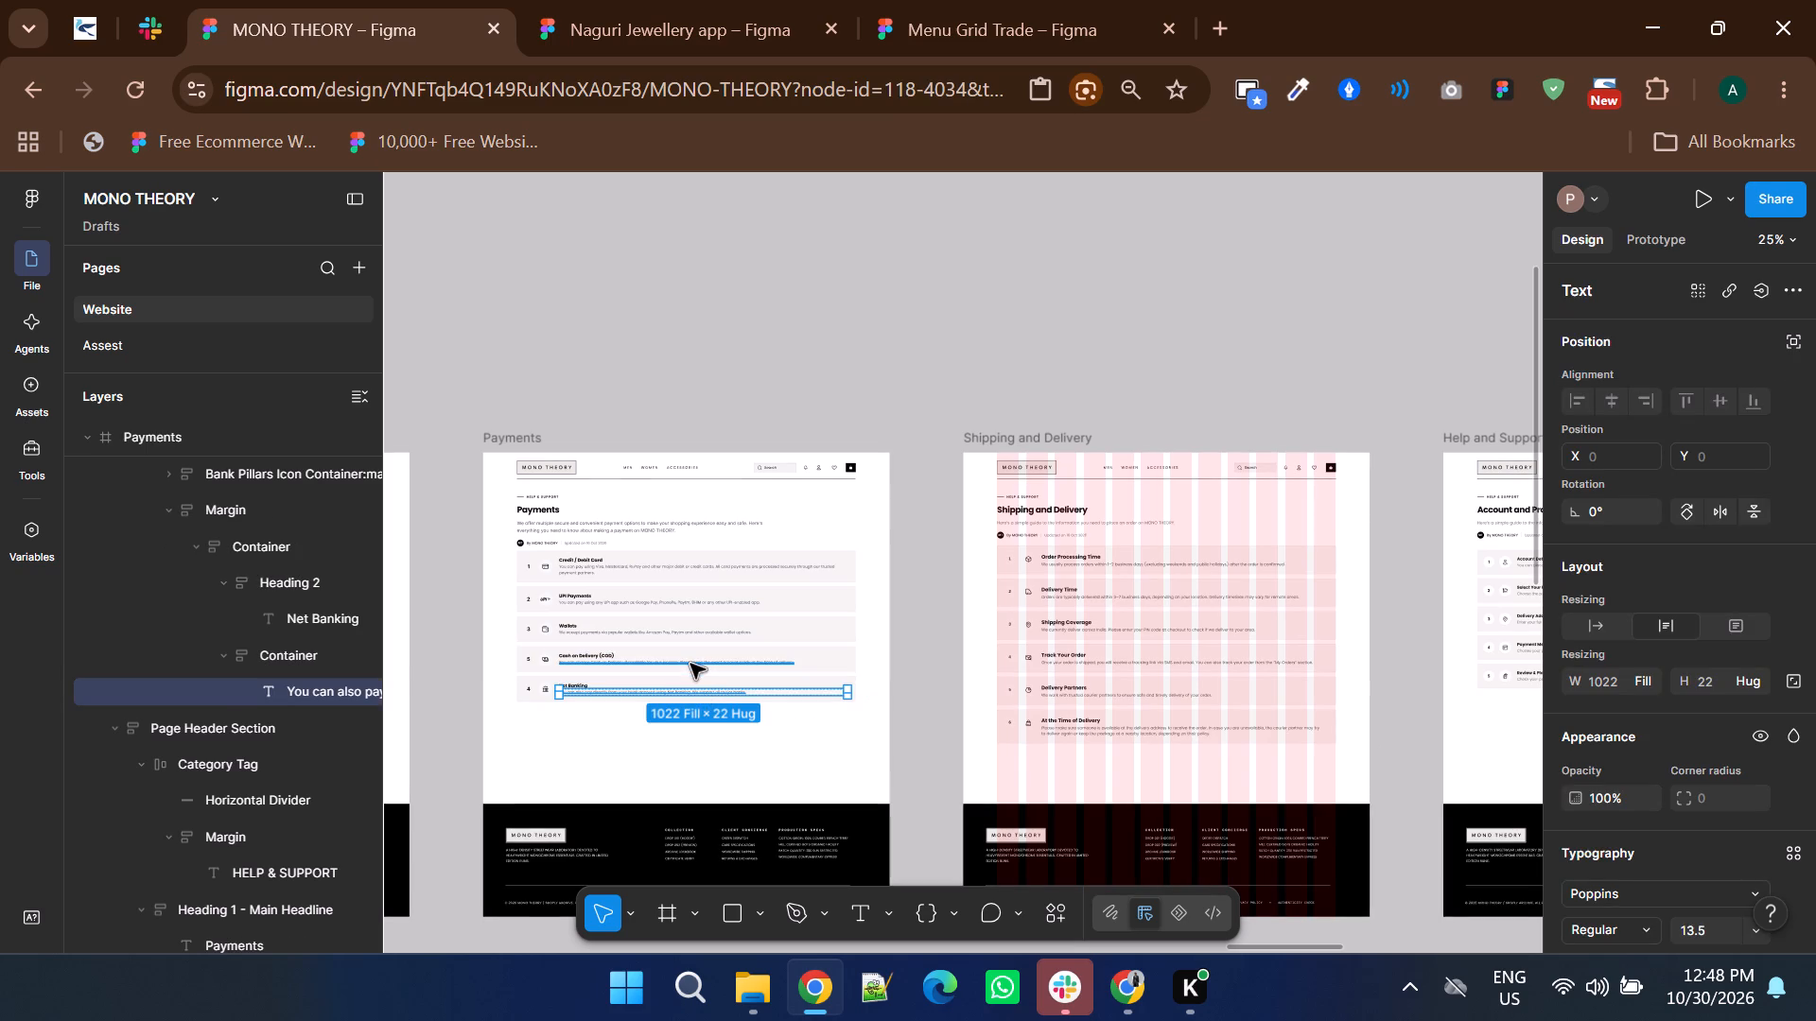
{"action": "left_click", "coordinate": [690, 664], "text": "ctrl+shift"}
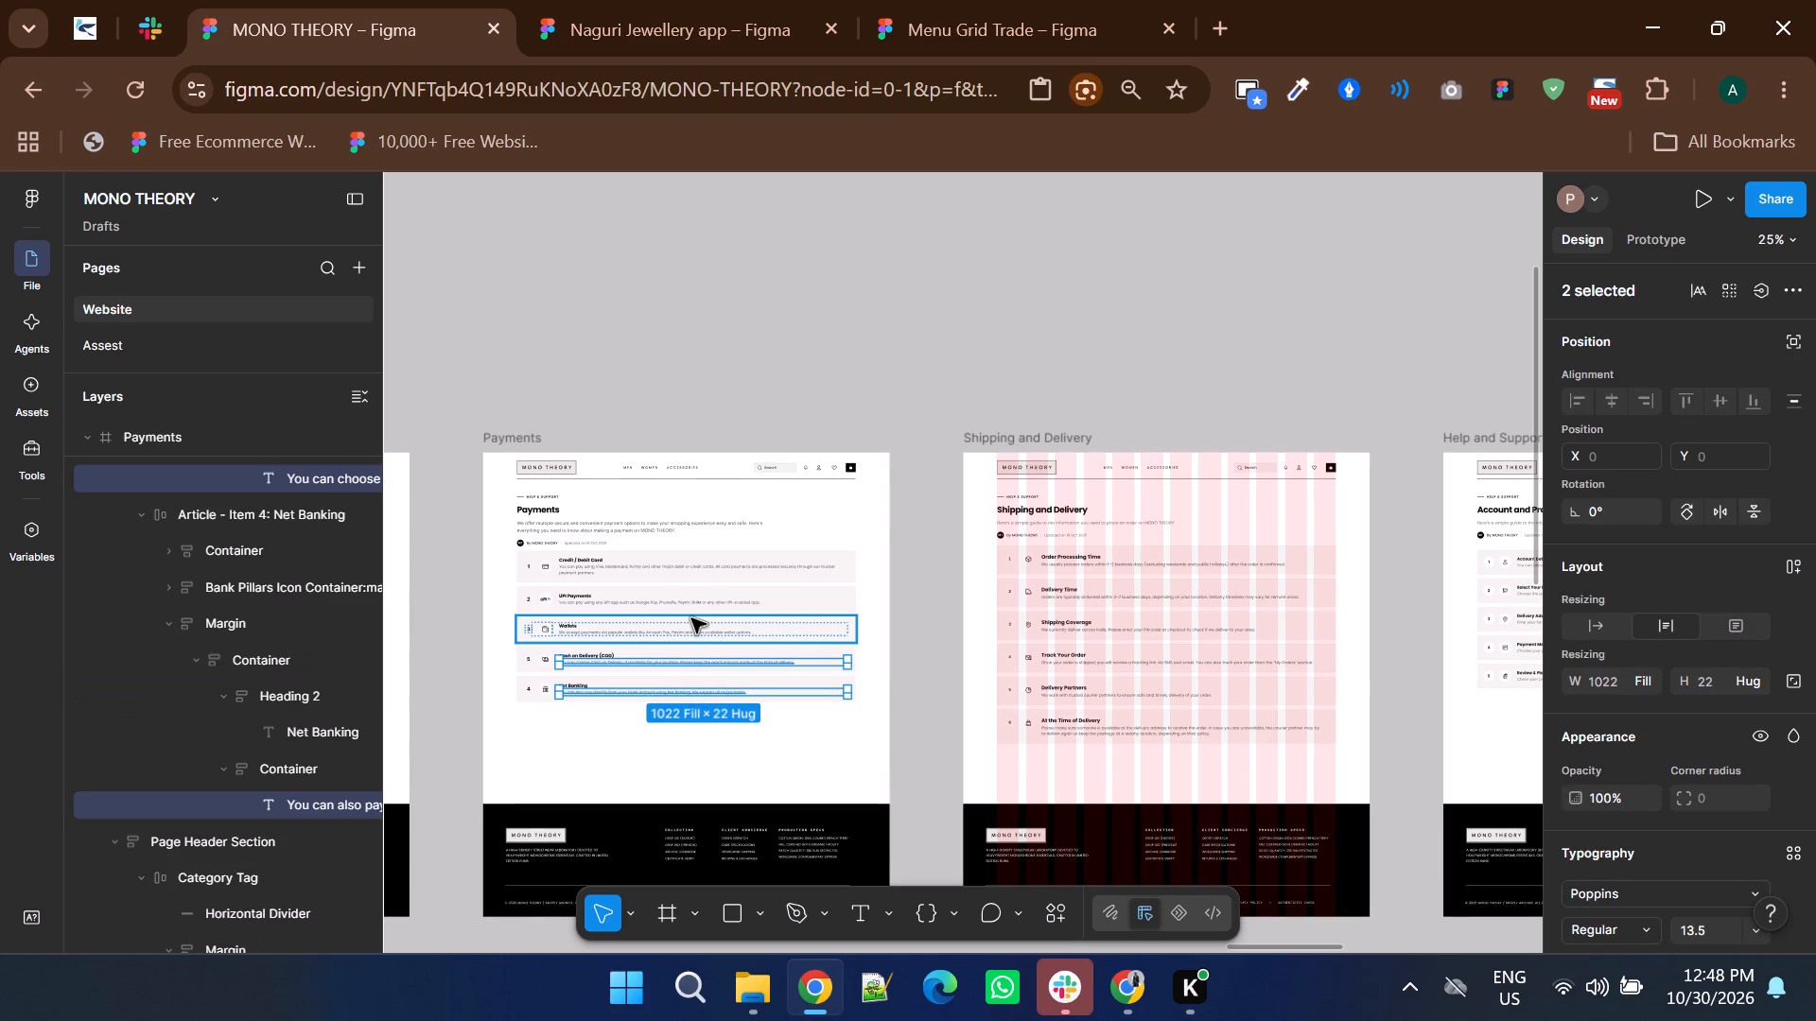
{"action": "scroll", "coordinate": [656, 642], "scroll_direction": "up", "scroll_amount": 3, "text": "ctrl"}
{"action": "left_click", "coordinate": [669, 614], "text": "ctrl+shift"}
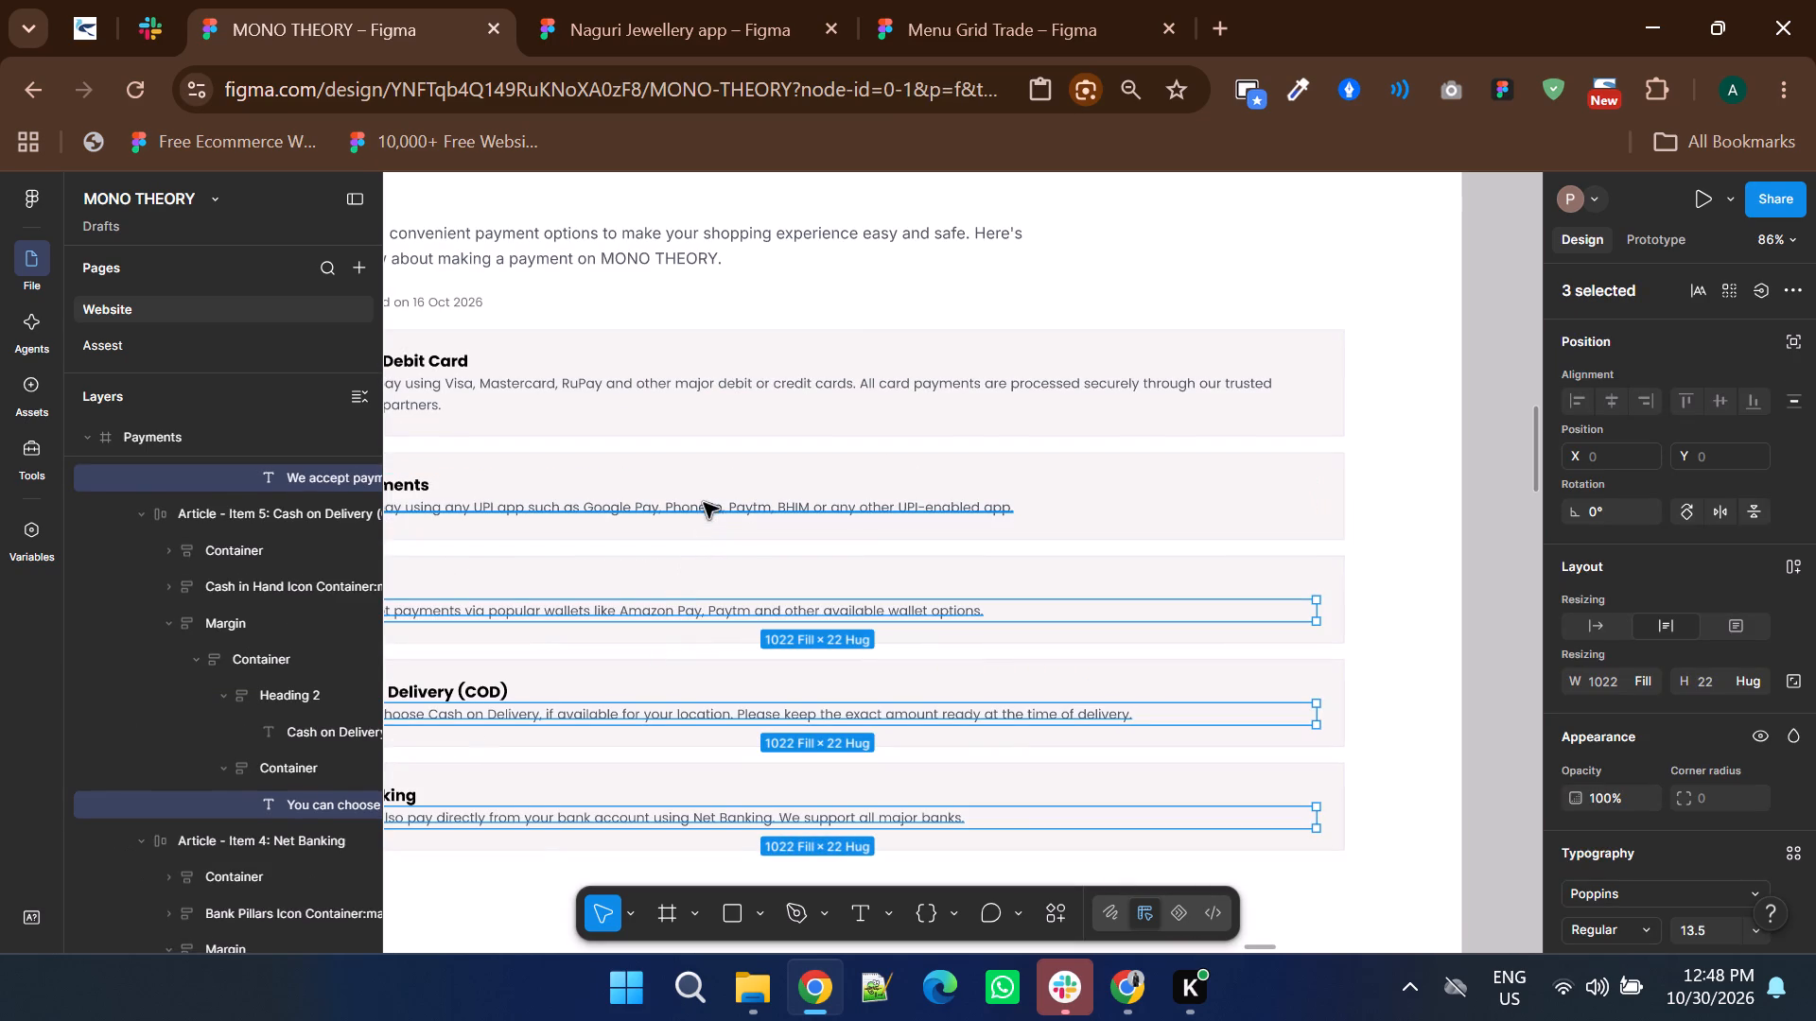
{"action": "left_click", "coordinate": [704, 503], "text": "ctrl+shift"}
{"action": "left_click", "coordinate": [732, 378], "text": "ctrl+shift"}
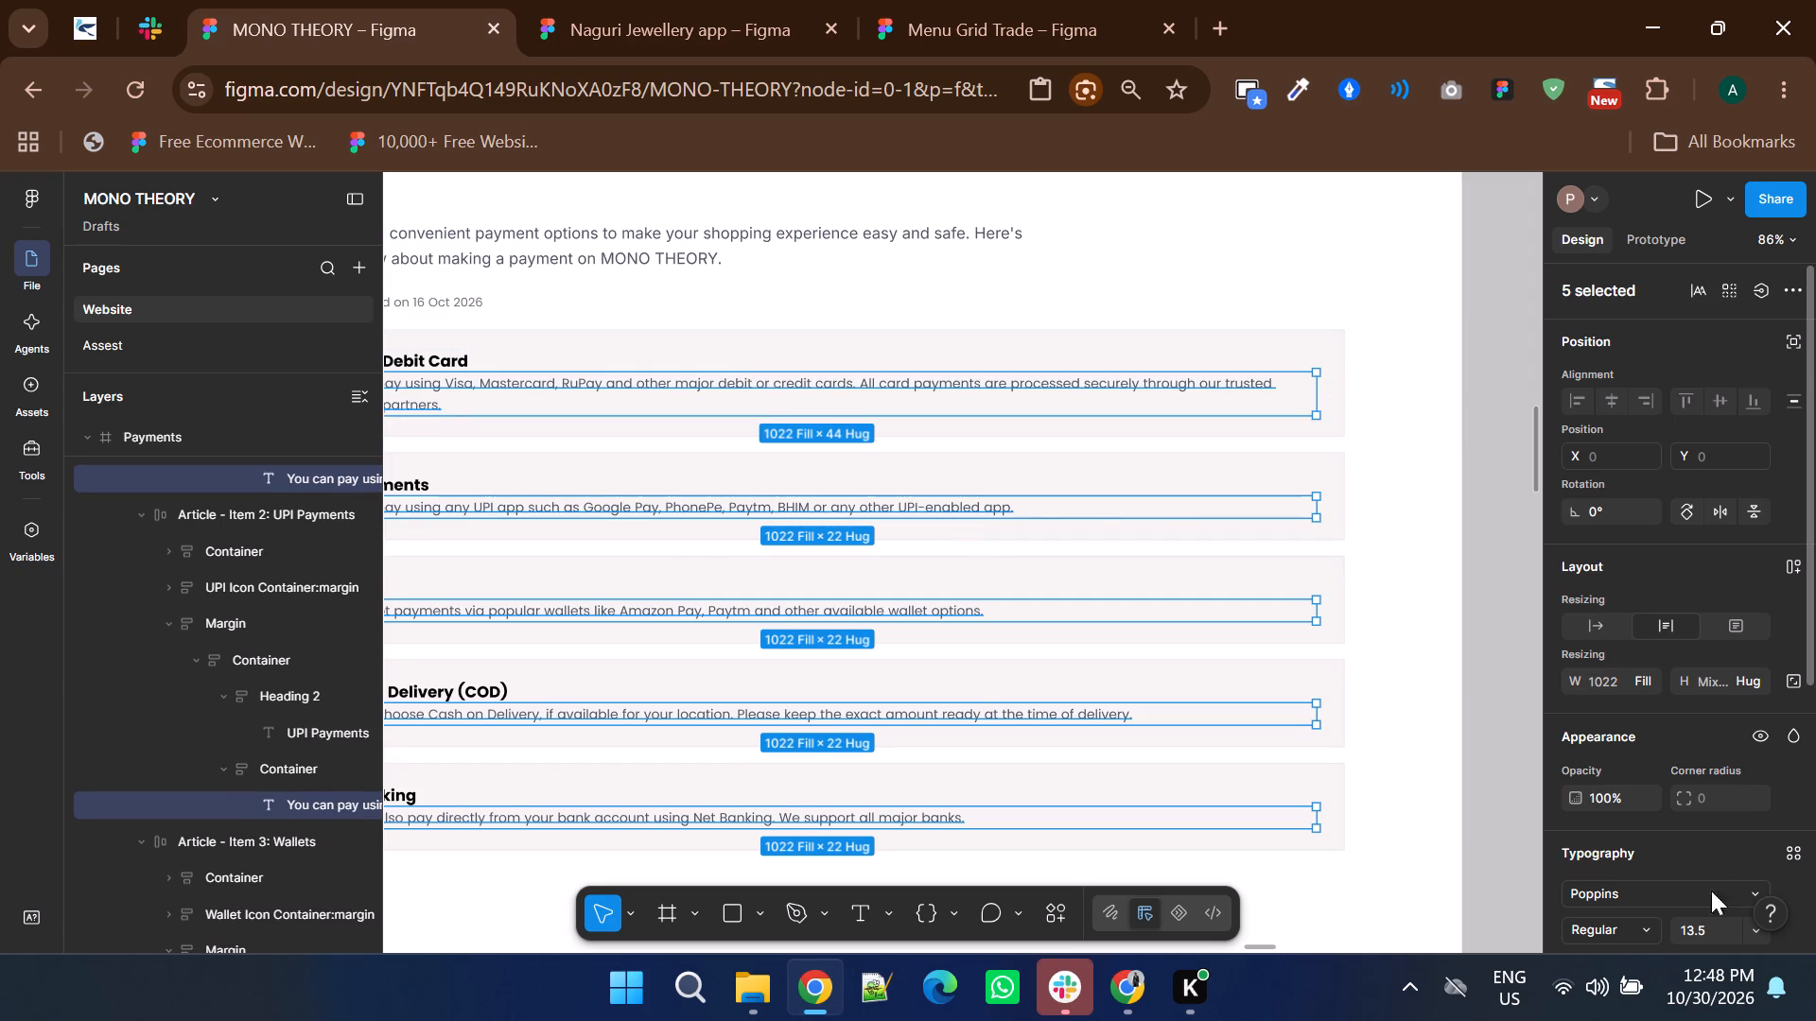
{"action": "left_click", "coordinate": [1710, 930]}
{"action": "left_click", "coordinate": [1710, 930]}
{"action": "key", "text": "BackSpace"}
{"action": "key", "text": "BackSpace"}
{"action": "key", "text": "Up"}
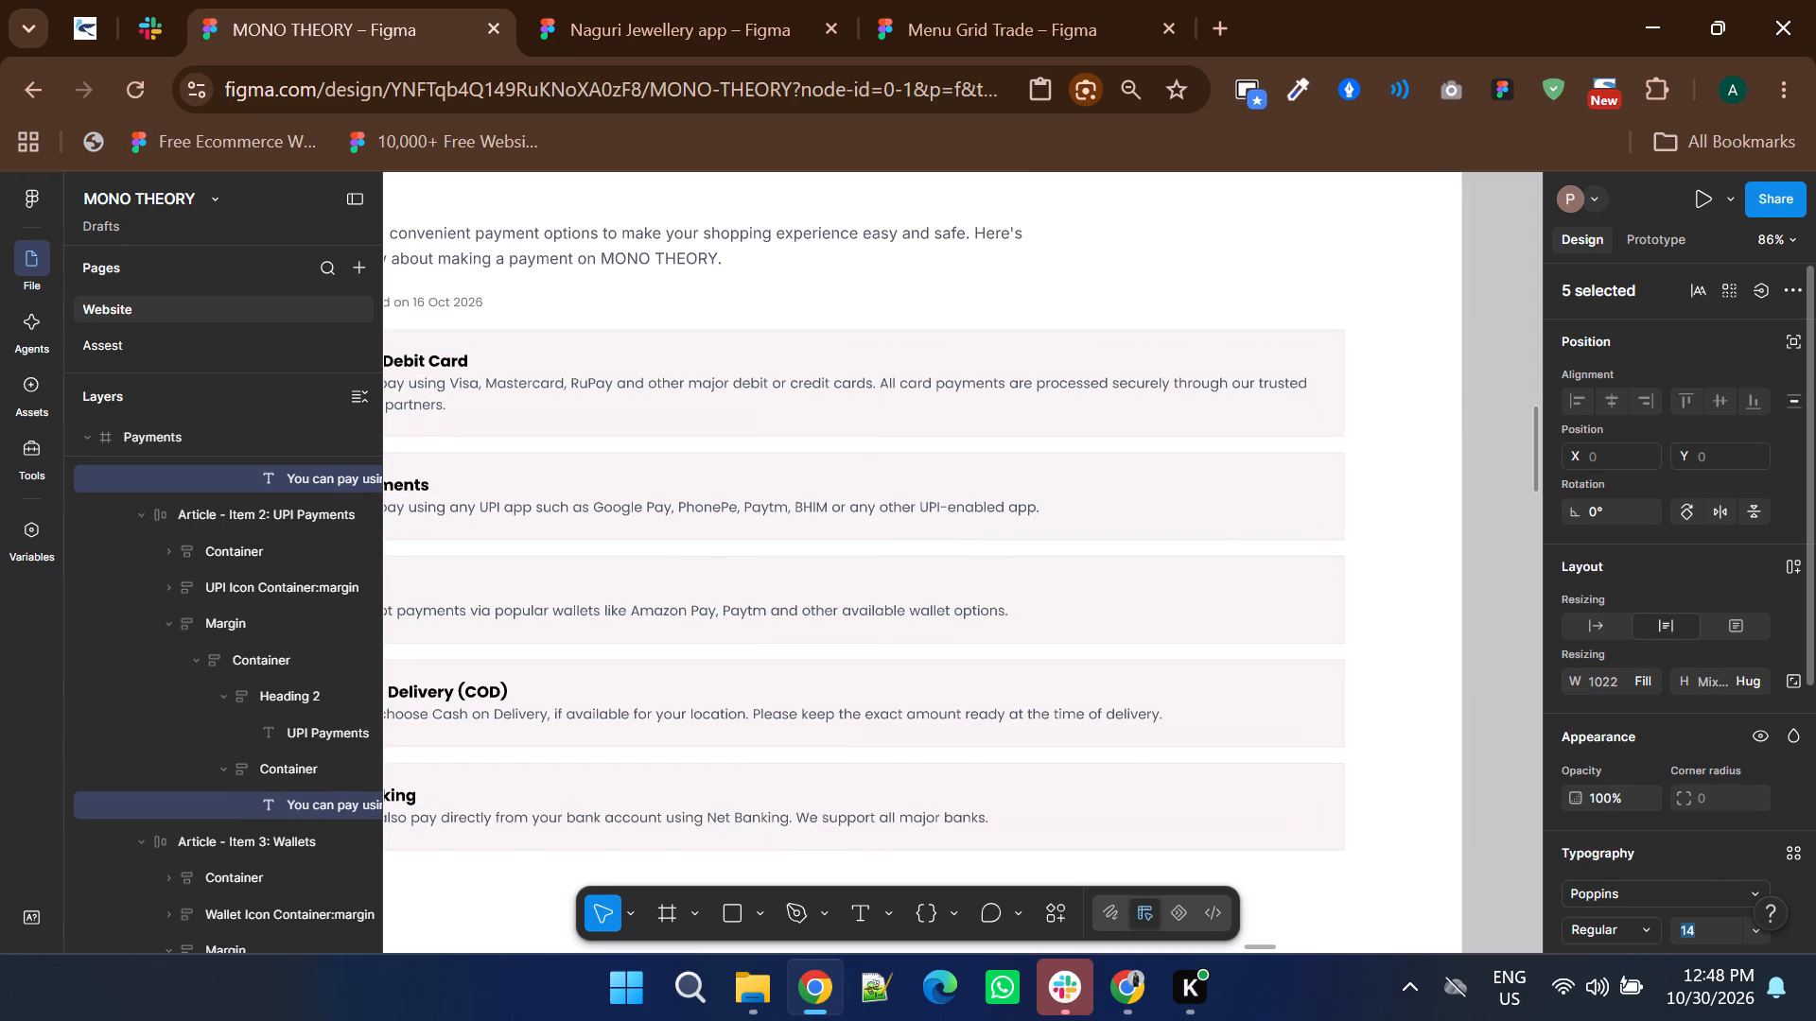
{"action": "scroll", "coordinate": [991, 673], "scroll_direction": "down", "scroll_amount": 1, "text": "ctrl"}
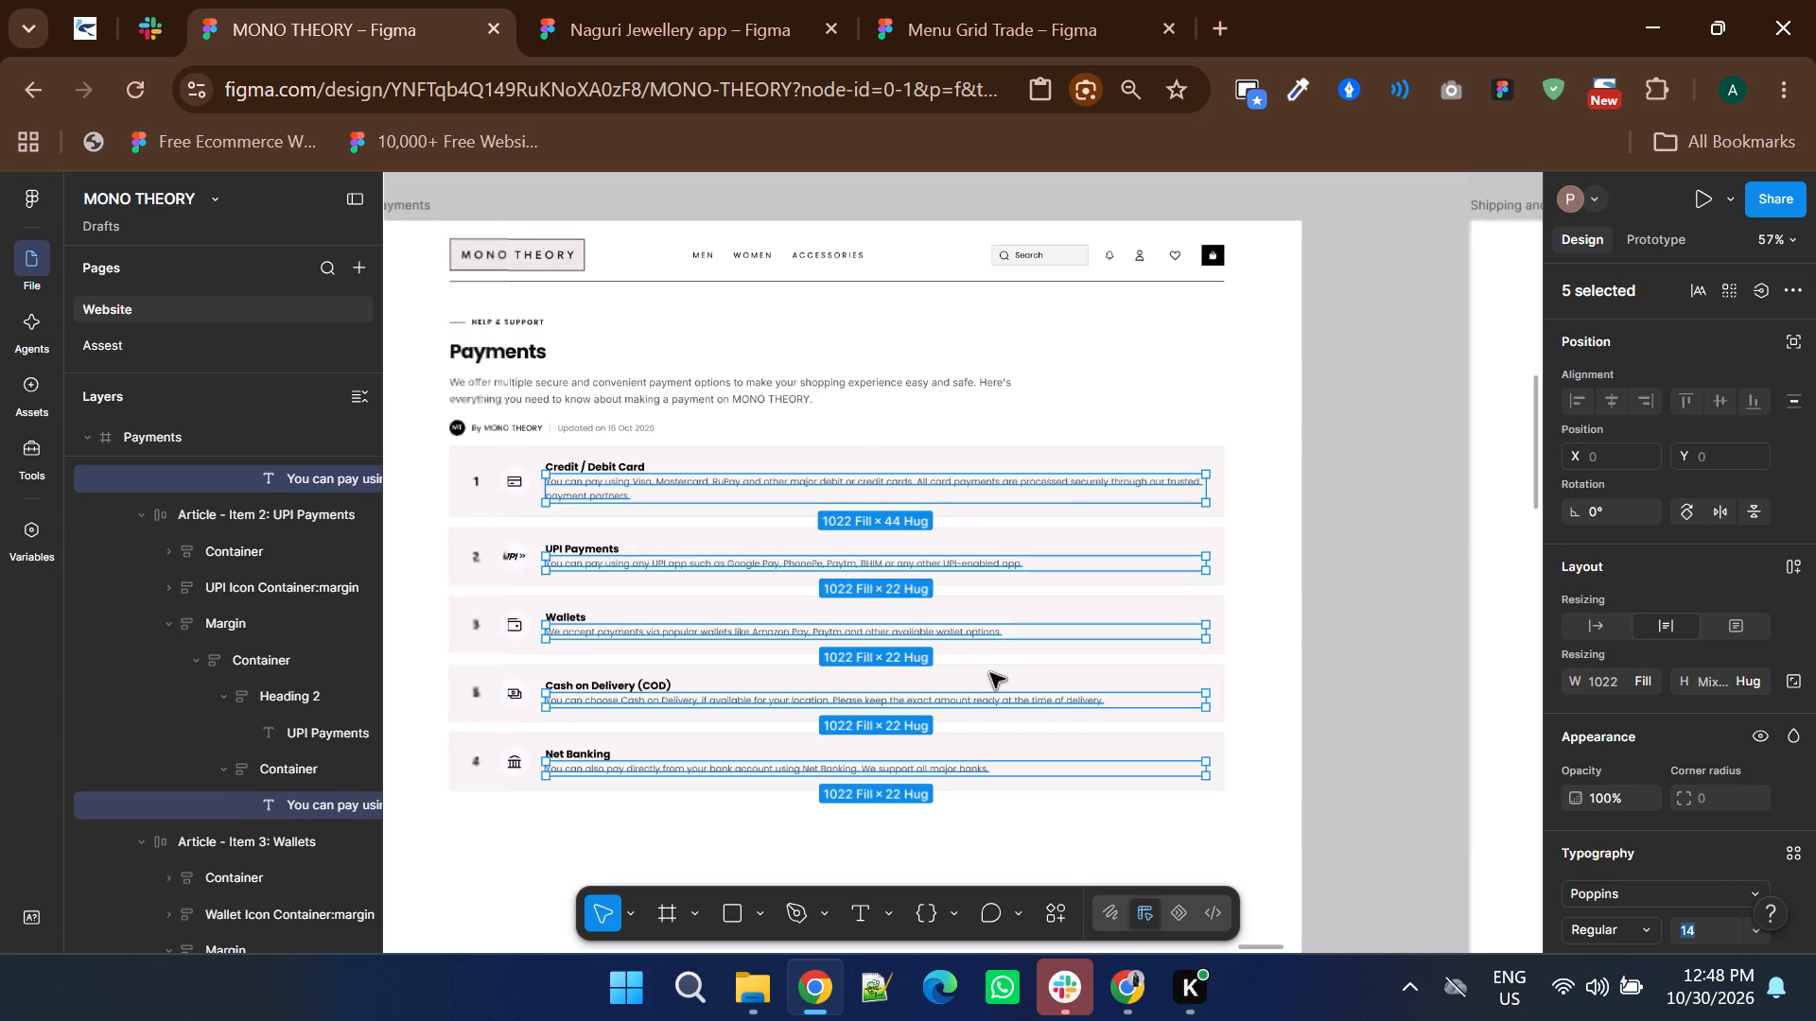
{"action": "left_click", "coordinate": [1347, 768]}
Check the font sizes of the card descriptions and headings on the Return and Exchange and Order pages.
{"action": "scroll", "coordinate": [1406, 709], "scroll_direction": "down", "scroll_amount": 3, "text": "ctrl"}
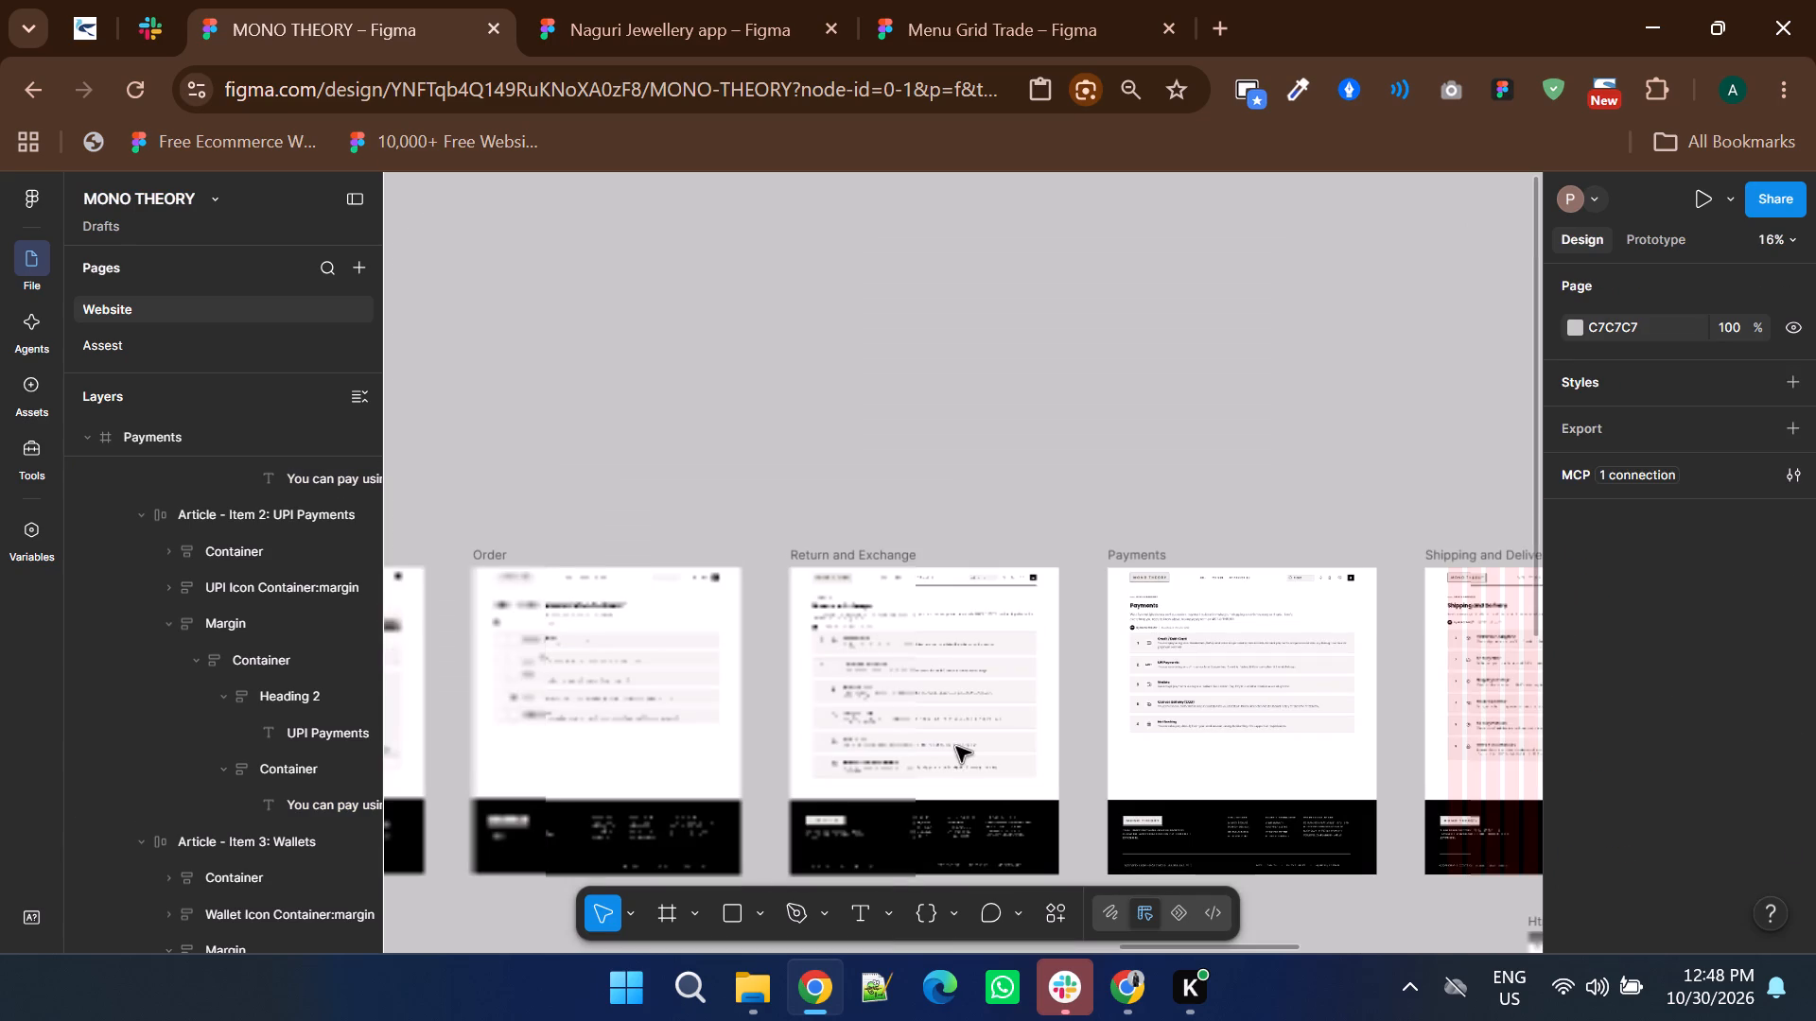
{"action": "scroll", "coordinate": [943, 743], "scroll_direction": "up", "scroll_amount": 3, "text": "ctrl"}
{"action": "left_click", "coordinate": [882, 825], "text": "ctrl"}
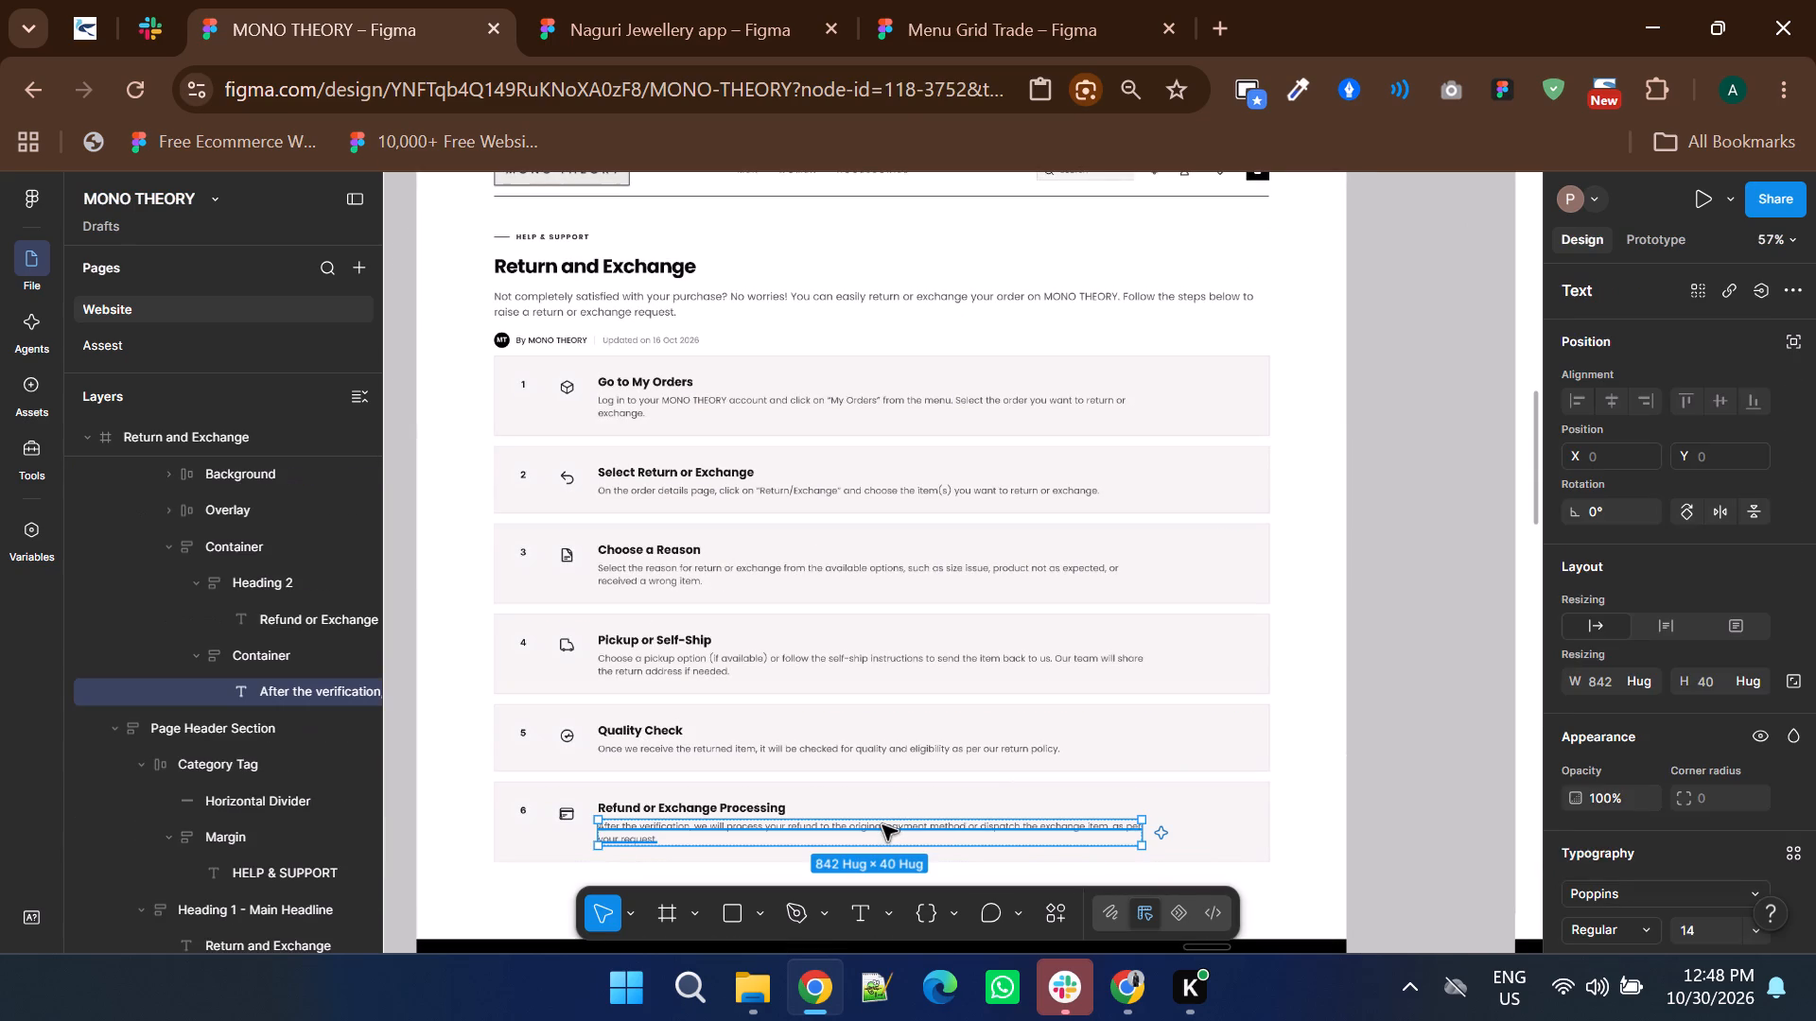
{"action": "left_click", "coordinate": [886, 745], "text": "ctrl+shift"}
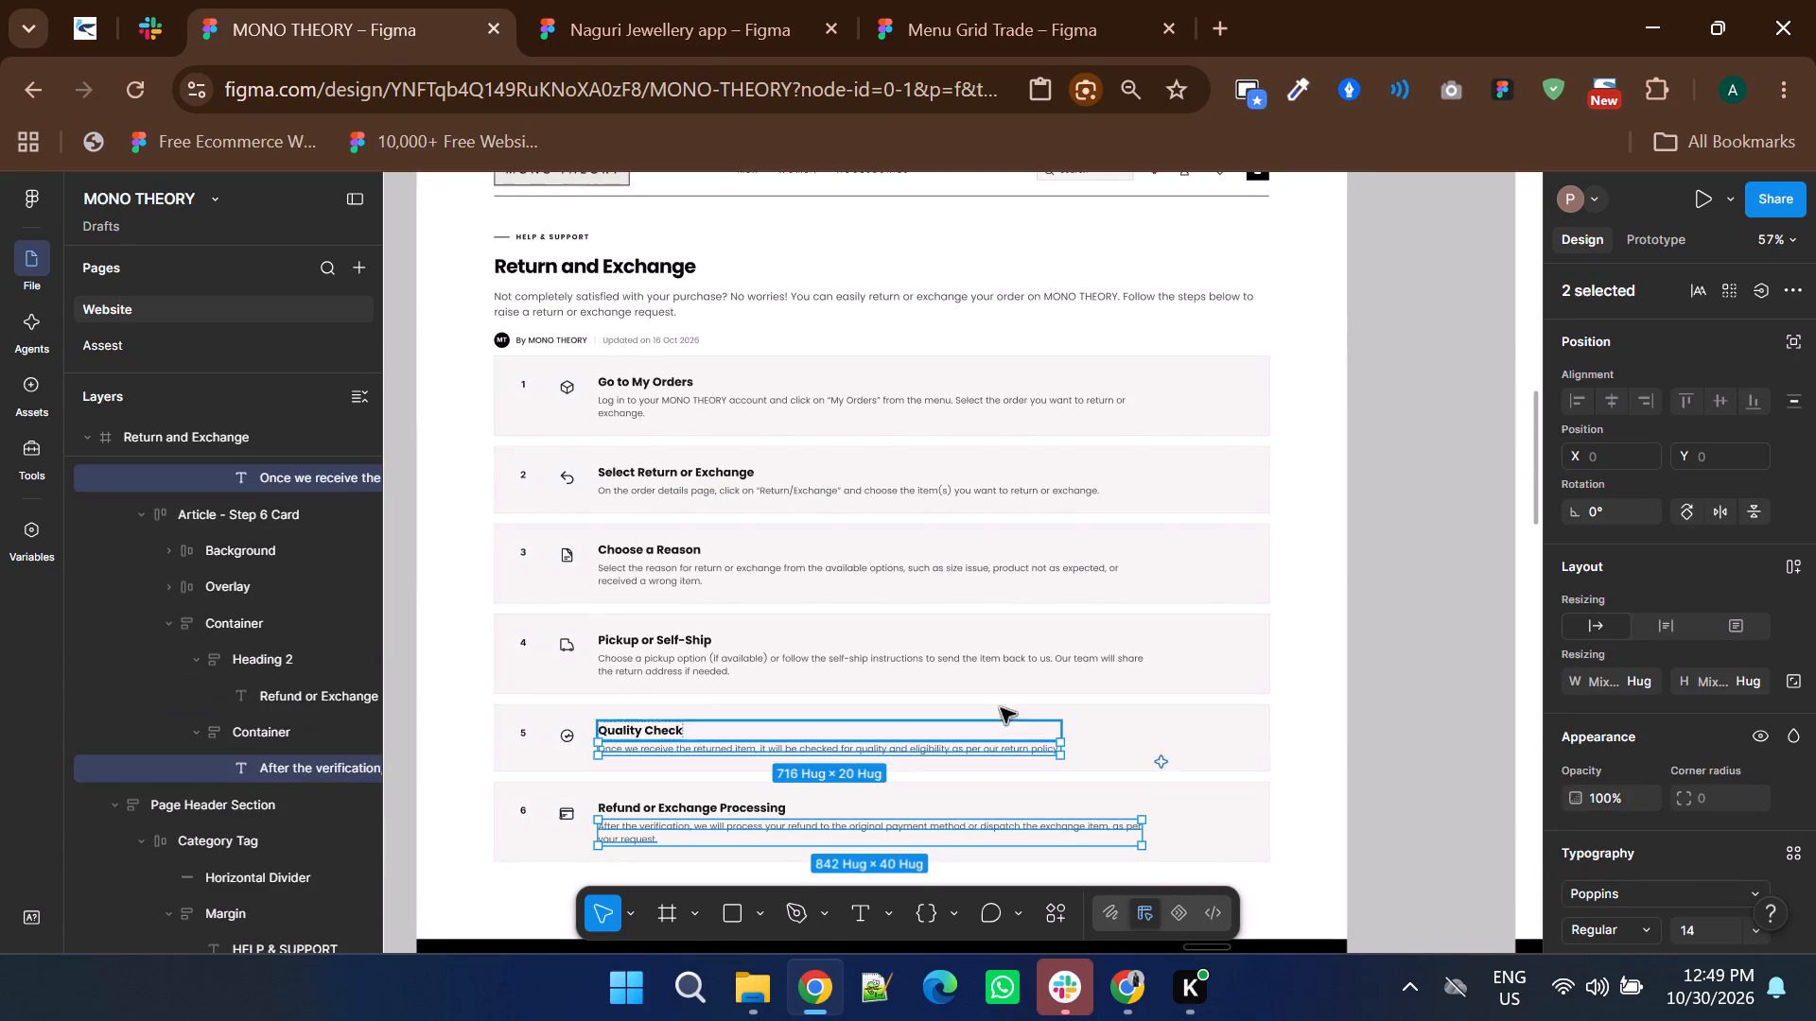
{"action": "scroll", "coordinate": [1037, 701], "scroll_direction": "down", "scroll_amount": 2, "text": "ctrl"}
{"action": "left_click", "coordinate": [1201, 727]}
{"action": "scroll", "coordinate": [1201, 727], "scroll_direction": "up", "scroll_amount": 3, "text": "shift"}
{"action": "left_click", "coordinate": [862, 683], "text": "ctrl"}
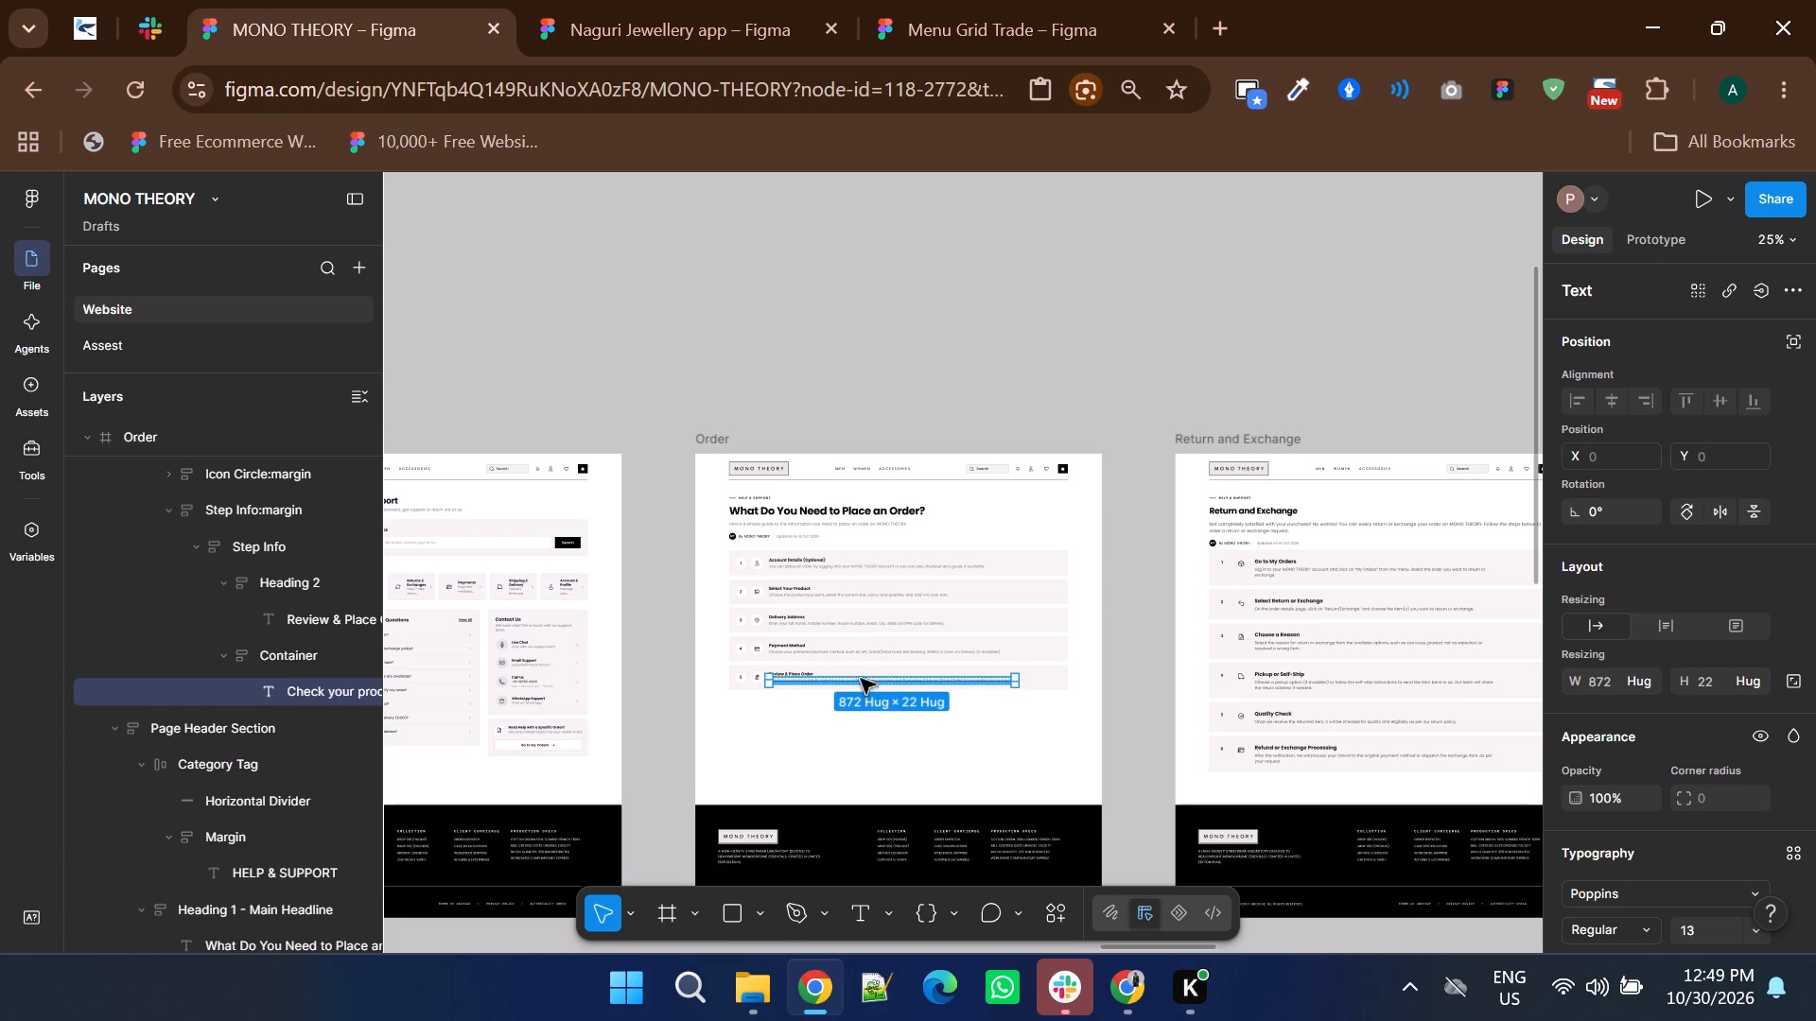
{"action": "scroll", "coordinate": [867, 648], "scroll_direction": "up", "scroll_amount": 2, "text": "ctrl"}
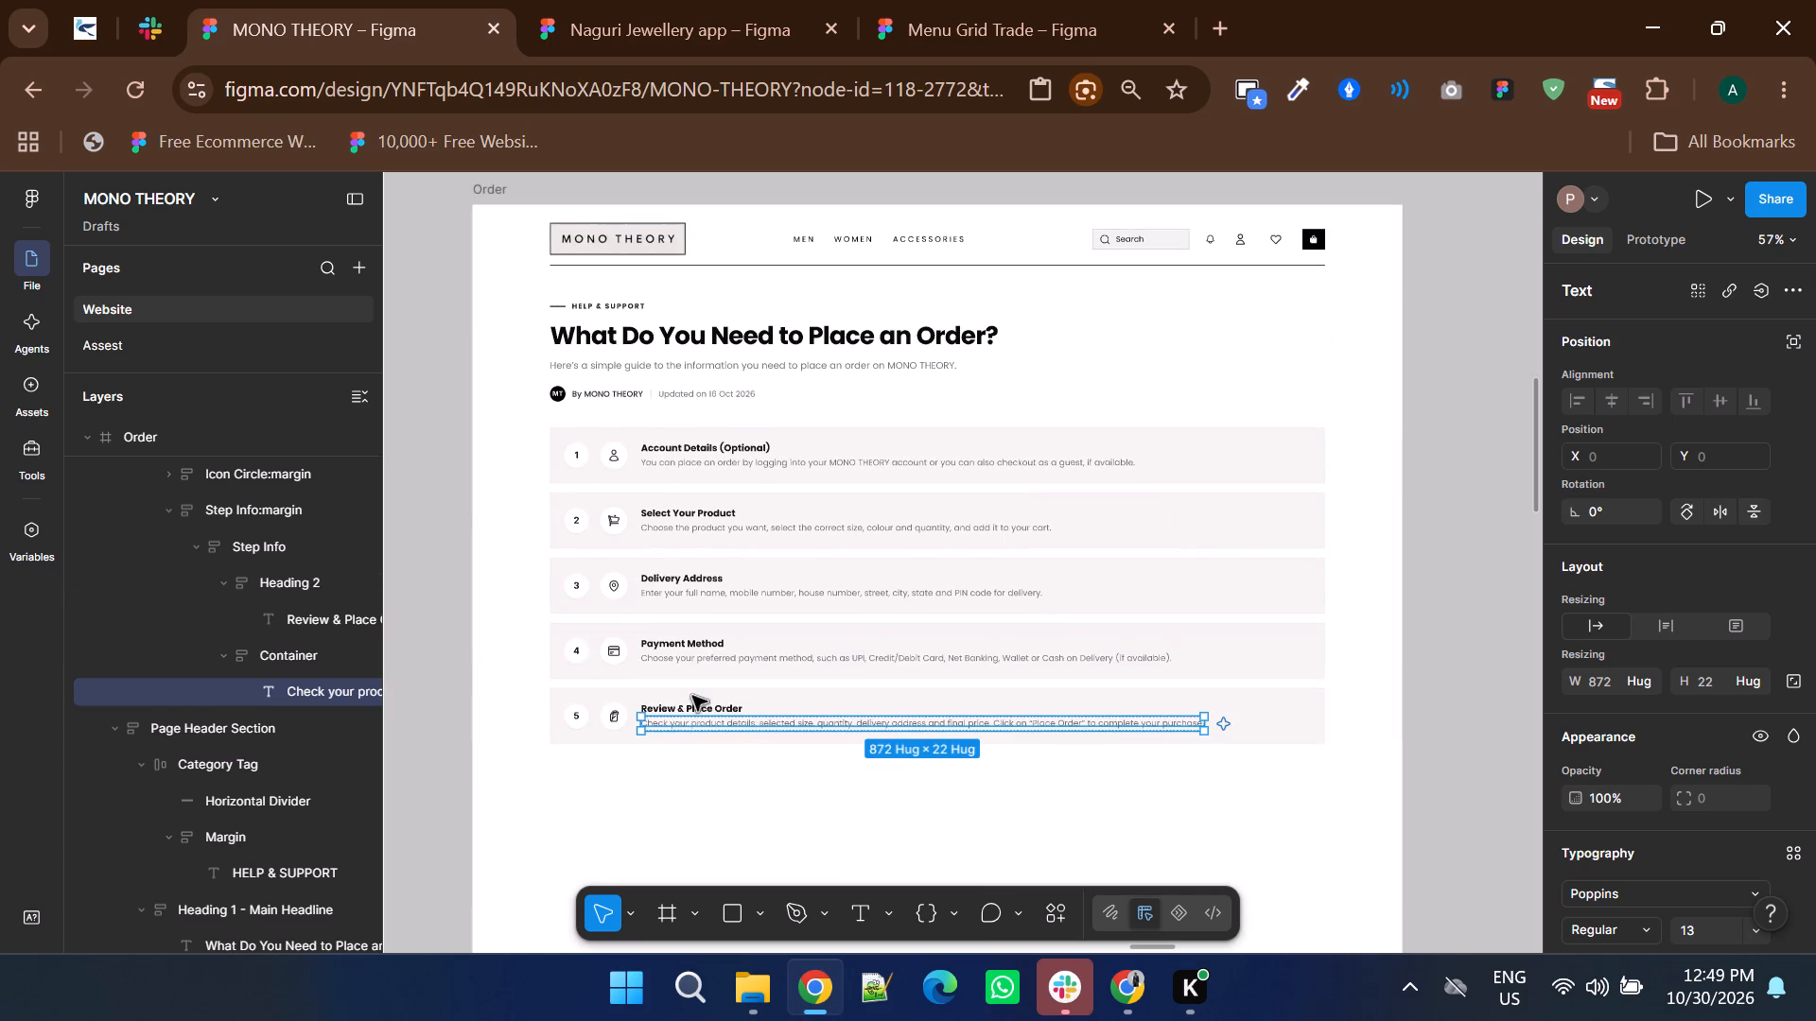
{"action": "left_click", "coordinate": [693, 708], "text": "ctrl"}
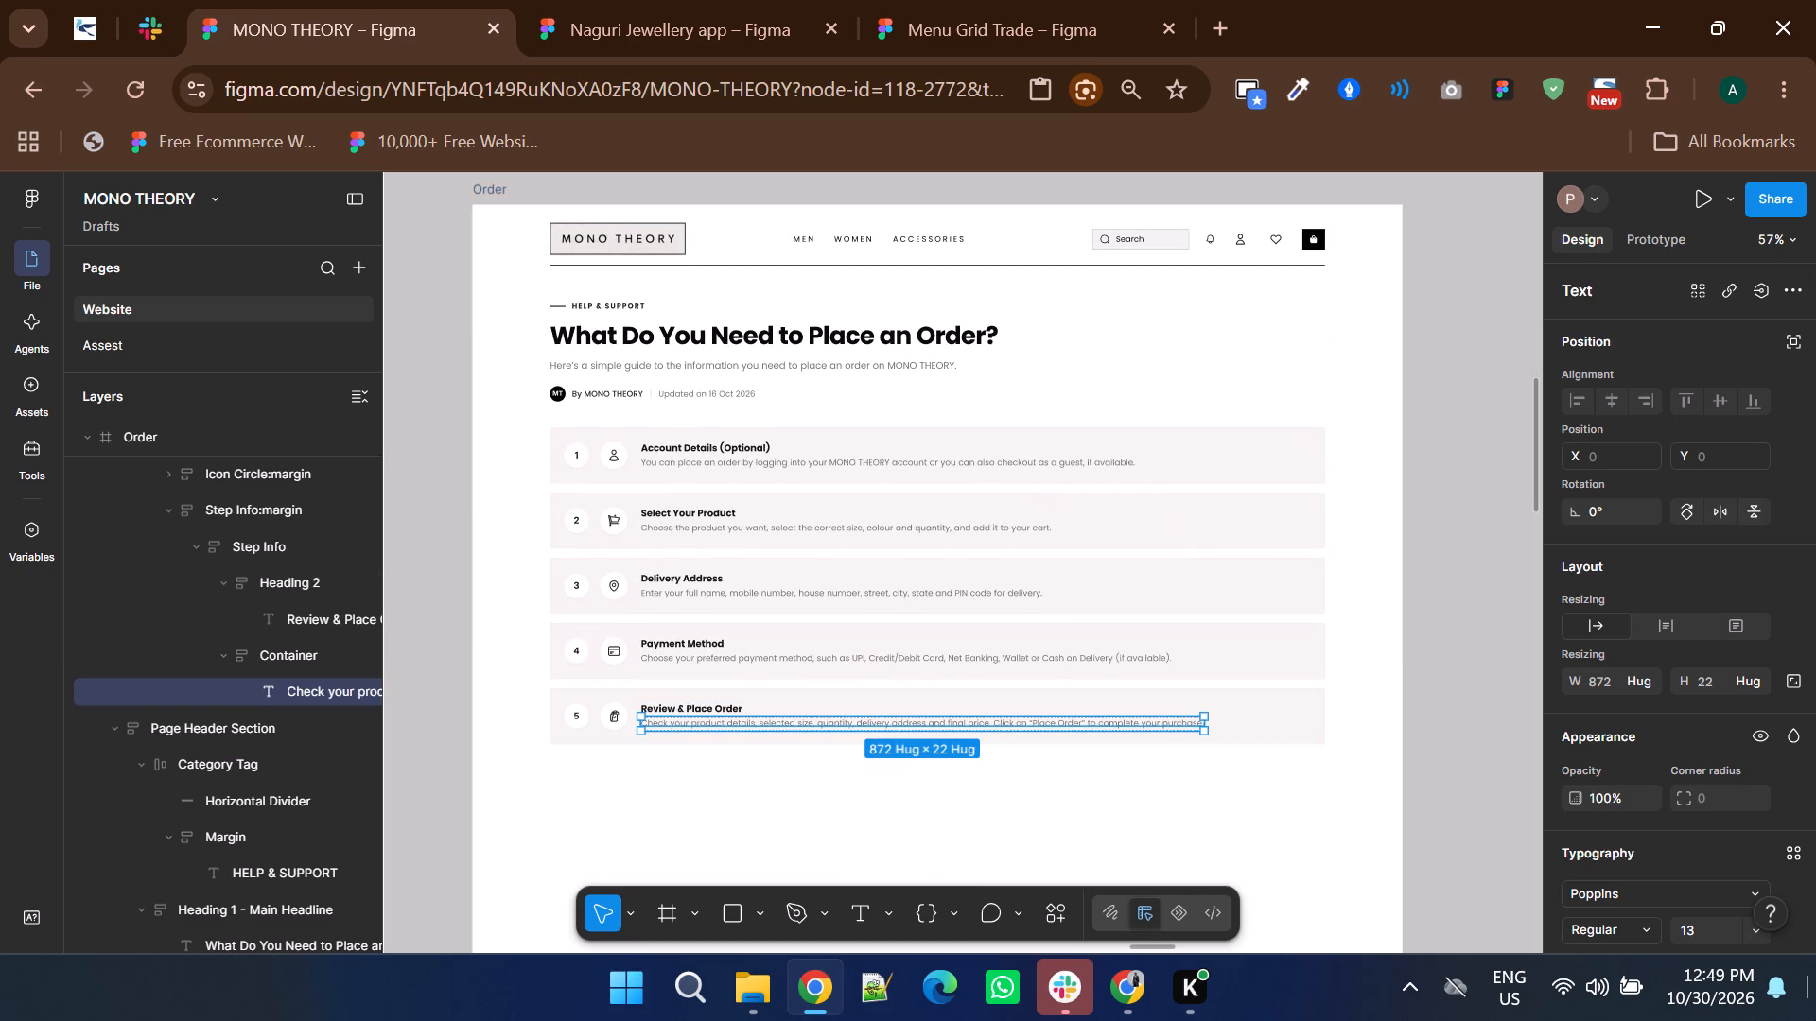
{"action": "left_click", "coordinate": [693, 706], "text": "ctrl"}
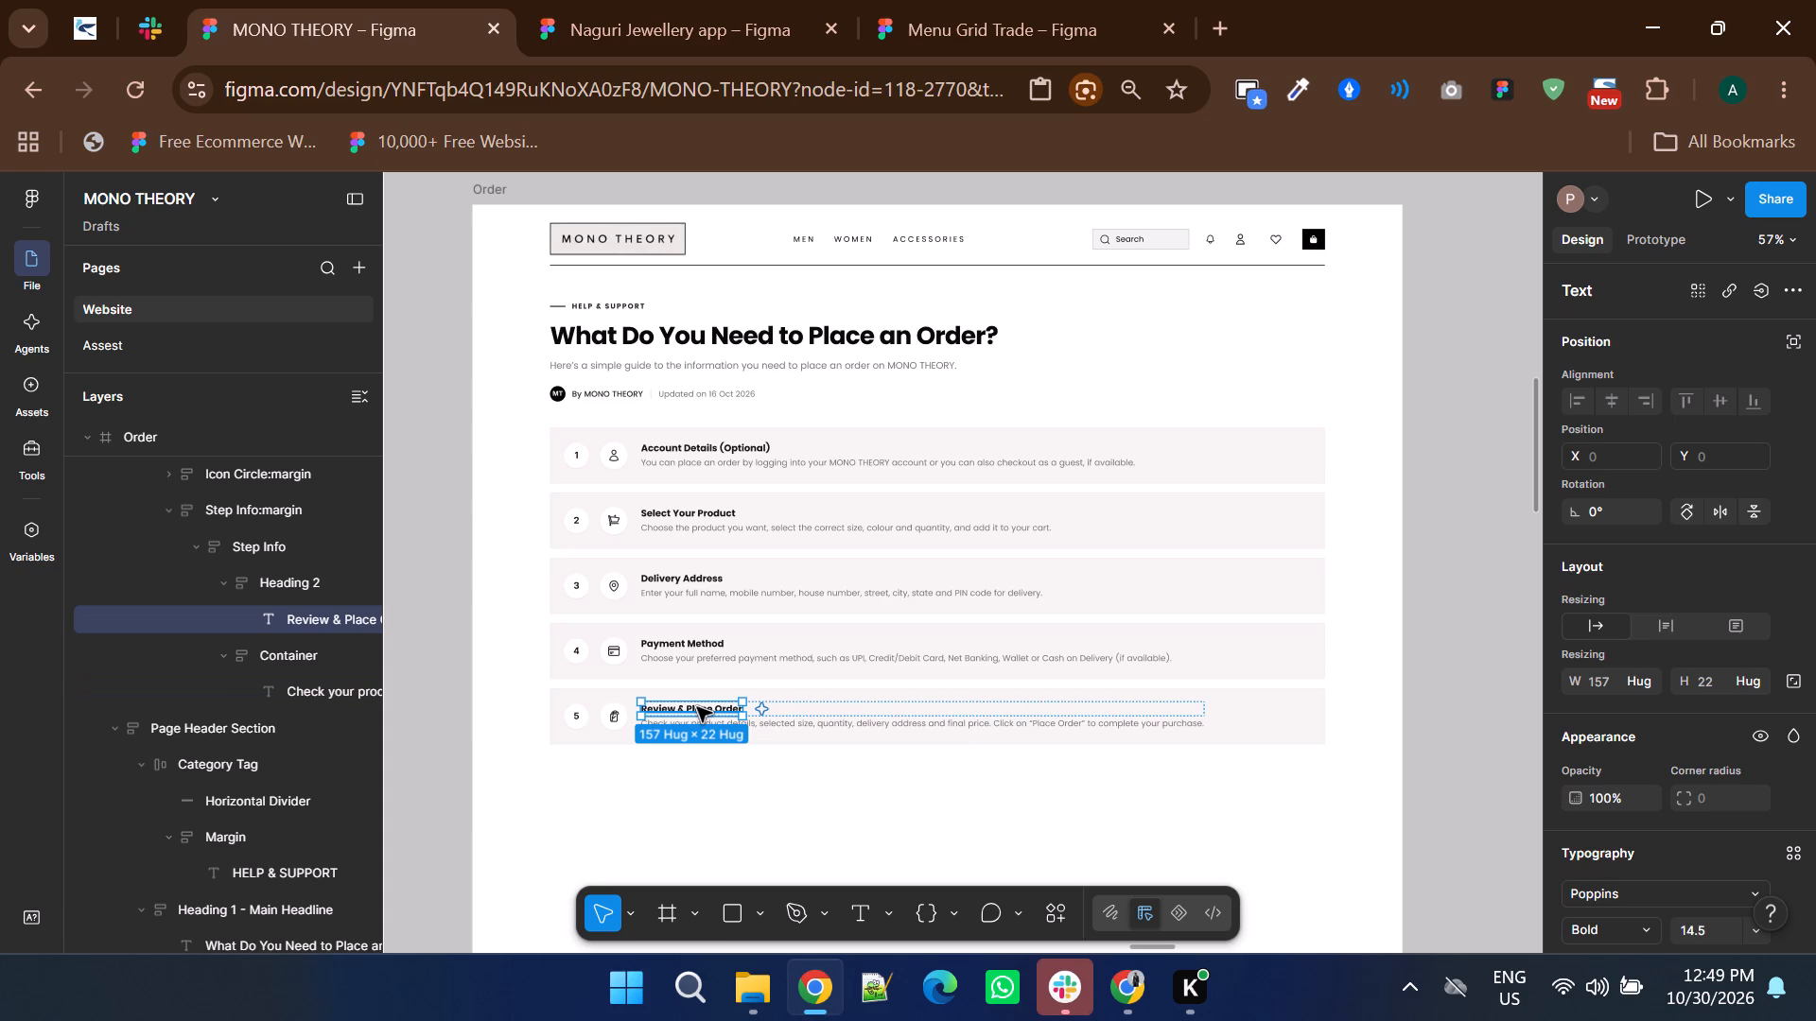
{"action": "scroll", "coordinate": [697, 707], "scroll_direction": "down", "scroll_amount": 1, "text": "ctrl"}
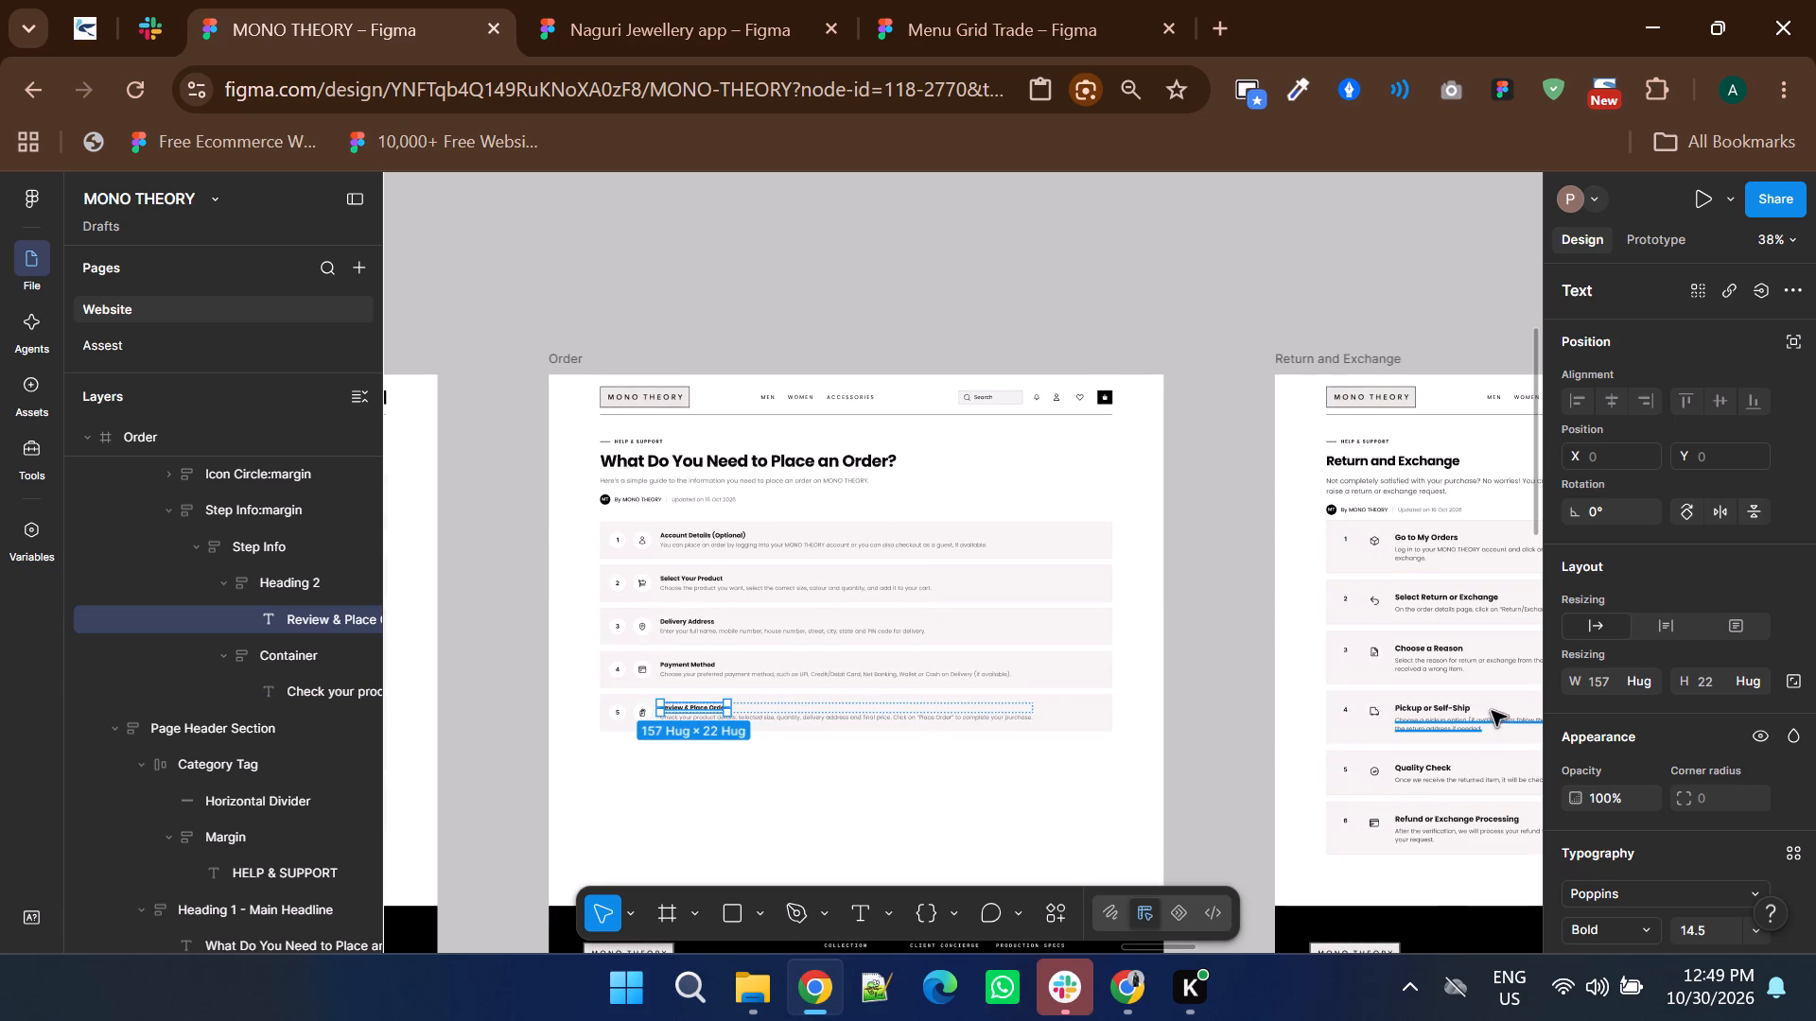
{"action": "left_click", "coordinate": [1455, 707], "text": "ctrl+shift"}
{"action": "left_click", "coordinate": [1444, 707]}
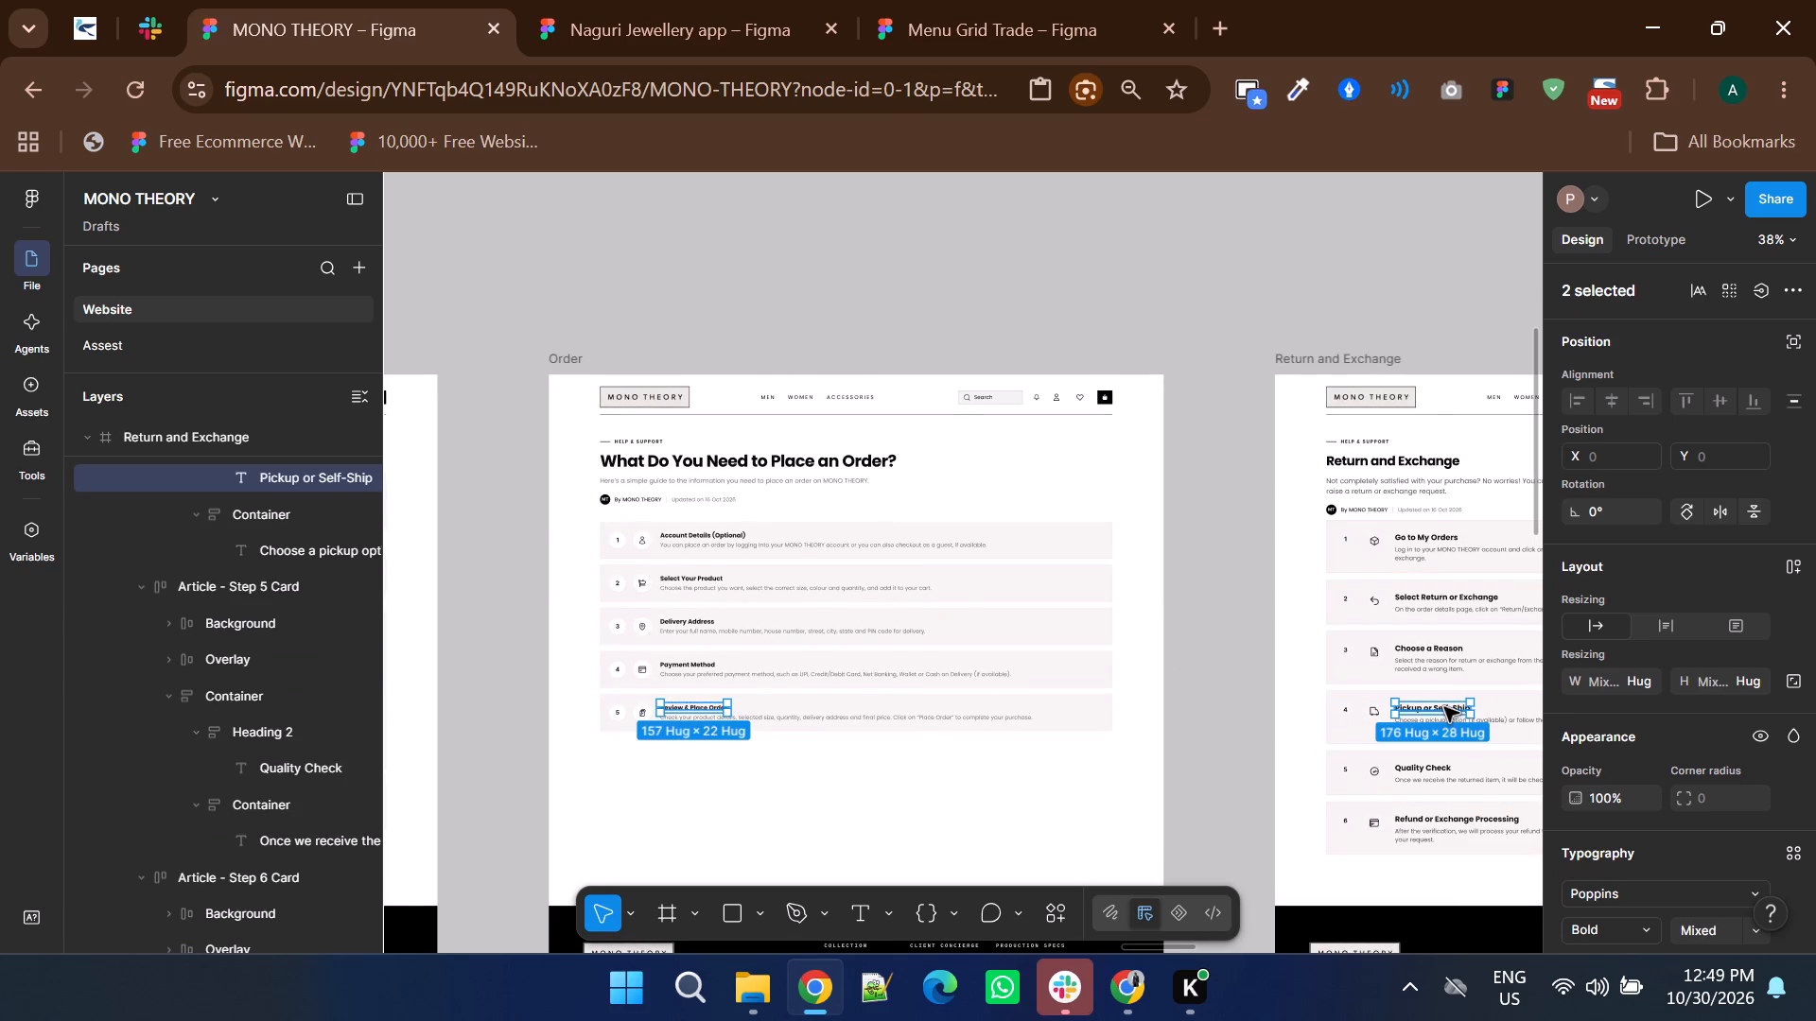
{"action": "left_click", "coordinate": [1223, 711]}
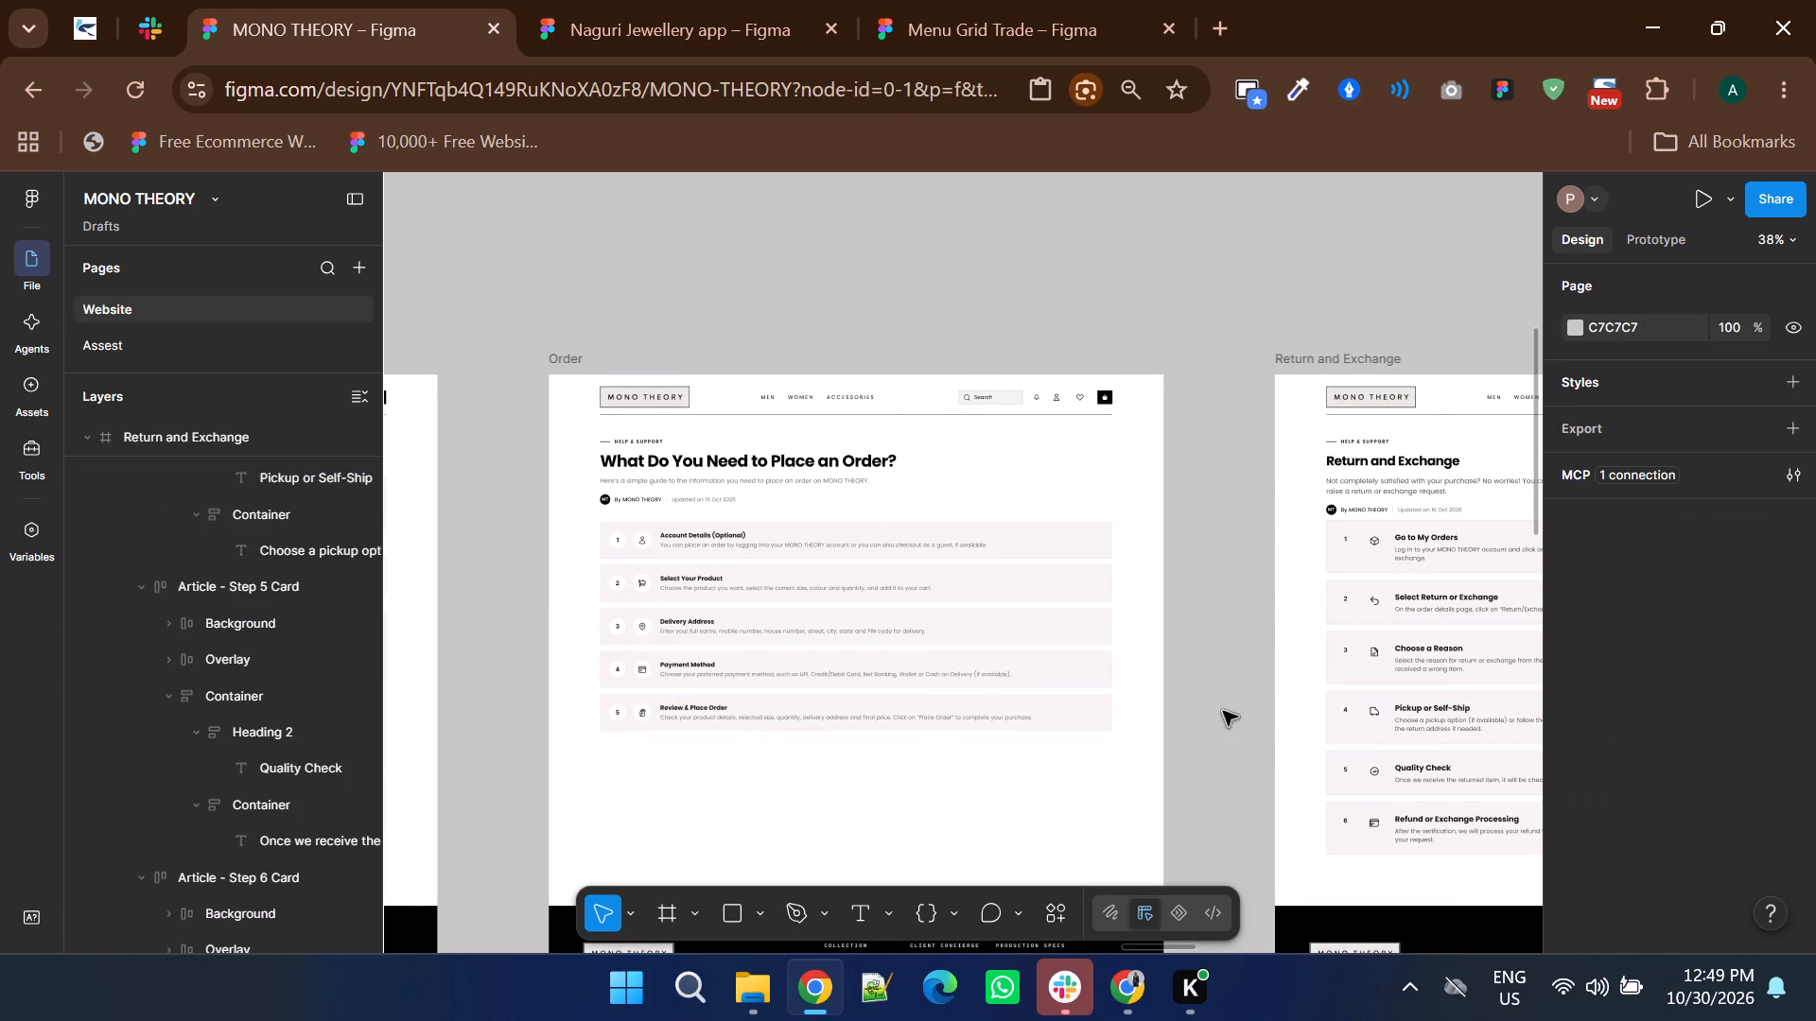
Compare the card layouts across the Payments, Shipping and Delivery, and Account and Profile pages.
{"action": "scroll", "coordinate": [1223, 711], "scroll_direction": "down", "scroll_amount": 11, "text": "shift"}
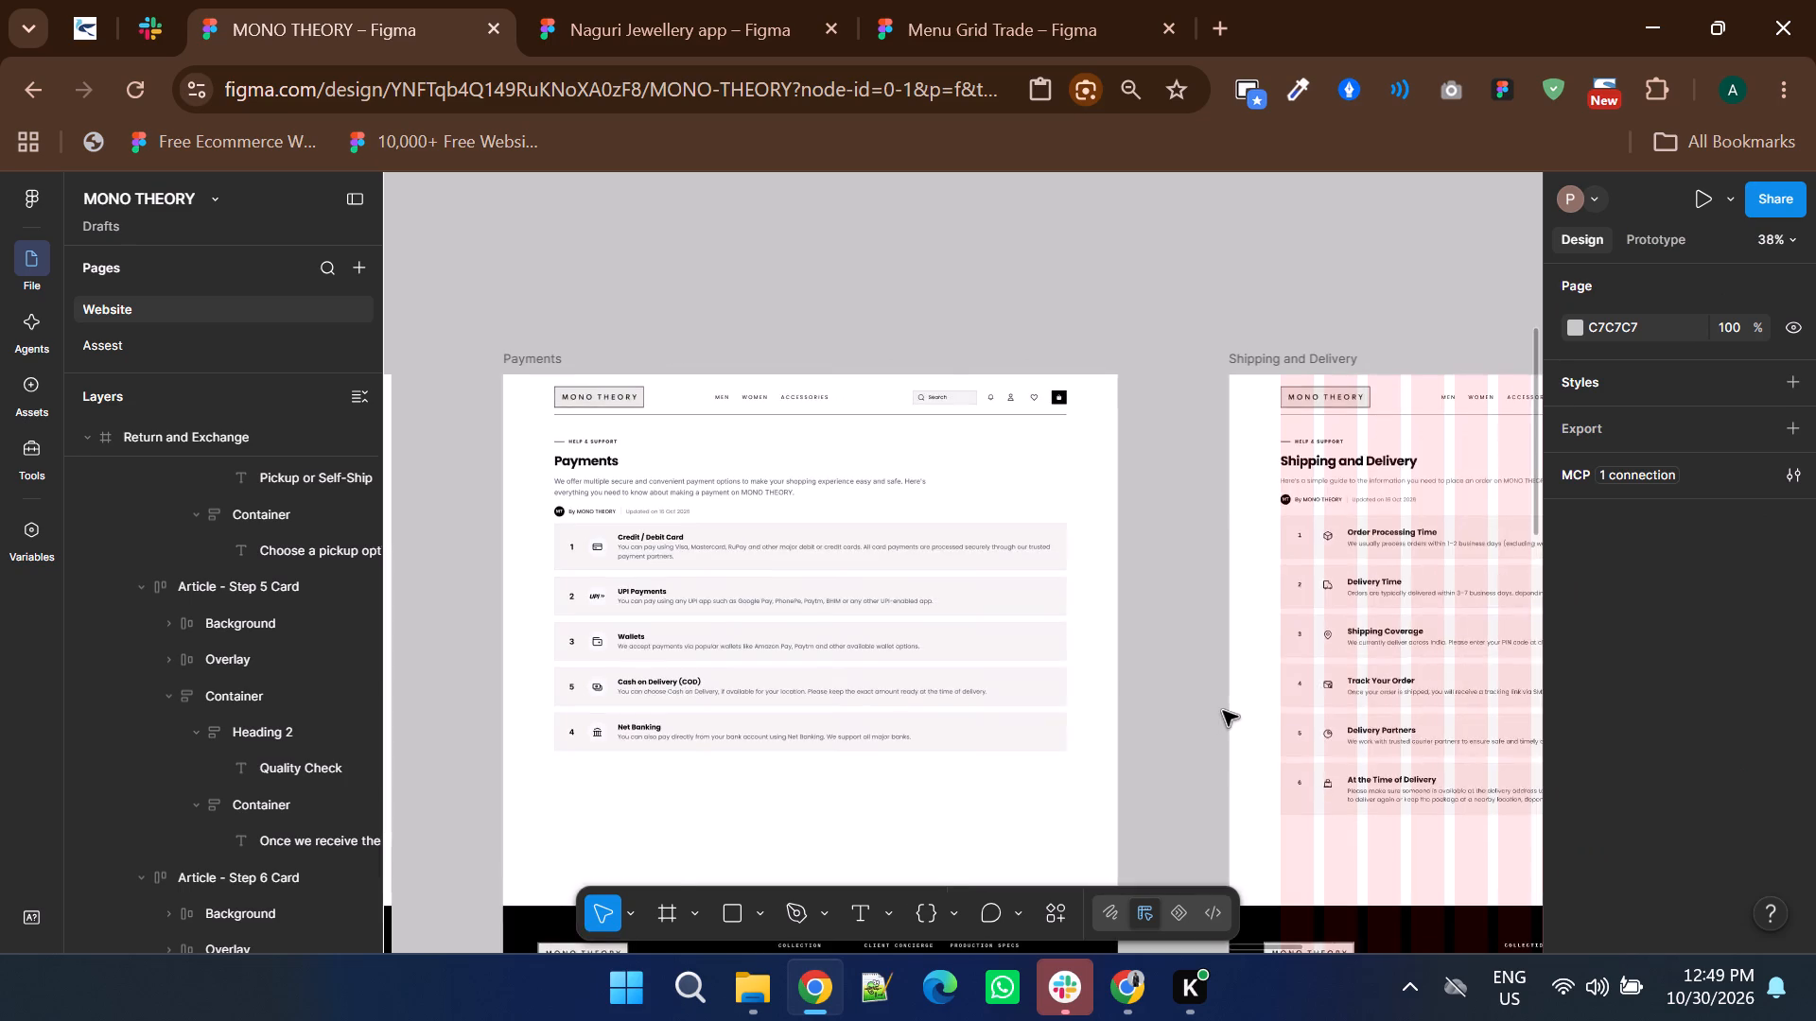
{"action": "scroll", "coordinate": [1223, 711], "scroll_direction": "down", "scroll_amount": 10, "text": "shift"}
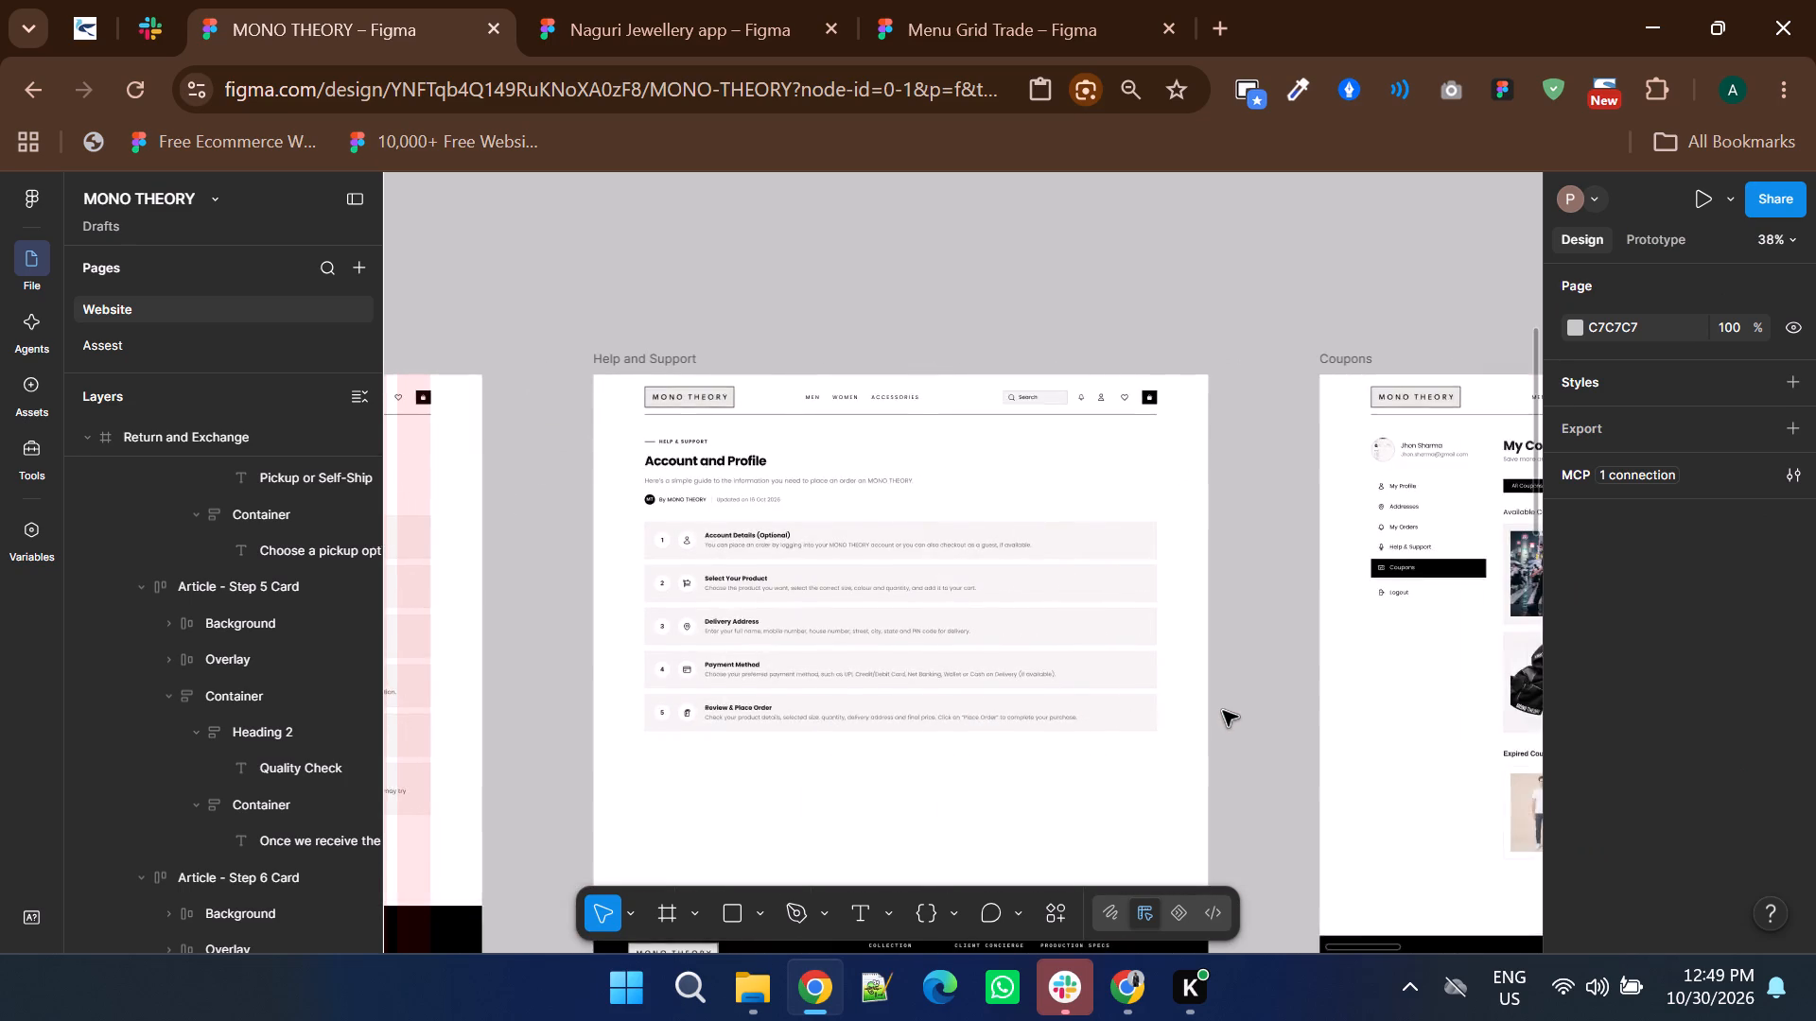
{"action": "scroll", "coordinate": [1223, 711], "scroll_direction": "down", "scroll_amount": 3, "text": "ctrl"}
{"action": "left_click", "coordinate": [880, 542]}
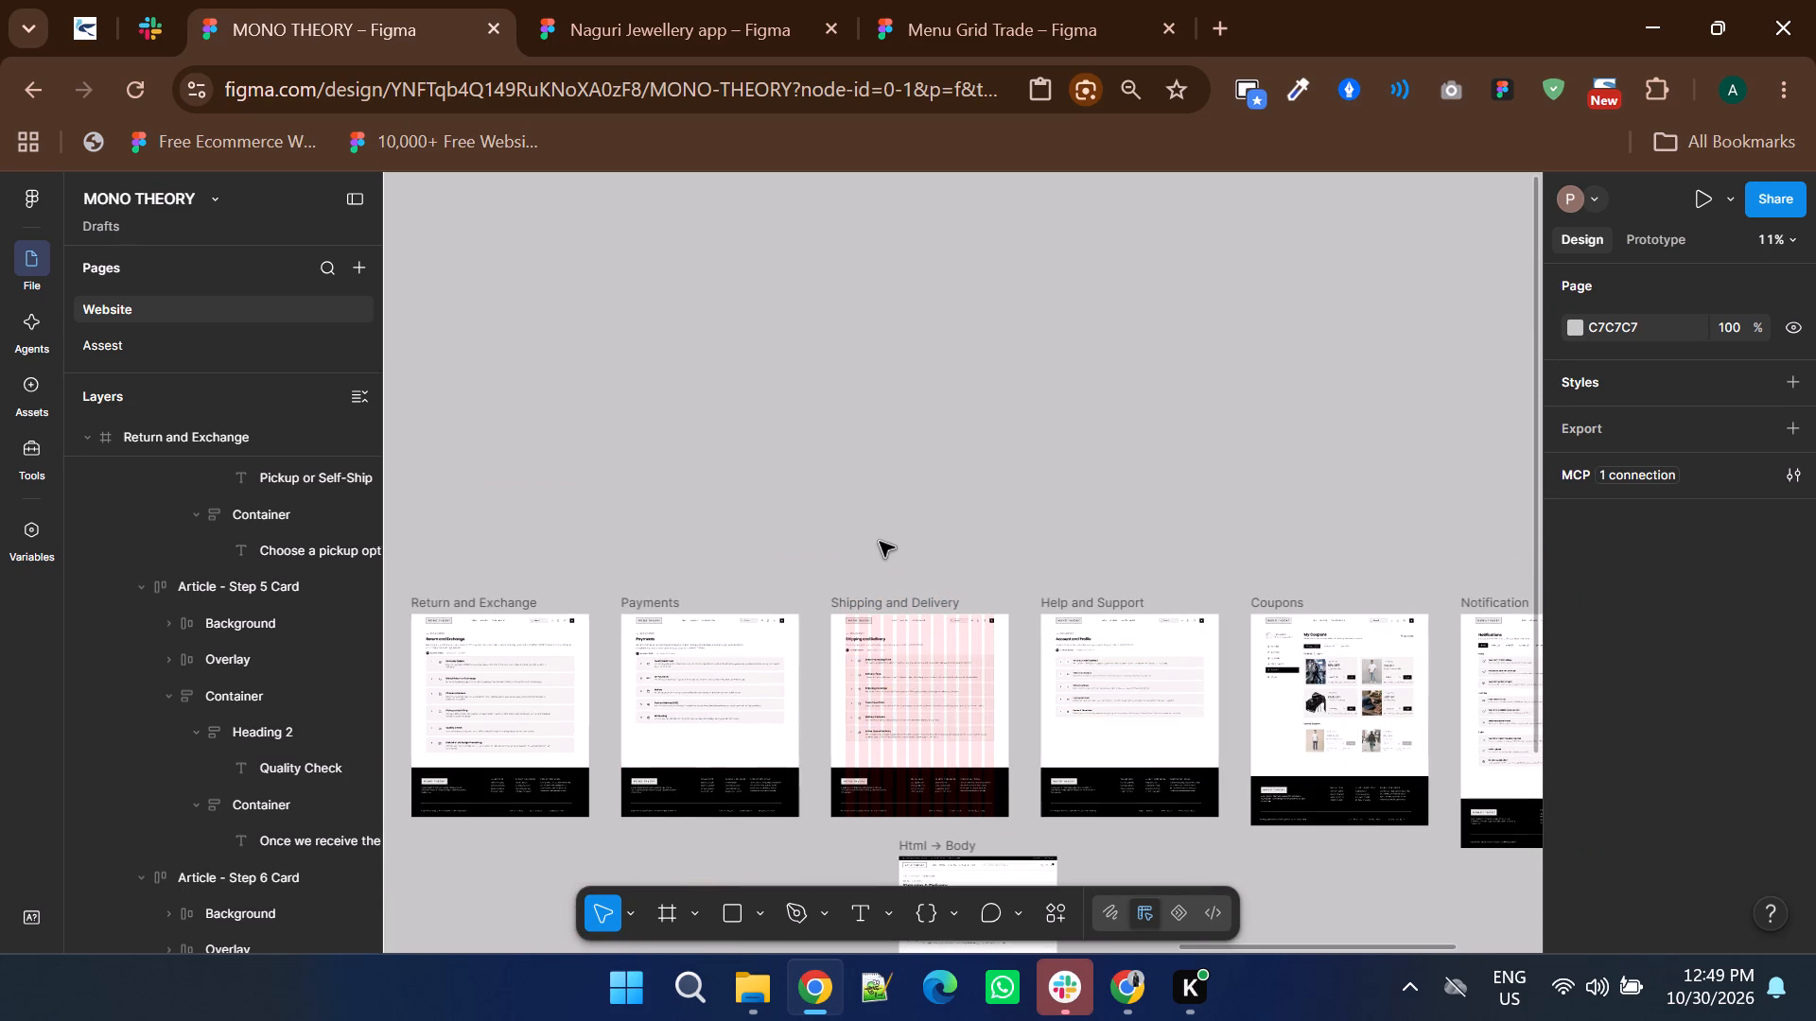
Set the font size of the Account Details (Optional) heading on the Order page to 14.
{"action": "scroll", "coordinate": [880, 542], "scroll_direction": "up", "scroll_amount": 6, "text": "shift"}
{"action": "scroll", "coordinate": [1088, 662], "scroll_direction": "up", "scroll_amount": 3, "text": "ctrl"}
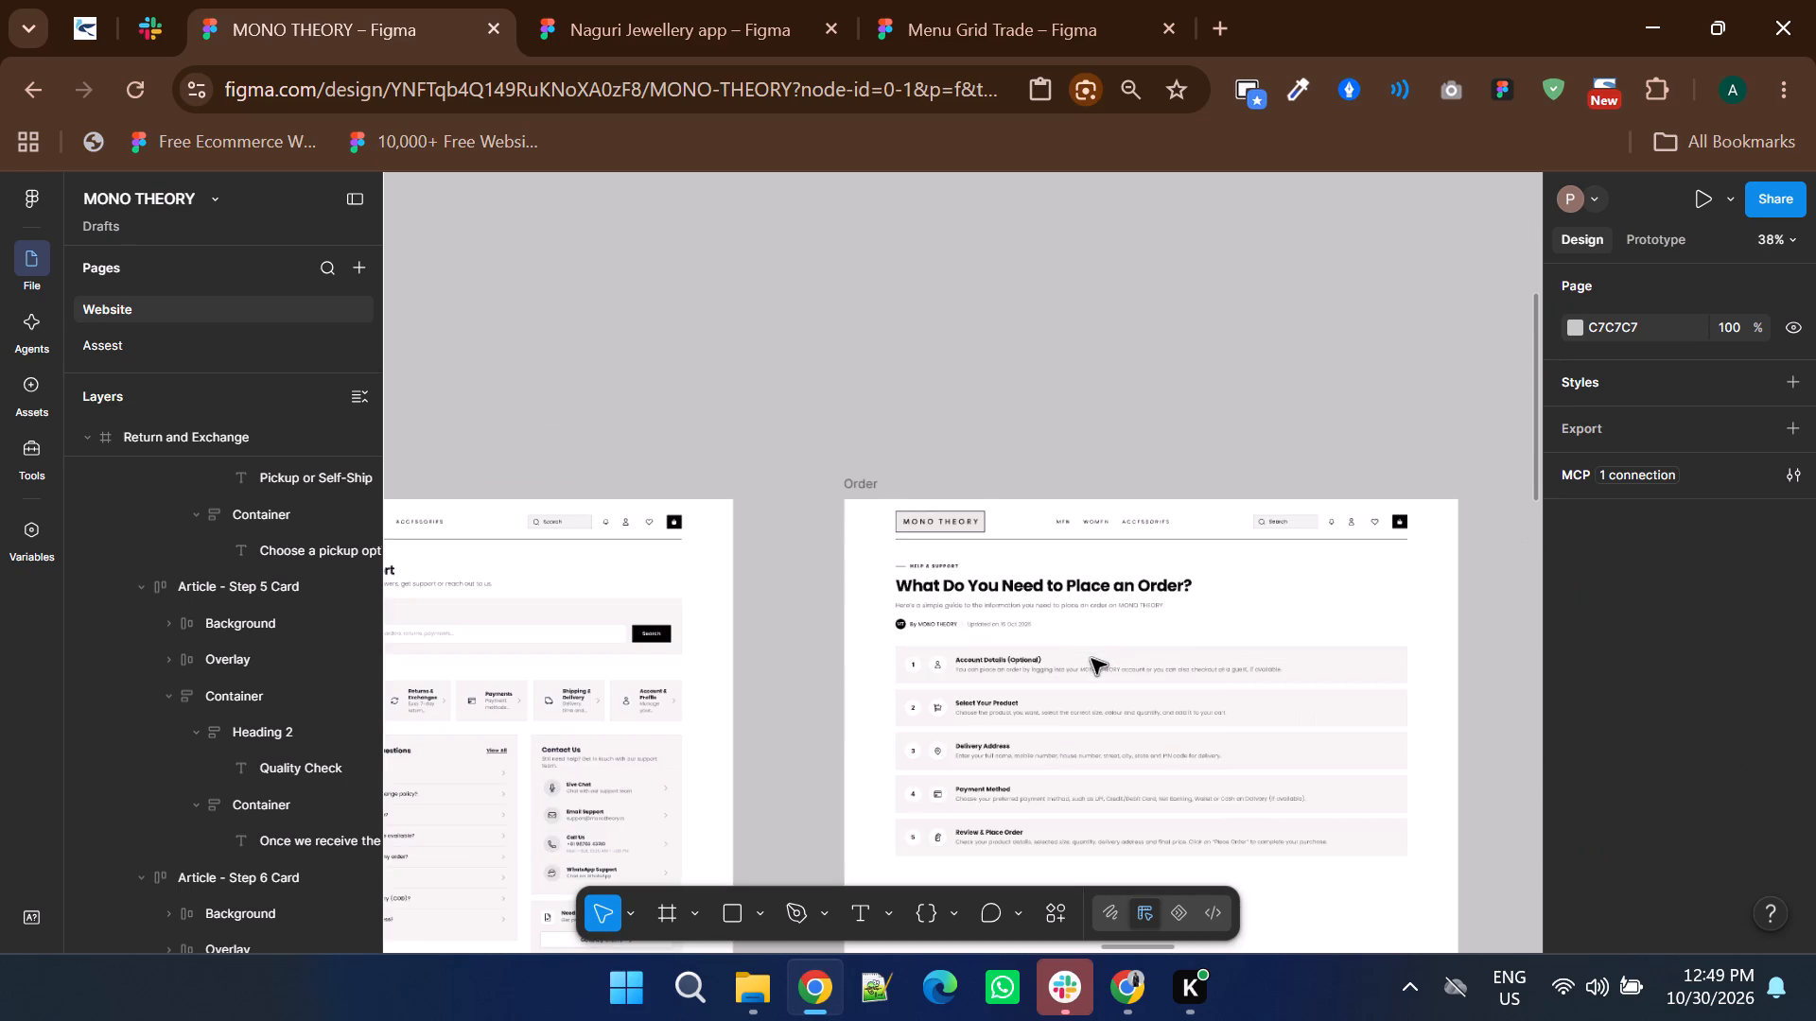
{"action": "scroll", "coordinate": [1015, 668], "scroll_direction": "up", "scroll_amount": 3, "text": "ctrl"}
{"action": "left_click", "coordinate": [974, 673], "text": "ctrl"}
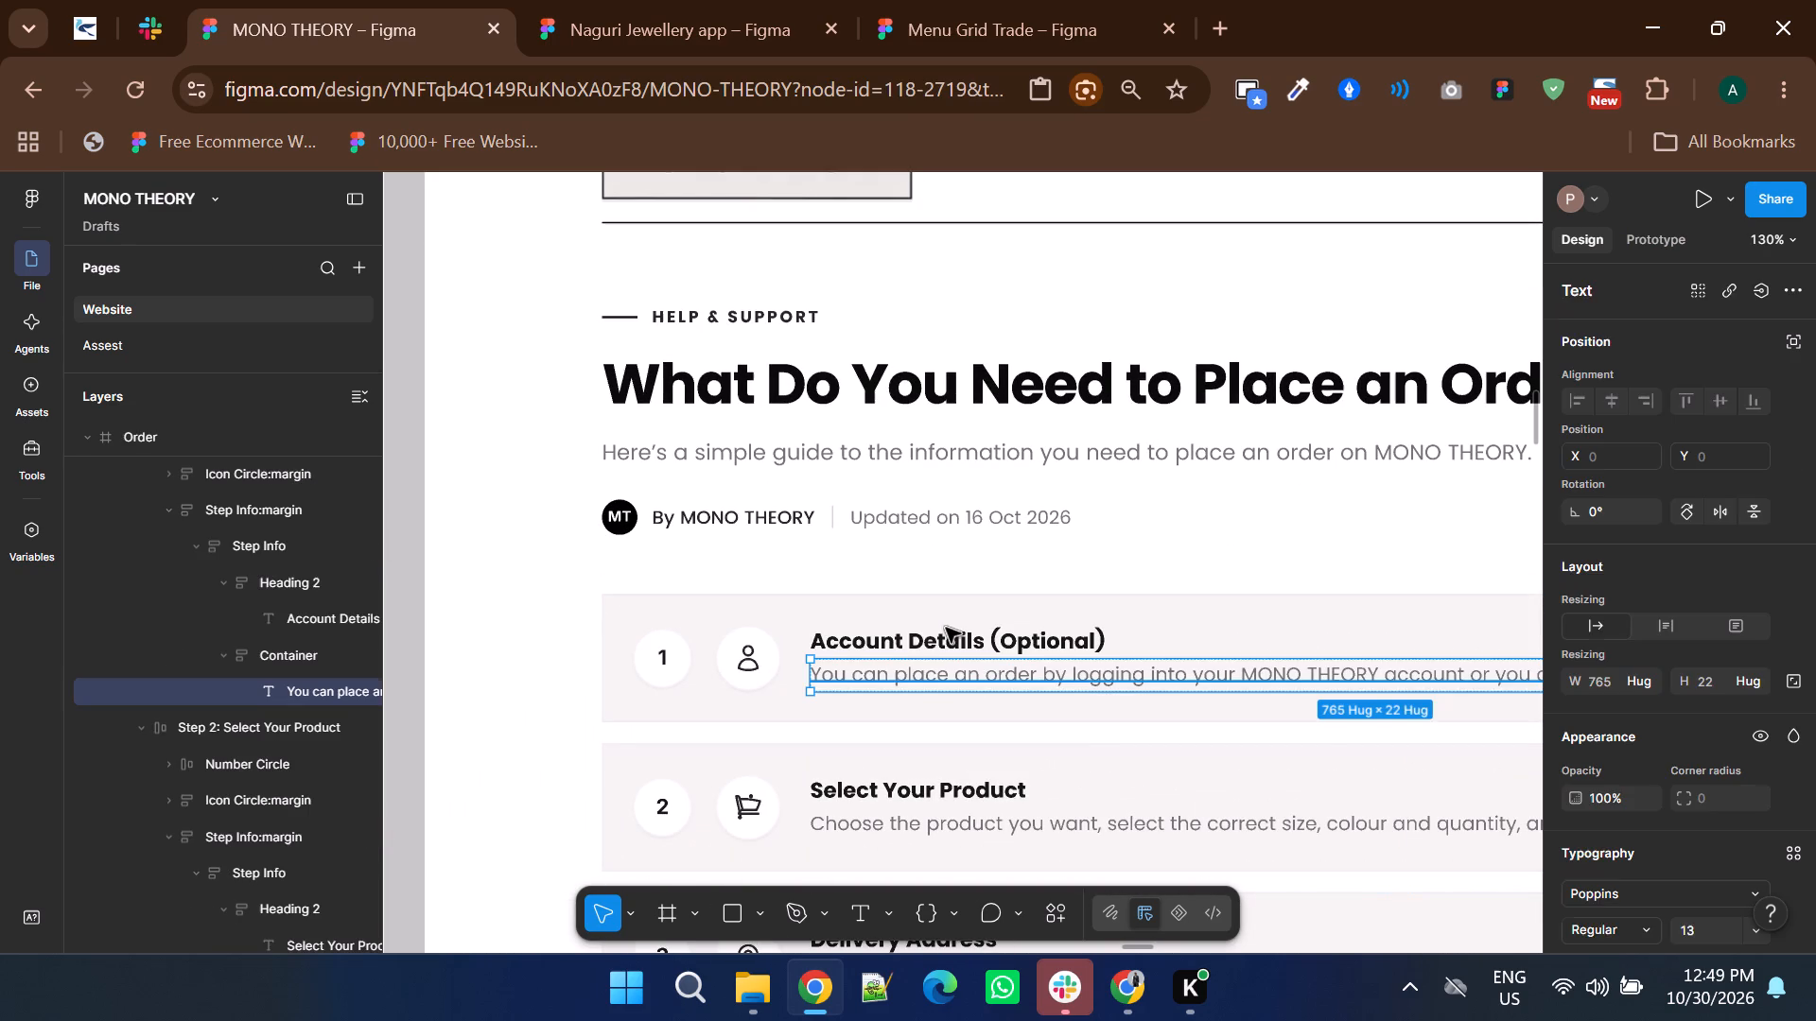
{"action": "left_click", "coordinate": [946, 628], "text": "ctrl+shift"}
{"action": "left_click", "coordinate": [946, 628]}
{"action": "left_click", "coordinate": [946, 642]}
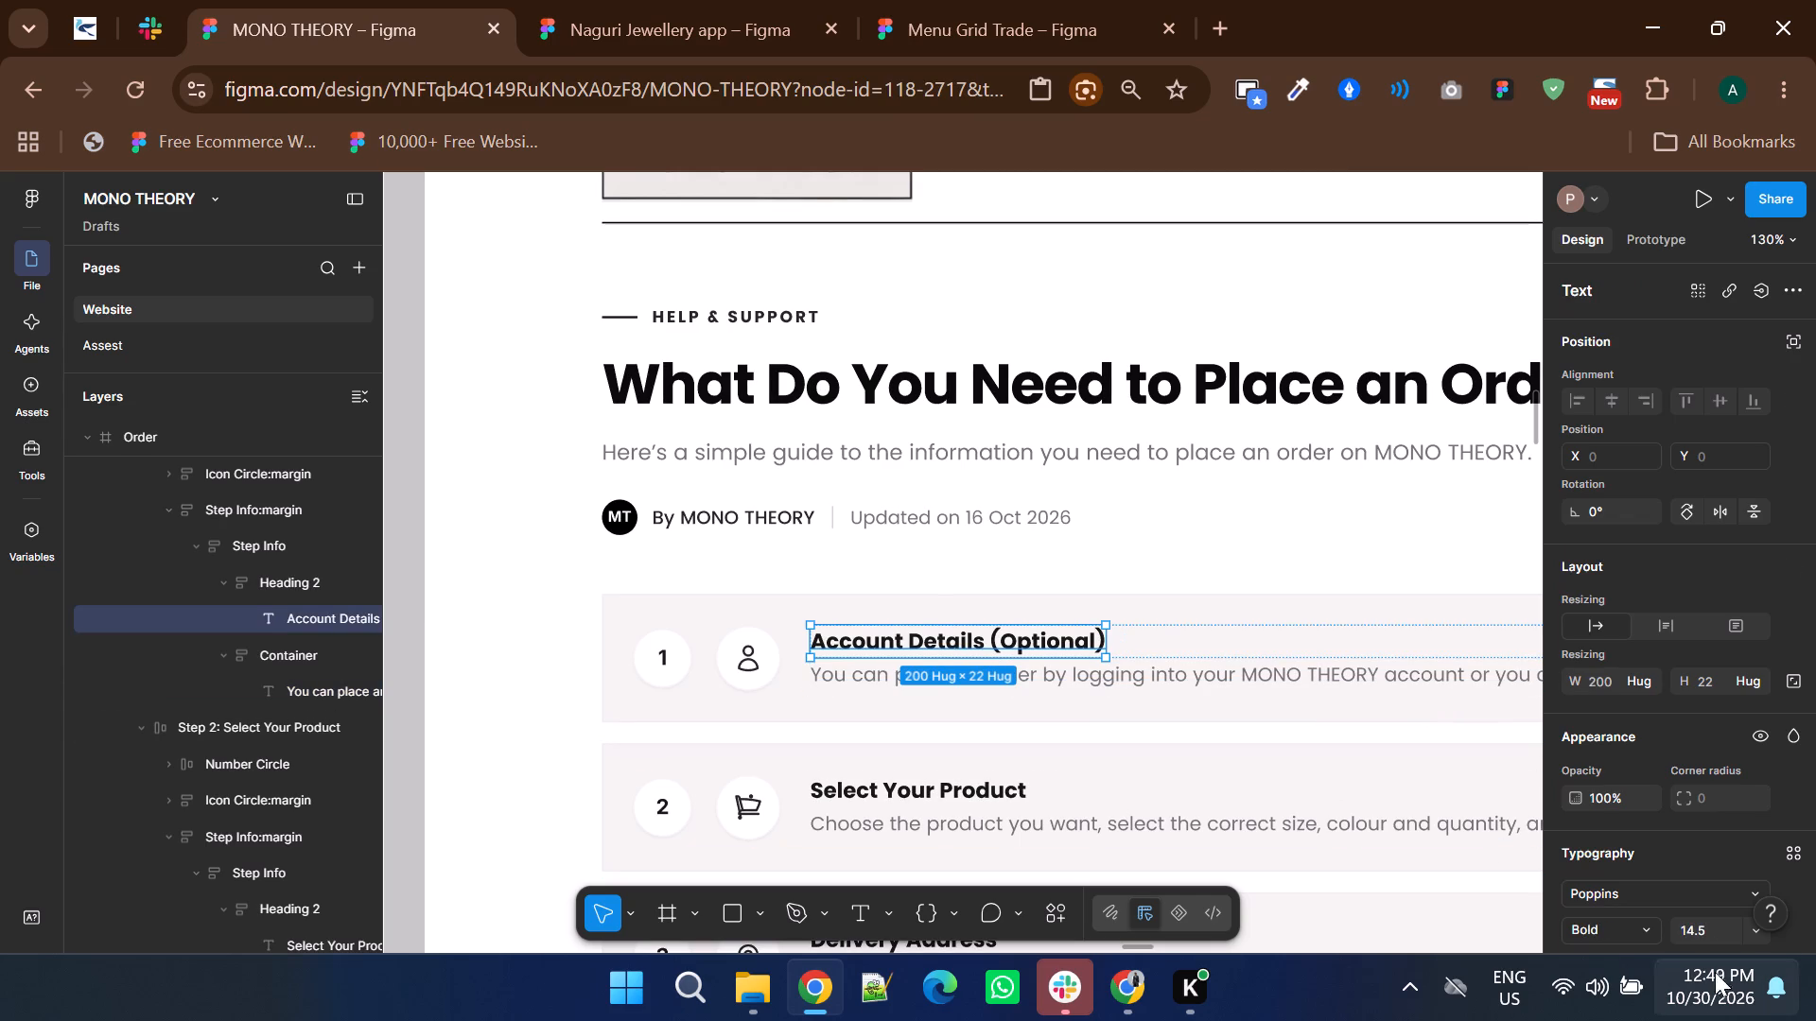
{"action": "left_click", "coordinate": [1716, 933]}
{"action": "left_click", "coordinate": [1715, 929]}
{"action": "key", "text": "BackSpace"}
{"action": "key", "text": "BackSpace"}
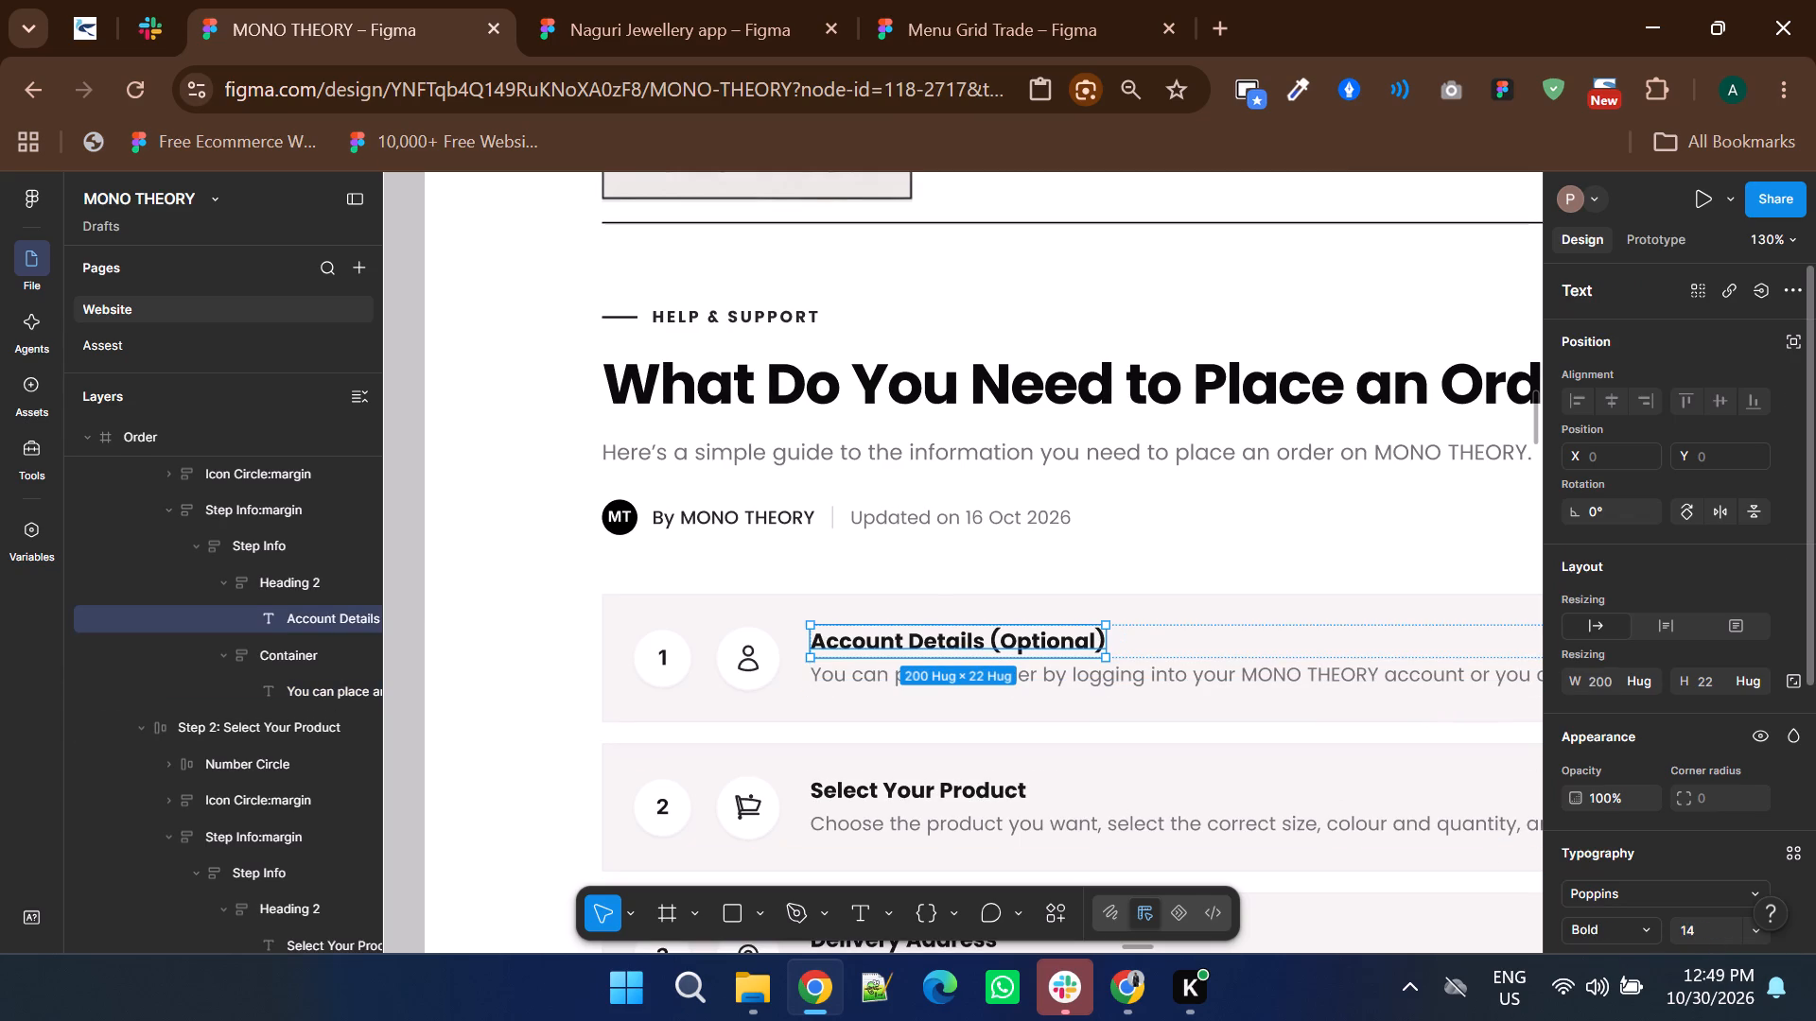
{"action": "left_click", "coordinate": [1074, 553]}
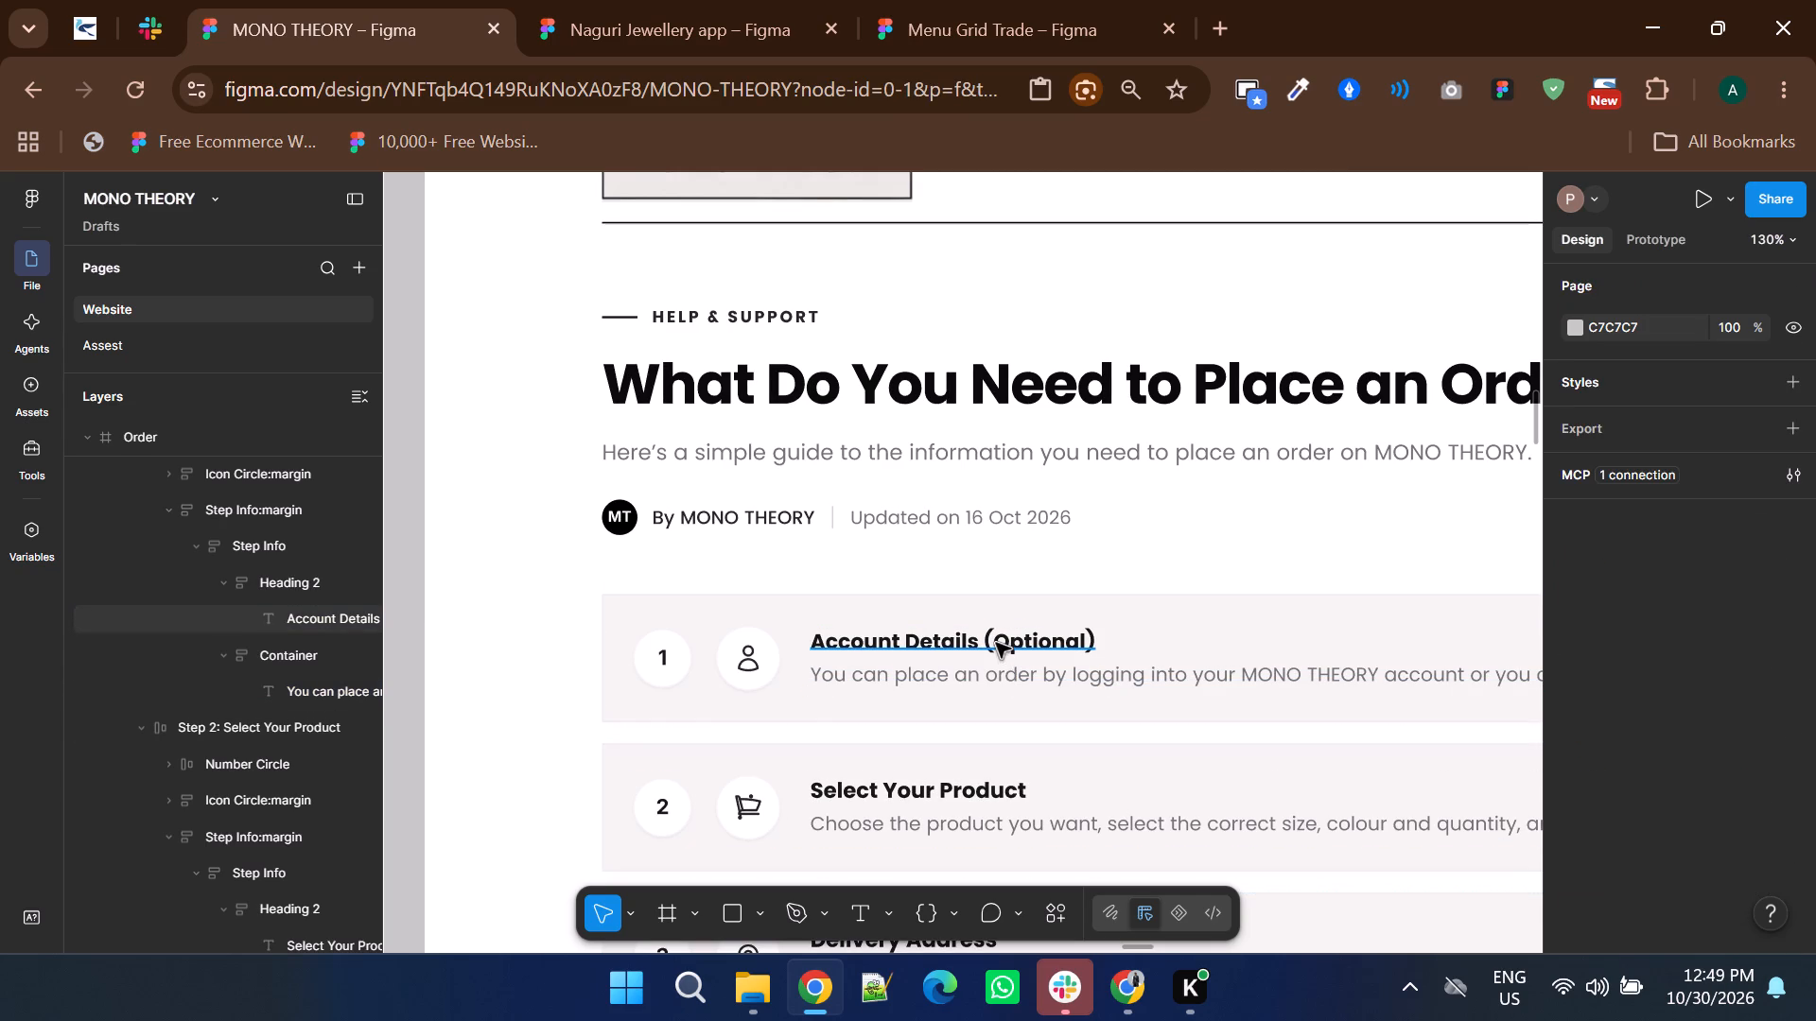
{"action": "left_click", "coordinate": [996, 643], "text": "ctrl"}
Set the font size of the Select Your Product heading on the Order page to 14.
{"action": "scroll", "coordinate": [996, 643], "scroll_direction": "down", "scroll_amount": 1}
{"action": "left_click", "coordinate": [955, 649], "text": "ctrl"}
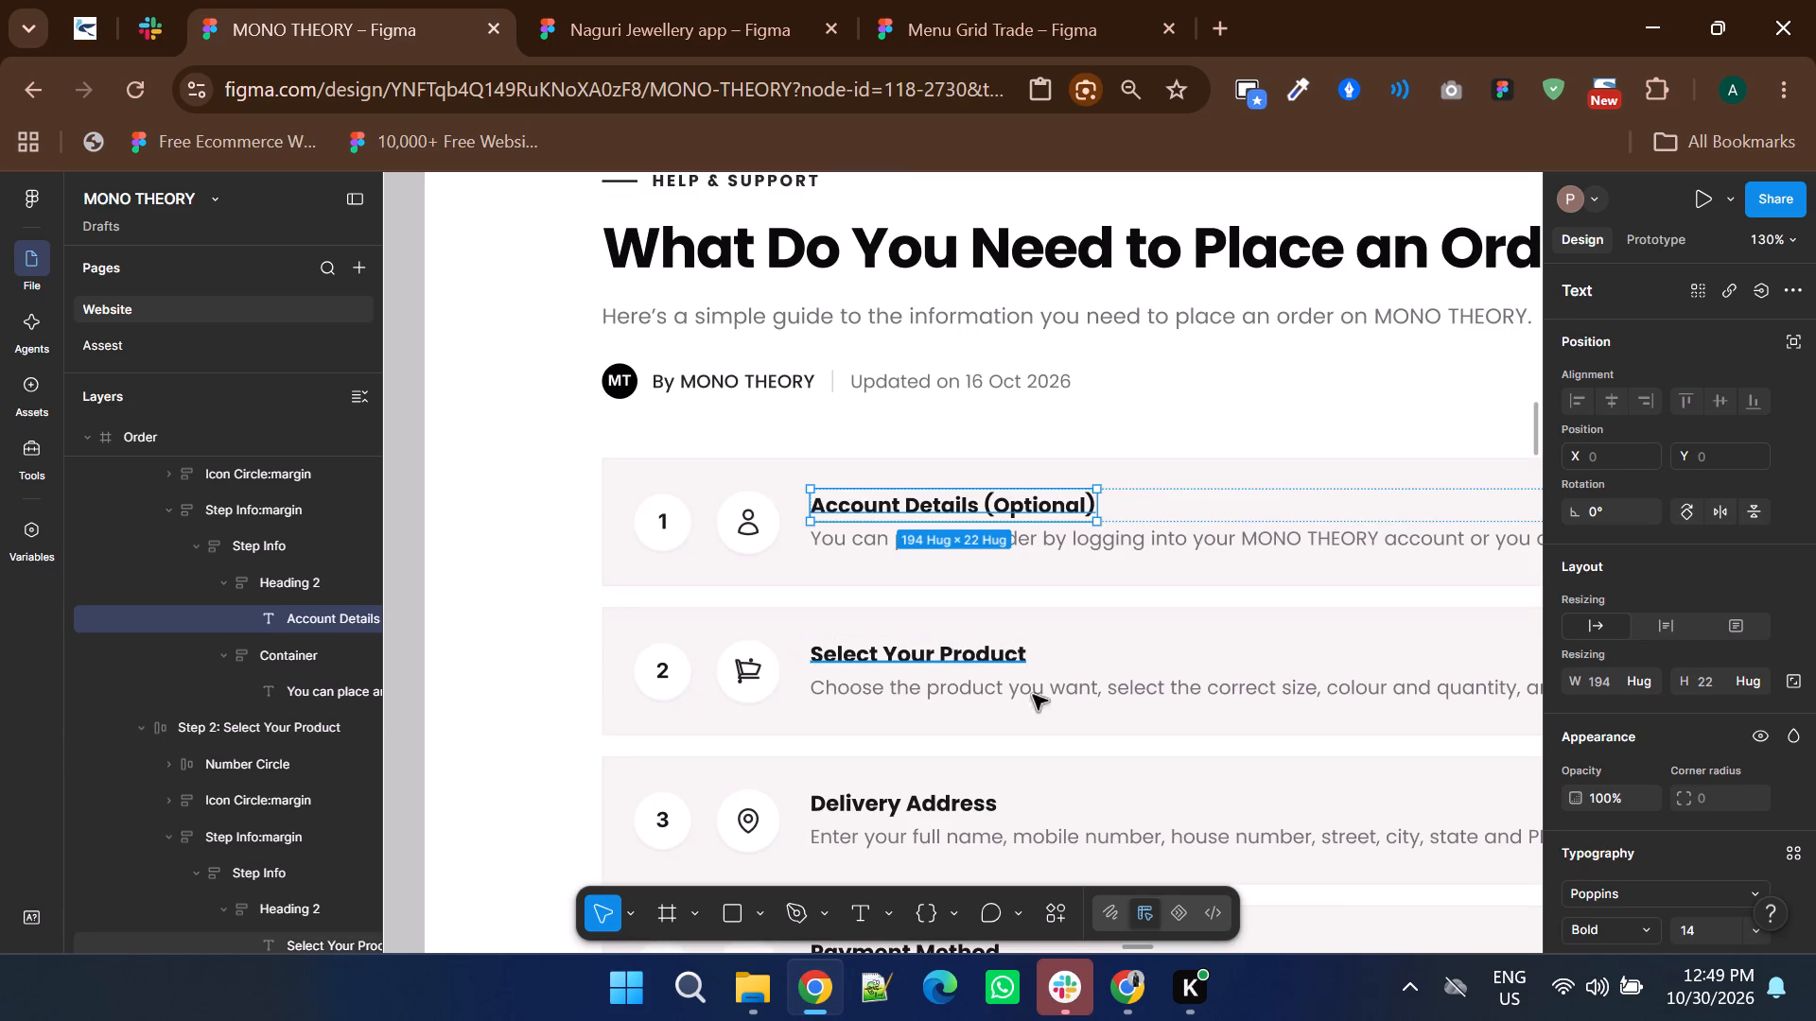
{"action": "double_click", "coordinate": [1714, 928]}
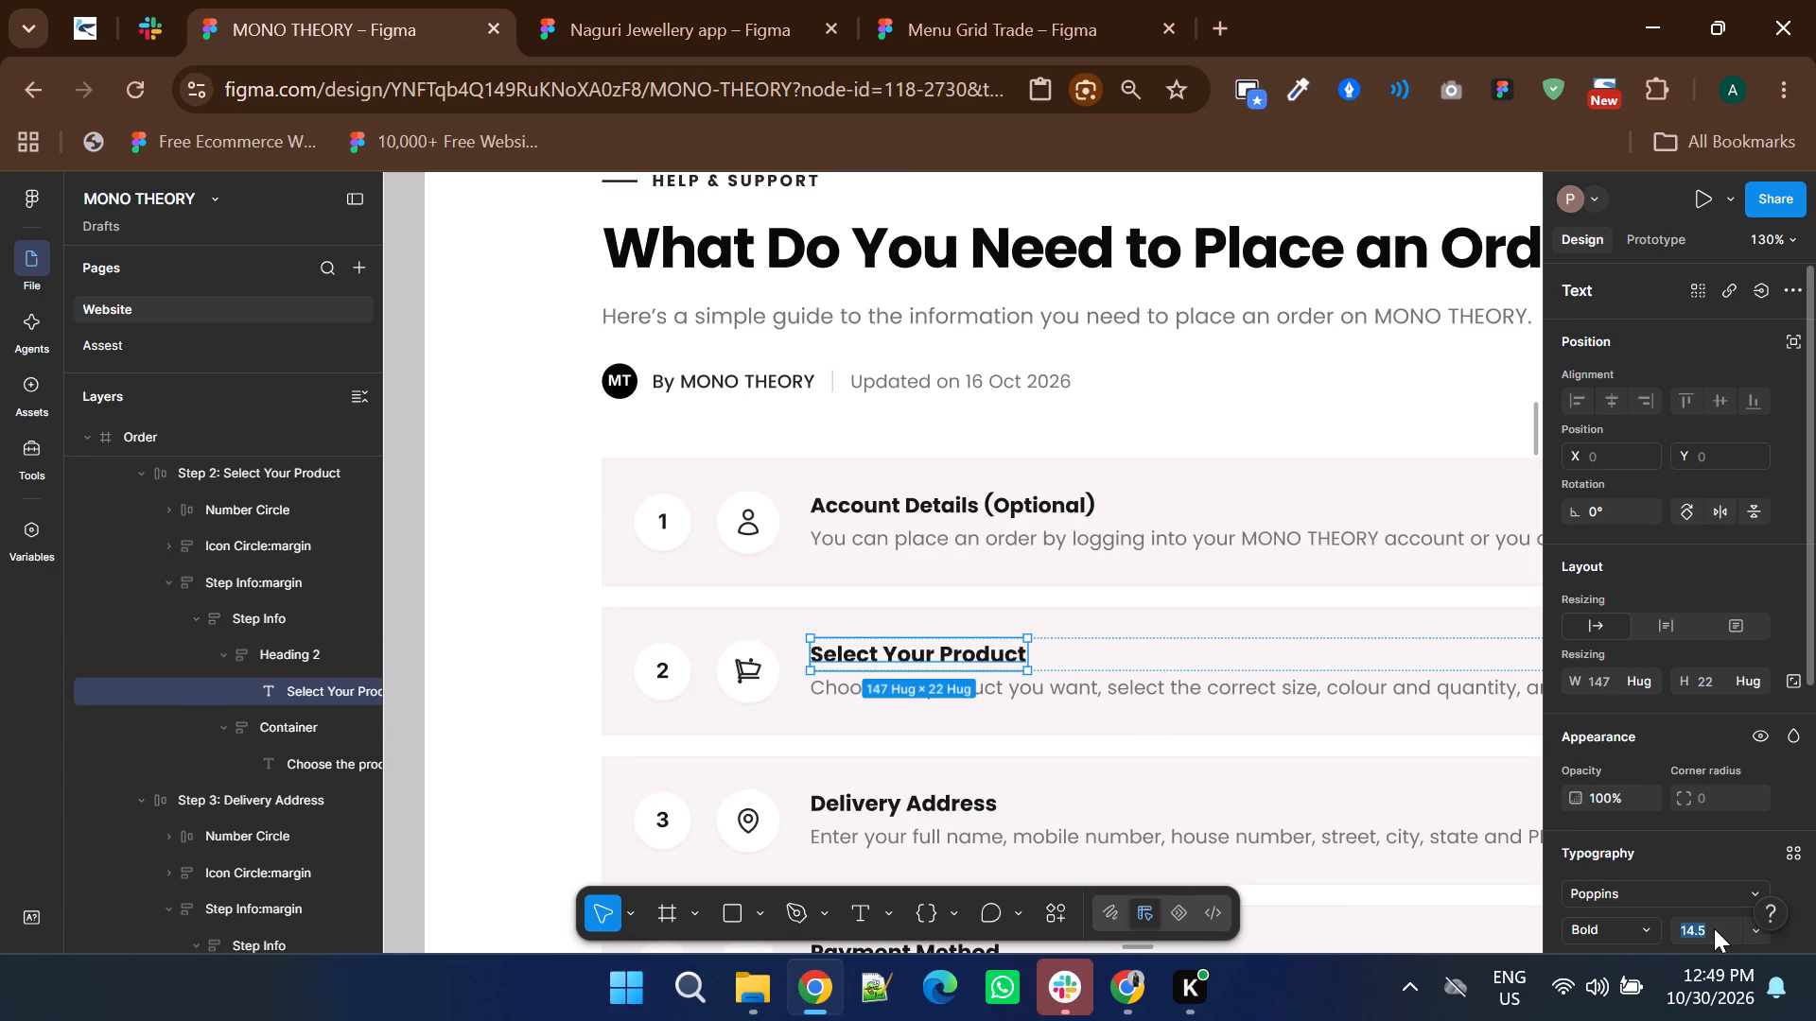
{"action": "left_click", "coordinate": [1714, 928]}
{"action": "left_click", "coordinate": [1714, 928]}
{"action": "key", "text": "BackSpace"}
{"action": "key", "text": "BackSpace"}
{"action": "left_click", "coordinate": [901, 797], "text": "ctrl"}
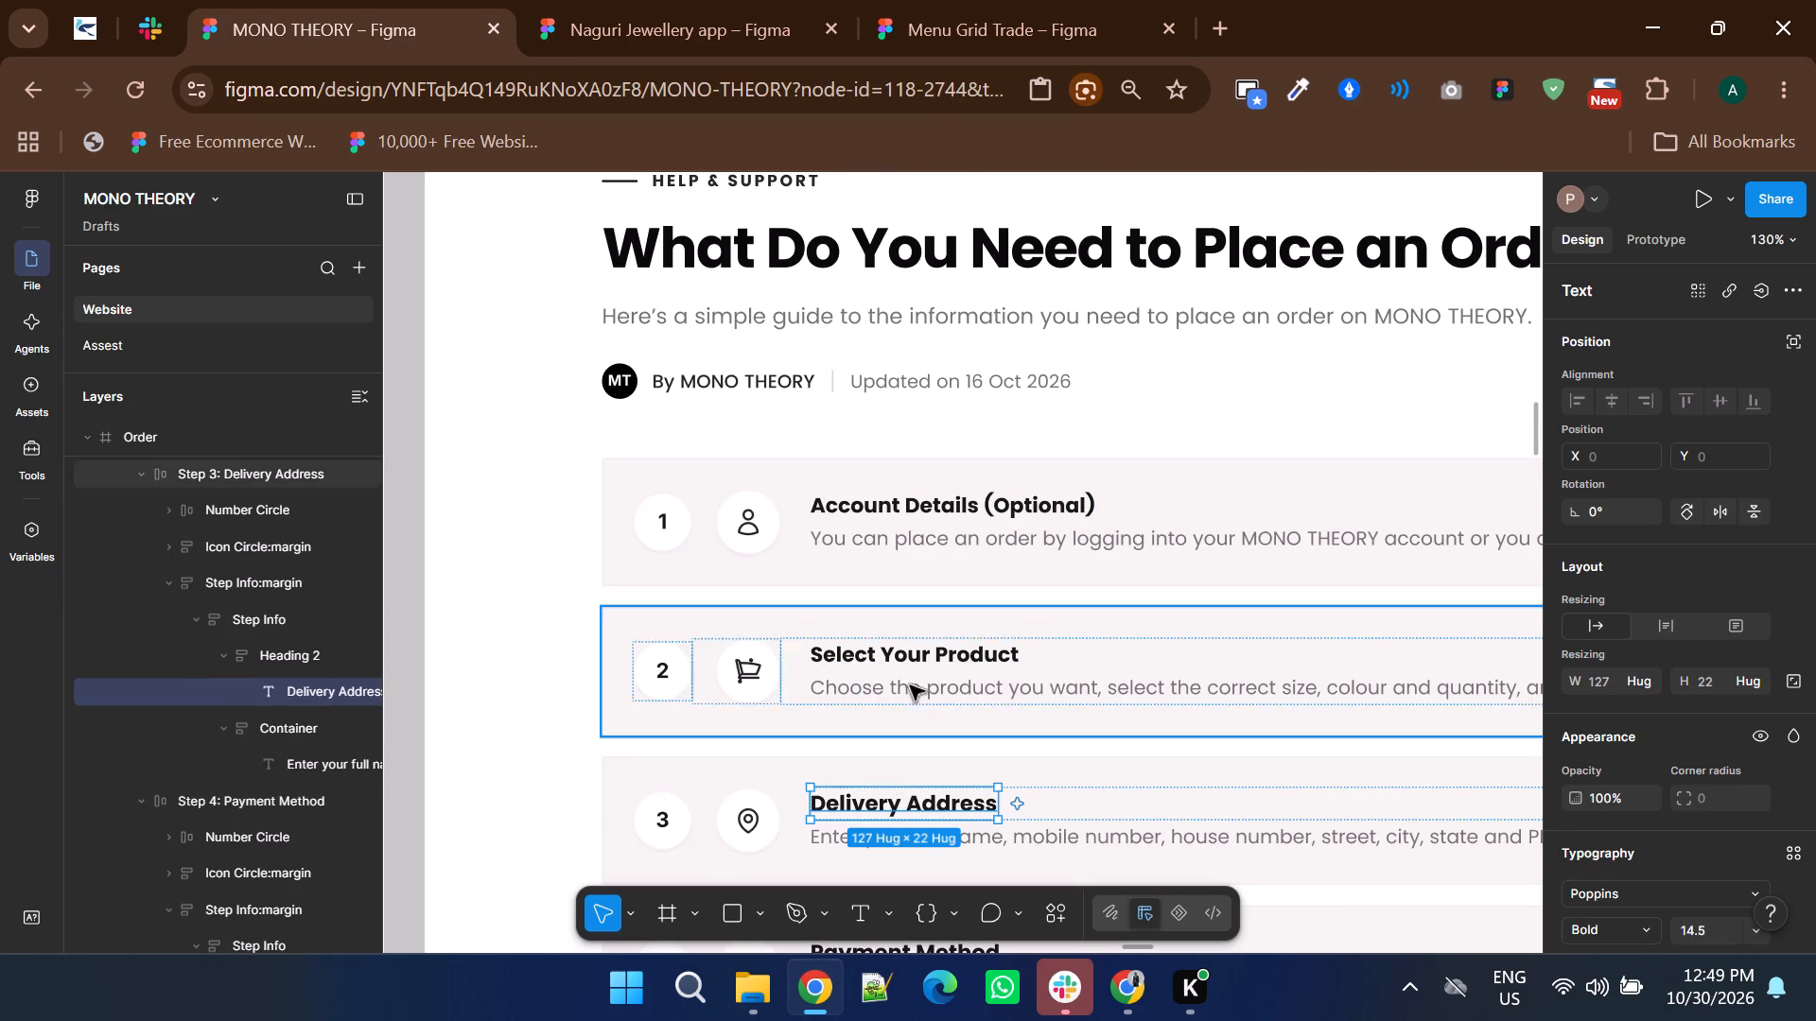
Set the font size of the Delivery Address heading on the Order page to 14.
{"action": "scroll", "coordinate": [910, 685], "scroll_direction": "down", "scroll_amount": 1}
{"action": "left_click", "coordinate": [1705, 936]}
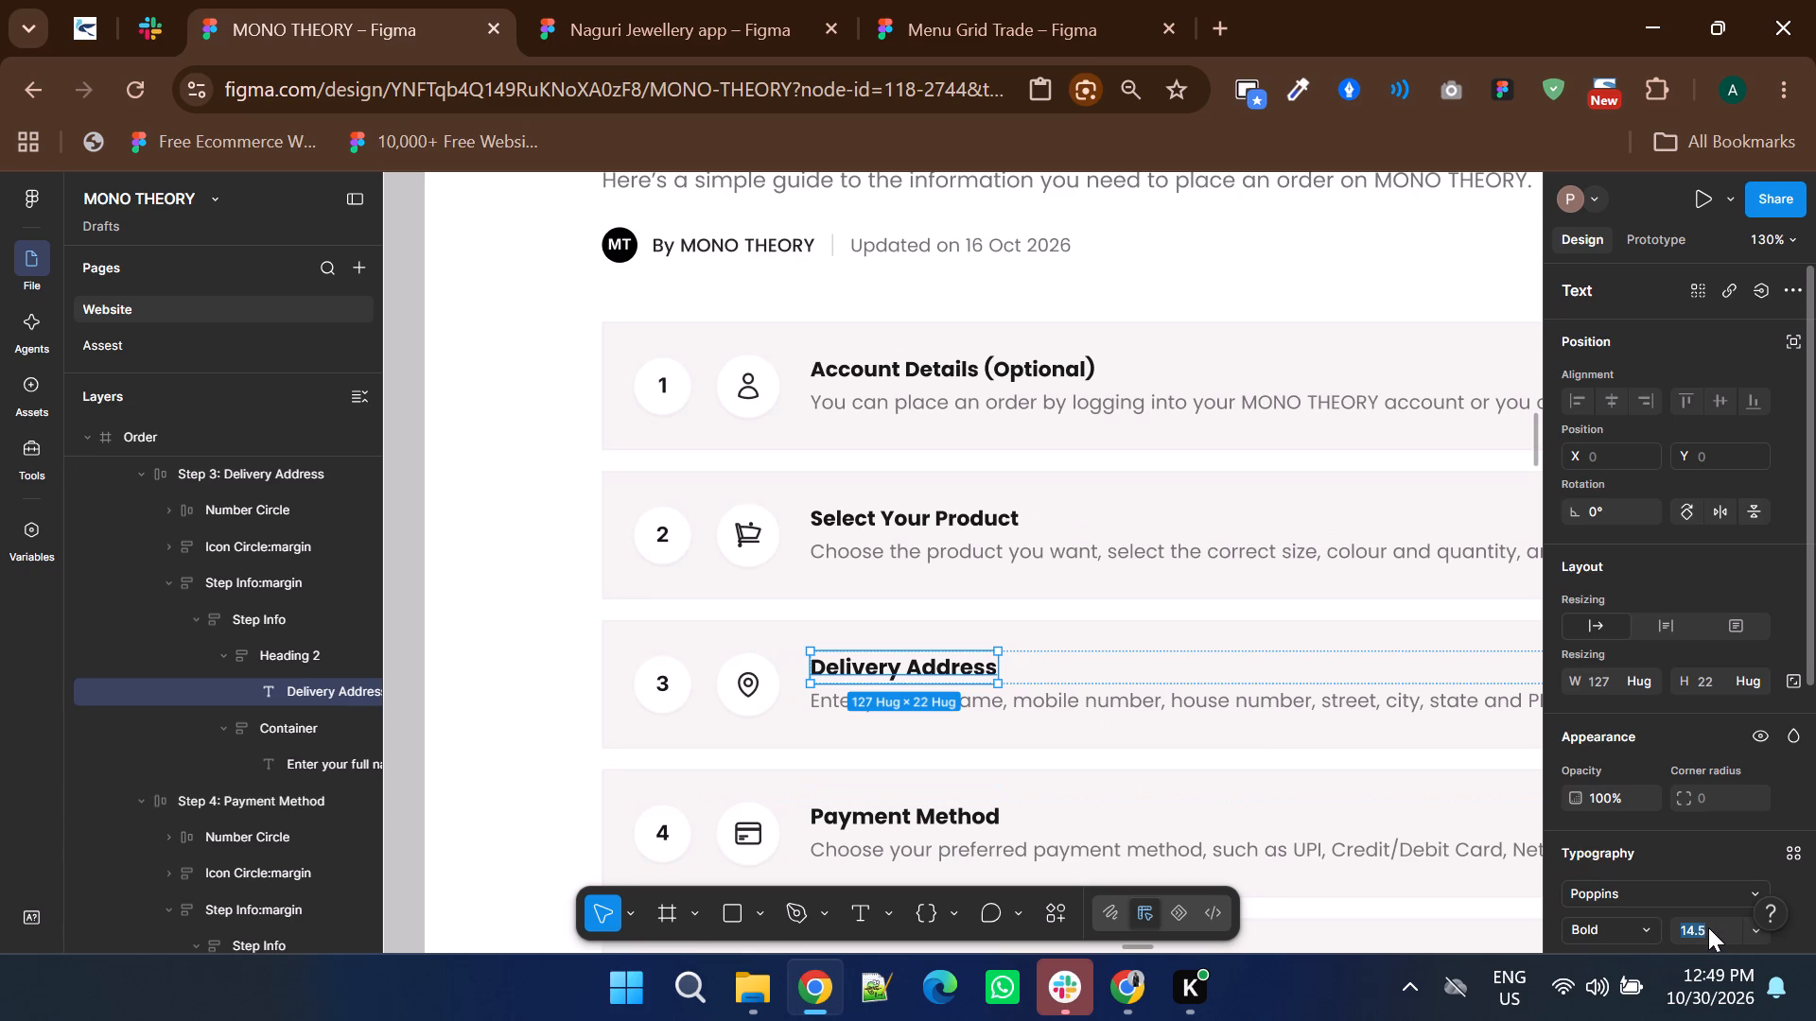
{"action": "left_click", "coordinate": [1708, 927], "text": "ctrl"}
{"action": "key", "text": "BackSpace"}
{"action": "key", "text": "BackSpace"}
Set the font size of the Payment Method heading on the Order page to 14.
{"action": "scroll", "coordinate": [965, 617], "scroll_direction": "down", "scroll_amount": 1}
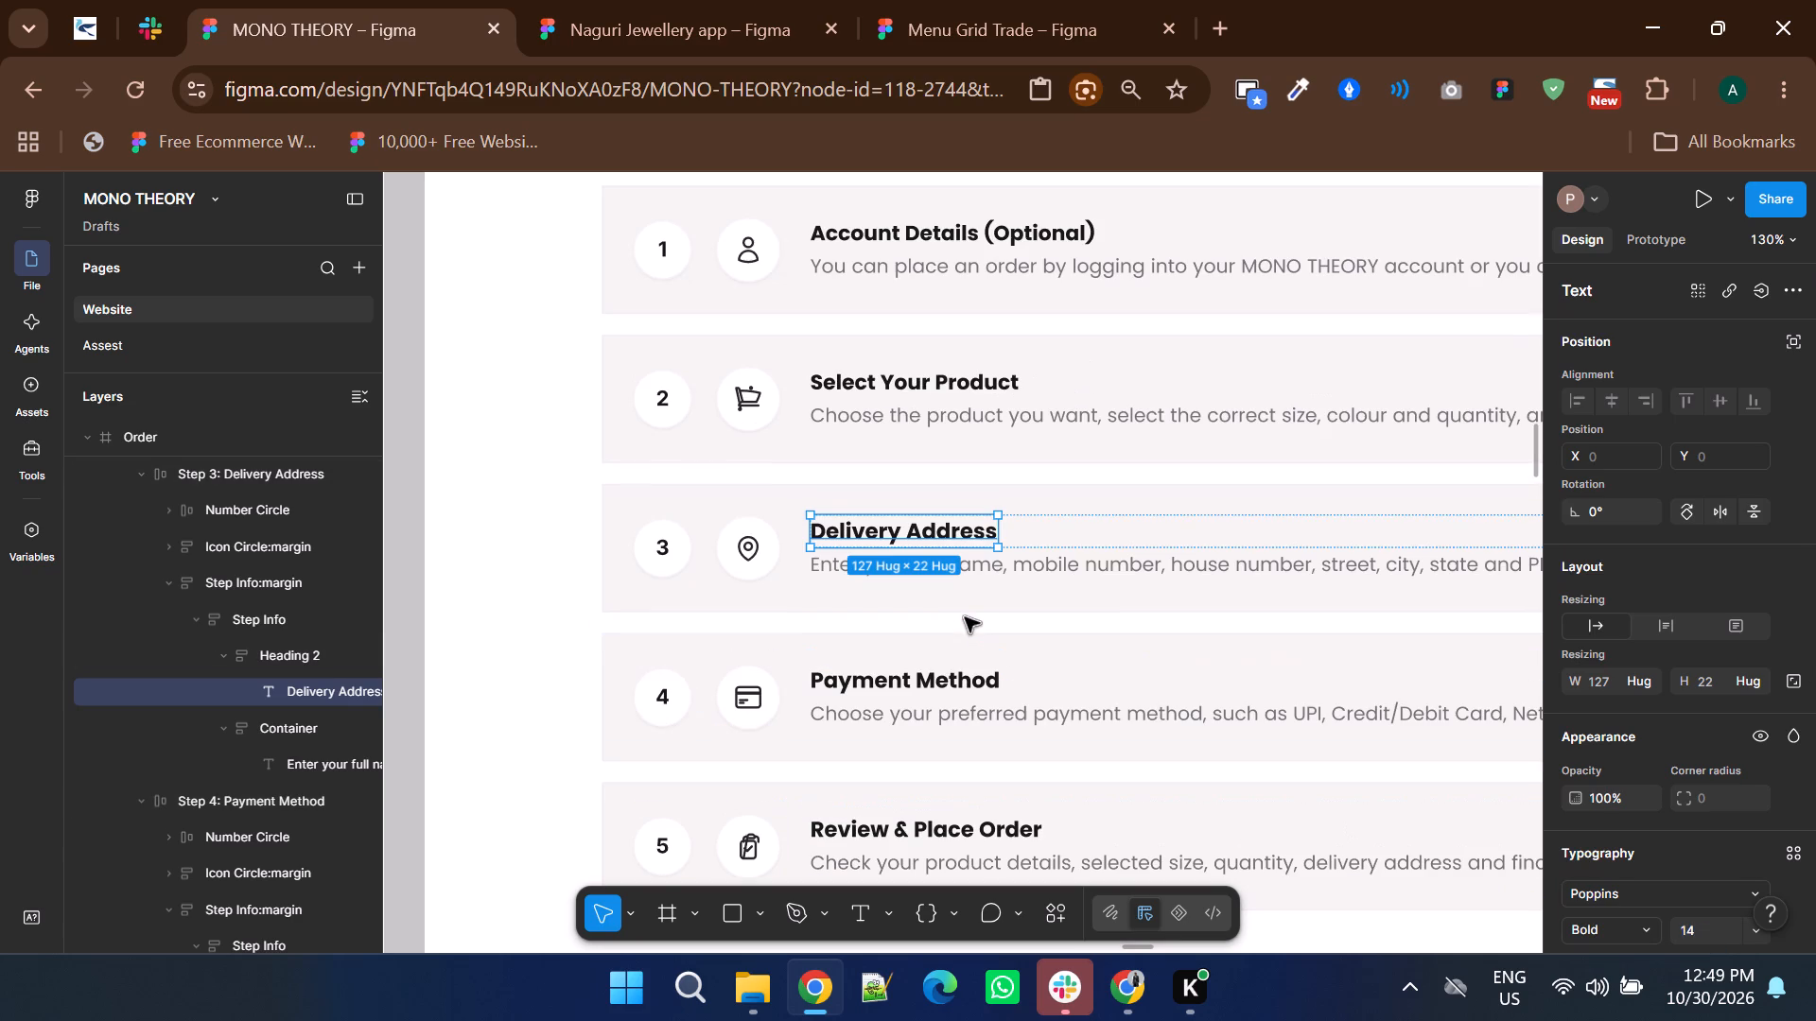
{"action": "left_click", "coordinate": [913, 678], "text": "ctrl"}
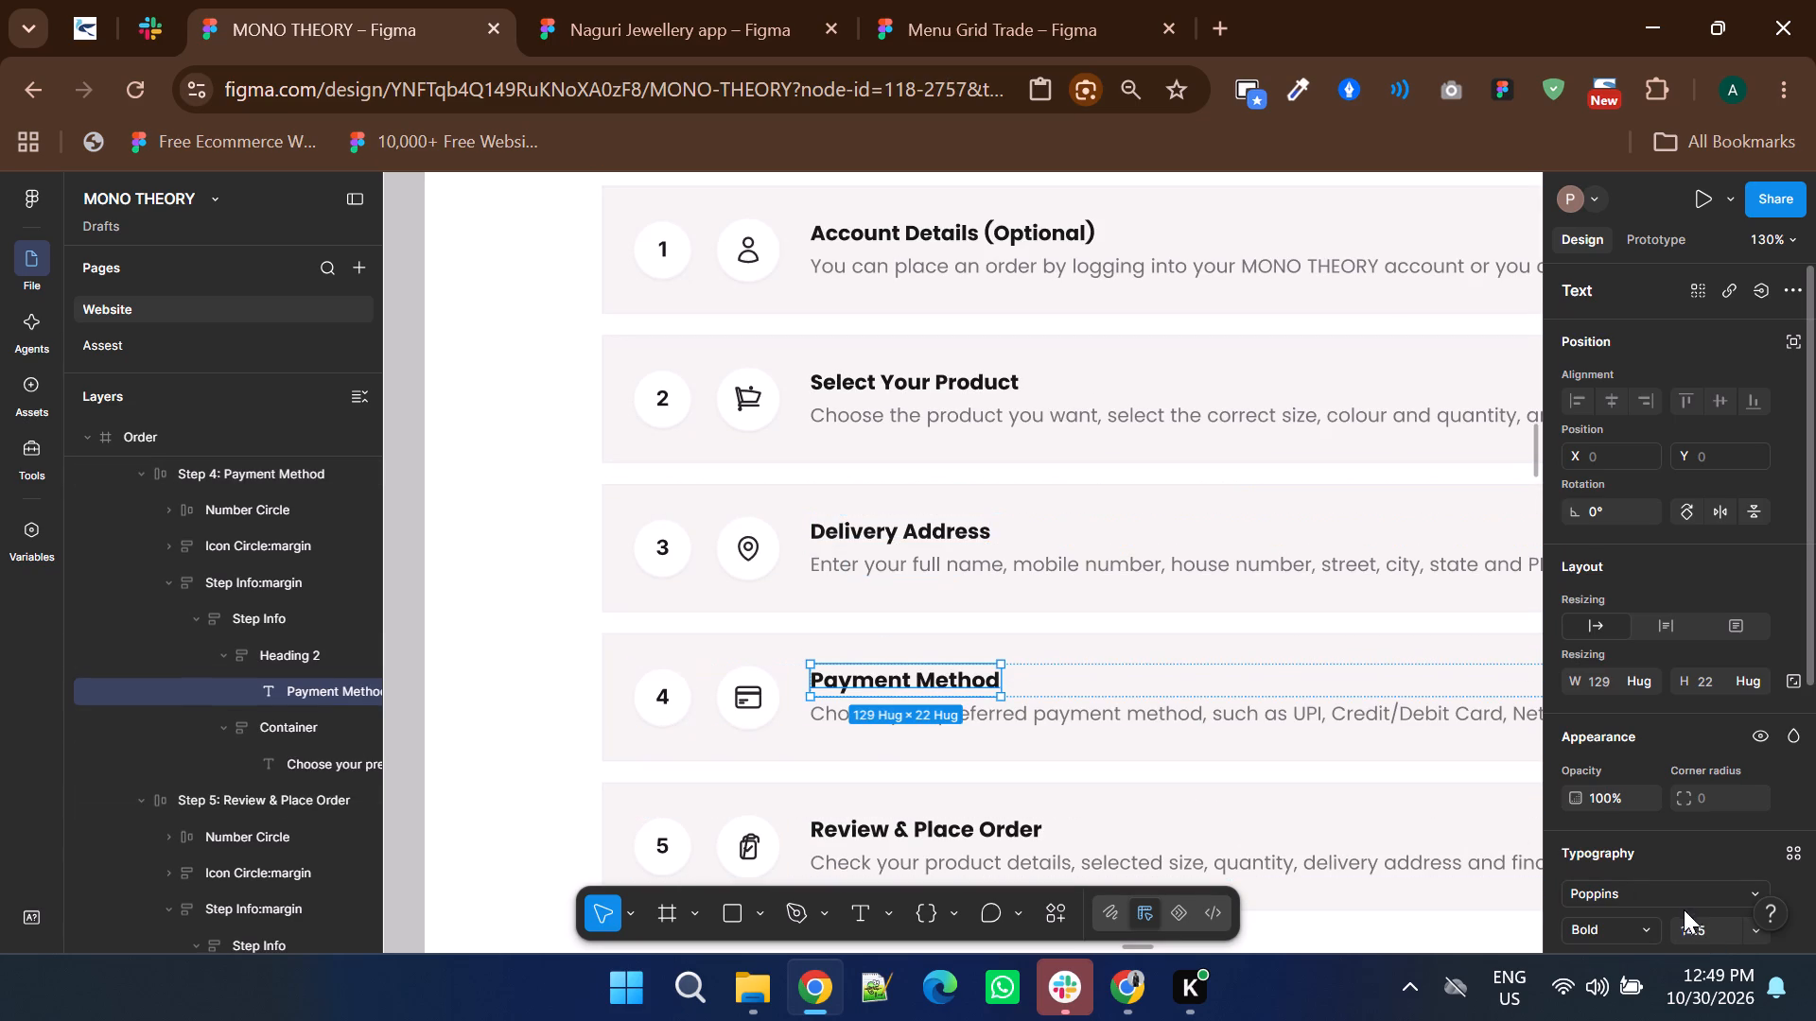
{"action": "left_click", "coordinate": [1700, 921]}
{"action": "left_click", "coordinate": [1703, 941]}
{"action": "key", "text": "BackSpace"}
{"action": "key", "text": "BackSpace"}
Set the font size of the Review & Place Order heading on the Order page to 14.
{"action": "scroll", "coordinate": [794, 595], "scroll_direction": "down", "scroll_amount": 2}
{"action": "left_click", "coordinate": [888, 564], "text": "ctrl"}
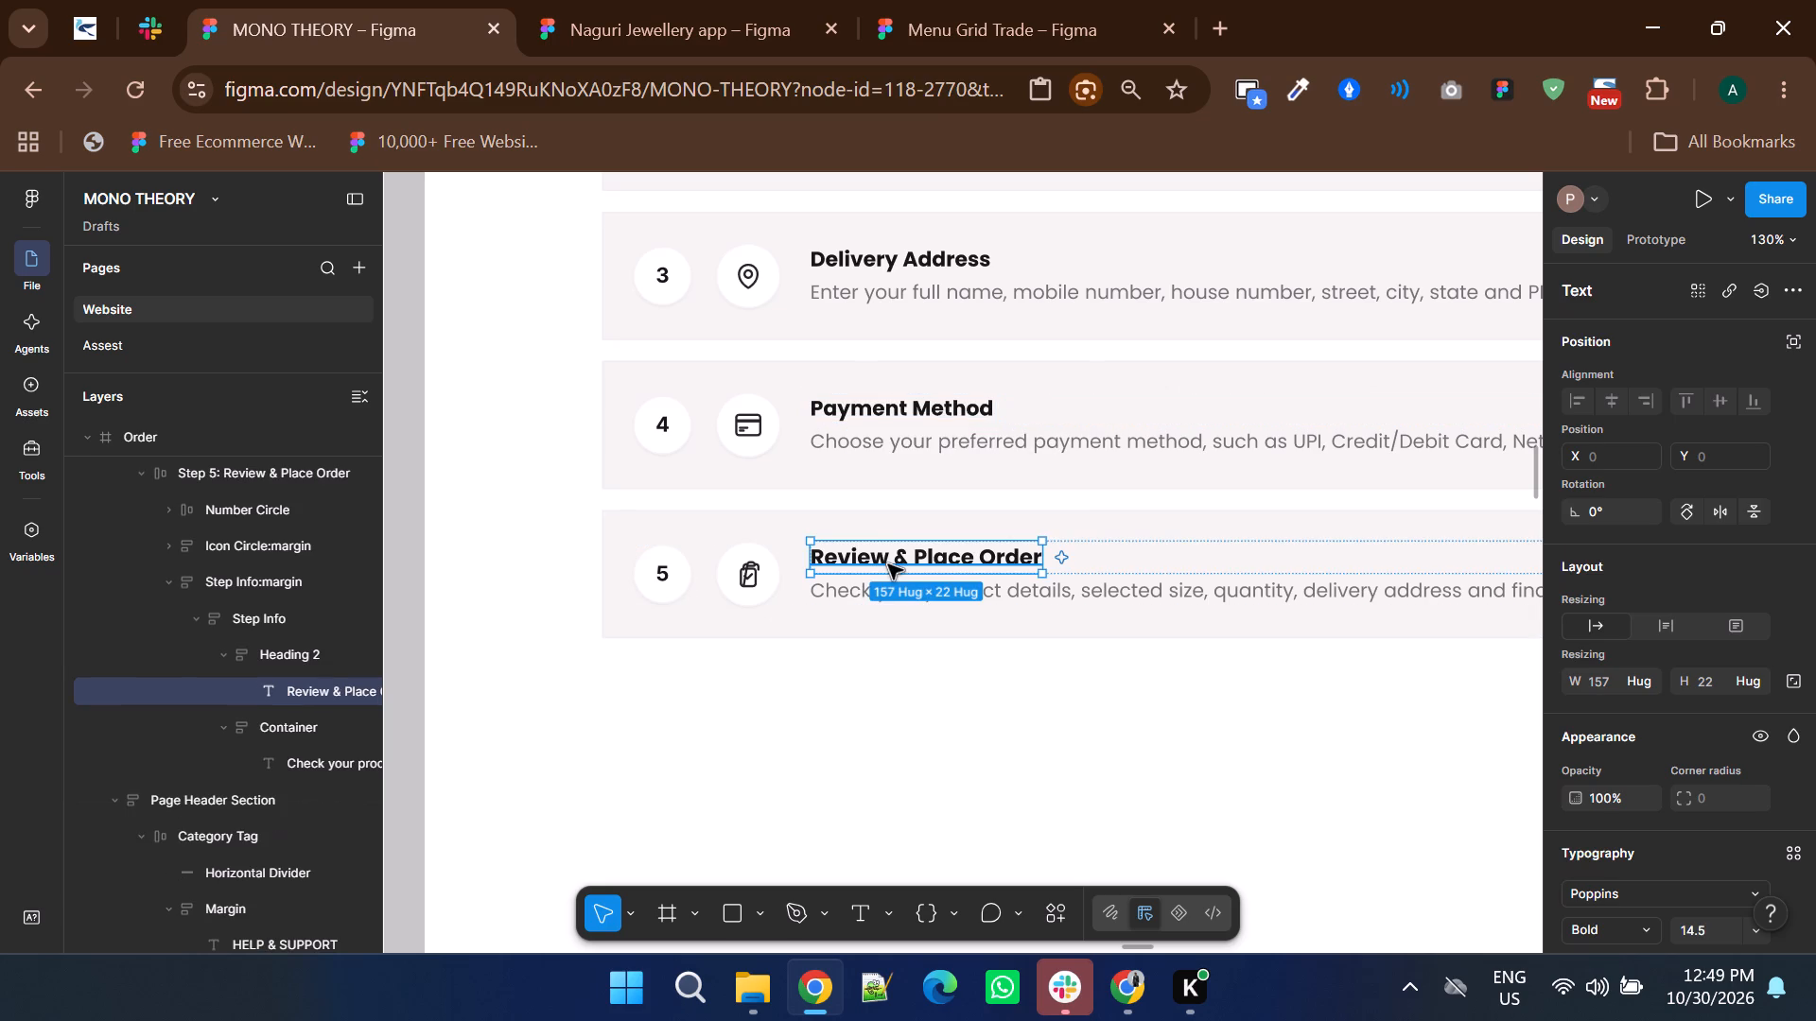
{"action": "left_click", "coordinate": [1717, 943]}
{"action": "left_click", "coordinate": [1719, 935]}
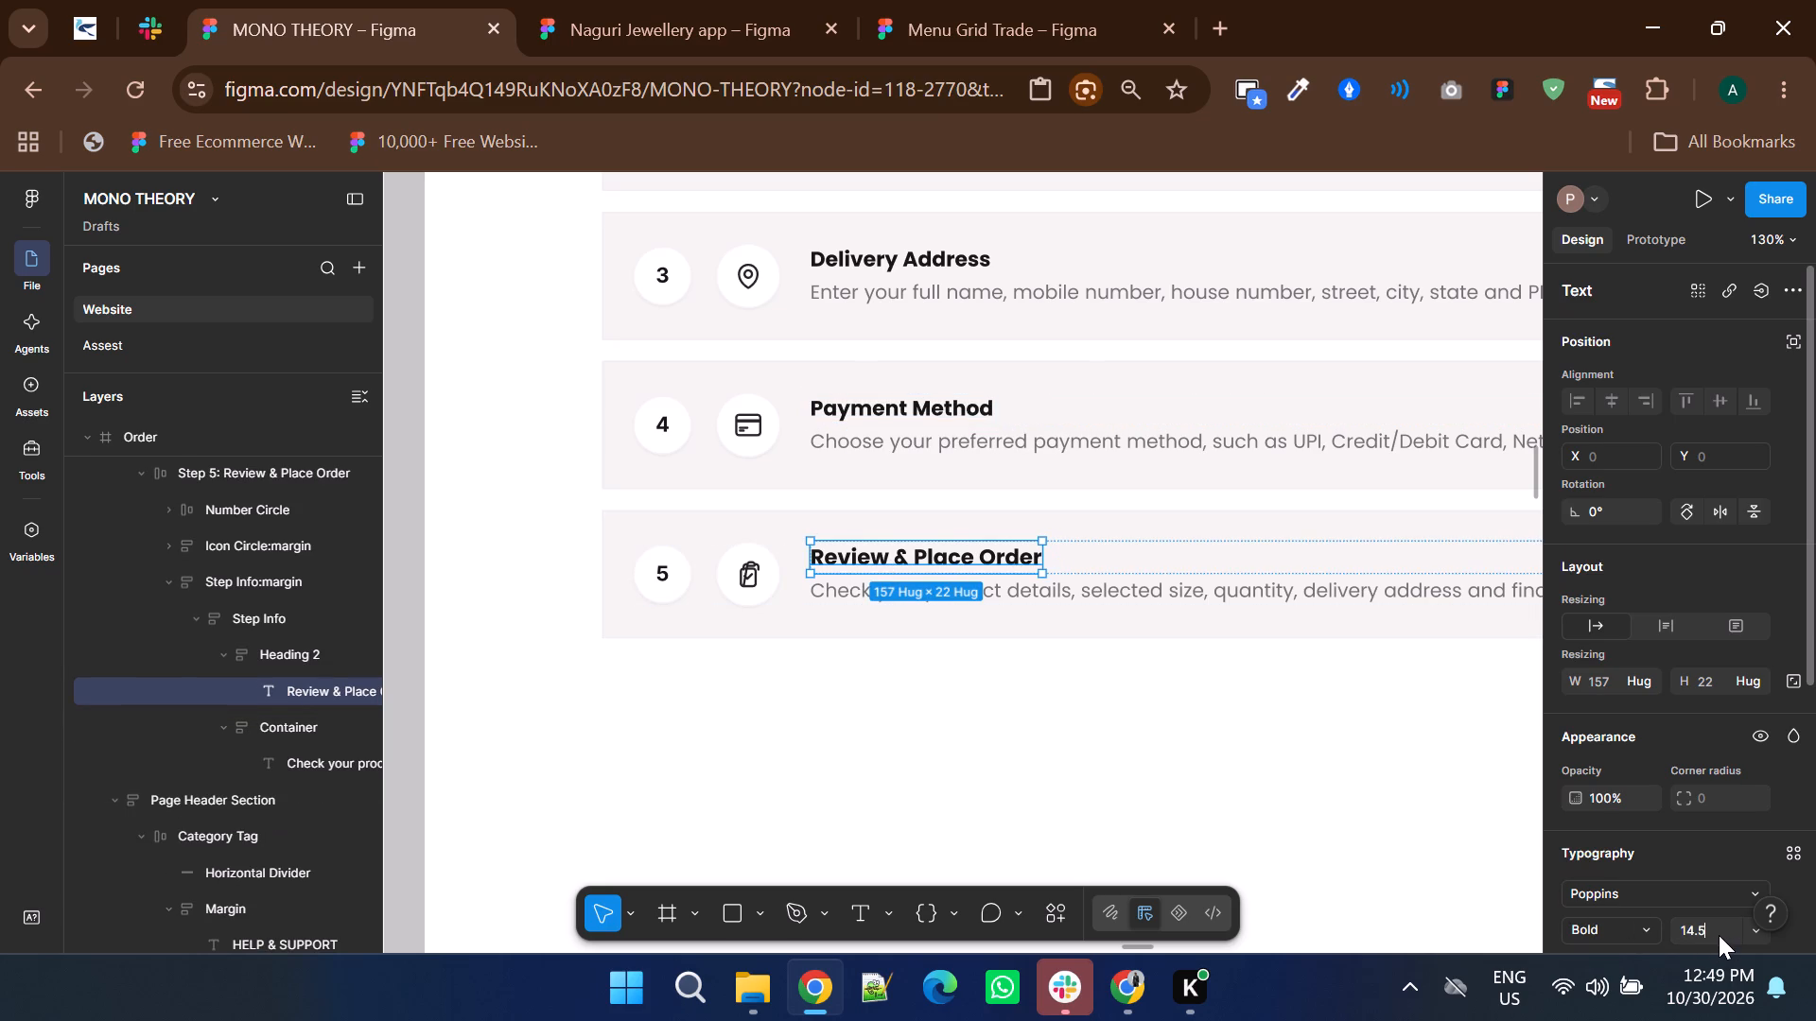
{"action": "key", "text": "BackSpace"}
{"action": "key", "text": "BackSpace"}
{"action": "left_click", "coordinate": [966, 767]}
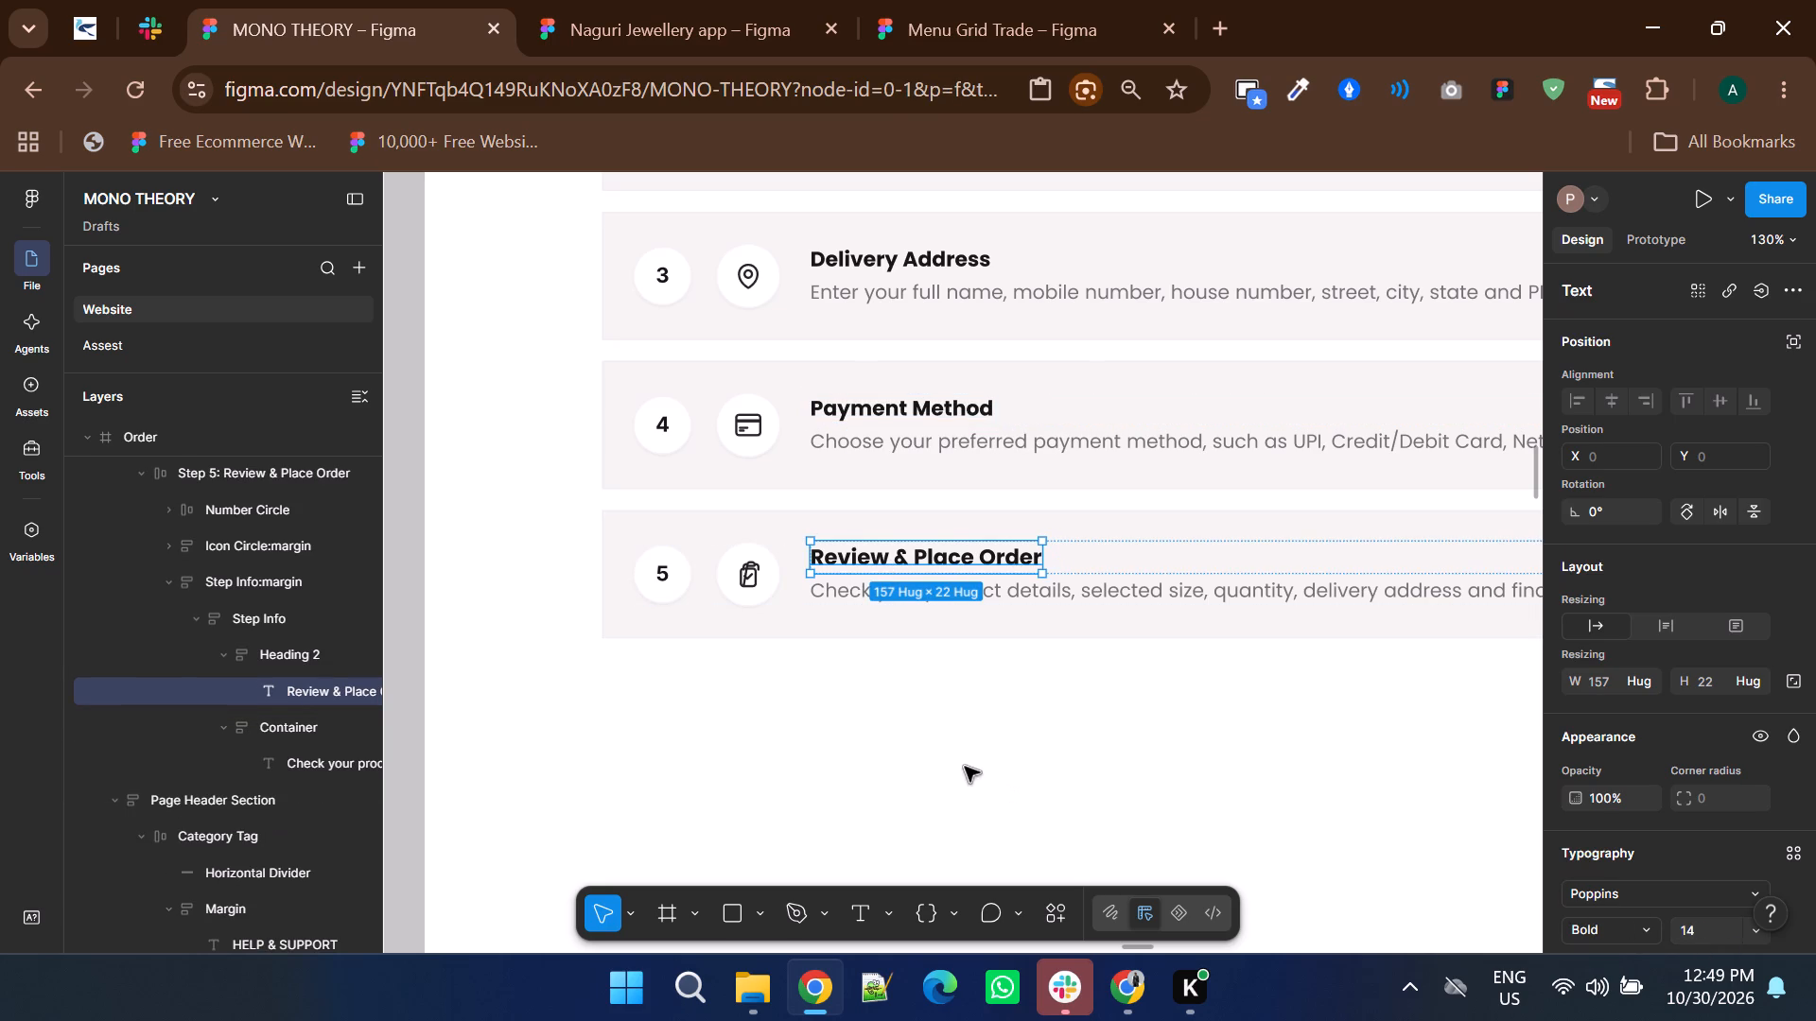
Check the font sizes of the five step descriptions and the Payment Method heading on the Order page.
{"action": "scroll", "coordinate": [899, 770], "scroll_direction": "down", "scroll_amount": 1, "text": "ctrl"}
{"action": "scroll", "coordinate": [866, 758], "scroll_direction": "up", "scroll_amount": 2}
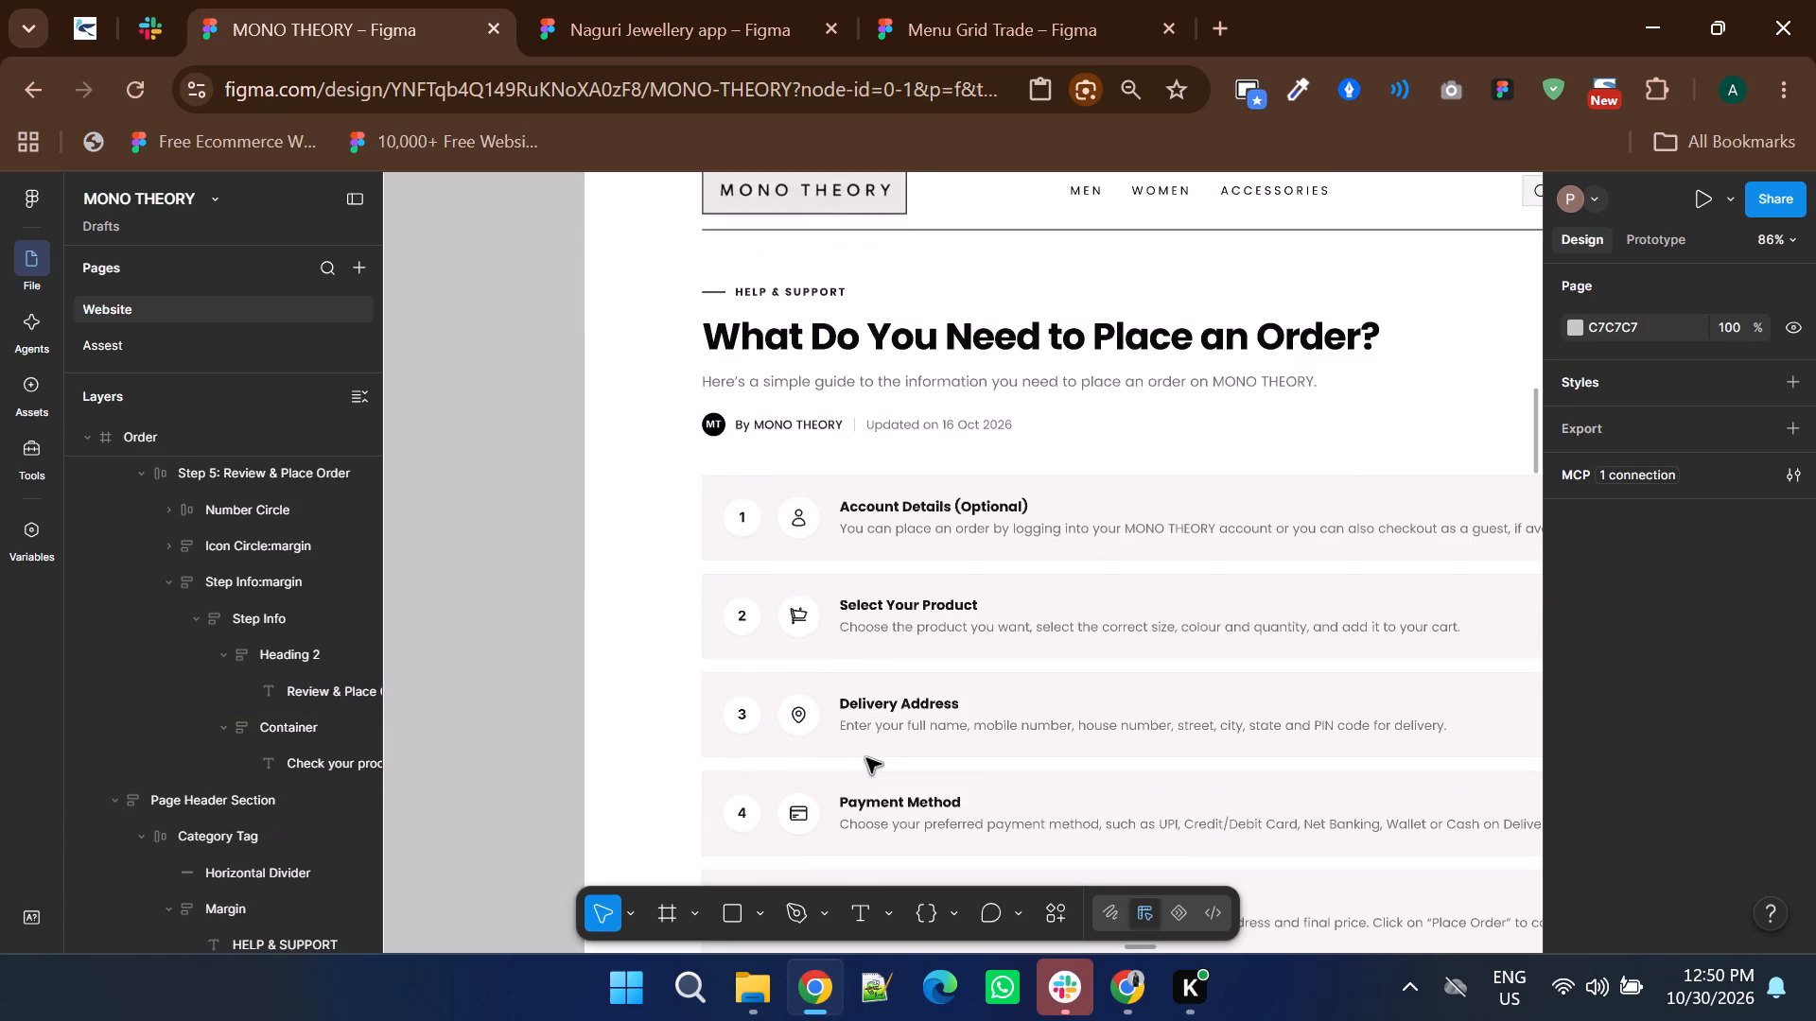
{"action": "left_click", "coordinate": [930, 531], "text": "ctrl"}
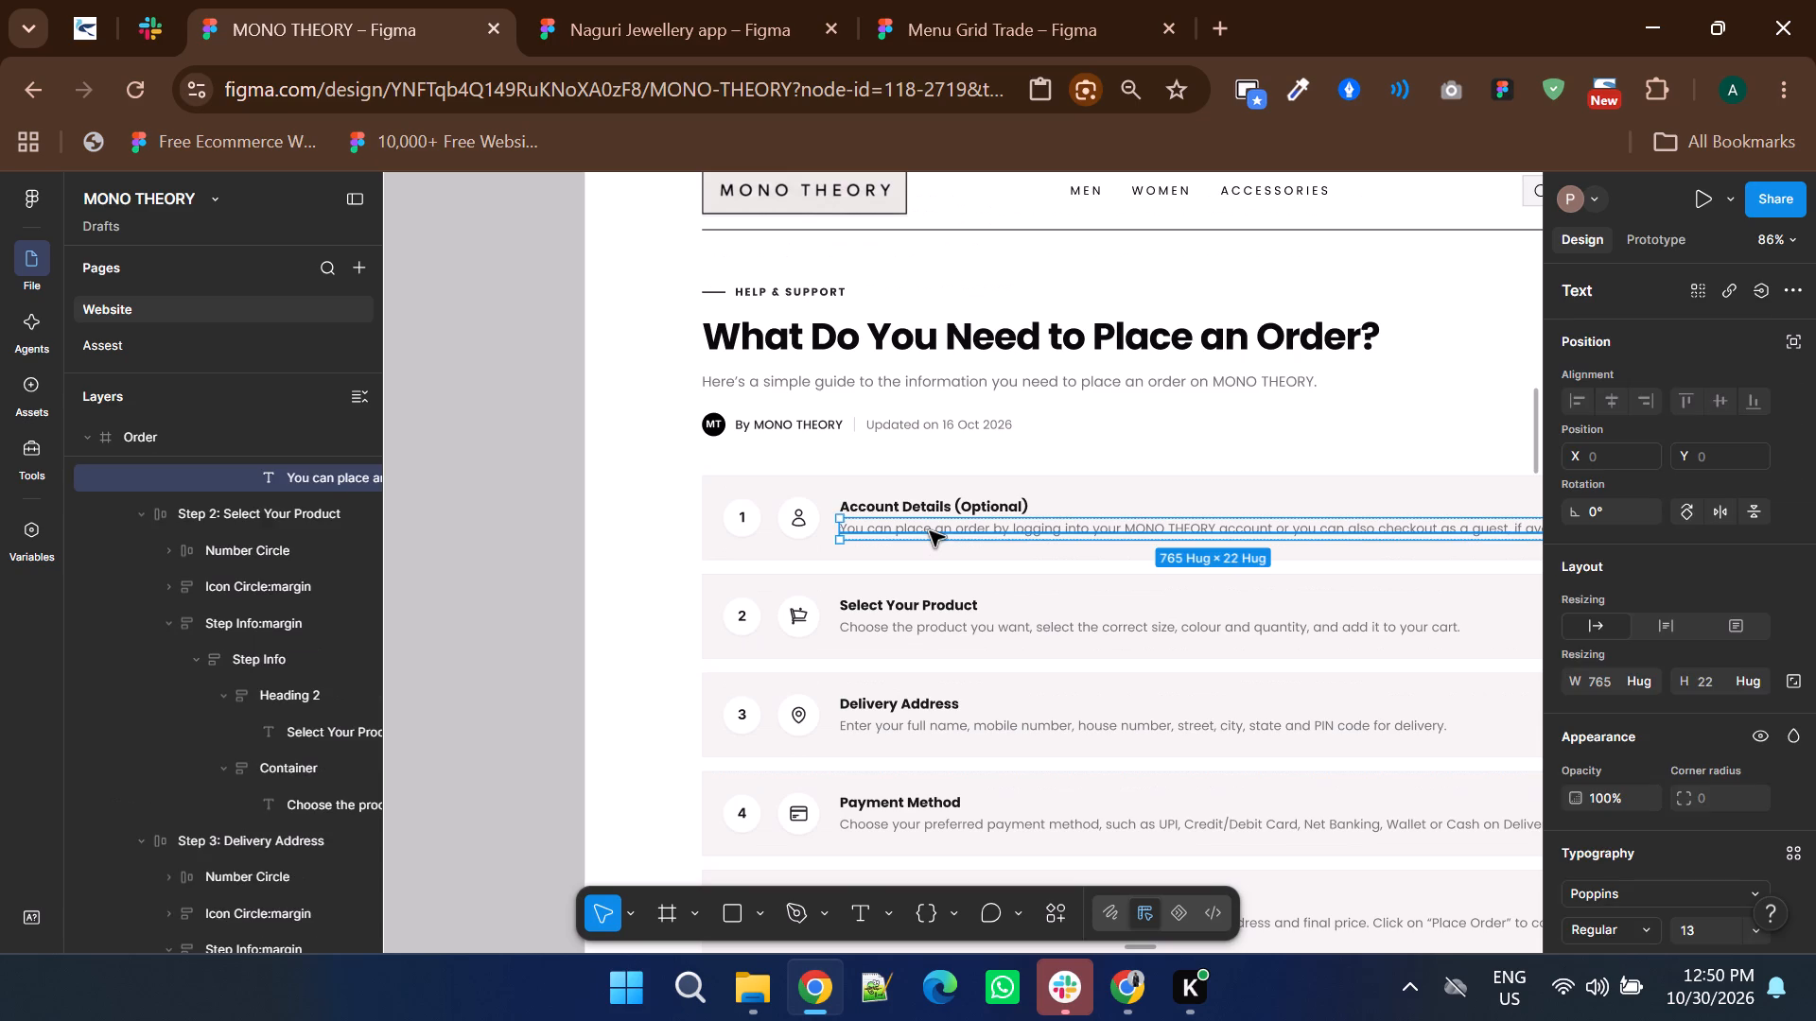
{"action": "left_click", "coordinate": [931, 626], "text": "ctrl+shift"}
{"action": "left_click", "coordinate": [917, 733], "text": "ctrl+shift"}
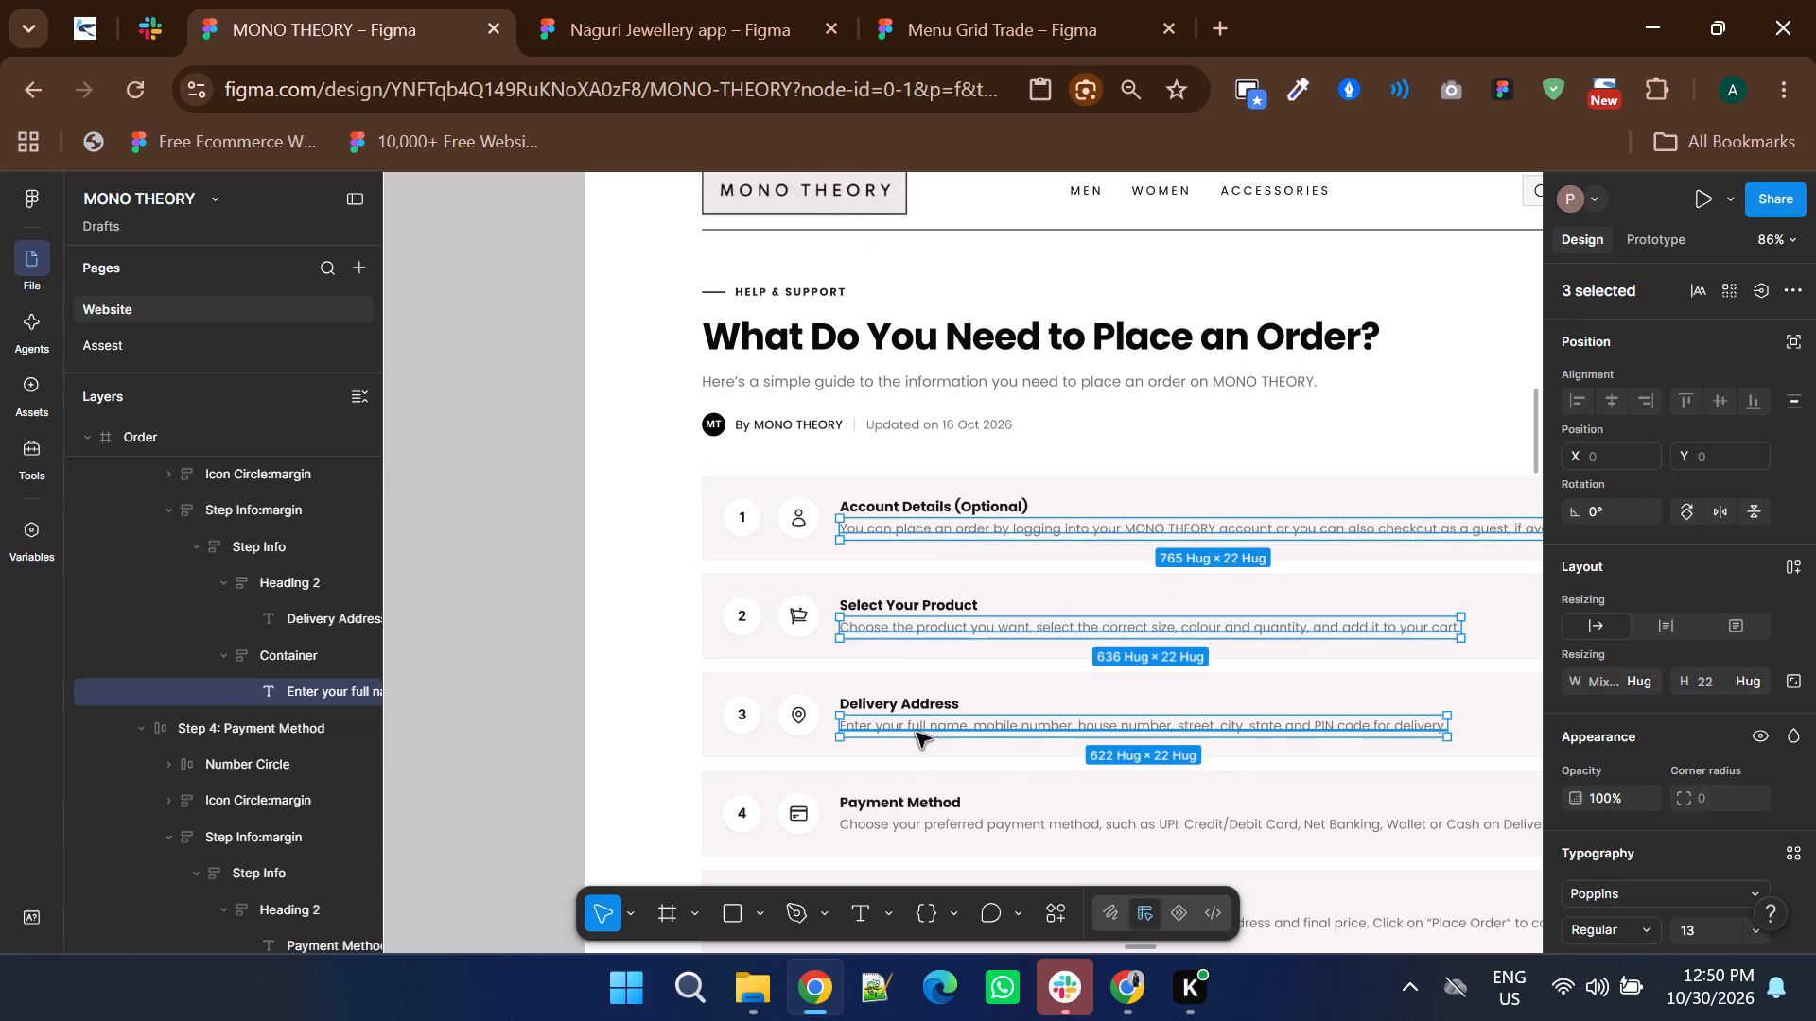
{"action": "scroll", "coordinate": [941, 674], "scroll_direction": "down", "scroll_amount": 2}
{"action": "left_click", "coordinate": [939, 659], "text": "ctrl+shift"}
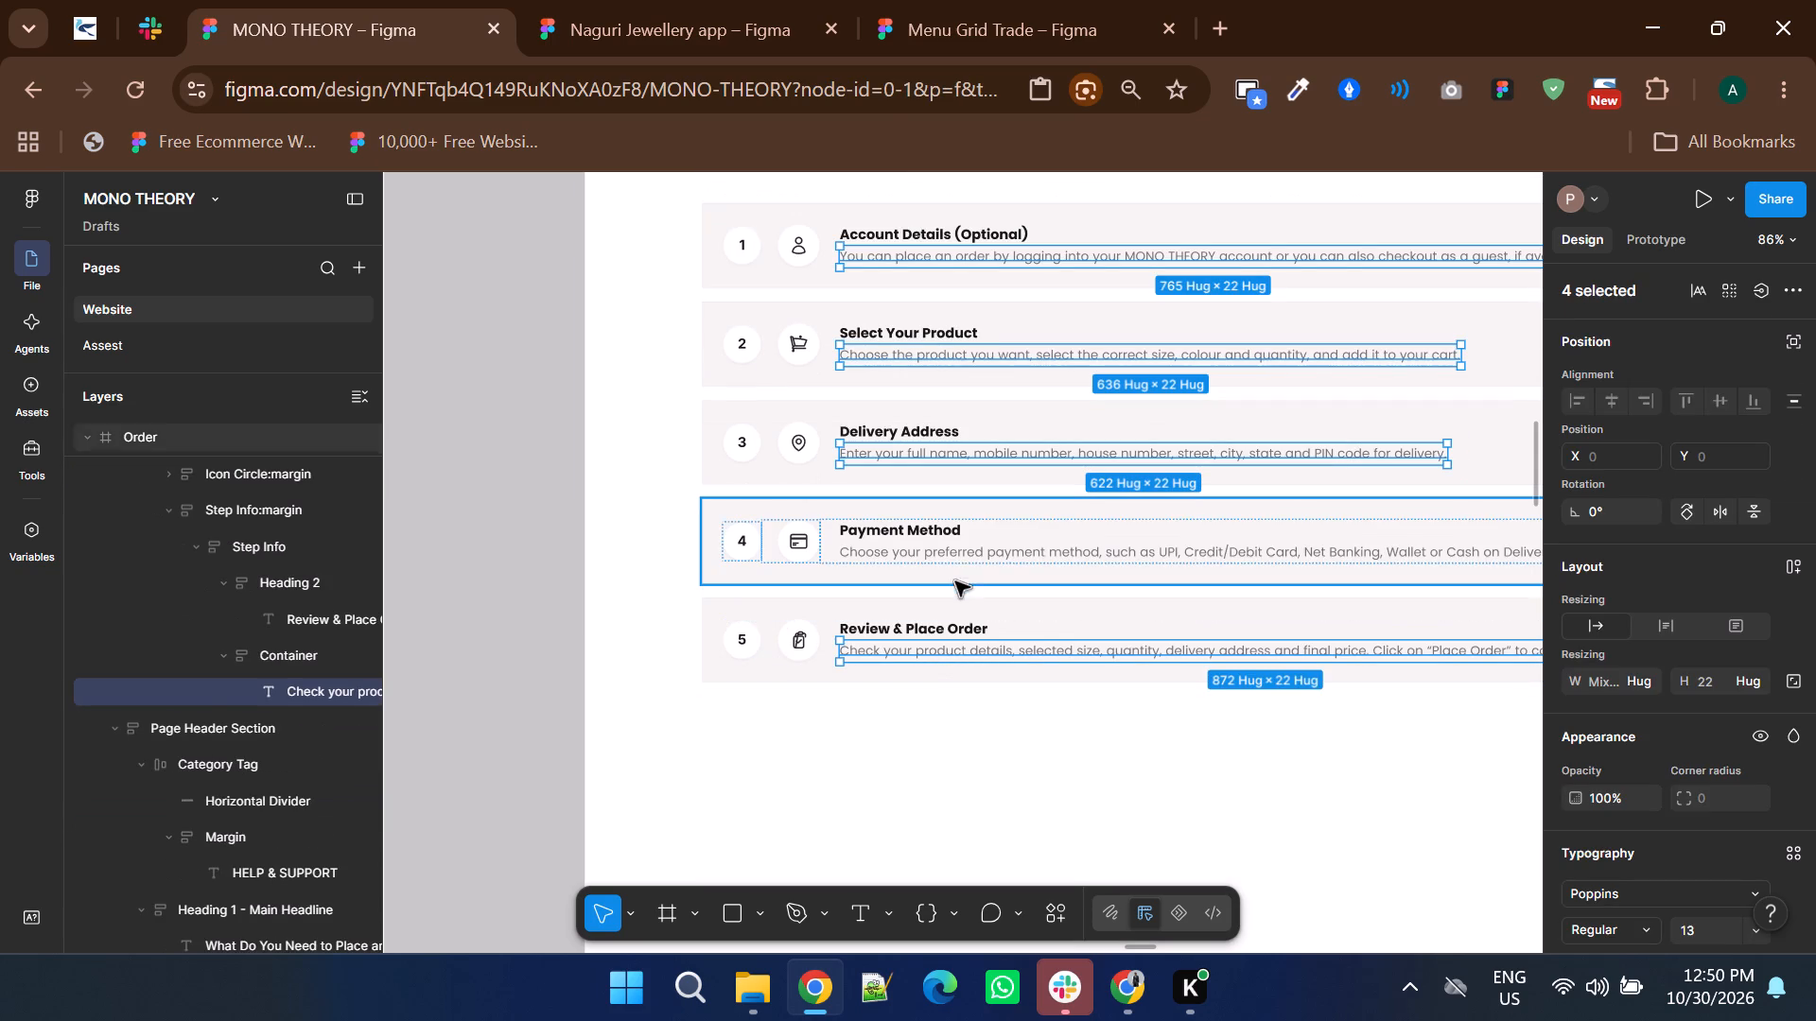
{"action": "left_click", "coordinate": [955, 556], "text": "ctrl+shift"}
{"action": "left_click", "coordinate": [915, 760]}
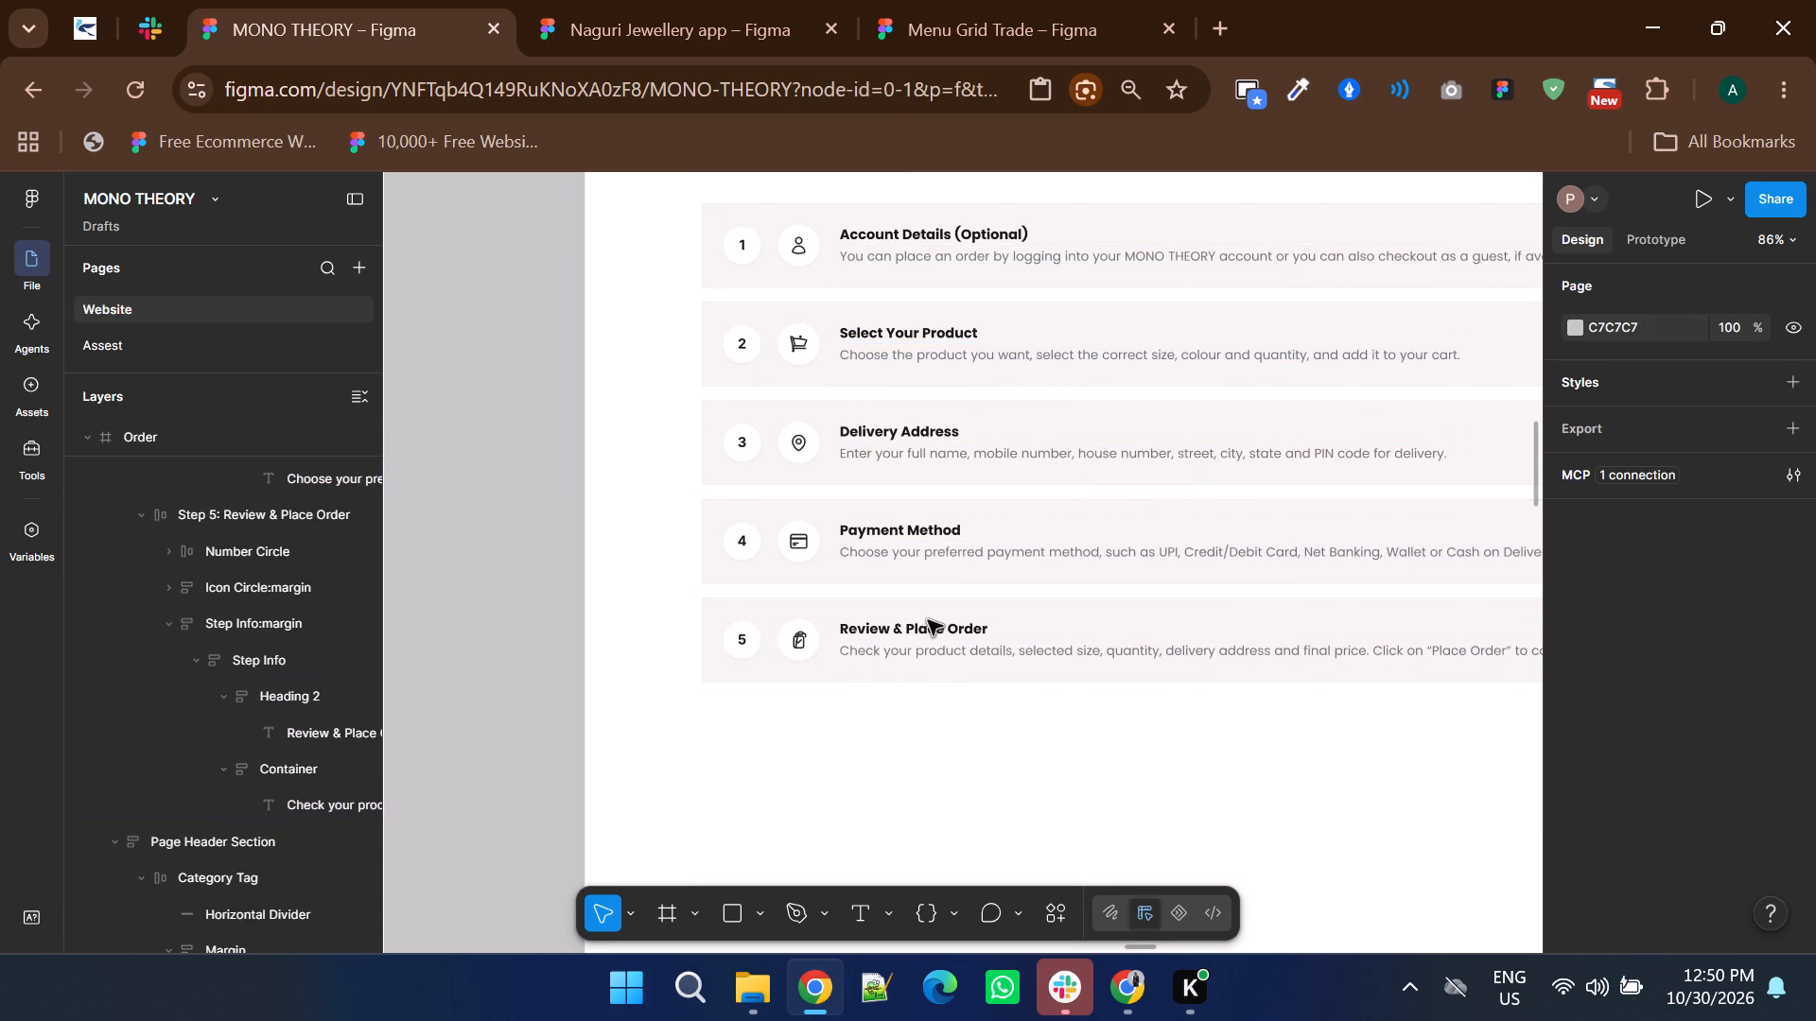
{"action": "left_click", "coordinate": [929, 527], "text": "ctrl"}
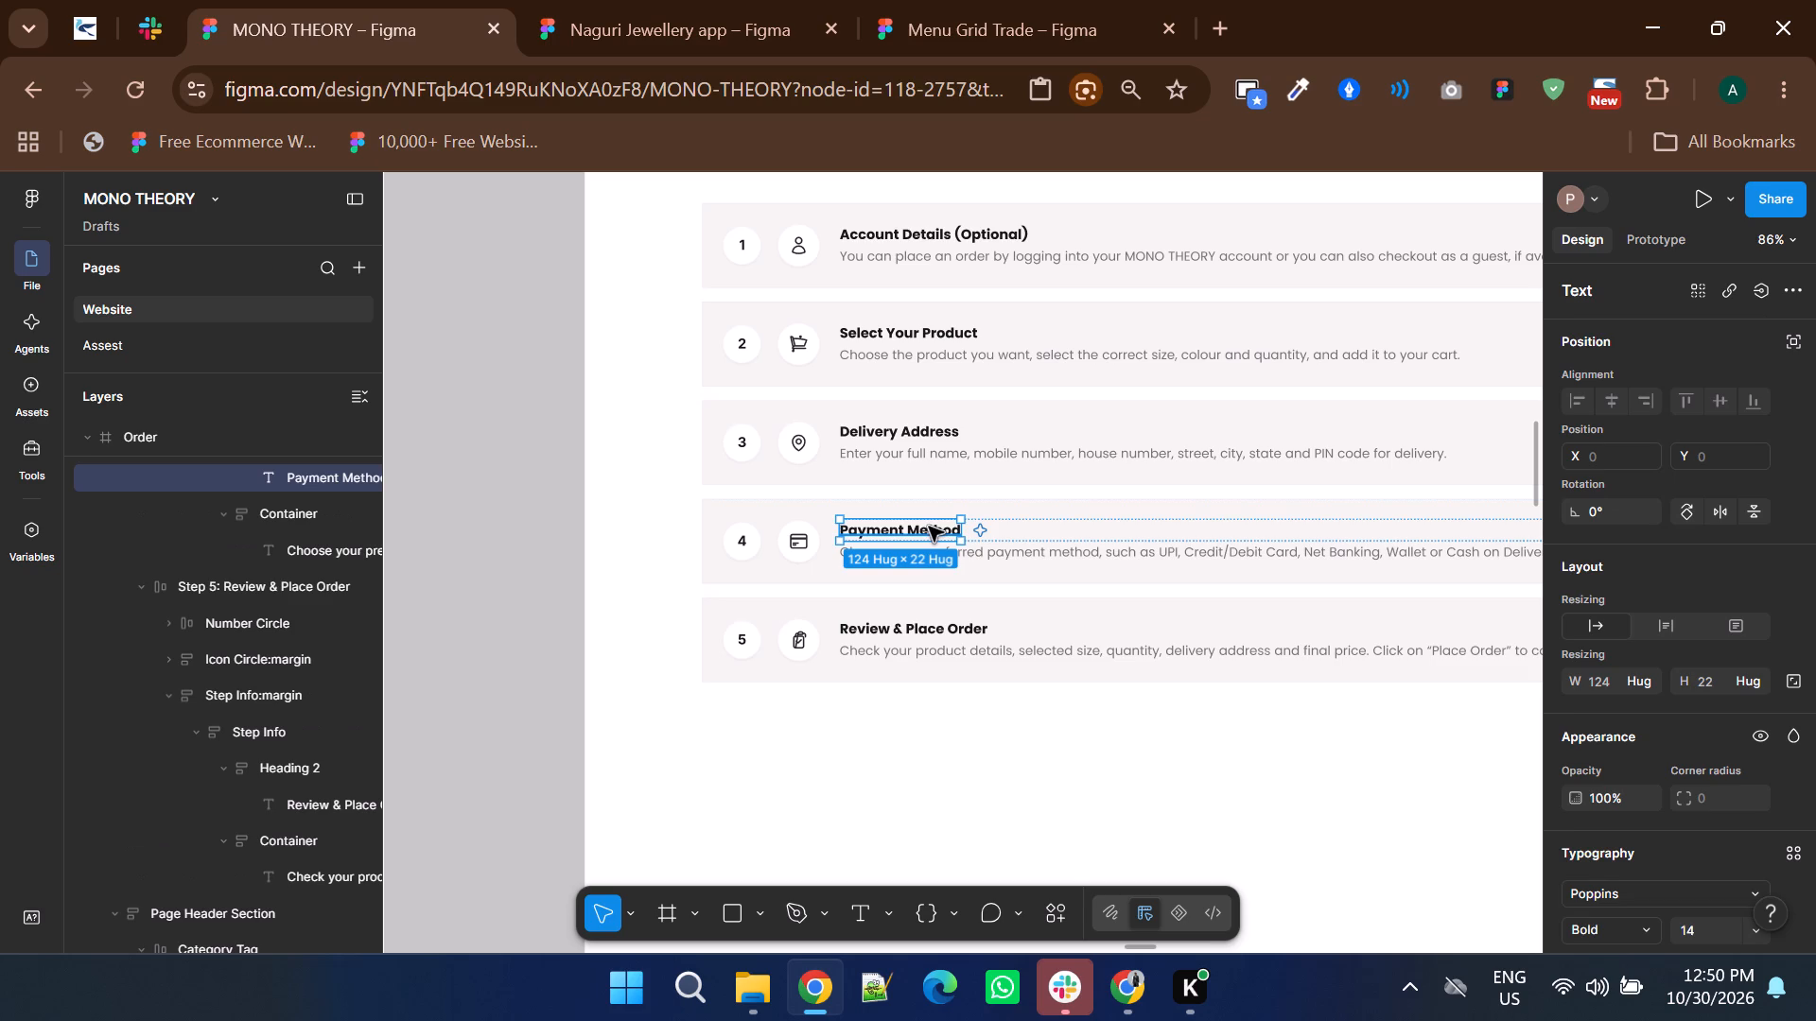
{"action": "left_click", "coordinate": [893, 740]}
Set the font size of the Go to My Orders heading on the Return and Exchange page to 14.
{"action": "scroll", "coordinate": [893, 740], "scroll_direction": "down", "scroll_amount": 2, "text": "ctrl"}
{"action": "scroll", "coordinate": [893, 740], "scroll_direction": "down", "scroll_amount": 5, "text": "shift"}
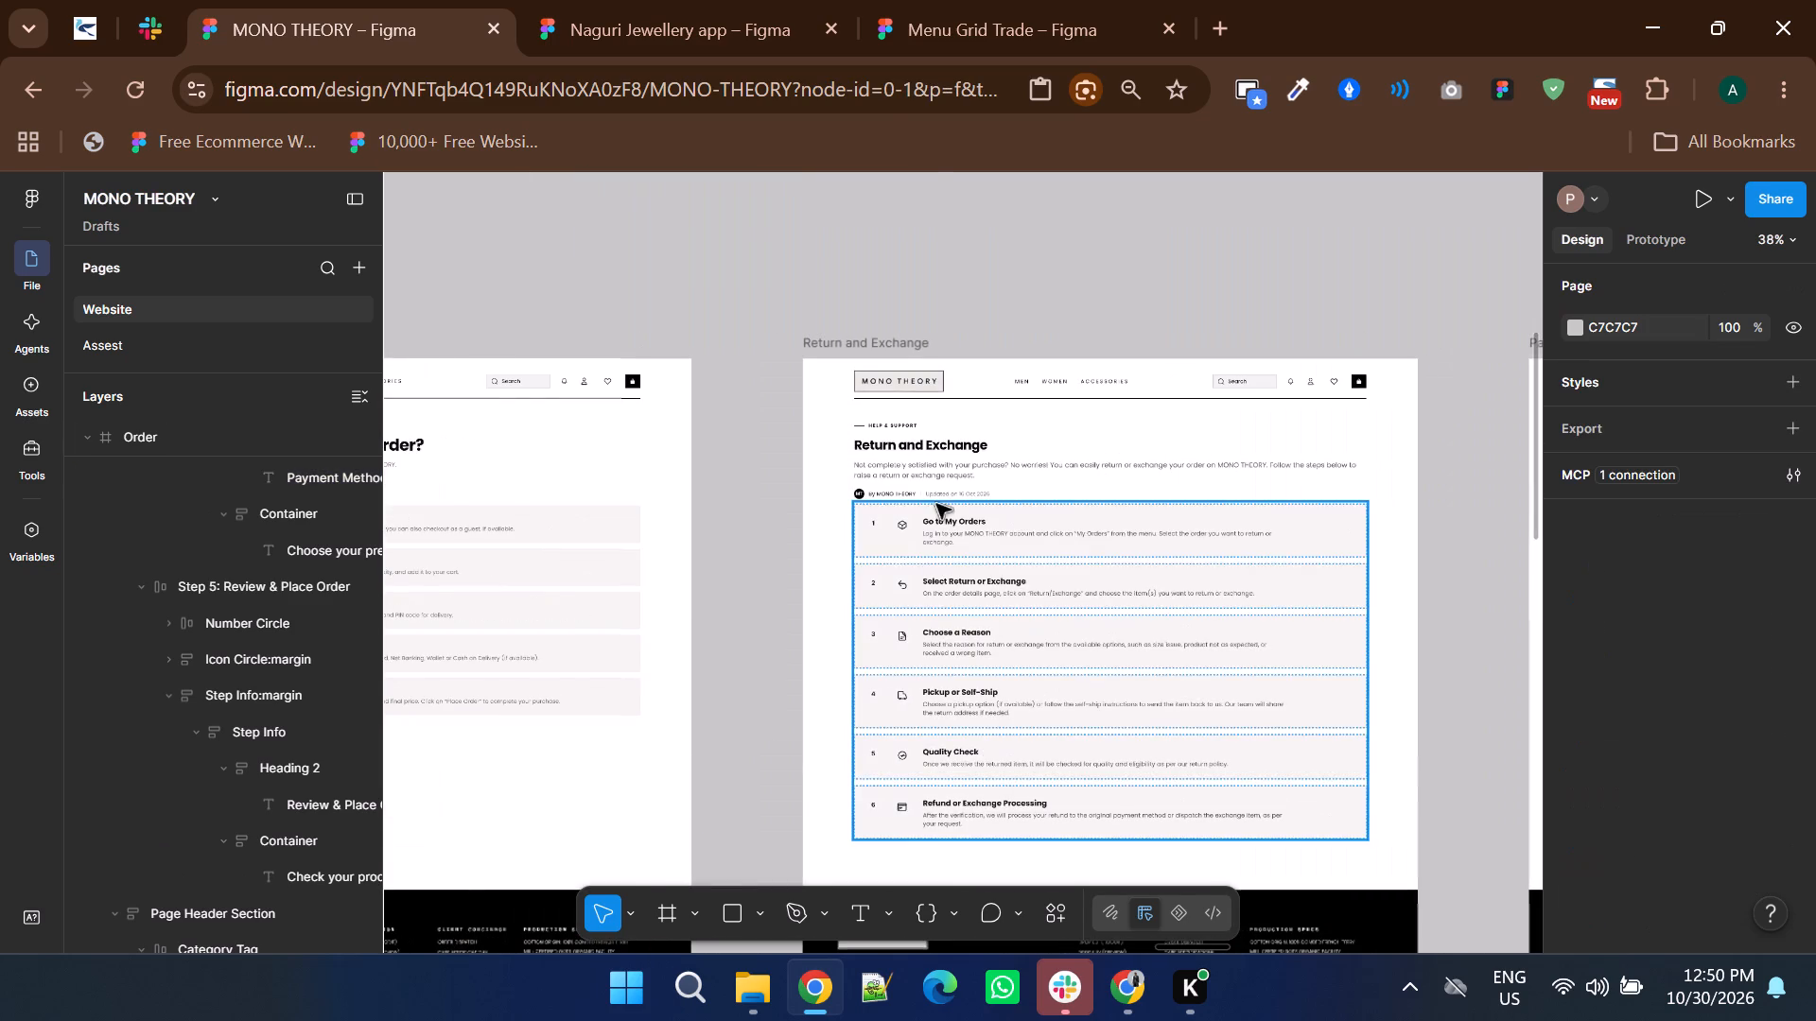
{"action": "scroll", "coordinate": [973, 551], "scroll_direction": "up", "scroll_amount": 1, "text": "ctrl"}
{"action": "left_click", "coordinate": [938, 509], "text": "ctrl"}
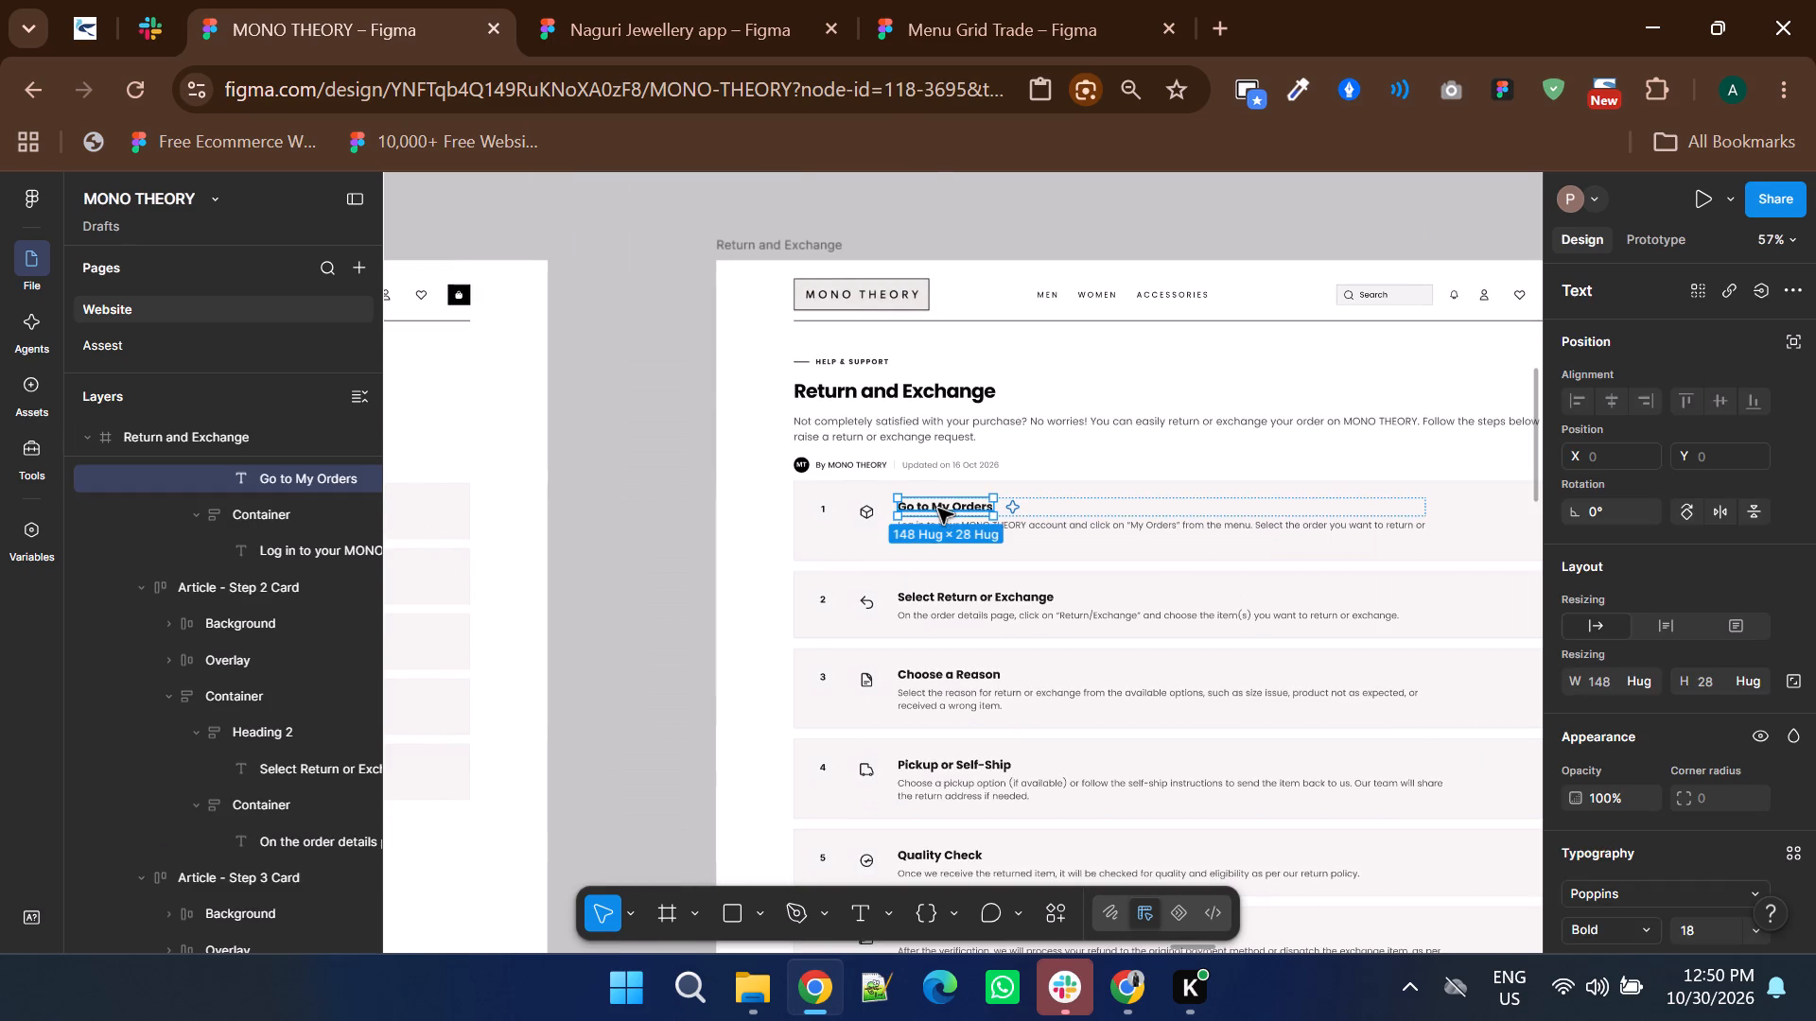
{"action": "left_click", "coordinate": [1697, 924]}
{"action": "key", "text": "Down"}
{"action": "key", "text": "Down"}
{"action": "key", "text": "Down"}
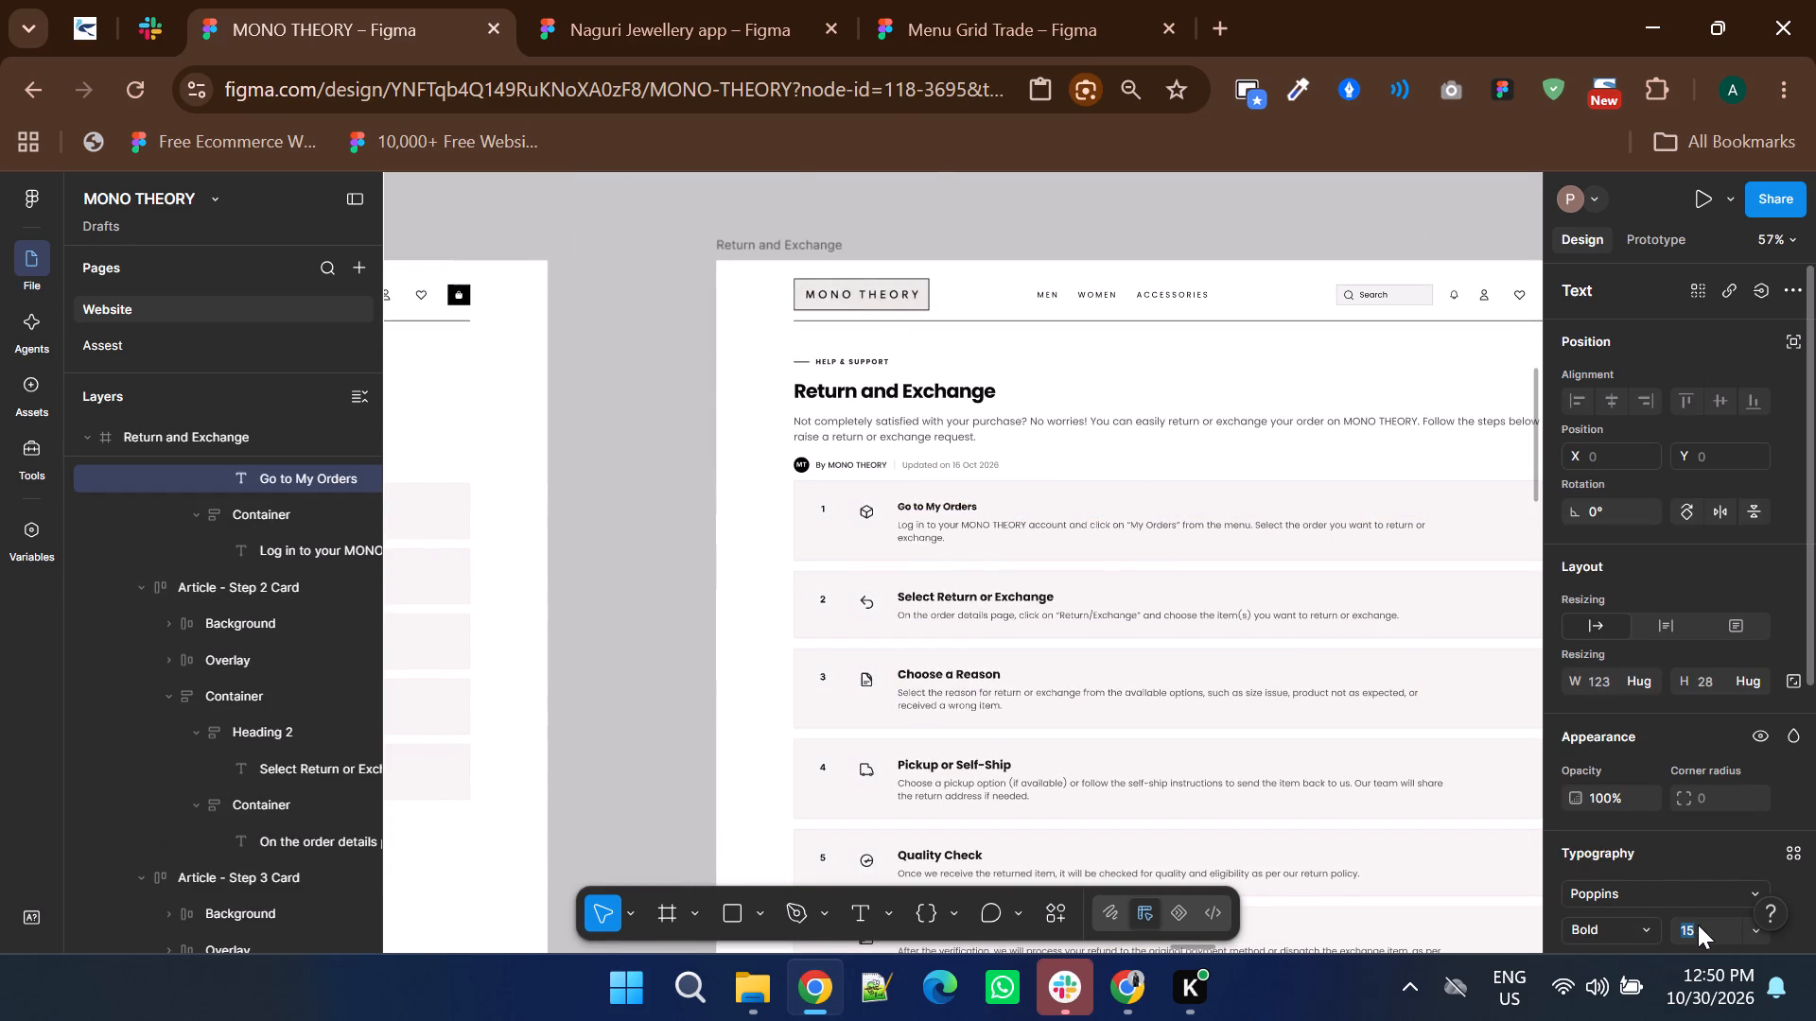
{"action": "key", "text": "Down"}
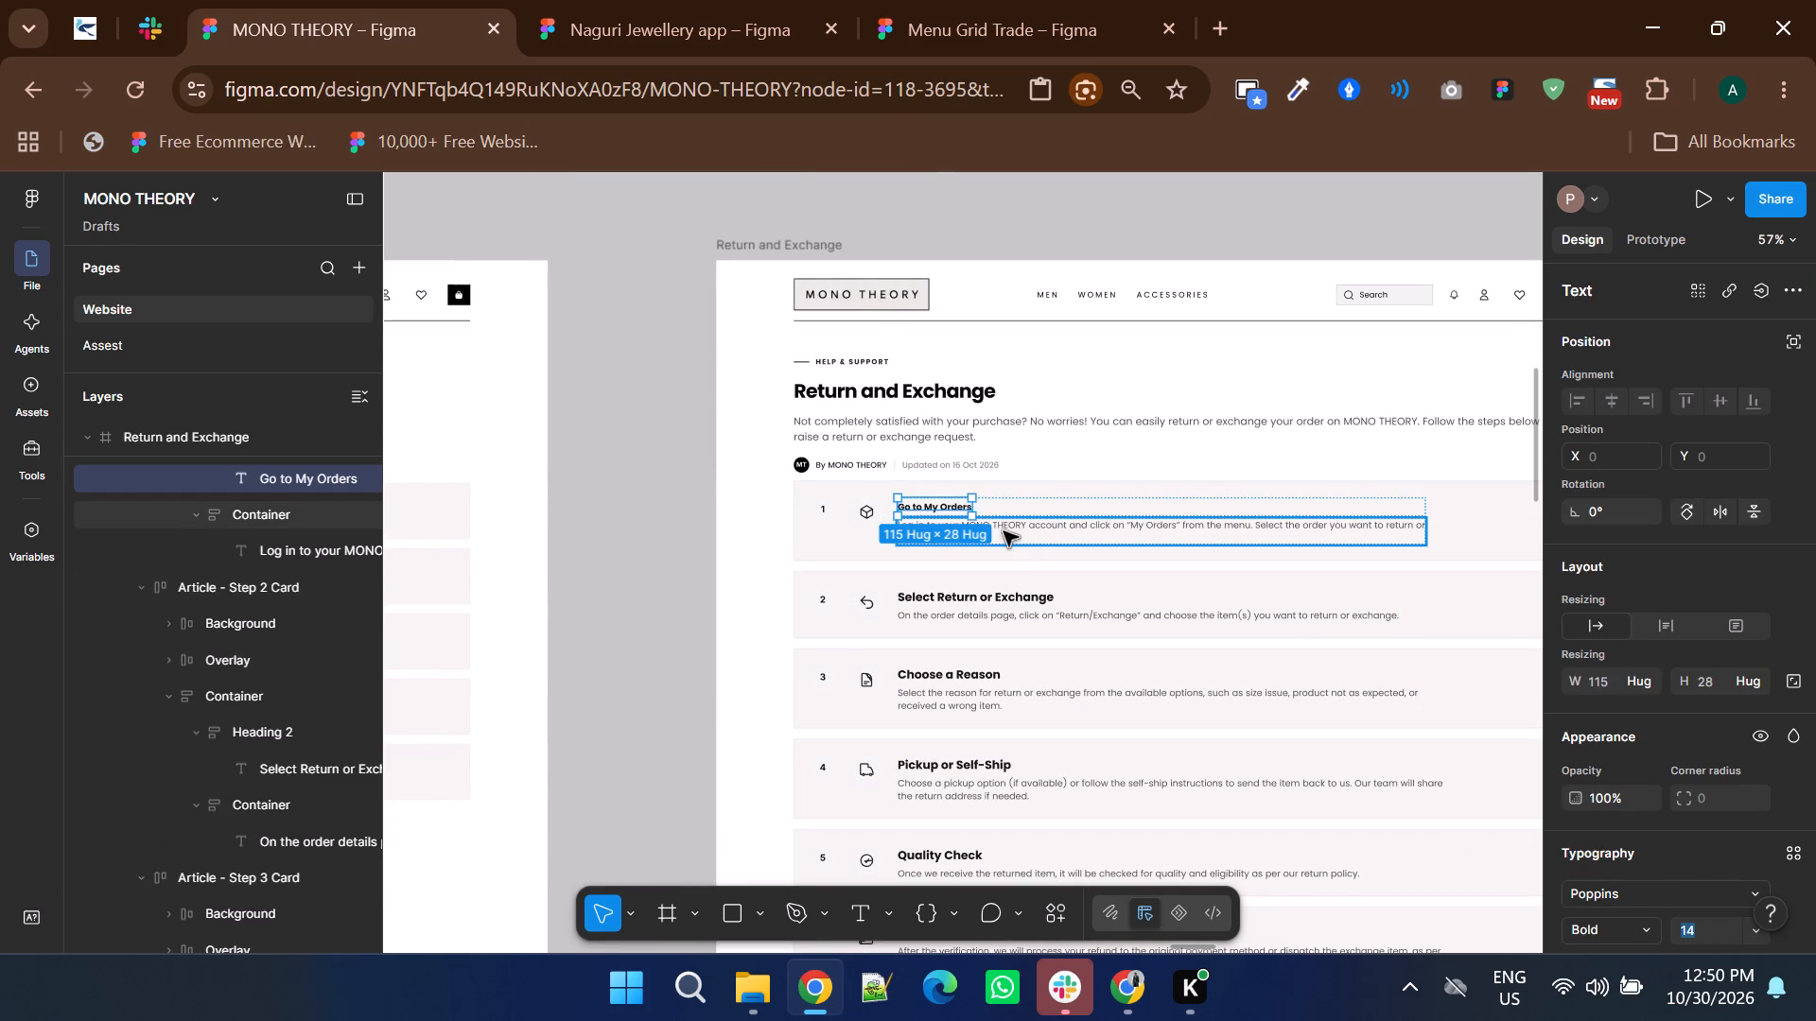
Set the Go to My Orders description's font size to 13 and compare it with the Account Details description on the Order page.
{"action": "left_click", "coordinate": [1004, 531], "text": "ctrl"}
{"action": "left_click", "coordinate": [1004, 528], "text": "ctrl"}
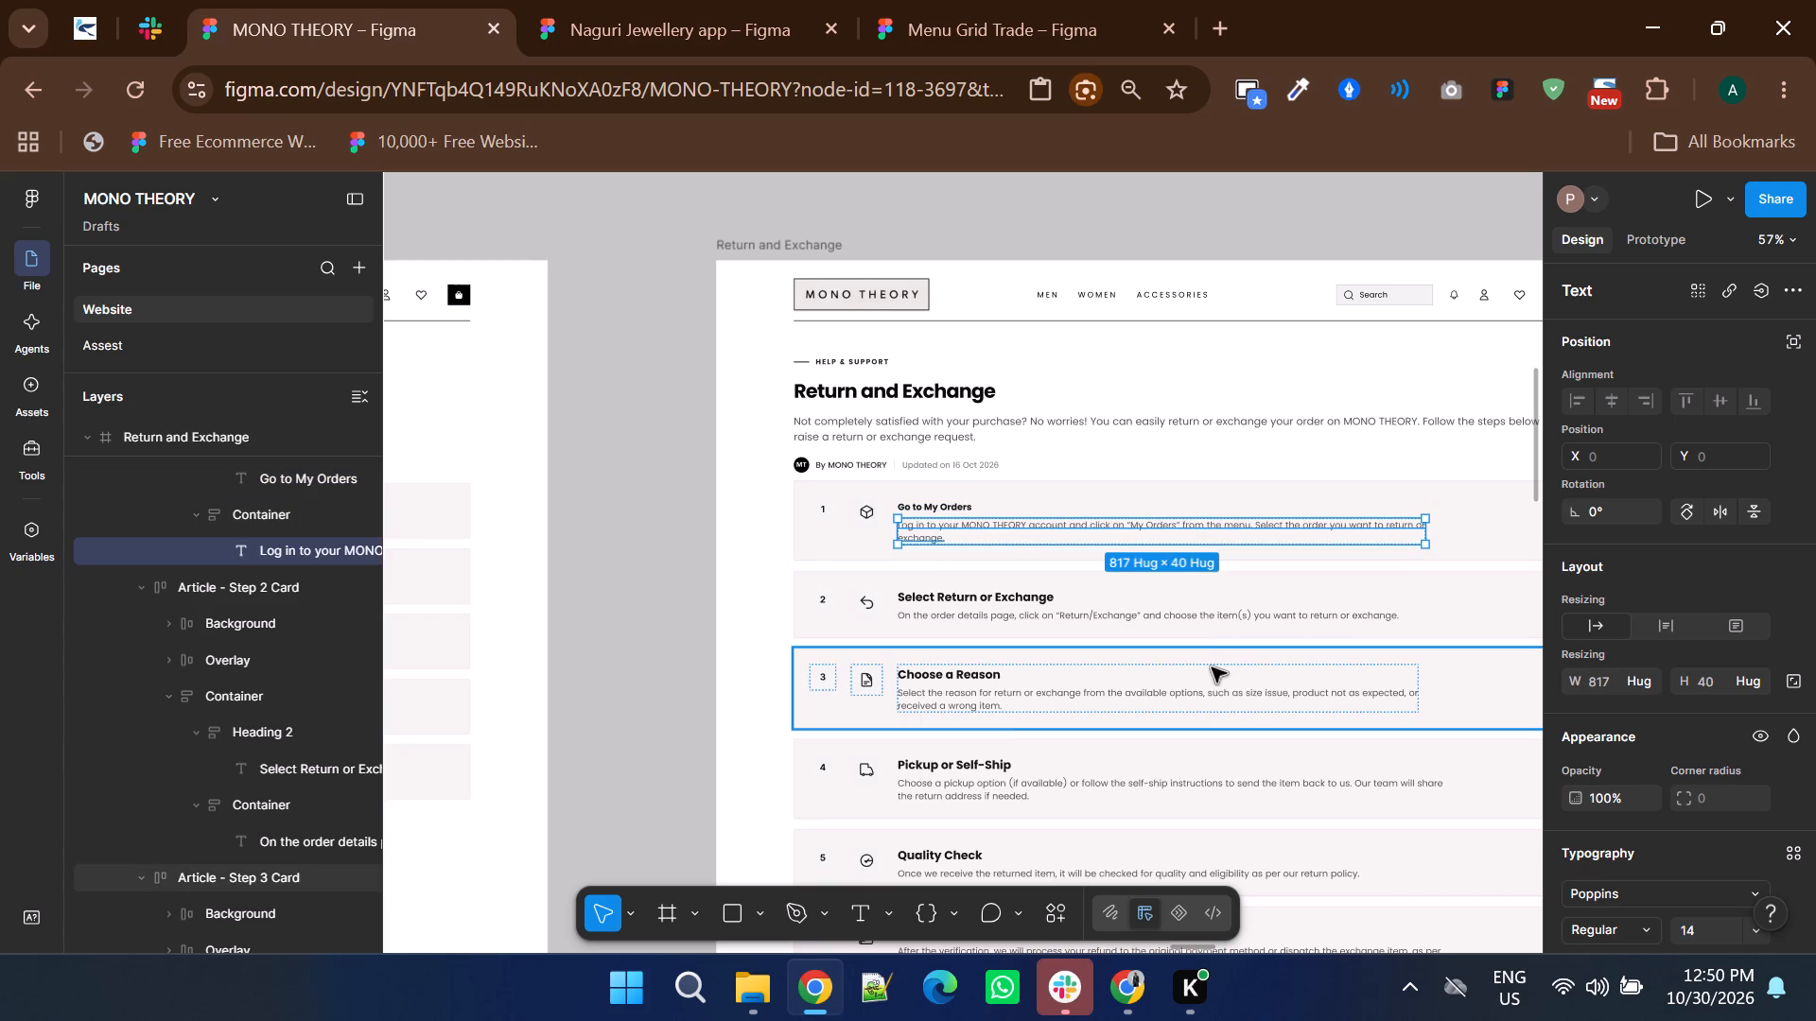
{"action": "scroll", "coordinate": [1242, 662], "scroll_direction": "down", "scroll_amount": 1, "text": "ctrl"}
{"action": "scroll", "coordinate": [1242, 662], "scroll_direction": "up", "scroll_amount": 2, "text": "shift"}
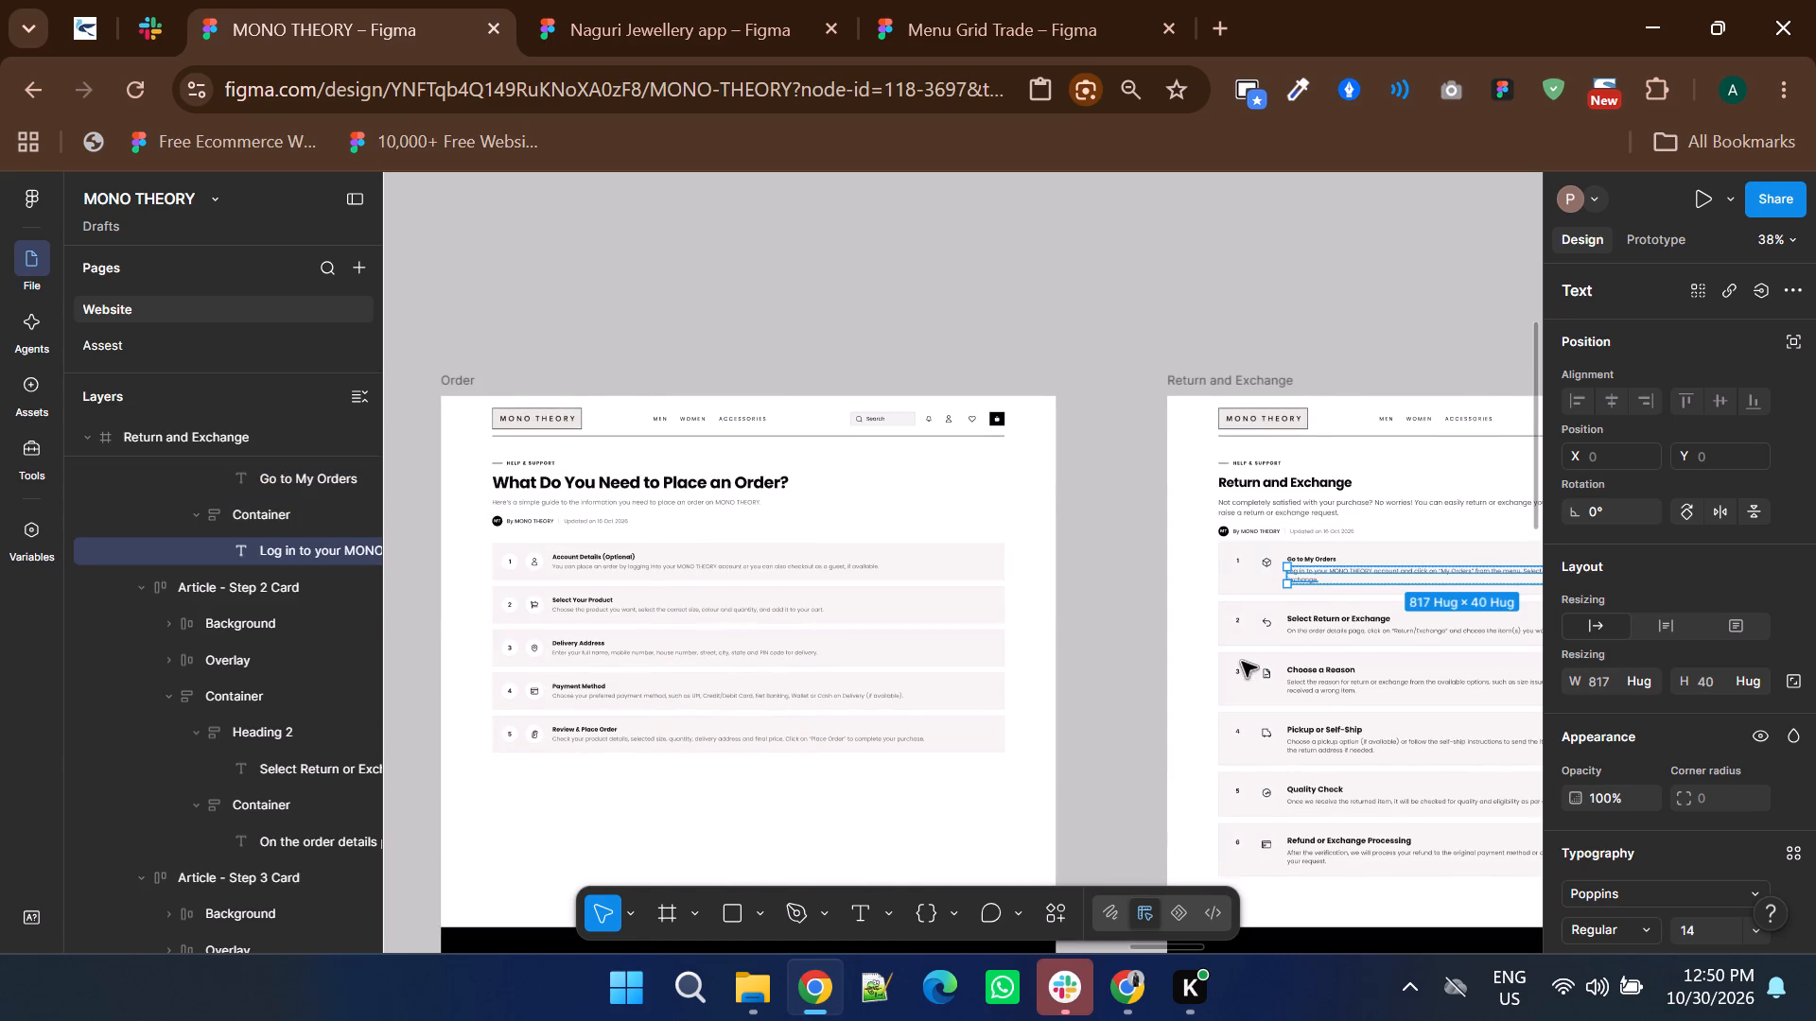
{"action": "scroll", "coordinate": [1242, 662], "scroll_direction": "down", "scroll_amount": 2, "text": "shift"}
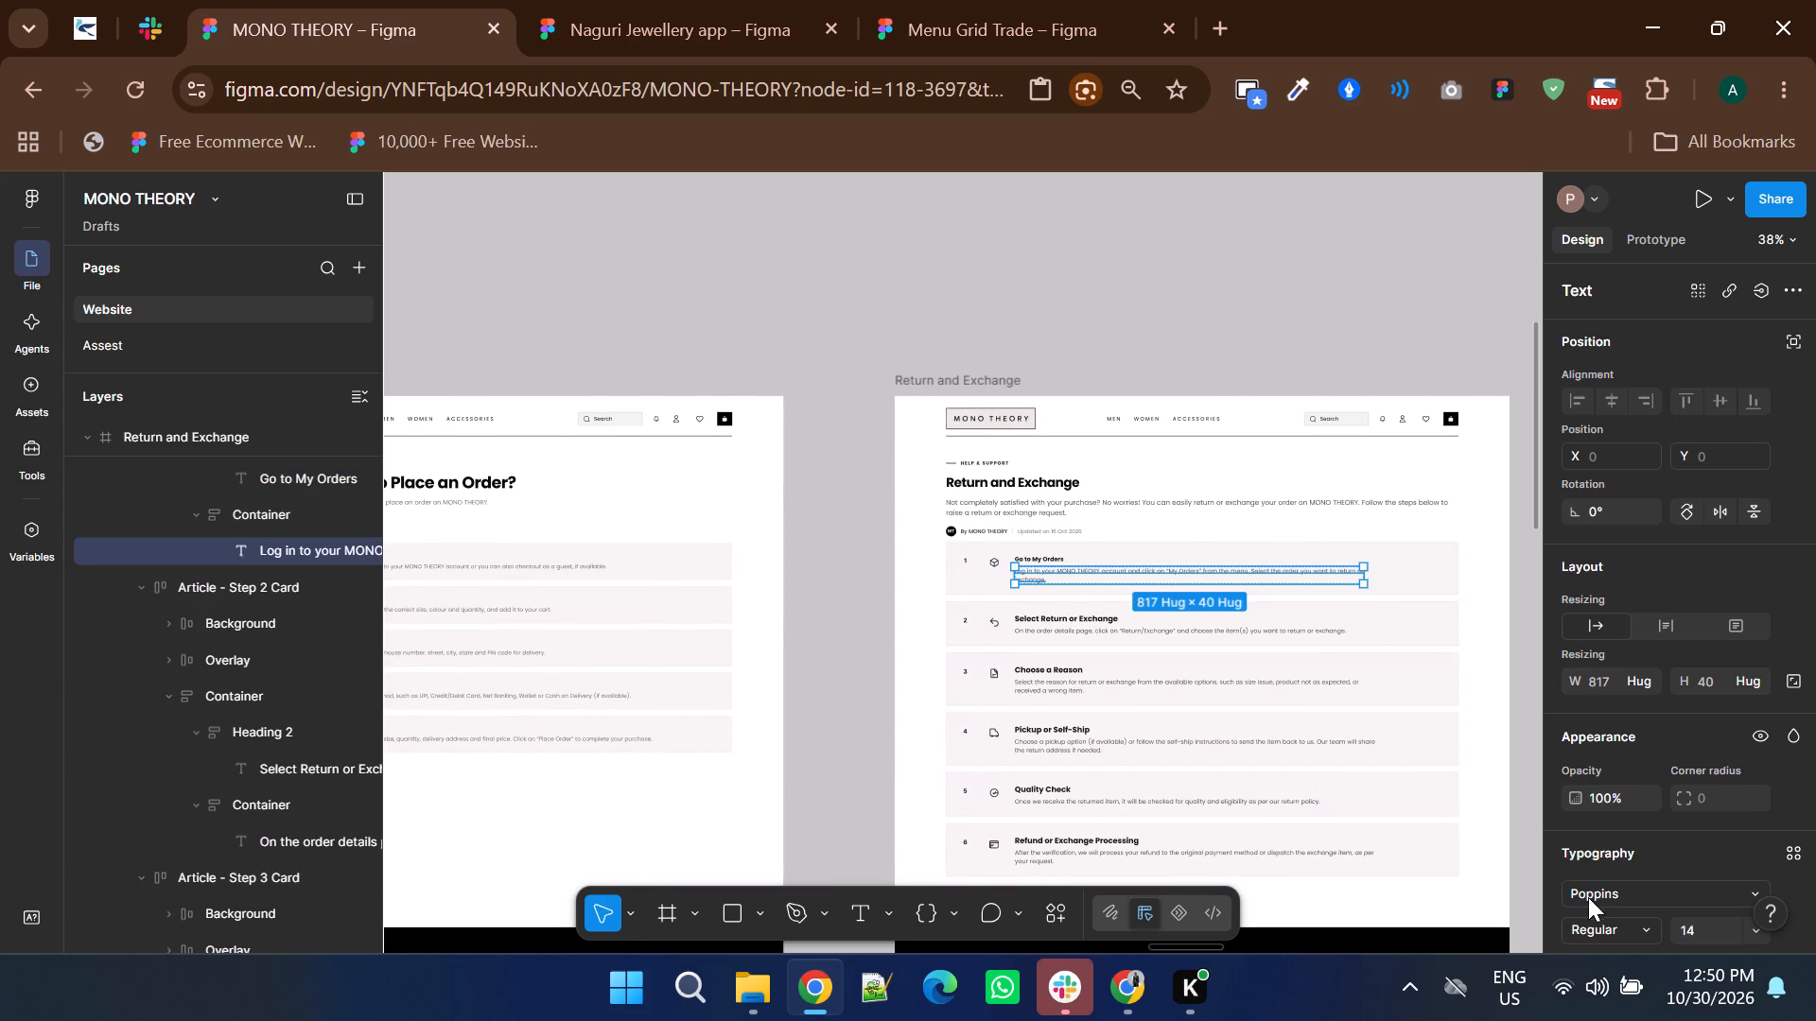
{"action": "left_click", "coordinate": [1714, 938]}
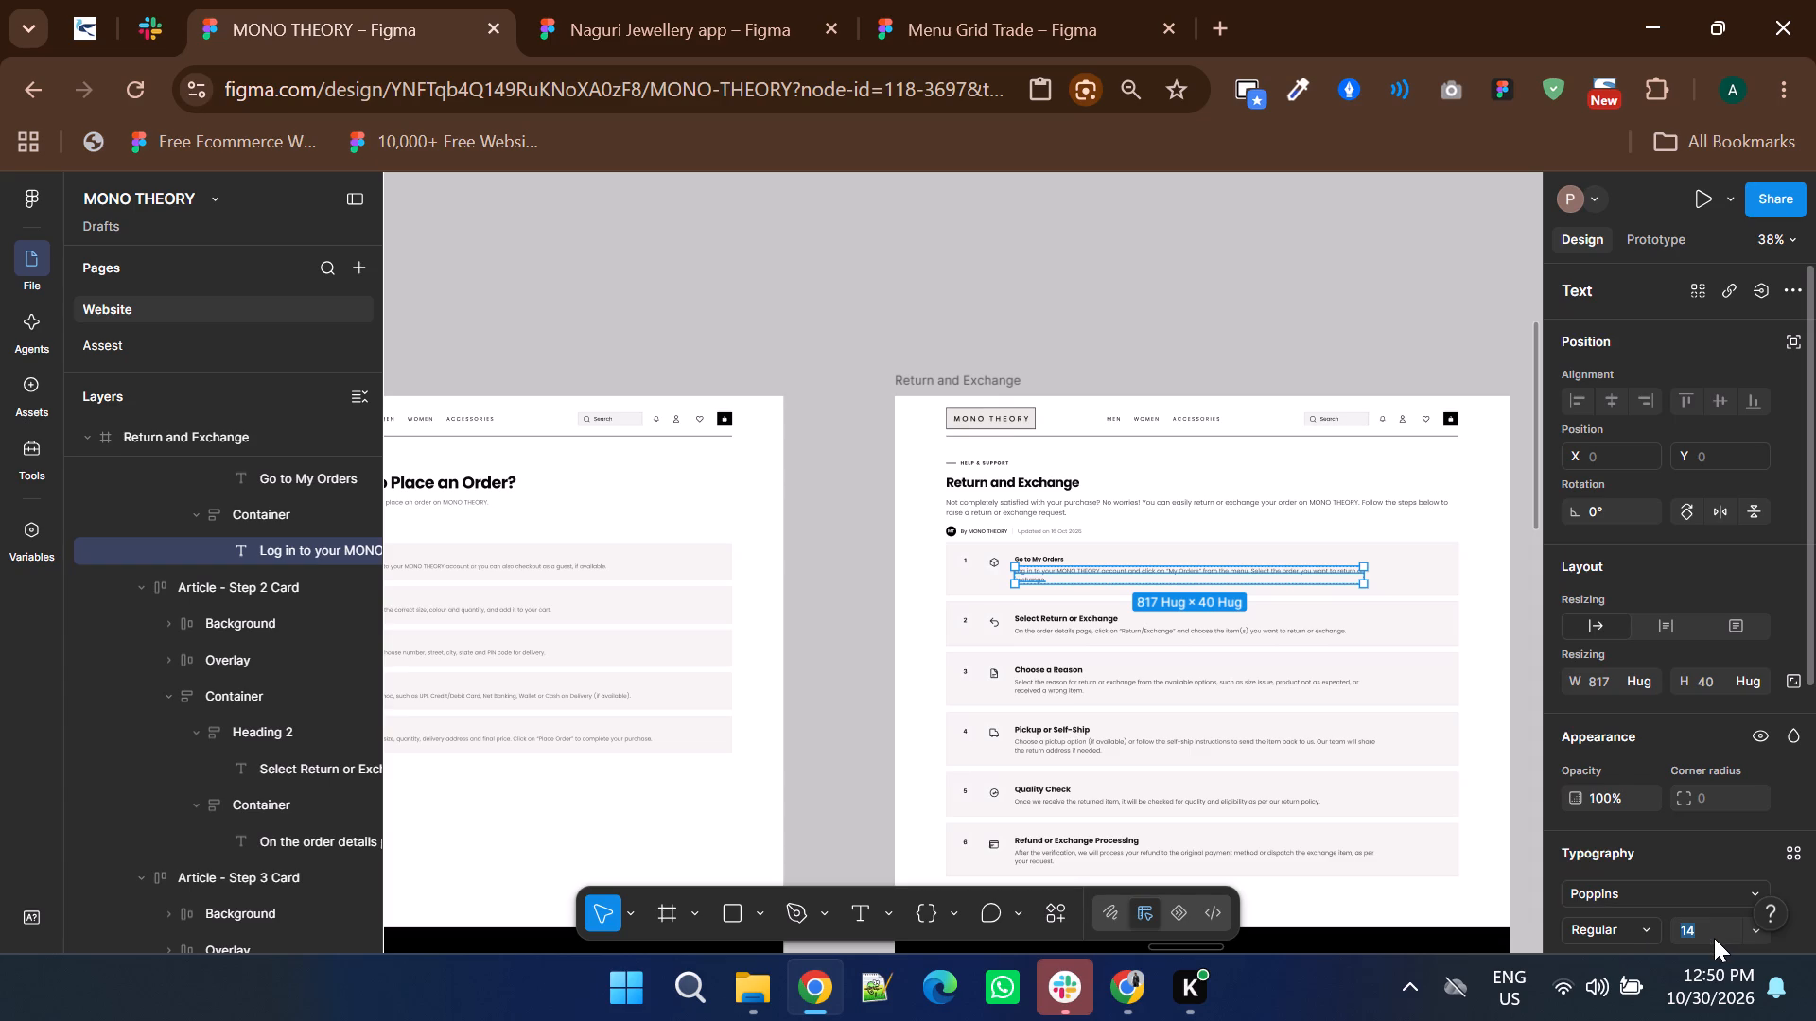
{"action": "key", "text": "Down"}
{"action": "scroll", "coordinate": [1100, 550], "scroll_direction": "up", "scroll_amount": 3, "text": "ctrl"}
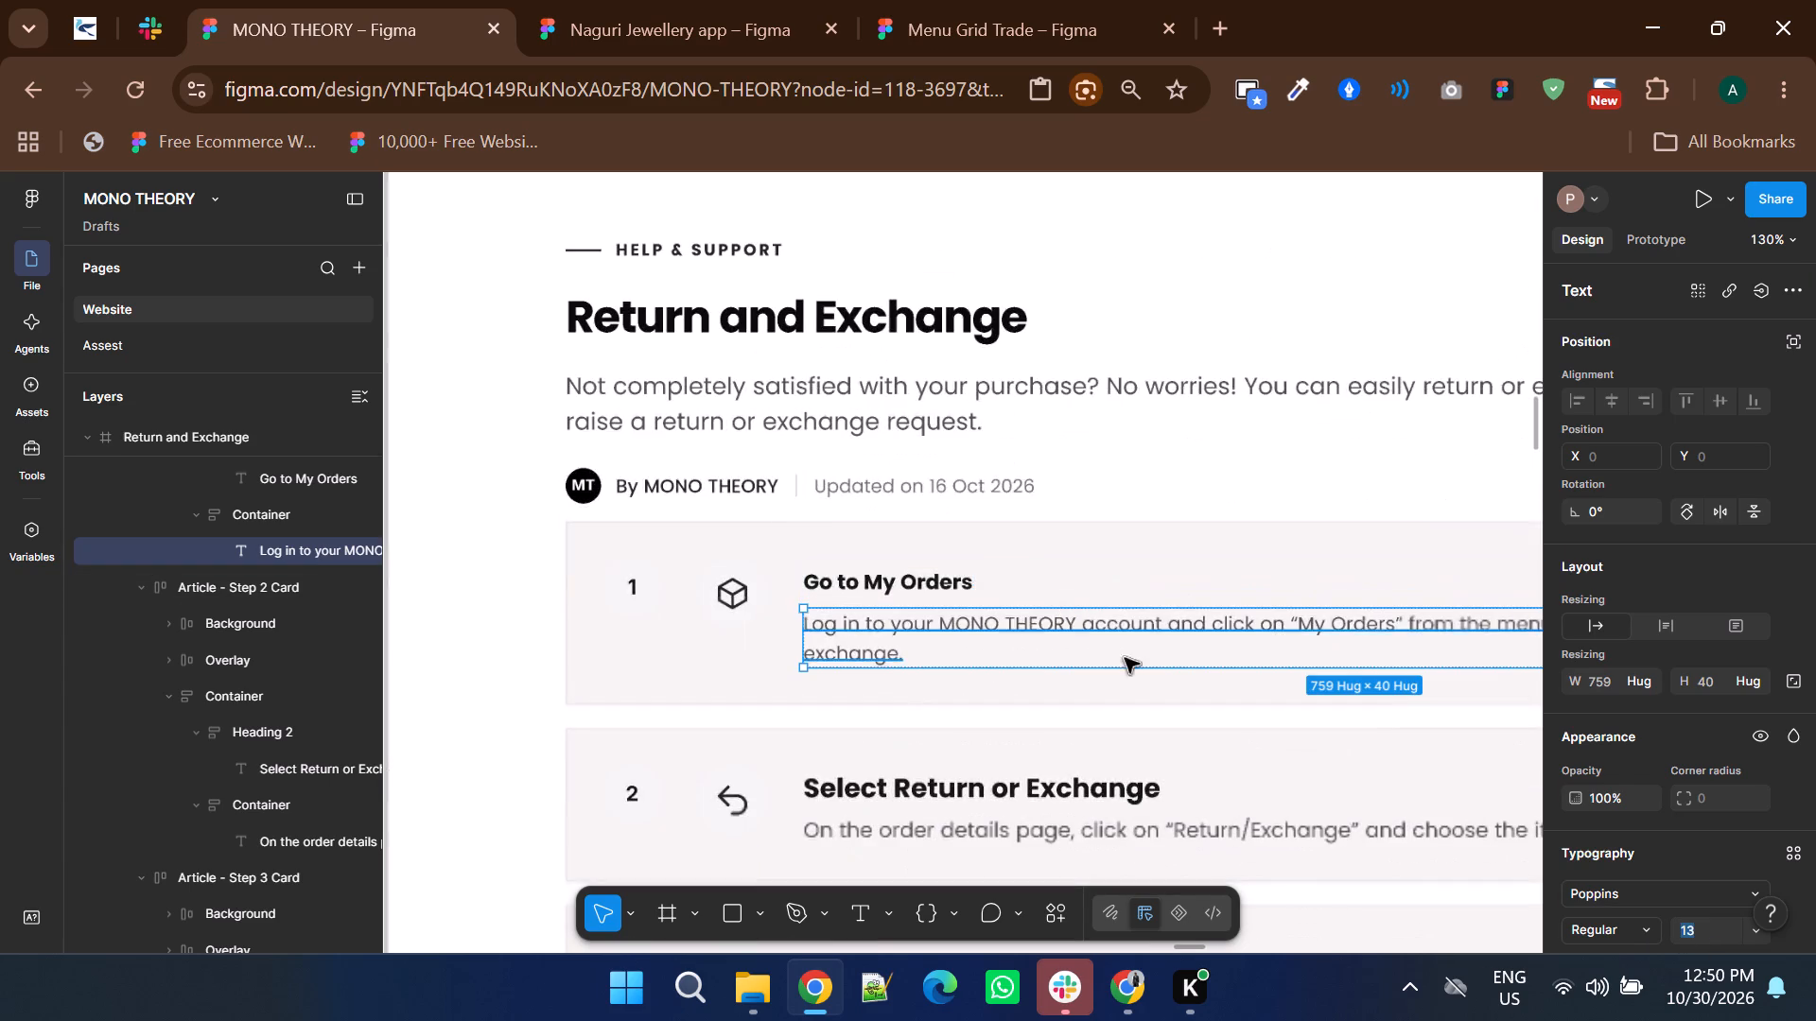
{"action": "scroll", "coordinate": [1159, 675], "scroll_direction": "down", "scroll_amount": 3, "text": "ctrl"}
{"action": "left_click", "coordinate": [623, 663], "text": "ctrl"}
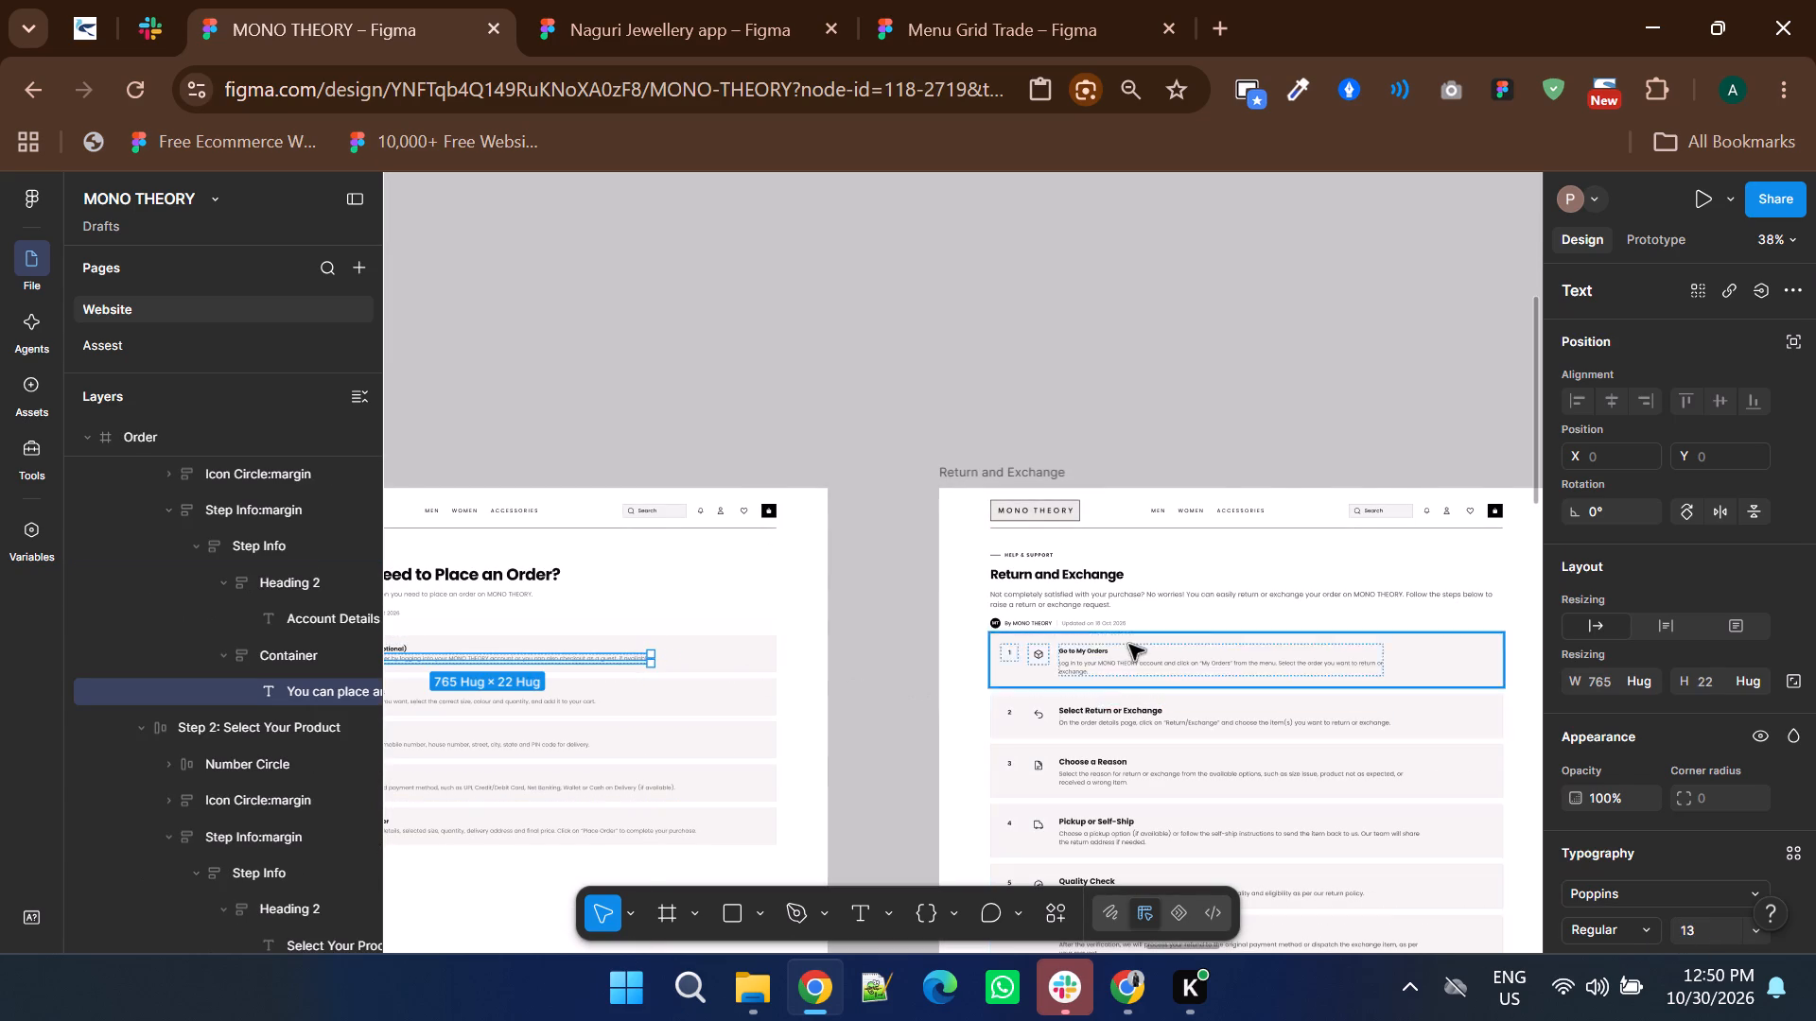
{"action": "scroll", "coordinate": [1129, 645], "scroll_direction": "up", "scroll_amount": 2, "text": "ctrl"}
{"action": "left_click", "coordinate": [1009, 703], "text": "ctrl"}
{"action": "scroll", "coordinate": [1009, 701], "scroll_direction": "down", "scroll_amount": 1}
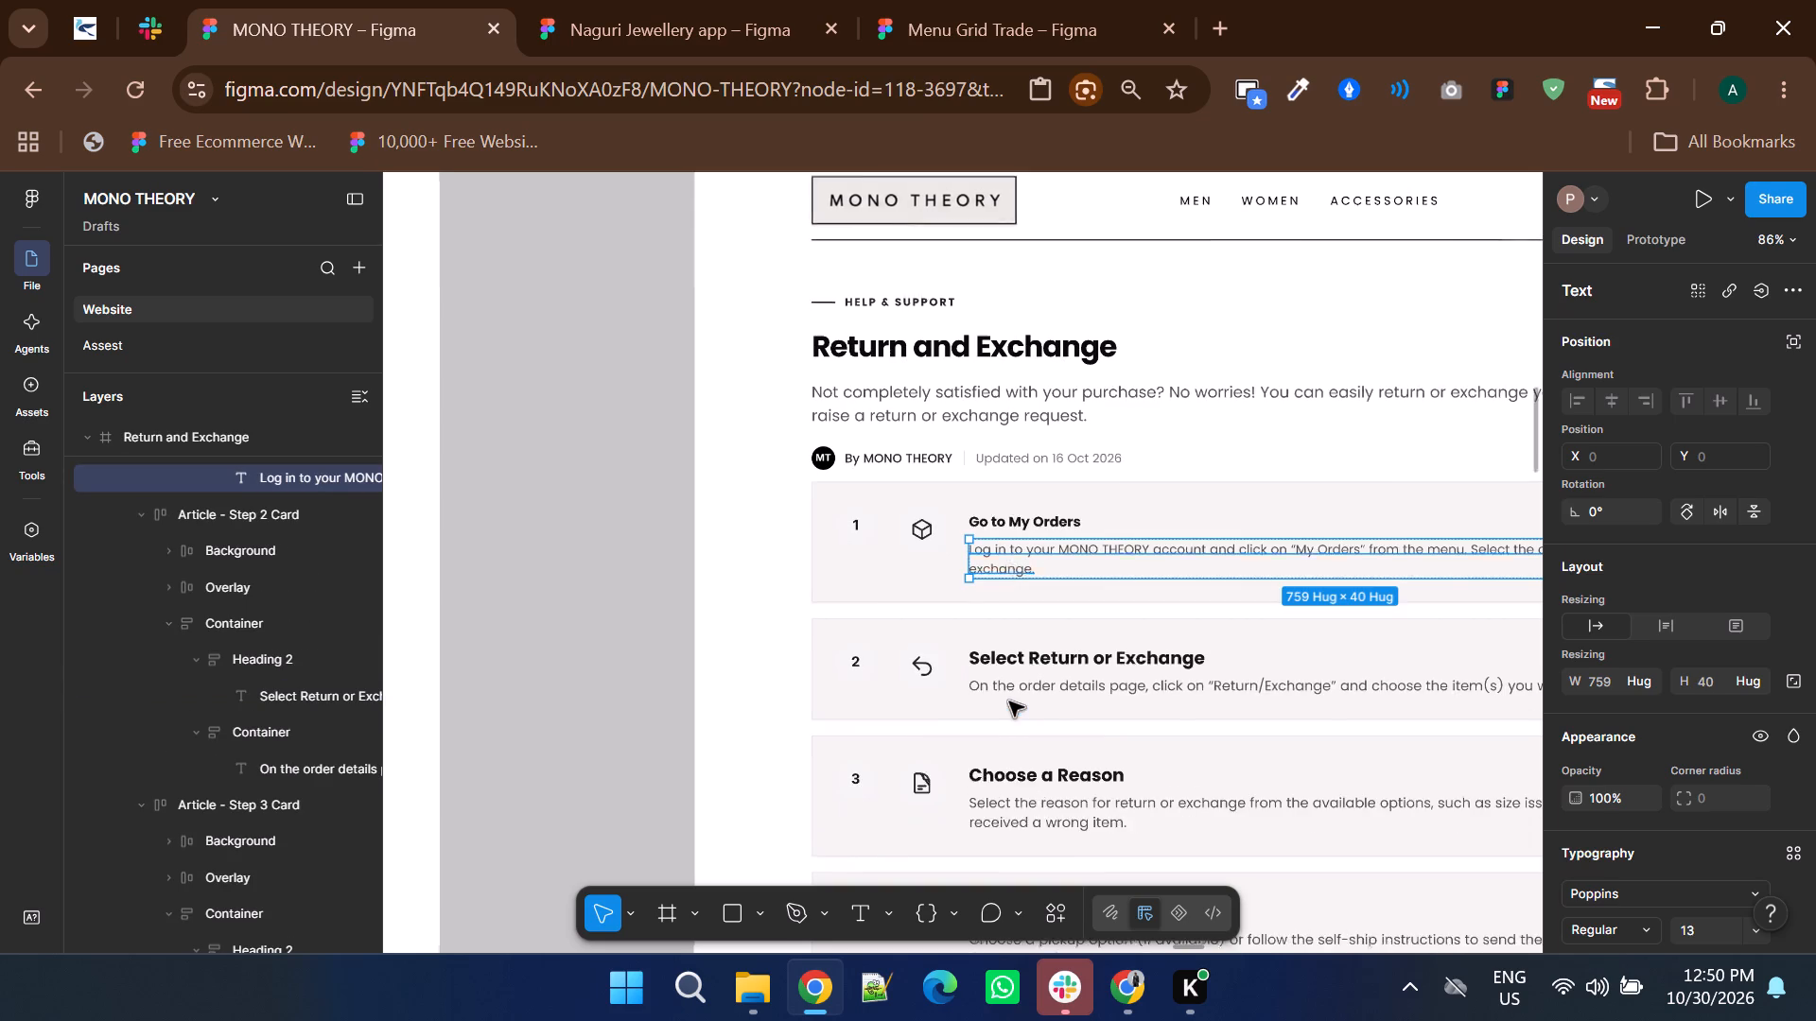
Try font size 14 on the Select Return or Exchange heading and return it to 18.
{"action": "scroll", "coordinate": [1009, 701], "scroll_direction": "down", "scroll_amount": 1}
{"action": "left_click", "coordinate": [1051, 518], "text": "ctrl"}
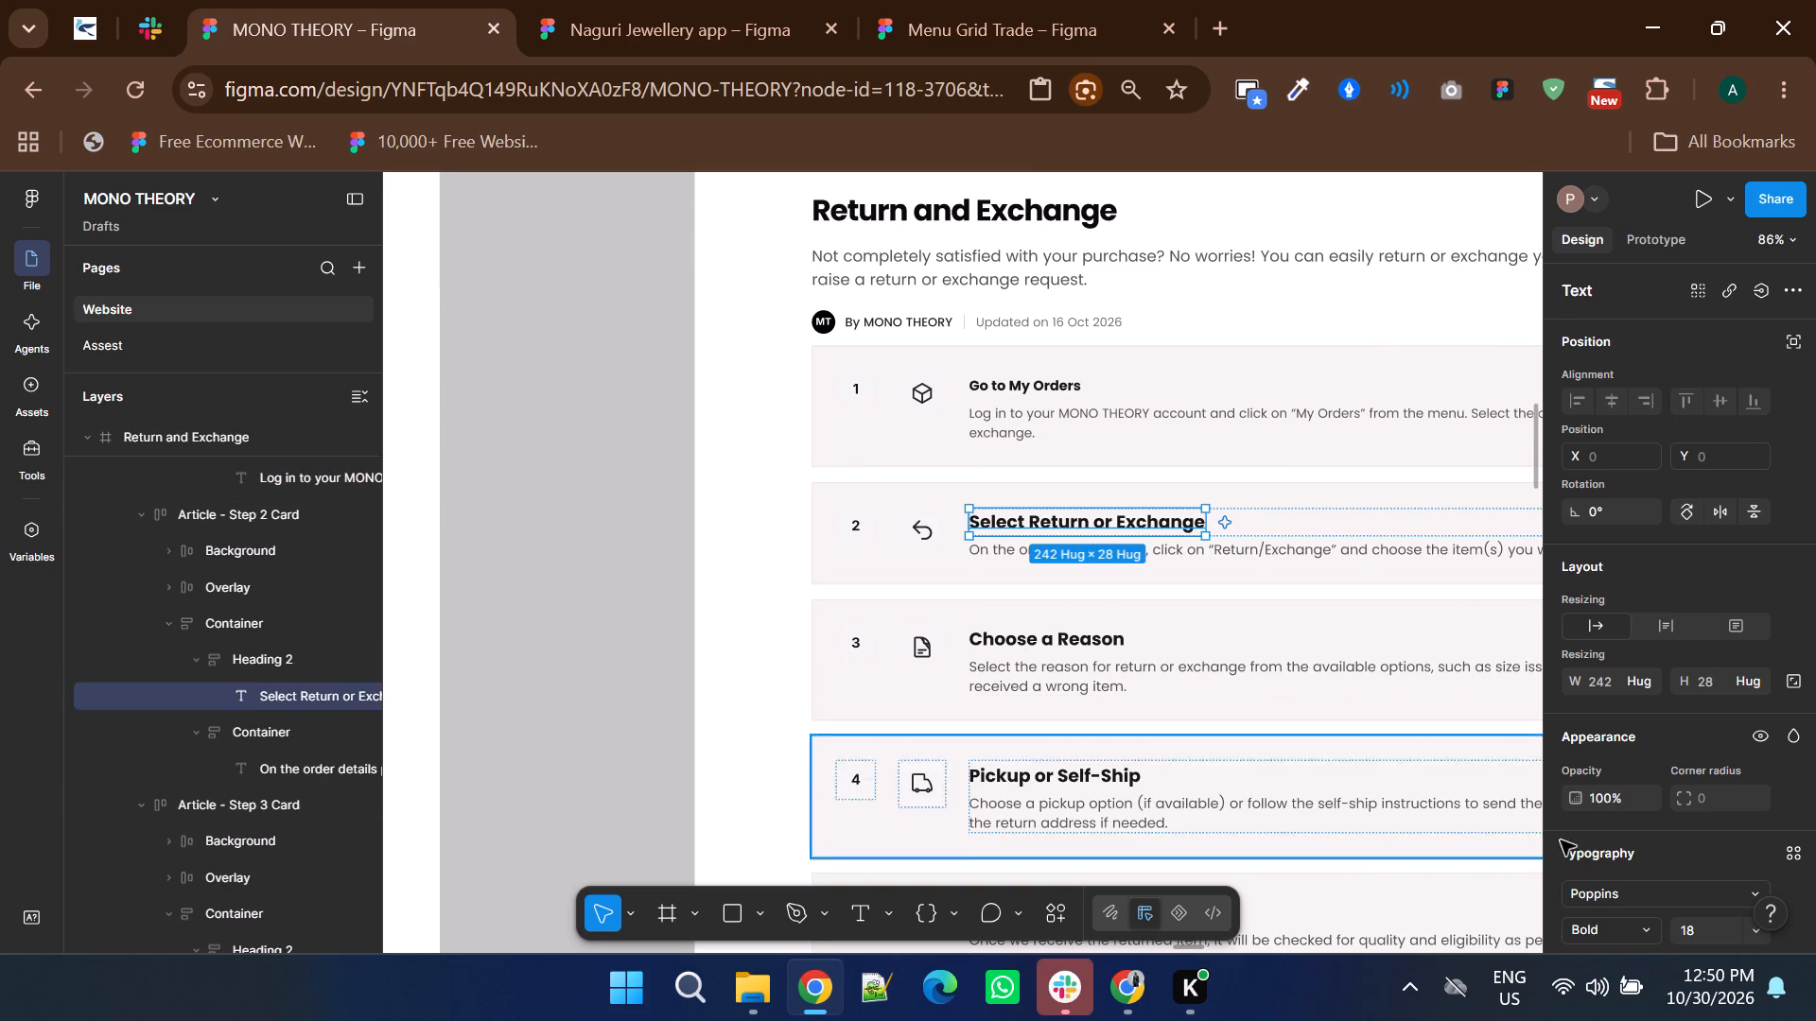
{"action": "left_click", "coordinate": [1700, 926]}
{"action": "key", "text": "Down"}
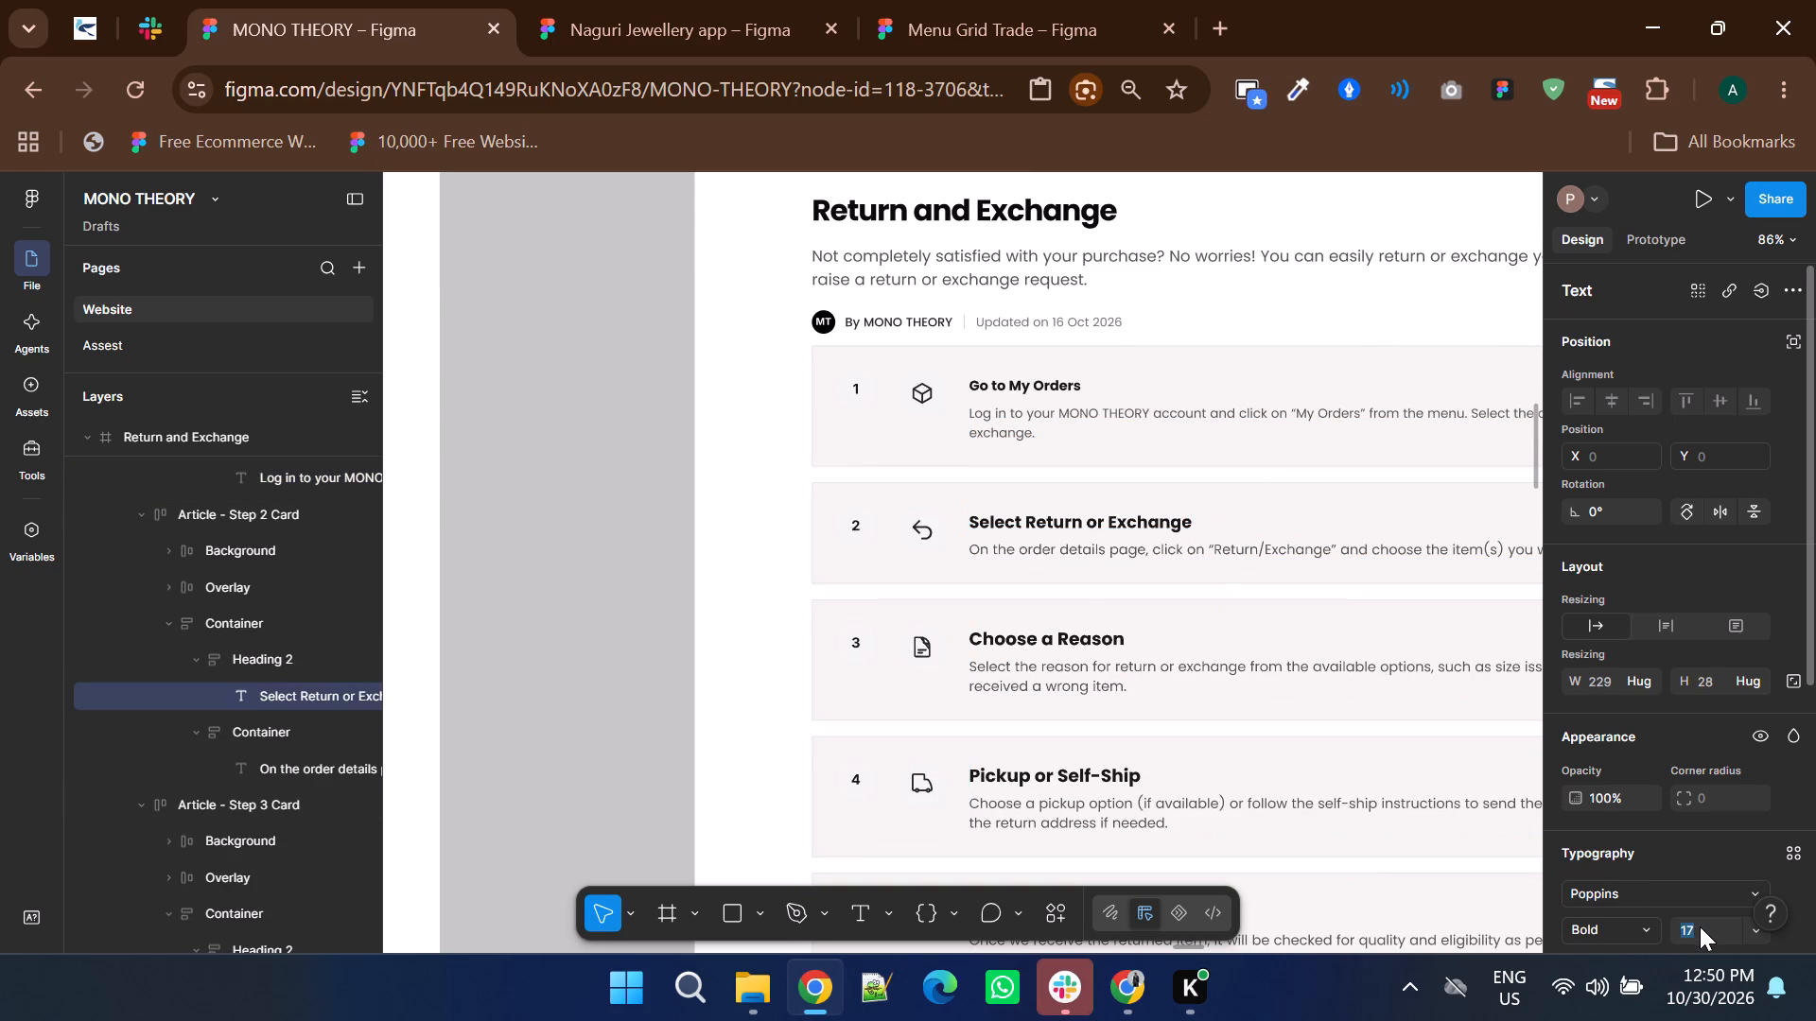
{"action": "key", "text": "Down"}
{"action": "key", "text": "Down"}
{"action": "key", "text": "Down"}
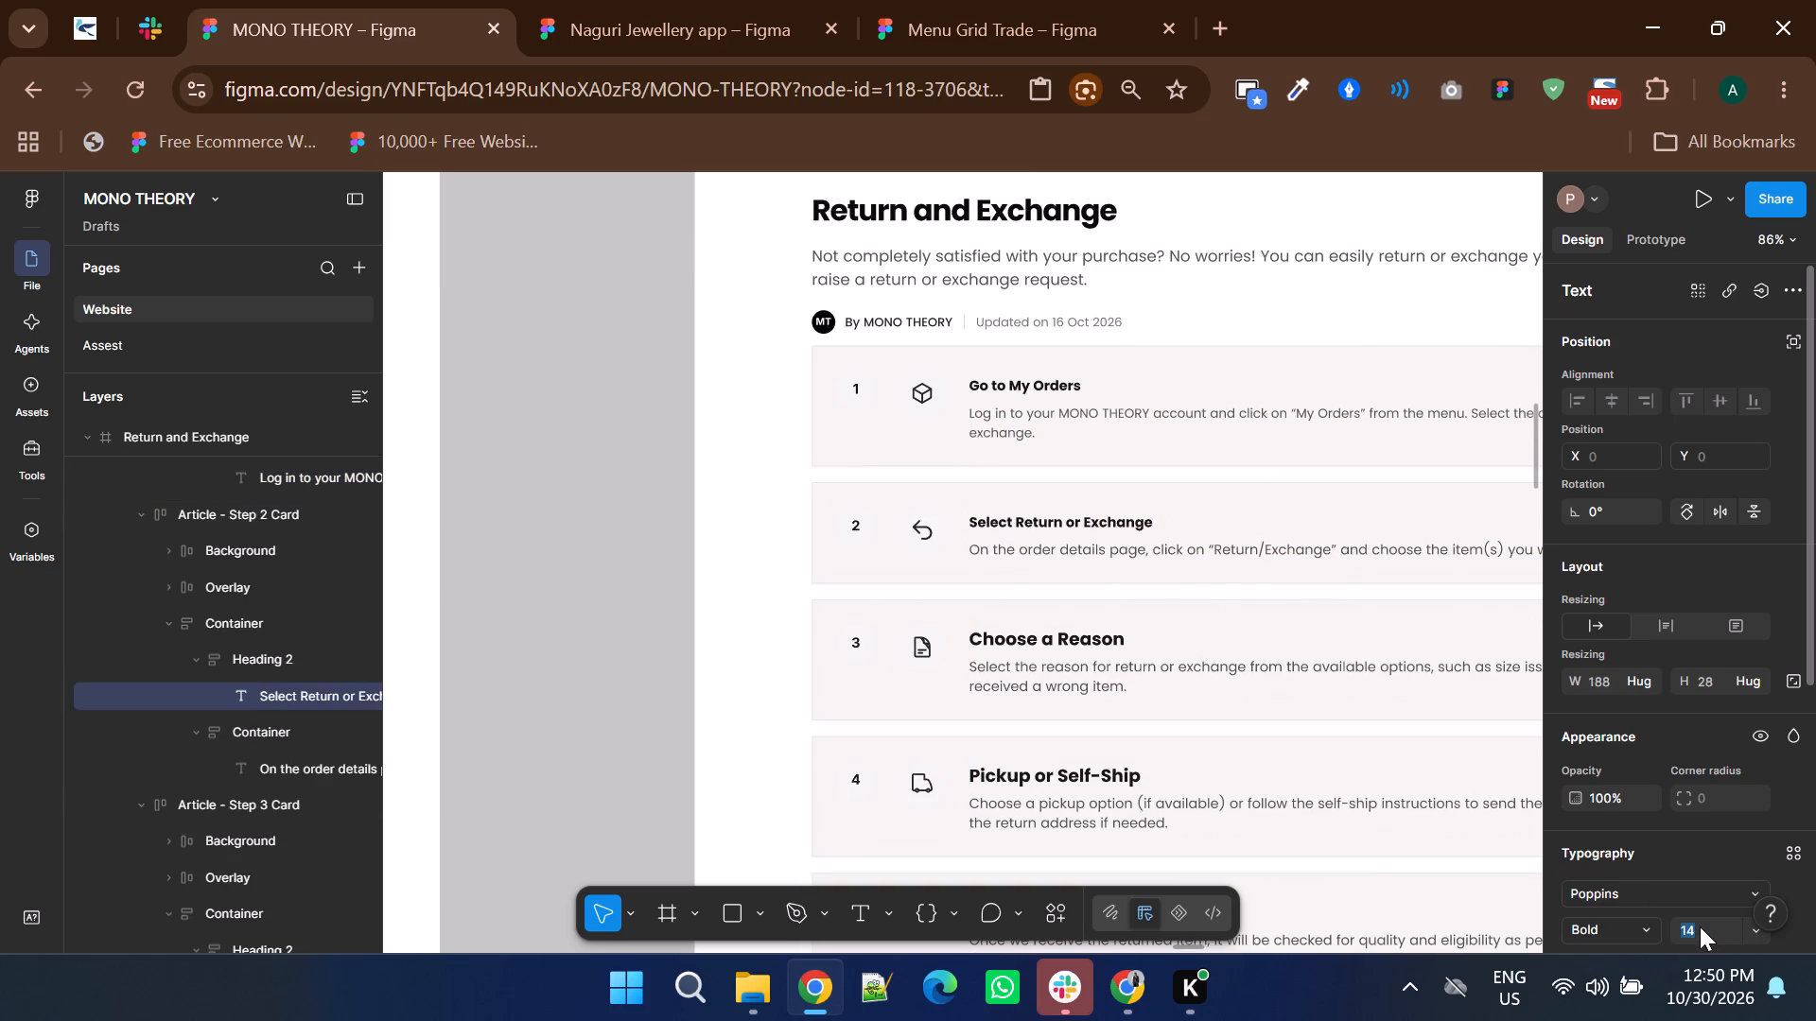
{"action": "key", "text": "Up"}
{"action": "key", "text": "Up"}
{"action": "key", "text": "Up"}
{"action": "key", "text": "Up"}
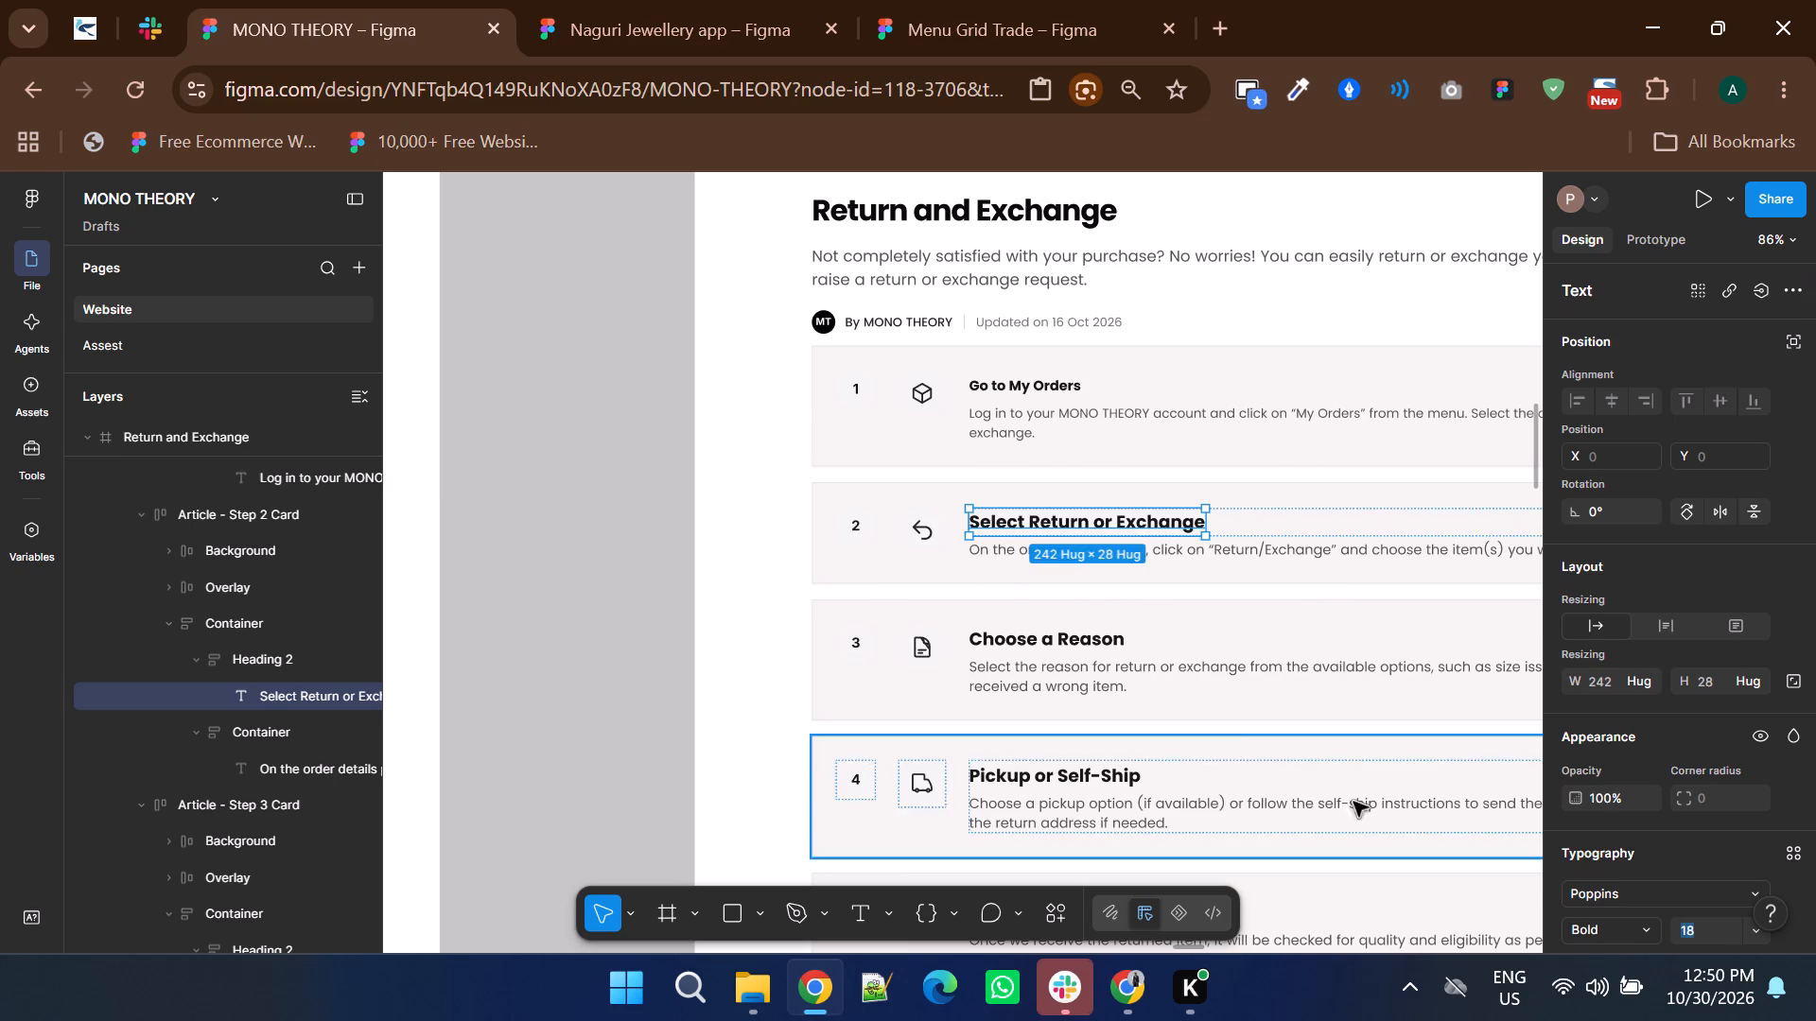
Set the font size of the Go to My Orders description back to 14, matching the Select Return or Exchange description.
{"action": "left_click", "coordinate": [1018, 556], "text": "ctrl"}
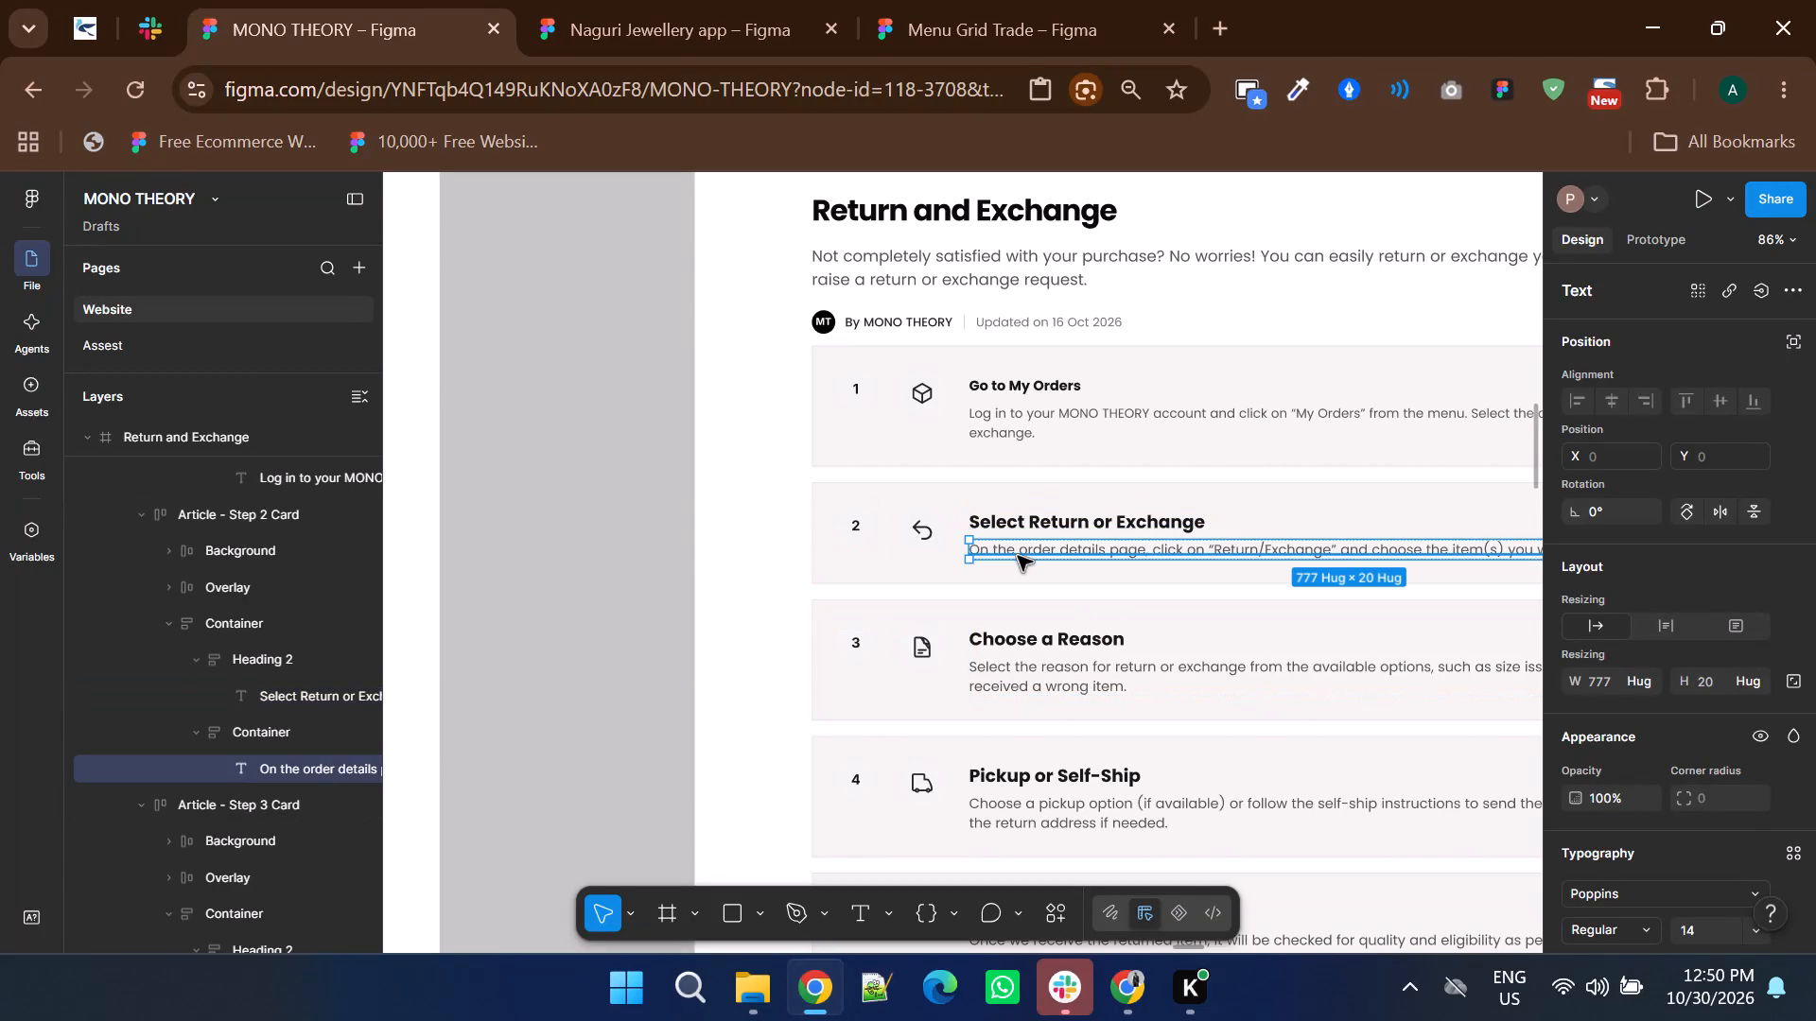
{"action": "left_click", "coordinate": [1036, 421], "text": "ctrl"}
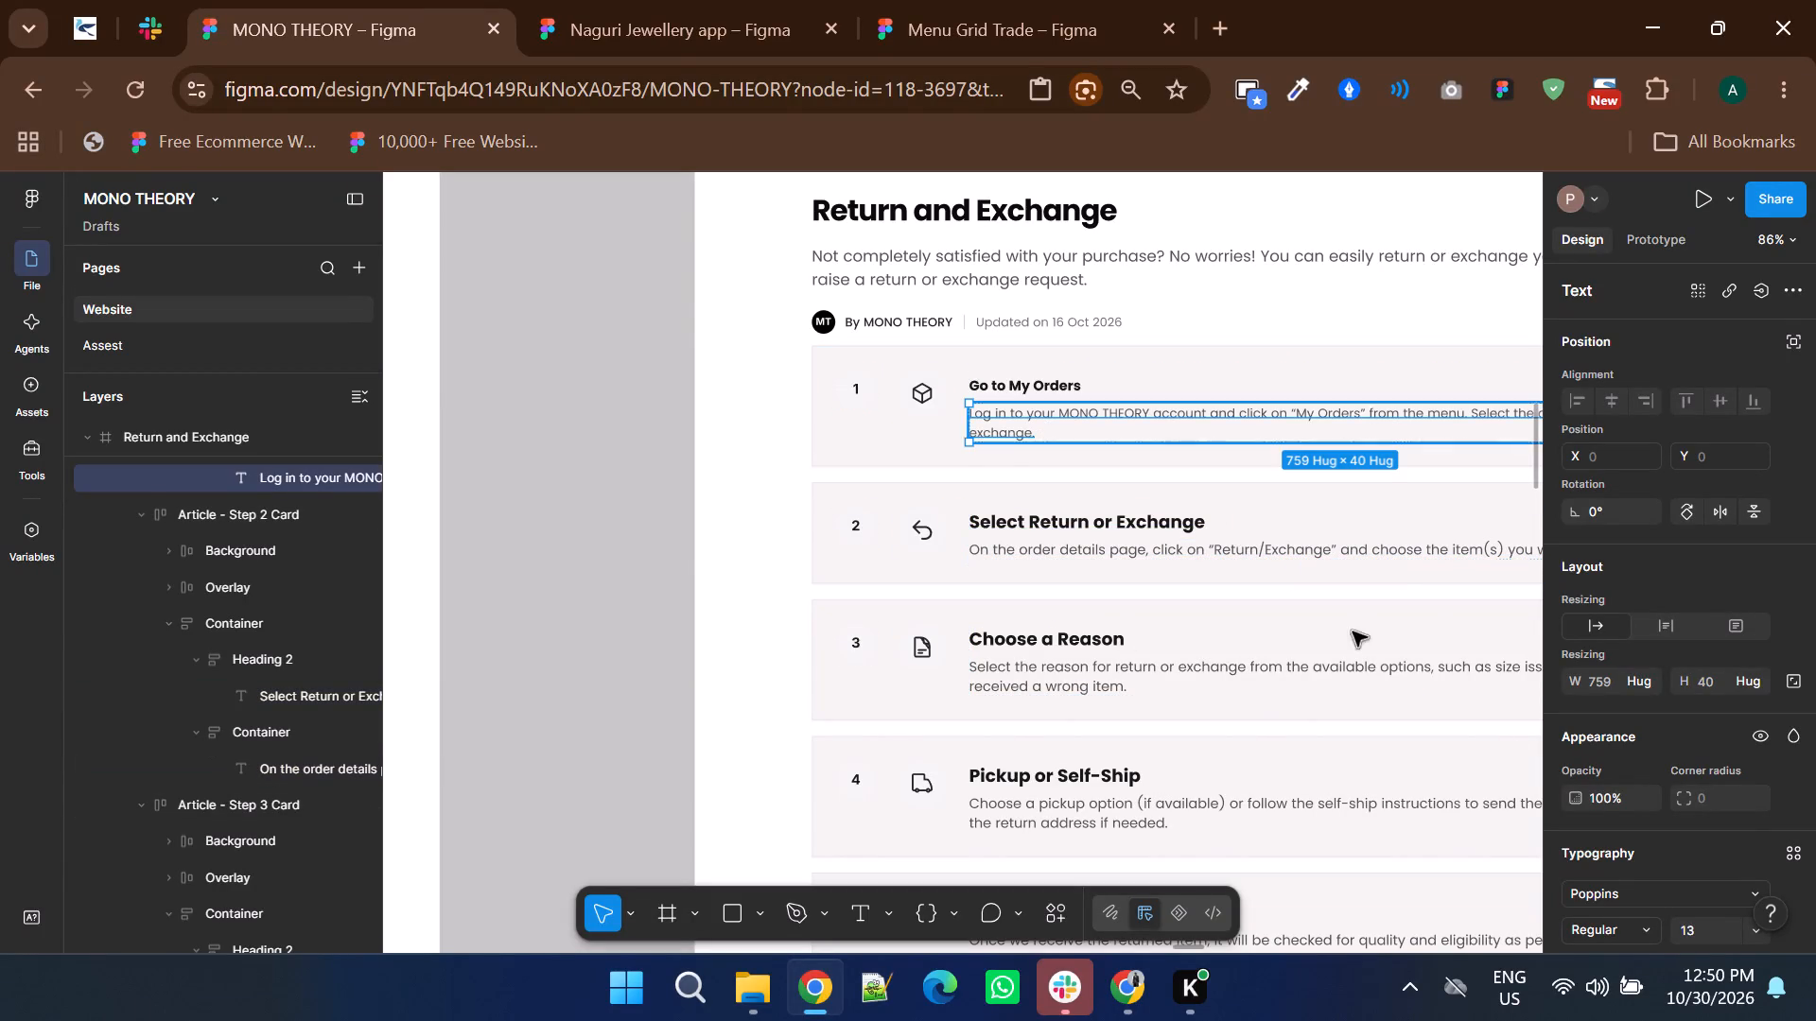
{"action": "left_click", "coordinate": [1719, 916]}
{"action": "key", "text": "Up"}
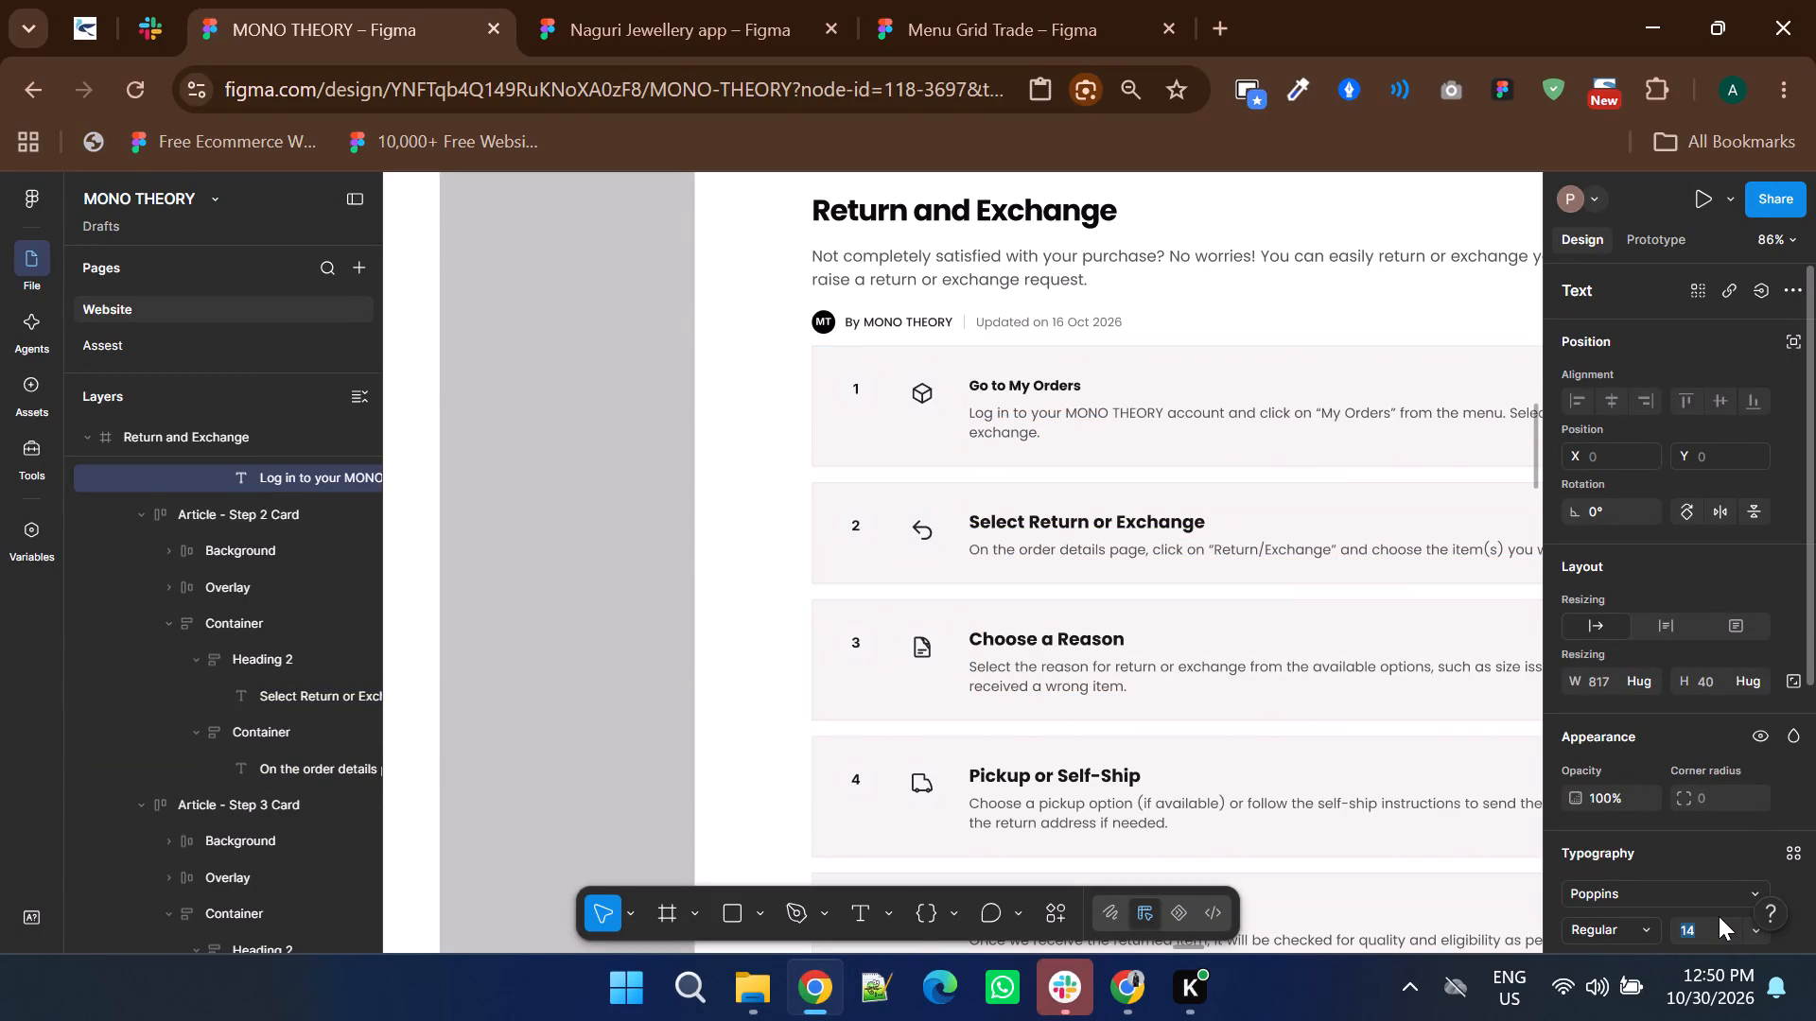
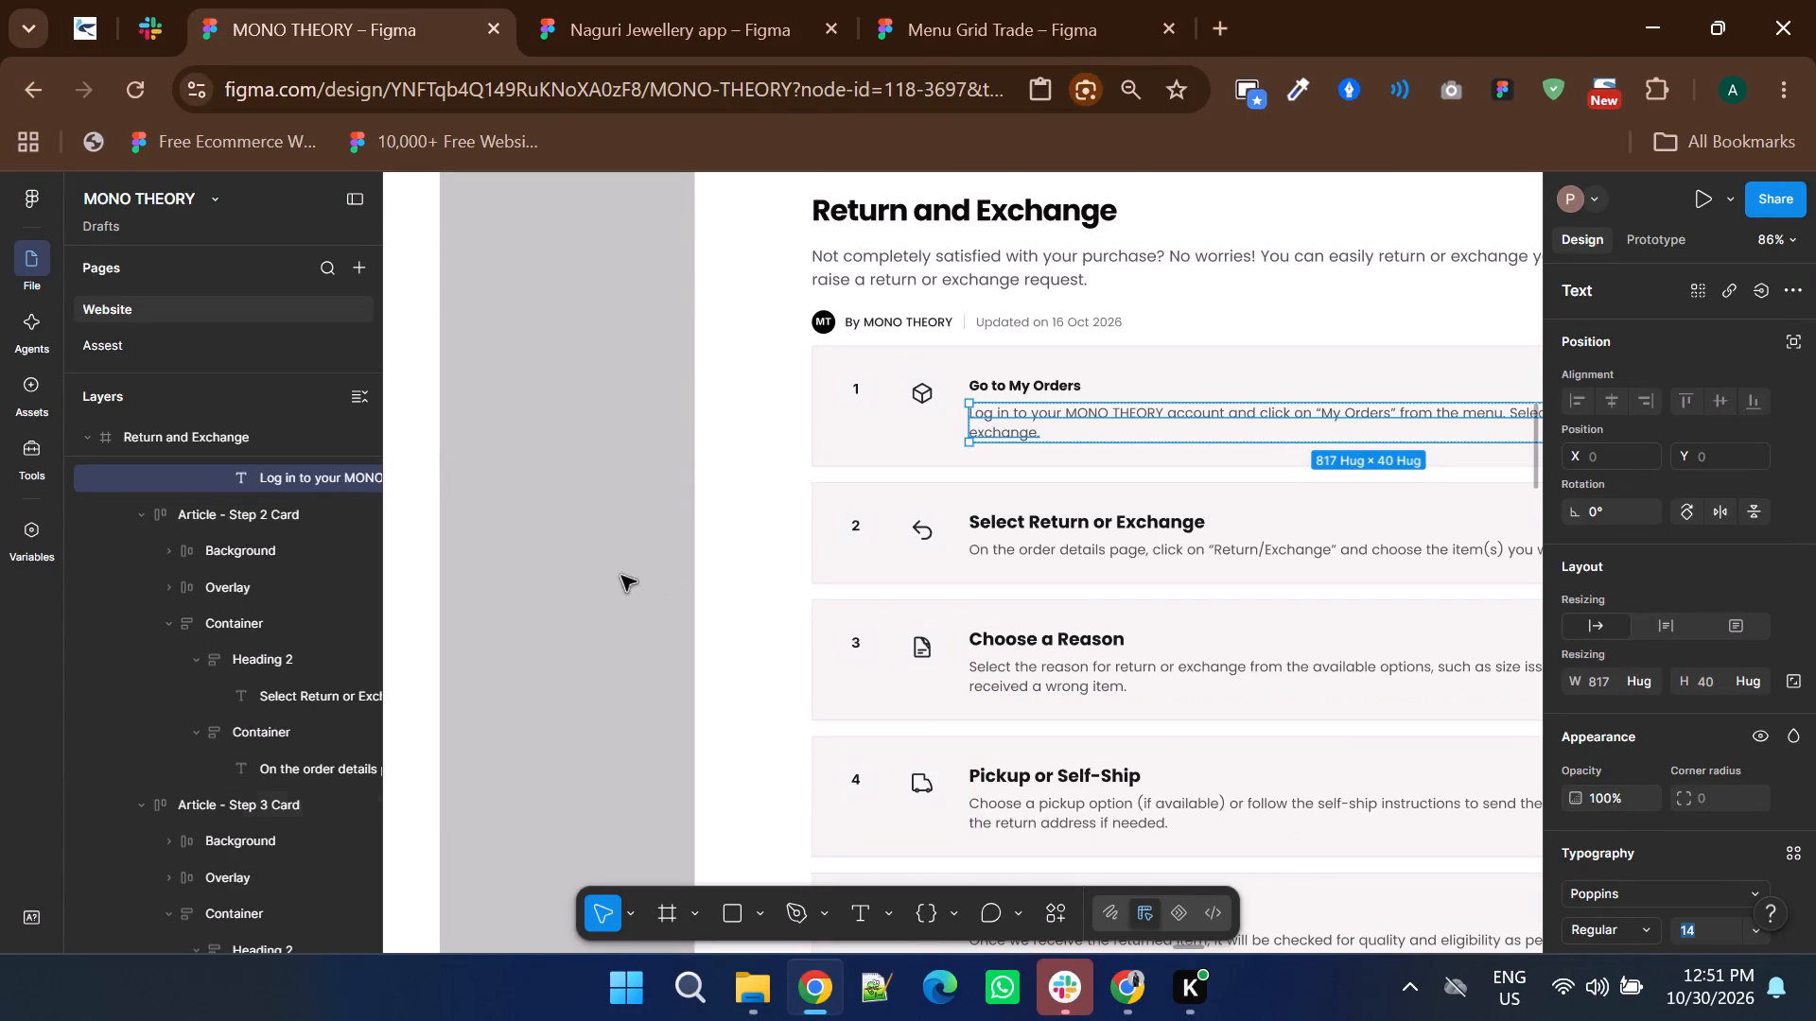
Set the font size of the Go to My Orders heading on the Return and Exchange page to 18, matching Select Return or Exchange.
{"action": "left_click", "coordinate": [576, 545]}
{"action": "left_click", "coordinate": [1055, 526], "text": "ctrl"}
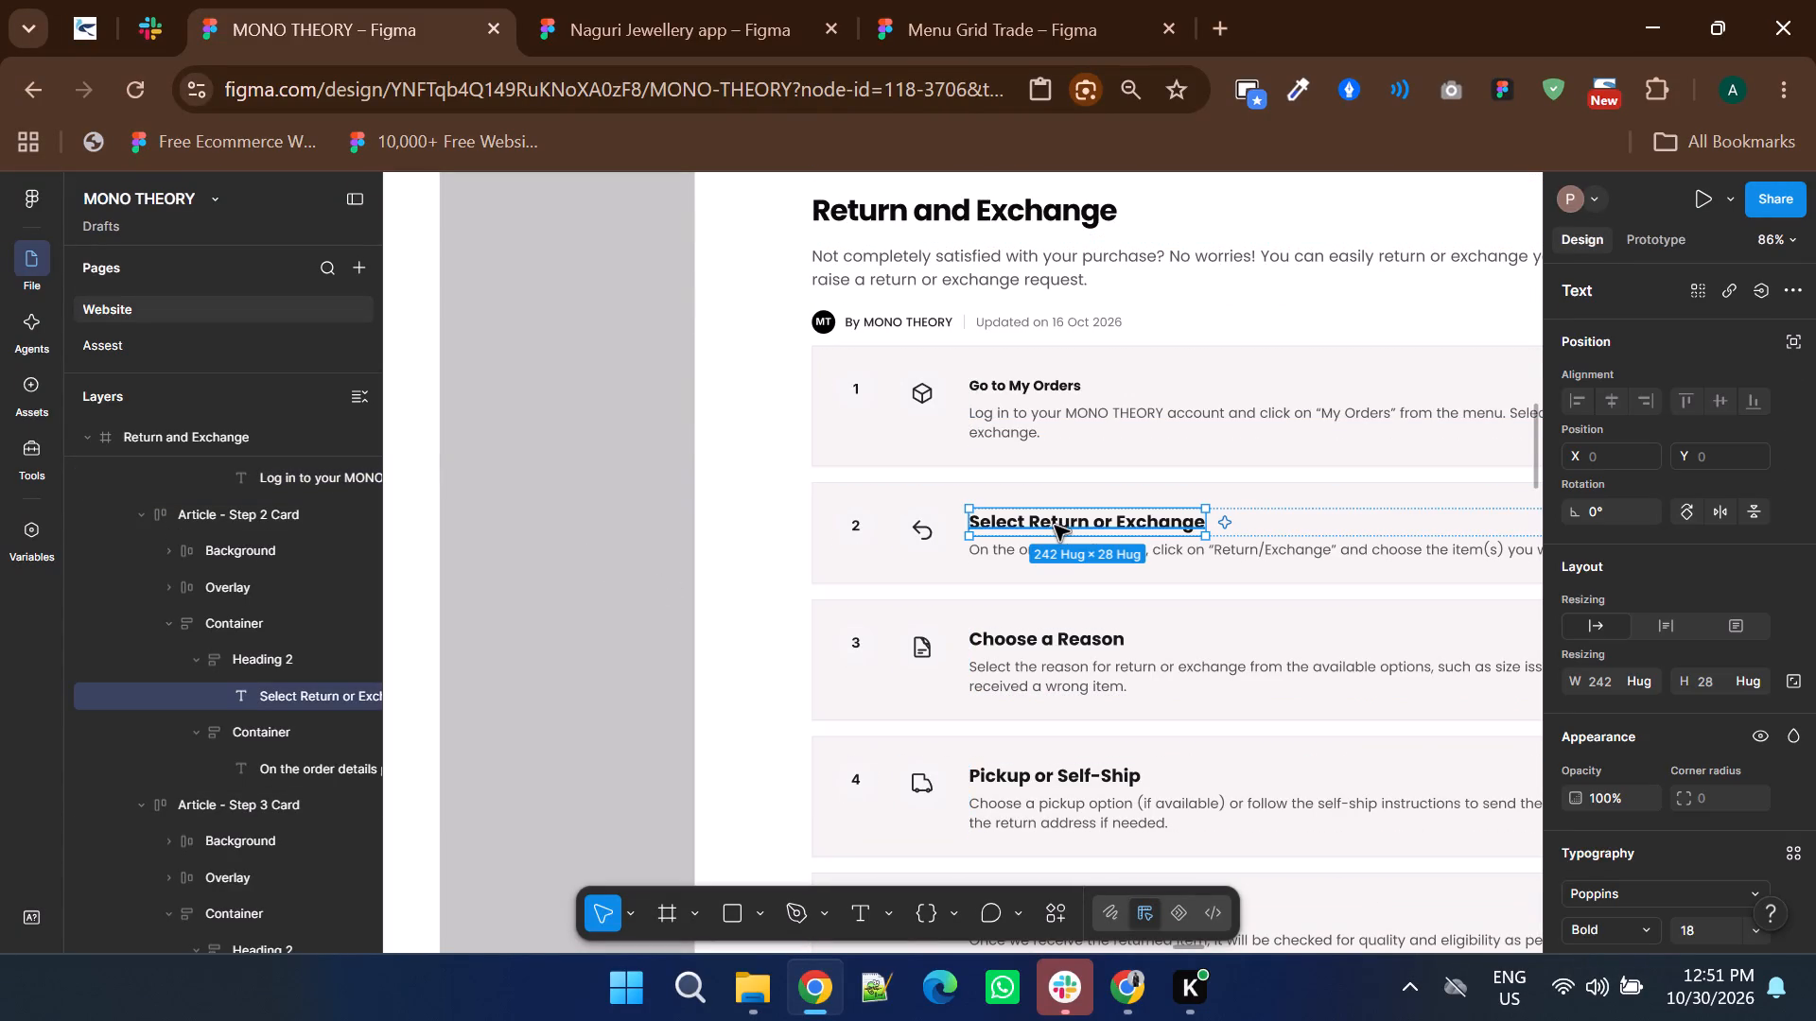
{"action": "left_click", "coordinate": [1007, 388], "text": "ctrl"}
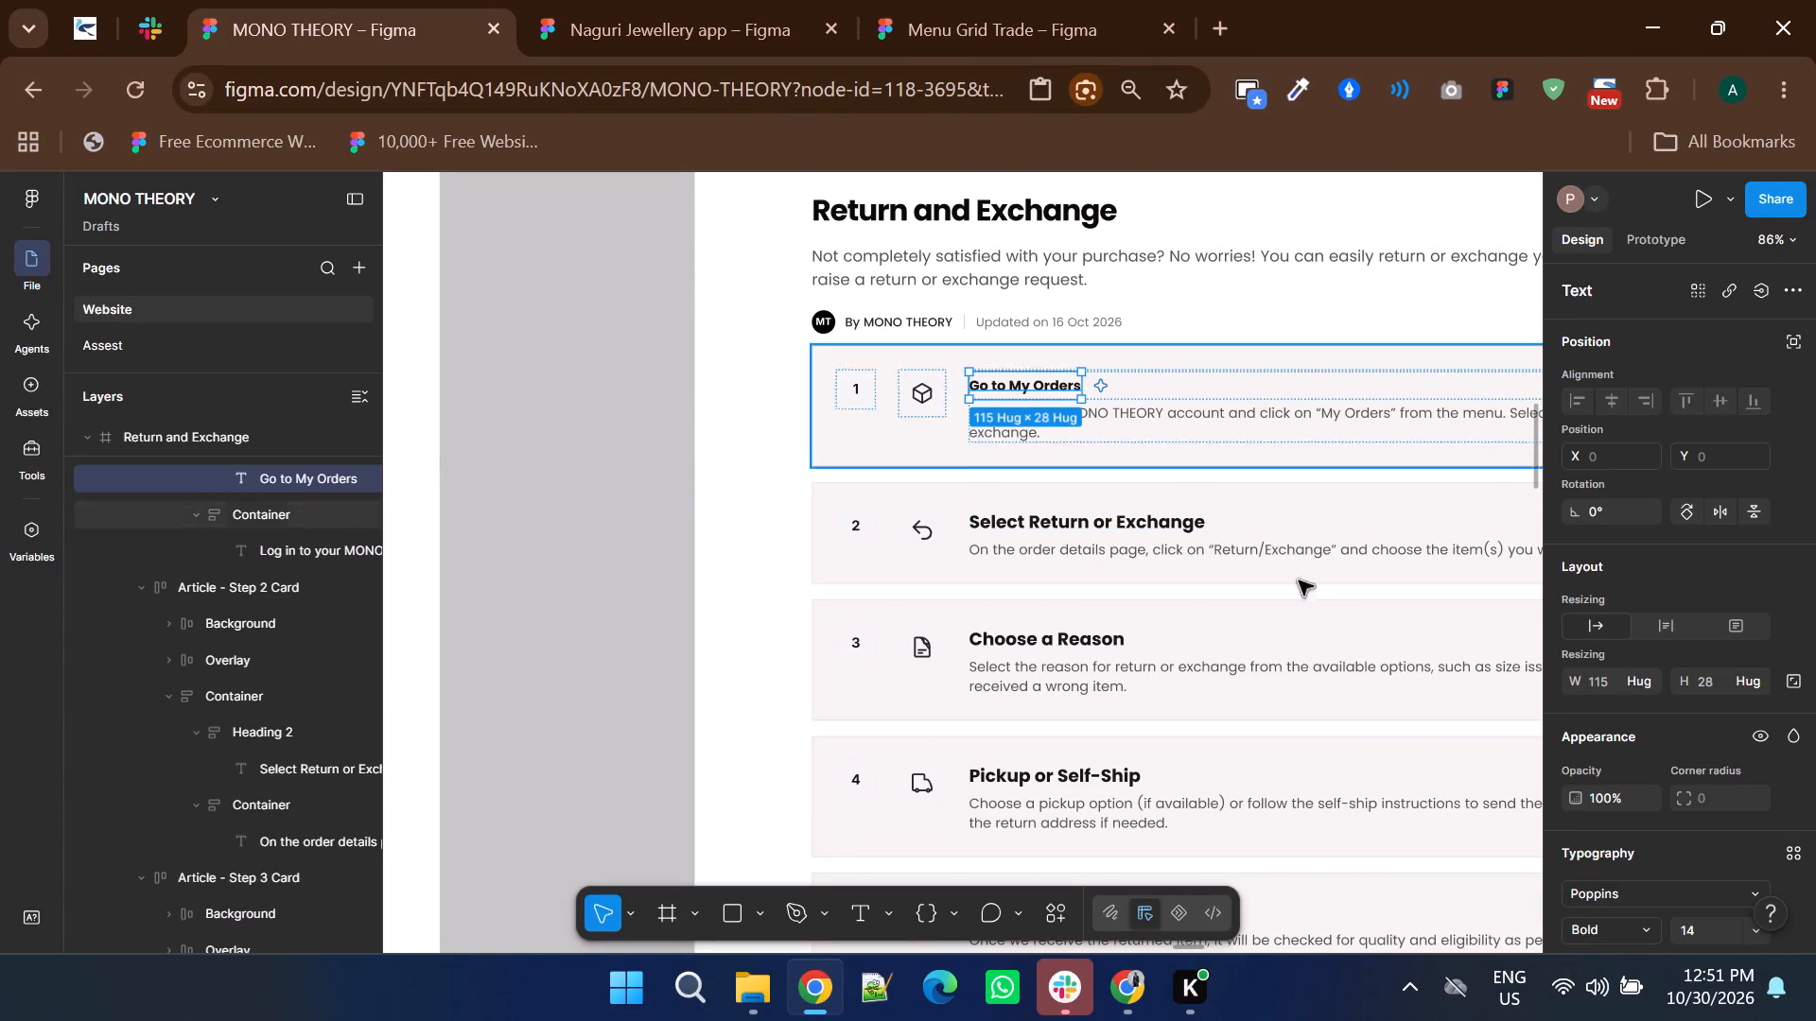
{"action": "left_click", "coordinate": [1714, 926]}
{"action": "key", "text": "Up"}
{"action": "key", "text": "Up"}
{"action": "key", "text": "Up"}
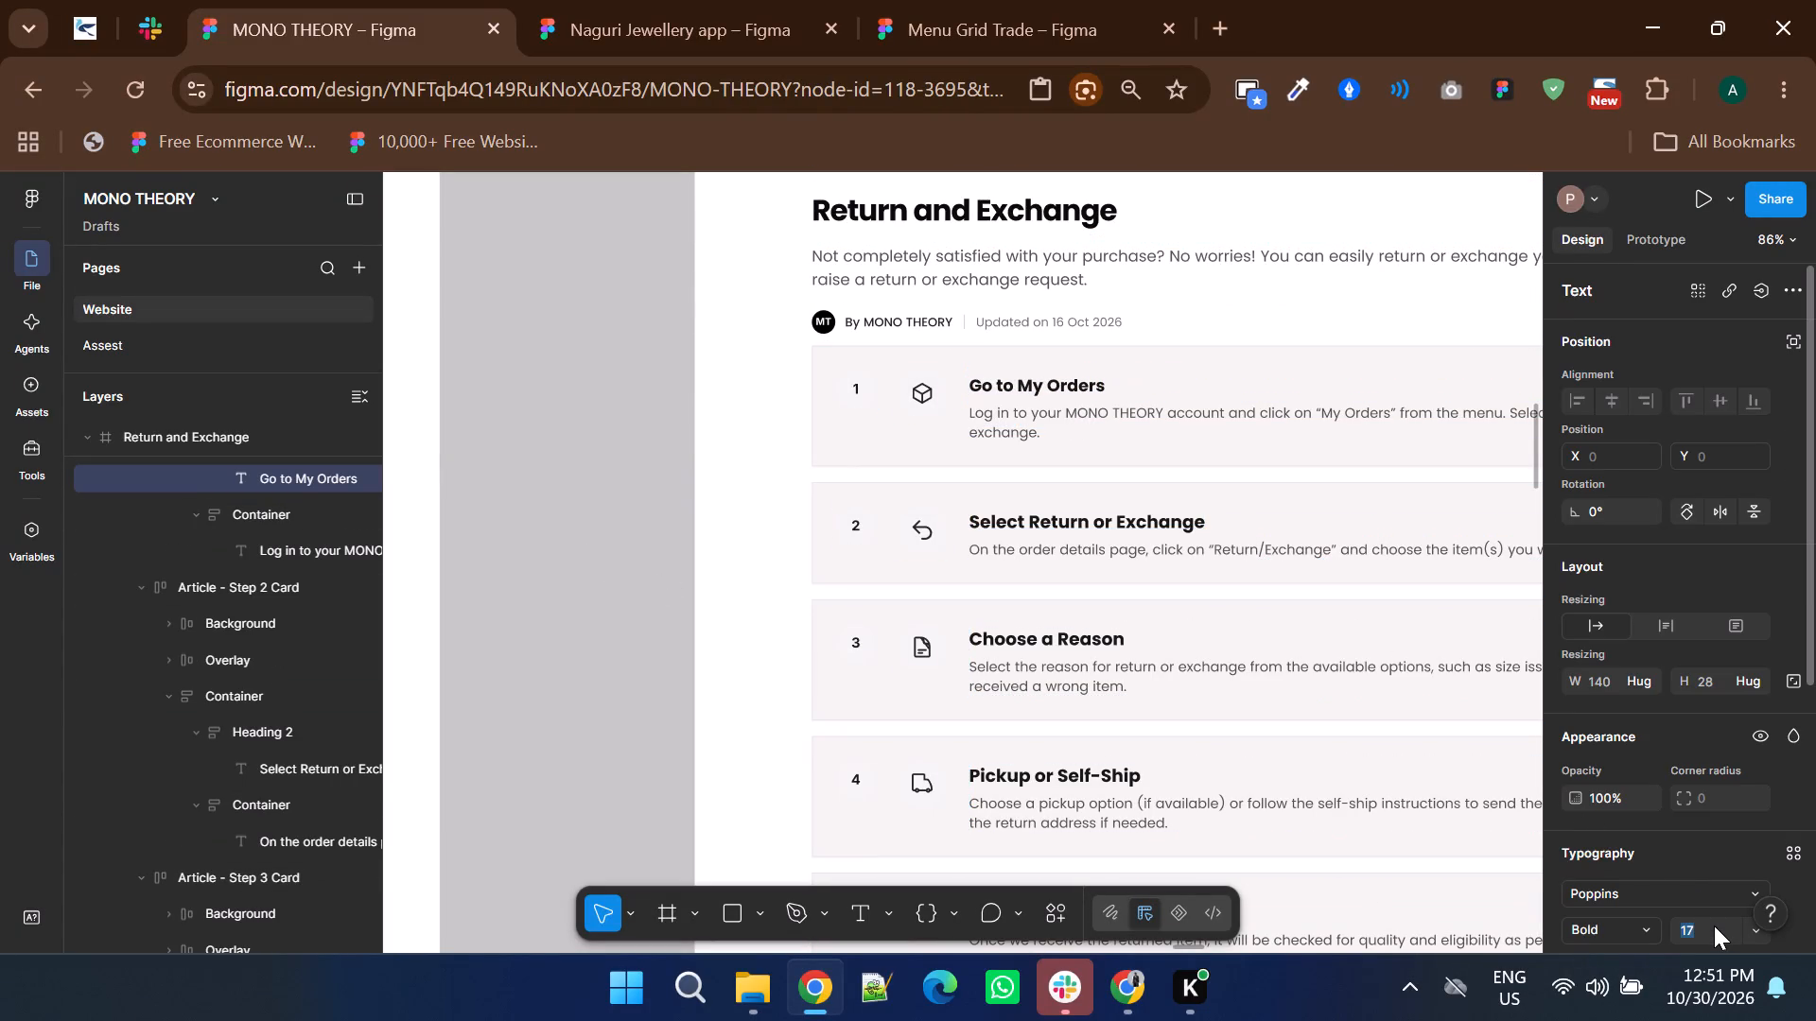
{"action": "key", "text": "Up"}
{"action": "left_click", "coordinate": [1059, 425], "text": "ctrl"}
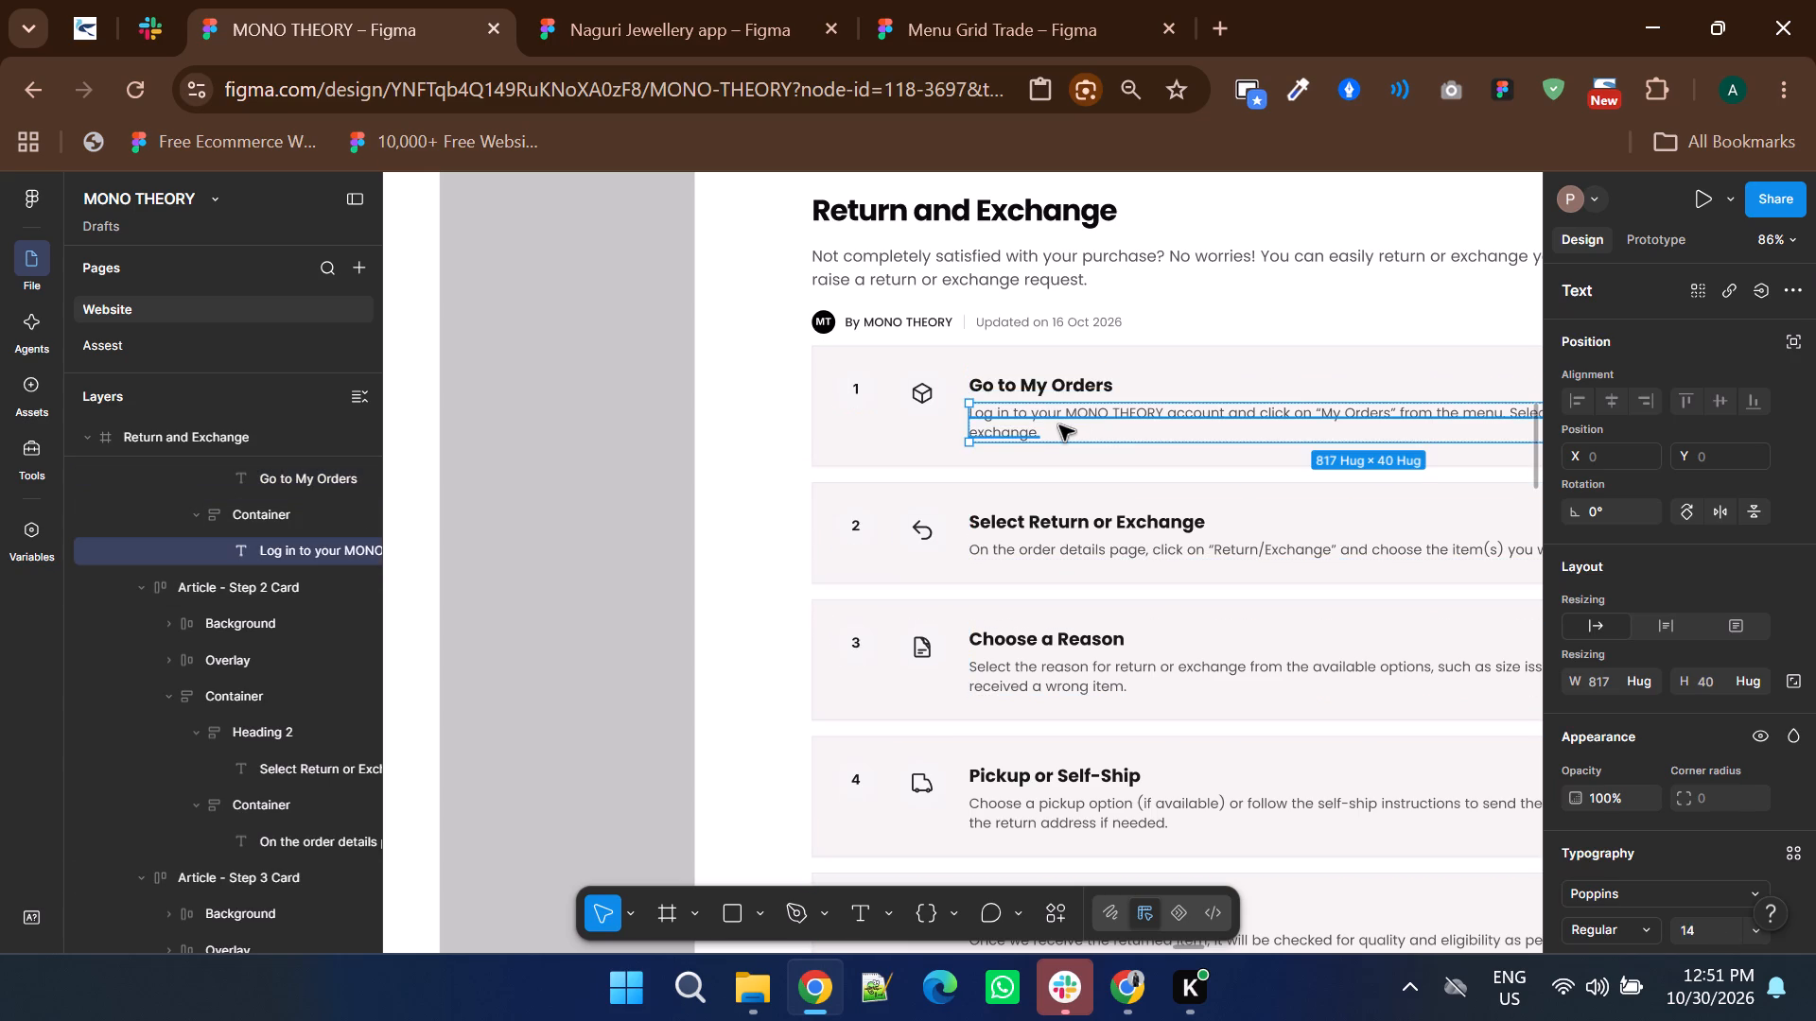
{"action": "left_click", "coordinate": [1051, 374], "text": "ctrl"}
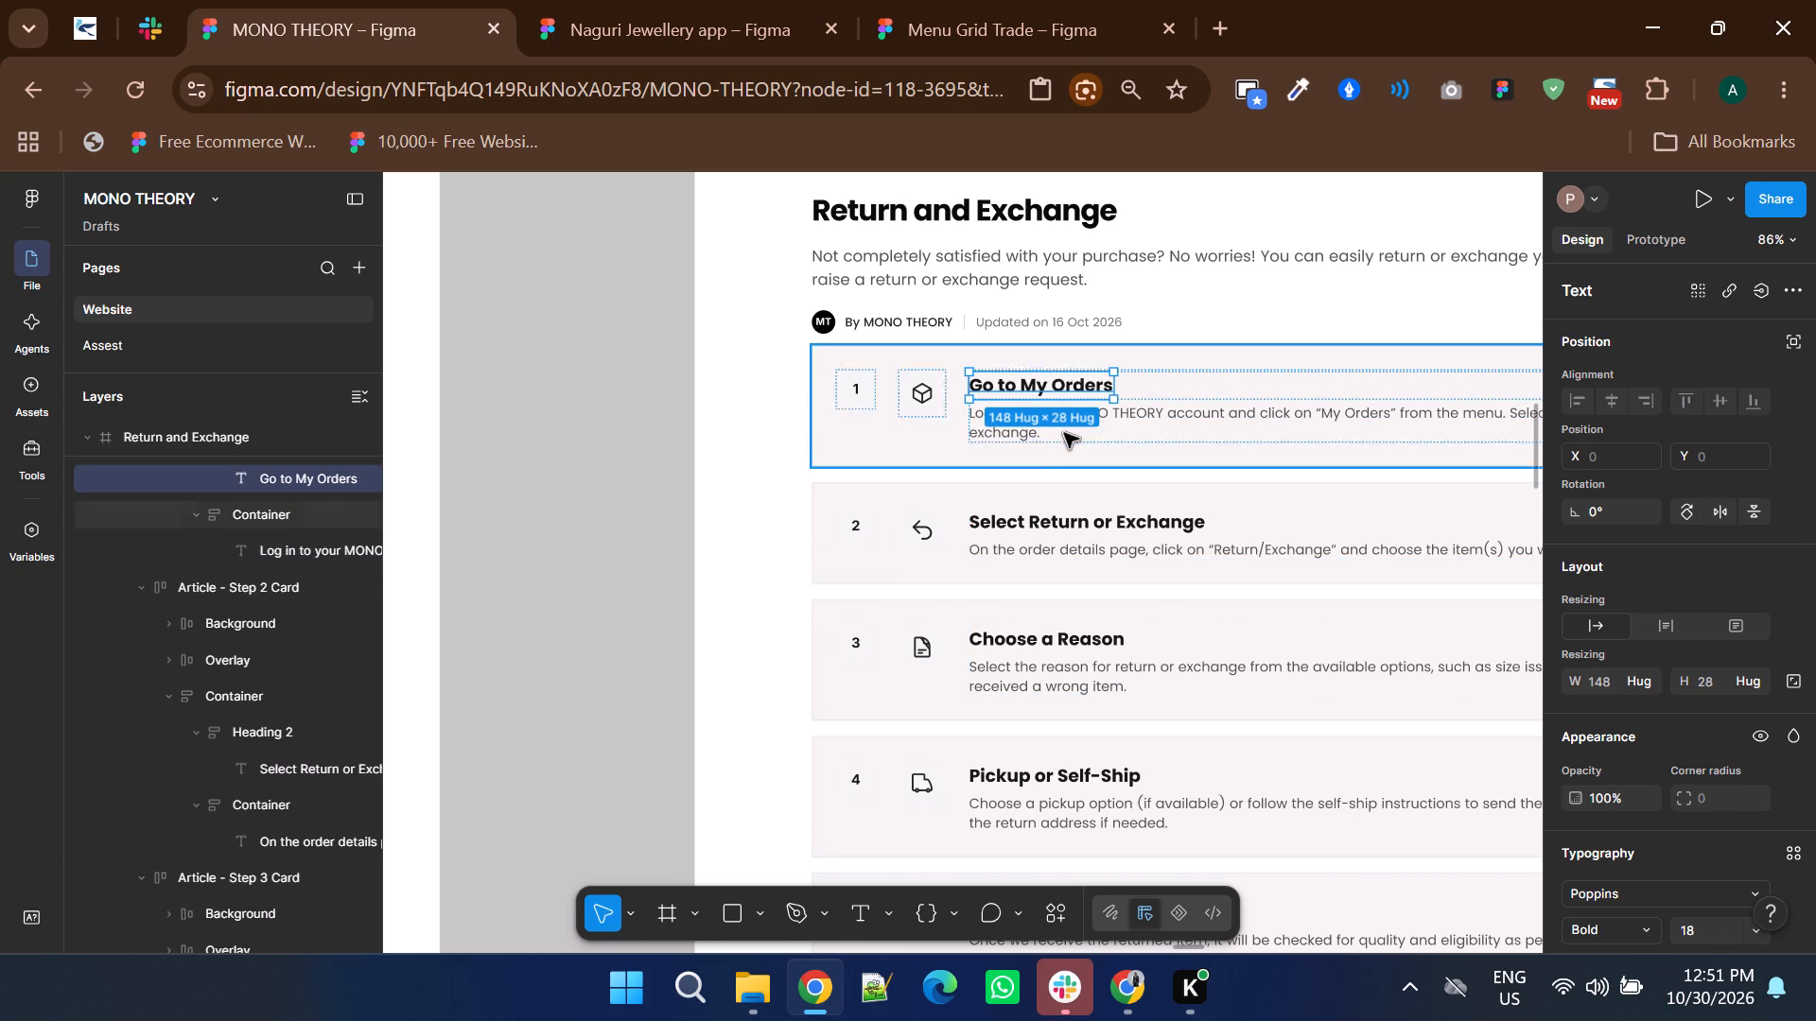
{"action": "left_click", "coordinate": [1051, 426], "text": "ctrl"}
On the Order page, set the Account Details (Optional) heading's font size to 18 and its description's to 14.
{"action": "scroll", "coordinate": [1239, 518], "scroll_direction": "down", "scroll_amount": 2, "text": "ctrl"}
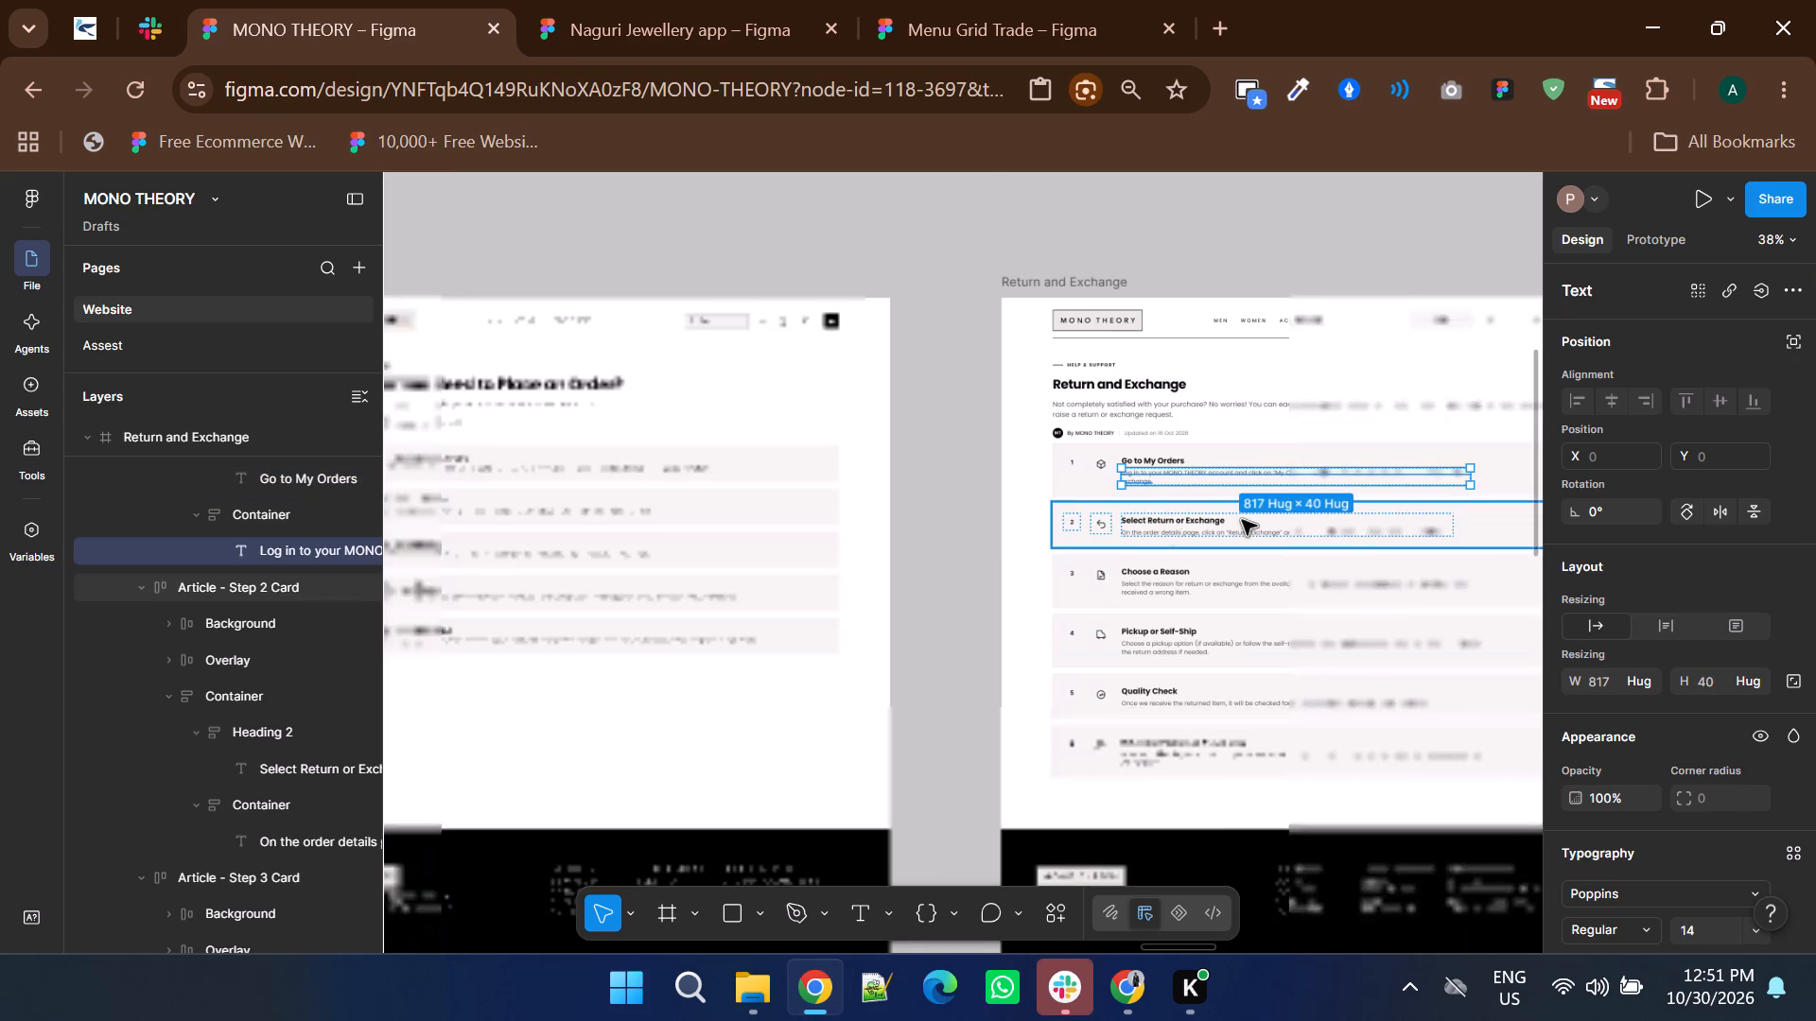
{"action": "left_click", "coordinate": [983, 540]}
{"action": "scroll", "coordinate": [983, 540], "scroll_direction": "down", "scroll_amount": 1, "text": "shift"}
{"action": "scroll", "coordinate": [983, 540], "scroll_direction": "up", "scroll_amount": 4, "text": "shift"}
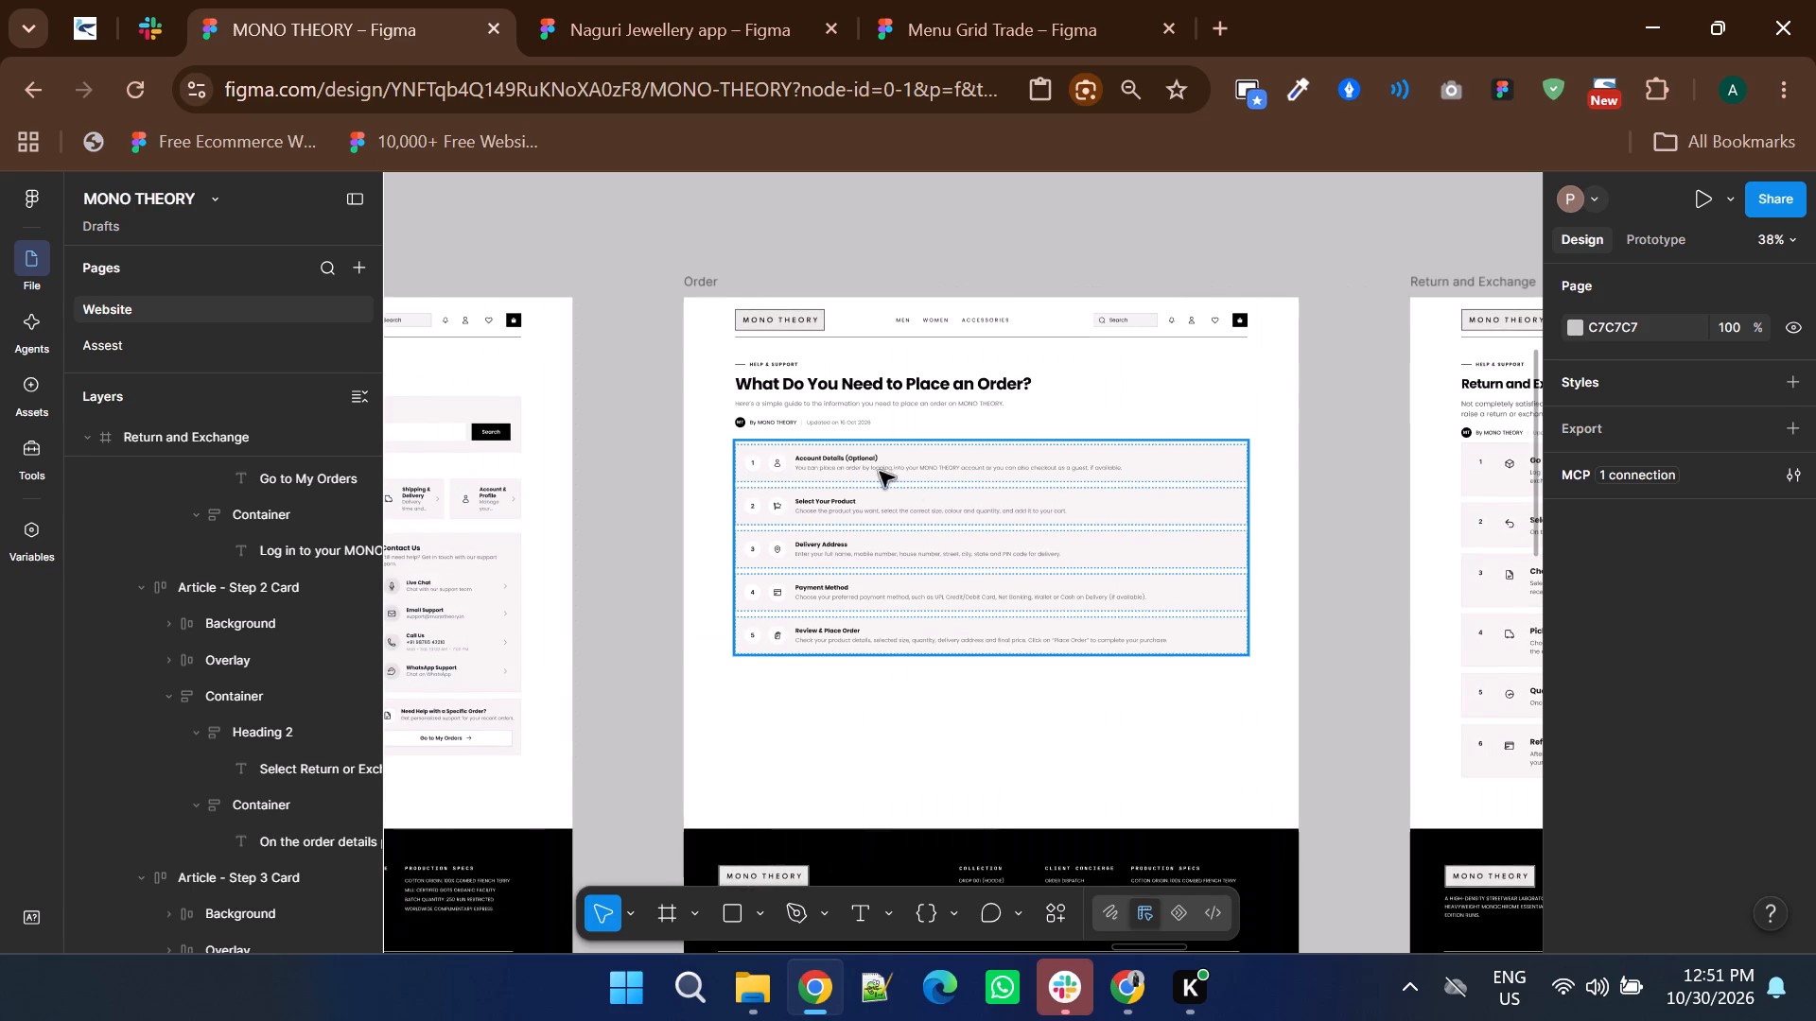
{"action": "left_click", "coordinate": [820, 455], "text": "ctrl"}
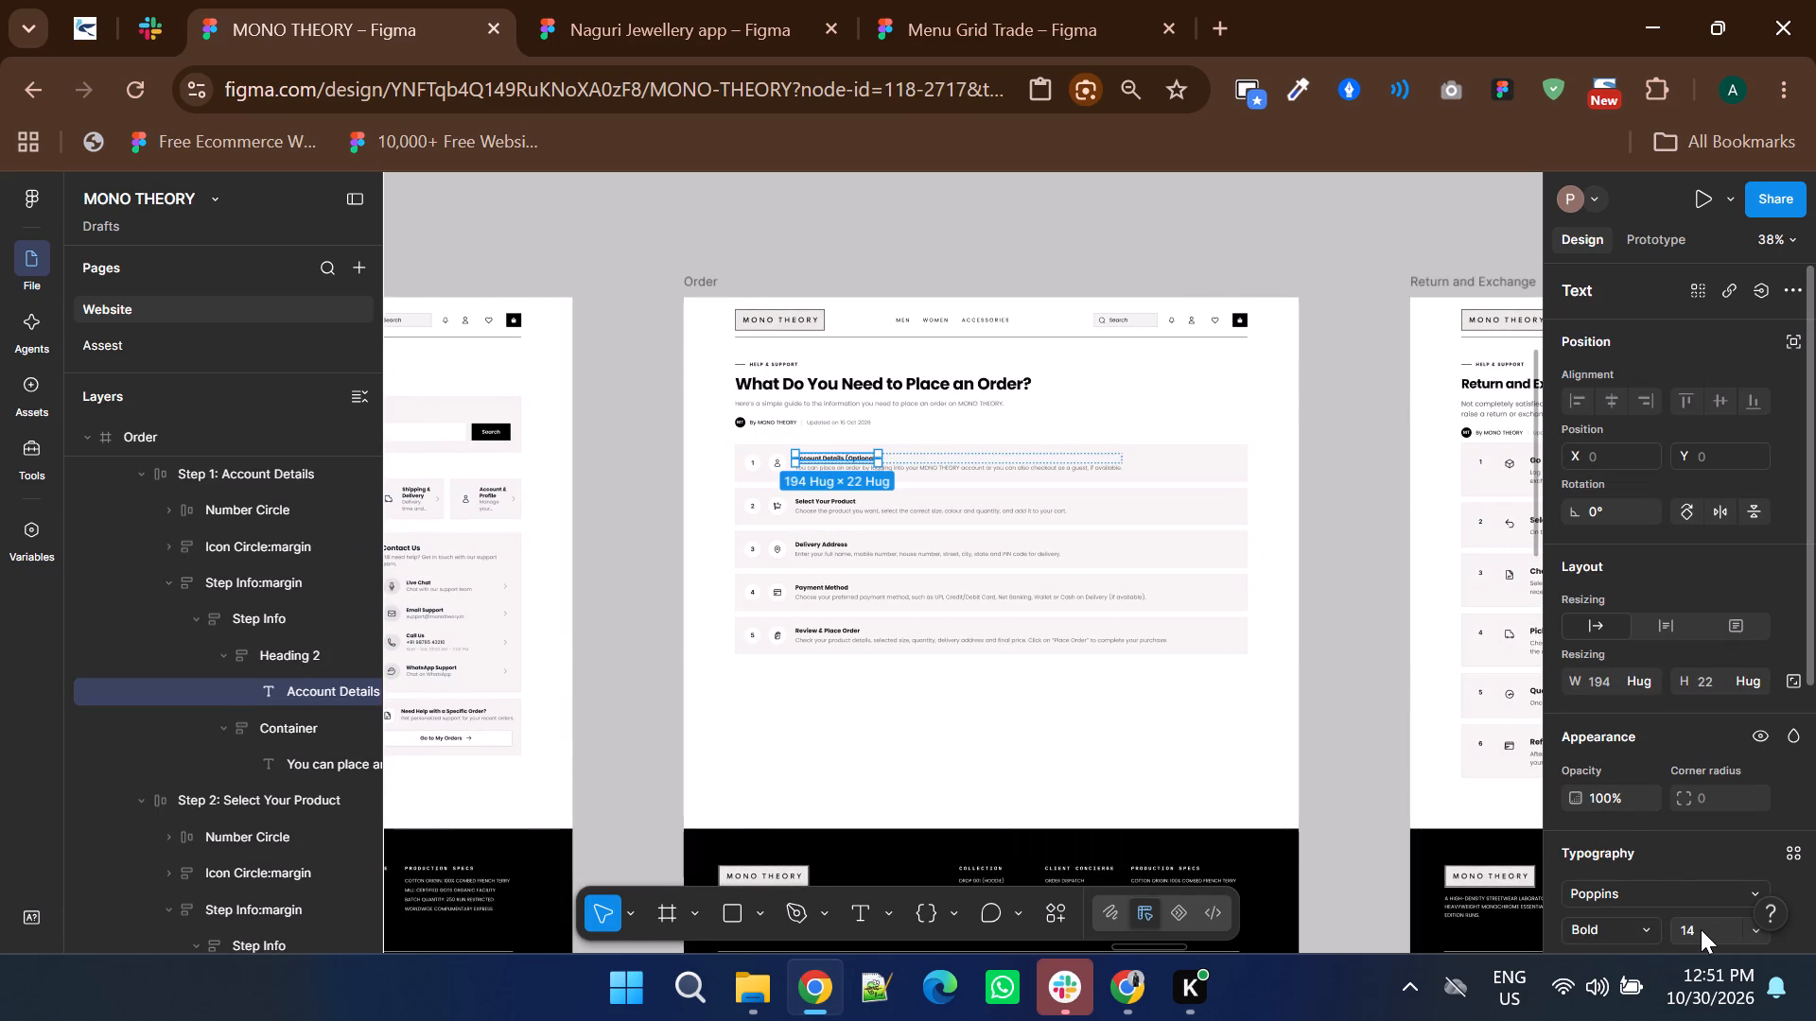
{"action": "left_click", "coordinate": [1701, 929]}
{"action": "key", "text": "Up"}
{"action": "key", "text": "Up"}
{"action": "key", "text": "Up"}
{"action": "key", "text": "Up"}
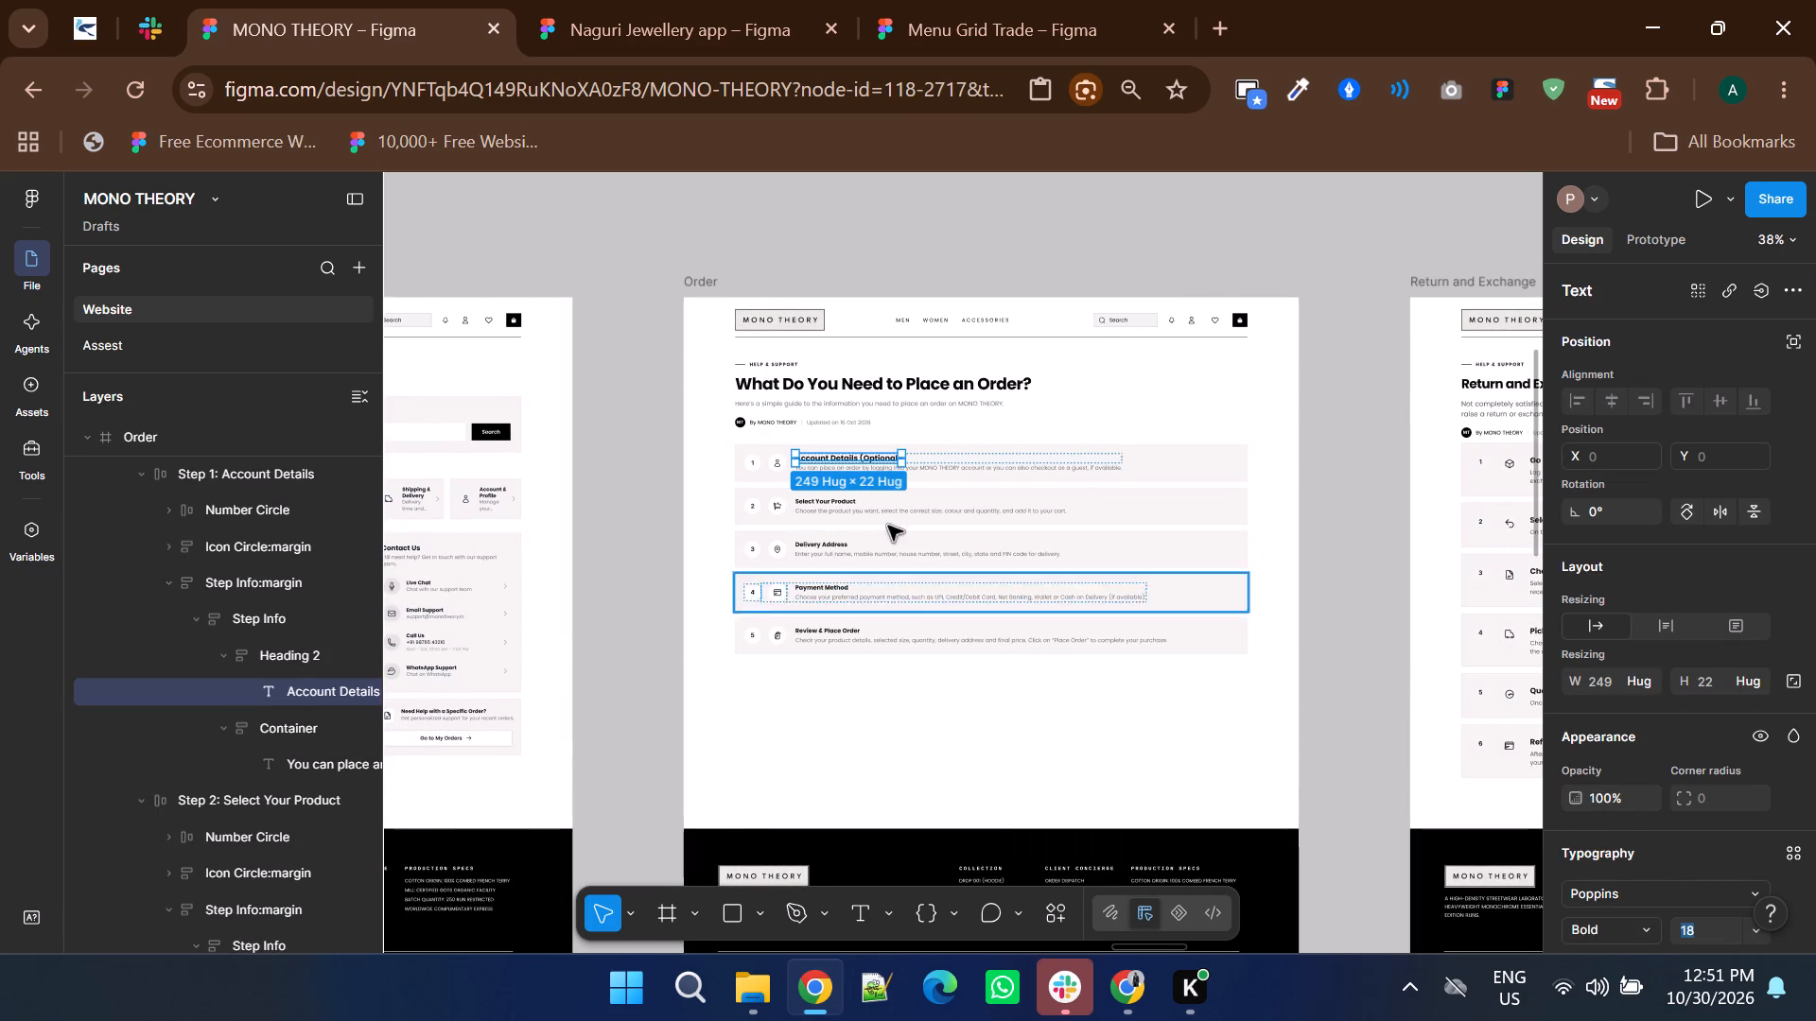
{"action": "scroll", "coordinate": [857, 498], "scroll_direction": "up", "scroll_amount": 2, "text": "ctrl"}
{"action": "left_click", "coordinate": [790, 437], "text": "ctrl"}
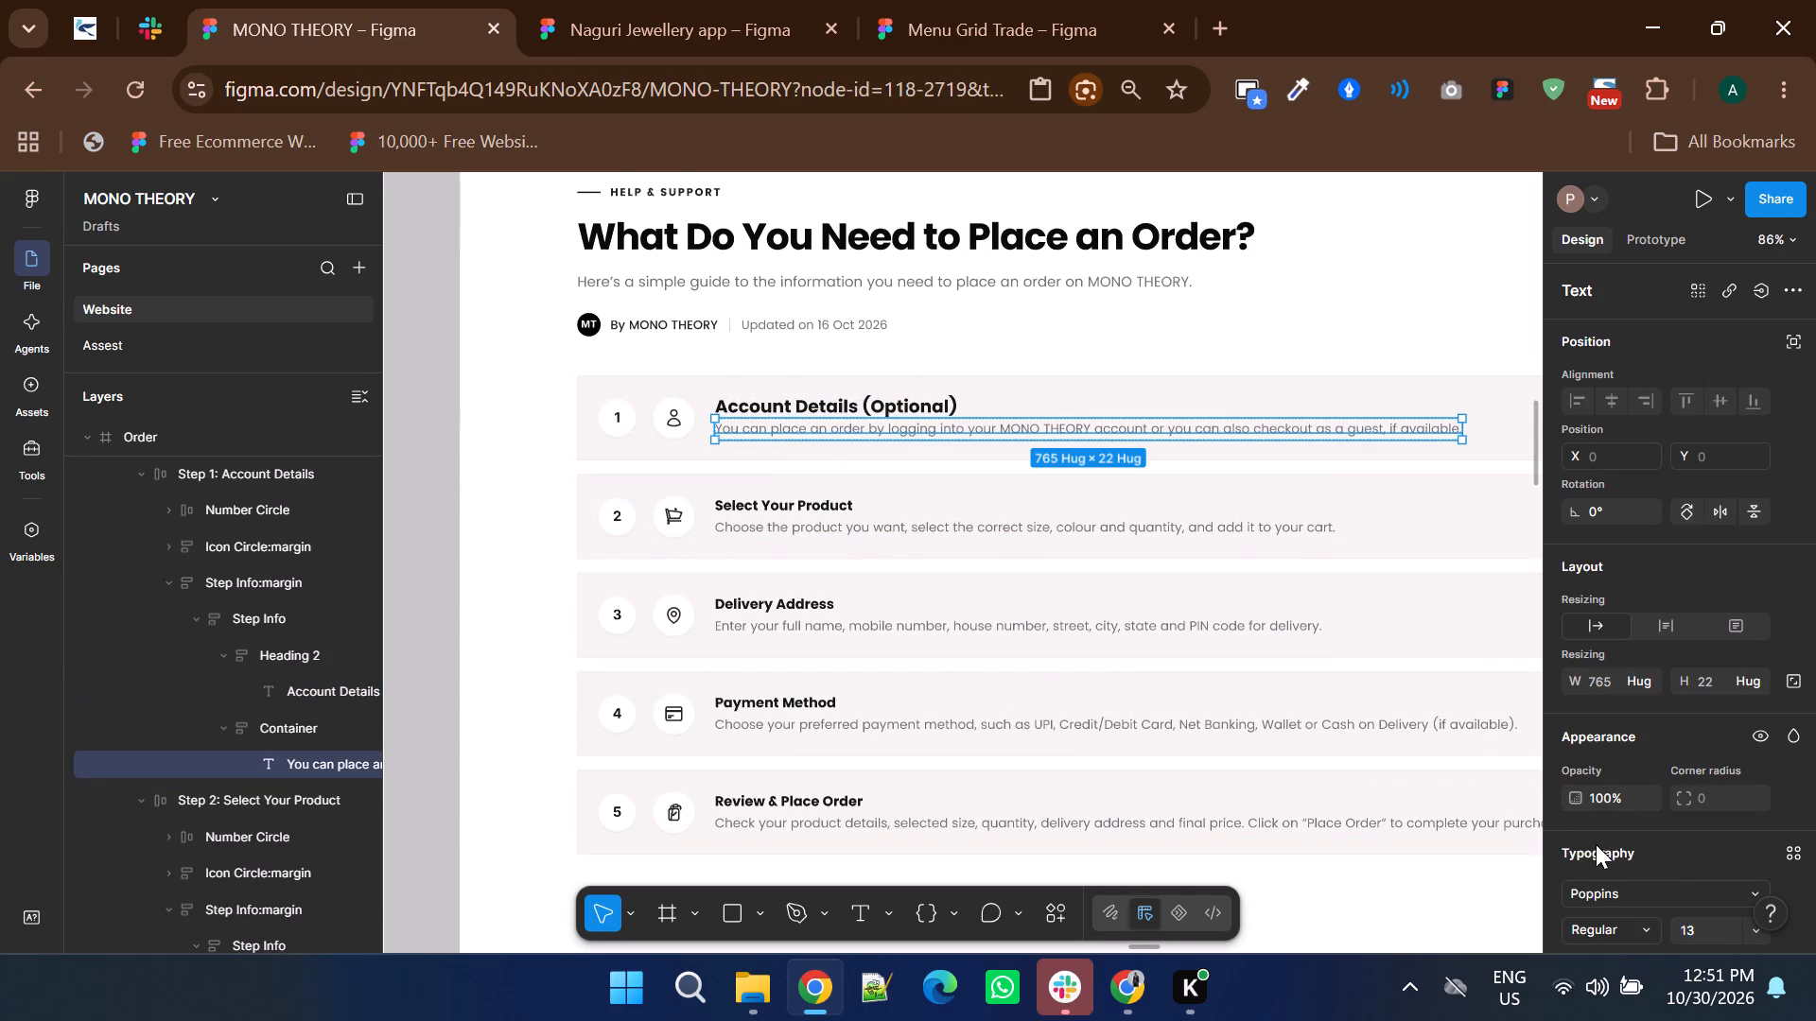
{"action": "left_click", "coordinate": [1717, 928]}
{"action": "key", "text": "Up"}
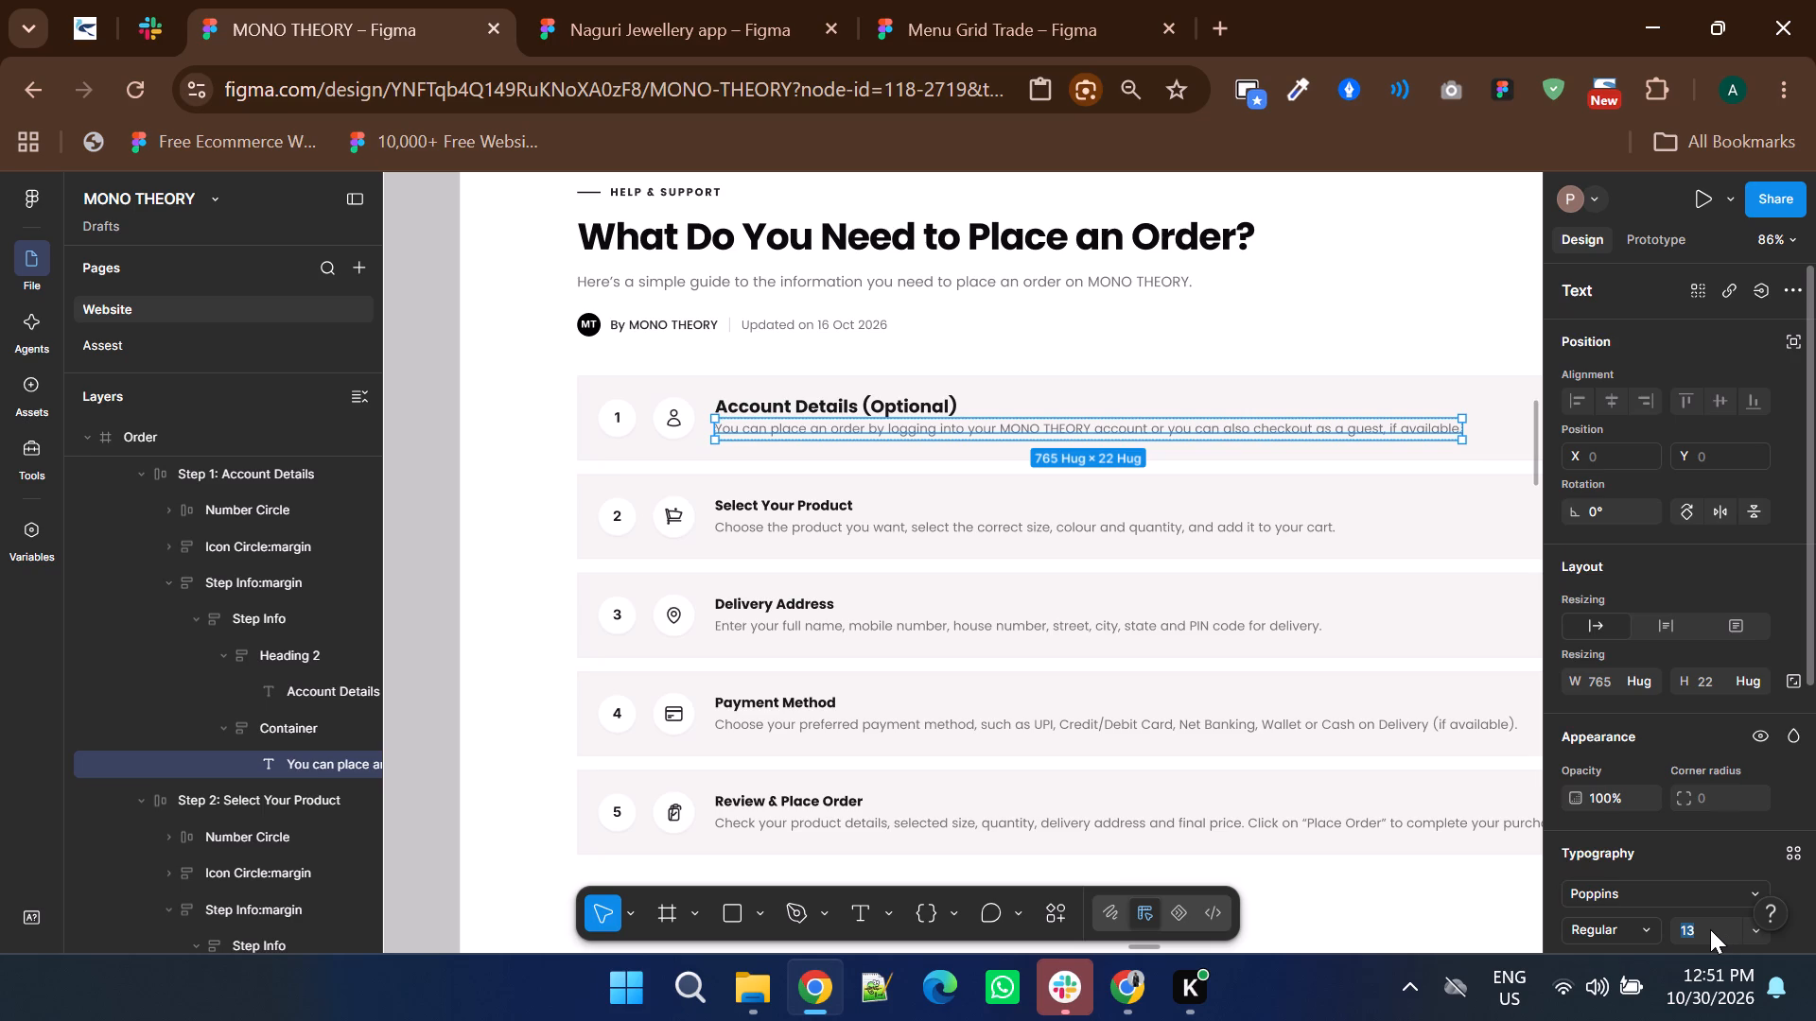
Set the Select Your Product heading's font size to 18 and its description's to 14, matching the Account Details card.
{"action": "left_click", "coordinate": [792, 504], "text": "ctrl"}
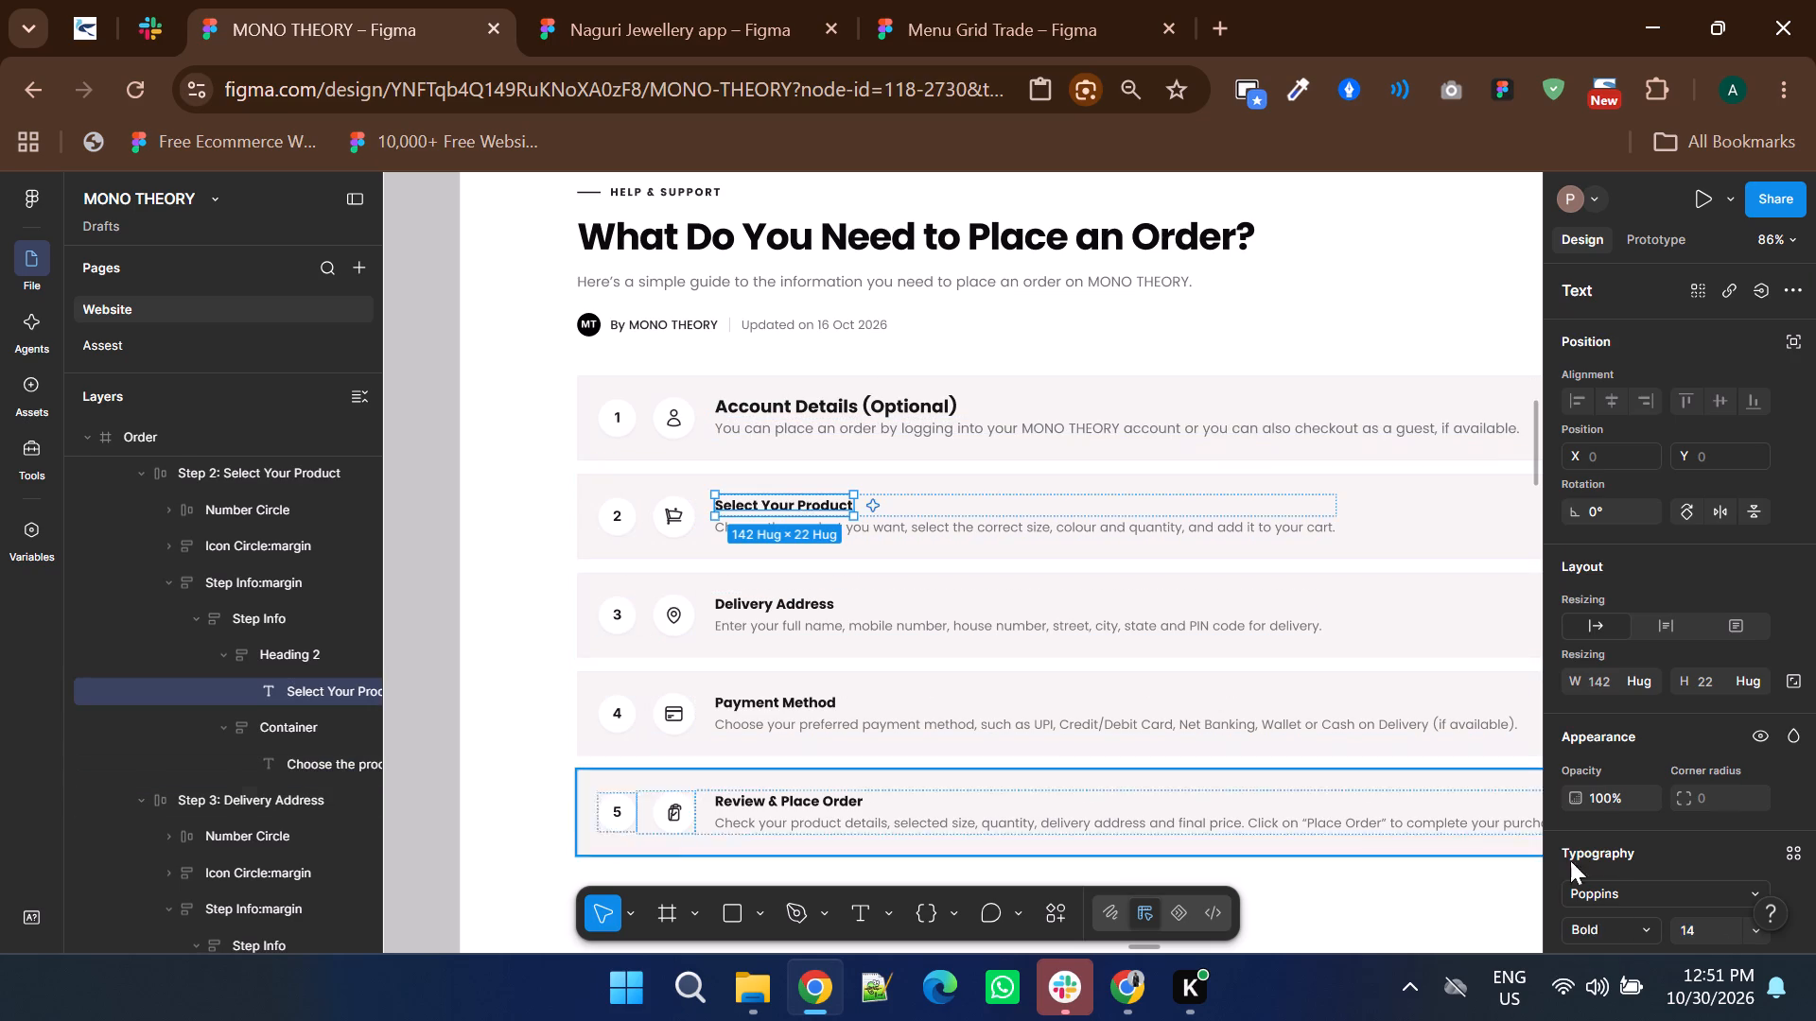
{"action": "left_click", "coordinate": [1699, 923]}
{"action": "key", "text": "Up"}
{"action": "key", "text": "Up"}
{"action": "key", "text": "Up"}
{"action": "key", "text": "Up"}
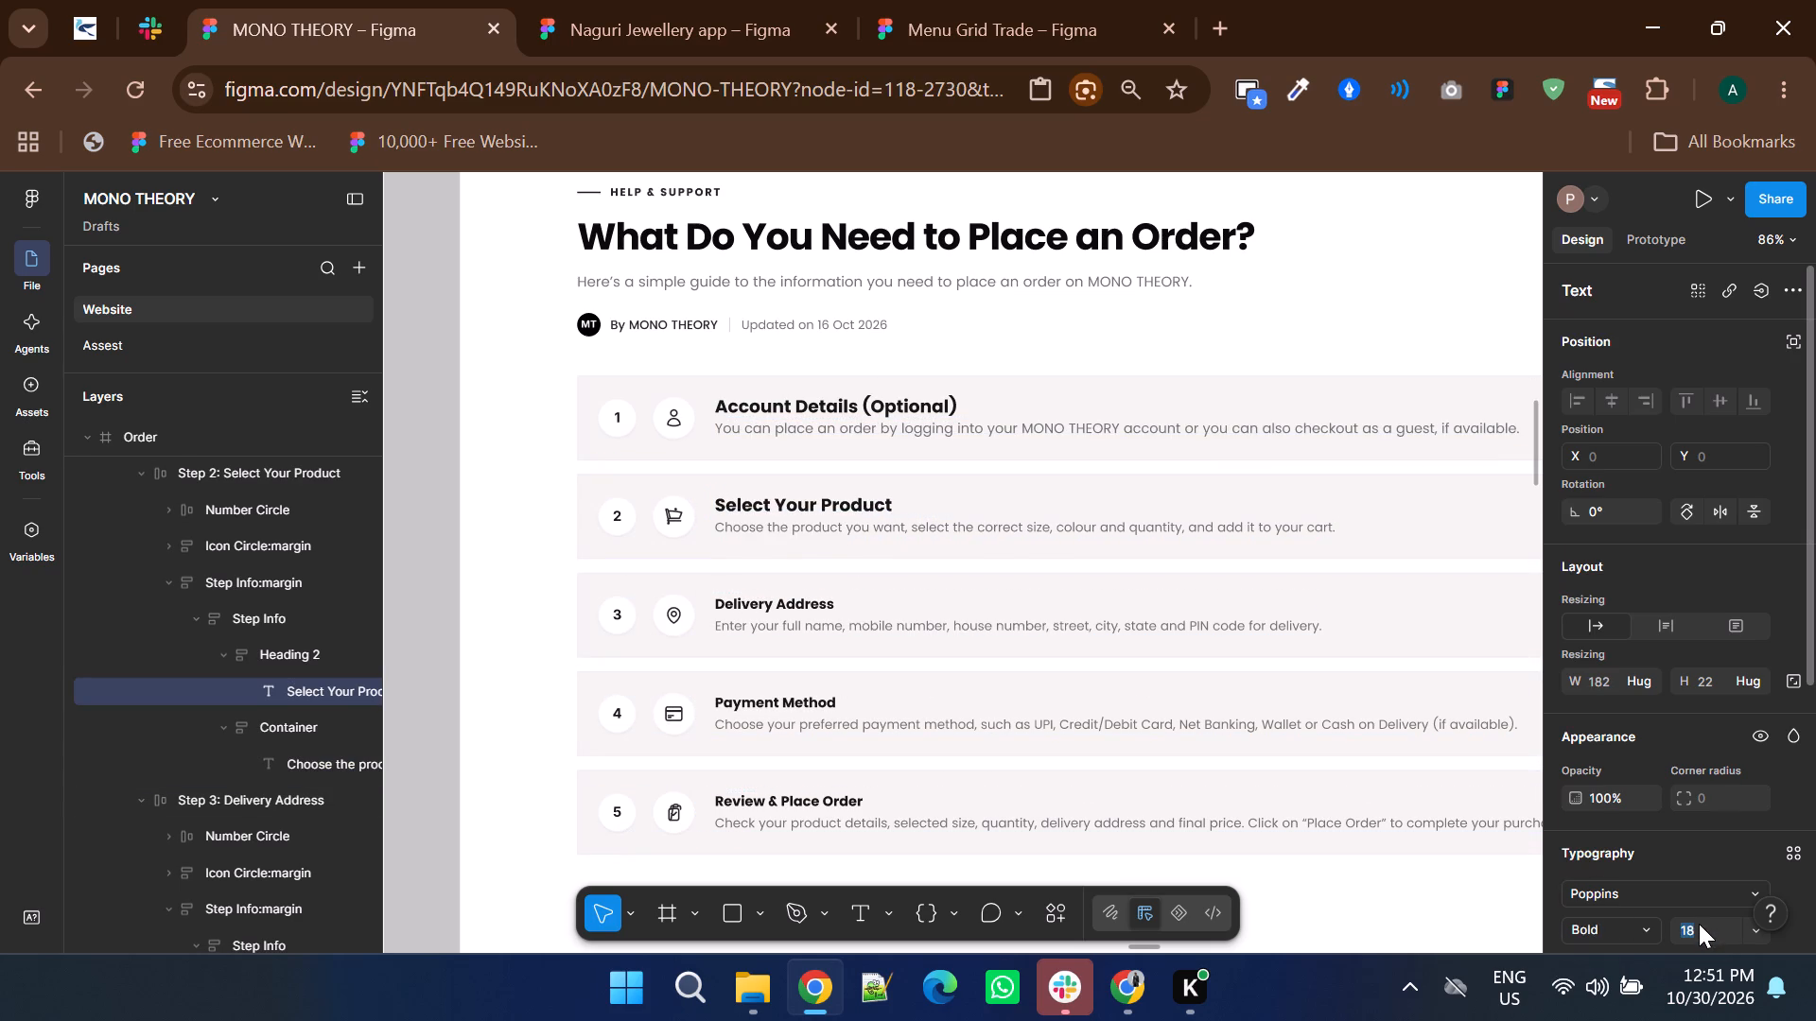
{"action": "left_click", "coordinate": [864, 534], "text": "ctrl"}
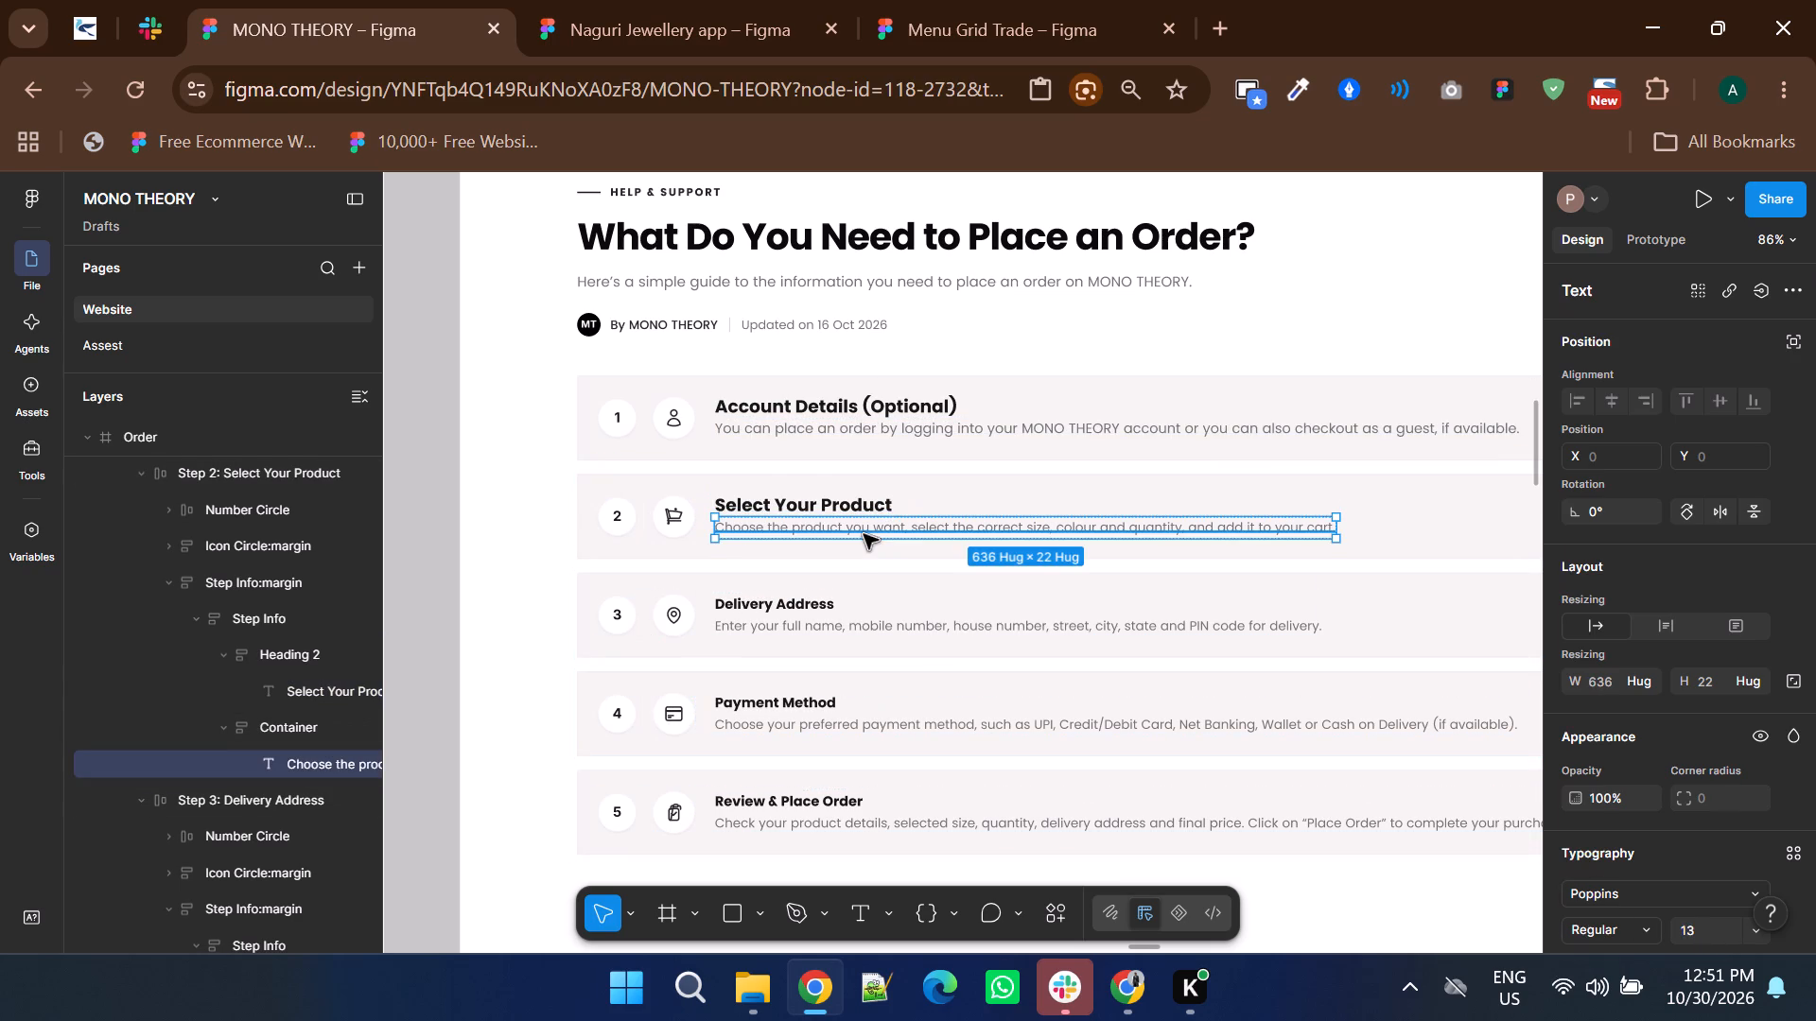
{"action": "left_click", "coordinate": [1702, 927]}
{"action": "key", "text": "Up"}
{"action": "scroll", "coordinate": [906, 621], "scroll_direction": "down", "scroll_amount": 1}
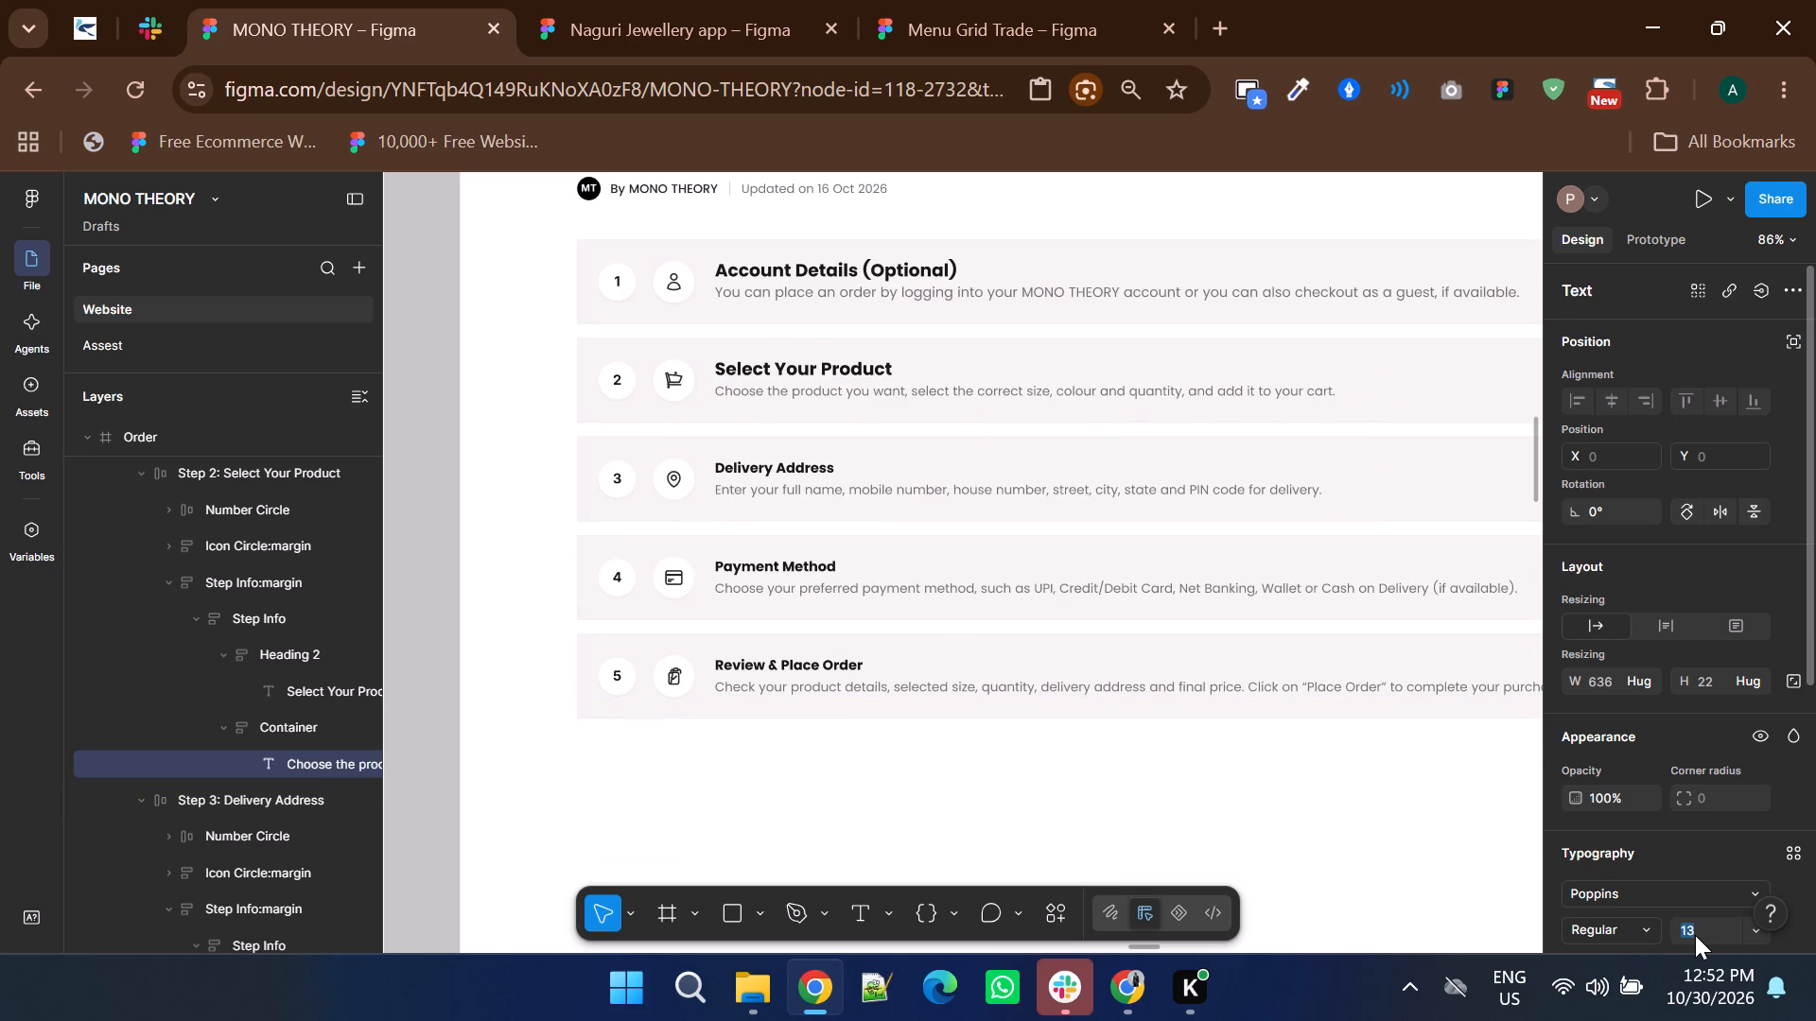
{"action": "left_click", "coordinate": [853, 298], "text": "ctrl"}
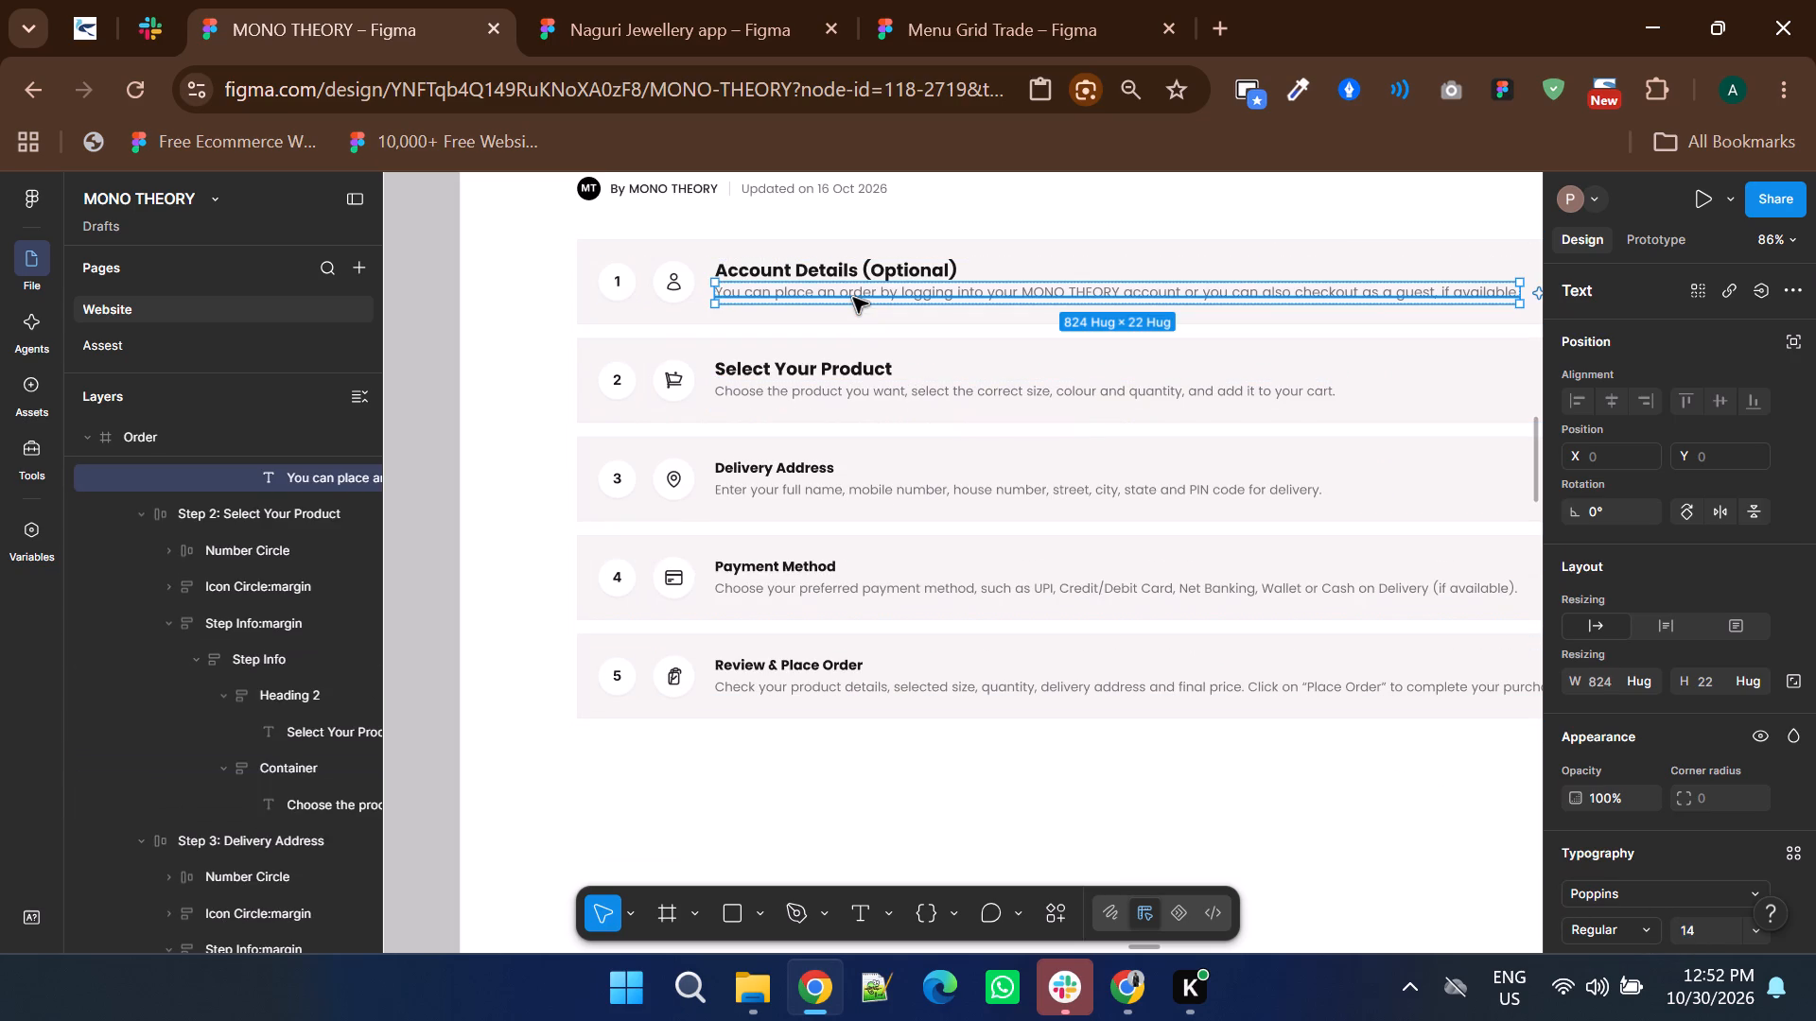
{"action": "left_click", "coordinate": [850, 393], "text": "ctrl"}
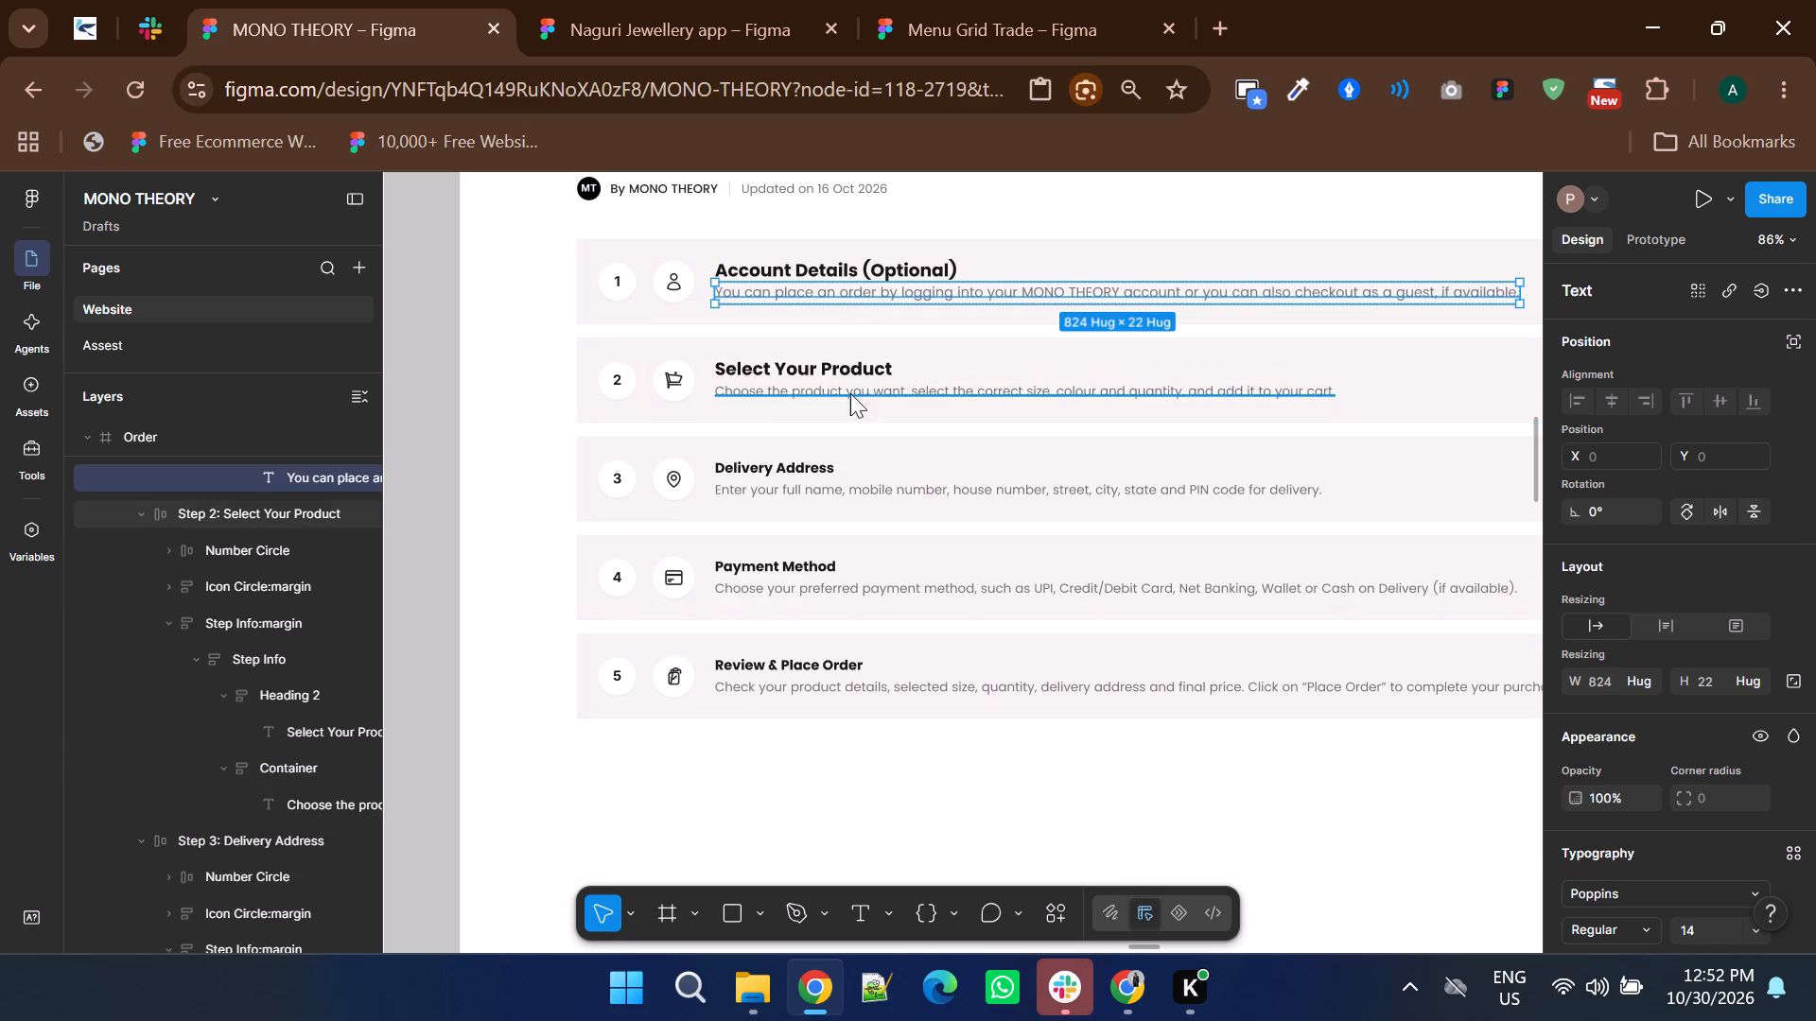
{"action": "left_click", "coordinate": [1721, 926]}
{"action": "key", "text": "Up"}
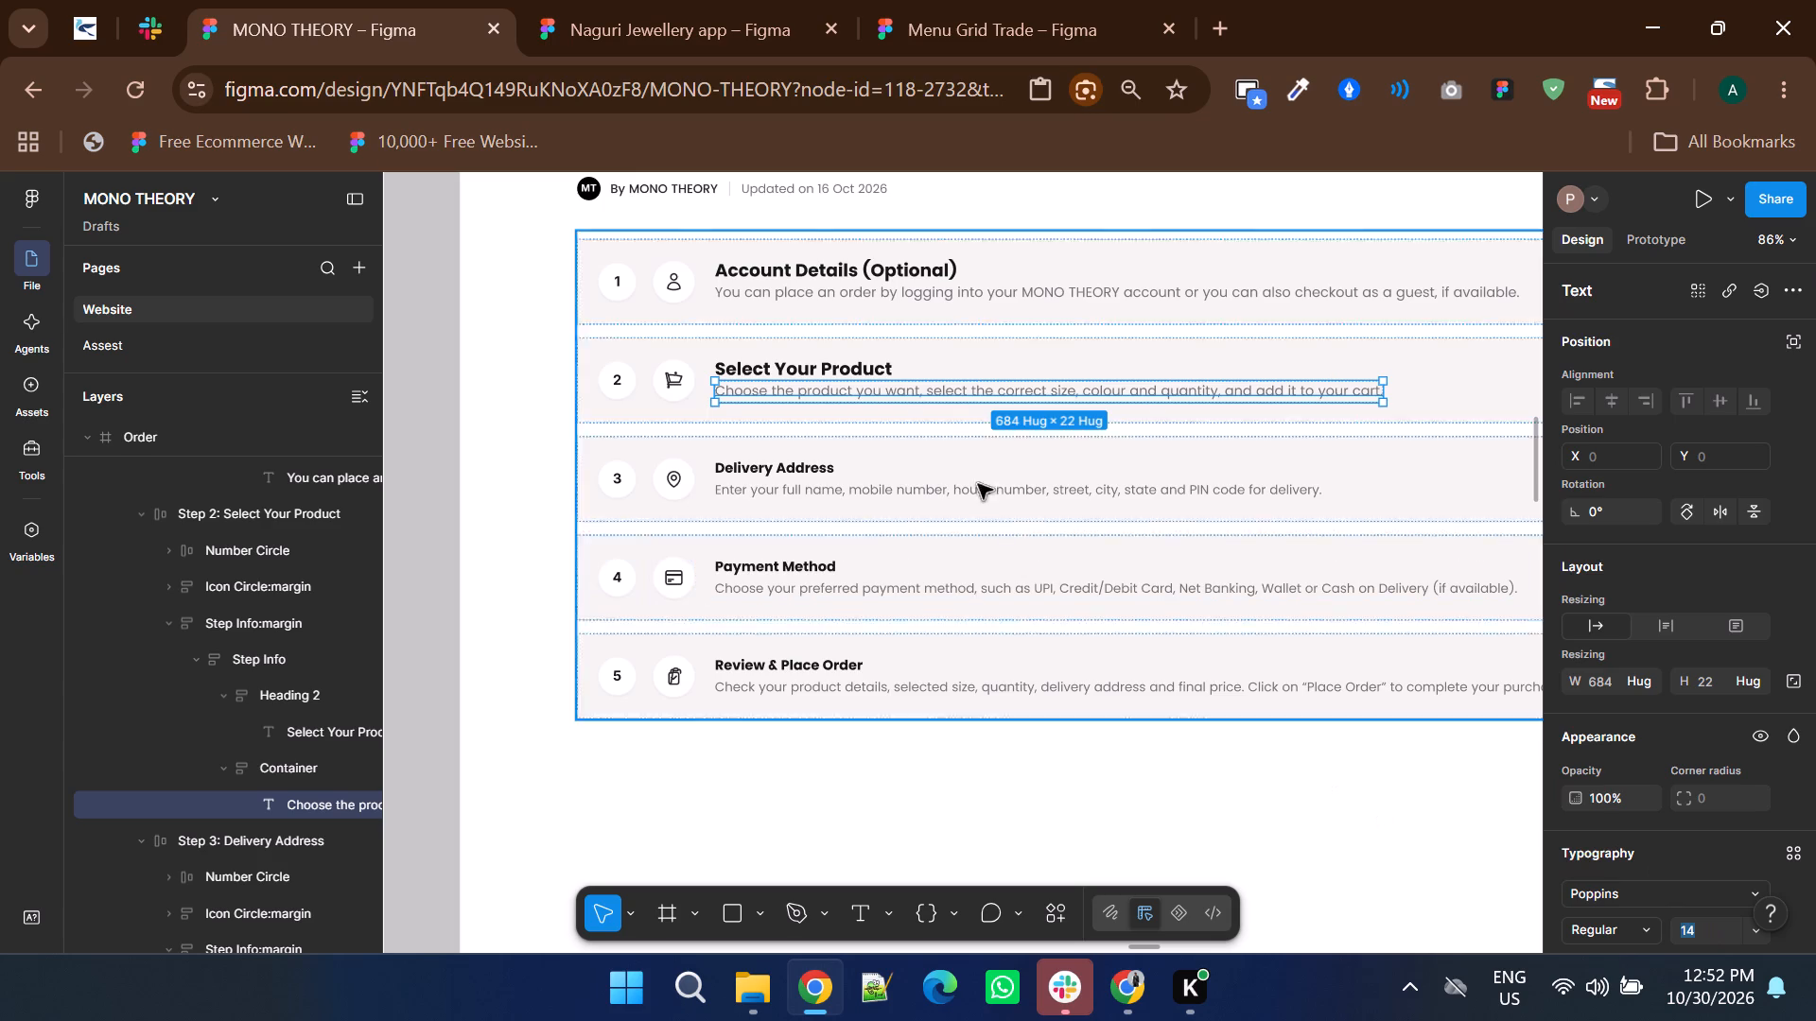
Set the Delivery Address heading's font size to 18 and its description's font size to 14.
{"action": "left_click", "coordinate": [869, 370], "text": "ctrl"}
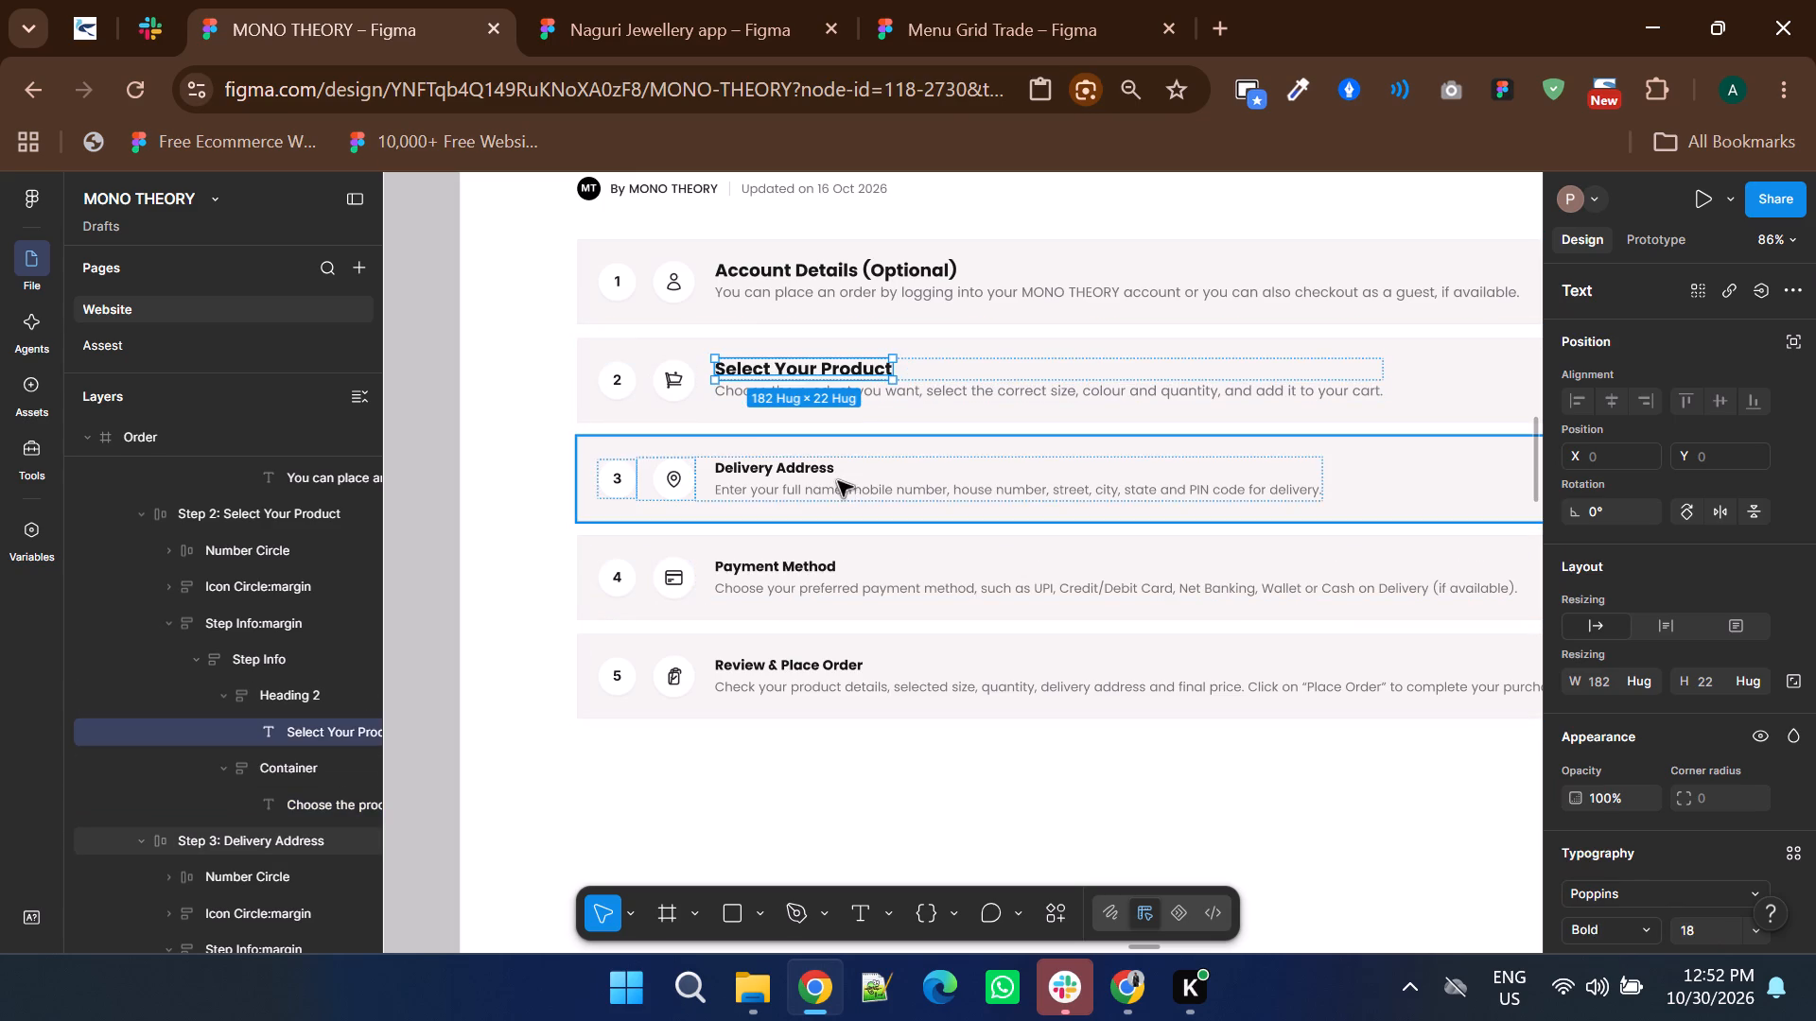
{"action": "left_click", "coordinate": [819, 474], "text": "ctrl"}
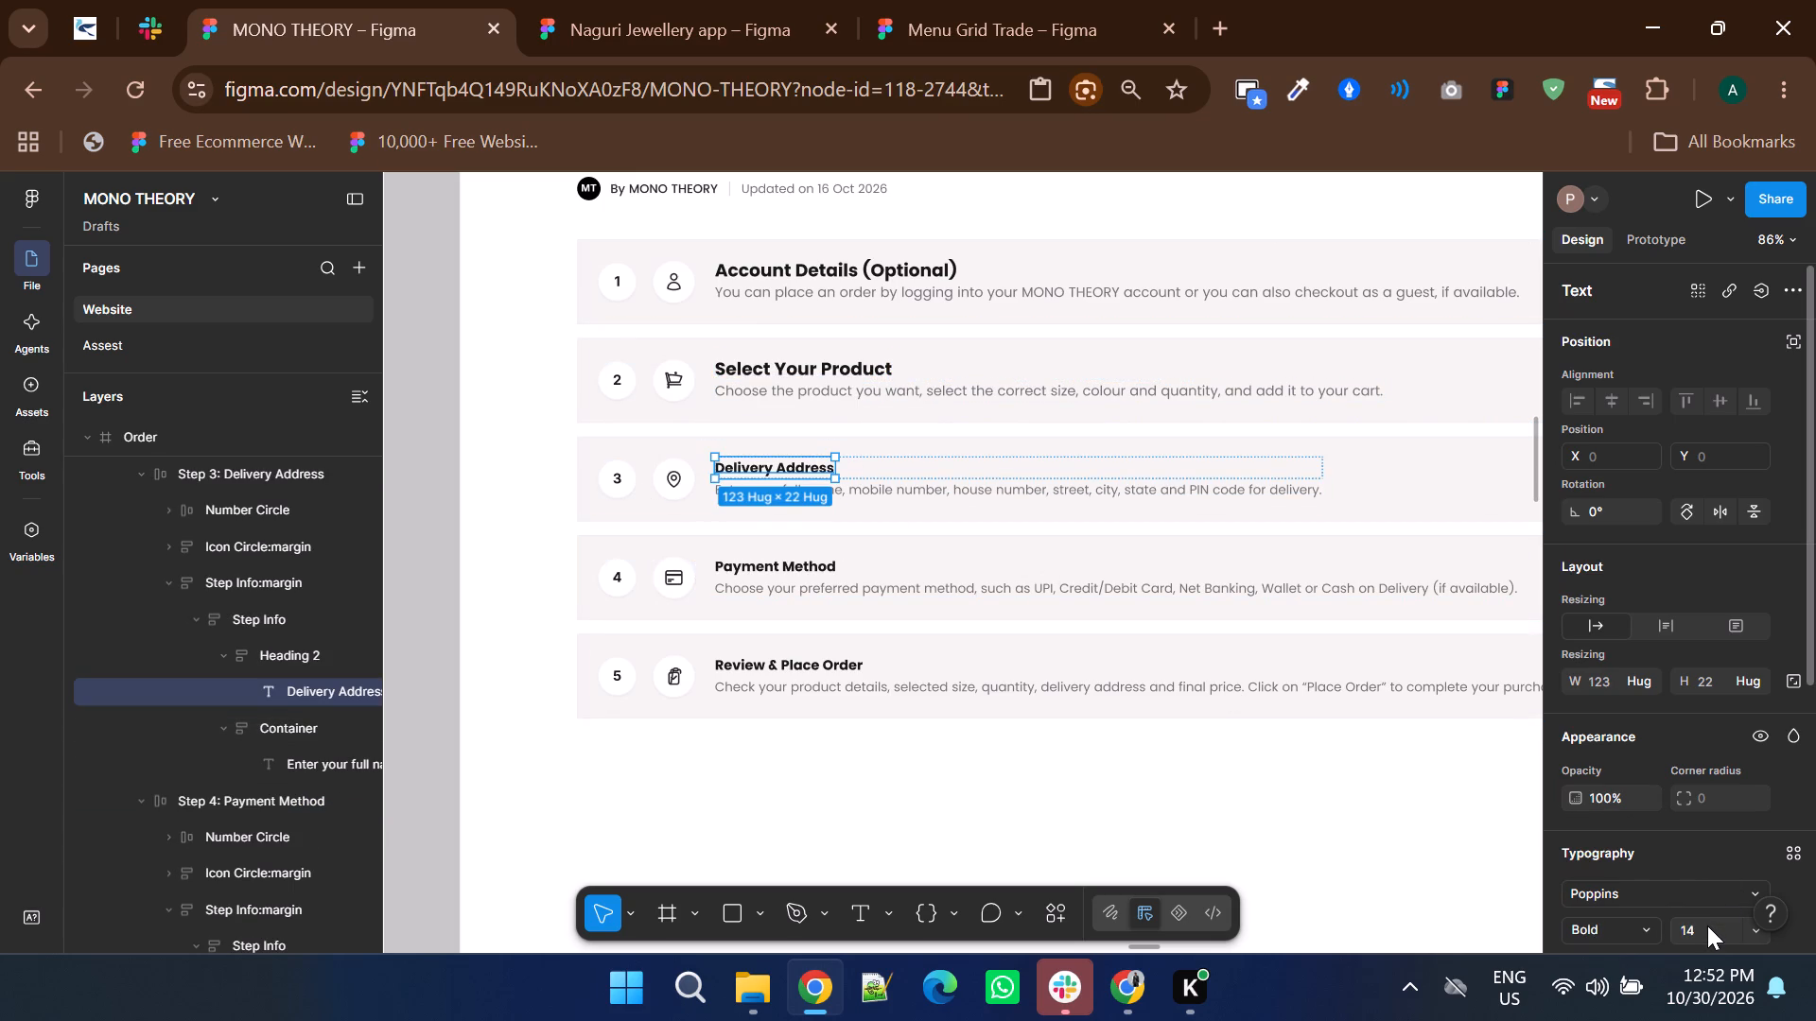
{"action": "left_click", "coordinate": [1707, 926]}
{"action": "key", "text": "Up"}
{"action": "key", "text": "Up"}
{"action": "key", "text": "Up"}
{"action": "key", "text": "Up"}
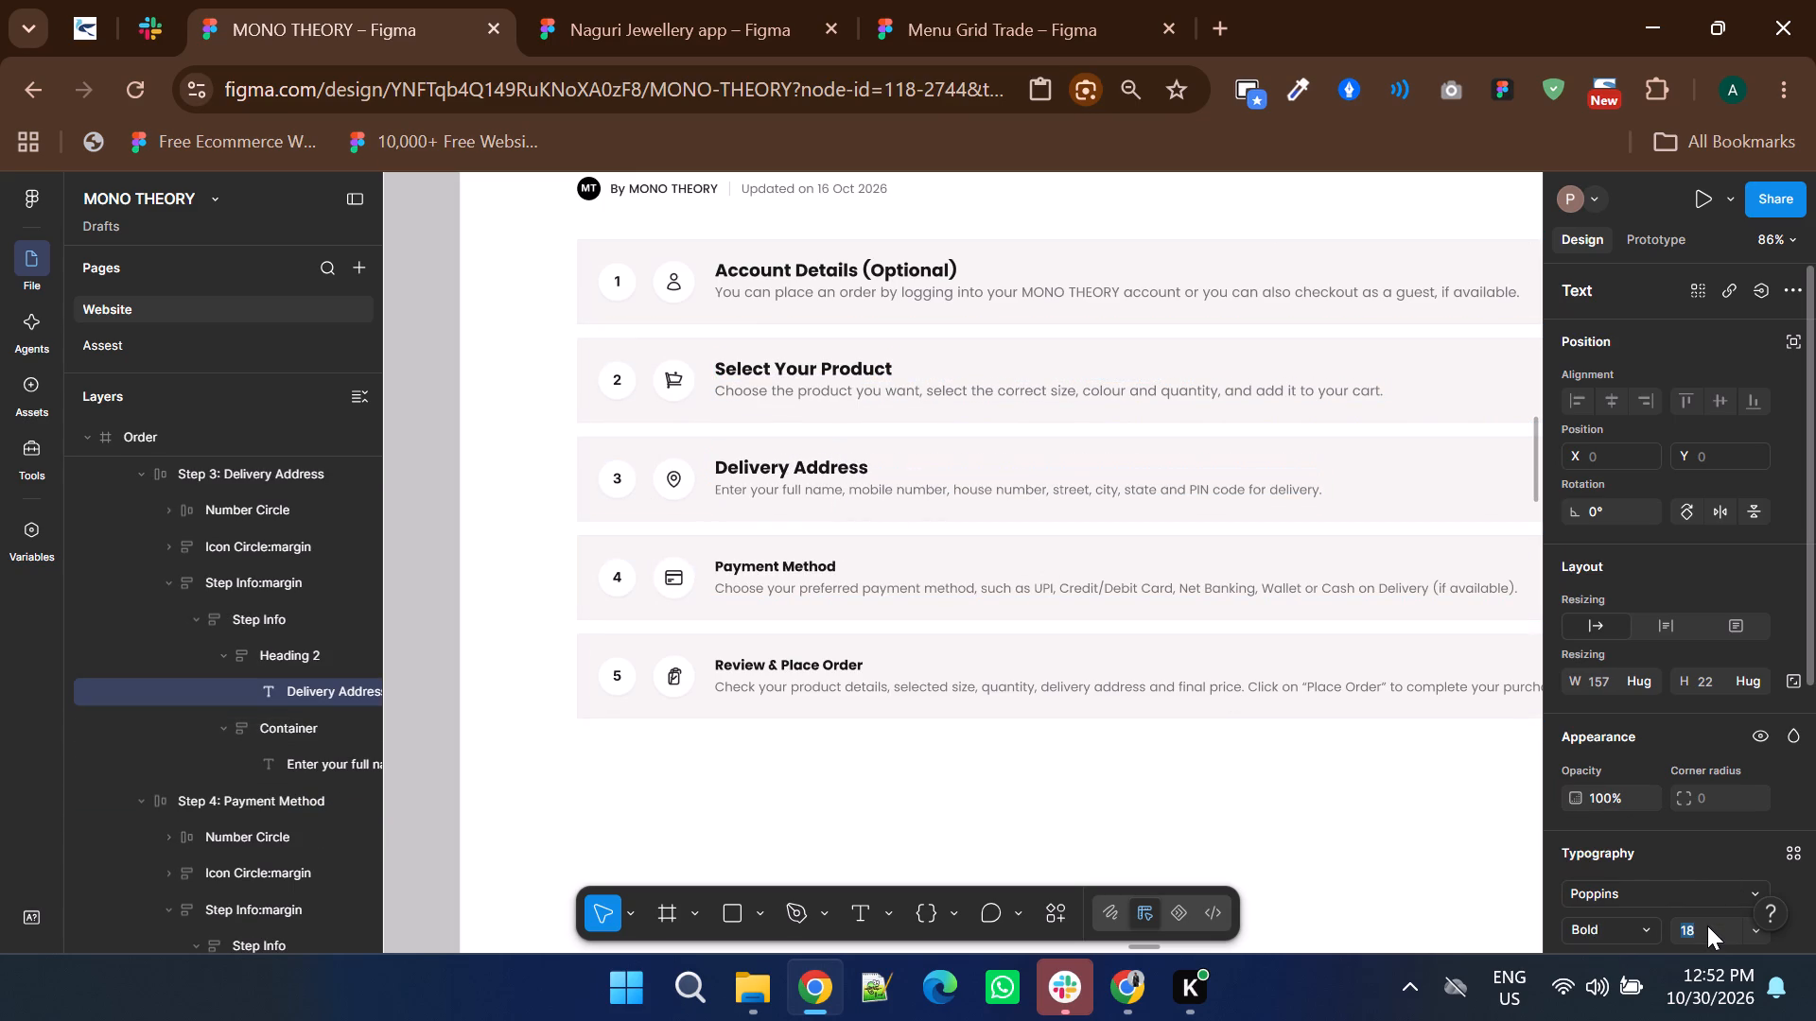
{"action": "left_click", "coordinate": [912, 493], "text": "ctrl"}
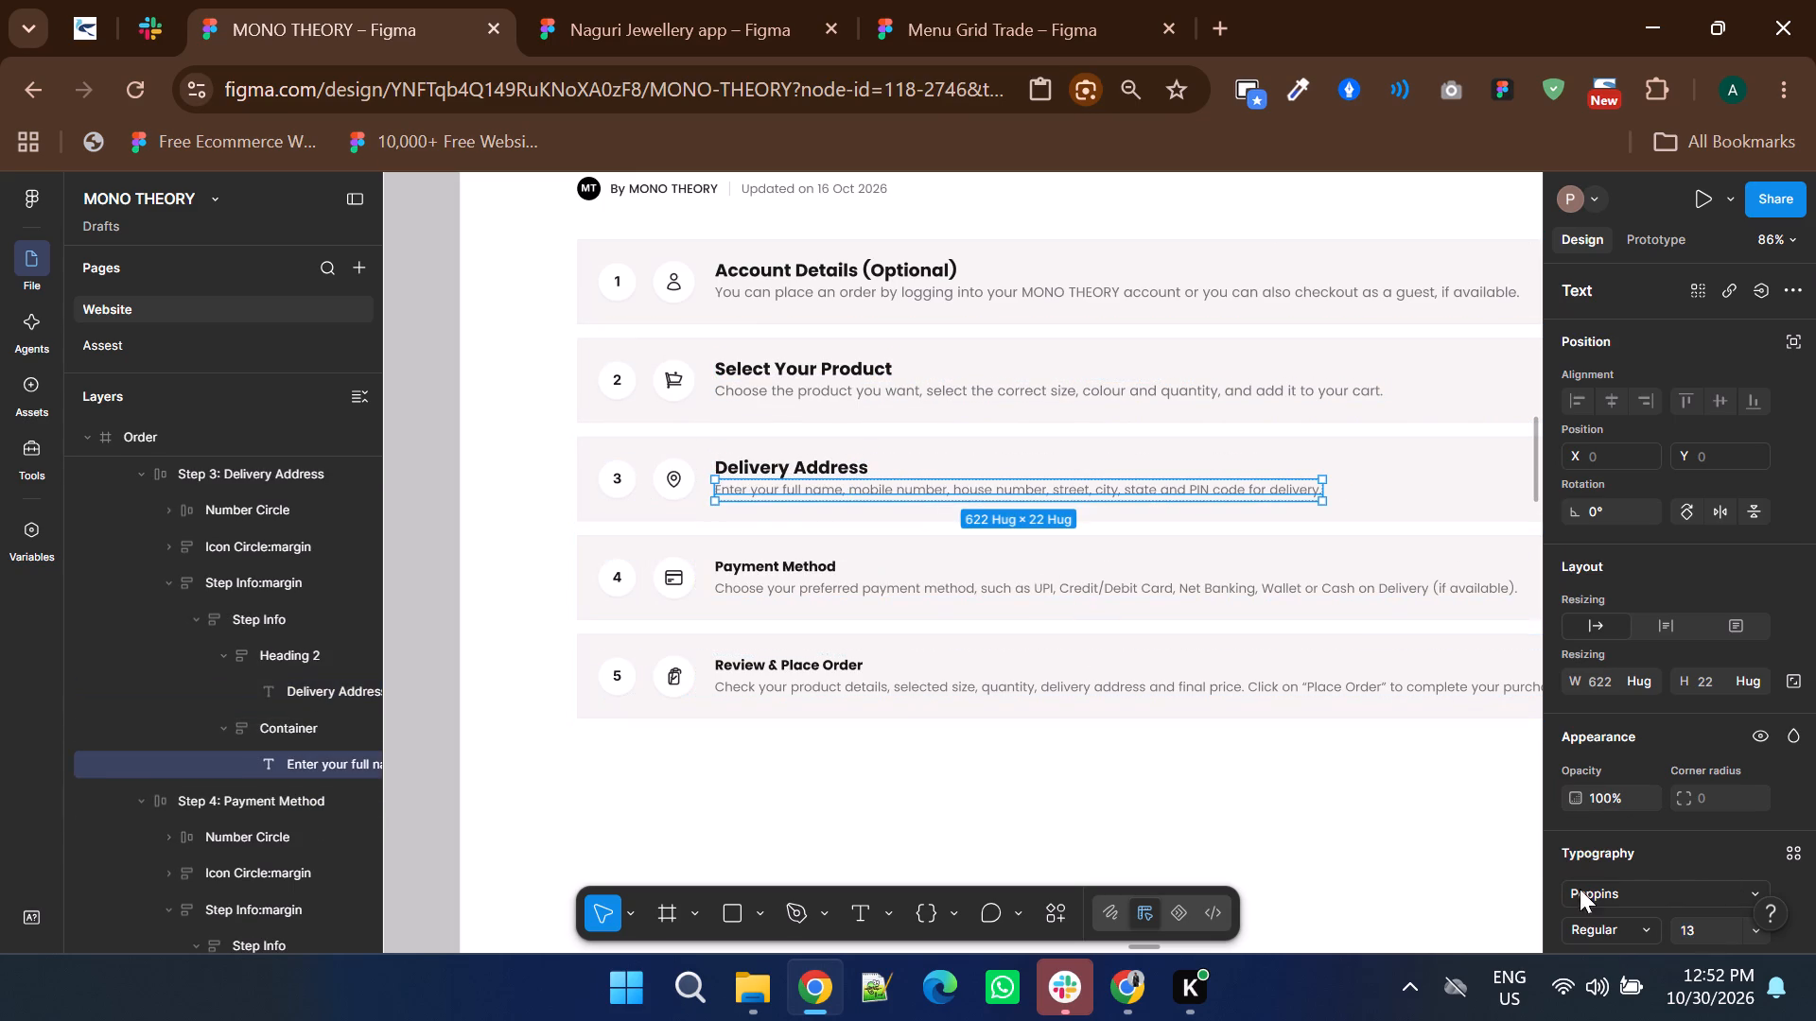
{"action": "left_click", "coordinate": [1703, 934]}
{"action": "key", "text": "Up"}
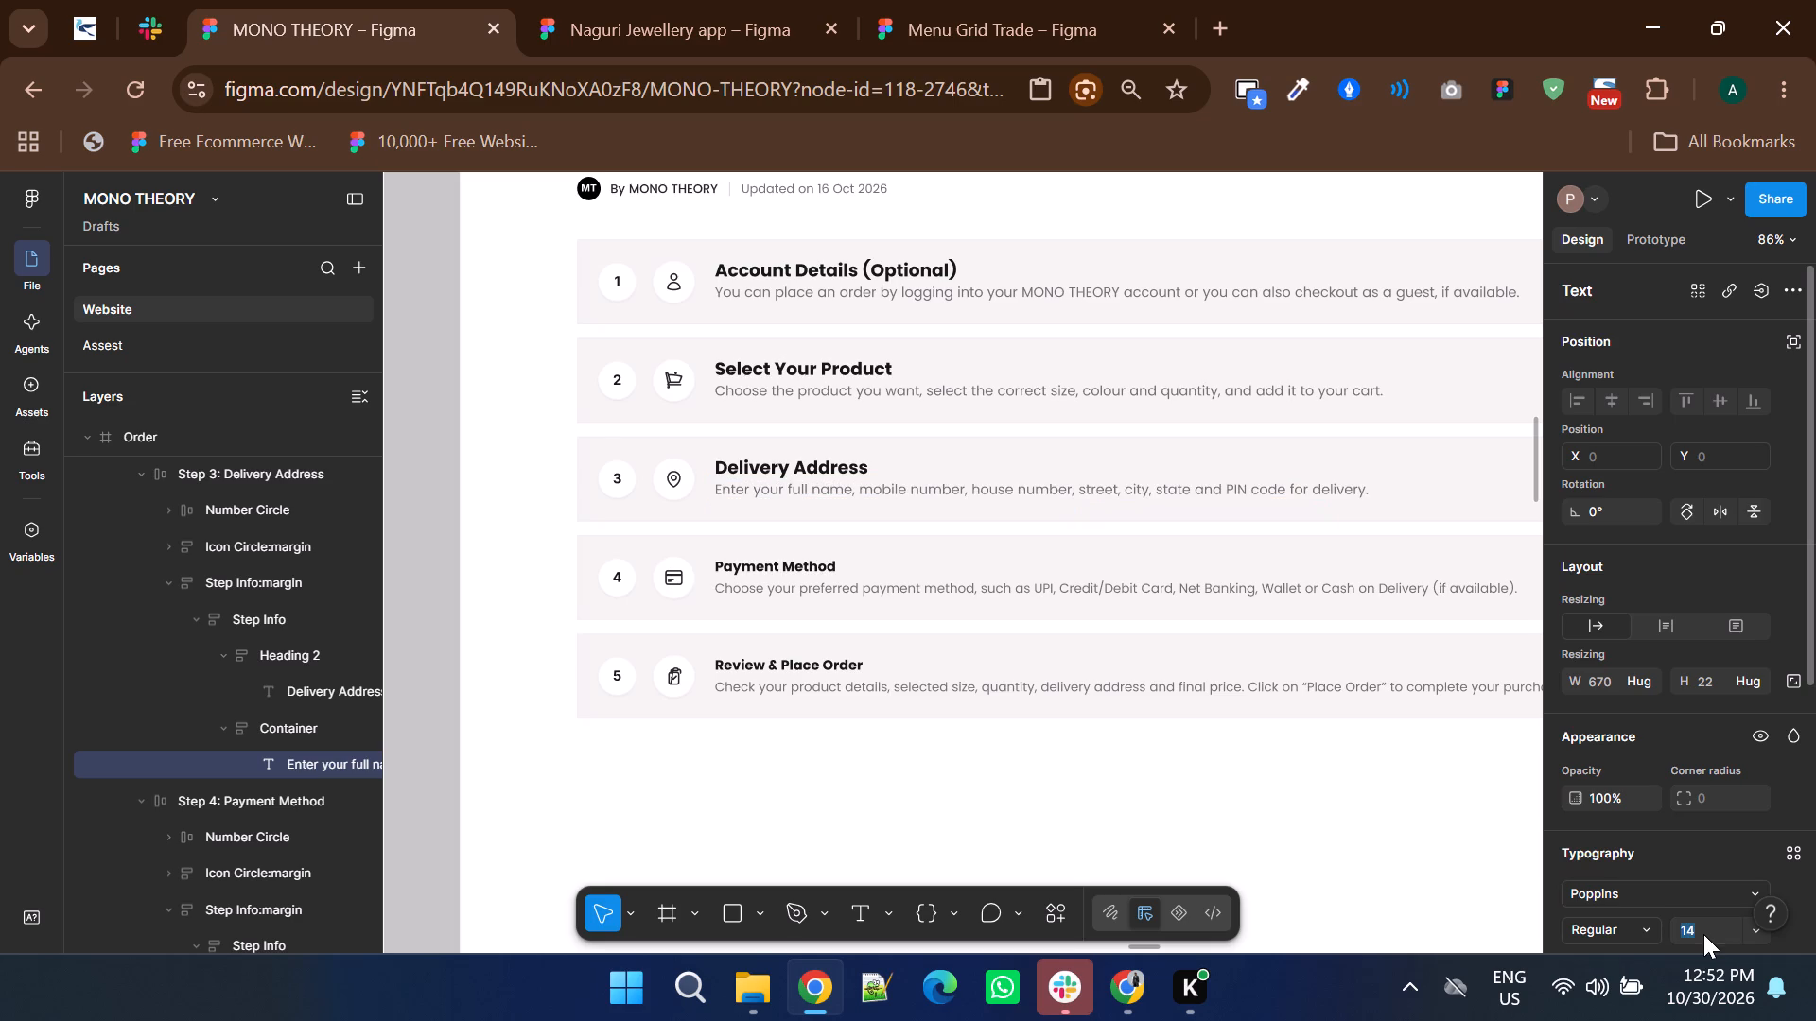
Set the Payment Method heading's font size to 18 and its description's font size to 14.
{"action": "left_click", "coordinate": [803, 562], "text": "ctrl"}
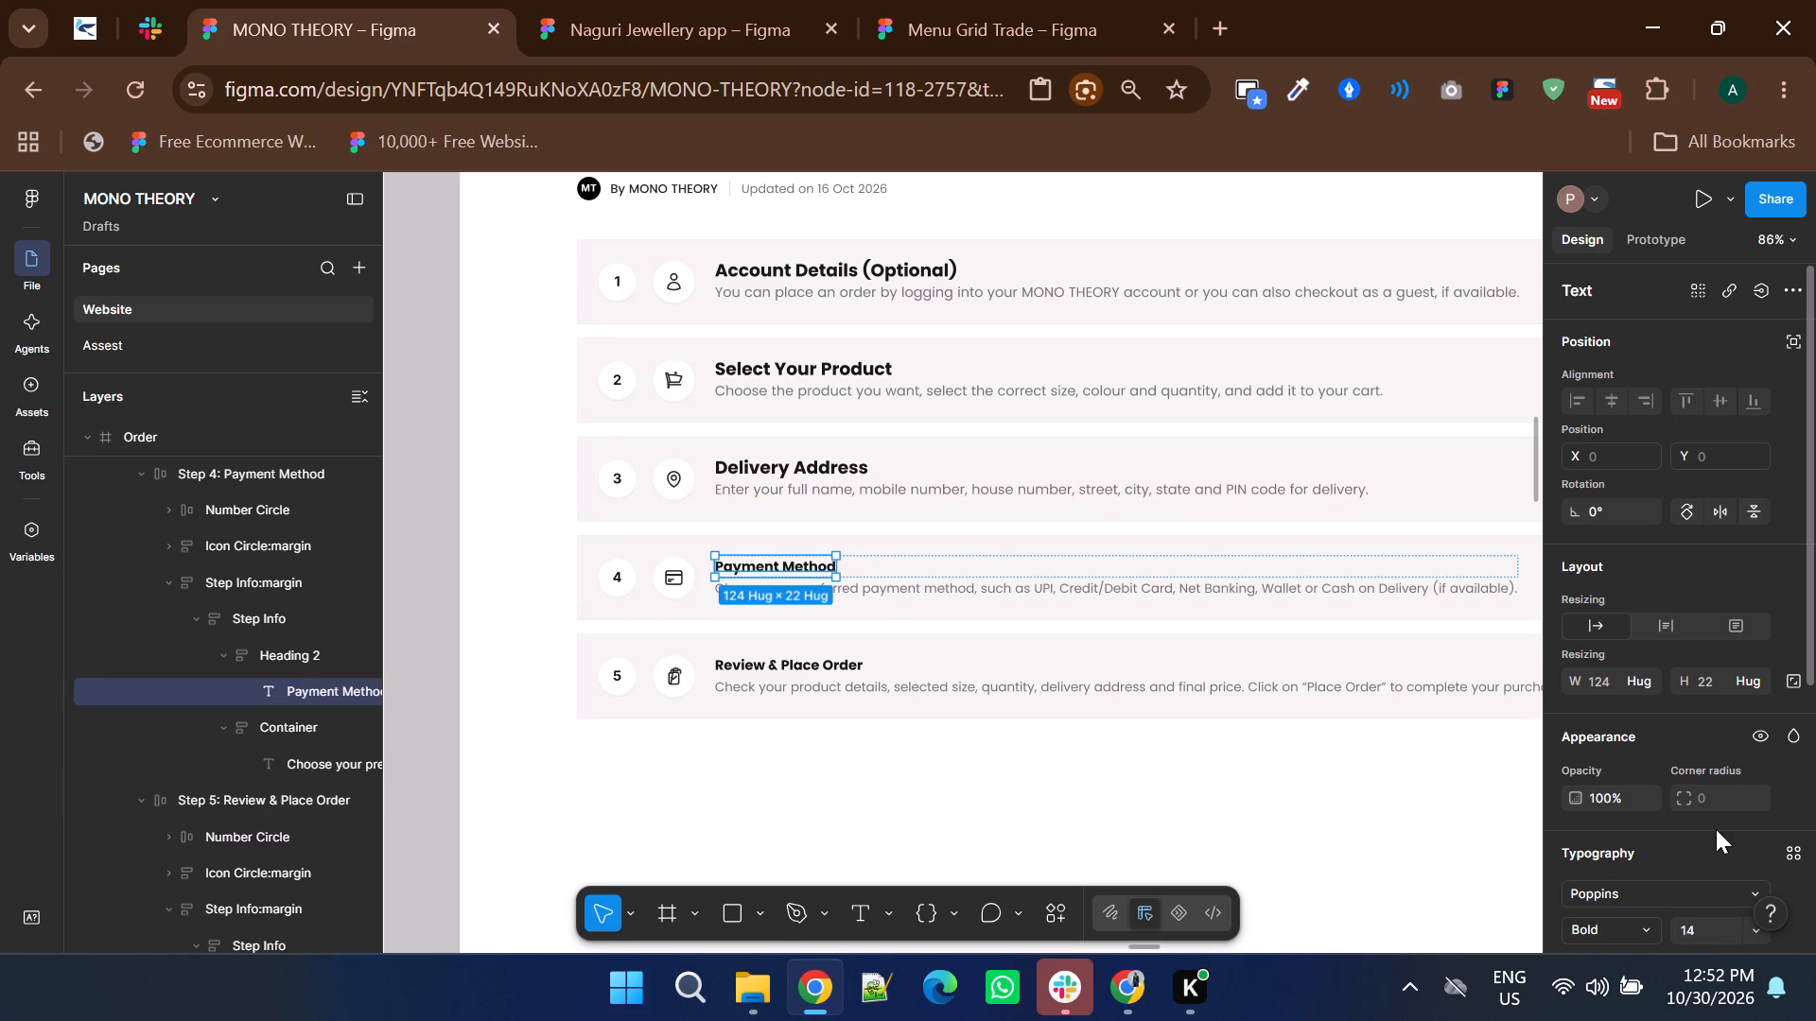
{"action": "left_click", "coordinate": [1696, 924]}
{"action": "key", "text": "Up"}
{"action": "key", "text": "Up"}
{"action": "key", "text": "Up"}
{"action": "key", "text": "Up"}
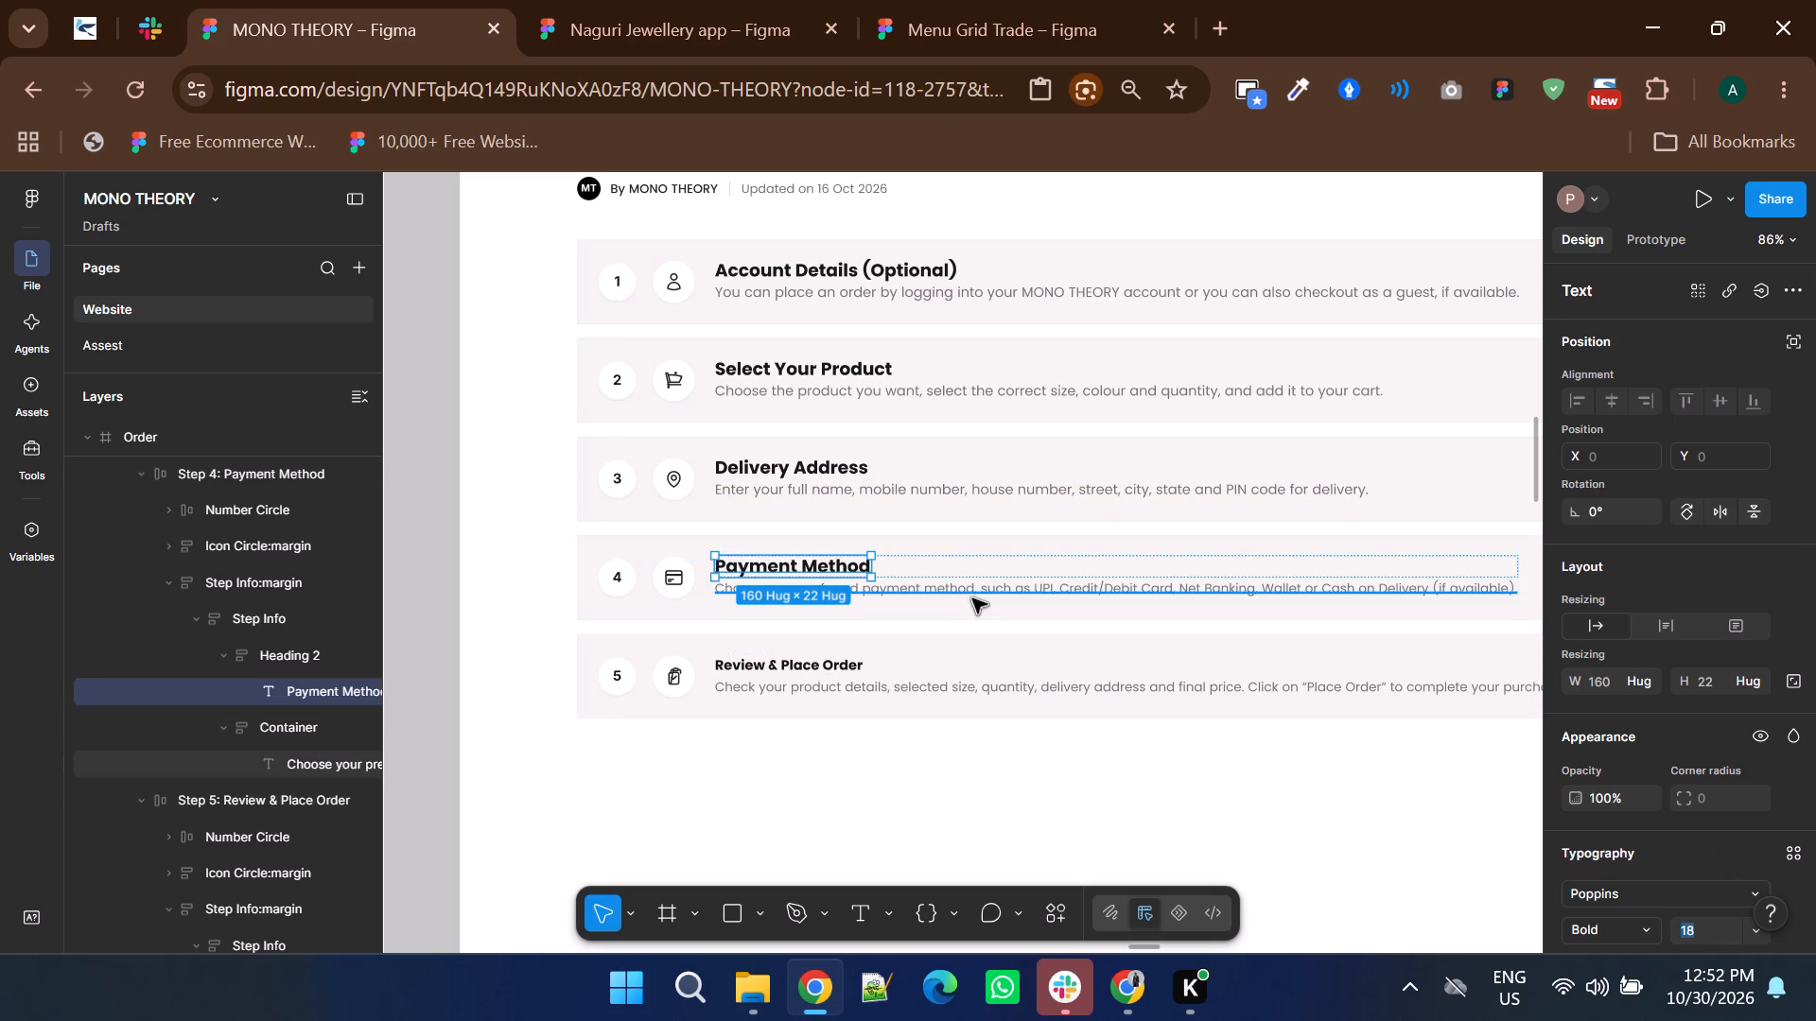
{"action": "left_click", "coordinate": [972, 598], "text": "ctrl"}
{"action": "left_click", "coordinate": [1691, 930]}
{"action": "key", "text": "Up"}
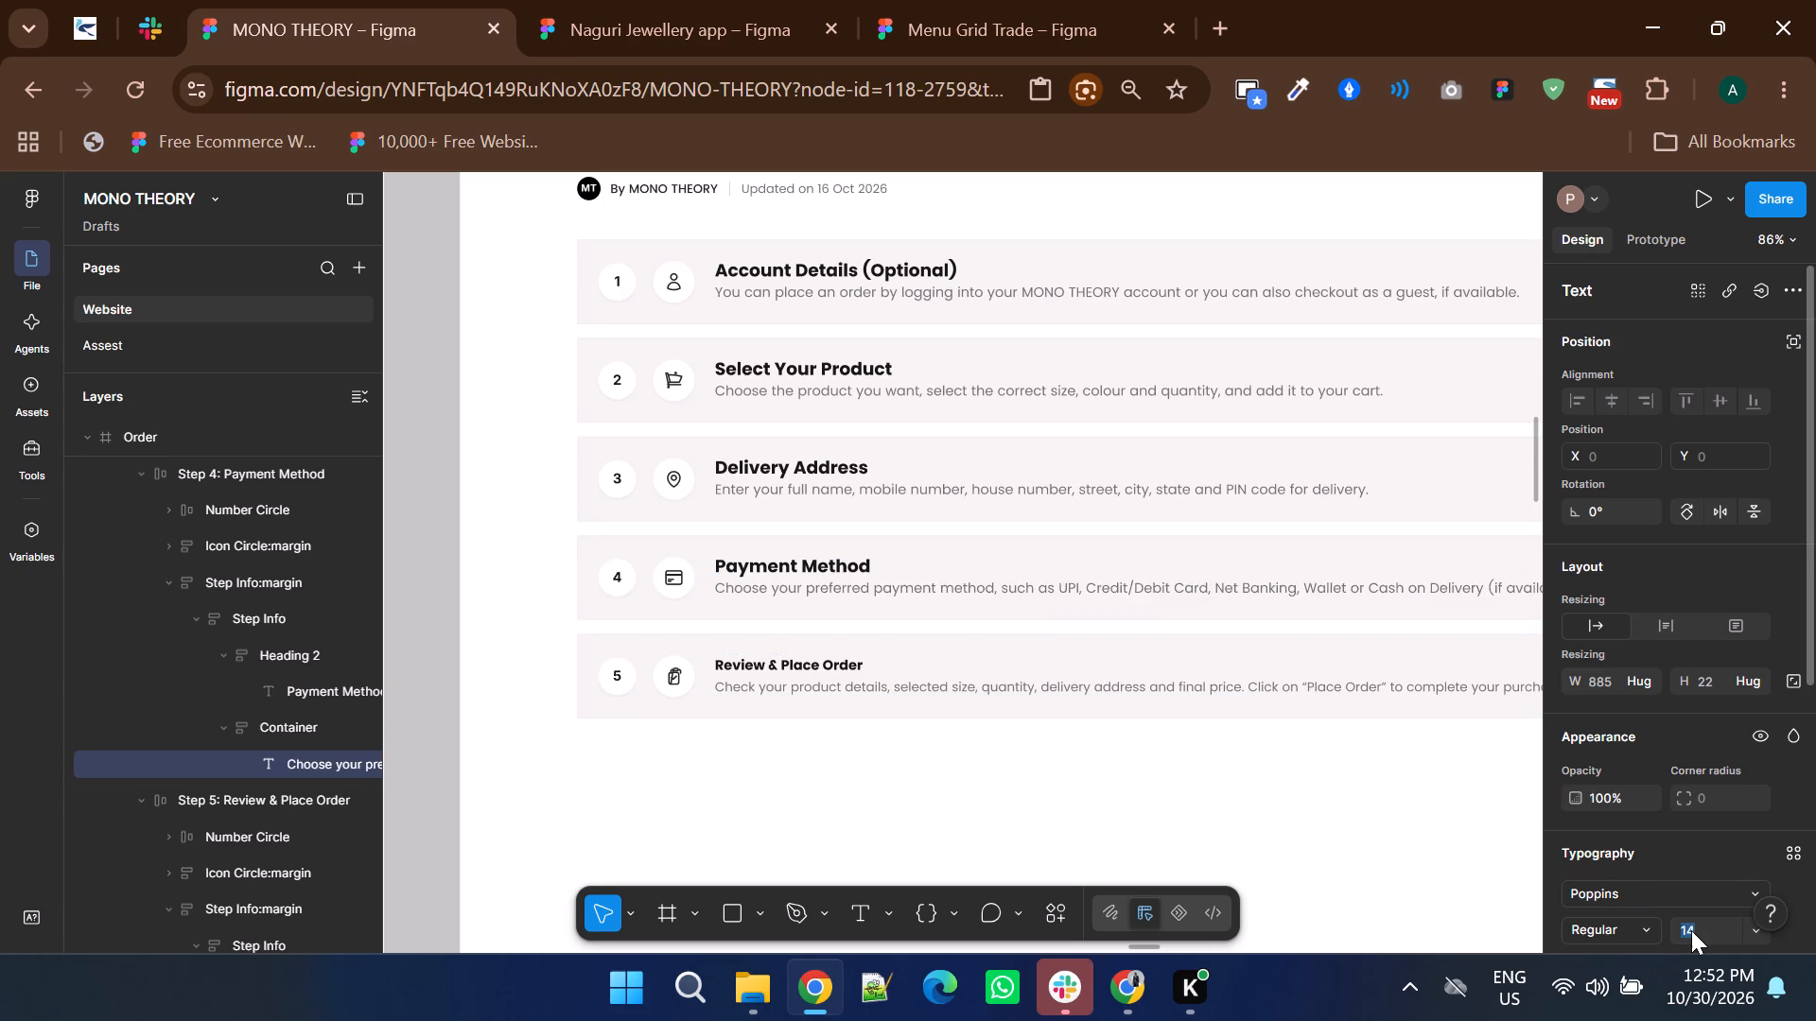
Set the Review & Place Order heading's font size to 18 and its description's font size to 14.
{"action": "left_click", "coordinate": [779, 660], "text": "ctrl"}
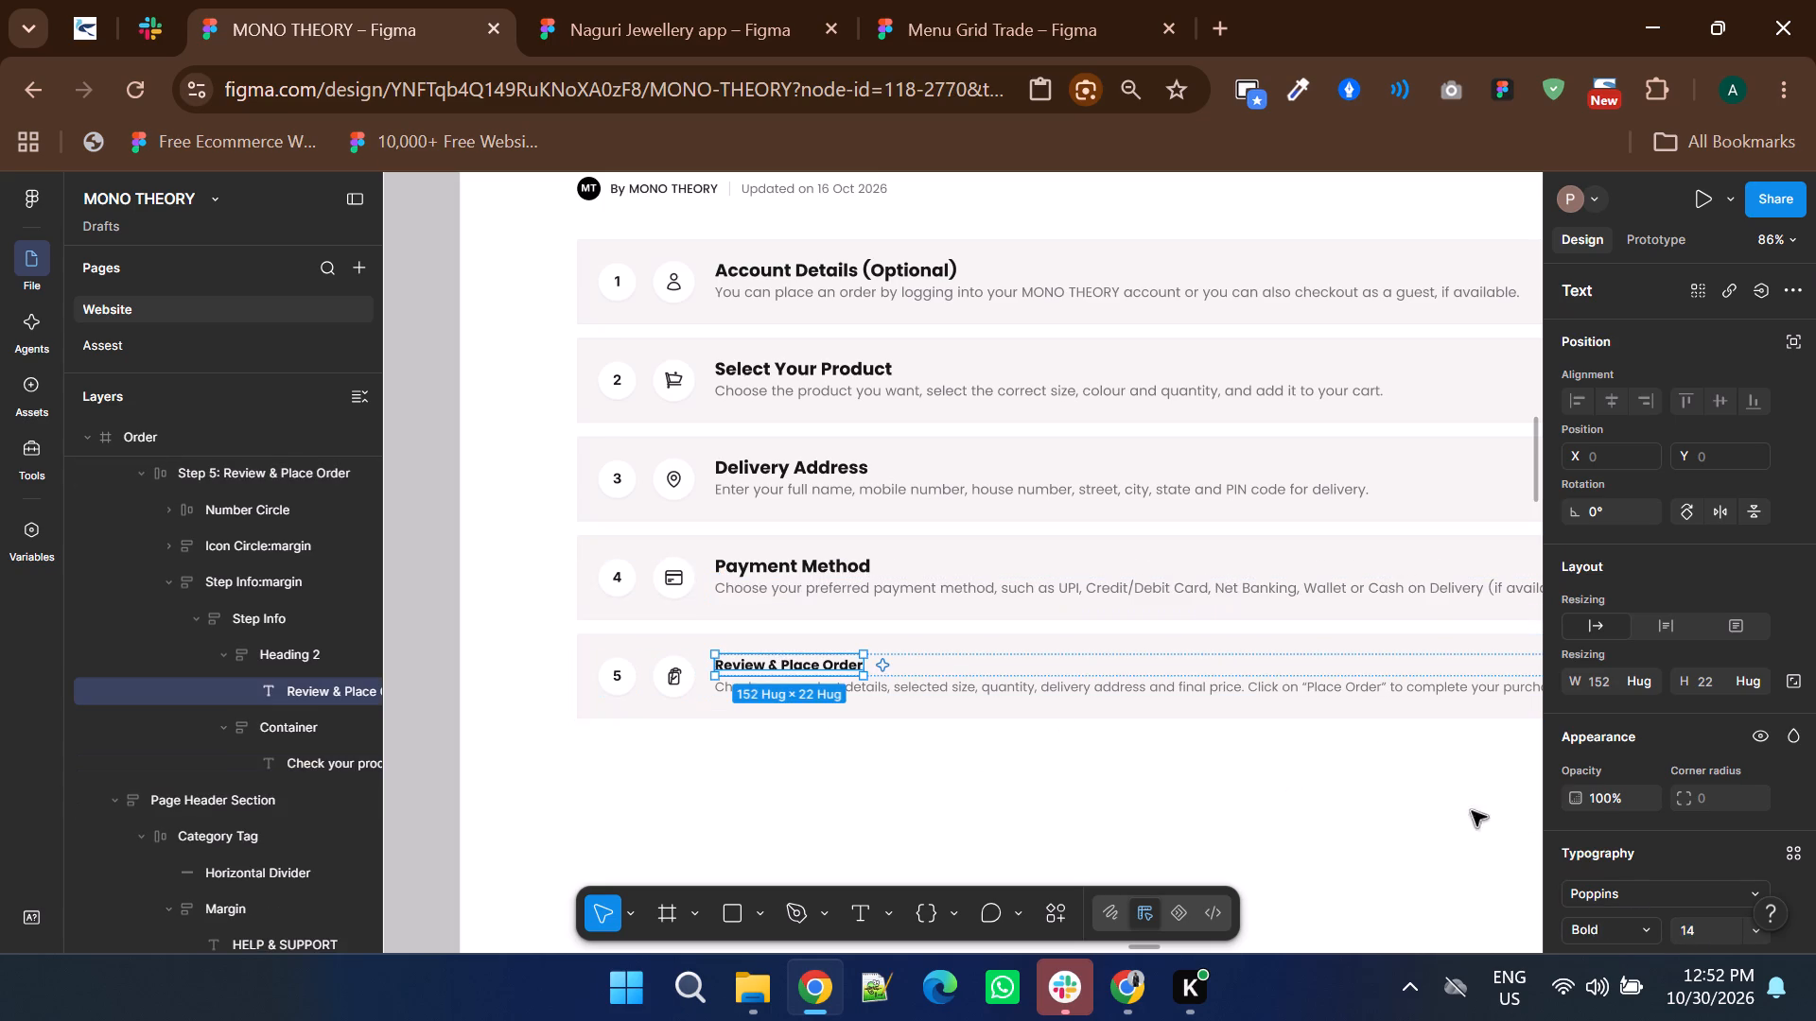
{"action": "left_click", "coordinate": [1707, 925]}
{"action": "key", "text": "Up"}
{"action": "key", "text": "Up"}
{"action": "key", "text": "Up"}
{"action": "key", "text": "Up"}
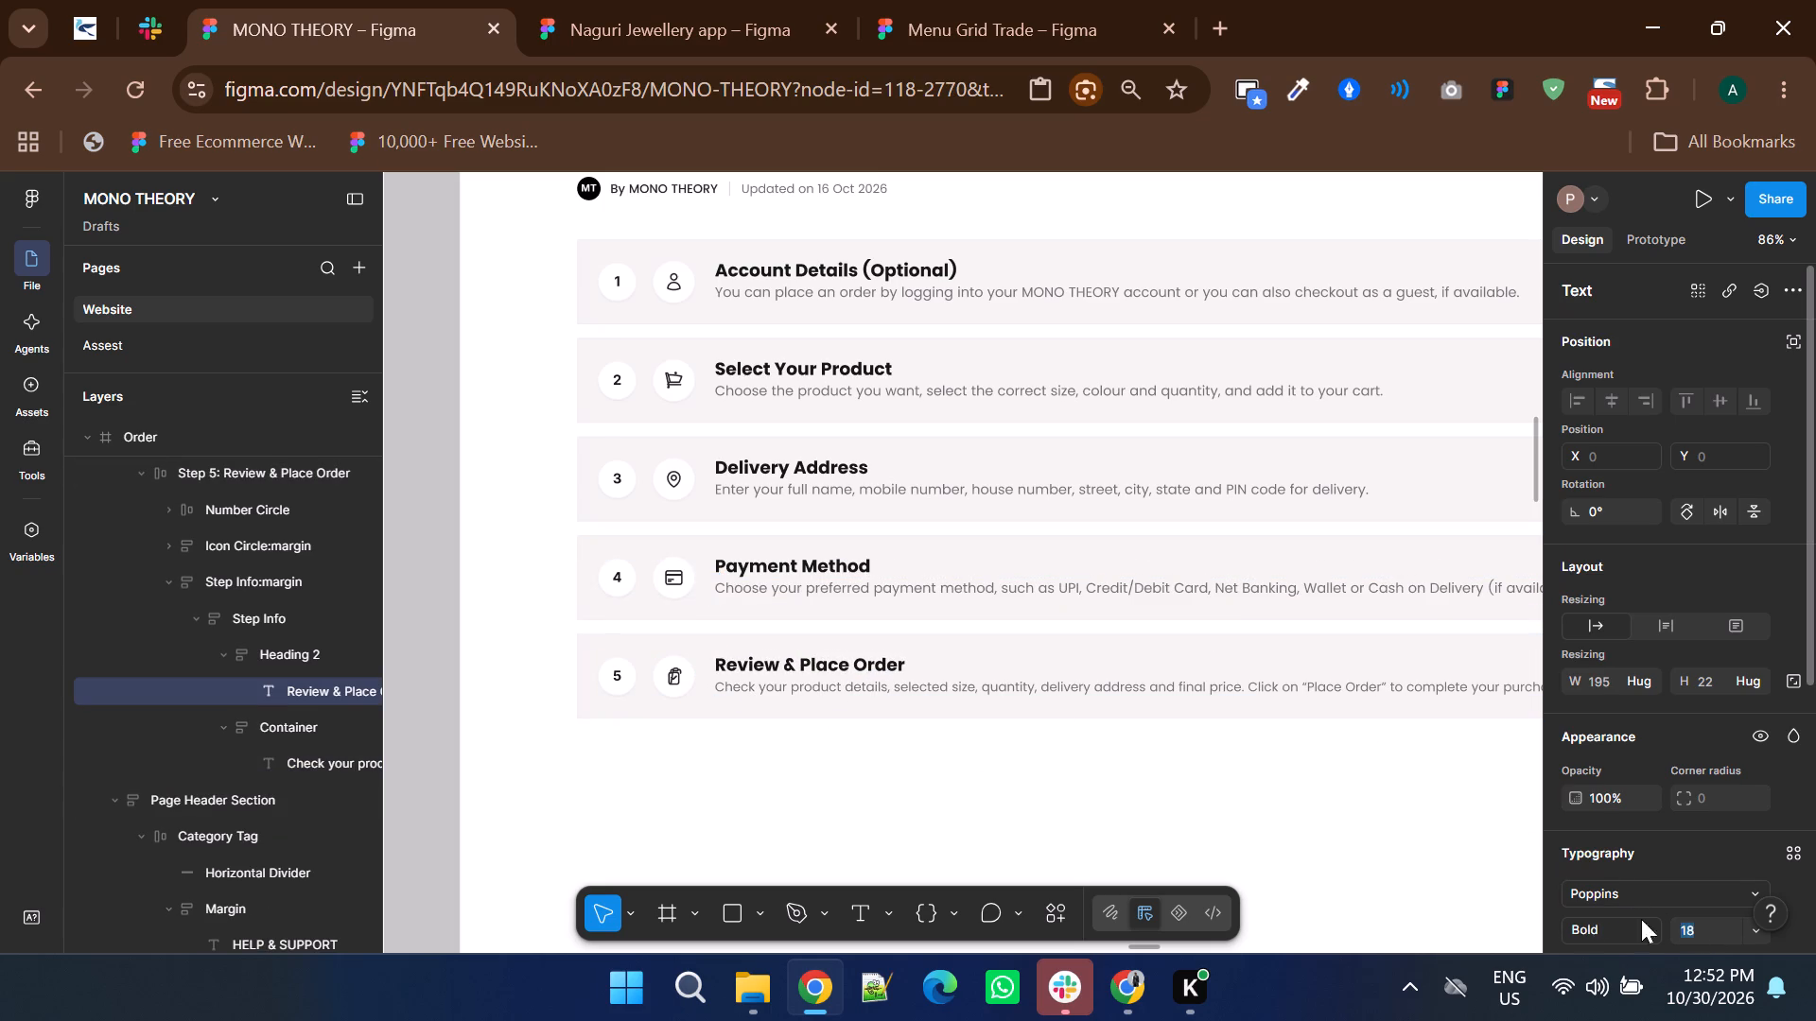
{"action": "left_click", "coordinate": [997, 688], "text": "ctrl"}
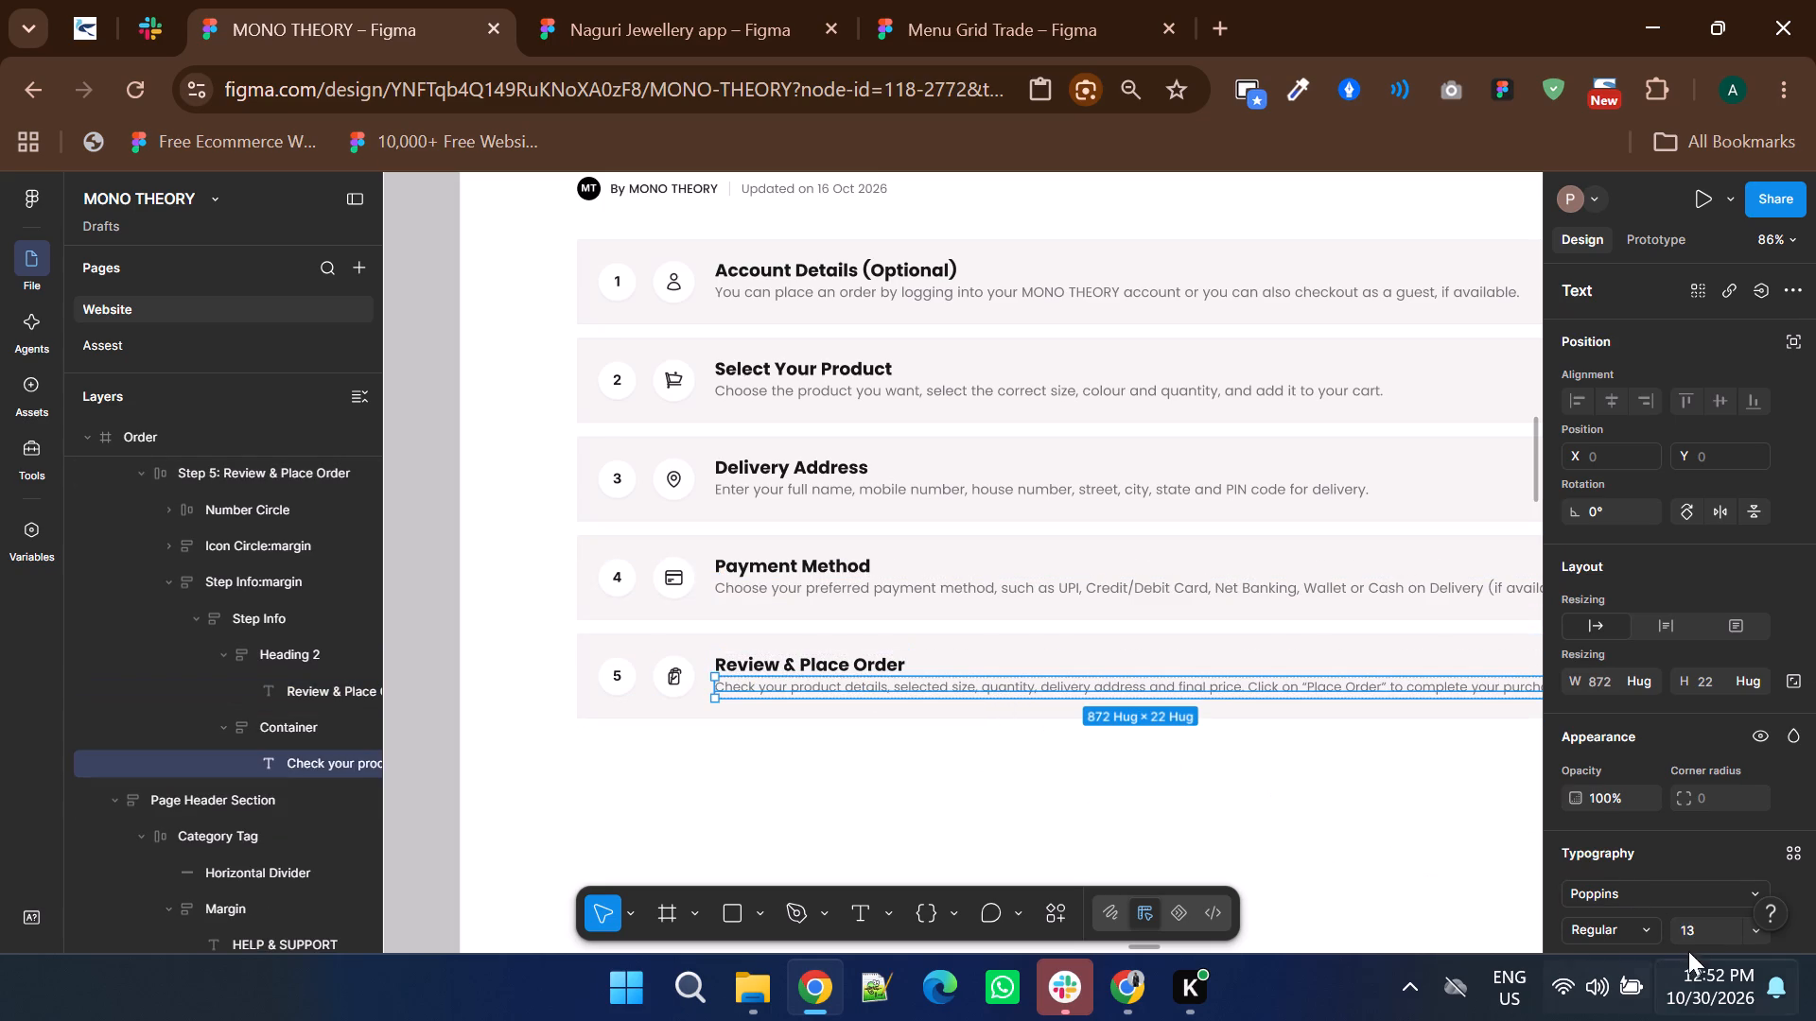
{"action": "left_click", "coordinate": [1702, 927]}
{"action": "key", "text": "Up"}
On the Payments page, set the Credit / Debit Card heading's font size to 18 and check its description's font size.
{"action": "scroll", "coordinate": [728, 837], "scroll_direction": "down", "scroll_amount": 3, "text": "ctrl"}
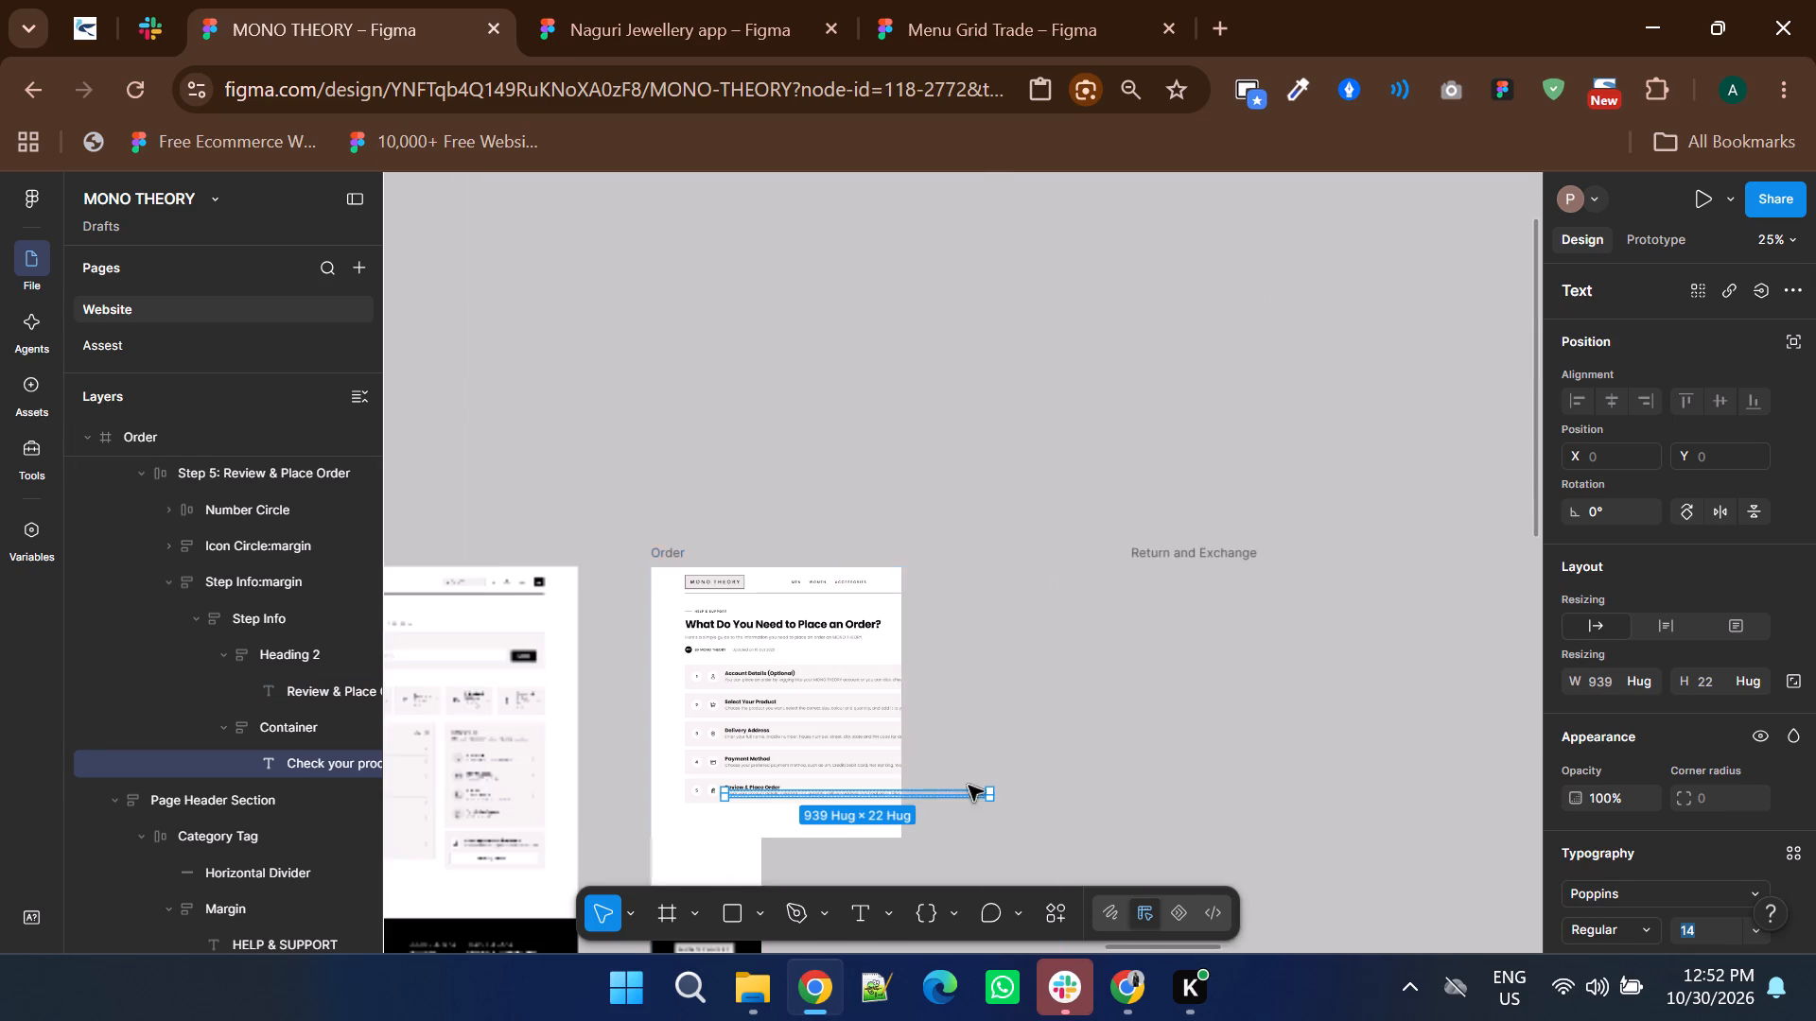
{"action": "left_click", "coordinate": [970, 477]}
{"action": "scroll", "coordinate": [970, 477], "scroll_direction": "down", "scroll_amount": 5, "text": "shift"}
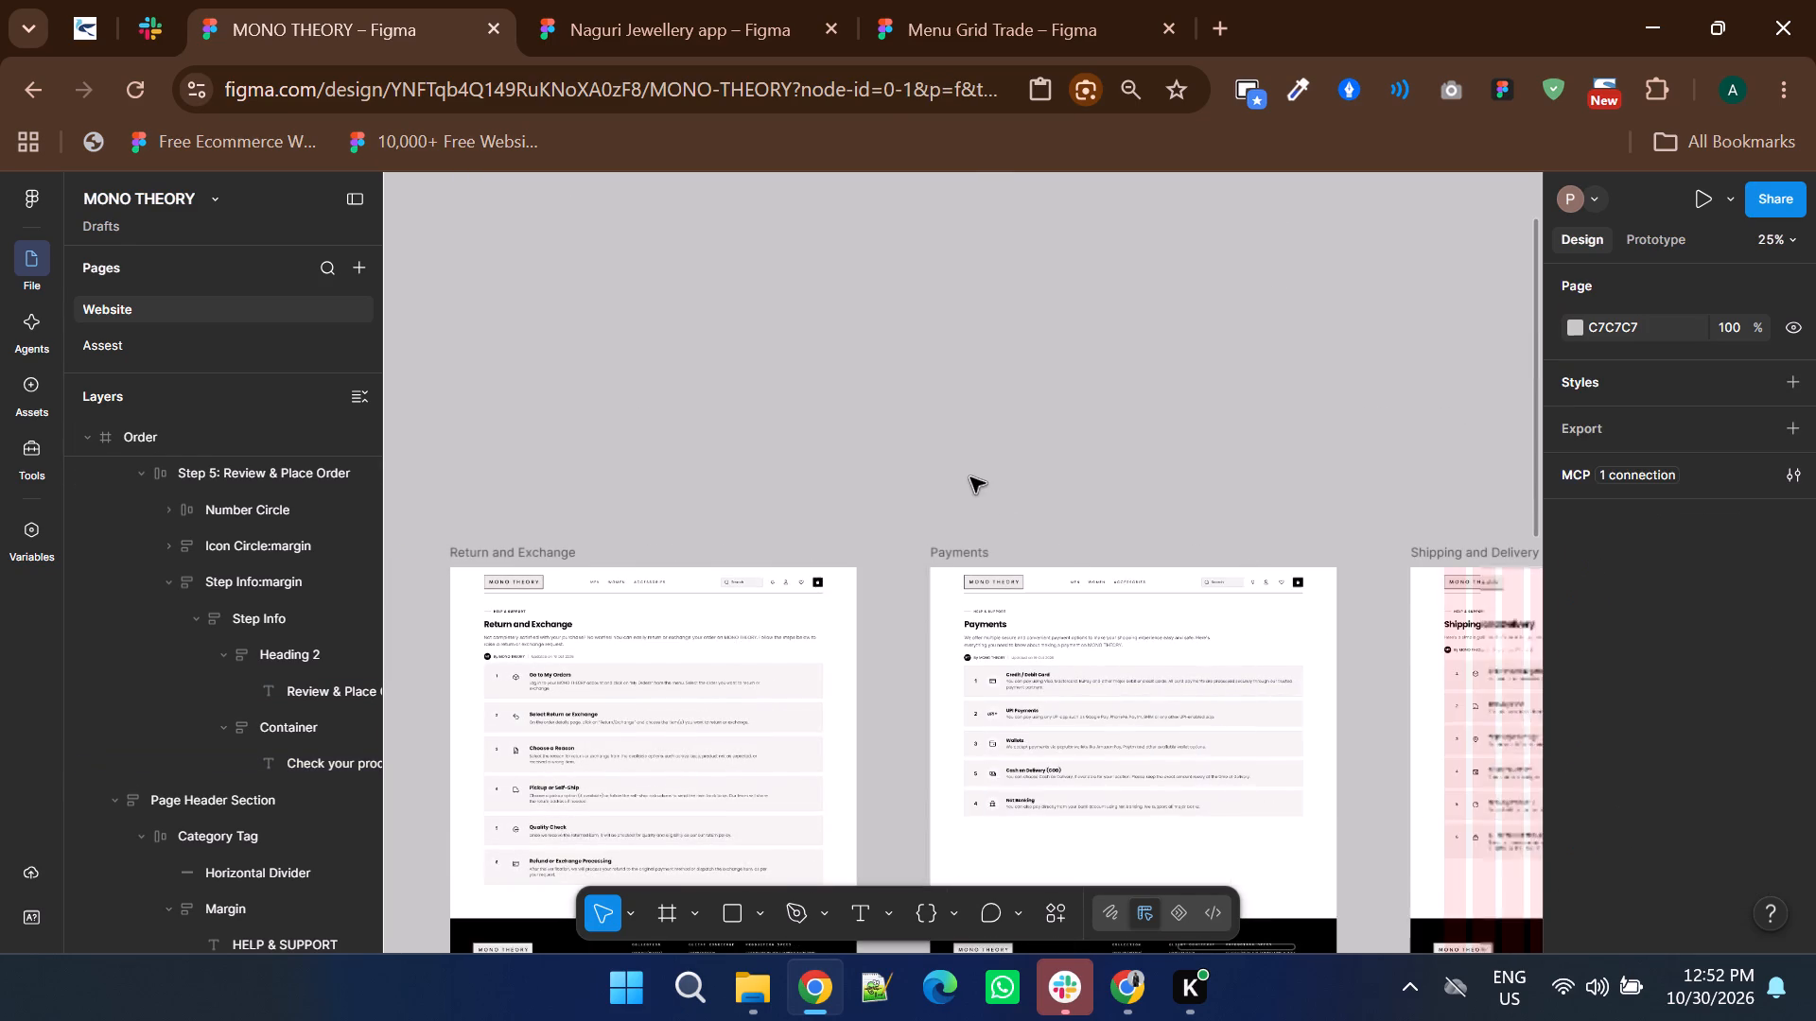
{"action": "scroll", "coordinate": [970, 477], "scroll_direction": "down", "scroll_amount": 1, "text": "shift"}
{"action": "scroll", "coordinate": [923, 677], "scroll_direction": "up", "scroll_amount": 4, "text": "ctrl"}
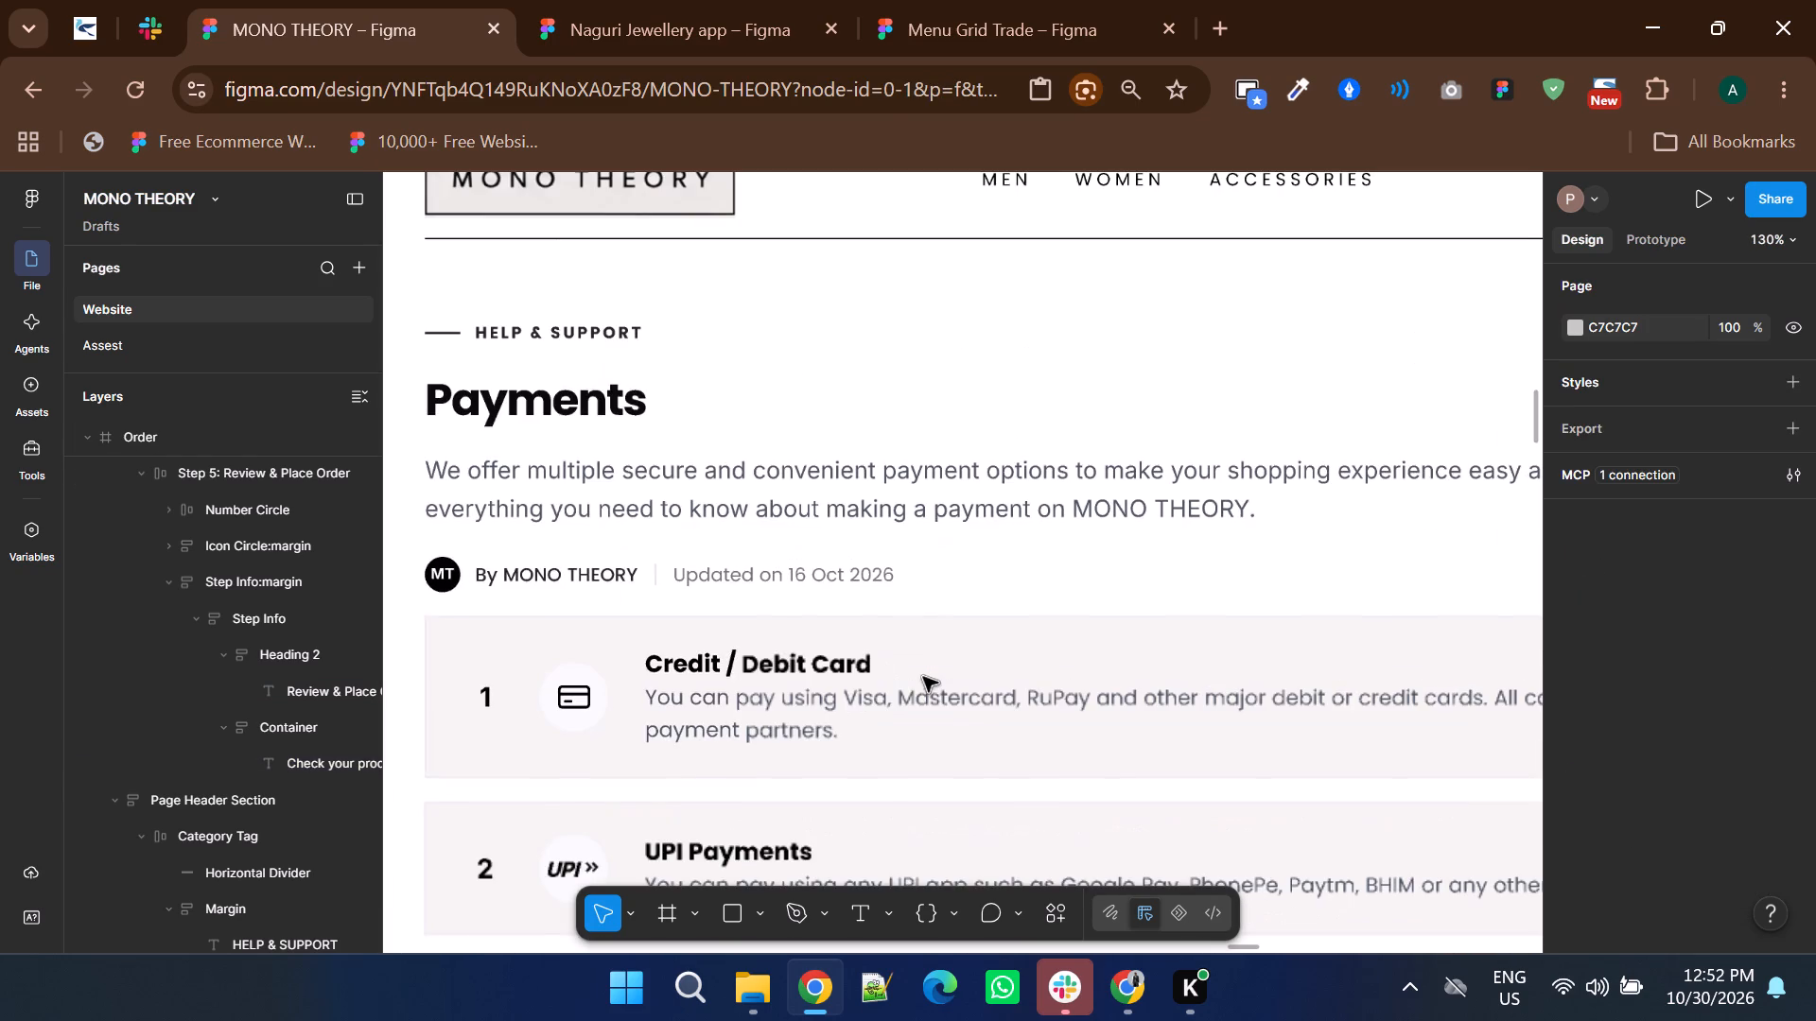
{"action": "scroll", "coordinate": [866, 636], "scroll_direction": "down", "scroll_amount": 2, "text": "ctrl"}
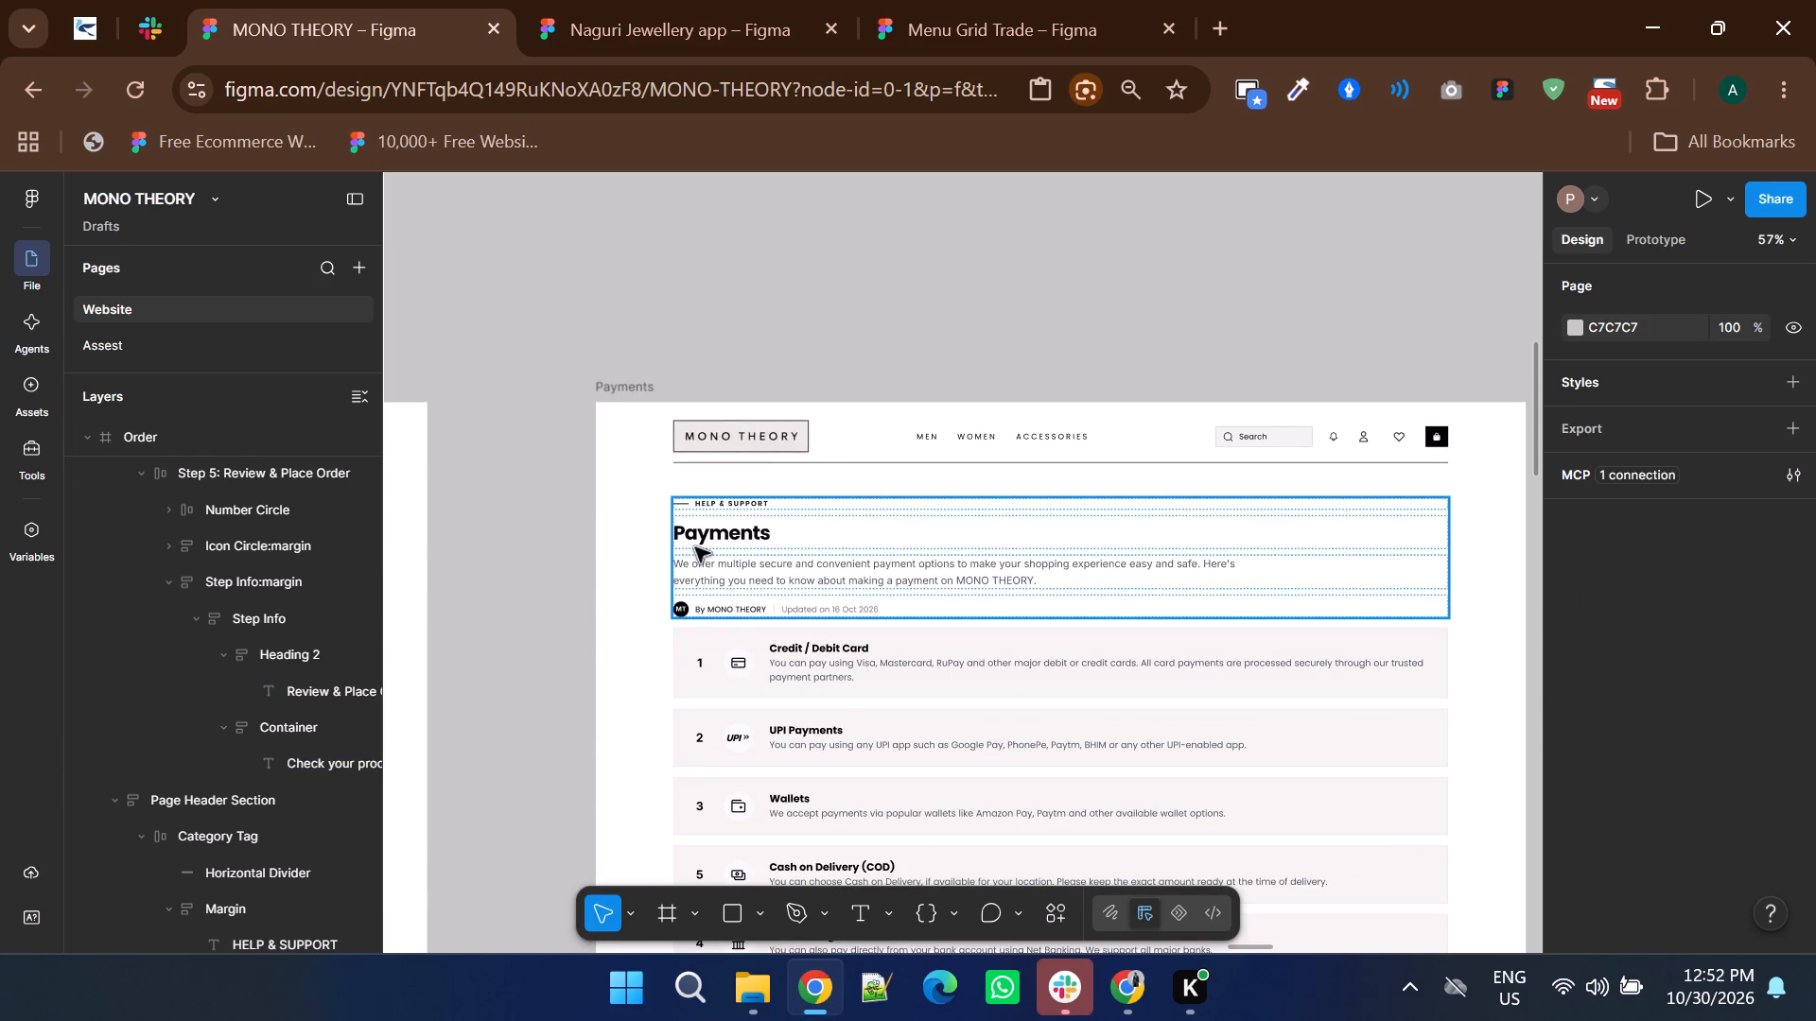
{"action": "left_click", "coordinate": [725, 551], "text": "ctrl"}
{"action": "left_click", "coordinate": [726, 539], "text": "ctrl"}
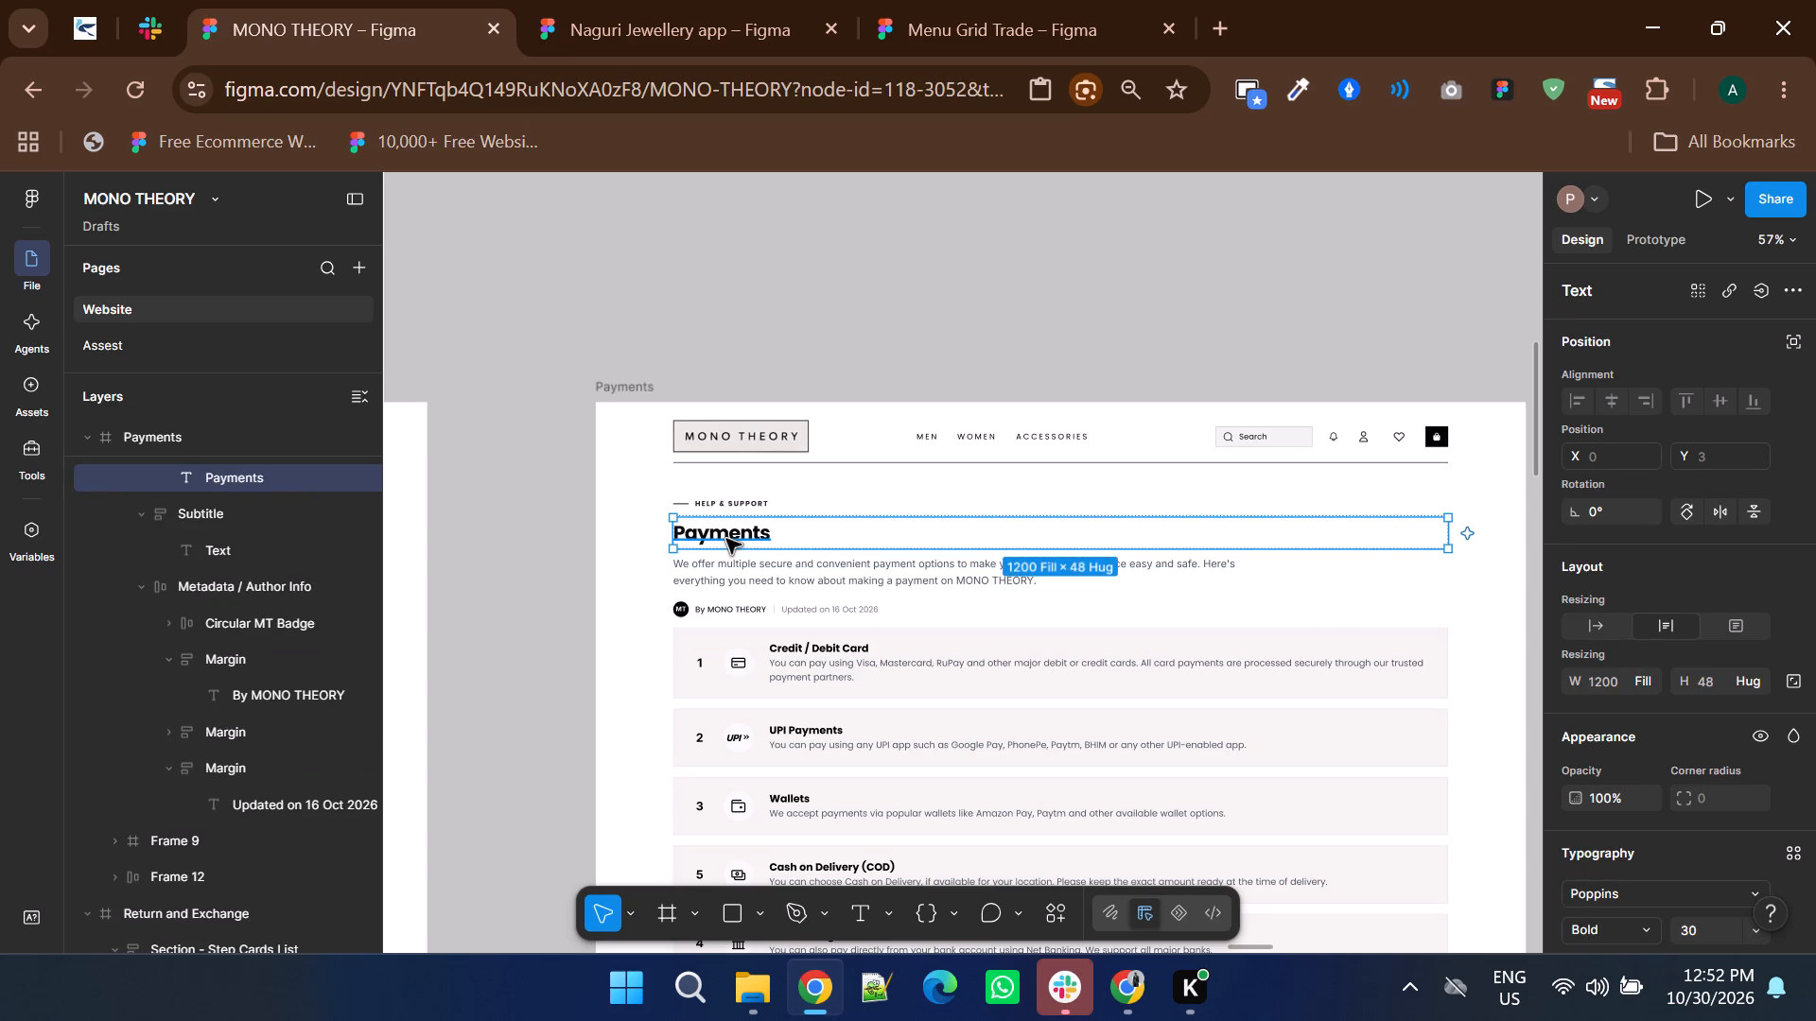
{"action": "left_click", "coordinate": [902, 291]}
{"action": "left_click", "coordinate": [860, 642], "text": "ctrl"}
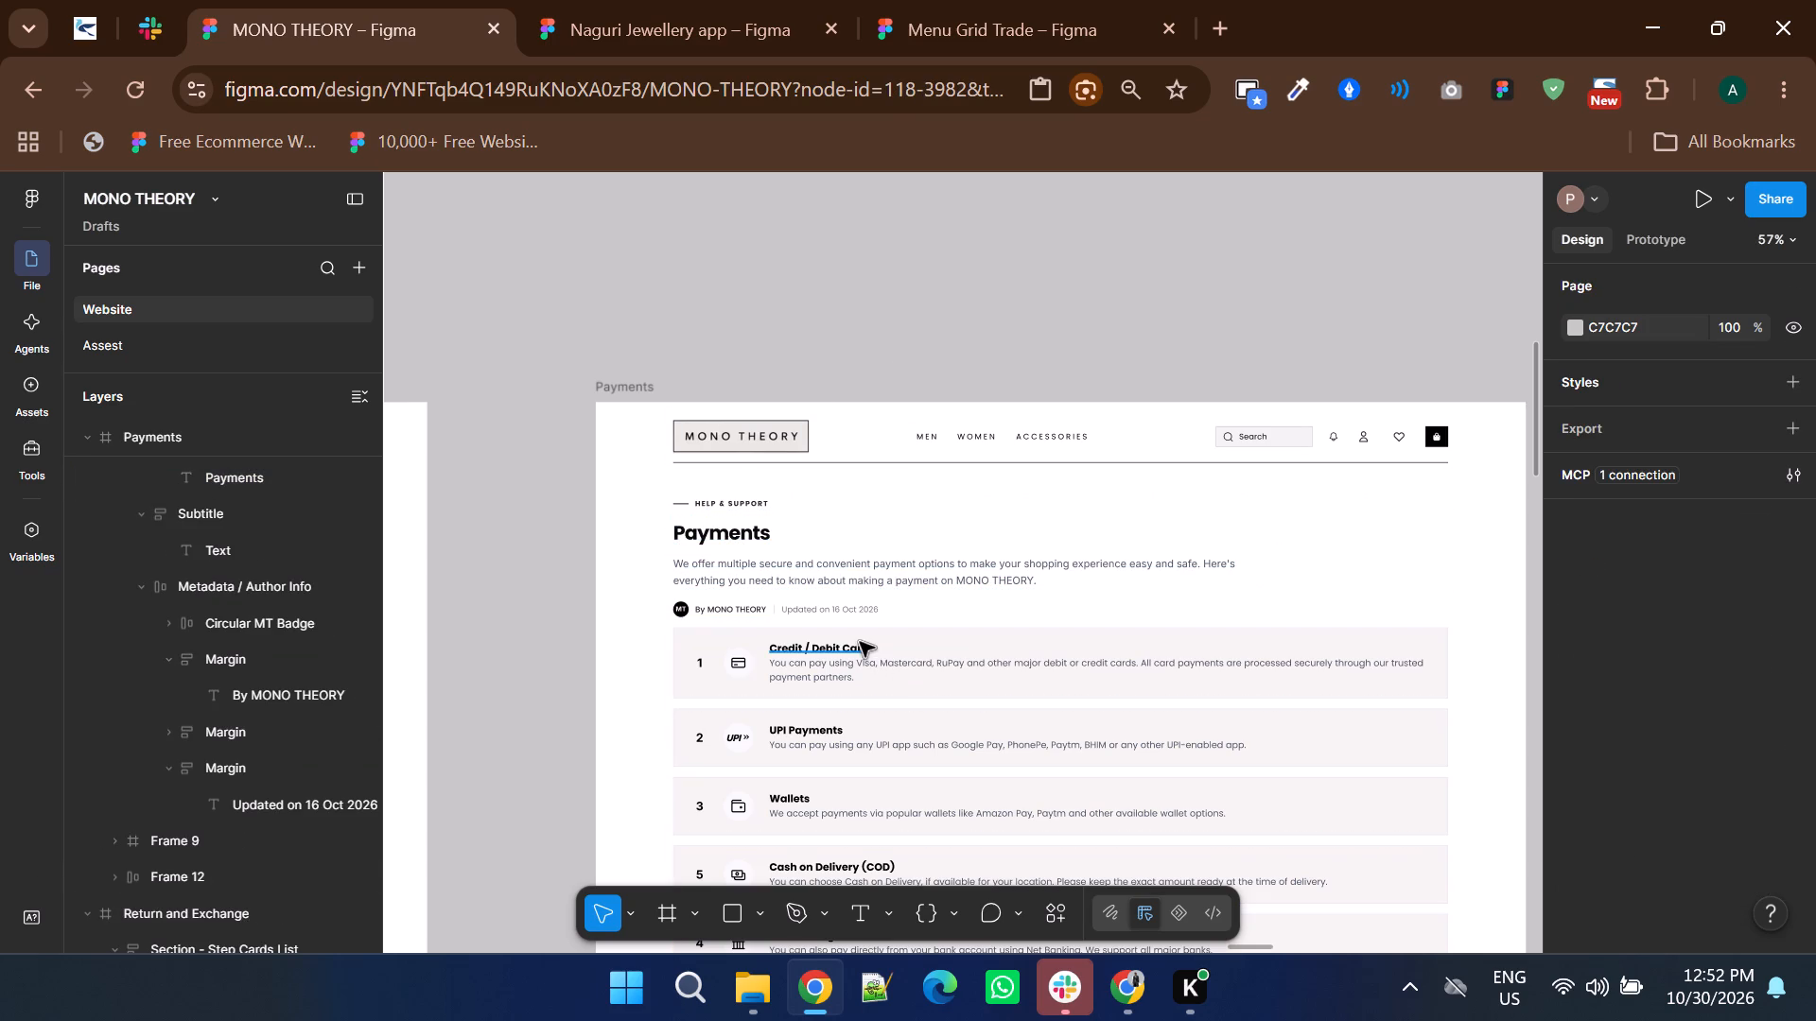
{"action": "left_click", "coordinate": [1703, 926]}
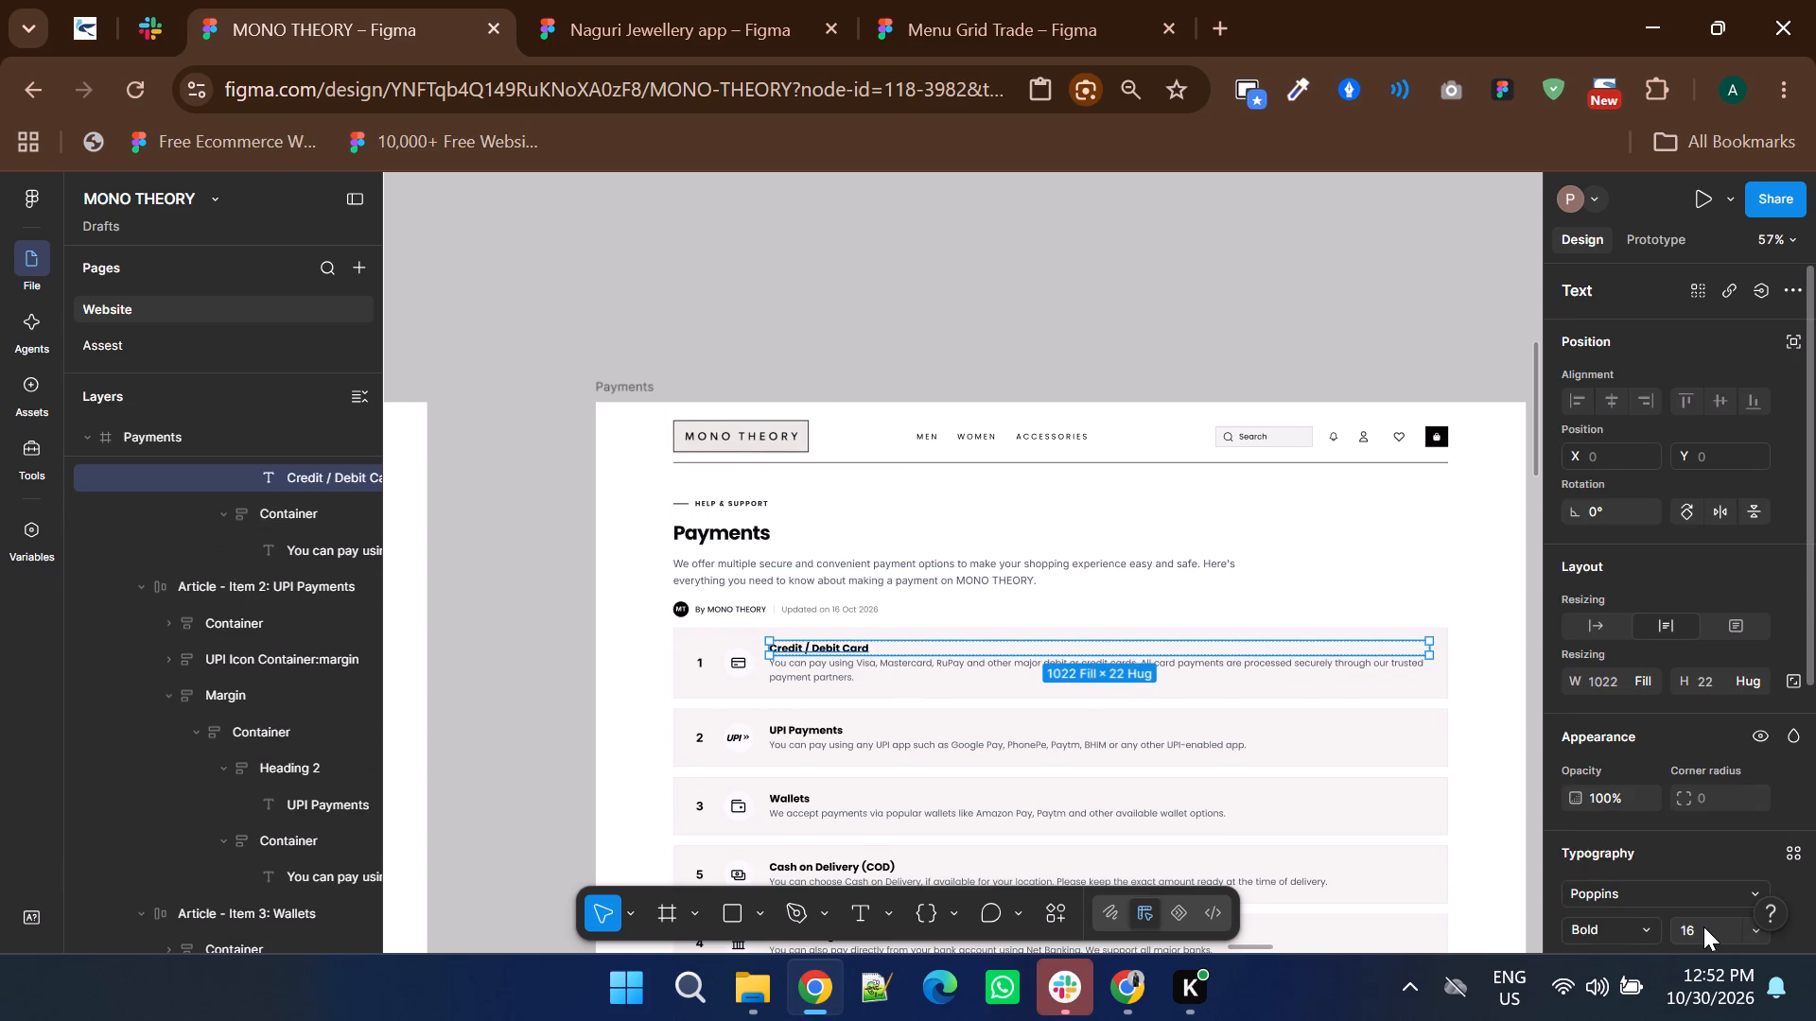
{"action": "key", "text": "Up"}
{"action": "key", "text": "Up"}
{"action": "left_click", "coordinate": [935, 666], "text": "ctrl"}
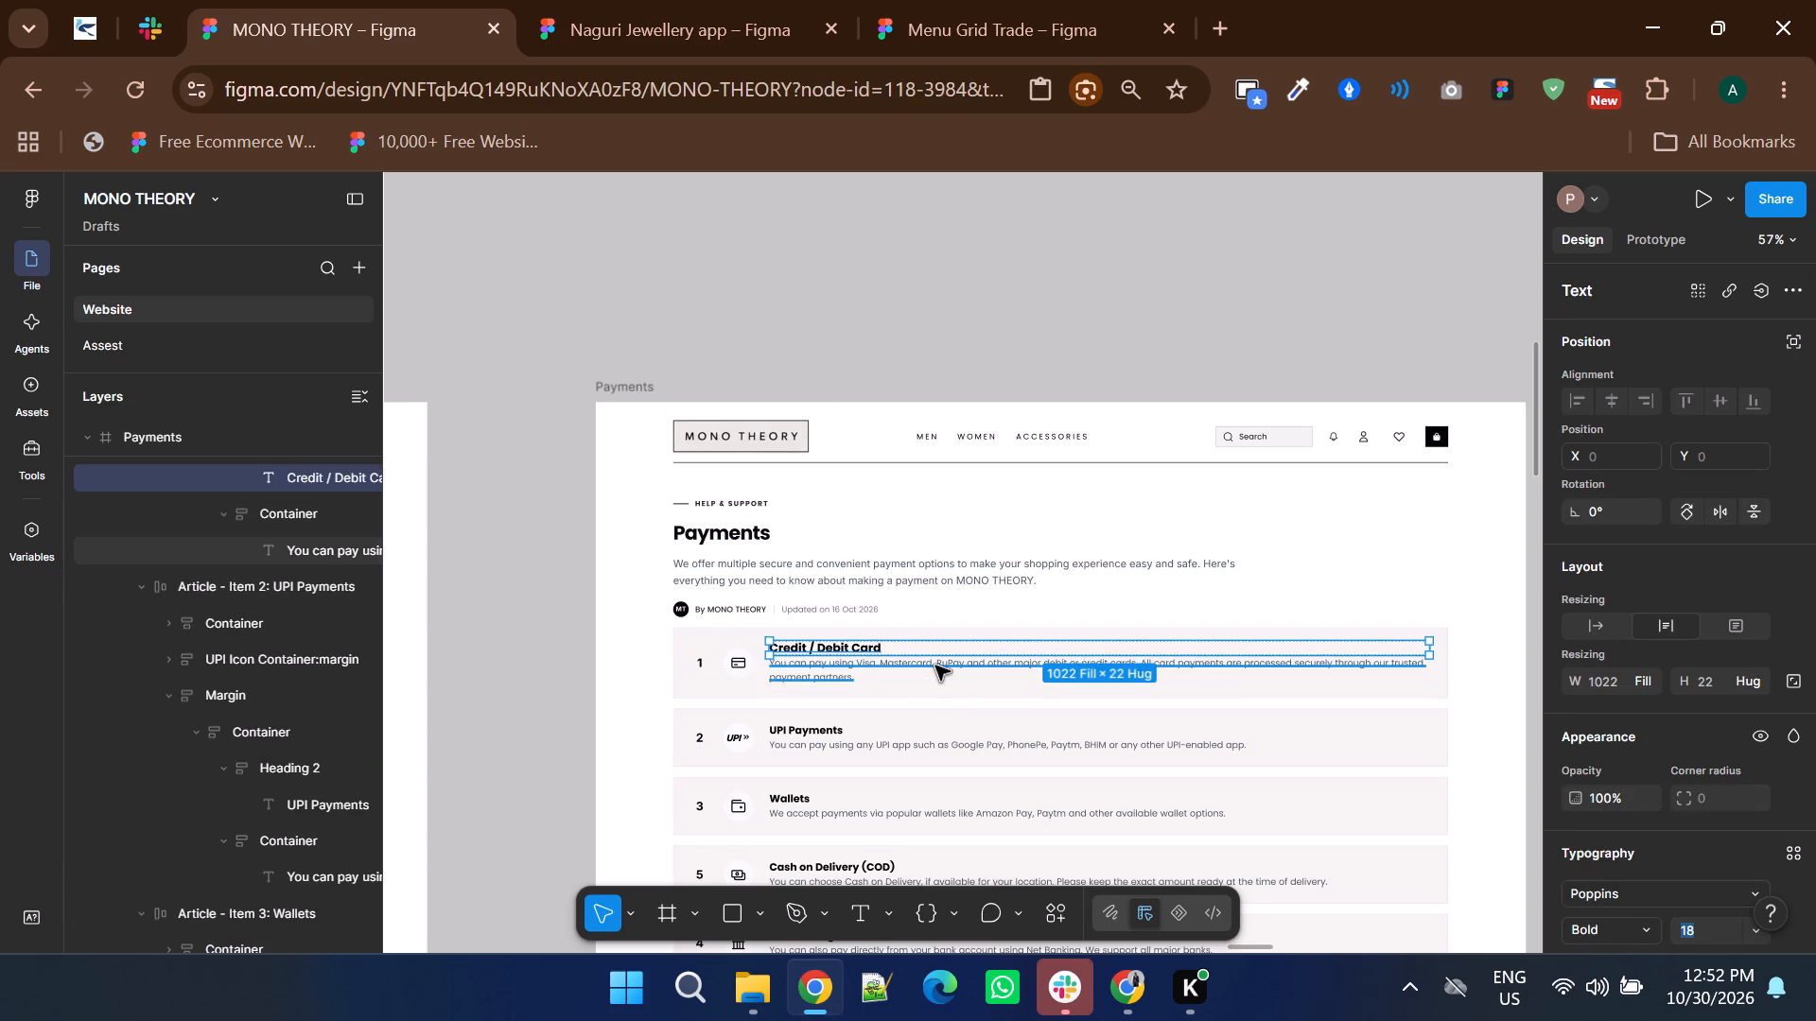
Set the UPI Payments heading's font size to 18 and check its description's font size.
{"action": "left_click", "coordinate": [825, 728], "text": "ctrl"}
{"action": "left_click", "coordinate": [1707, 916]}
{"action": "key", "text": "Up"}
{"action": "key", "text": "Up"}
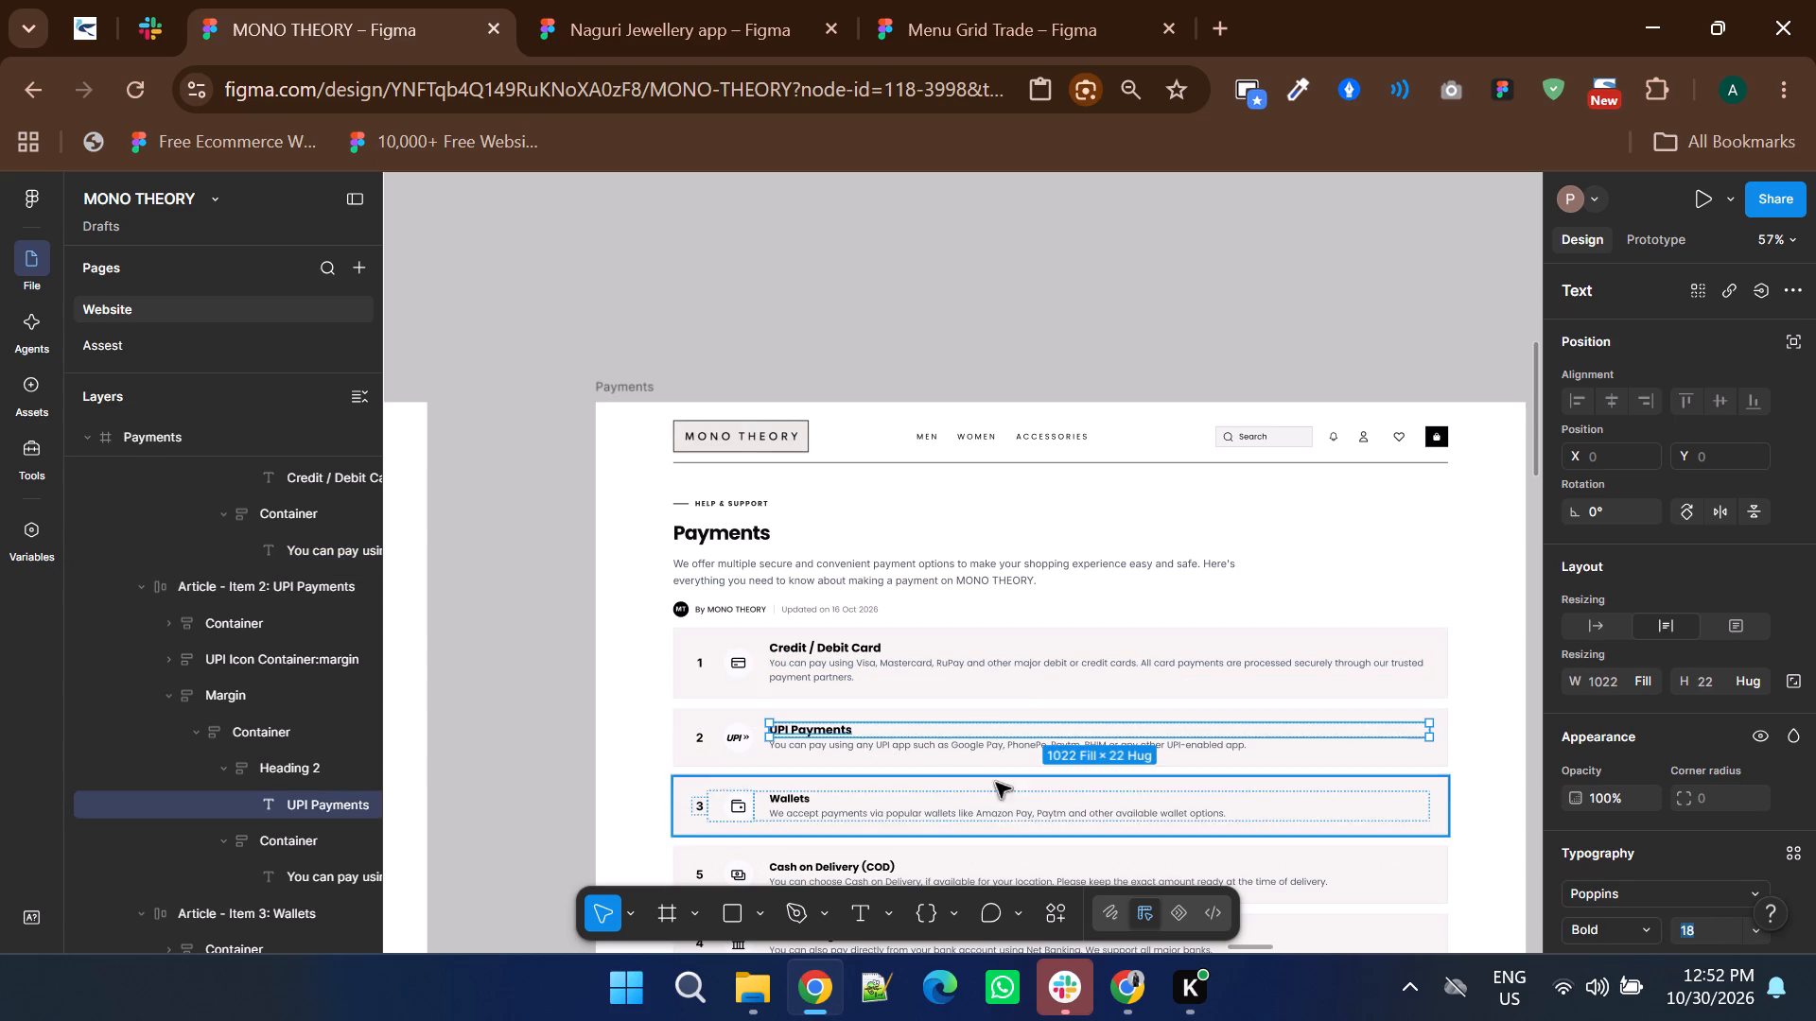
{"action": "left_click", "coordinate": [938, 744], "text": "ctrl"}
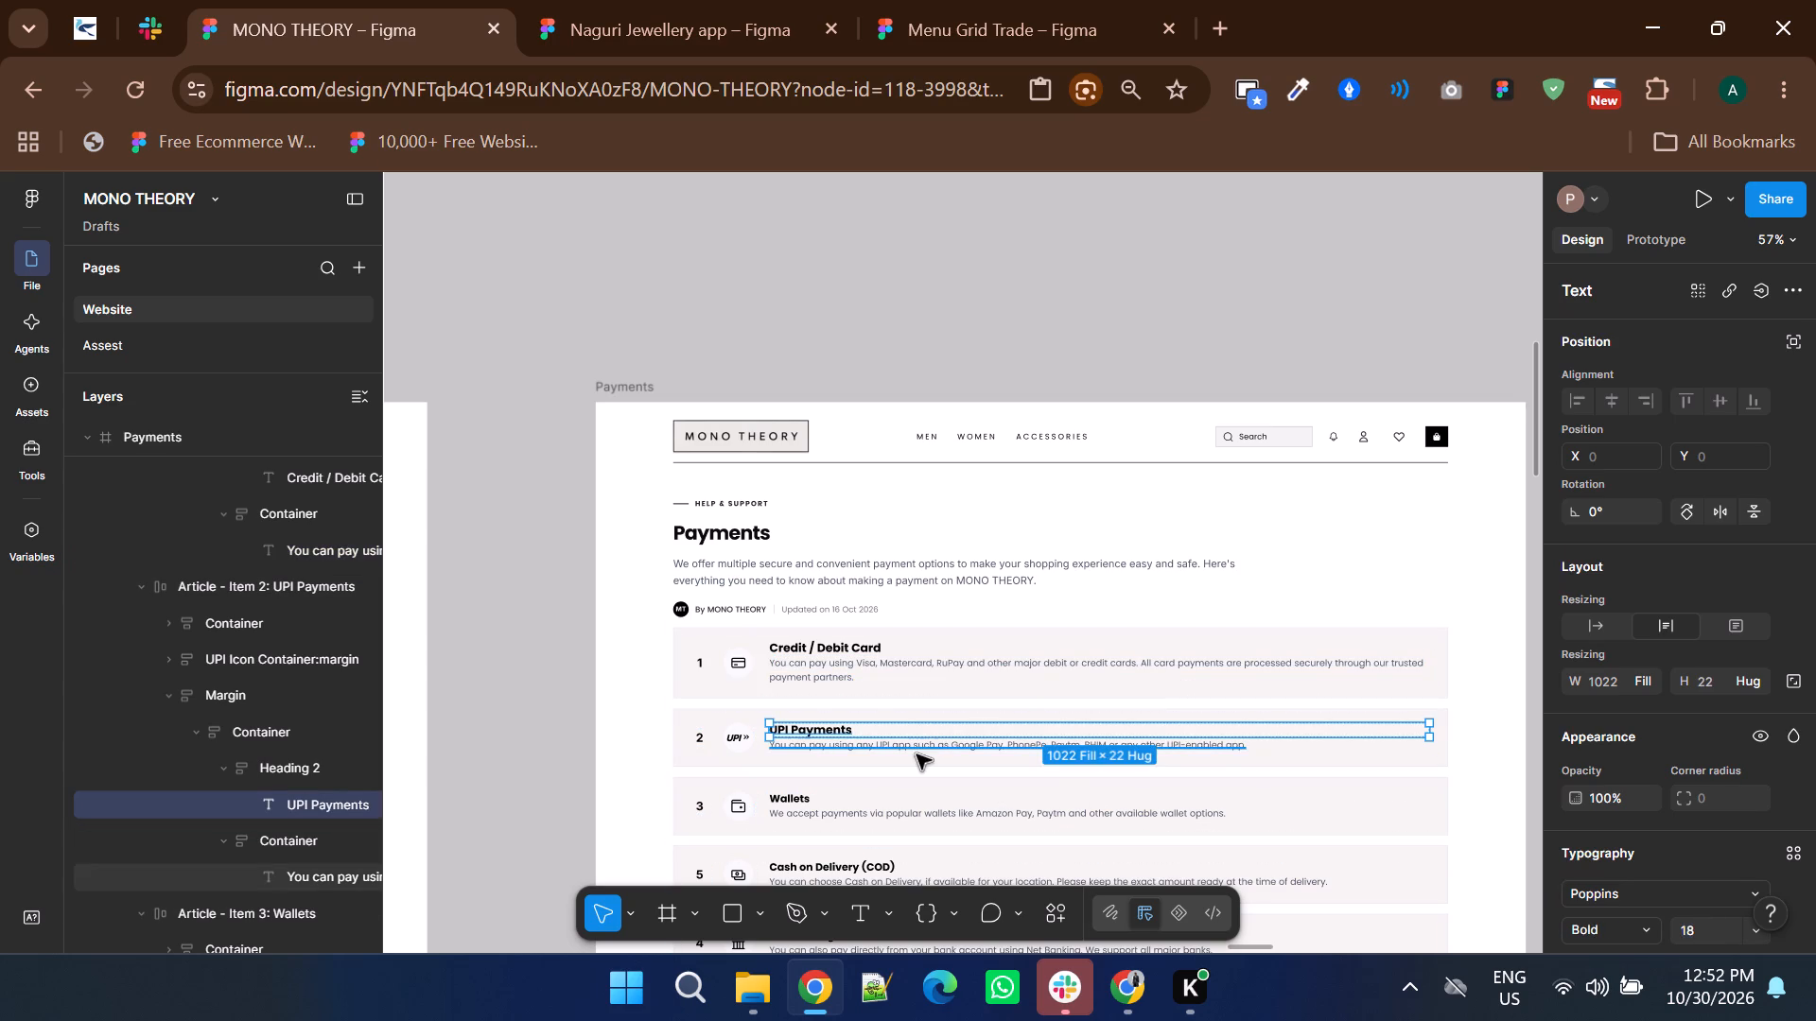
{"action": "left_click", "coordinate": [917, 754], "text": "ctrl"}
{"action": "left_click", "coordinate": [1702, 931]}
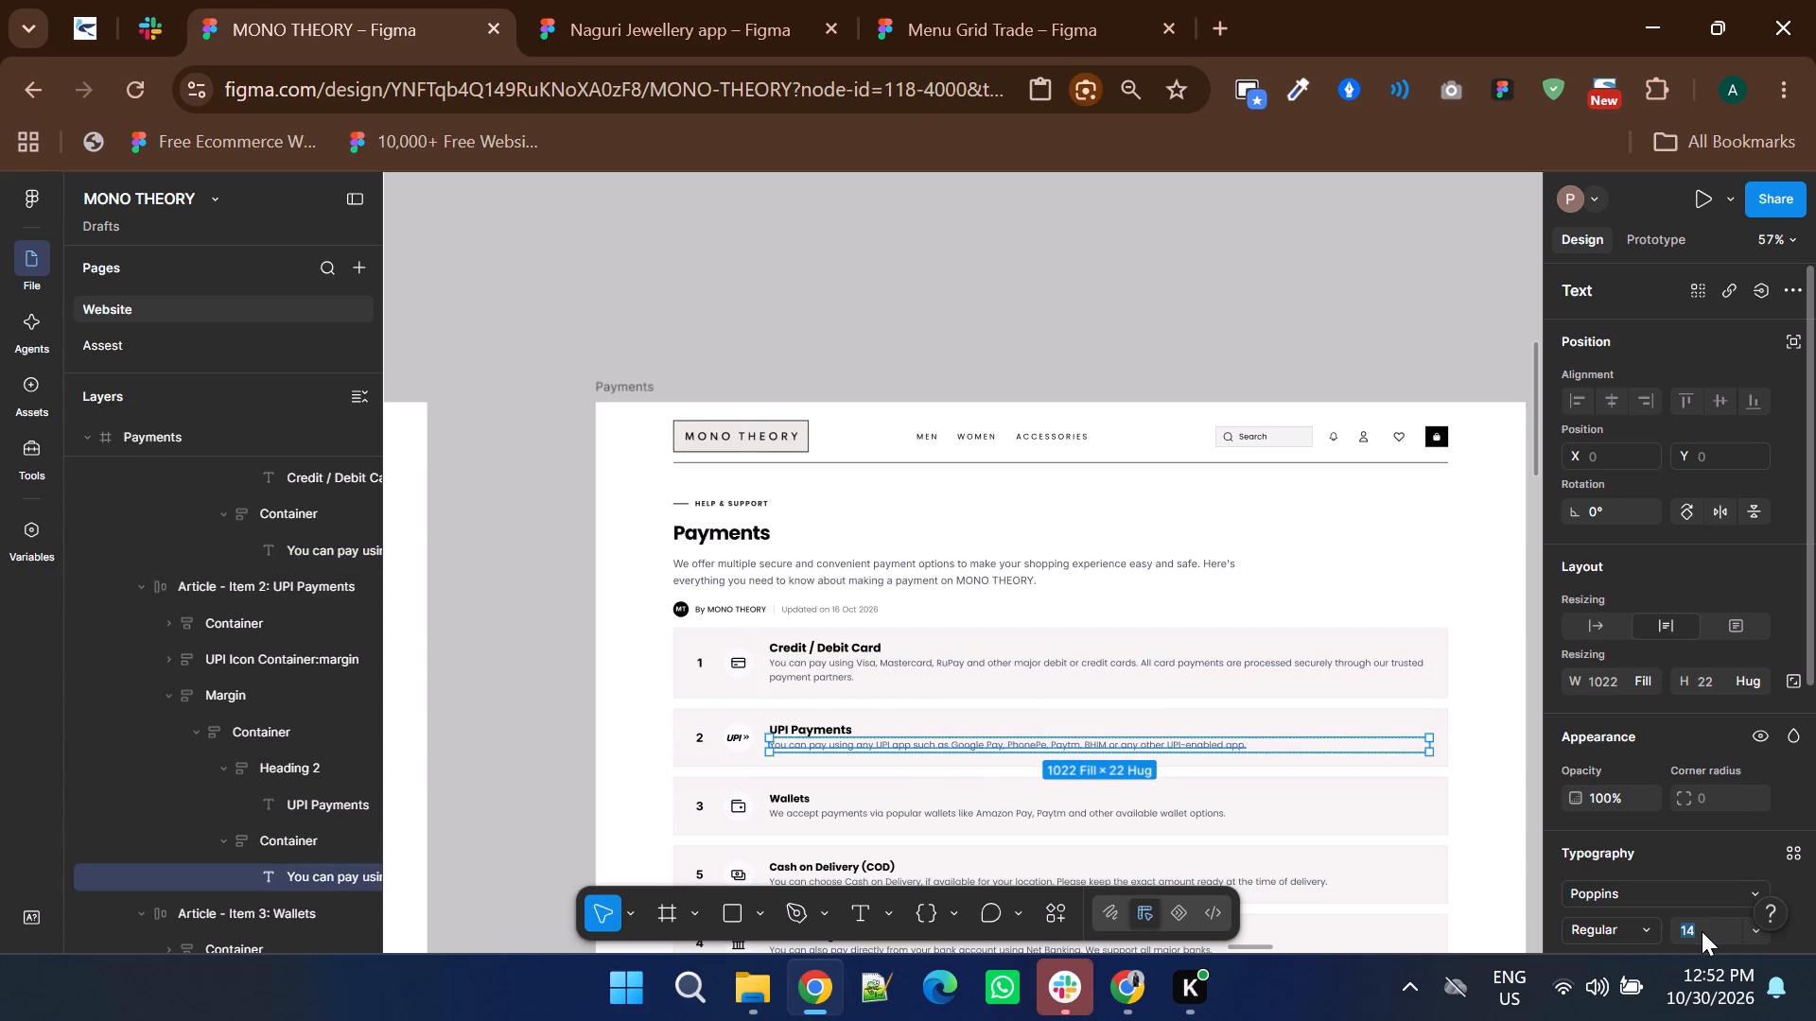
Set the Wallets heading's font size to 18 and check its description's font size.
{"action": "scroll", "coordinate": [921, 695], "scroll_direction": "down", "scroll_amount": 1}
{"action": "left_click", "coordinate": [796, 663], "text": "ctrl"}
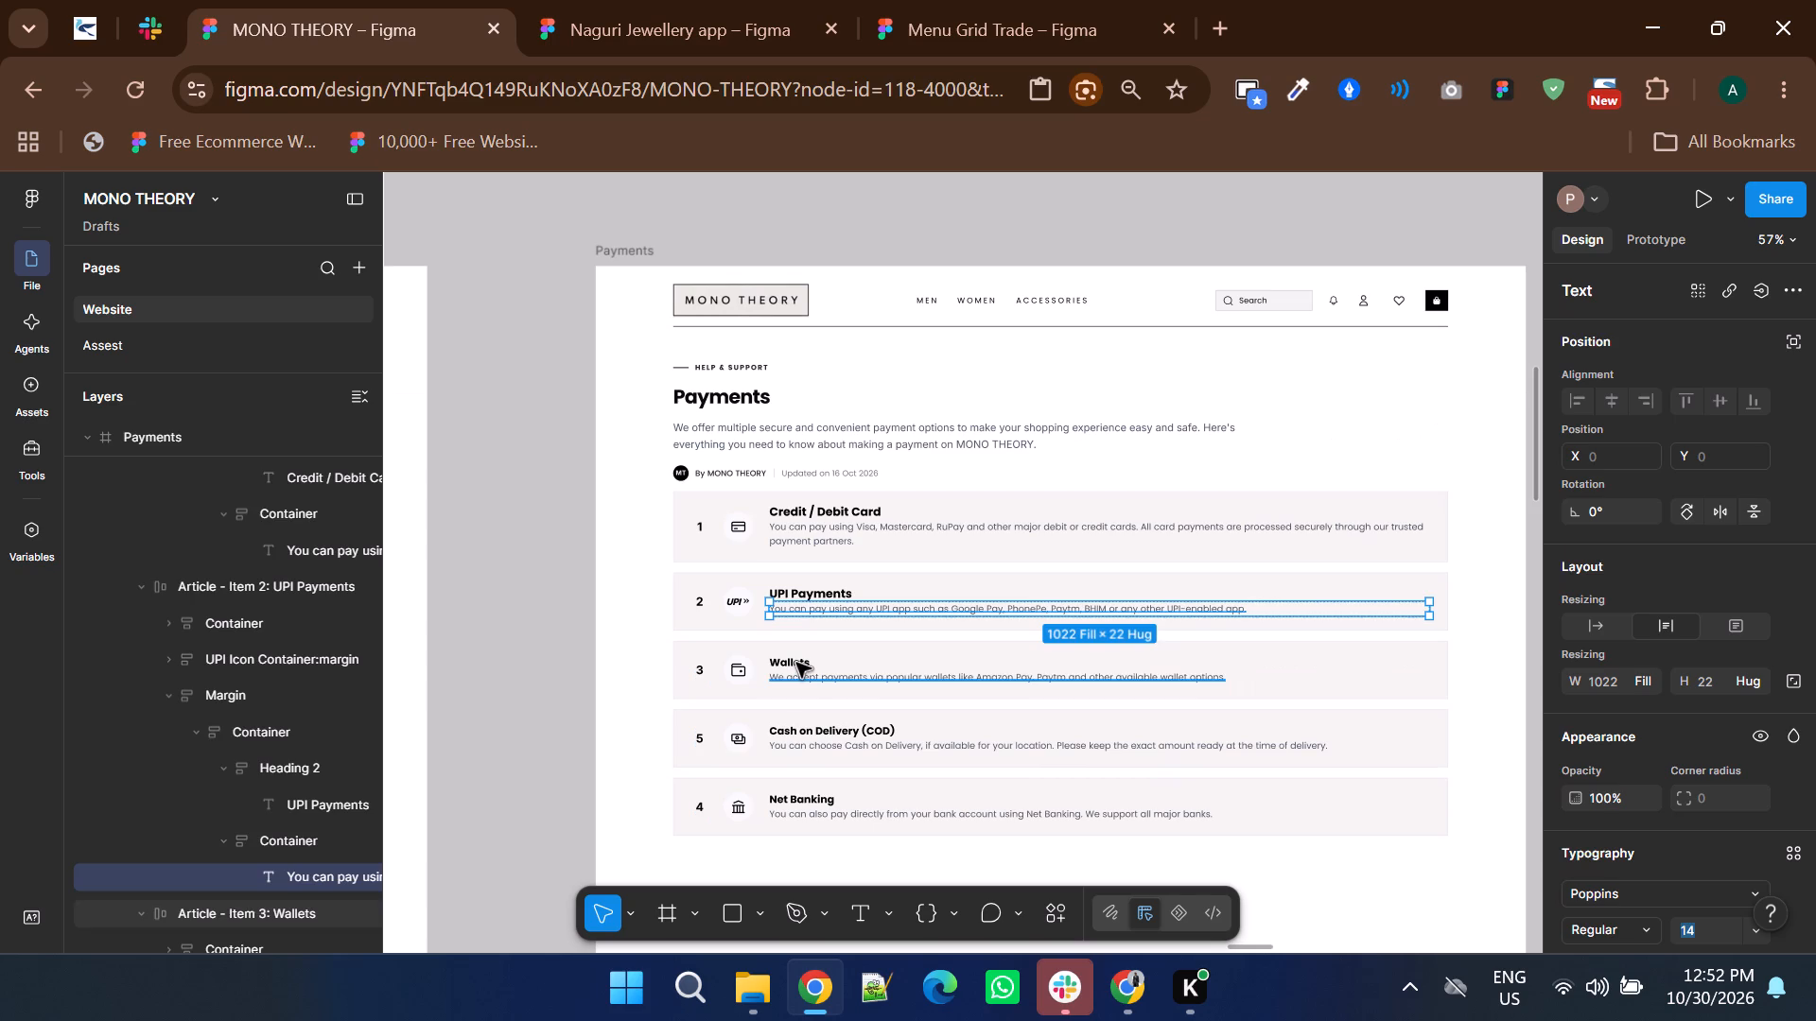
{"action": "left_click", "coordinate": [1715, 928]}
{"action": "key", "text": "Up"}
{"action": "key", "text": "Up"}
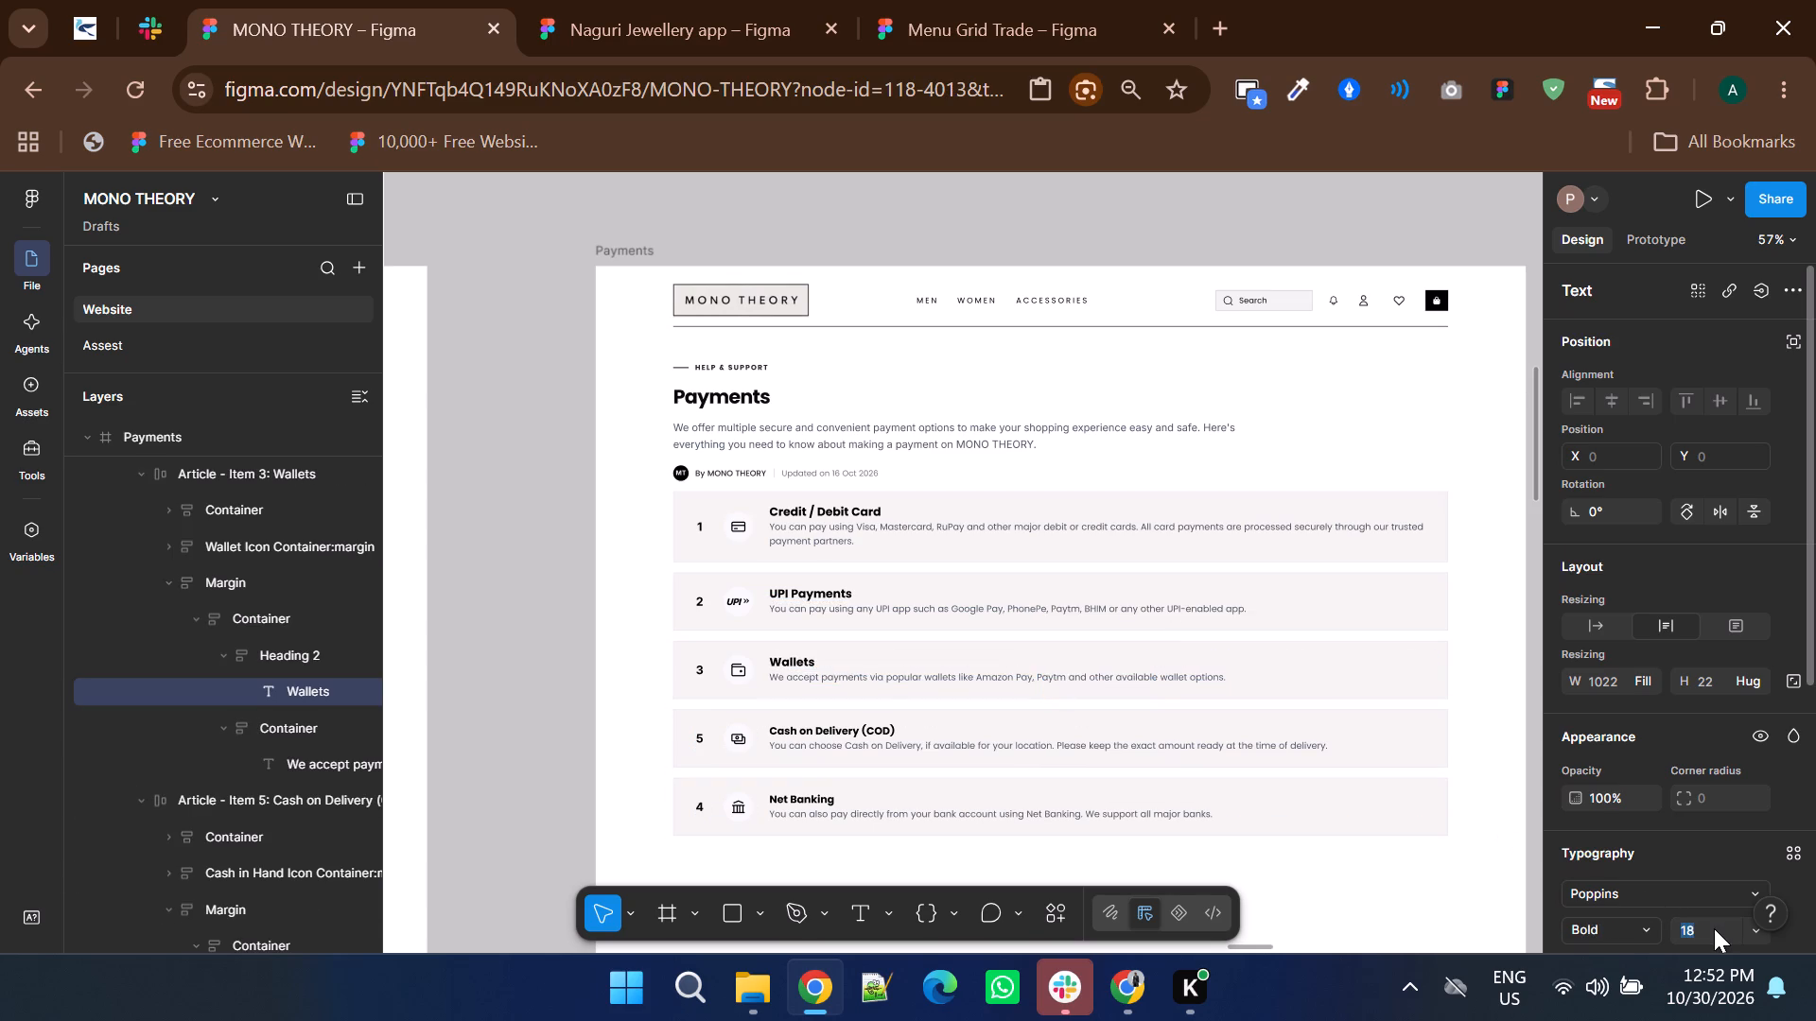
{"action": "left_click", "coordinate": [901, 682], "text": "ctrl"}
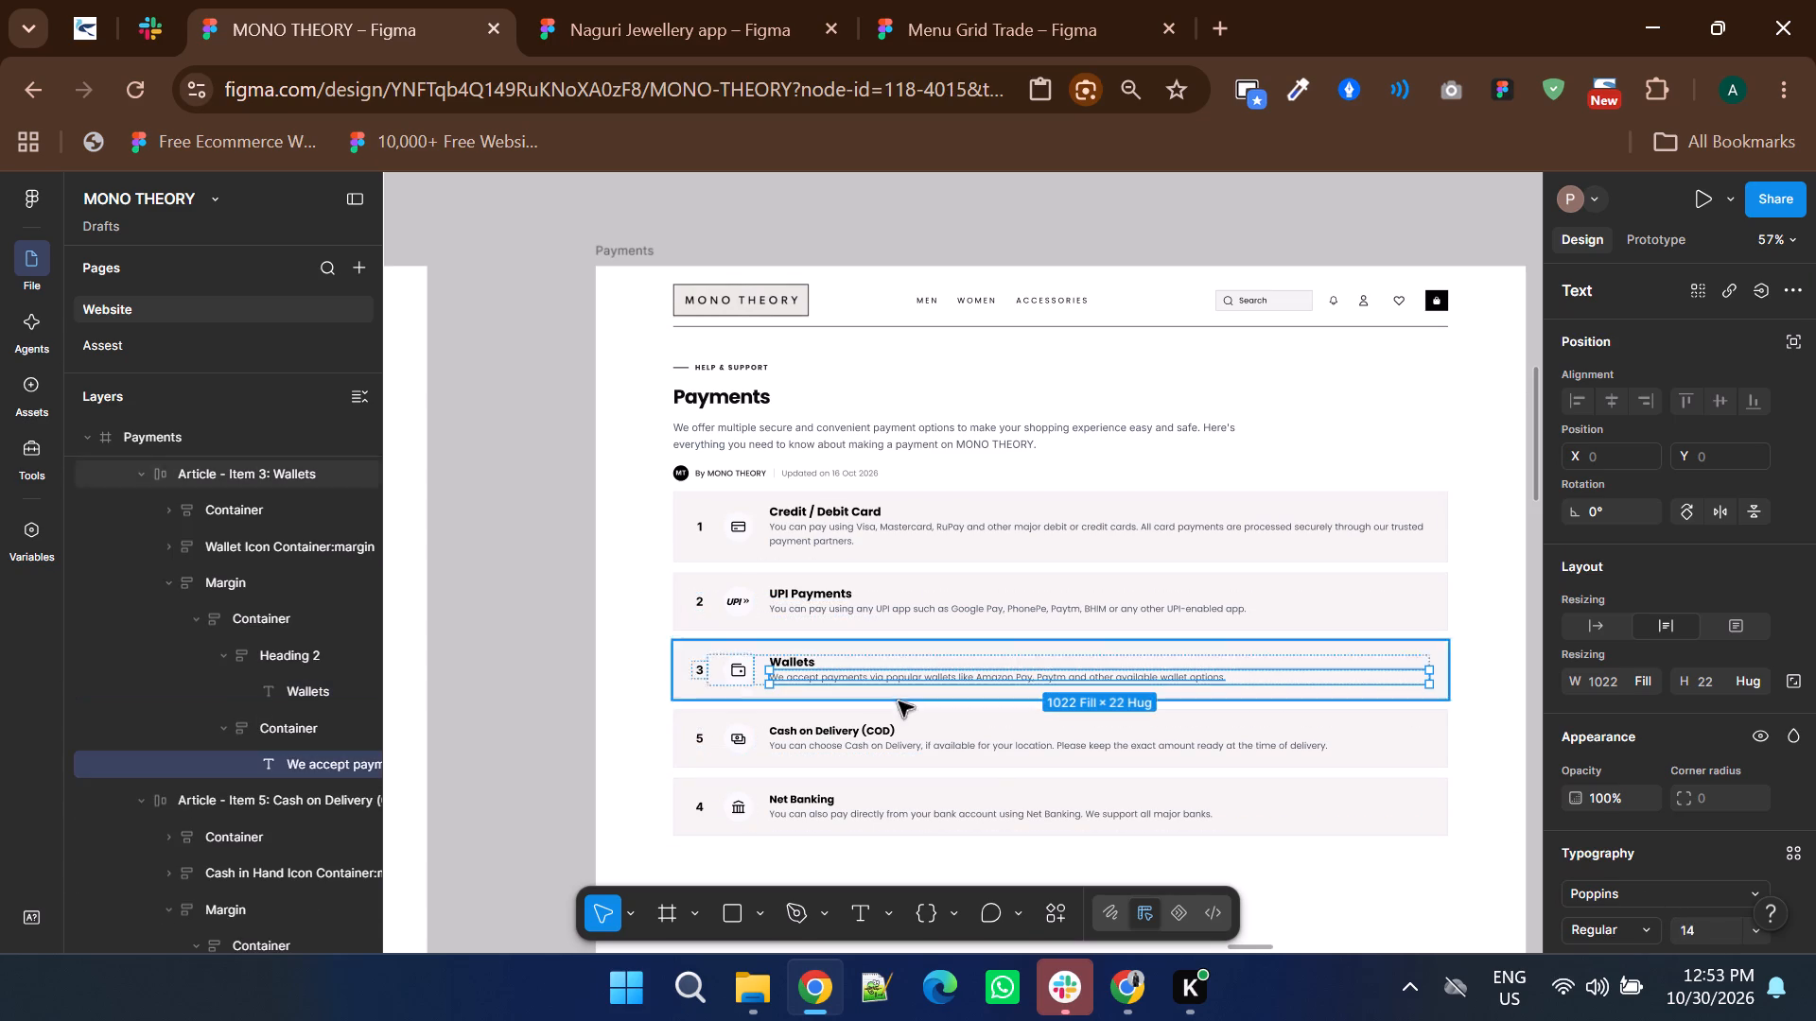
Set the Cash on Delivery (COD) heading's font size to 18 and check its description's font size.
{"action": "left_click", "coordinate": [851, 723], "text": "ctrl"}
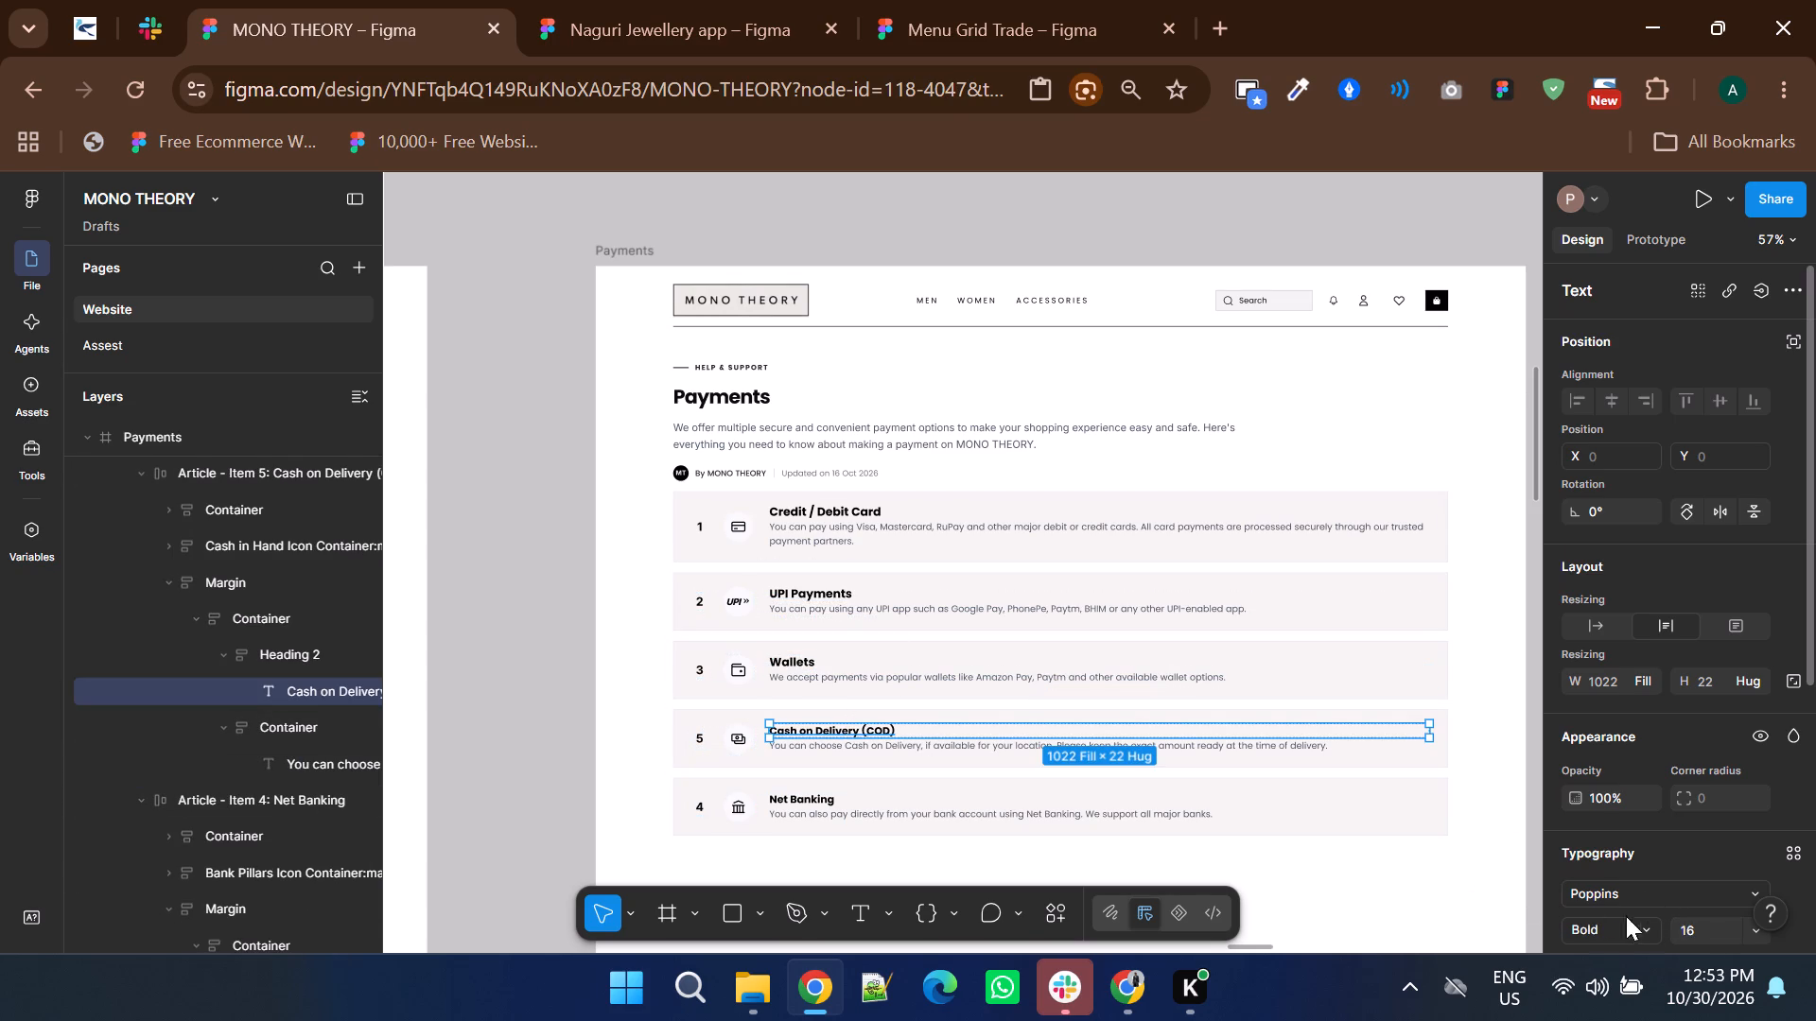
{"action": "left_click", "coordinate": [1717, 925]}
{"action": "key", "text": "Up"}
{"action": "key", "text": "Up"}
{"action": "left_click", "coordinate": [924, 744], "text": "ctrl"}
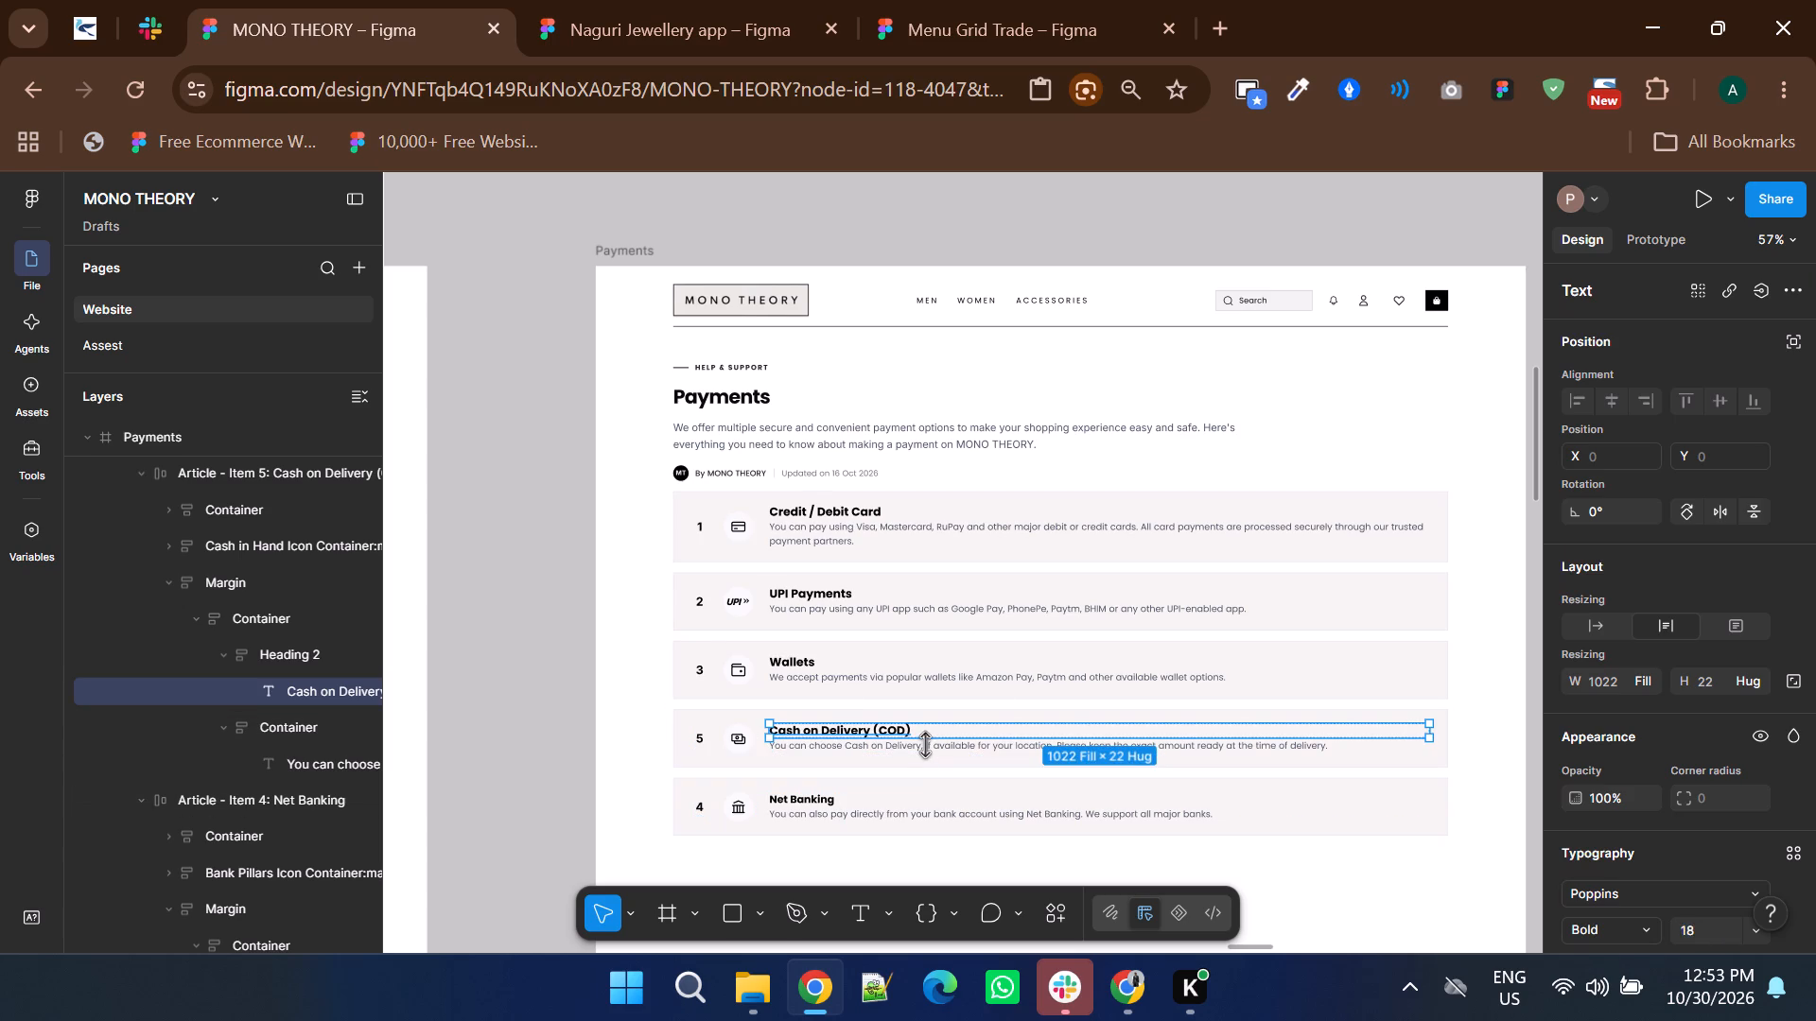
{"action": "left_click", "coordinate": [920, 753], "text": "ctrl"}
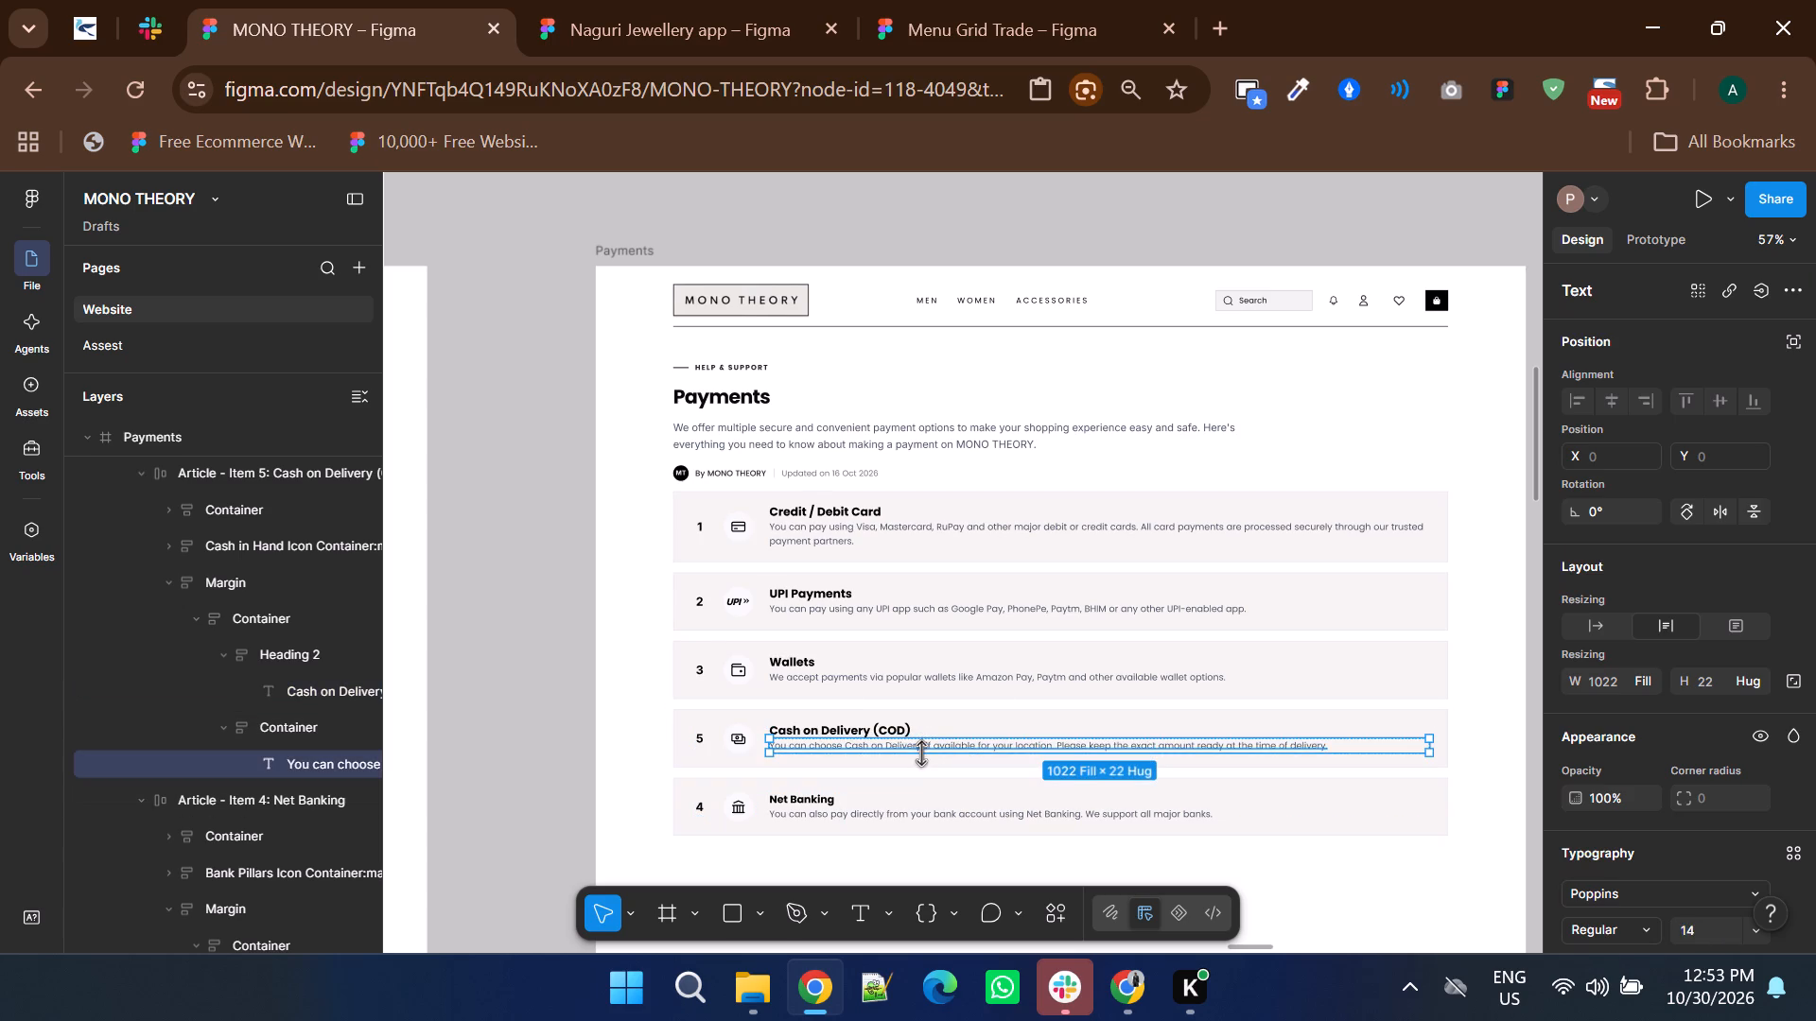
Set the Net Banking heading's font size to 18 and check its description's font size.
{"action": "scroll", "coordinate": [920, 753], "scroll_direction": "down", "scroll_amount": 1}
{"action": "left_click", "coordinate": [796, 661], "text": "ctrl"}
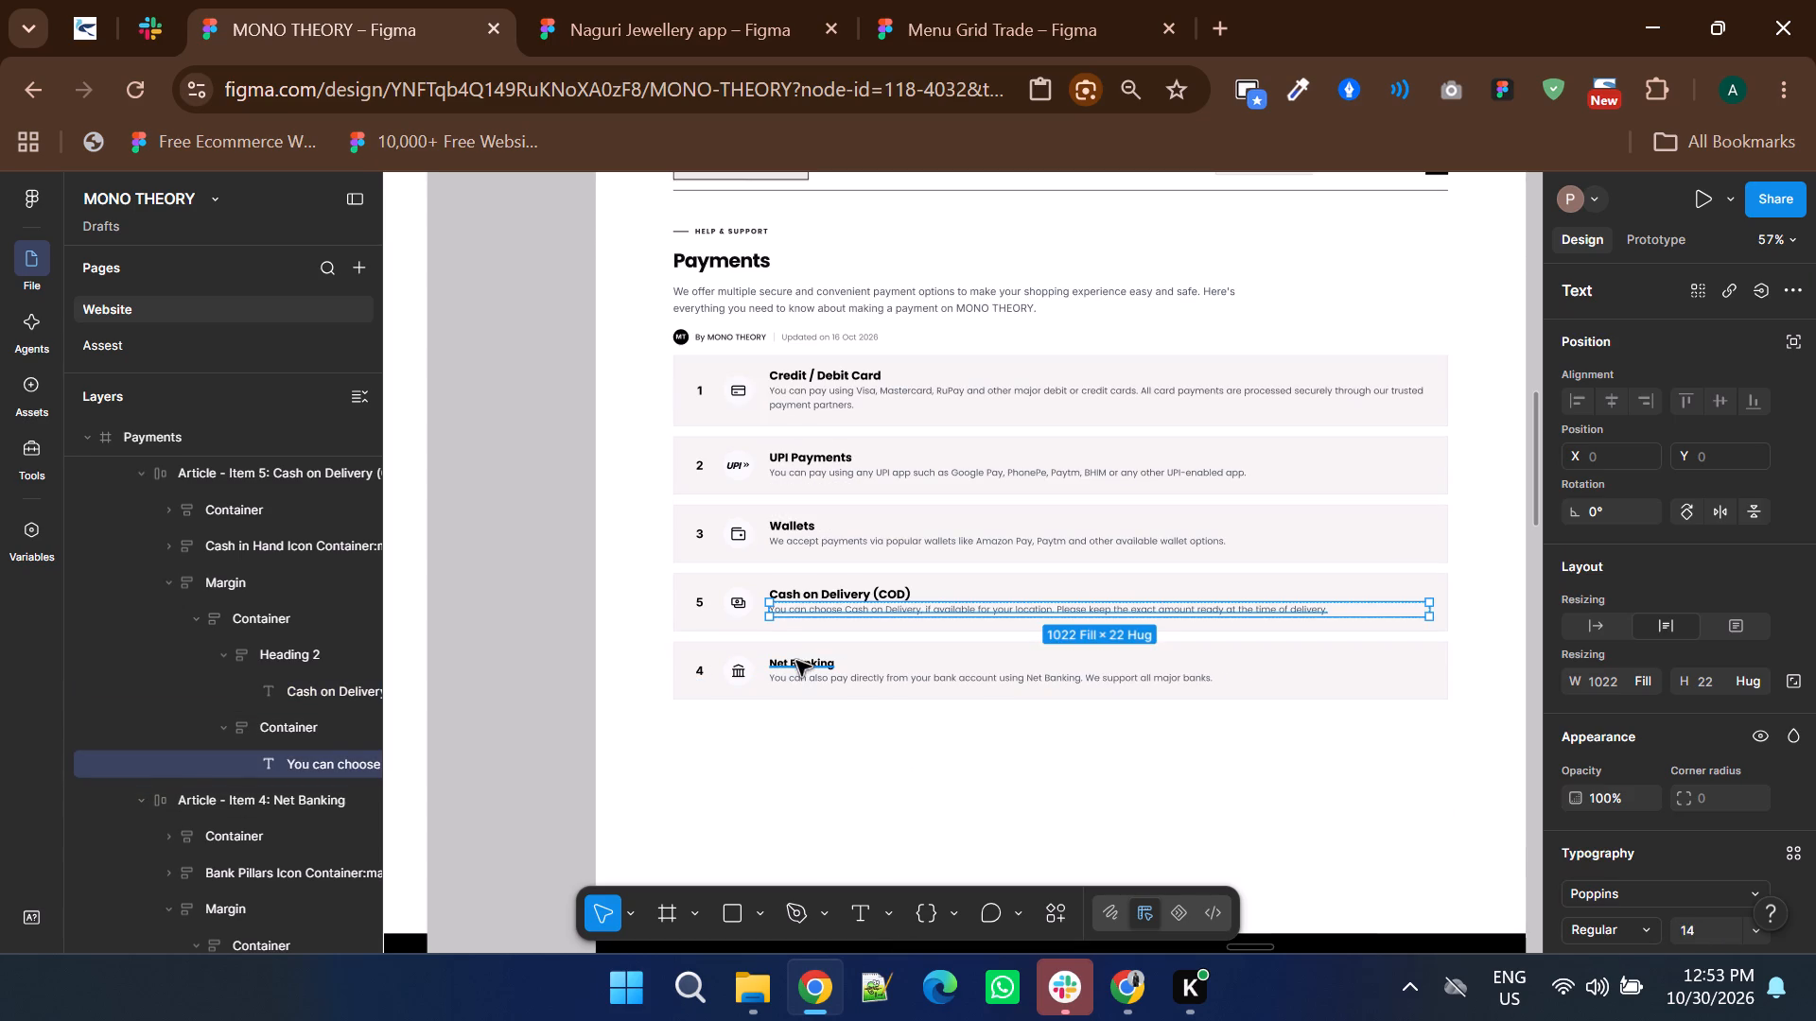
{"action": "left_click", "coordinate": [1714, 924]}
{"action": "key", "text": "Up"}
{"action": "key", "text": "Up"}
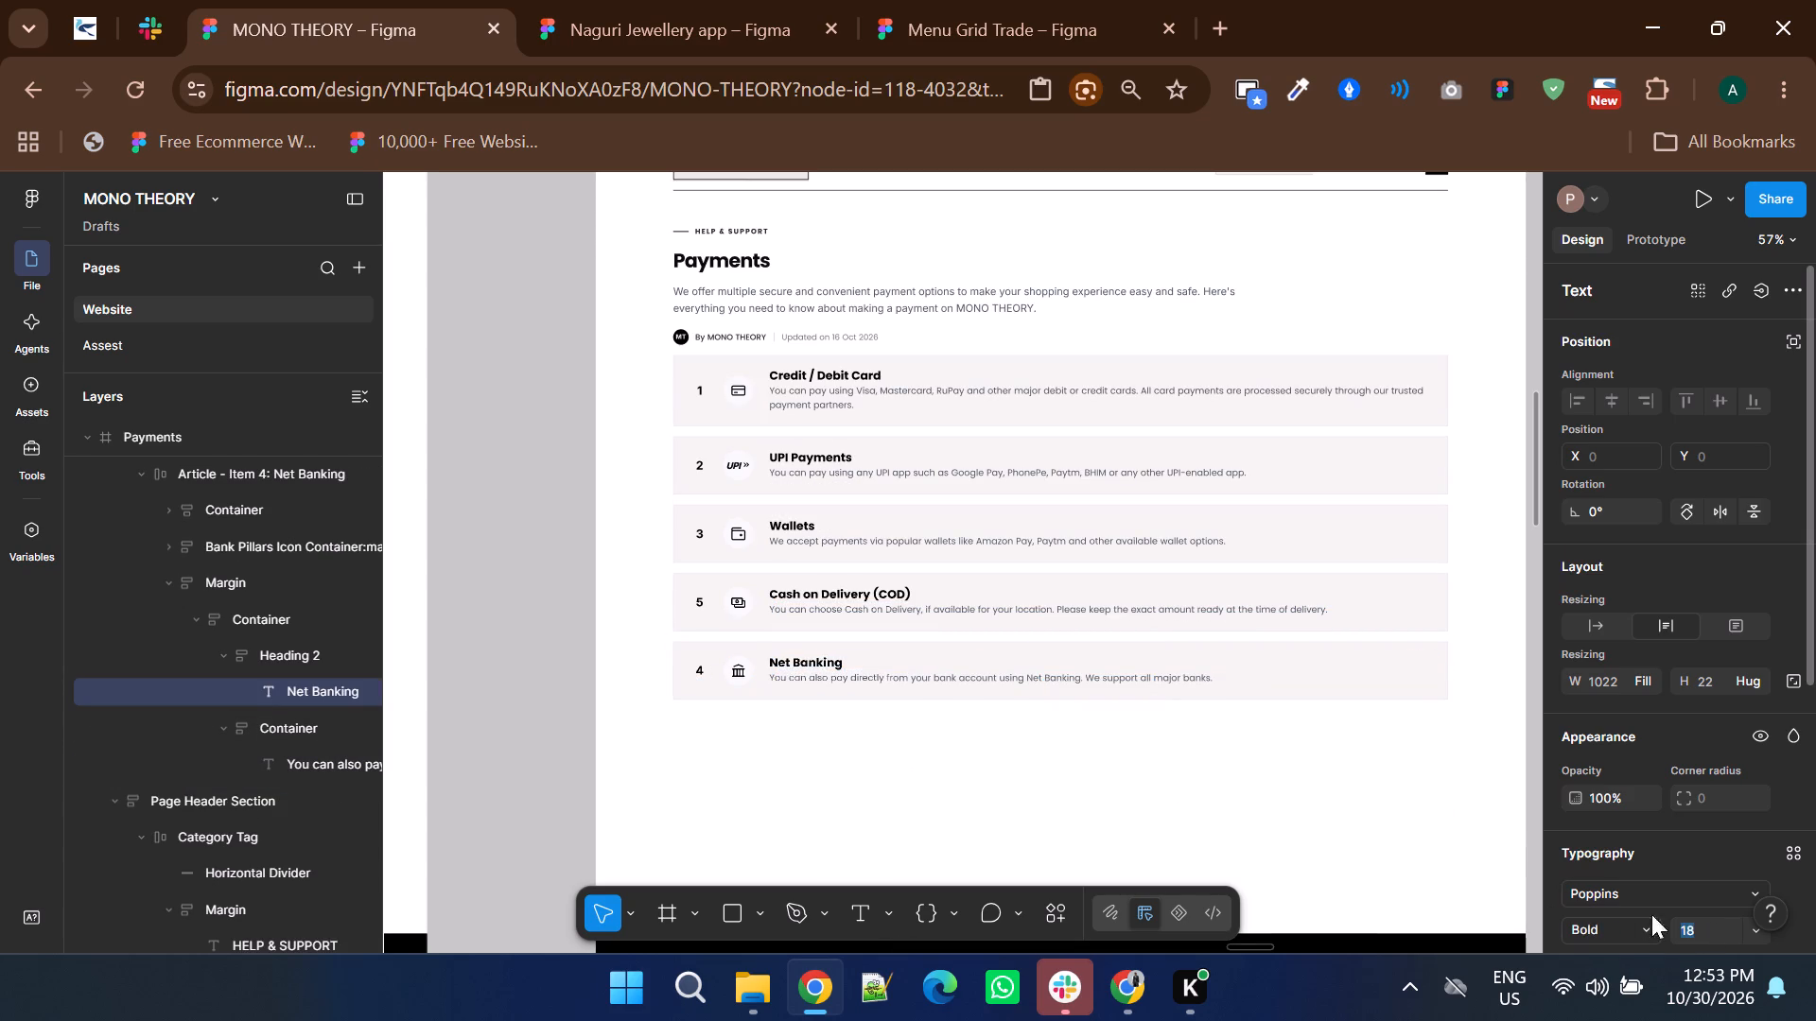
{"action": "left_click", "coordinate": [1016, 684], "text": "ctrl"}
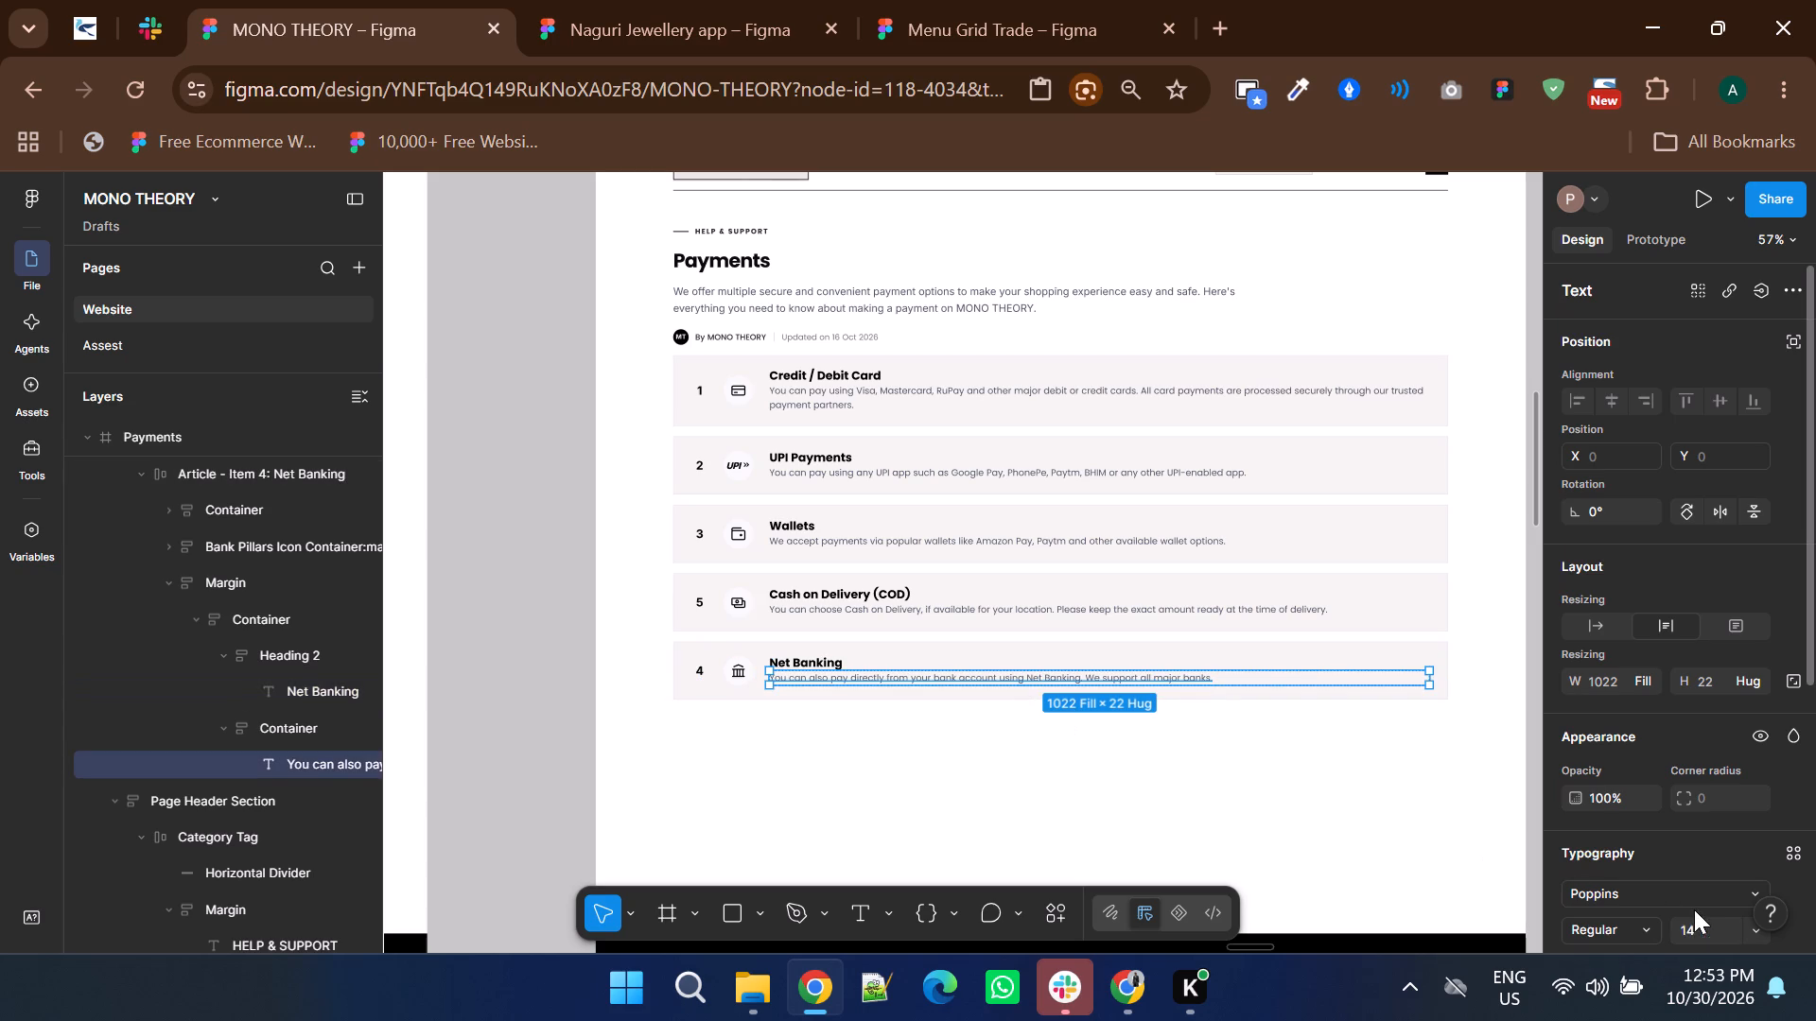
{"action": "left_click", "coordinate": [1709, 925]}
{"action": "left_click", "coordinate": [917, 771]}
Check the font sizes of the headings and descriptions in the first three Shipping and Delivery cards.
{"action": "scroll", "coordinate": [853, 748], "scroll_direction": "down", "scroll_amount": 2, "text": "ctrl"}
{"action": "scroll", "coordinate": [853, 748], "scroll_direction": "down", "scroll_amount": 4, "text": "shift"}
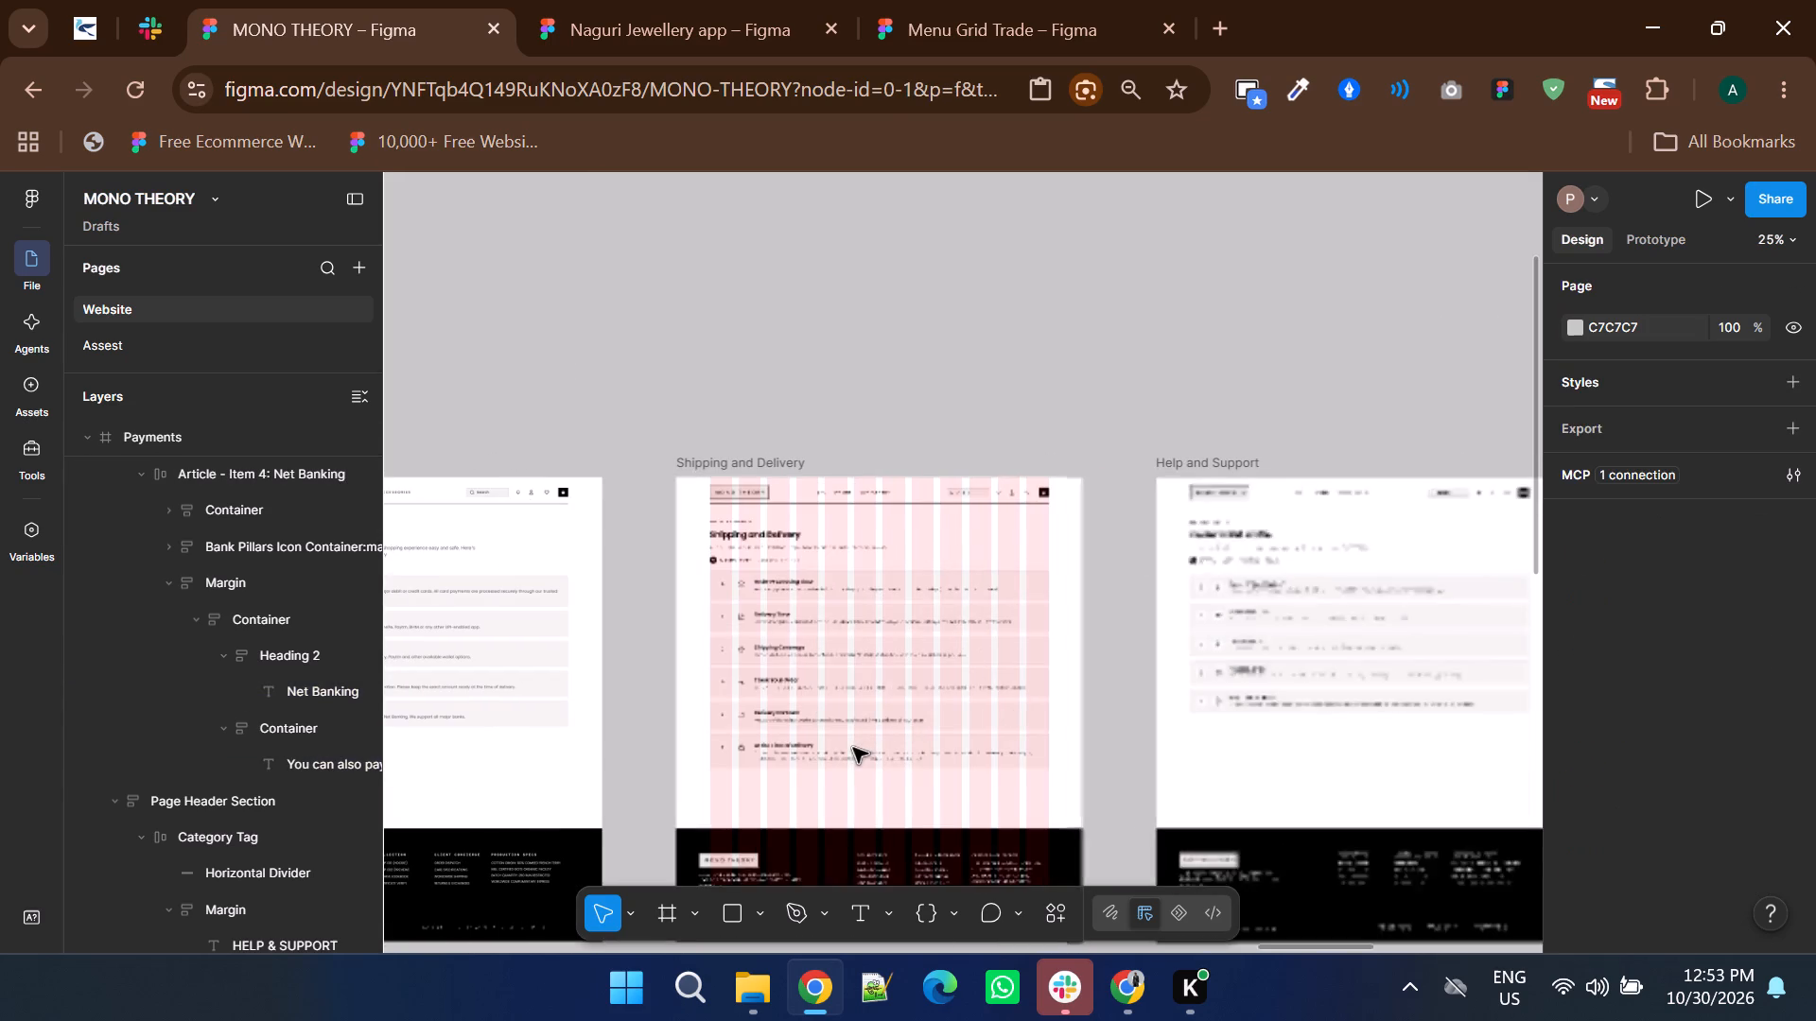
{"action": "scroll", "coordinate": [802, 584], "scroll_direction": "up", "scroll_amount": 3, "text": "ctrl"}
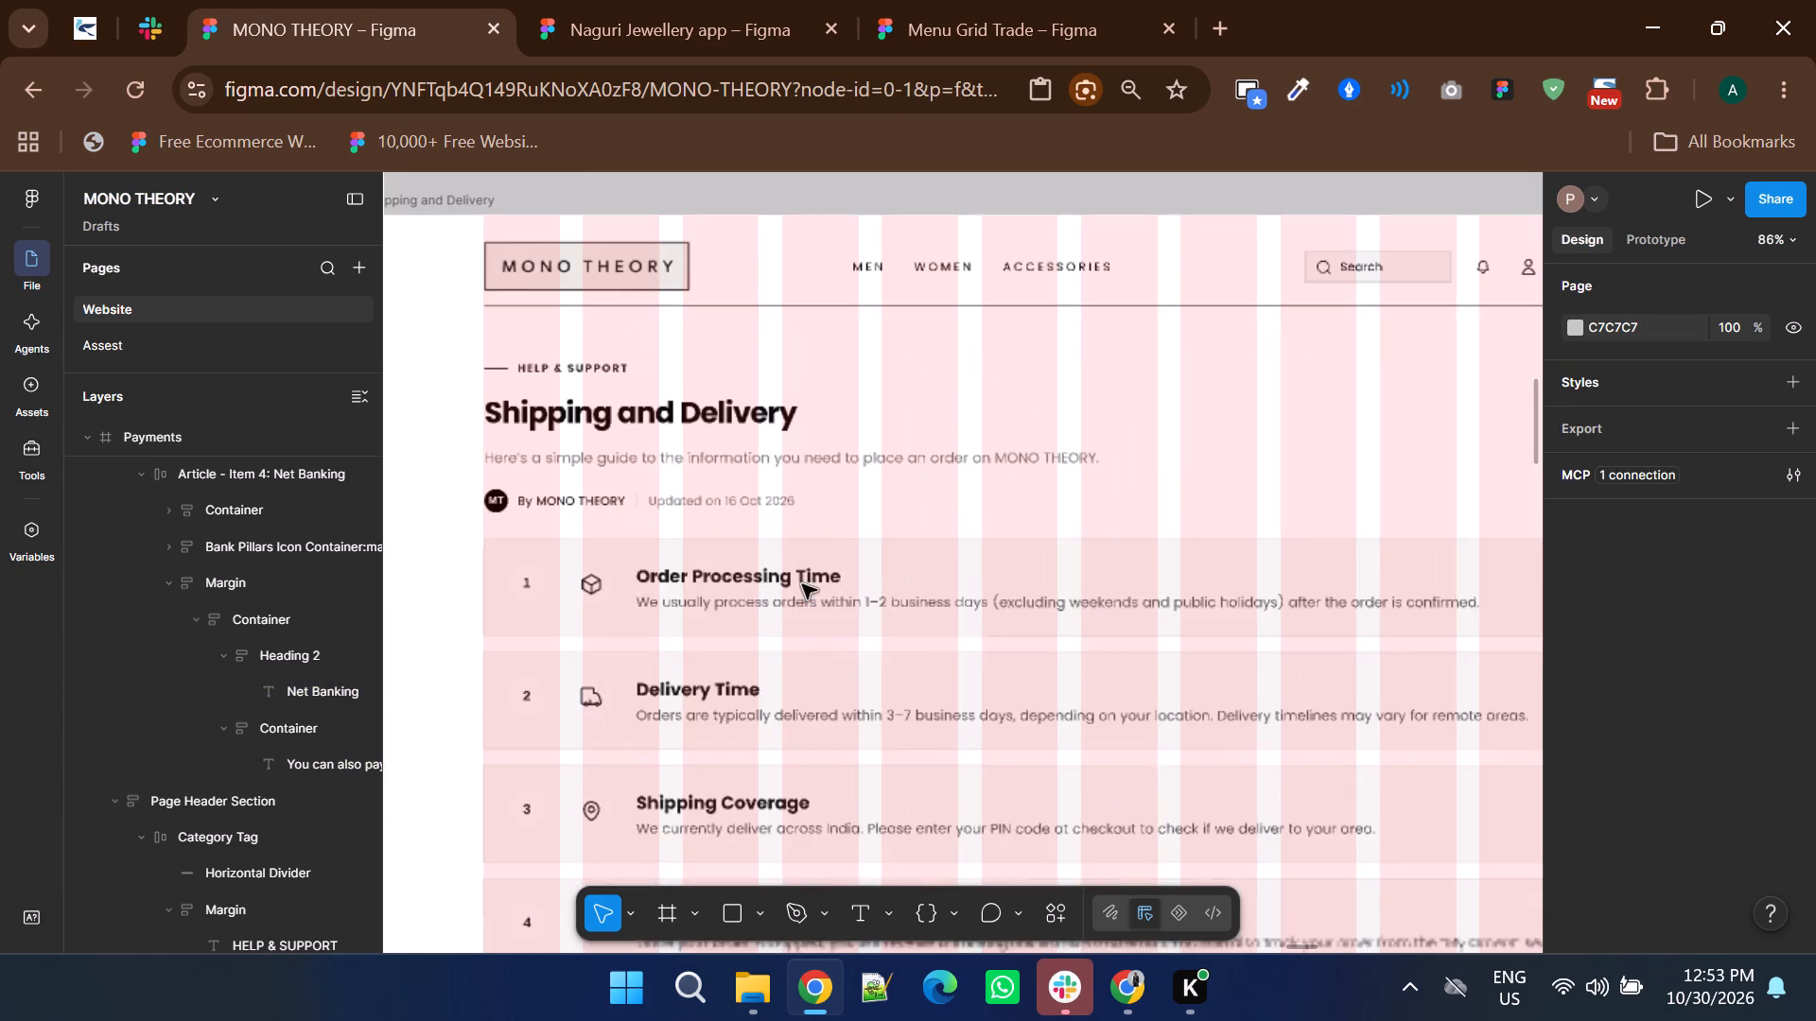
{"action": "left_click", "coordinate": [765, 574], "text": "ctrl"}
{"action": "scroll", "coordinate": [879, 577], "scroll_direction": "down", "scroll_amount": 1, "text": "ctrl"}
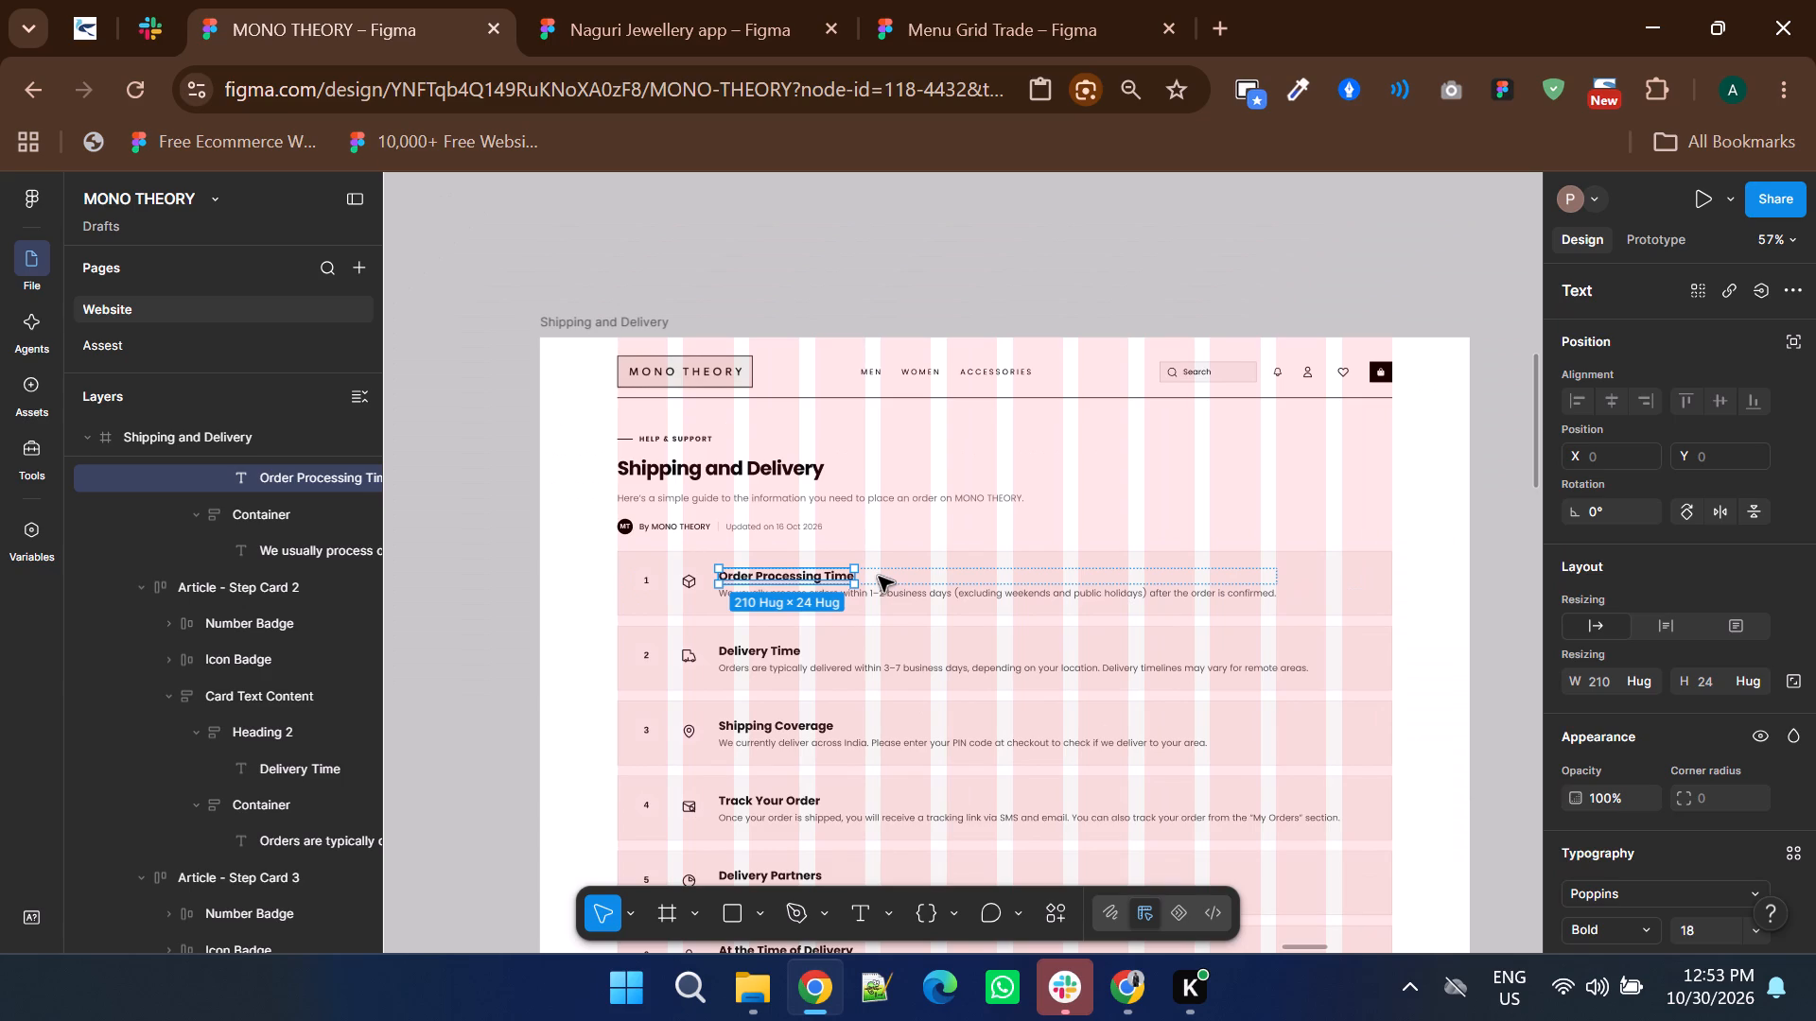
{"action": "left_click", "coordinate": [910, 596], "text": "ctrl"}
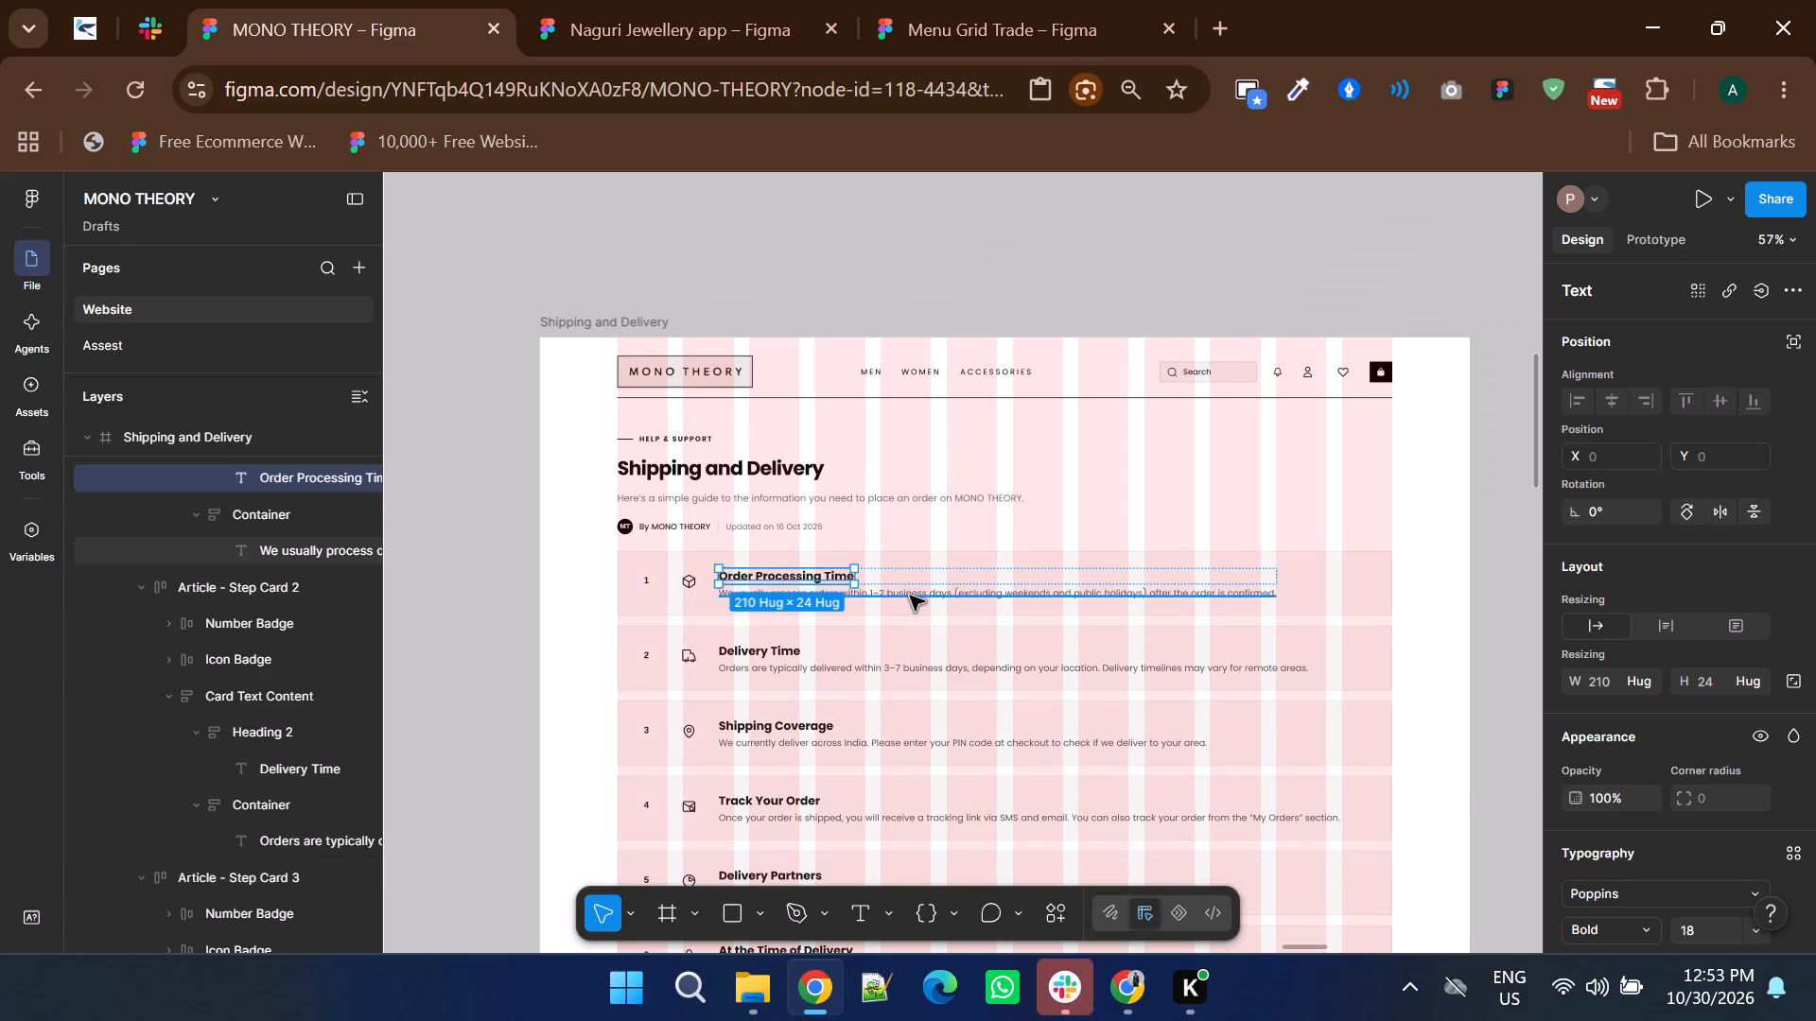
{"action": "left_click", "coordinate": [768, 653], "text": "ctrl"}
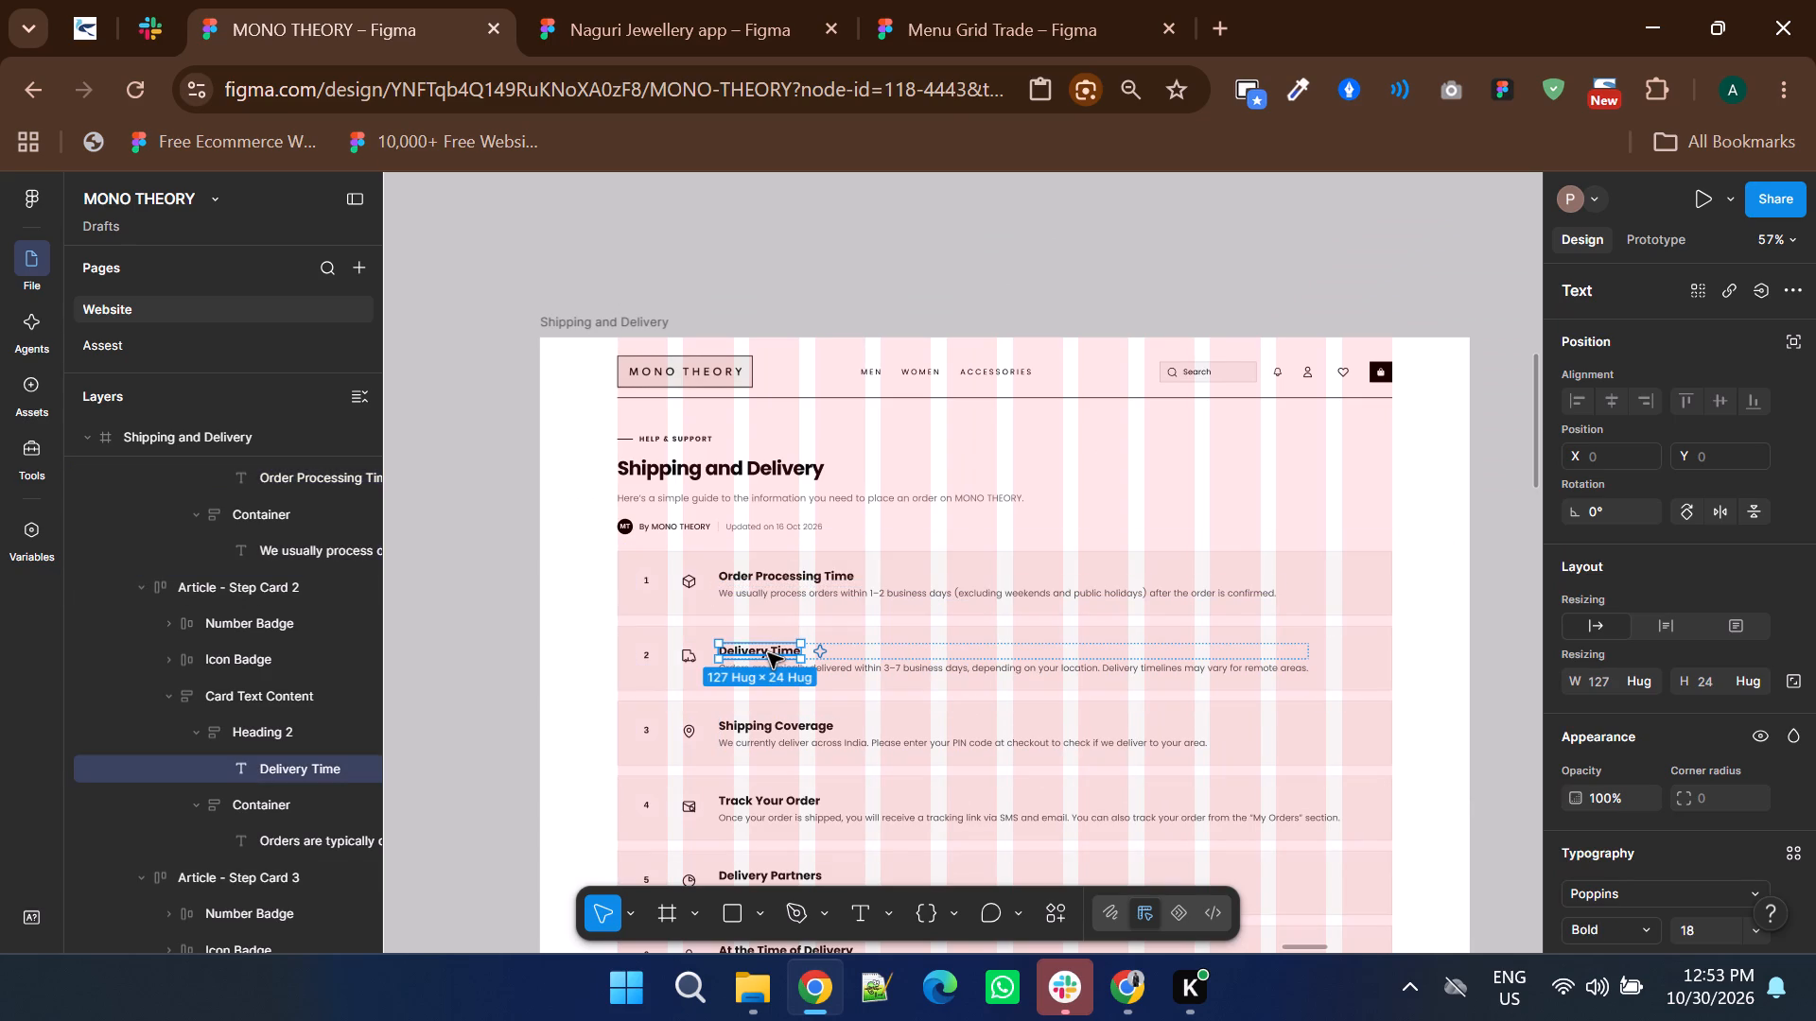
{"action": "left_click", "coordinate": [849, 672], "text": "ctrl+shift"}
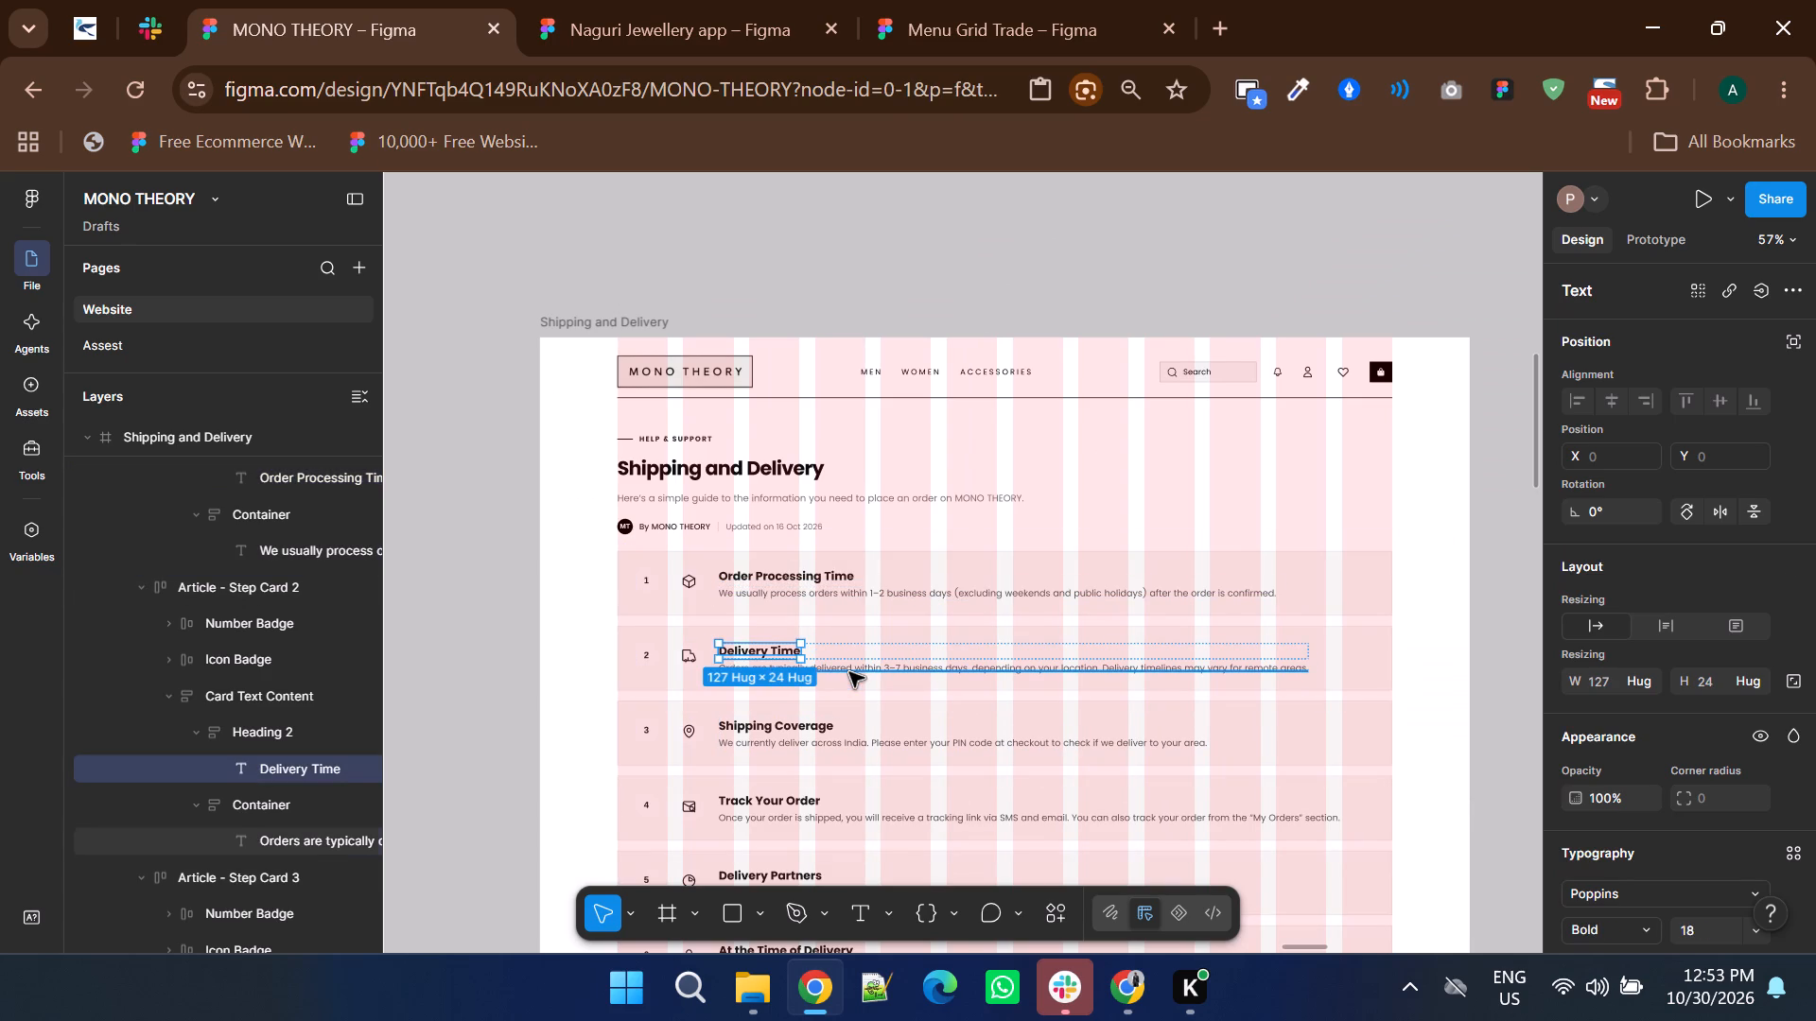
{"action": "left_click", "coordinate": [849, 672], "text": "shift"}
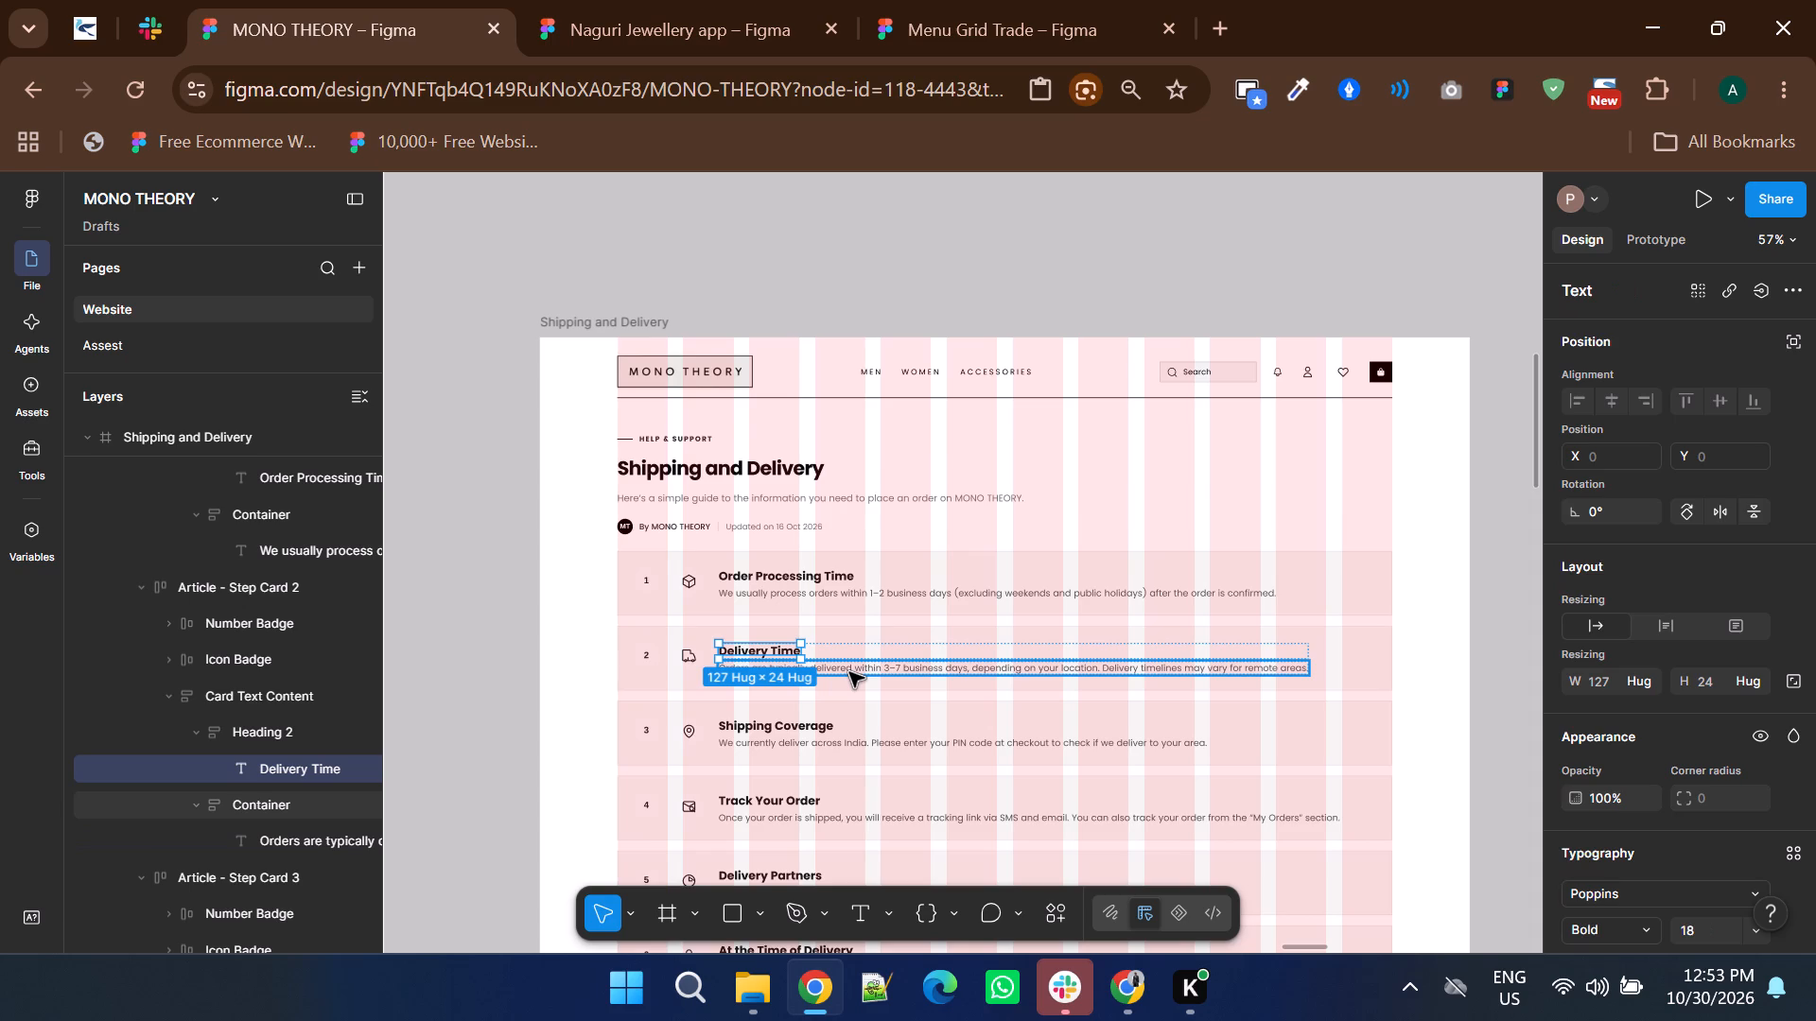
{"action": "left_click", "coordinate": [849, 672], "text": "shift"}
{"action": "left_click", "coordinate": [794, 645]}
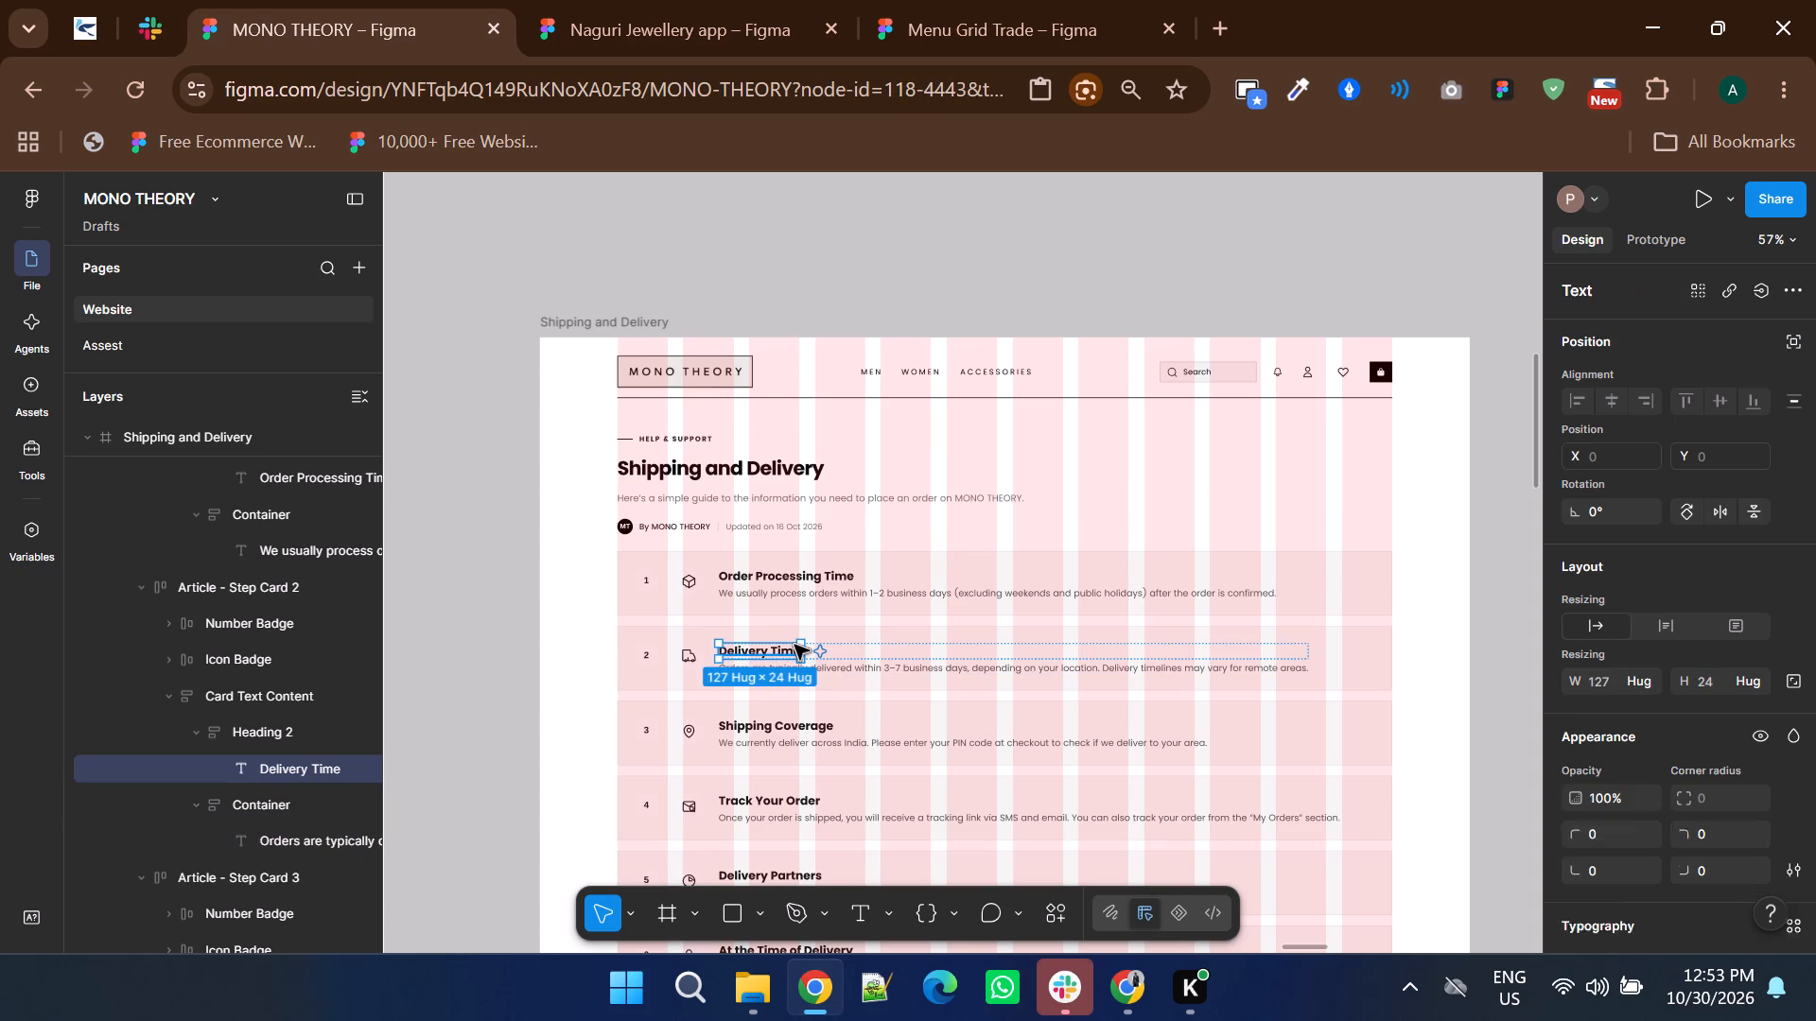
{"action": "left_click", "coordinate": [865, 662], "text": "ctrl"}
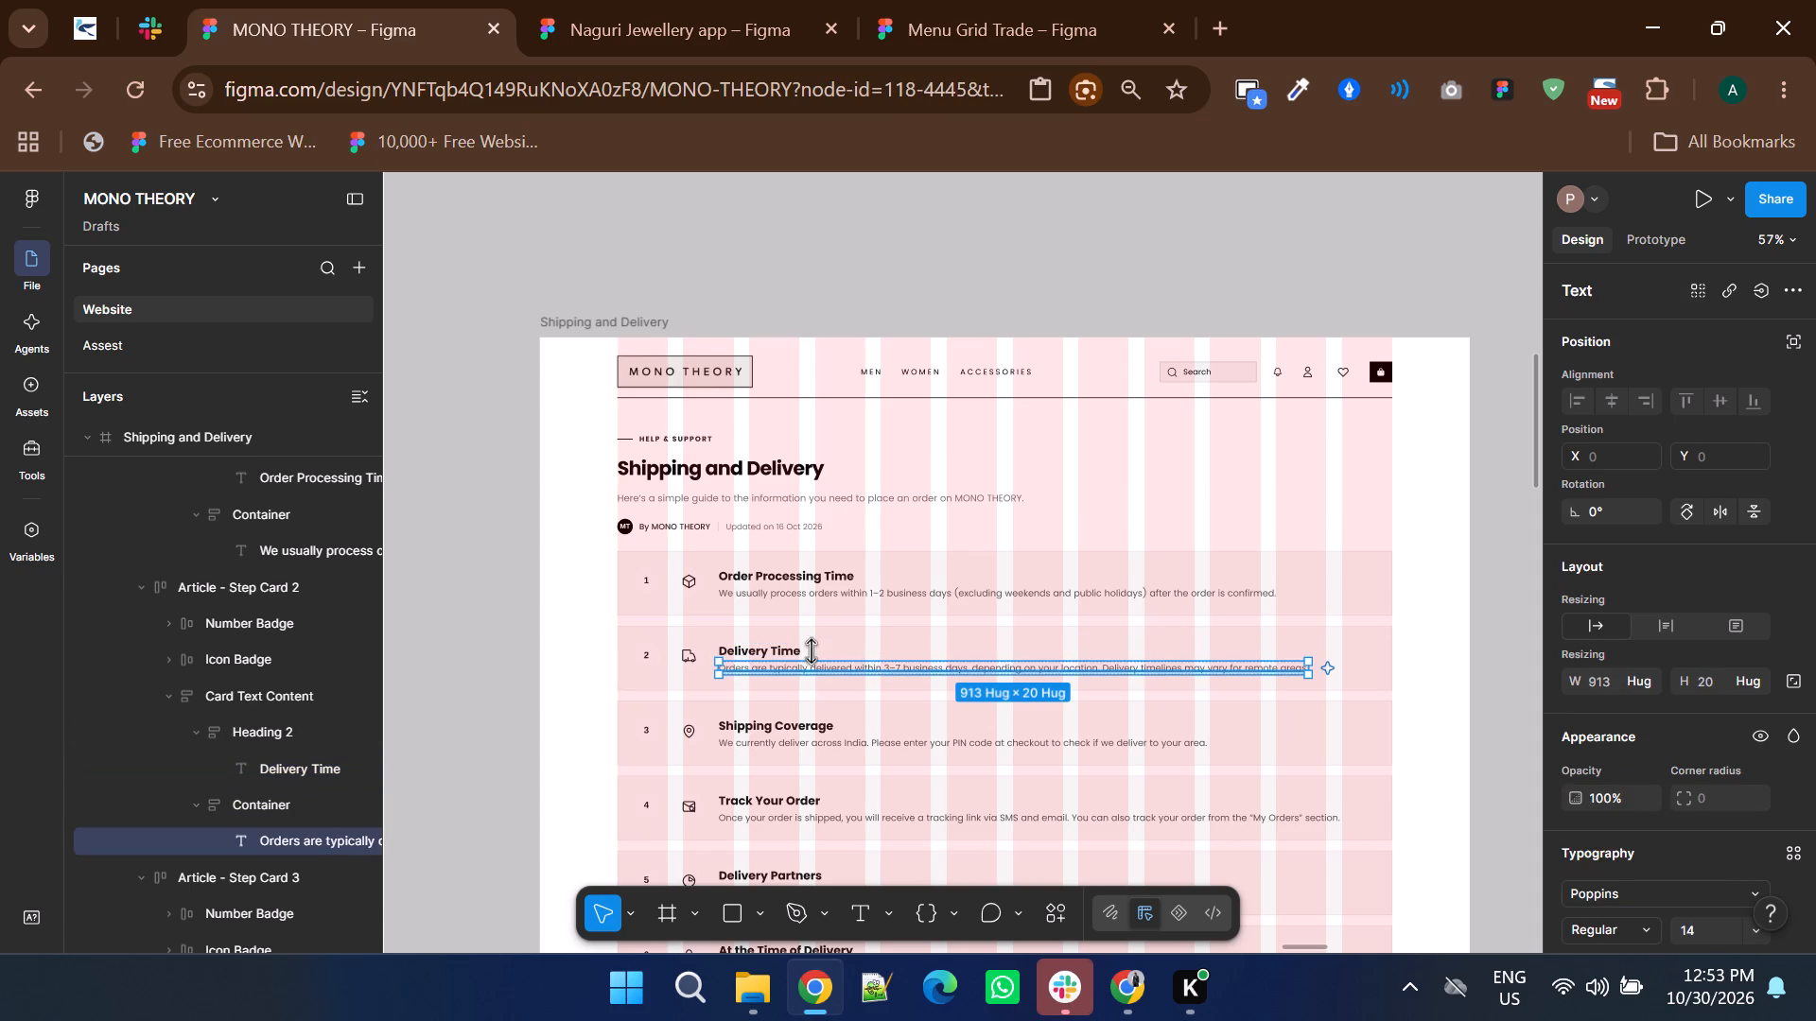
{"action": "scroll", "coordinate": [909, 682], "scroll_direction": "down", "scroll_amount": 1}
{"action": "left_click", "coordinate": [778, 652], "text": "ctrl"}
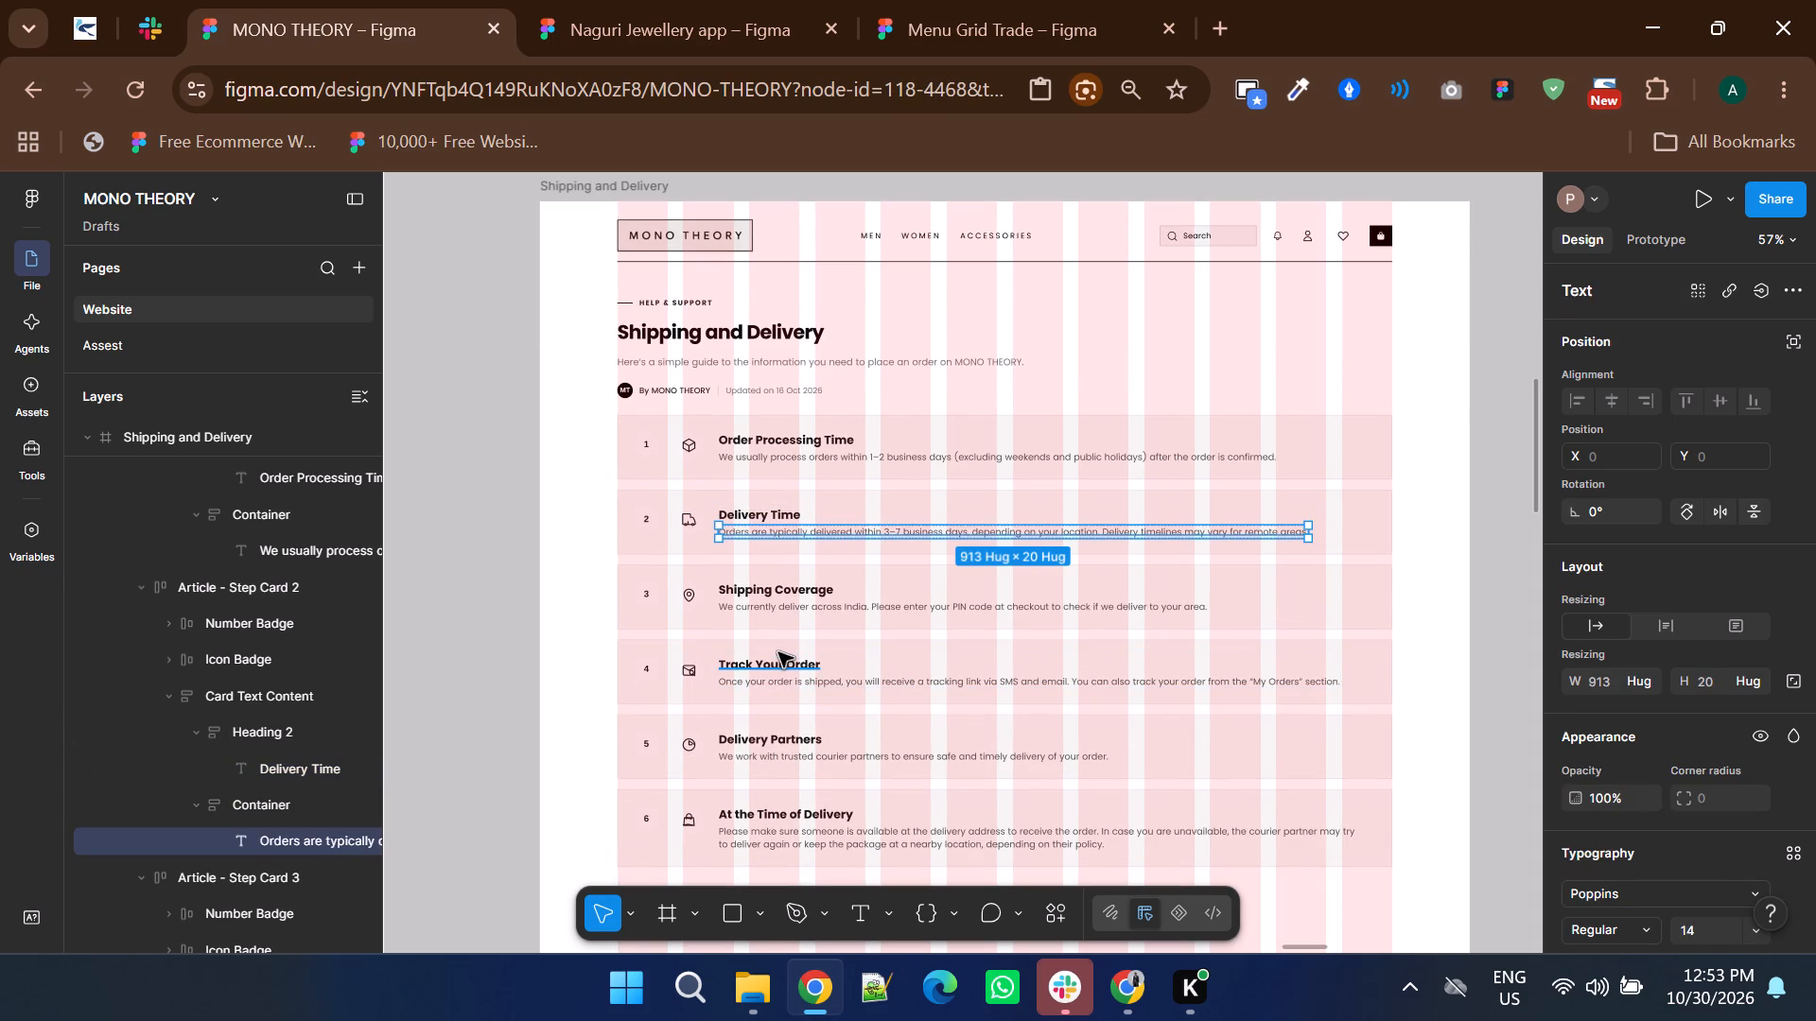
{"action": "left_click", "coordinate": [767, 586], "text": "ctrl"}
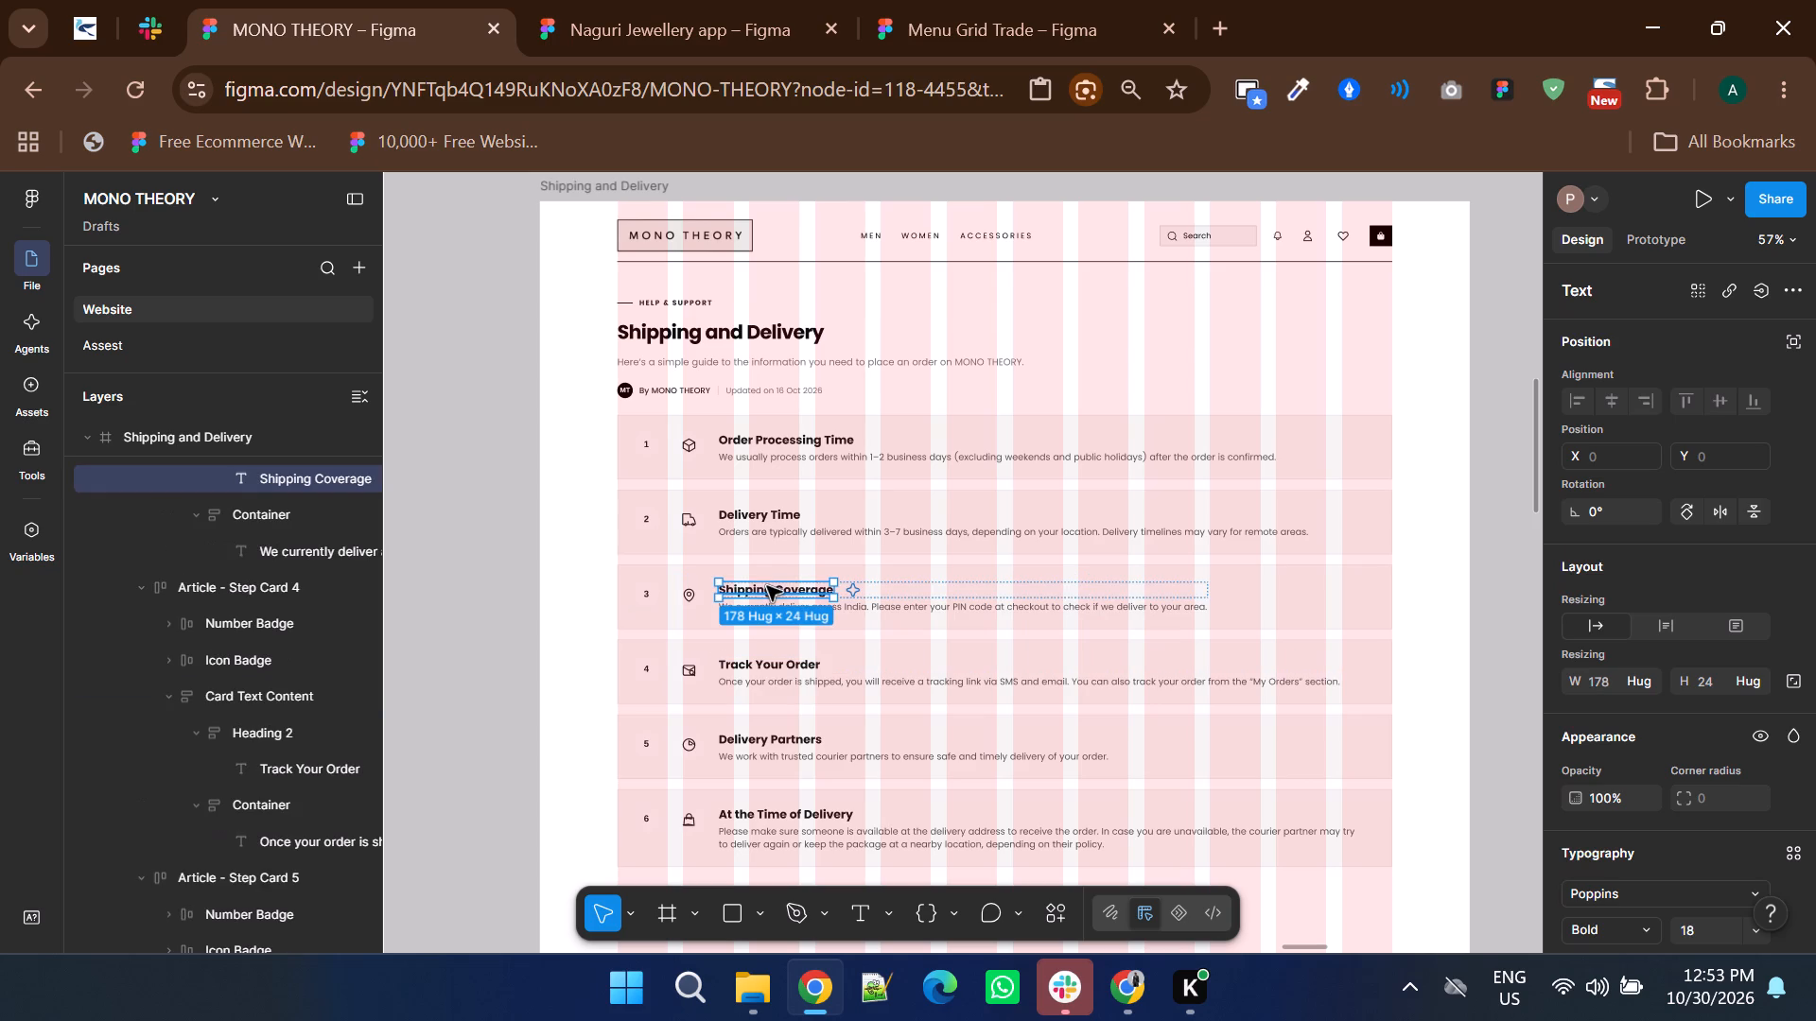
{"action": "left_click", "coordinate": [876, 612], "text": "ctrl"}
Check the font sizes of the Track Your Order, Delivery Partners and At the Time of Delivery card texts.
{"action": "scroll", "coordinate": [876, 612], "scroll_direction": "down", "scroll_amount": 1}
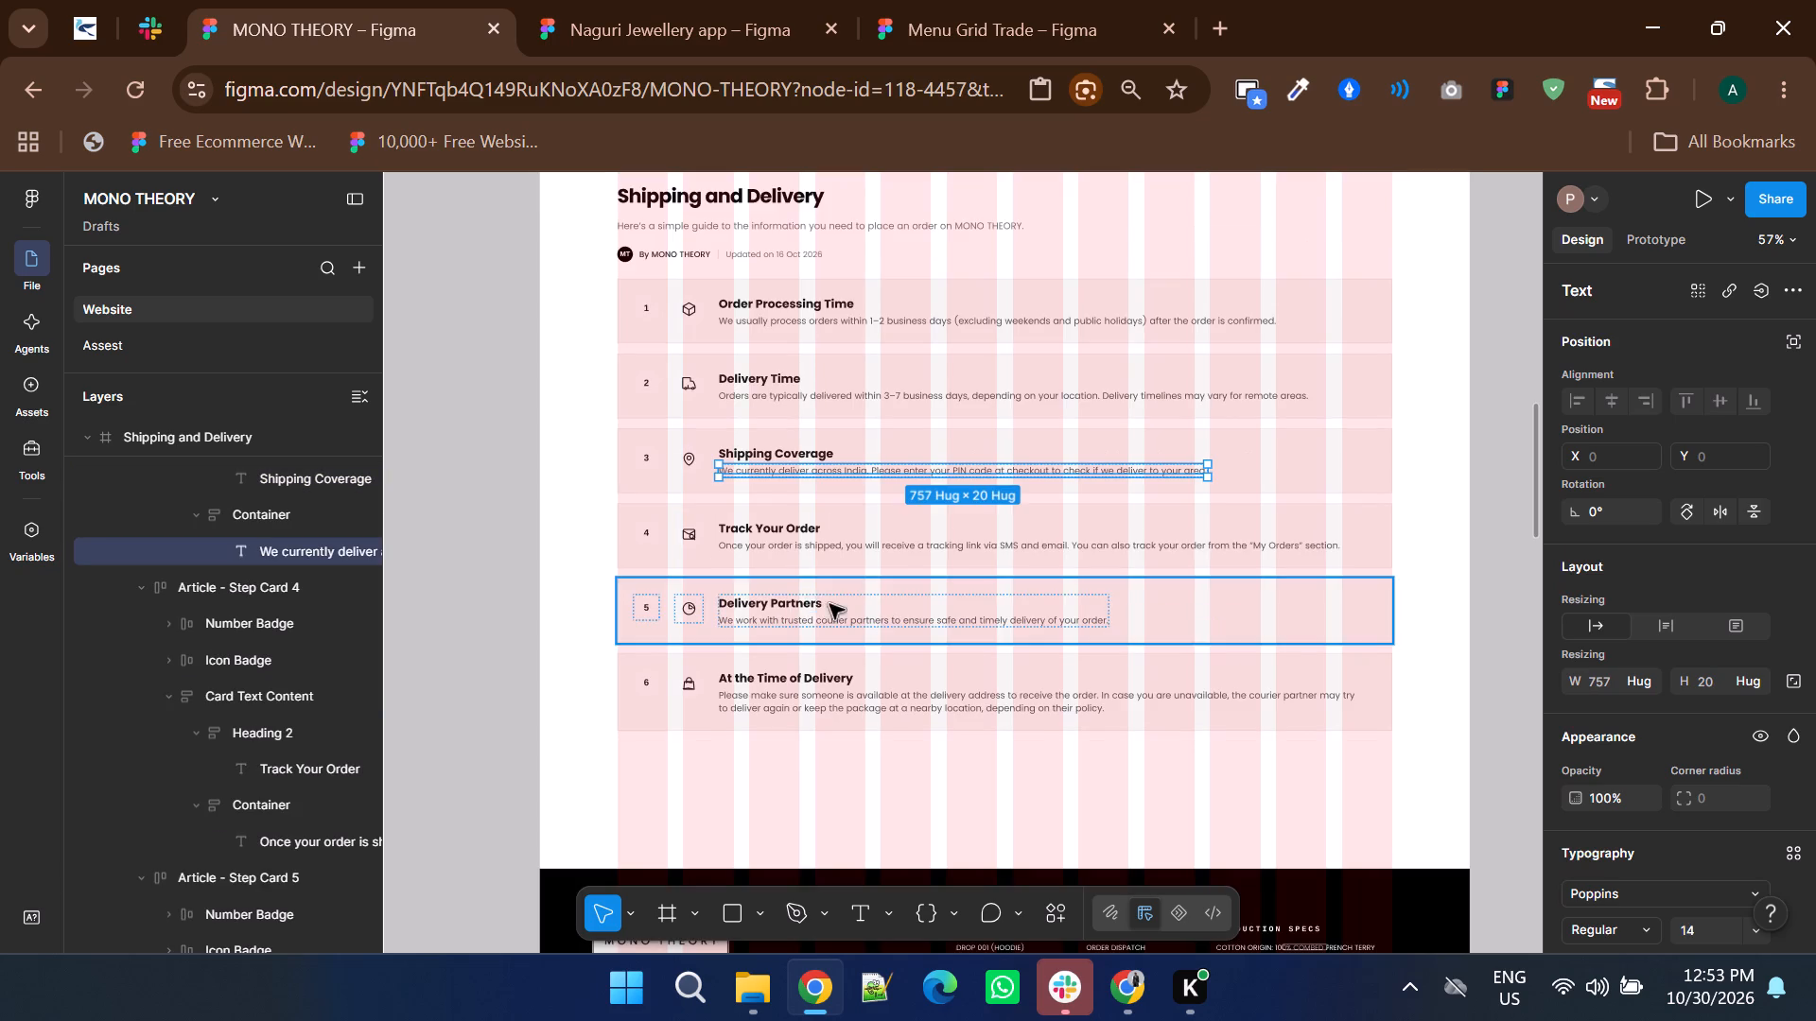
{"action": "left_click", "coordinate": [796, 553], "text": "ctrl"}
{"action": "left_click", "coordinate": [785, 529]}
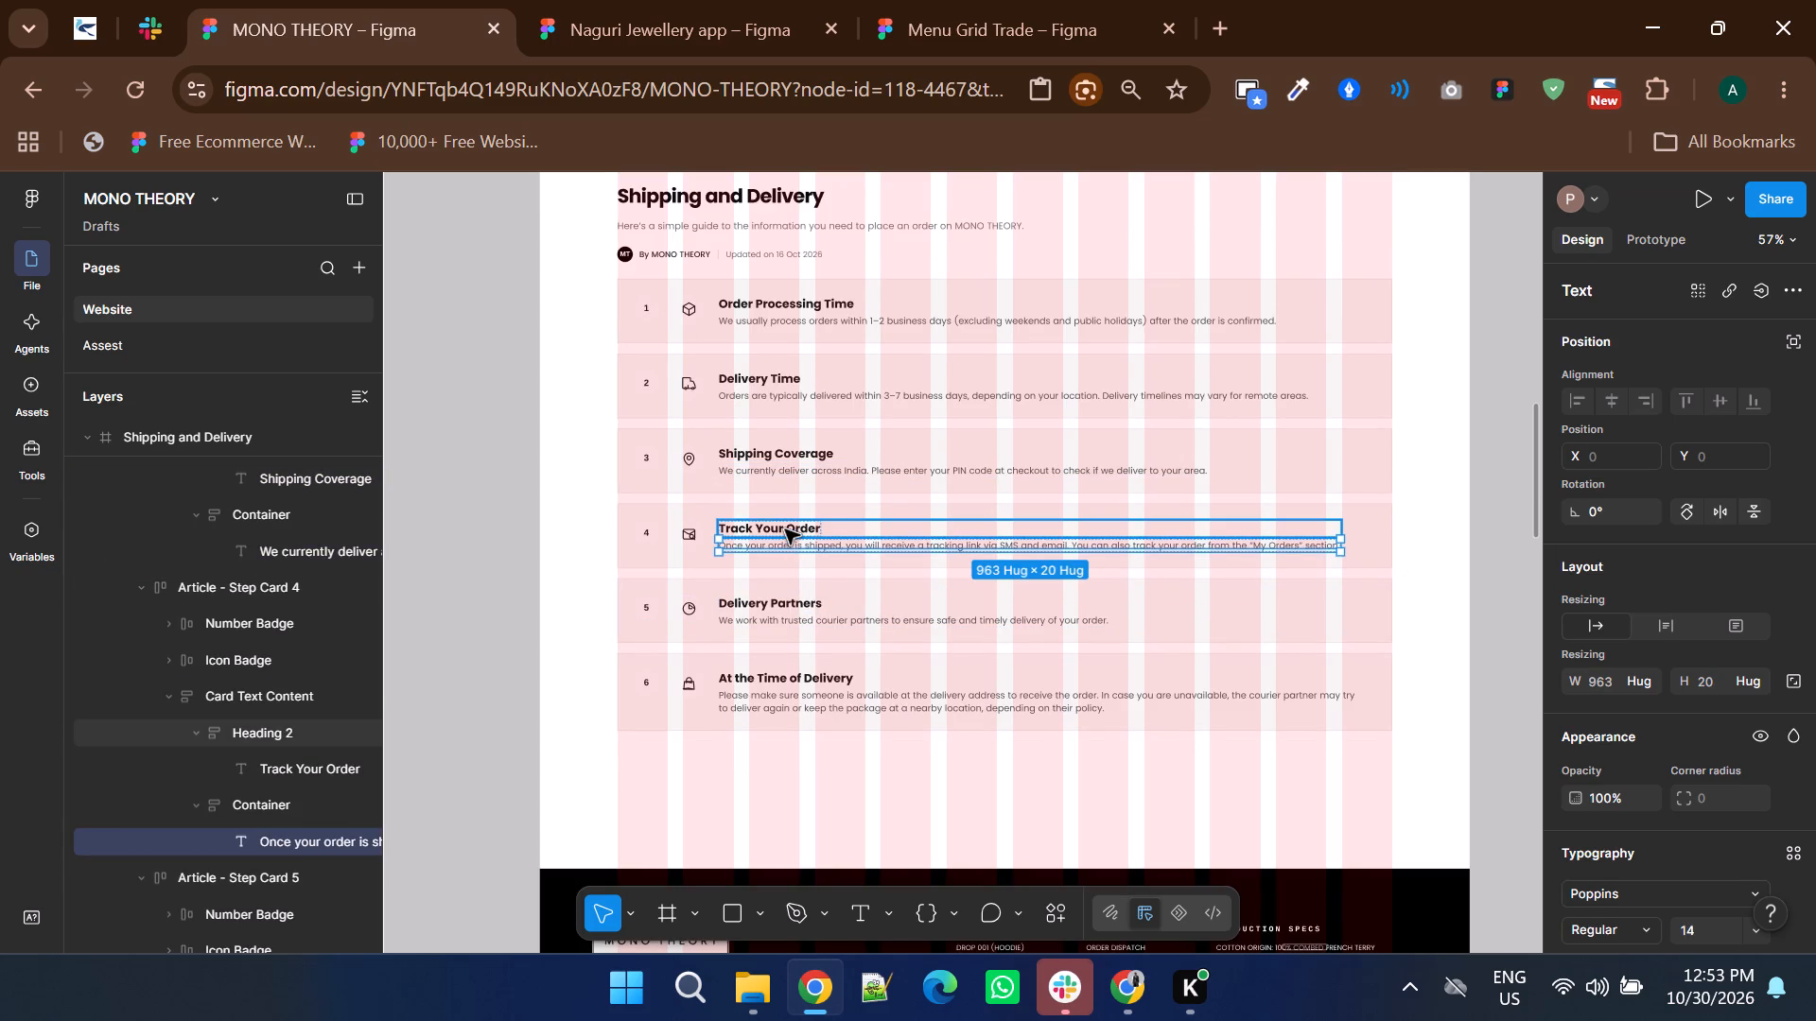
{"action": "left_click", "coordinate": [785, 529], "text": "ctrl"}
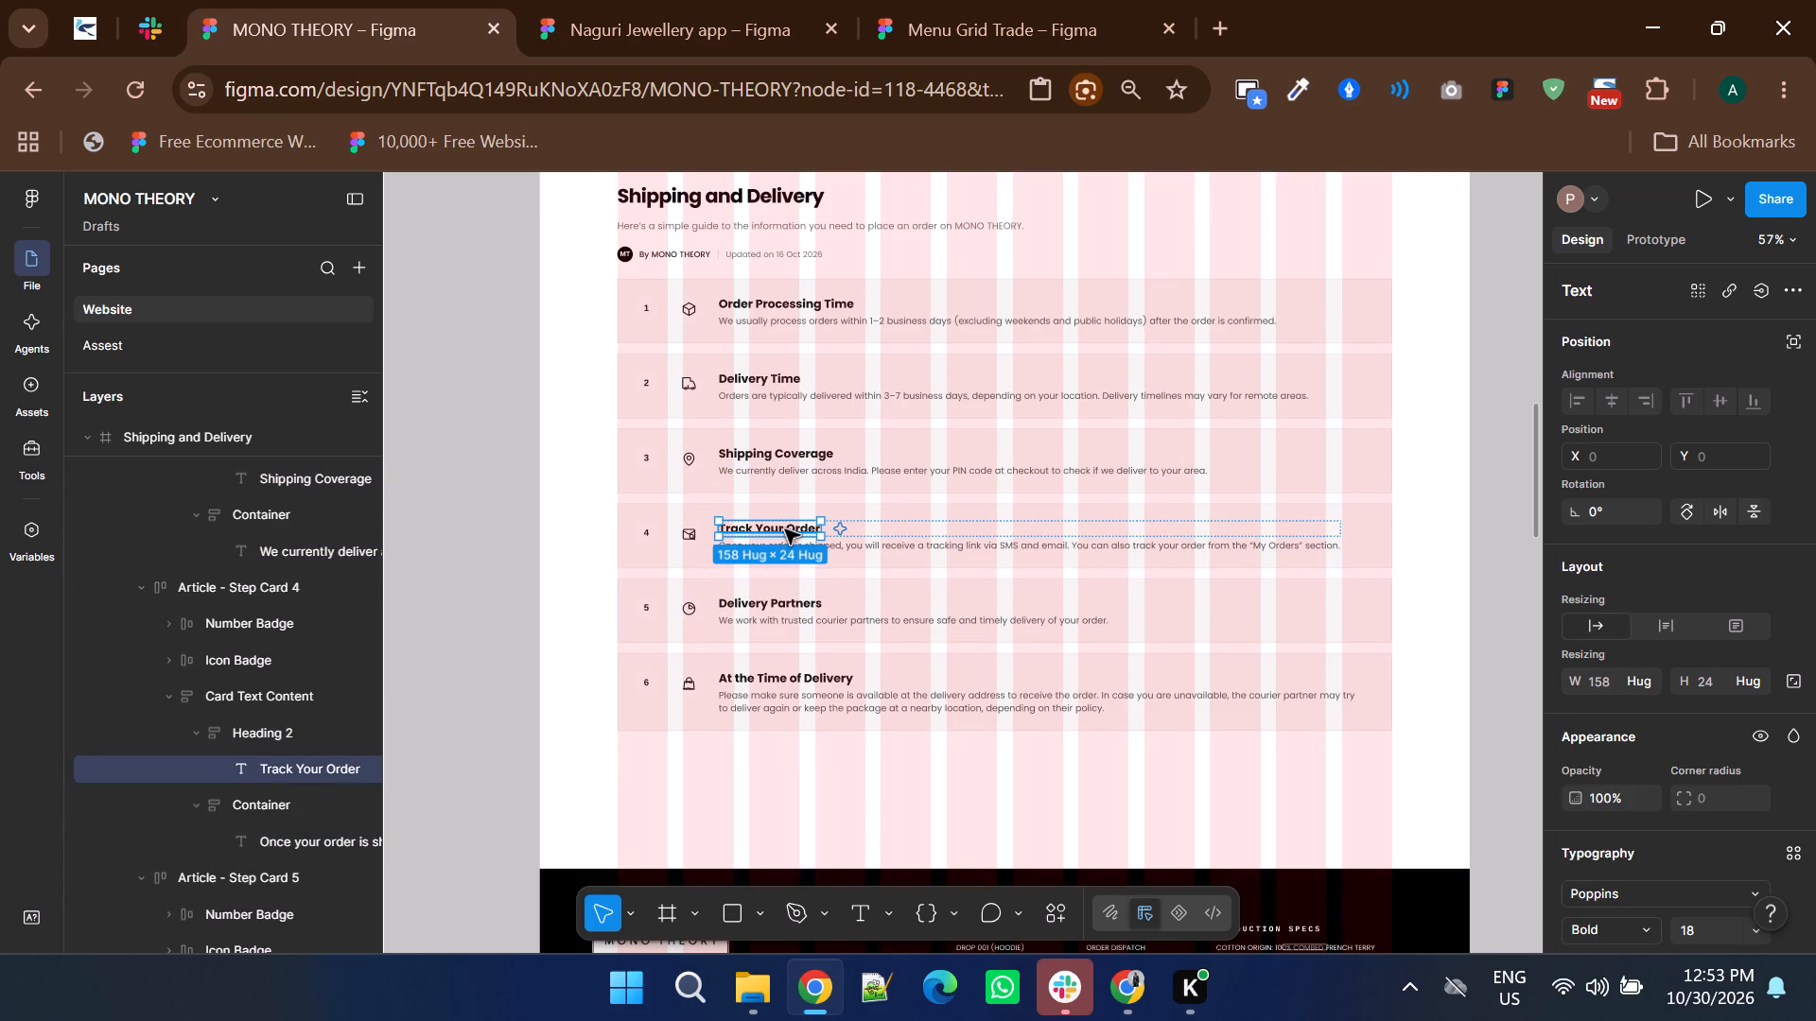
{"action": "left_click", "coordinate": [787, 604], "text": "ctrl"}
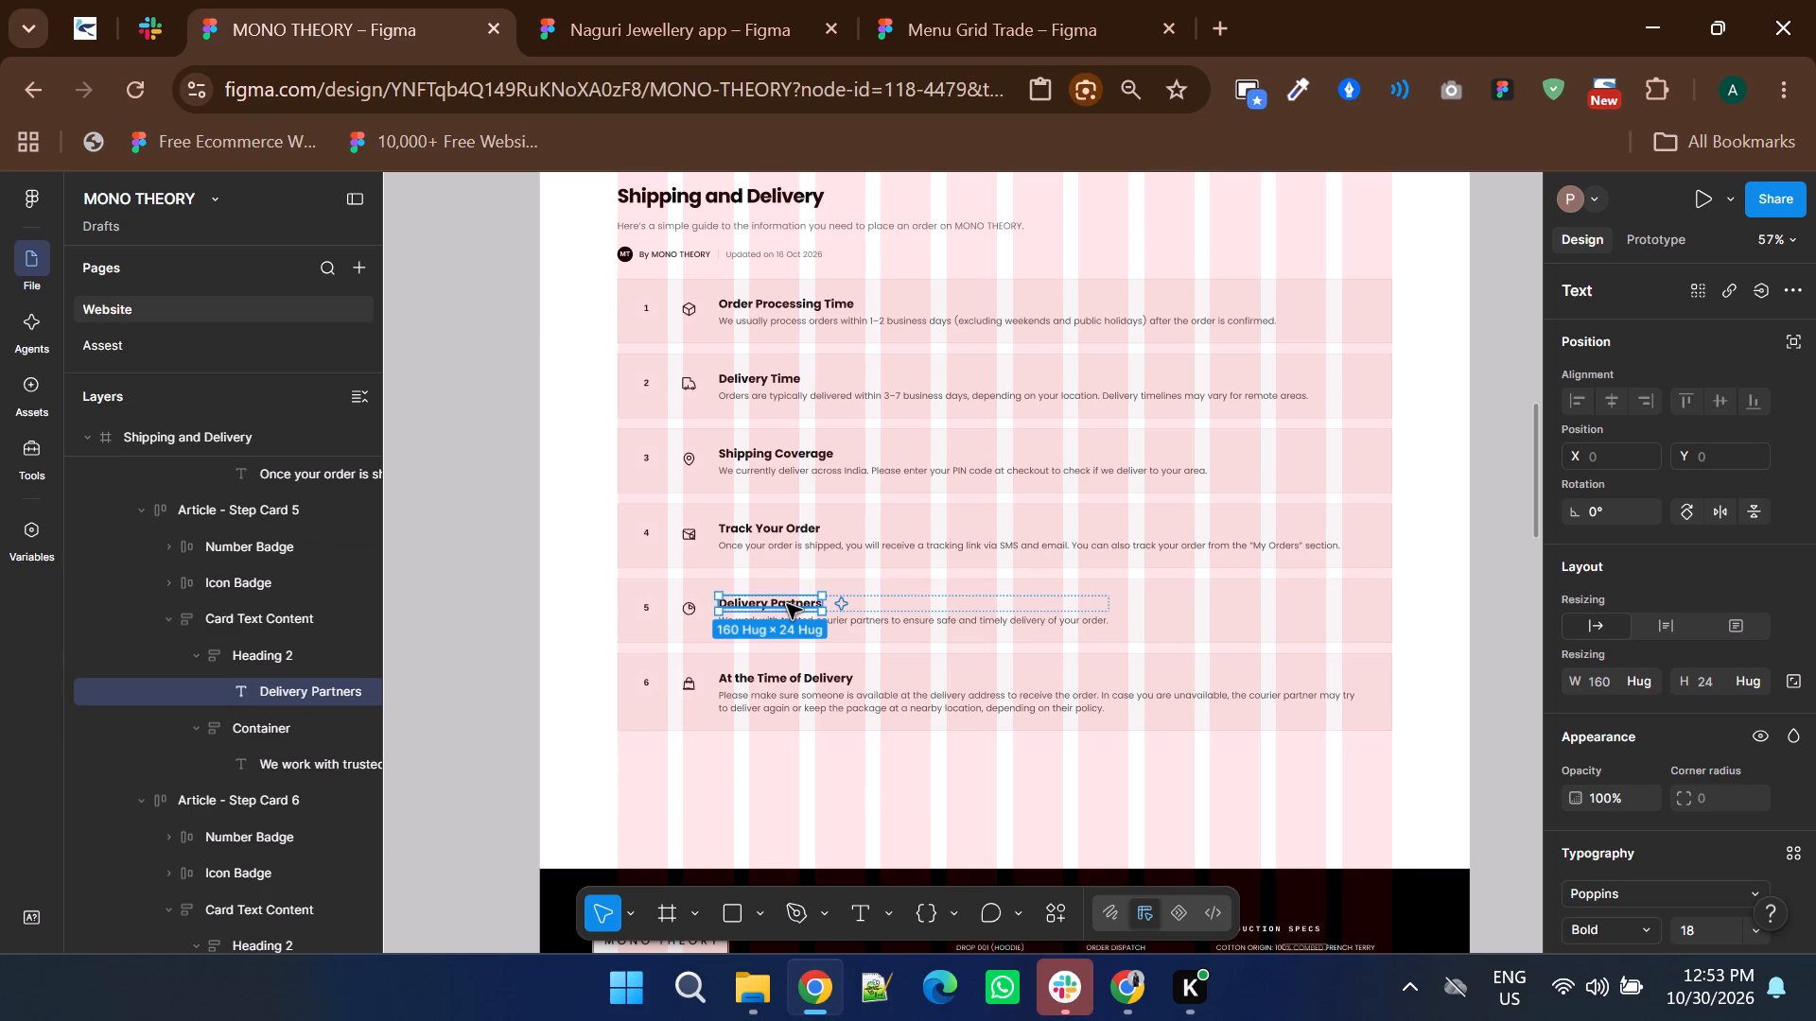
{"action": "left_click", "coordinate": [912, 613], "text": "ctrl"}
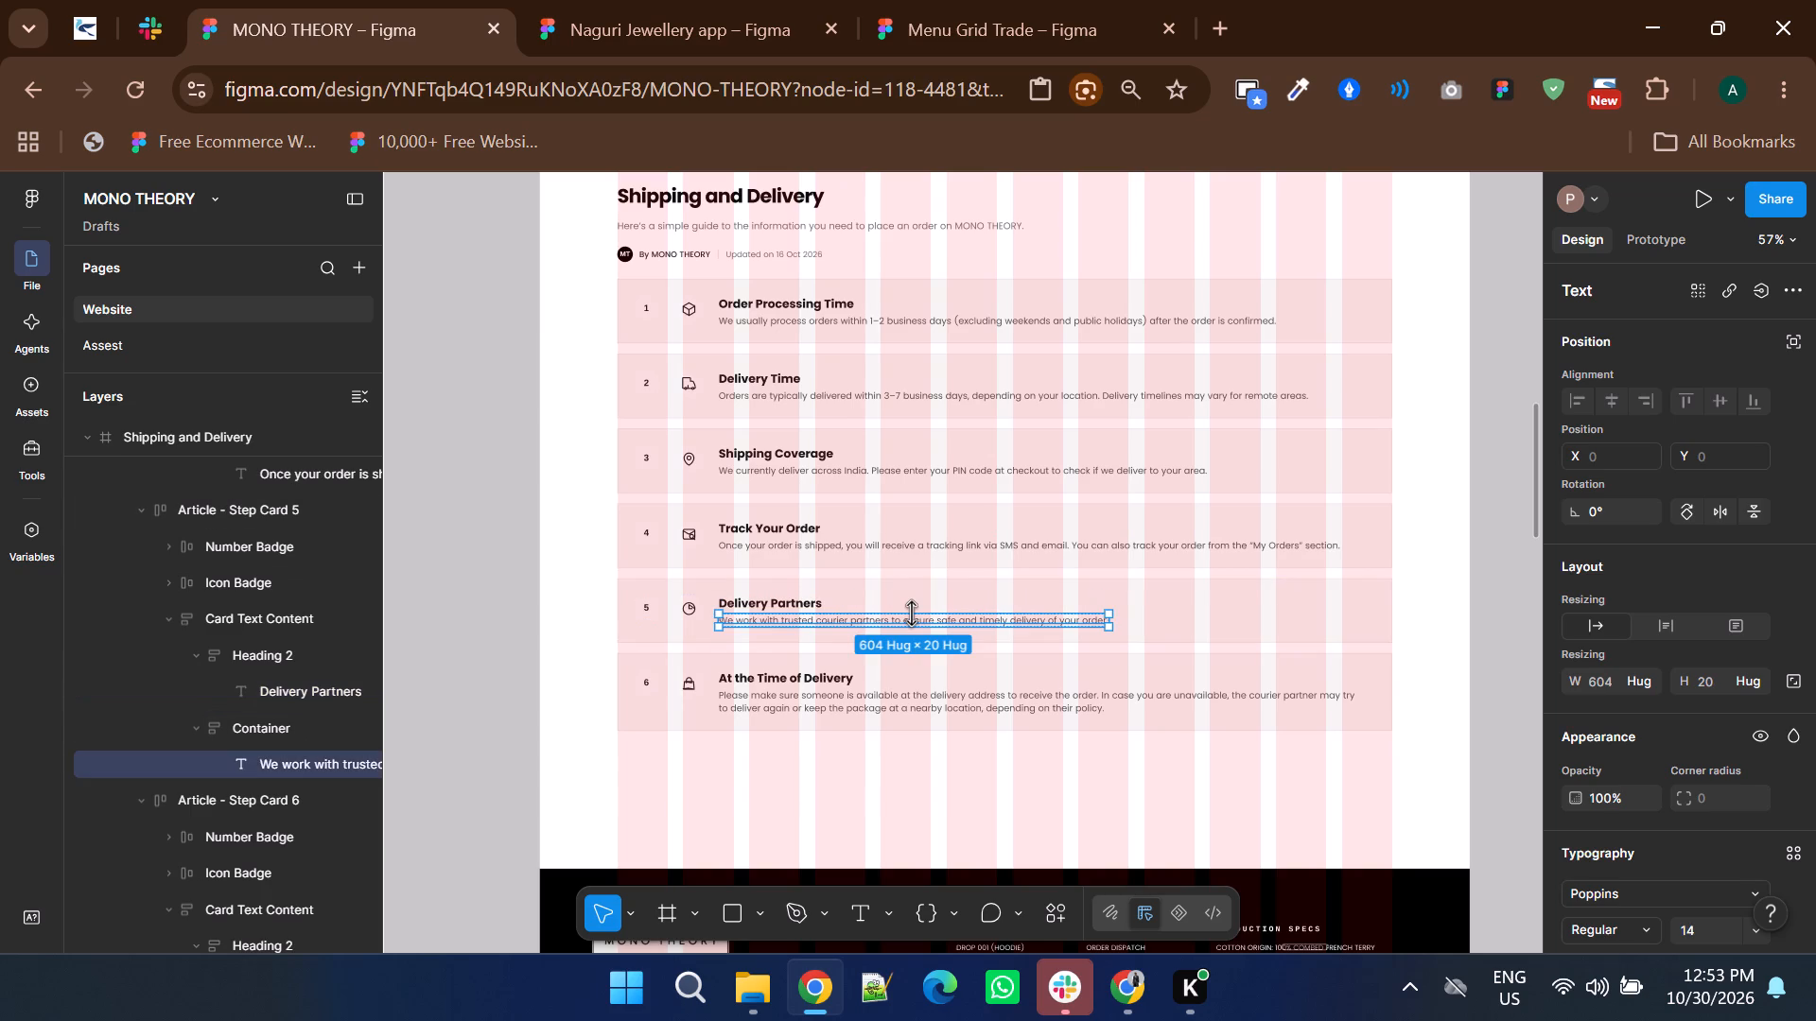
{"action": "left_click", "coordinate": [814, 679], "text": "ctrl"}
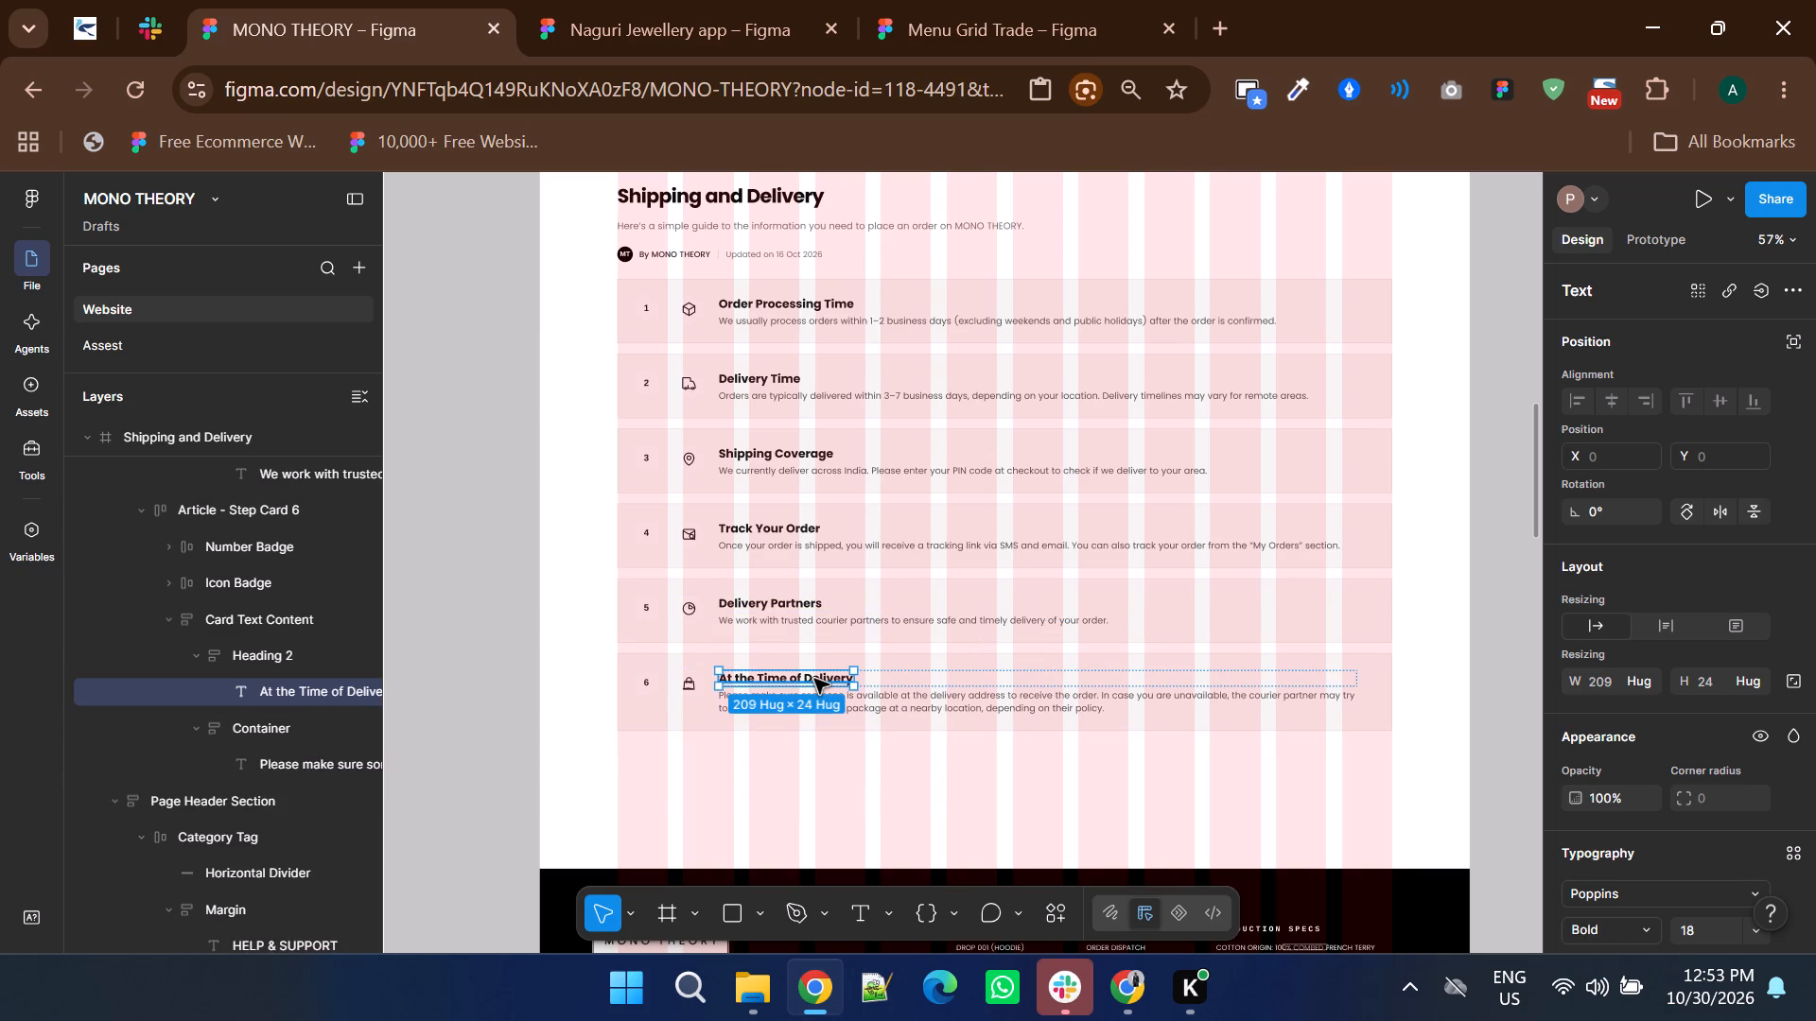
{"action": "left_click", "coordinate": [899, 702], "text": "ctrl"}
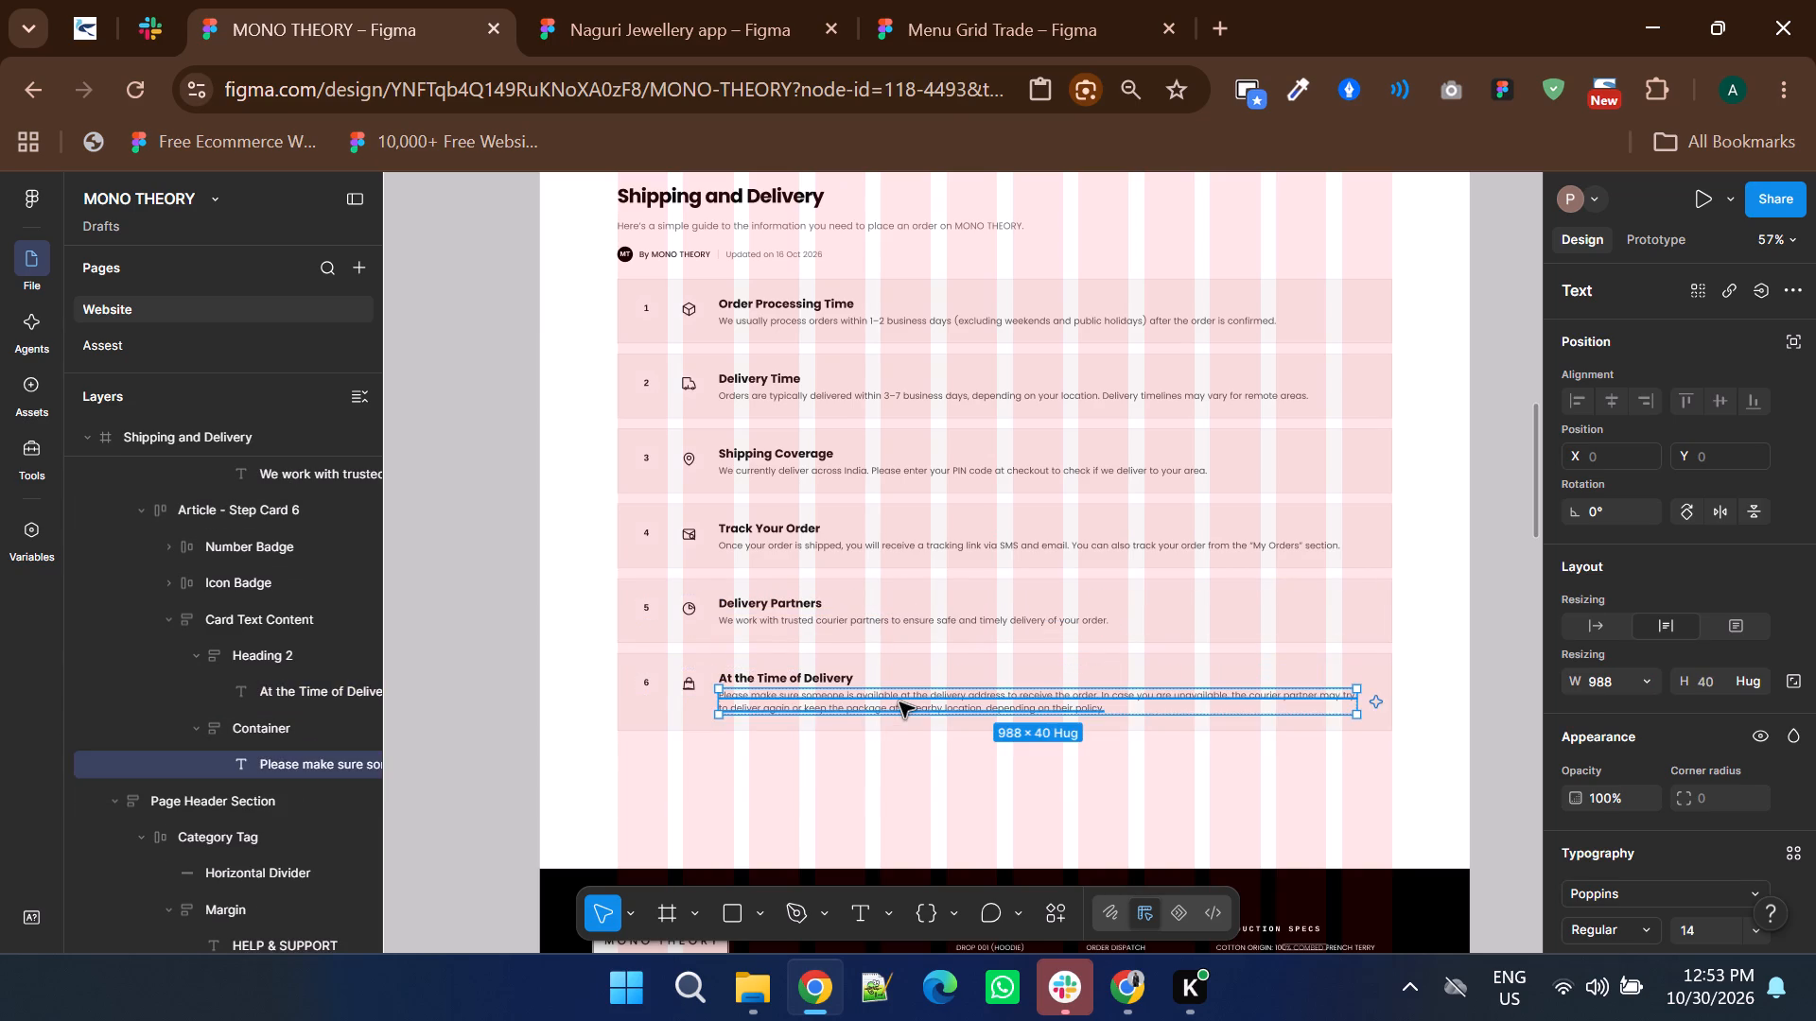
{"action": "scroll", "coordinate": [899, 702], "scroll_direction": "down", "scroll_amount": 3, "text": "ctrl"}
{"action": "left_click", "coordinate": [1003, 428]}
{"action": "scroll", "coordinate": [1003, 428], "scroll_direction": "down", "scroll_amount": 3, "text": "shift"}
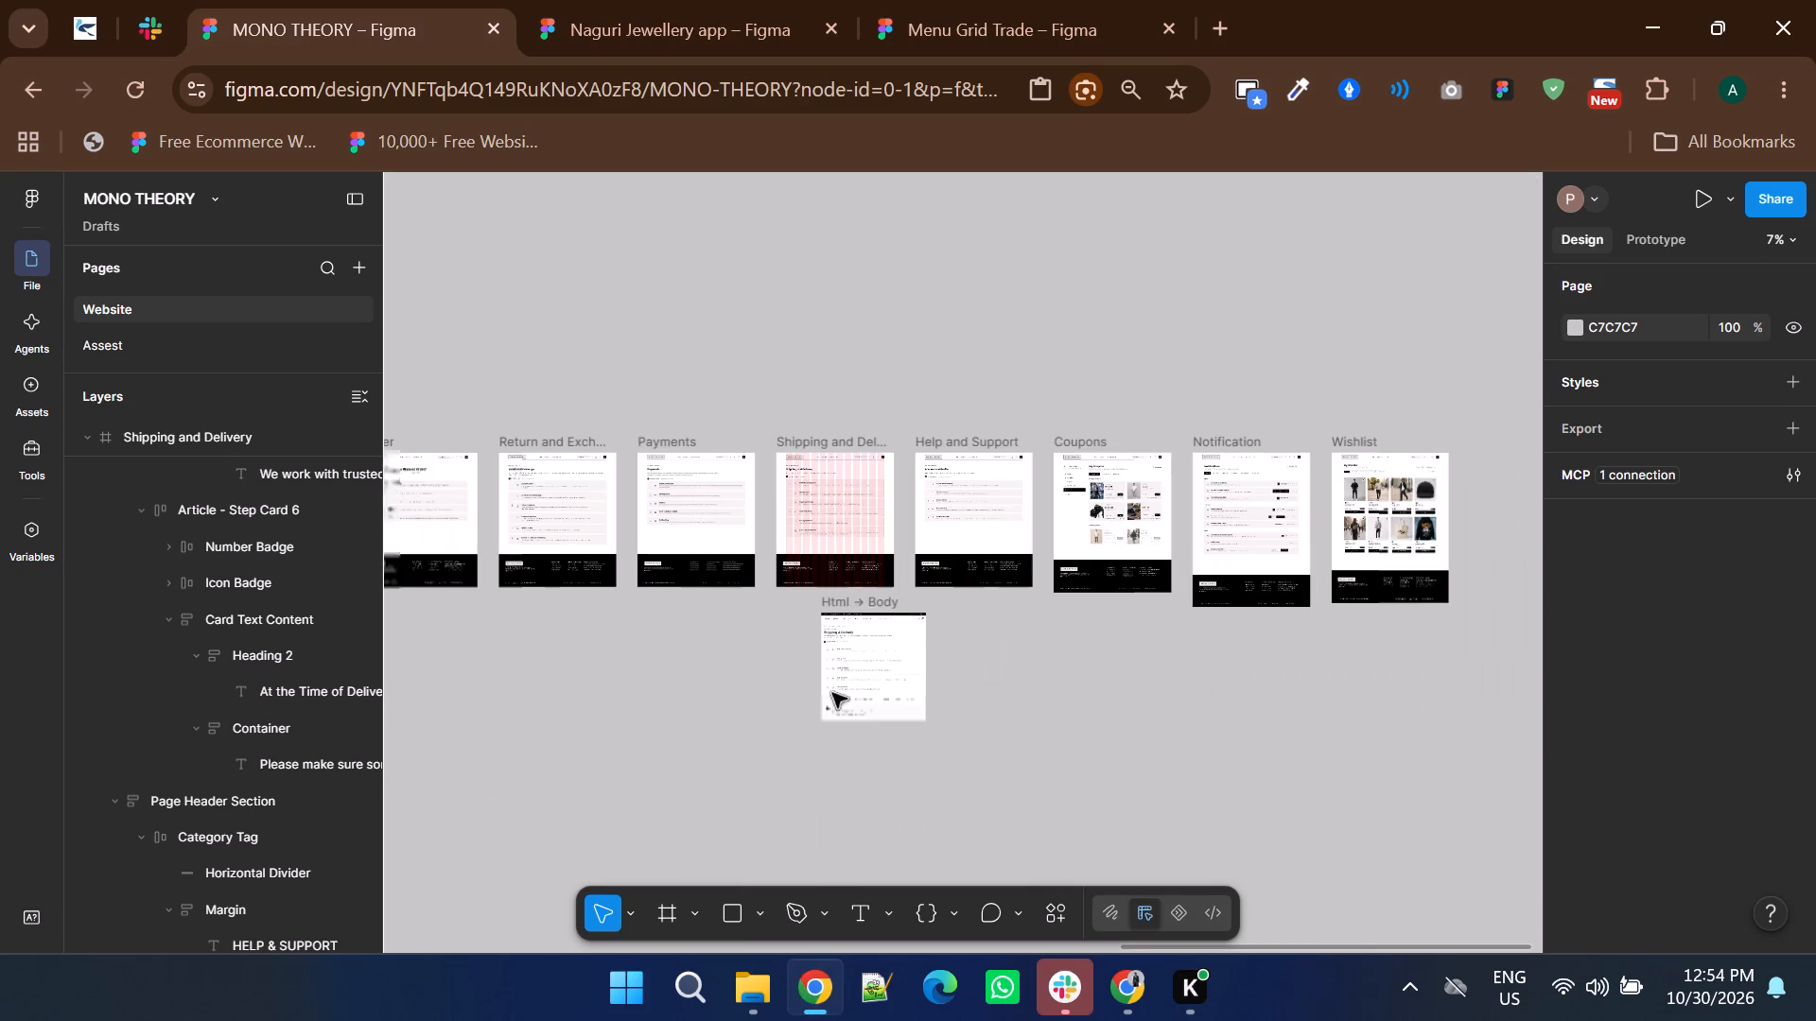
{"action": "scroll", "coordinate": [871, 677], "scroll_direction": "up", "scroll_amount": 4, "text": "ctrl"}
{"action": "scroll", "coordinate": [871, 677], "scroll_direction": "down", "scroll_amount": 1, "text": "ctrl"}
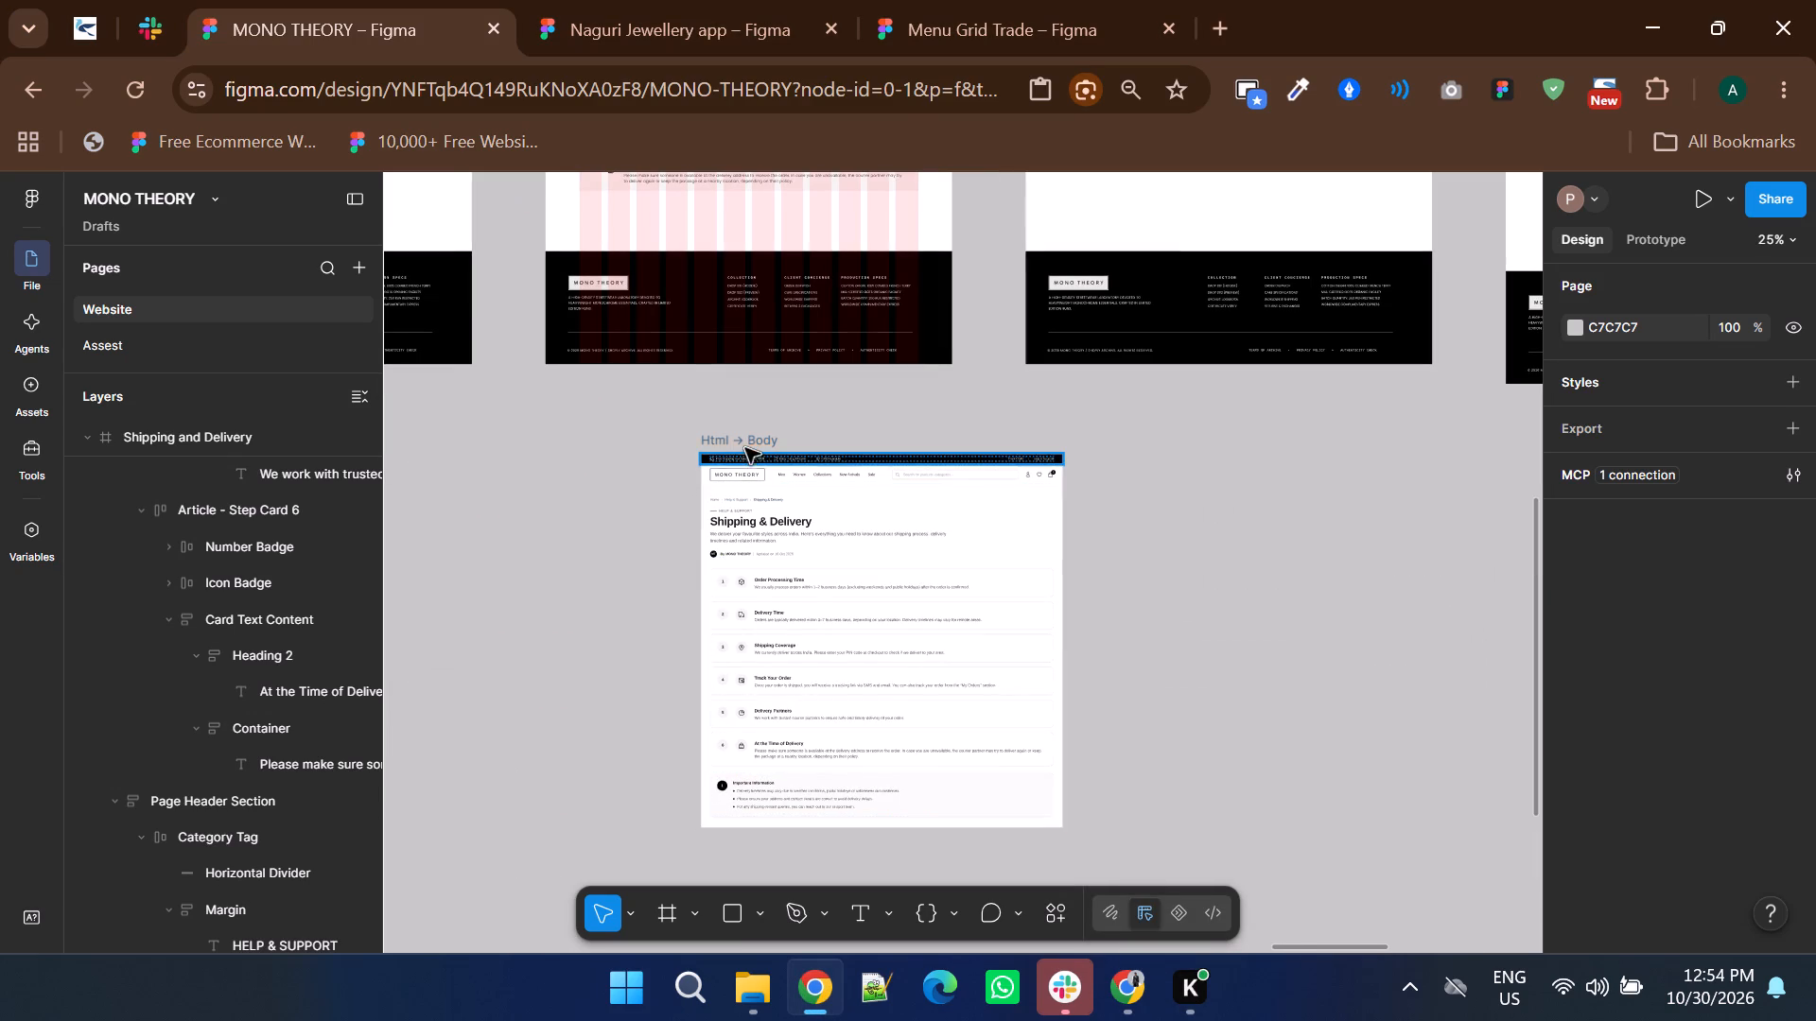
{"action": "left_click", "coordinate": [745, 448]}
{"action": "key", "text": "Delete"}
Hide the 12-column layout guide on the Shipping and Delivery frame.
{"action": "scroll", "coordinate": [740, 614], "scroll_direction": "up", "scroll_amount": 2}
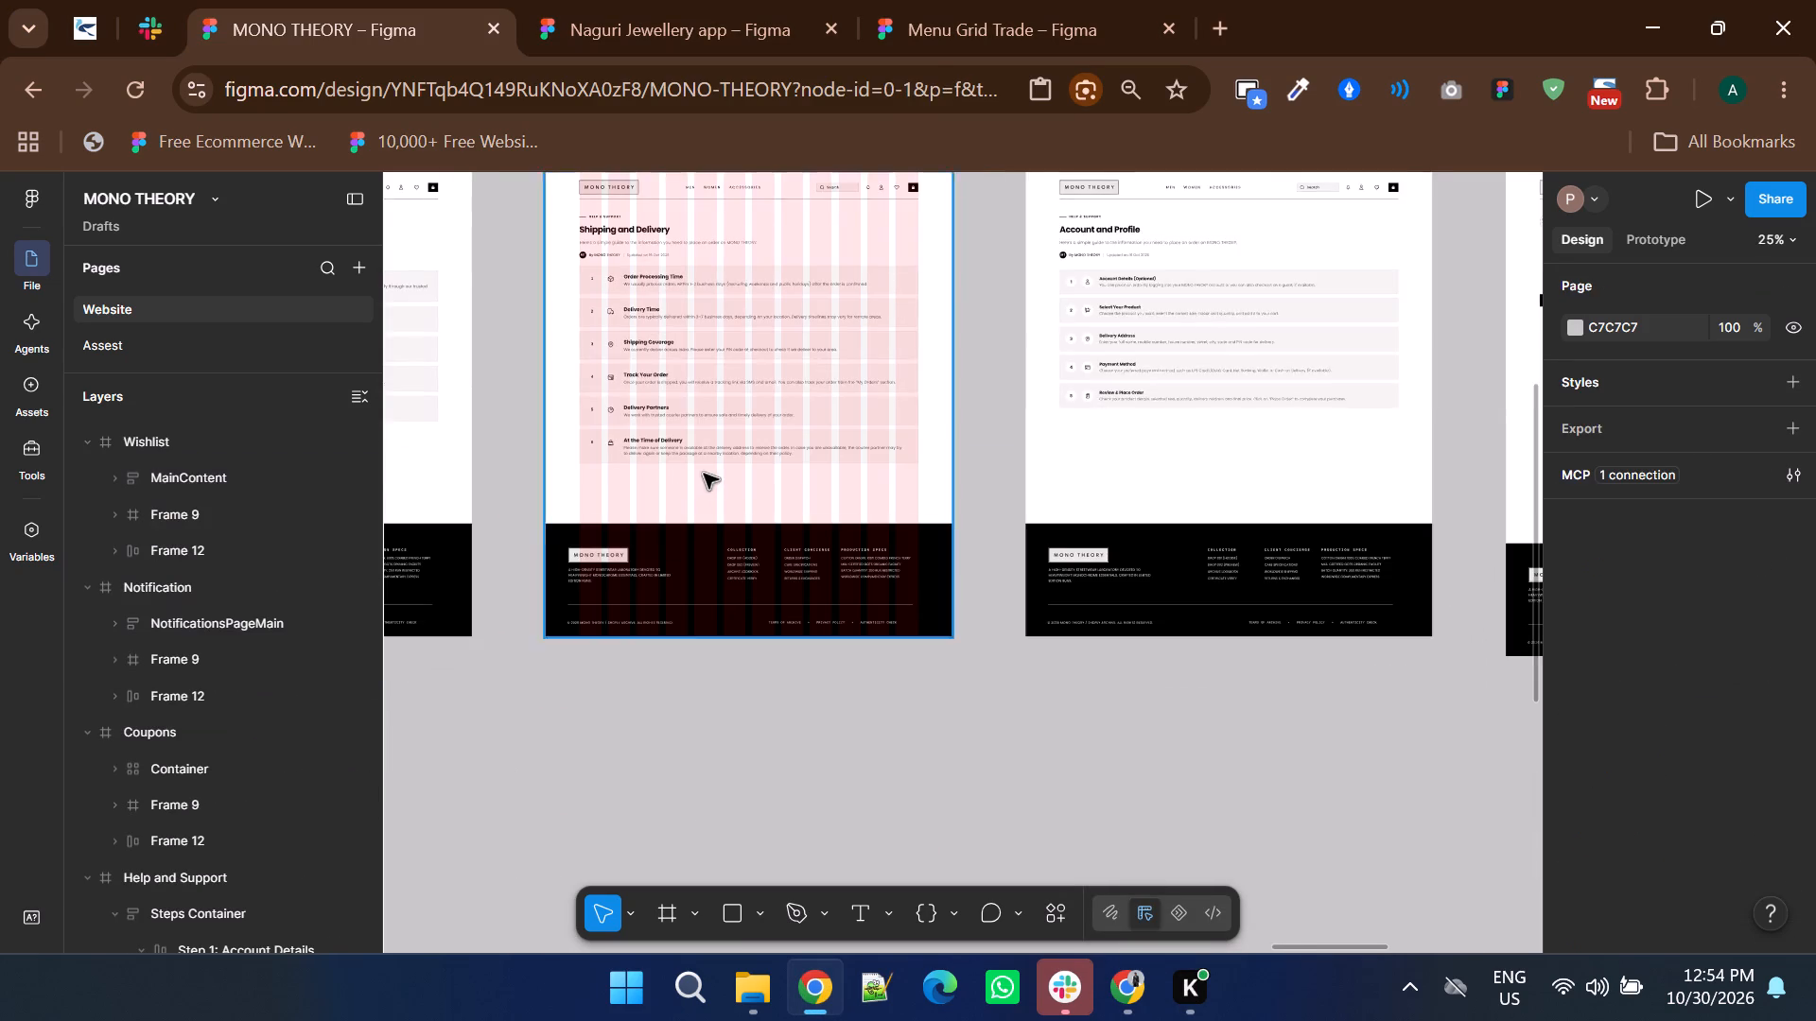
{"action": "scroll", "coordinate": [704, 474], "scroll_direction": "up", "scroll_amount": 3, "text": "ctrl"}
{"action": "scroll", "coordinate": [730, 605], "scroll_direction": "up", "scroll_amount": 1}
{"action": "scroll", "coordinate": [825, 643], "scroll_direction": "down", "scroll_amount": 1, "text": "ctrl"}
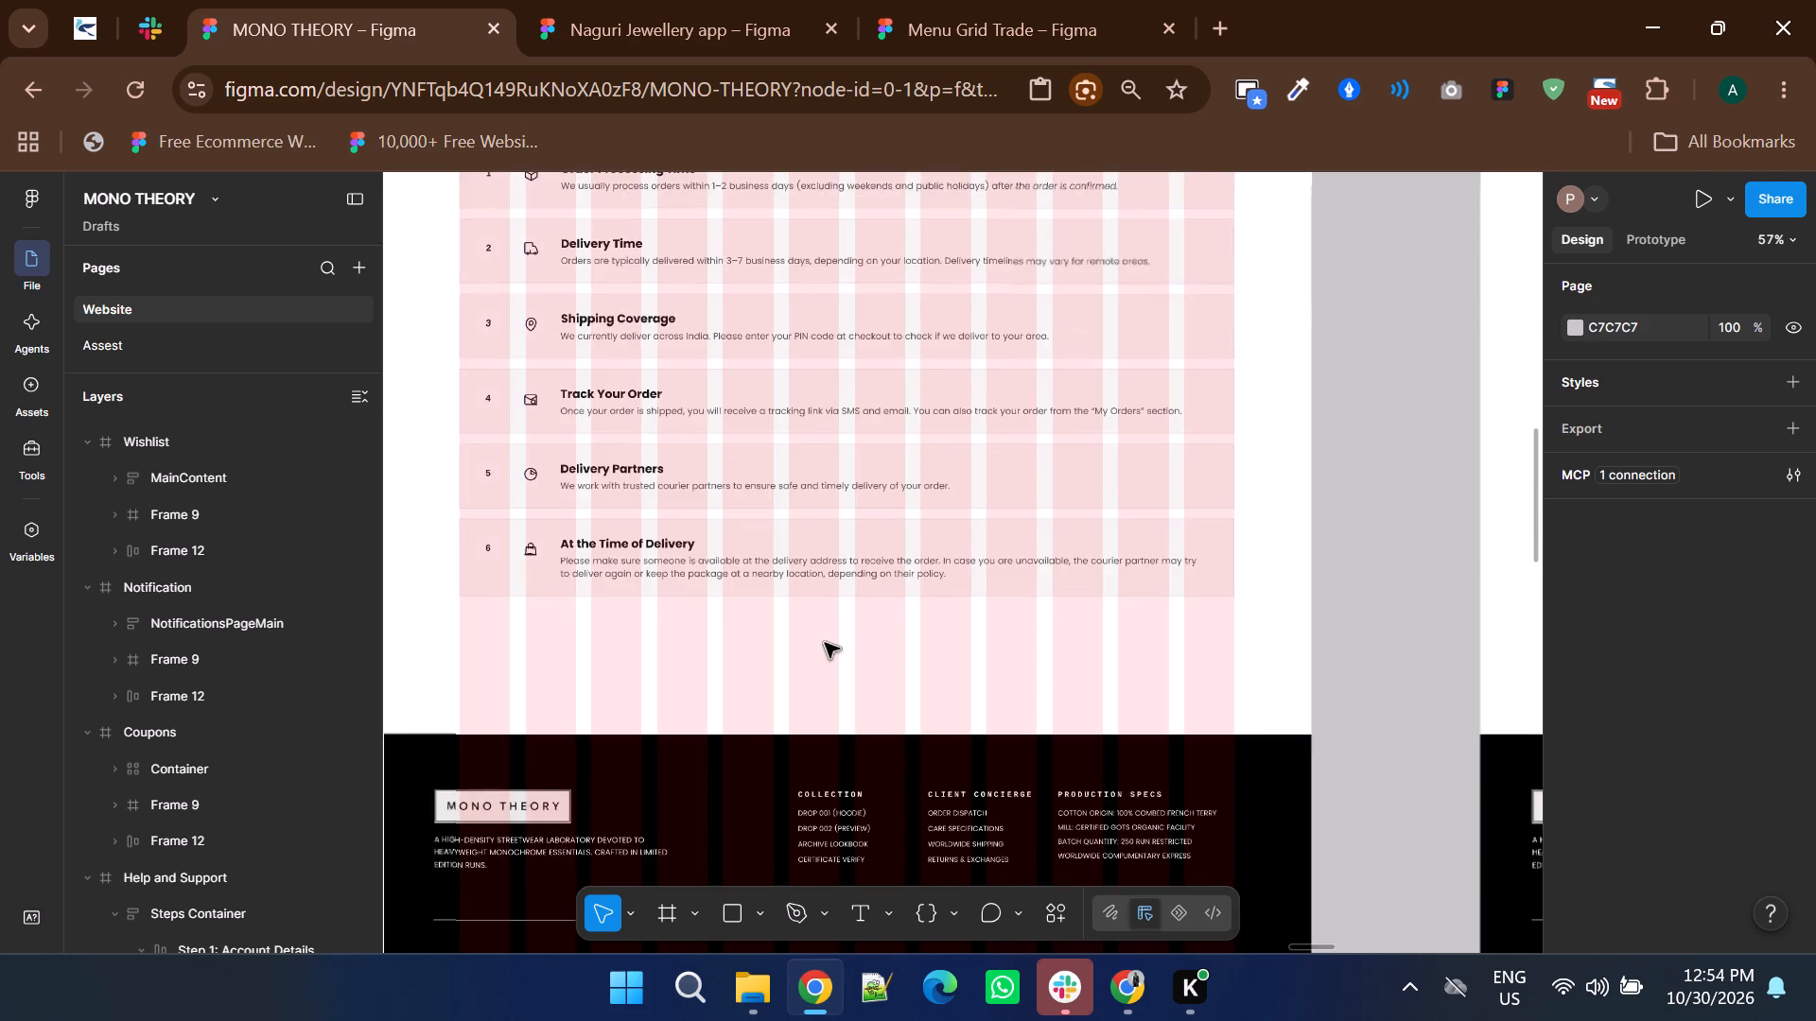
{"action": "scroll", "coordinate": [825, 643], "scroll_direction": "down", "scroll_amount": 2, "text": "ctrl"}
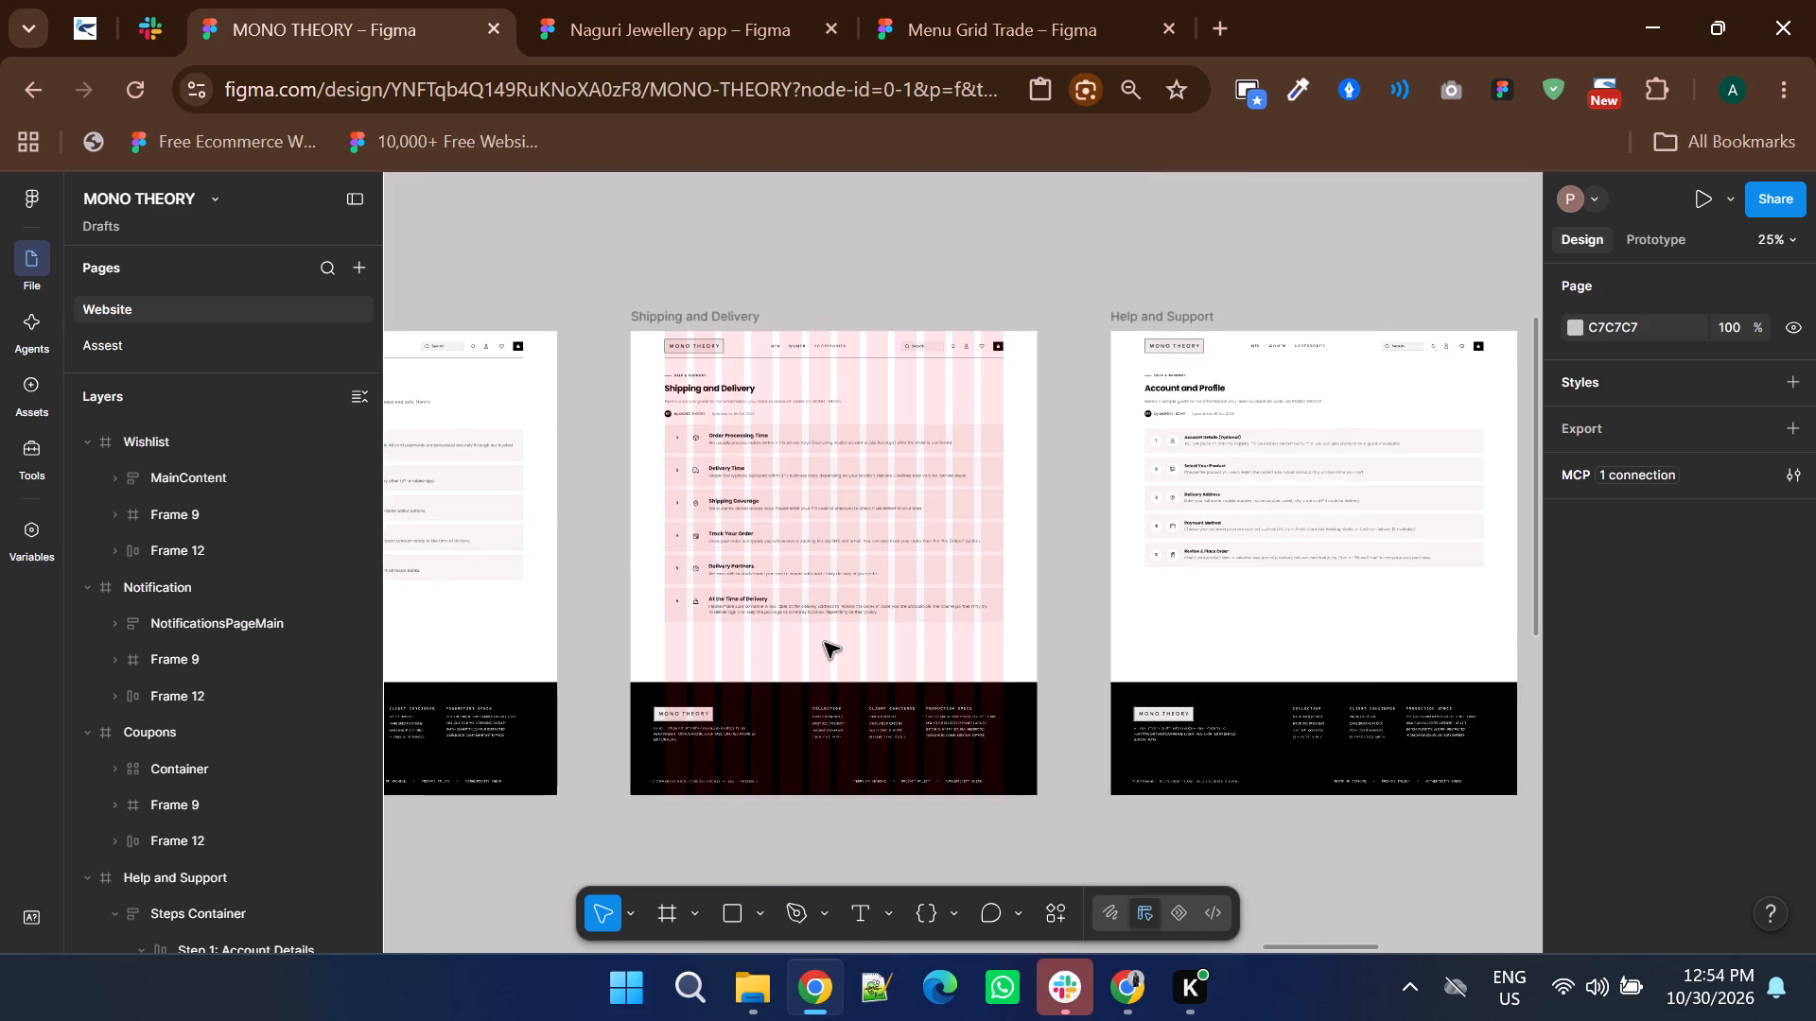
{"action": "scroll", "coordinate": [825, 643], "scroll_direction": "up", "scroll_amount": 3, "text": "shift"}
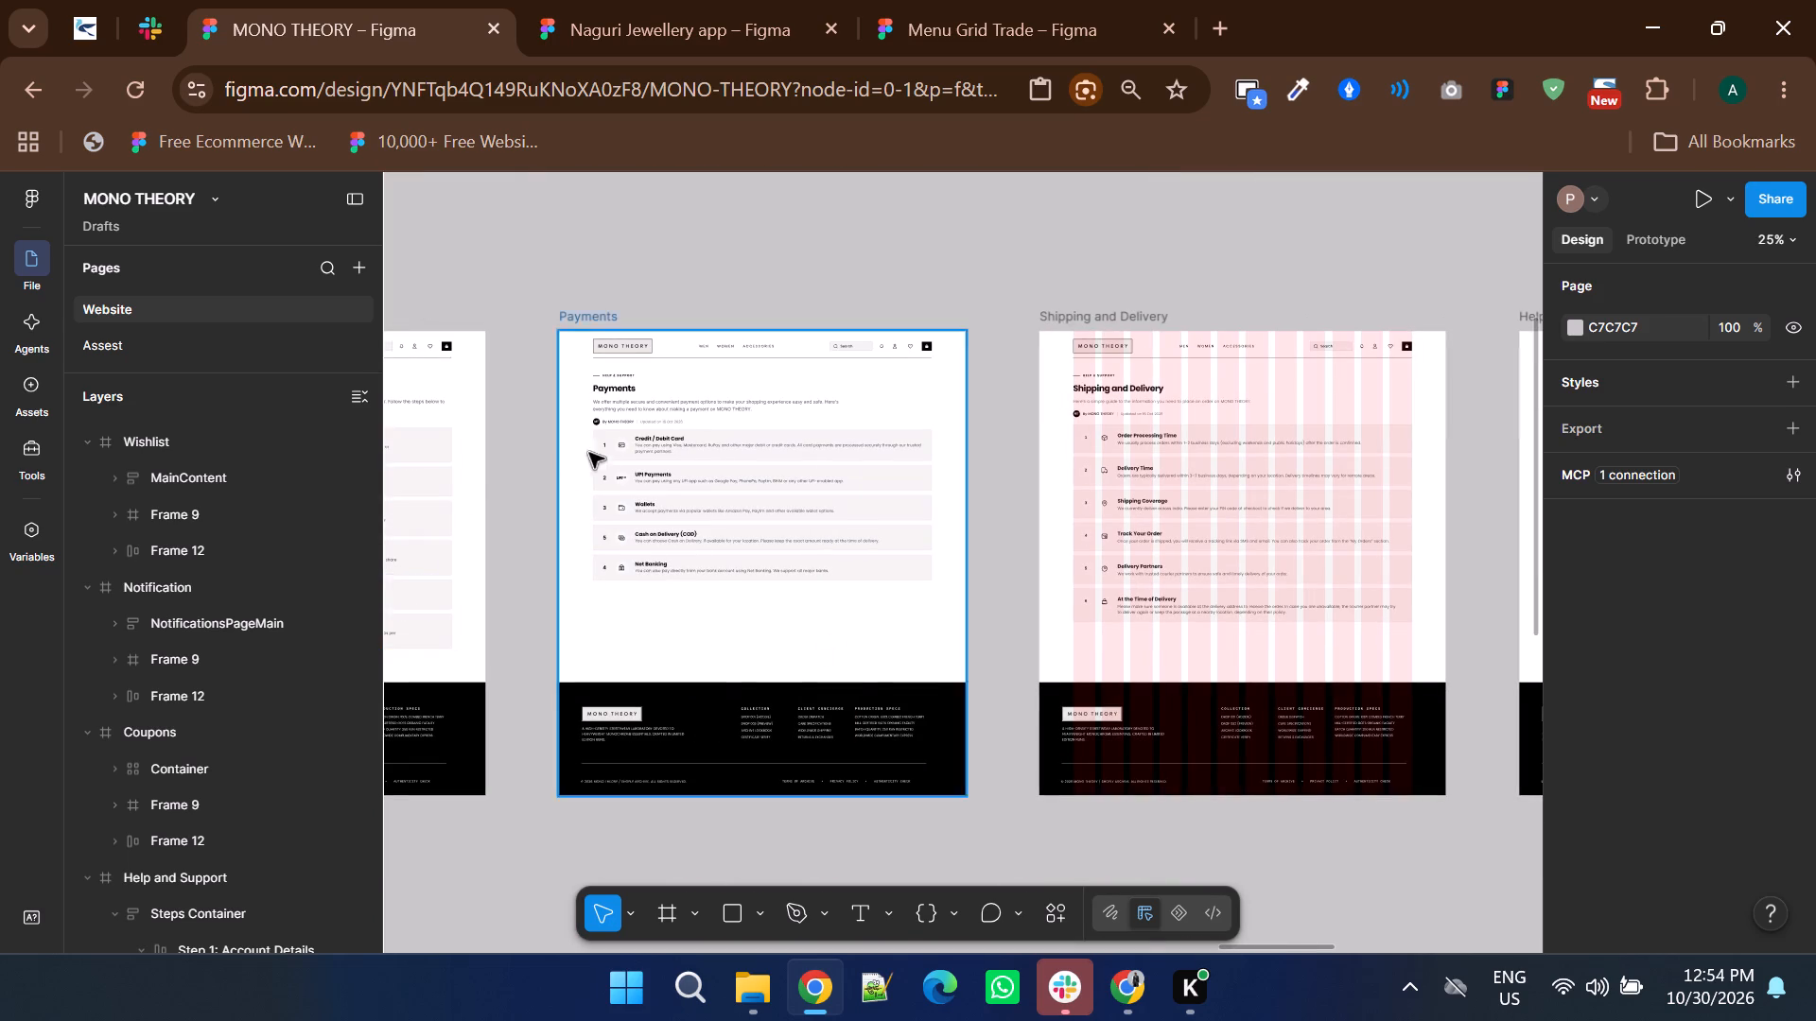
{"action": "scroll", "coordinate": [601, 446], "scroll_direction": "up", "scroll_amount": 3, "text": "ctrl"}
{"action": "scroll", "coordinate": [601, 446], "scroll_direction": "down", "scroll_amount": 4, "text": "ctrl"}
{"action": "left_click", "coordinate": [933, 578], "text": "ctrl"}
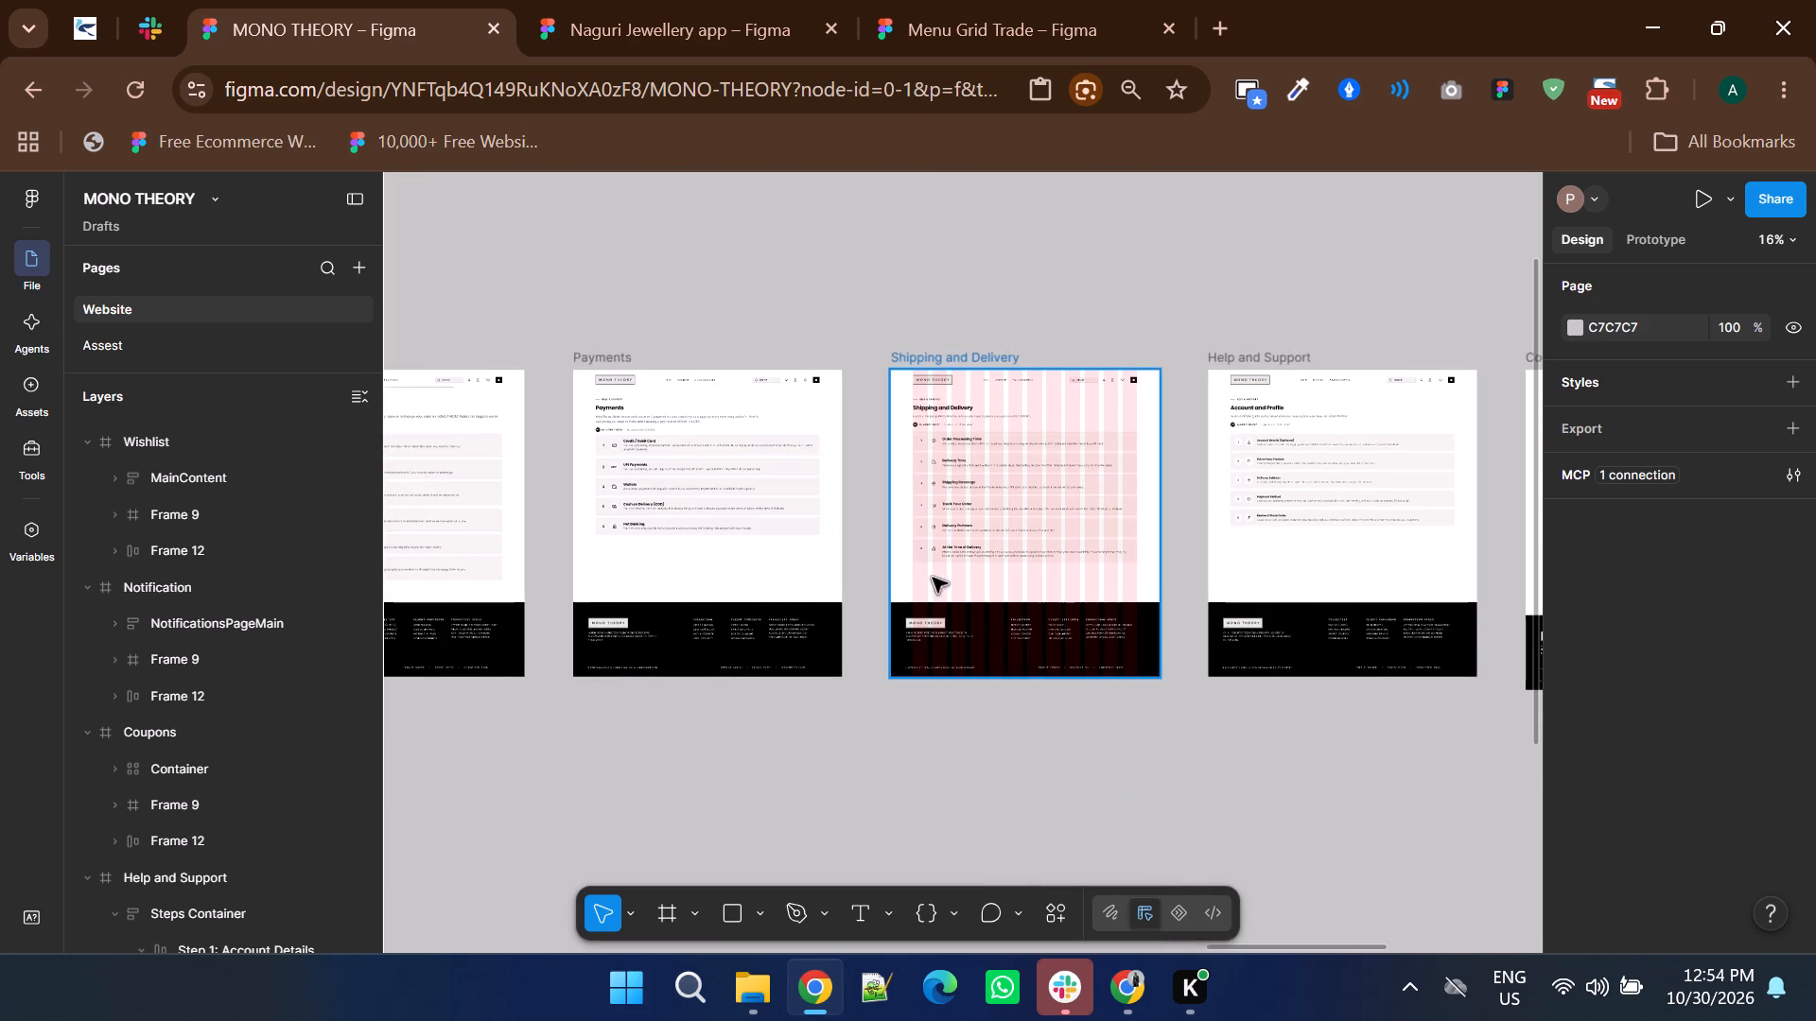
{"action": "scroll", "coordinate": [1715, 770], "scroll_direction": "down", "scroll_amount": 6}
{"action": "left_click", "coordinate": [1758, 700]}
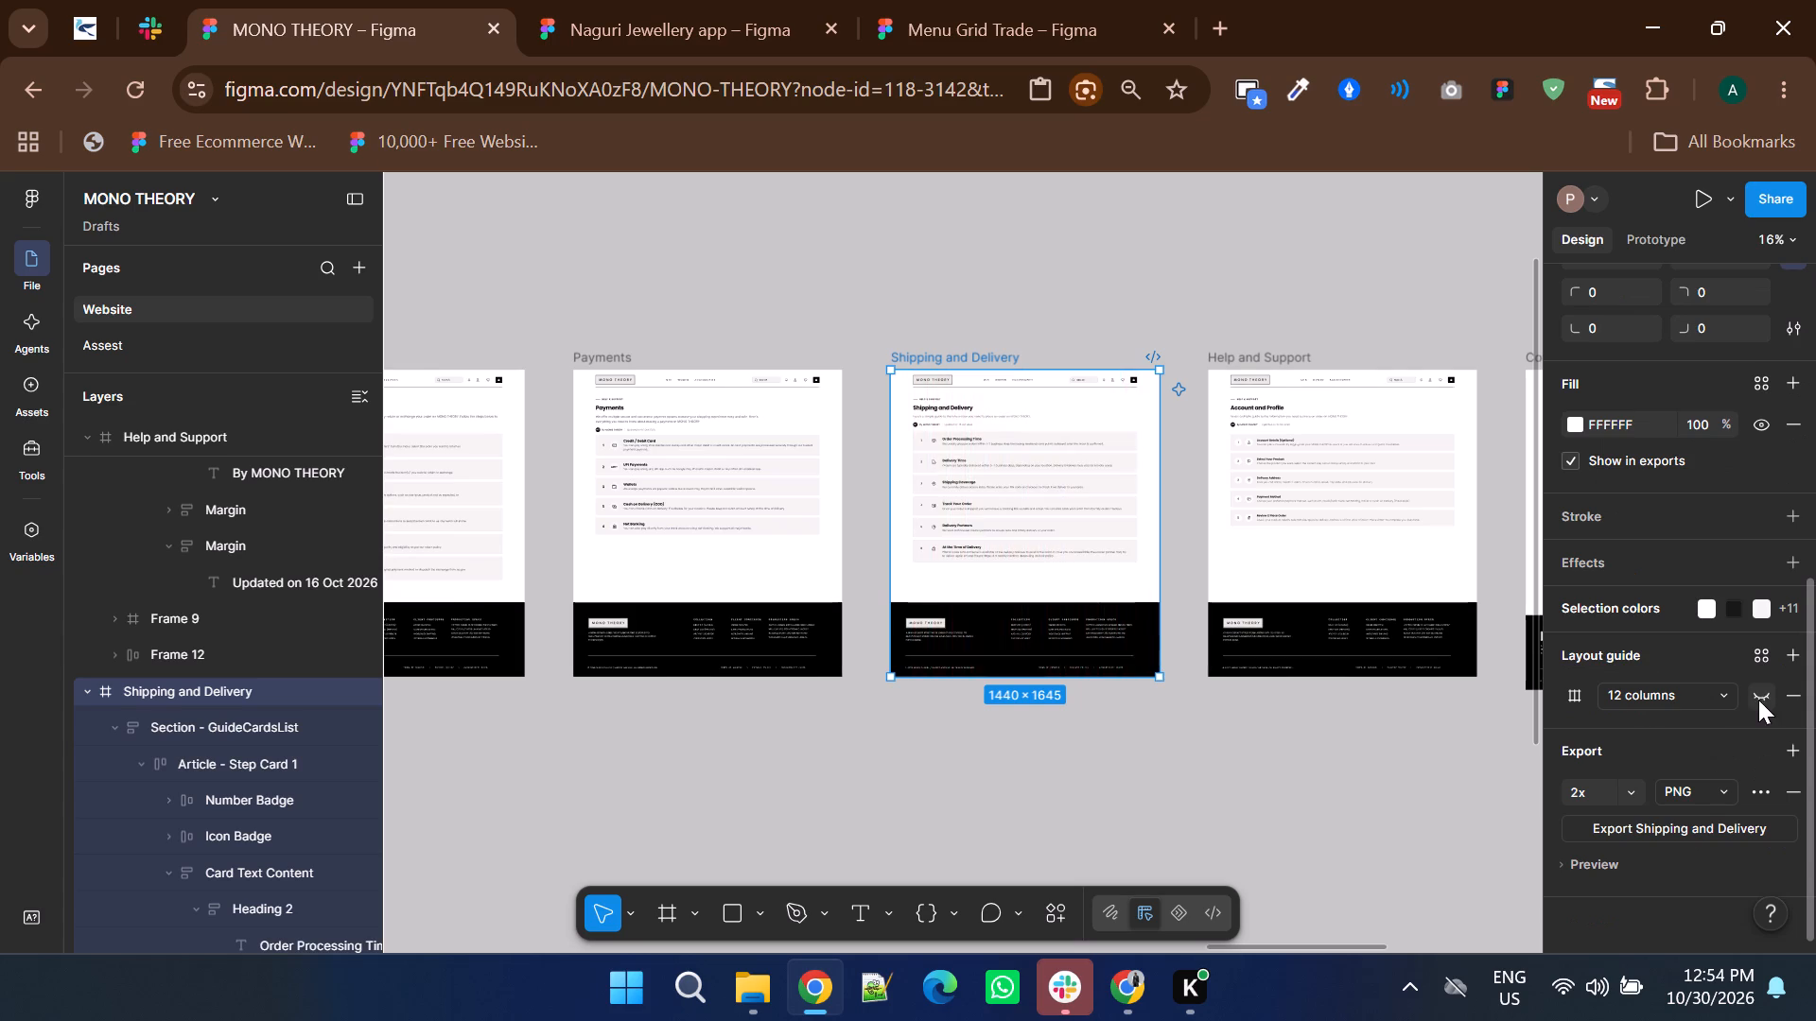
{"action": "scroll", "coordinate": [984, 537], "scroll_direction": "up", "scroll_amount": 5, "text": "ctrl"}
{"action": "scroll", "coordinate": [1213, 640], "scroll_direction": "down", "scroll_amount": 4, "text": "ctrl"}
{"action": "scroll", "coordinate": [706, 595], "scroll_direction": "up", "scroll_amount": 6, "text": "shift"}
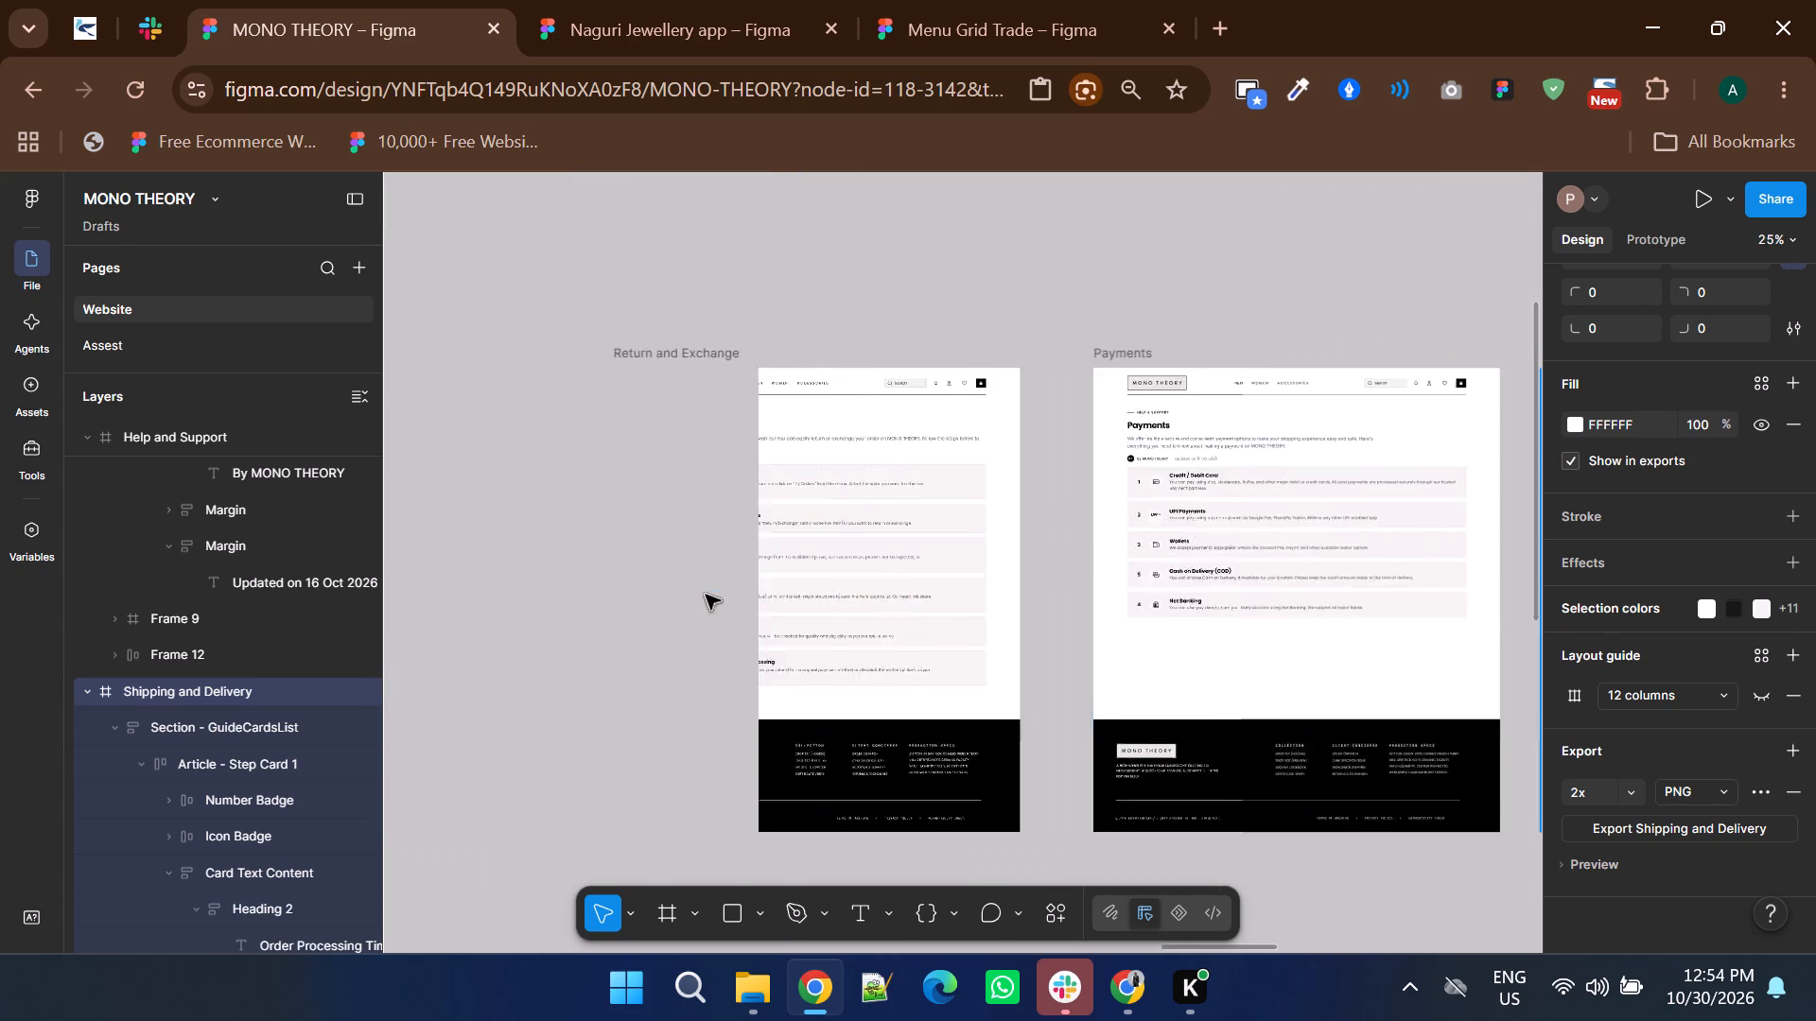
On the Return and Exchange page, set the fill of the step 1 card's number badge to FFFFFF.
{"action": "scroll", "coordinate": [706, 595], "scroll_direction": "up", "scroll_amount": 4, "text": "shift"}
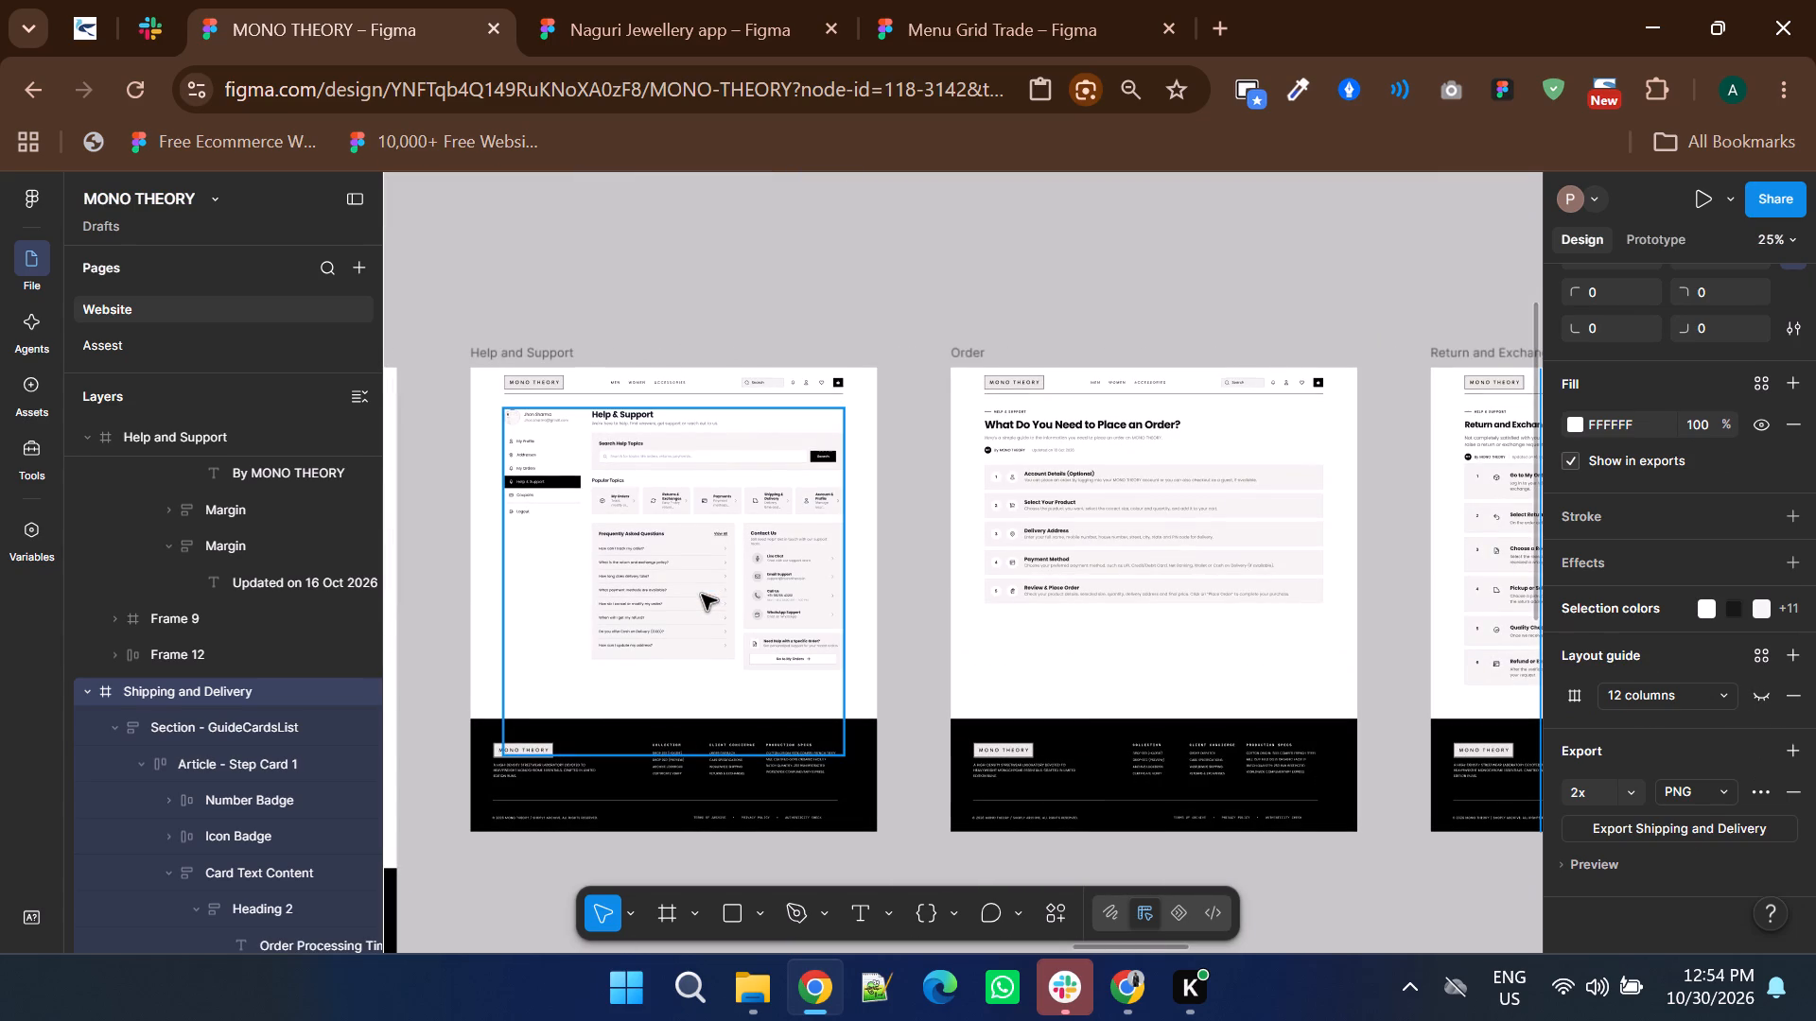
{"action": "scroll", "coordinate": [1006, 503], "scroll_direction": "up", "scroll_amount": 3, "text": "ctrl"}
{"action": "scroll", "coordinate": [830, 584], "scroll_direction": "down", "scroll_amount": 1, "text": "ctrl"}
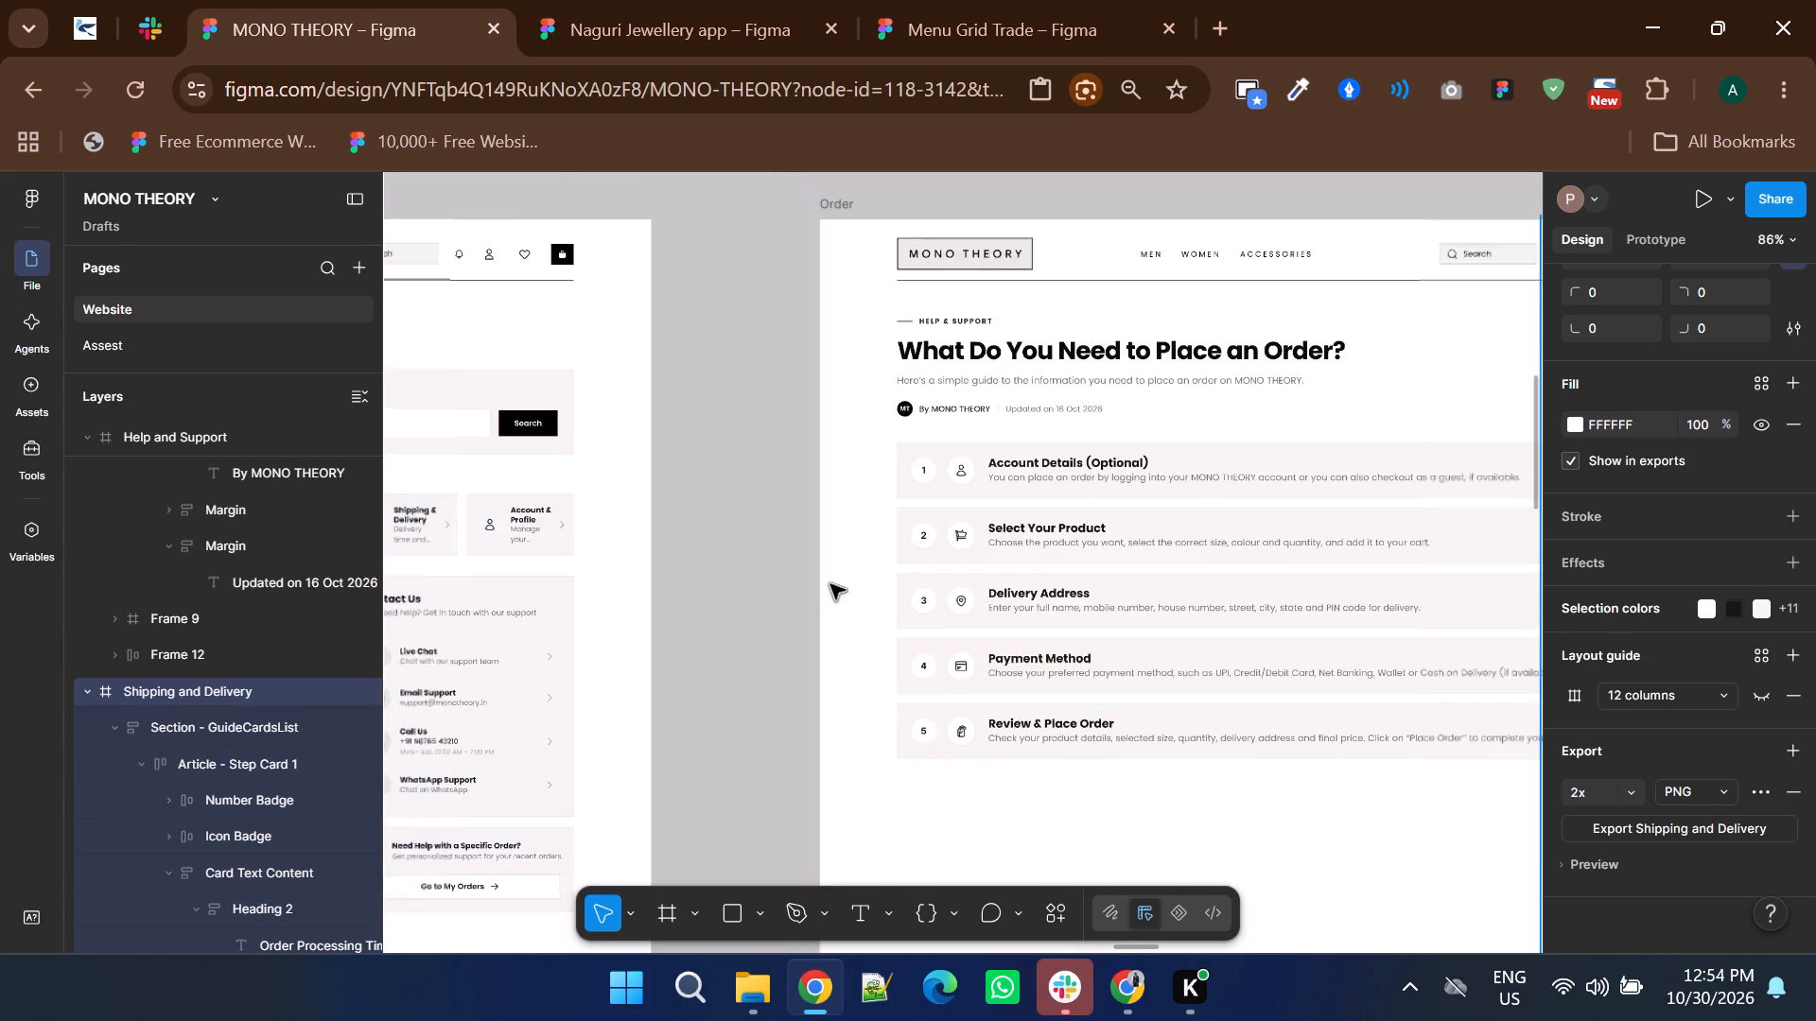
{"action": "scroll", "coordinate": [829, 582], "scroll_direction": "down", "scroll_amount": 9, "text": "shift"}
{"action": "scroll", "coordinate": [790, 469], "scroll_direction": "up", "scroll_amount": 4, "text": "ctrl"}
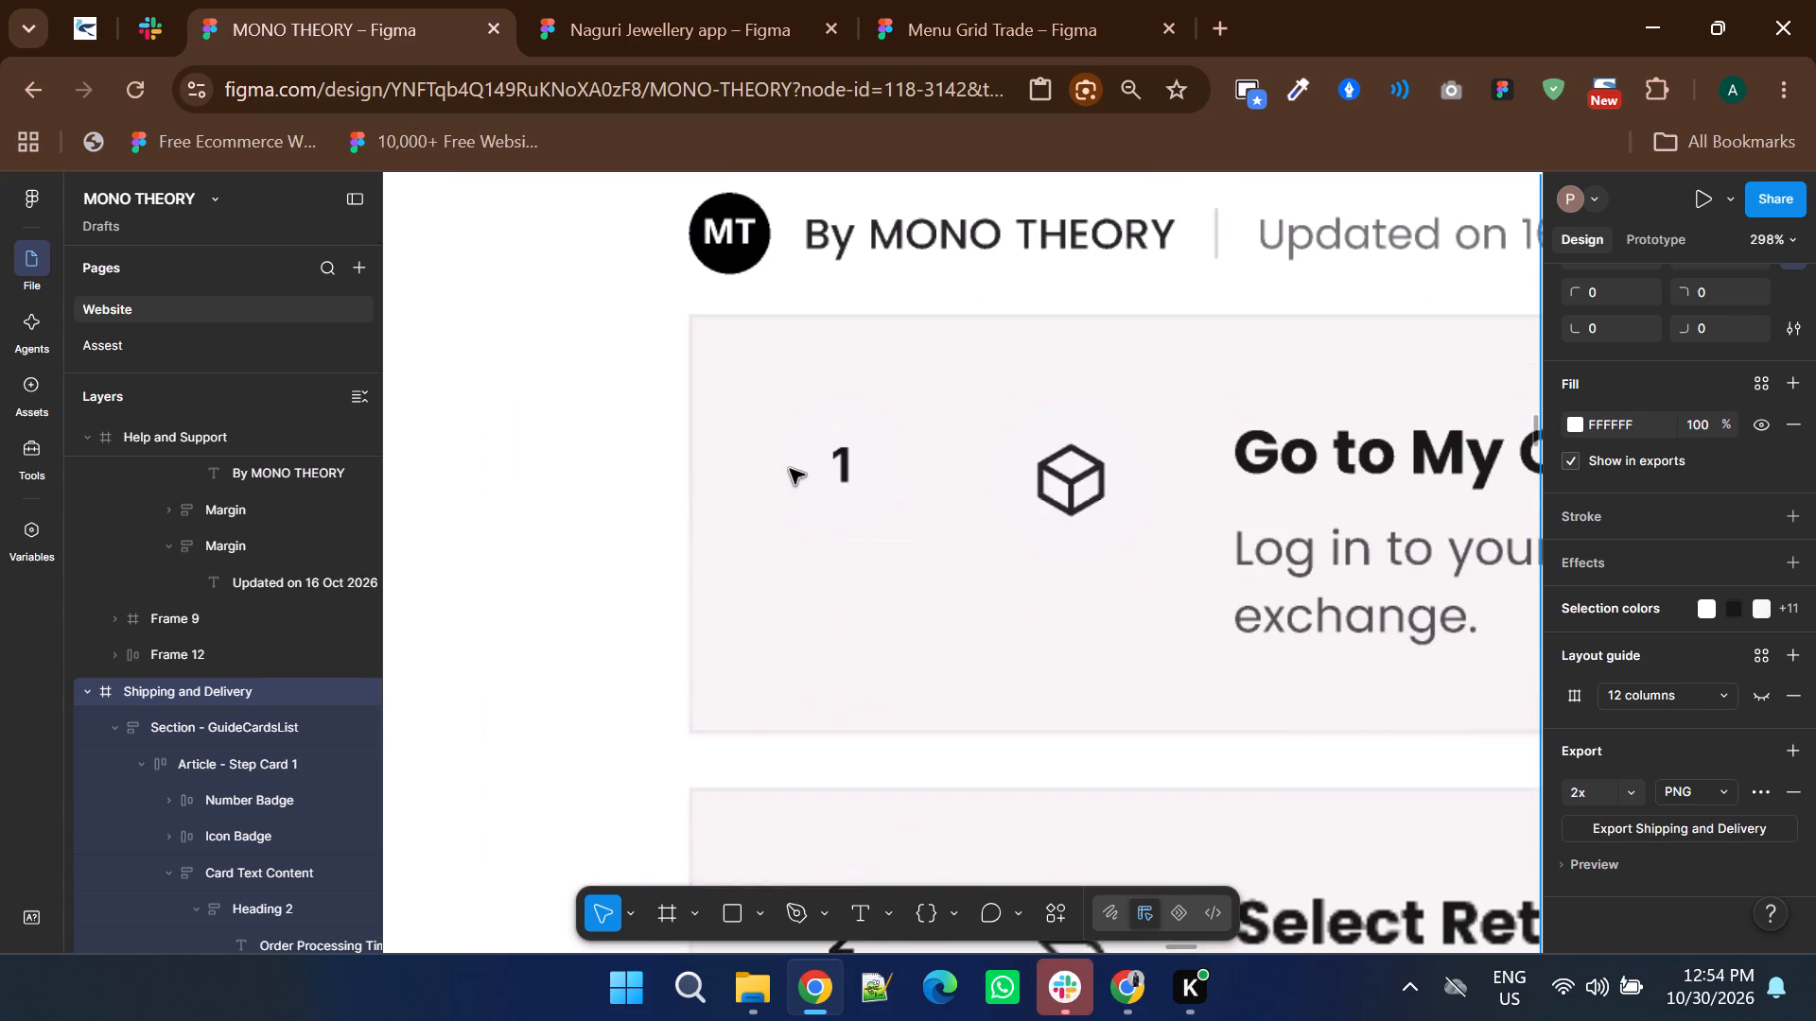
{"action": "triple_click", "coordinate": [854, 470]}
{"action": "double_click", "coordinate": [854, 470]}
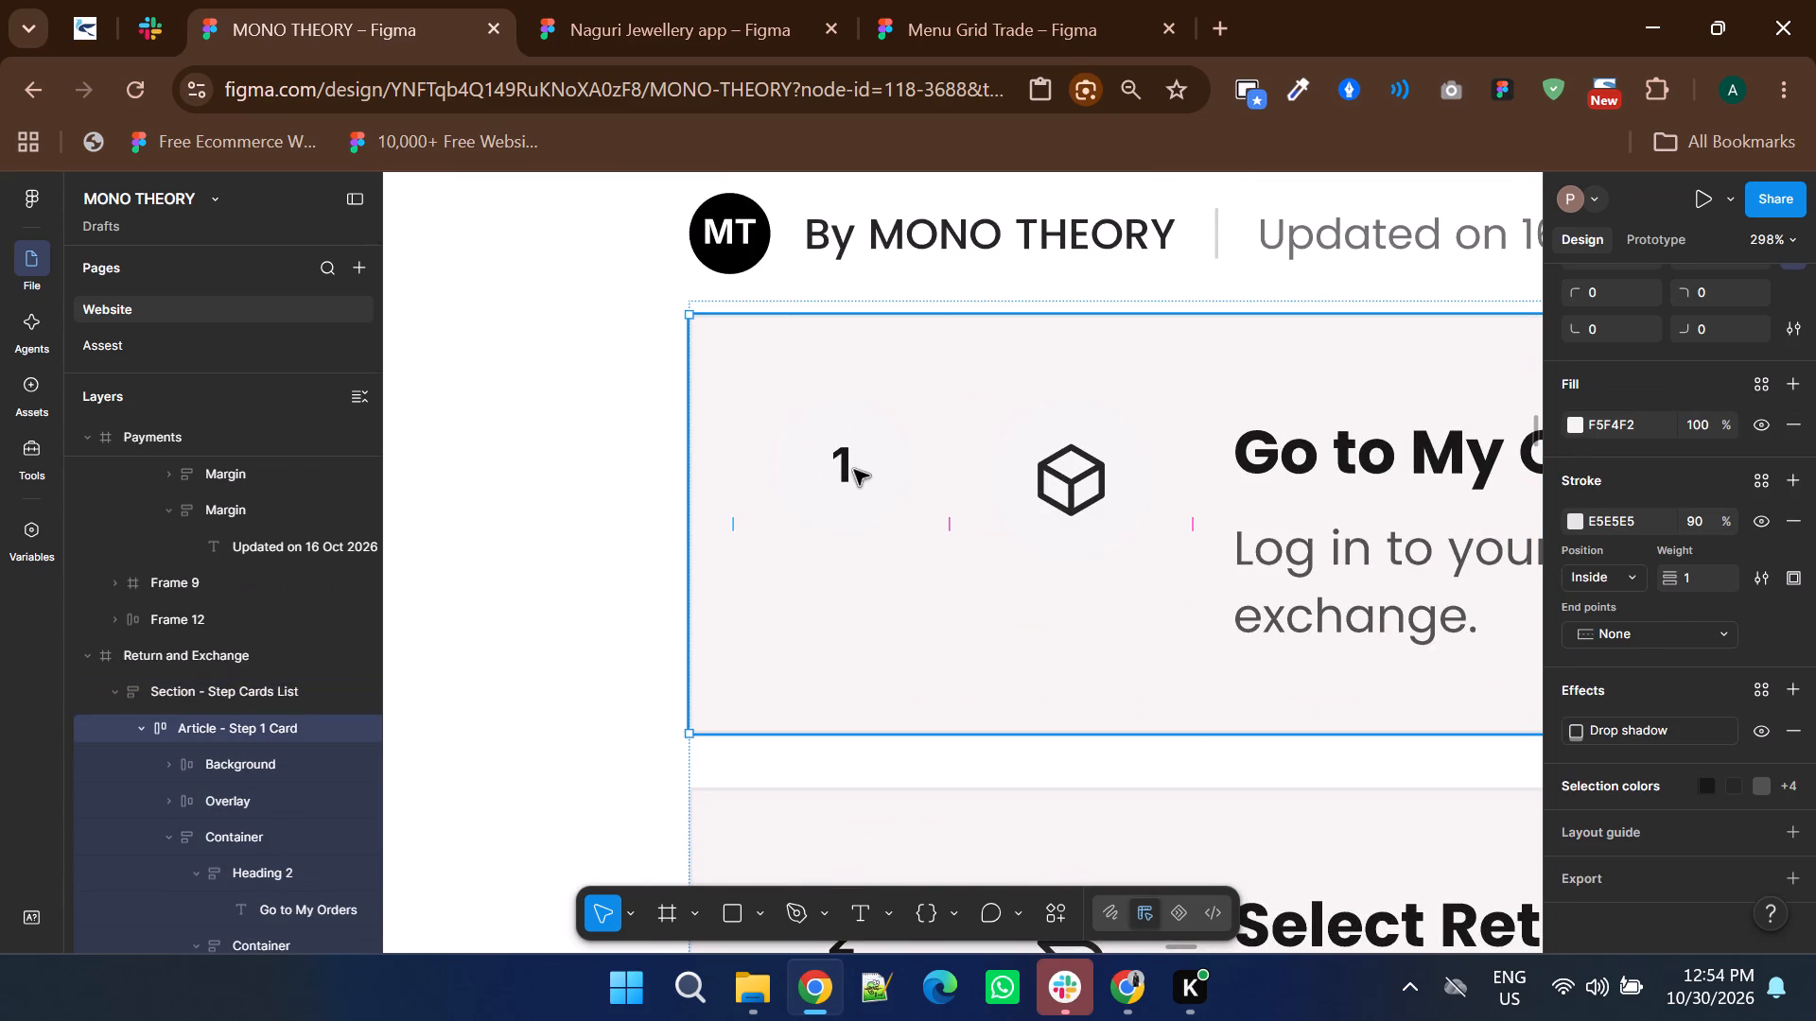
{"action": "left_click", "coordinate": [1056, 495], "text": "shift"}
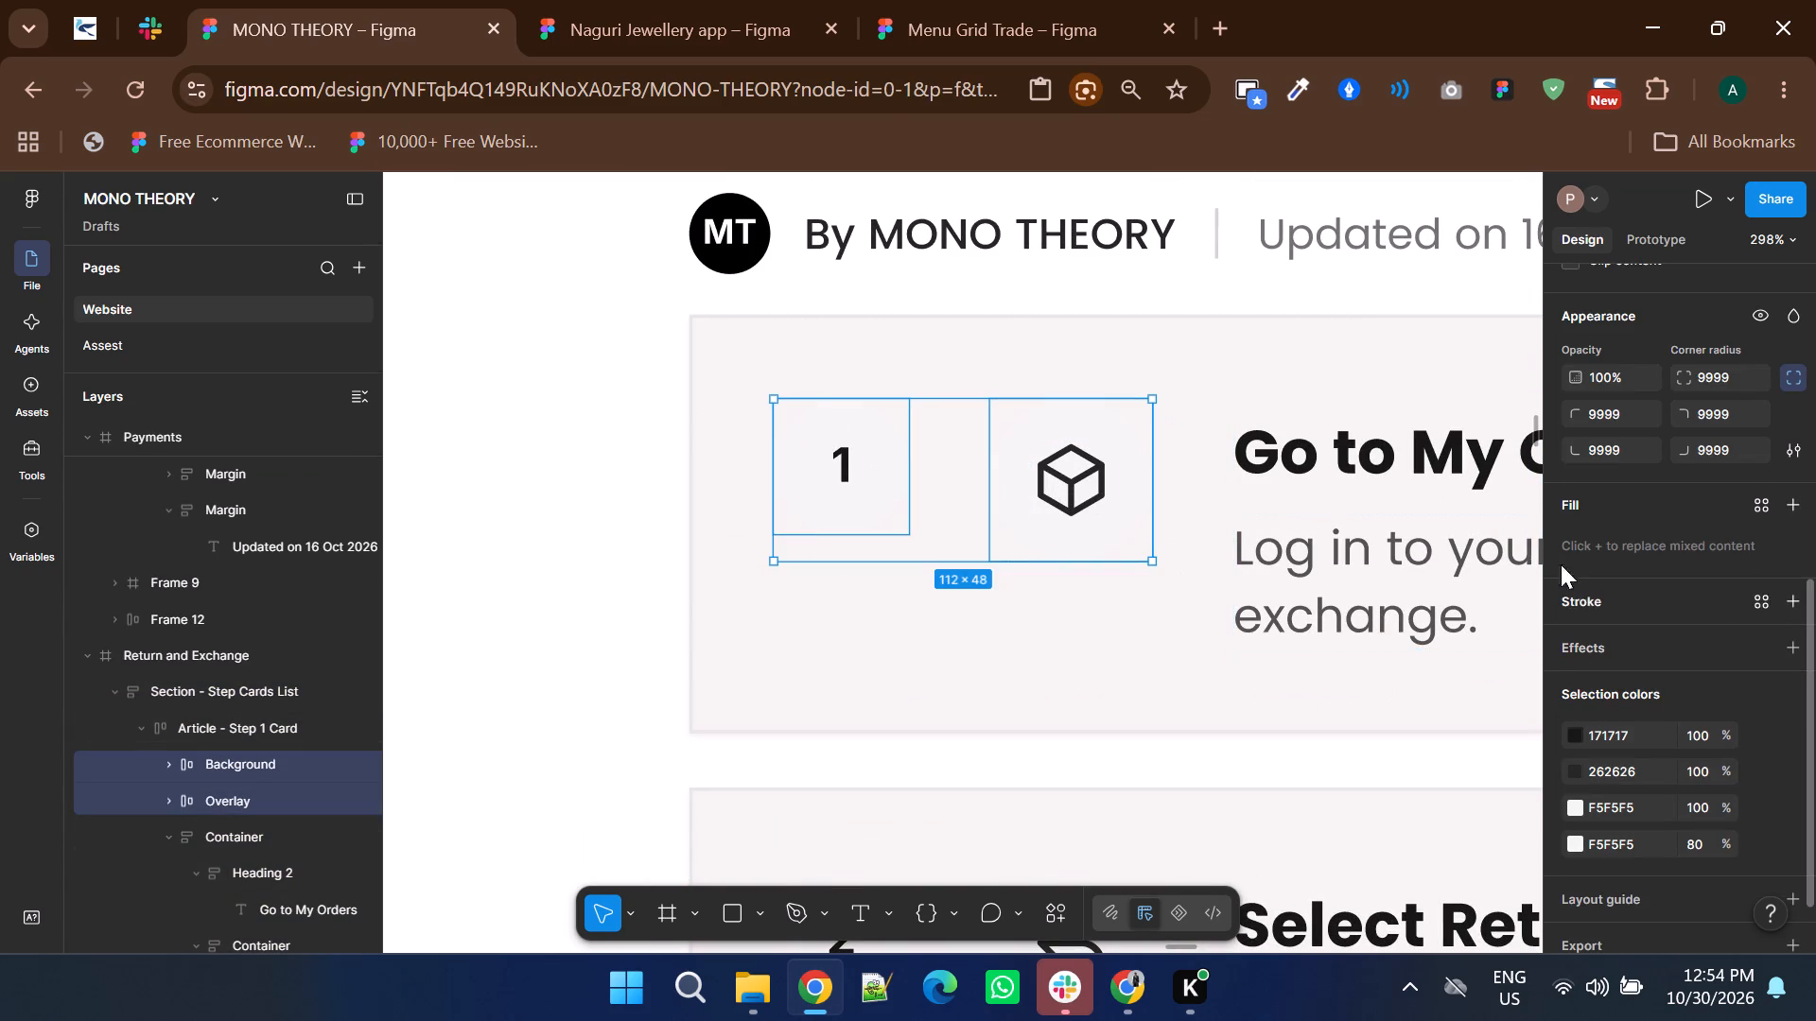
{"action": "double_click", "coordinate": [853, 508]}
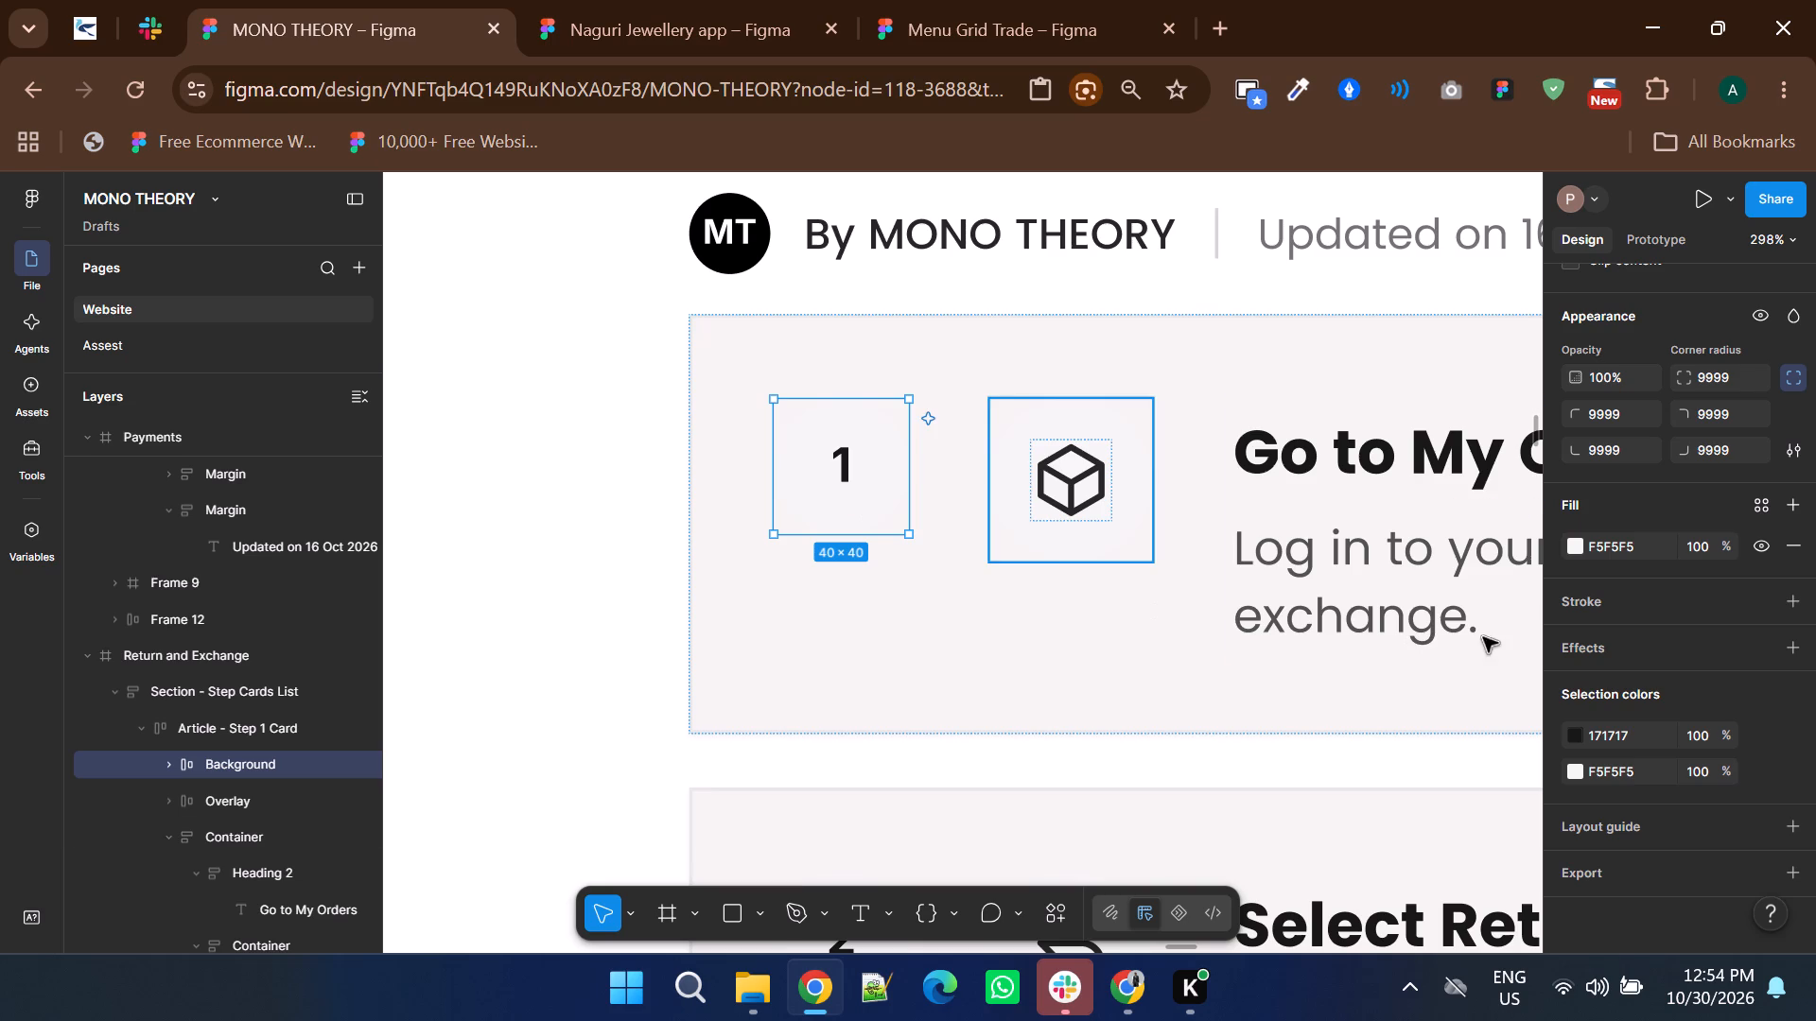
{"action": "left_click", "coordinate": [1579, 540]}
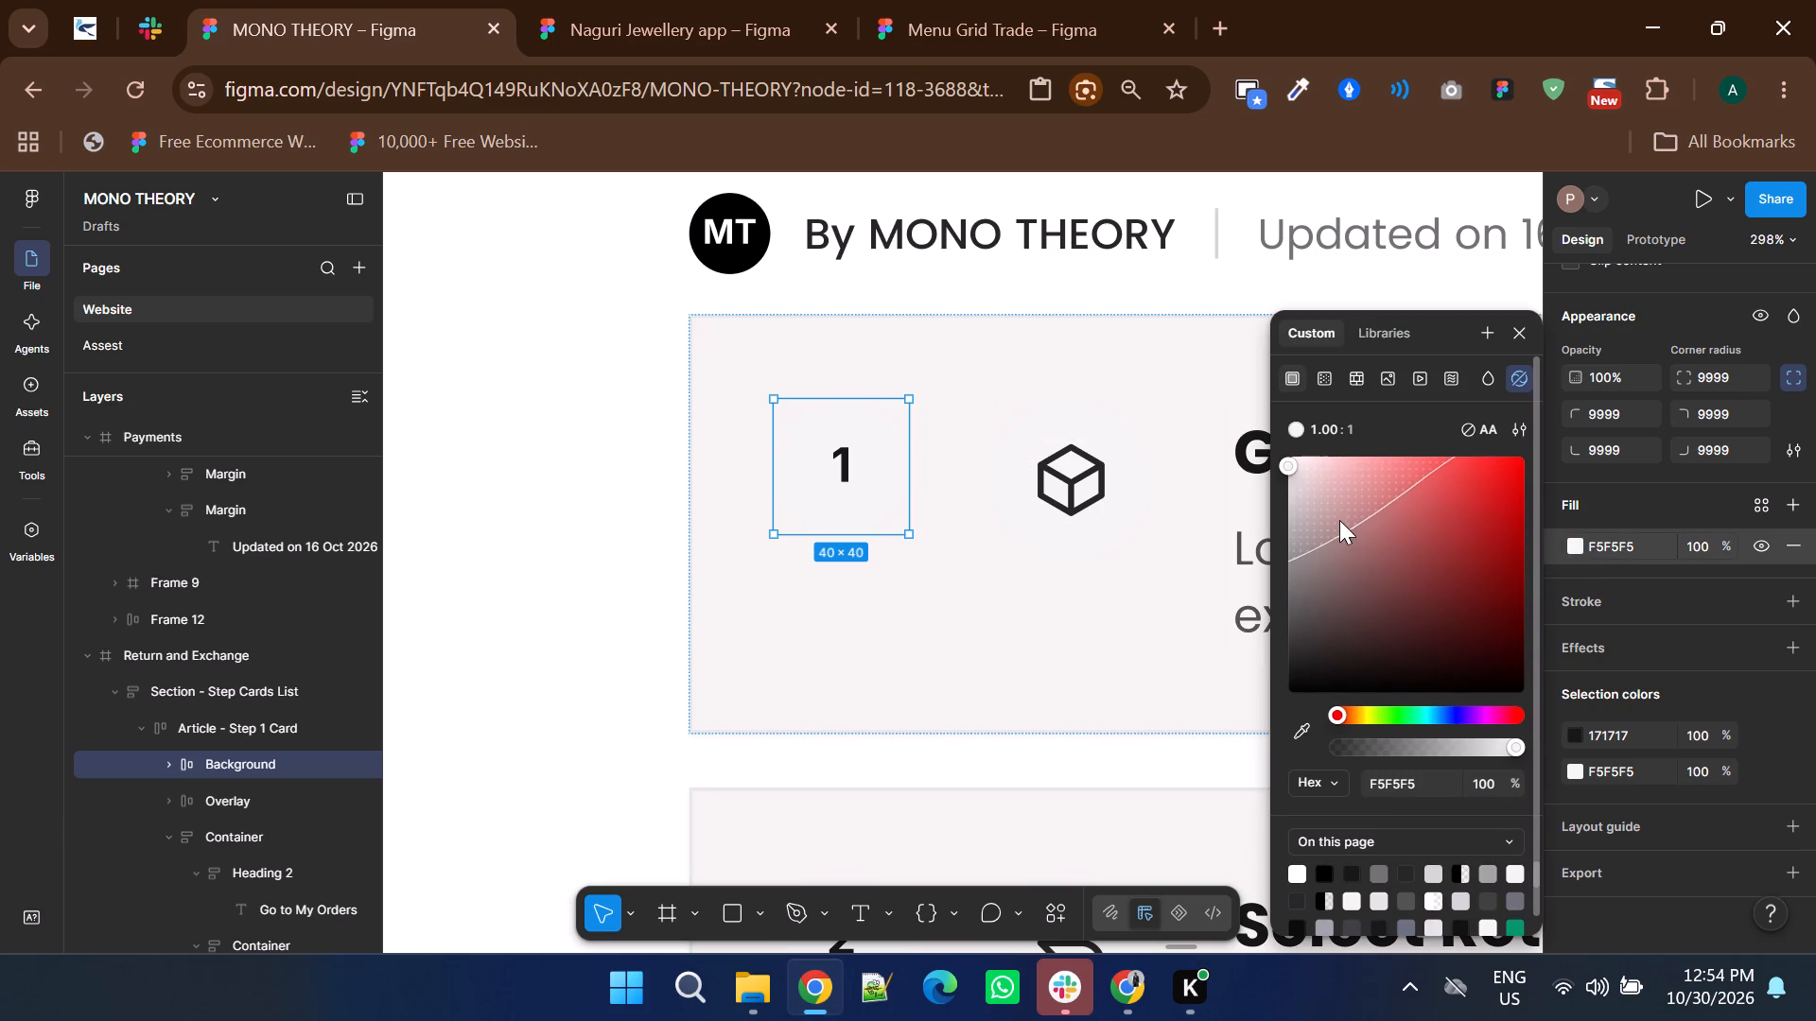
{"action": "left_click_drag", "start_coordinate": [1341, 516], "coordinate": [1167, 390]}
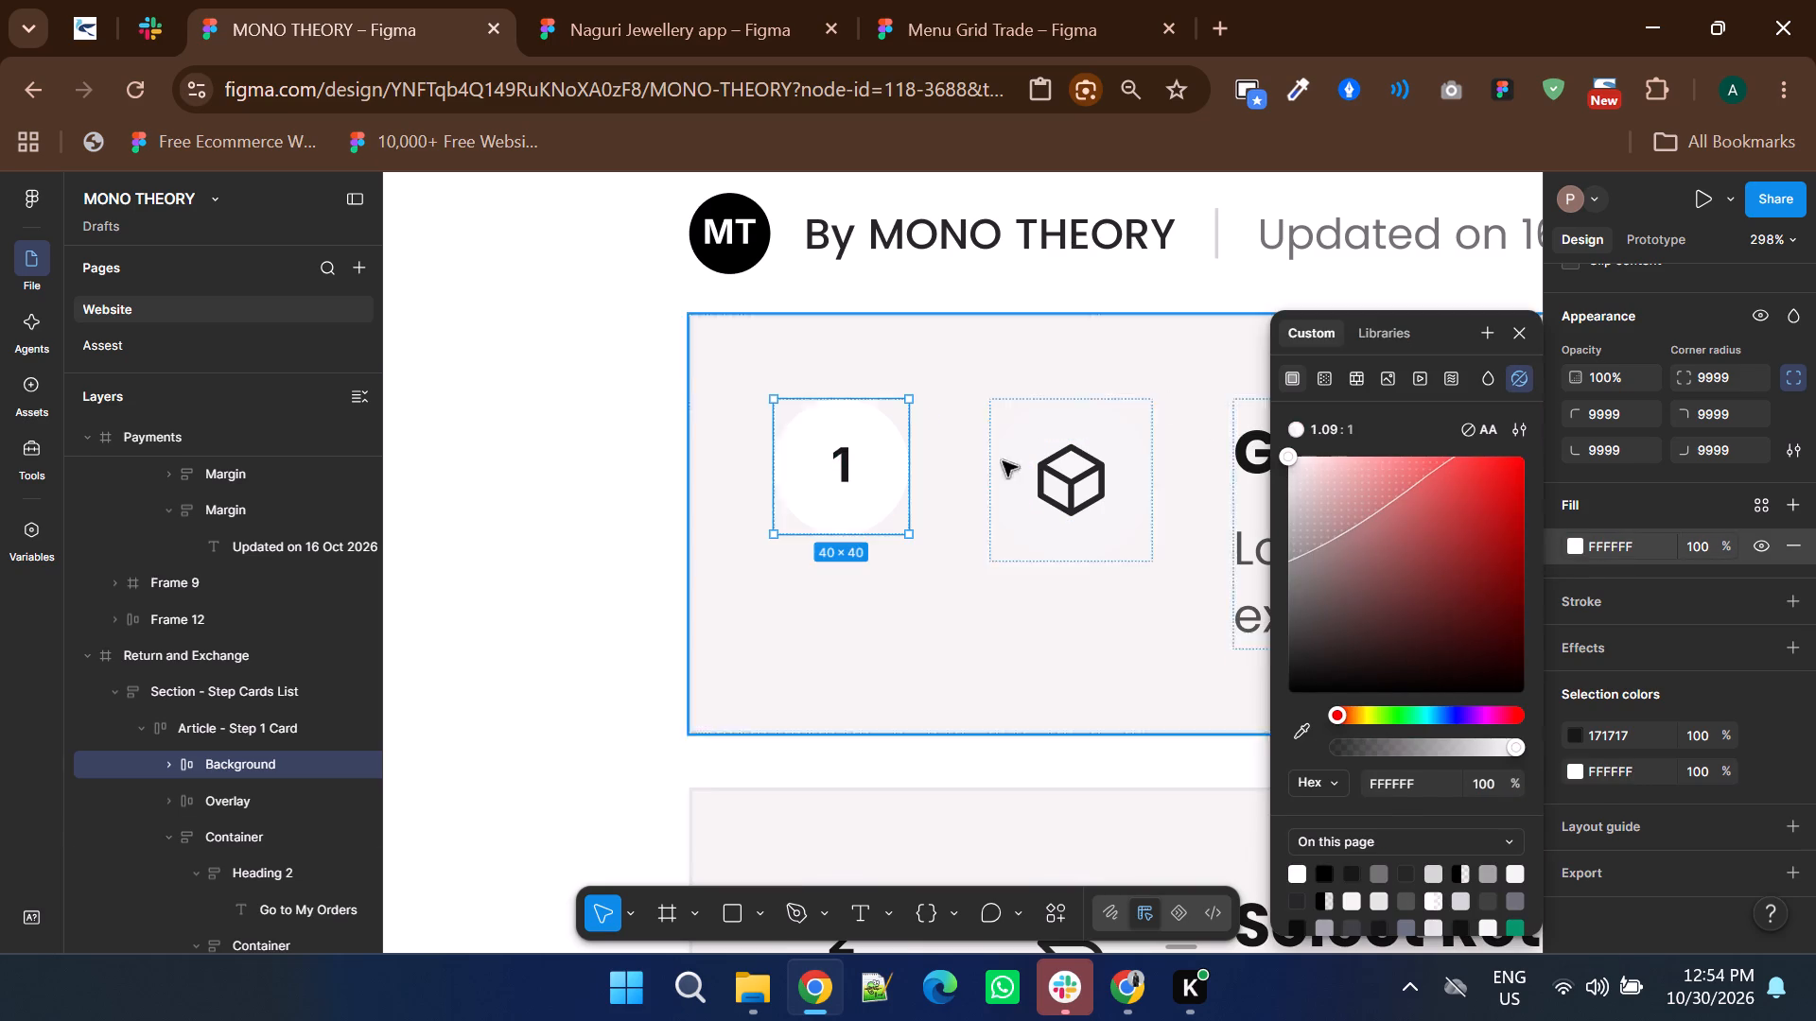
Set the fill of the box icon's background on the step 1 card to FFFFFF at 100% opacity.
{"action": "left_click", "coordinate": [1071, 486]}
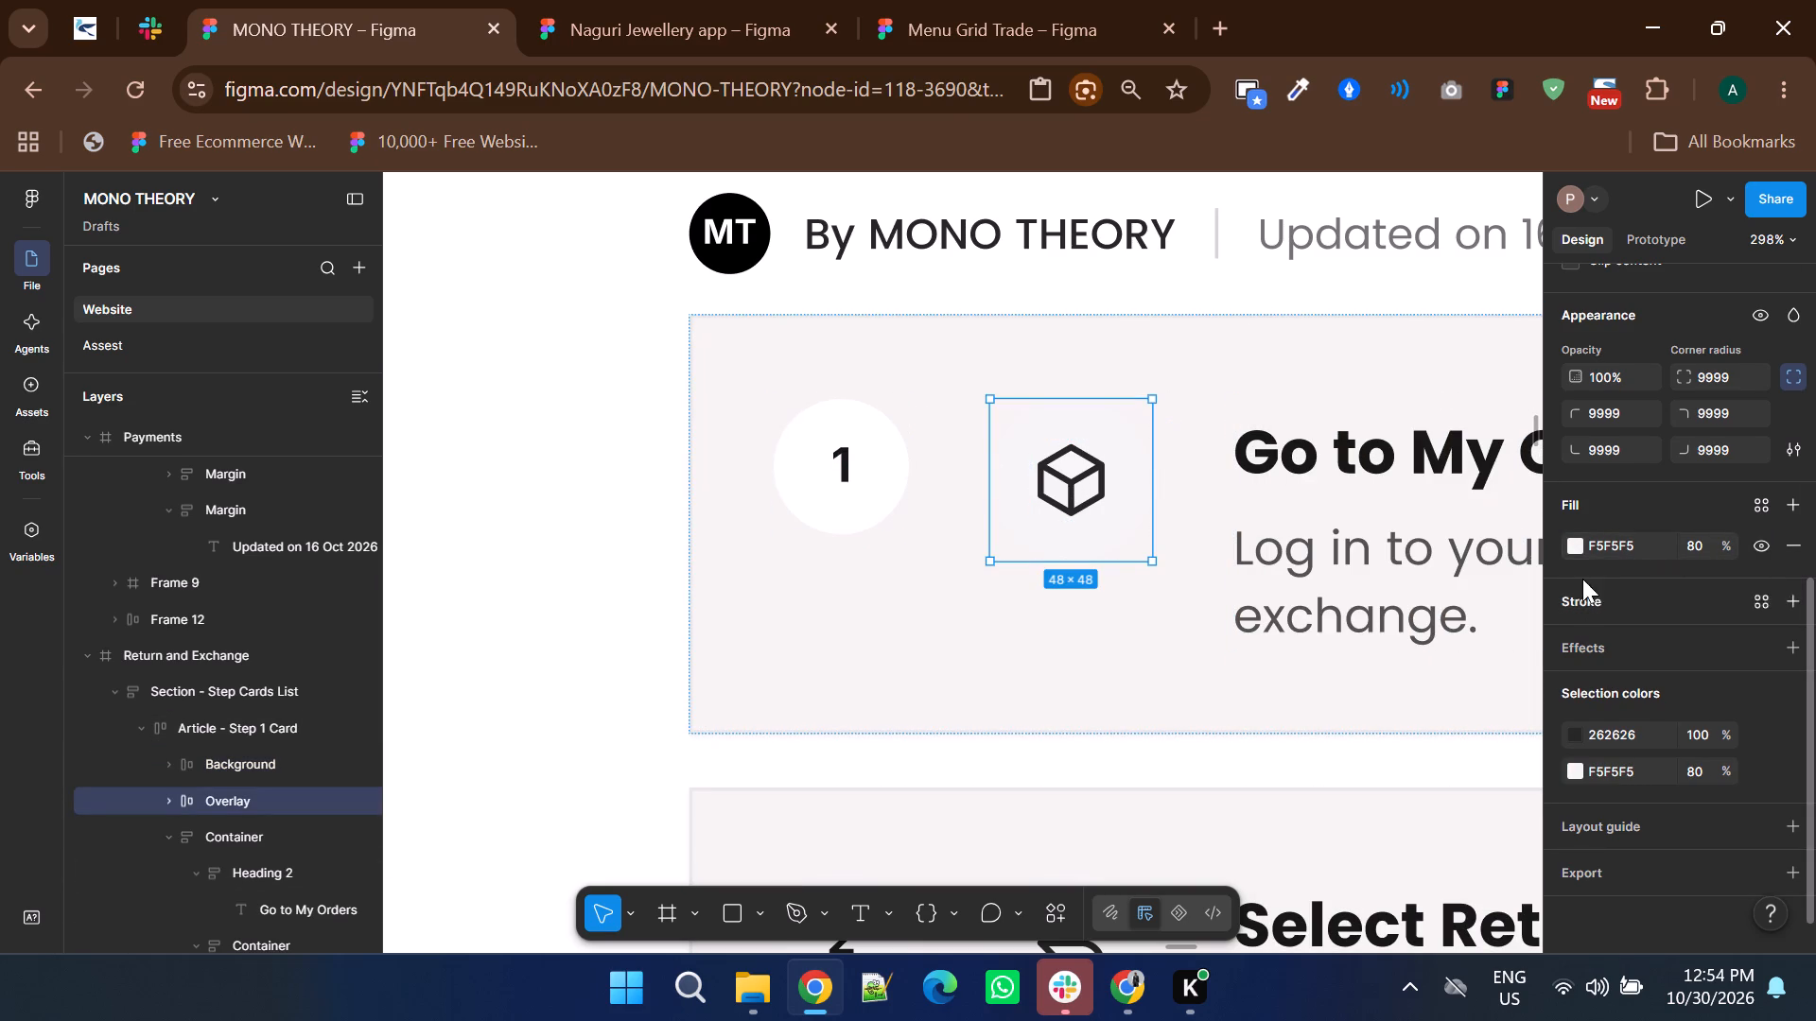
{"action": "left_click", "coordinate": [1577, 541]}
{"action": "left_click_drag", "start_coordinate": [1347, 510], "coordinate": [1280, 515]}
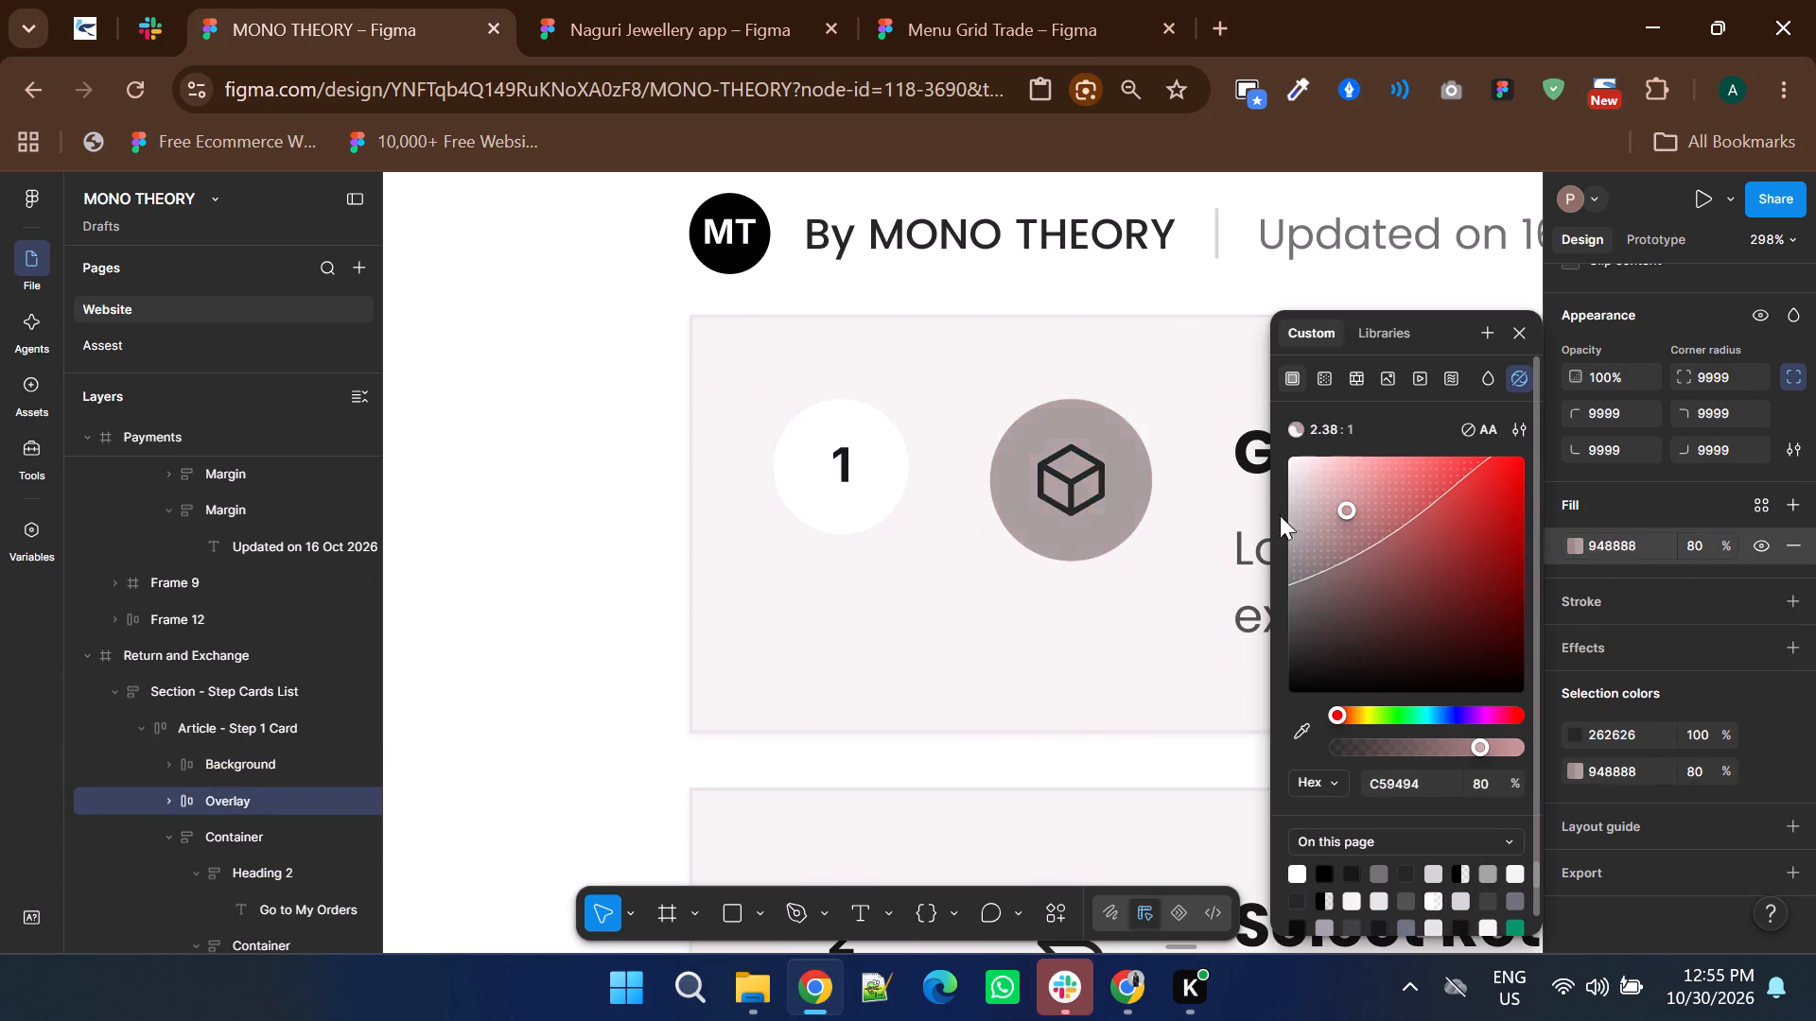
{"action": "left_click_drag", "start_coordinate": [1280, 515], "coordinate": [1188, 384]}
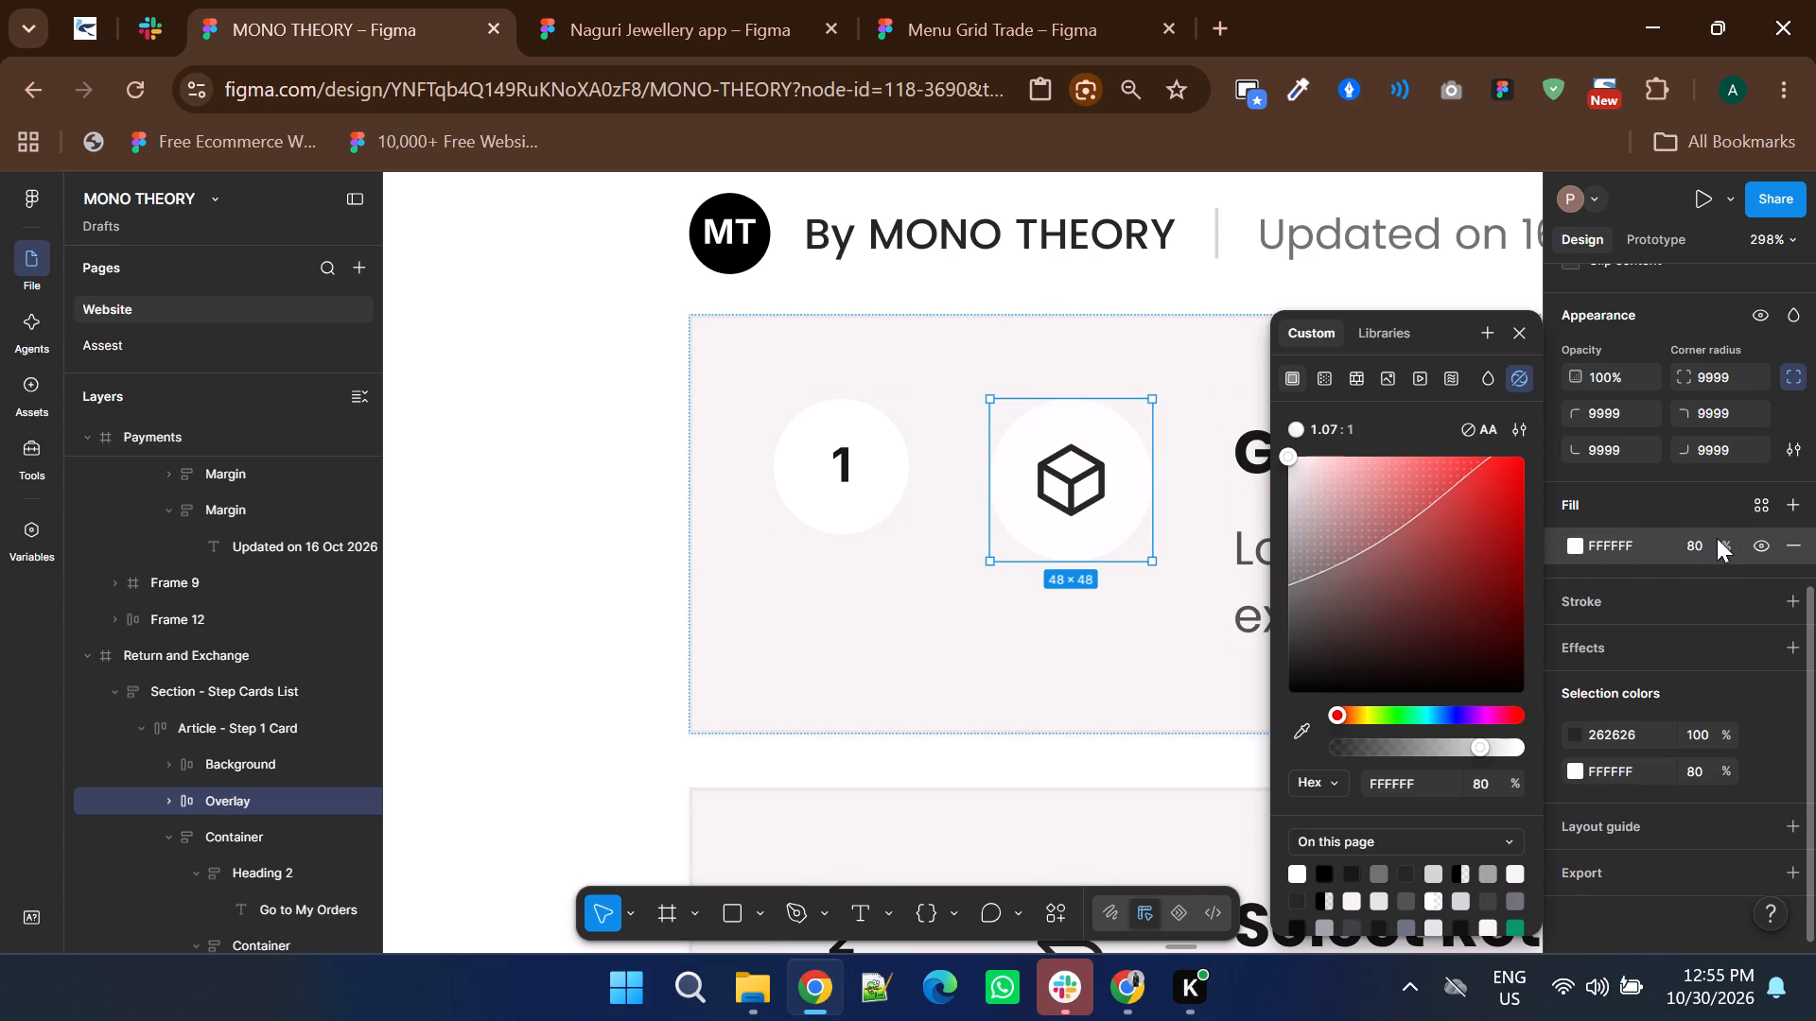
{"action": "left_click_drag", "start_coordinate": [1723, 539], "coordinate": [1165, 568]}
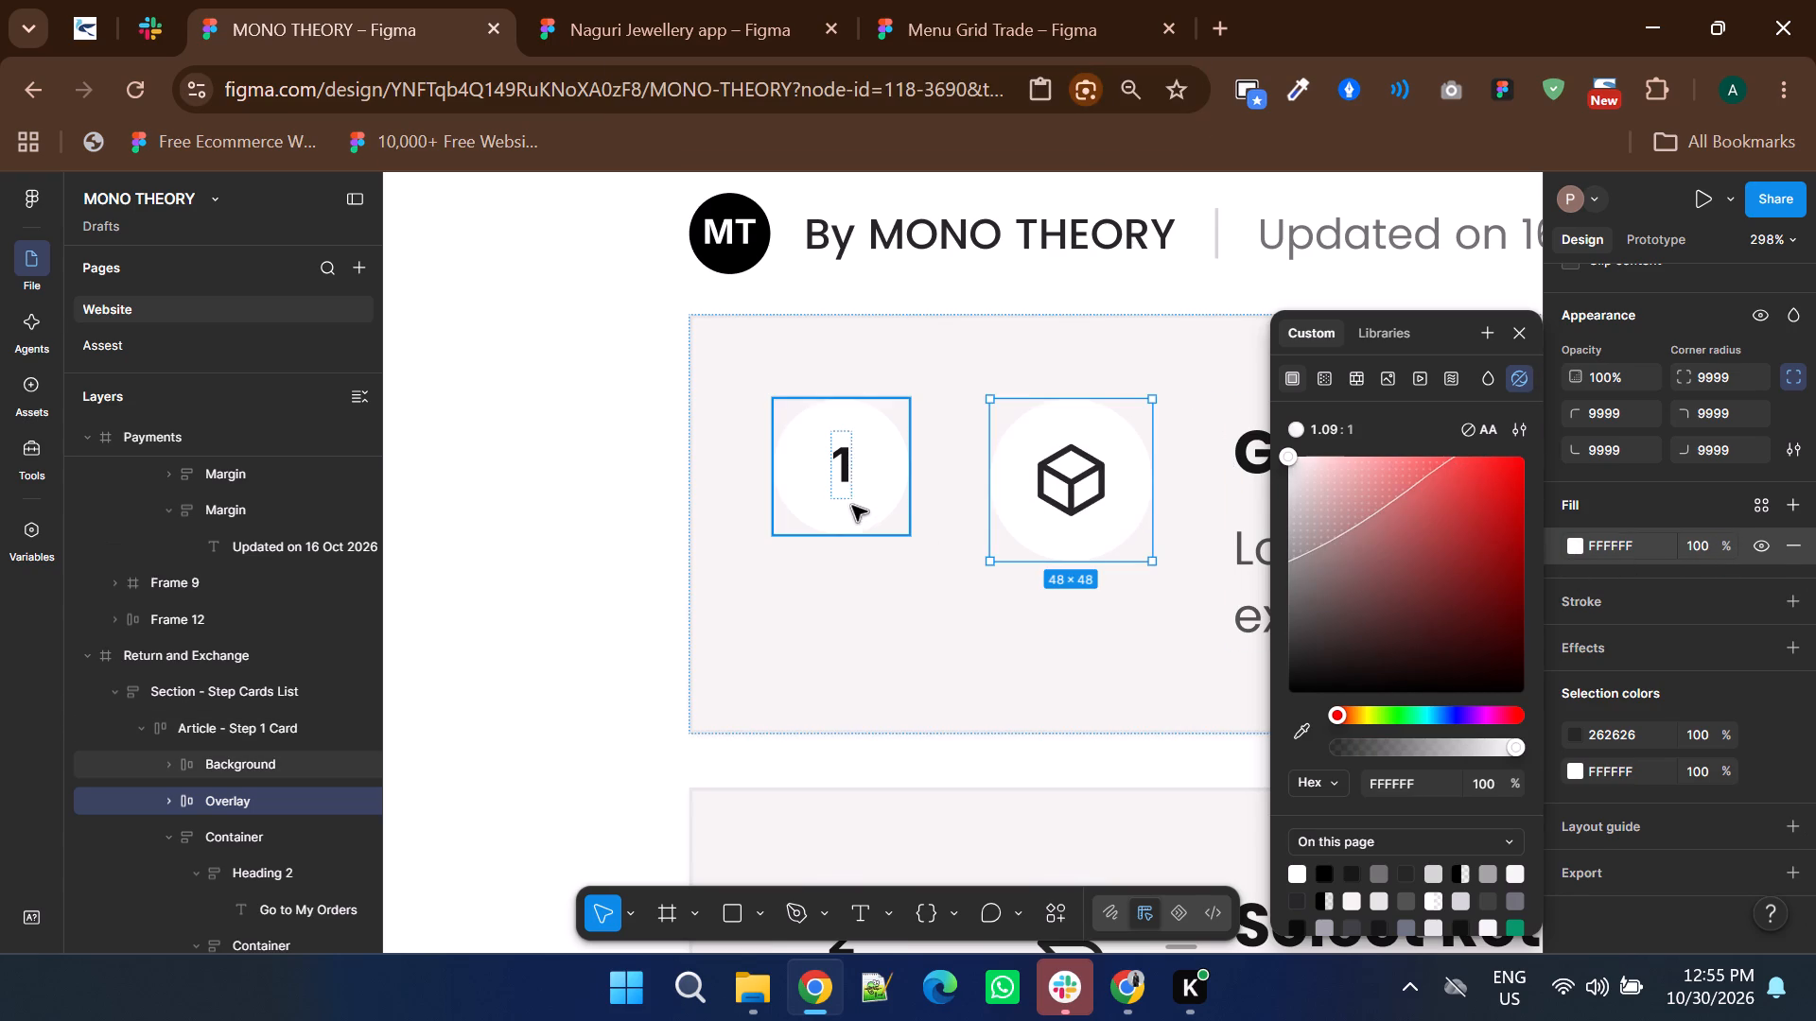
{"action": "left_click", "coordinate": [852, 506]}
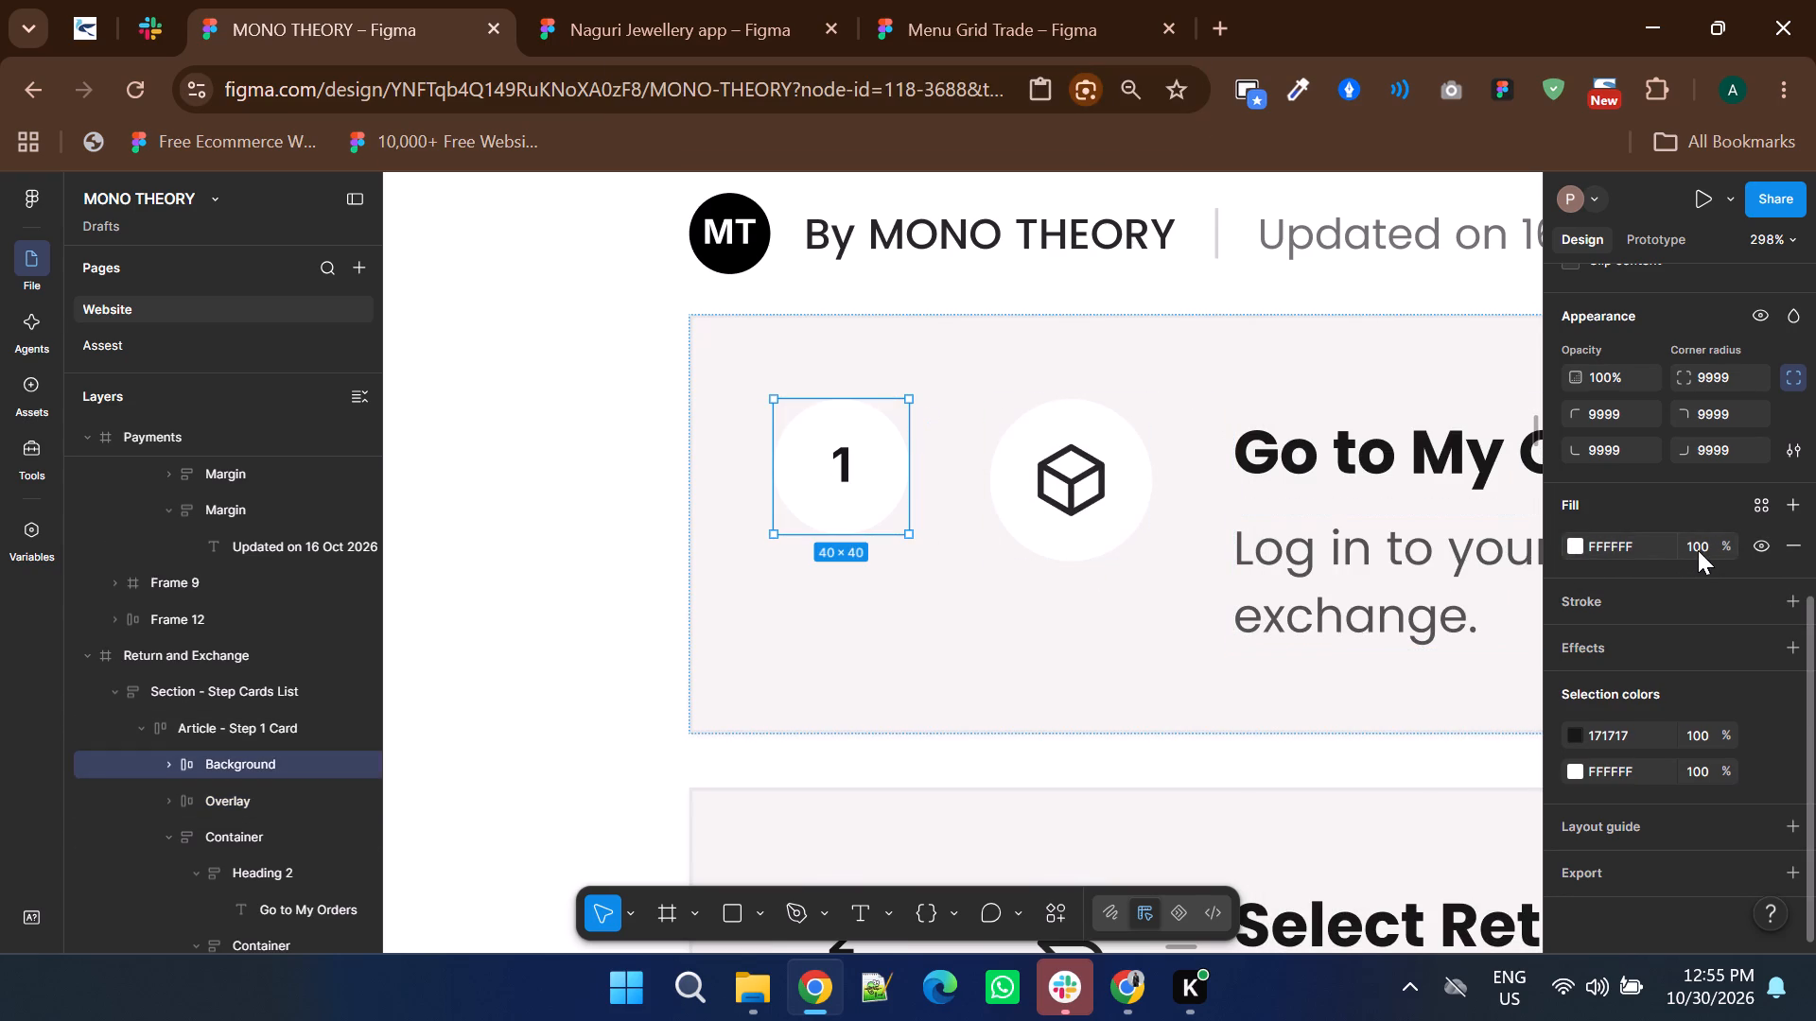
On the step 2 card, set the number badge and return-arrow icon background fills to FFFFFF, with the icon's fill at 100% opacity.
{"action": "scroll", "coordinate": [875, 528], "scroll_direction": "down", "scroll_amount": 3}
{"action": "double_click", "coordinate": [840, 527]}
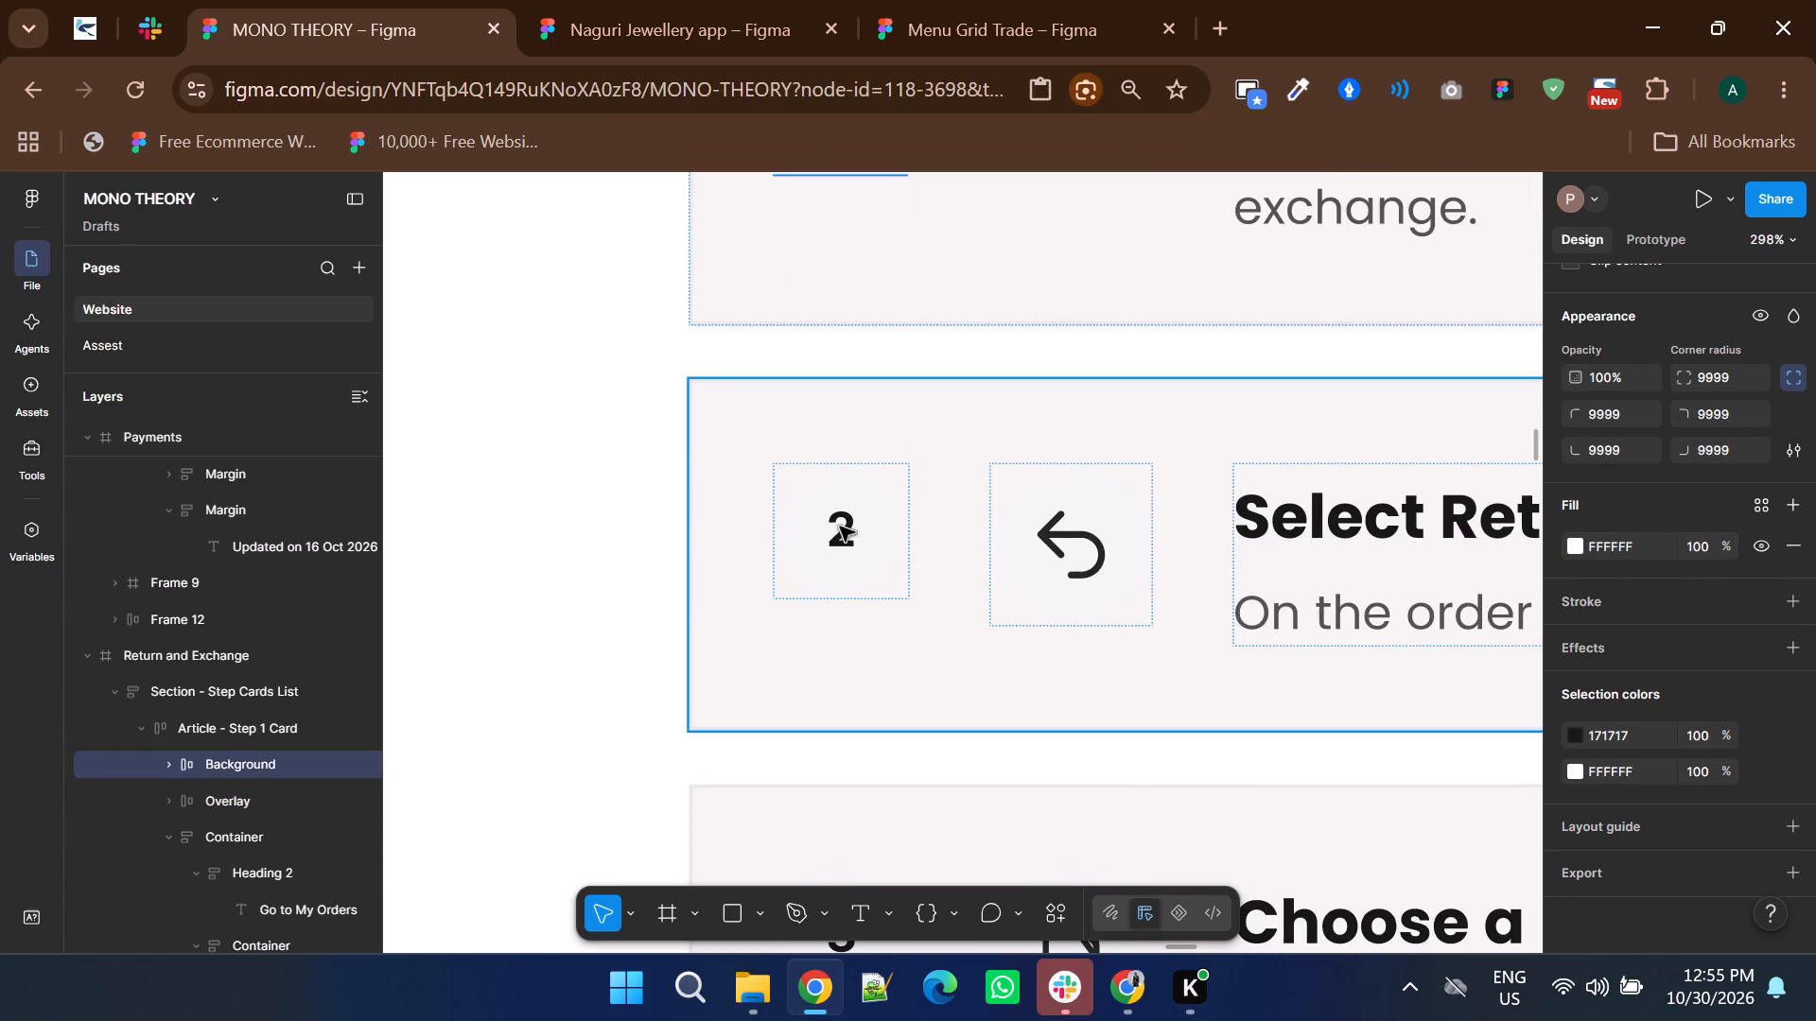
{"action": "left_click", "coordinate": [1580, 543]}
{"action": "left_click_drag", "start_coordinate": [1371, 569], "coordinate": [1129, 411]}
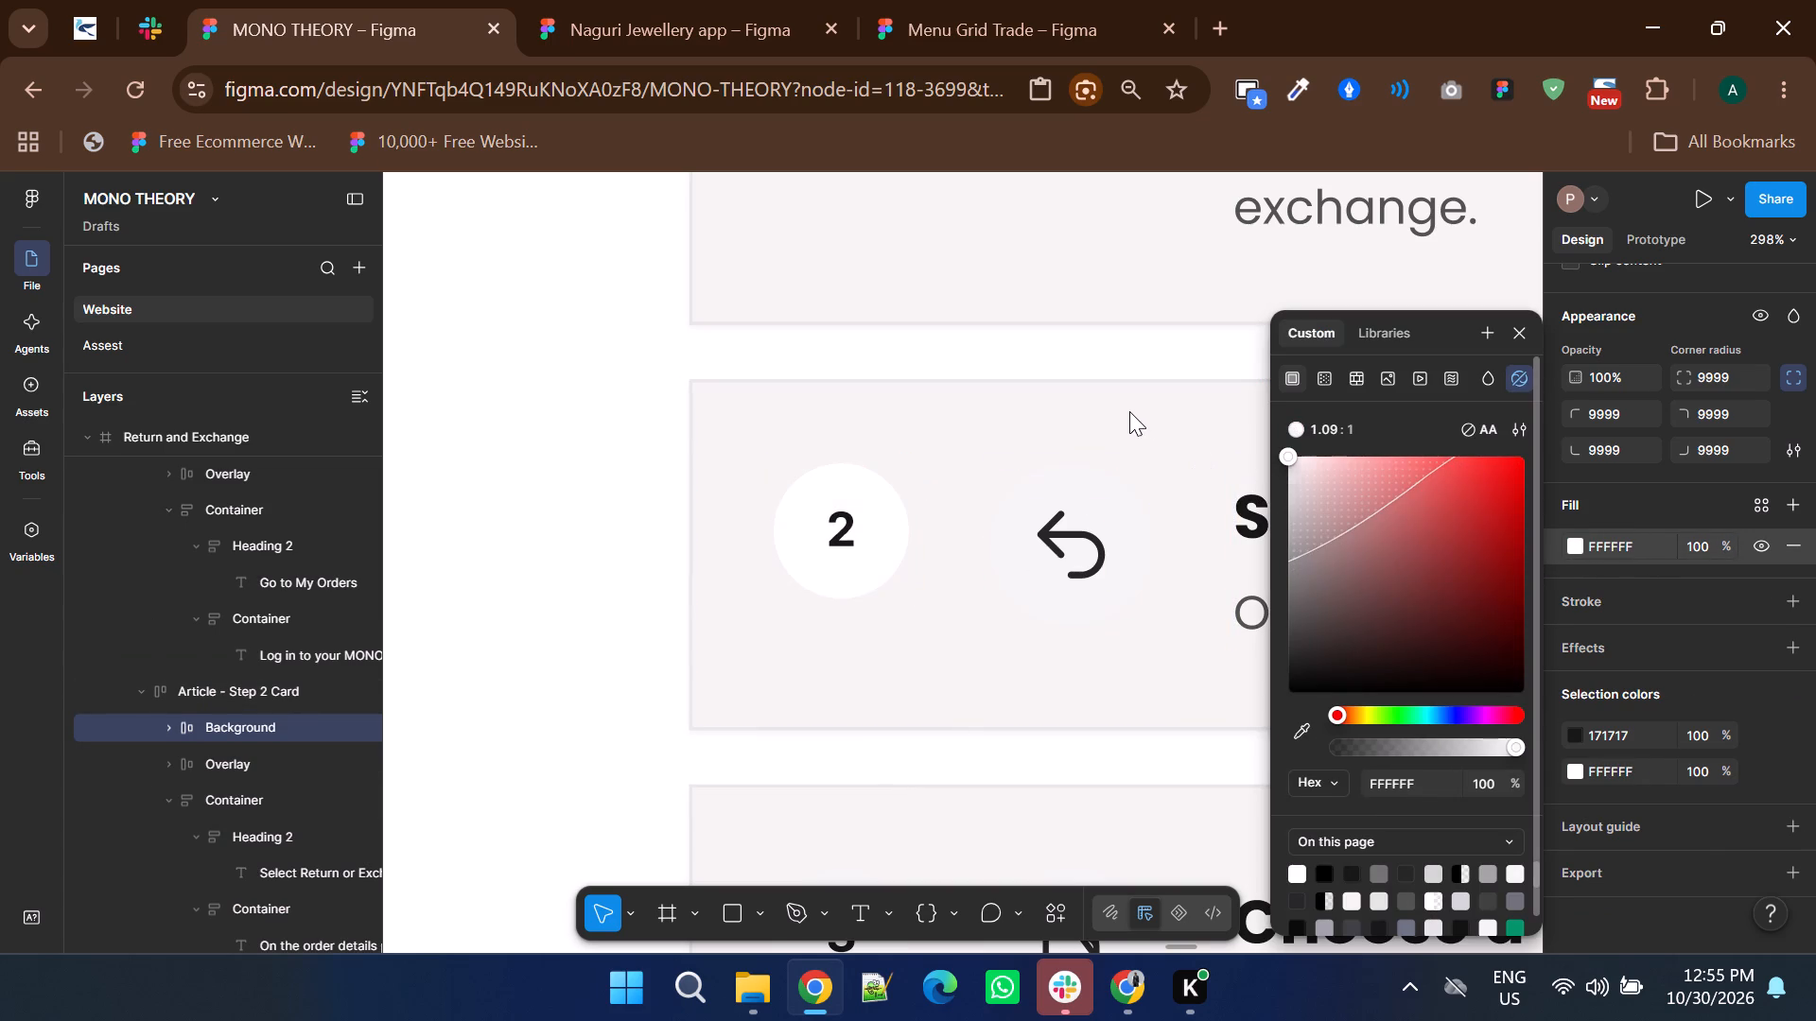
{"action": "left_click_drag", "start_coordinate": [1129, 411], "coordinate": [1110, 412]}
{"action": "left_click", "coordinate": [1079, 537]}
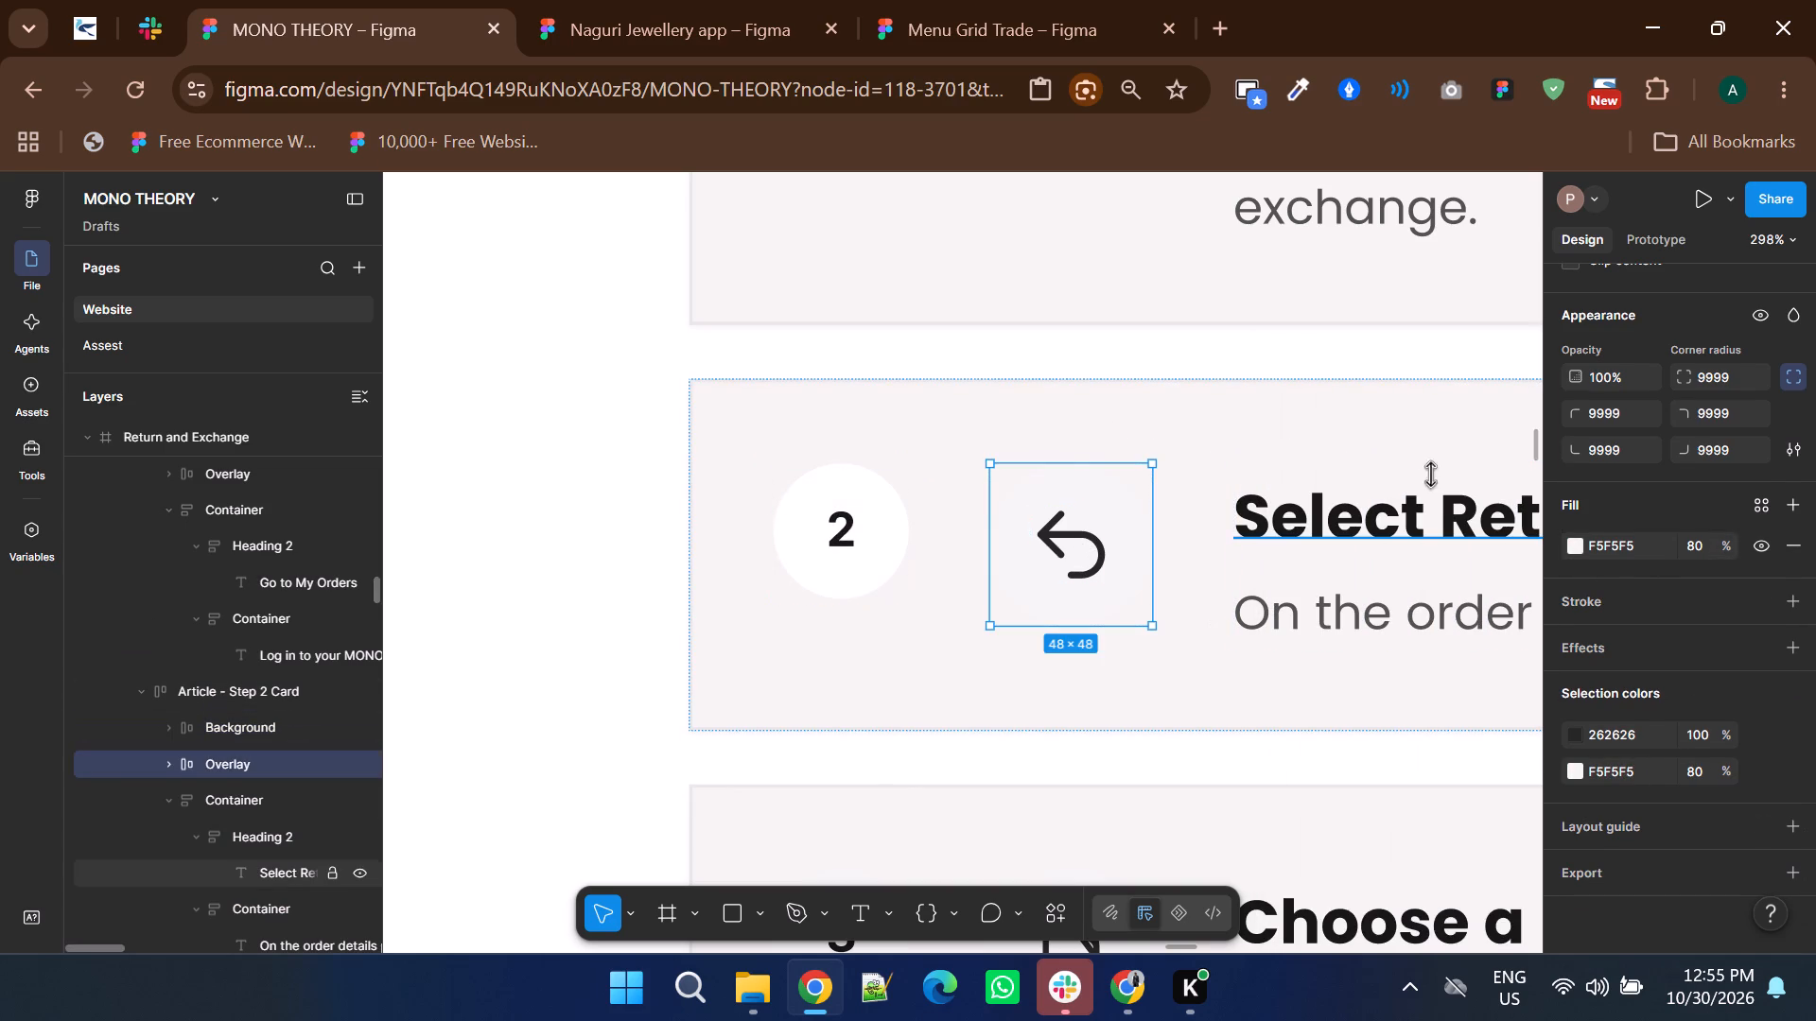
{"action": "left_click", "coordinate": [1717, 550]}
{"action": "left_click_drag", "start_coordinate": [1727, 550], "coordinate": [1078, 570]}
{"action": "left_click", "coordinate": [1582, 542]}
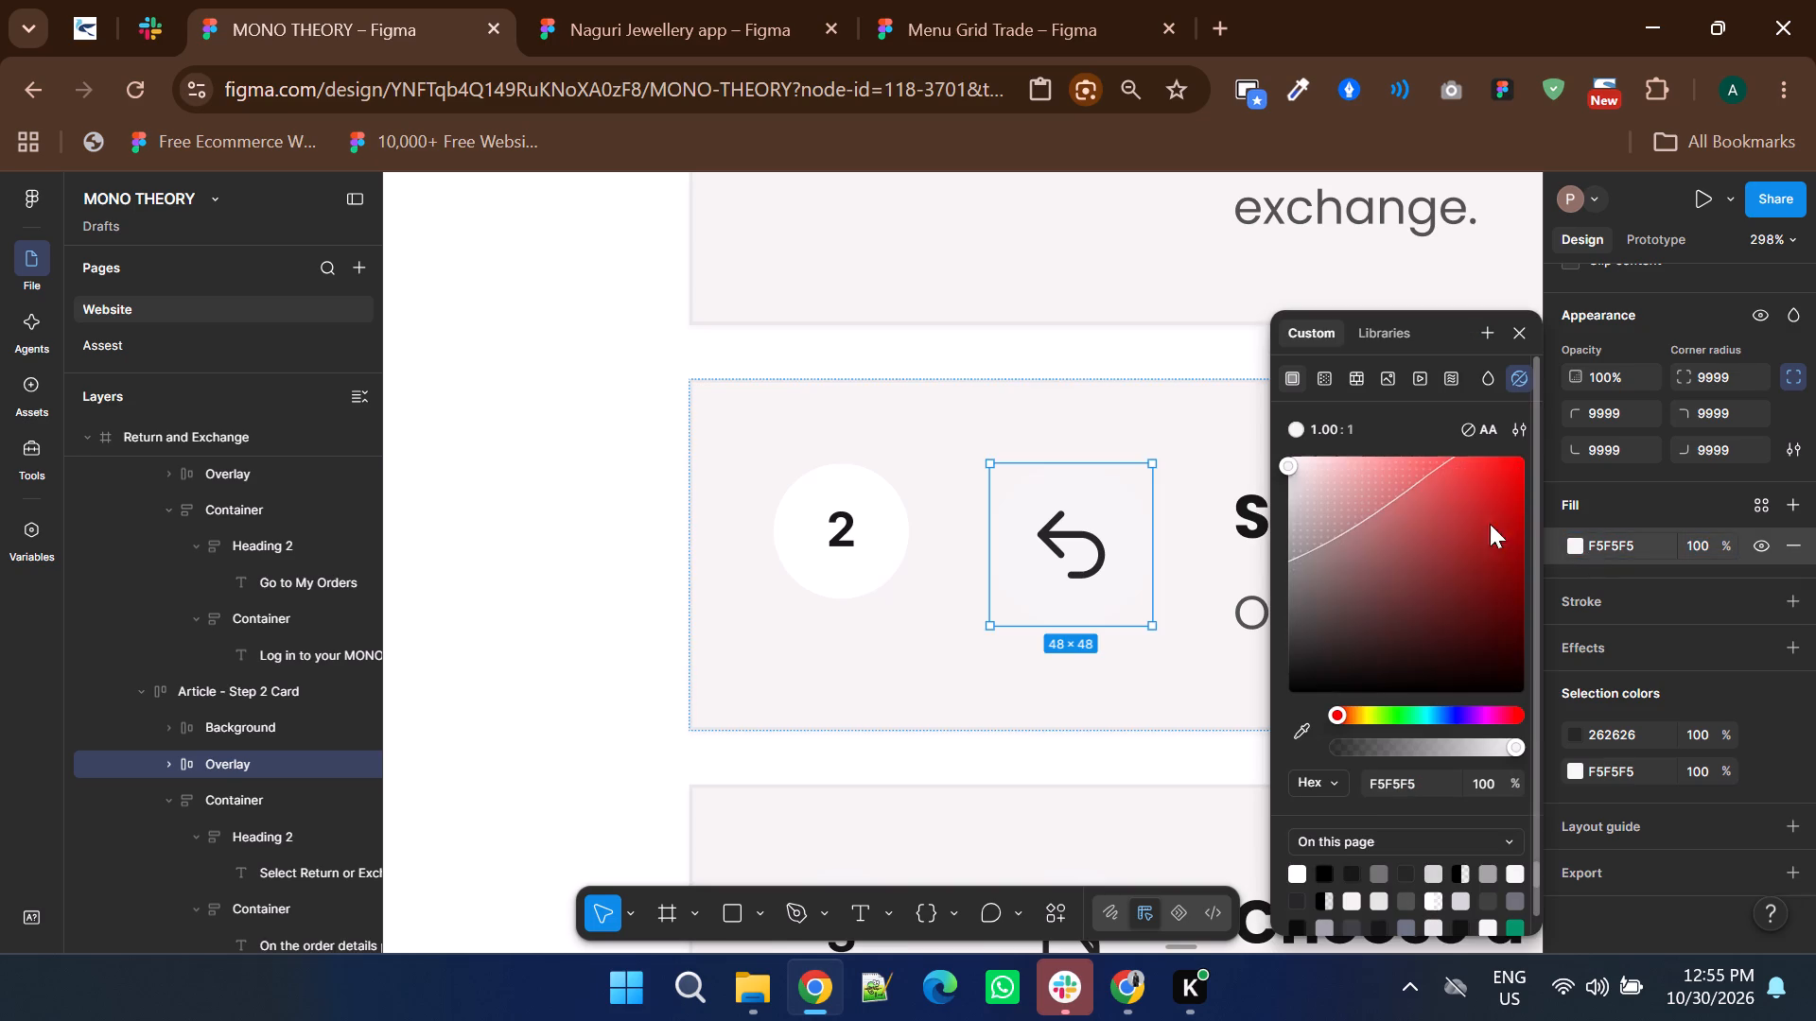
{"action": "left_click_drag", "start_coordinate": [1420, 519], "coordinate": [1082, 301]}
On the step 3 card, set the number badge and document icon background fills to FFFFFF, with the icon's fill at 100% opacity.
{"action": "scroll", "coordinate": [970, 517], "scroll_direction": "down", "scroll_amount": 5}
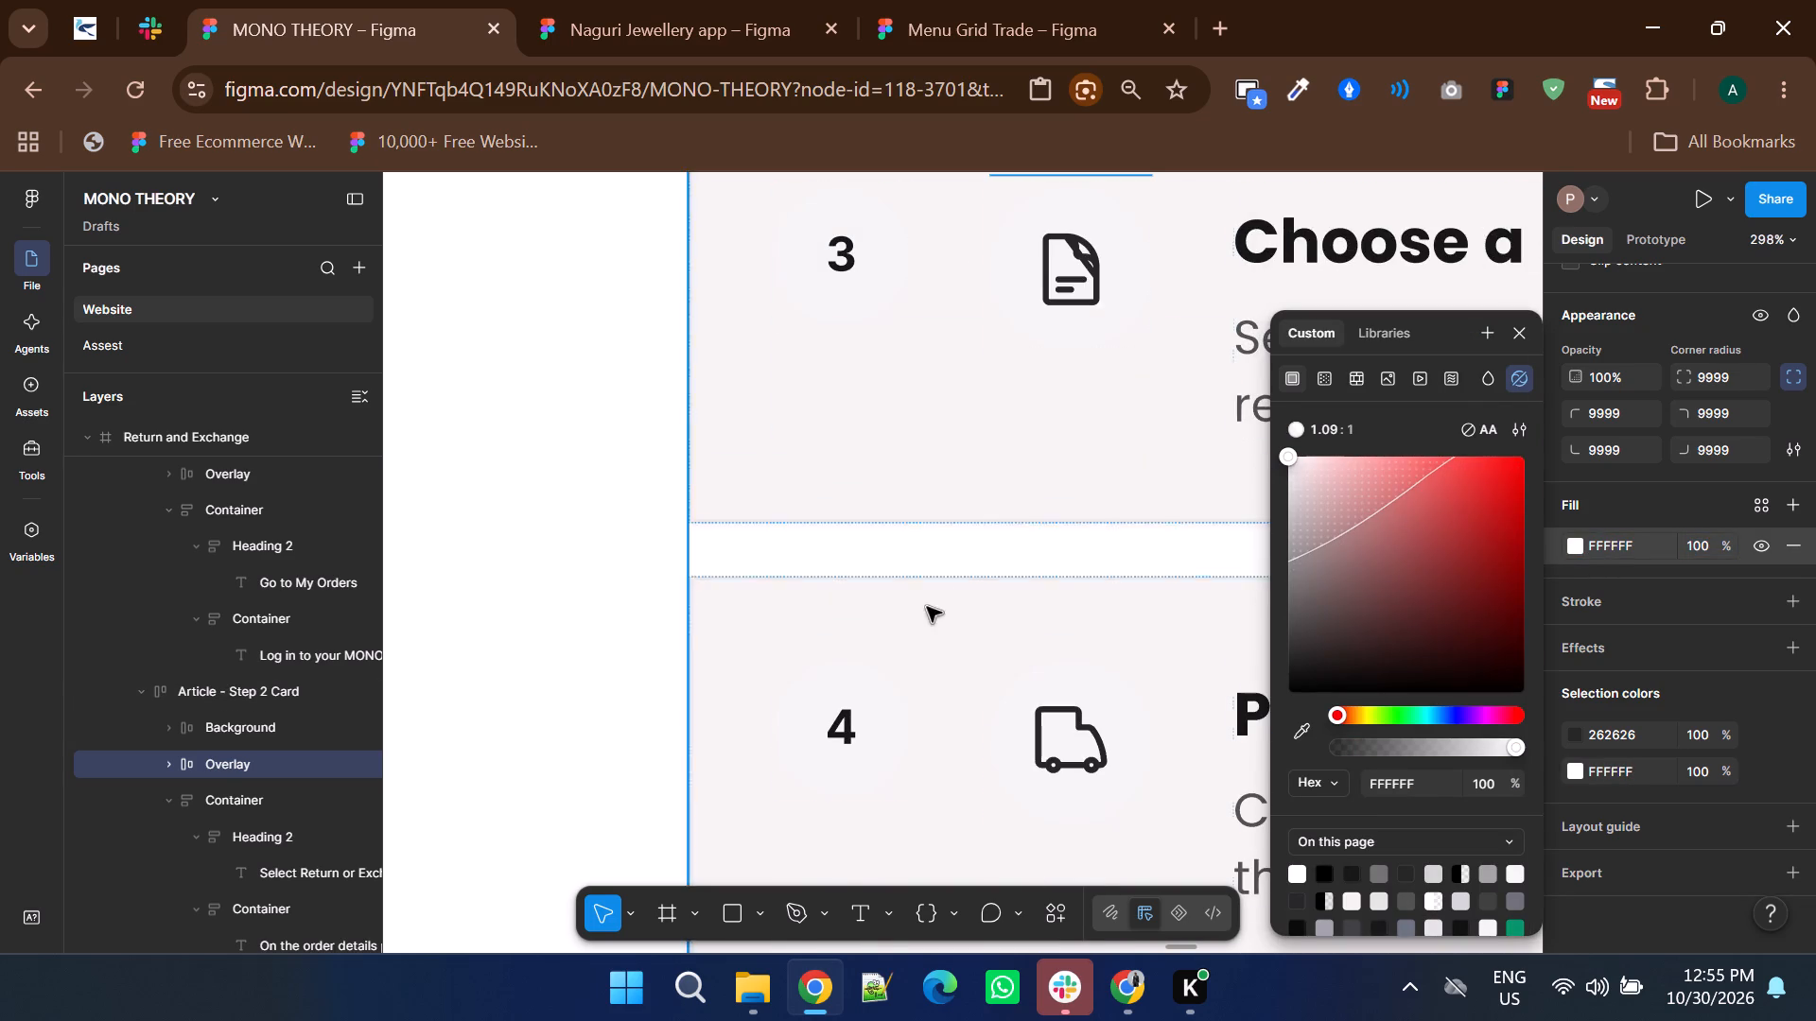
{"action": "scroll", "coordinate": [927, 607], "scroll_direction": "up", "scroll_amount": 2}
{"action": "left_click", "coordinate": [838, 528]}
{"action": "double_click", "coordinate": [838, 528]}
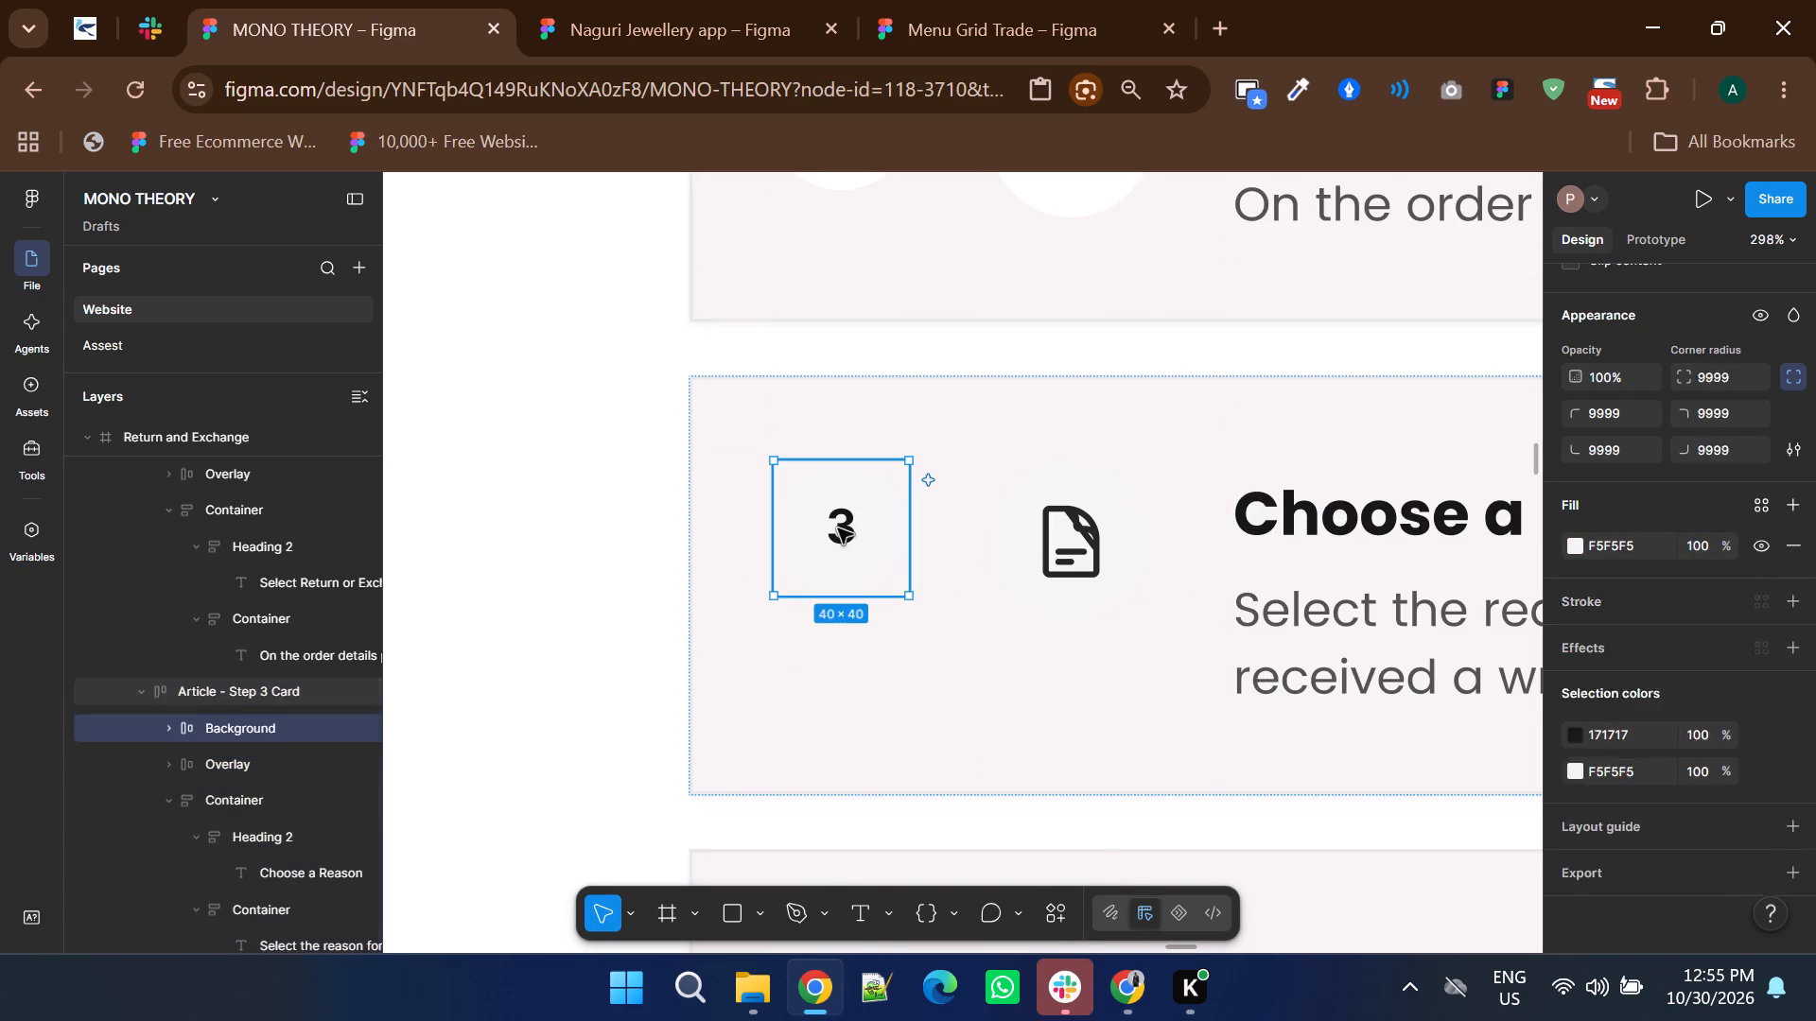
{"action": "left_click", "coordinate": [1573, 583]}
{"action": "left_click_drag", "start_coordinate": [1398, 516], "coordinate": [1077, 317]}
{"action": "left_click", "coordinate": [1118, 541]}
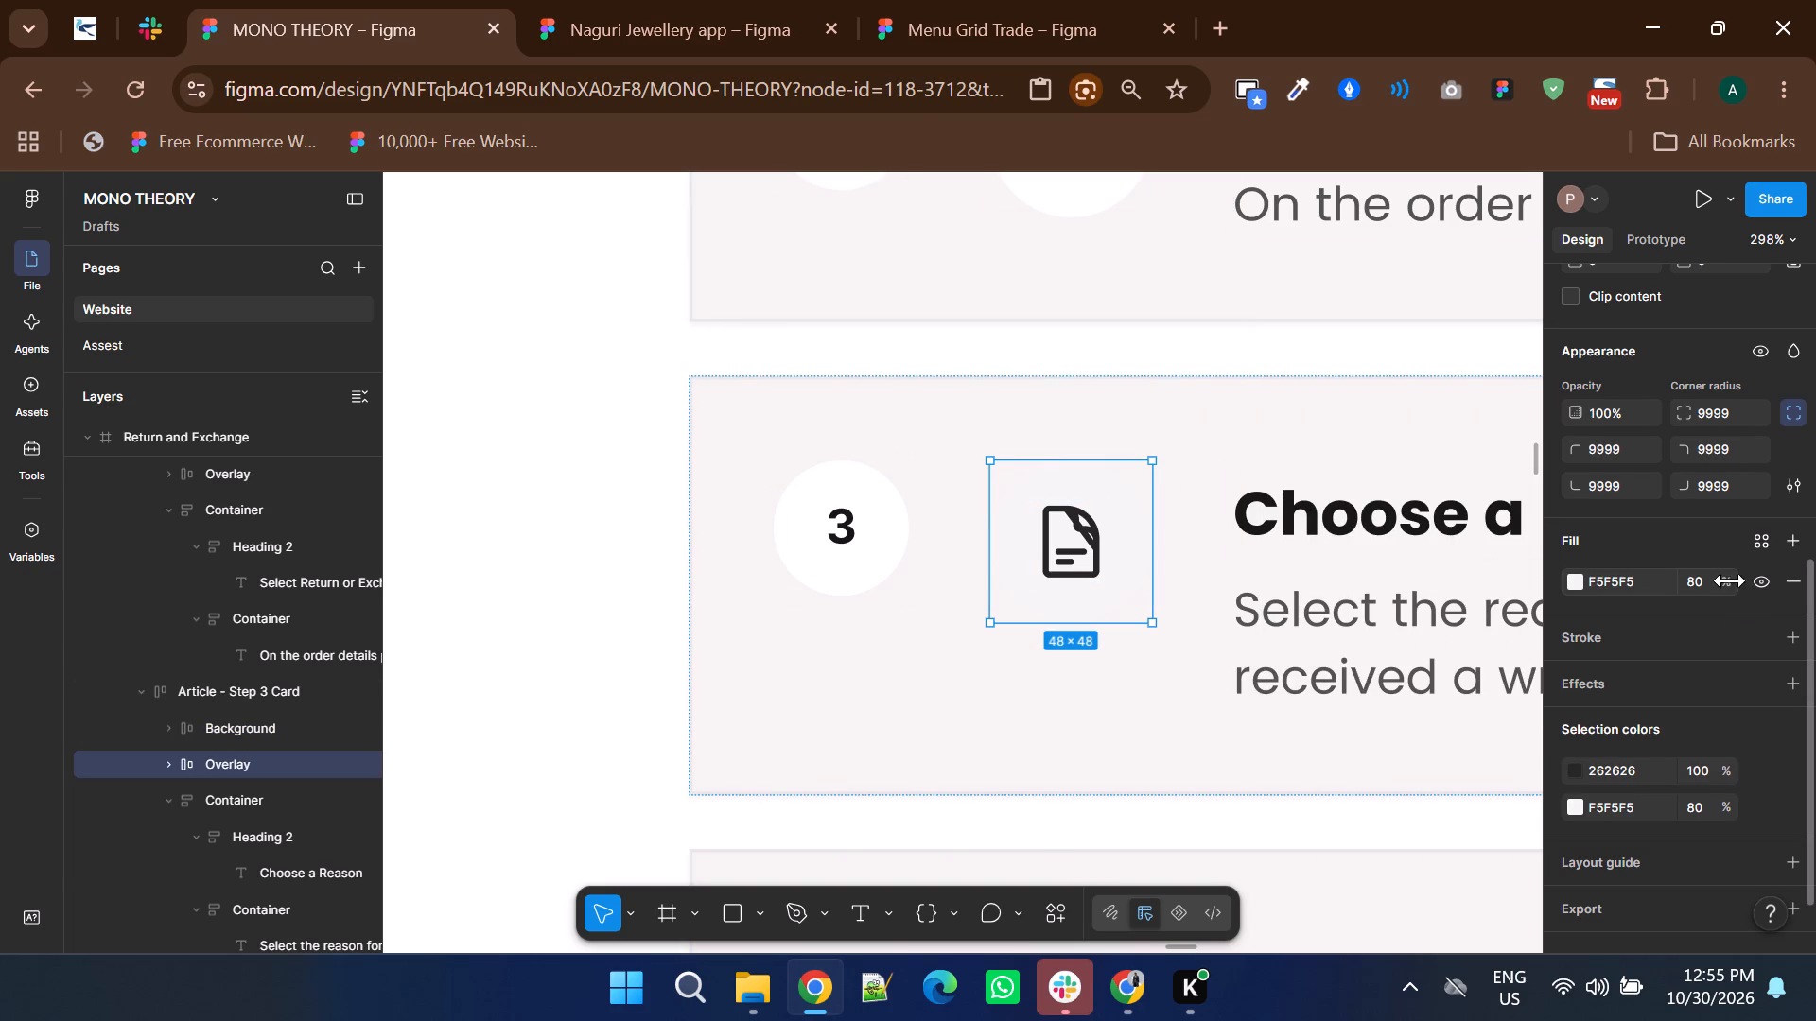
{"action": "left_click_drag", "start_coordinate": [1730, 580], "coordinate": [1041, 568]}
{"action": "left_click", "coordinate": [1572, 582]}
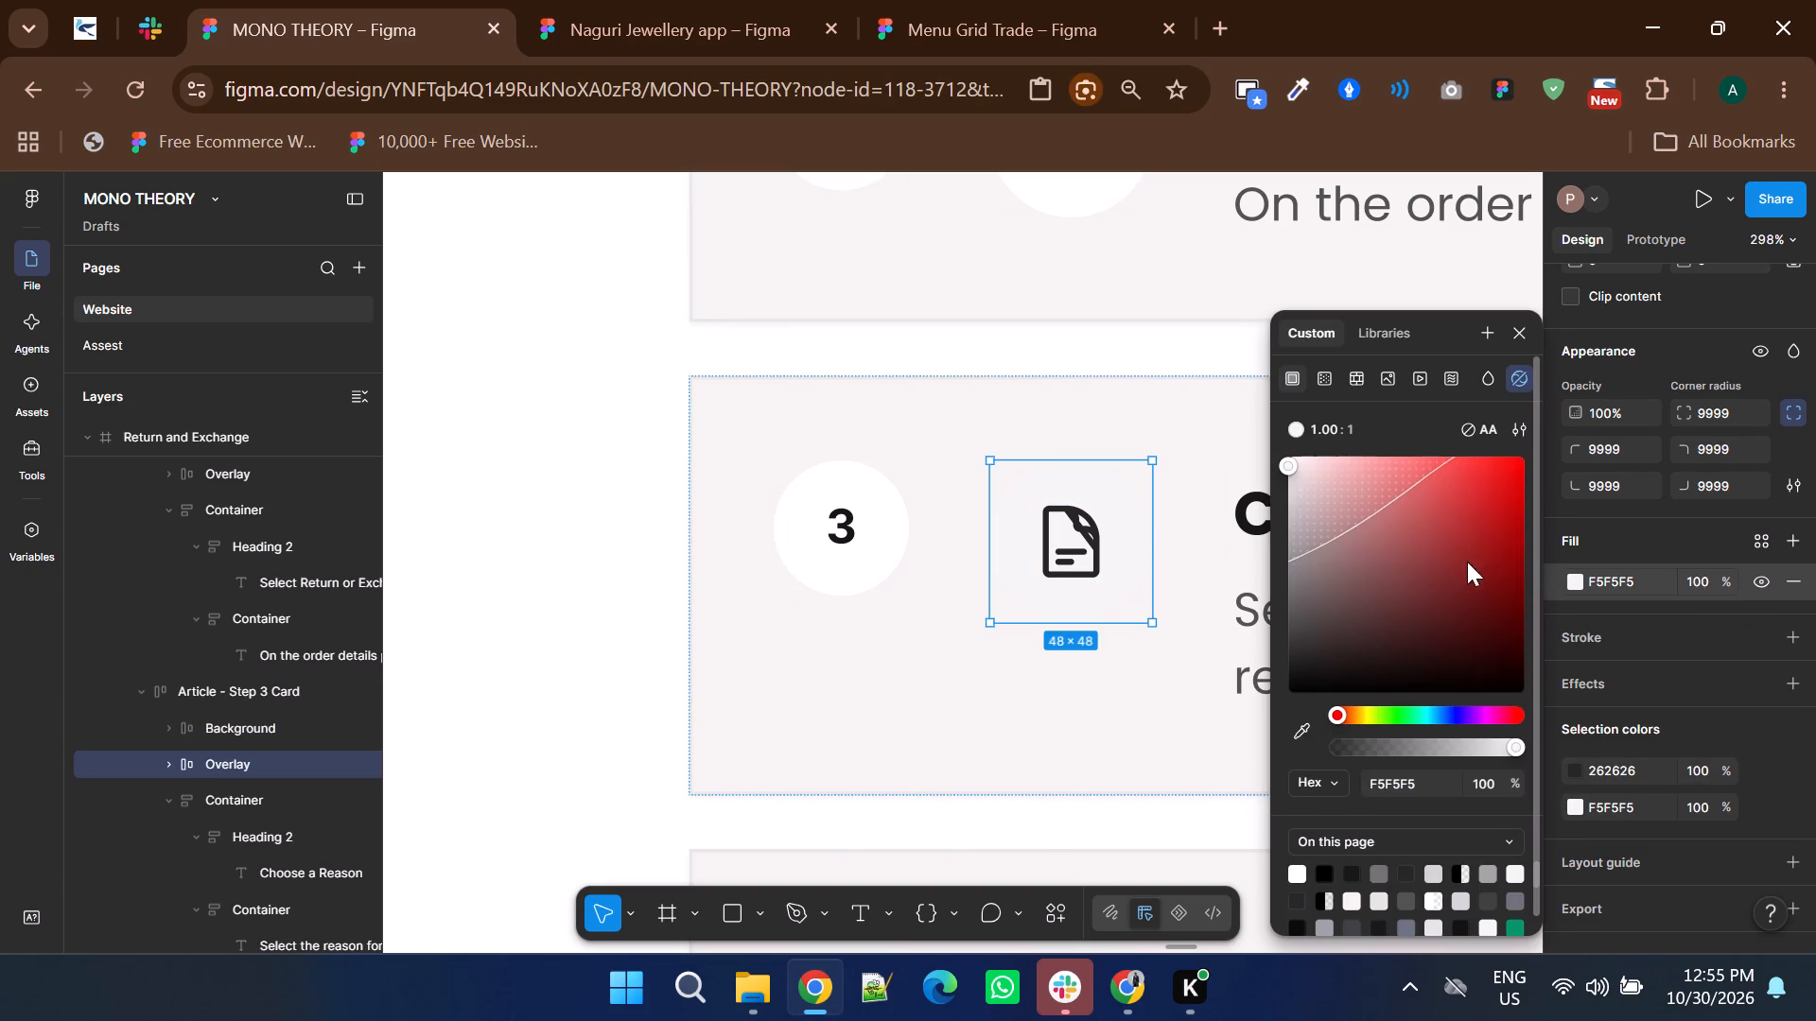
{"action": "left_click_drag", "start_coordinate": [1427, 536], "coordinate": [1086, 332]}
On the step 4 Pickup or Self-Ship card, set the number badge and truck icon background fills to FFFFFF.
{"action": "scroll", "coordinate": [982, 458], "scroll_direction": "down", "scroll_amount": 3}
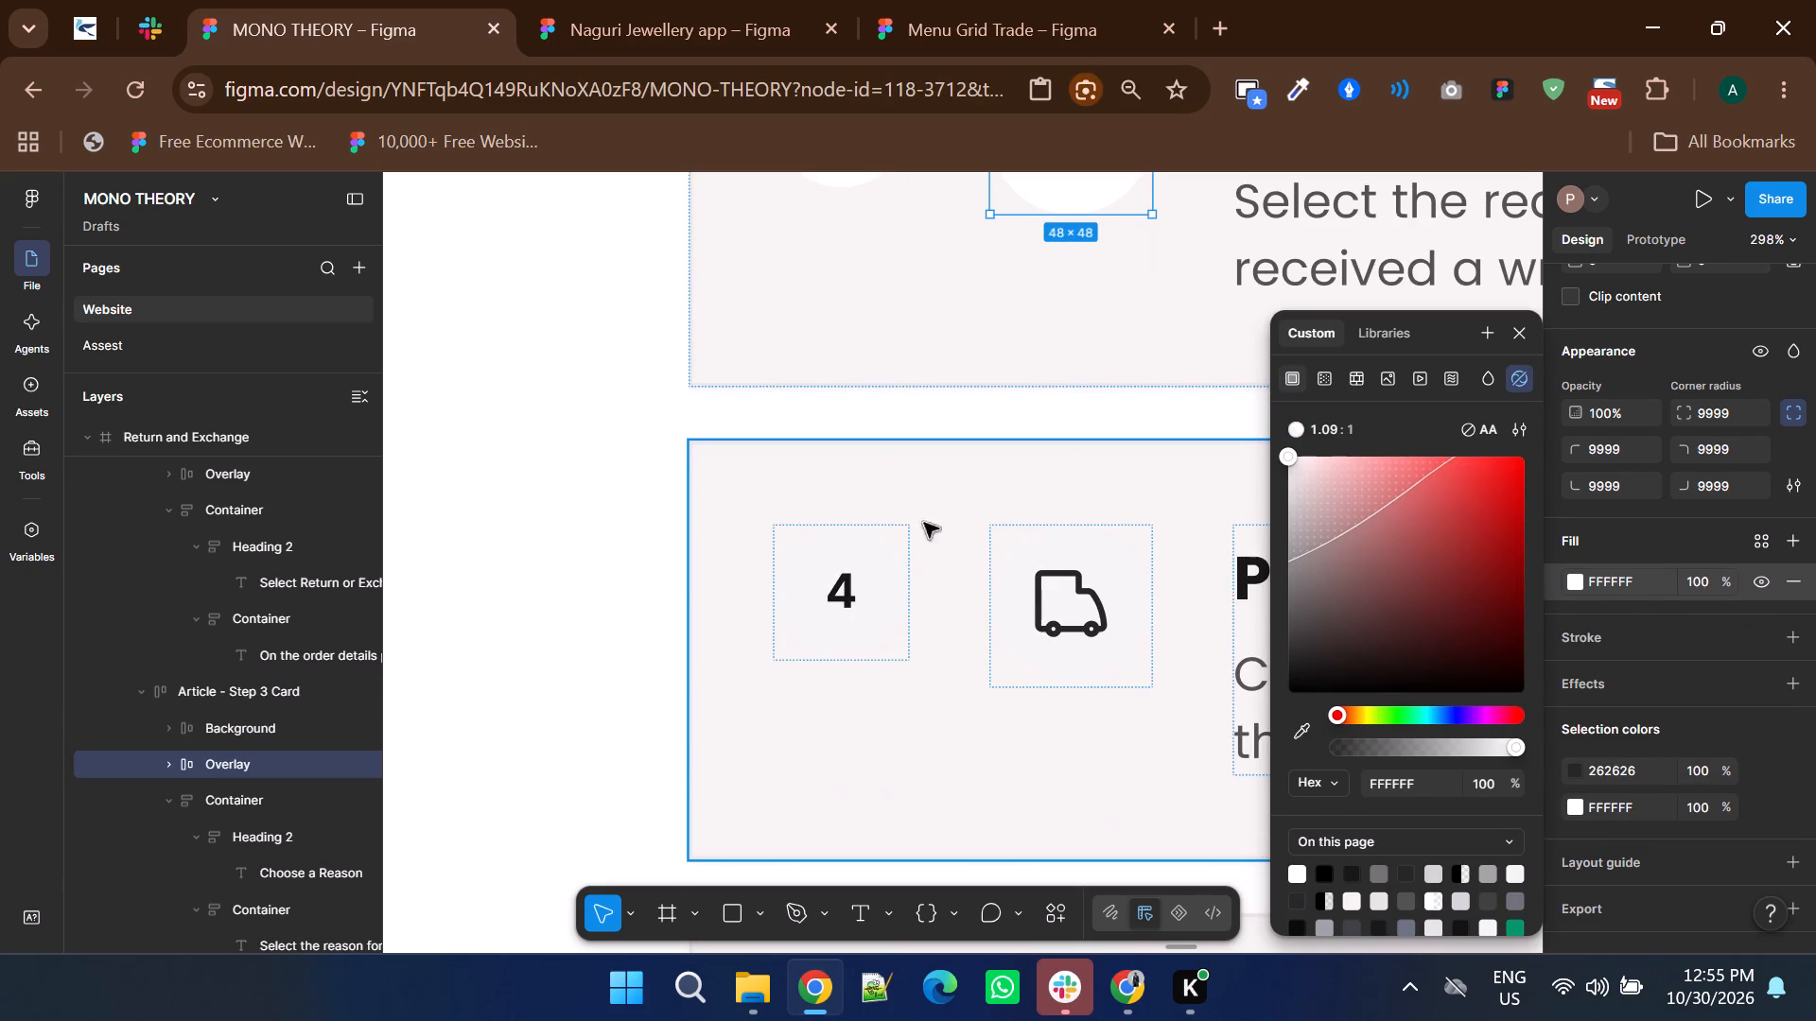
{"action": "double_click", "coordinate": [893, 586]}
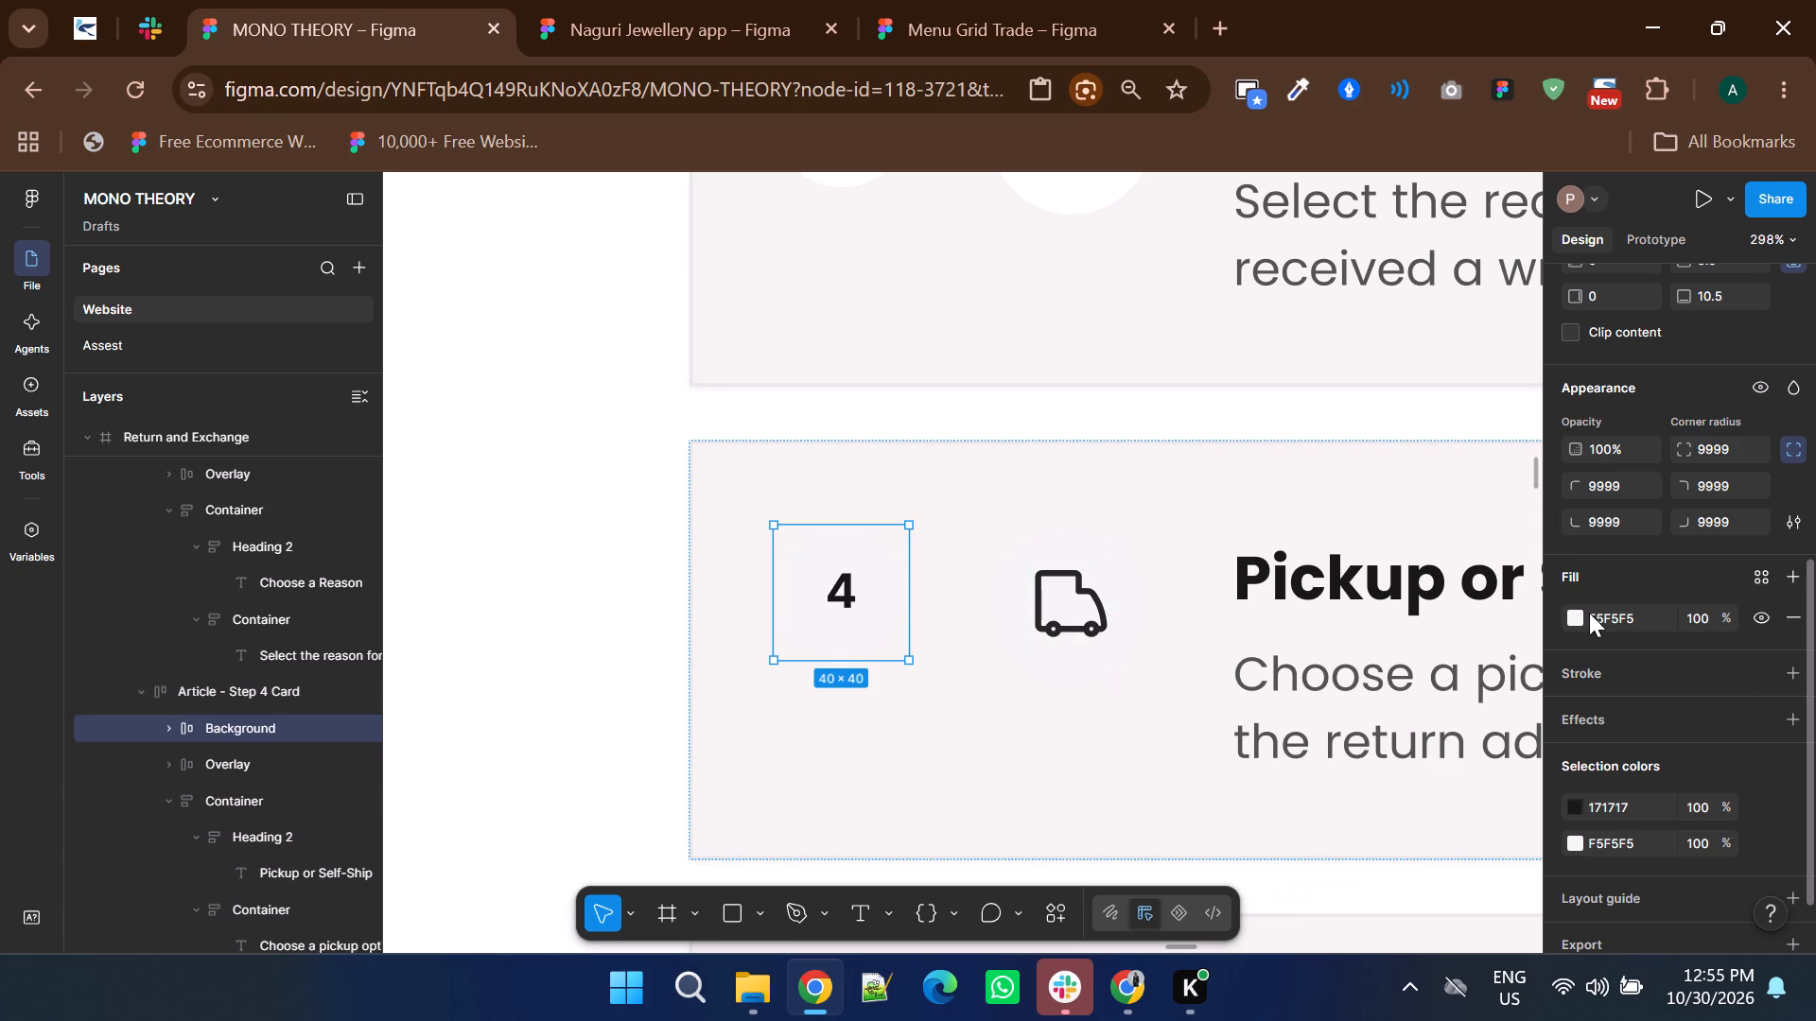
{"action": "left_click", "coordinate": [1579, 614]}
{"action": "left_click_drag", "start_coordinate": [1364, 517], "coordinate": [1116, 379]}
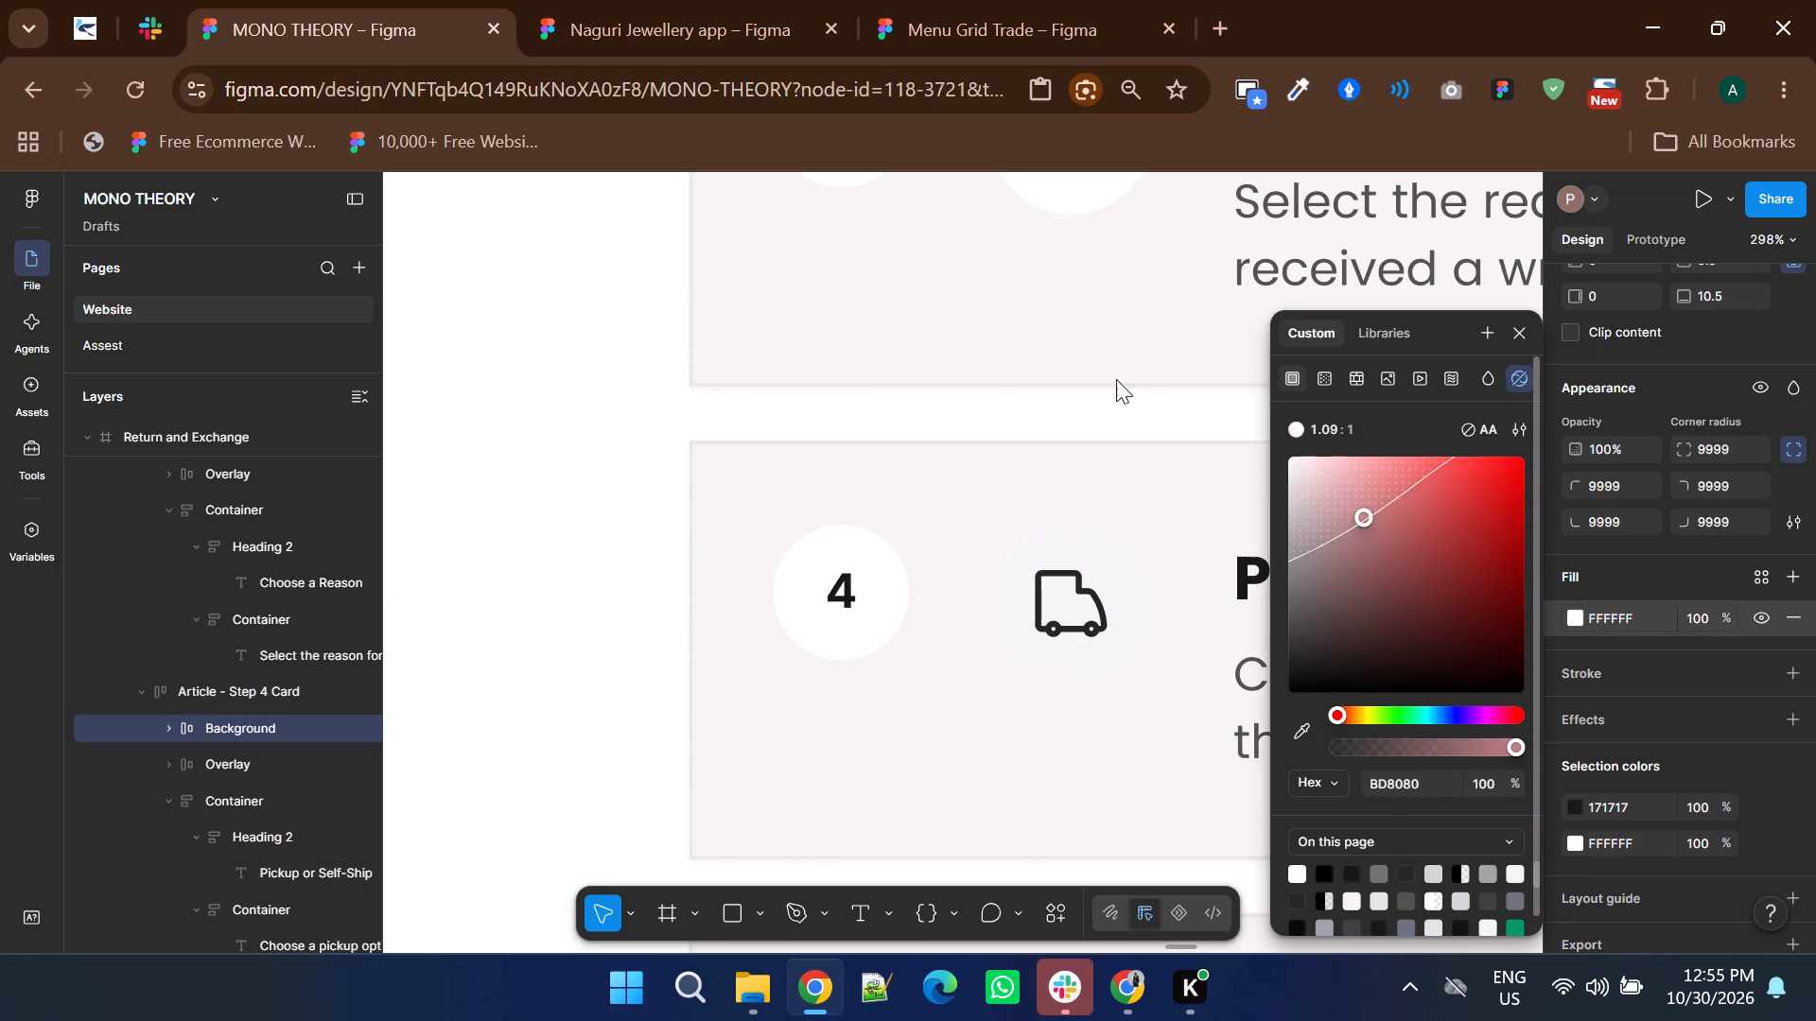
{"action": "left_click_drag", "start_coordinate": [1116, 379], "coordinate": [1081, 371]}
{"action": "left_click", "coordinate": [1090, 605]}
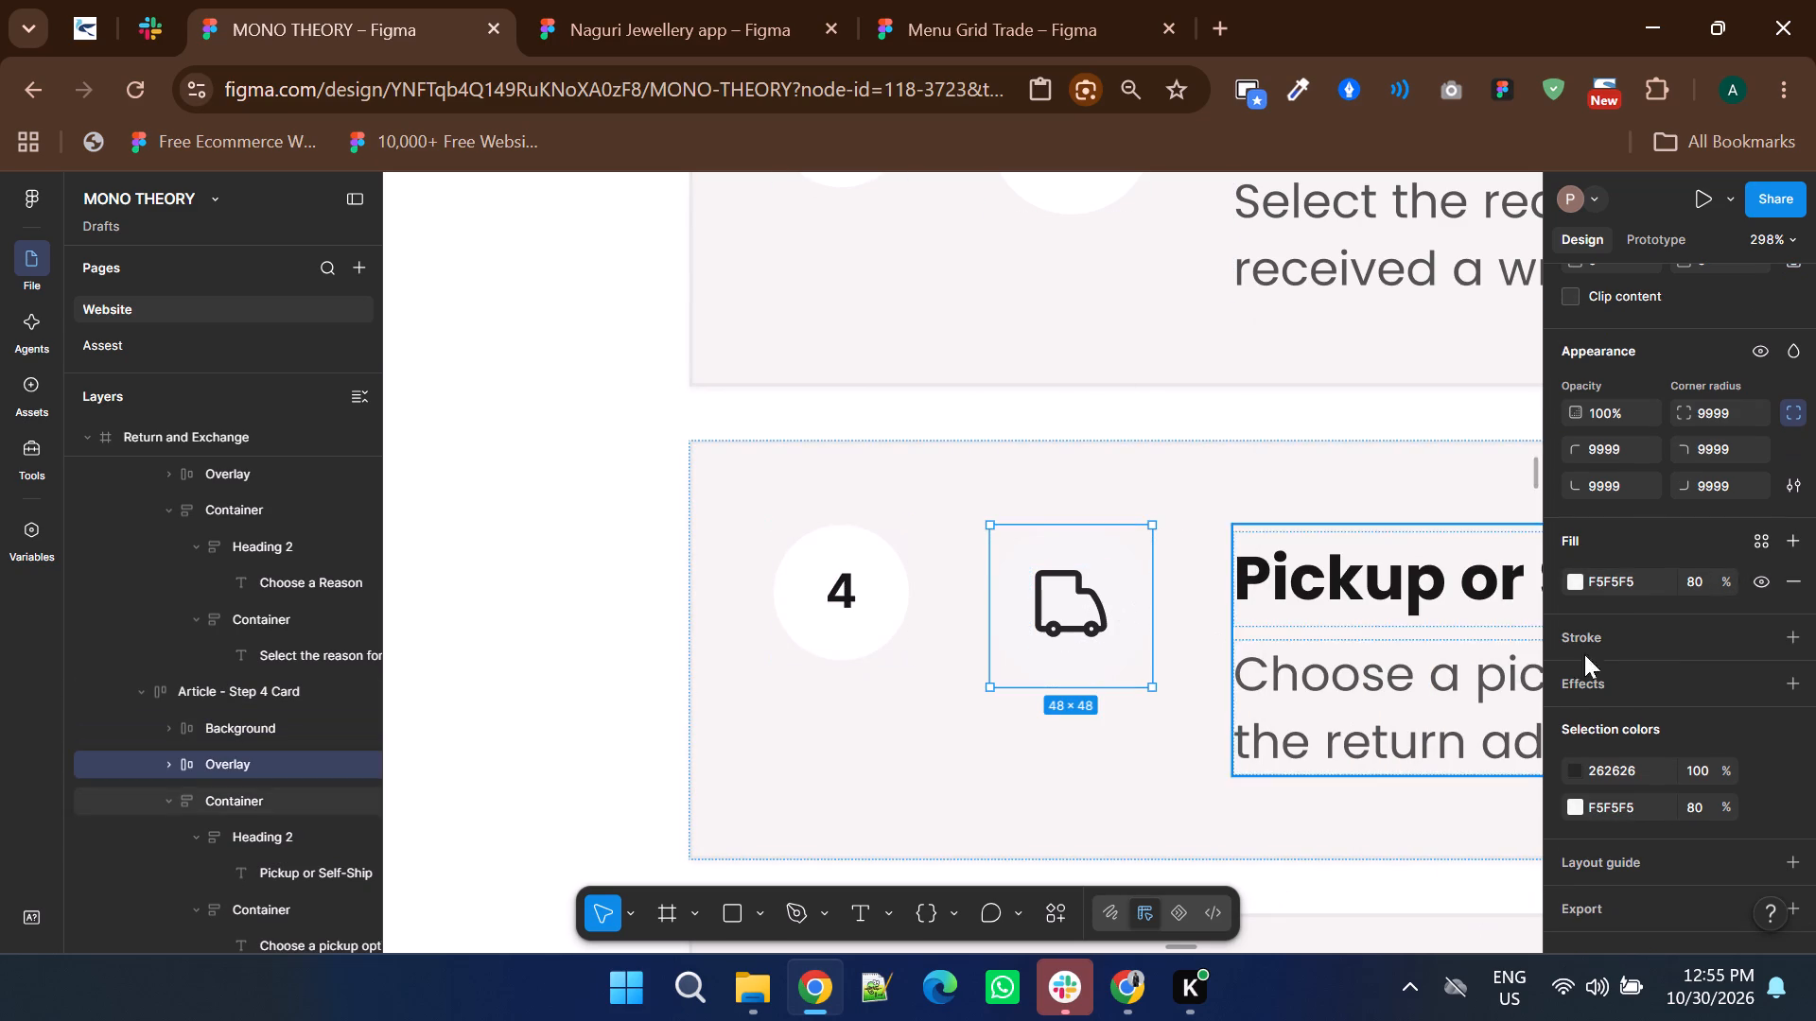
{"action": "left_click", "coordinate": [1579, 579]}
{"action": "left_click_drag", "start_coordinate": [1414, 550], "coordinate": [1237, 511]}
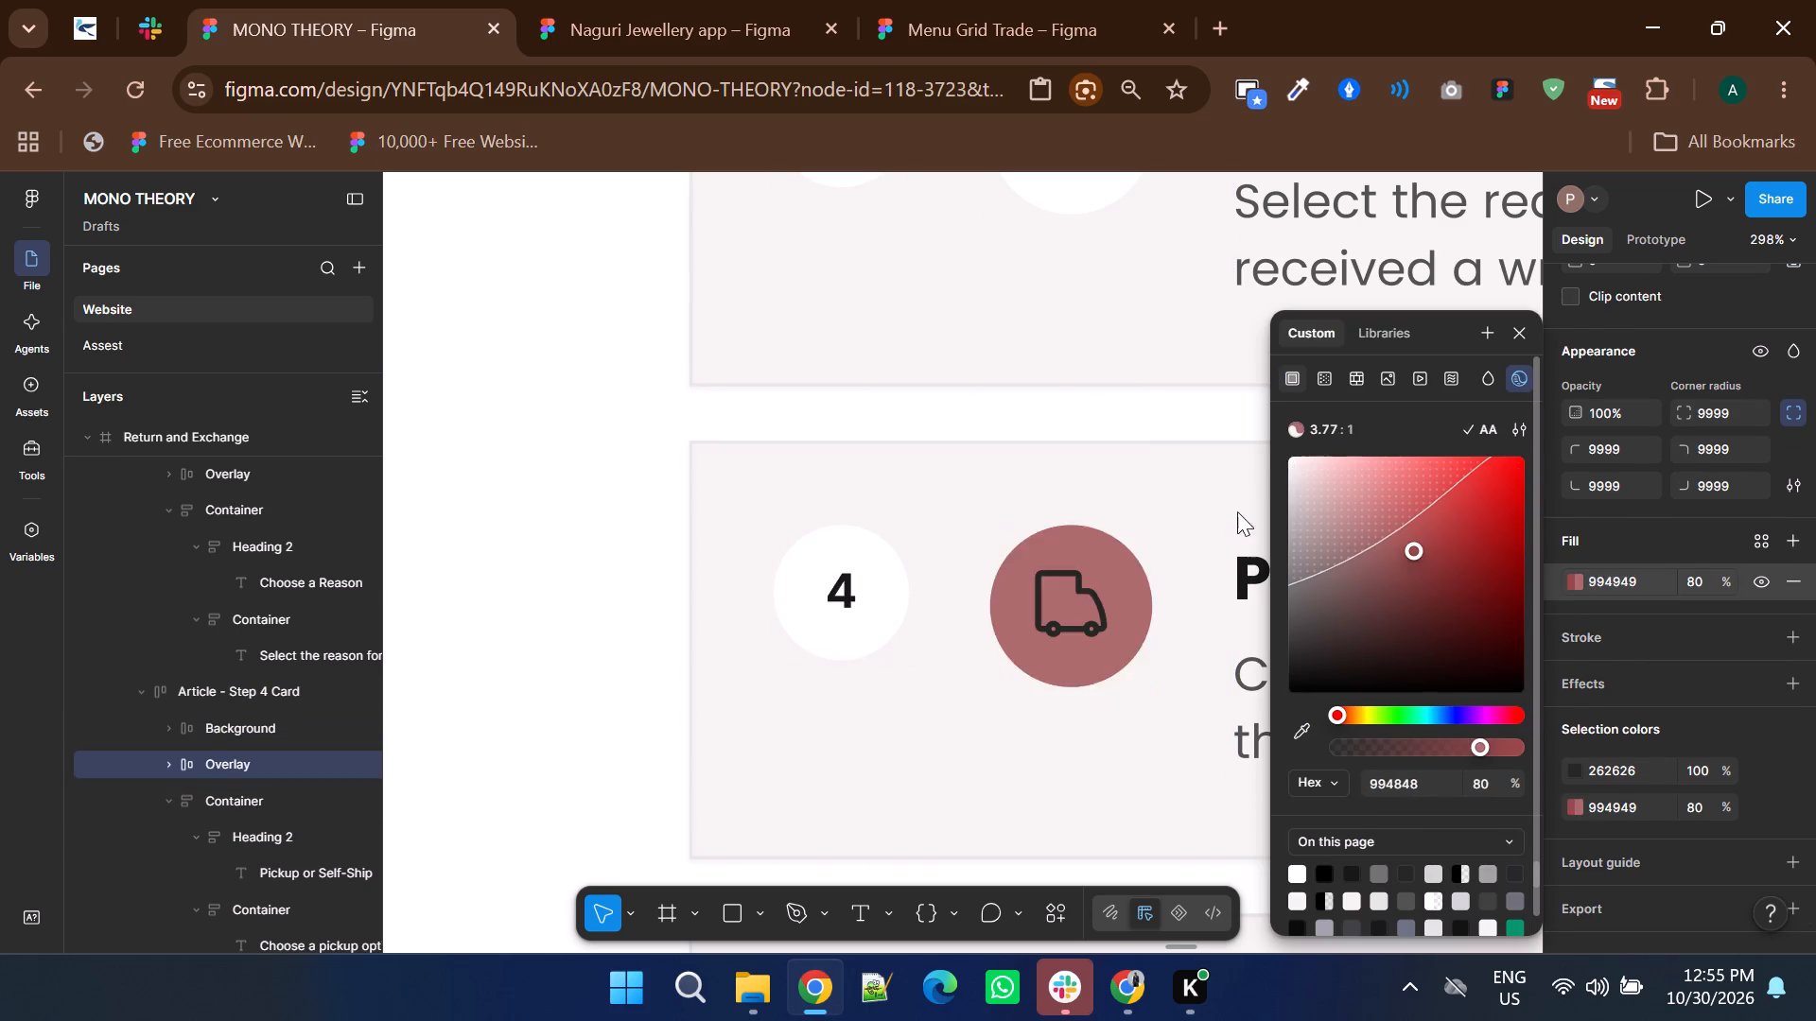
{"action": "left_click_drag", "start_coordinate": [1237, 511], "coordinate": [1056, 408]}
On the step 5 Quality Check card, set the number badge and icon background fills to FFFFFF, with the icon's fill at 100% opacity.
{"action": "scroll", "coordinate": [1002, 527], "scroll_direction": "down", "scroll_amount": 4}
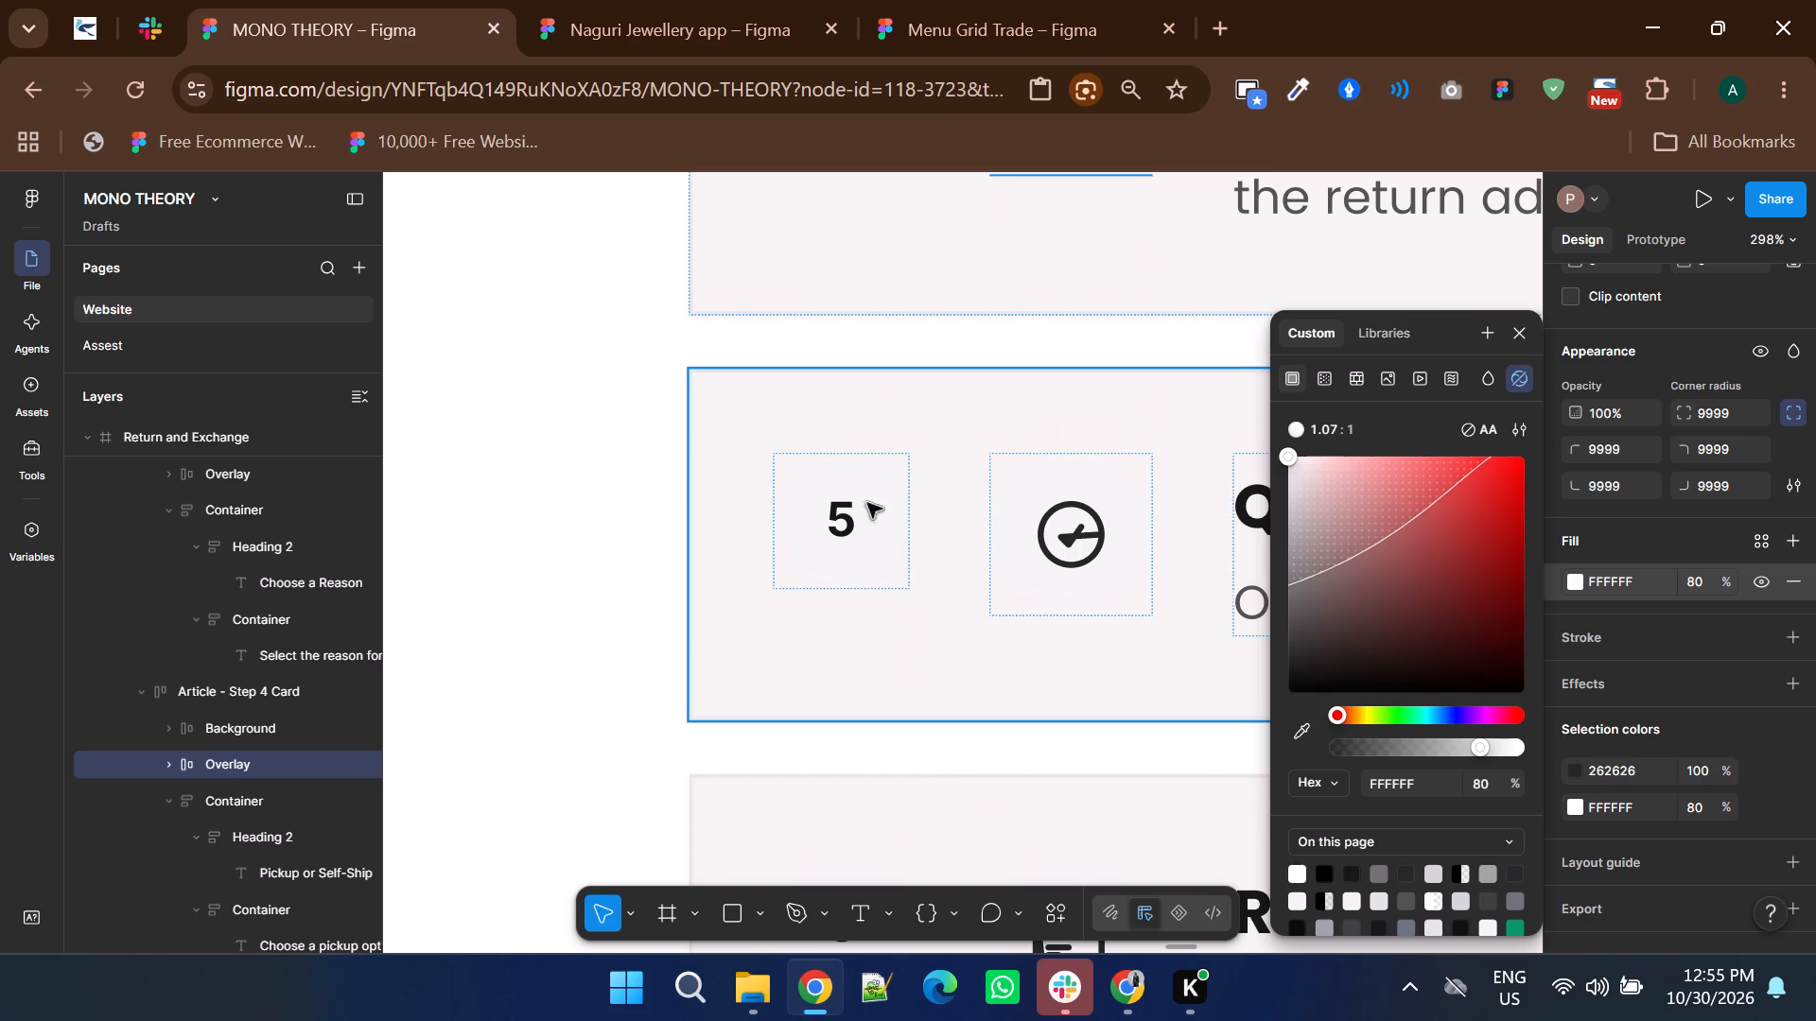
{"action": "double_click", "coordinate": [834, 493]}
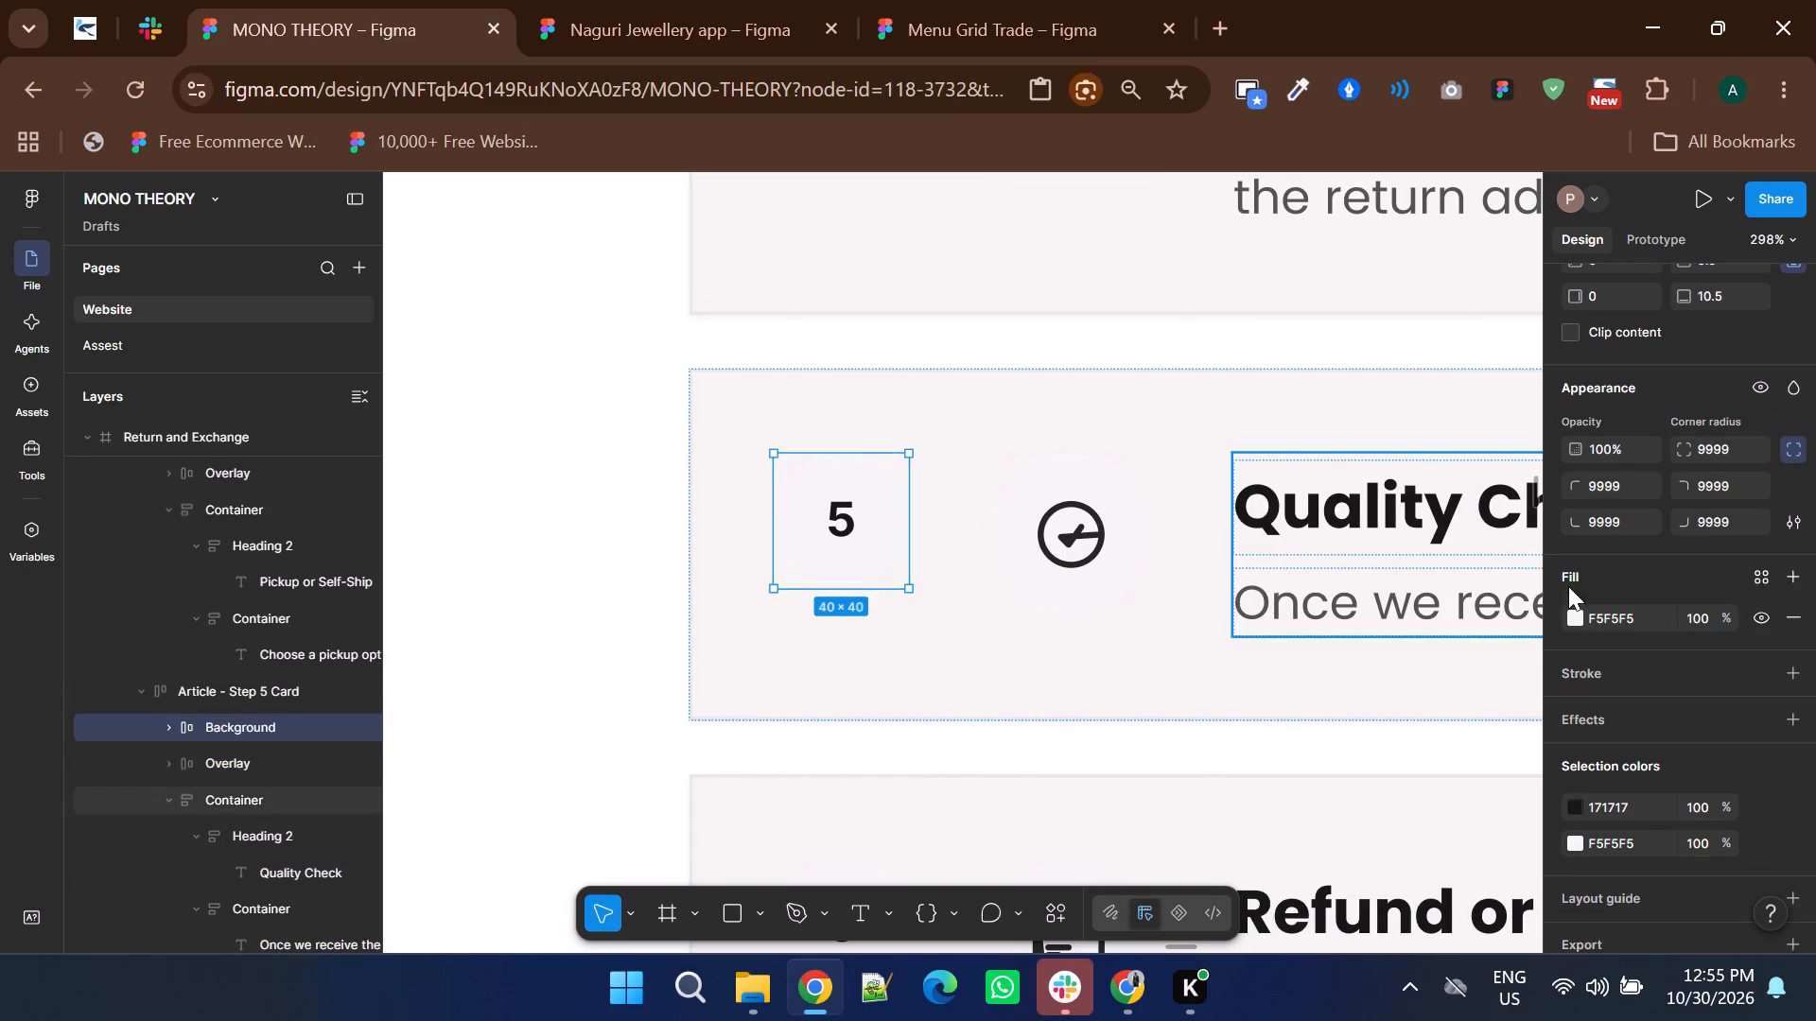
{"action": "left_click", "coordinate": [1579, 617]}
{"action": "left_click_drag", "start_coordinate": [1313, 535], "coordinate": [1102, 336]}
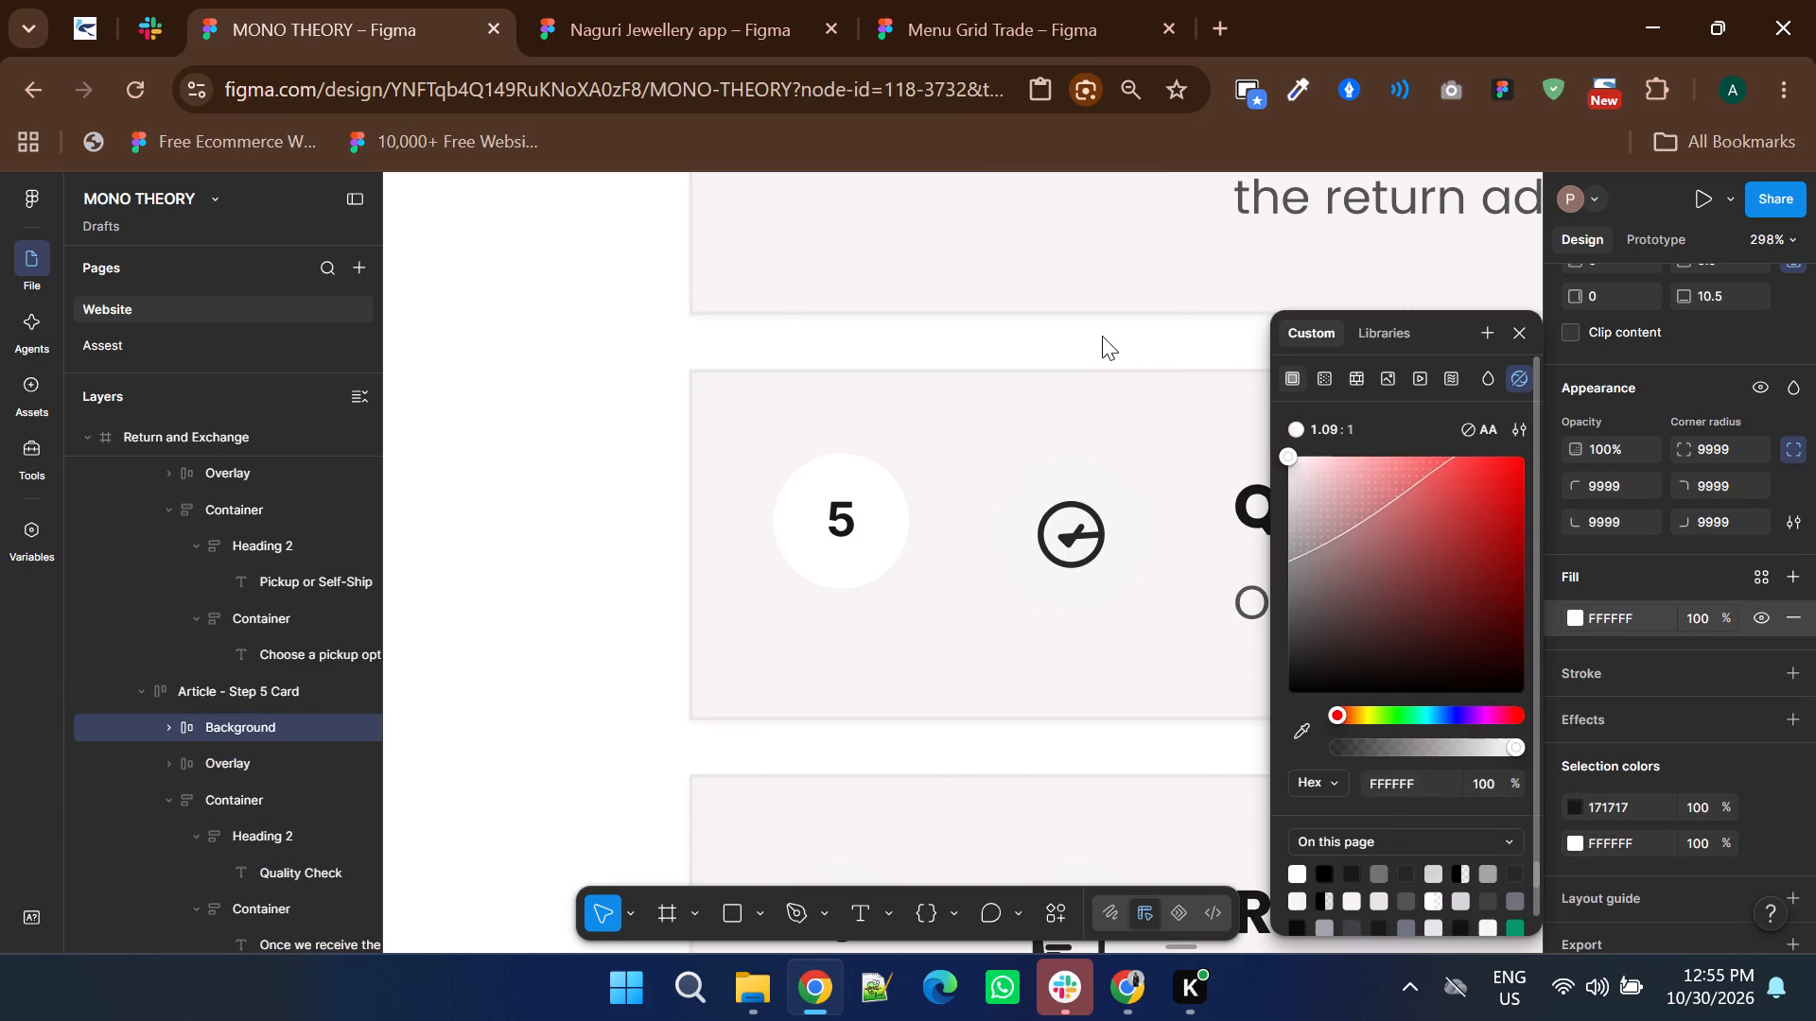
{"action": "left_click_drag", "start_coordinate": [1102, 336], "coordinate": [1091, 331]}
{"action": "left_click", "coordinate": [1128, 518]}
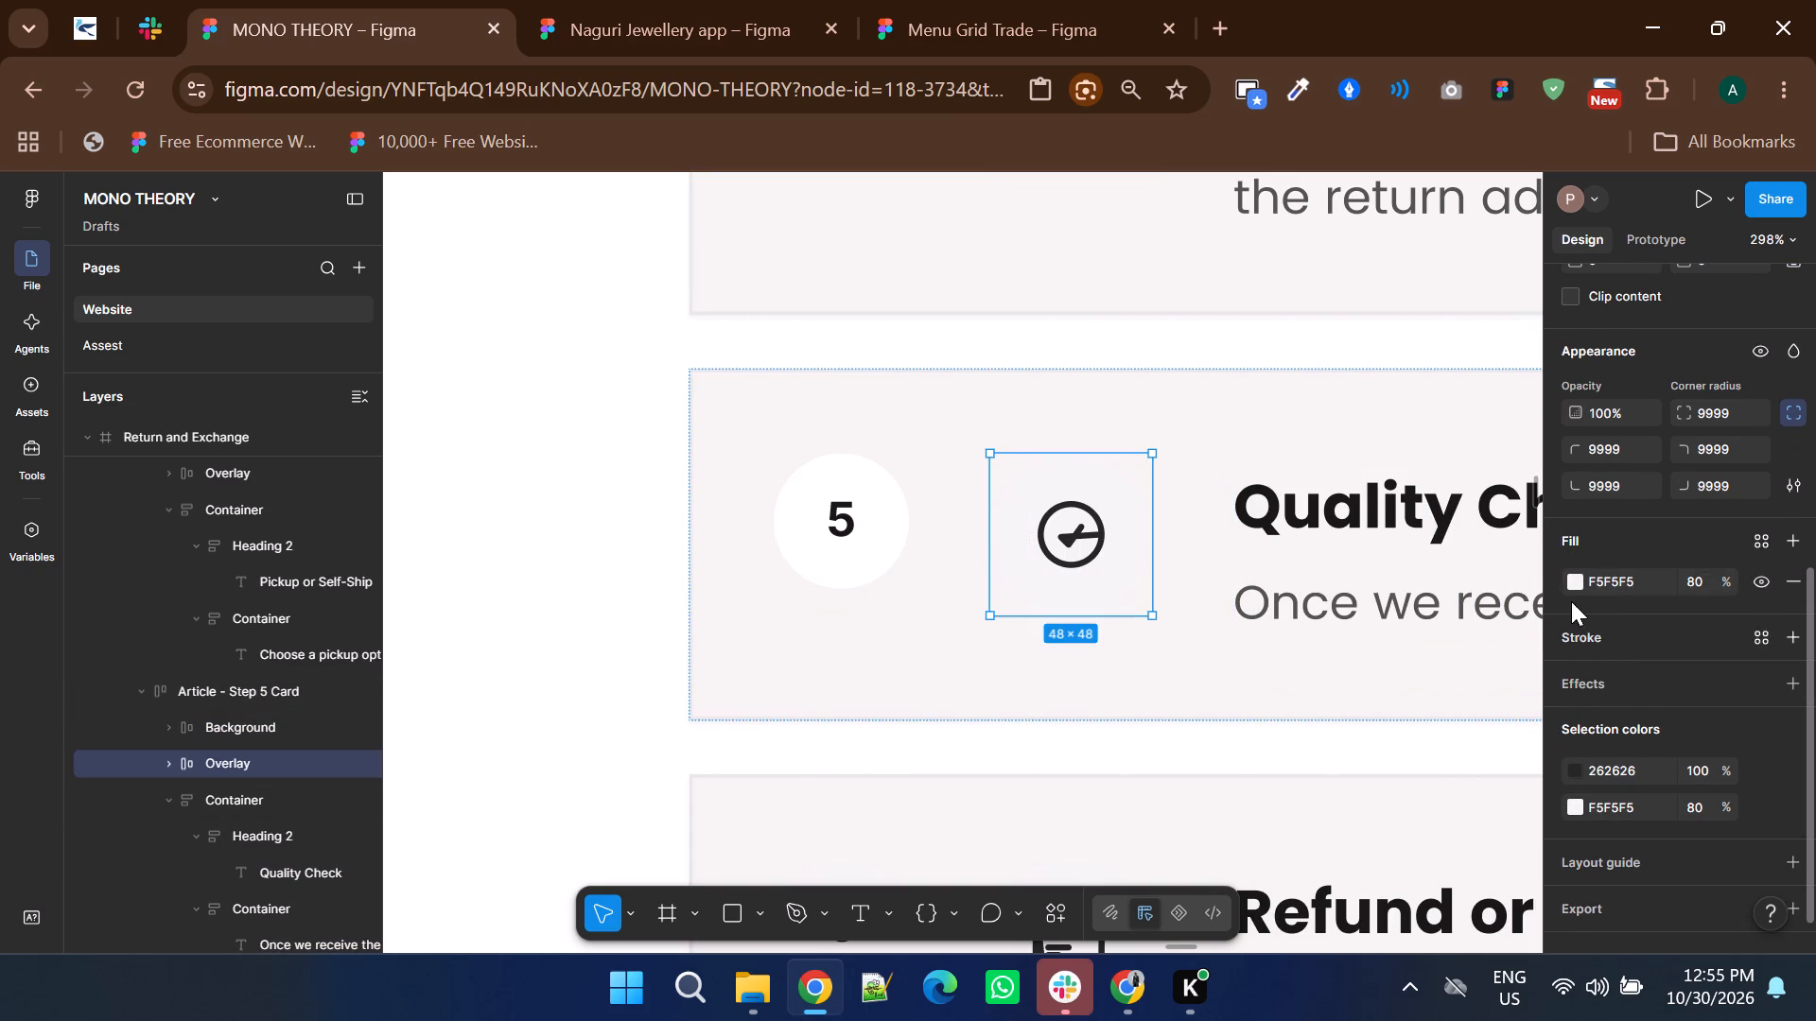
{"action": "left_click", "coordinate": [1579, 578]}
{"action": "left_click_drag", "start_coordinate": [1451, 576], "coordinate": [1095, 389]}
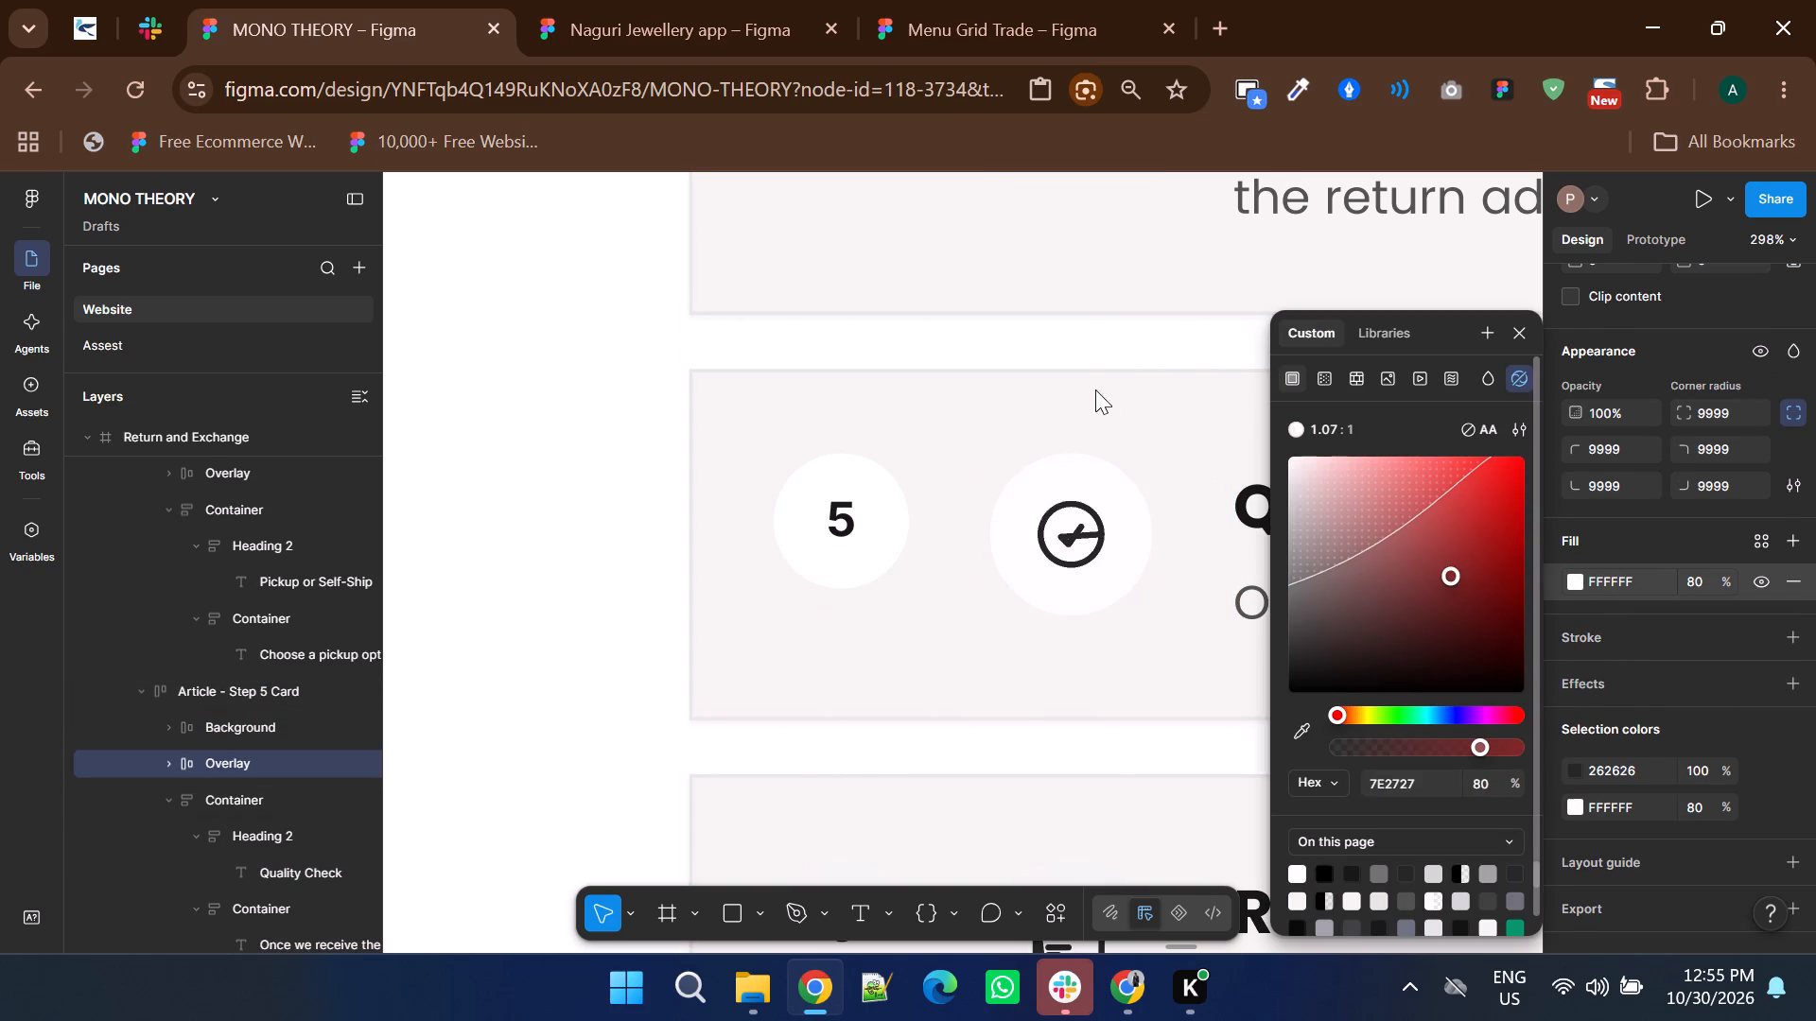
{"action": "left_click_drag", "start_coordinate": [1095, 389], "coordinate": [1086, 385]}
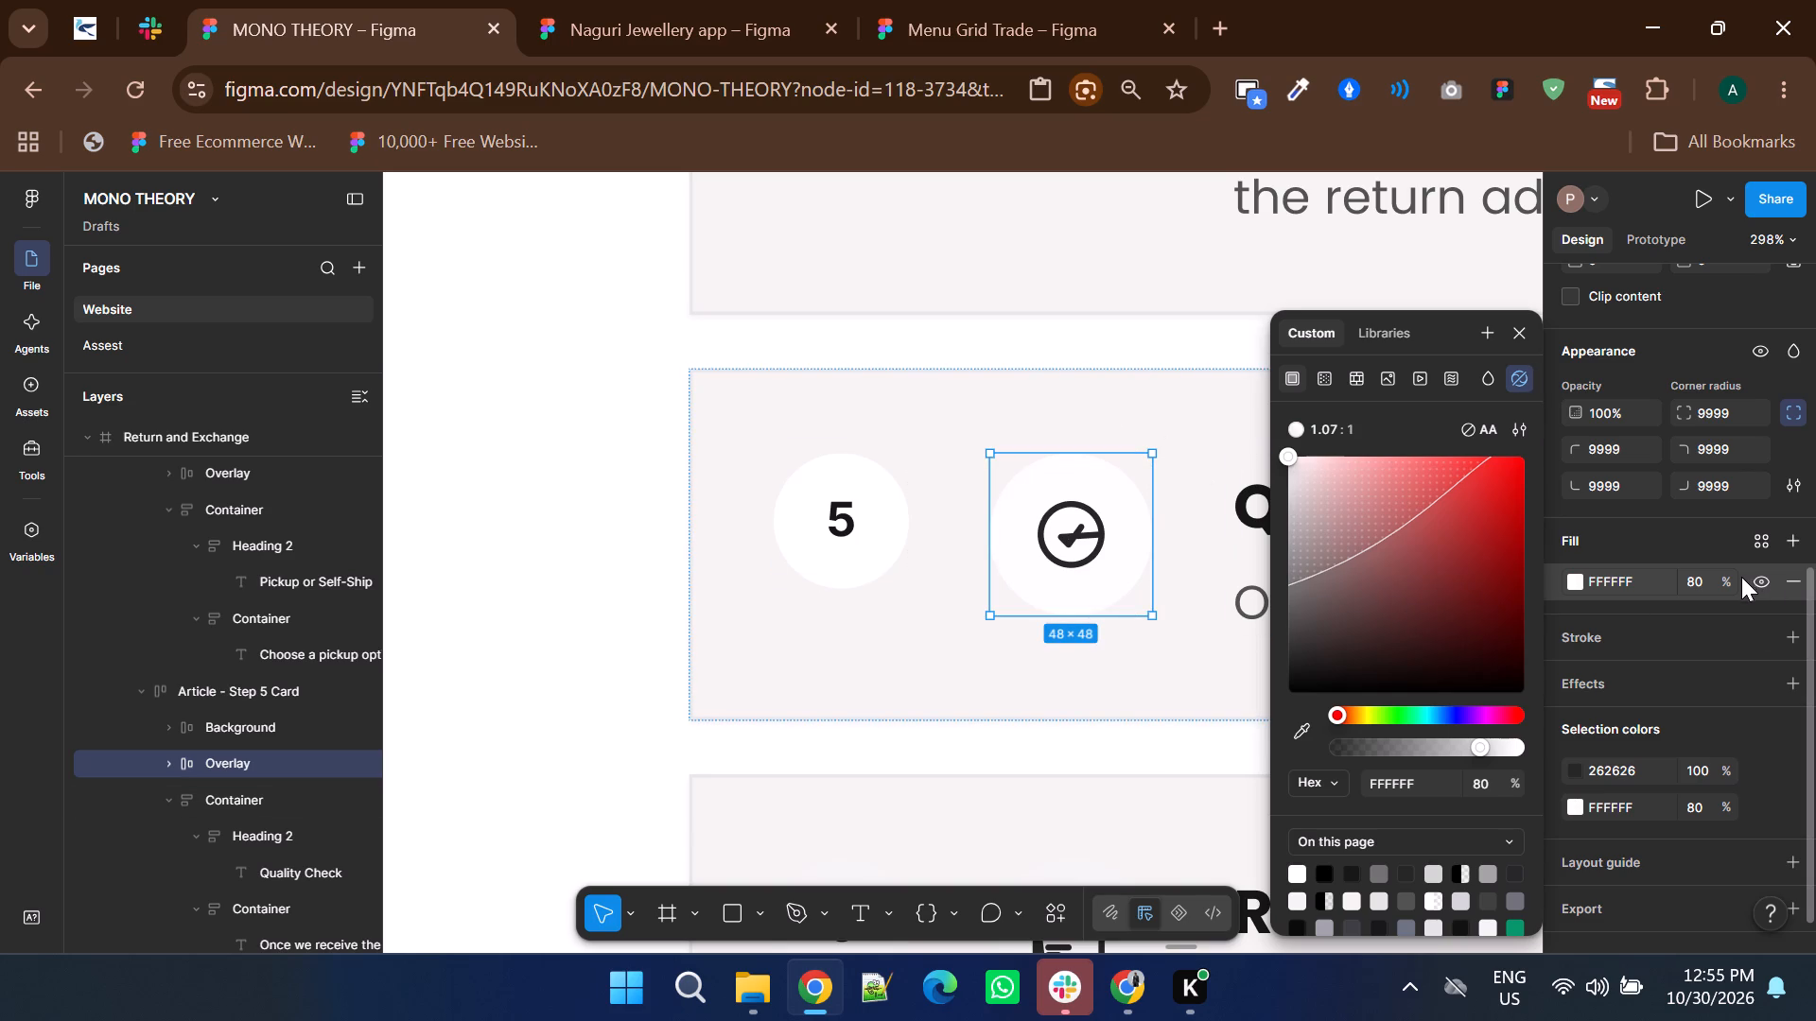
{"action": "left_click_drag", "start_coordinate": [1731, 581], "coordinate": [1115, 581]}
Set the fill of the number badge on the step 6 Refund or Exchange card to FFFFFF.
{"action": "scroll", "coordinate": [985, 605], "scroll_direction": "down", "scroll_amount": 1}
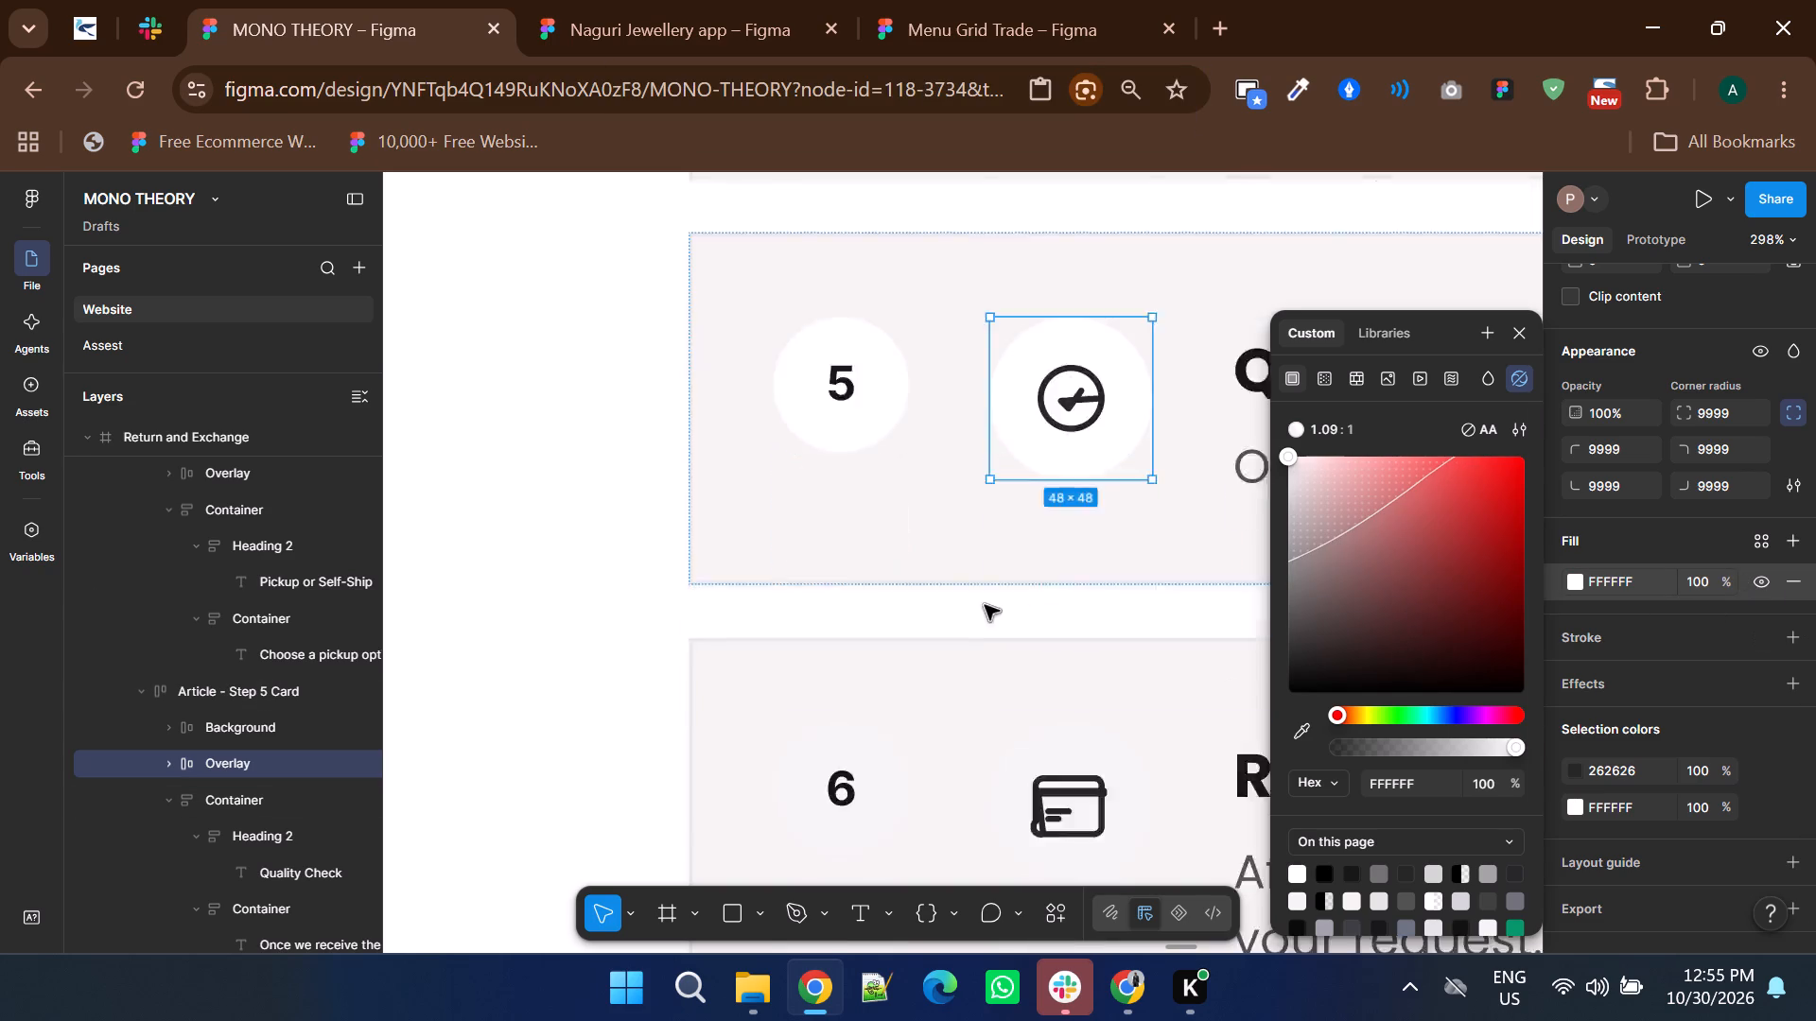
{"action": "scroll", "coordinate": [985, 605], "scroll_direction": "down", "scroll_amount": 2}
{"action": "left_click", "coordinate": [880, 531]}
{"action": "double_click", "coordinate": [880, 531]}
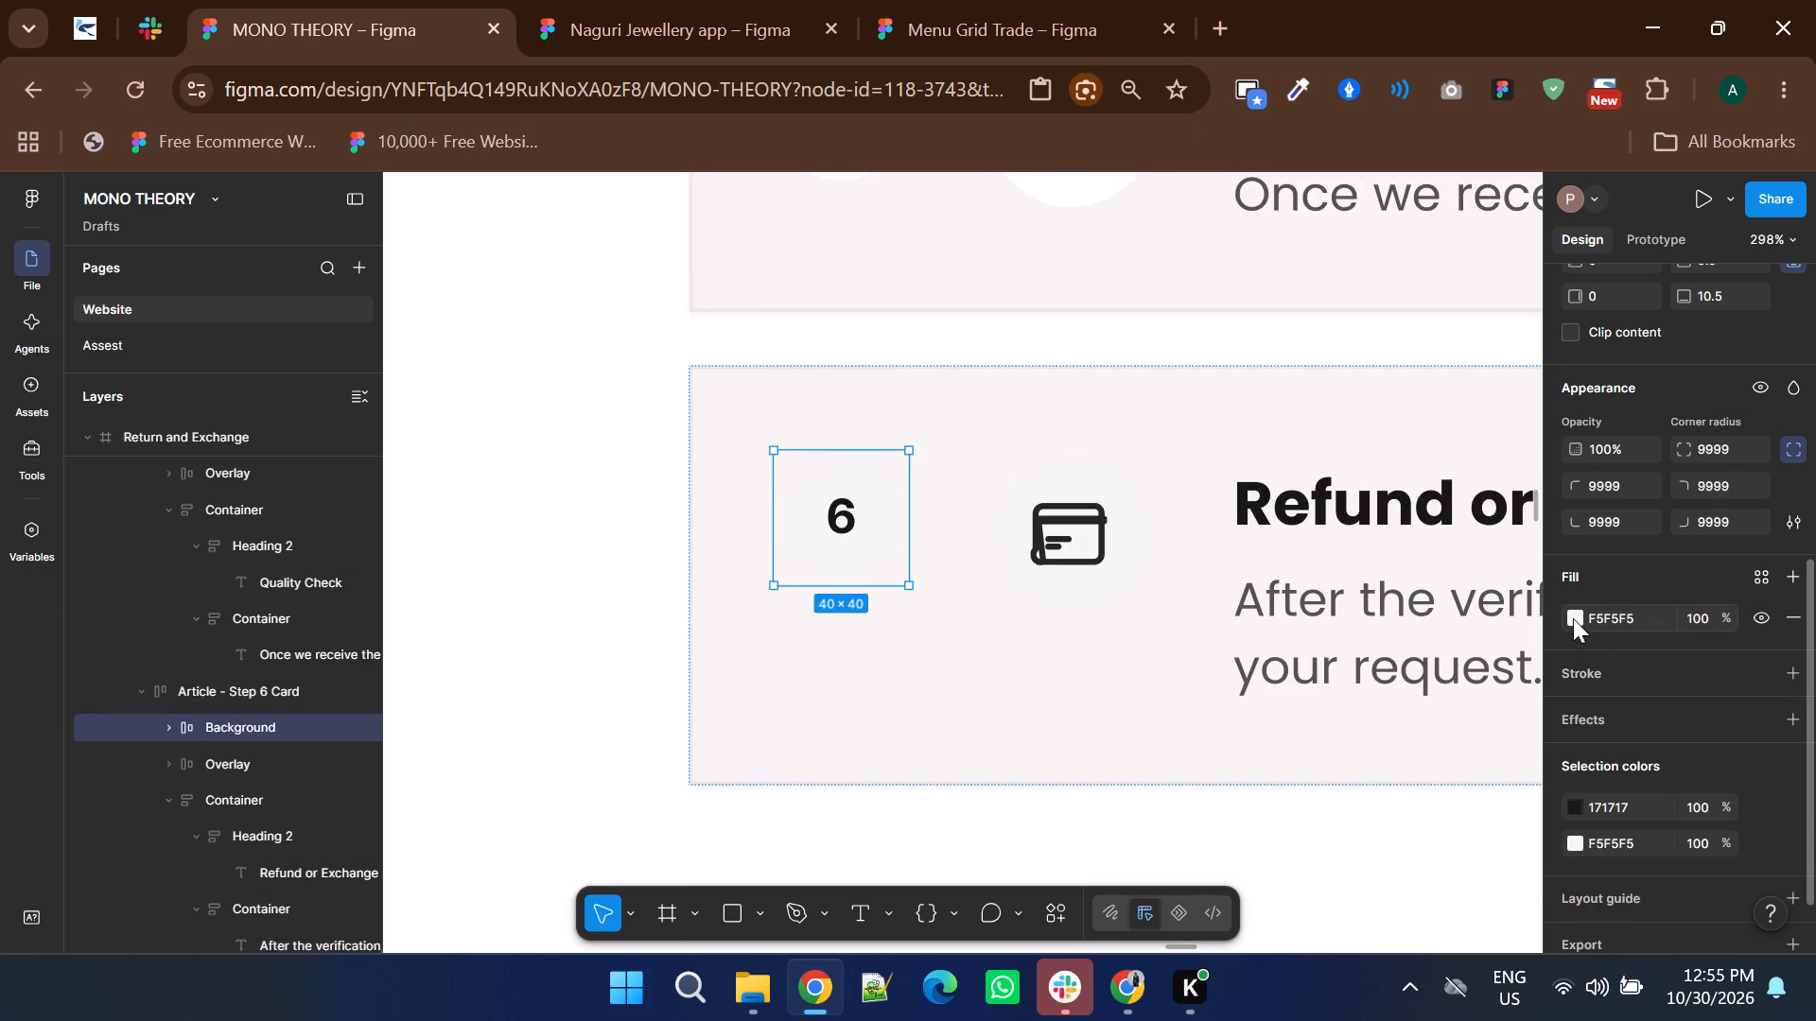
{"action": "left_click", "coordinate": [1573, 618]}
{"action": "left_click_drag", "start_coordinate": [1424, 599], "coordinate": [1041, 404]}
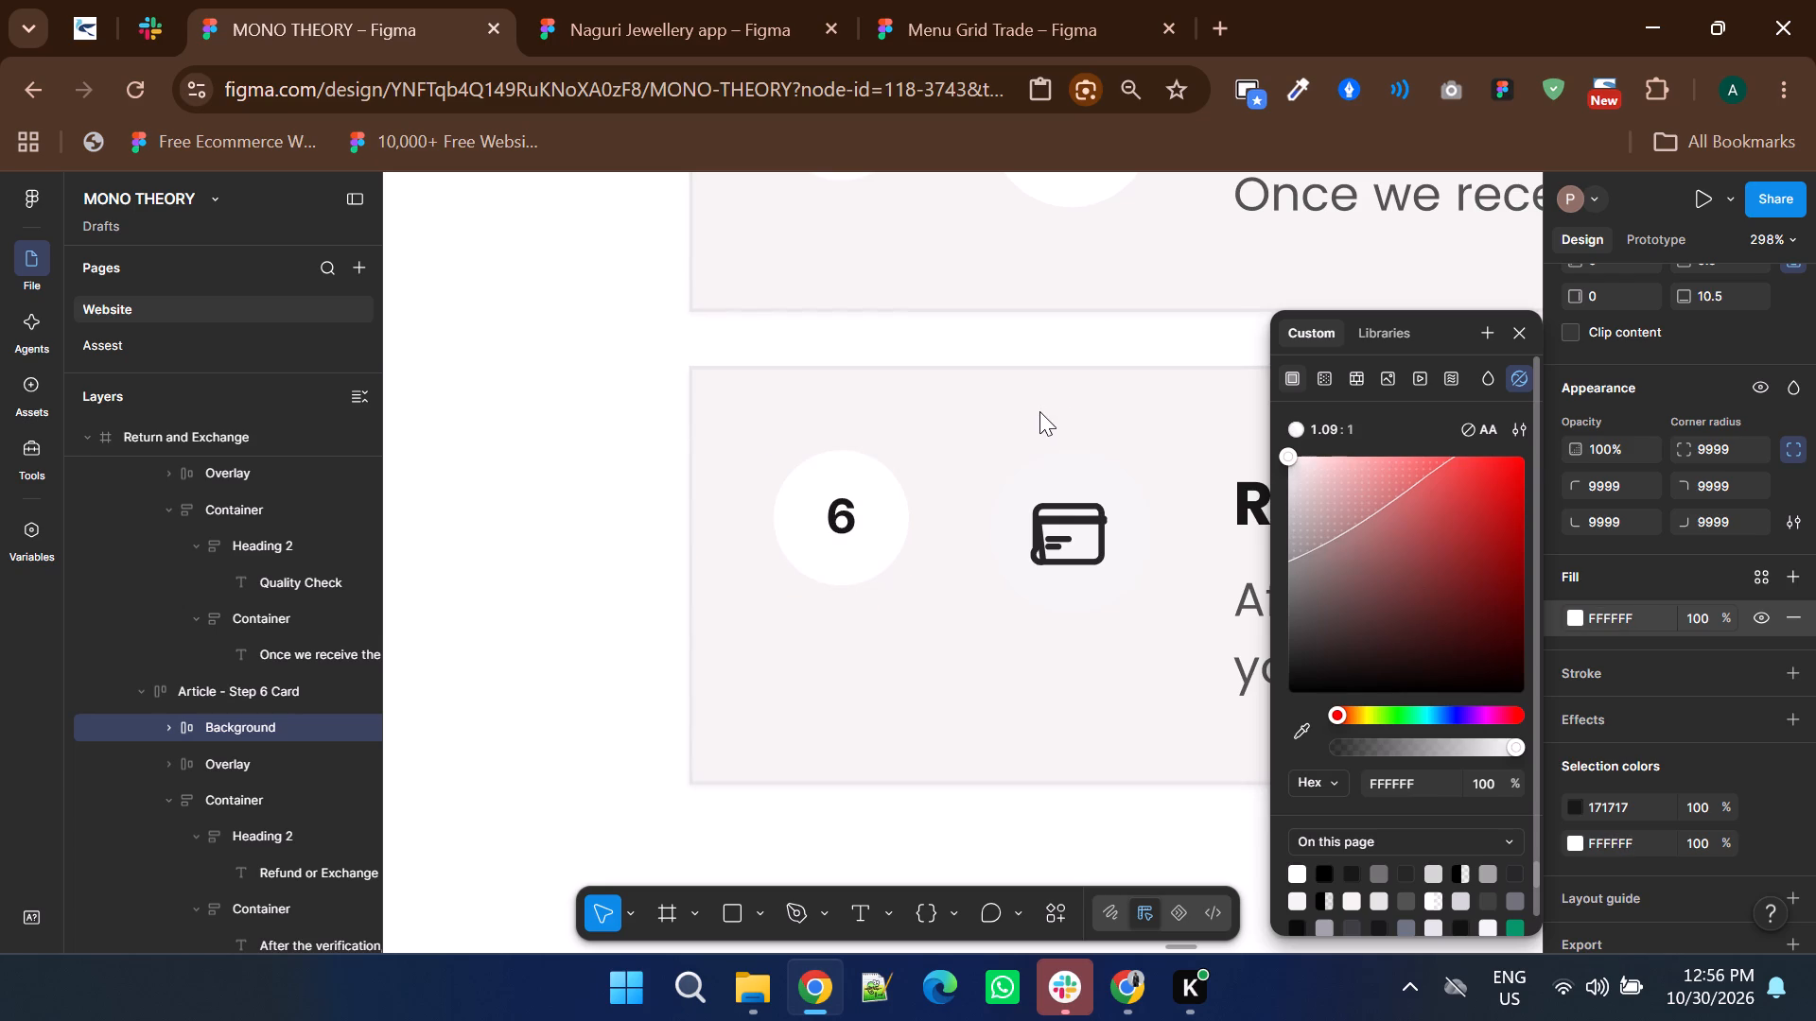
On the step 6 Refund or Exchange card, set the card icon's background fill to white at 100% opacity.
{"action": "left_click", "coordinate": [1079, 537]}
{"action": "scroll", "coordinate": [1079, 537], "scroll_direction": "down", "scroll_amount": 1}
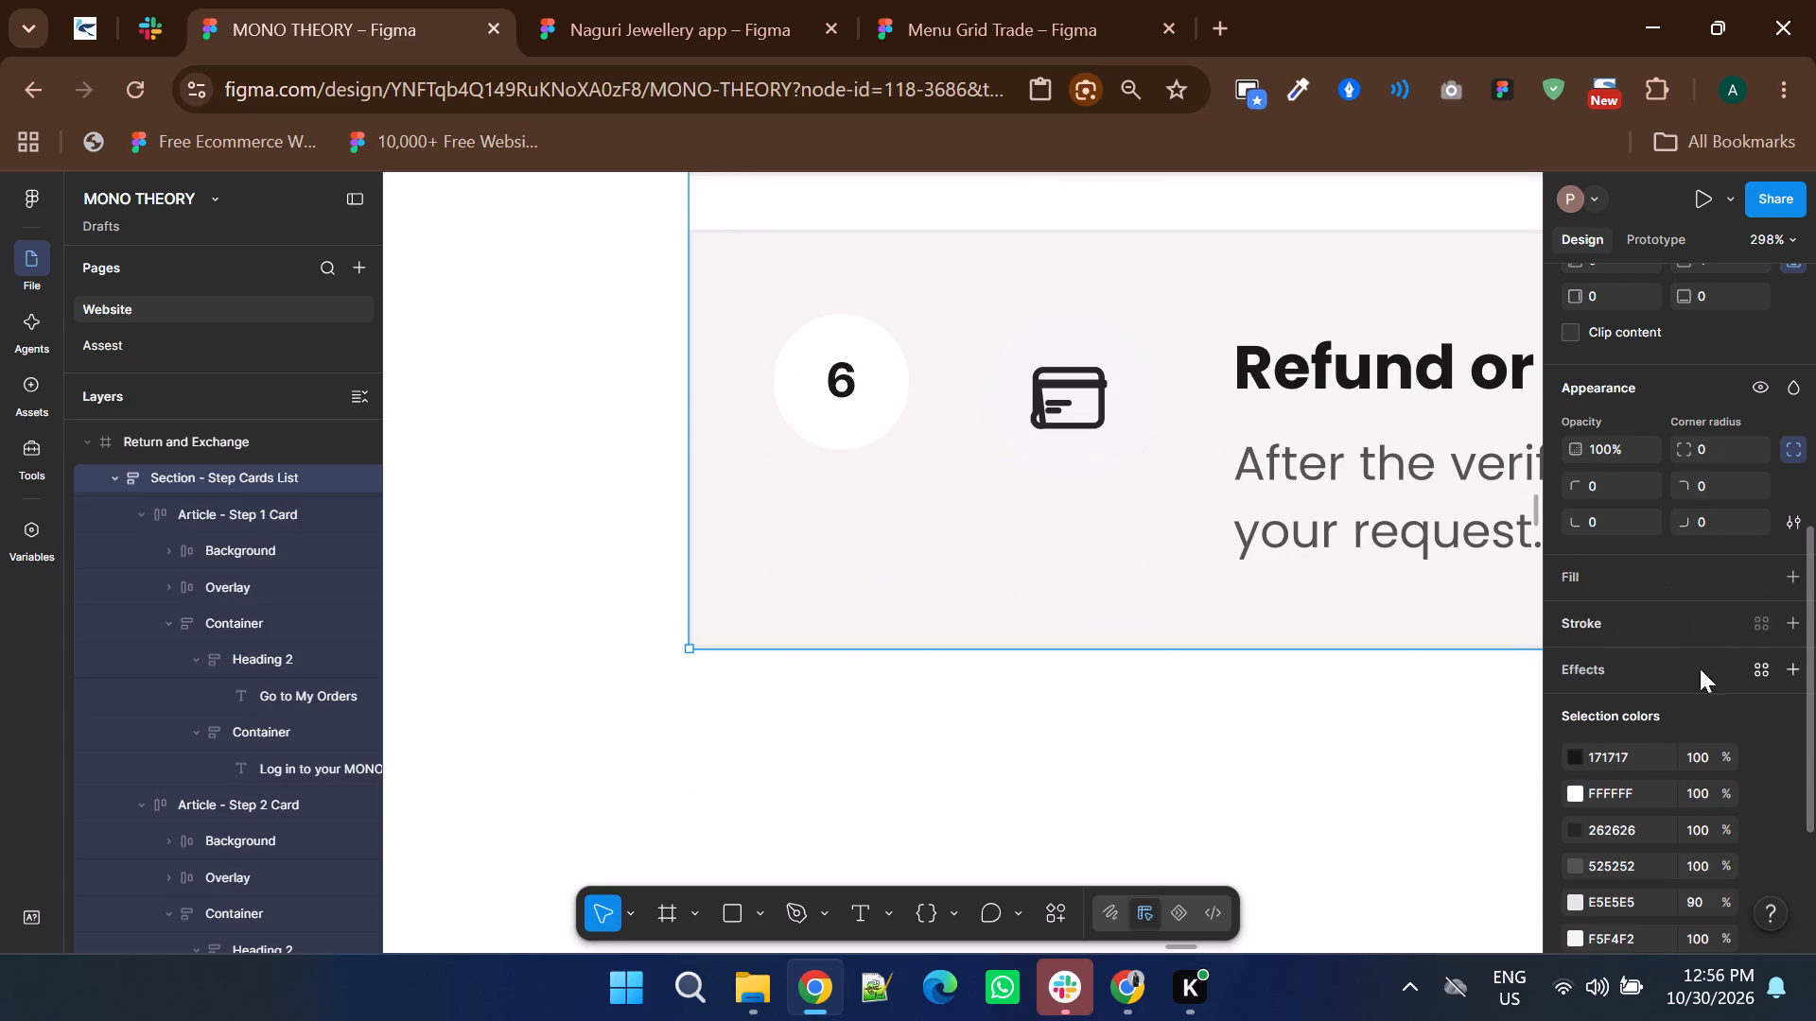
{"action": "double_click", "coordinate": [1095, 427]}
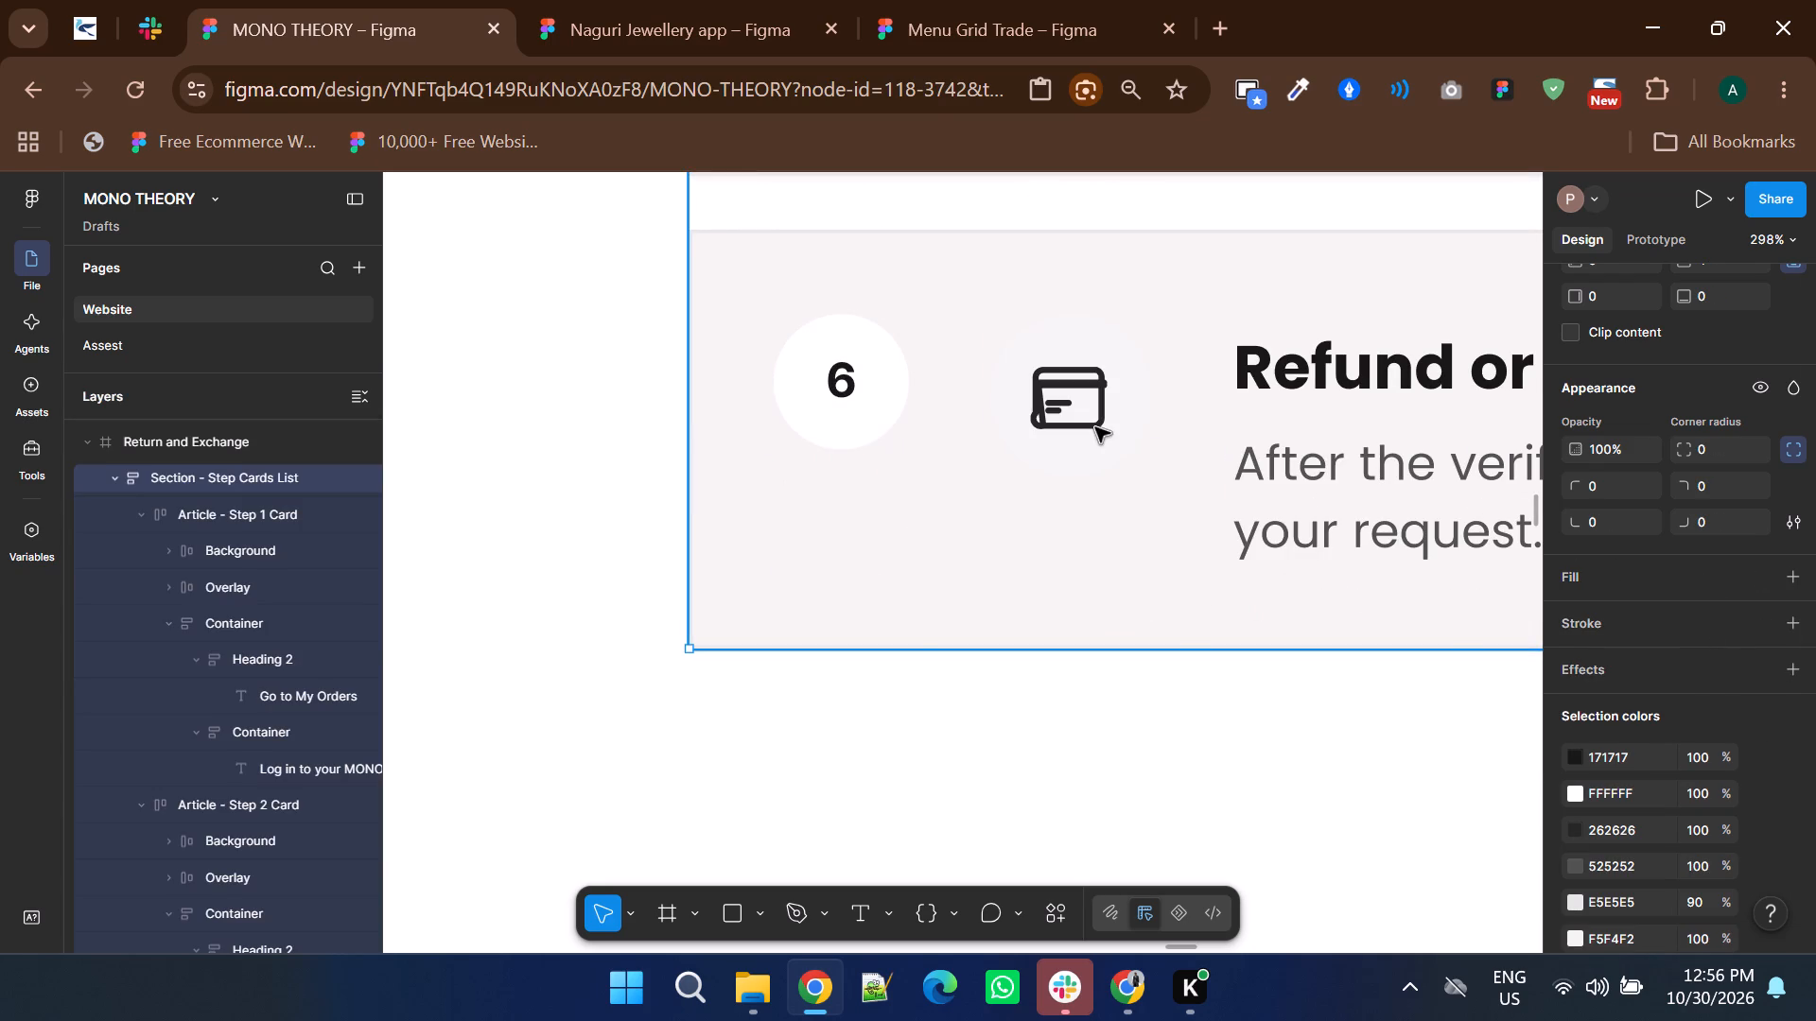
{"action": "double_click", "coordinate": [1095, 427]}
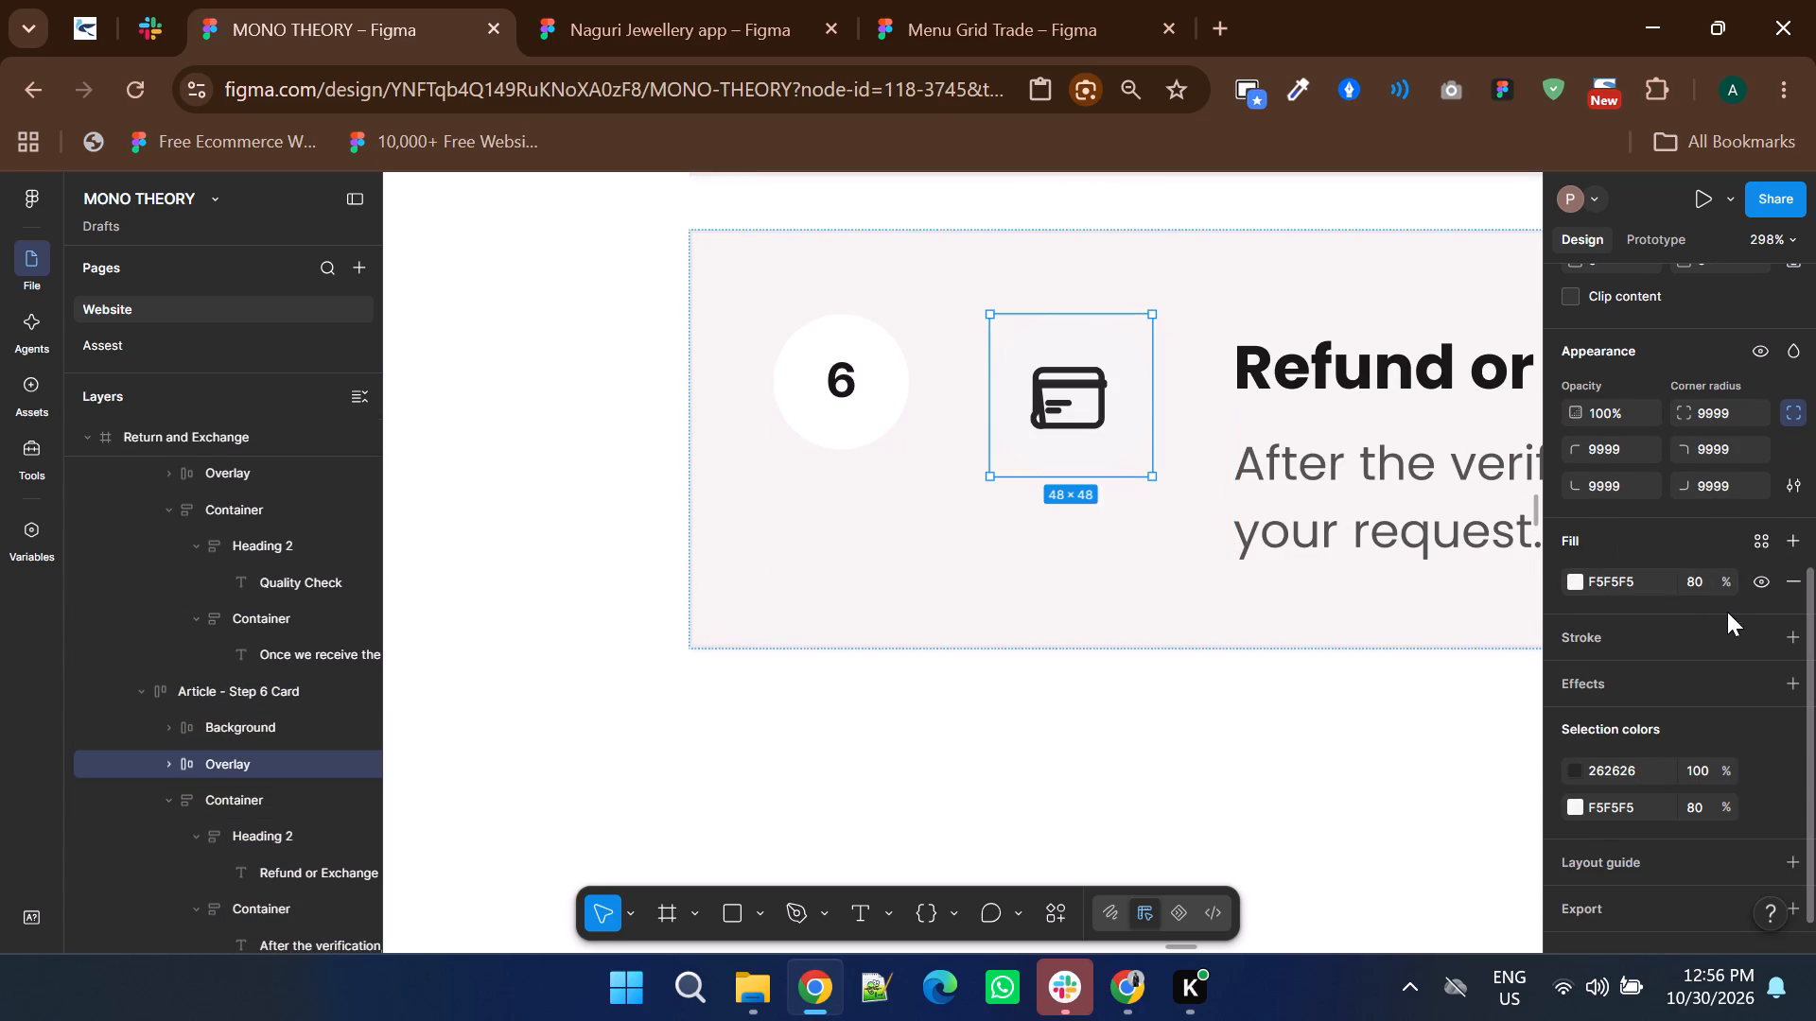
{"action": "left_click_drag", "start_coordinate": [1728, 581], "coordinate": [993, 584]}
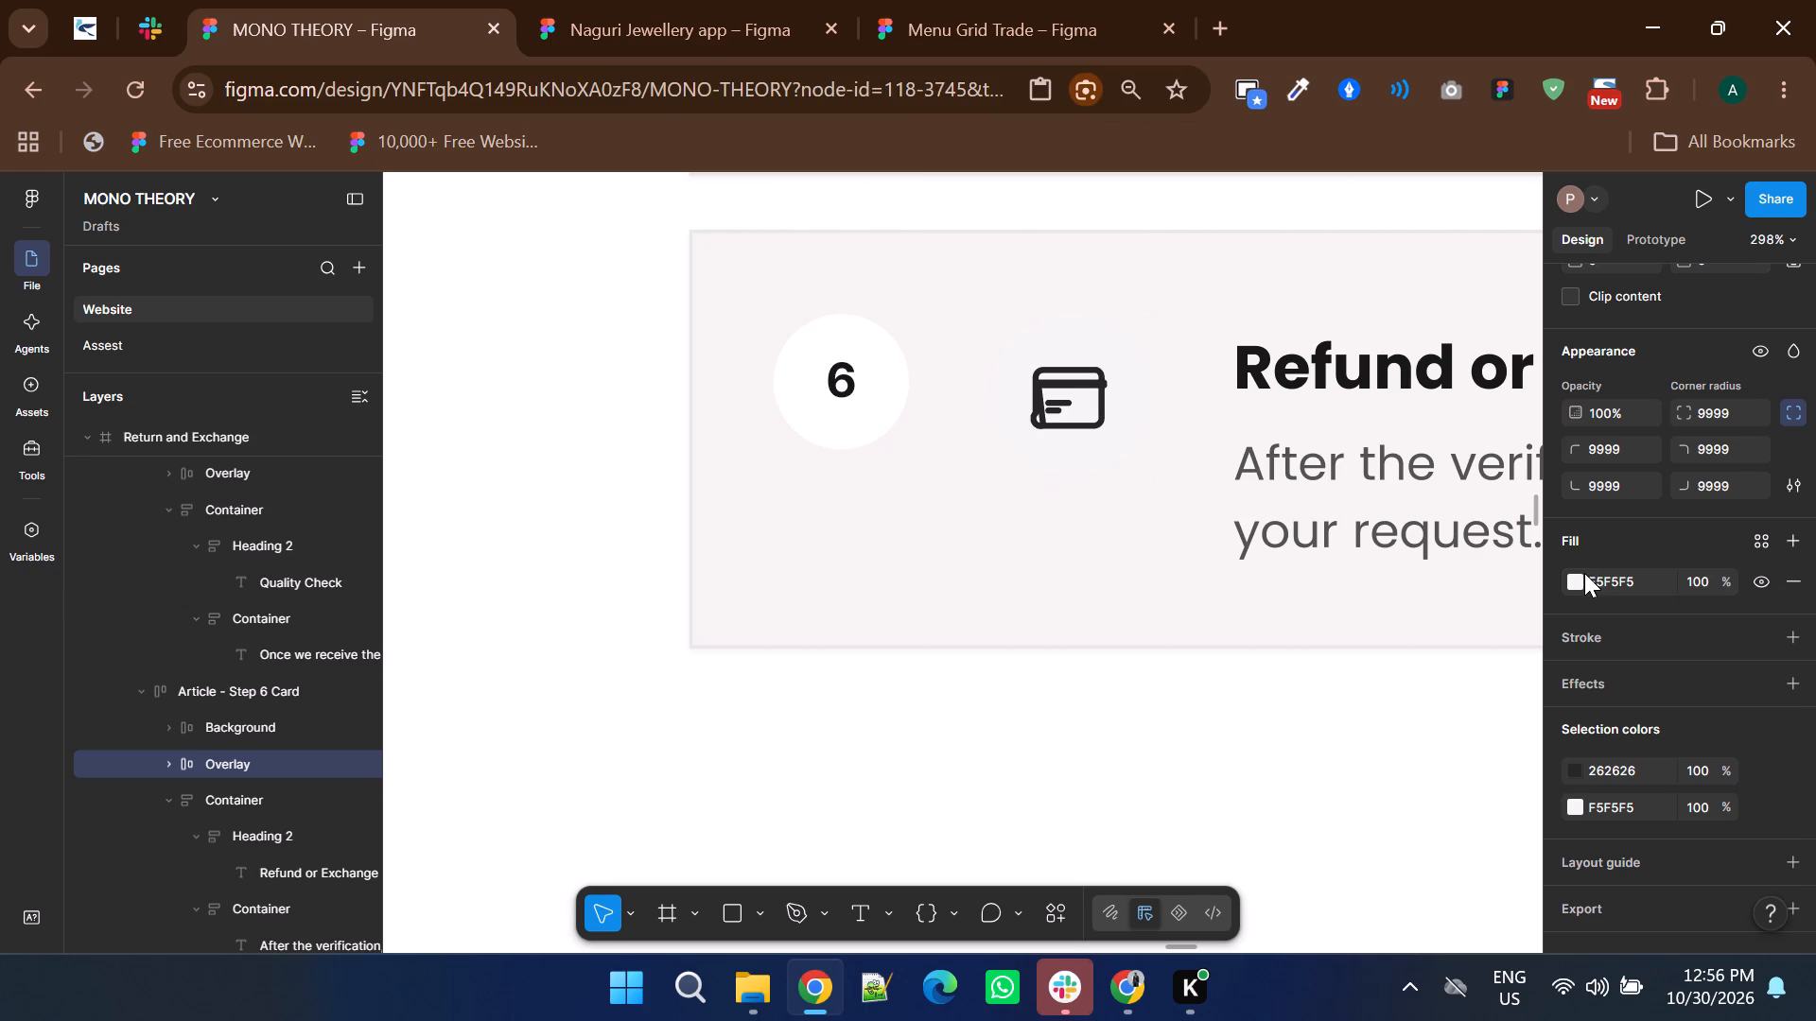
{"action": "left_click", "coordinate": [1581, 575]}
{"action": "left_click_drag", "start_coordinate": [1404, 538], "coordinate": [943, 408]}
{"action": "scroll", "coordinate": [874, 613], "scroll_direction": "down", "scroll_amount": 6, "text": "ctrl"}
{"action": "left_click", "coordinate": [815, 627]}
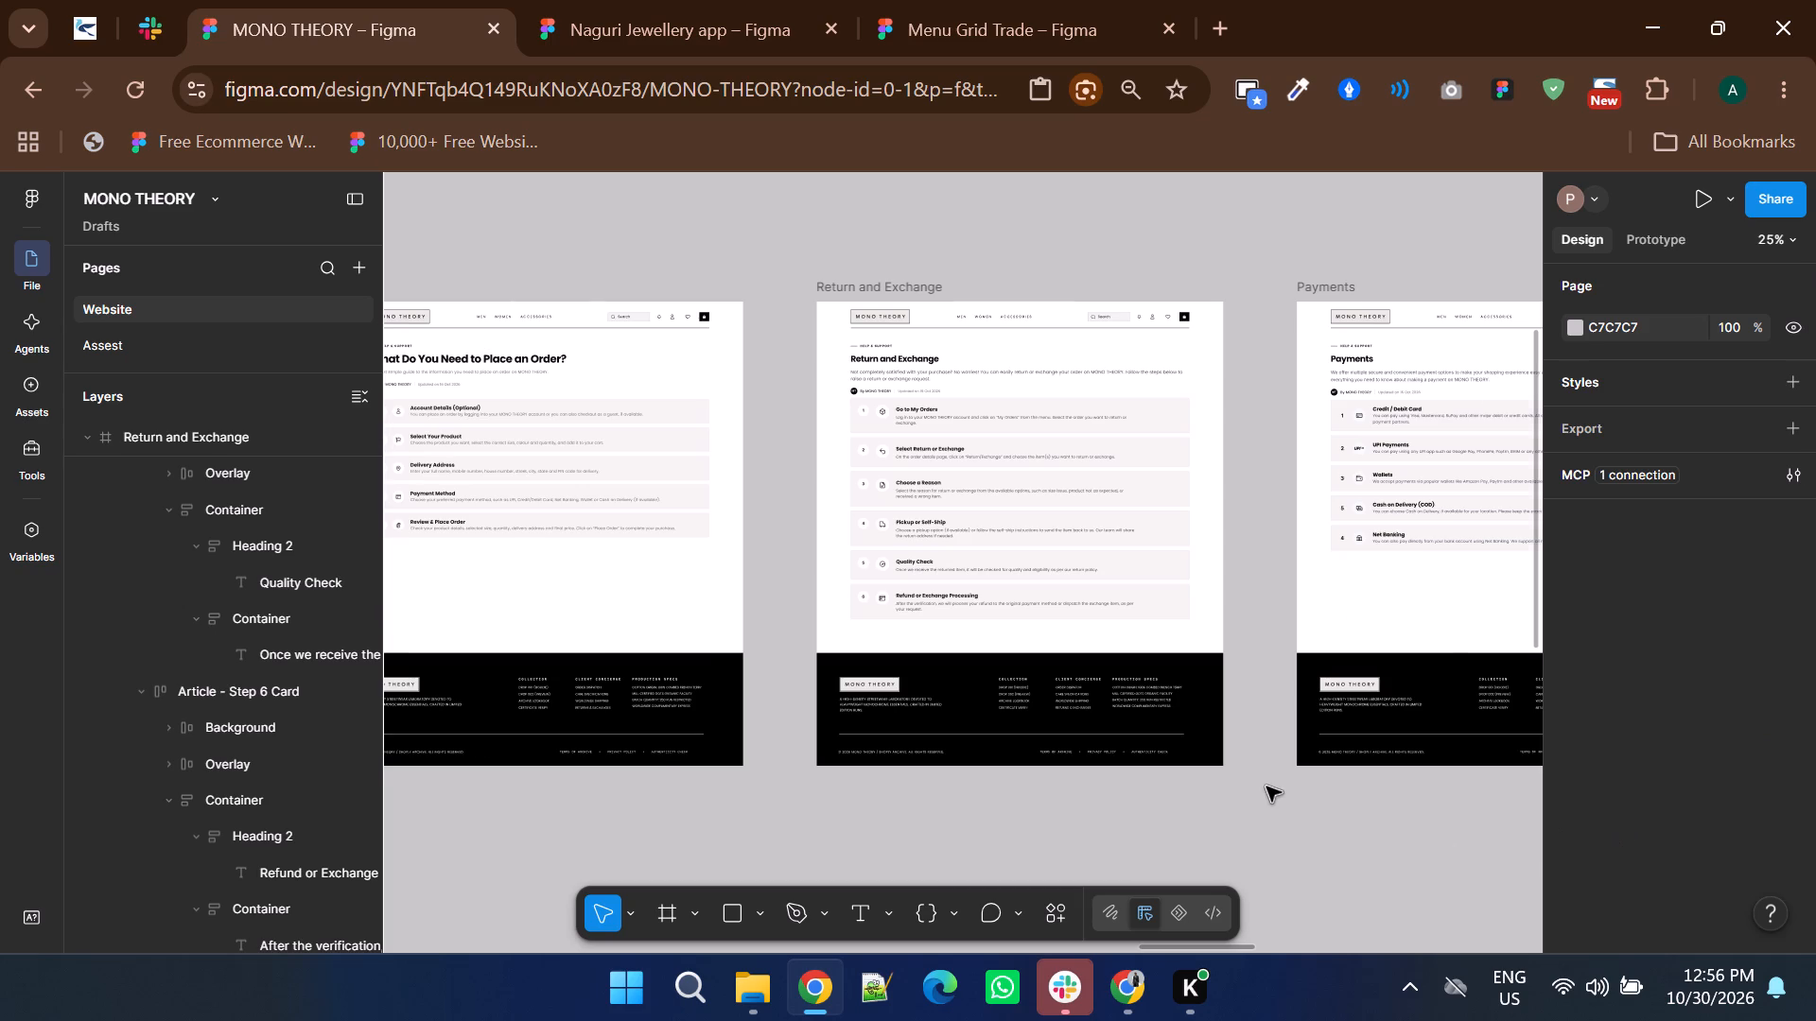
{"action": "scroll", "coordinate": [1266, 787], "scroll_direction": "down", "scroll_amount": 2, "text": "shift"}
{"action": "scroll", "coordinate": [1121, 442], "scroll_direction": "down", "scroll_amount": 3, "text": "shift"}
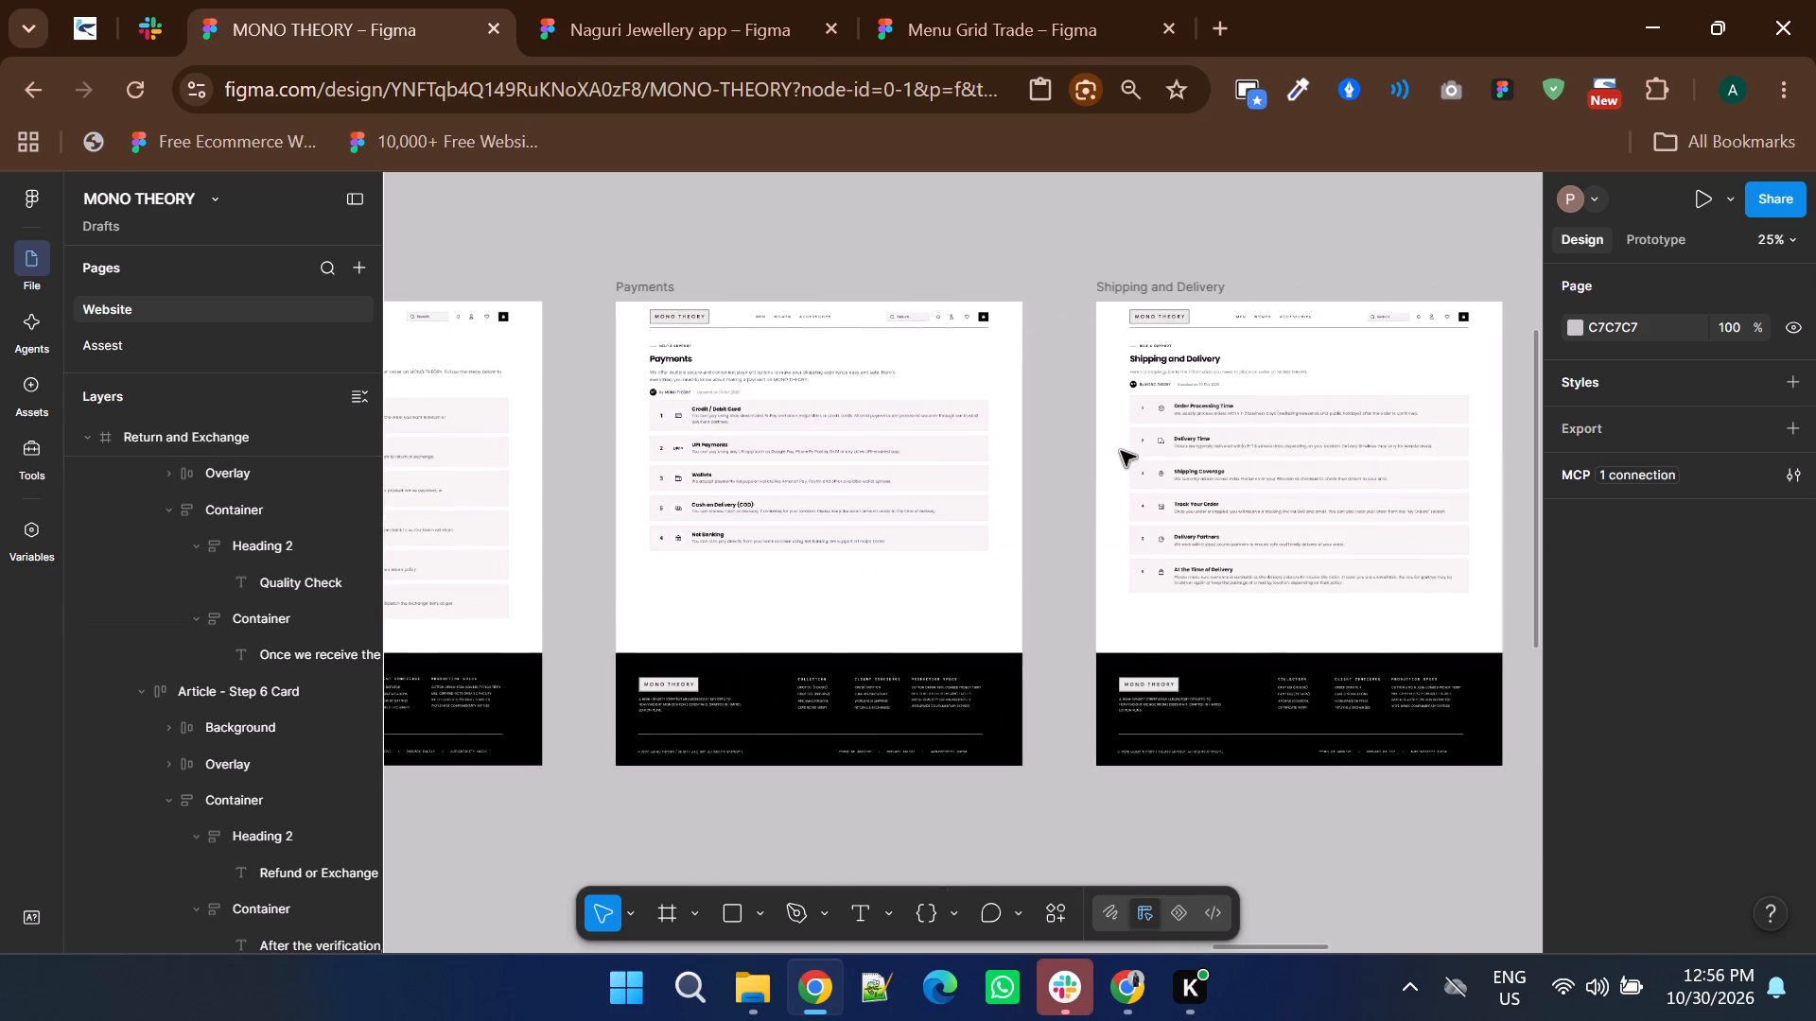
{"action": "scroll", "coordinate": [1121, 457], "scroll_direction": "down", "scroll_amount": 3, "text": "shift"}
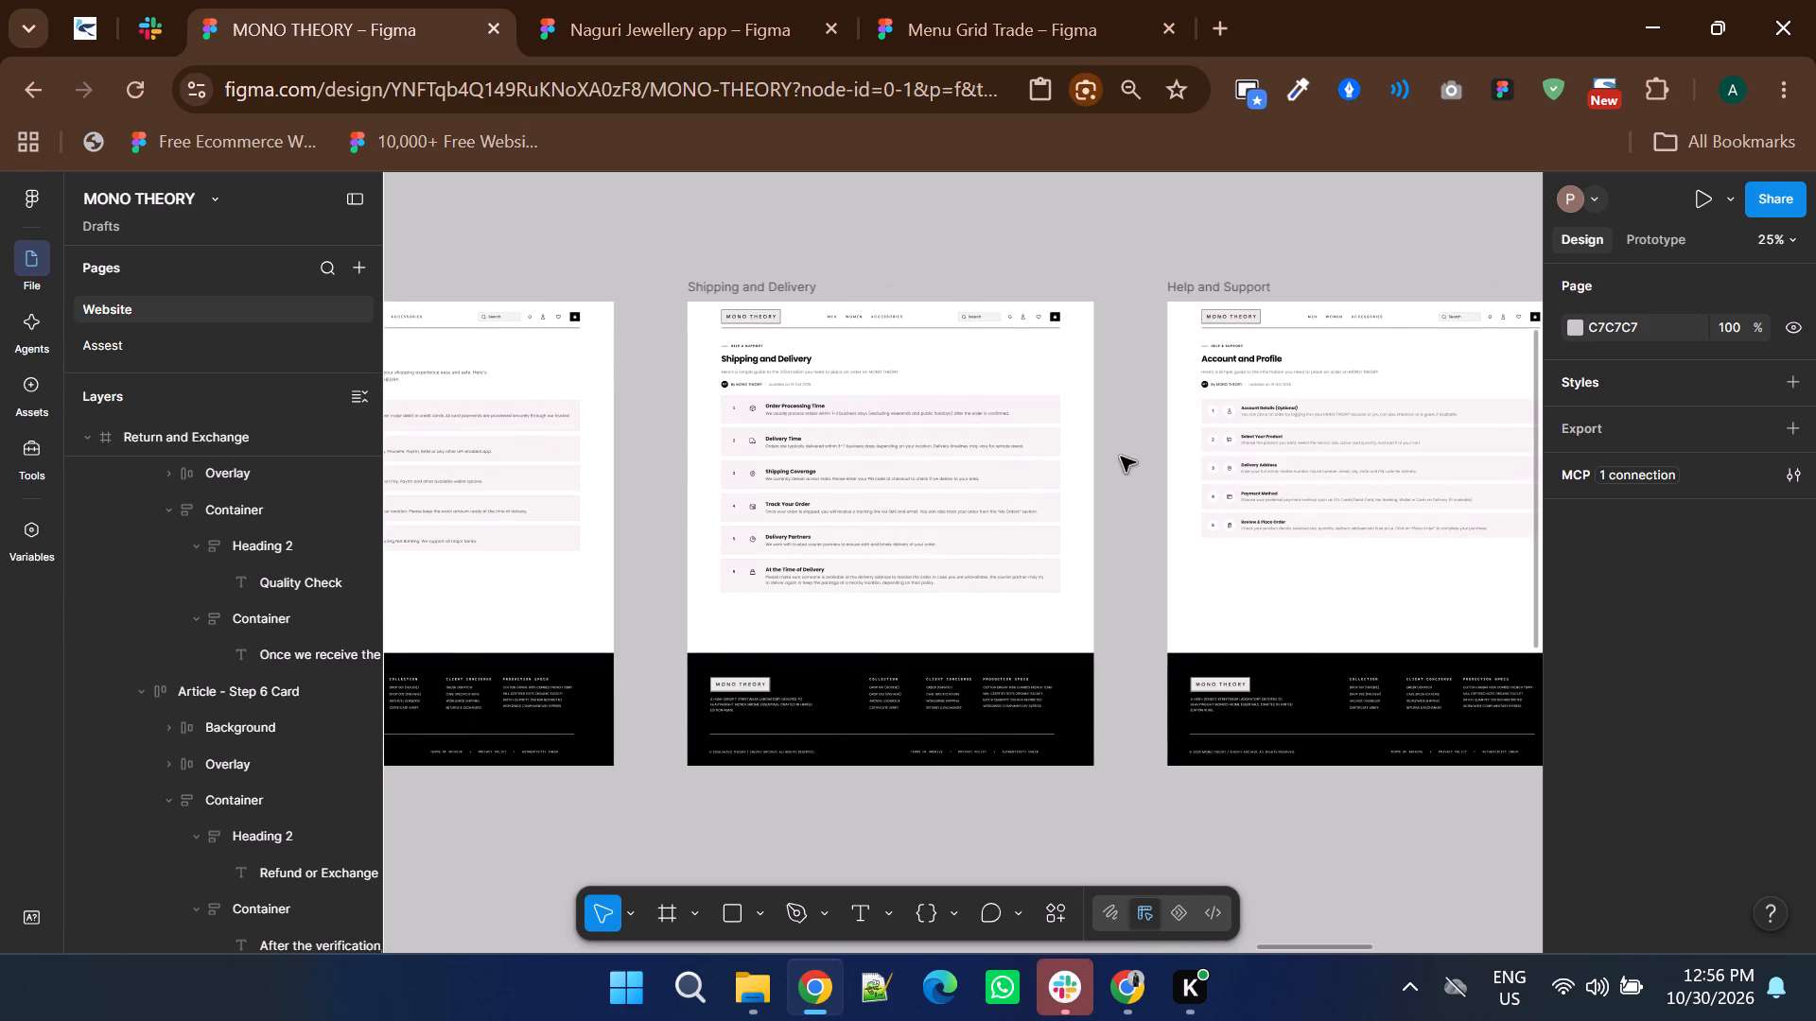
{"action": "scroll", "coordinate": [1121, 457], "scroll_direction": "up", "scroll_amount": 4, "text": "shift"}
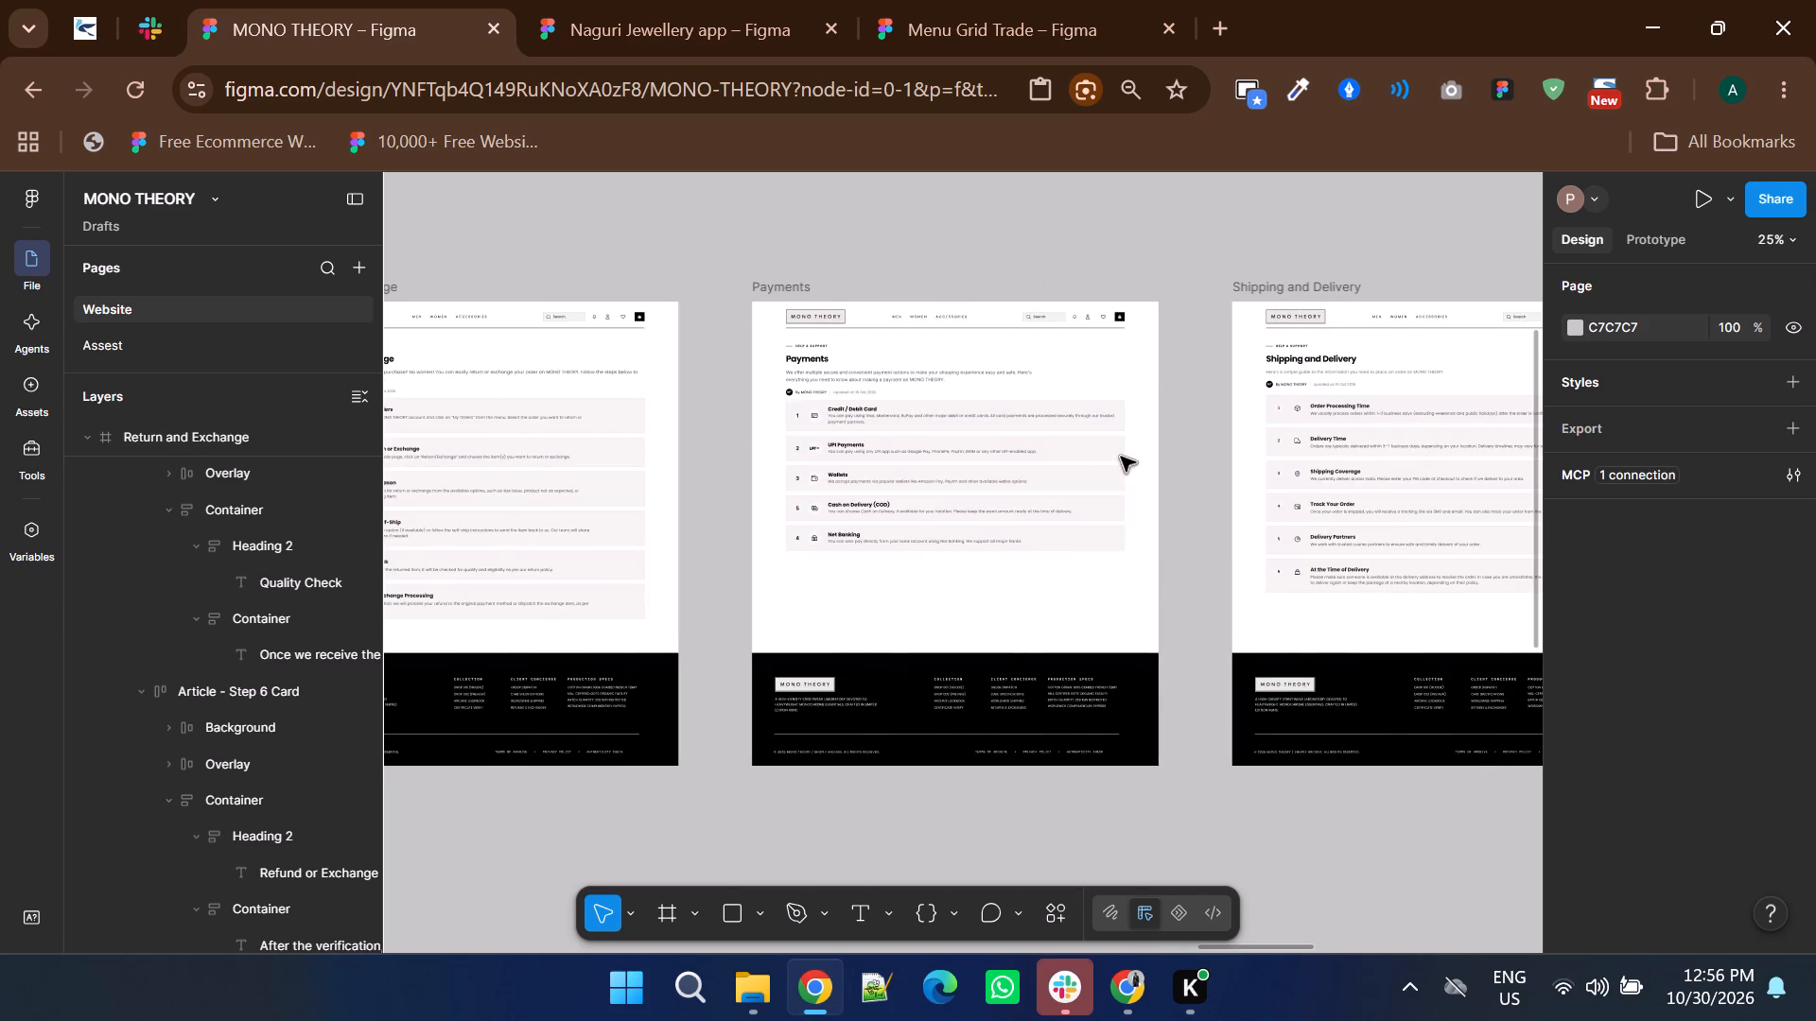
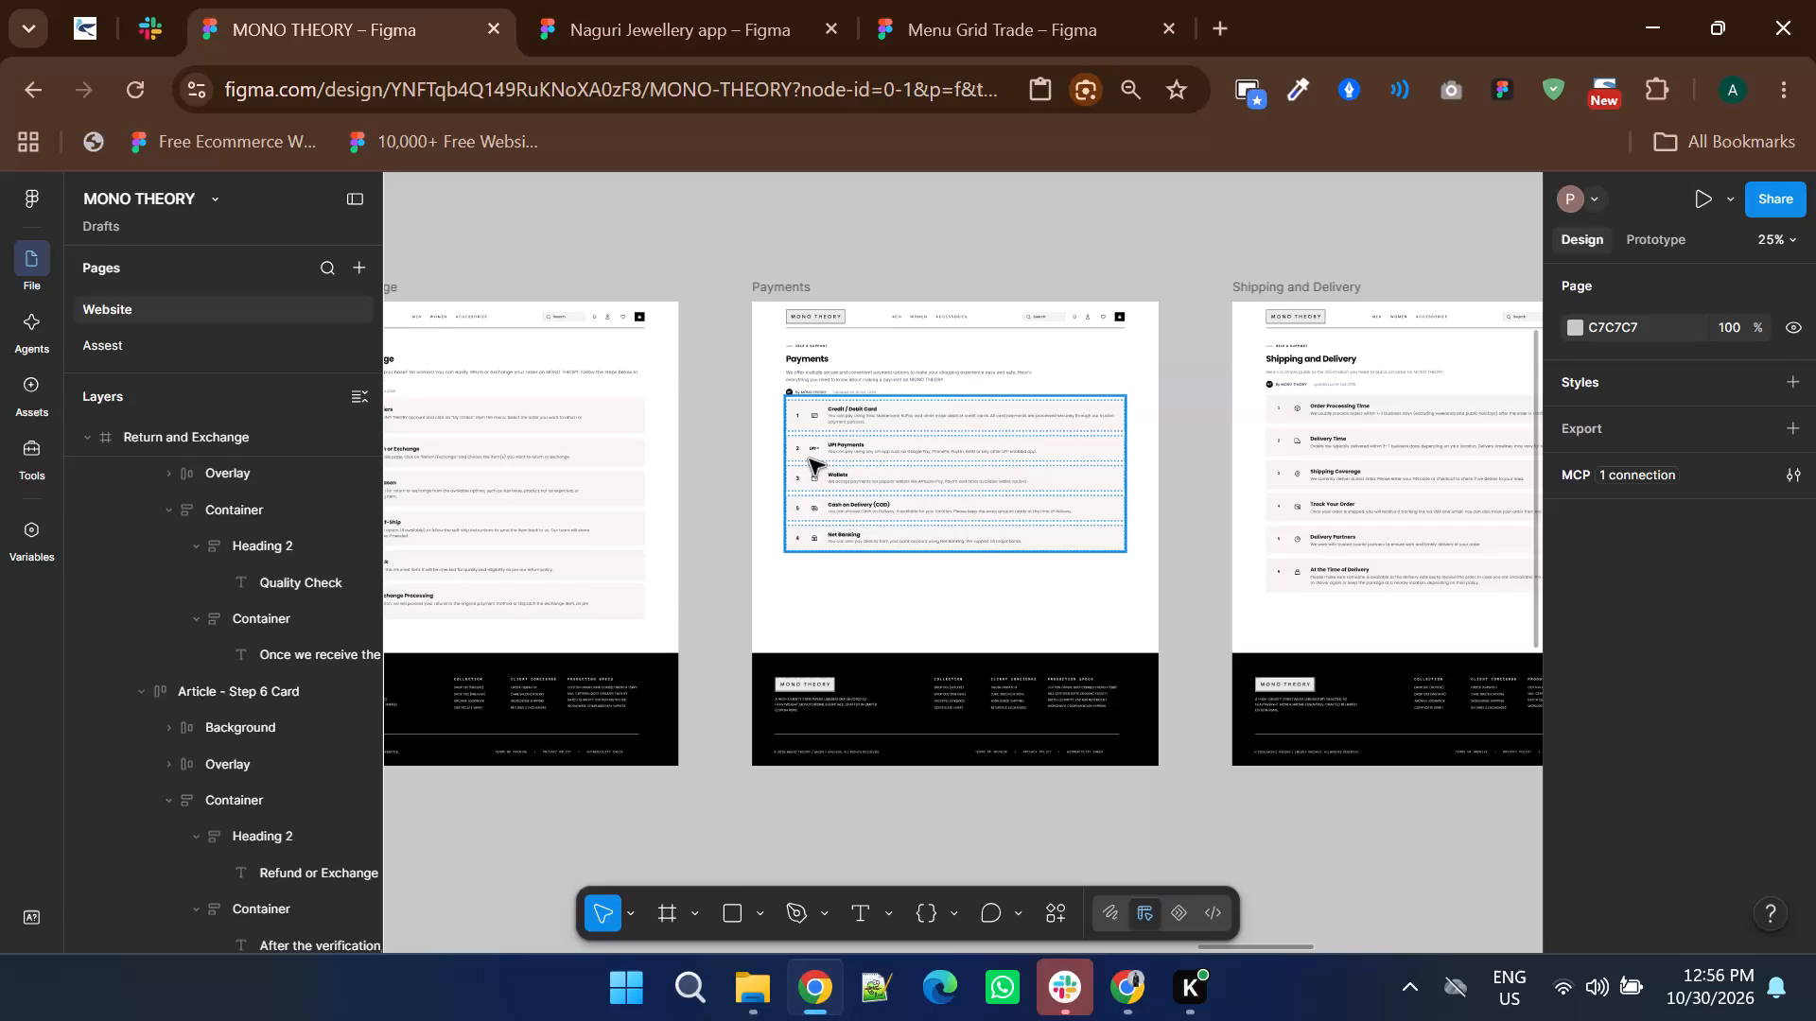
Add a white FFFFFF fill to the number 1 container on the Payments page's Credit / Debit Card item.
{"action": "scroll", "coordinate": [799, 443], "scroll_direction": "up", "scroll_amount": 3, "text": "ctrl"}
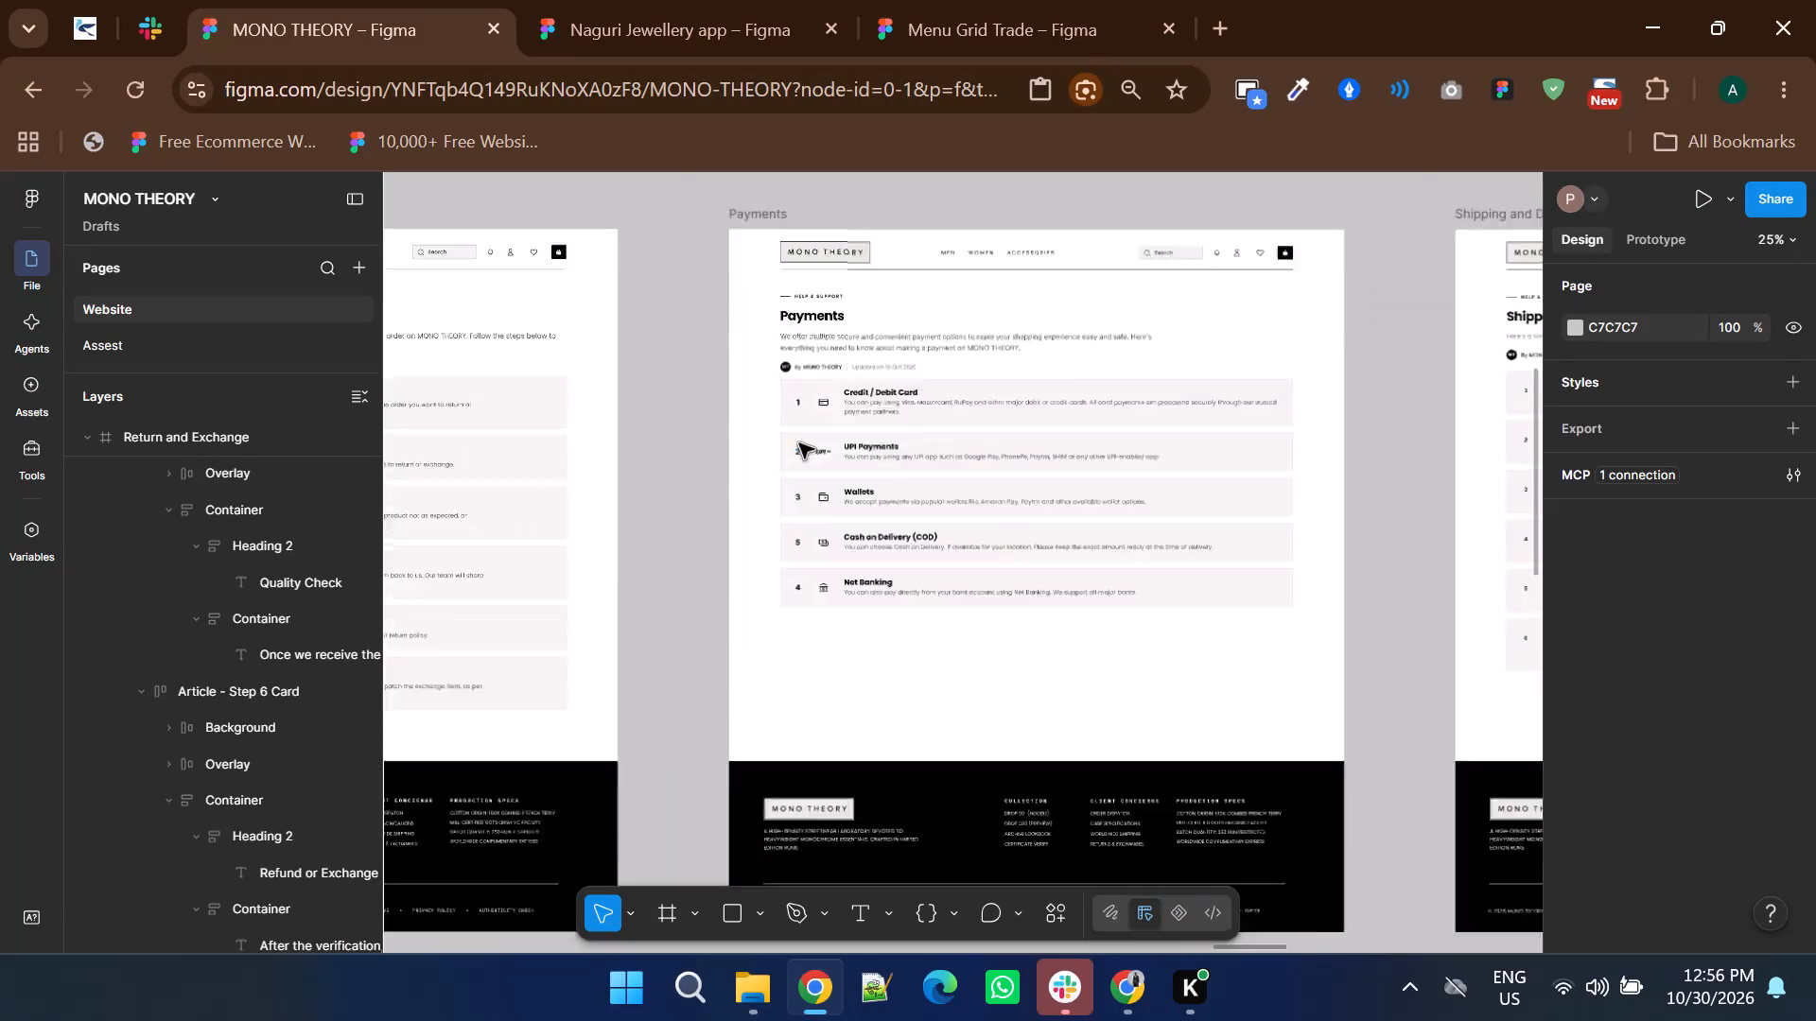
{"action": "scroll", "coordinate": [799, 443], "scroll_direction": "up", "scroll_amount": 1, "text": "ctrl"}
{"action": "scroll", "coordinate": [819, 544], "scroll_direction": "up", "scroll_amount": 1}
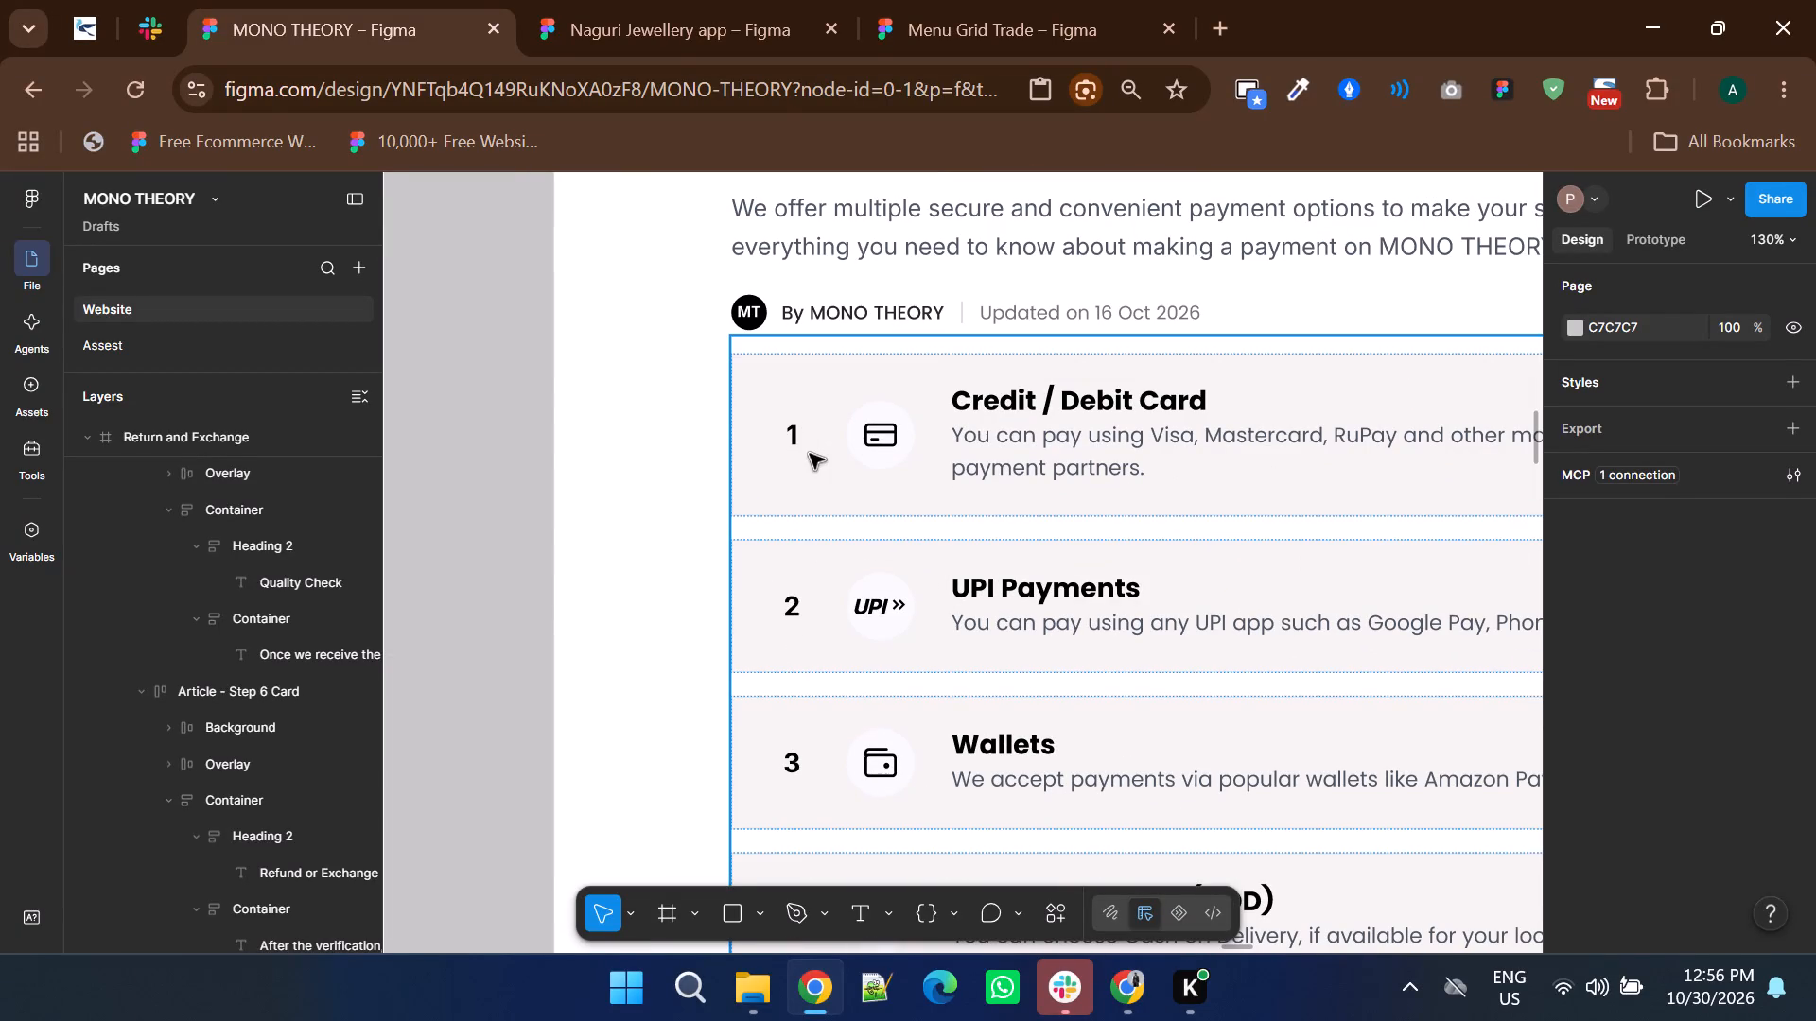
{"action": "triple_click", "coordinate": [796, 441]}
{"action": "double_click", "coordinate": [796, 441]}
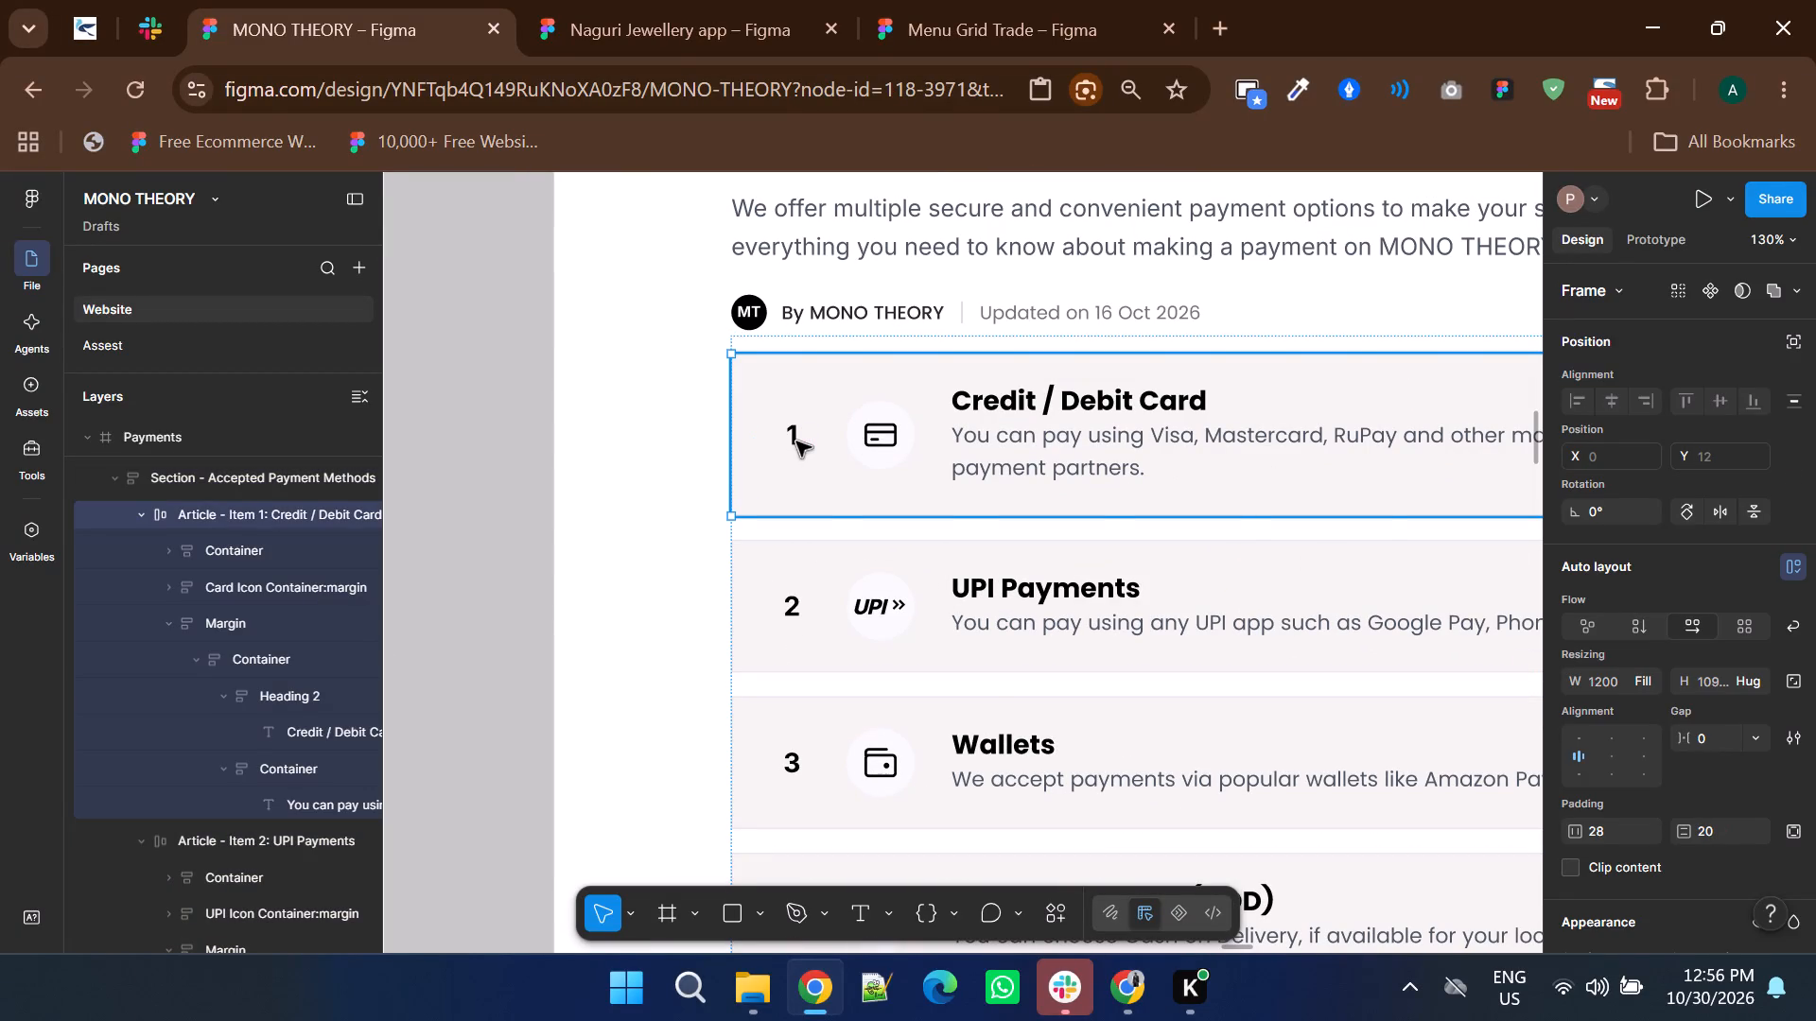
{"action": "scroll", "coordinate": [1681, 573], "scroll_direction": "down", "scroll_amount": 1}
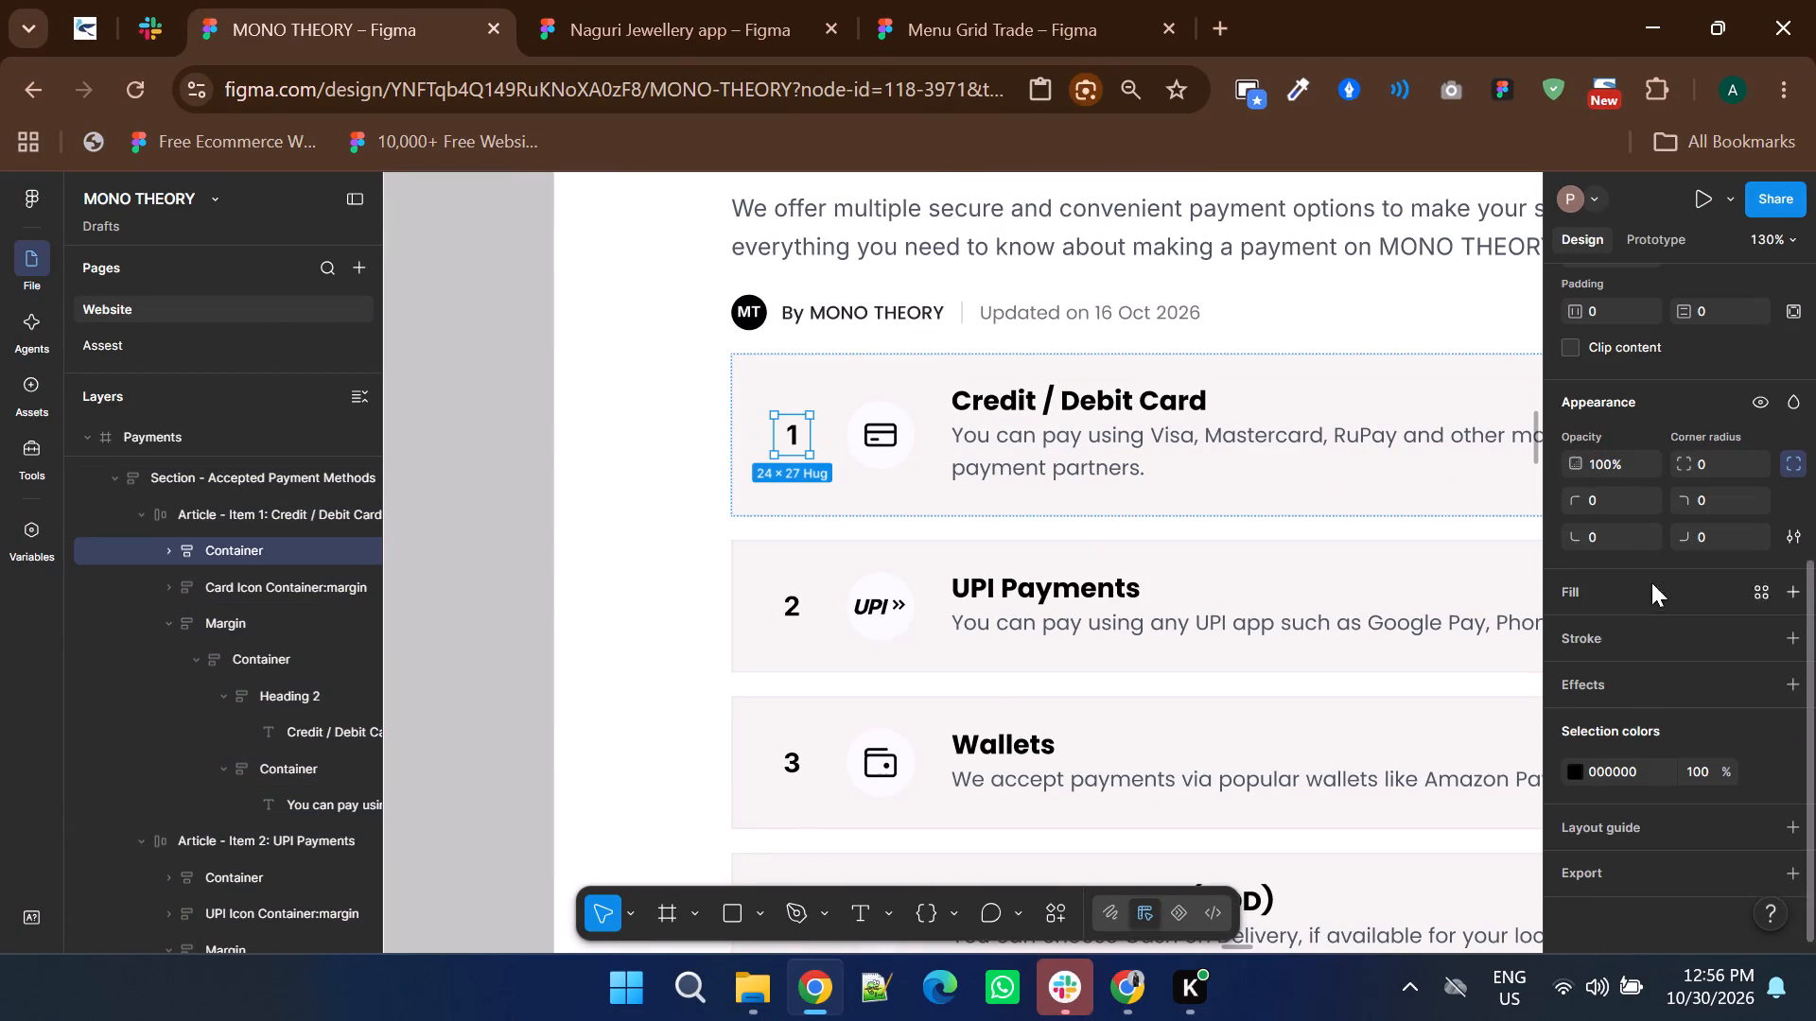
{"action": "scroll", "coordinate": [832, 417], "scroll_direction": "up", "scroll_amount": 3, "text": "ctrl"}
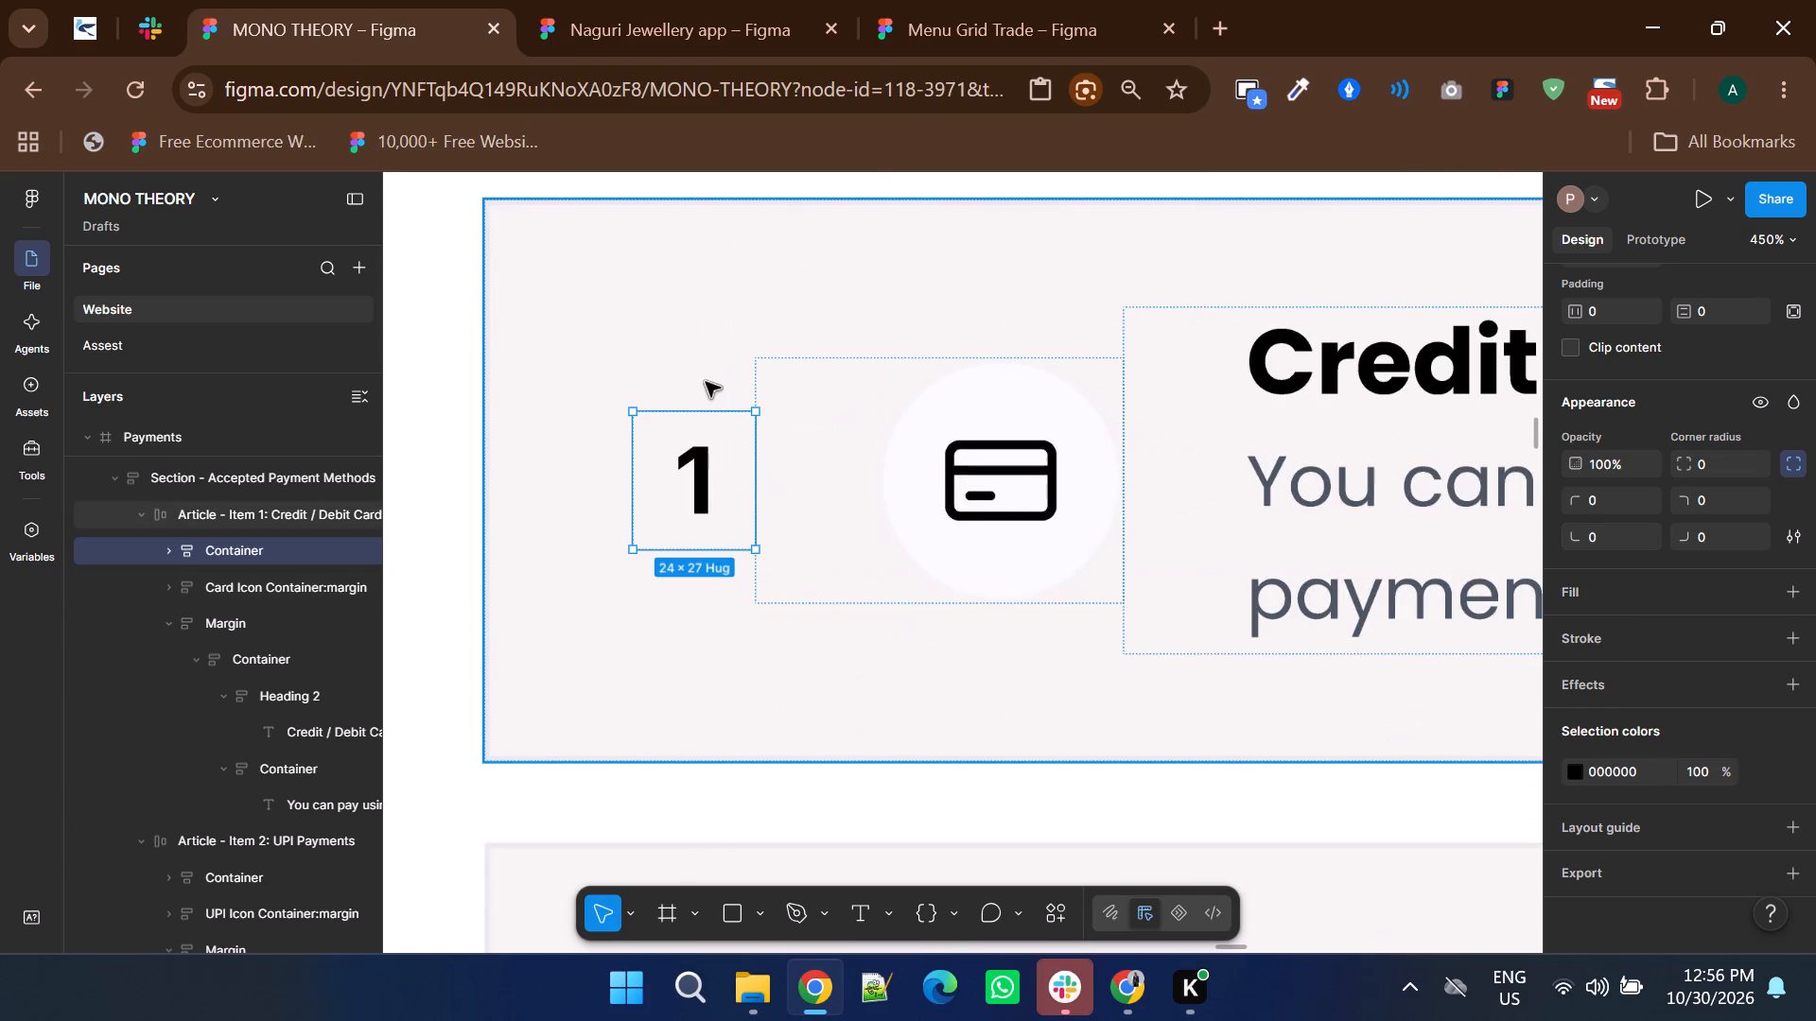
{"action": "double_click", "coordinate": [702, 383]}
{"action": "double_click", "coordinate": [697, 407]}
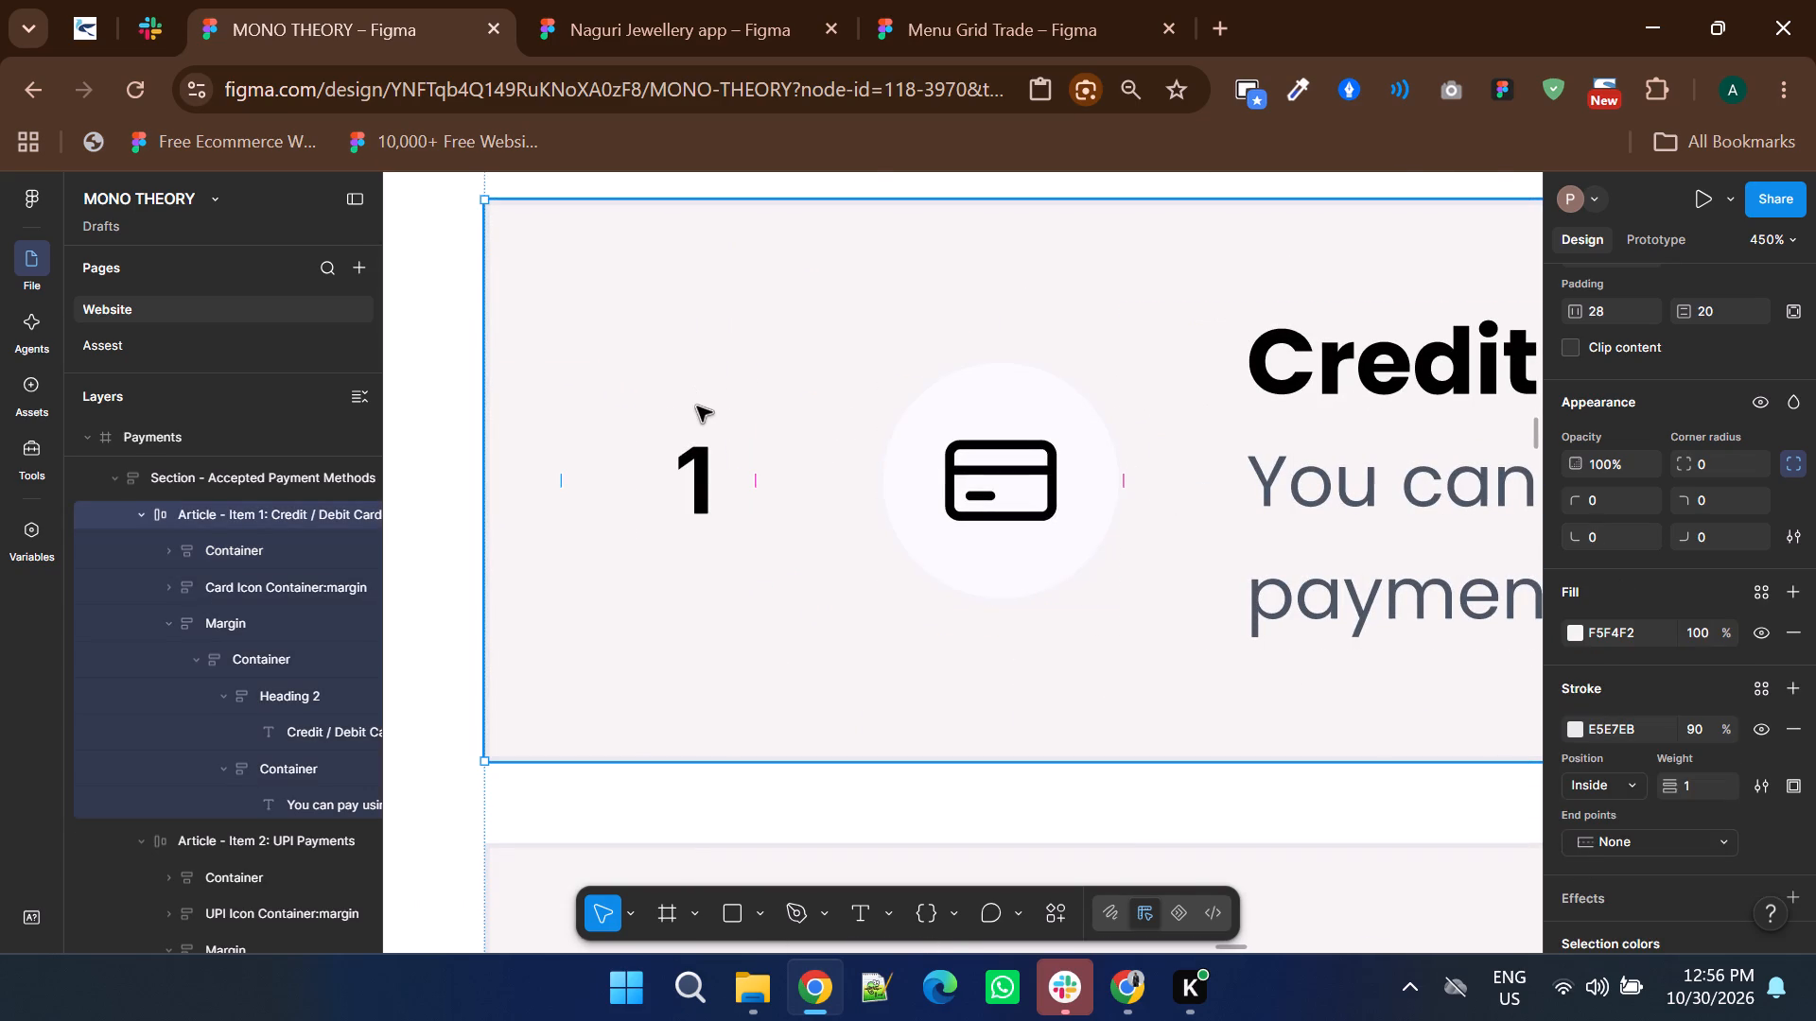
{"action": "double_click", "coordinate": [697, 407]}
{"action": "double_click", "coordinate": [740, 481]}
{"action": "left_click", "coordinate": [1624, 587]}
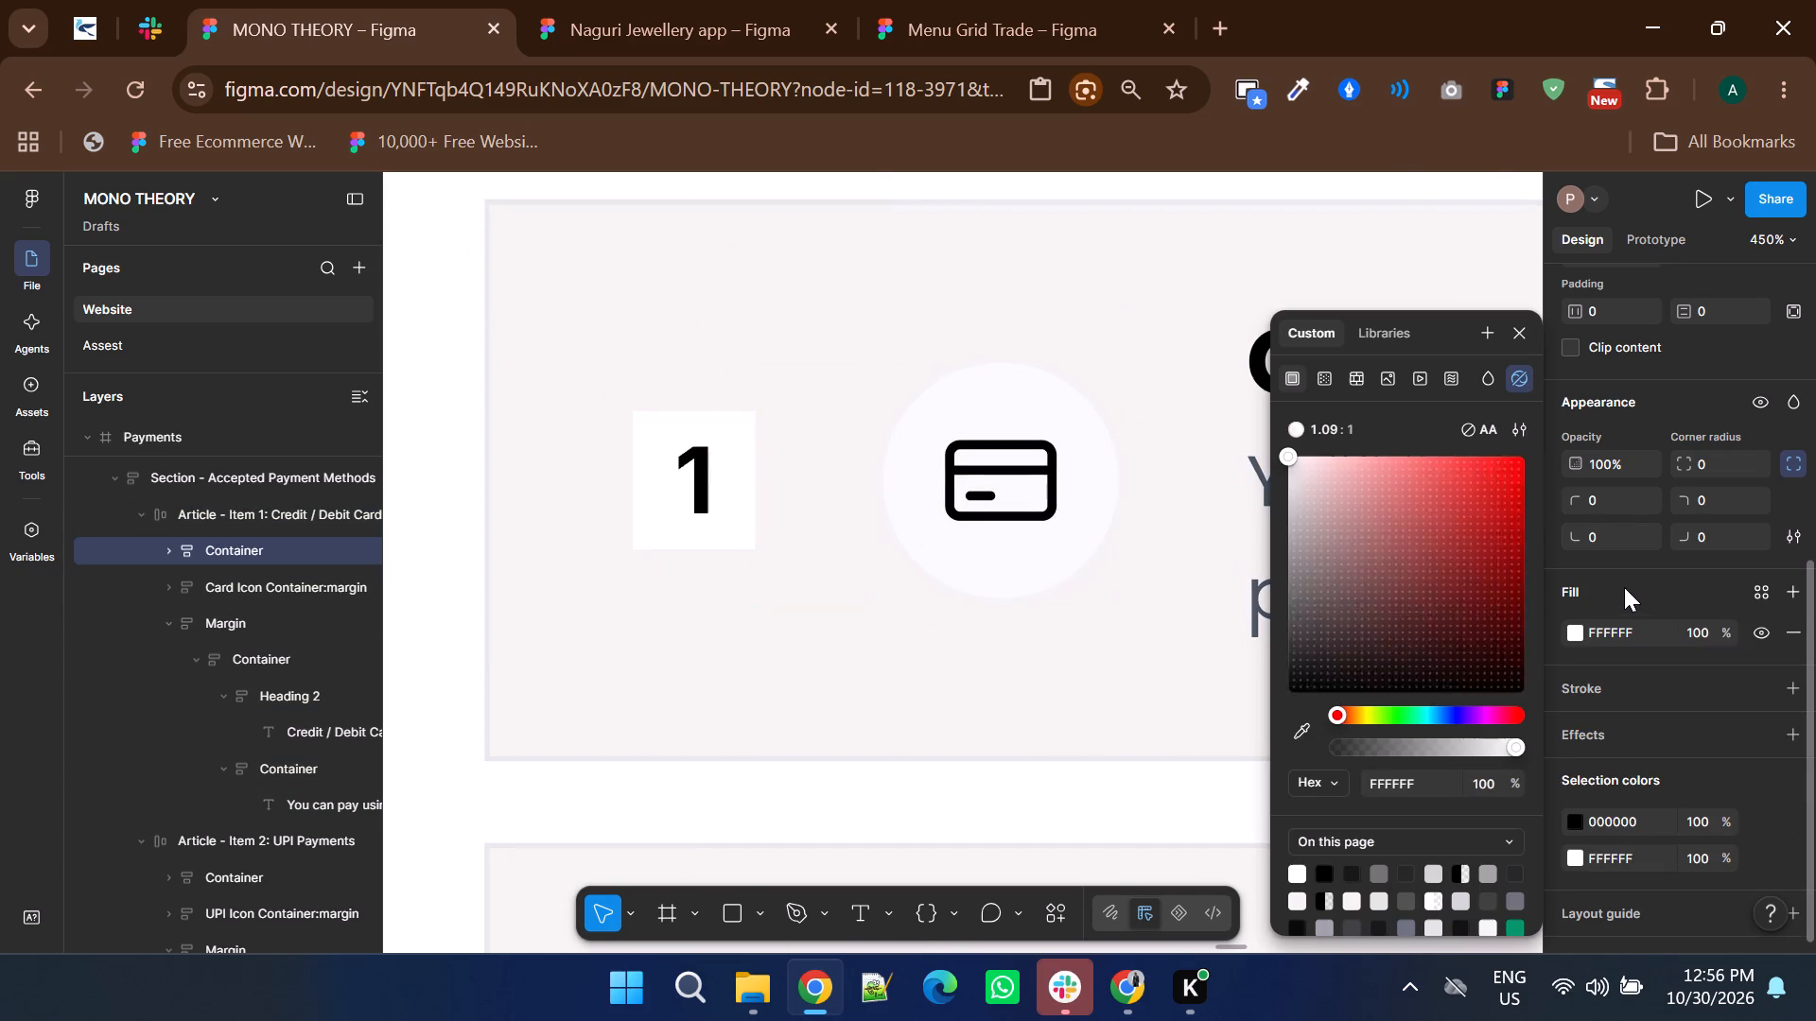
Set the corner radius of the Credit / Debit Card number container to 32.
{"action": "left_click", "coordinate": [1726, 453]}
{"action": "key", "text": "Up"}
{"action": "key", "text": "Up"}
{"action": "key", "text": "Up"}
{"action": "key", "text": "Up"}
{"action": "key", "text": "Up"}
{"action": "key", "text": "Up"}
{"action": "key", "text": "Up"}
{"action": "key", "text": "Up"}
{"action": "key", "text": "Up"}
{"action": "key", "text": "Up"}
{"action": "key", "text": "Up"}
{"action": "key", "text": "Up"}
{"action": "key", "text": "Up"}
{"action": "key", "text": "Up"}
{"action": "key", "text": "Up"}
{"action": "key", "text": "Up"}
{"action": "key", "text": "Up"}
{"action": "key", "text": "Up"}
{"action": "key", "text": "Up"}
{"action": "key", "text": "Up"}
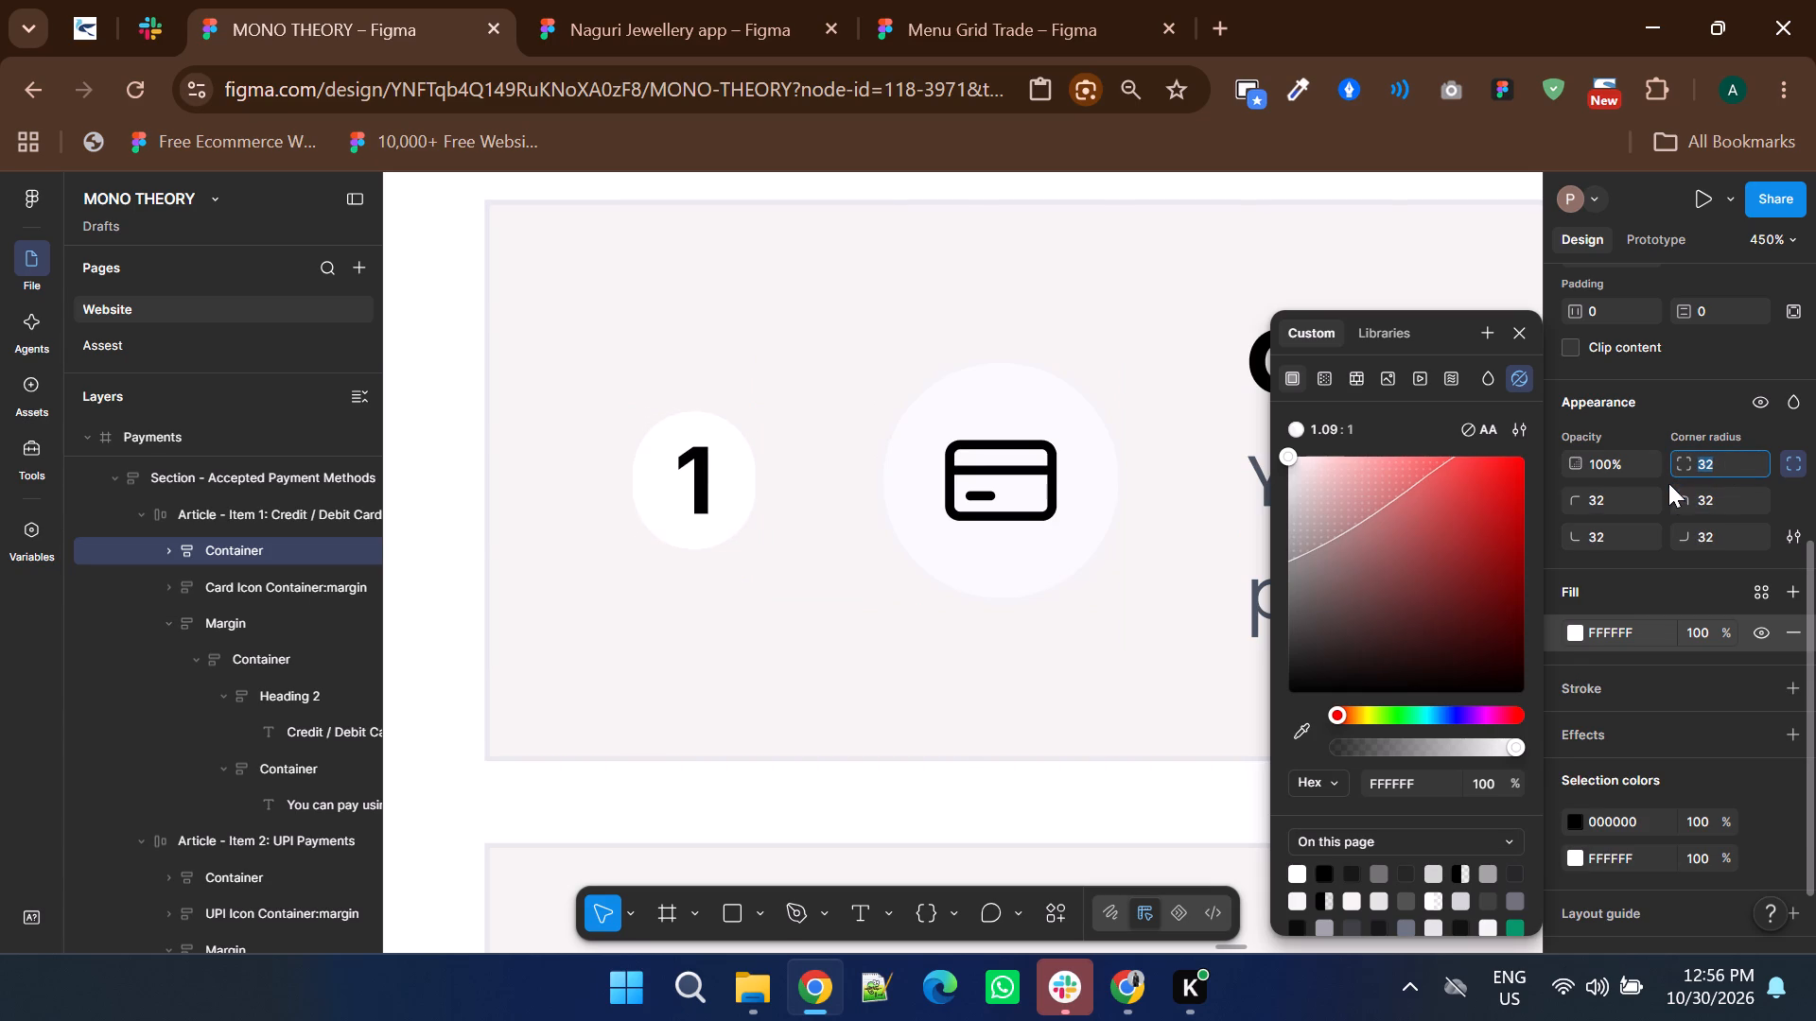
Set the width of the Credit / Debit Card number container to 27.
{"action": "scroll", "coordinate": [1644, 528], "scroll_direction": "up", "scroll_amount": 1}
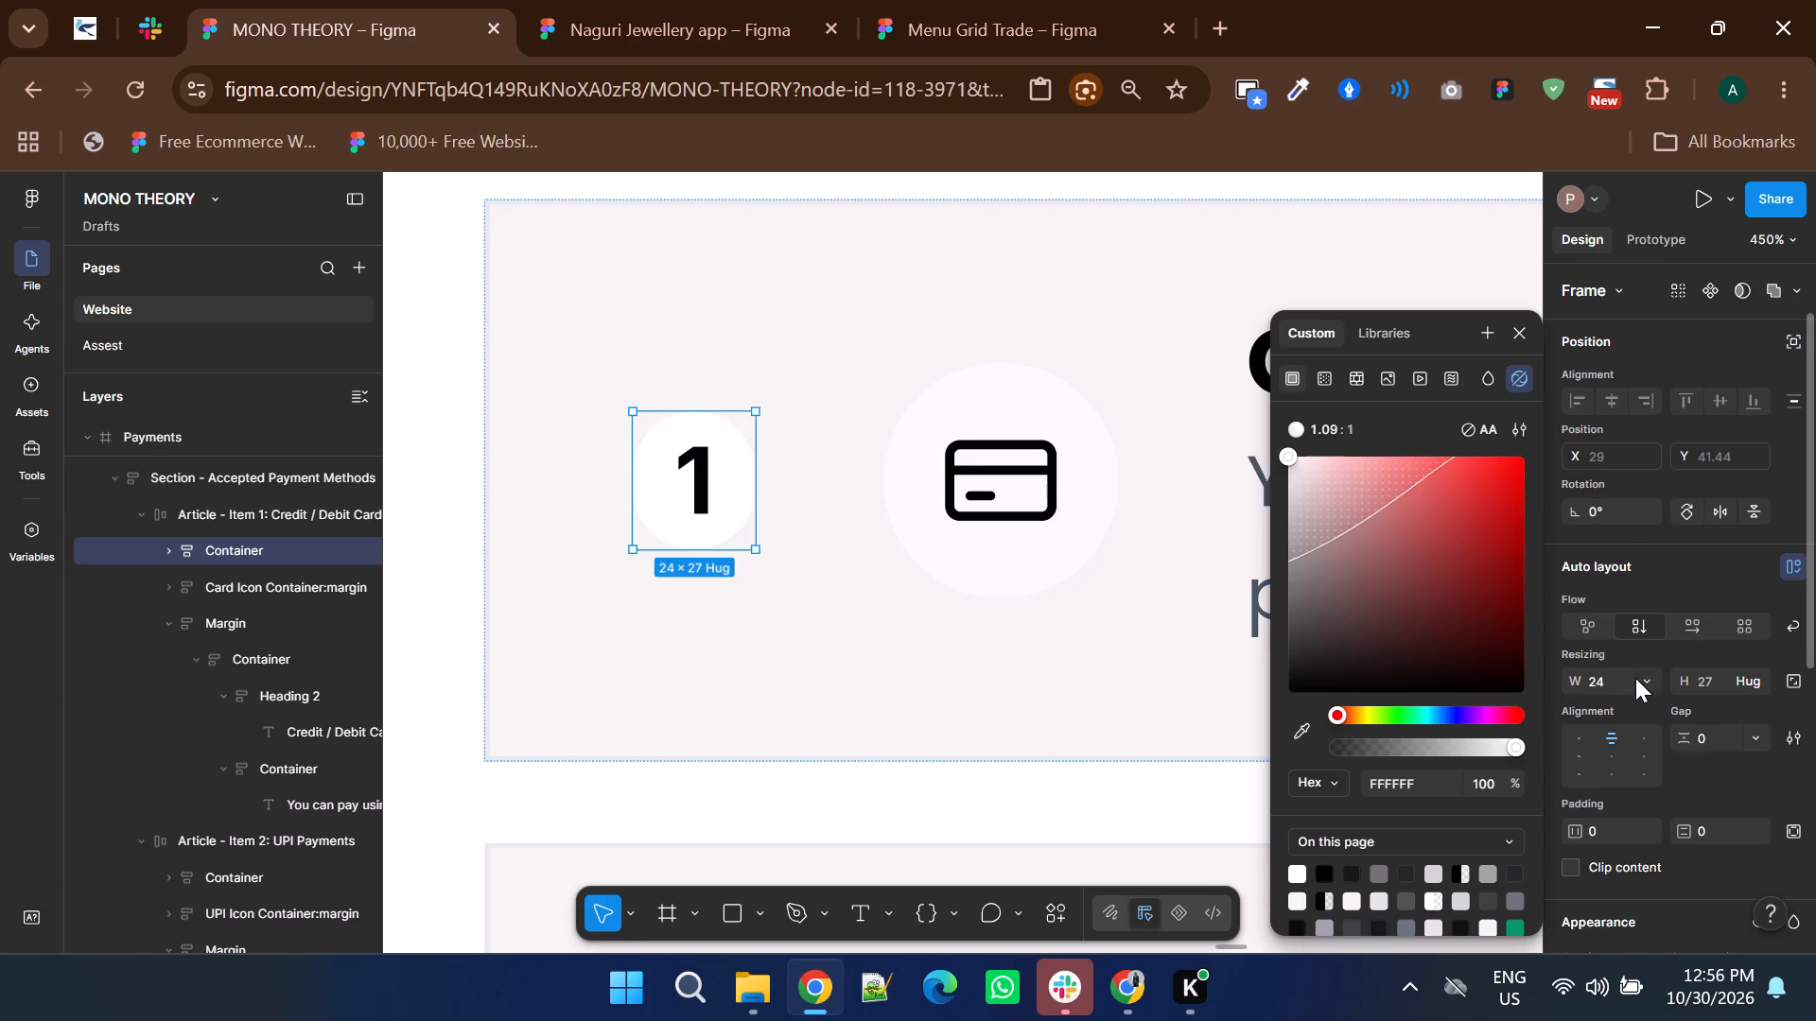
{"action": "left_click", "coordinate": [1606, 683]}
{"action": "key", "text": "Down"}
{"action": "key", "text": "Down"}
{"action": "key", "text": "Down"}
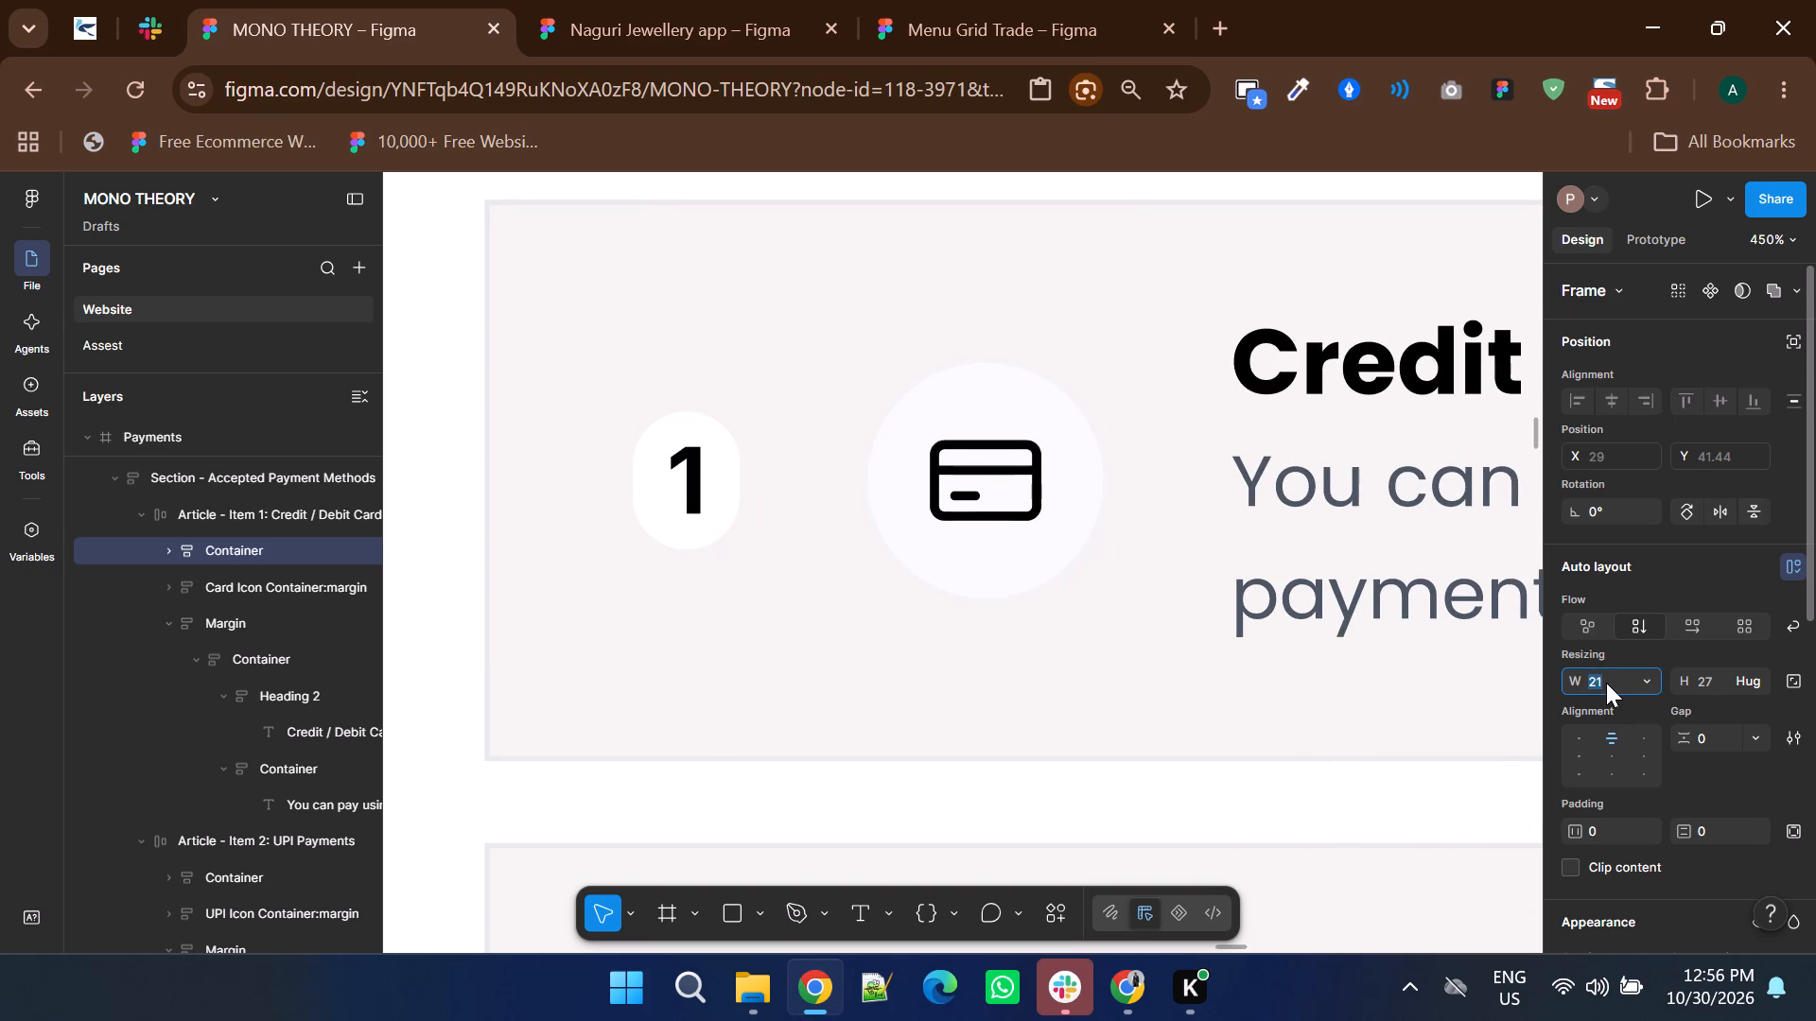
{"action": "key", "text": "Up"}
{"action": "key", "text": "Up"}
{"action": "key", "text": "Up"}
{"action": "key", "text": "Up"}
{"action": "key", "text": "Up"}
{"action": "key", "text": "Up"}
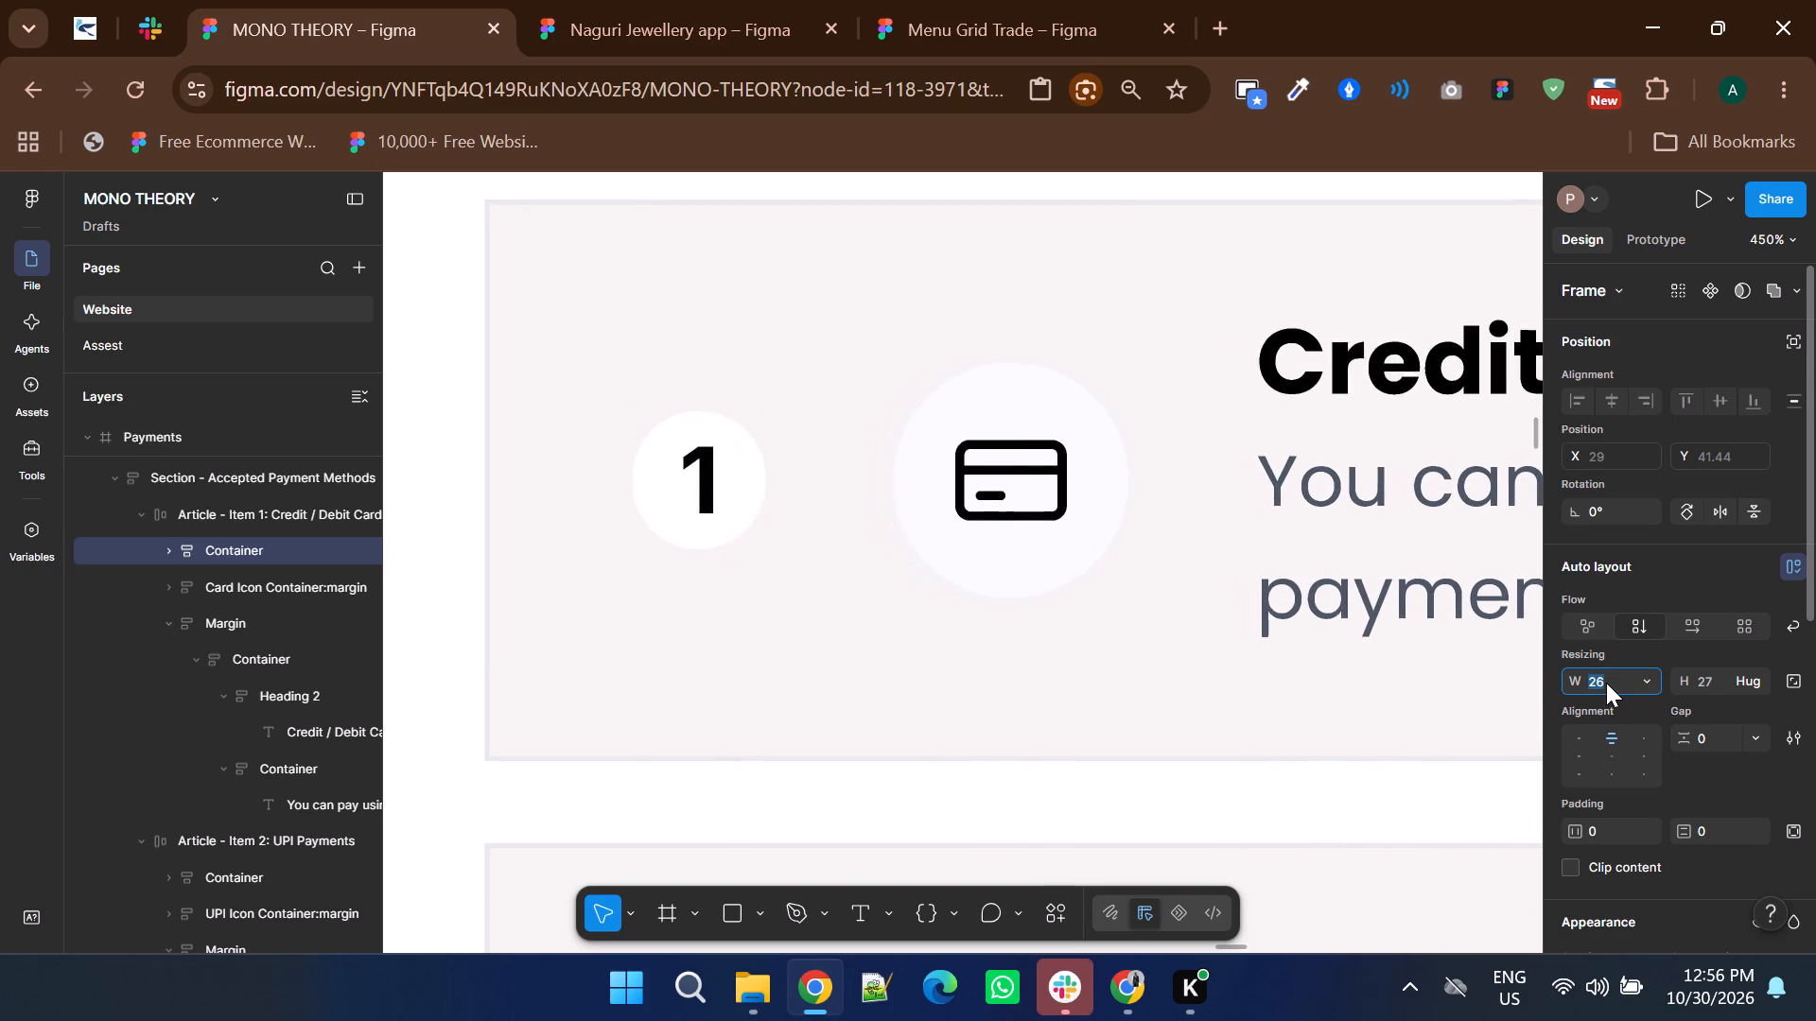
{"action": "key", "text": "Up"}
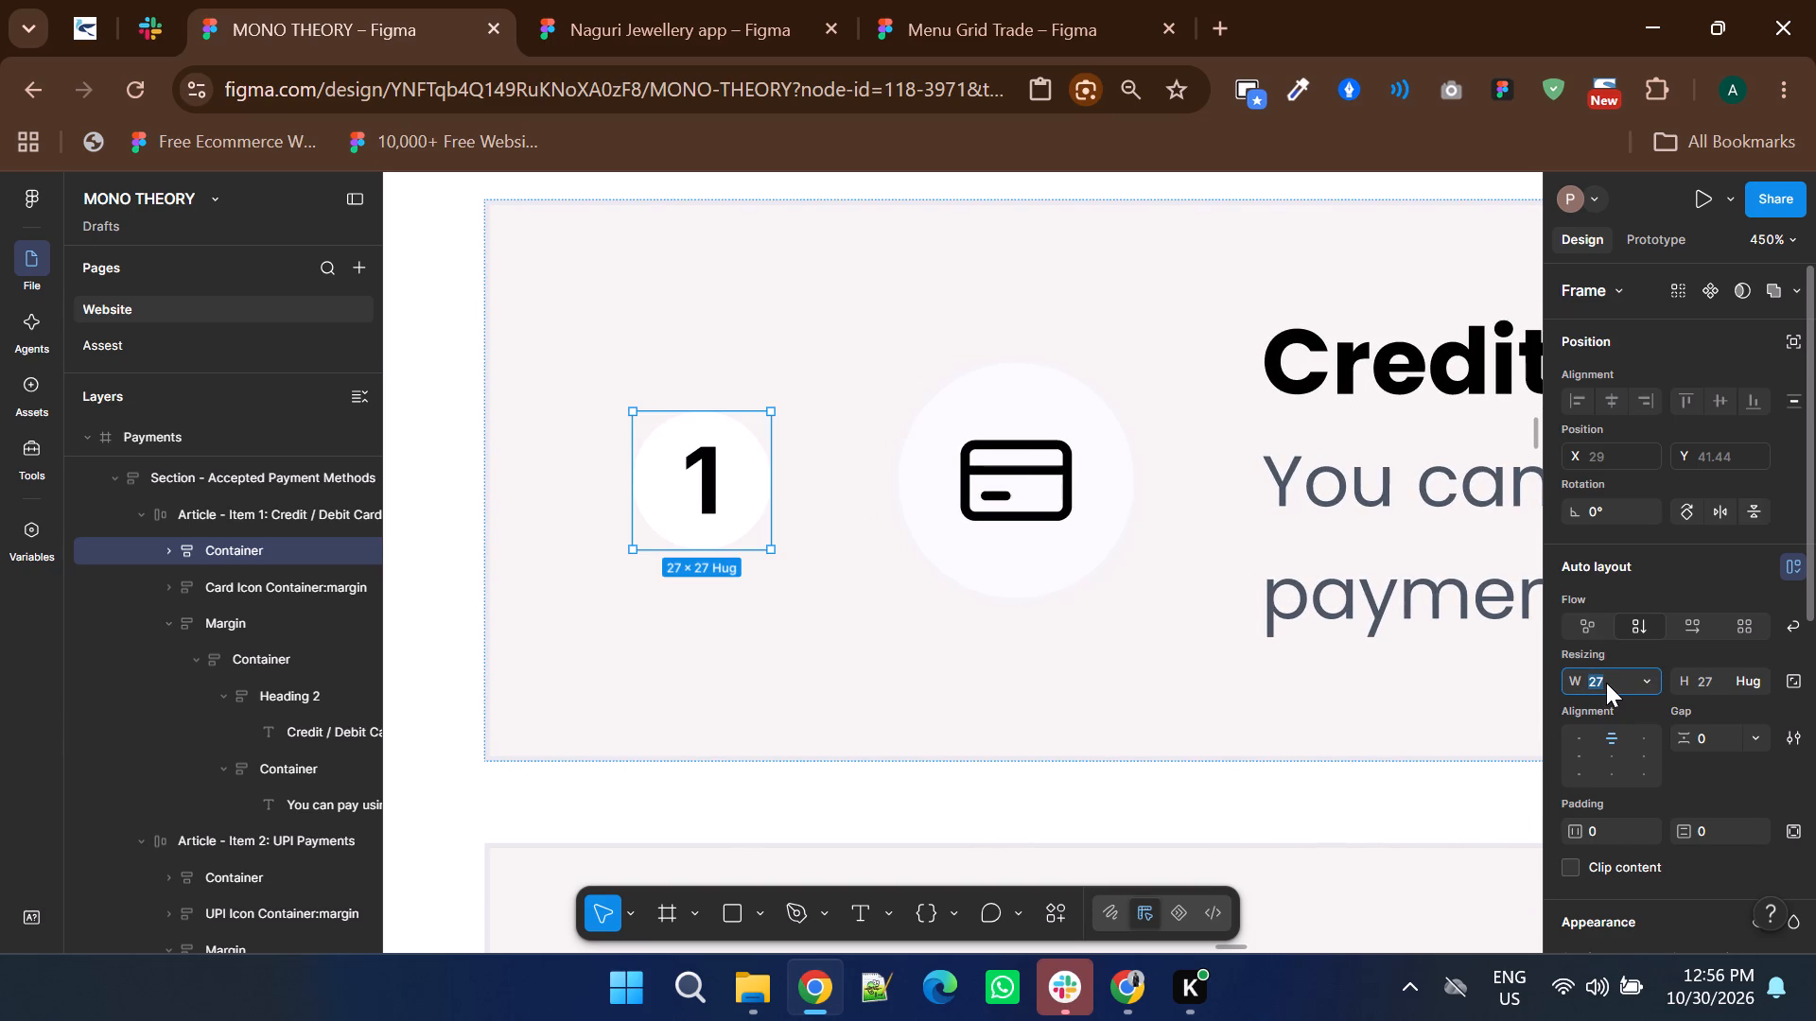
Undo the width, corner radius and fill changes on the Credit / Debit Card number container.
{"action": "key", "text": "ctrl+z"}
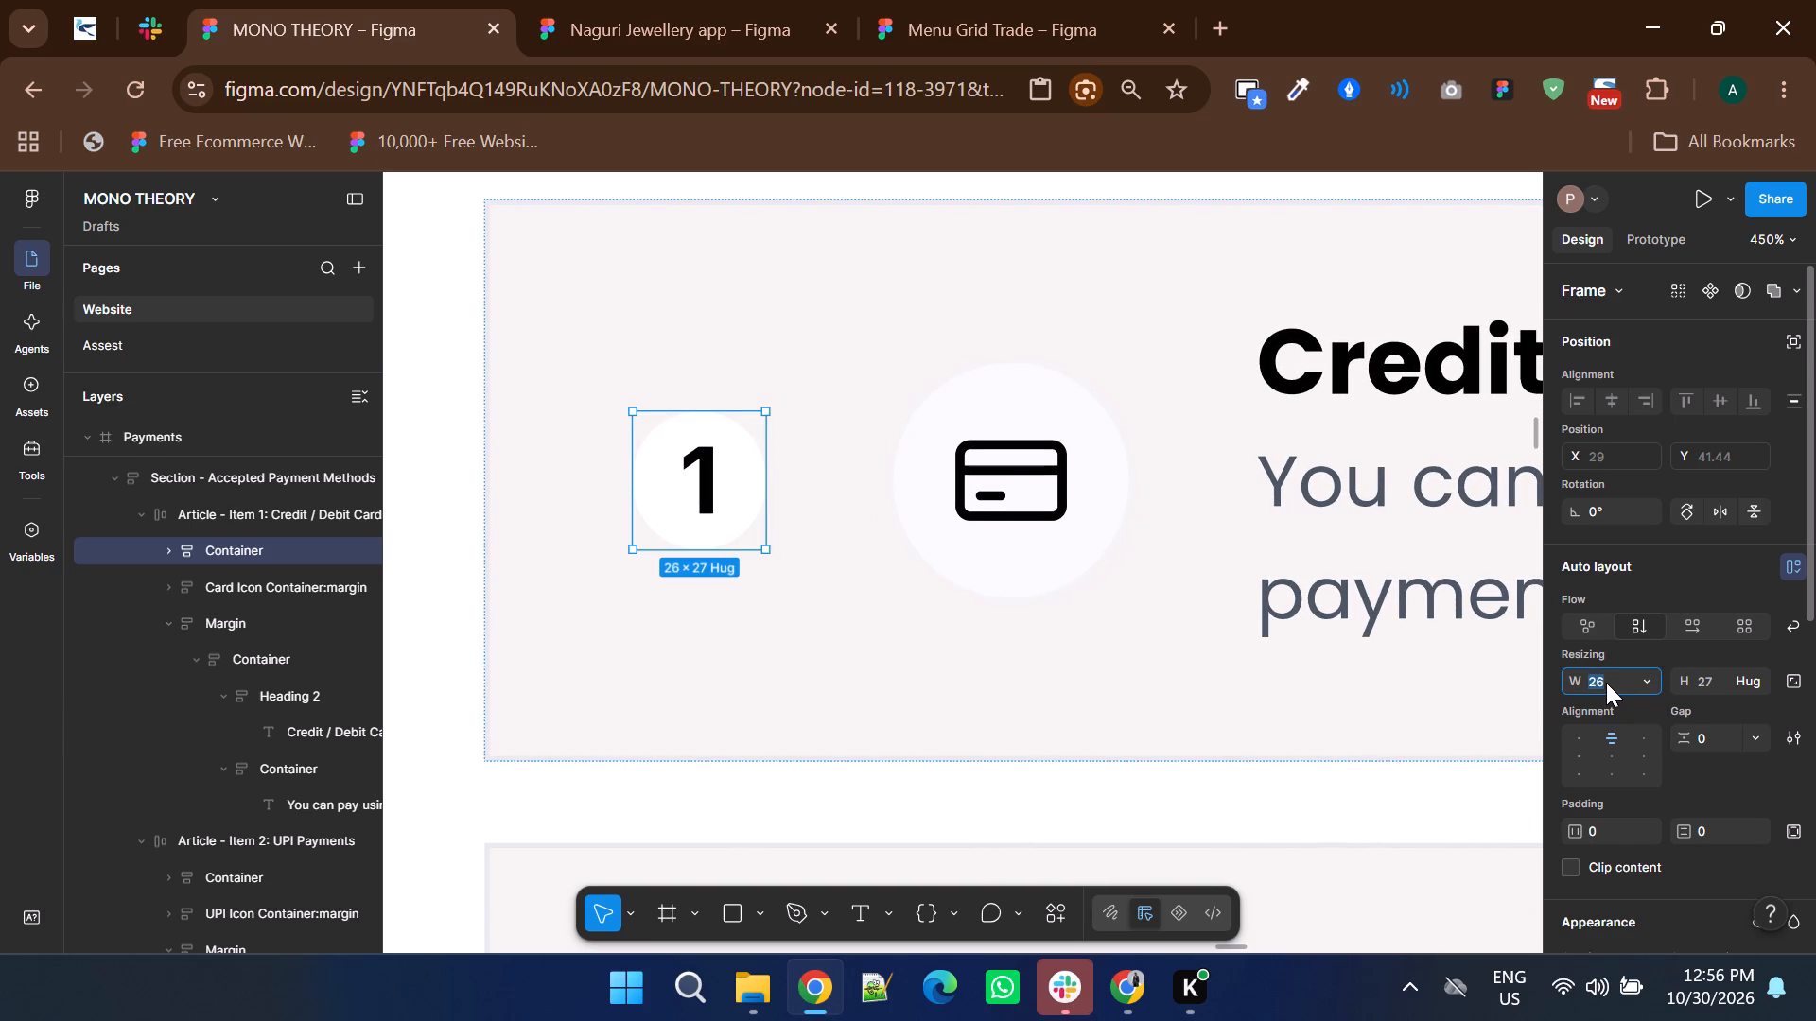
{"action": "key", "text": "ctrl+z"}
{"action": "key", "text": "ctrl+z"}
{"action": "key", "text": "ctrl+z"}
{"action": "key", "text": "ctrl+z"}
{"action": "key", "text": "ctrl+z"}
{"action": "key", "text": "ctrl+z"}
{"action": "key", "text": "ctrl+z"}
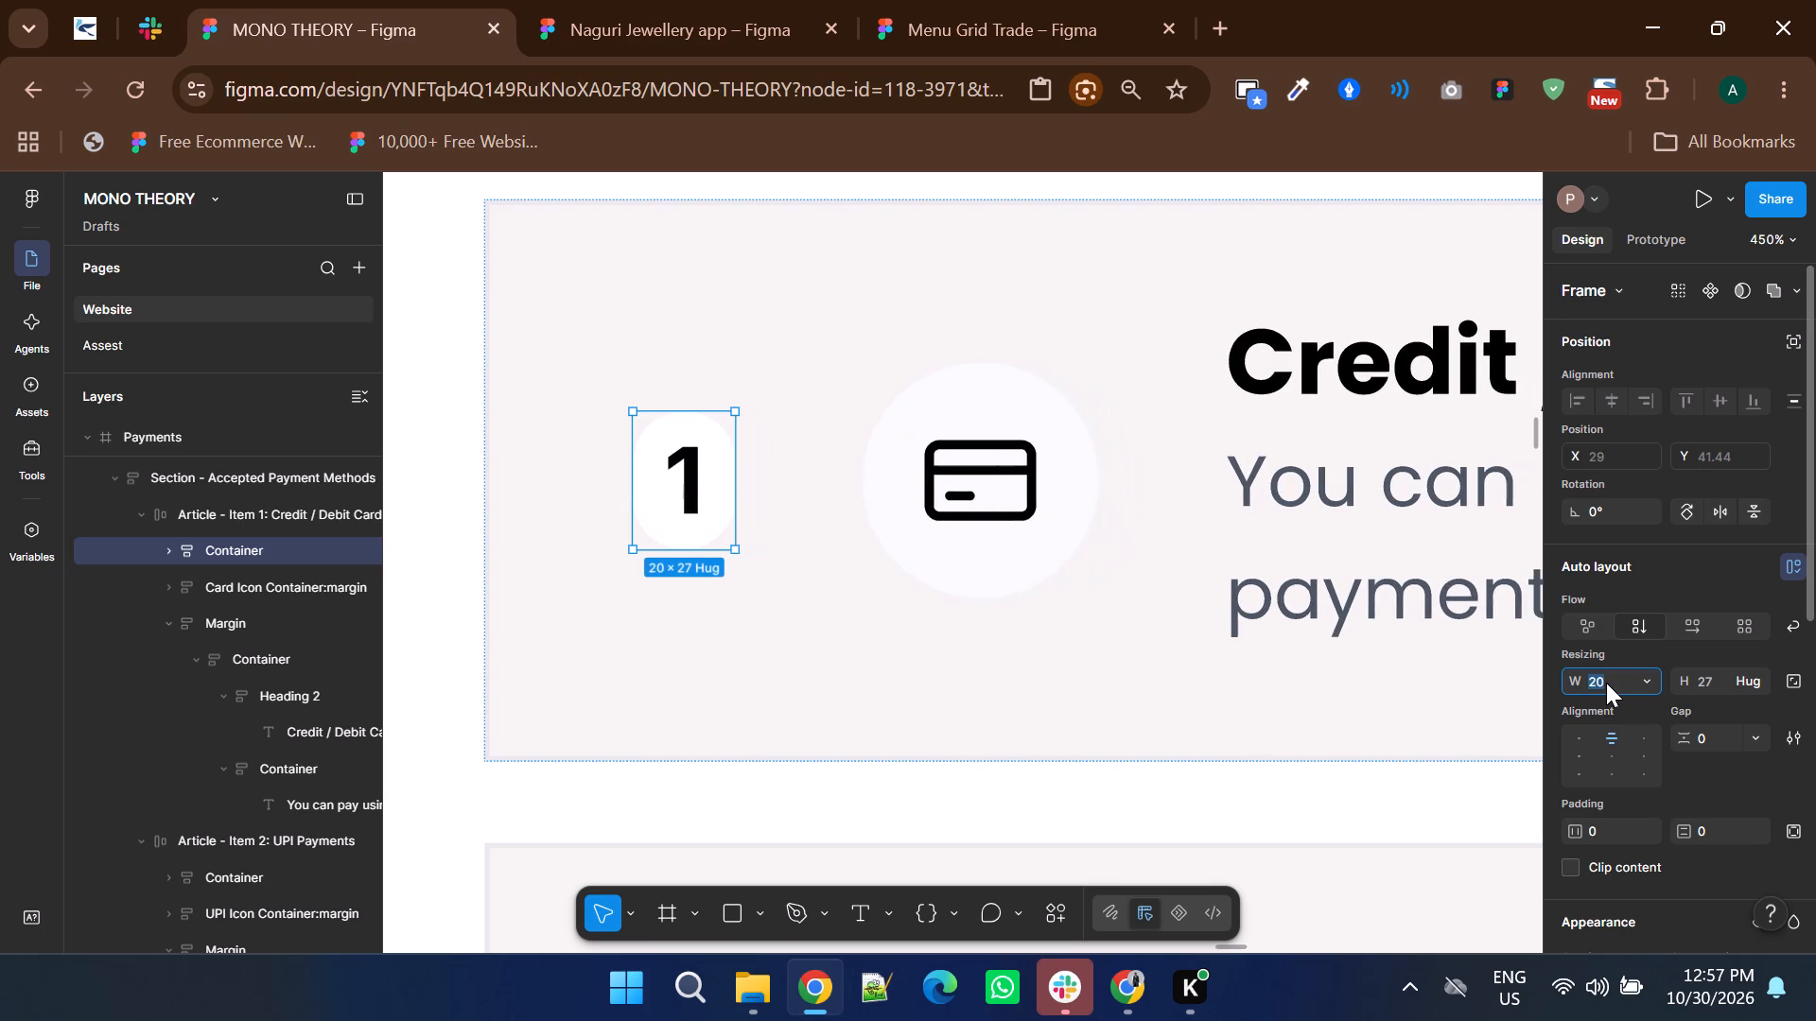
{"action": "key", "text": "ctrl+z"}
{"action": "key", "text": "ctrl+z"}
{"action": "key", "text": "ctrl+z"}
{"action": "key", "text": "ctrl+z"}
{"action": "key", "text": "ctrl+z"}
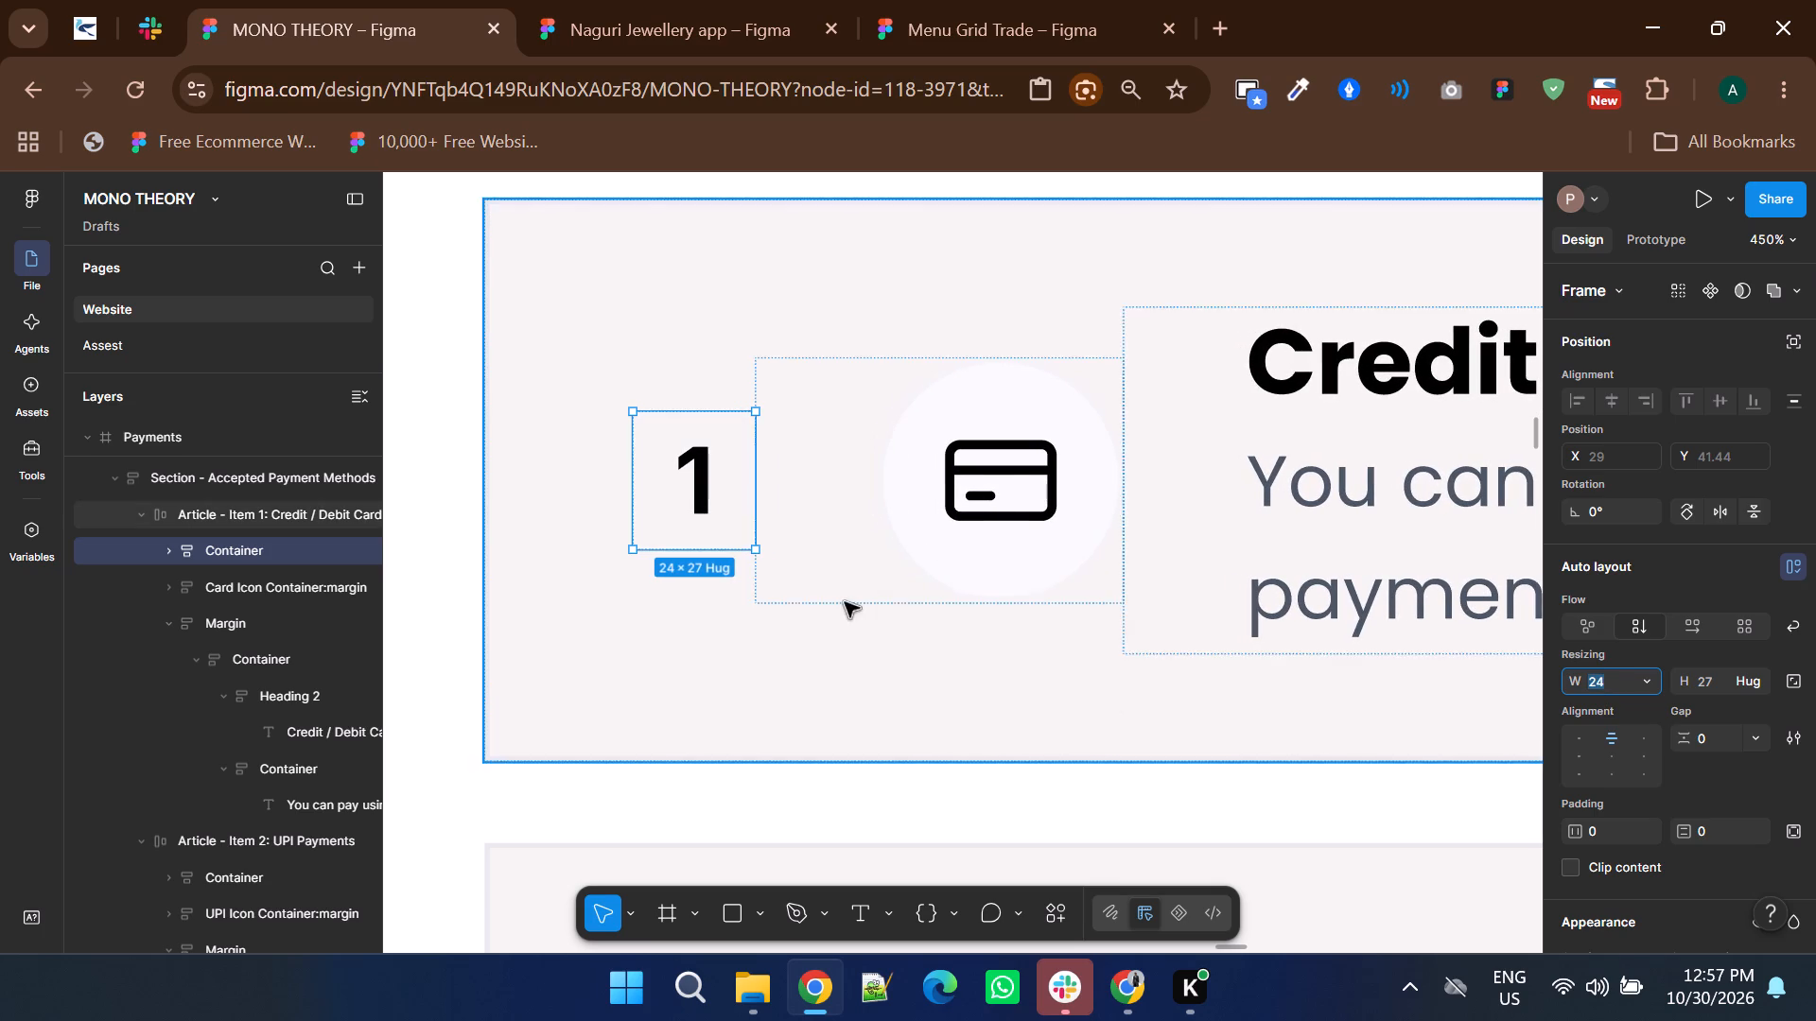
Set the card icon's background fill on the Credit / Debit Card item to white.
{"action": "left_click", "coordinate": [838, 595]}
{"action": "double_click", "coordinate": [958, 539]}
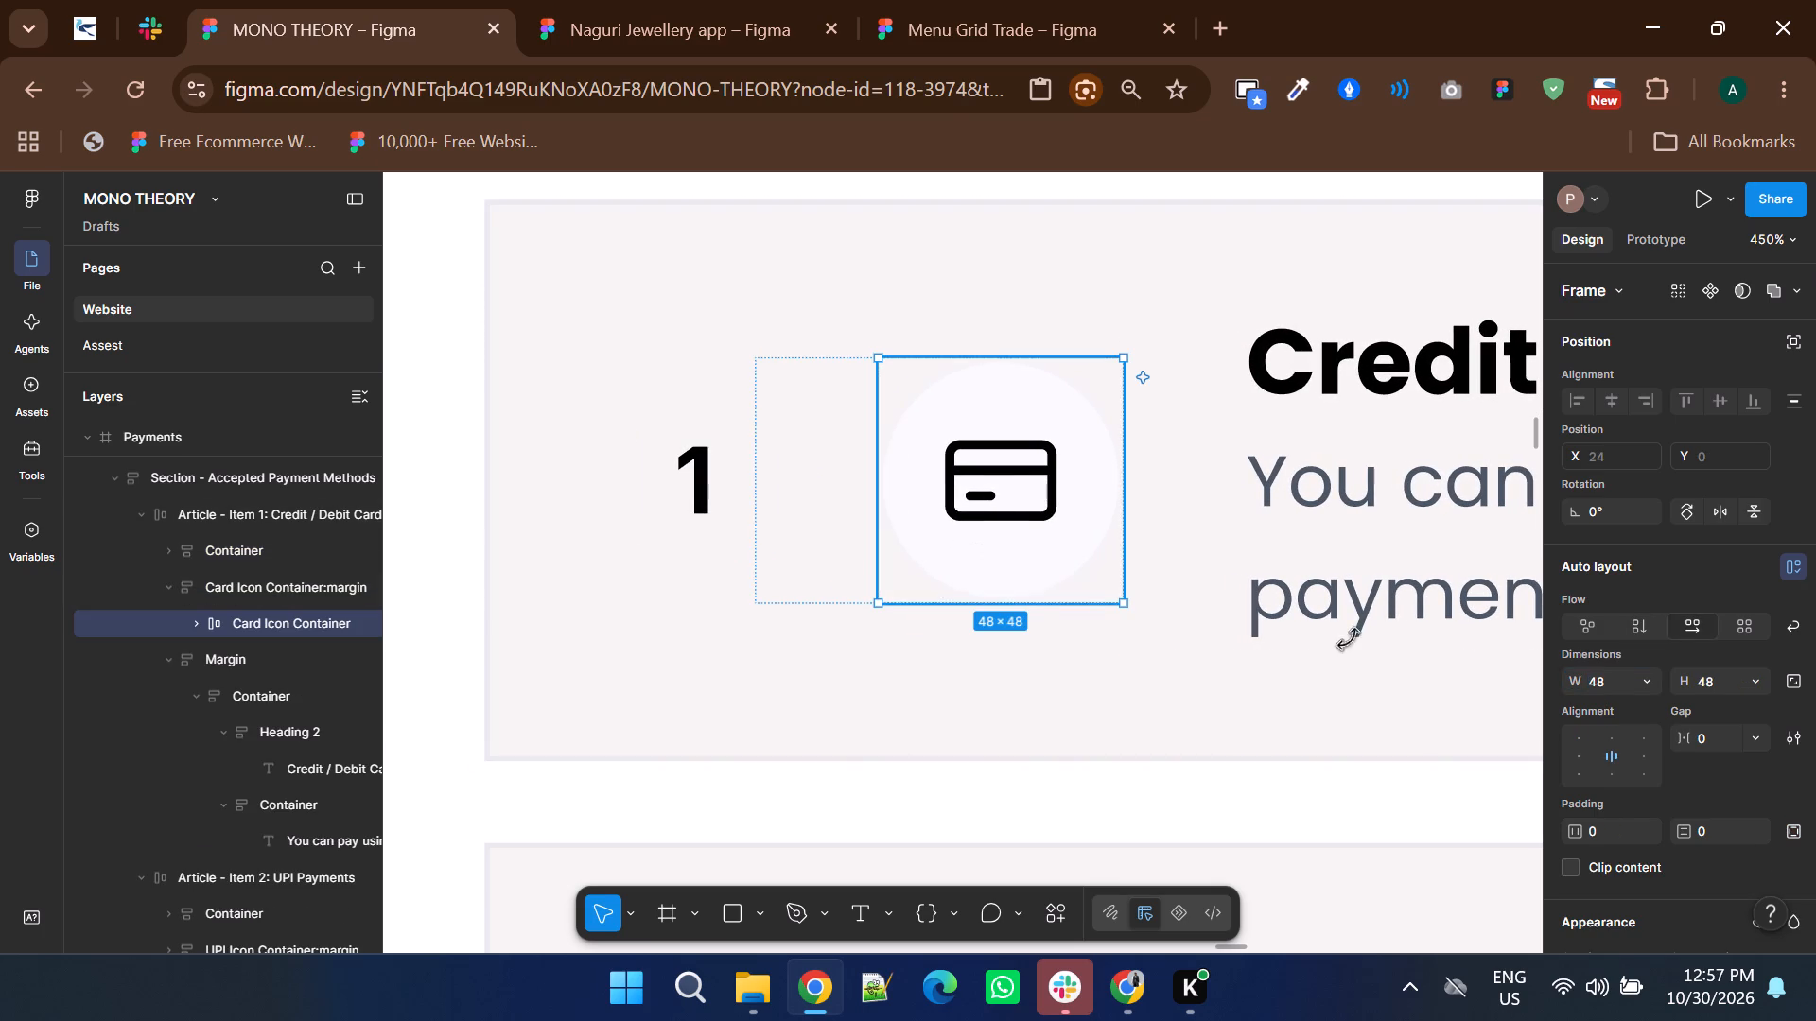
{"action": "scroll", "coordinate": [1655, 660], "scroll_direction": "down", "scroll_amount": 2}
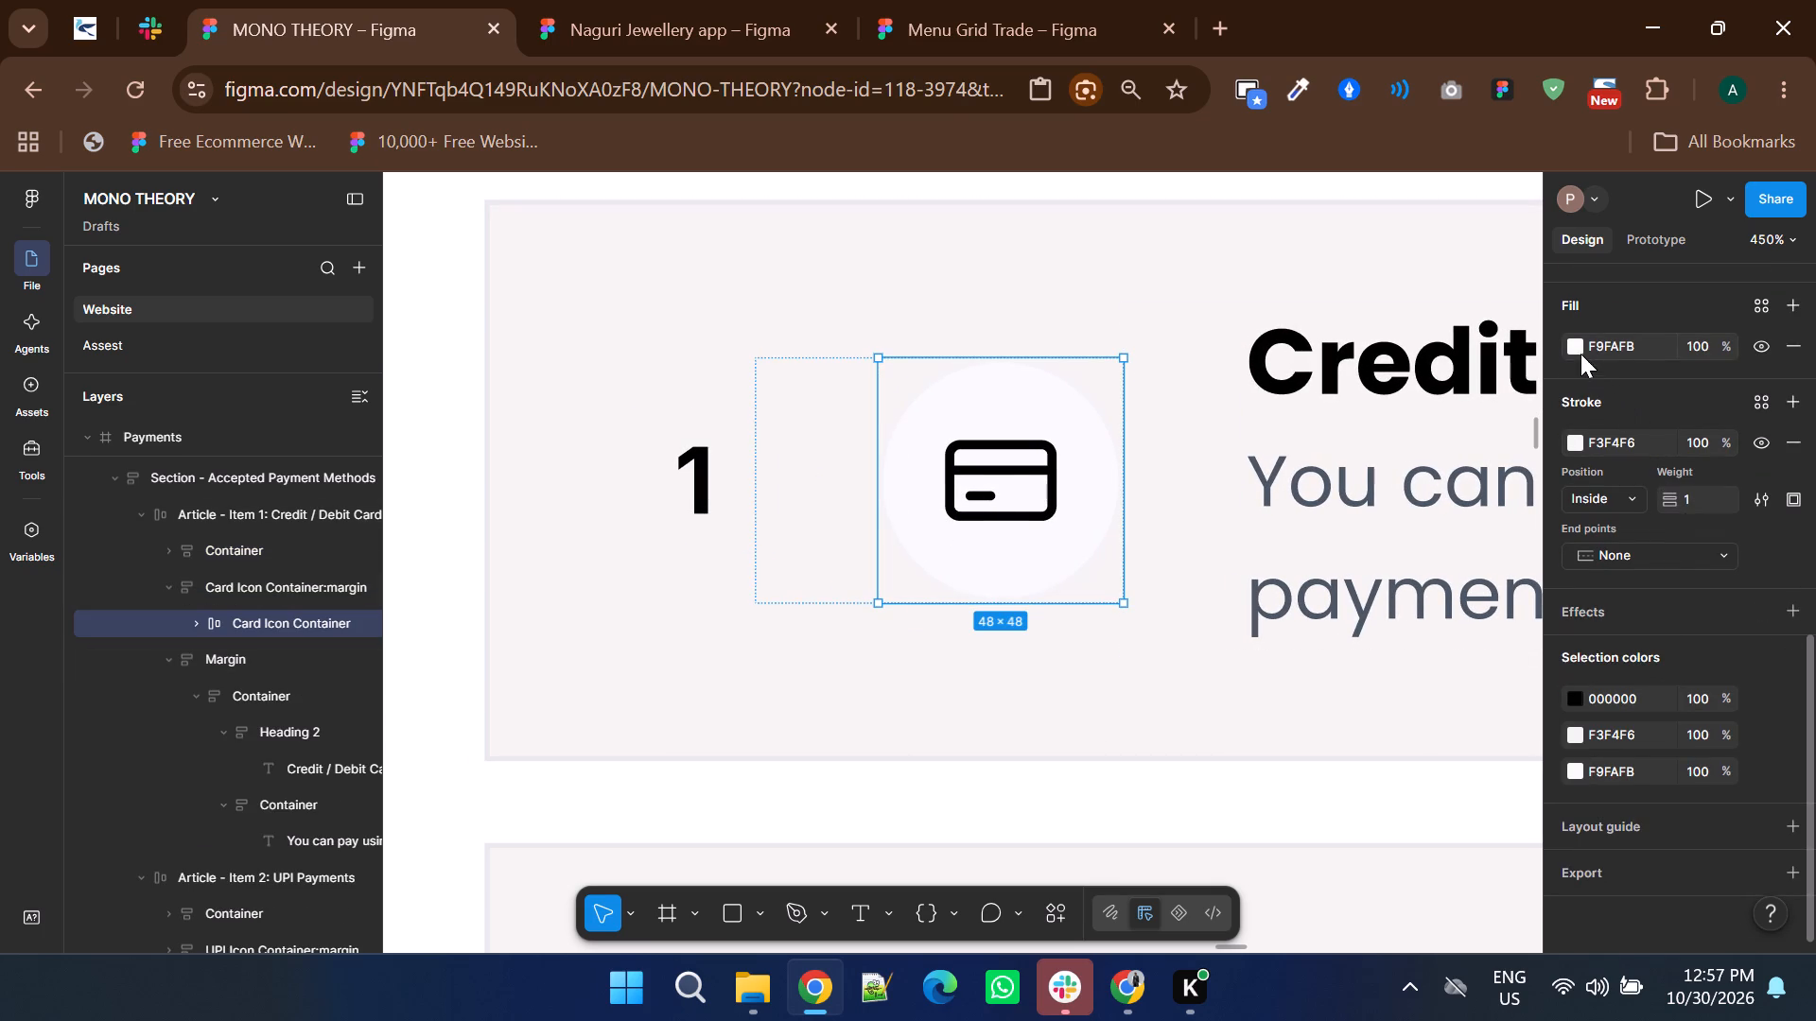
{"action": "left_click", "coordinate": [1580, 349]}
{"action": "left_click_drag", "start_coordinate": [1395, 494], "coordinate": [1029, 372]}
Set the UPI icon's background fill on the UPI Payments item to white.
{"action": "scroll", "coordinate": [976, 471], "scroll_direction": "down", "scroll_amount": 4}
{"action": "double_click", "coordinate": [987, 521]}
{"action": "double_click", "coordinate": [987, 521]}
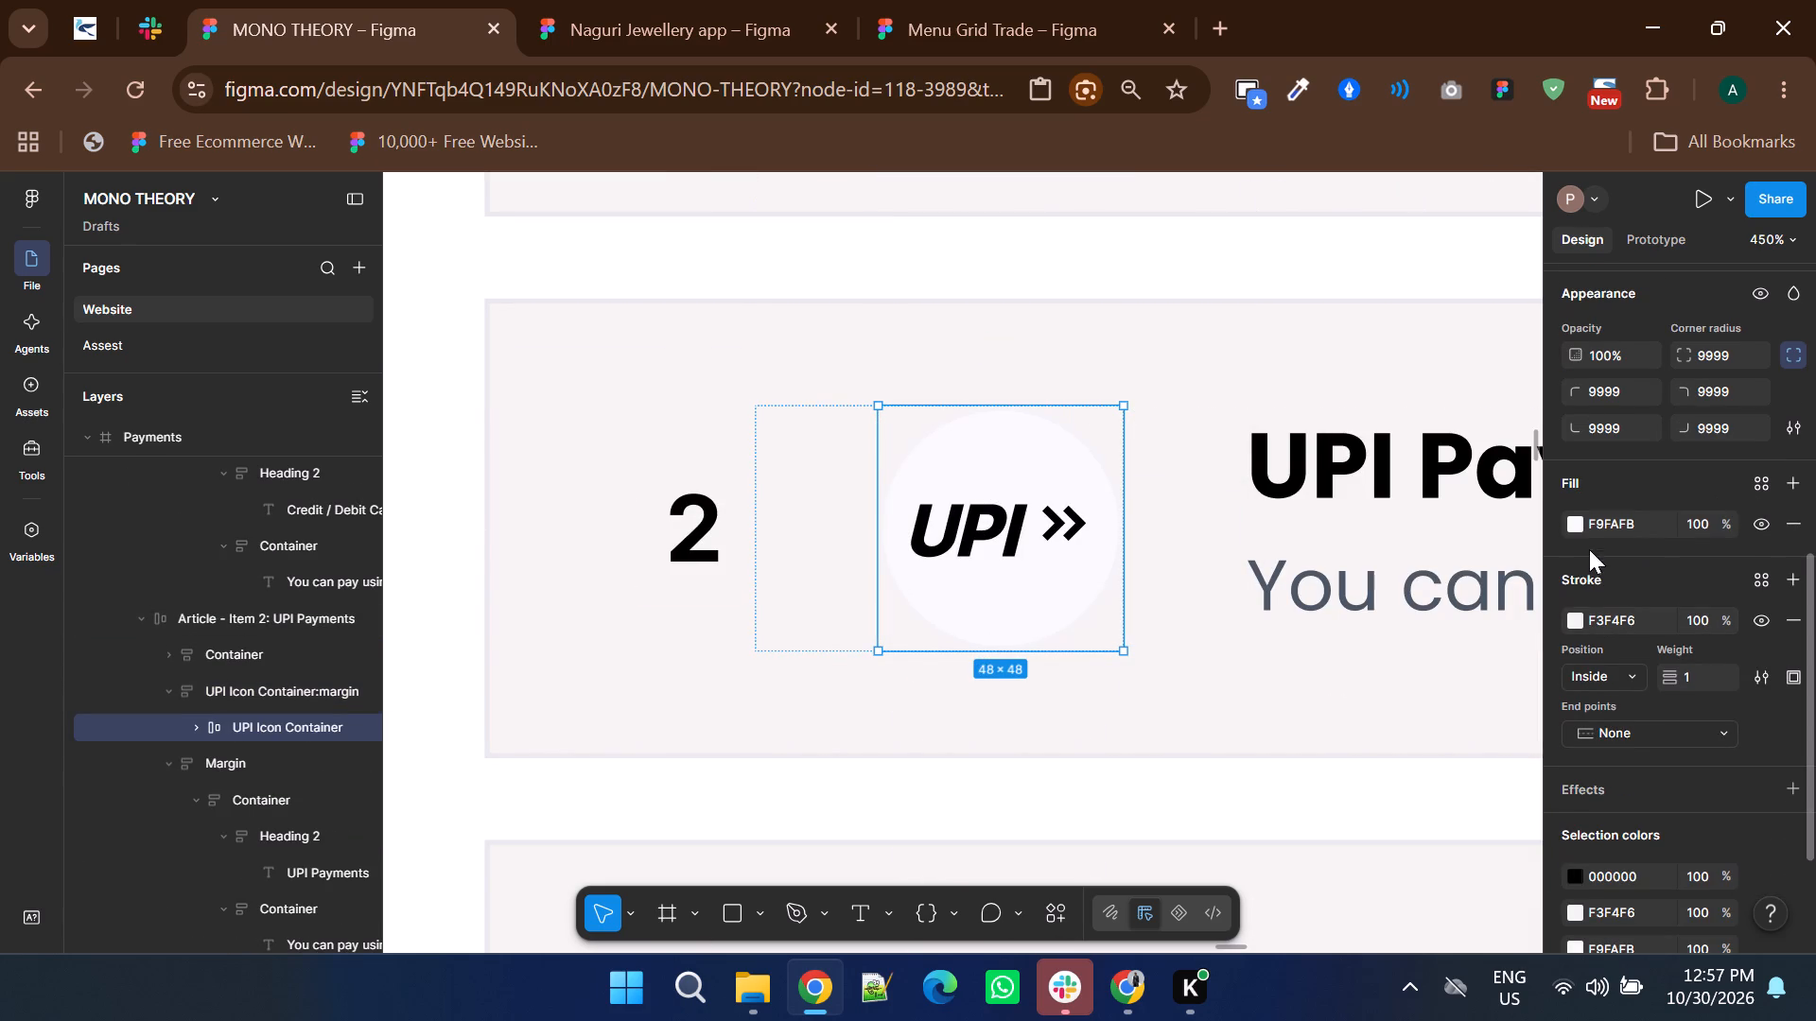
{"action": "left_click", "coordinate": [1568, 528]}
{"action": "left_click_drag", "start_coordinate": [1364, 523], "coordinate": [1095, 372]}
Set the wallet icon's background fill on the Wallets item to FFFFFF.
{"action": "scroll", "coordinate": [941, 532], "scroll_direction": "down", "scroll_amount": 3}
{"action": "double_click", "coordinate": [1011, 641]}
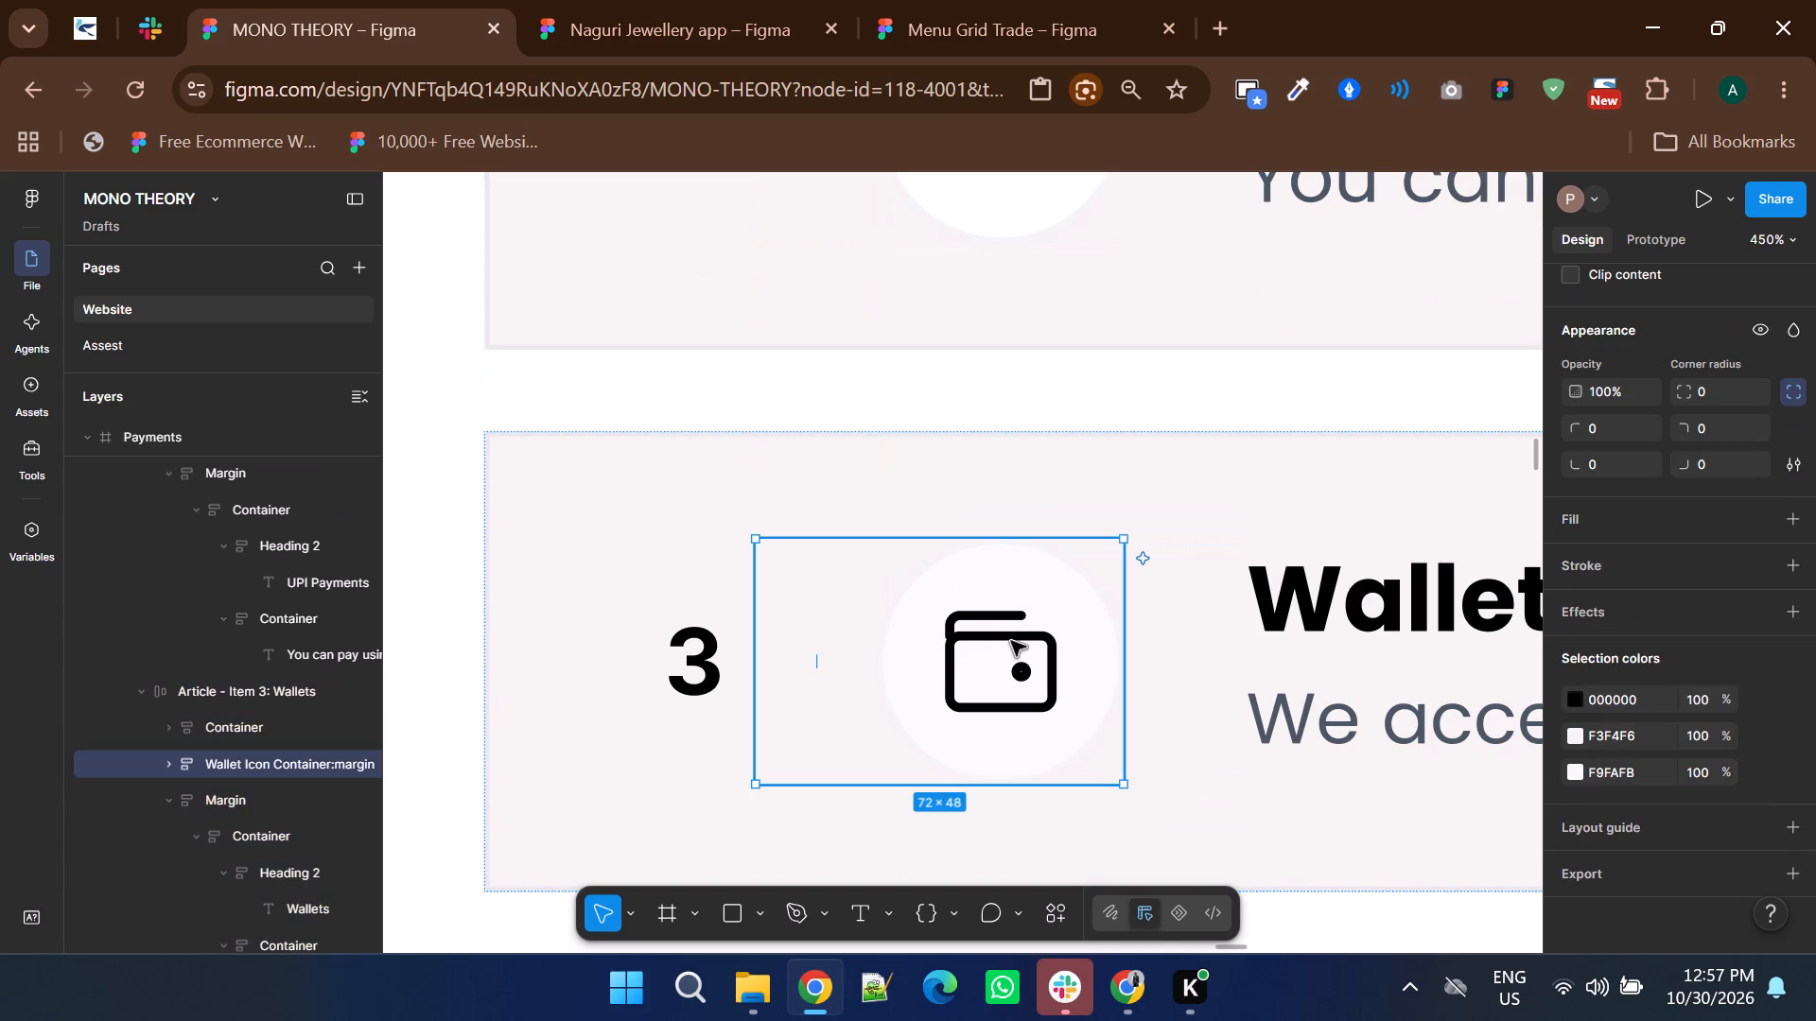
{"action": "double_click", "coordinate": [1011, 641]}
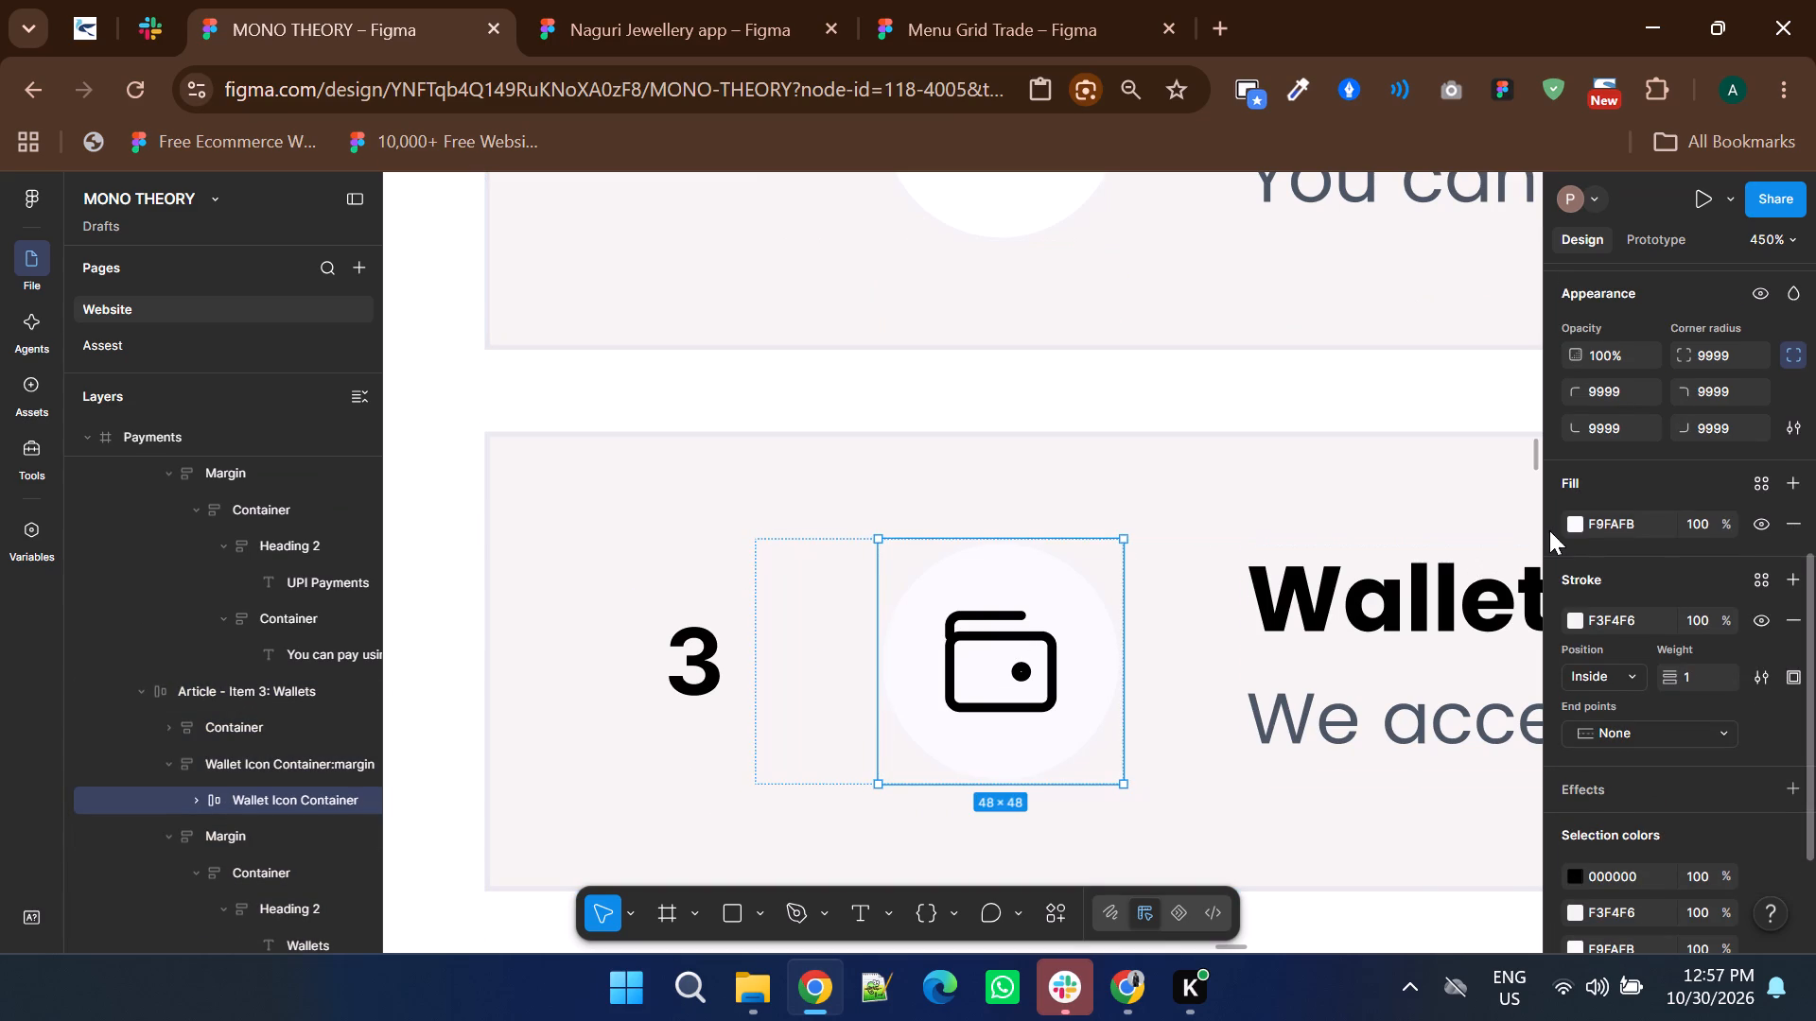
{"action": "left_click", "coordinate": [1573, 523]}
{"action": "left_click_drag", "start_coordinate": [1436, 583], "coordinate": [922, 292]}
Set the cash icon's background fill on the Cash on Delivery (COD) item to FFFFFF.
{"action": "scroll", "coordinate": [1018, 504], "scroll_direction": "down", "scroll_amount": 3}
{"action": "scroll", "coordinate": [1038, 608], "scroll_direction": "down", "scroll_amount": 1}
{"action": "double_click", "coordinate": [994, 601]}
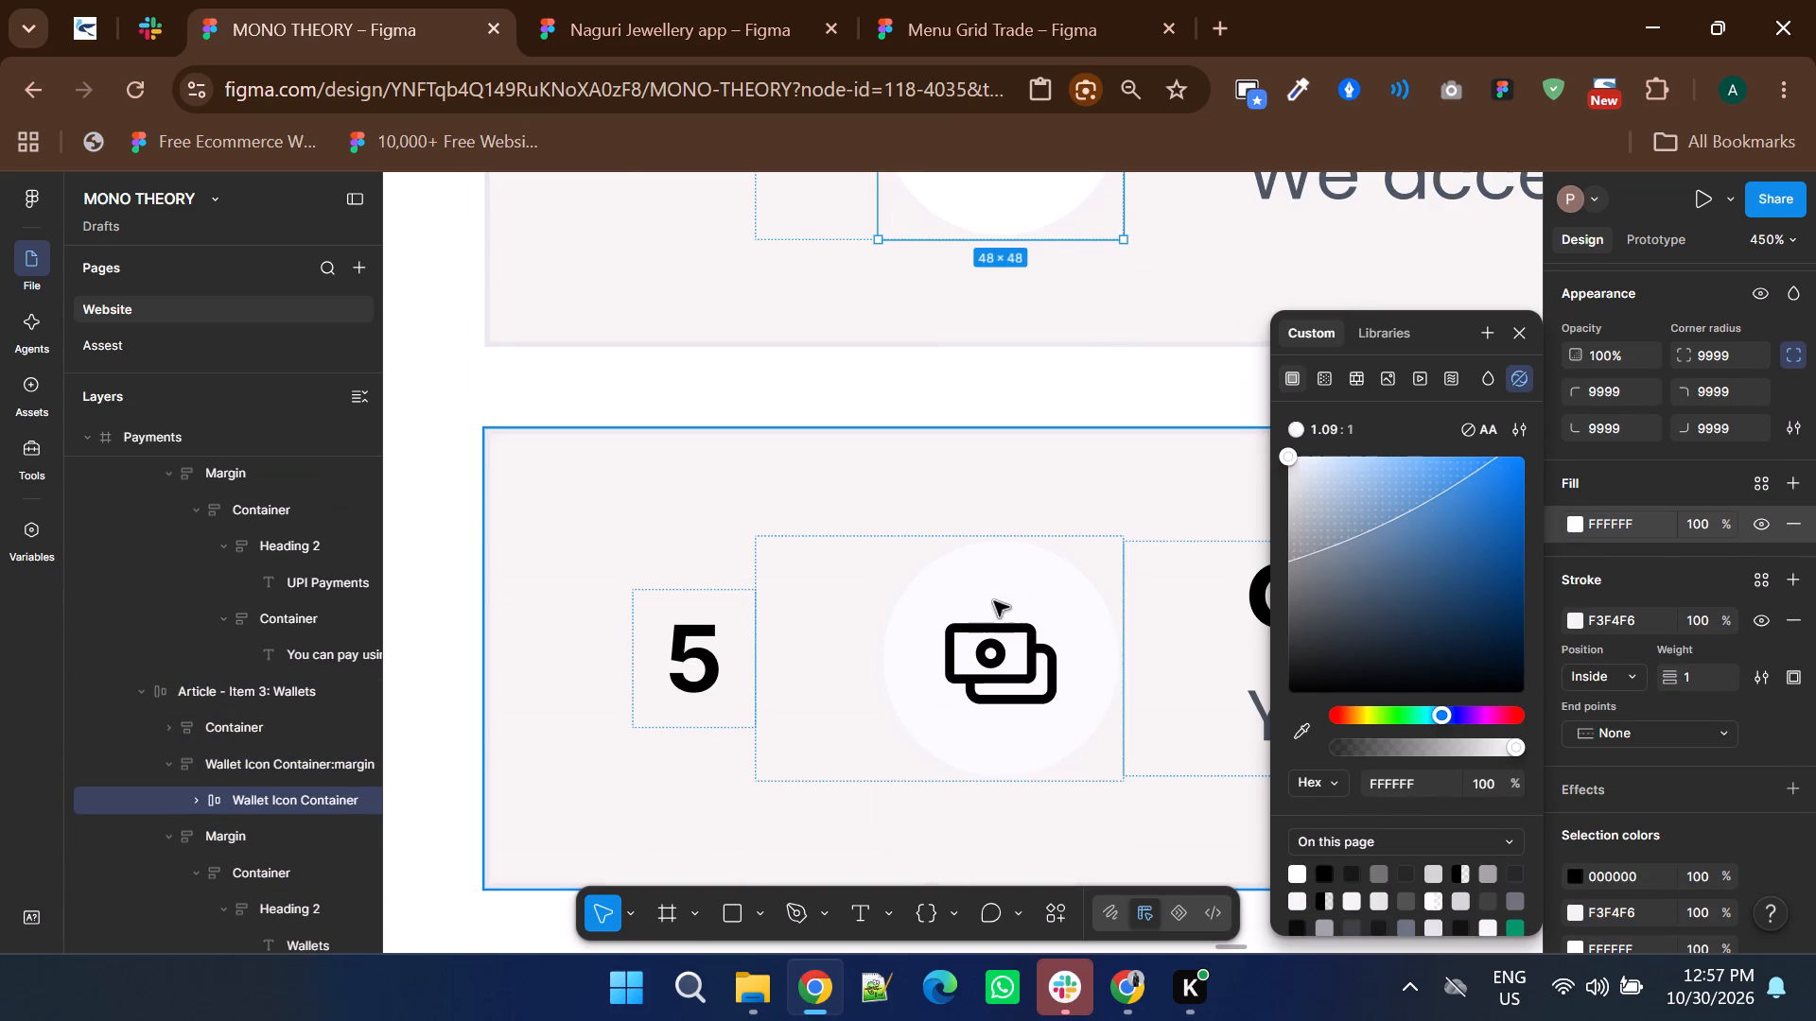
{"action": "double_click", "coordinate": [994, 601]}
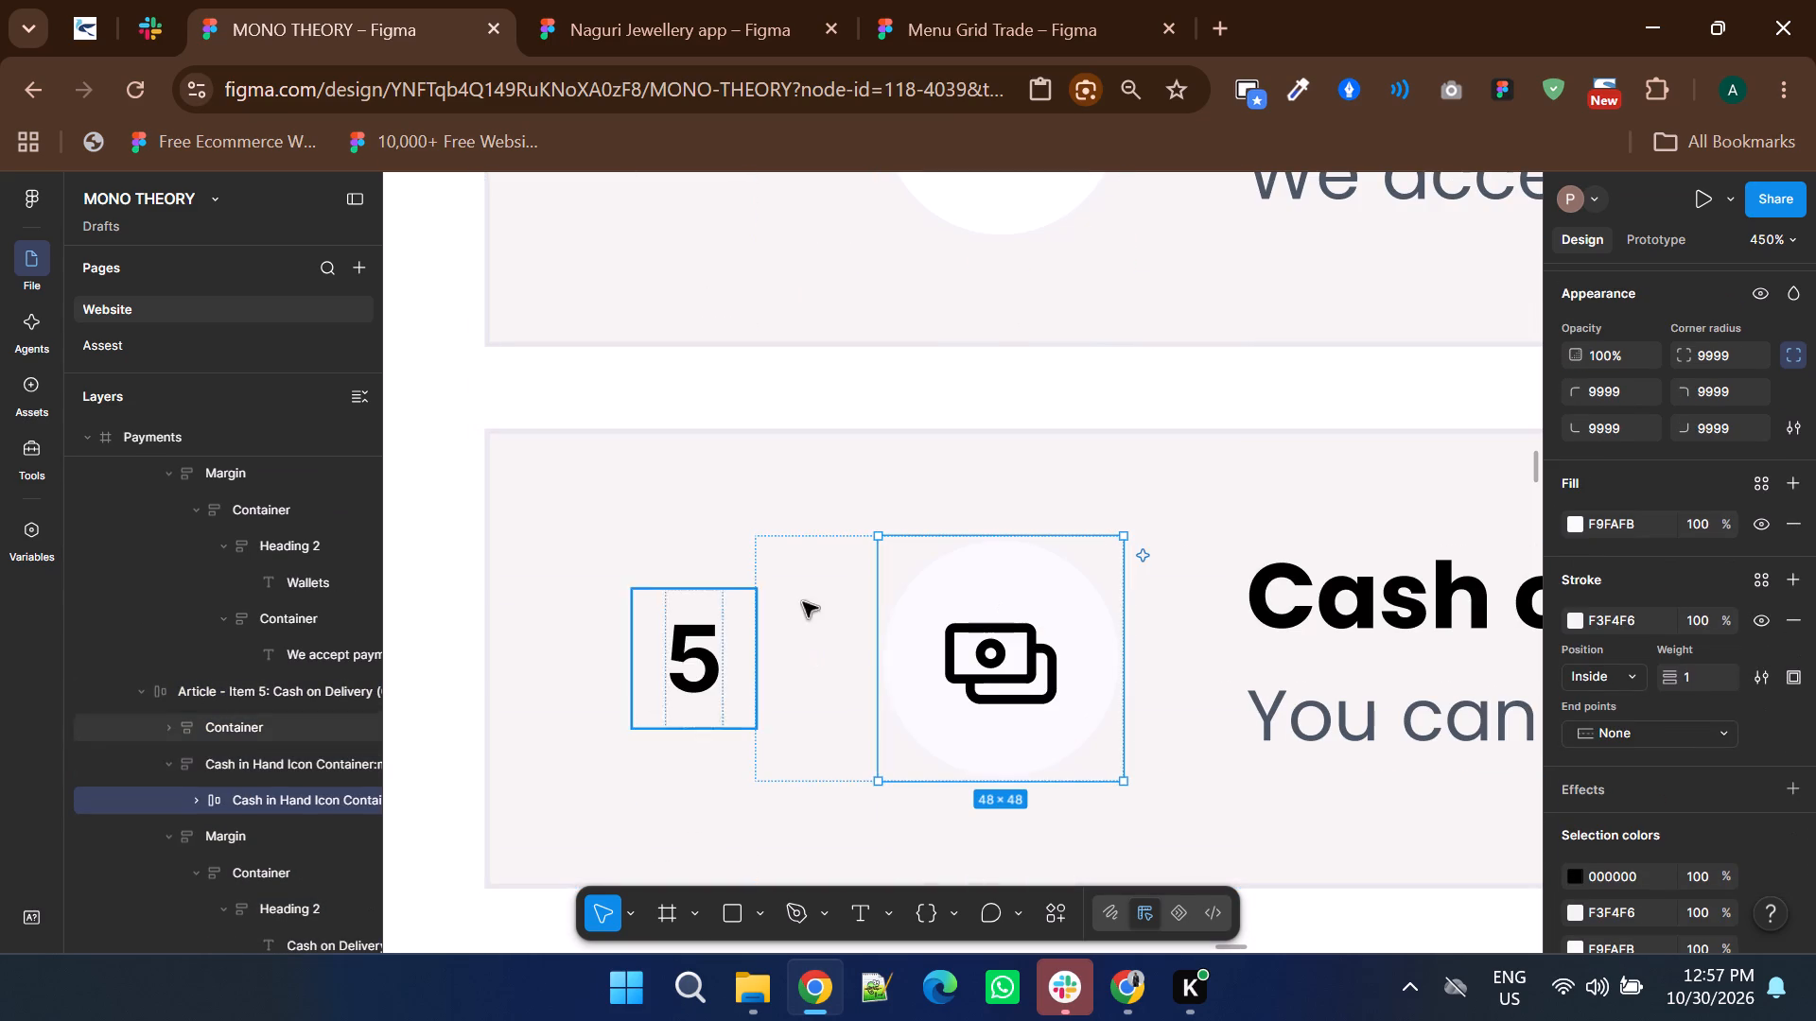
{"action": "left_click", "coordinate": [1569, 529]}
{"action": "left_click_drag", "start_coordinate": [1416, 535], "coordinate": [790, 250]}
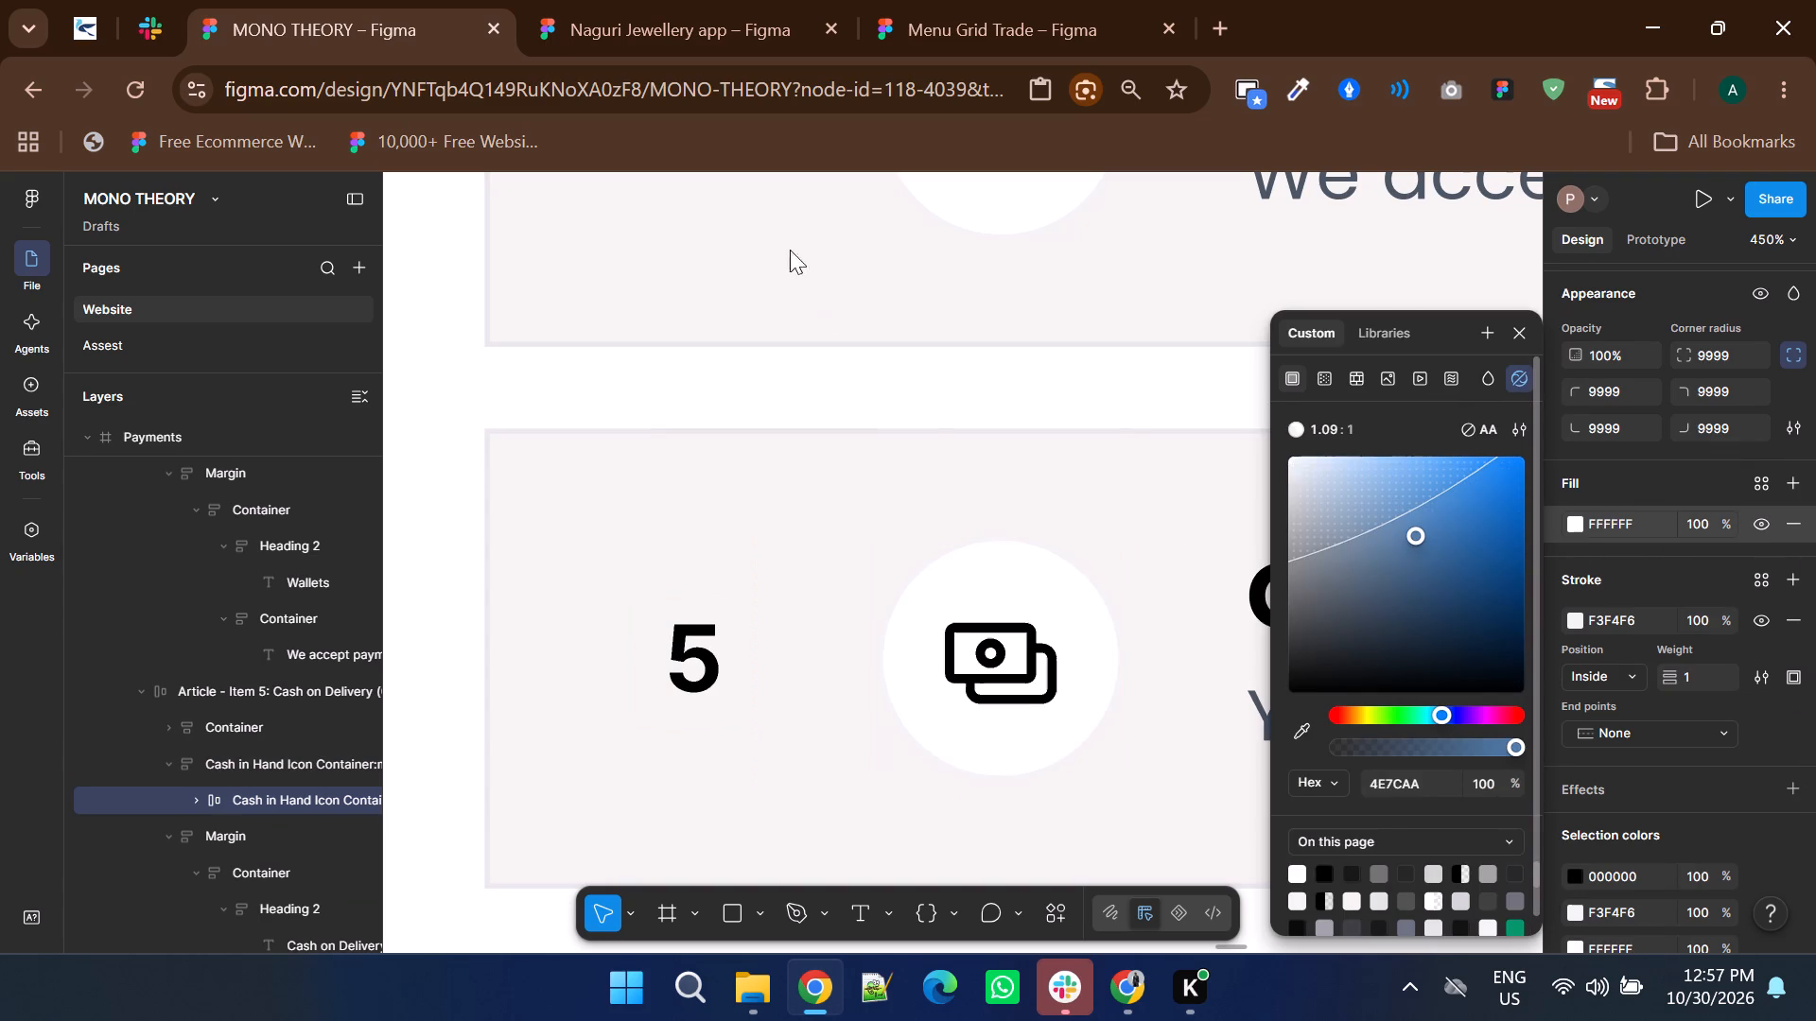
{"action": "left_click_drag", "start_coordinate": [790, 250], "coordinate": [766, 234]}
Set the bank icon's background fill on the Net Banking item to FFFFFF and clear the selection.
{"action": "scroll", "coordinate": [917, 455], "scroll_direction": "down", "scroll_amount": 4}
{"action": "double_click", "coordinate": [1014, 549]}
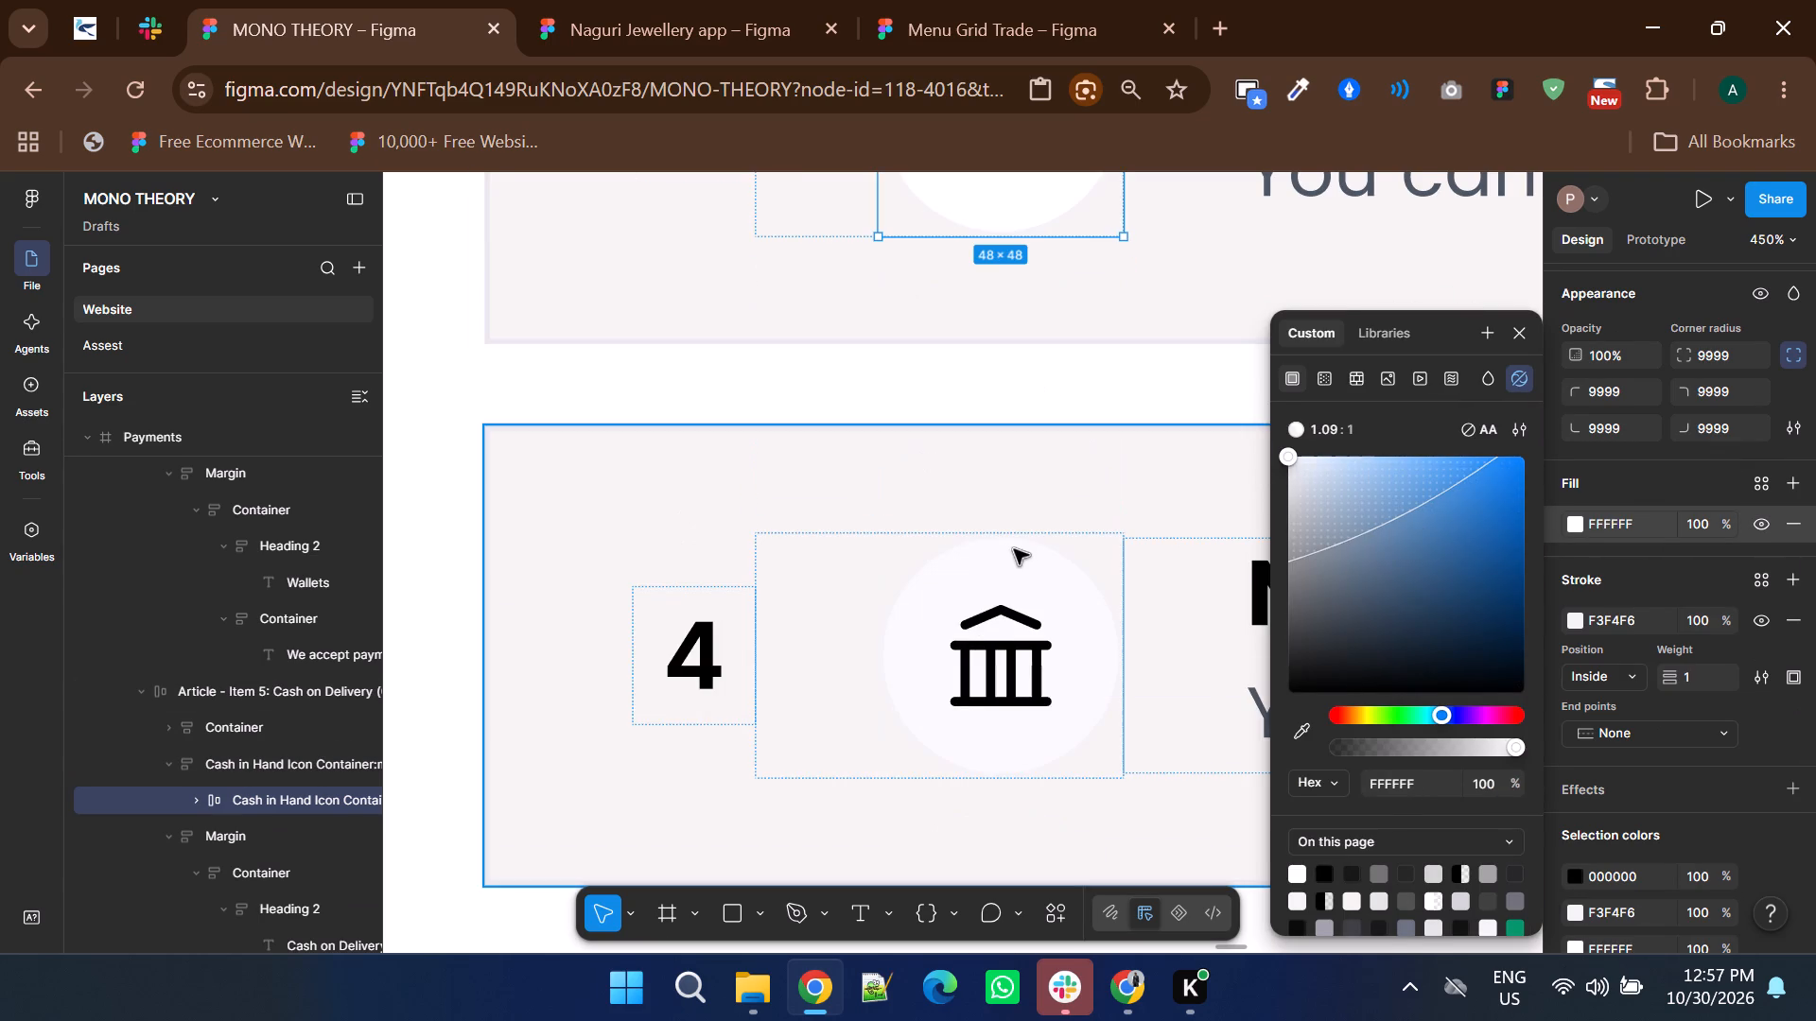
{"action": "double_click", "coordinate": [1014, 549]}
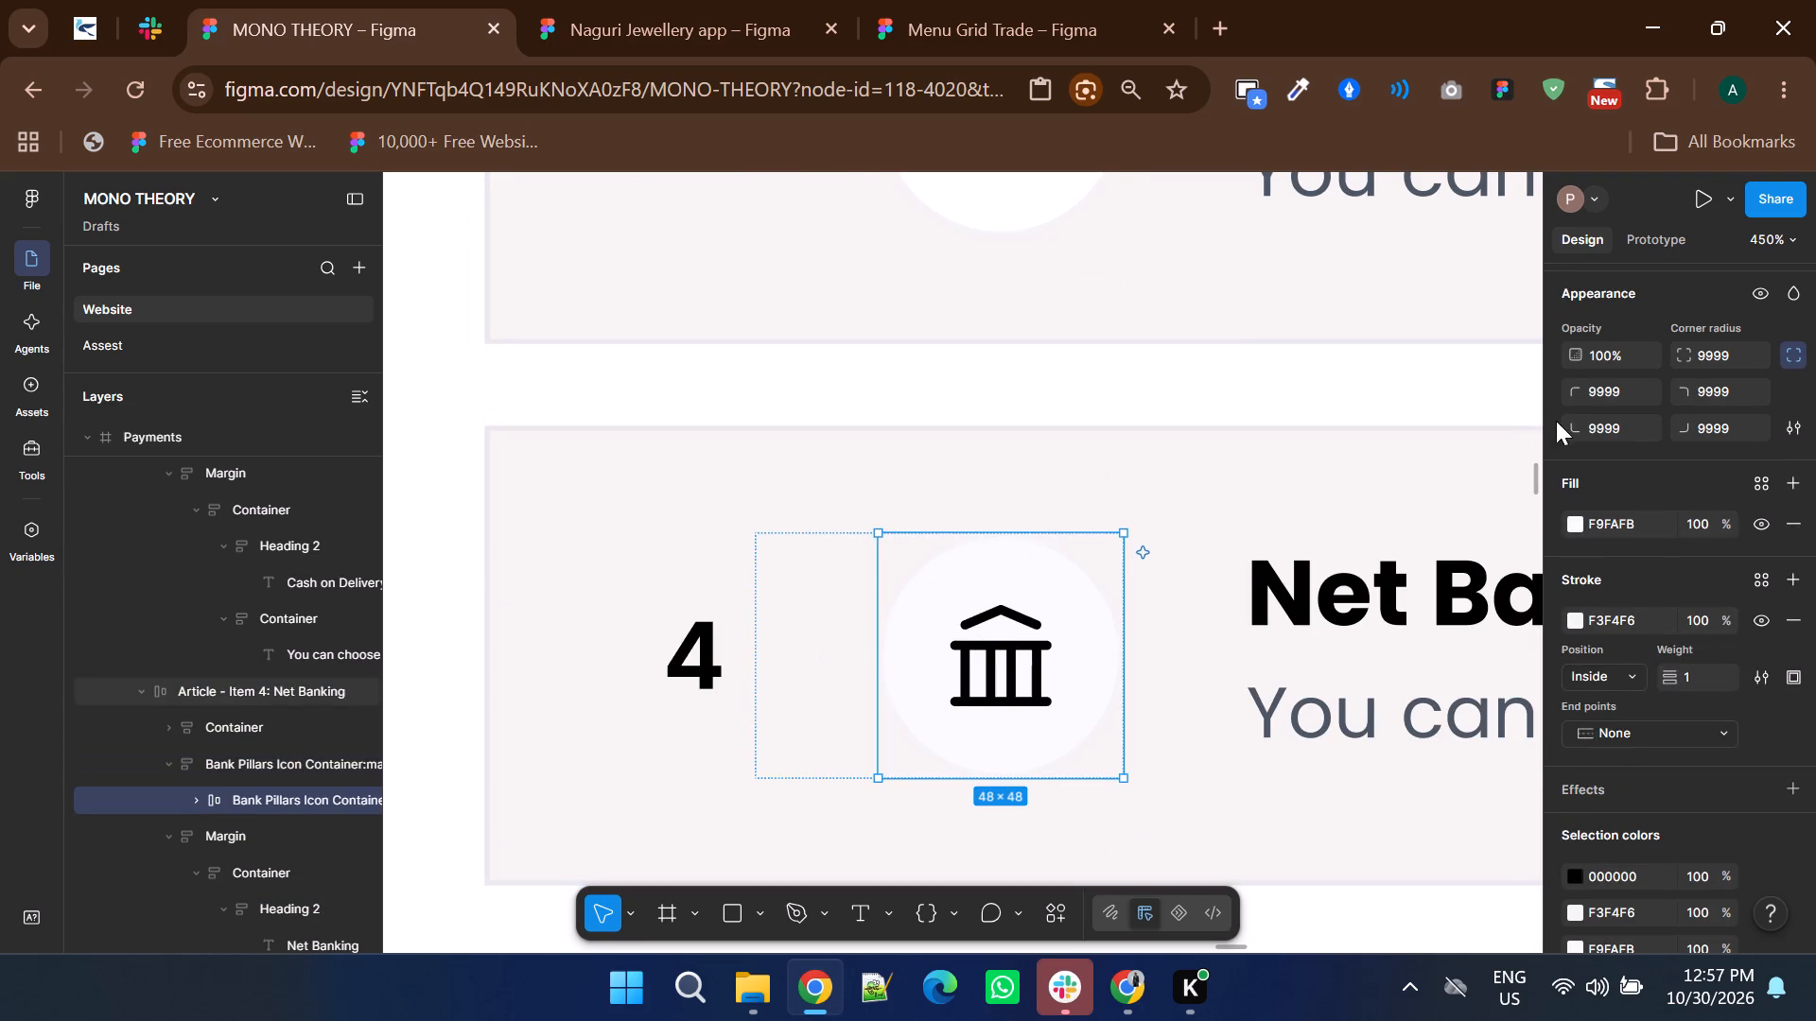
{"action": "left_click", "coordinate": [1573, 524]}
{"action": "left_click_drag", "start_coordinate": [1445, 508], "coordinate": [1014, 313]}
{"action": "scroll", "coordinate": [952, 468], "scroll_direction": "down", "scroll_amount": 3}
{"action": "scroll", "coordinate": [879, 597], "scroll_direction": "down", "scroll_amount": 4, "text": "ctrl"}
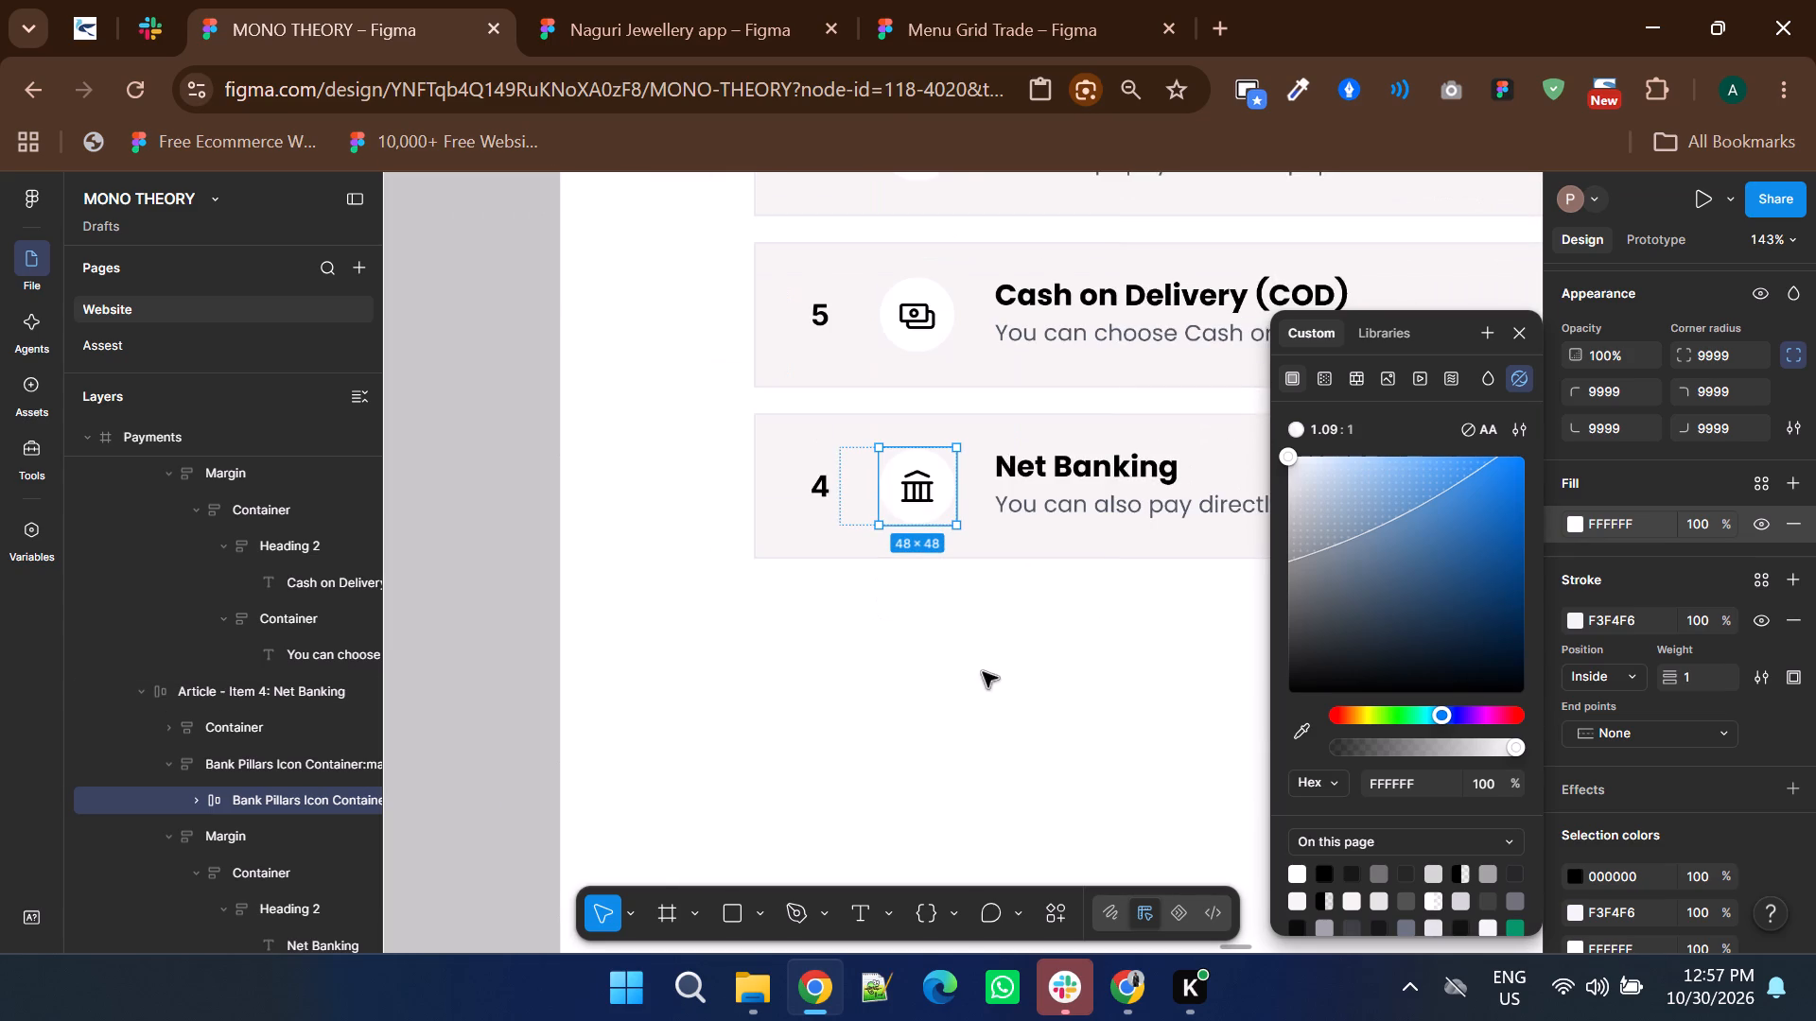
{"action": "left_click", "coordinate": [987, 672]}
Copy the round number 1 badge from the Go to My Orders card on the Return and Exchange page.
{"action": "scroll", "coordinate": [1183, 679], "scroll_direction": "down", "scroll_amount": 4, "text": "ctrl"}
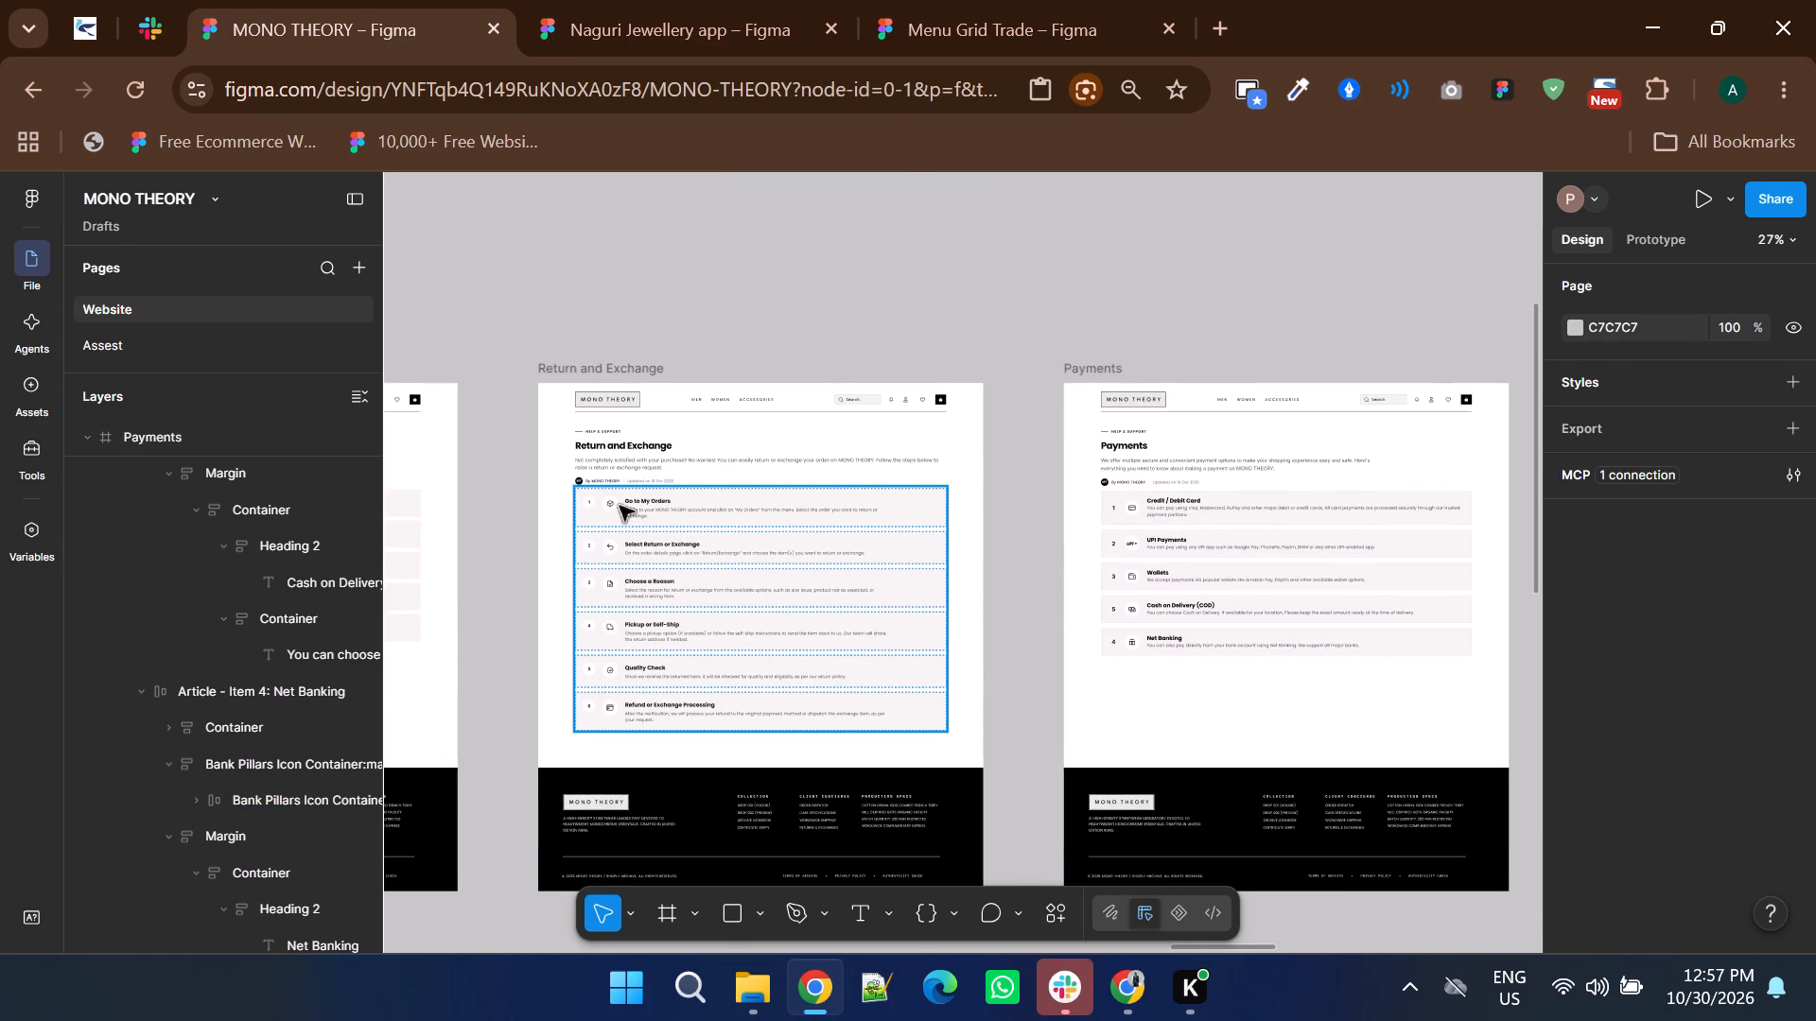
{"action": "scroll", "coordinate": [593, 504], "scroll_direction": "up", "scroll_amount": 4, "text": "ctrl"}
{"action": "triple_click", "coordinate": [578, 500]}
{"action": "left_click", "coordinate": [578, 500]}
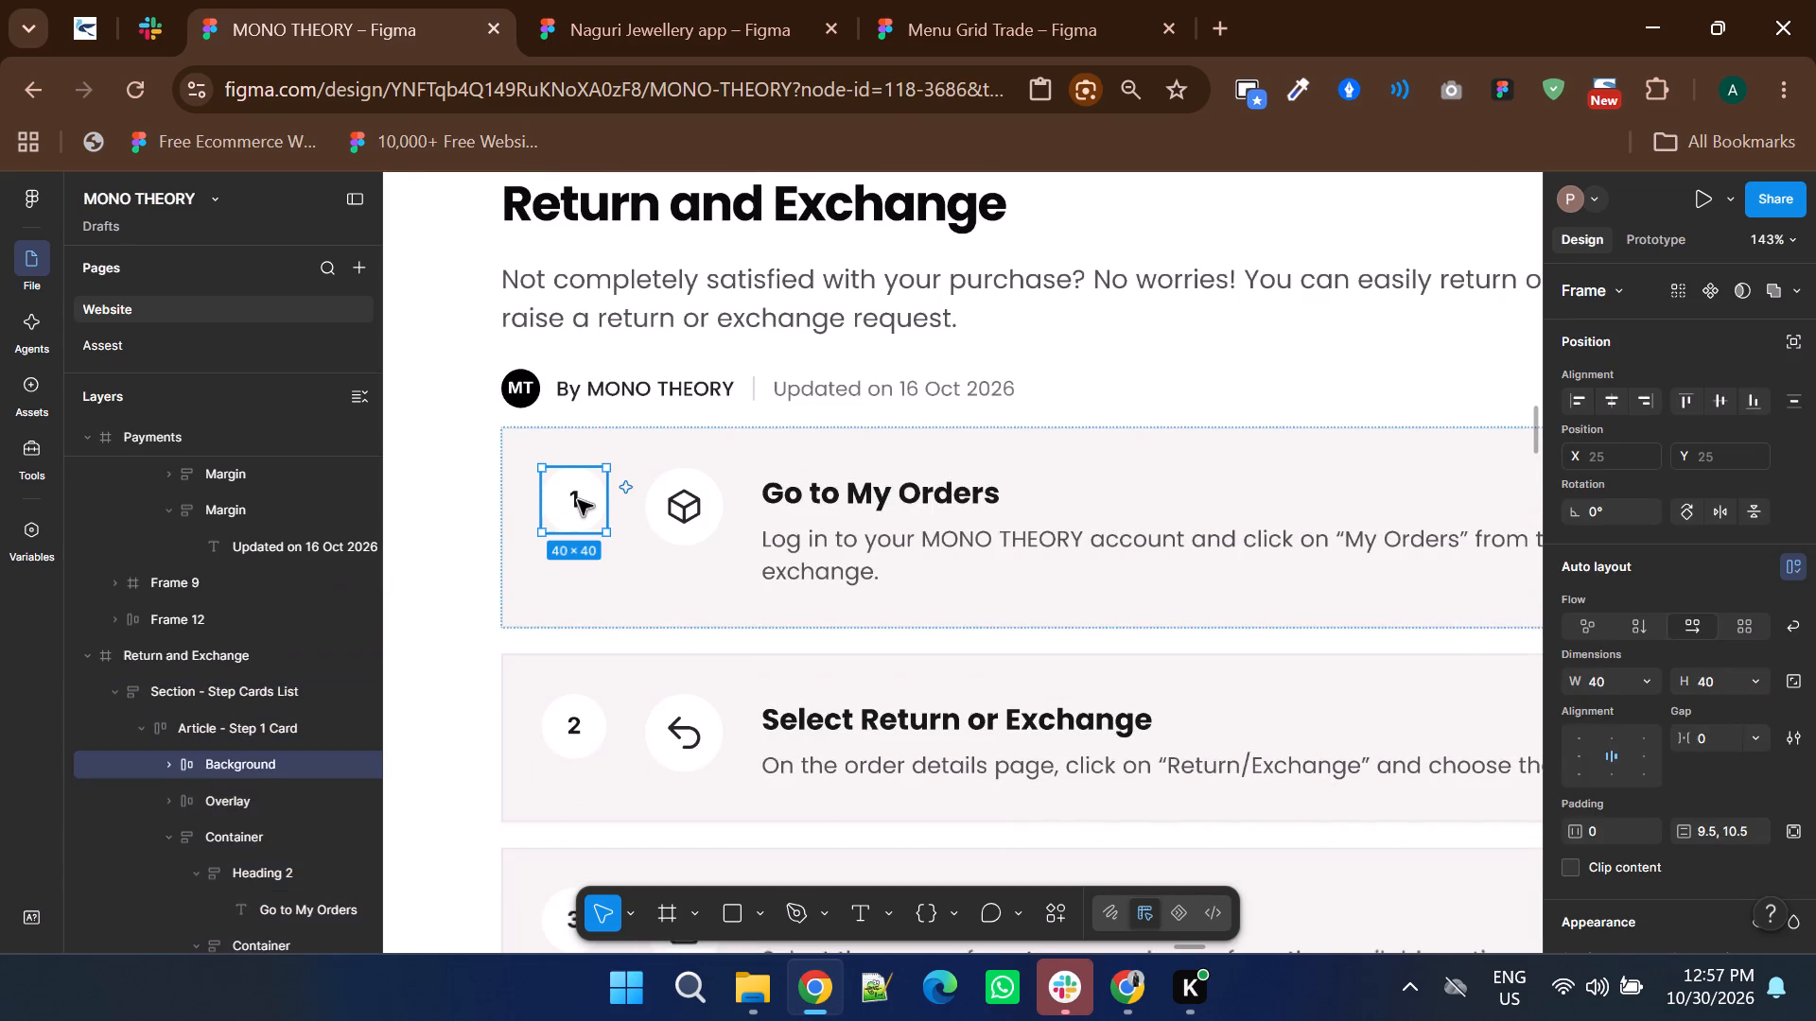
{"action": "left_click", "coordinate": [531, 532]}
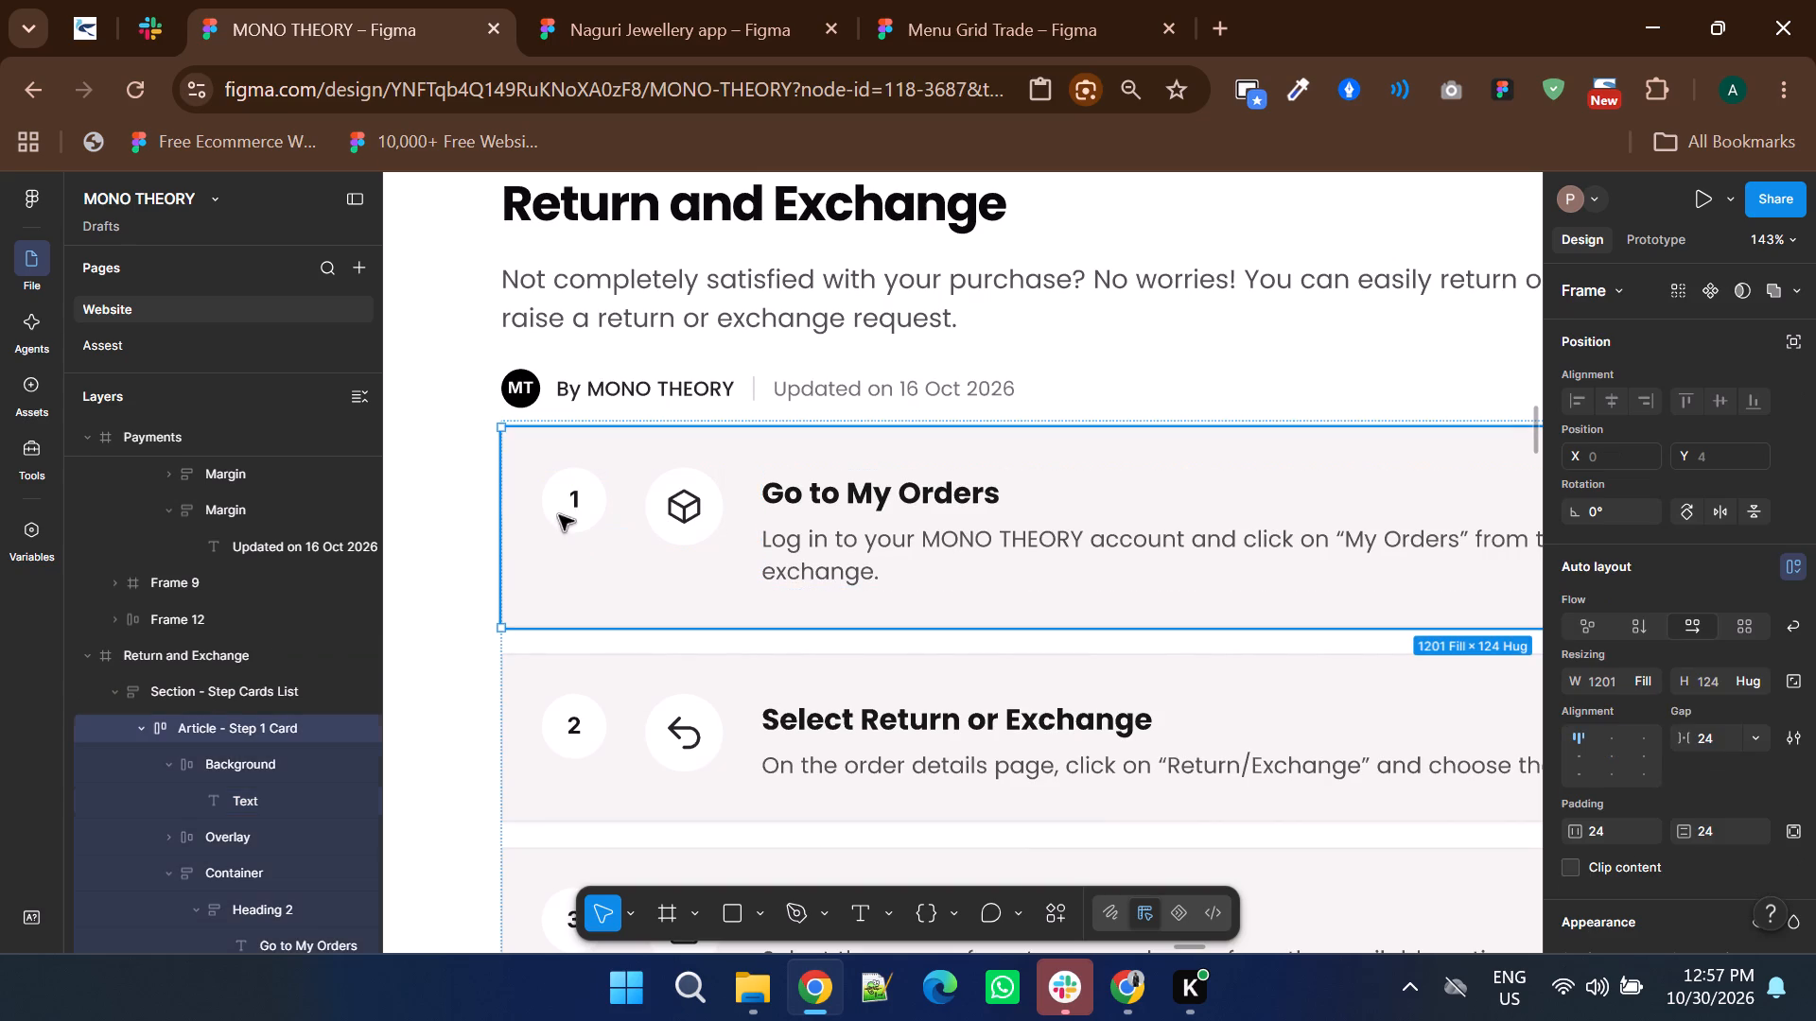
{"action": "triple_click", "coordinate": [571, 507]}
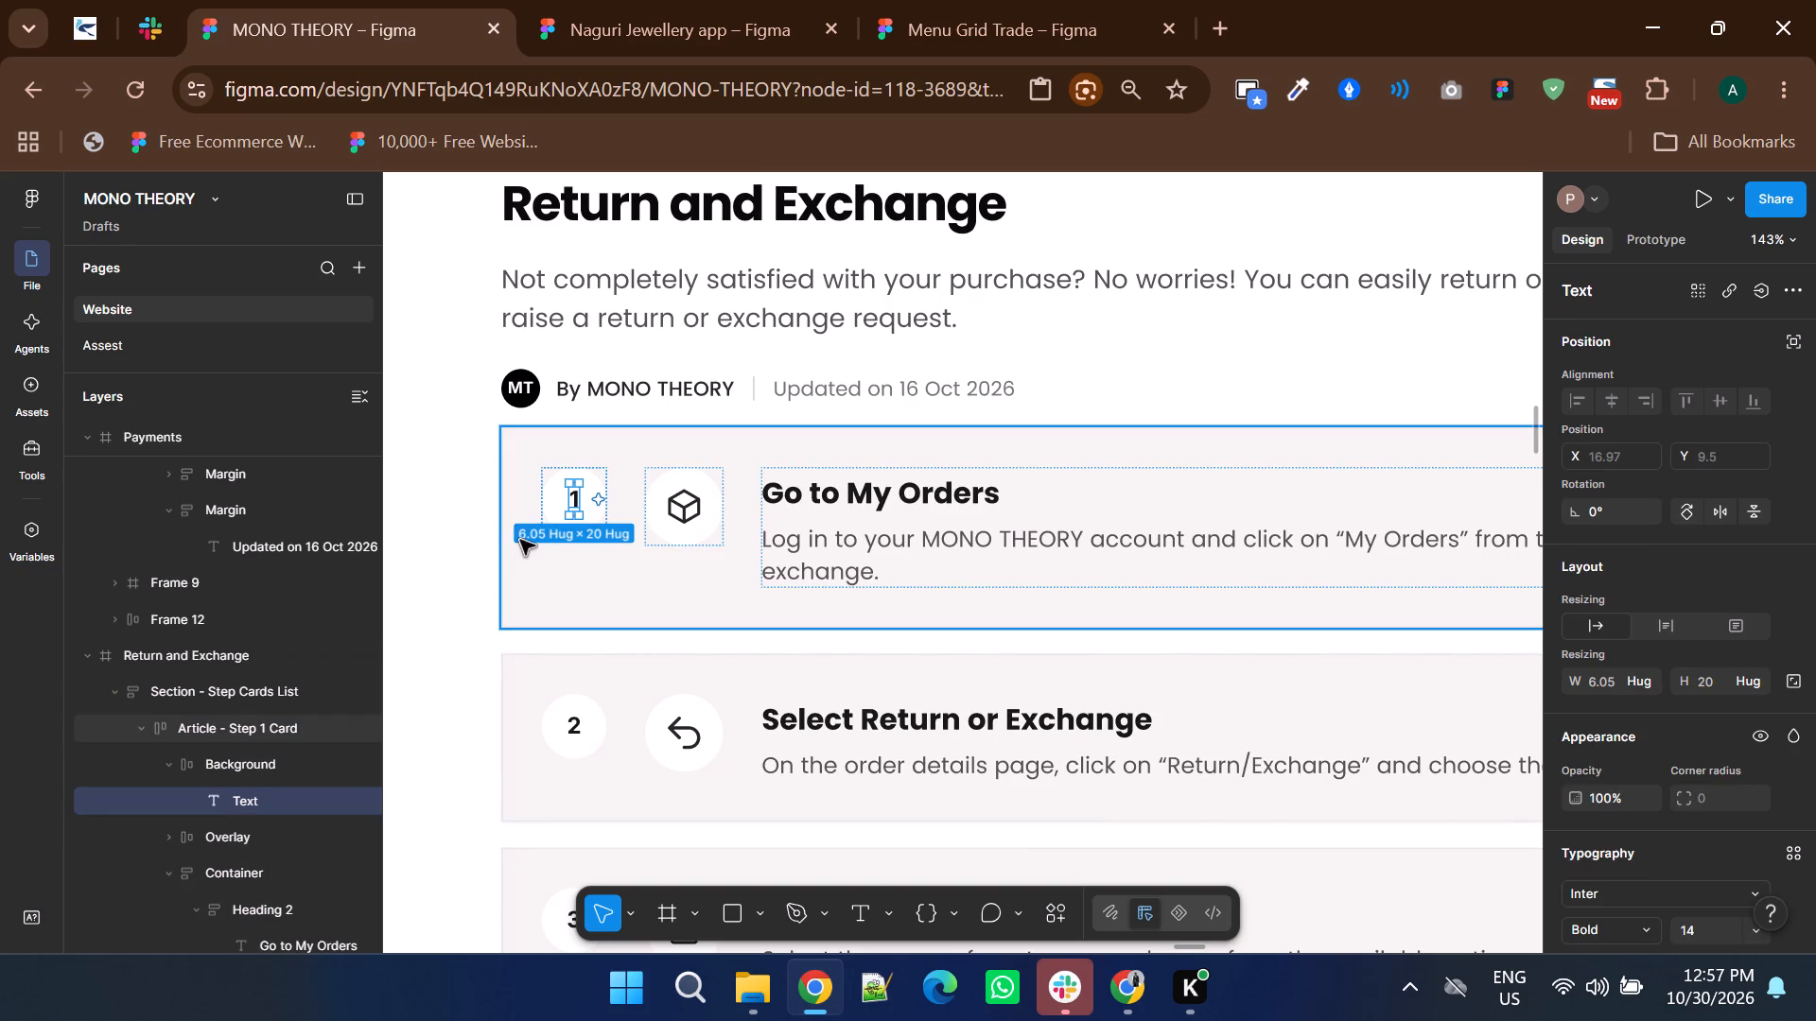
{"action": "left_click", "coordinate": [520, 540]}
{"action": "double_click", "coordinate": [567, 497]}
{"action": "left_click_drag", "start_coordinate": [570, 494], "coordinate": [570, 513]}
{"action": "right_click", "coordinate": [570, 513]}
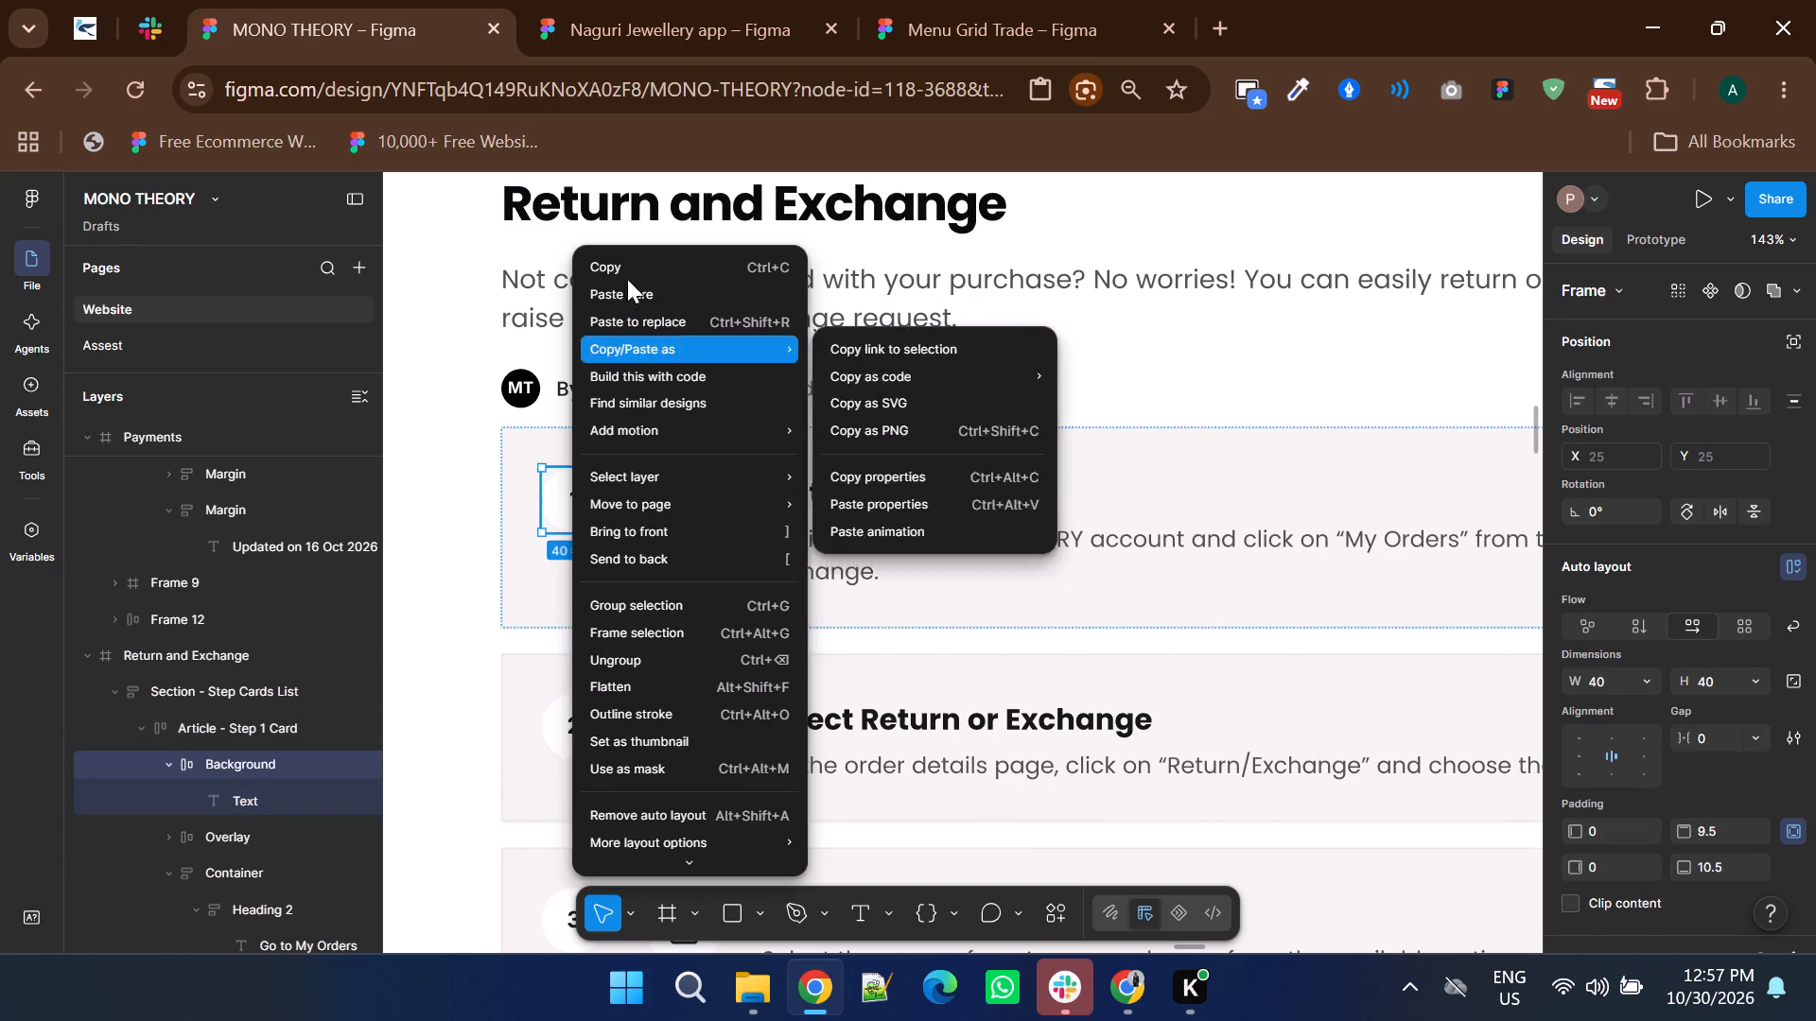
{"action": "left_click", "coordinate": [627, 264]}
Replace the plain number on the Payments page's Credit / Debit Card item with the copied round number badge.
{"action": "scroll", "coordinate": [578, 405], "scroll_direction": "down", "scroll_amount": 8, "text": "ctrl"}
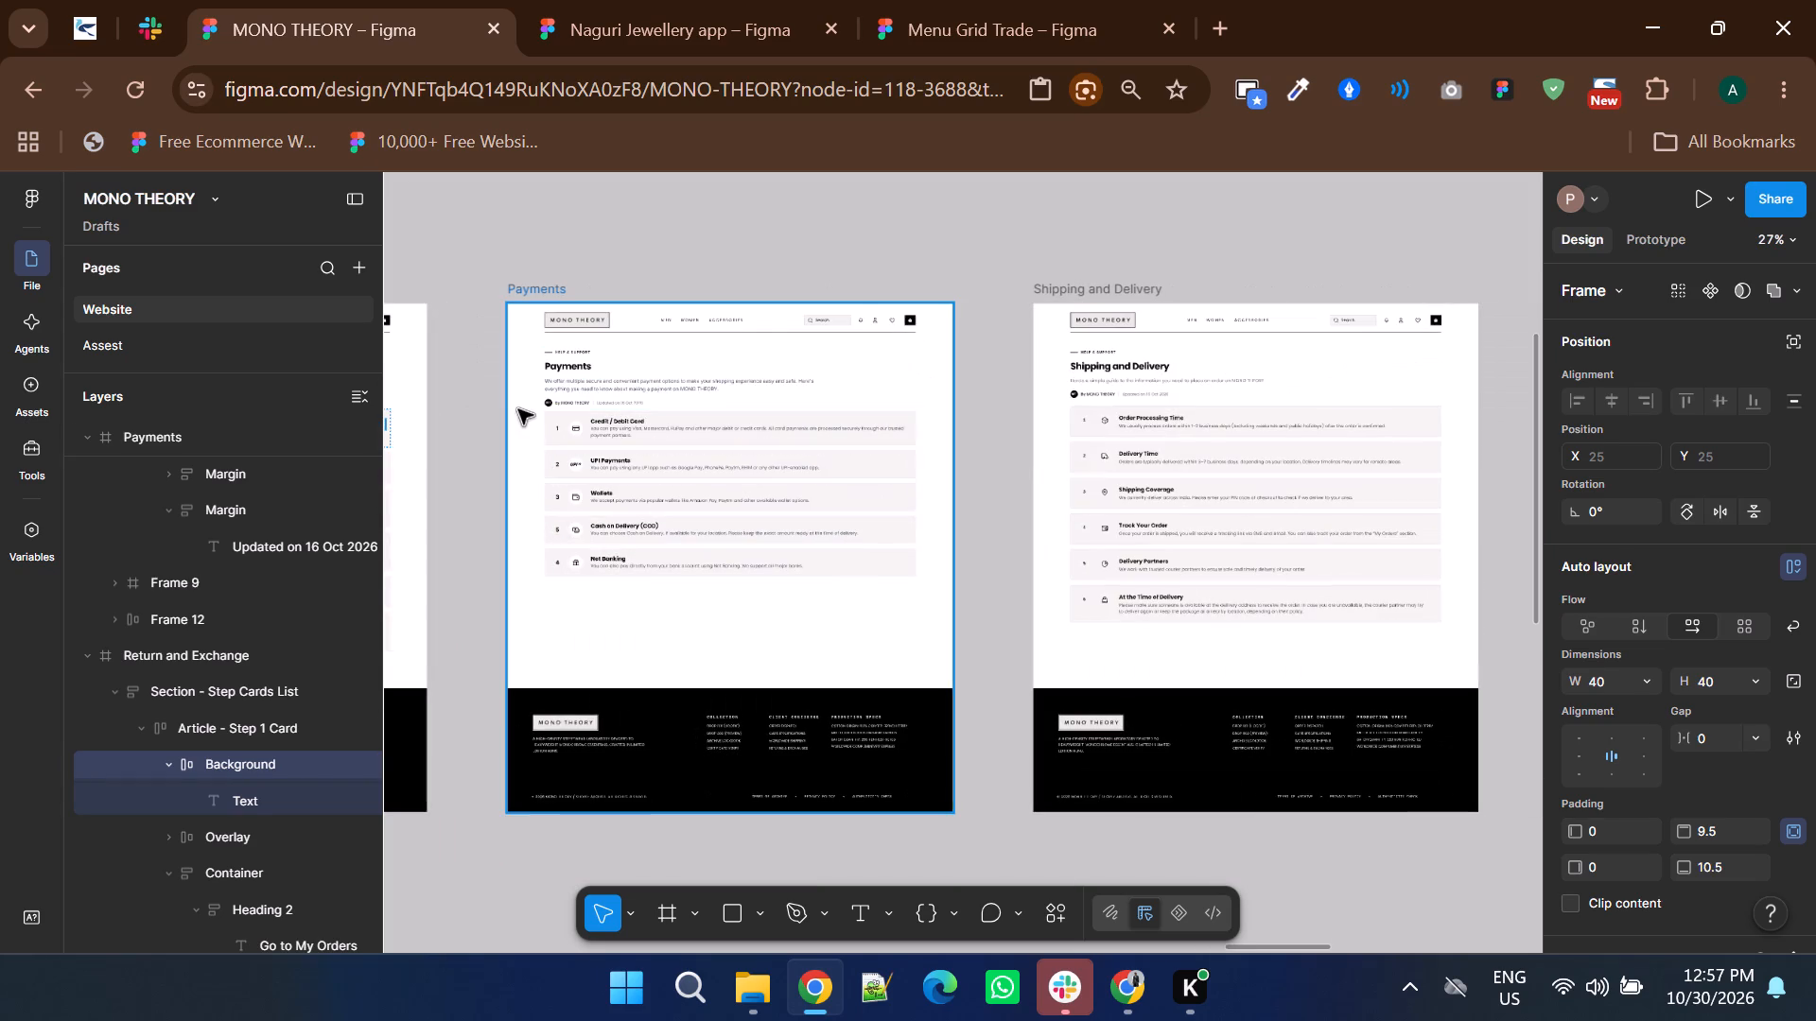
{"action": "scroll", "coordinate": [518, 409], "scroll_direction": "up", "scroll_amount": 2, "text": "ctrl"}
{"action": "left_click", "coordinate": [493, 466]}
{"action": "scroll", "coordinate": [546, 461], "scroll_direction": "up", "scroll_amount": 1, "text": "shift"}
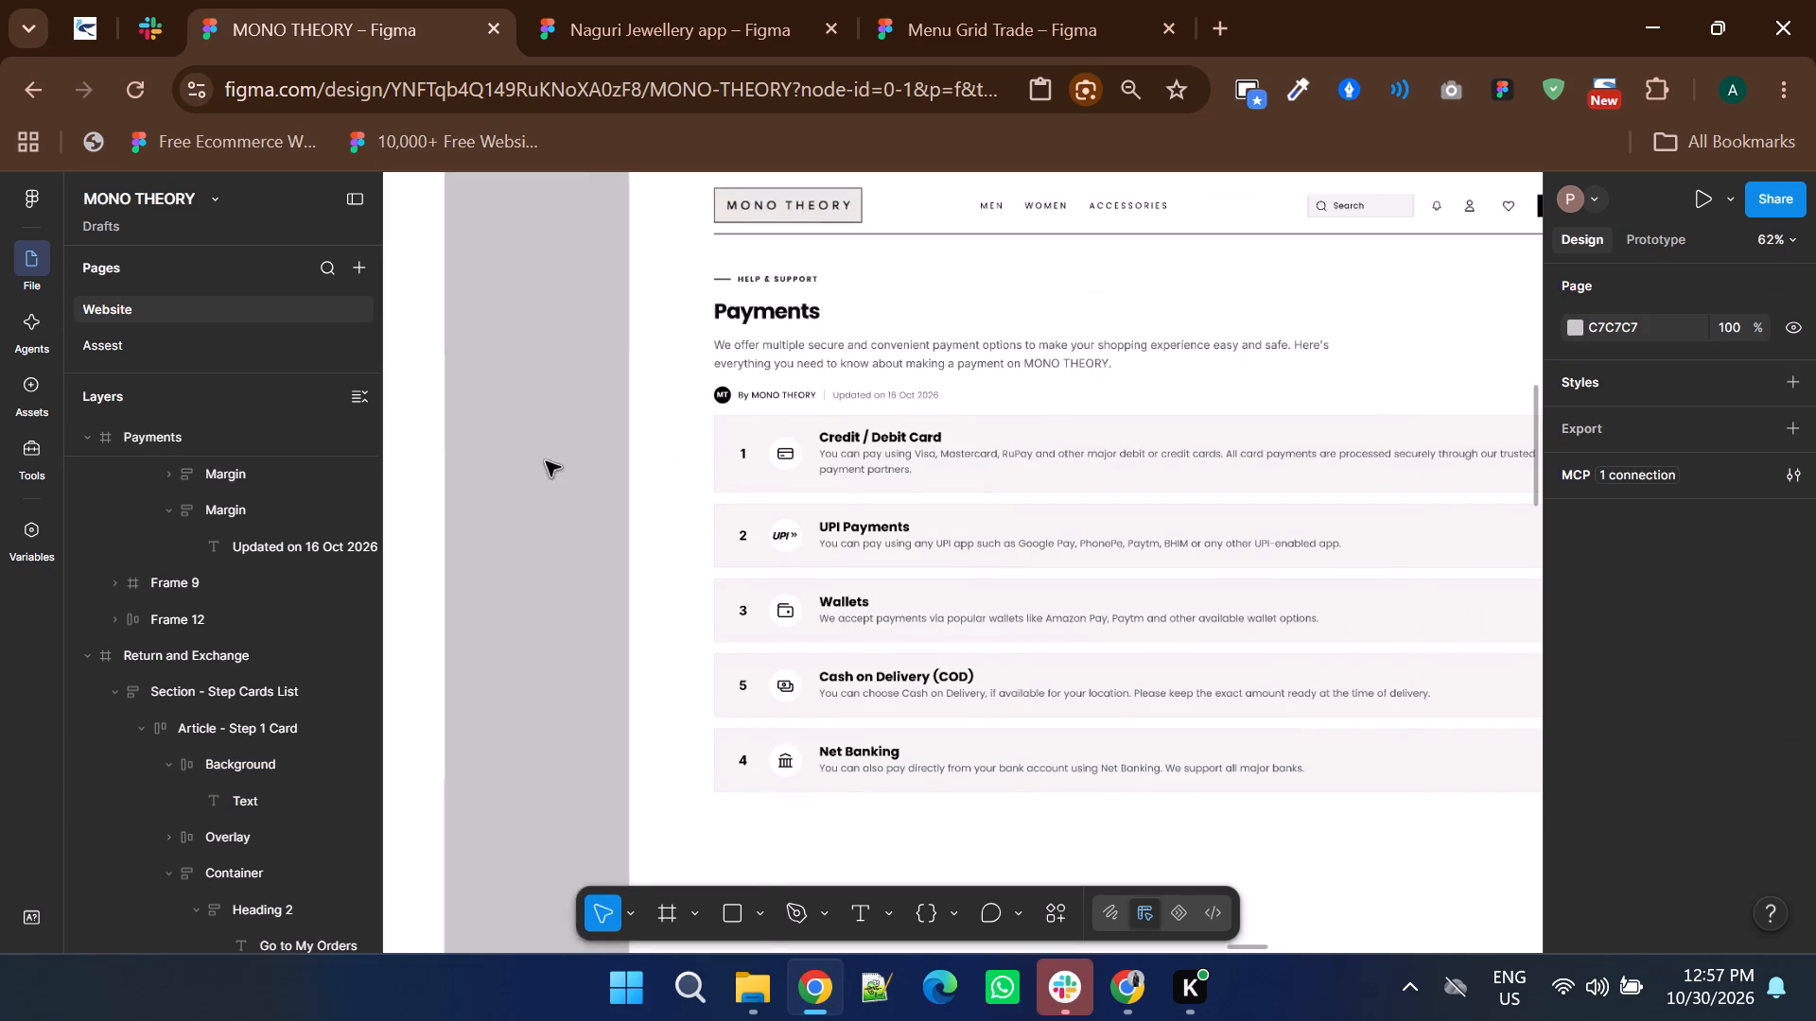
{"action": "scroll", "coordinate": [546, 461], "scroll_direction": "up", "scroll_amount": 1, "text": "shift"}
{"action": "scroll", "coordinate": [867, 460], "scroll_direction": "up", "scroll_amount": 2, "text": "ctrl"}
{"action": "left_click", "coordinate": [922, 451]}
{"action": "double_click", "coordinate": [891, 443]}
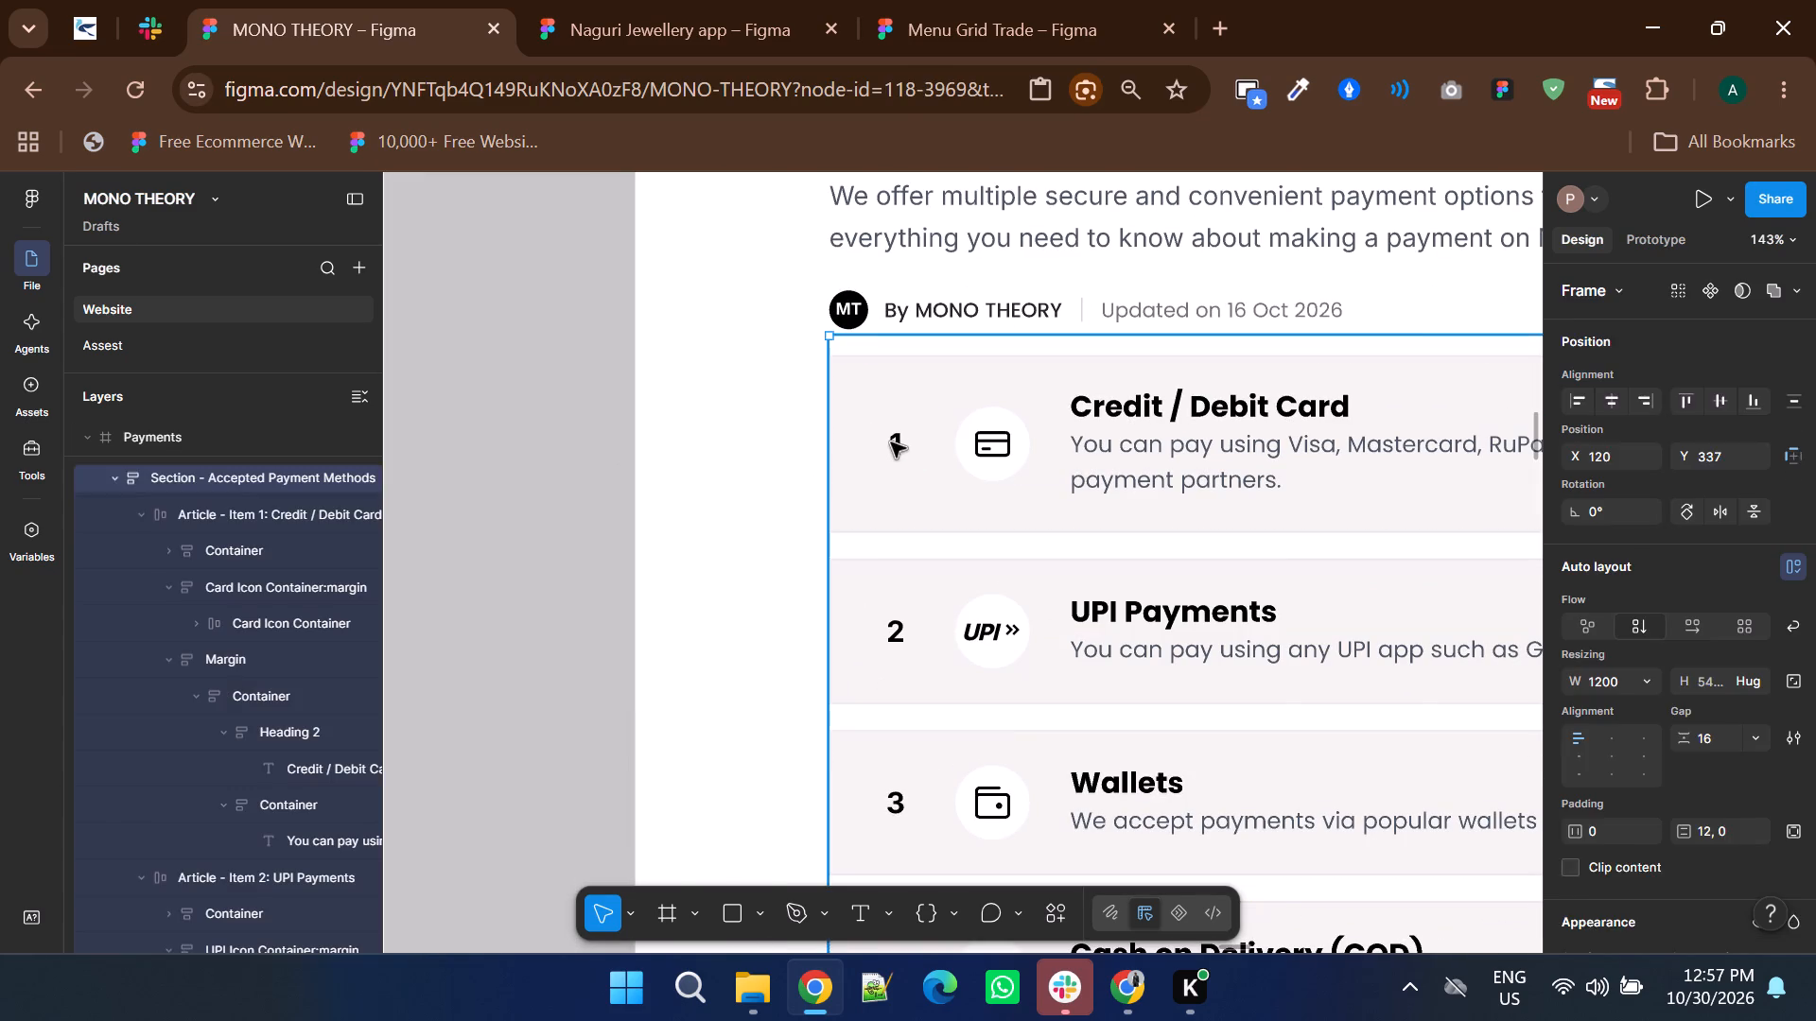
{"action": "double_click", "coordinate": [891, 442]}
{"action": "right_click", "coordinate": [891, 442]}
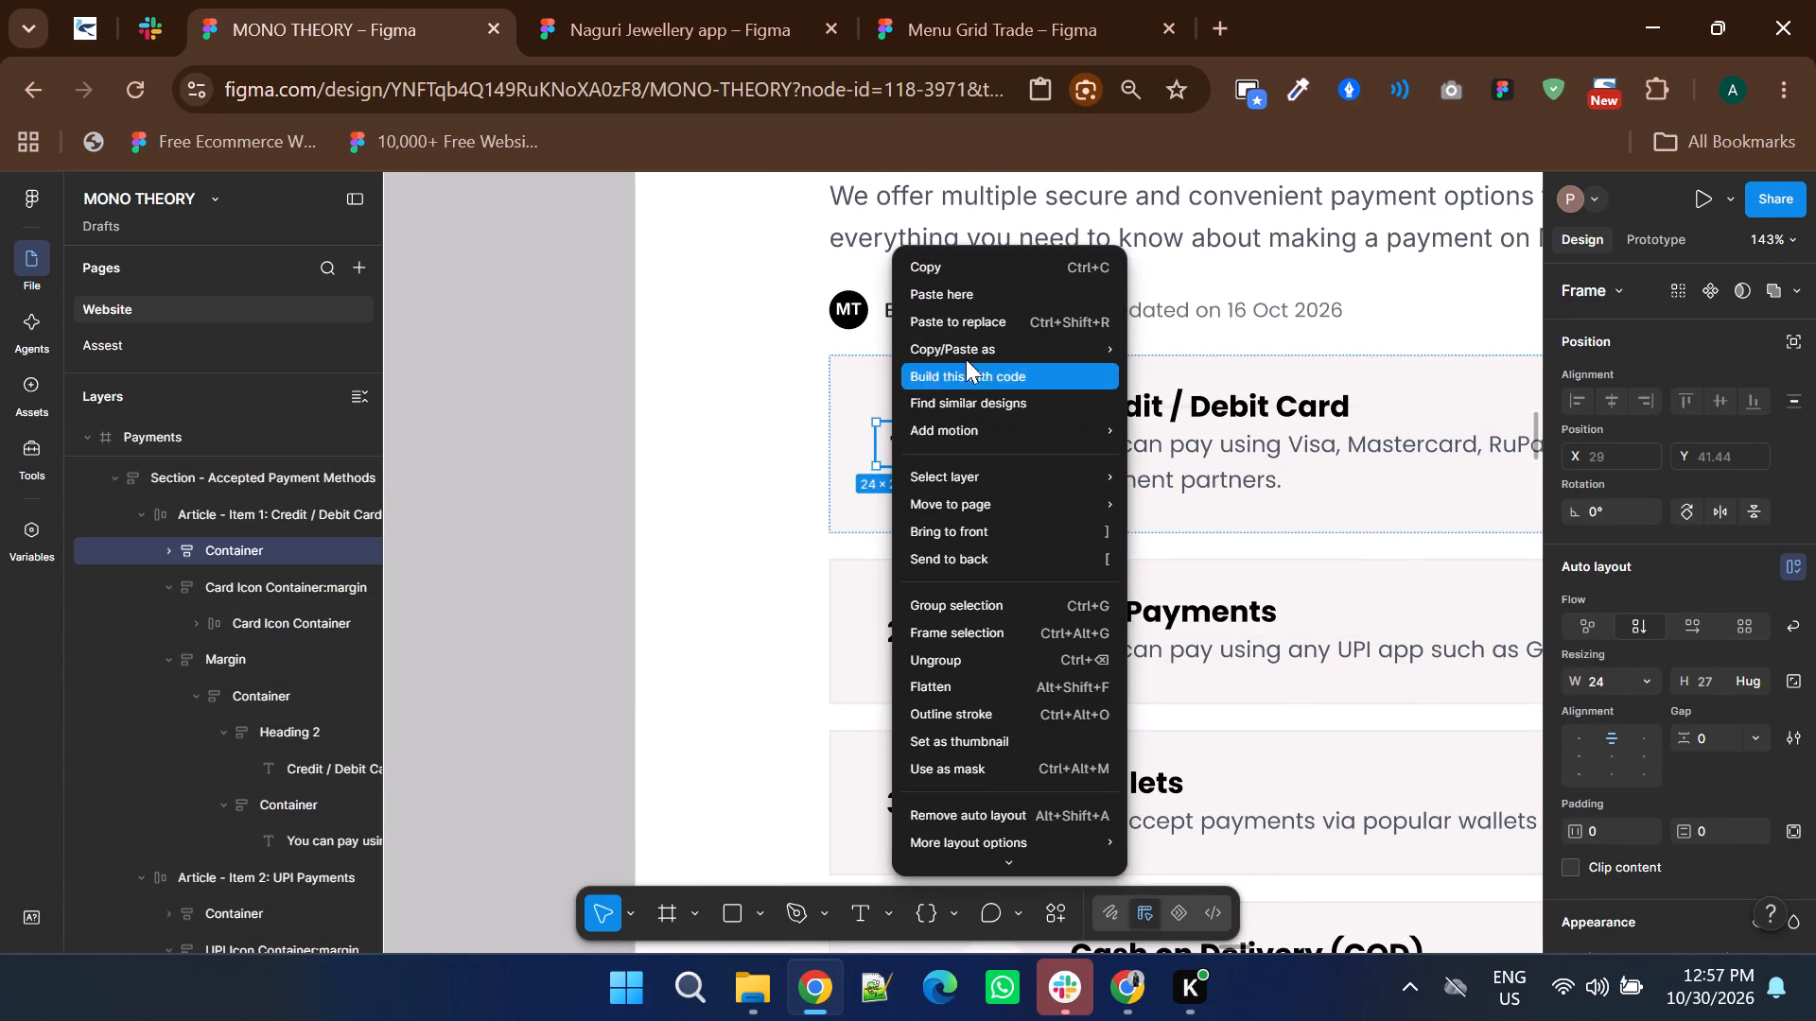
{"action": "left_click", "coordinate": [968, 325]}
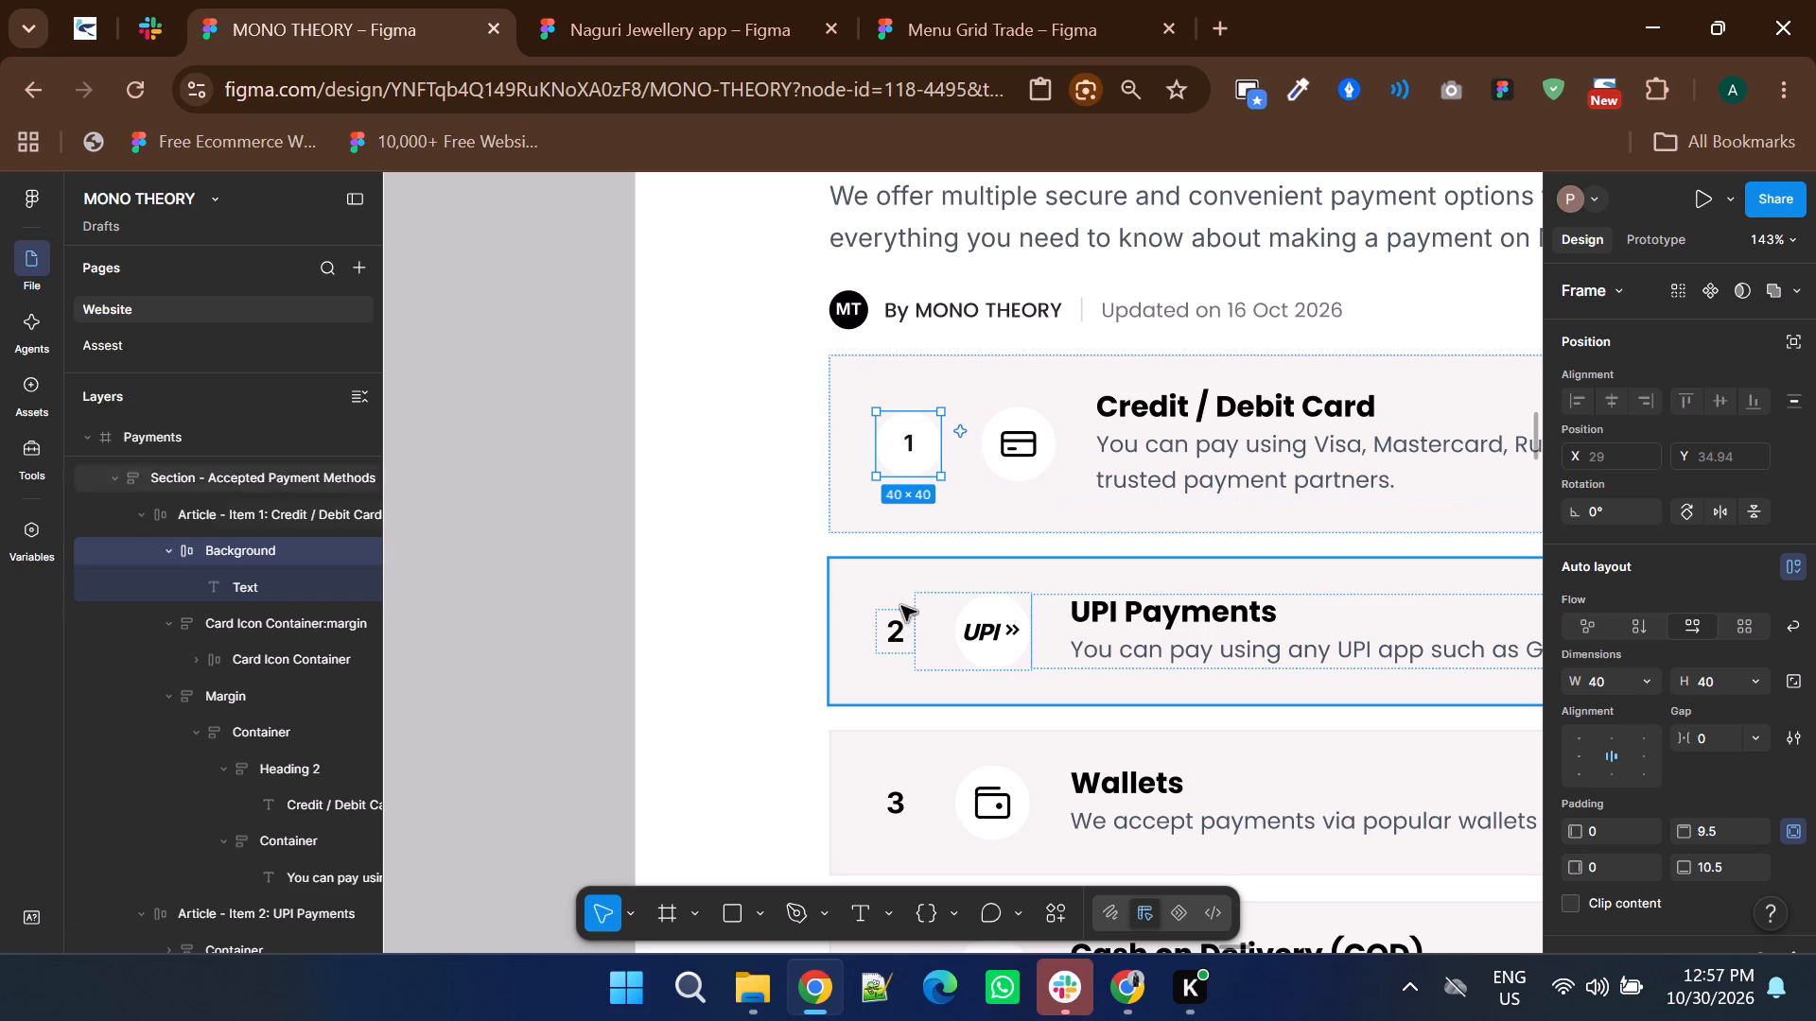
Replace the plain numbers on the UPI Payments and Wallets items with the copied round badge.
{"action": "double_click", "coordinate": [898, 625]}
{"action": "right_click", "coordinate": [898, 625]}
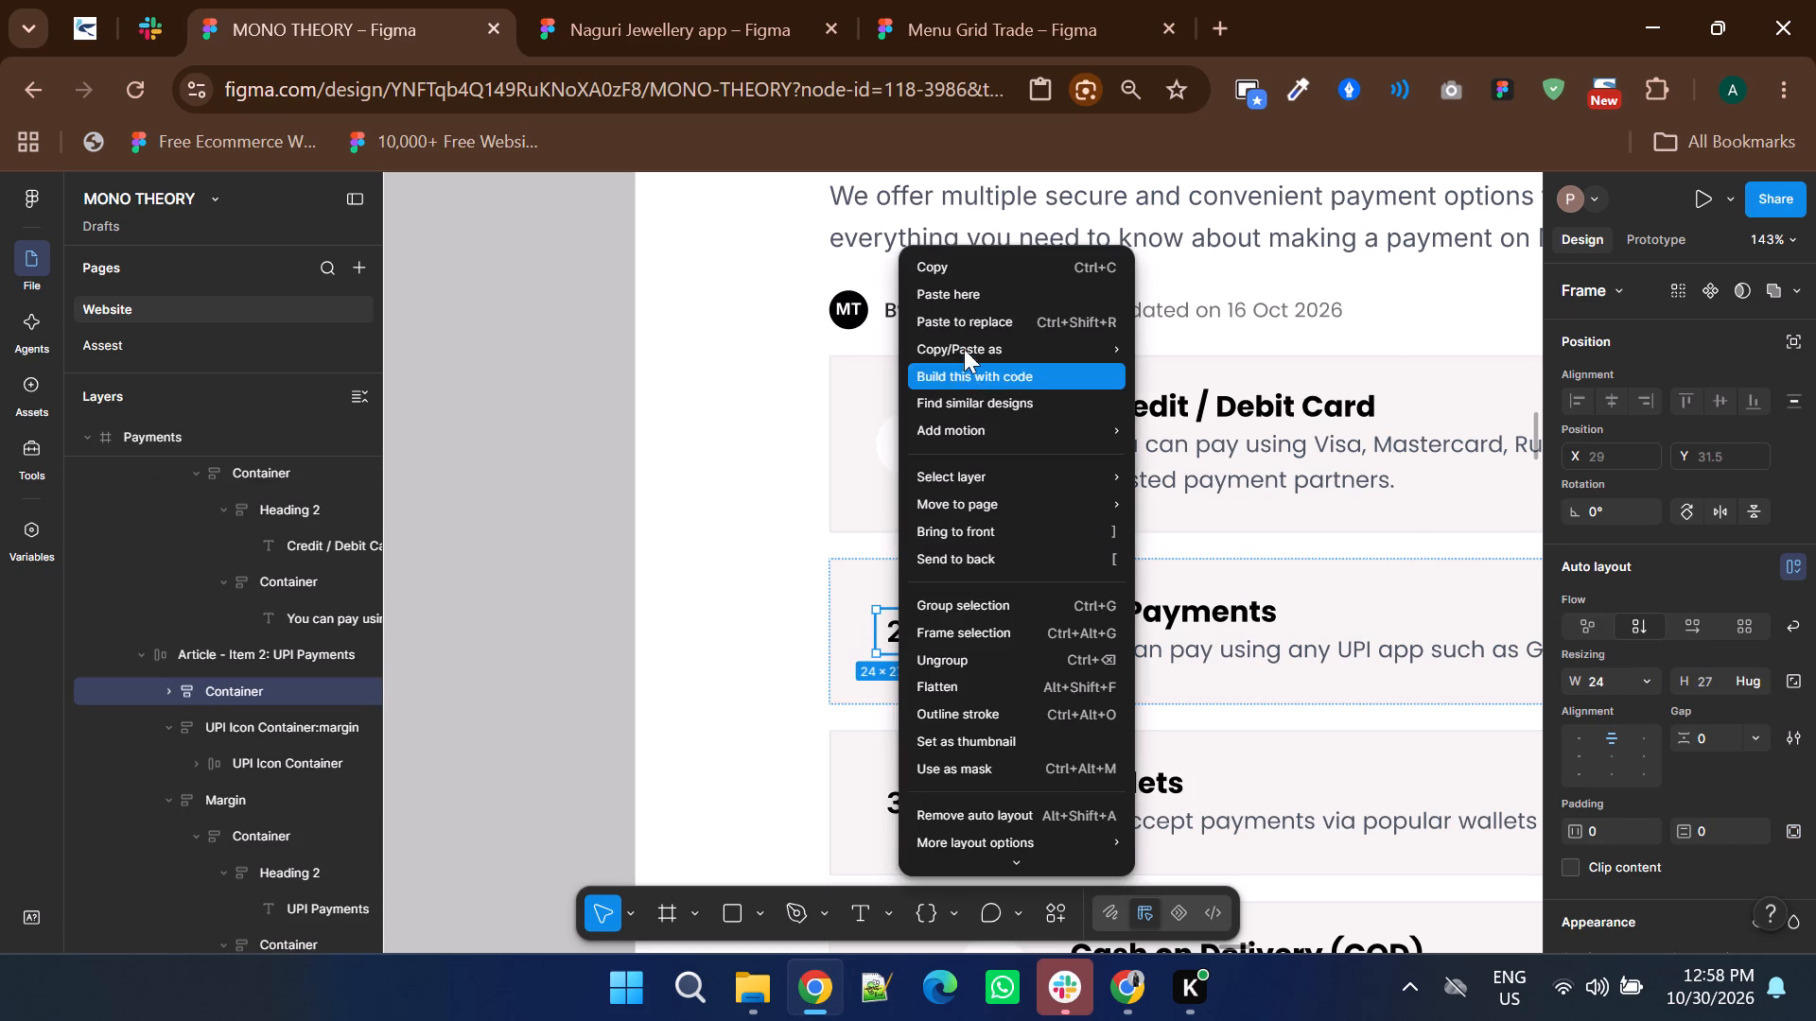
{"action": "left_click", "coordinate": [960, 333]}
{"action": "scroll", "coordinate": [960, 333], "scroll_direction": "down", "scroll_amount": 2}
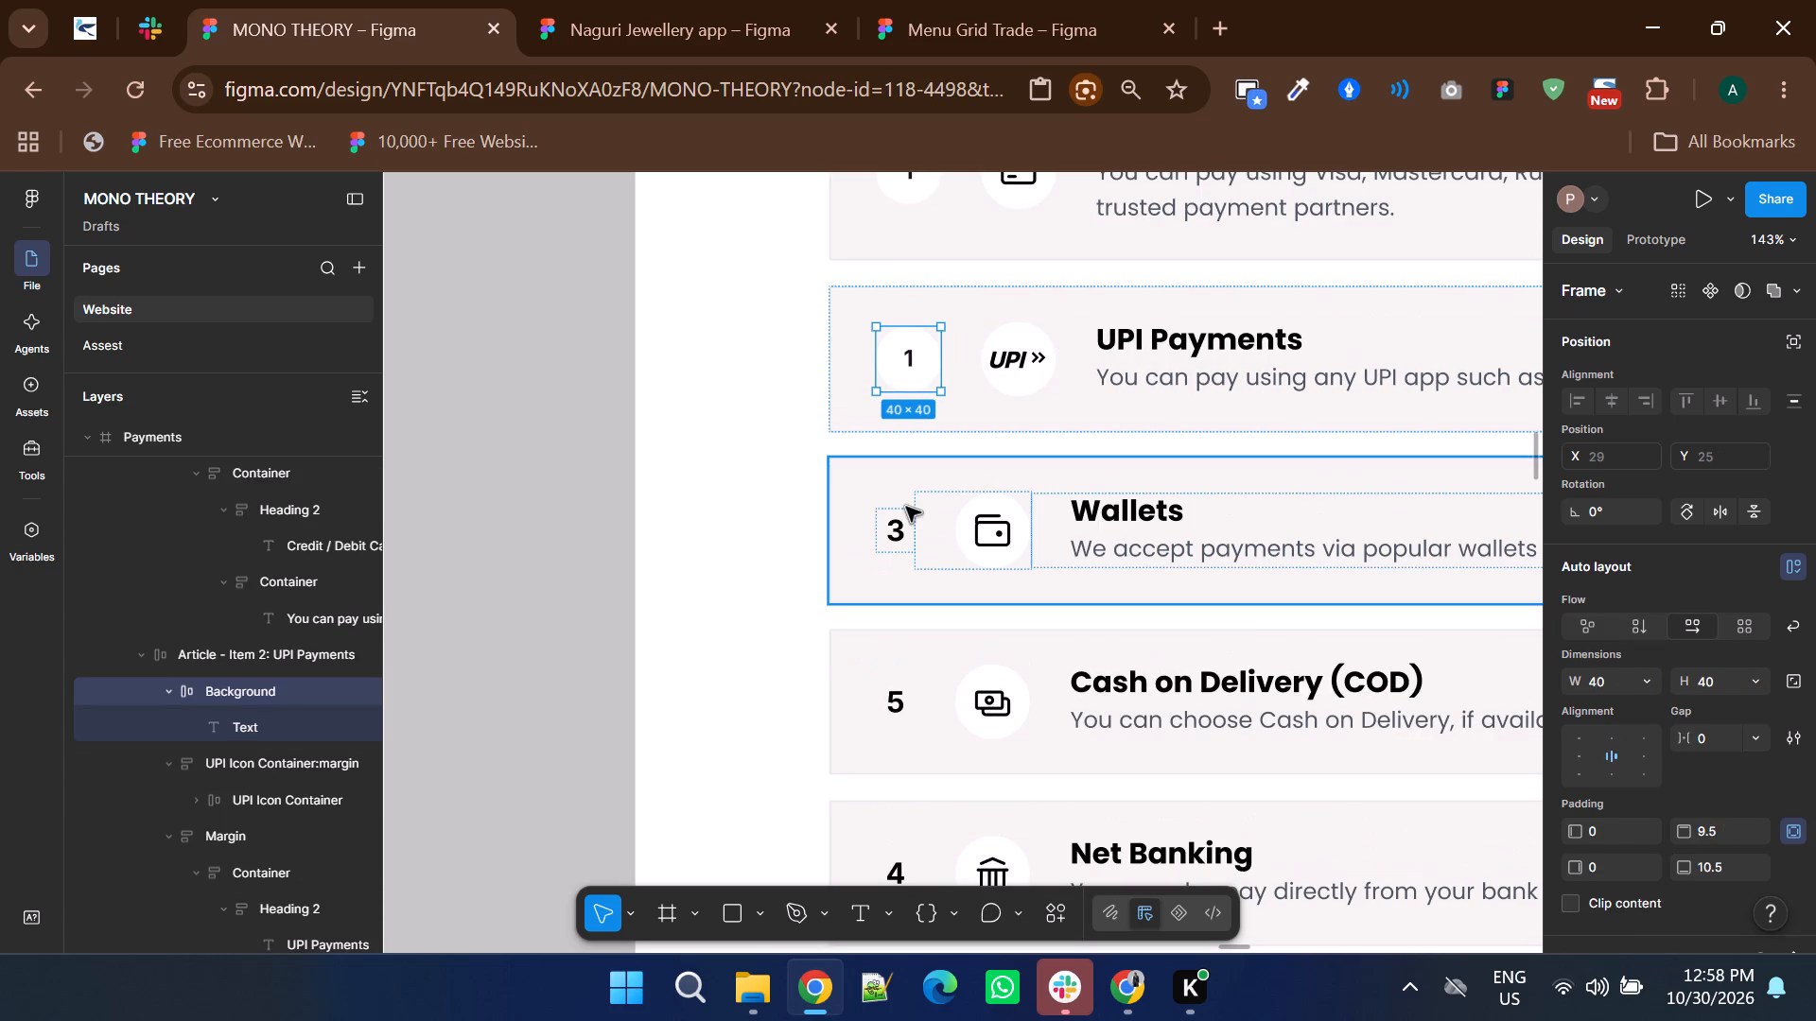
{"action": "double_click", "coordinate": [900, 516]}
{"action": "right_click", "coordinate": [894, 531]}
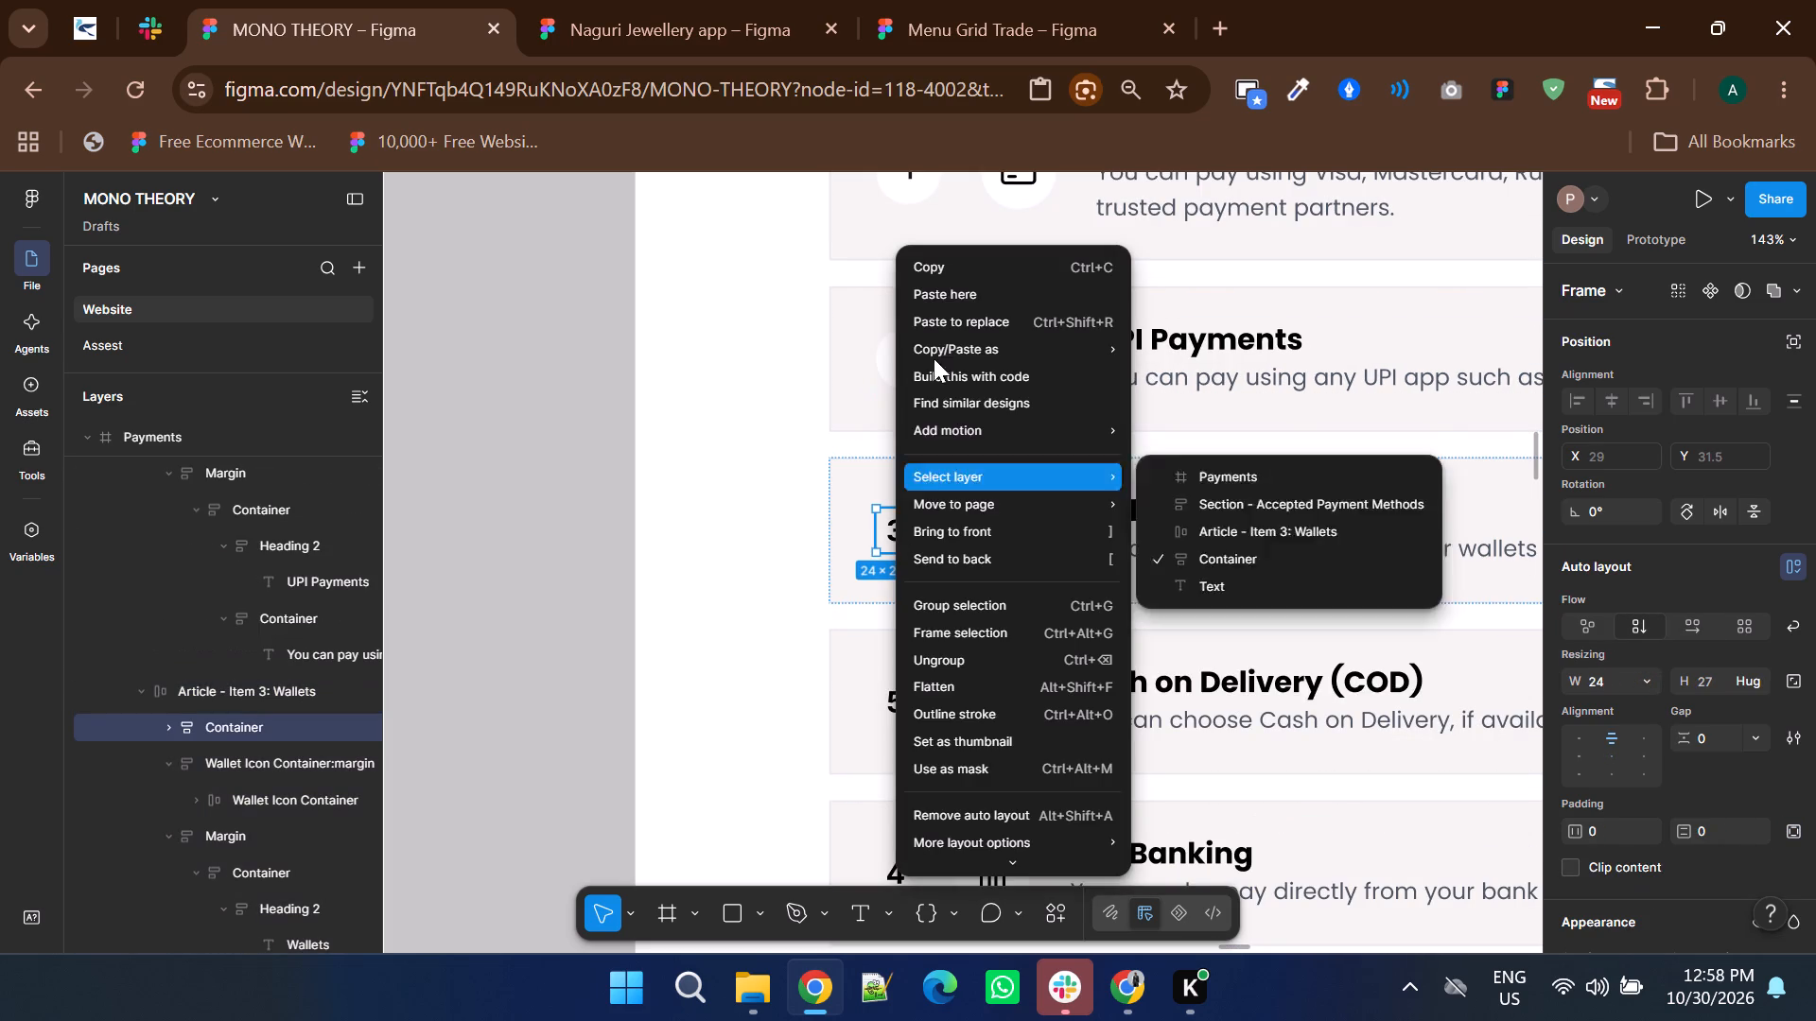
{"action": "left_click", "coordinate": [940, 321]}
Replace the plain numbers on the Cash on Delivery (COD) and Net Banking items with the copied round badge.
{"action": "scroll", "coordinate": [909, 485], "scroll_direction": "down", "scroll_amount": 2}
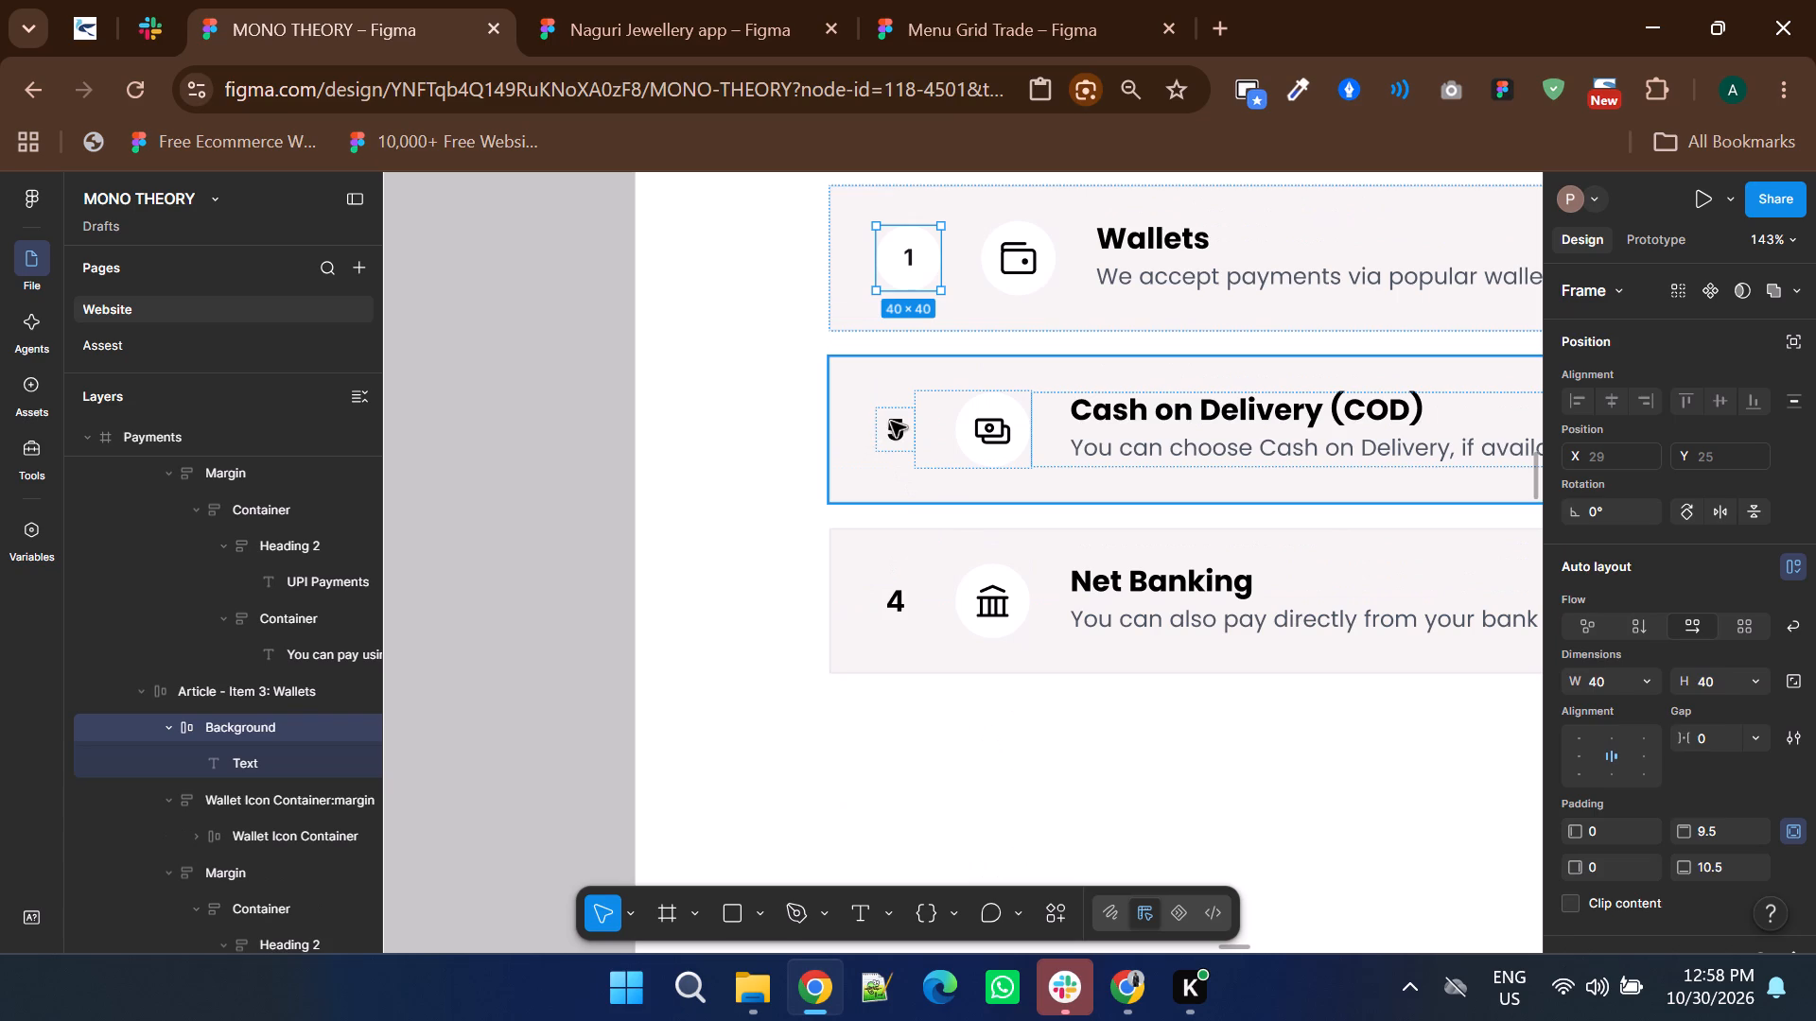
{"action": "double_click", "coordinate": [891, 422]}
{"action": "right_click", "coordinate": [891, 422]}
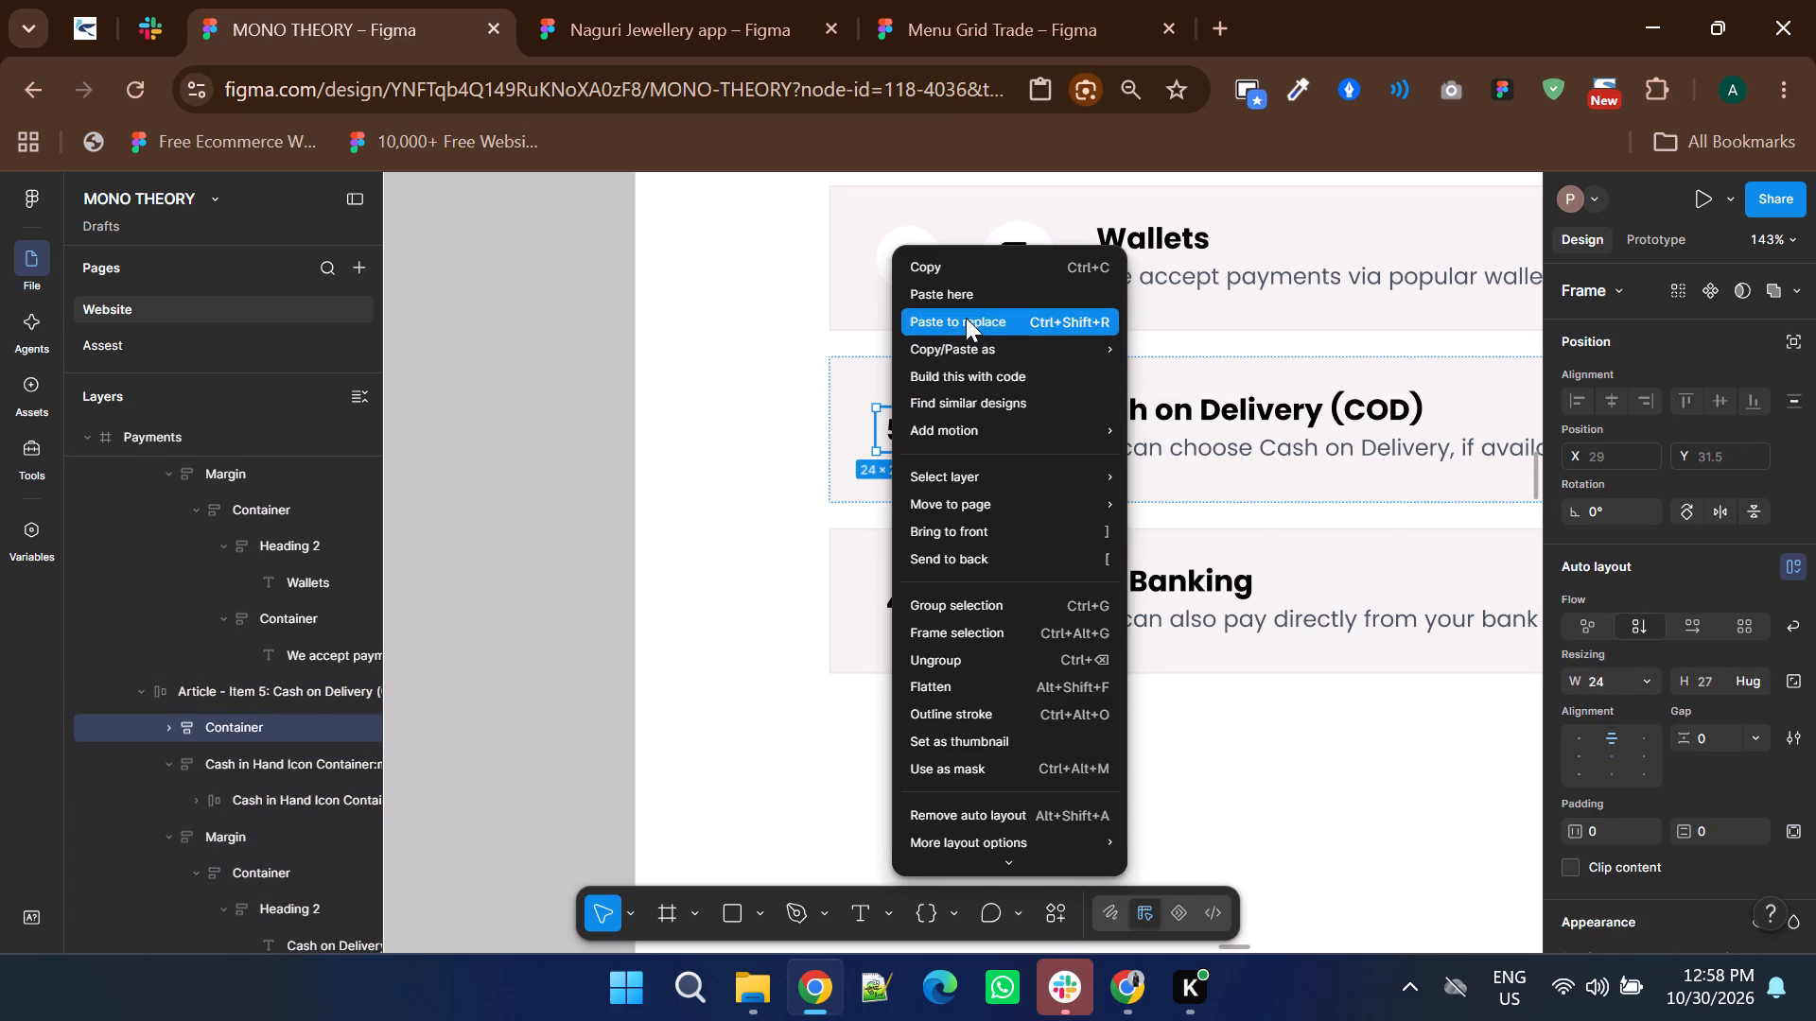
{"action": "left_click", "coordinate": [966, 318]}
{"action": "double_click", "coordinate": [899, 594]}
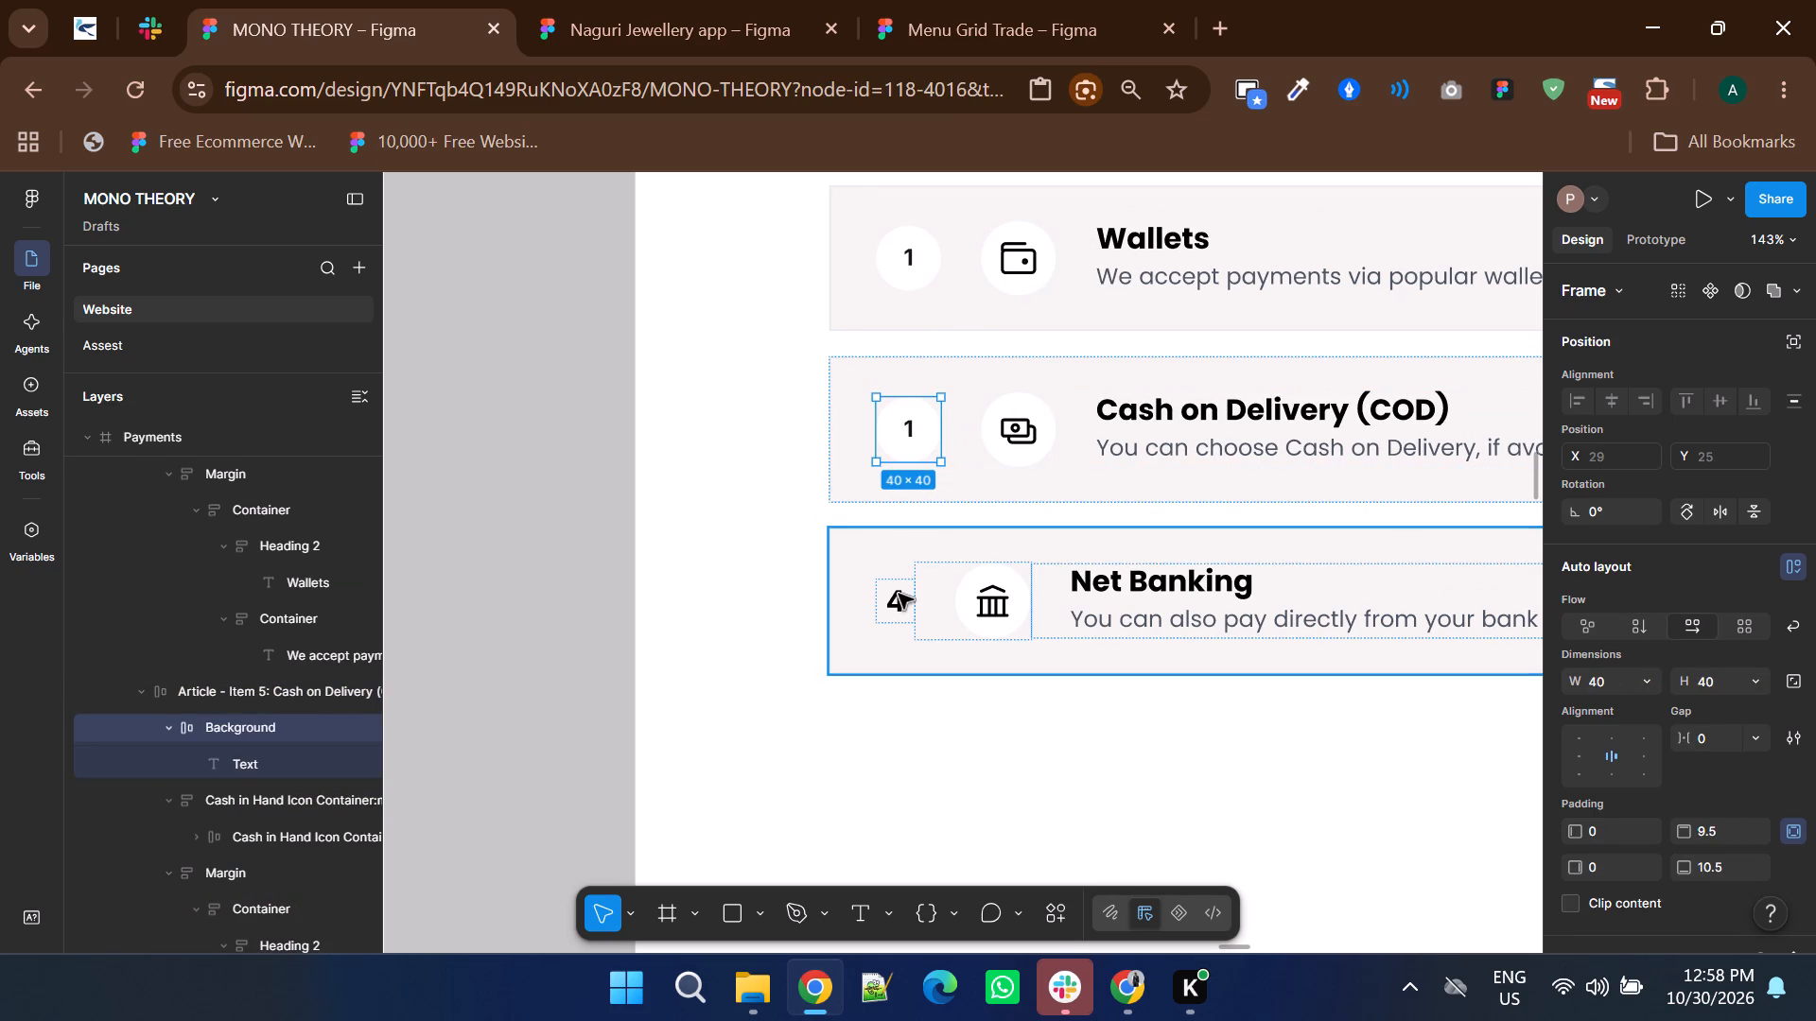
{"action": "right_click", "coordinate": [899, 594]}
{"action": "left_click", "coordinate": [969, 332]}
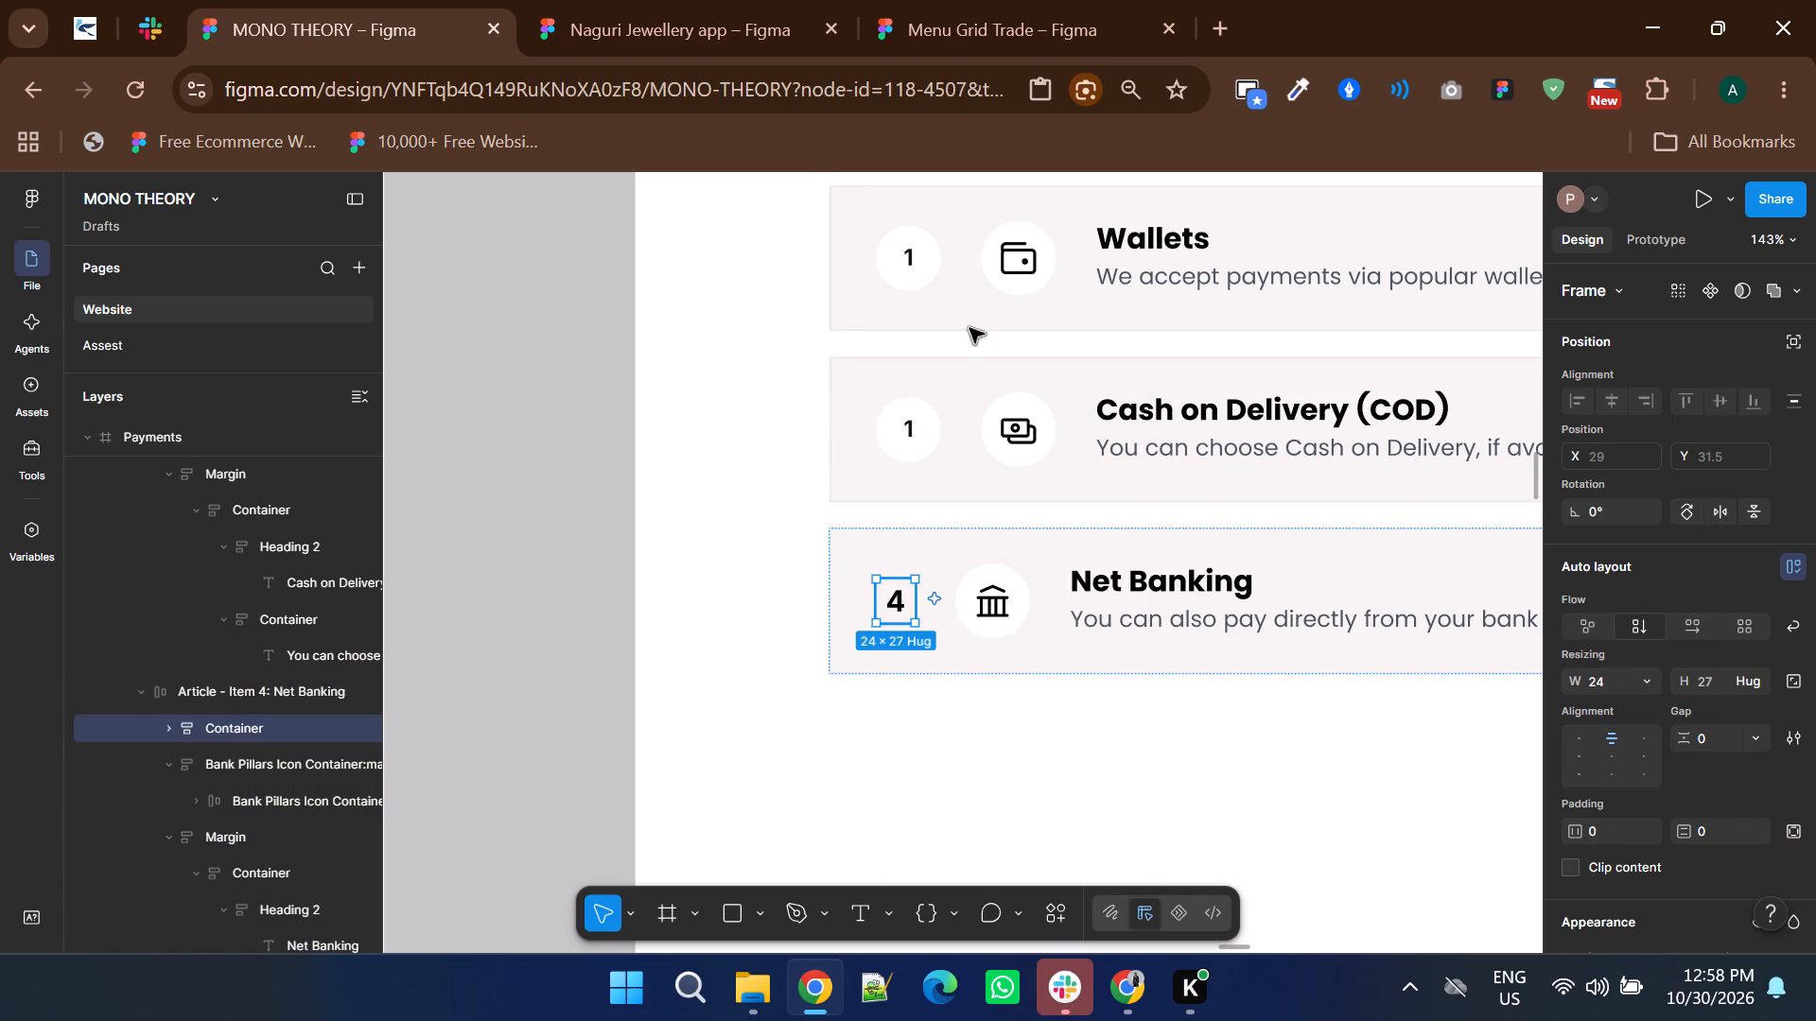
Change the number in the UPI Payments badge to 2.
{"action": "scroll", "coordinate": [924, 621], "scroll_direction": "up", "scroll_amount": 5}
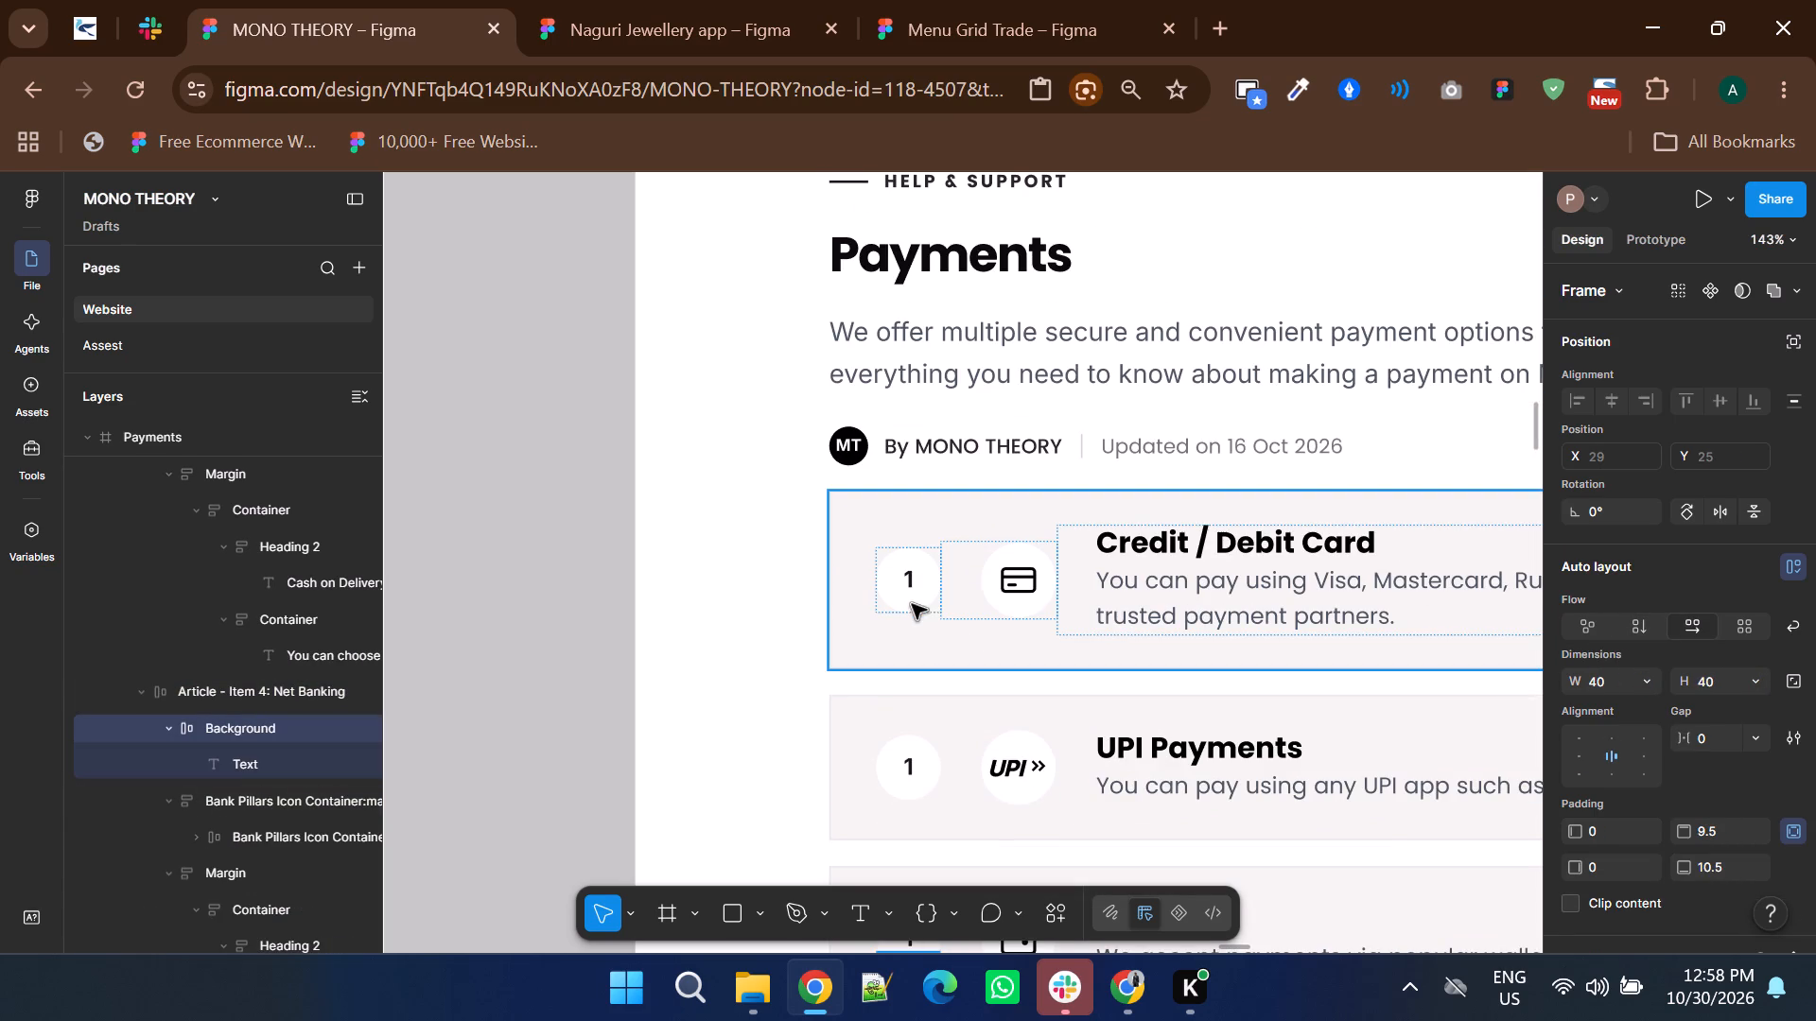
{"action": "scroll", "coordinate": [901, 768], "scroll_direction": "down", "scroll_amount": 1}
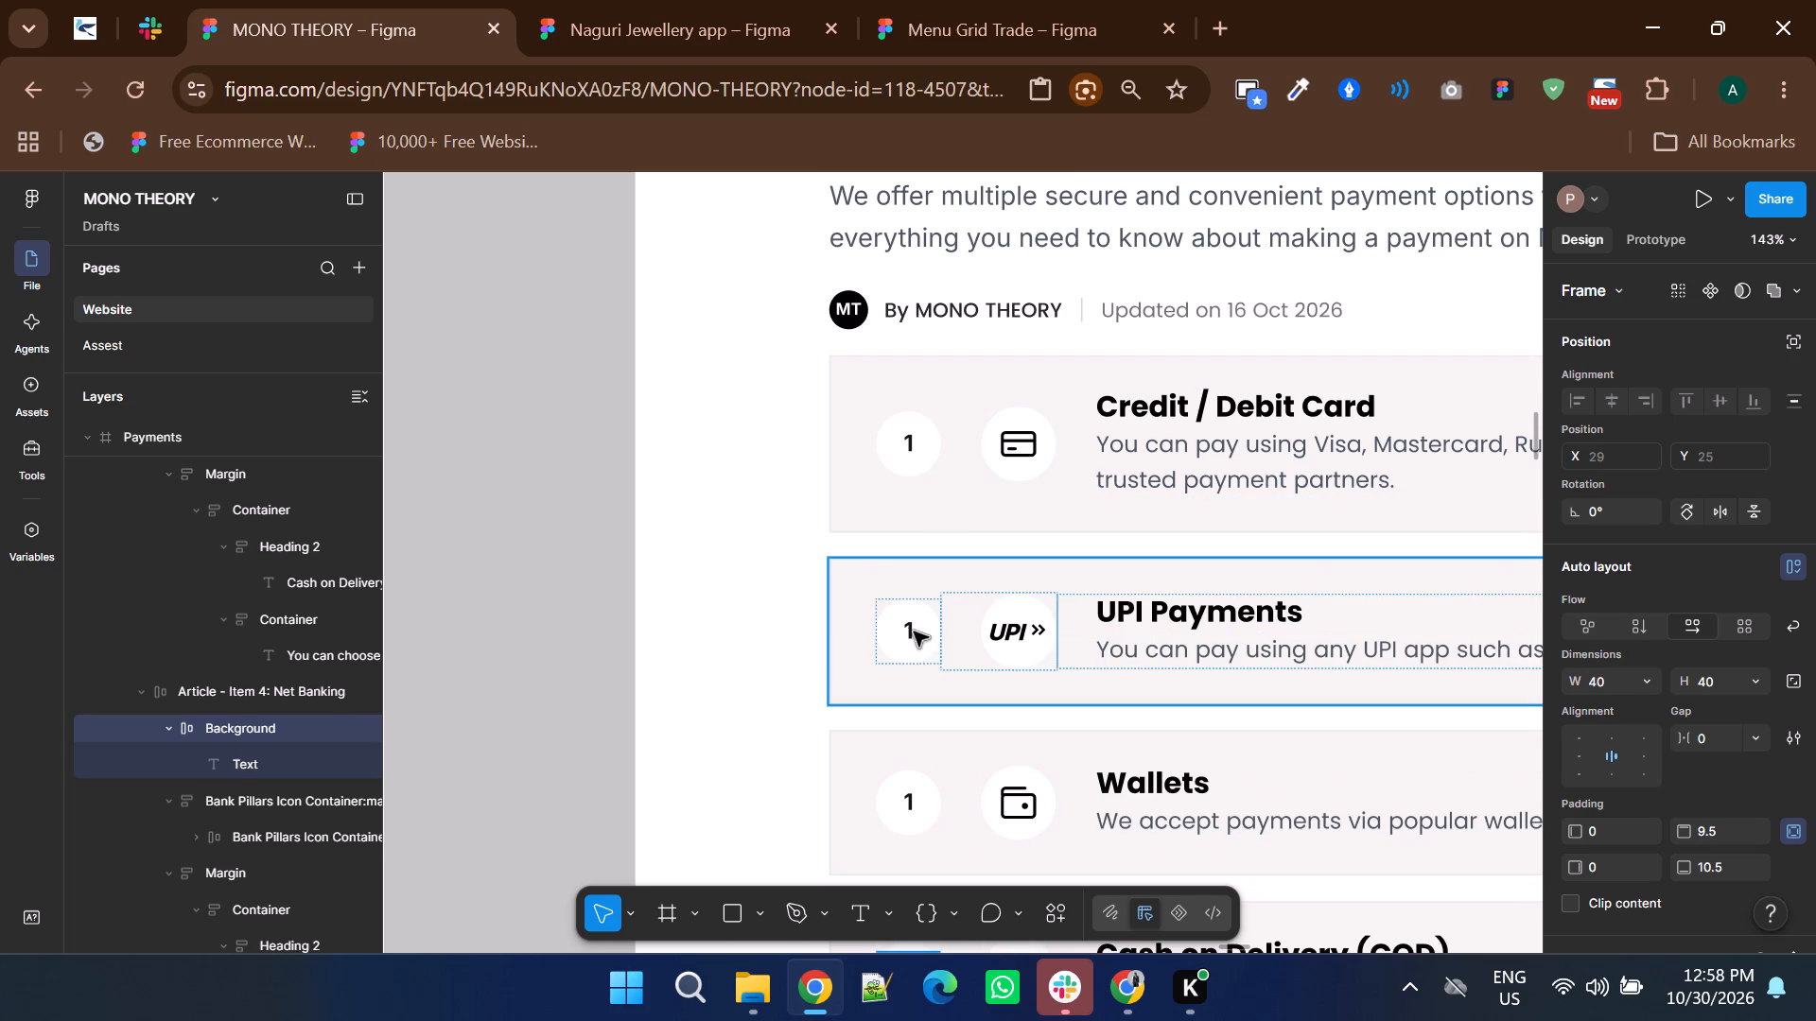
{"action": "double_click", "coordinate": [914, 627], "text": "ctrl"}
{"action": "double_click", "coordinate": [914, 627]}
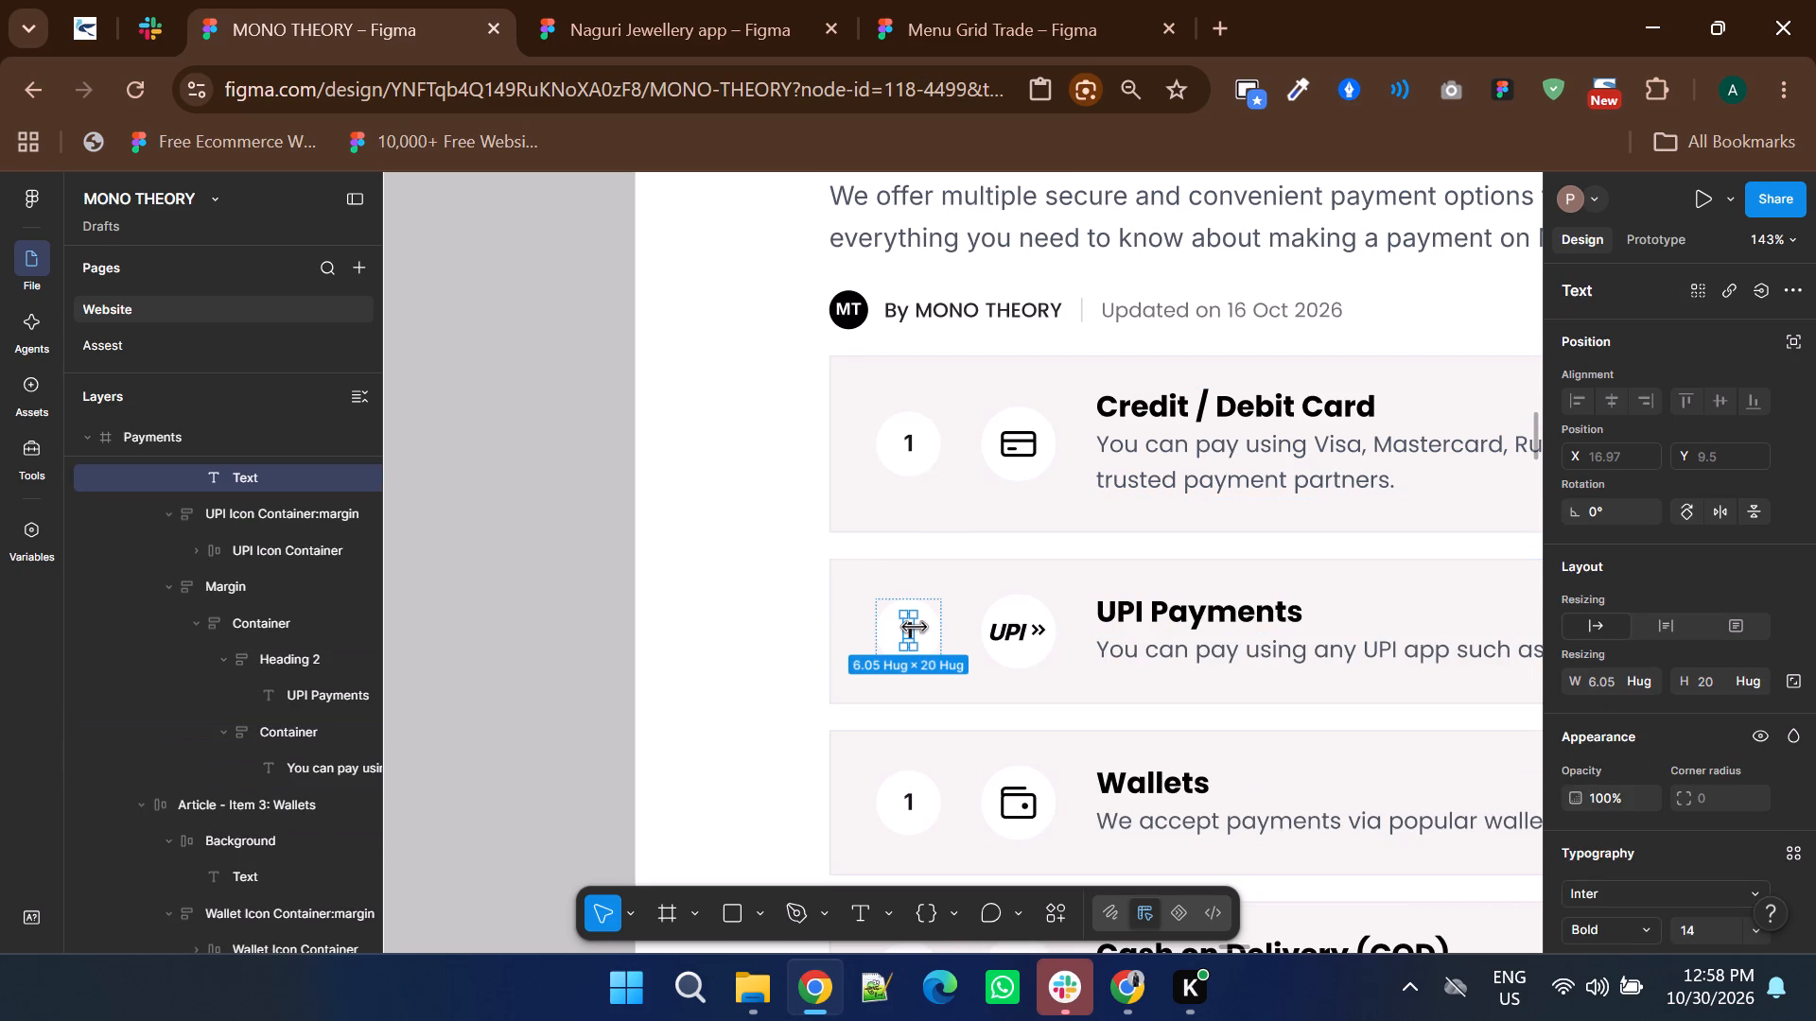
{"action": "double_click", "coordinate": [914, 627]}
{"action": "scroll", "coordinate": [904, 638], "scroll_direction": "up", "scroll_amount": 2, "text": "ctrl"}
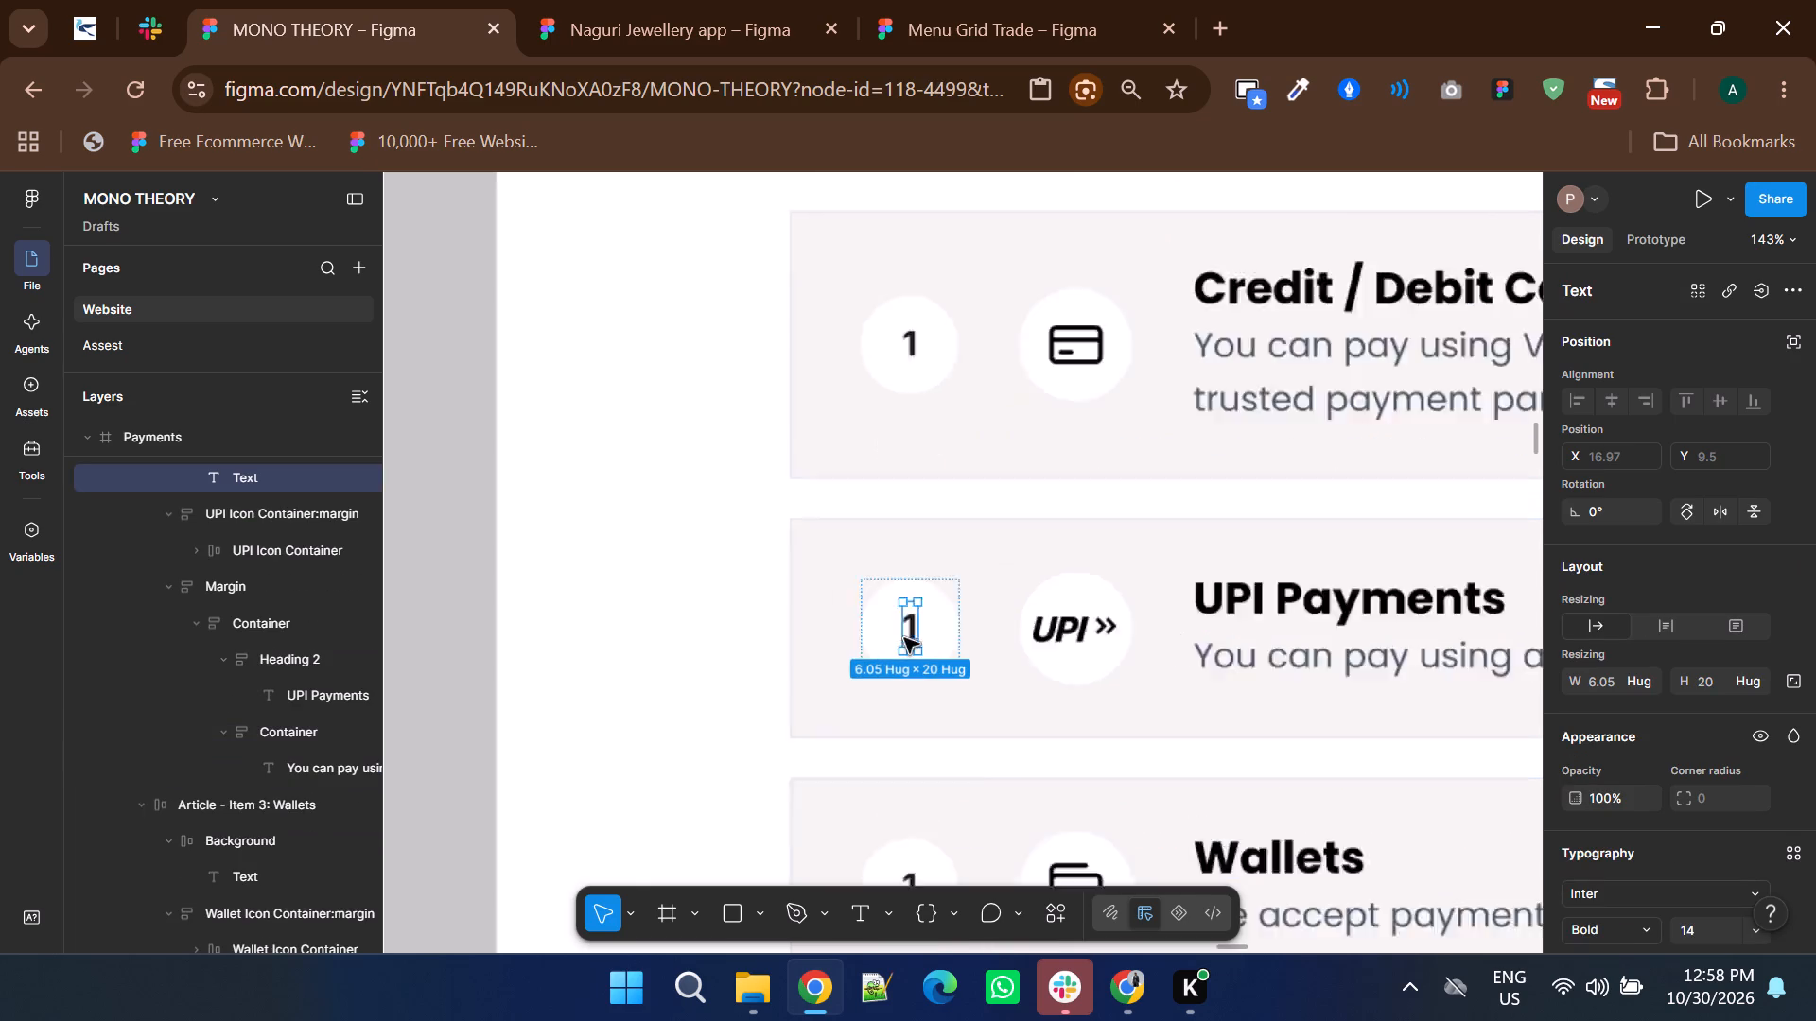
{"action": "scroll", "coordinate": [904, 638], "scroll_direction": "up", "scroll_amount": 1, "text": "ctrl"}
{"action": "double_click", "coordinate": [920, 633]}
{"action": "key", "text": "2"}
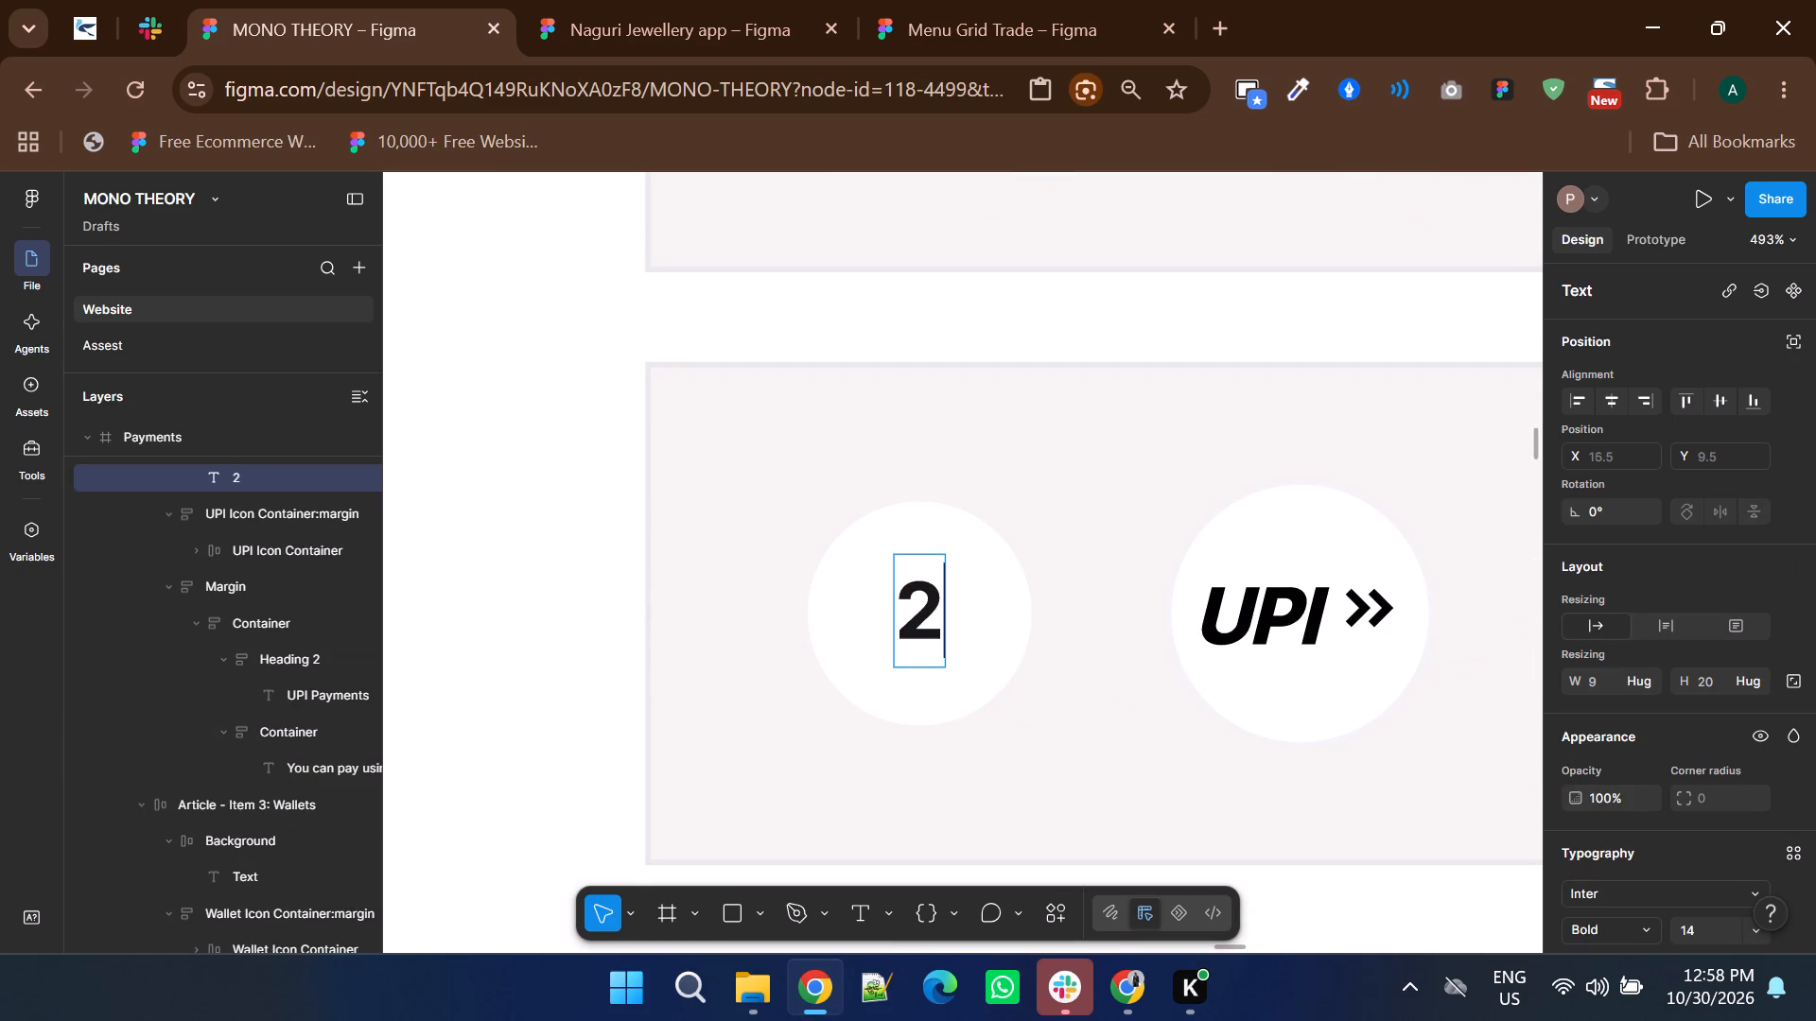
Renumber the badges on the Wallets, Cash on Delivery (COD) and Net Banking items as 3, 4 and 5.
{"action": "scroll", "coordinate": [920, 633], "scroll_direction": "down", "scroll_amount": 4}
{"action": "double_click", "coordinate": [920, 633]}
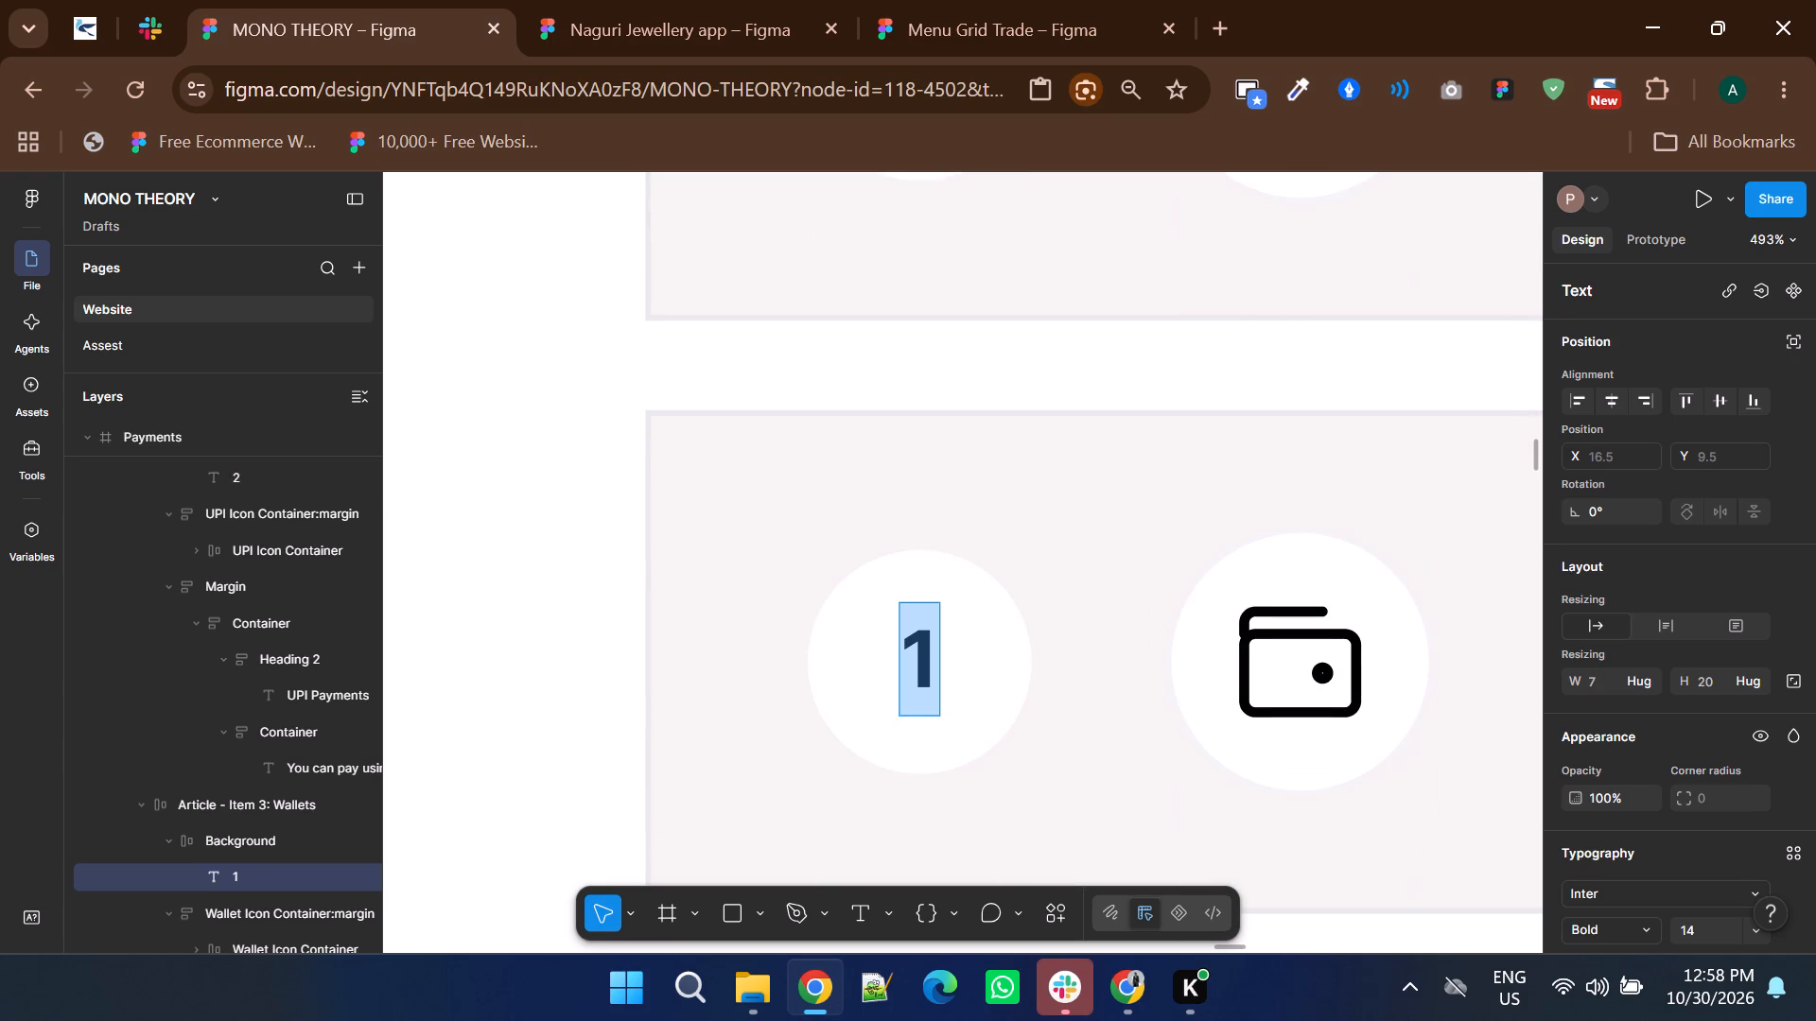
{"action": "key", "text": "3"}
{"action": "scroll", "coordinate": [920, 633], "scroll_direction": "down", "scroll_amount": 4}
{"action": "double_click", "coordinate": [907, 689]}
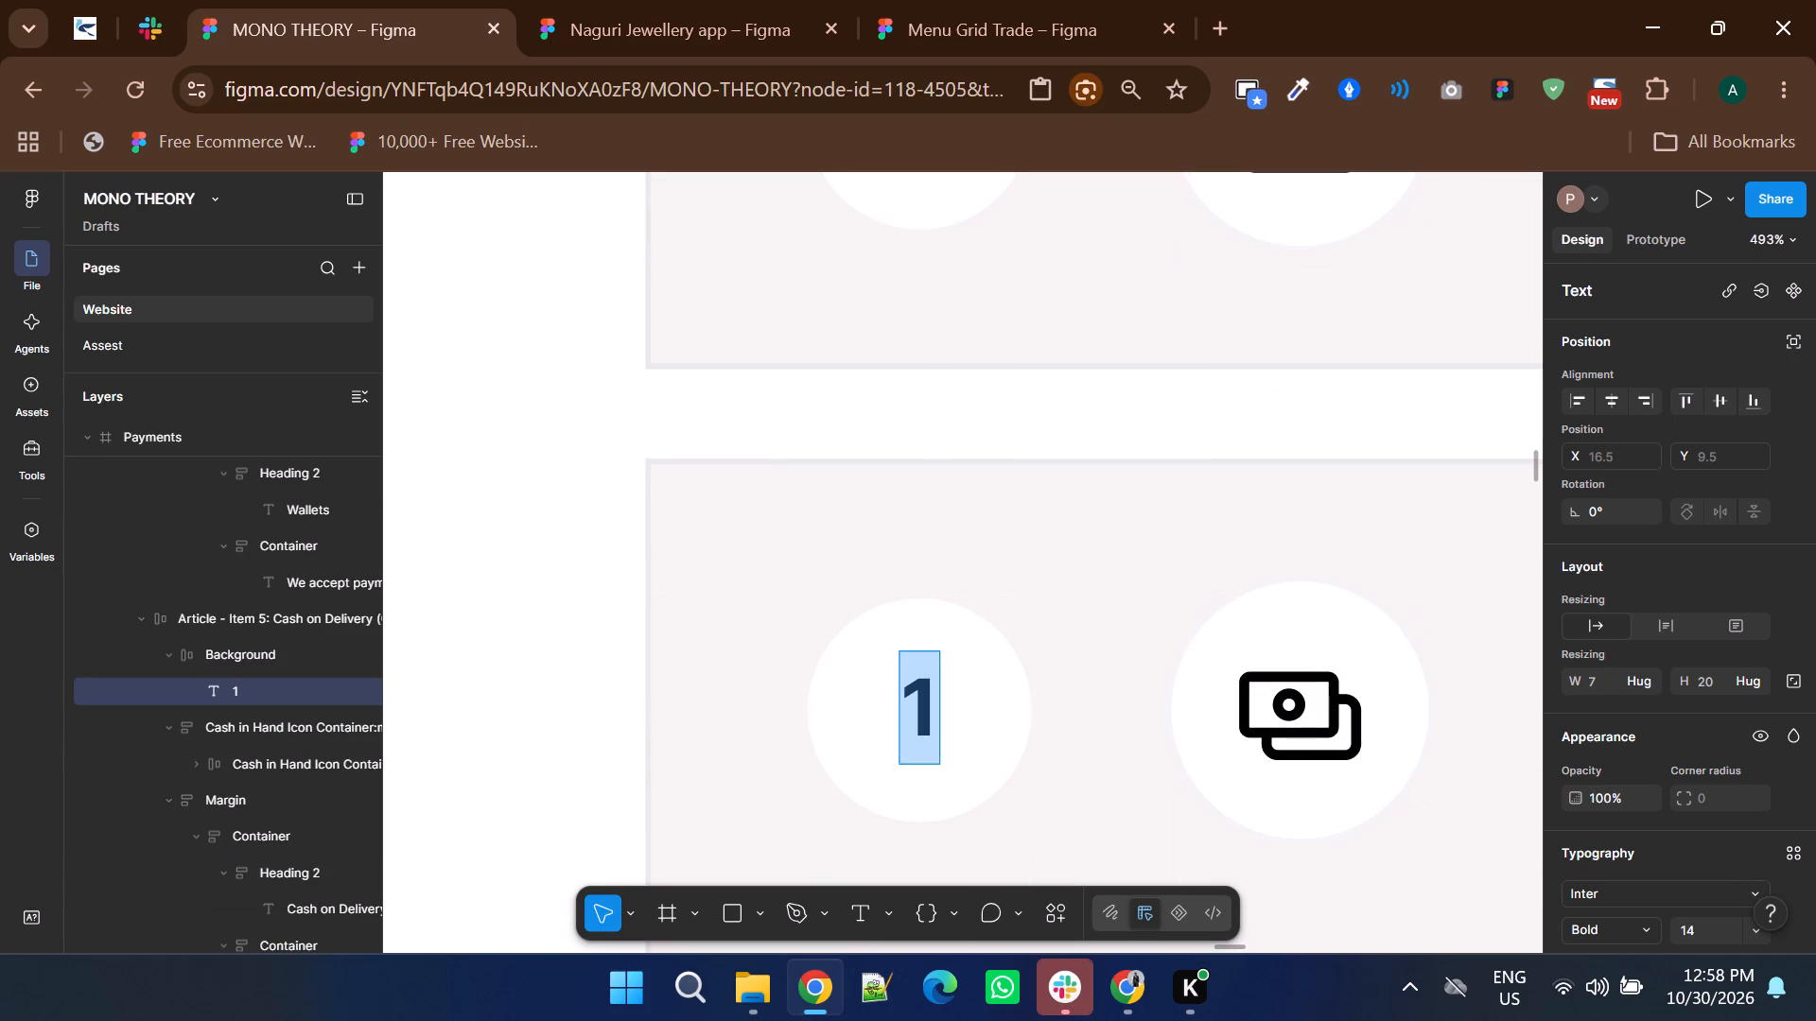
{"action": "key", "text": "4"}
{"action": "scroll", "coordinate": [907, 689], "scroll_direction": "down", "scroll_amount": 4}
{"action": "double_click", "coordinate": [928, 755]}
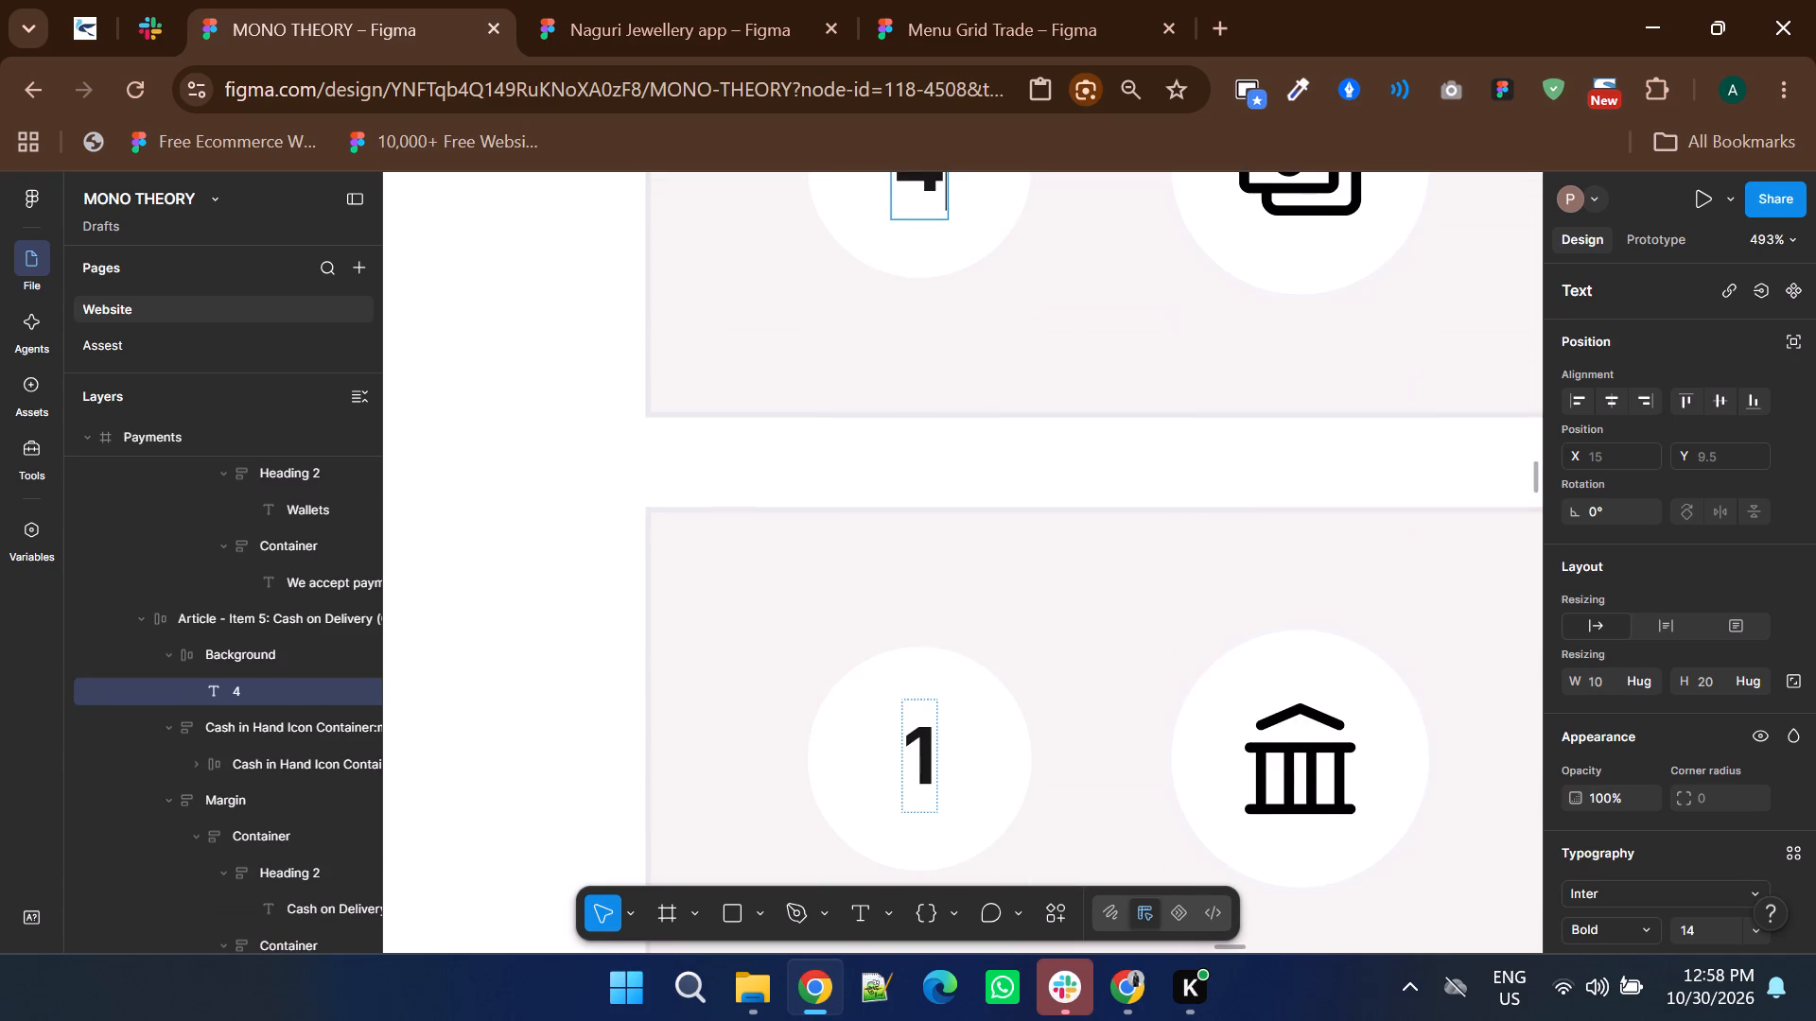
{"action": "key", "text": "5"}
Set the font of the number 5 in the Net Banking badge to Poppins.
{"action": "scroll", "coordinate": [928, 755], "scroll_direction": "down", "scroll_amount": 3}
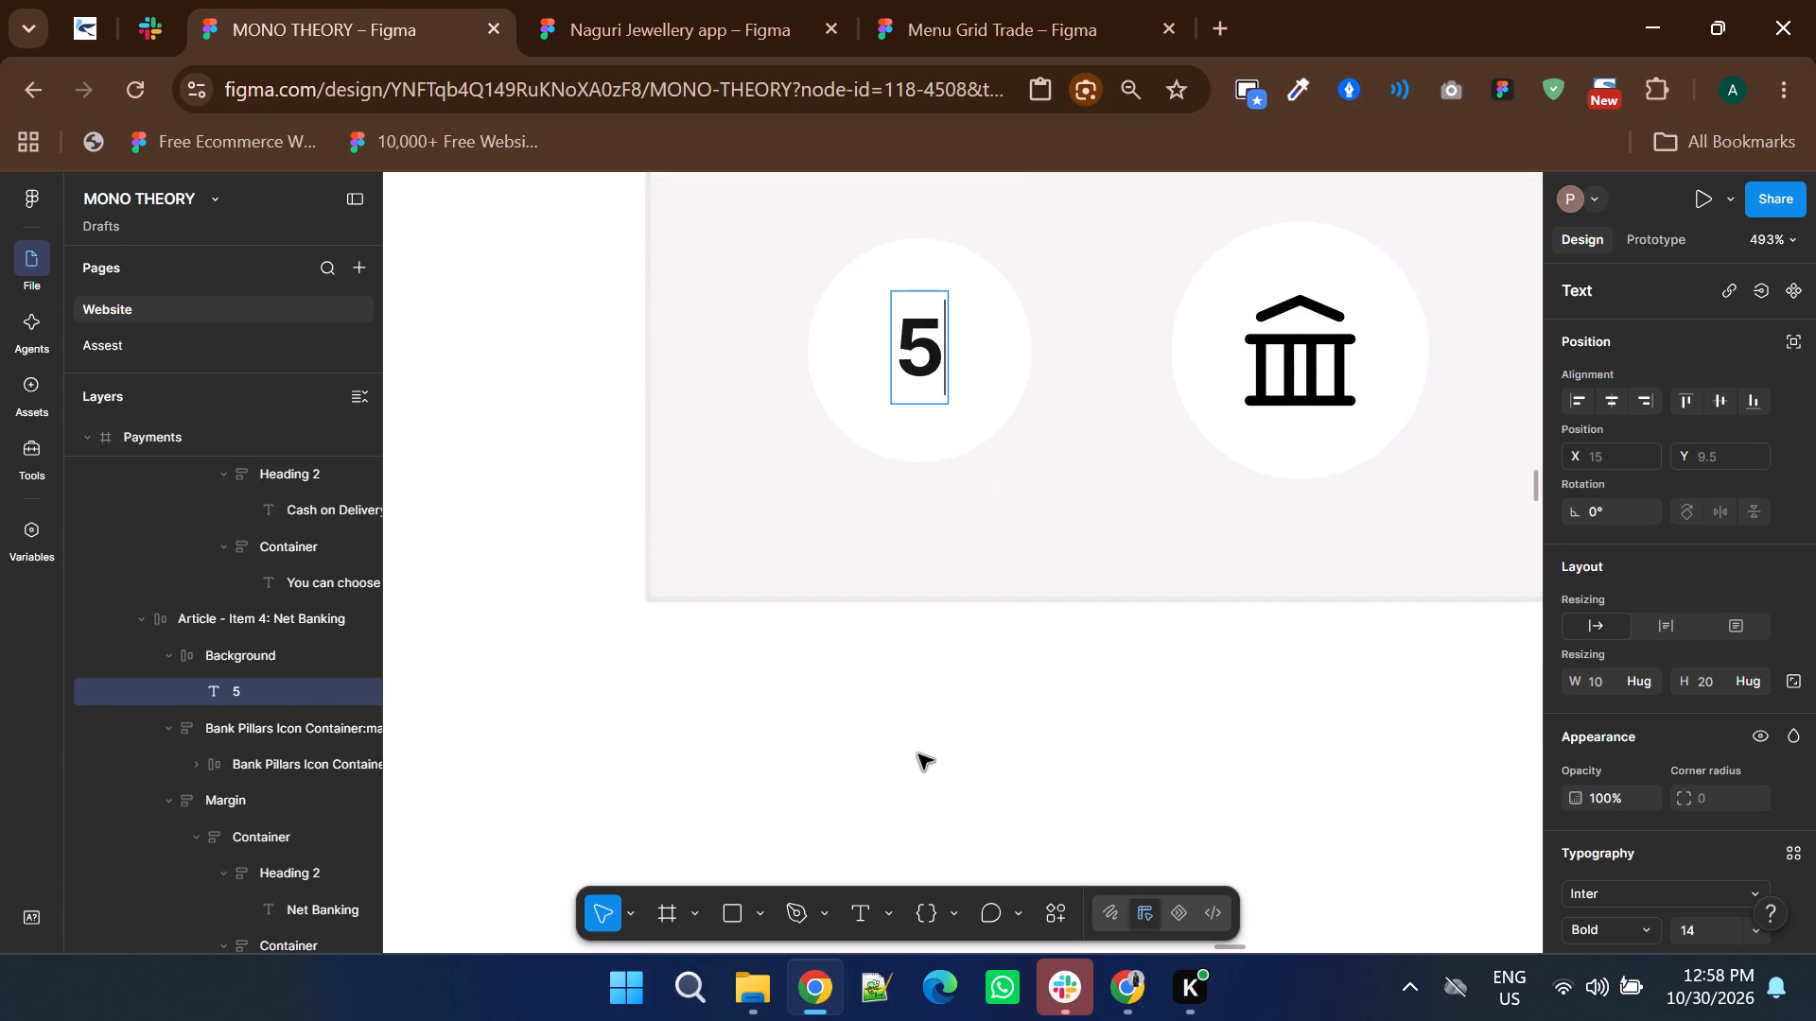
{"action": "scroll", "coordinate": [891, 745], "scroll_direction": "up", "scroll_amount": 5}
{"action": "scroll", "coordinate": [891, 745], "scroll_direction": "down", "scroll_amount": 4}
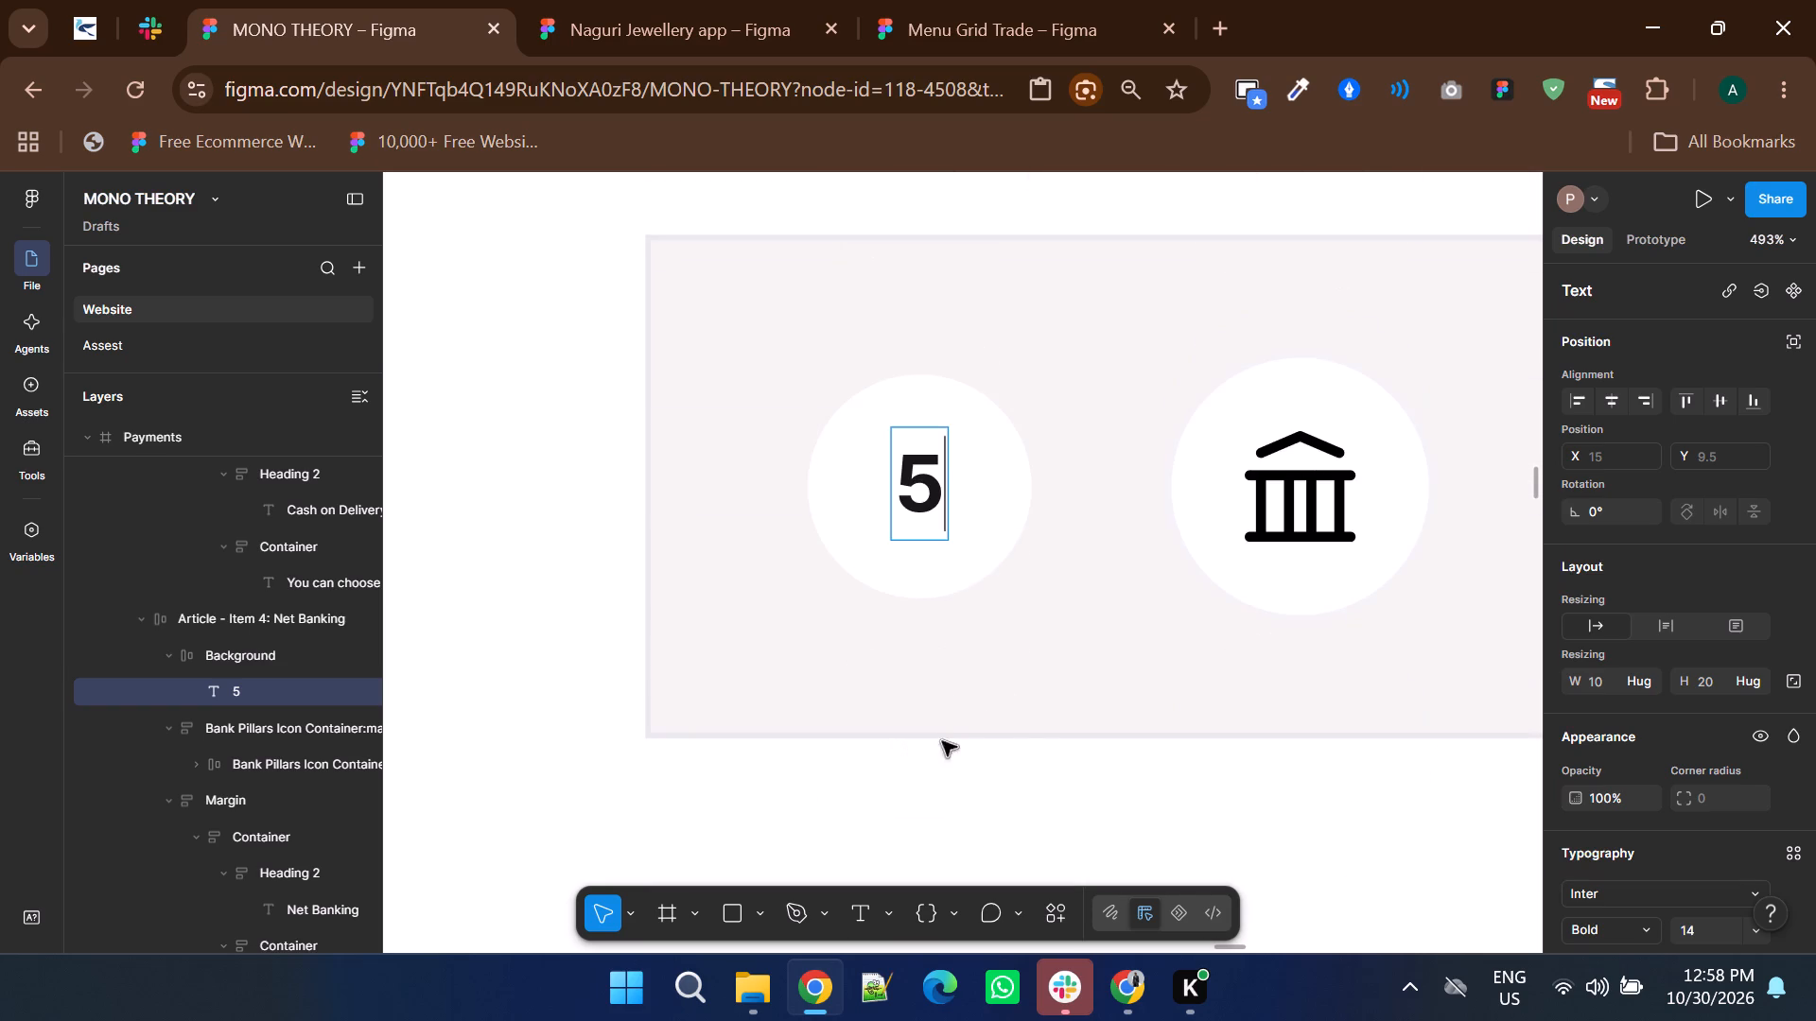
{"action": "left_click", "coordinate": [1628, 890]}
{"action": "left_click", "coordinate": [1332, 539]}
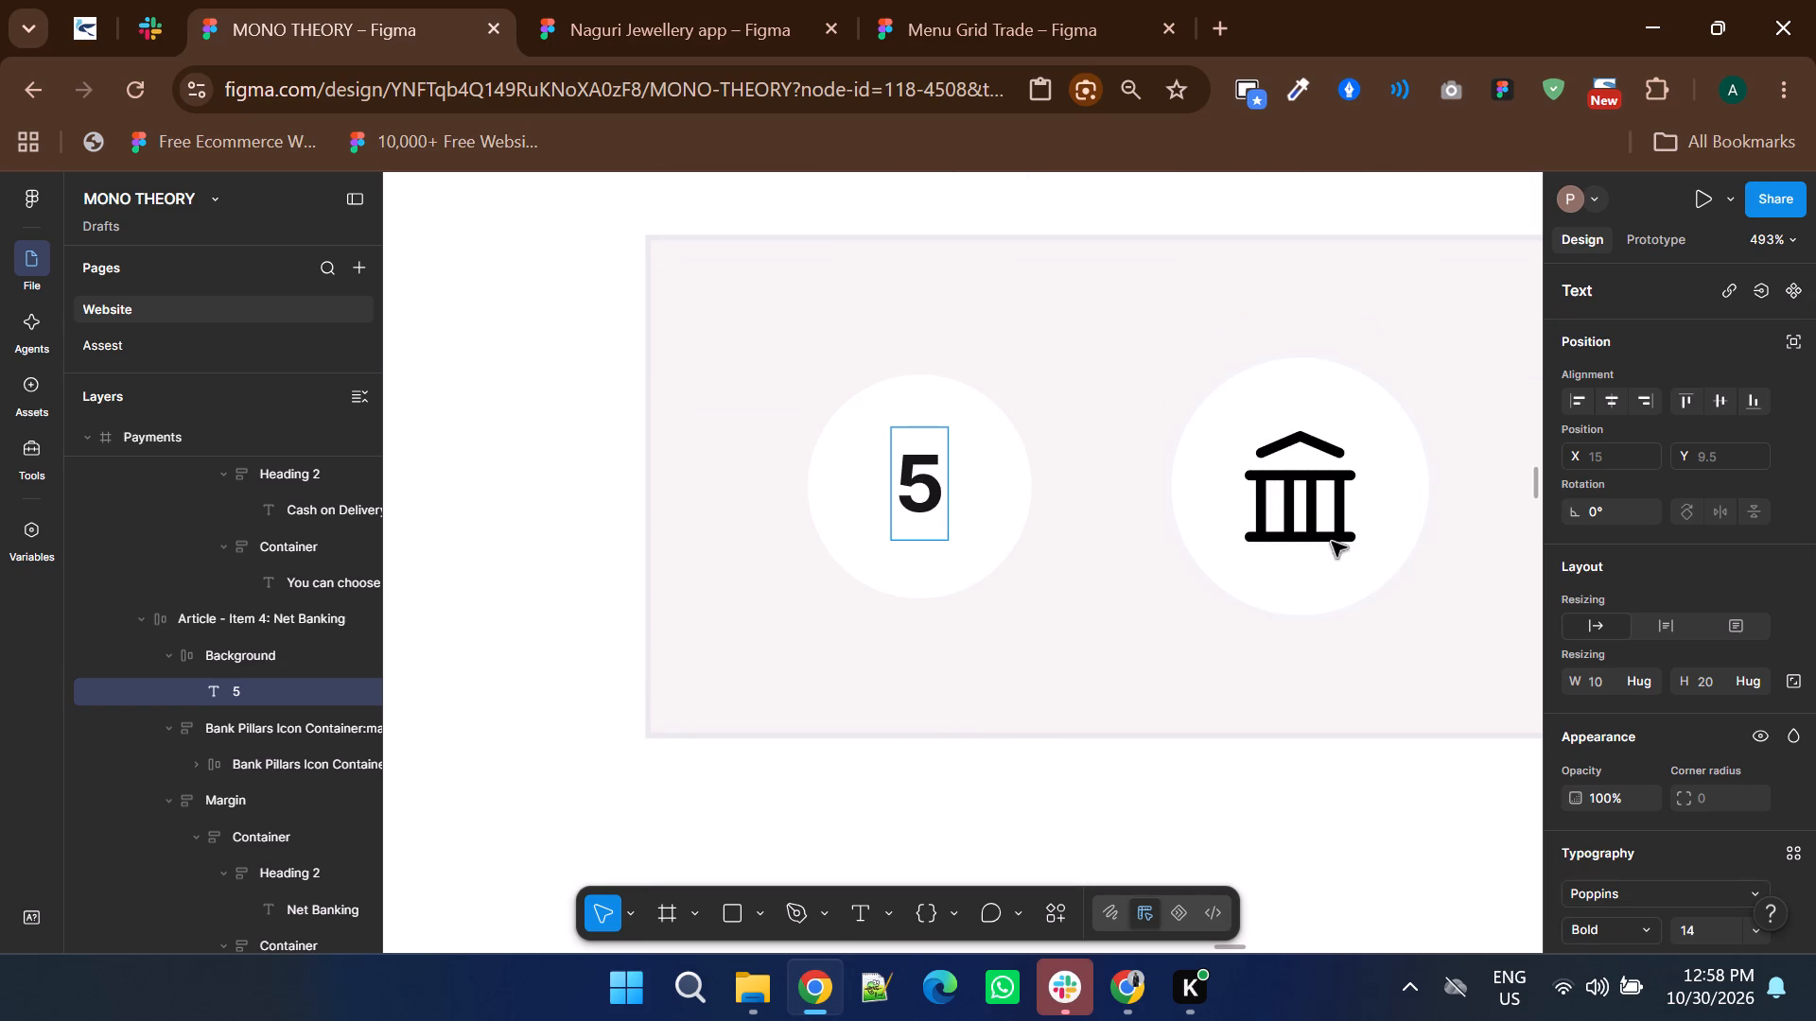
{"action": "left_click", "coordinate": [953, 648]}
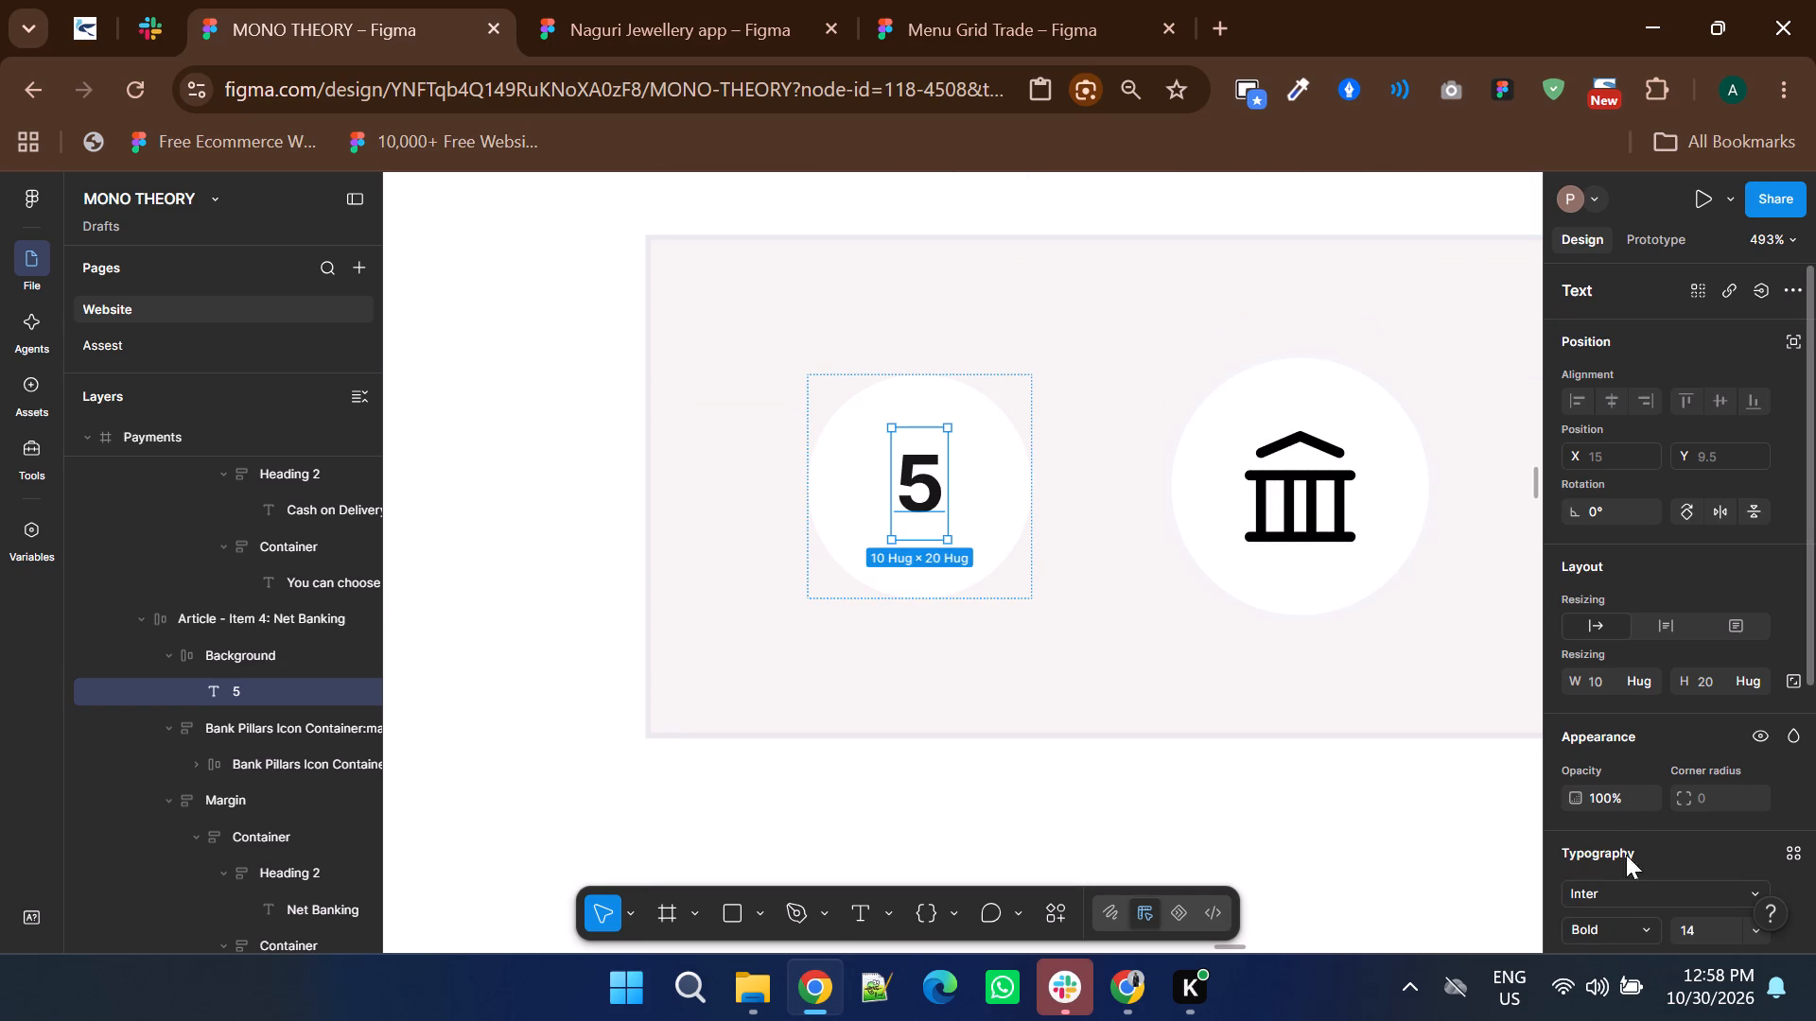
{"action": "left_click", "coordinate": [1621, 887]}
{"action": "left_click", "coordinate": [1357, 553]}
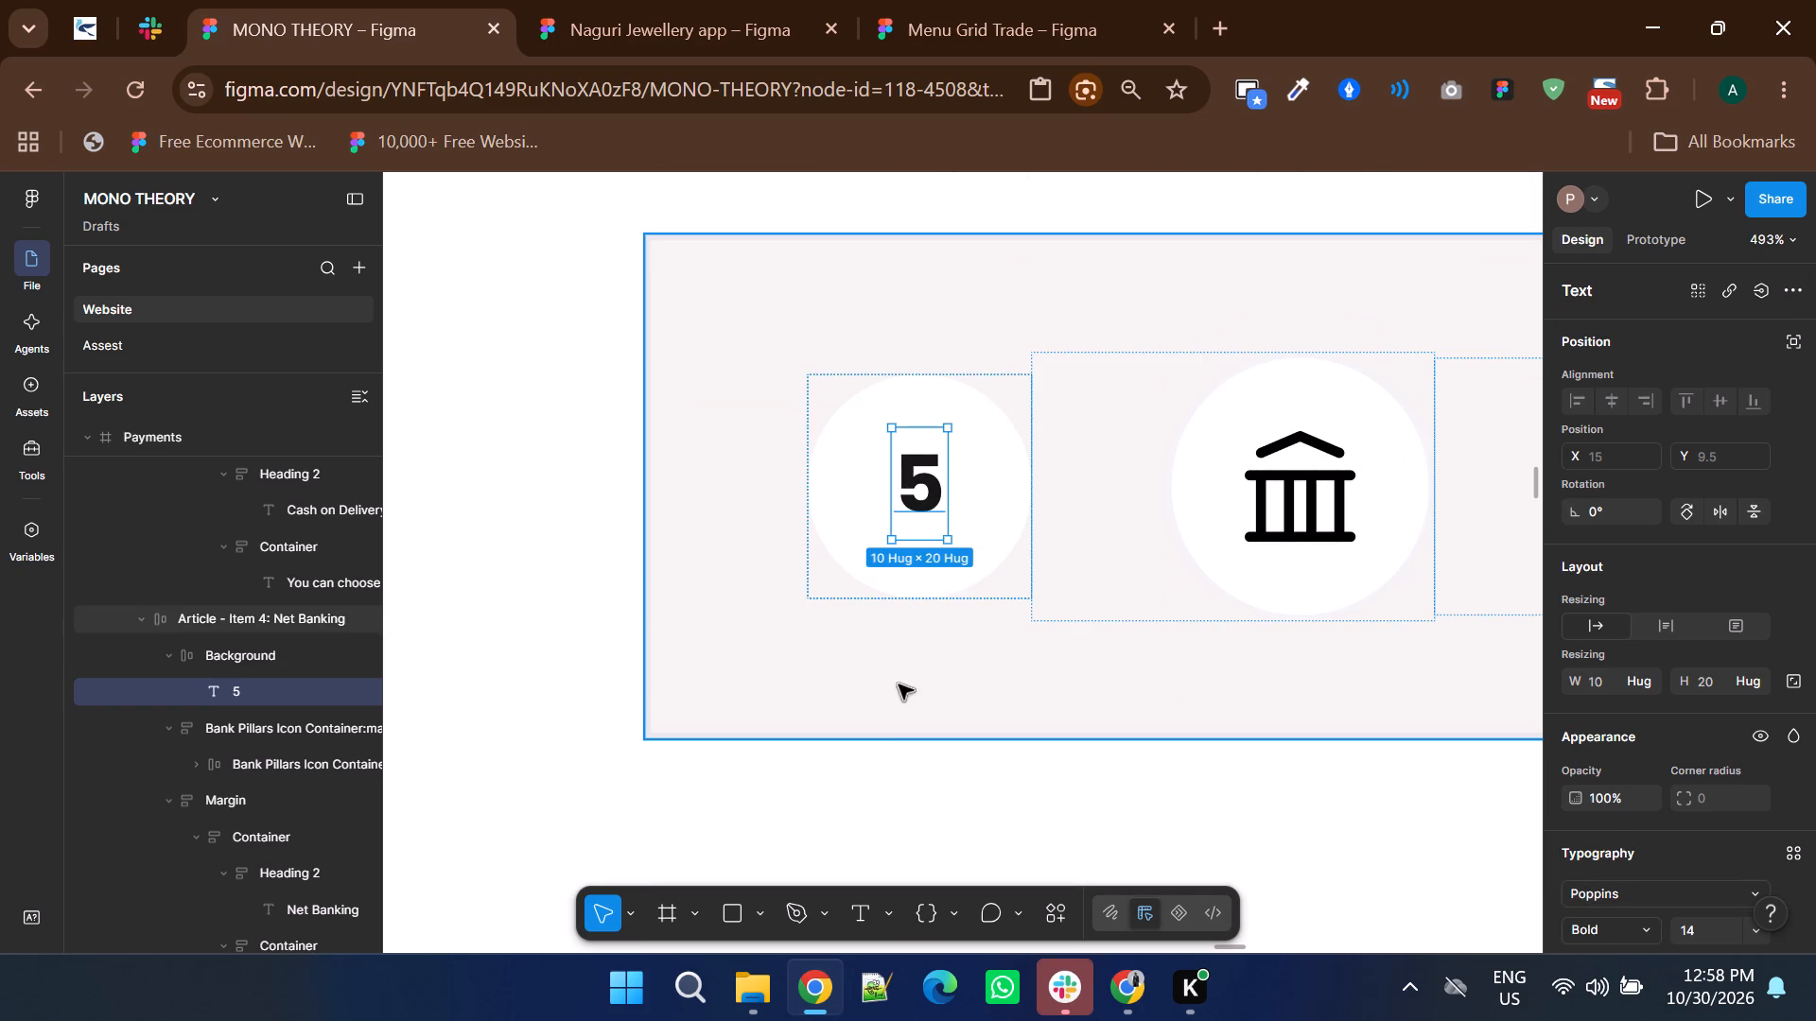
Set the badge numbers on the Cash on Delivery (COD) and Wallets items to the Poppins font.
{"action": "scroll", "coordinate": [879, 716], "scroll_direction": "up", "scroll_amount": 5}
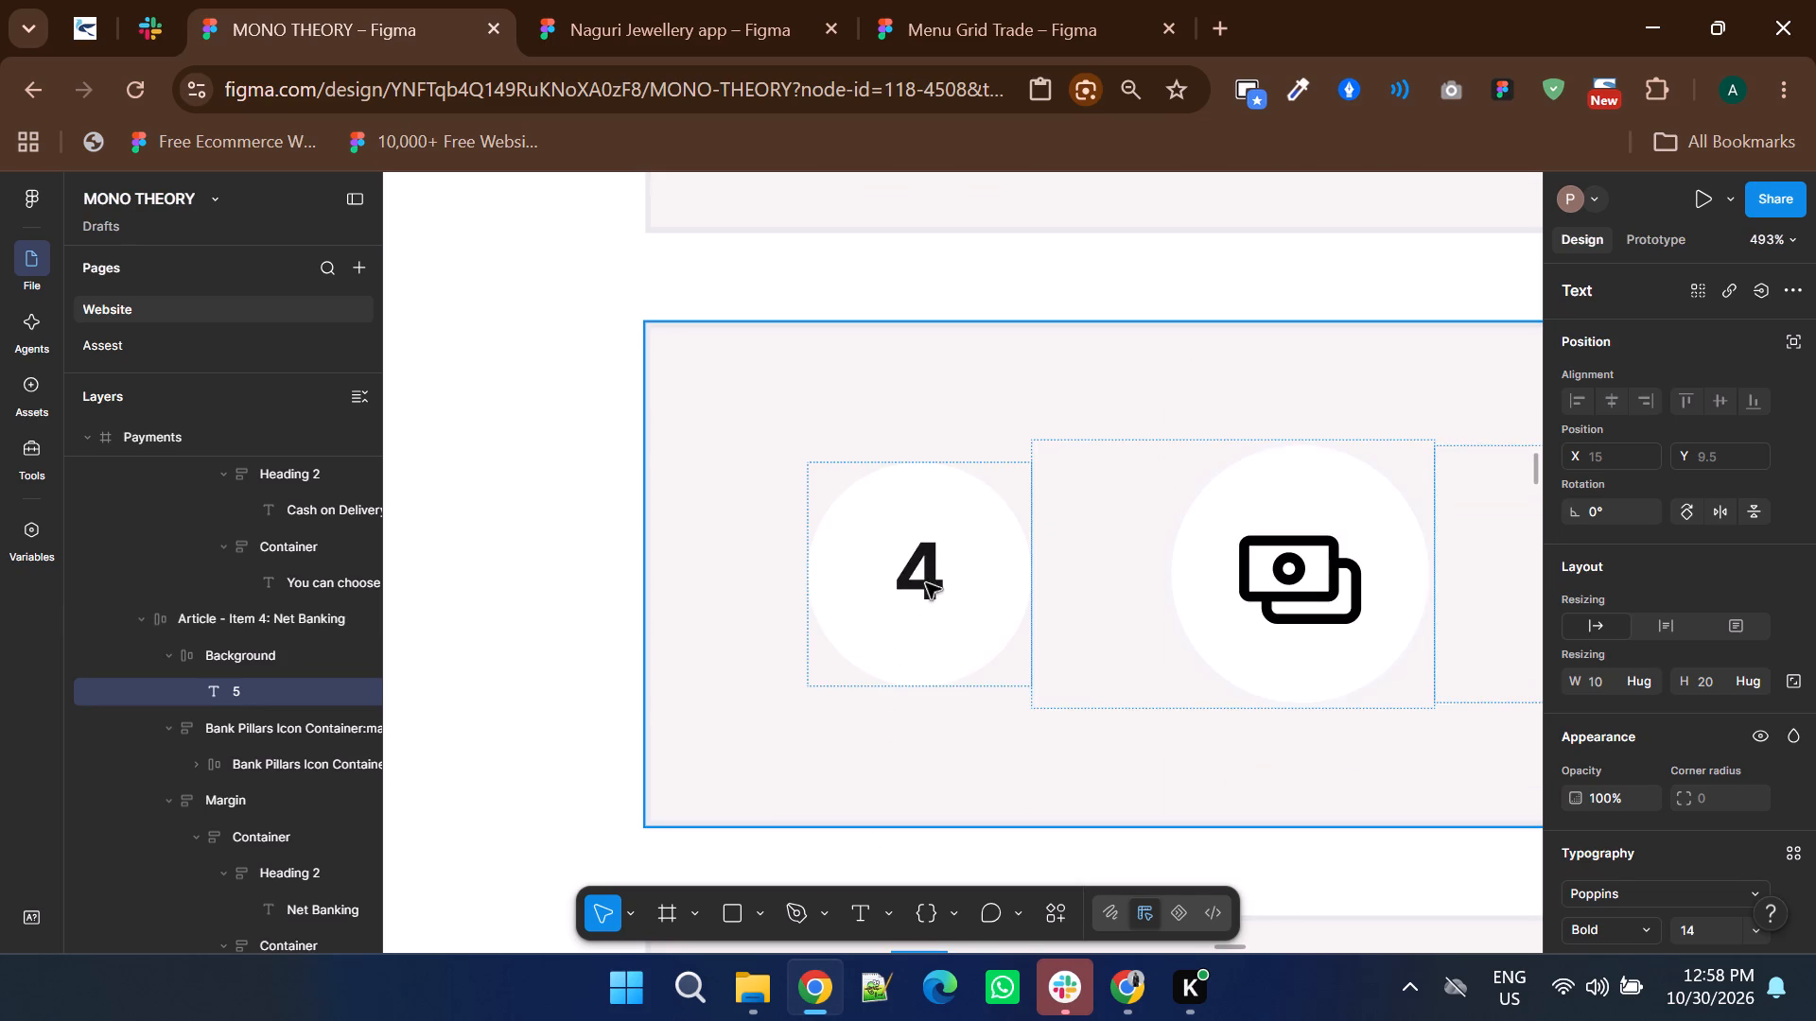
{"action": "left_click", "coordinate": [929, 570], "text": "ctrl"}
{"action": "left_click", "coordinate": [1610, 885]}
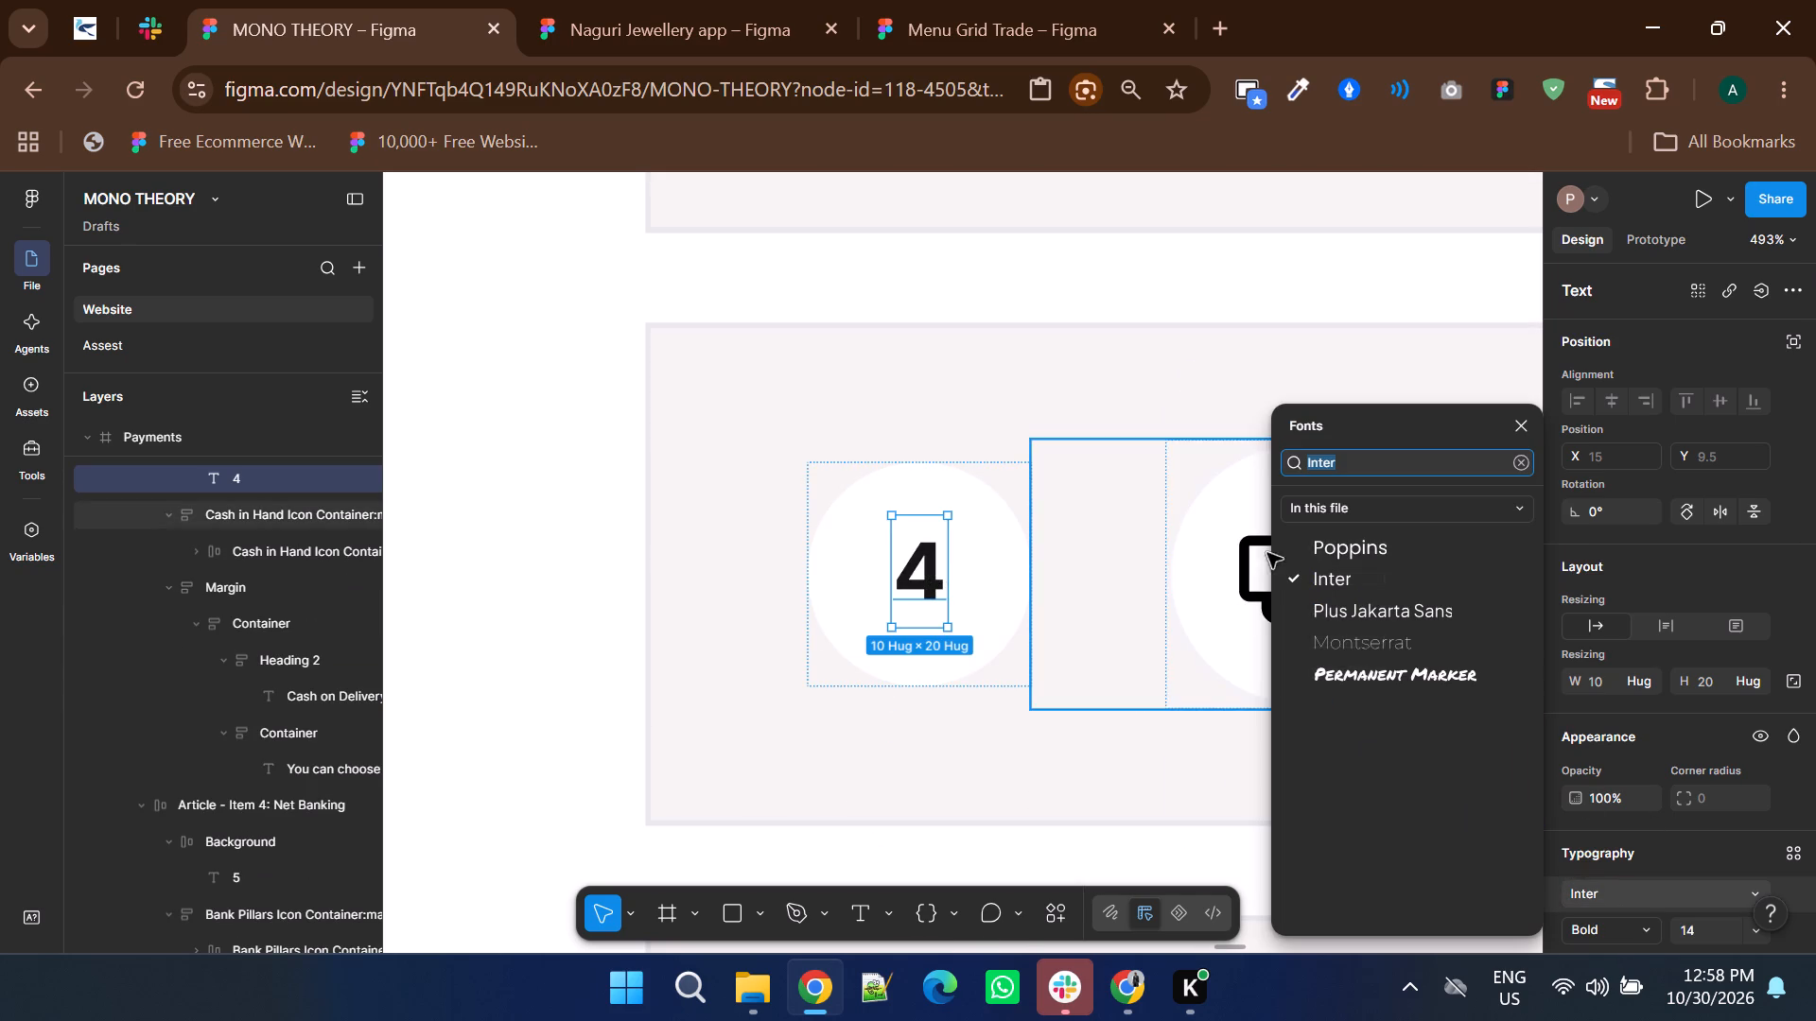
{"action": "left_click", "coordinate": [1318, 534]}
{"action": "scroll", "coordinate": [939, 715], "scroll_direction": "up", "scroll_amount": 5}
{"action": "left_click", "coordinate": [920, 665], "text": "ctrl"}
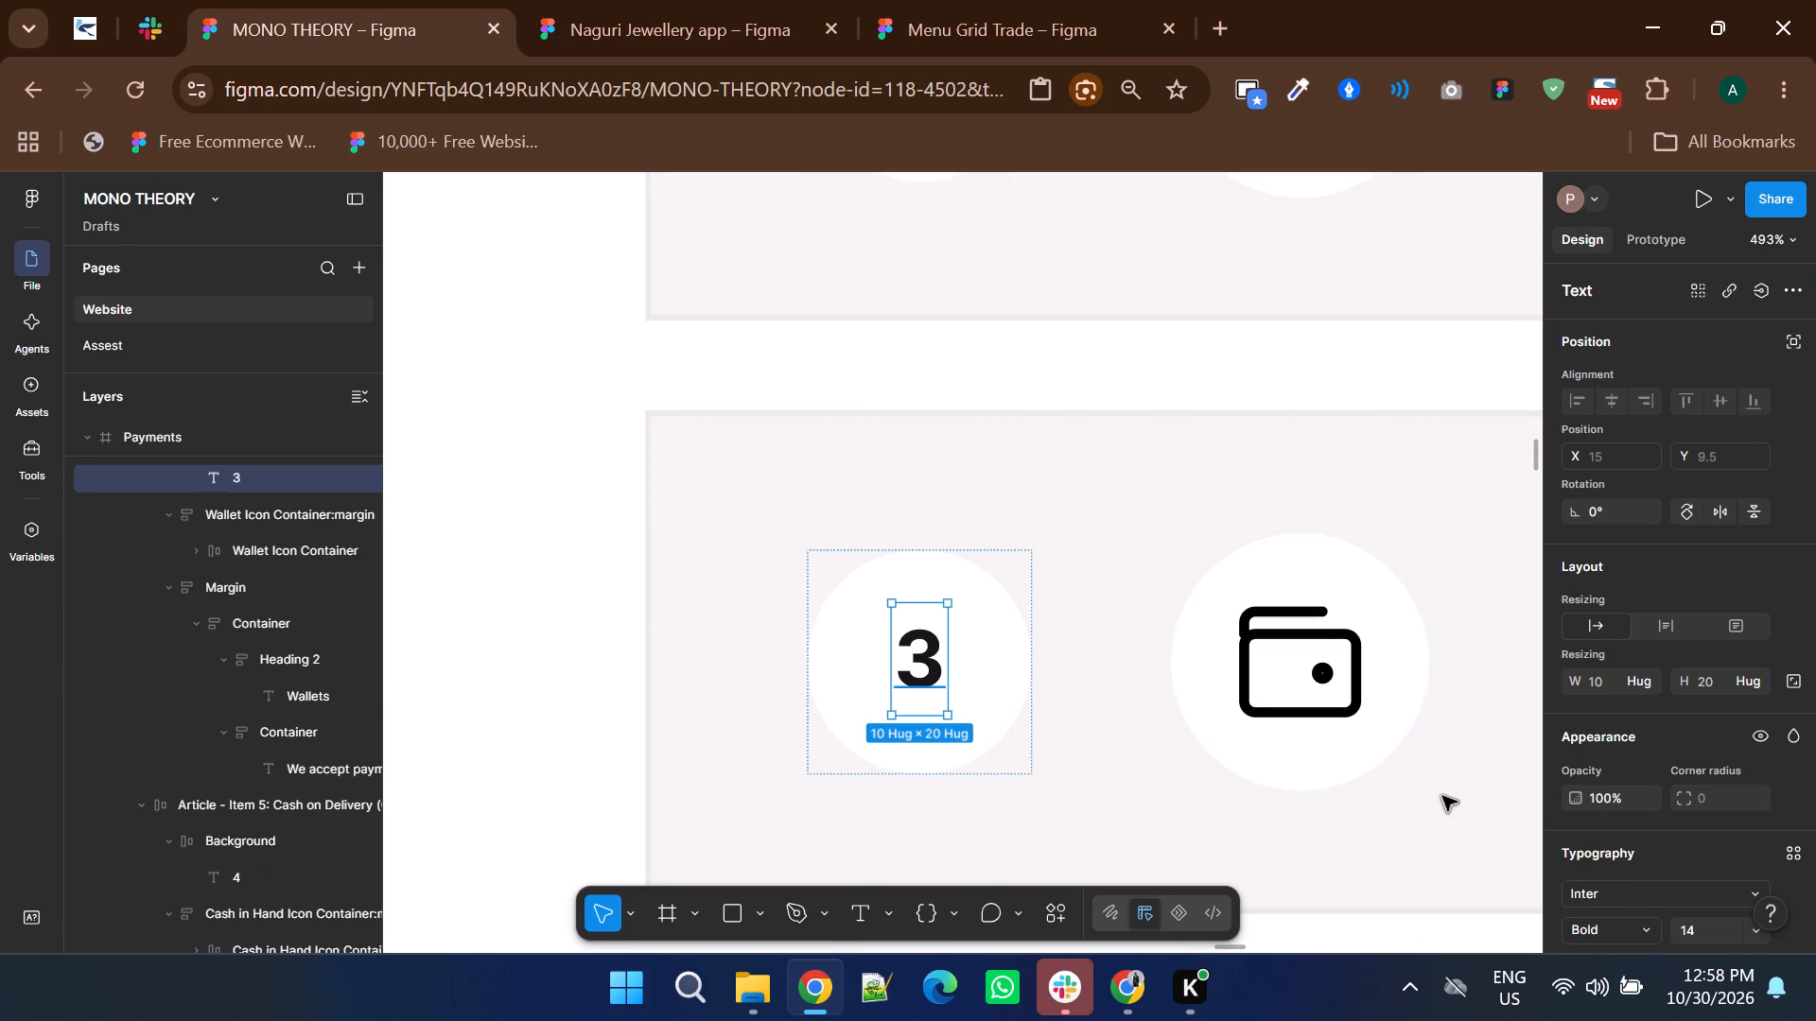
{"action": "left_click", "coordinate": [1642, 905]}
{"action": "left_click", "coordinate": [1312, 542]}
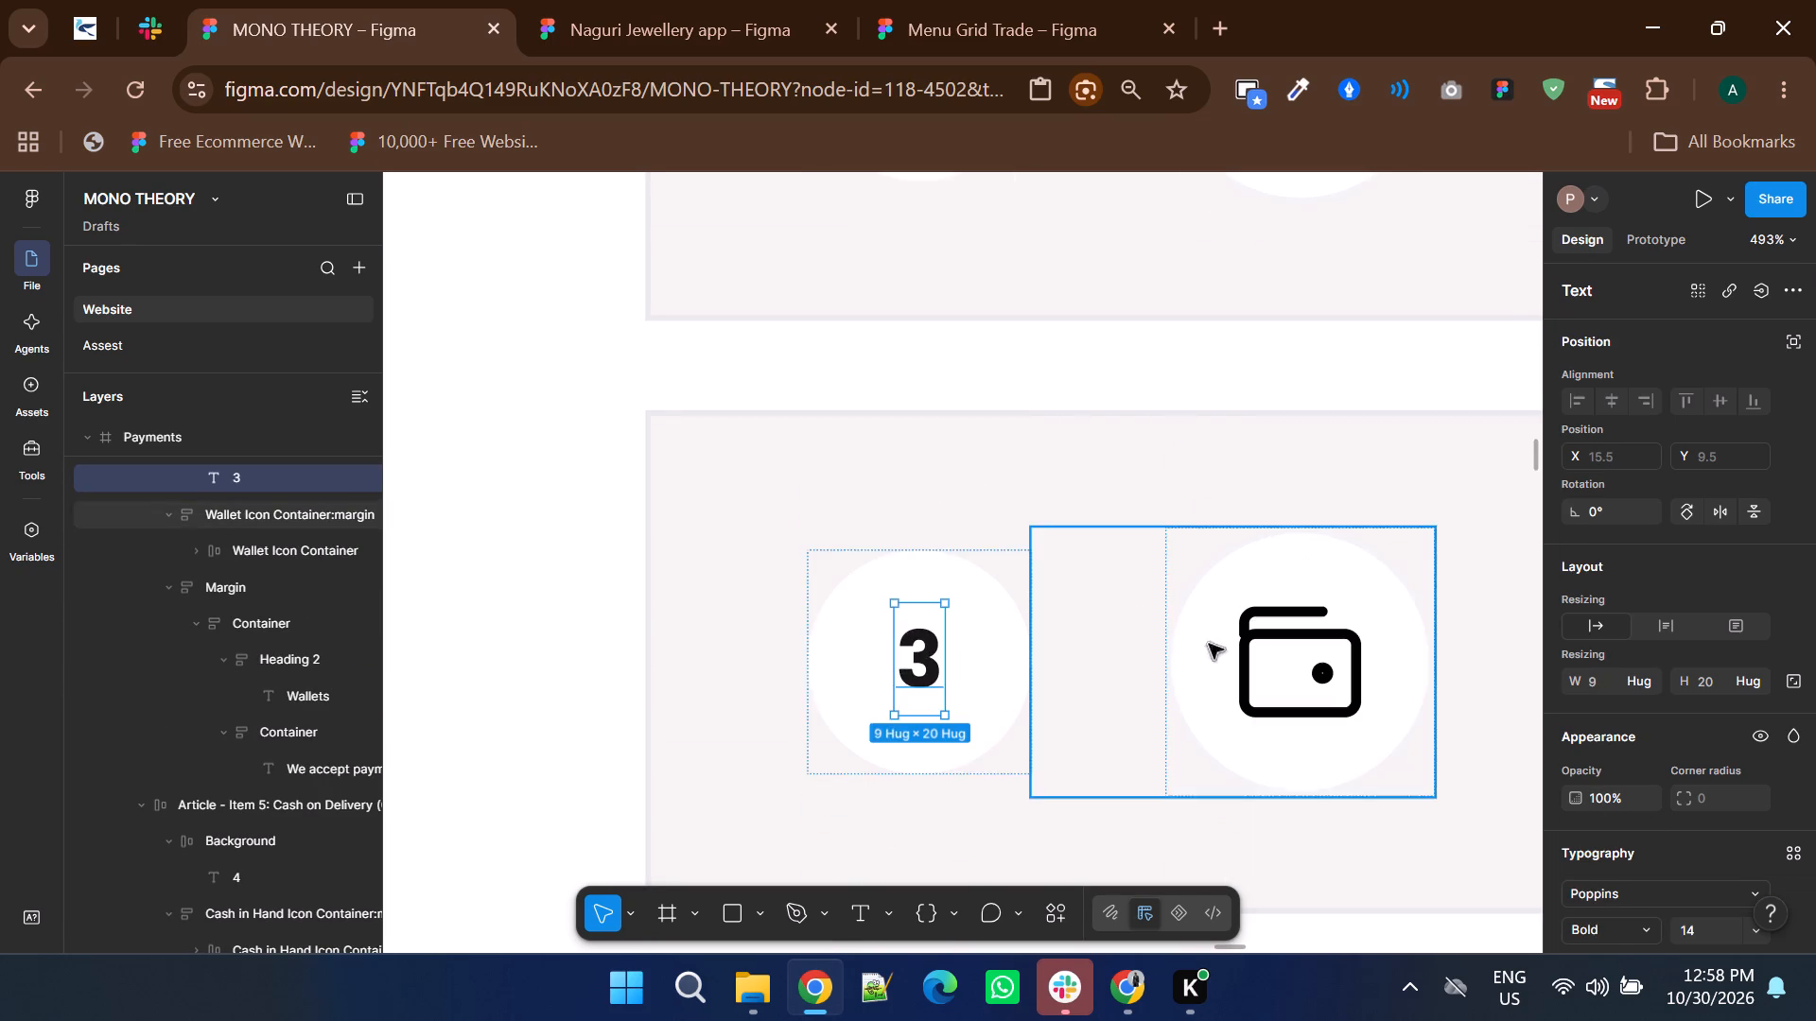
Set the badge numbers on the UPI Payments and Credit / Debit Card items to Poppins and clear the selection.
{"action": "scroll", "coordinate": [891, 789], "scroll_direction": "up", "scroll_amount": 4}
{"action": "left_click", "coordinate": [928, 642], "text": "ctrl"}
{"action": "left_click", "coordinate": [1601, 895]}
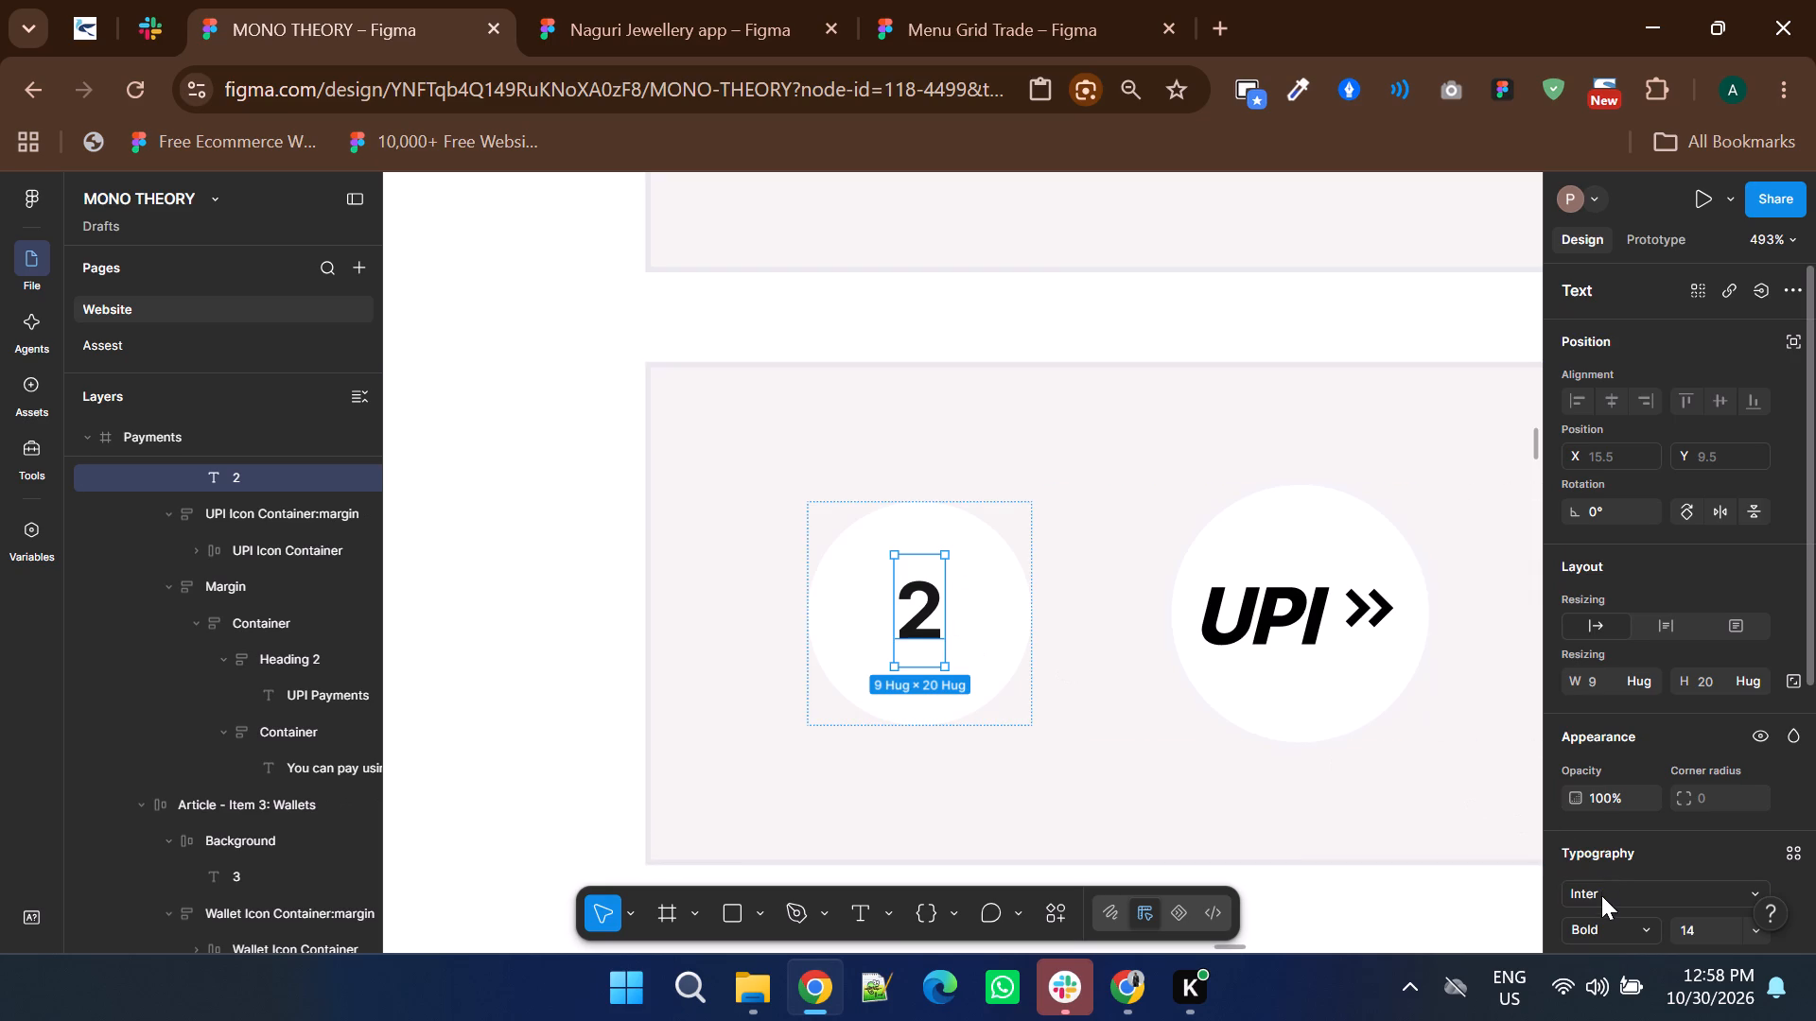
{"action": "left_click", "coordinate": [1348, 538]}
{"action": "scroll", "coordinate": [954, 770], "scroll_direction": "up", "scroll_amount": 5}
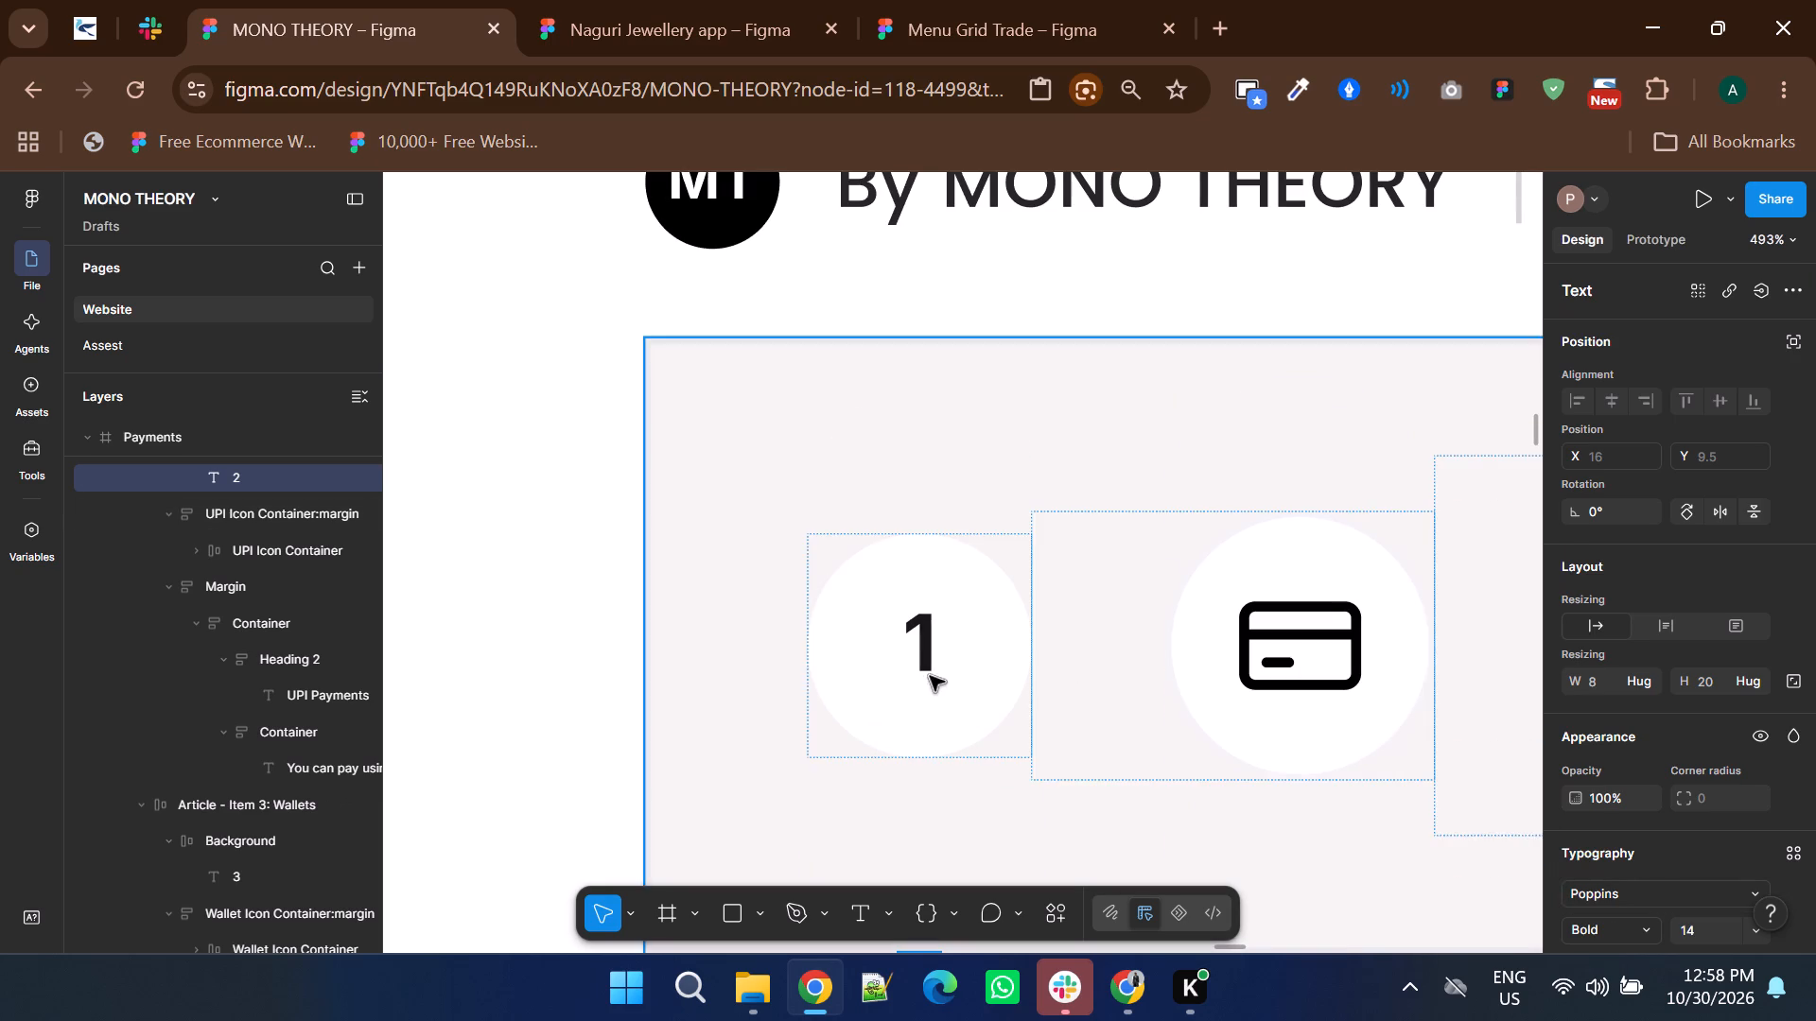
{"action": "left_click", "coordinate": [928, 661], "text": "ctrl"}
{"action": "left_click", "coordinate": [1621, 886]}
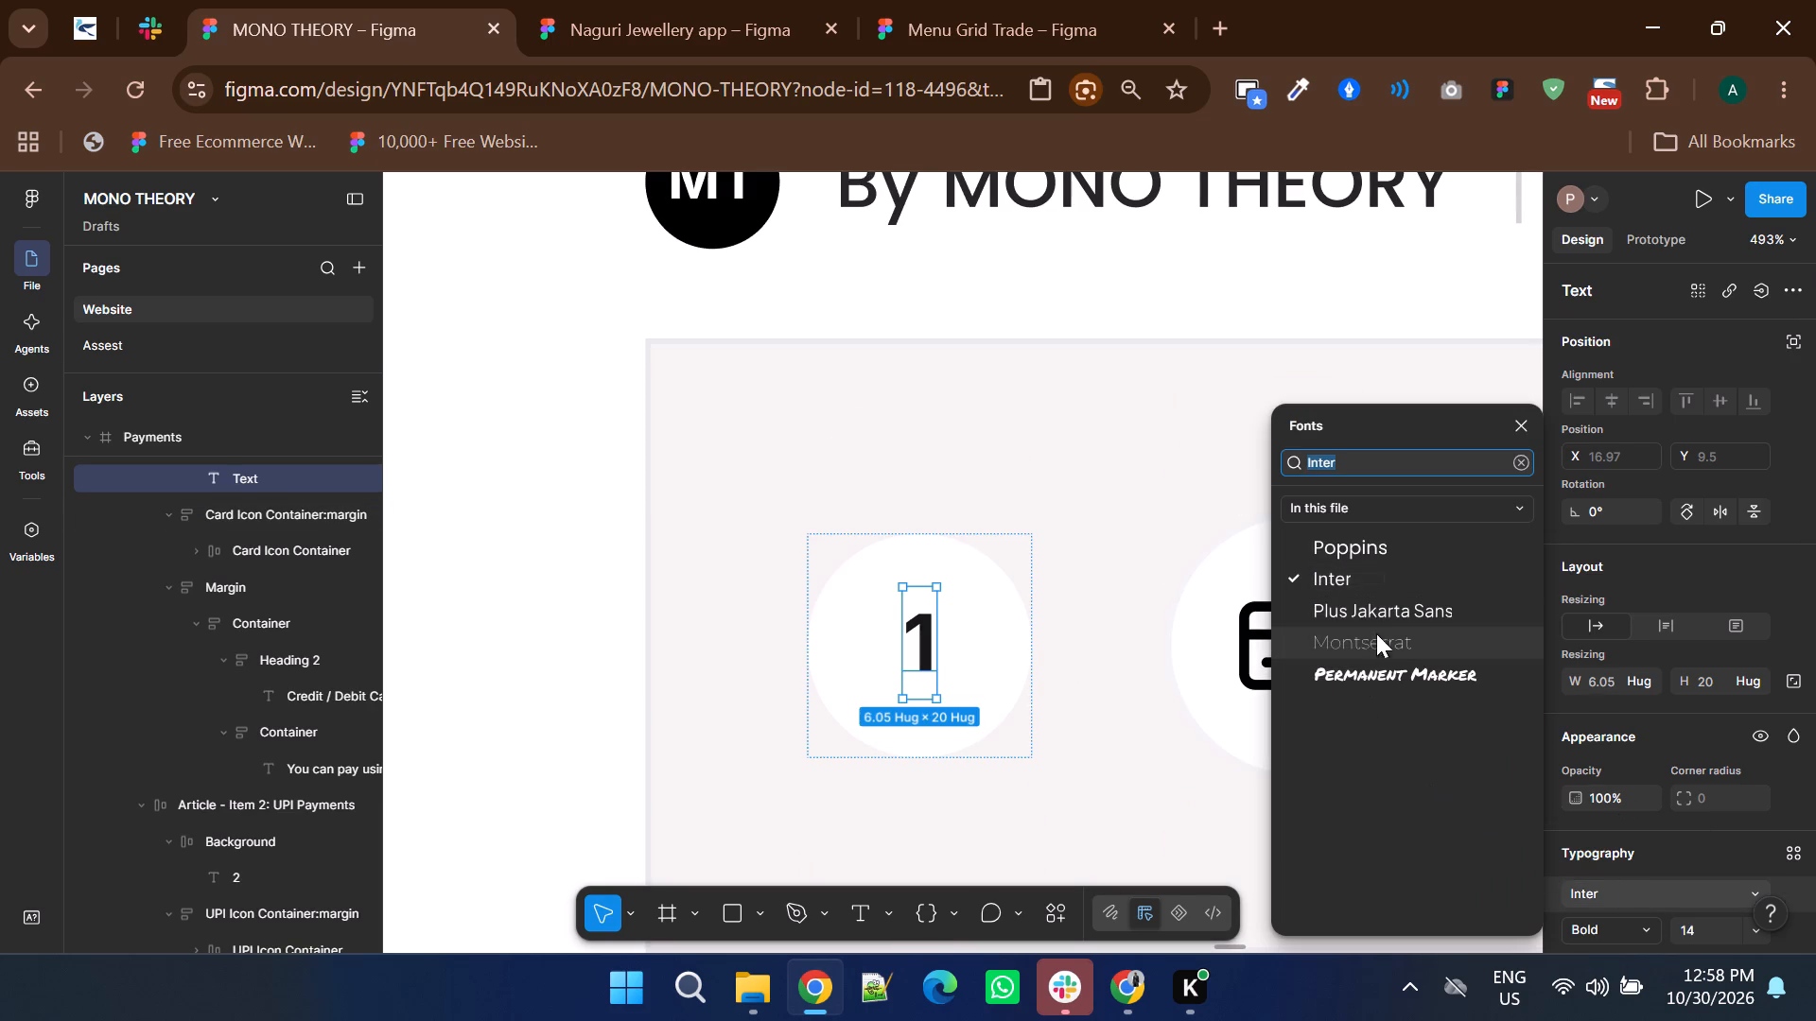
{"action": "left_click", "coordinate": [1350, 541]}
{"action": "scroll", "coordinate": [1101, 781], "scroll_direction": "down", "scroll_amount": 4, "text": "ctrl"}
{"action": "left_click", "coordinate": [765, 740]}
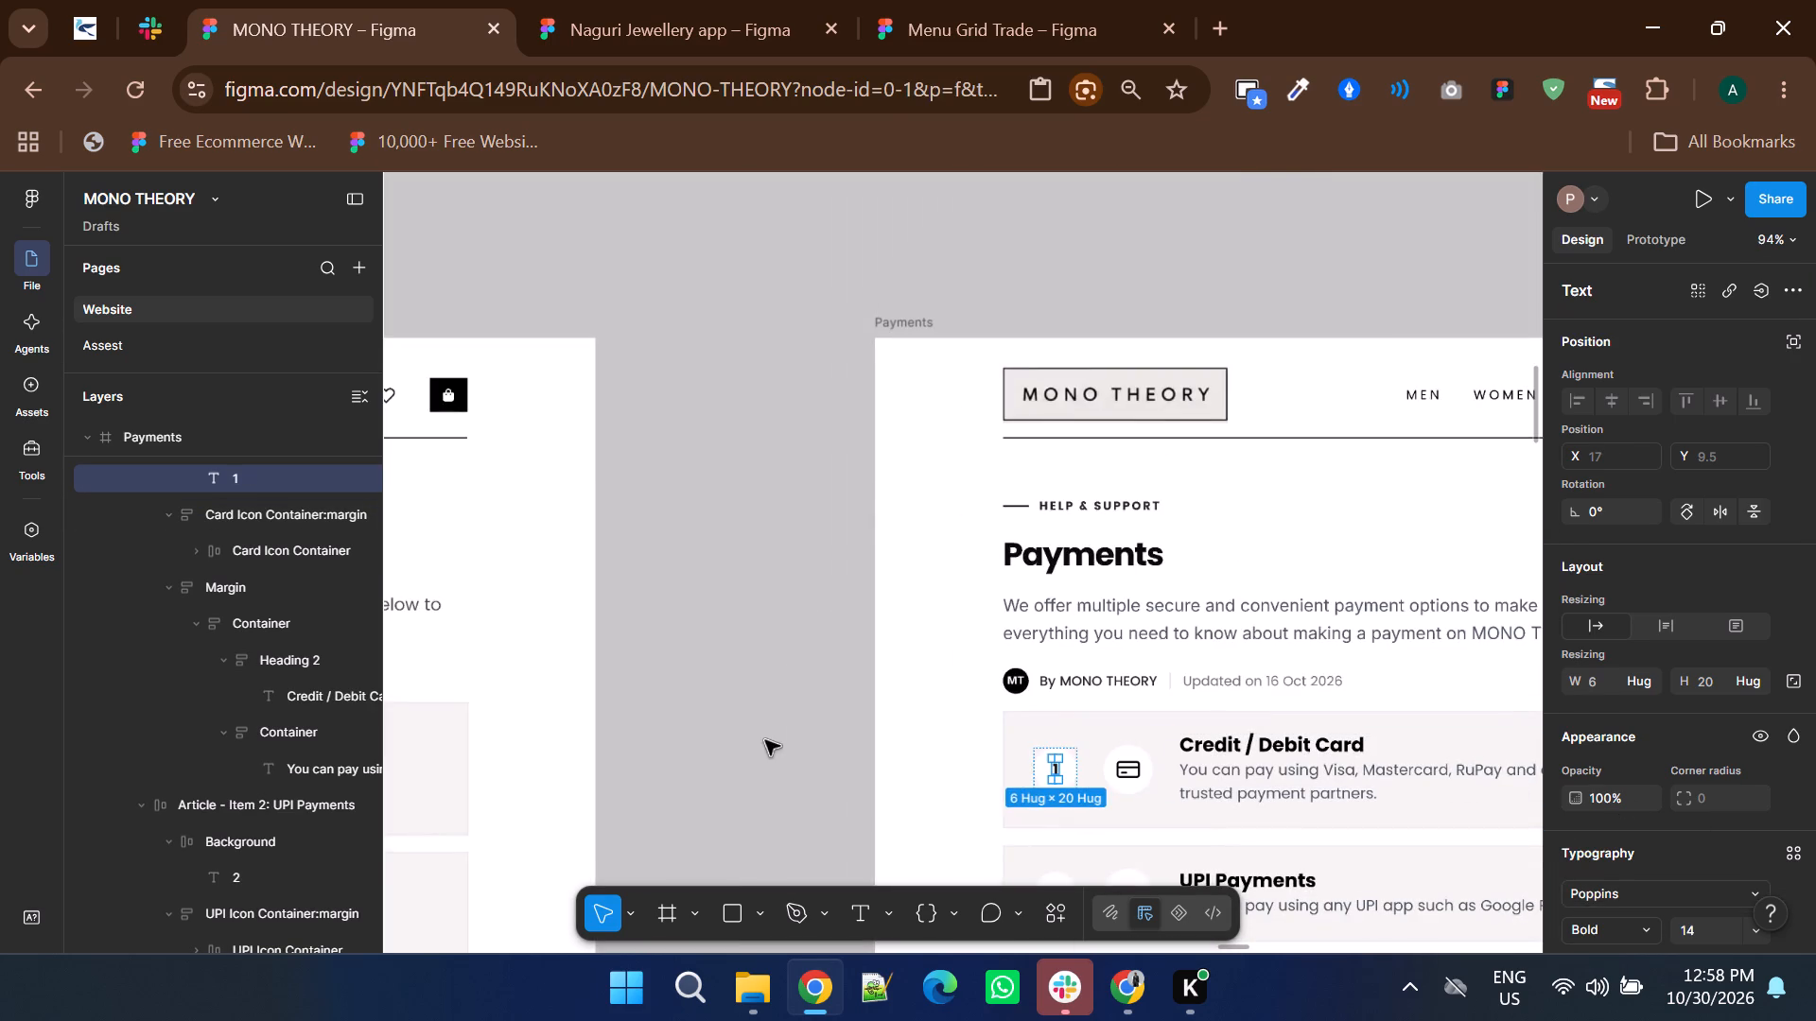
Set the number 6 badge and card icon of the Refund or Exchange Processing card on Return and Exchange to ignore auto layout.
{"action": "scroll", "coordinate": [771, 692], "scroll_direction": "down", "scroll_amount": 2, "text": "ctrl"}
{"action": "scroll", "coordinate": [771, 692], "scroll_direction": "down", "scroll_amount": 2}
{"action": "scroll", "coordinate": [771, 692], "scroll_direction": "up", "scroll_amount": 4, "text": "shift"}
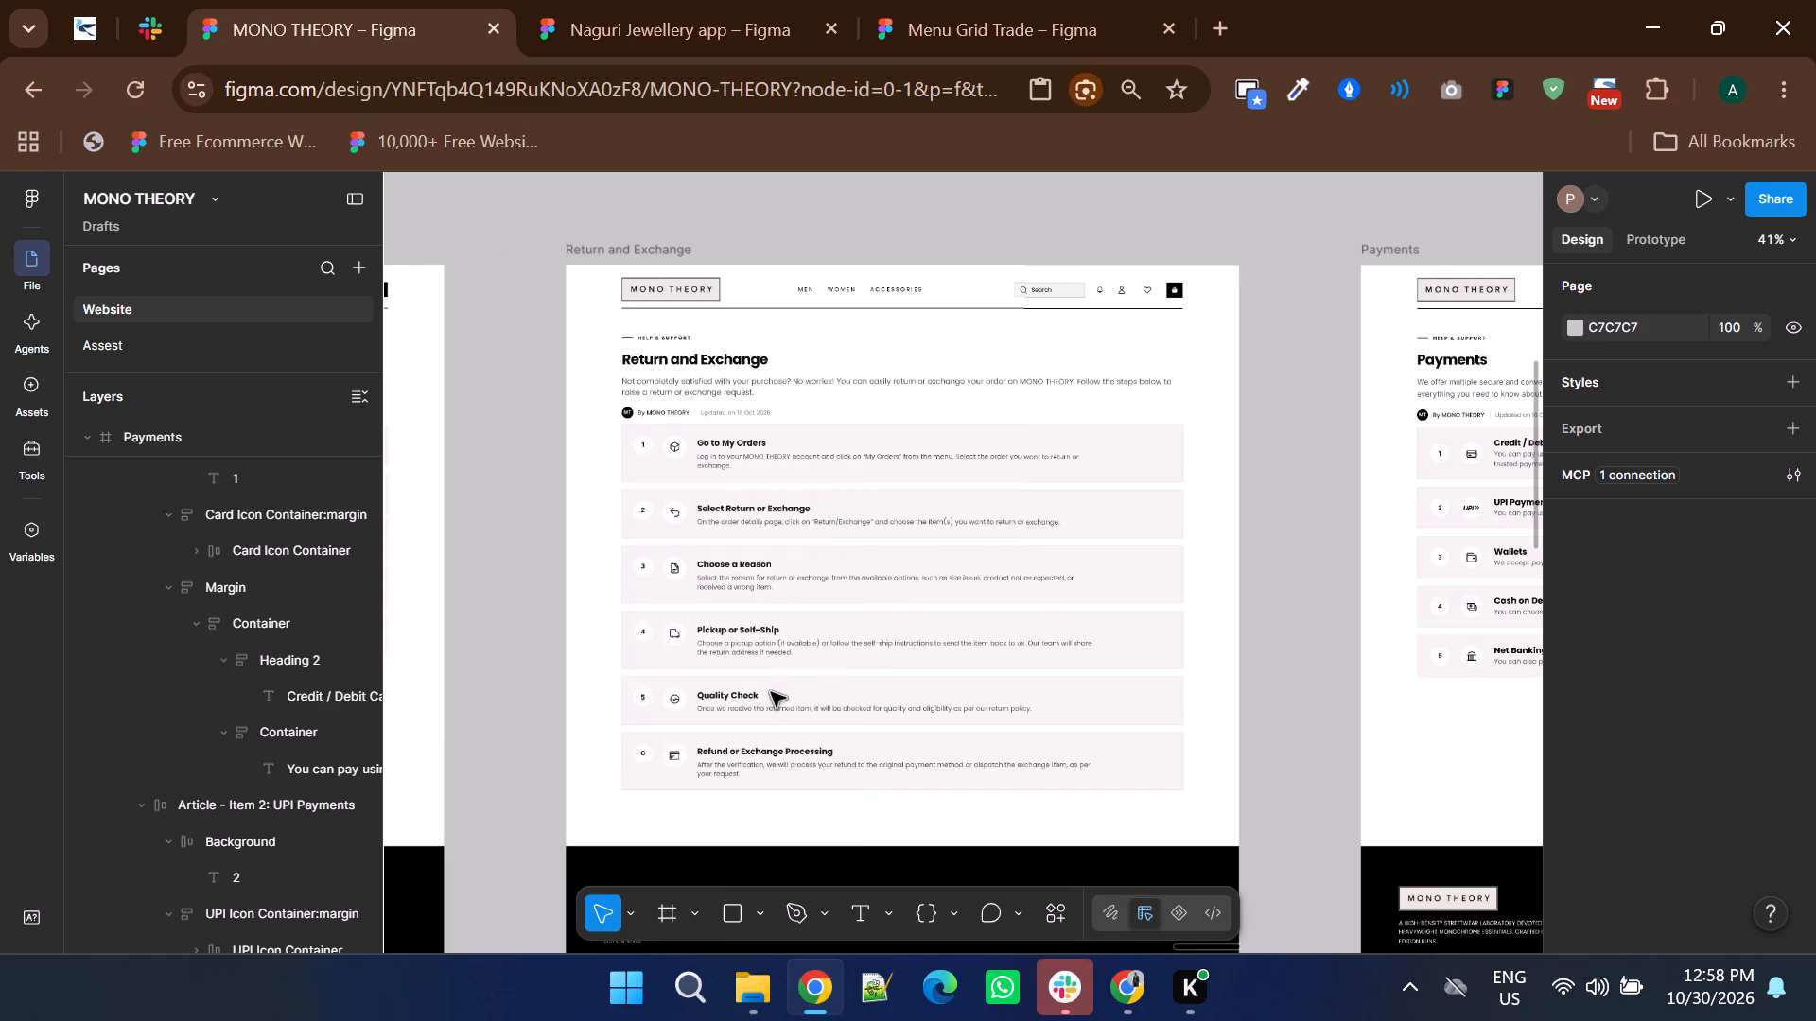
{"action": "scroll", "coordinate": [771, 692], "scroll_direction": "up", "scroll_amount": 2, "text": "shift"}
{"action": "scroll", "coordinate": [936, 798], "scroll_direction": "up", "scroll_amount": 4, "text": "ctrl"}
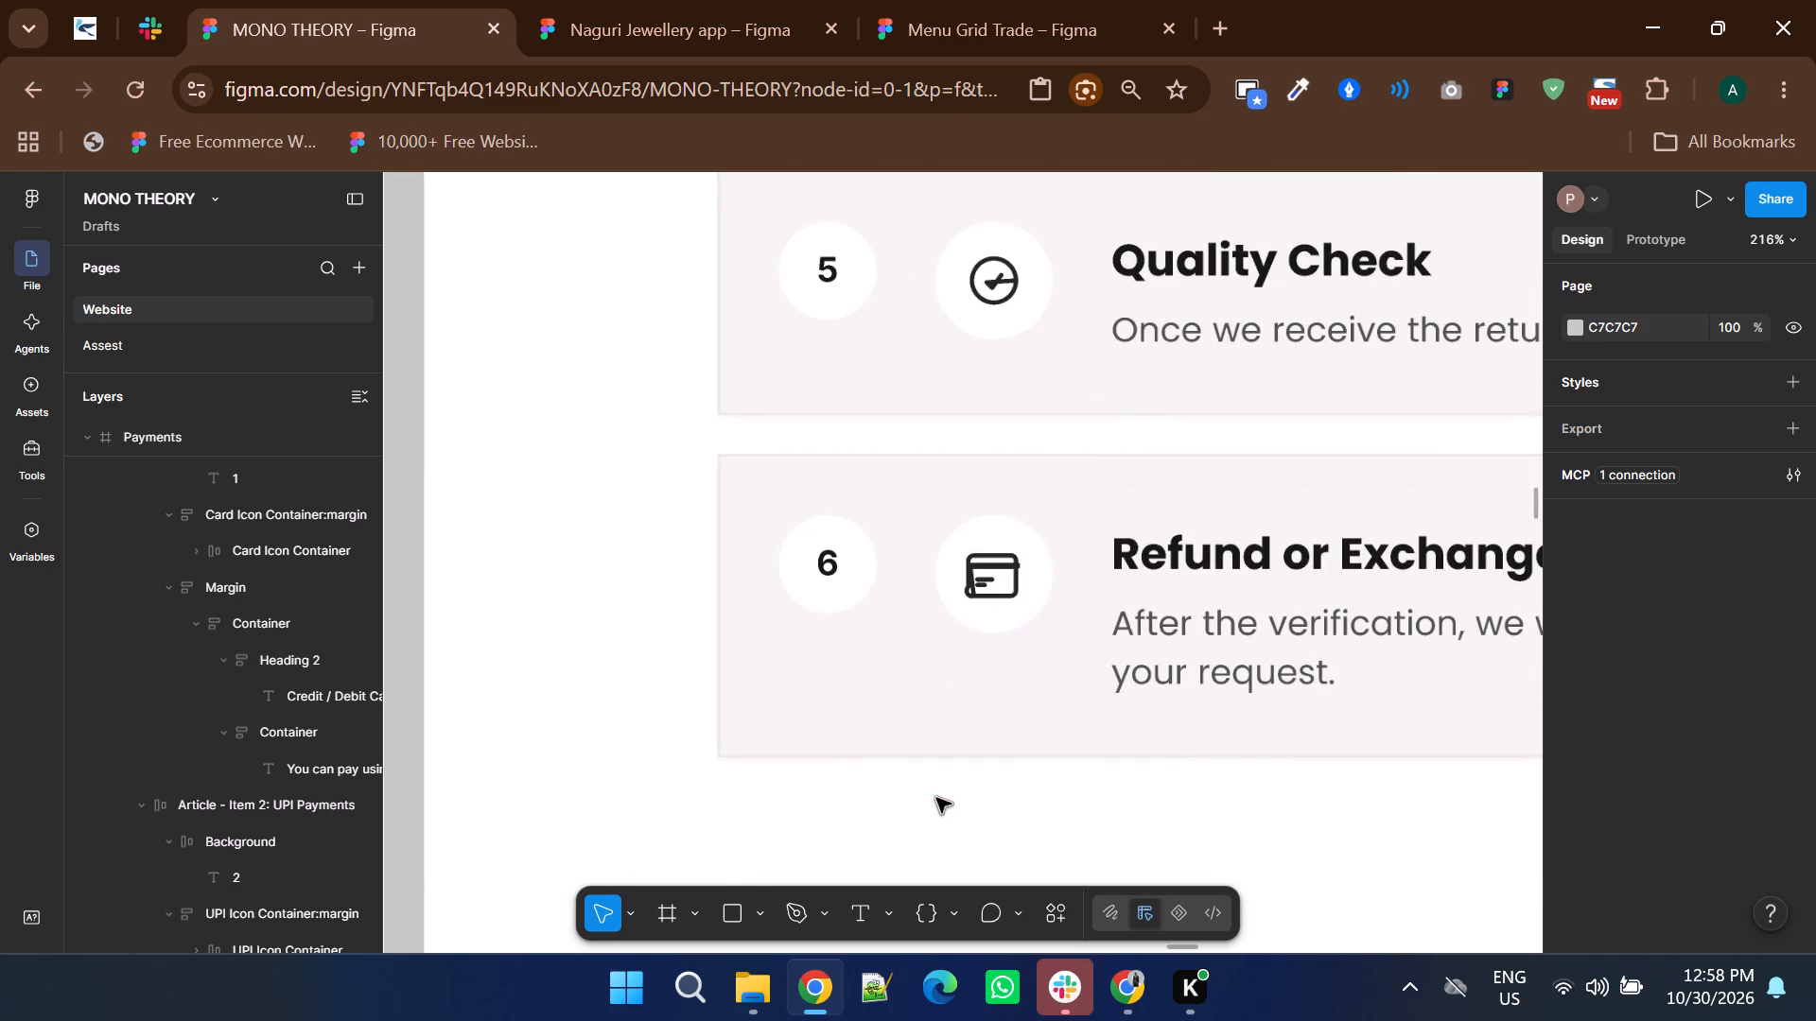
{"action": "scroll", "coordinate": [936, 798], "scroll_direction": "down", "scroll_amount": 1, "text": "ctrl"}
{"action": "triple_click", "coordinate": [968, 645]}
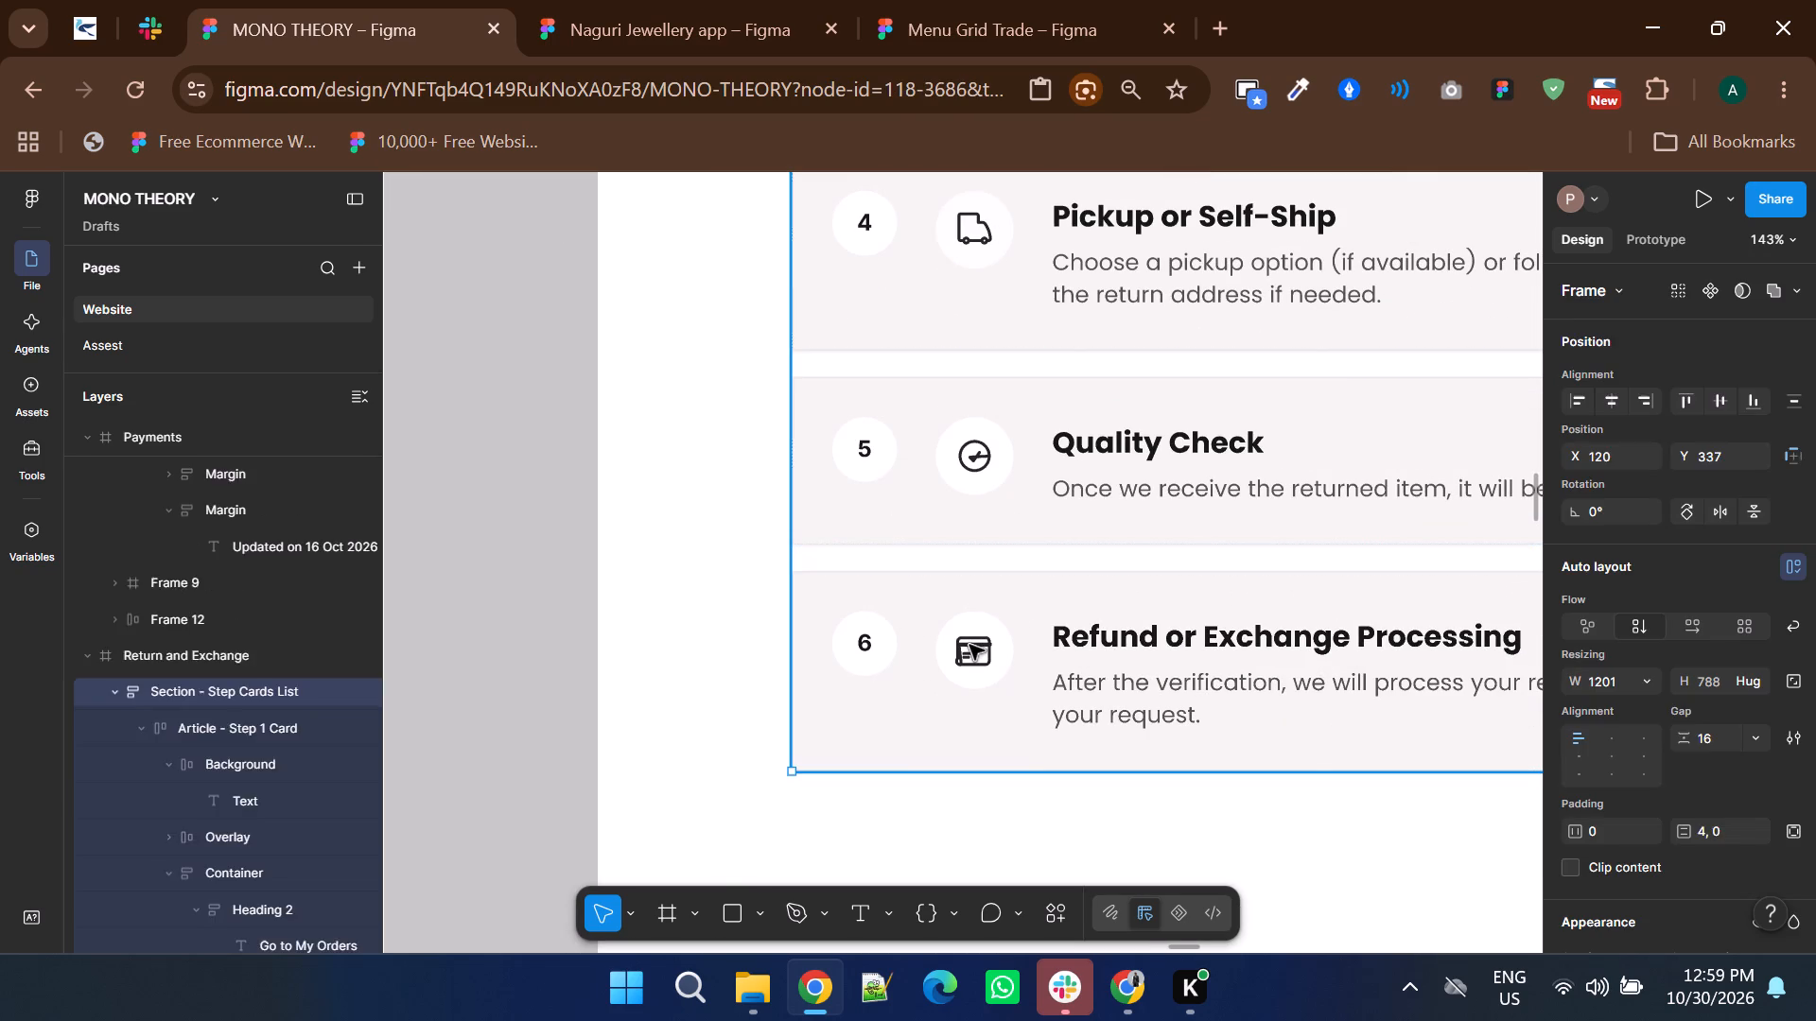
{"action": "double_click", "coordinate": [969, 645]}
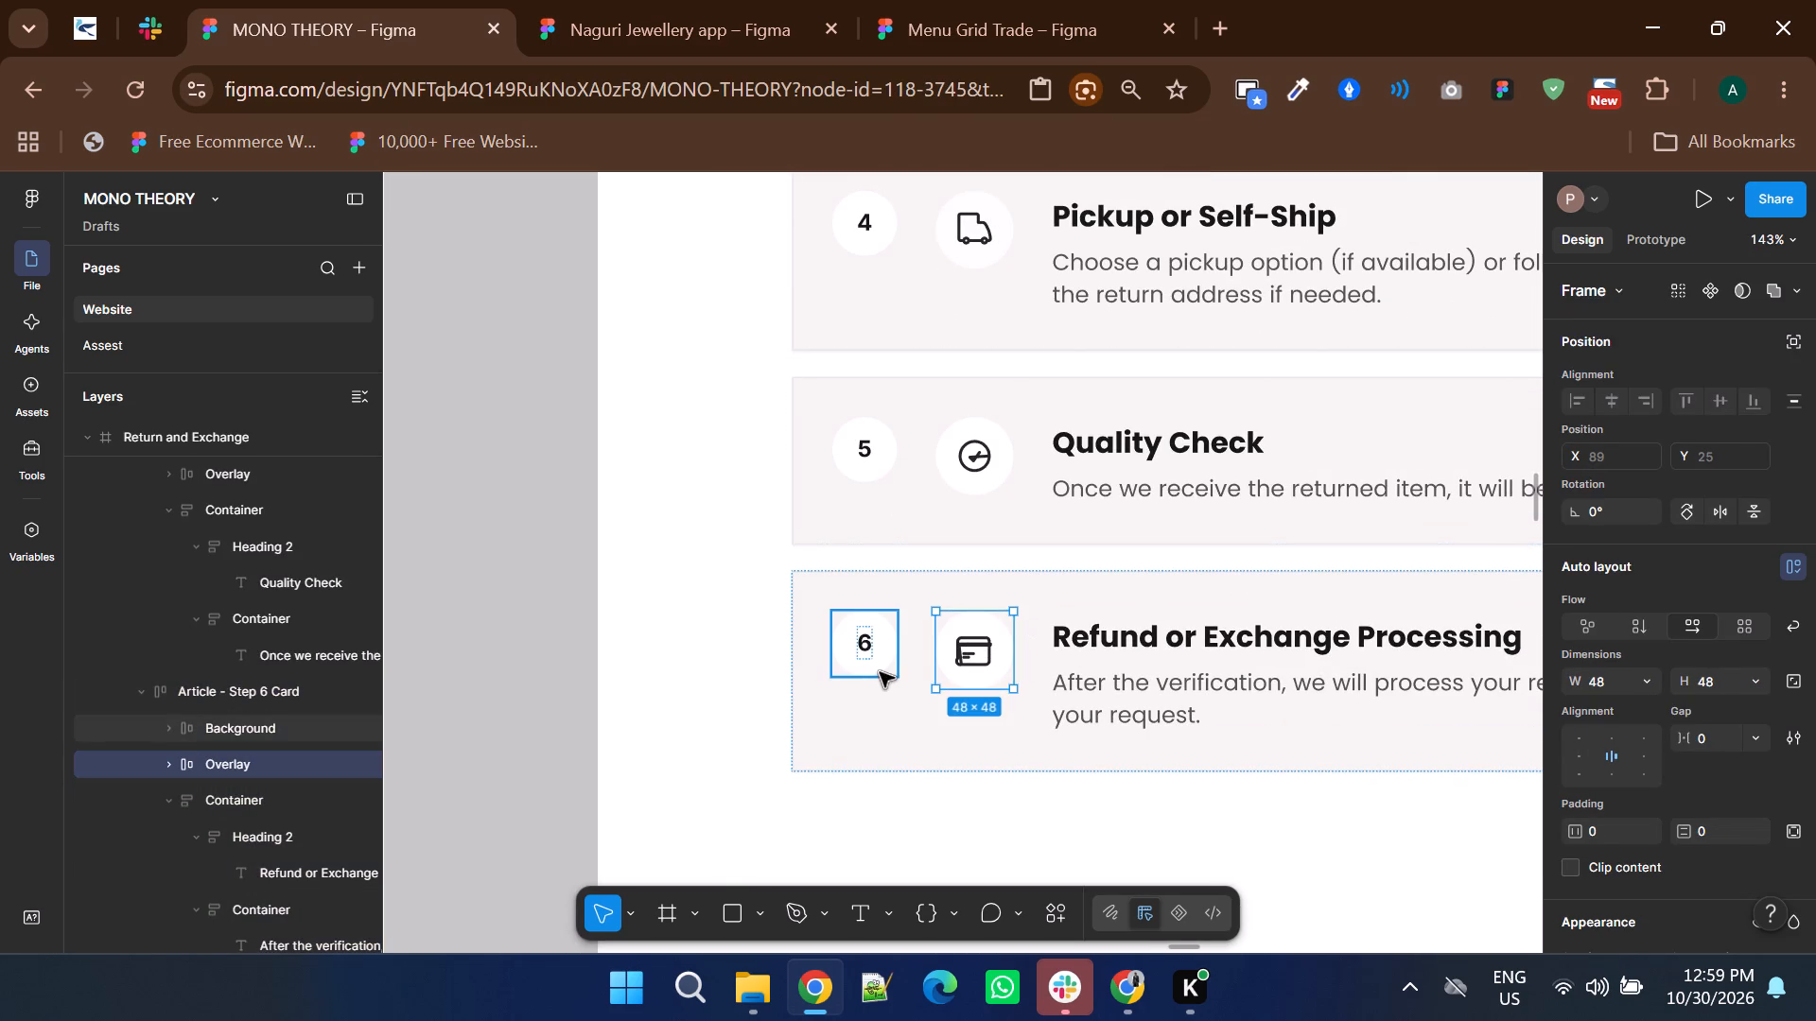
{"action": "left_click", "coordinate": [880, 672], "text": "shift"}
{"action": "left_click_drag", "start_coordinate": [868, 635], "coordinate": [868, 697]}
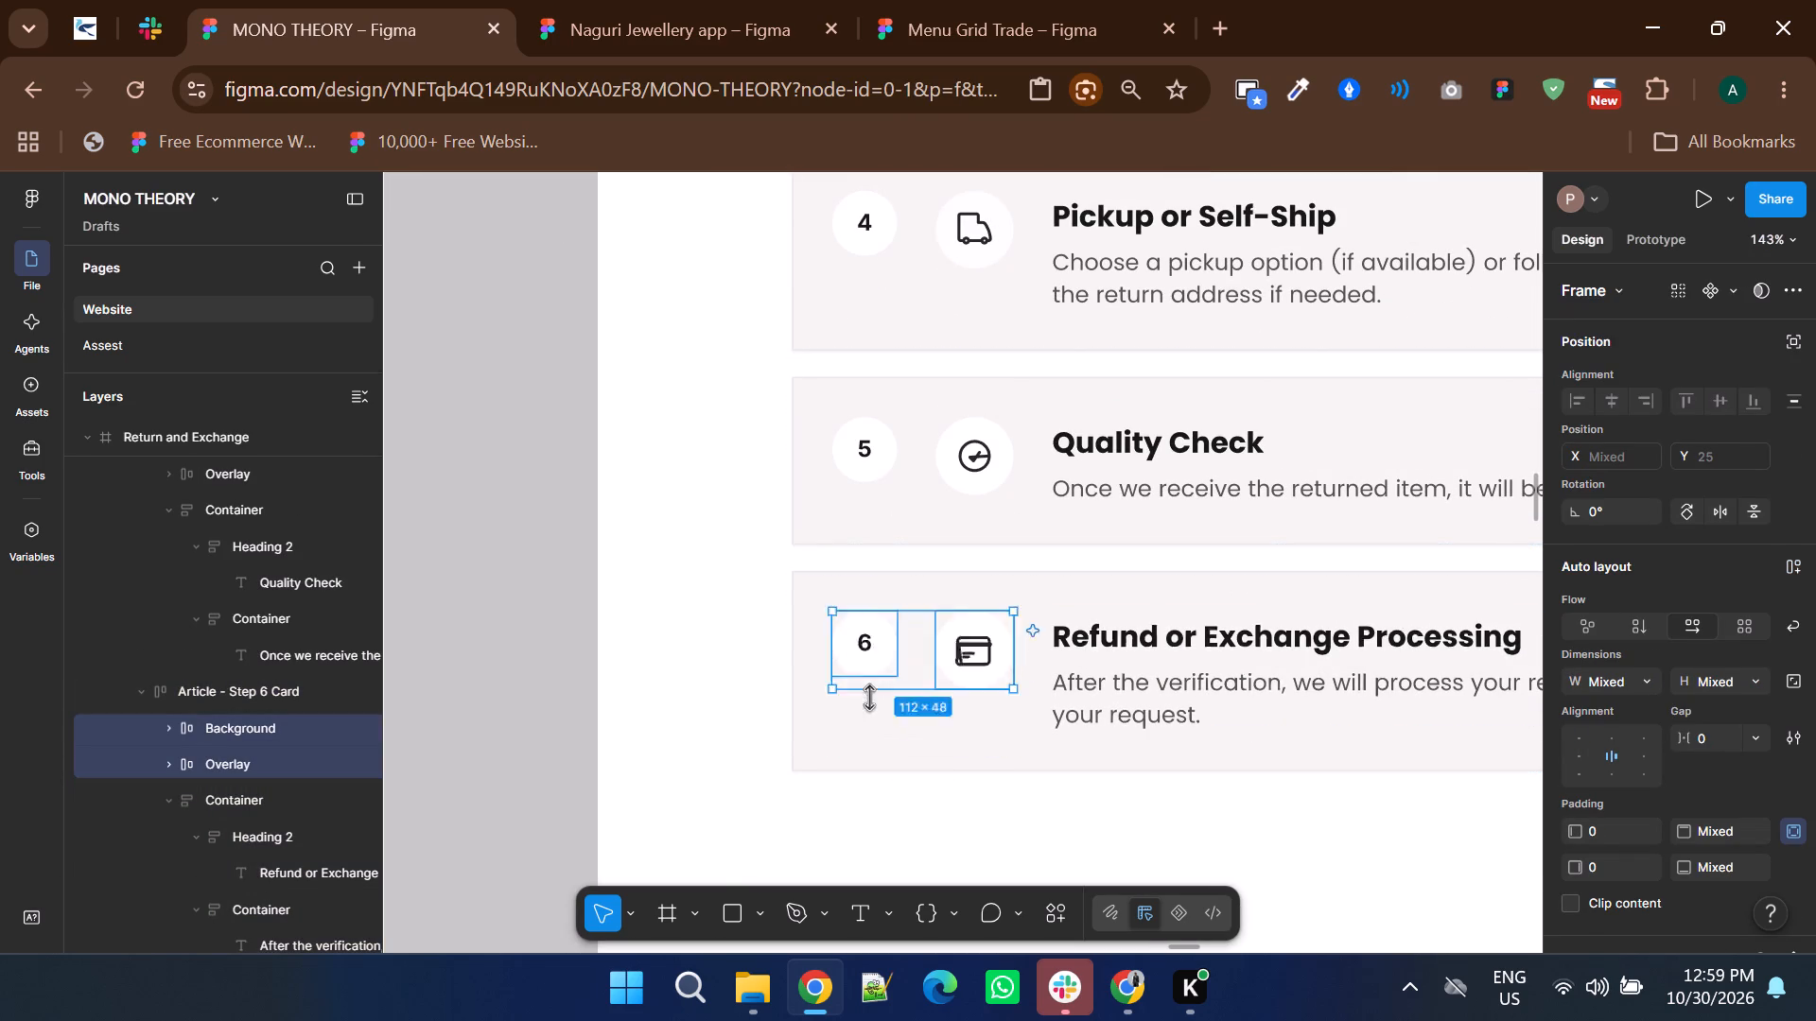
{"action": "left_click", "coordinate": [904, 599]}
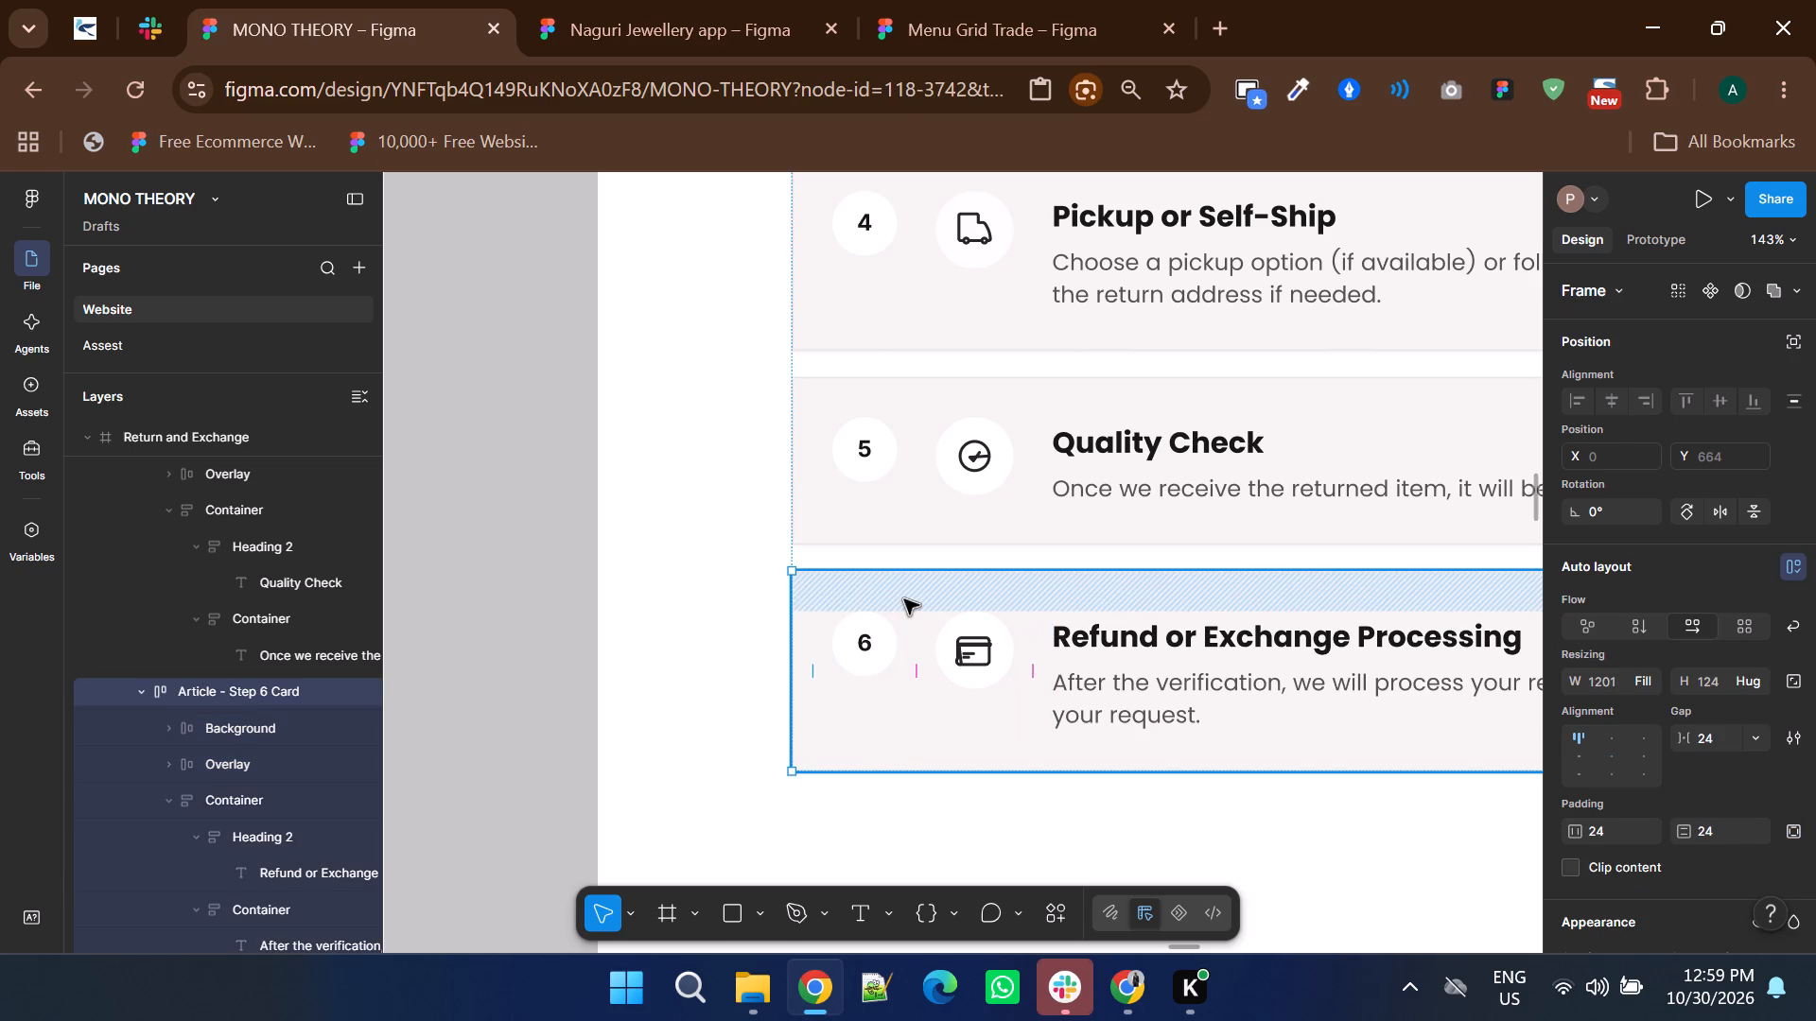
{"action": "left_click", "coordinate": [904, 599]}
{"action": "double_click", "coordinate": [859, 646]}
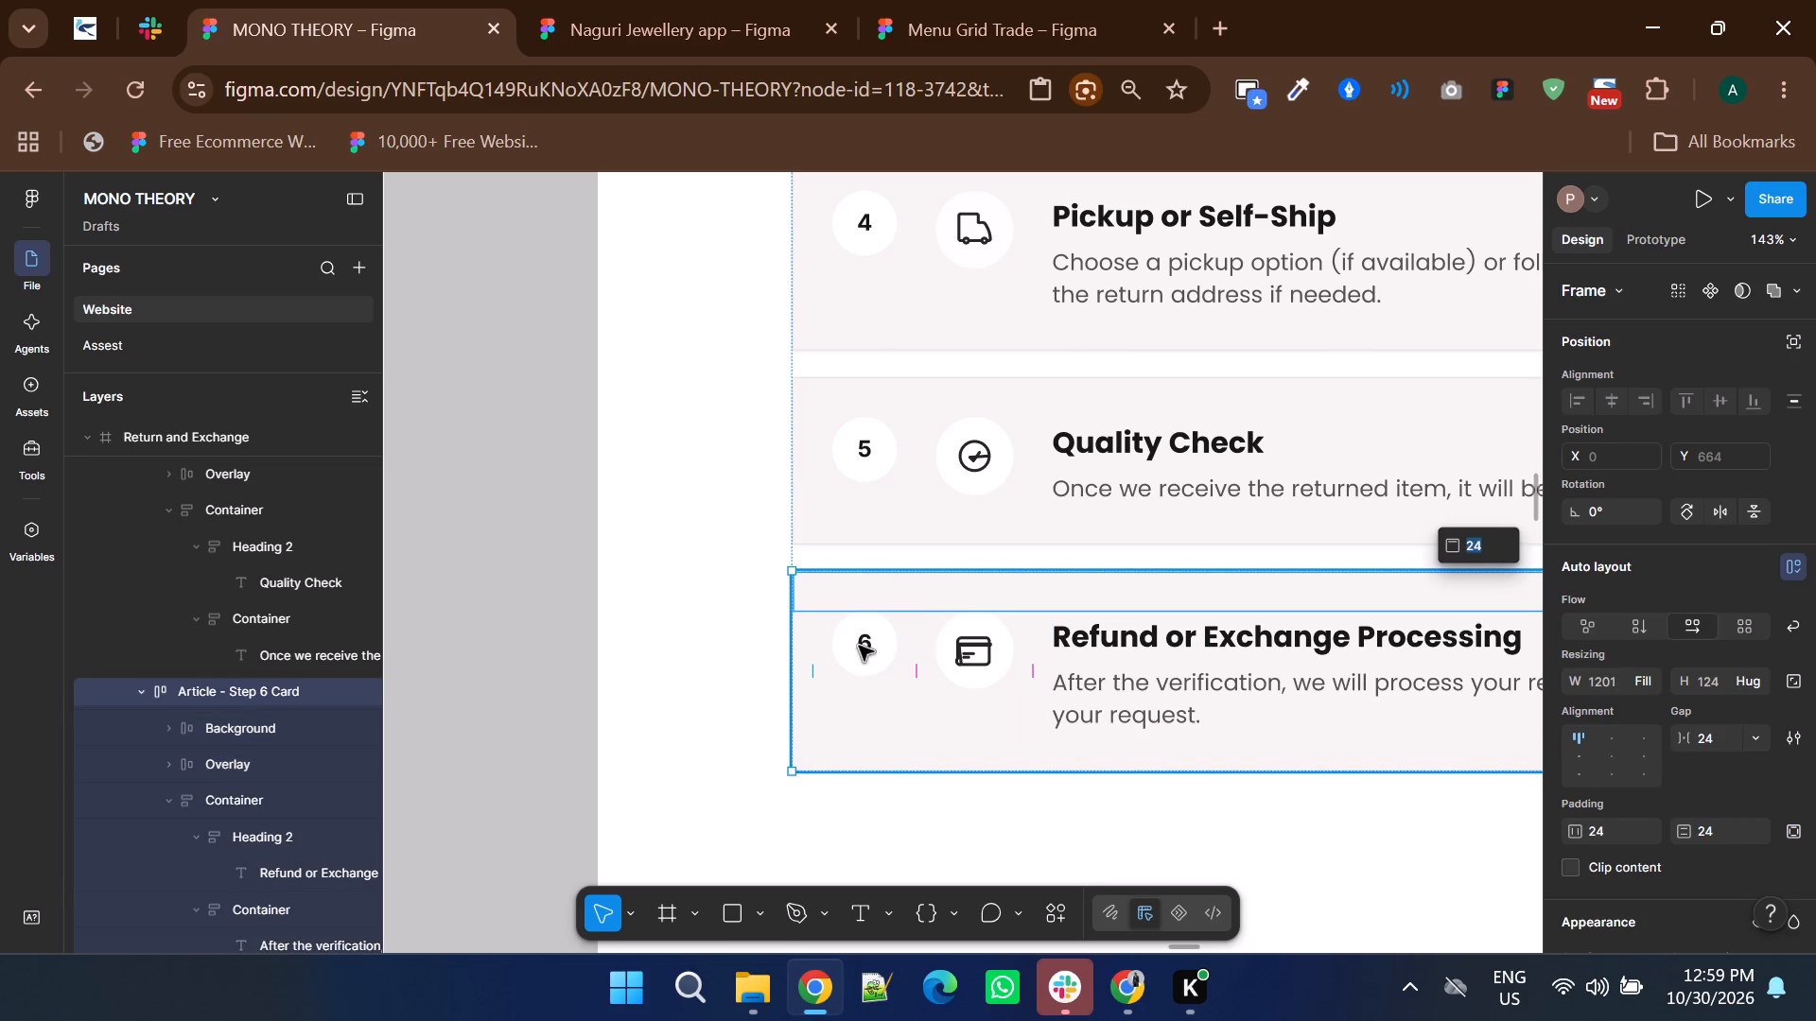
{"action": "left_click", "coordinate": [973, 672], "text": "shift"}
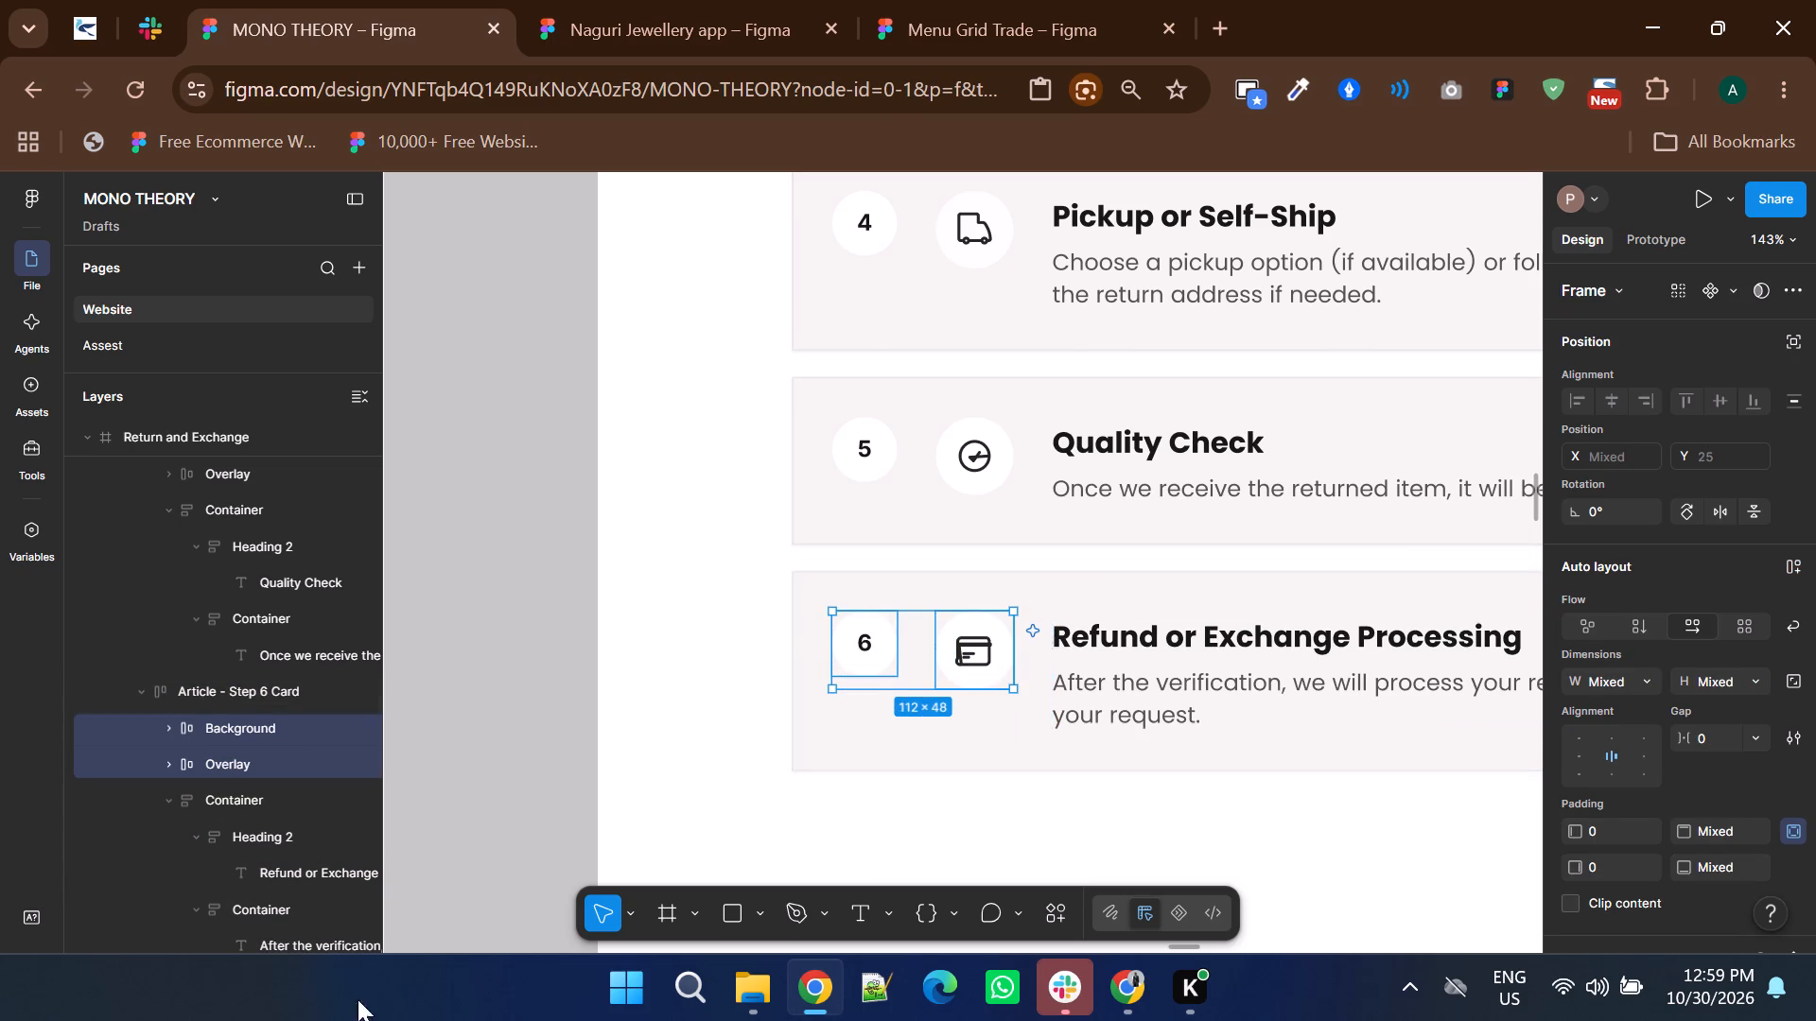
{"action": "left_click", "coordinate": [1791, 333]}
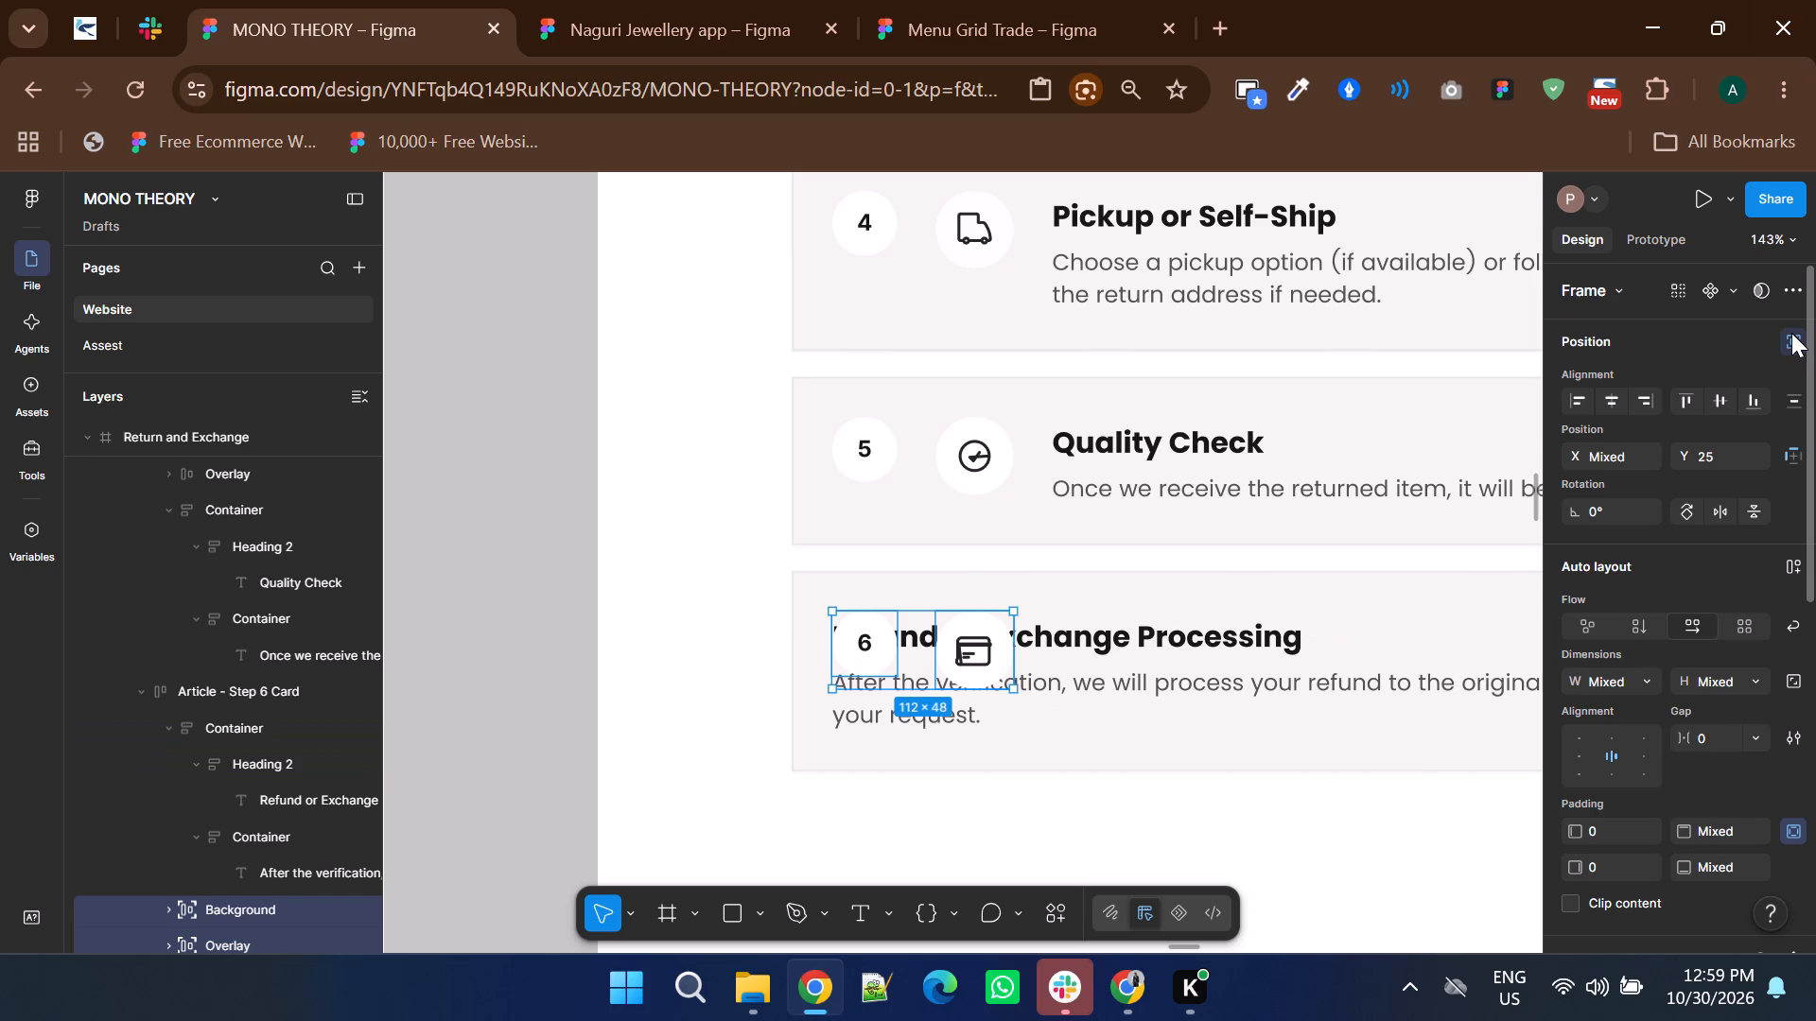
Increase the left padding of the Refund or Exchange Processing card to 162 so its text clears the badge and icon.
{"action": "left_click", "coordinate": [816, 674]}
{"action": "left_click_drag", "start_coordinate": [812, 668], "coordinate": [940, 679]}
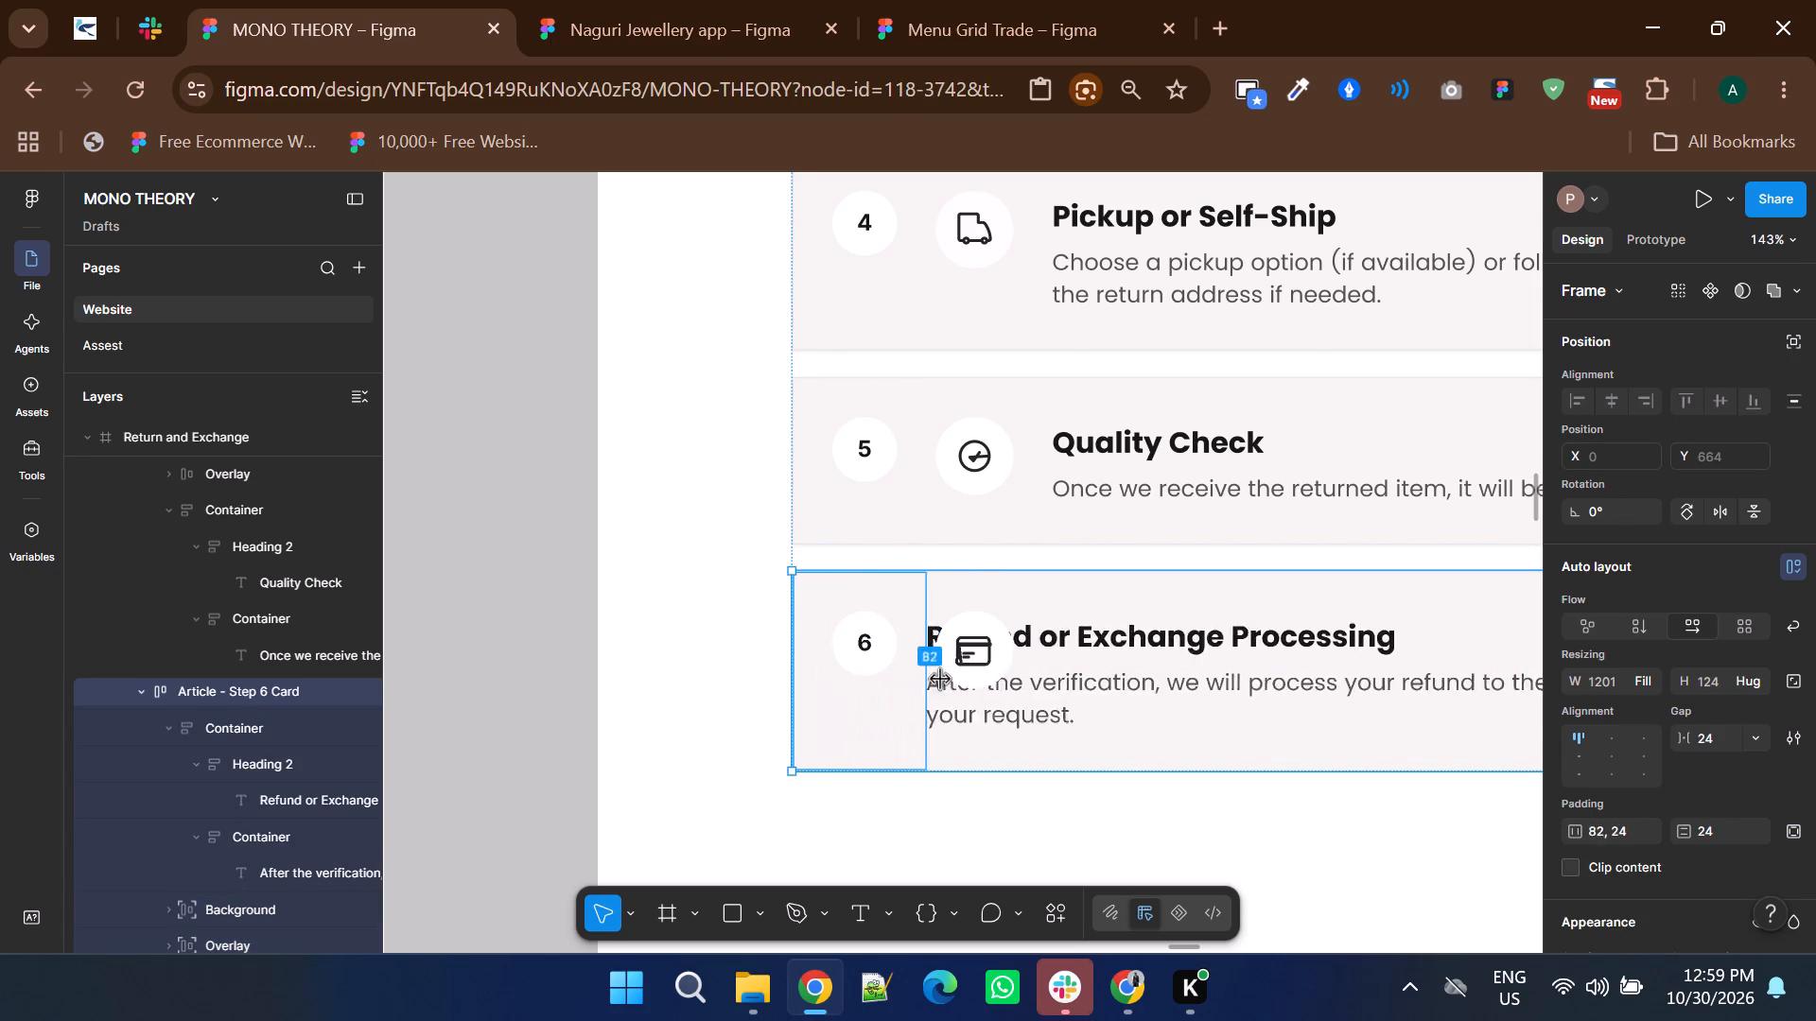
{"action": "left_click_drag", "start_coordinate": [940, 679], "coordinate": [1035, 691]}
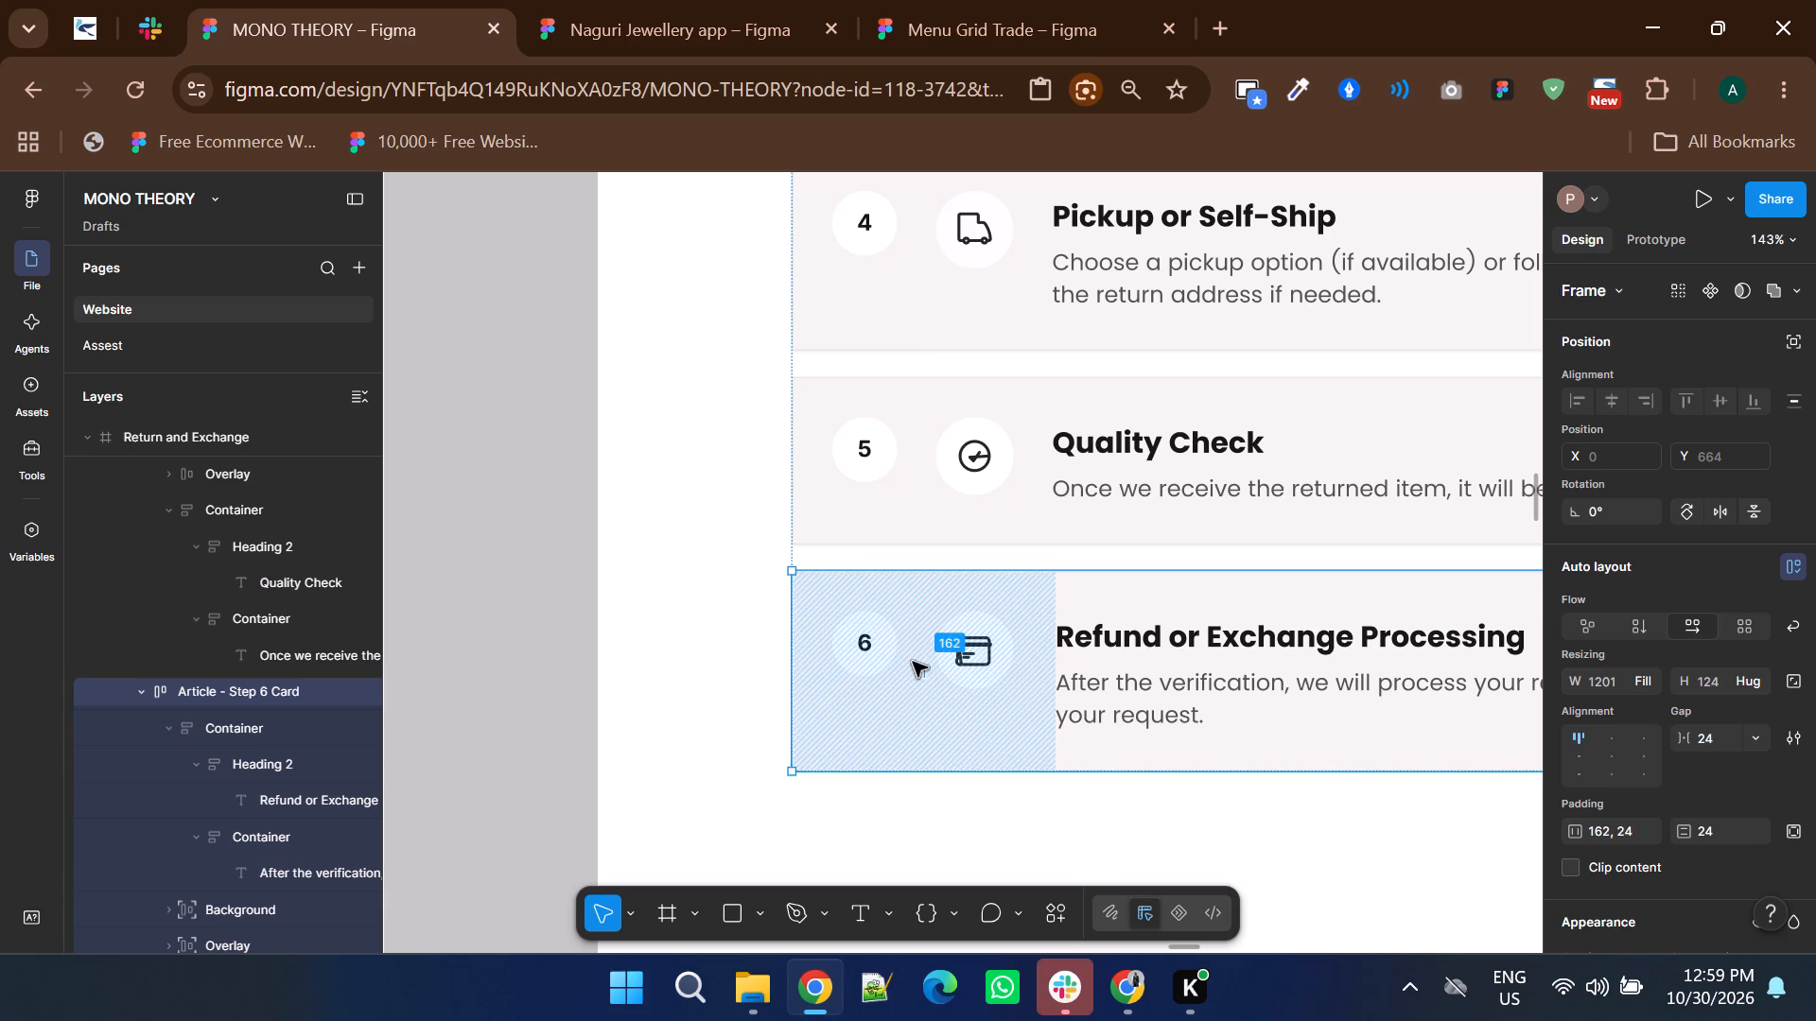
Move the number 6 badge and card icon down to Y 39, align their vertical centres and clear the selection.
{"action": "left_click", "coordinate": [913, 662]}
{"action": "double_click", "coordinate": [881, 659]}
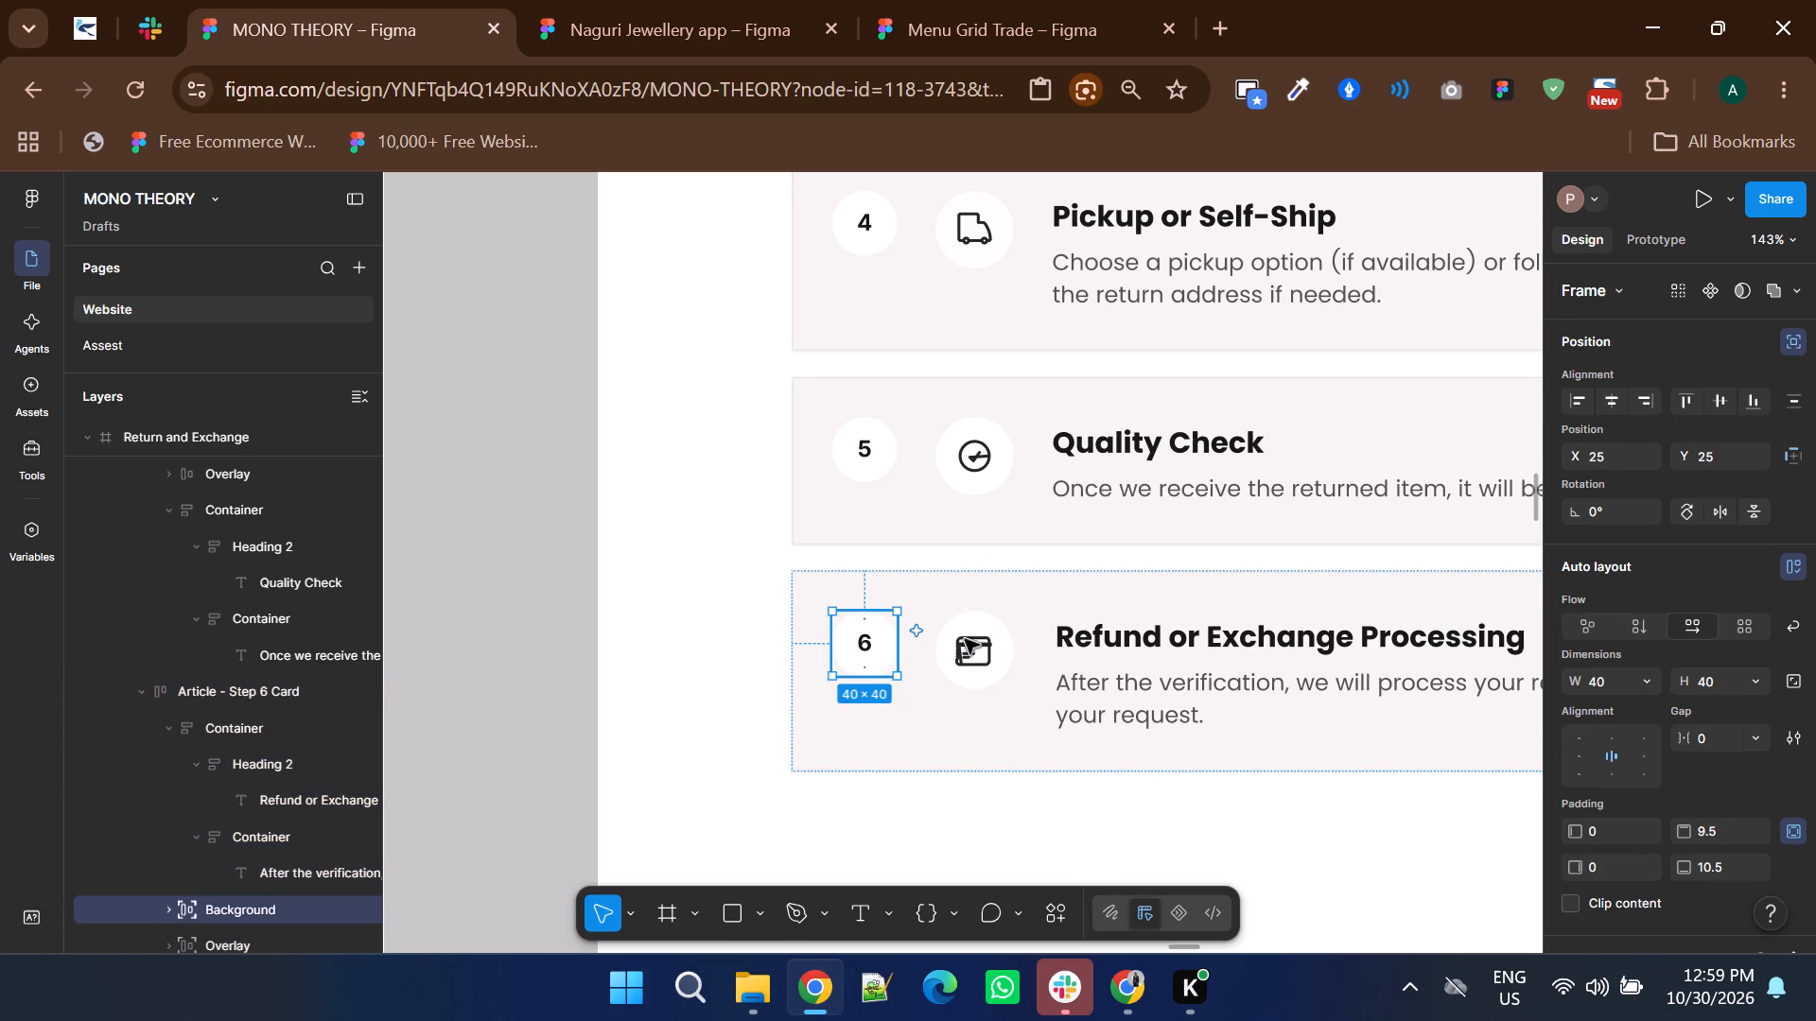
{"action": "left_click", "coordinate": [1016, 642], "text": "shift"}
{"action": "key", "text": "Down"}
{"action": "key", "text": "Down"}
{"action": "key", "text": "Down"}
{"action": "key", "text": "Down"}
{"action": "key", "text": "Down"}
{"action": "key", "text": "Down"}
{"action": "key", "text": "Down"}
{"action": "key", "text": "Down"}
{"action": "key", "text": "Down"}
{"action": "key", "text": "Down"}
{"action": "key", "text": "Down"}
{"action": "key", "text": "Down"}
{"action": "key", "text": "Down"}
{"action": "key", "text": "Down"}
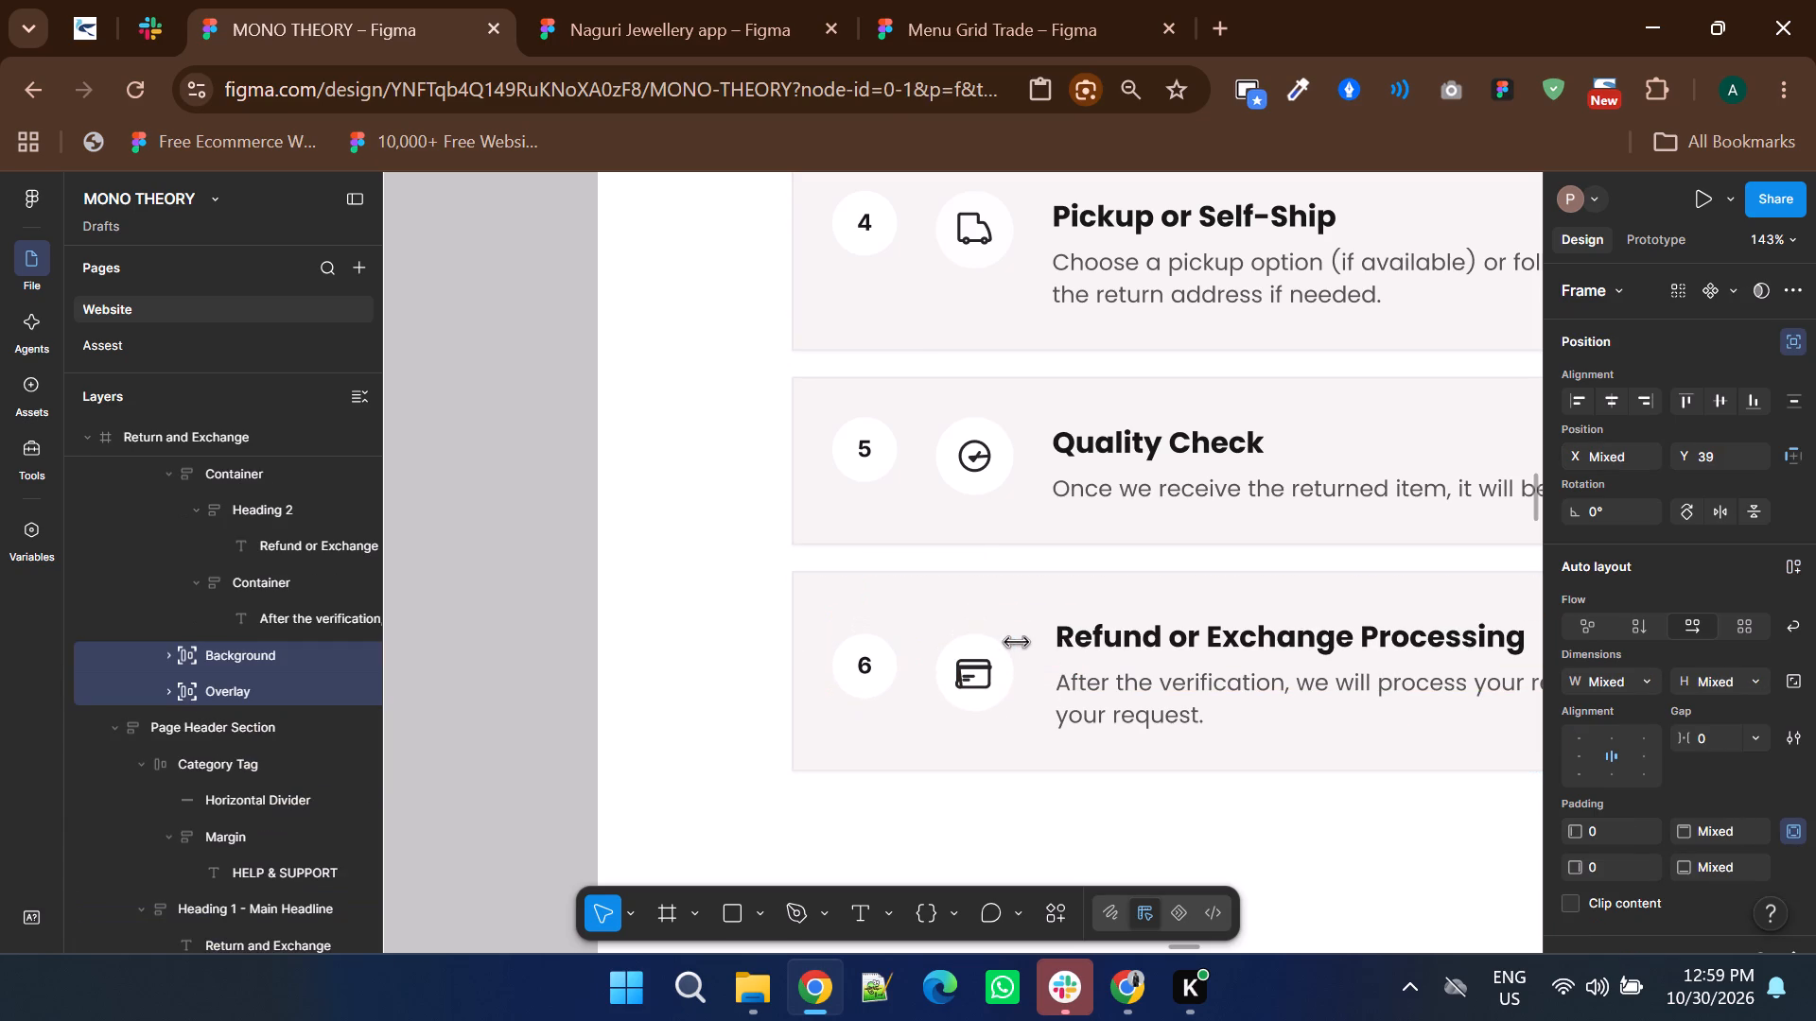
{"action": "left_click", "coordinate": [1708, 400]}
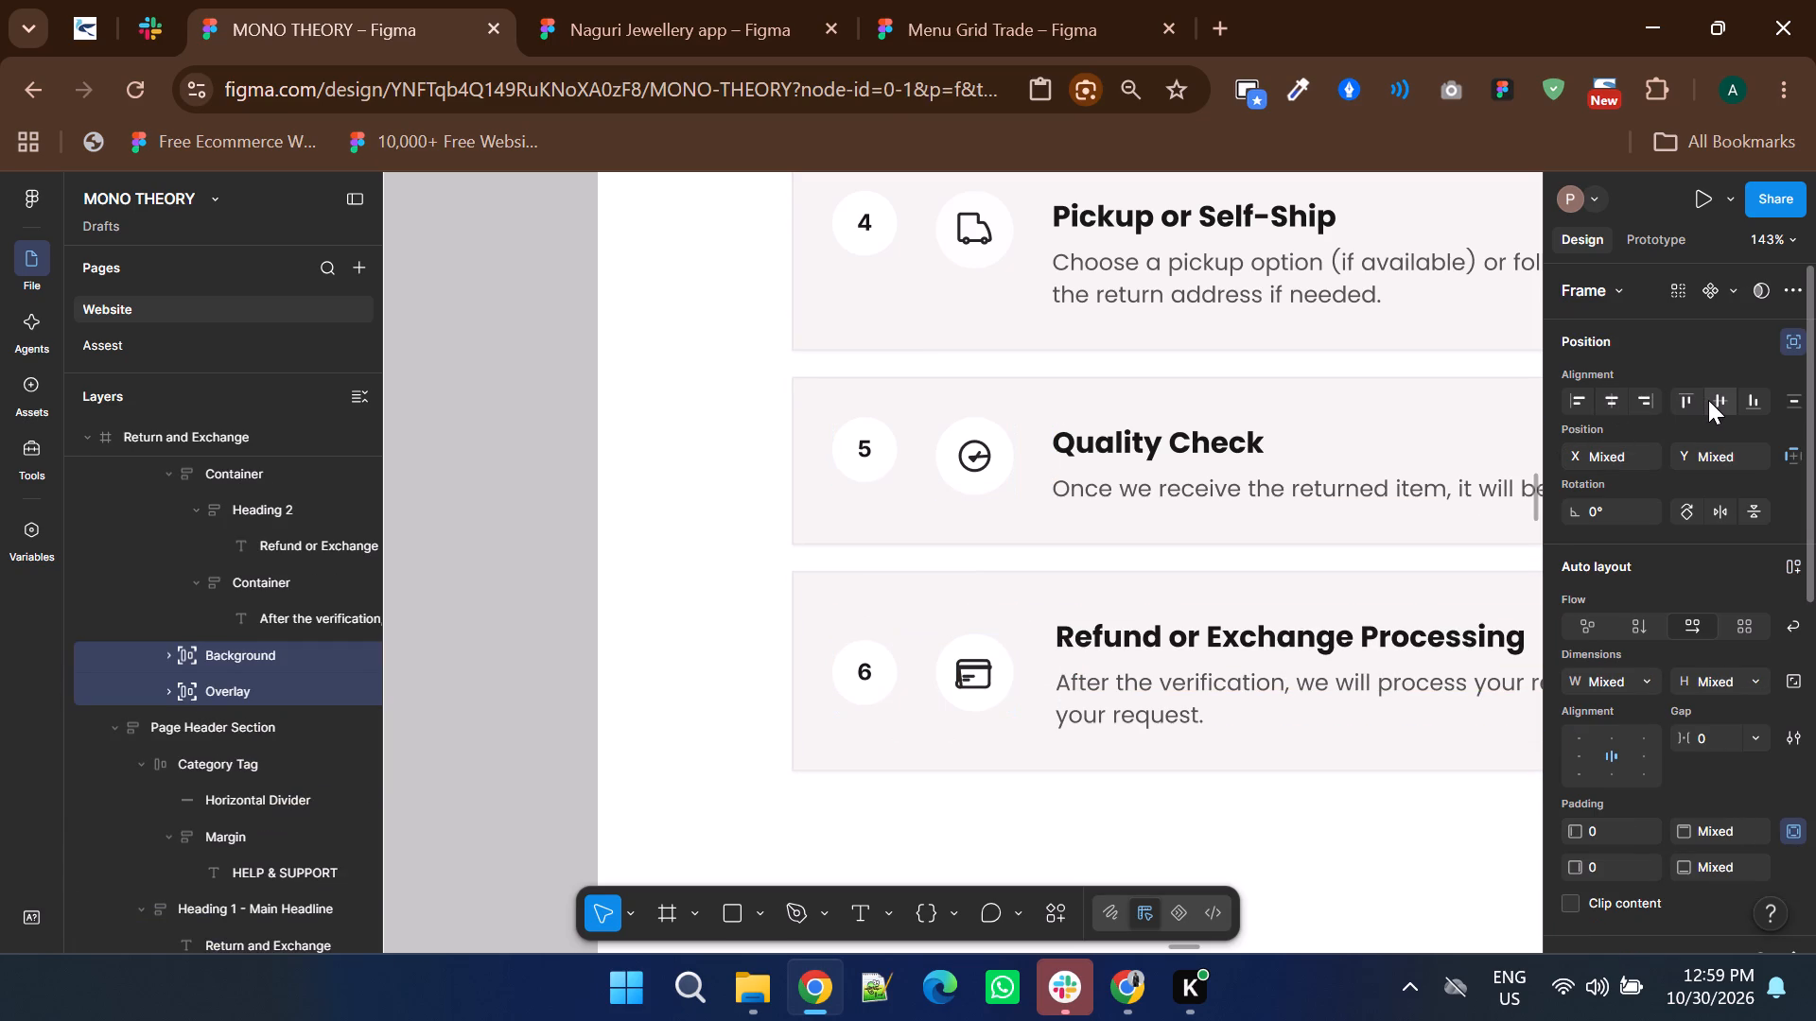
{"action": "left_click", "coordinate": [578, 632]}
Review the Return and Exchange and Payments pages alongside the neighbouring support pages for consistent card layouts.
{"action": "scroll", "coordinate": [578, 632], "scroll_direction": "down", "scroll_amount": 2, "text": "ctrl"}
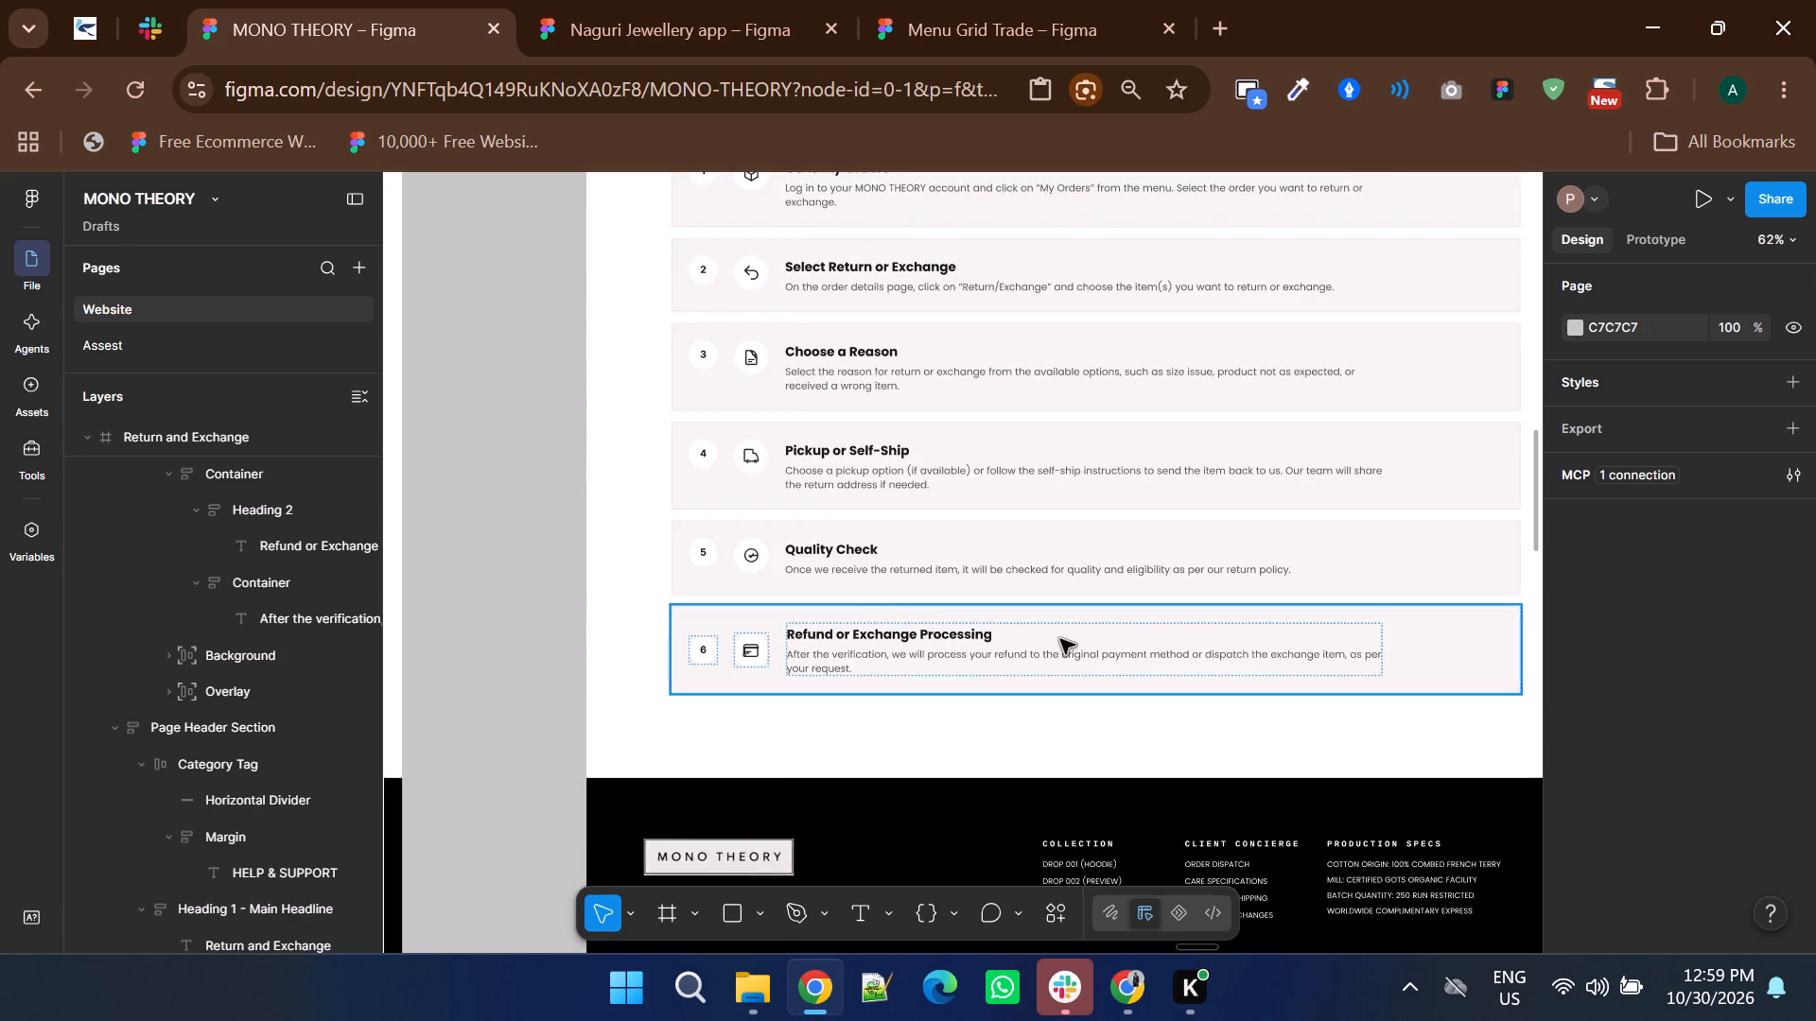
{"action": "scroll", "coordinate": [1060, 639], "scroll_direction": "down", "scroll_amount": 2, "text": "ctrl"}
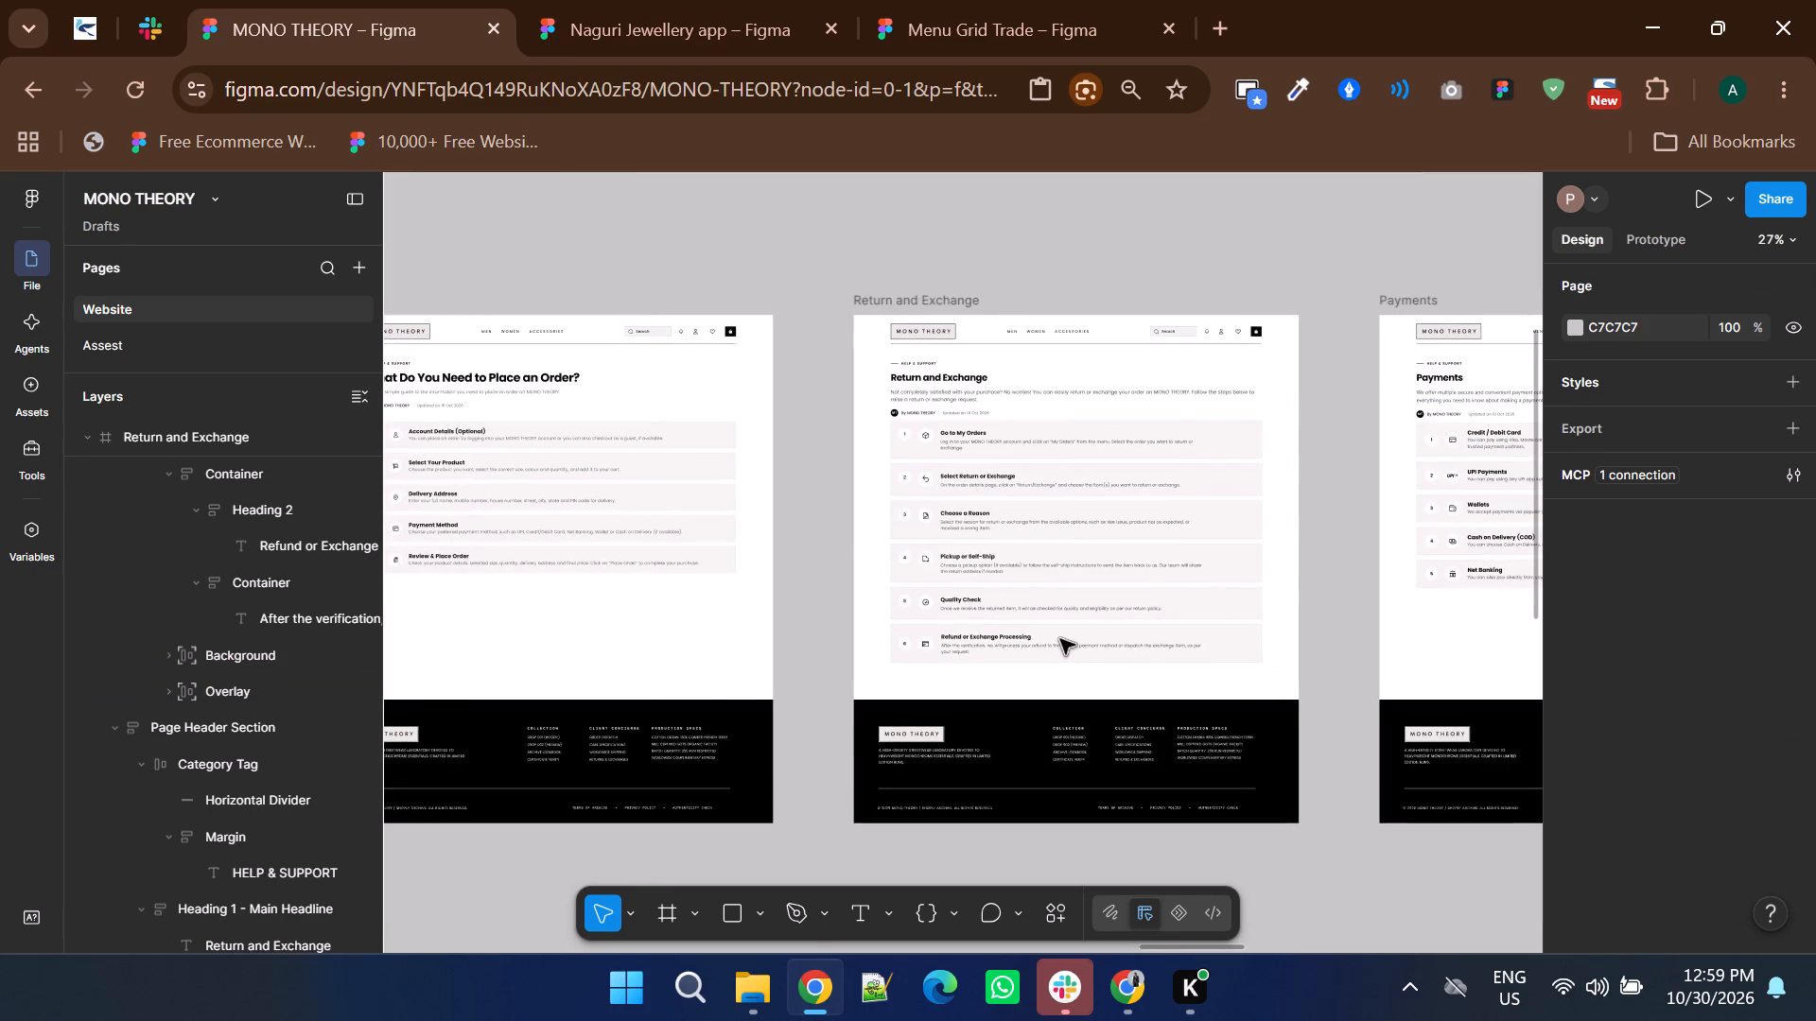
{"action": "scroll", "coordinate": [1060, 639], "scroll_direction": "down", "scroll_amount": 2, "text": "shift"}
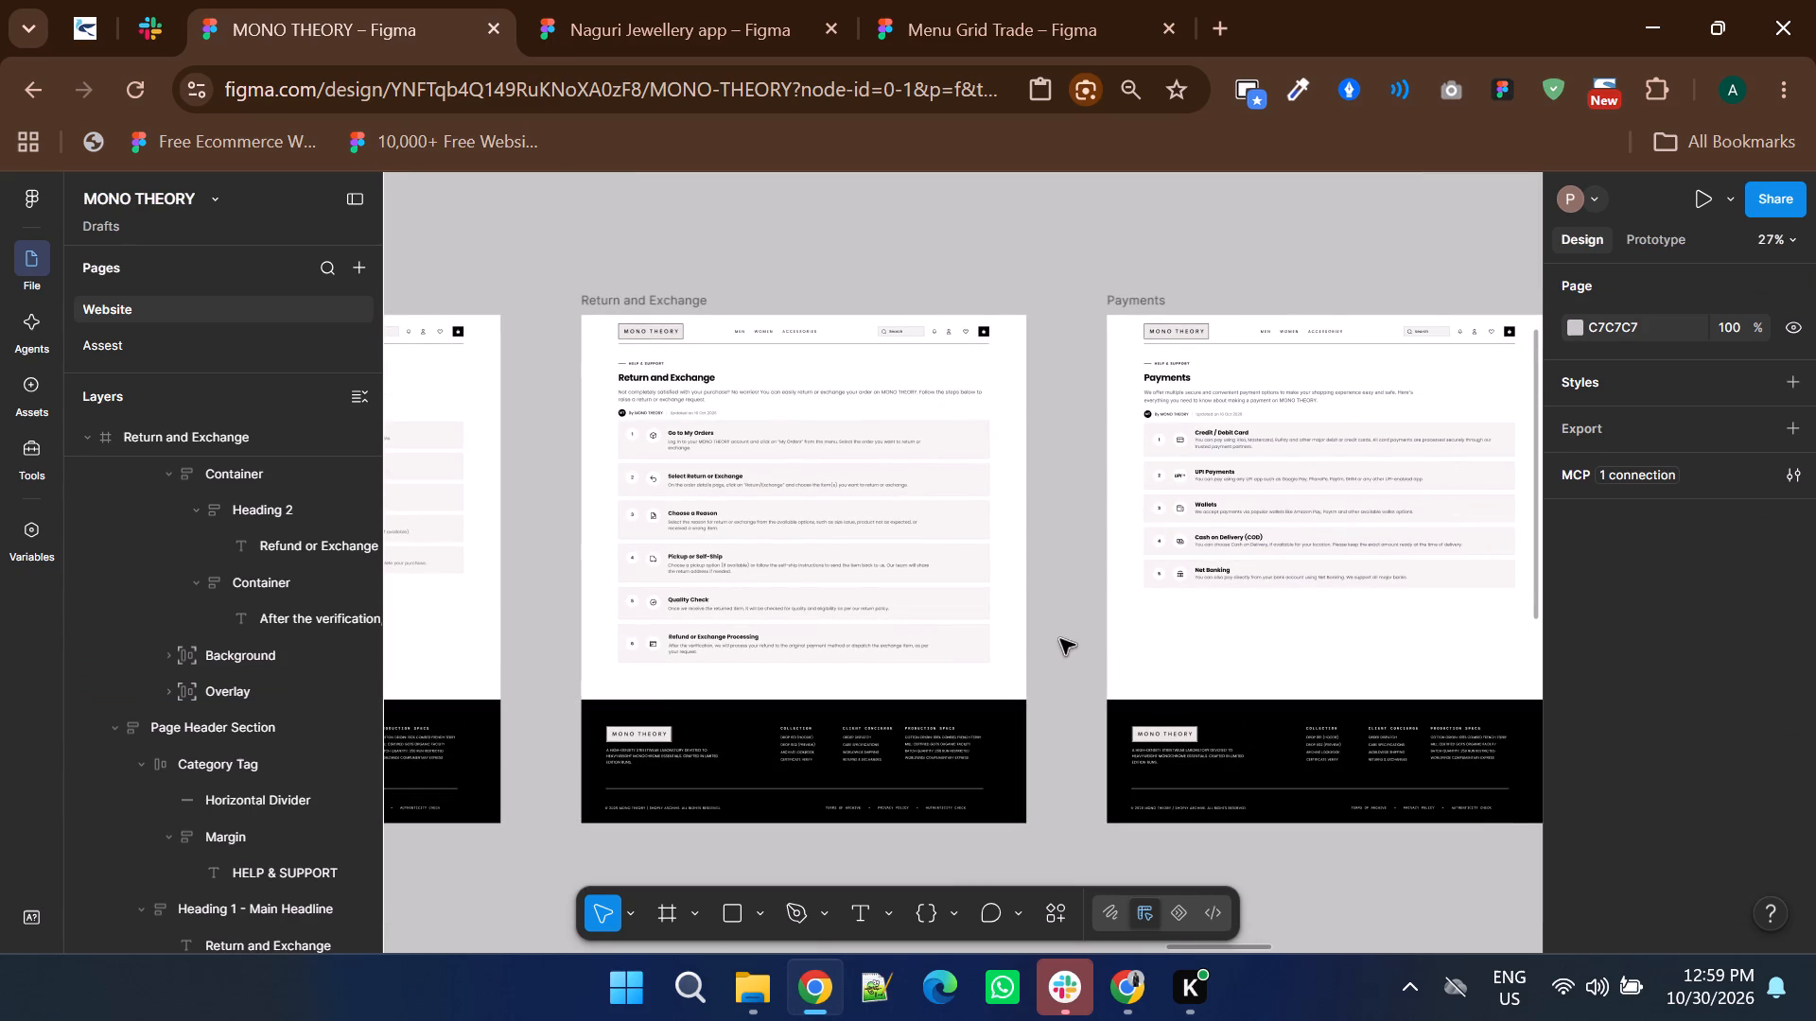
{"action": "scroll", "coordinate": [1060, 639], "scroll_direction": "down", "scroll_amount": 1, "text": "ctrl"}
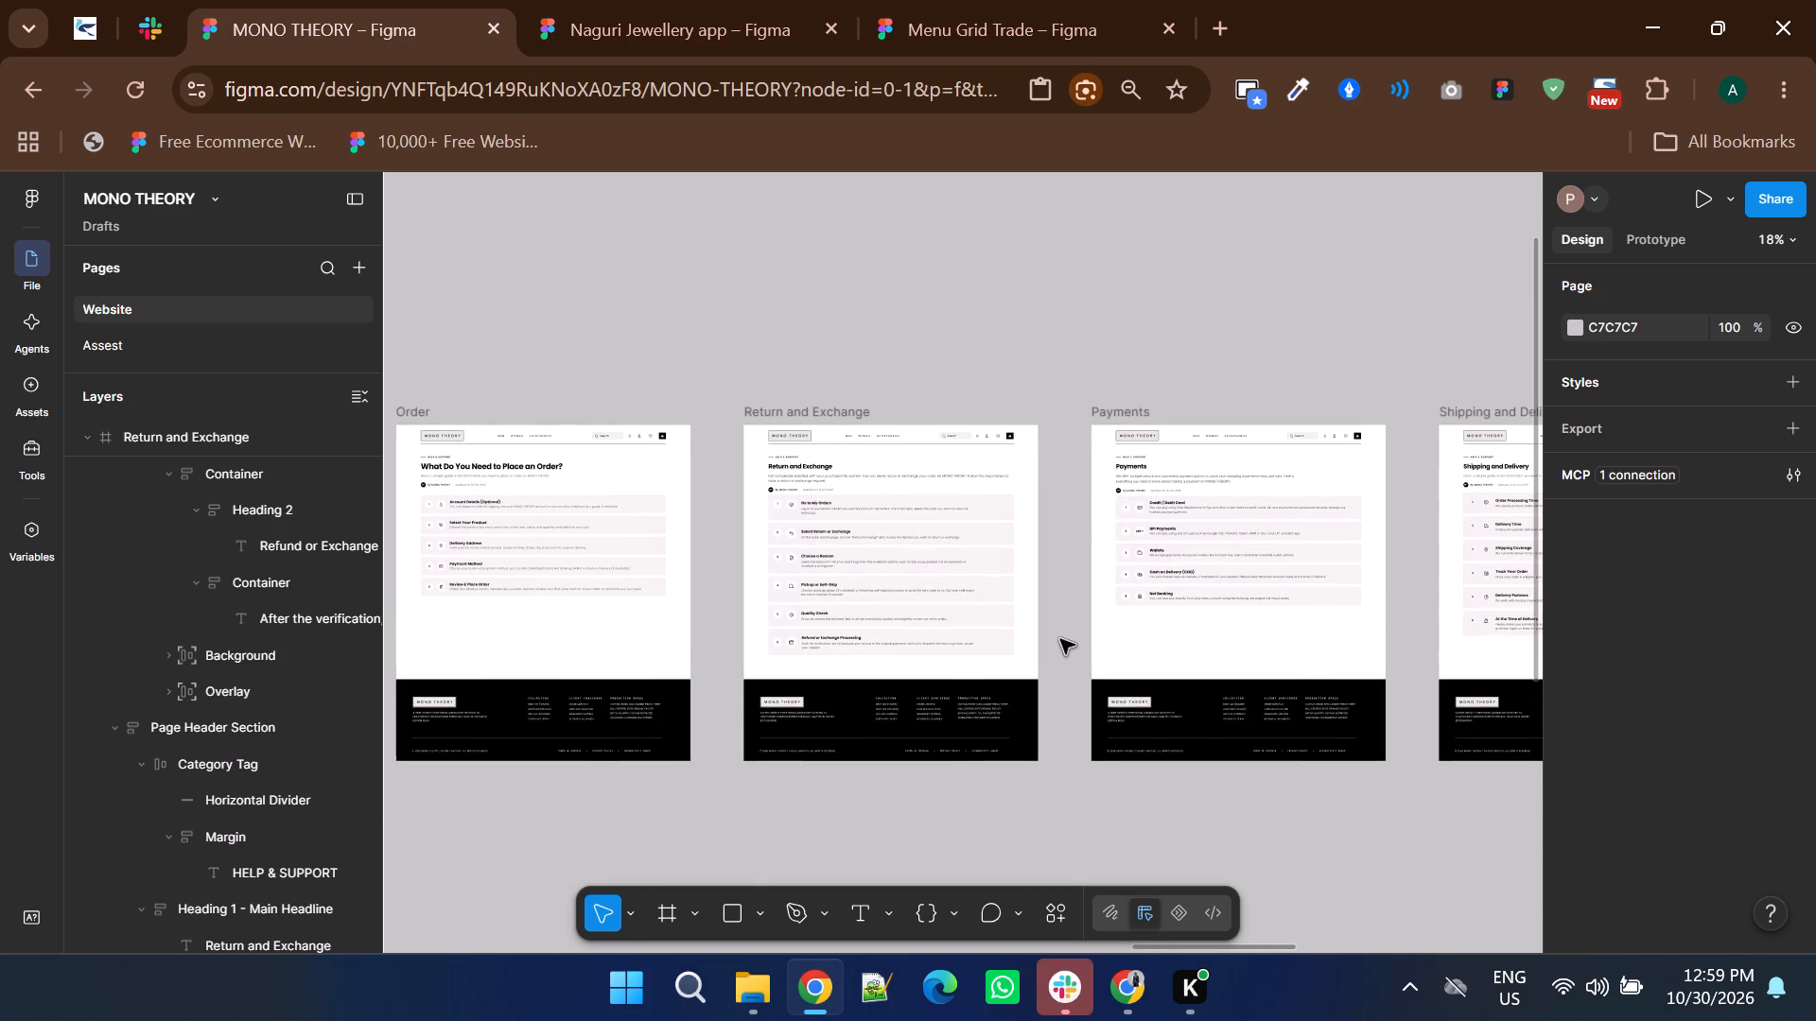
{"action": "scroll", "coordinate": [1060, 639], "scroll_direction": "down", "scroll_amount": 1, "text": "shift"}
{"action": "scroll", "coordinate": [1122, 517], "scroll_direction": "up", "scroll_amount": 3, "text": "ctrl"}
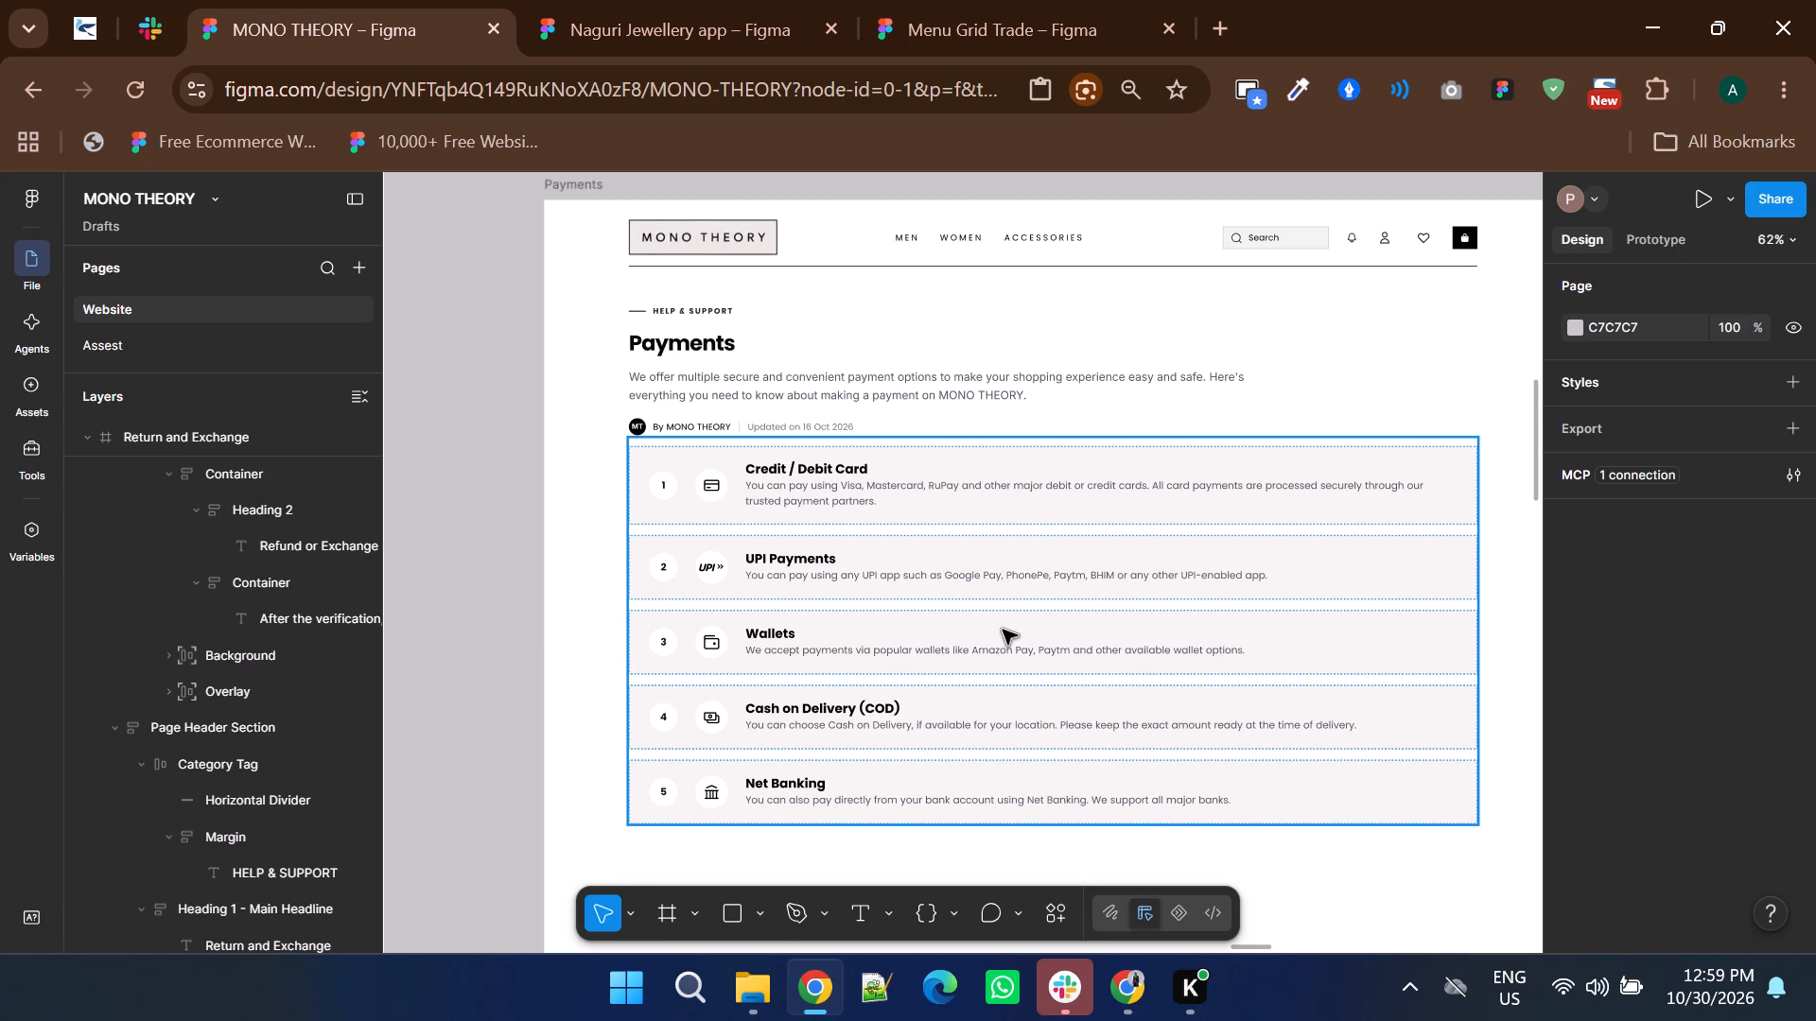
{"action": "scroll", "coordinate": [1003, 630], "scroll_direction": "down", "scroll_amount": 3, "text": "ctrl"}
{"action": "scroll", "coordinate": [1003, 630], "scroll_direction": "down", "scroll_amount": 1, "text": "shift"}
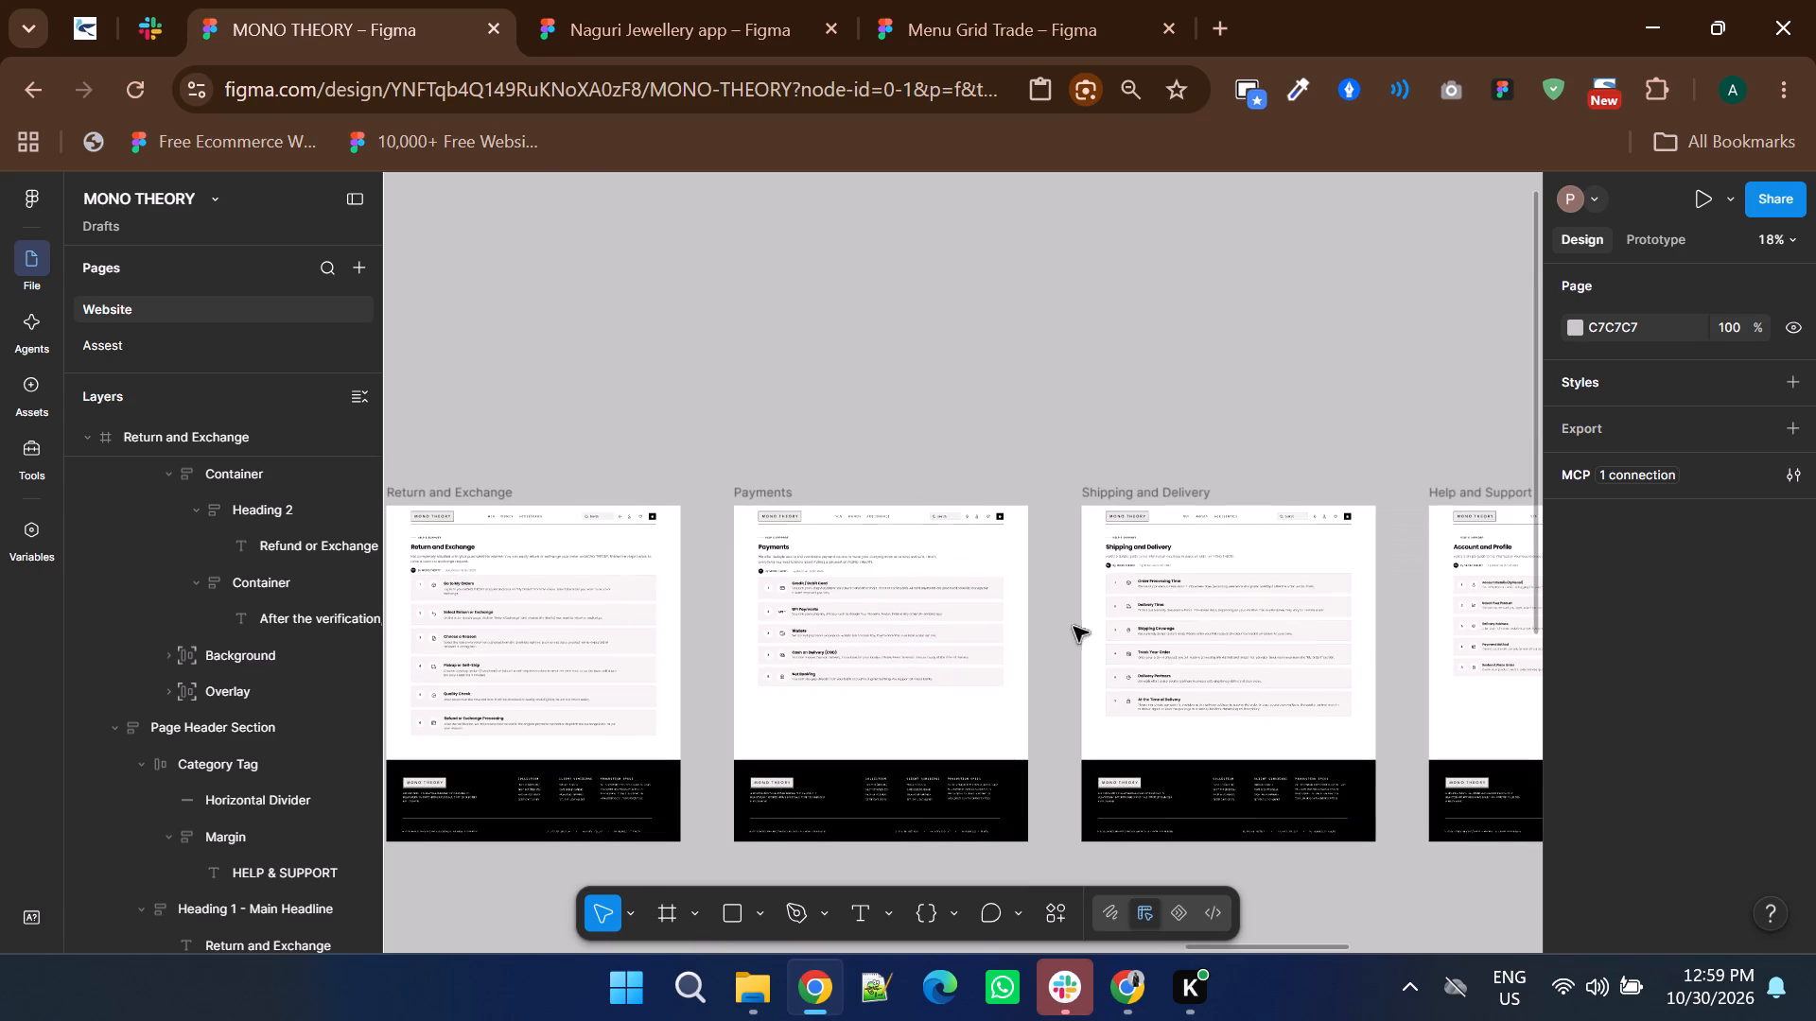
Change the fill of the number 1 badge on the Order Processing Time card of Shipping and Delivery to white.
{"action": "scroll", "coordinate": [1113, 603], "scroll_direction": "up", "scroll_amount": 4, "text": "ctrl"}
{"action": "scroll", "coordinate": [1113, 603], "scroll_direction": "down", "scroll_amount": 2, "text": "shift"}
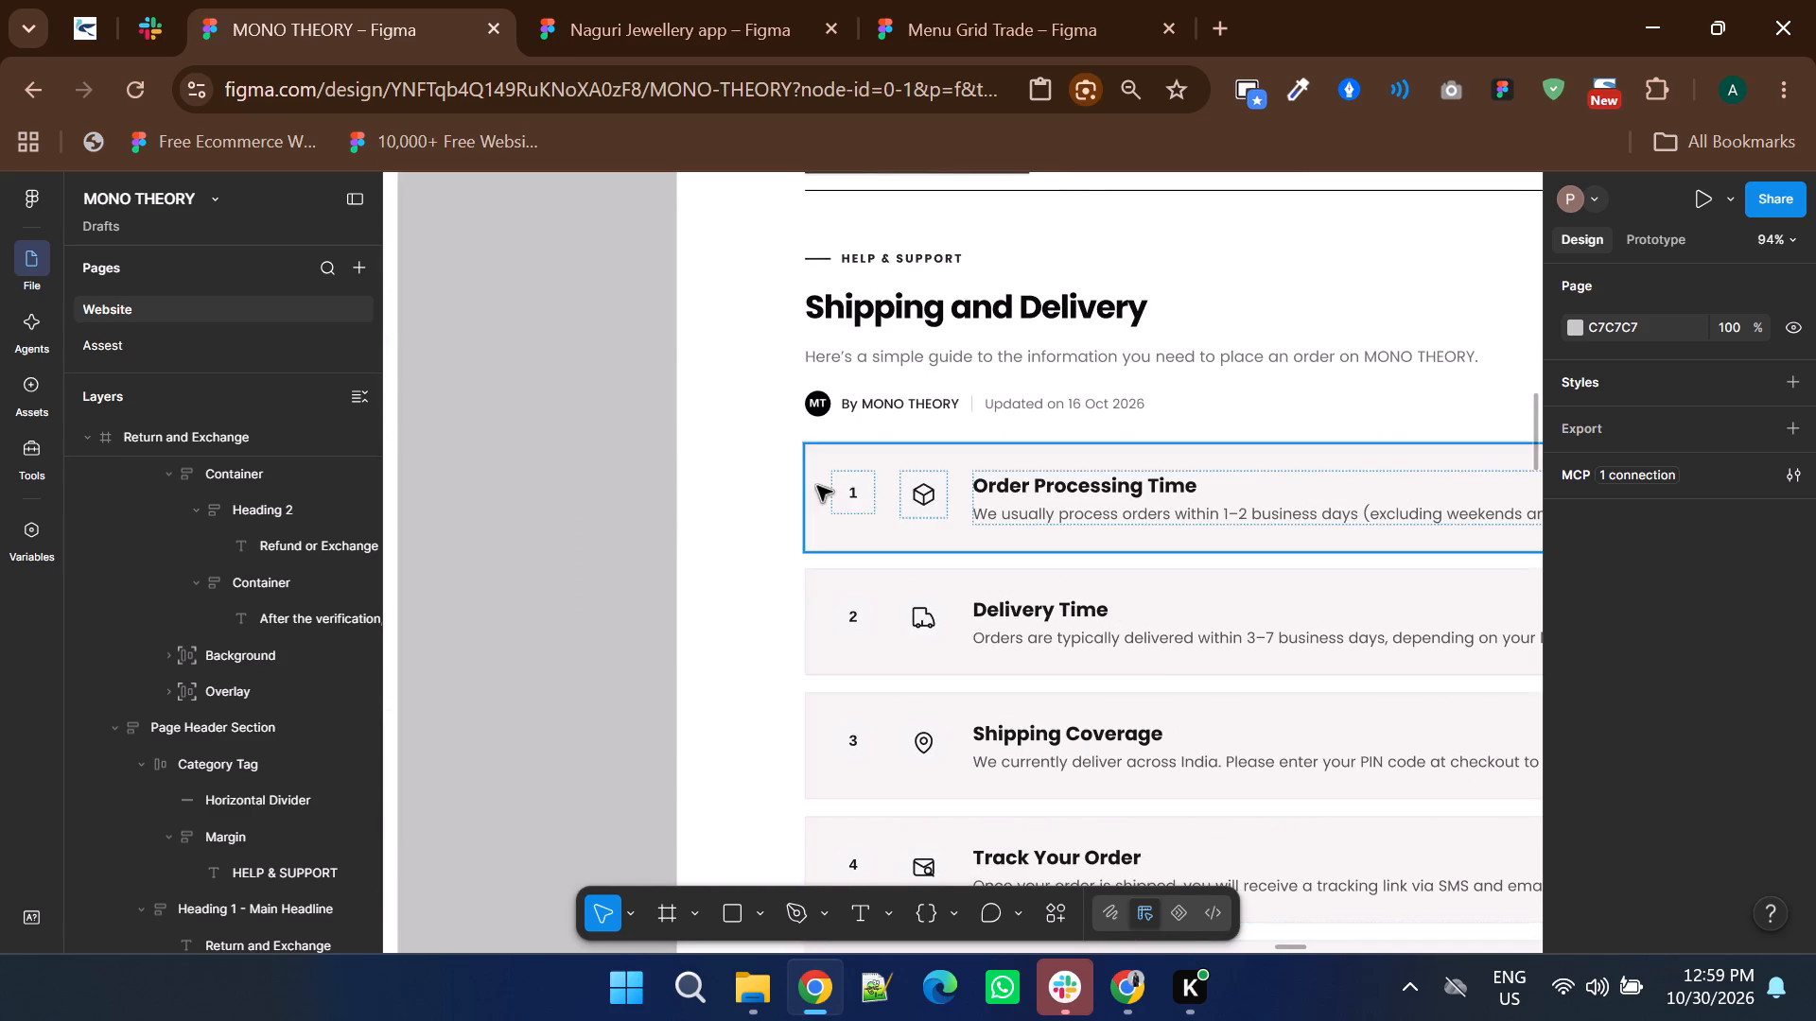
{"action": "scroll", "coordinate": [832, 494], "scroll_direction": "up", "scroll_amount": 3, "text": "ctrl"}
{"action": "triple_click", "coordinate": [883, 496]}
{"action": "double_click", "coordinate": [883, 496]}
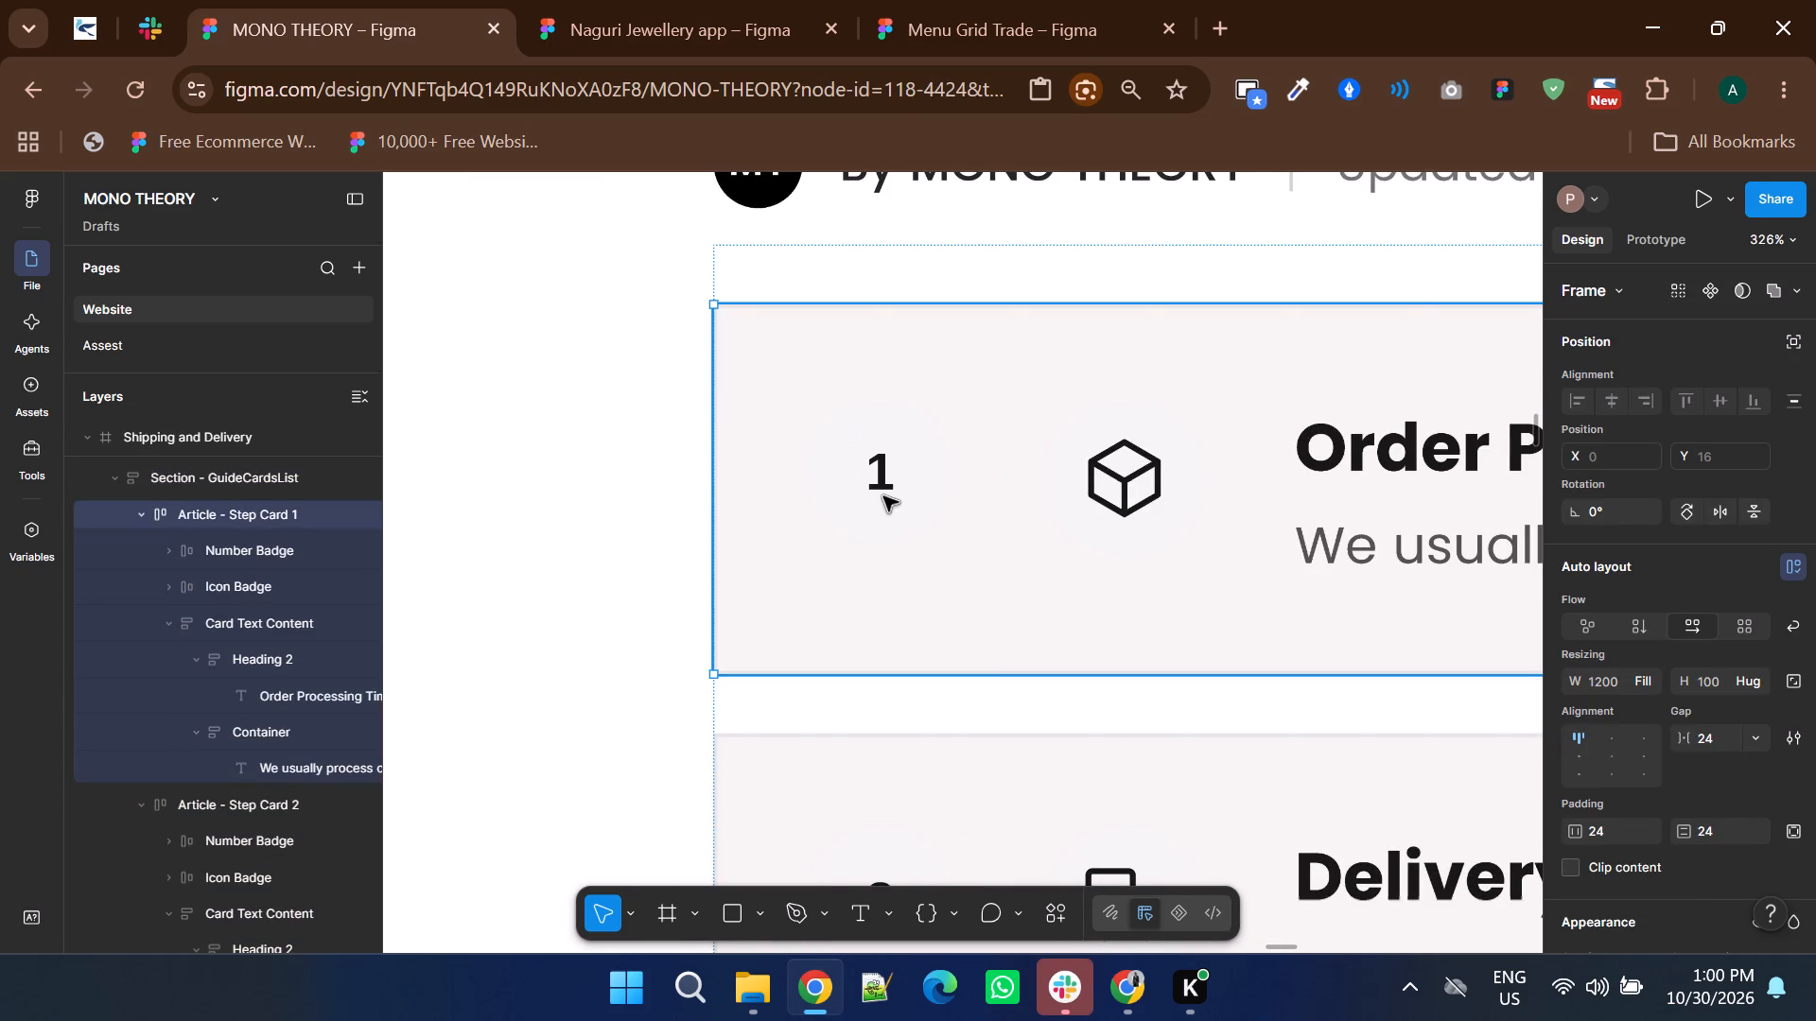
{"action": "scroll", "coordinate": [1729, 704], "scroll_direction": "down", "scroll_amount": 5}
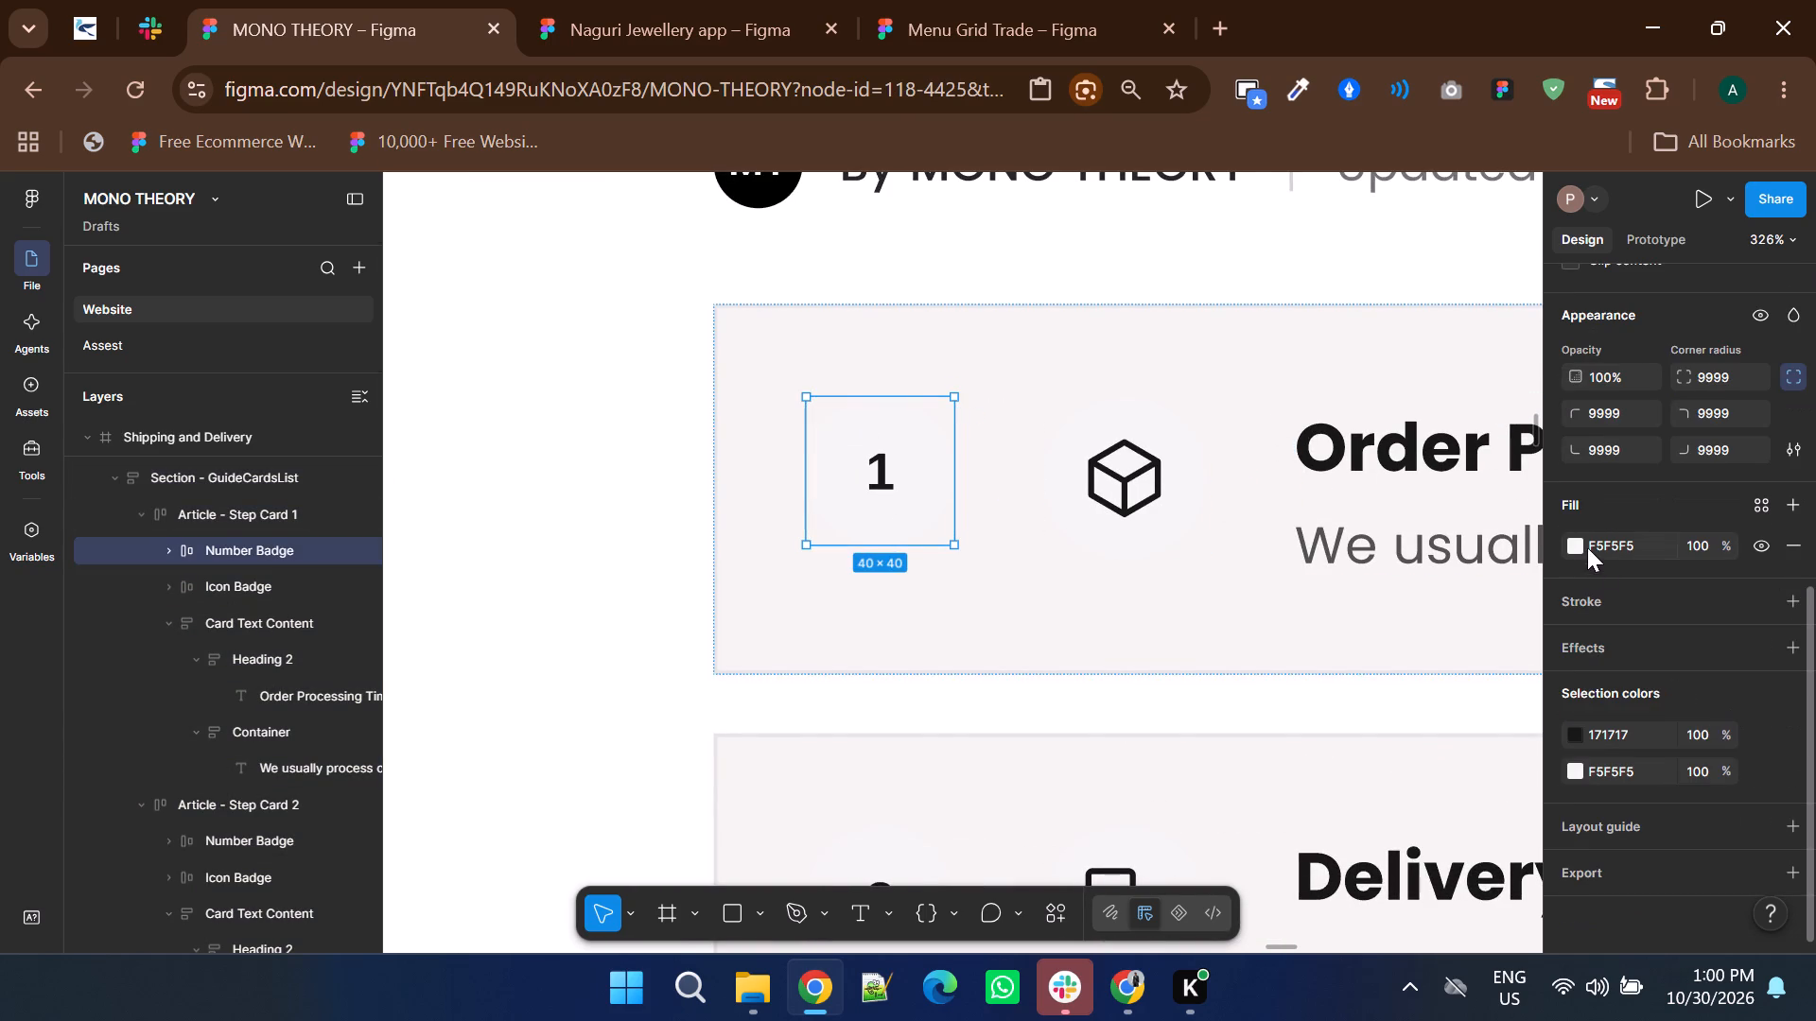
{"action": "left_click", "coordinate": [1576, 543]}
{"action": "left_click_drag", "start_coordinate": [1412, 501], "coordinate": [952, 276]}
{"action": "left_click", "coordinate": [1143, 503]}
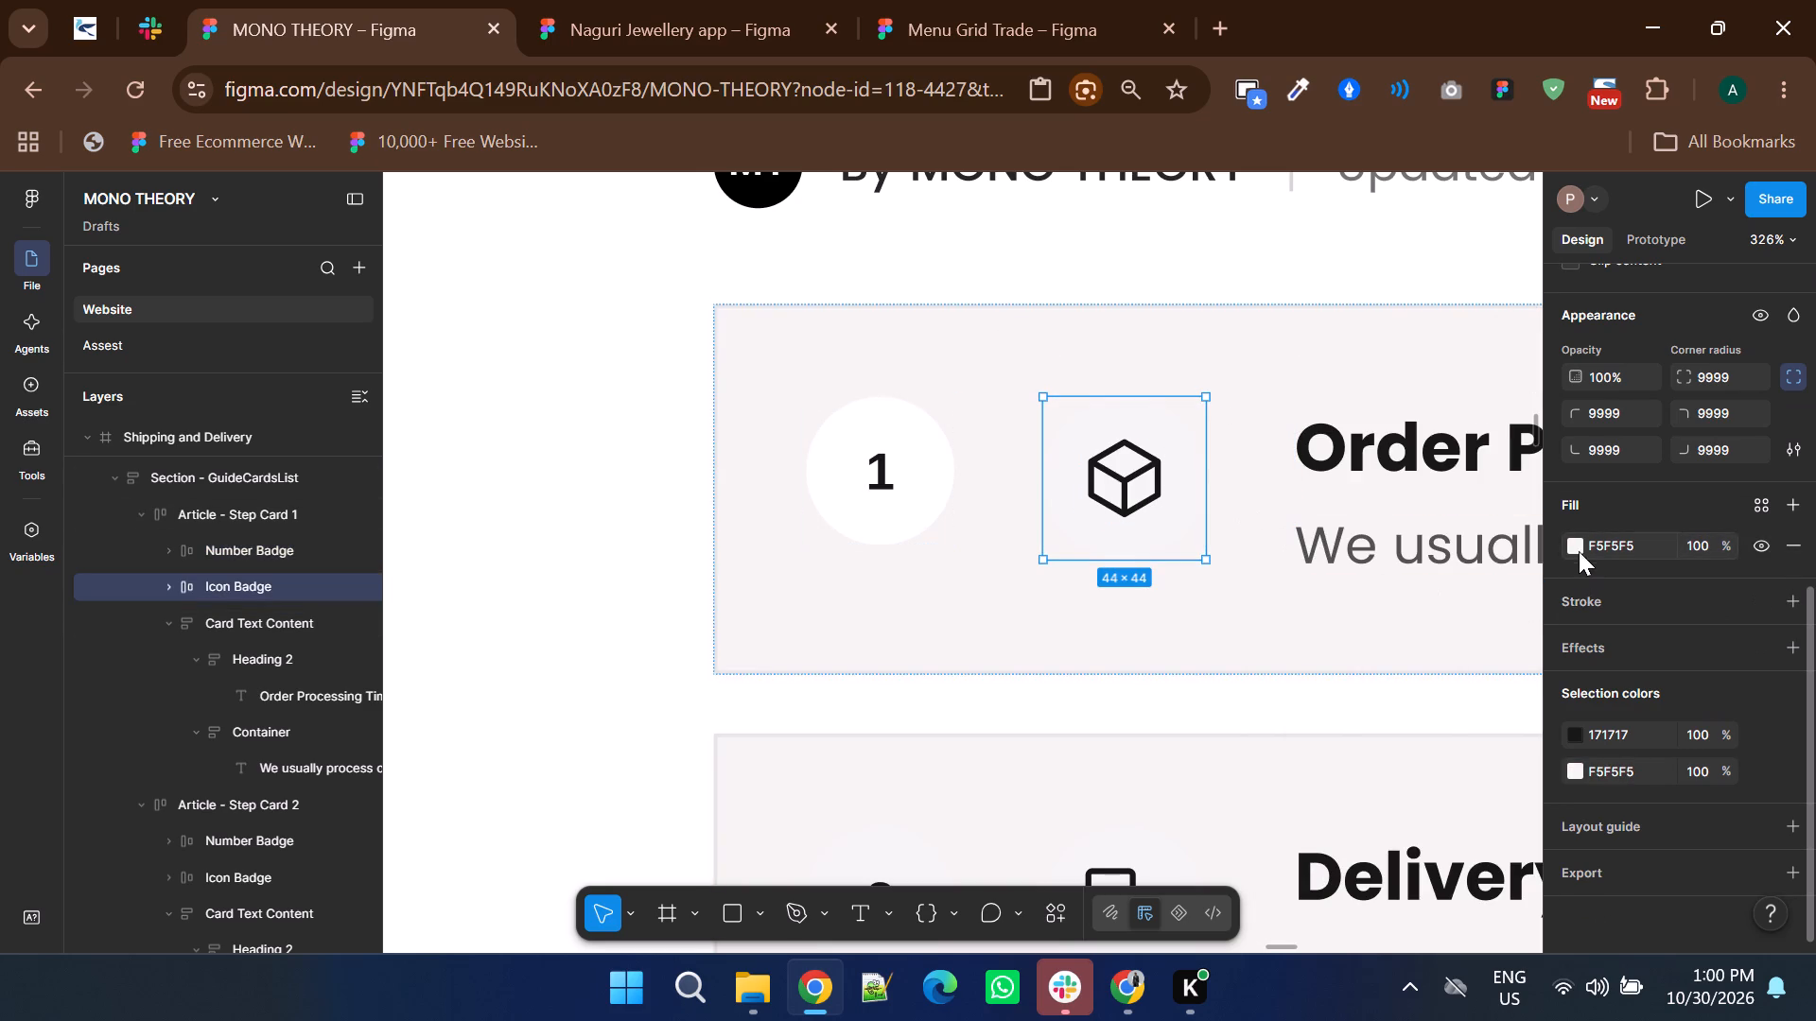
Change the fill of the box icon badge on the Order Processing Time card to white (FFFFFF).
{"action": "left_click", "coordinate": [1575, 546]}
{"action": "left_click_drag", "start_coordinate": [1426, 510], "coordinate": [1030, 322]}
Change the fill of the number 2 badge and truck icon badge on the Delivery Time card to white (FFFFFF).
{"action": "scroll", "coordinate": [925, 541], "scroll_direction": "down", "scroll_amount": 4}
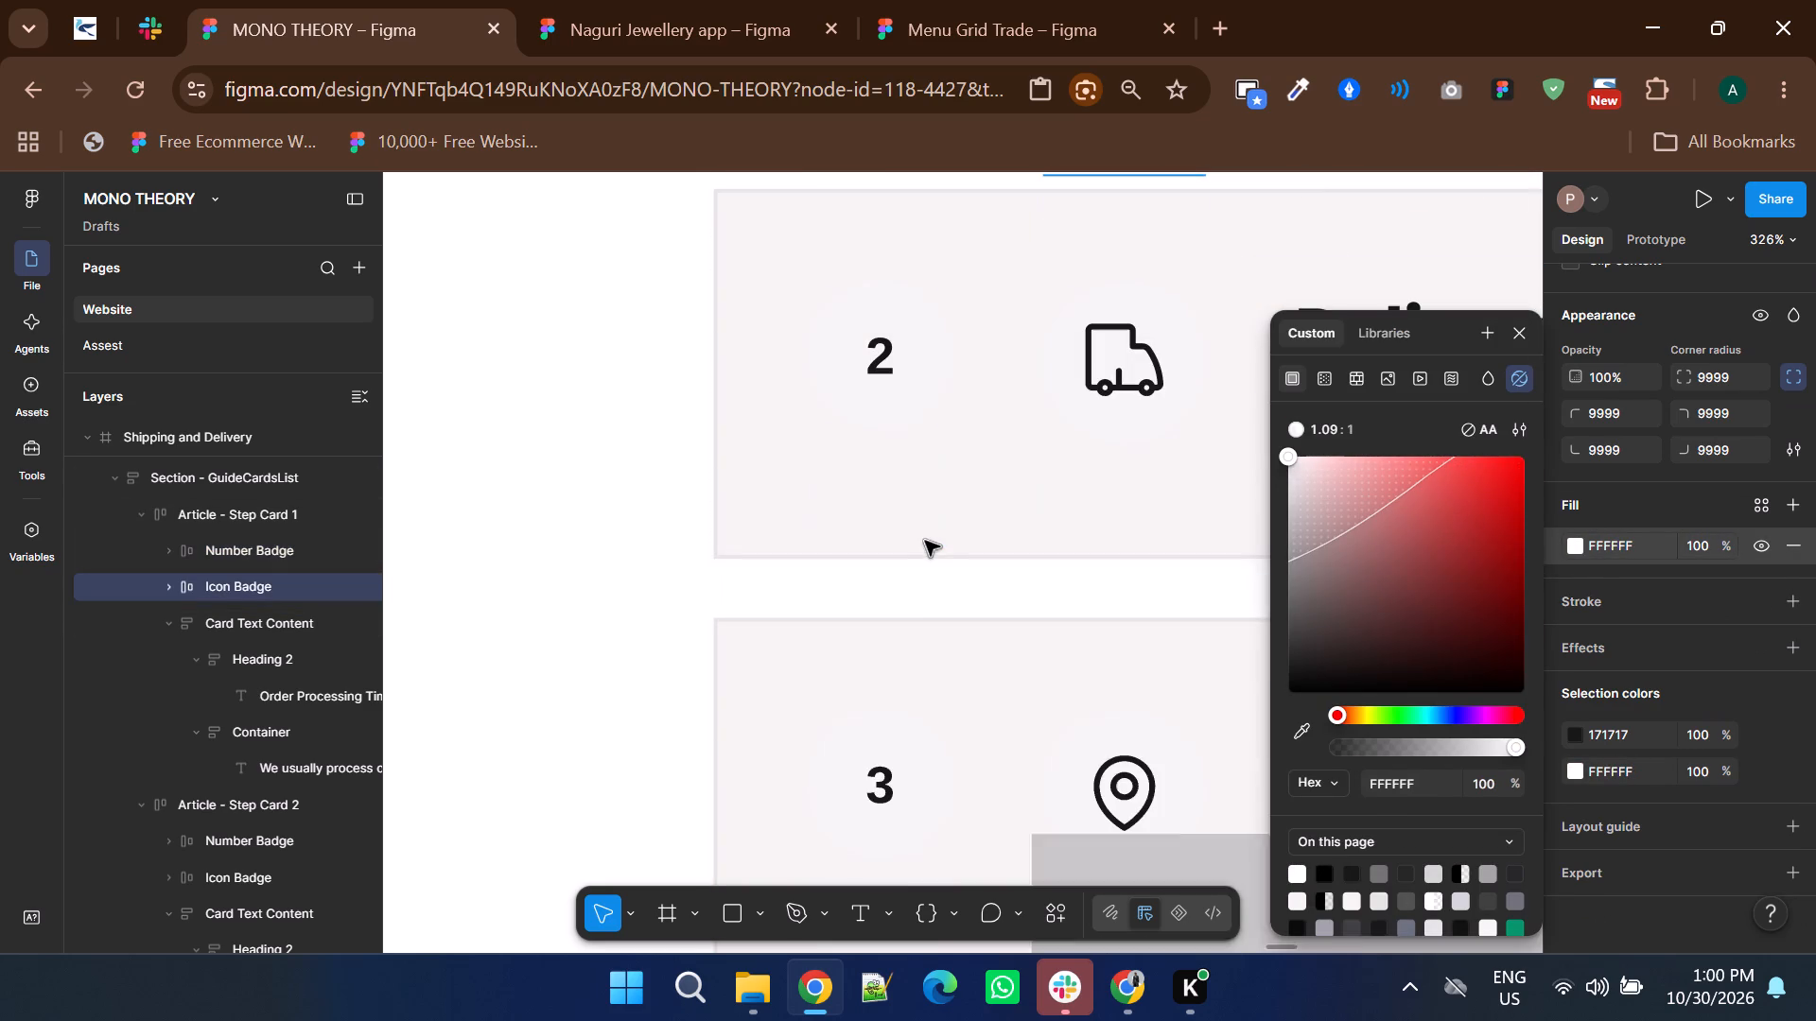
{"action": "double_click", "coordinate": [887, 396]}
{"action": "left_click", "coordinate": [1083, 392], "text": "shift"}
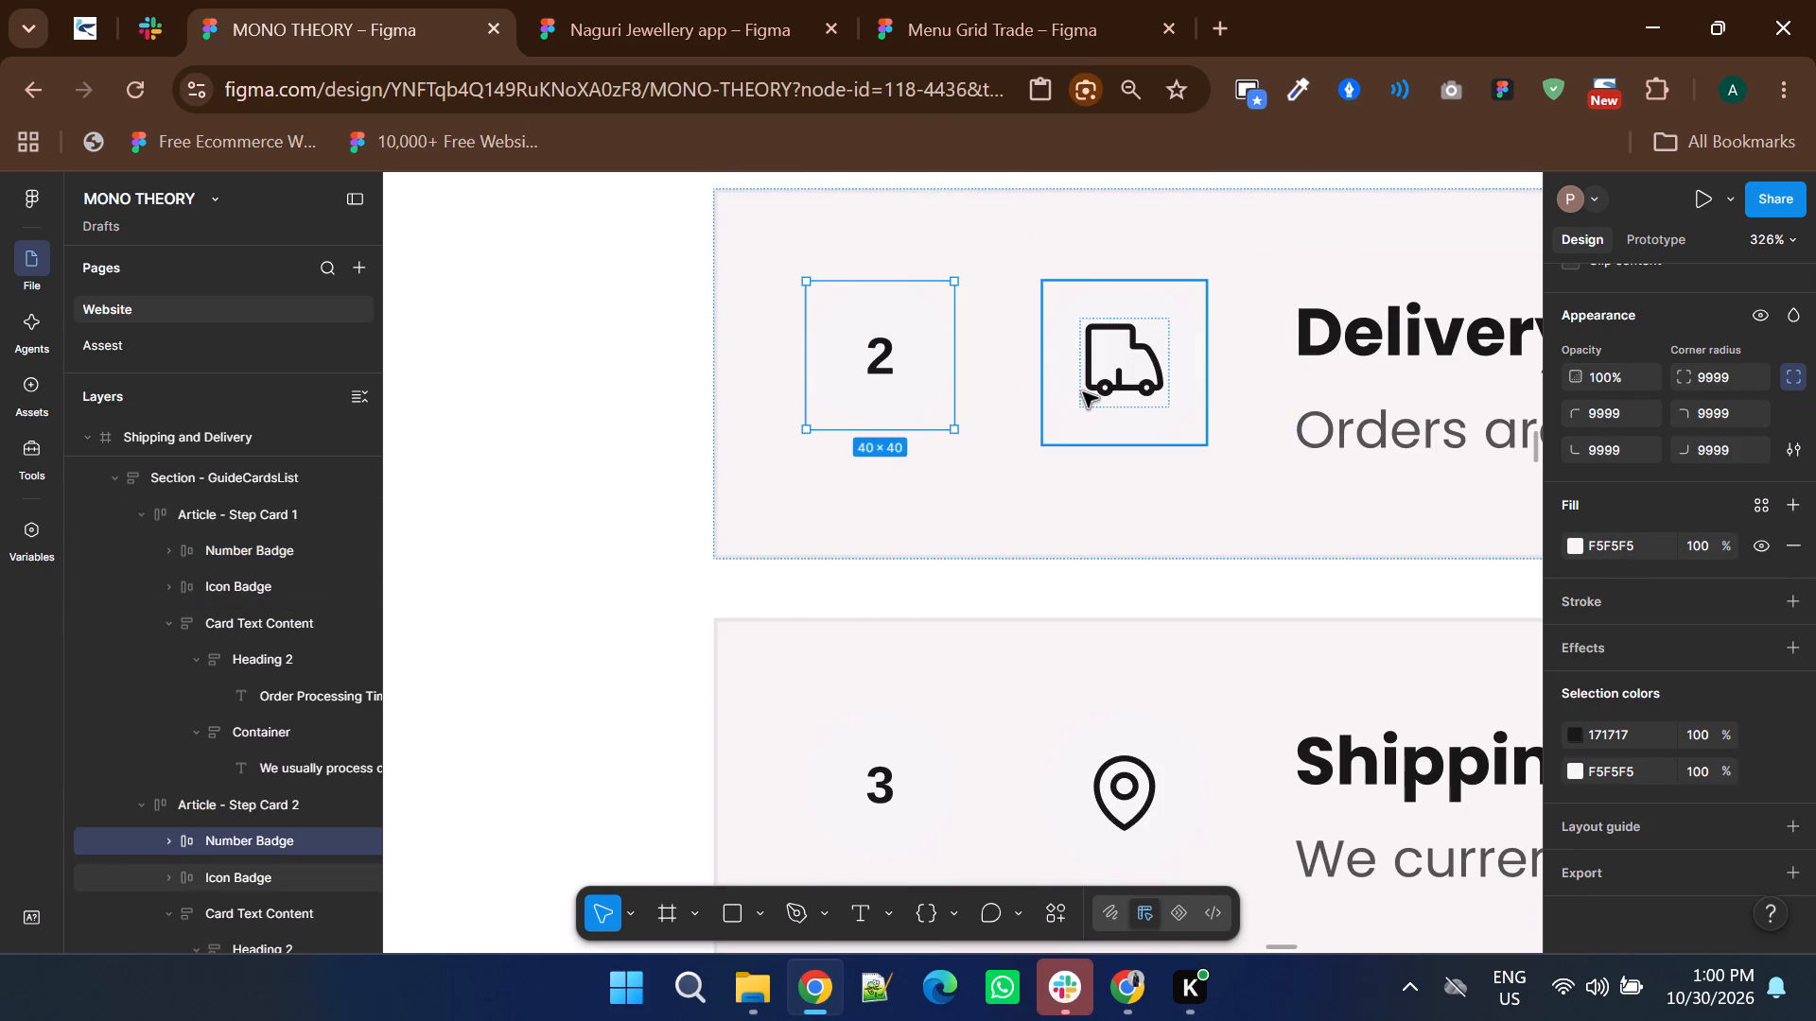
{"action": "left_click", "coordinate": [1583, 545]}
{"action": "left_click", "coordinate": [1580, 545]}
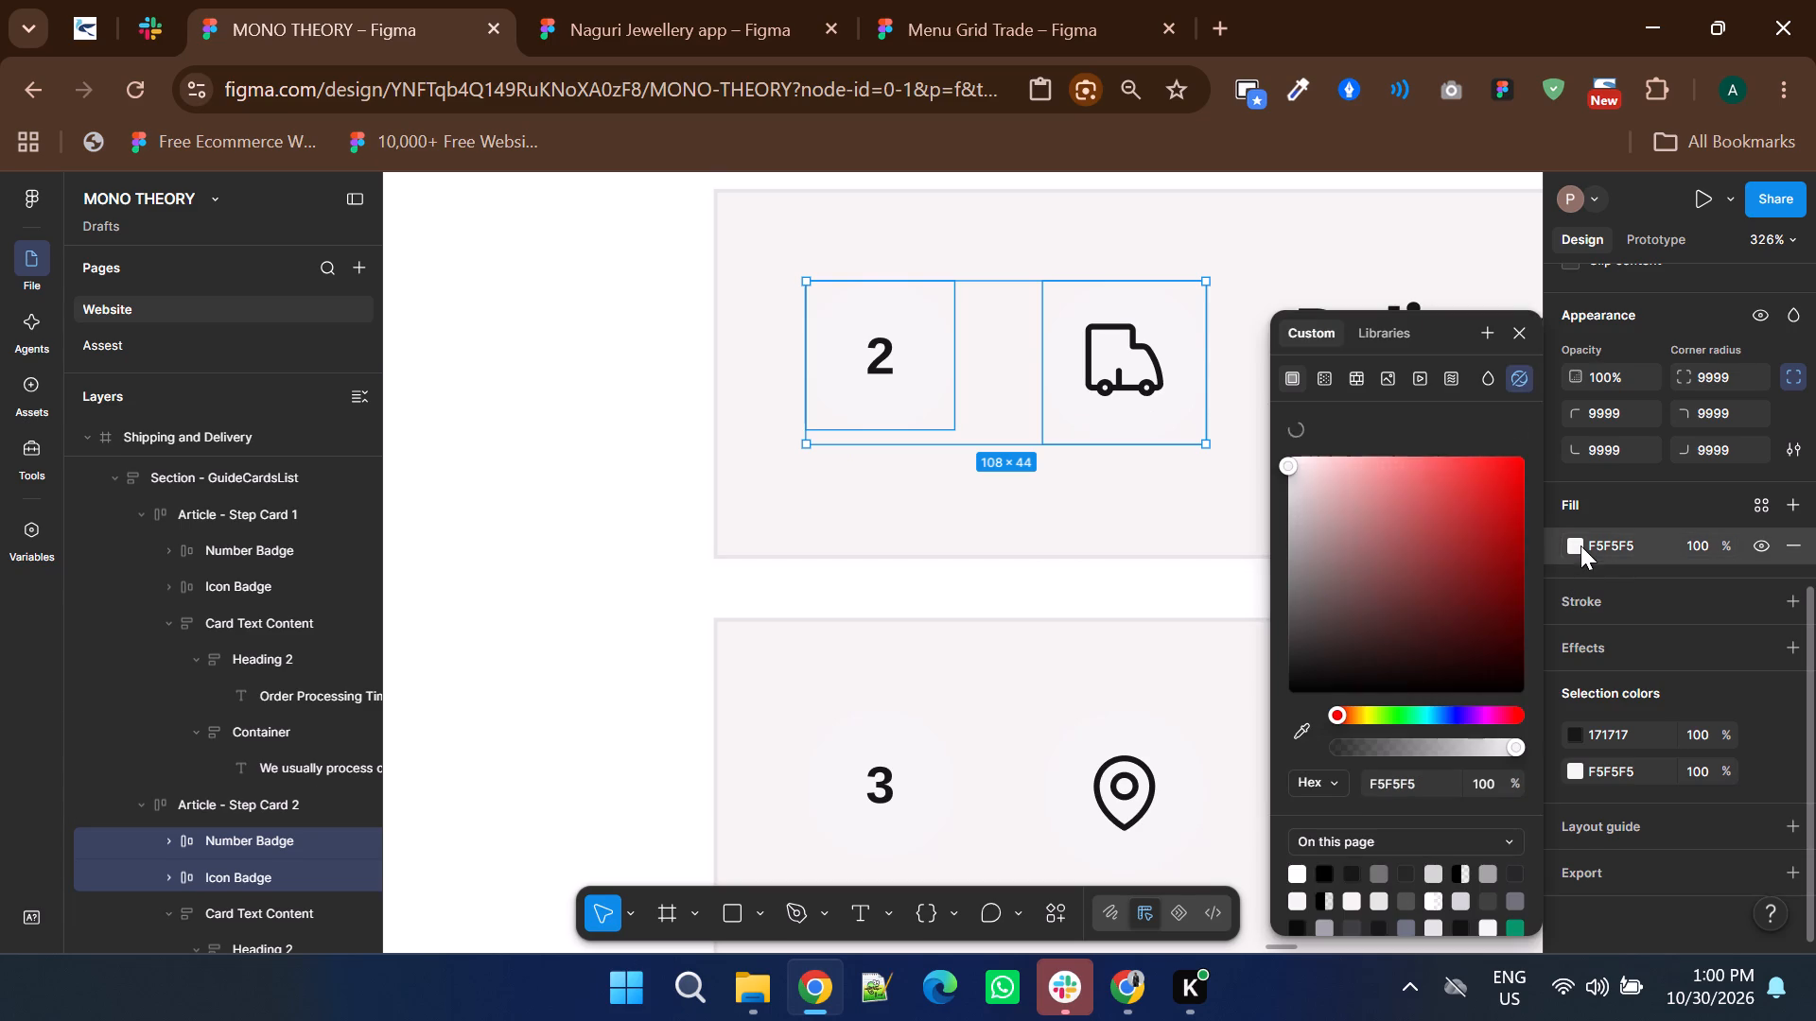
{"action": "left_click_drag", "start_coordinate": [1466, 511], "coordinate": [885, 362]}
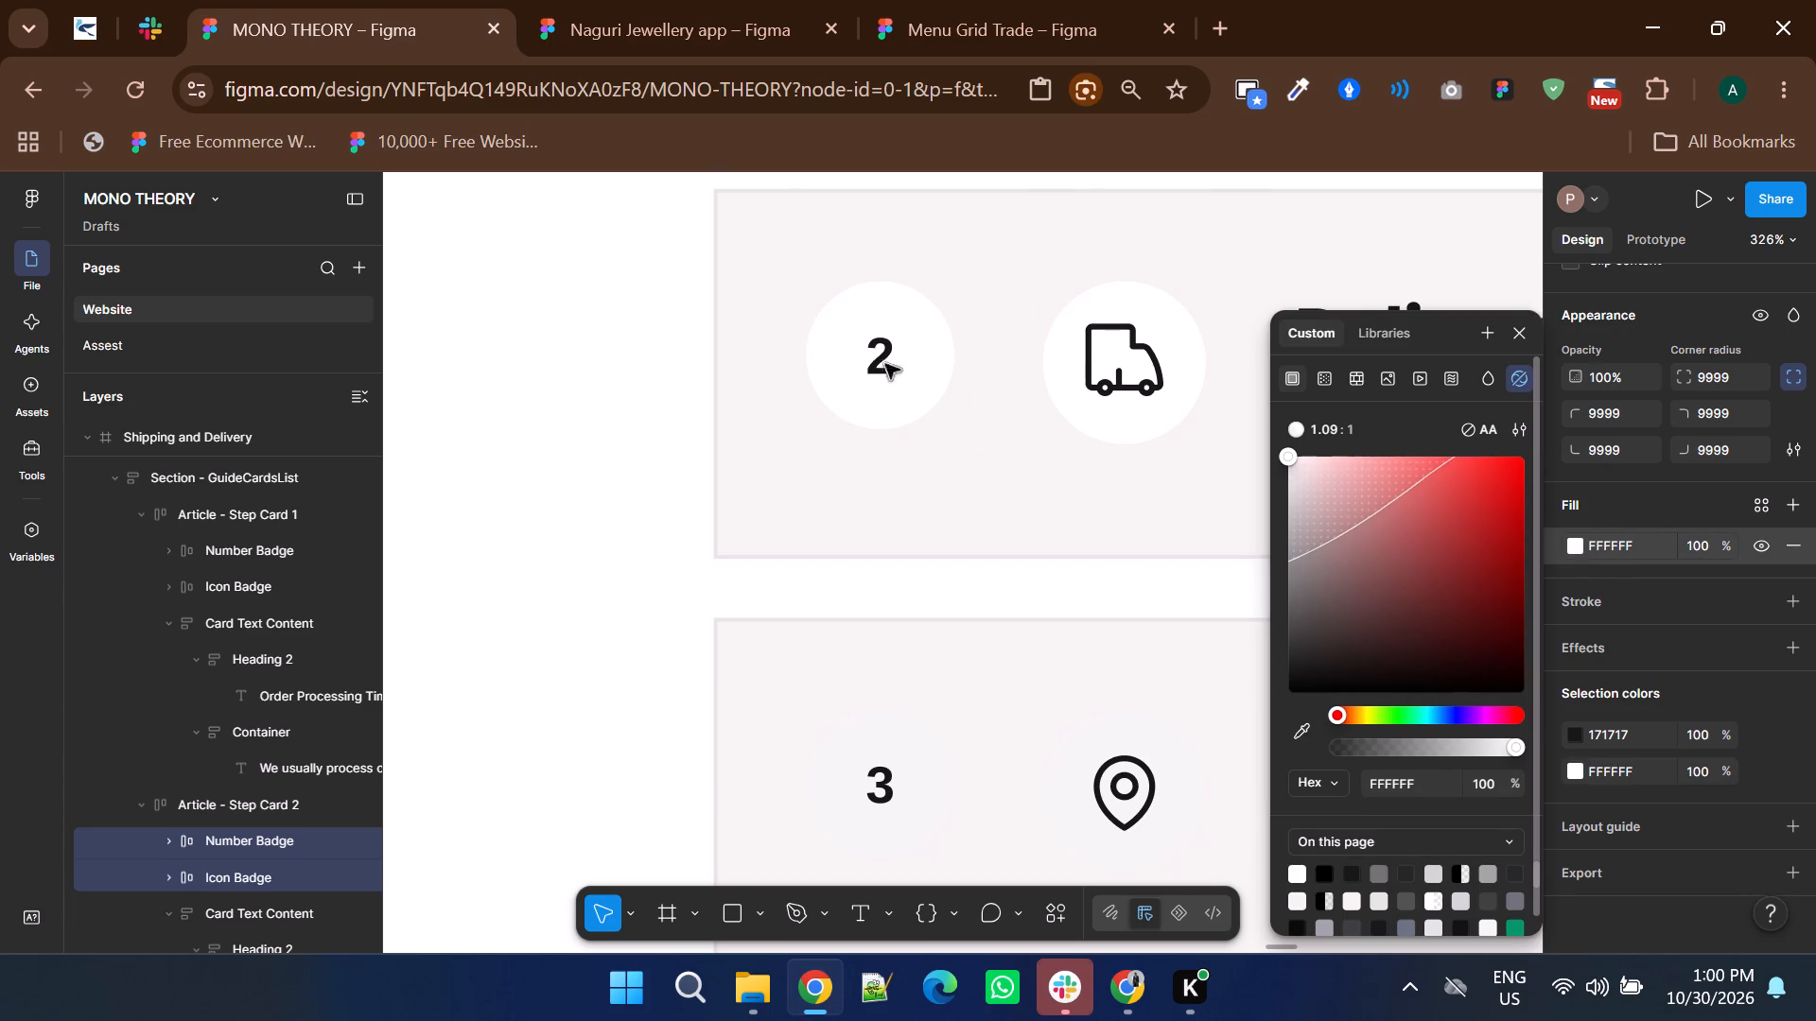
Change the fill of the number 3 badge and location pin badge on the Shipping Coverage card to white (FFFFFF).
{"action": "scroll", "coordinate": [877, 456], "scroll_direction": "down", "scroll_amount": 1}
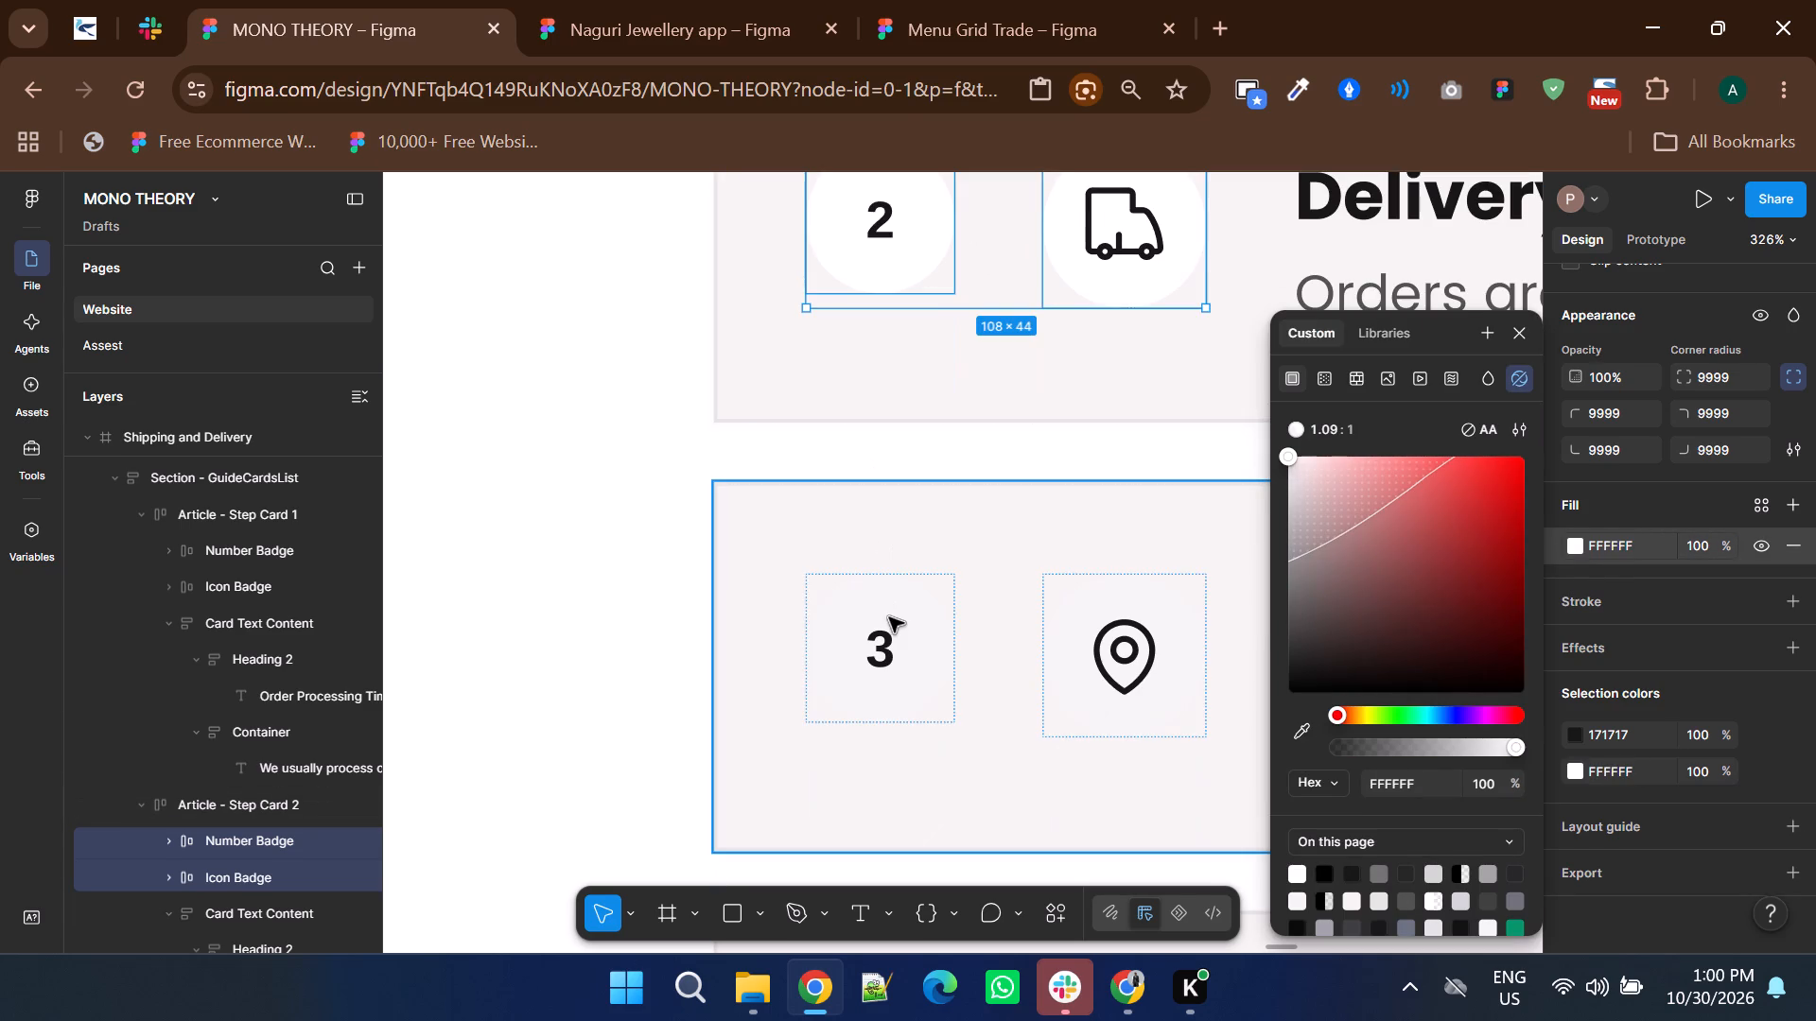
{"action": "double_click", "coordinate": [889, 617]}
{"action": "double_click", "coordinate": [889, 642]}
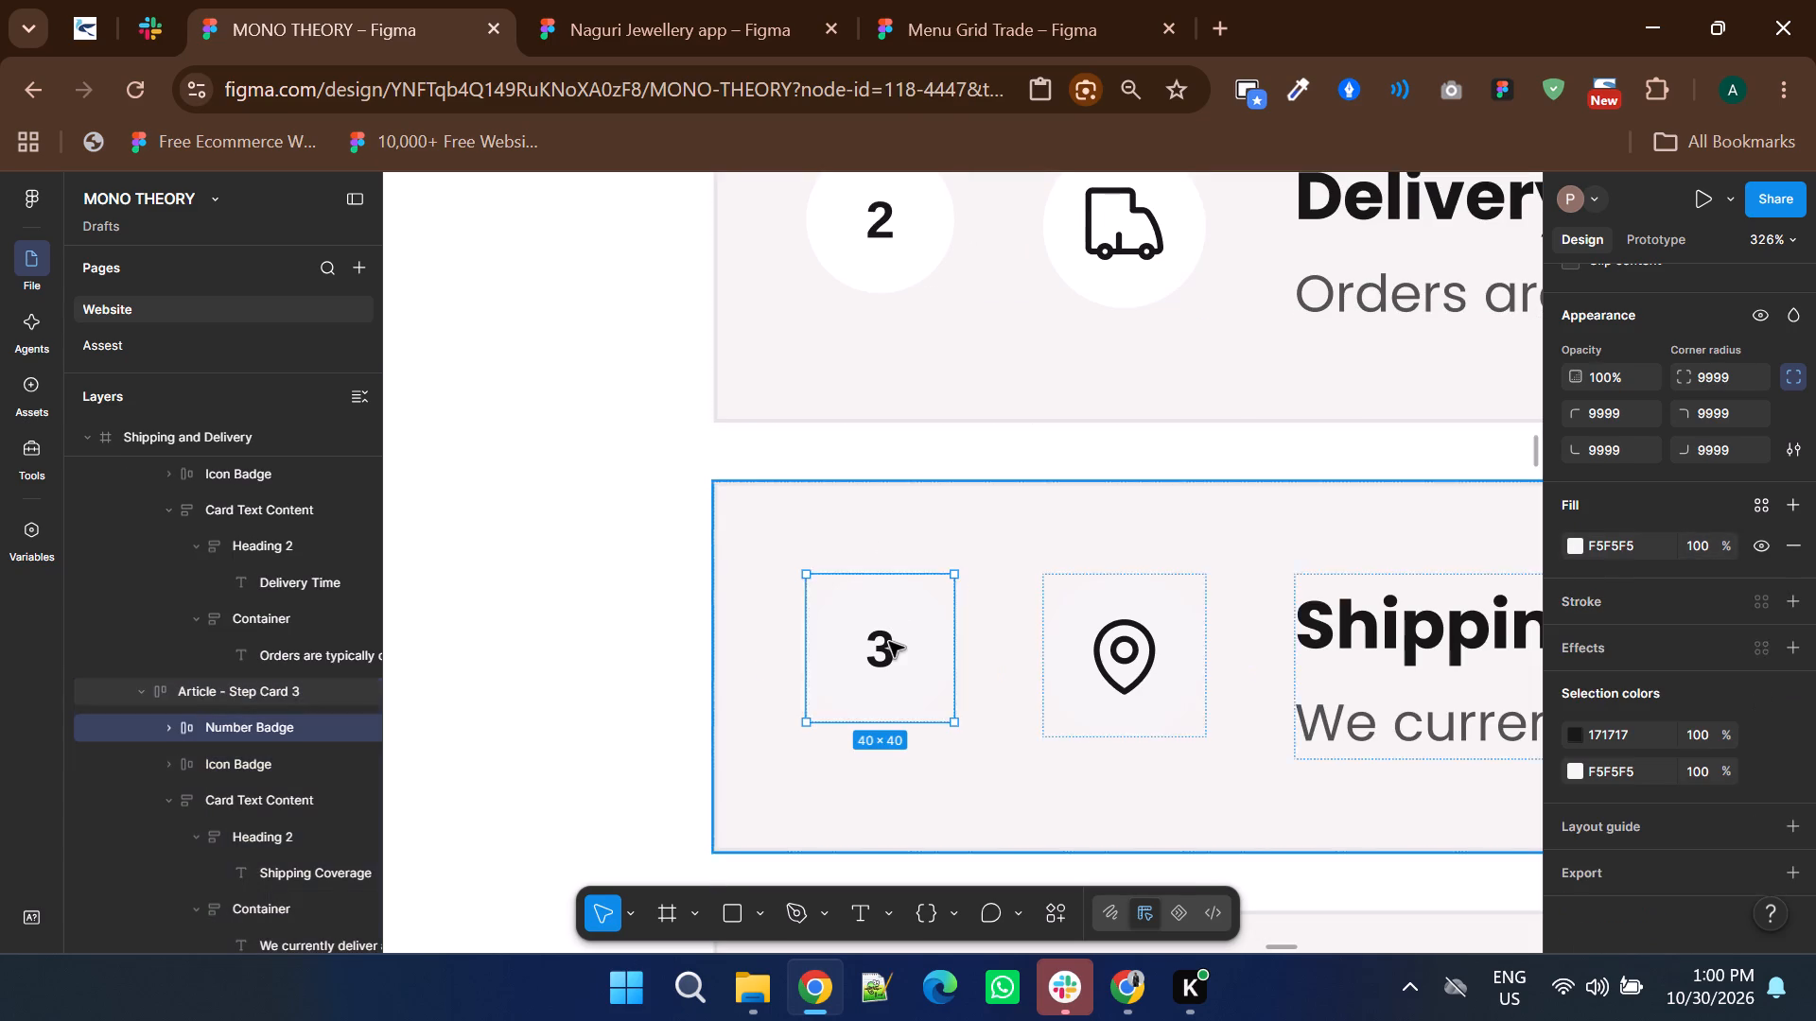
{"action": "left_click", "coordinate": [1110, 663], "text": "shift"}
{"action": "left_click", "coordinate": [1581, 554]}
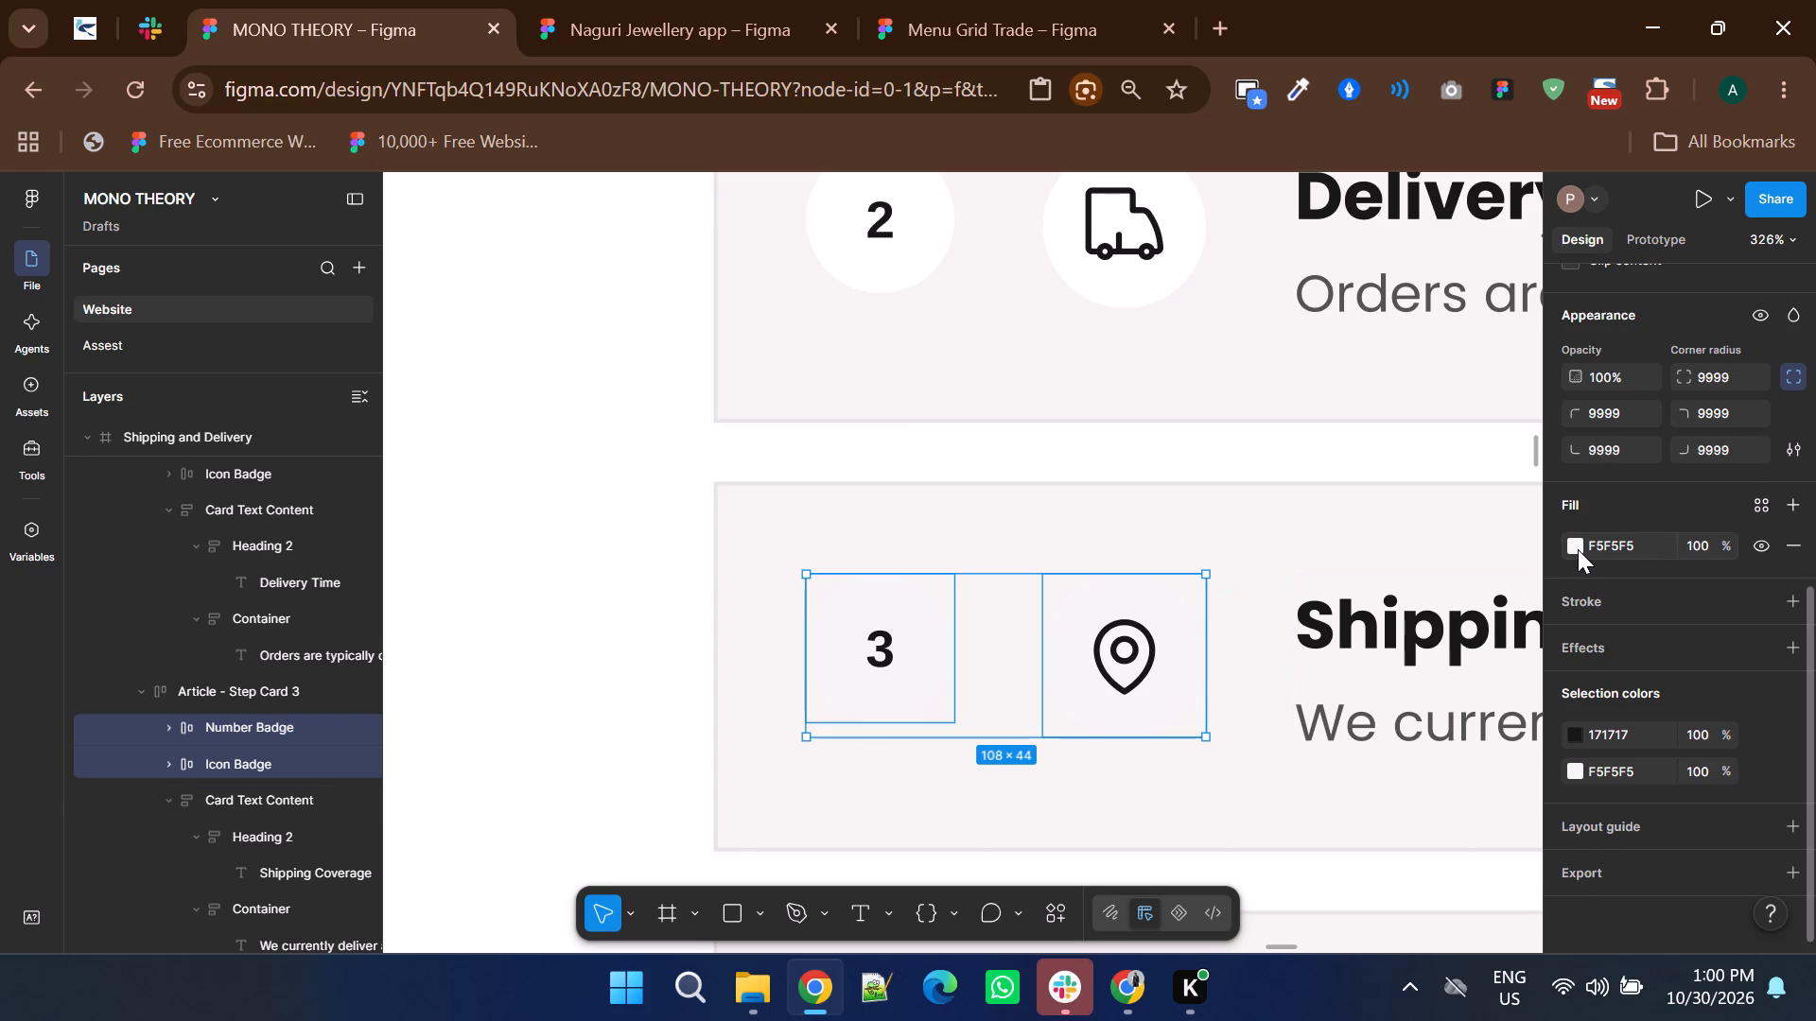
{"action": "left_click", "coordinate": [1578, 548]}
{"action": "left_click_drag", "start_coordinate": [1391, 528], "coordinate": [1039, 350]}
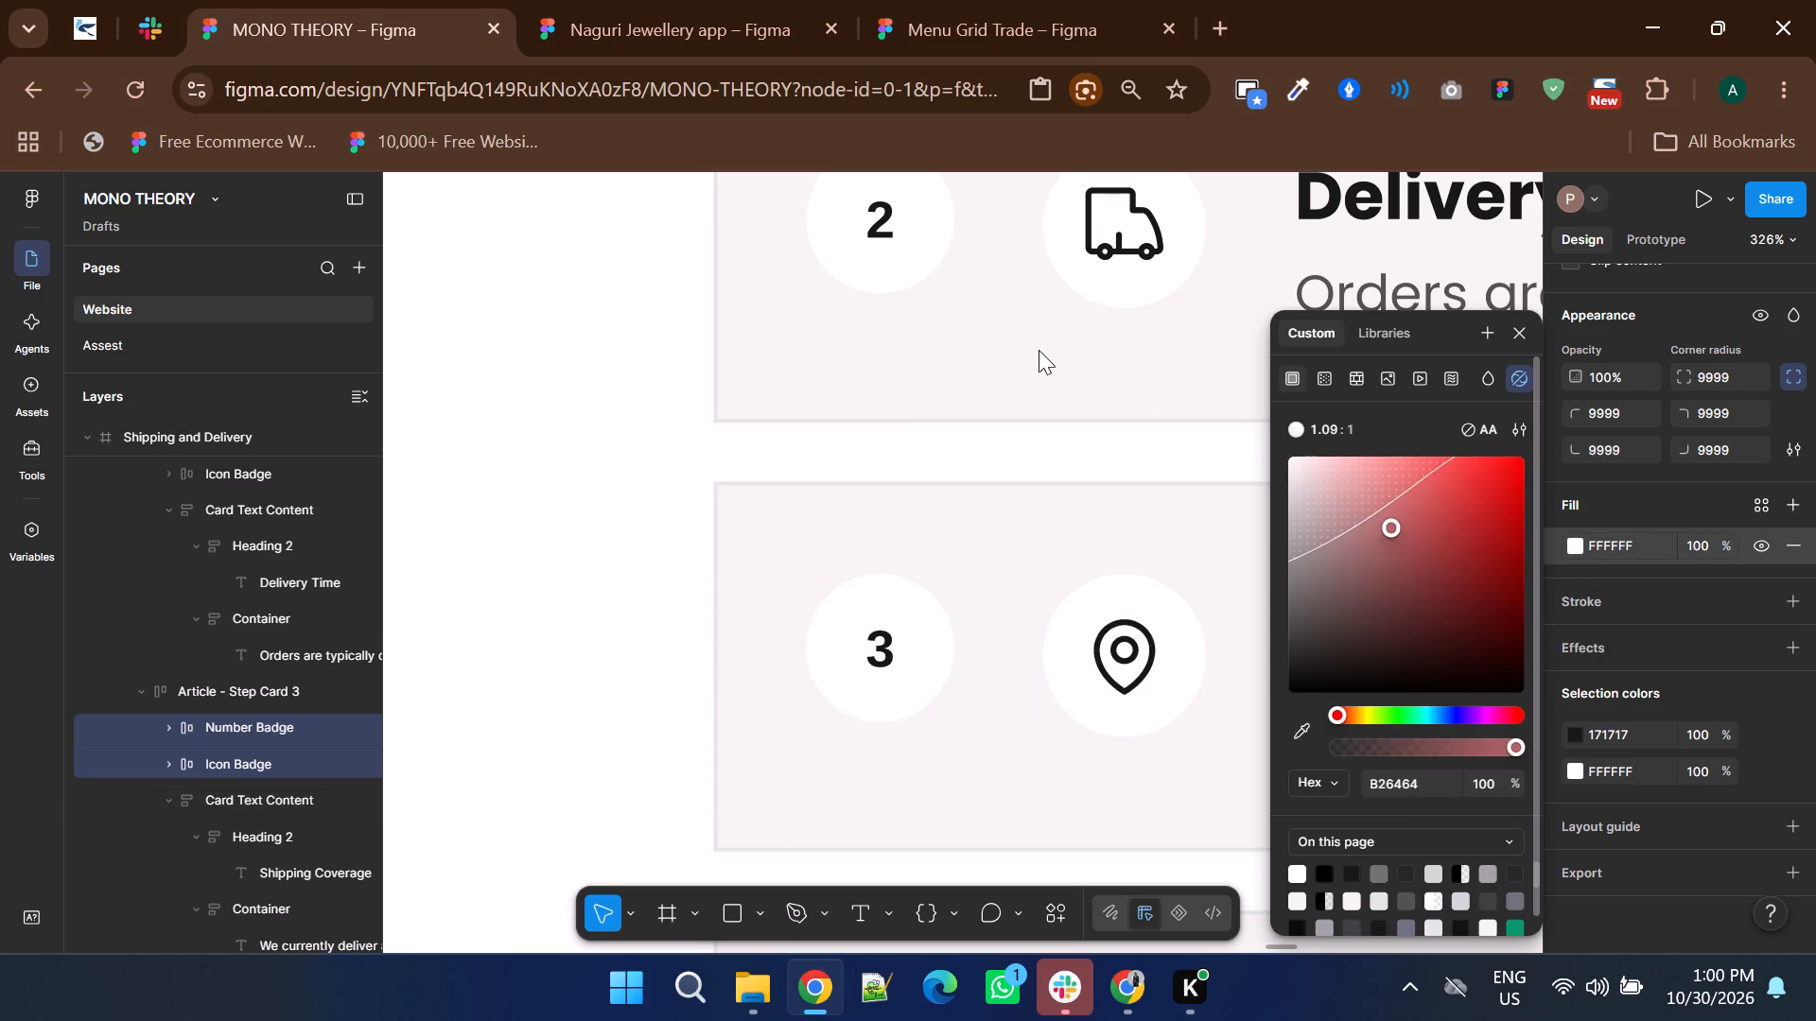
{"action": "left_click_drag", "start_coordinate": [1039, 350], "coordinate": [1032, 348]}
Change the fill of the number 4 badge and envelope icon badge on the Track Your Order card to white (FFFFFF).
{"action": "scroll", "coordinate": [883, 524], "scroll_direction": "down", "scroll_amount": 4}
{"action": "double_click", "coordinate": [885, 566]}
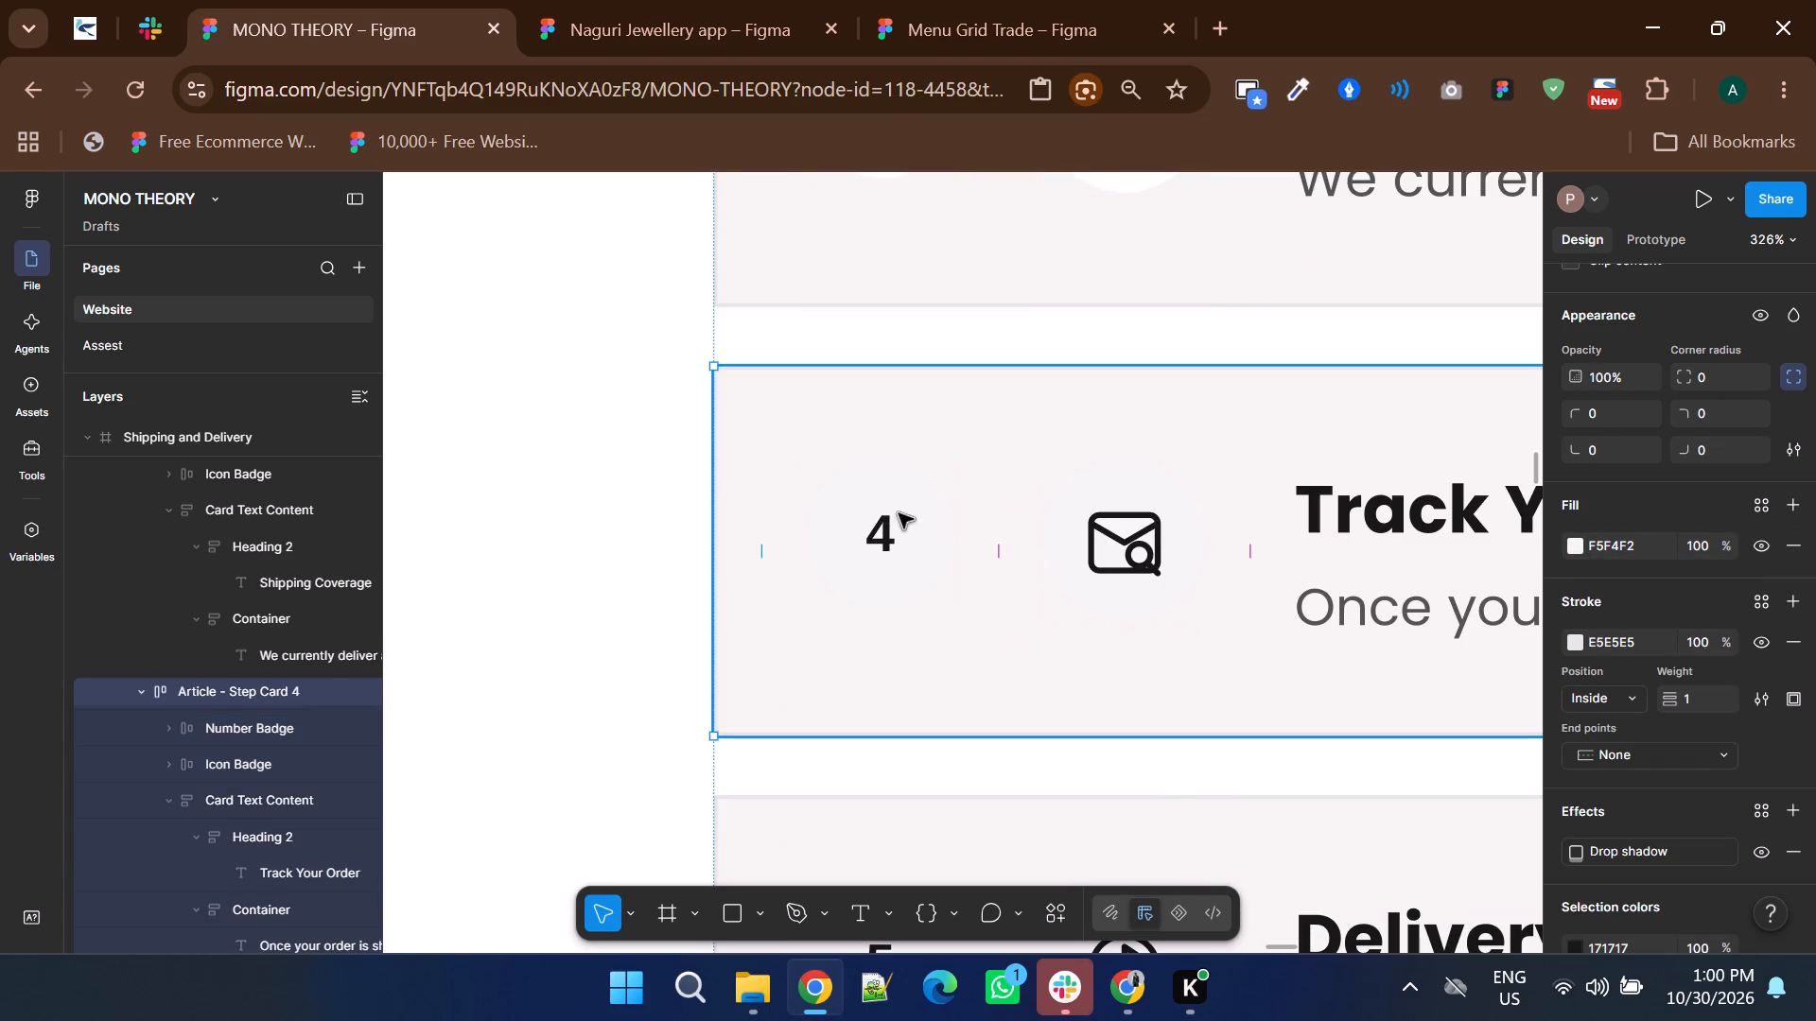
{"action": "double_click", "coordinate": [899, 513]}
{"action": "left_click", "coordinate": [1106, 540], "text": "shift"}
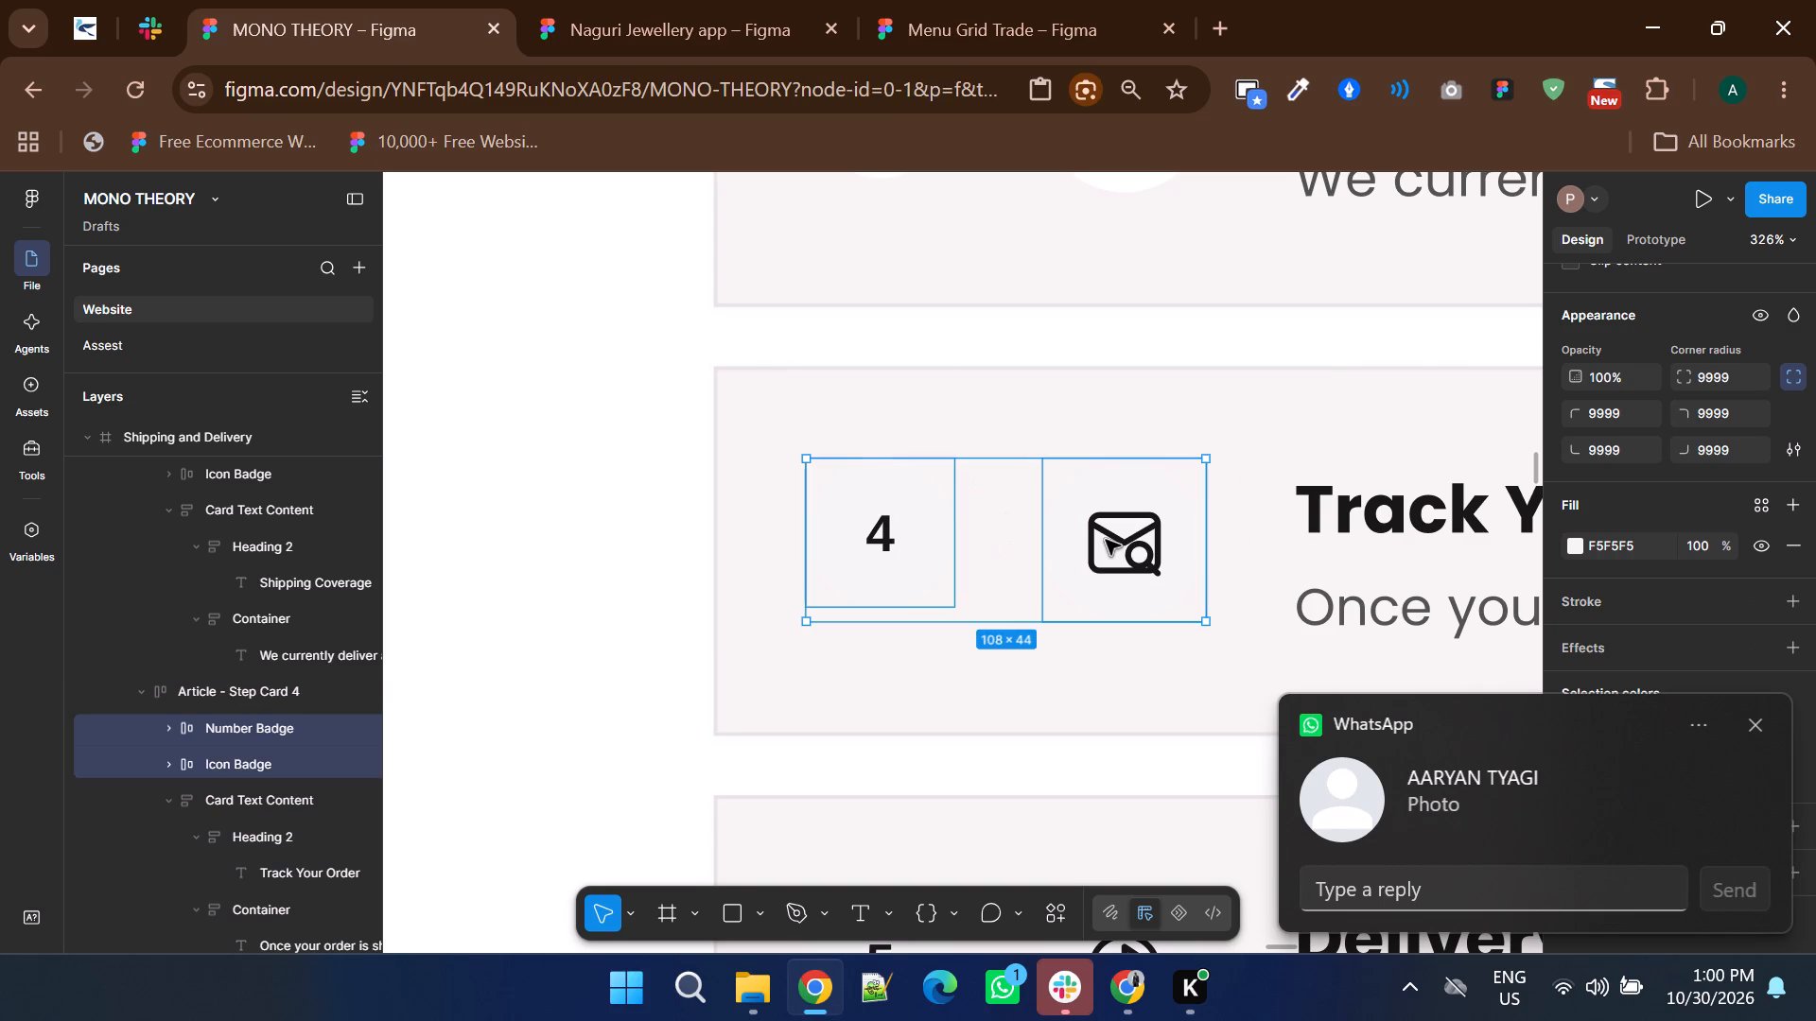
{"action": "left_click", "coordinate": [1761, 724]}
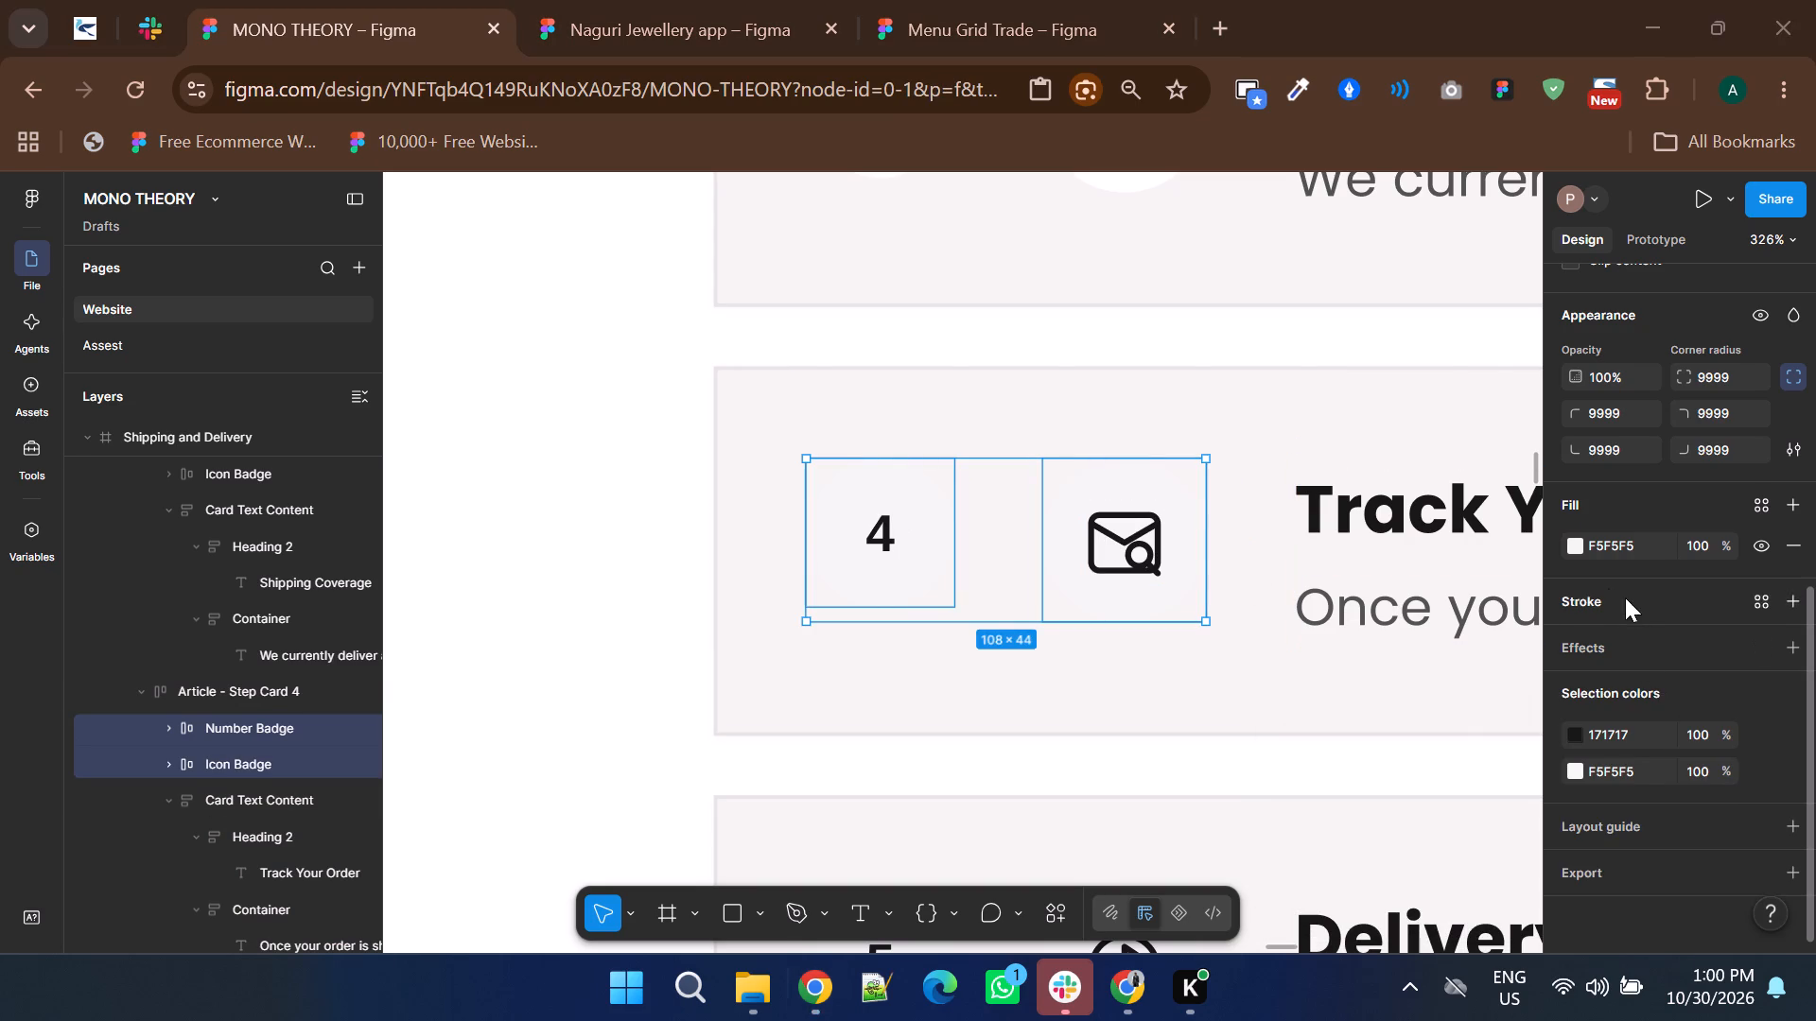
{"action": "left_click", "coordinate": [1574, 545]}
{"action": "left_click_drag", "start_coordinate": [1403, 539], "coordinate": [1000, 357]}
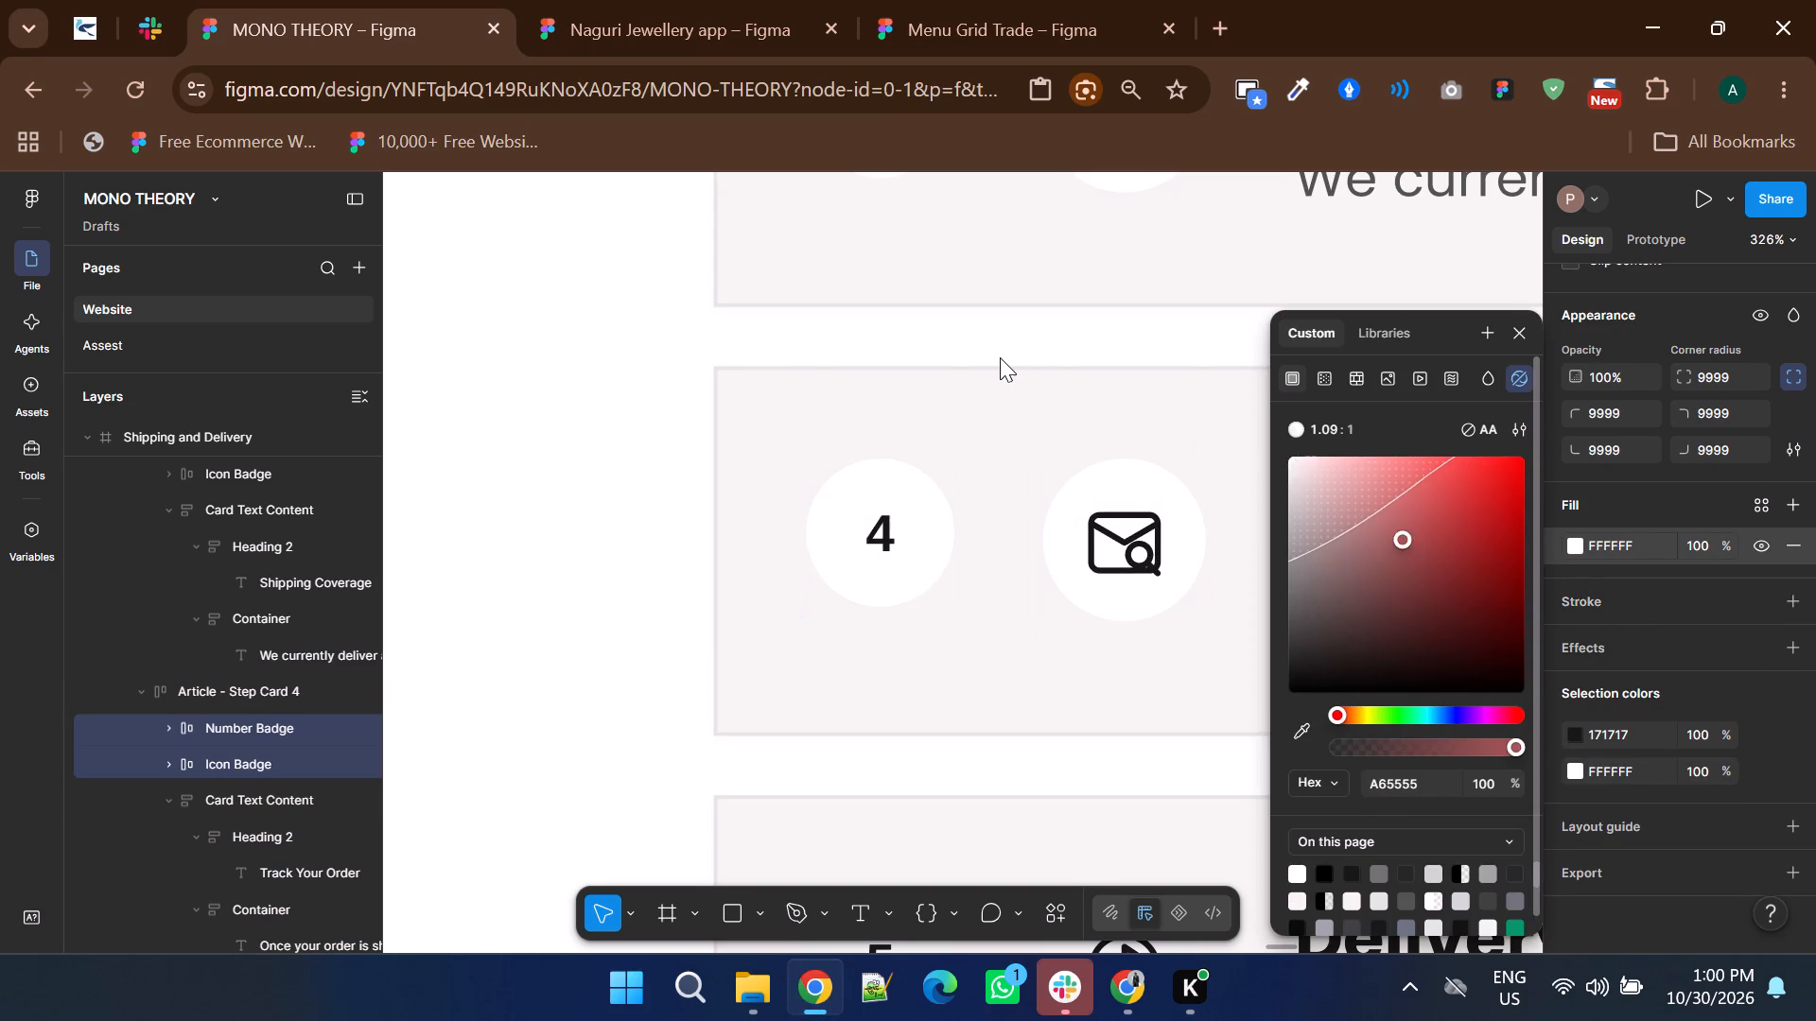
{"action": "left_click_drag", "start_coordinate": [1000, 357], "coordinate": [996, 357]}
Change the fill of the number 5 badge and clock-like icon badge on the Delivery Partners card to white (FFFFFF).
{"action": "scroll", "coordinate": [953, 577], "scroll_direction": "down", "scroll_amount": 4}
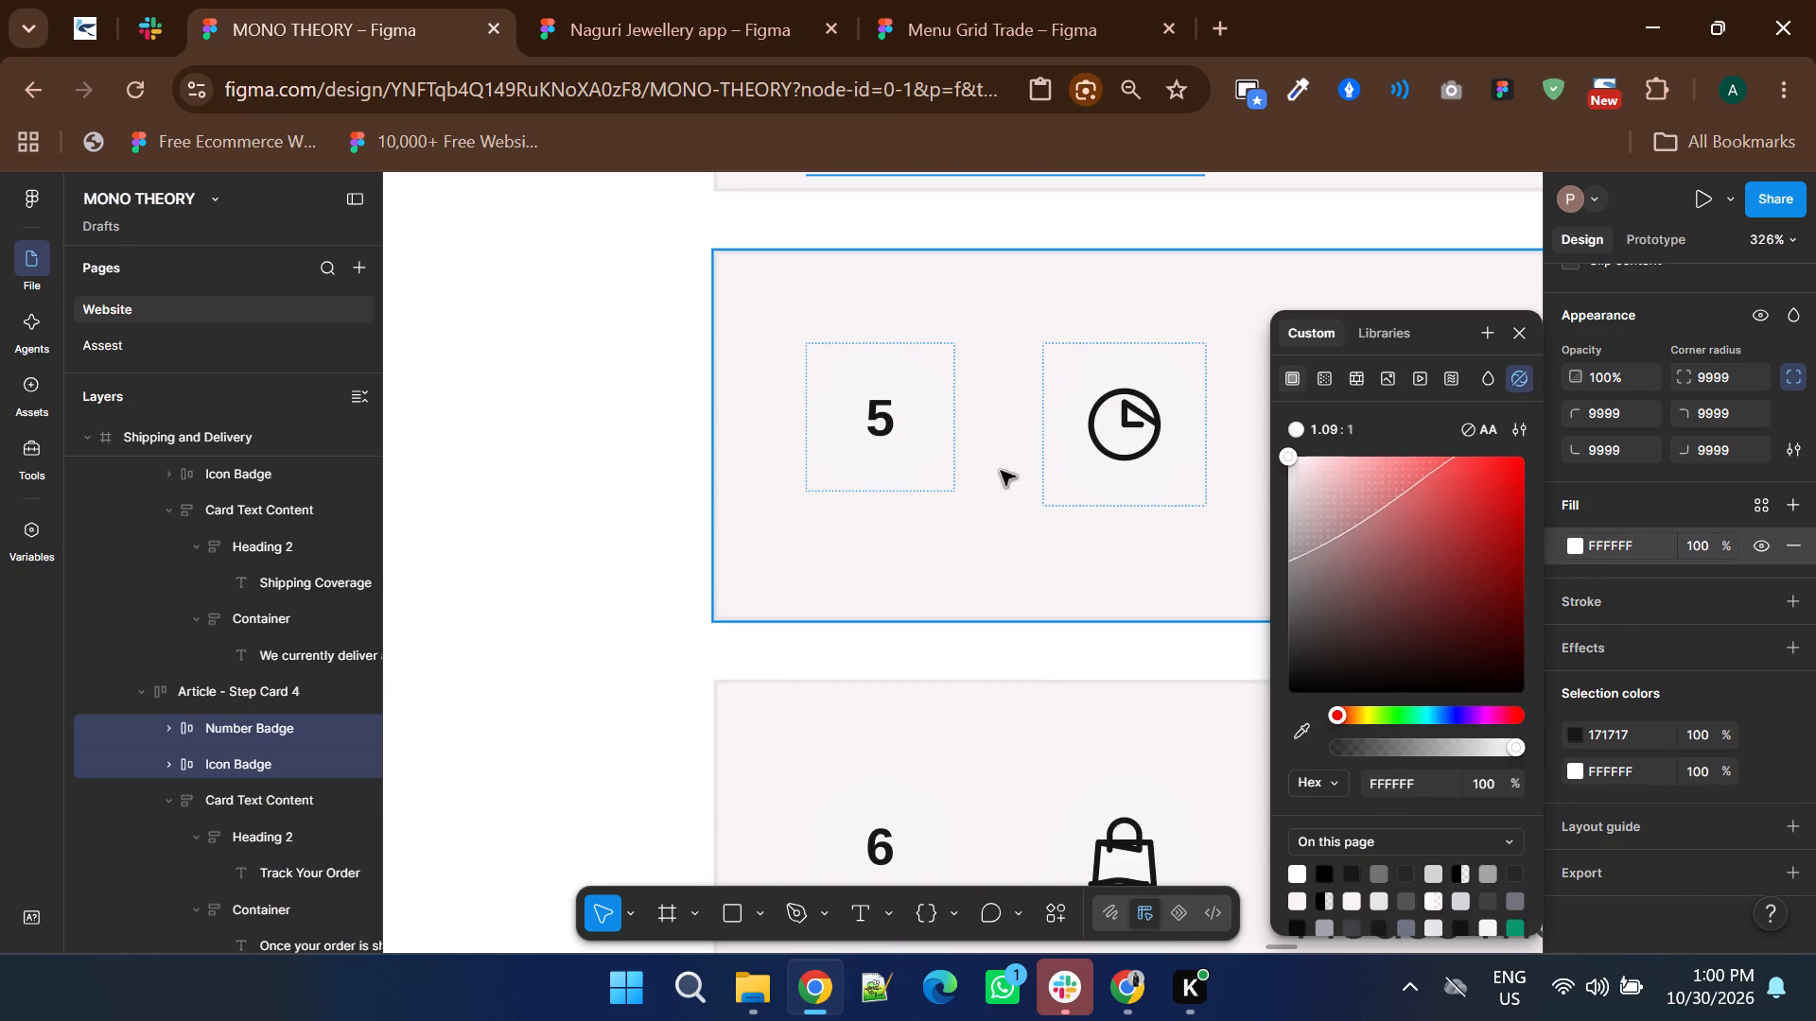
{"action": "scroll", "coordinate": [844, 535], "scroll_direction": "down", "scroll_amount": 2, "text": "shift"}
{"action": "scroll", "coordinate": [897, 617], "scroll_direction": "down", "scroll_amount": 1, "text": "ctrl"}
{"action": "left_click", "coordinate": [699, 500]}
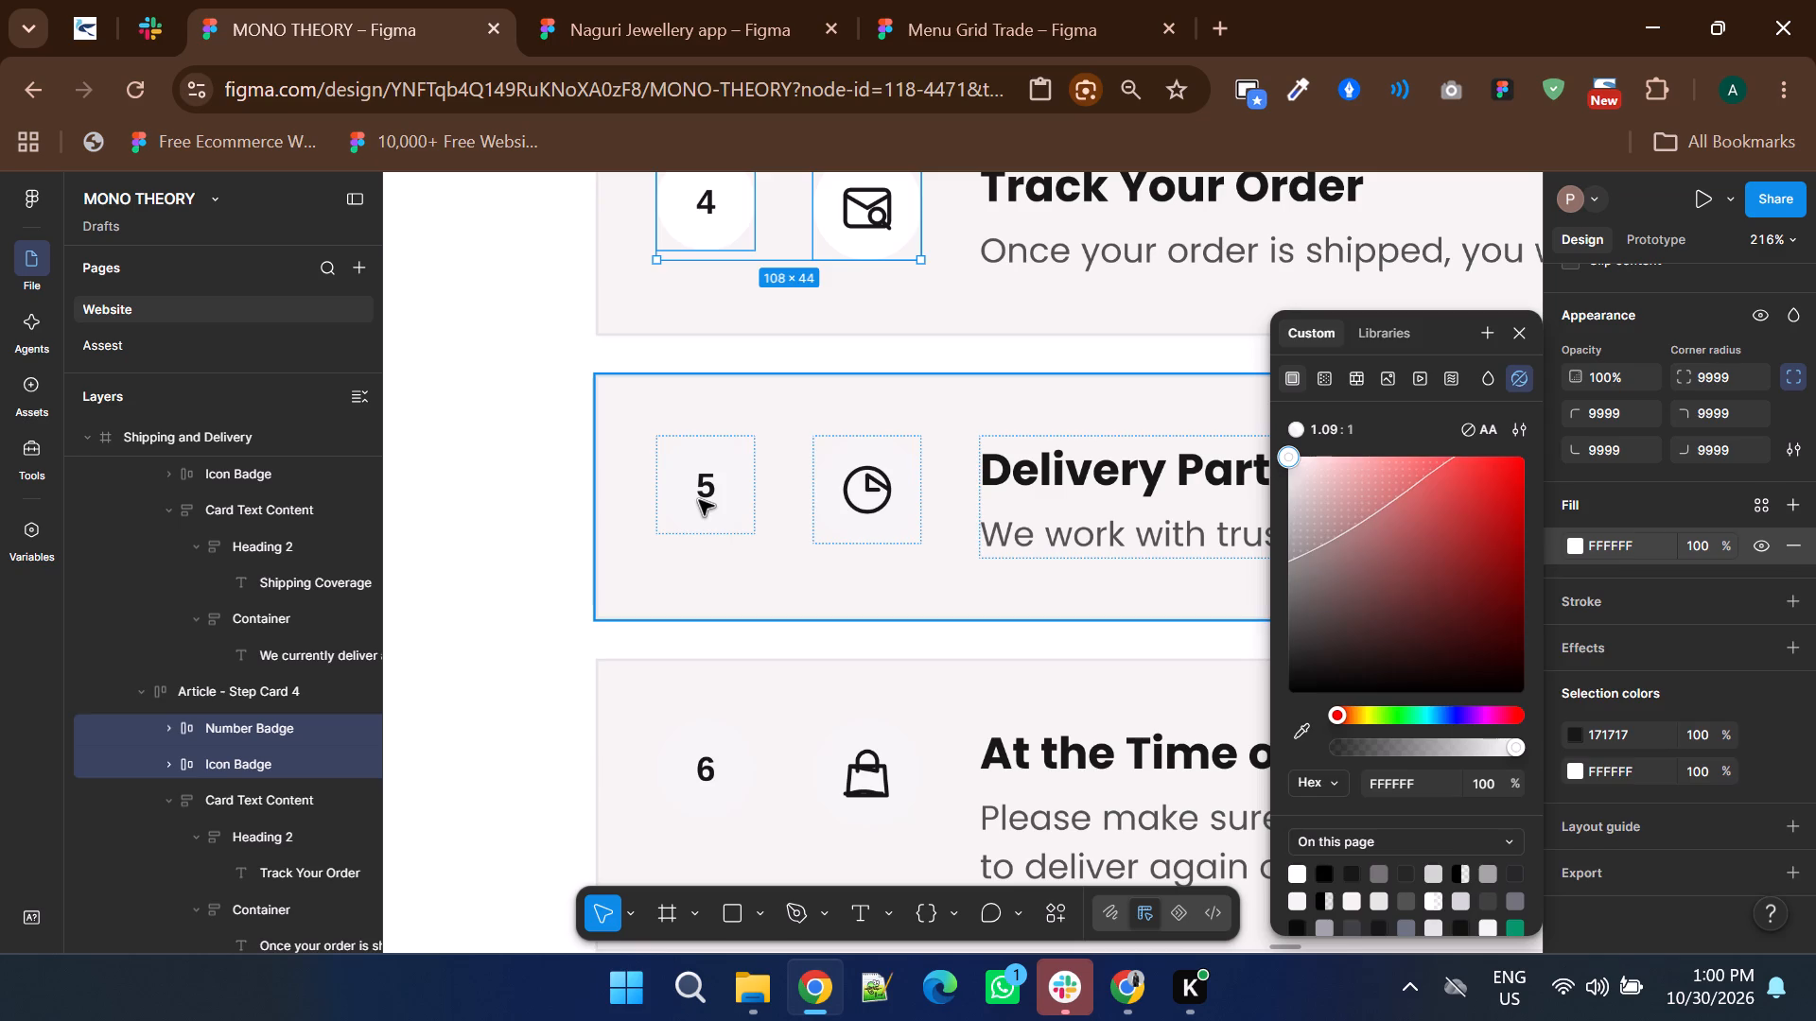
{"action": "scroll", "coordinate": [699, 500], "scroll_direction": "up", "scroll_amount": 1, "text": "shift"}
{"action": "double_click", "coordinate": [833, 484]}
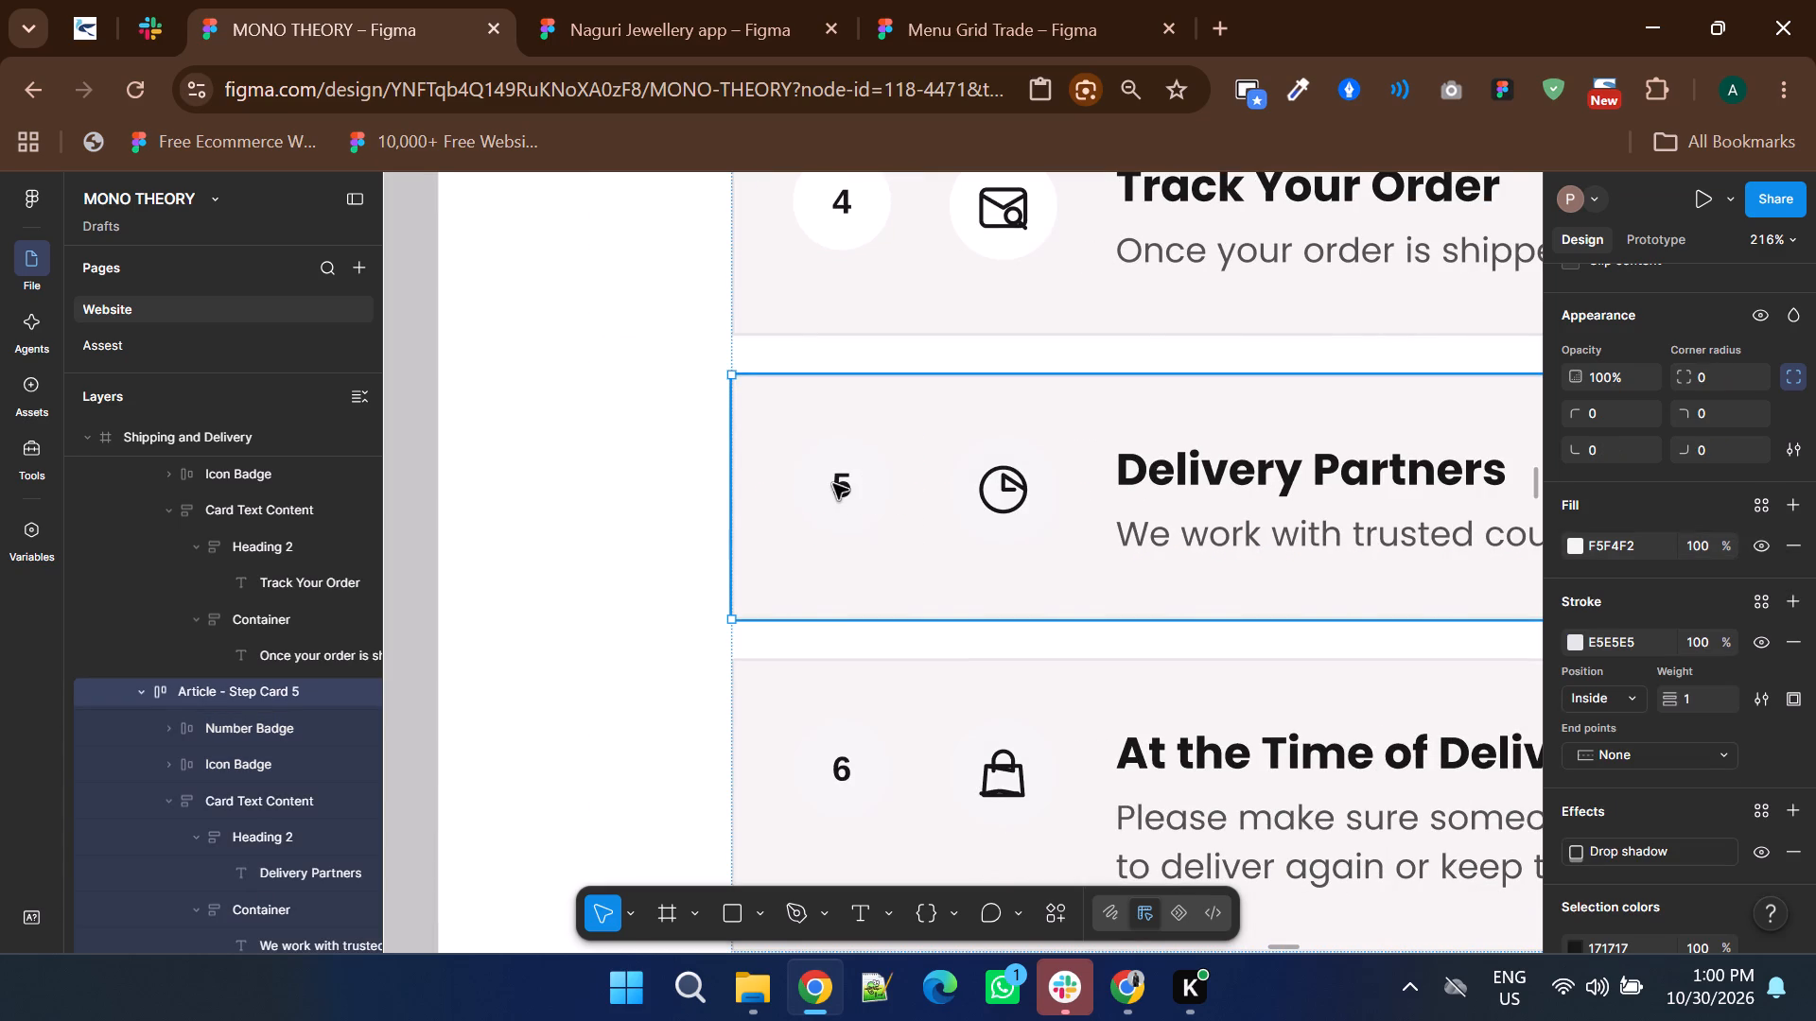
{"action": "left_click", "coordinate": [1008, 485], "text": "shift"}
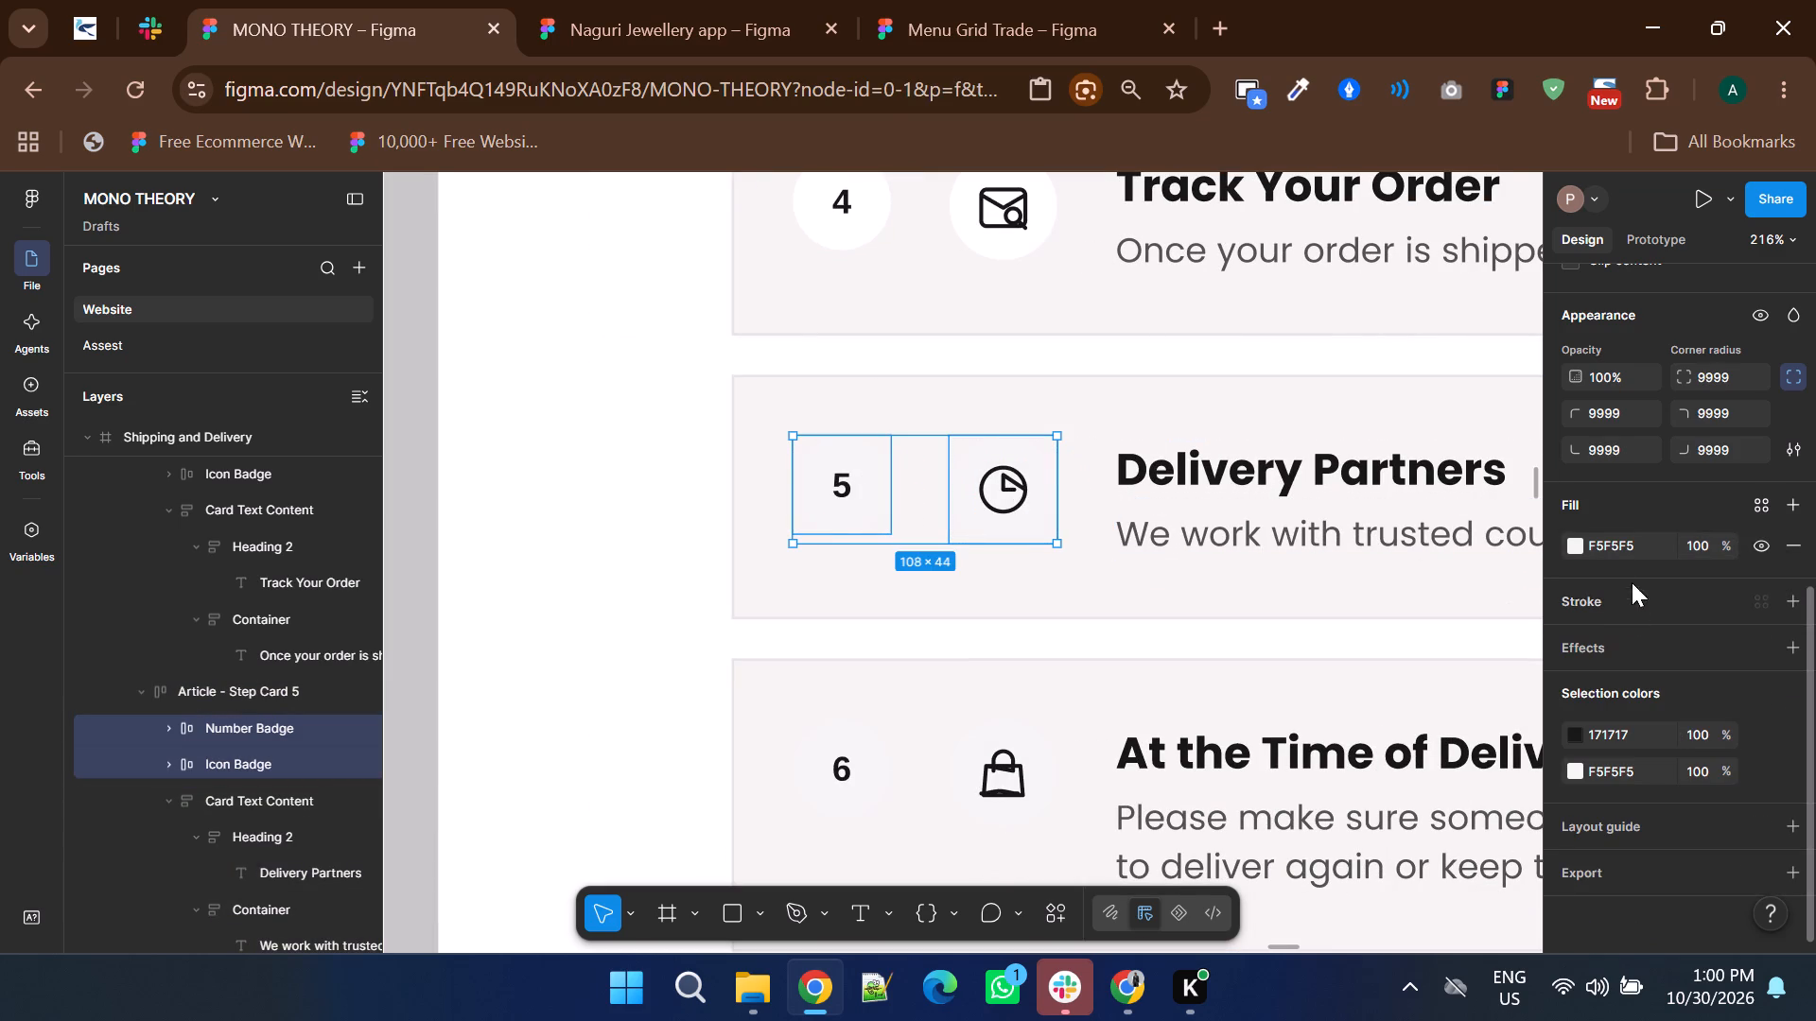
{"action": "left_click", "coordinate": [1580, 545]}
{"action": "left_click_drag", "start_coordinate": [1377, 536], "coordinate": [983, 300]}
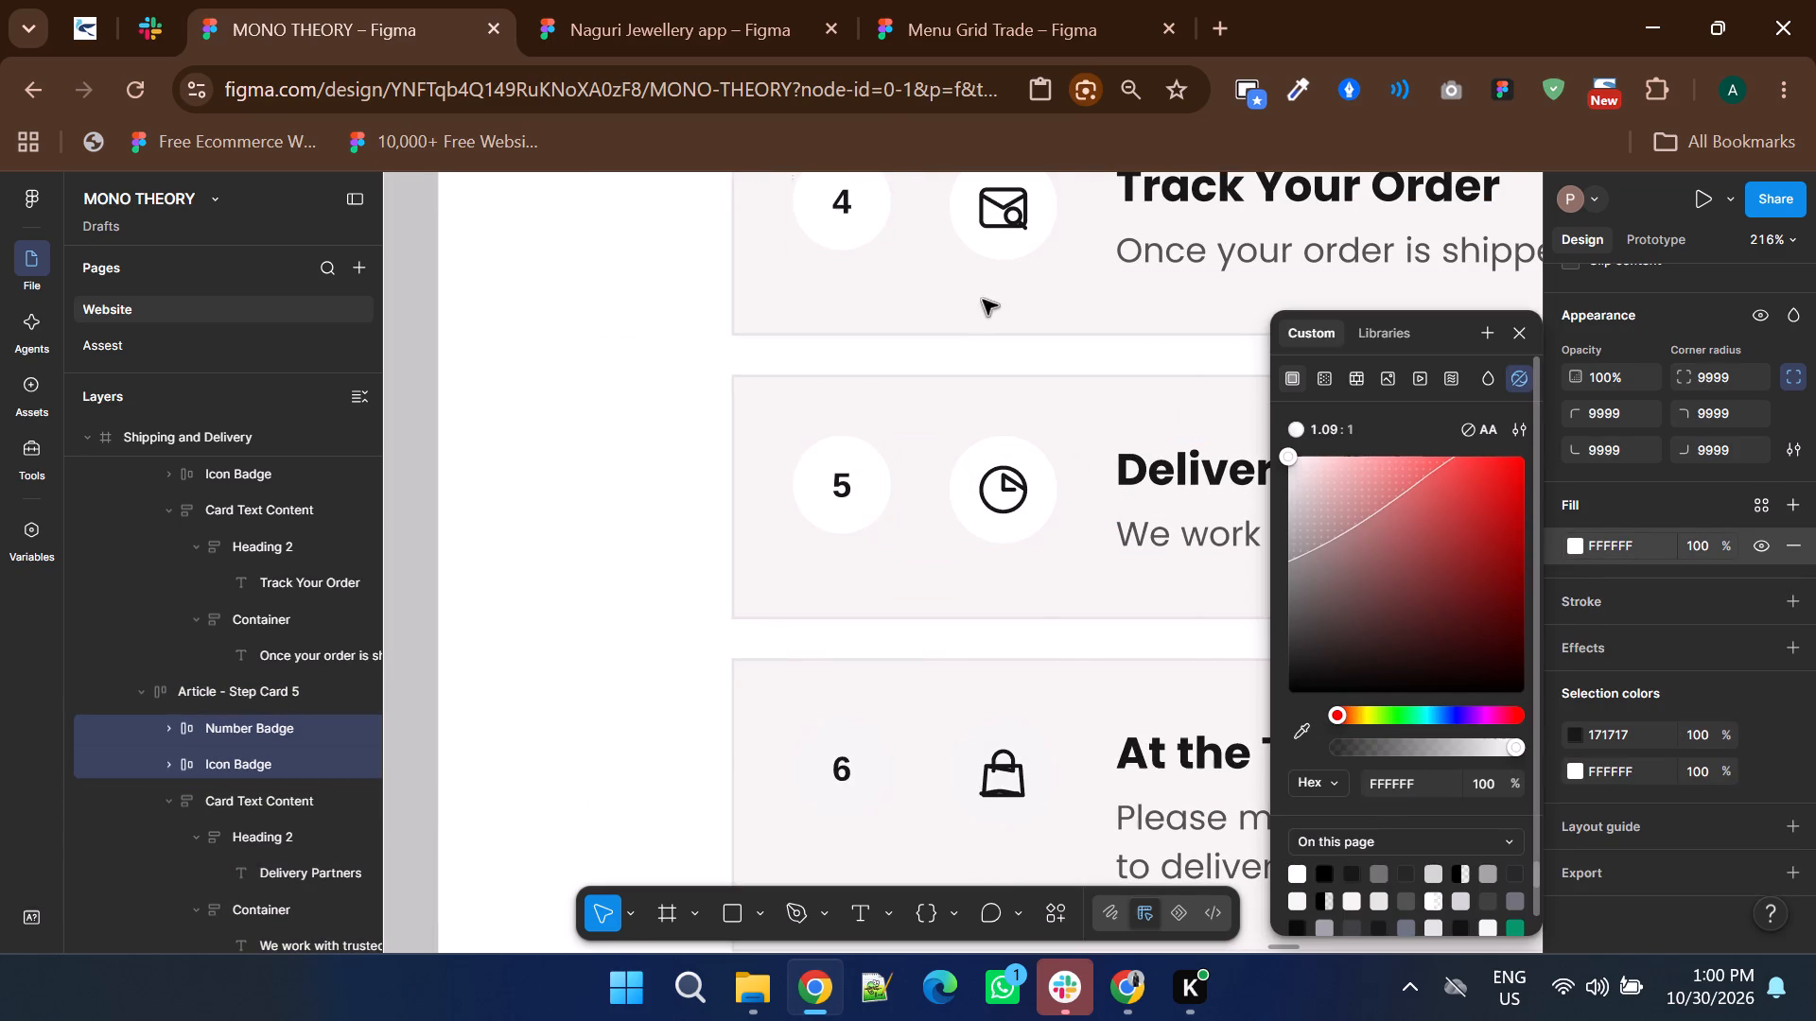
Change the fill of the number 6 and bag icon badges on the At the Time of Delivery card to white (FFFFFF) and clear the selection.
{"action": "scroll", "coordinate": [1022, 498], "scroll_direction": "down", "scroll_amount": 2}
{"action": "double_click", "coordinate": [874, 476]}
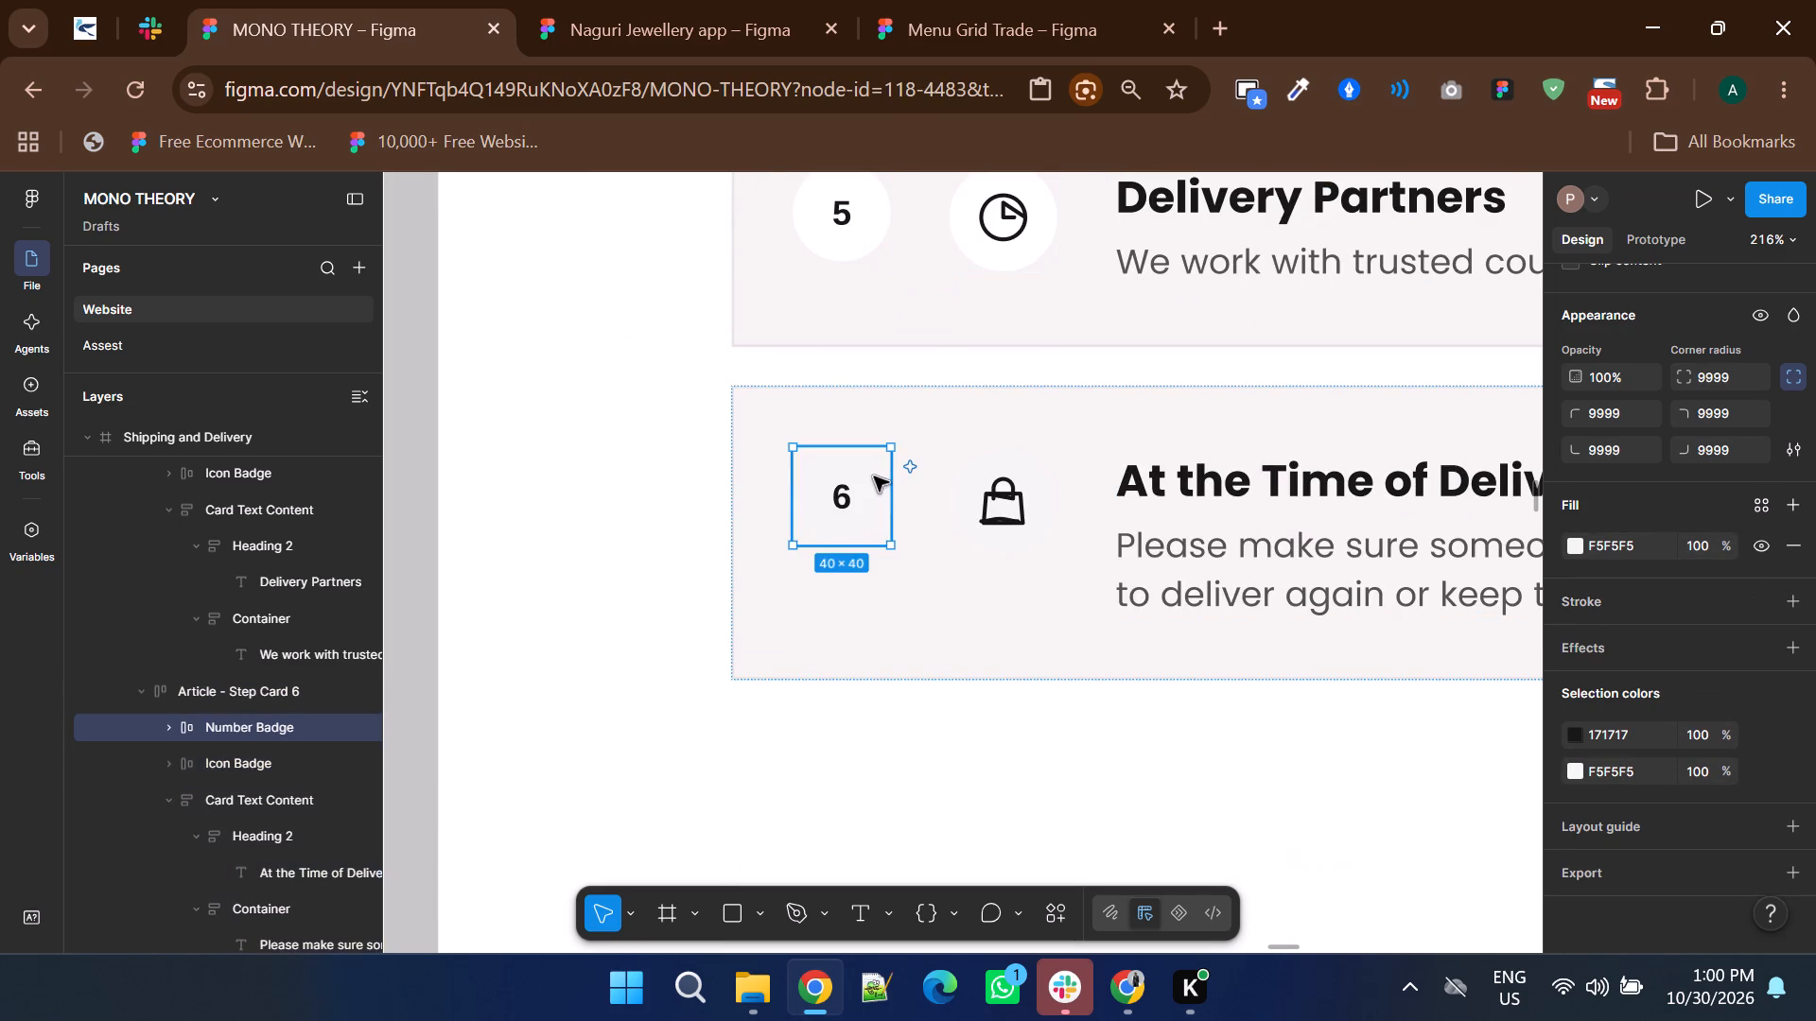
{"action": "left_click", "coordinate": [969, 486], "text": "shift"}
{"action": "left_click", "coordinate": [1584, 538]}
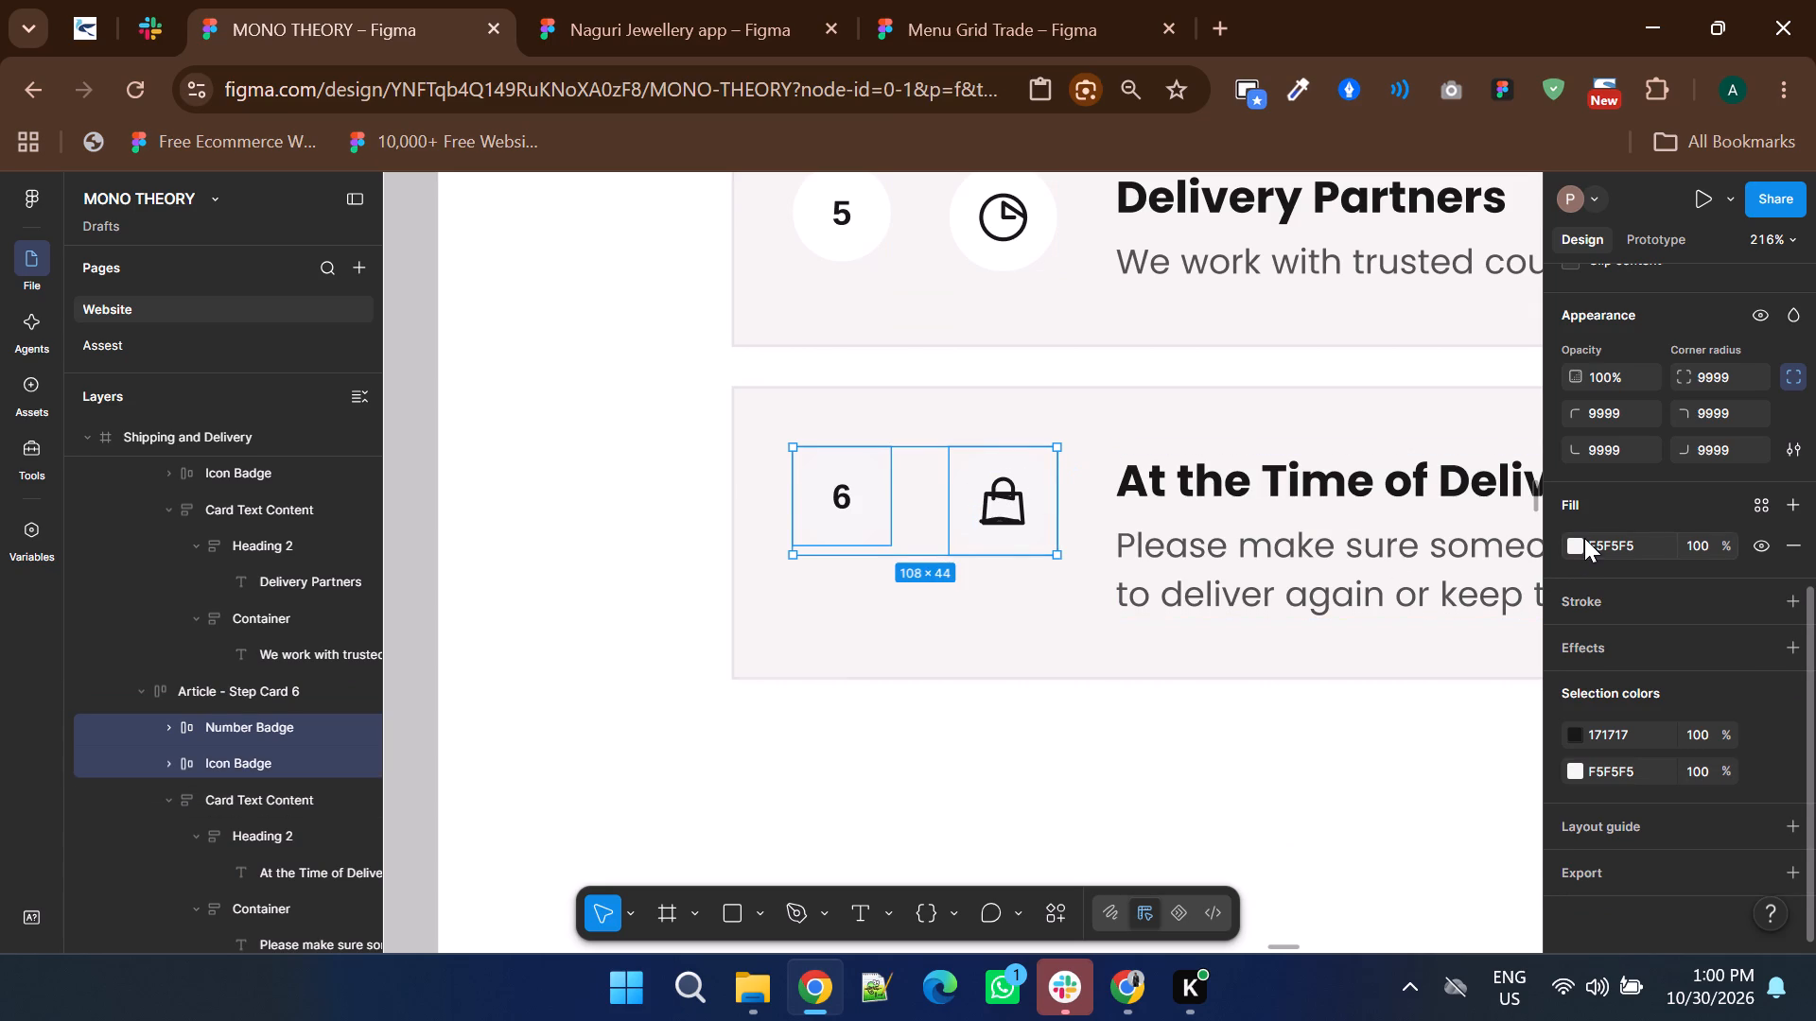
{"action": "left_click", "coordinate": [1574, 550]}
{"action": "left_click_drag", "start_coordinate": [1377, 552], "coordinate": [980, 287]}
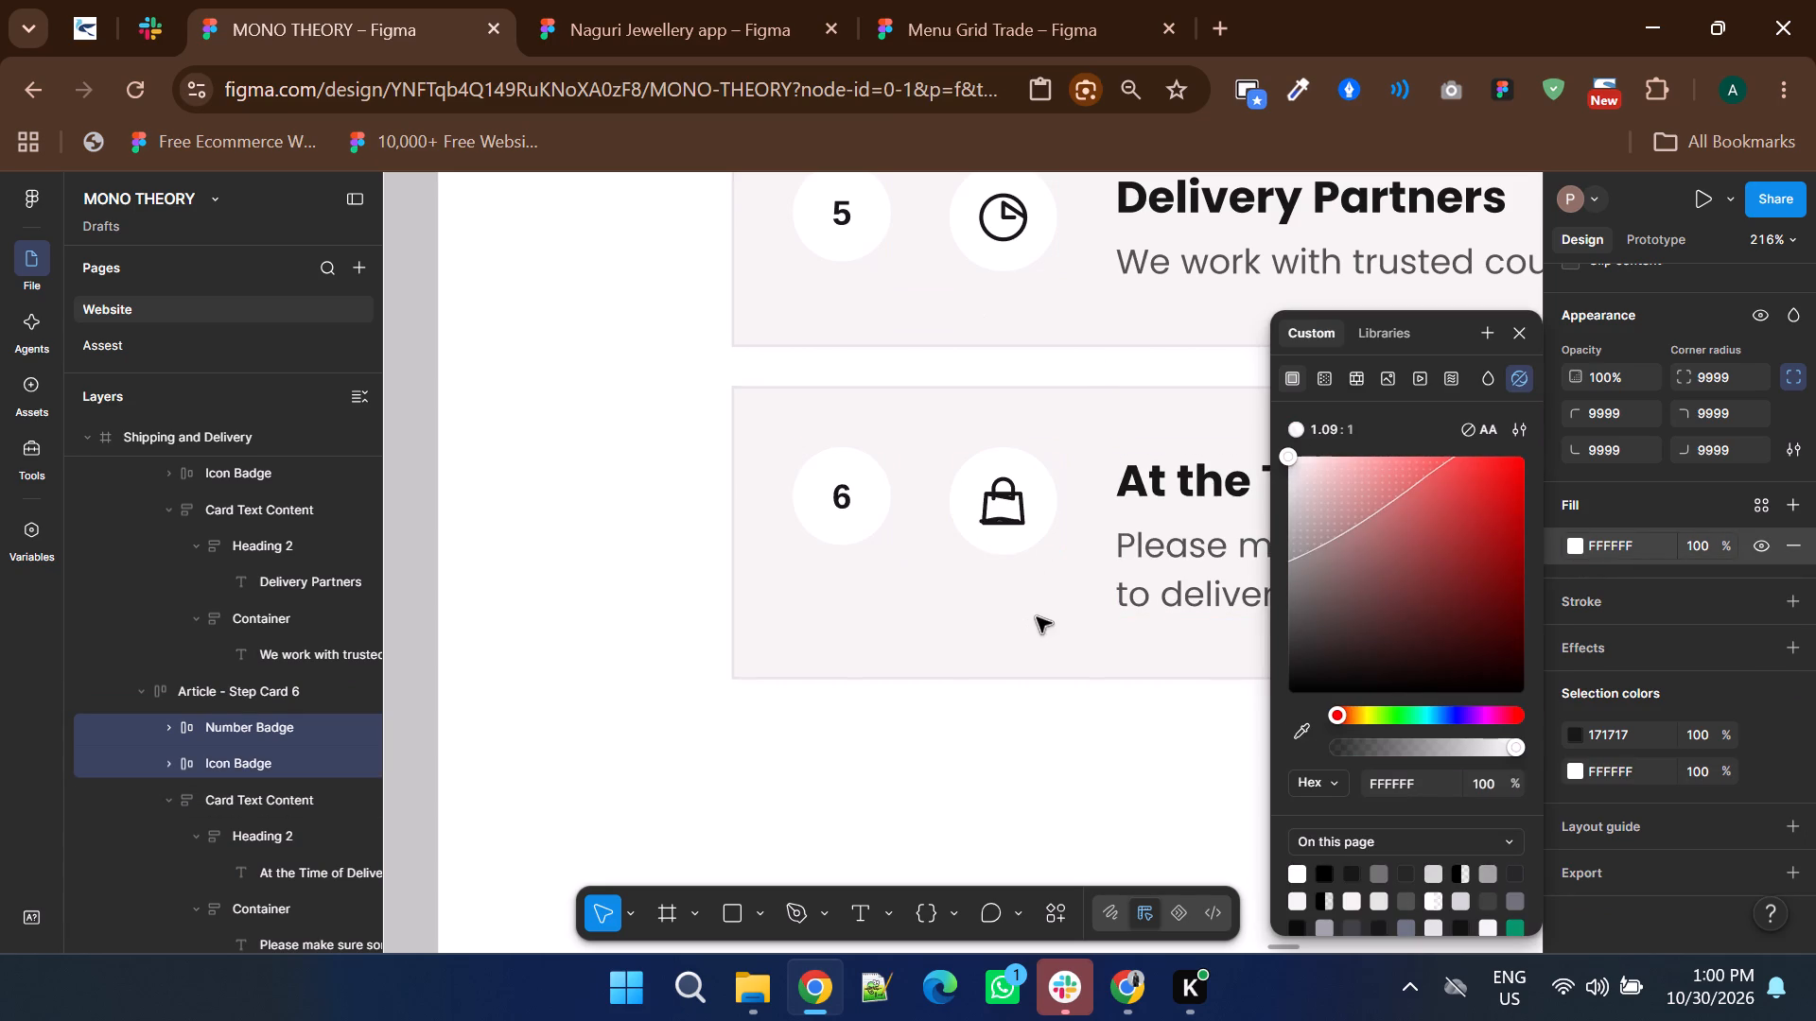
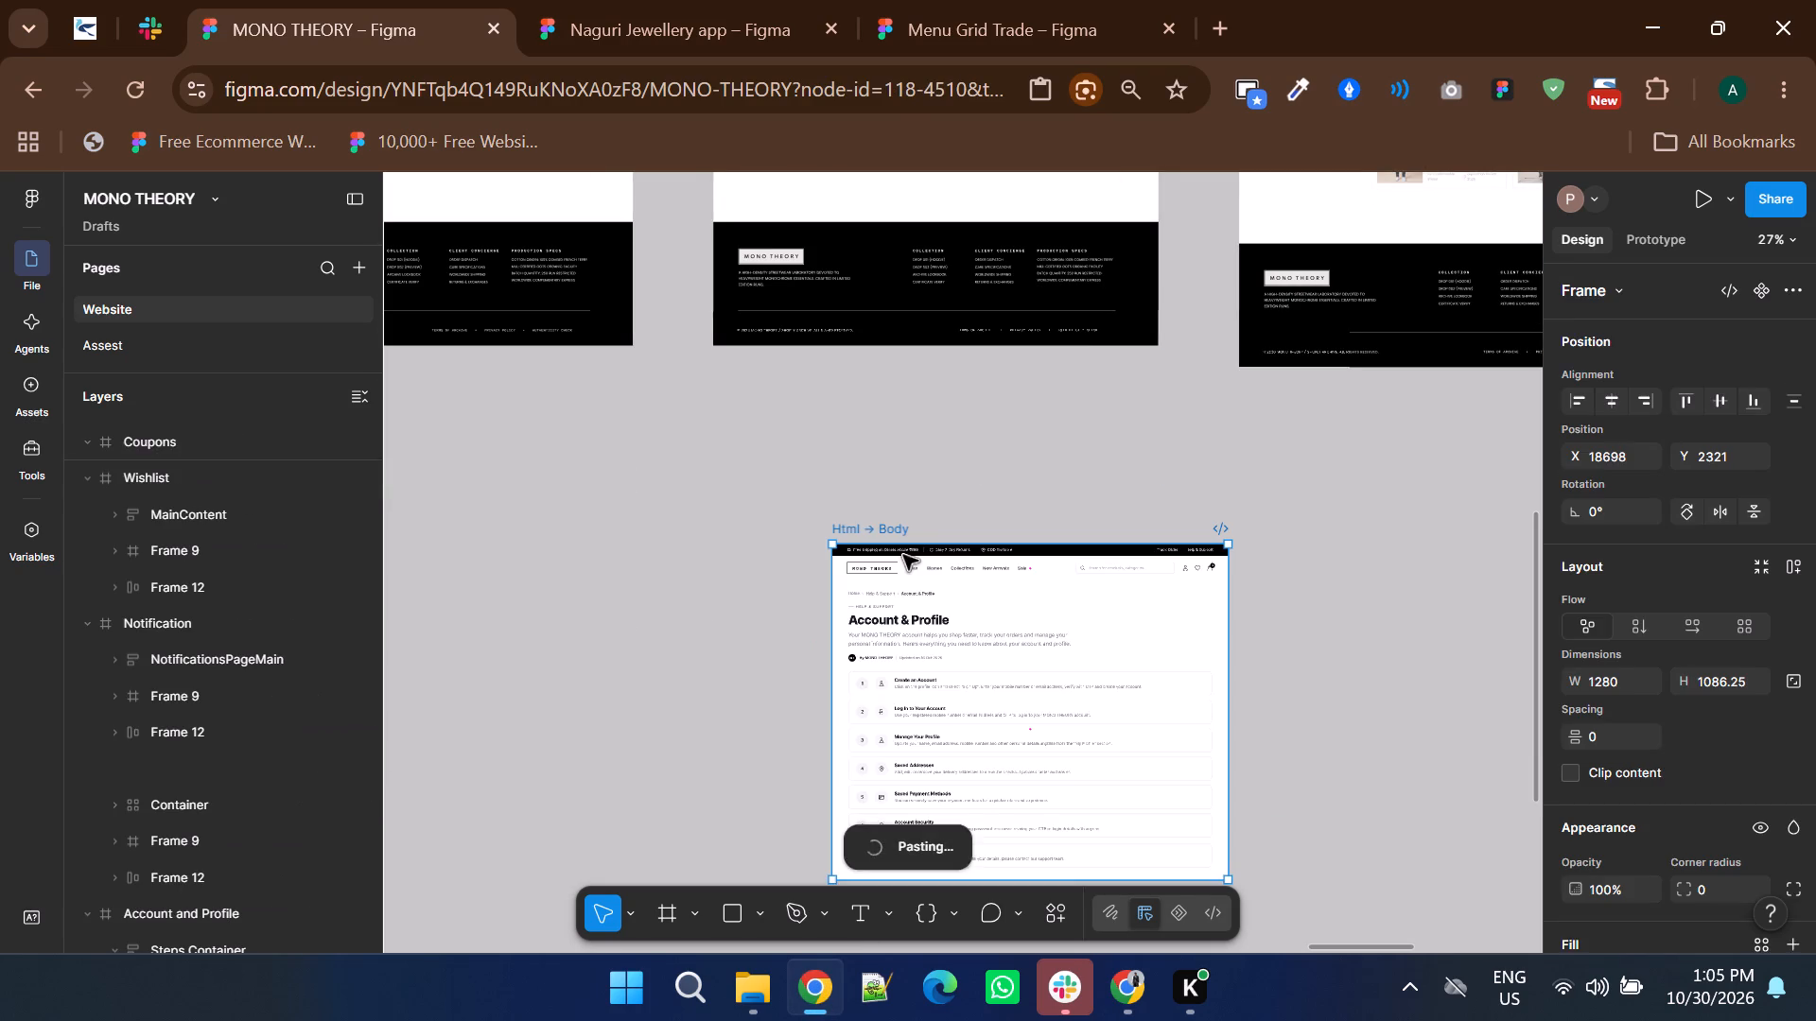
Replace the Steps Container in the Account and Profile frame with a copy of the pasted design's step-by-step account section.
{"action": "scroll", "coordinate": [696, 734], "scroll_direction": "up", "scroll_amount": 4}
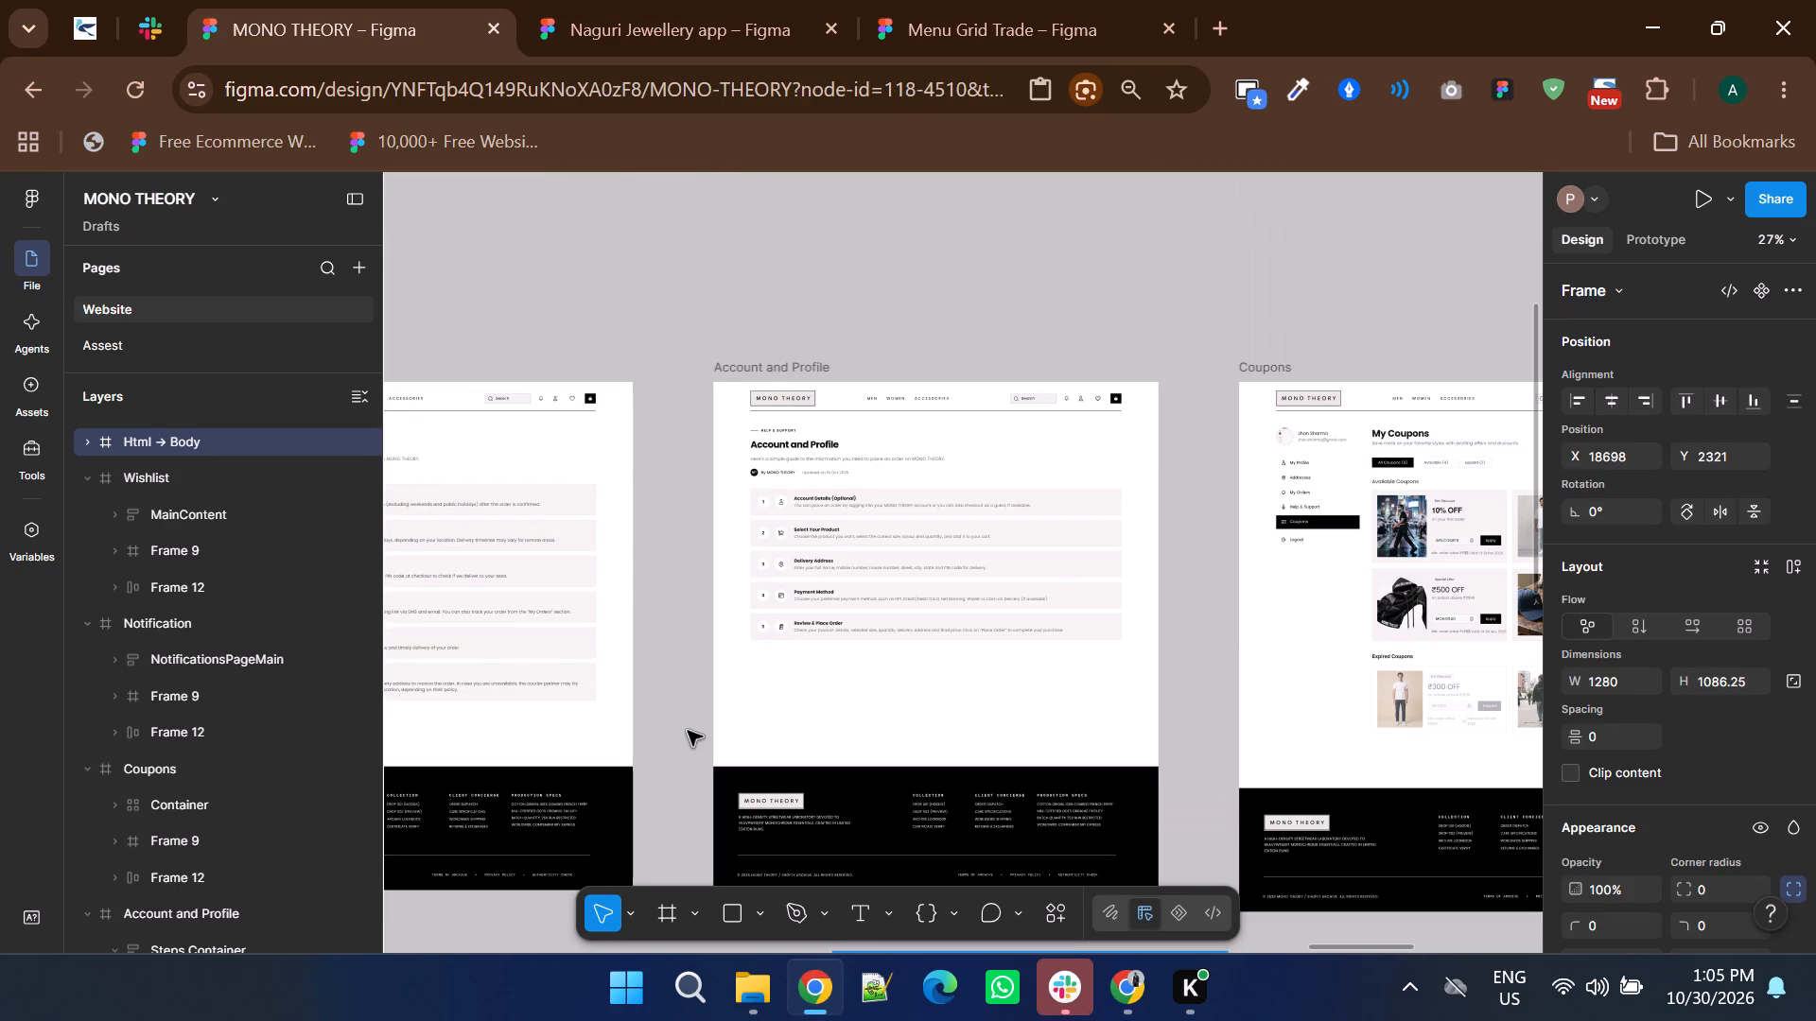
{"action": "scroll", "coordinate": [572, 494], "scroll_direction": "up", "scroll_amount": 3, "text": "ctrl"}
{"action": "scroll", "coordinate": [639, 509], "scroll_direction": "down", "scroll_amount": 2, "text": "ctrl"}
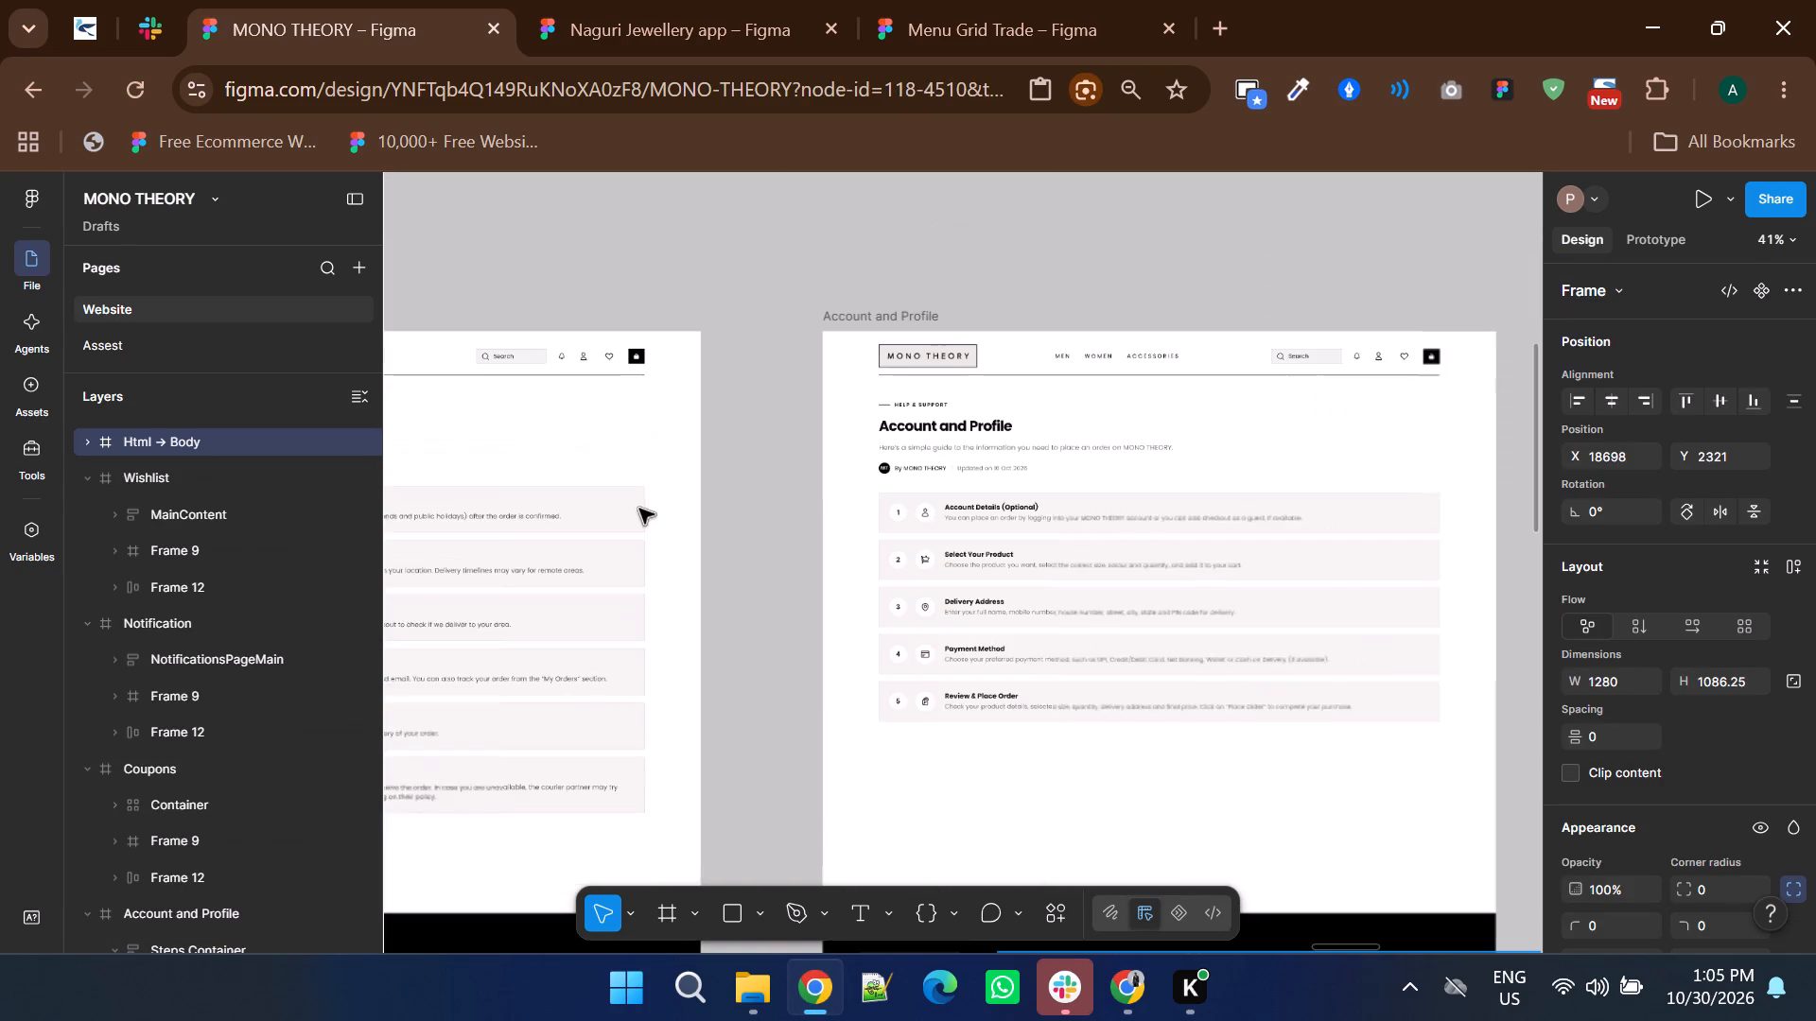
{"action": "scroll", "coordinate": [639, 509], "scroll_direction": "down", "scroll_amount": 5, "text": "shift"}
{"action": "scroll", "coordinate": [898, 587], "scroll_direction": "down", "scroll_amount": 2, "text": "ctrl"}
{"action": "scroll", "coordinate": [899, 589], "scroll_direction": "down", "scroll_amount": 1}
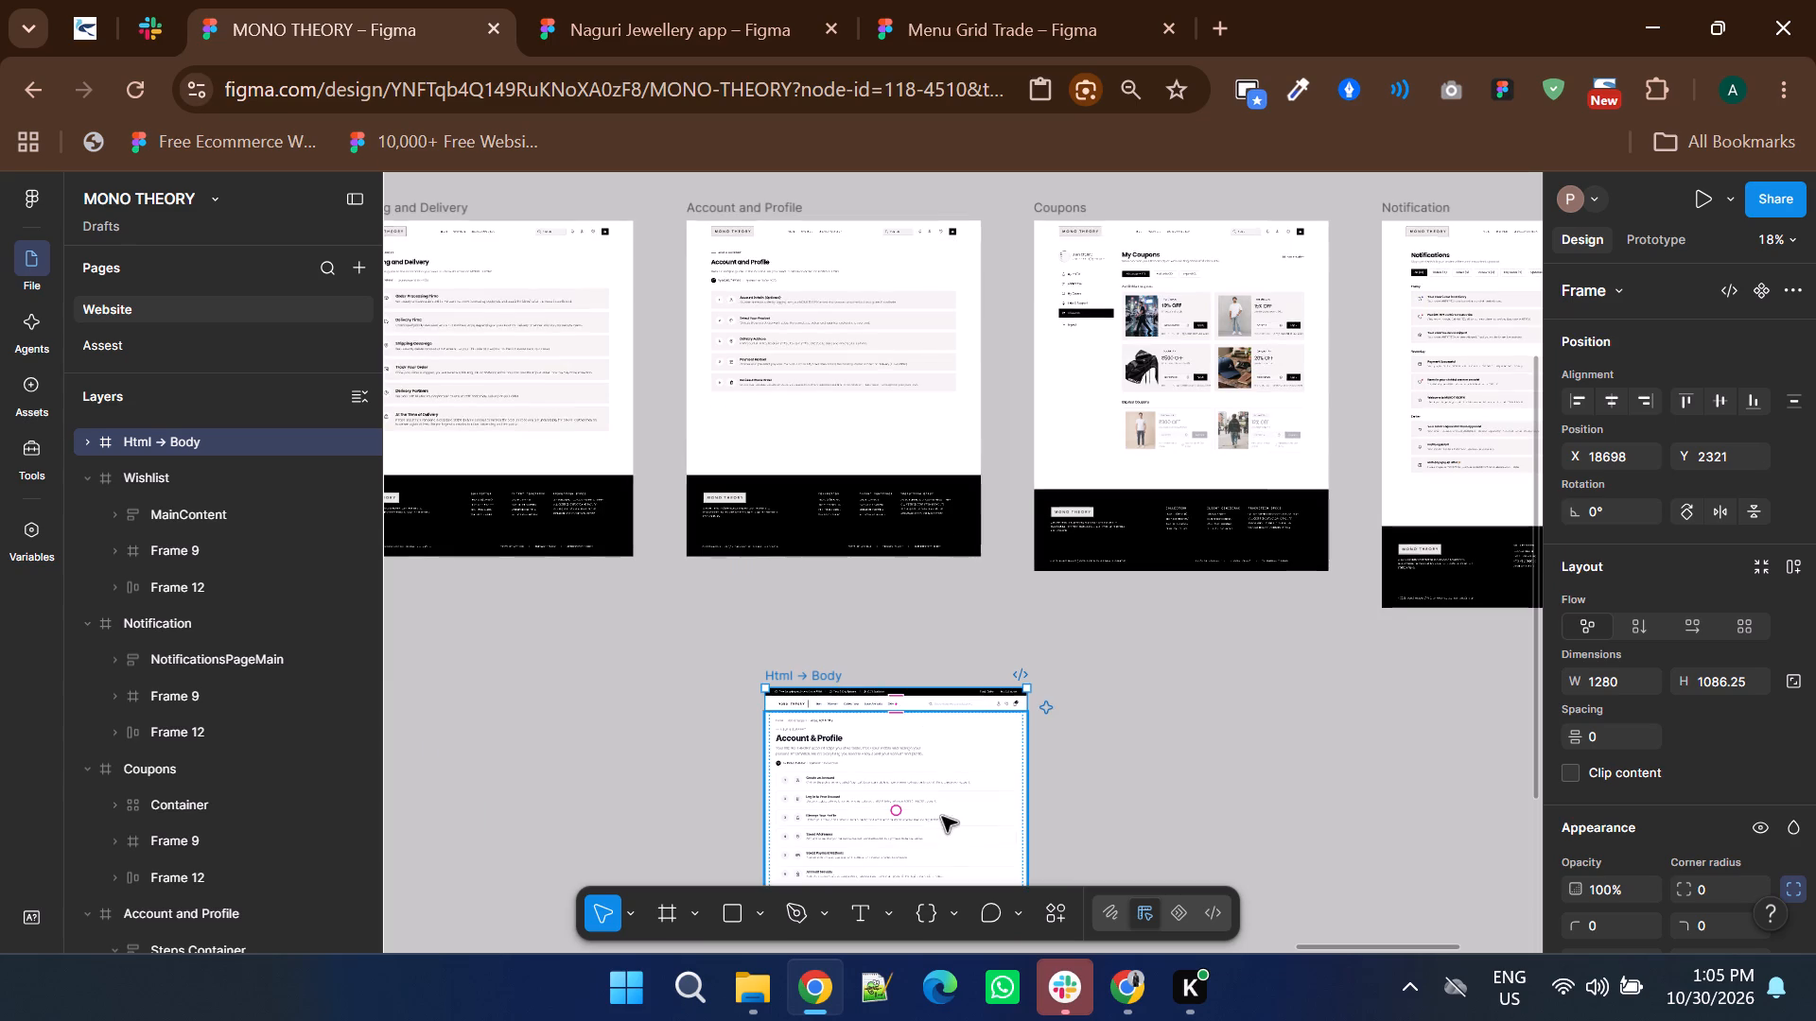
{"action": "scroll", "coordinate": [908, 791], "scroll_direction": "down", "scroll_amount": 1}
{"action": "double_click", "coordinate": [879, 675]}
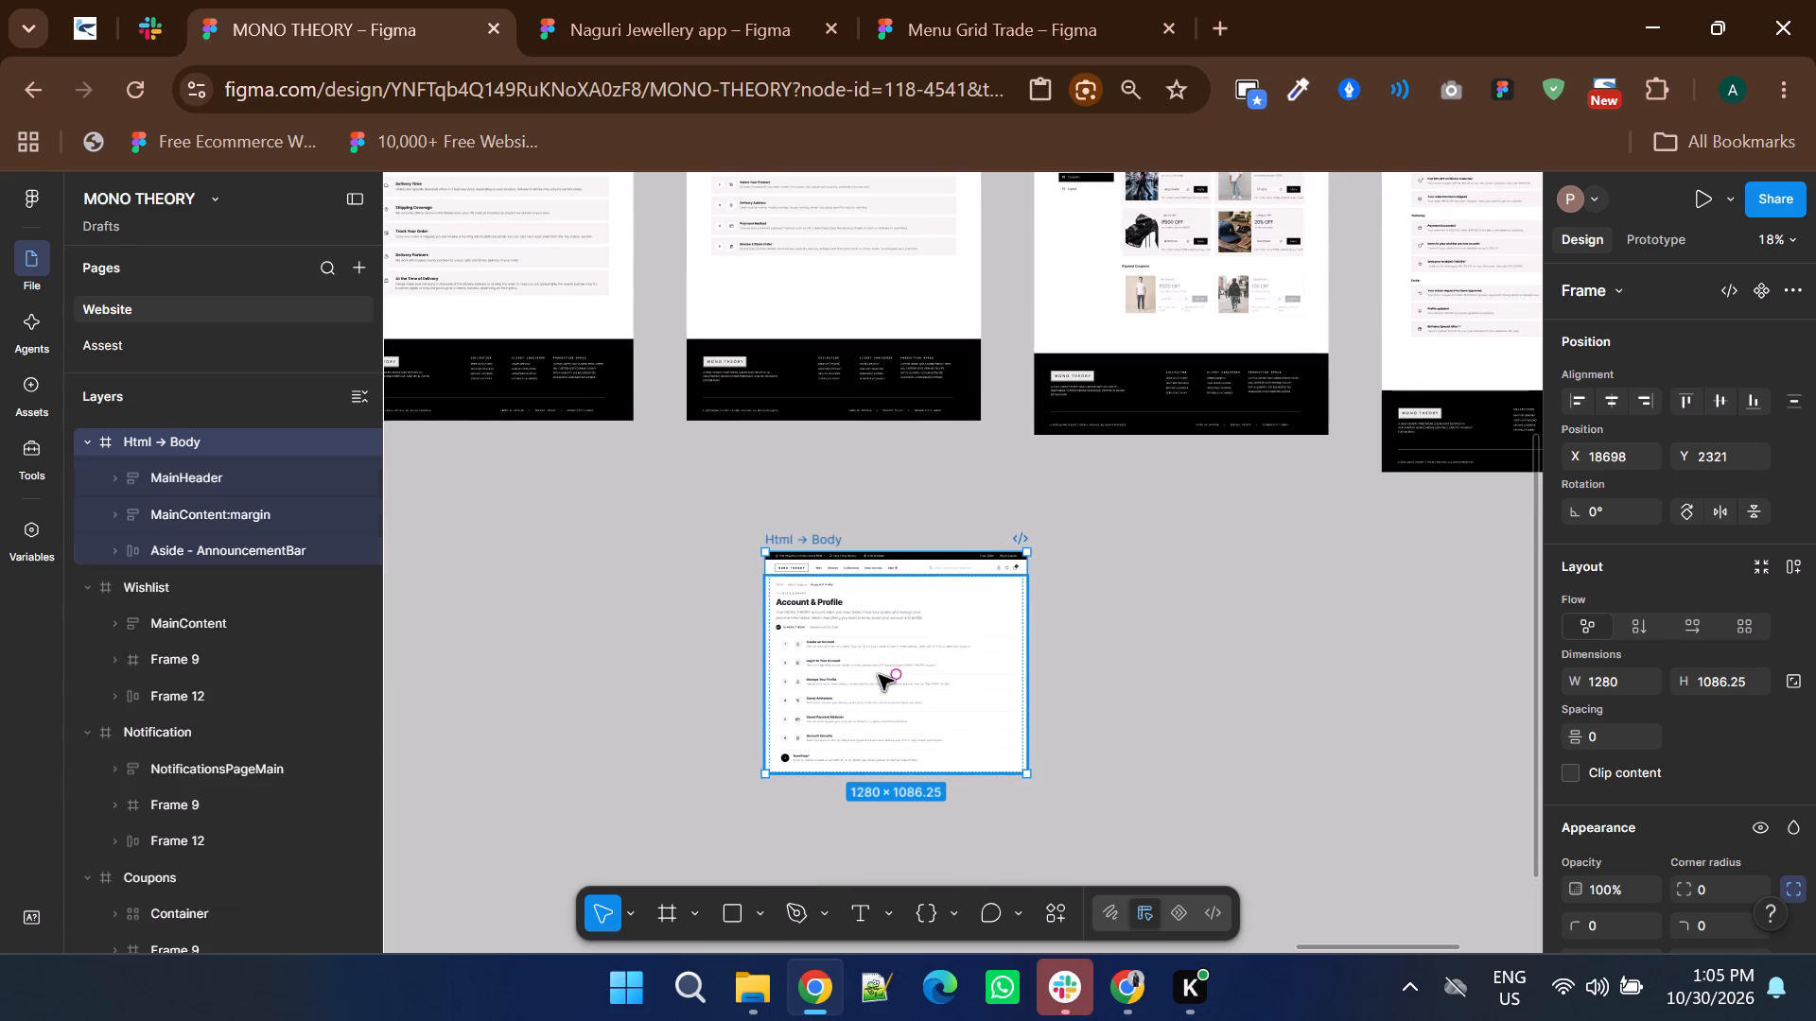
{"action": "double_click", "coordinate": [879, 675]}
{"action": "right_click", "coordinate": [879, 675]}
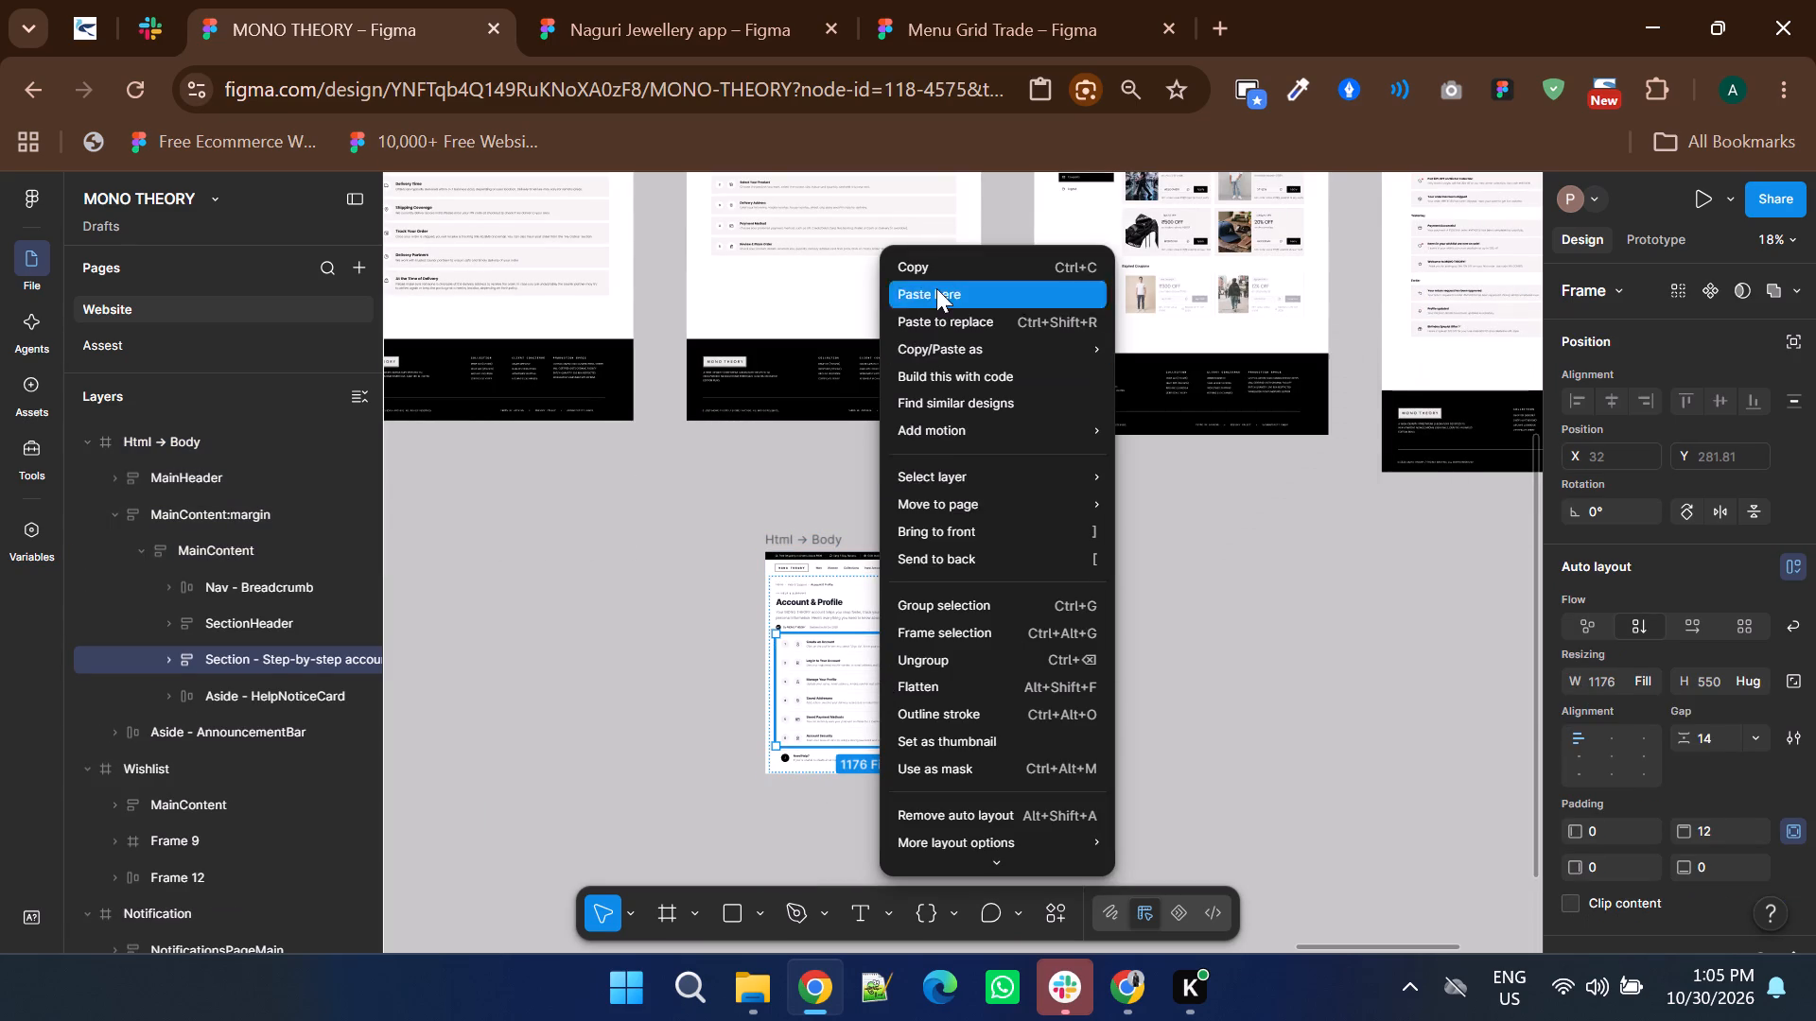
{"action": "left_click", "coordinate": [934, 262]}
{"action": "scroll", "coordinate": [806, 580], "scroll_direction": "up", "scroll_amount": 3}
{"action": "left_click", "coordinate": [801, 615]}
{"action": "right_click", "coordinate": [801, 615]}
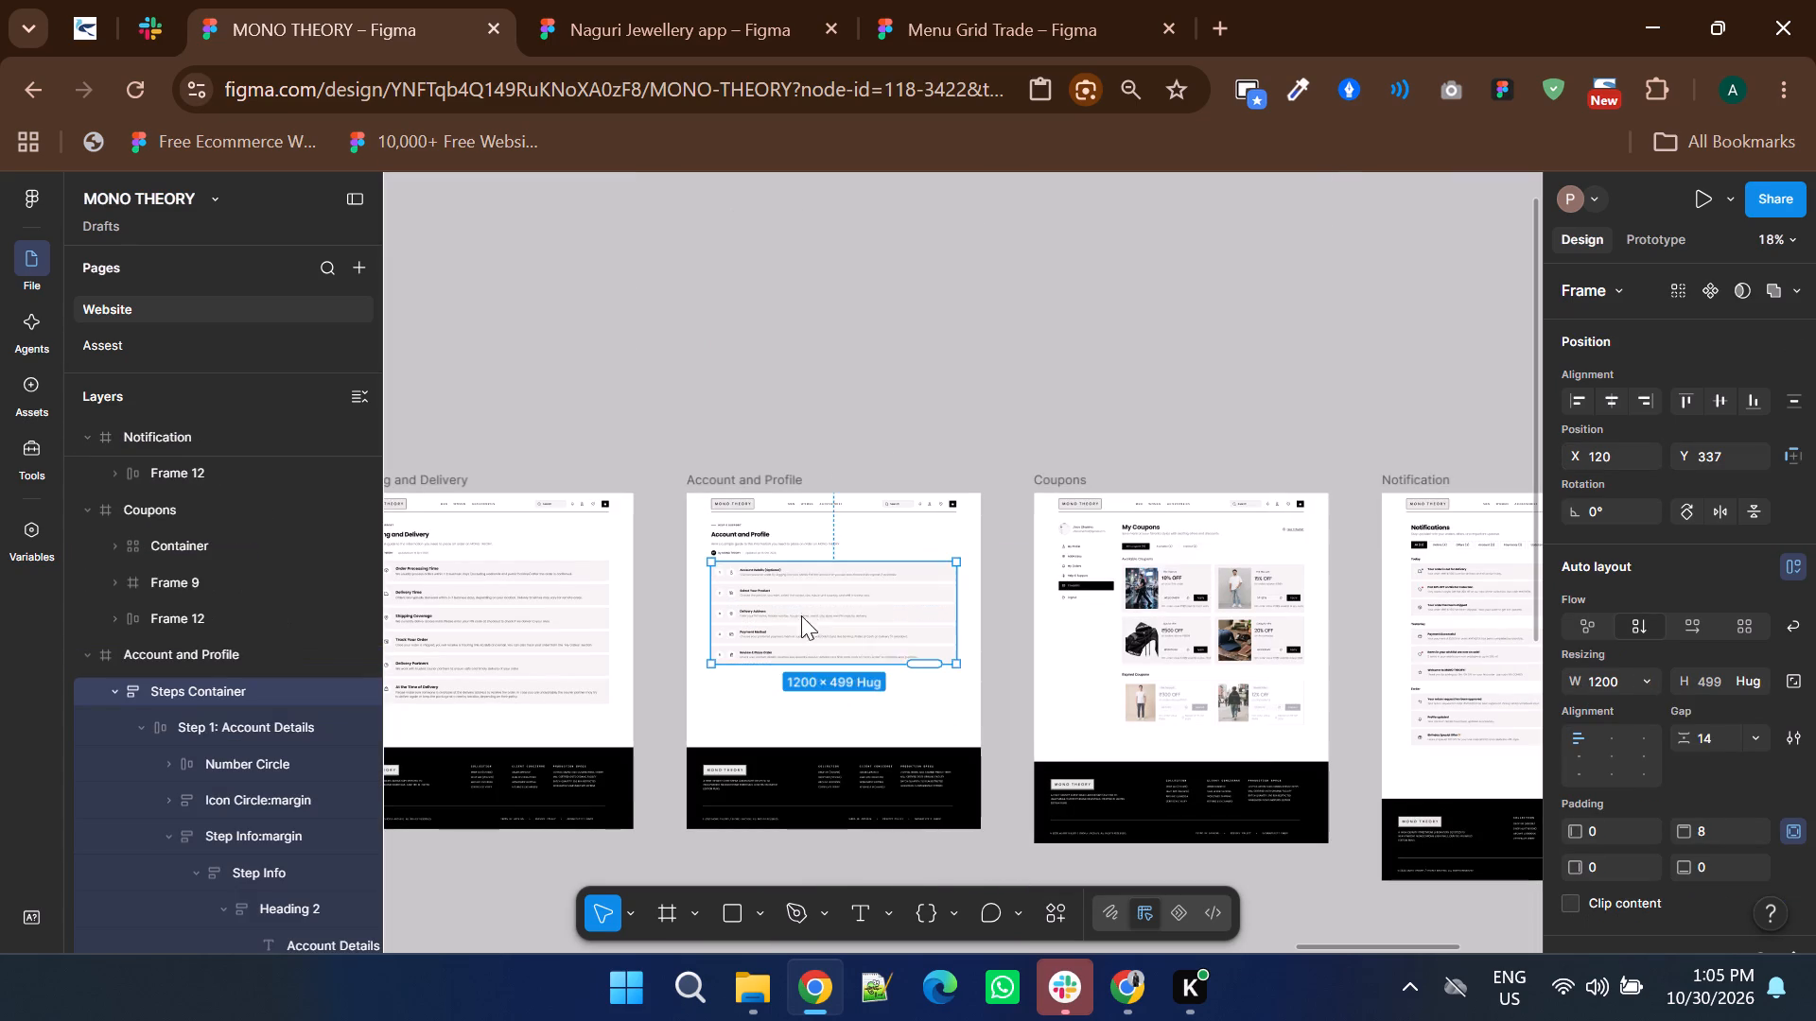
{"action": "left_click", "coordinate": [896, 325]}
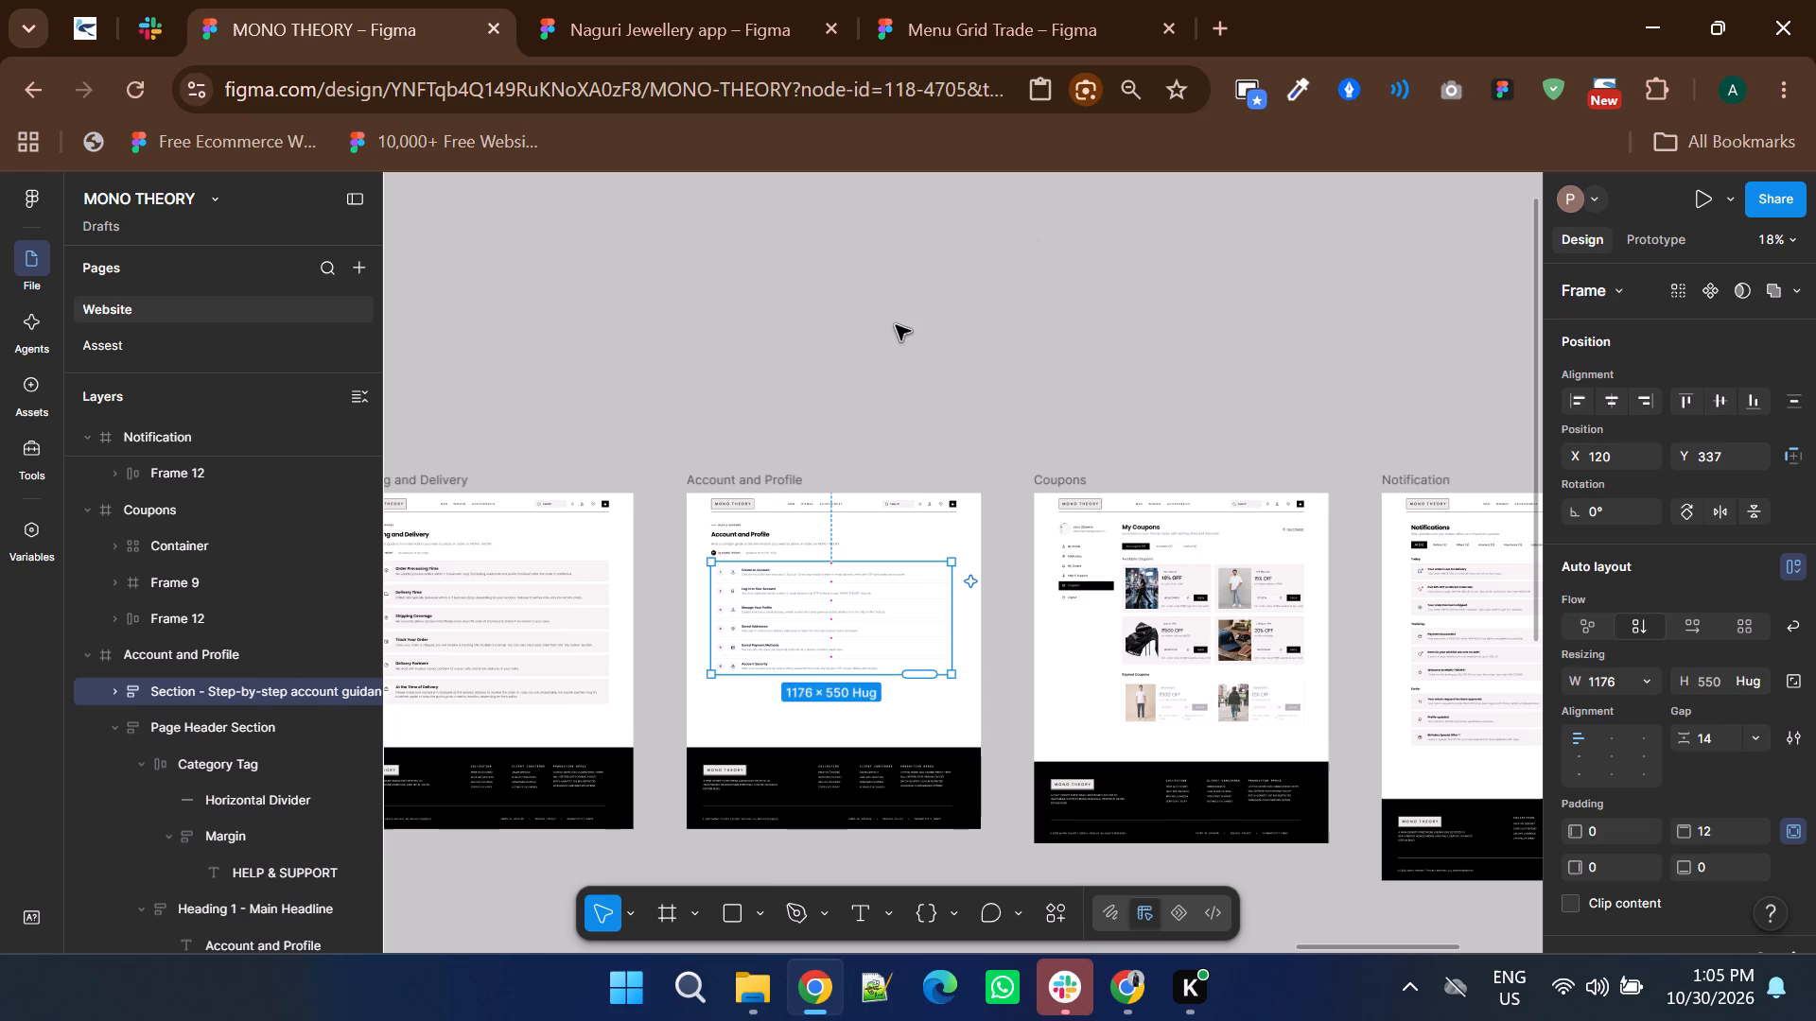
{"action": "left_click", "coordinate": [896, 325]}
Show the 12-column layout guide on the Account and Profile frame.
{"action": "left_click", "coordinate": [958, 545], "text": "ctrl"}
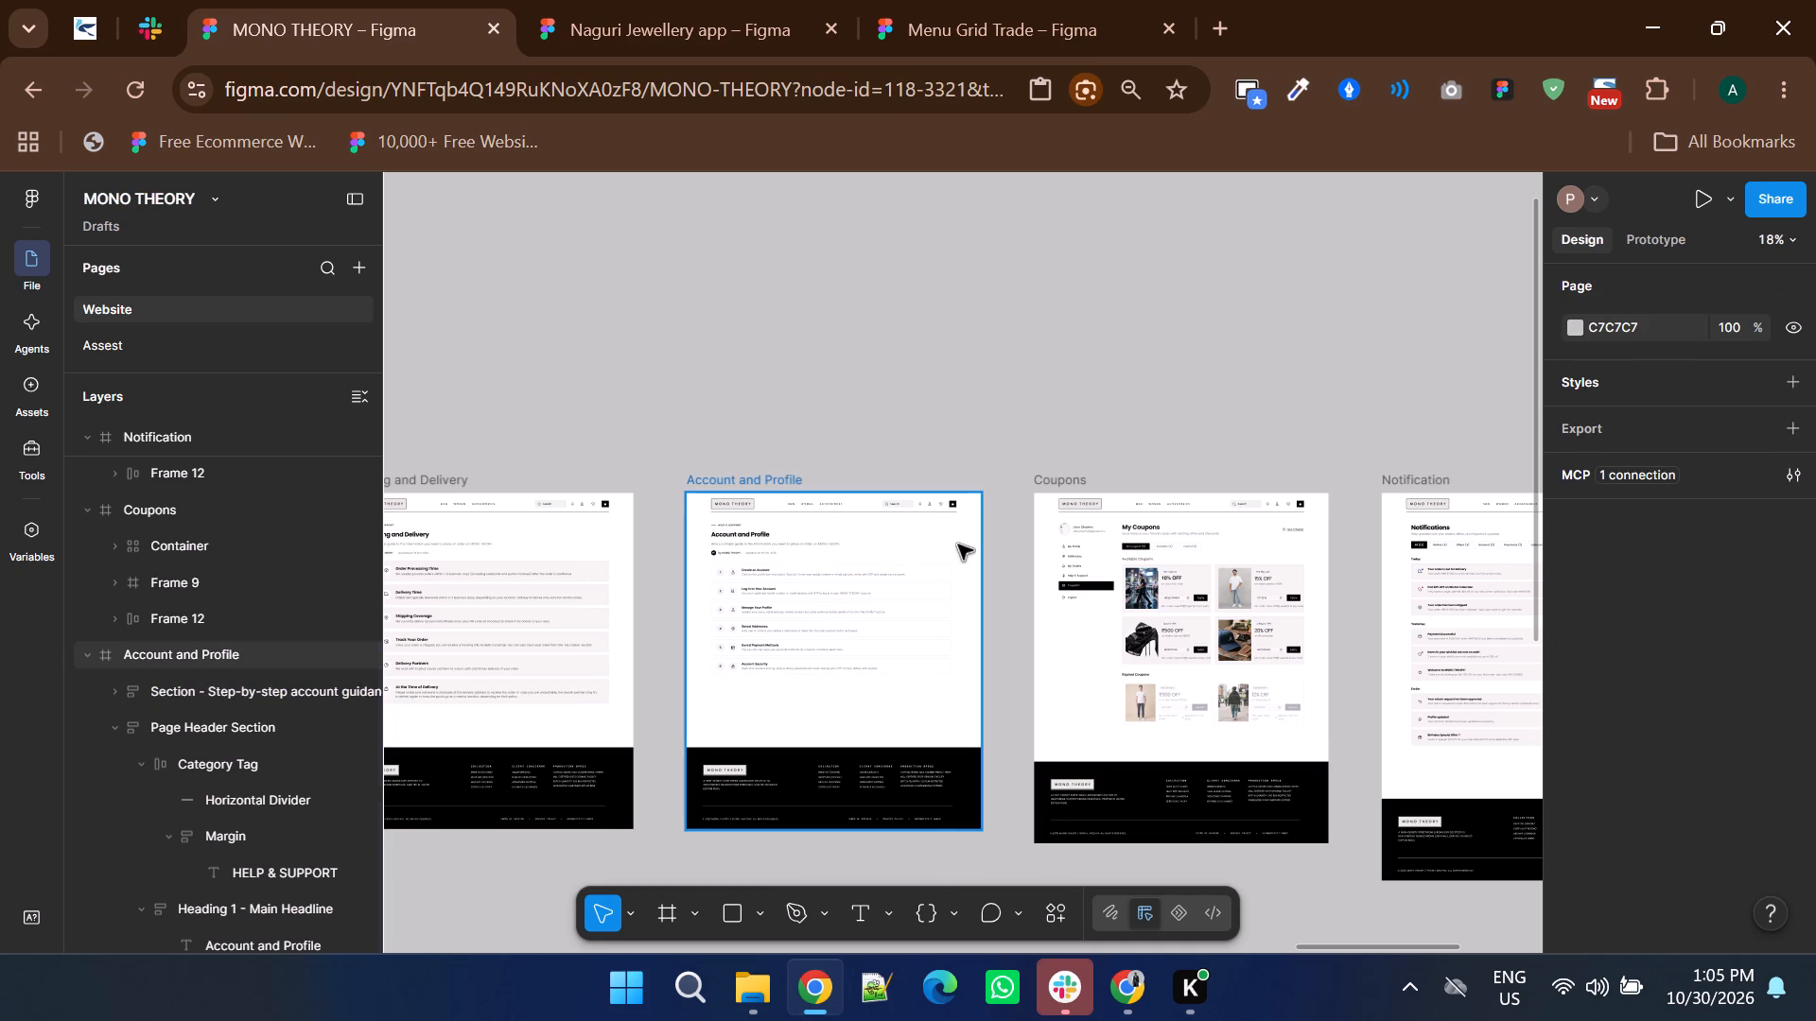
{"action": "scroll", "coordinate": [1647, 754], "scroll_direction": "down", "scroll_amount": 4}
{"action": "left_click", "coordinate": [1758, 695]}
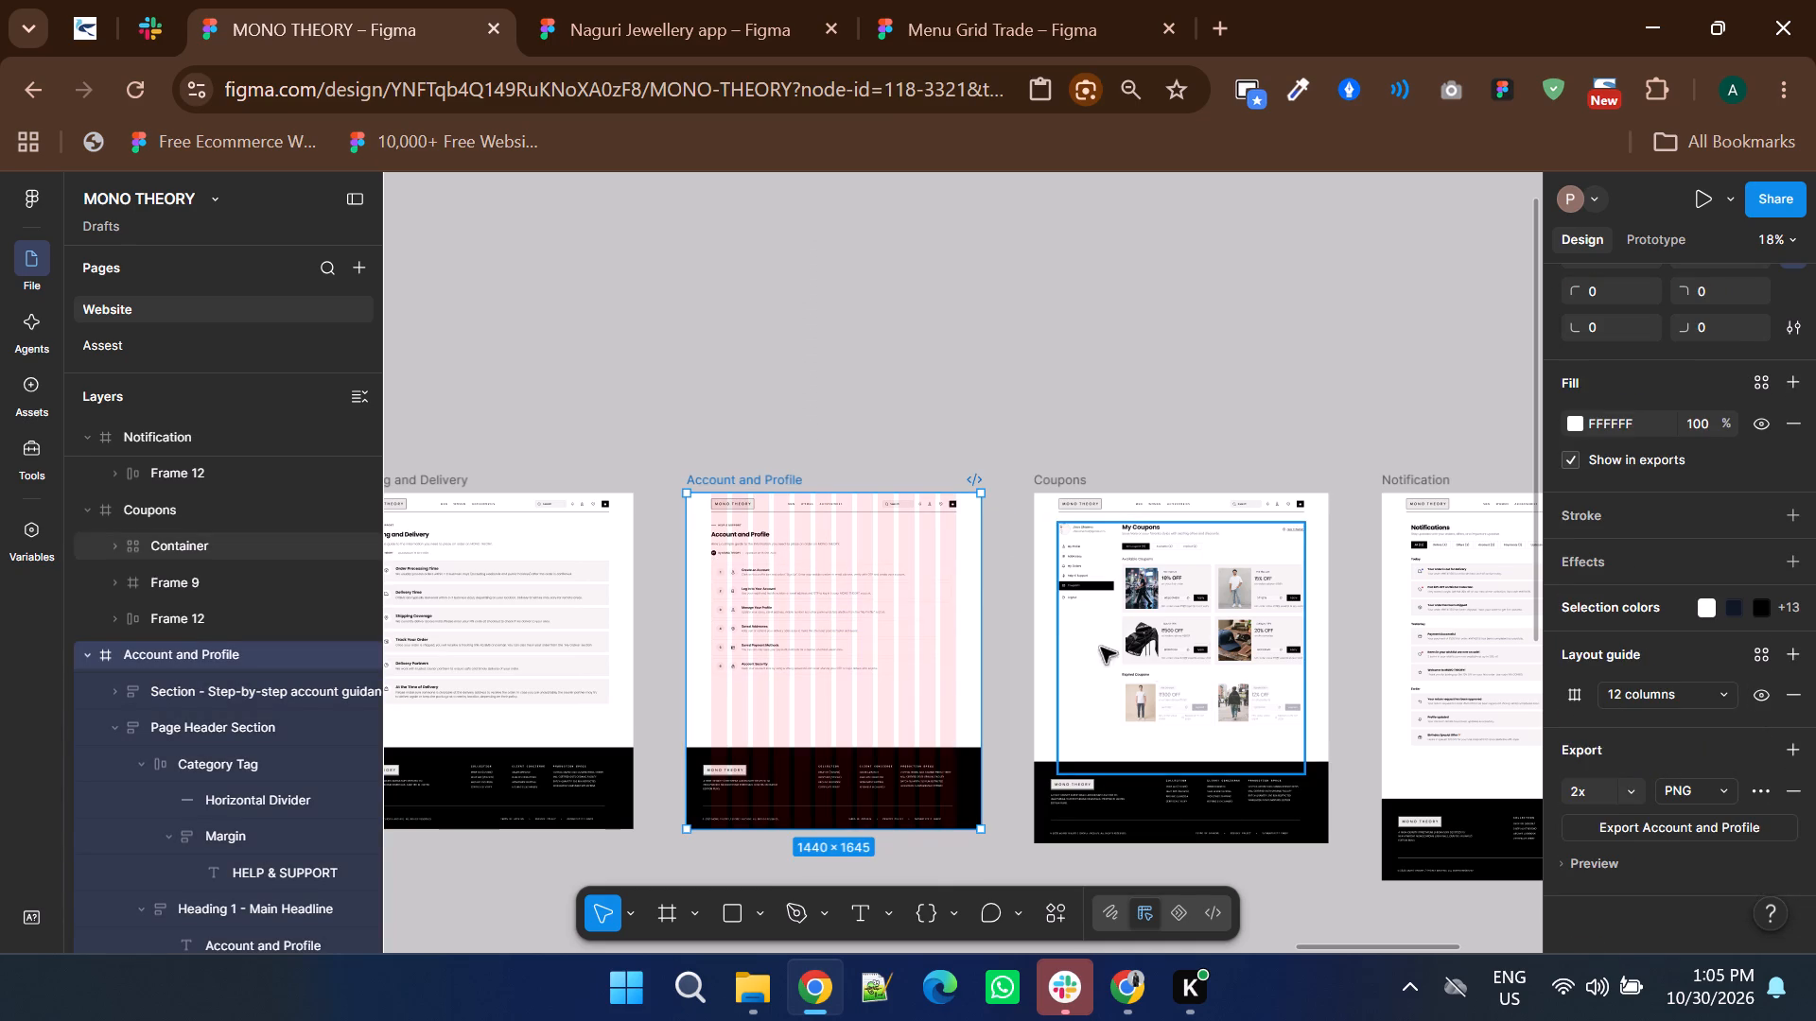
Widen the step-by-step section to 1200 so its outer edge meets the edge of the last guide column.
{"action": "scroll", "coordinate": [924, 579], "scroll_direction": "up", "scroll_amount": 6, "text": "ctrl"}
{"action": "left_click", "coordinate": [1162, 510]}
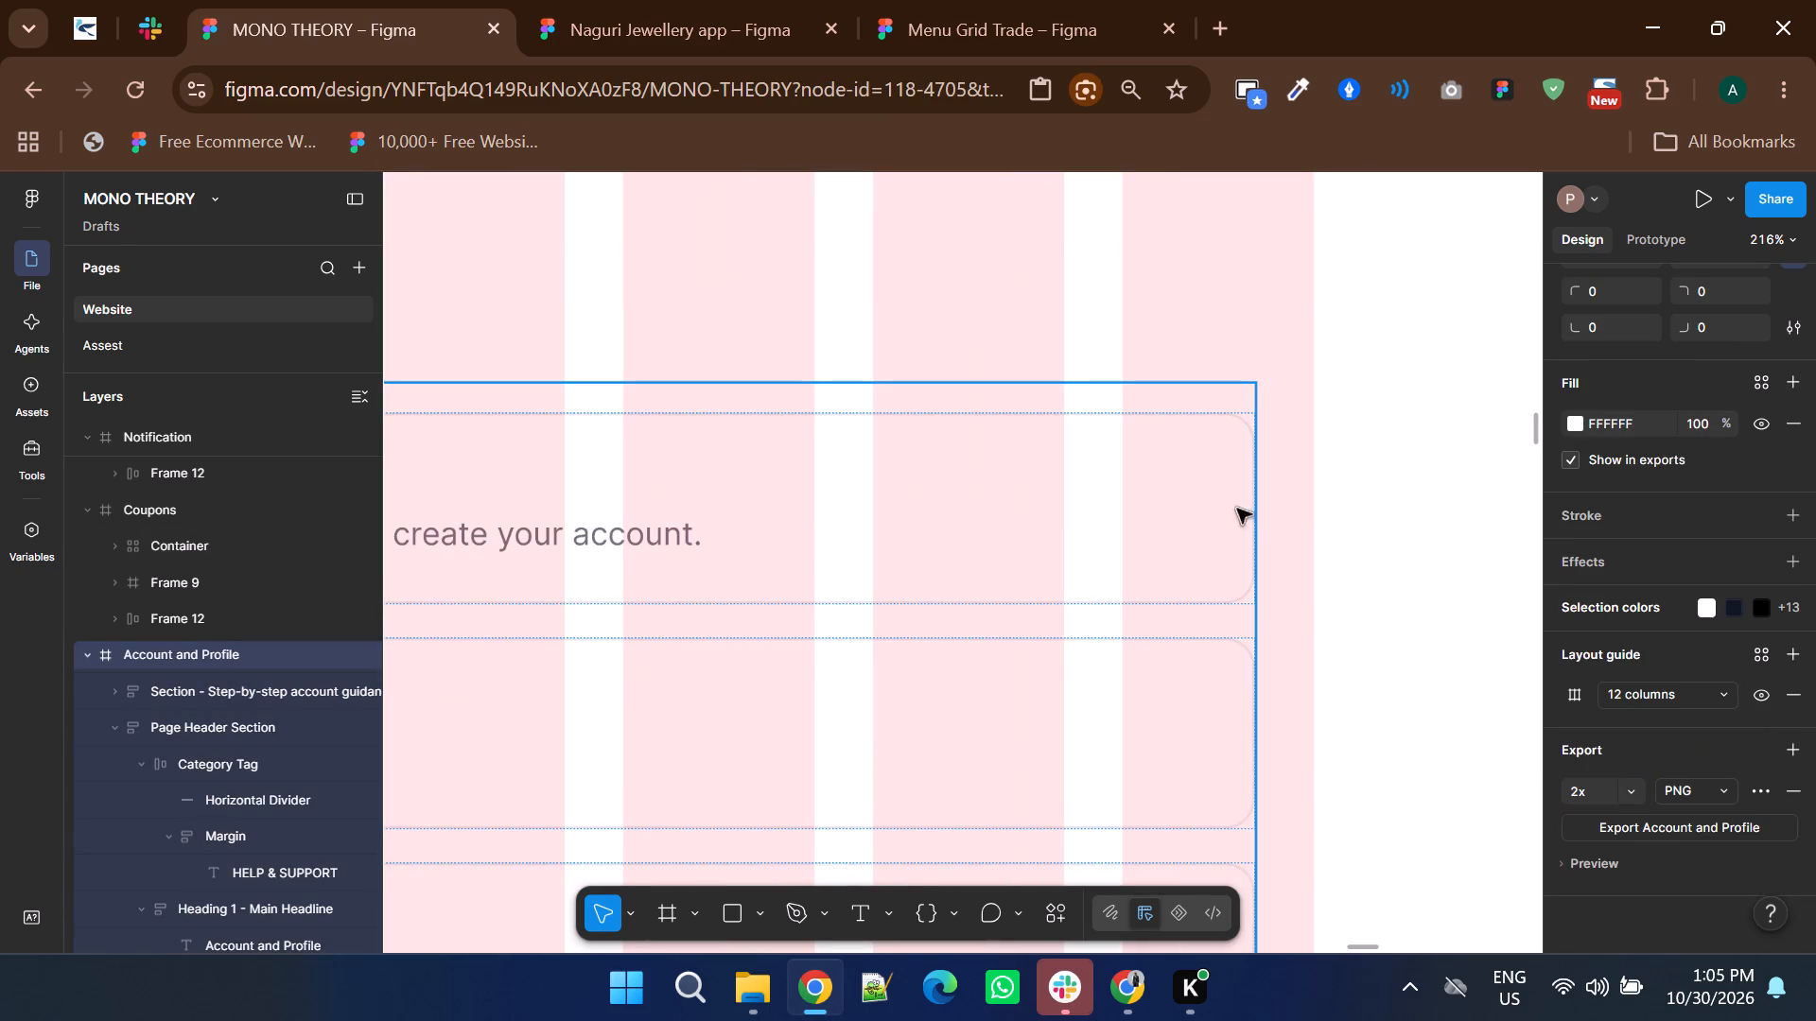
{"action": "left_click_drag", "start_coordinate": [1255, 512], "coordinate": [1302, 511]}
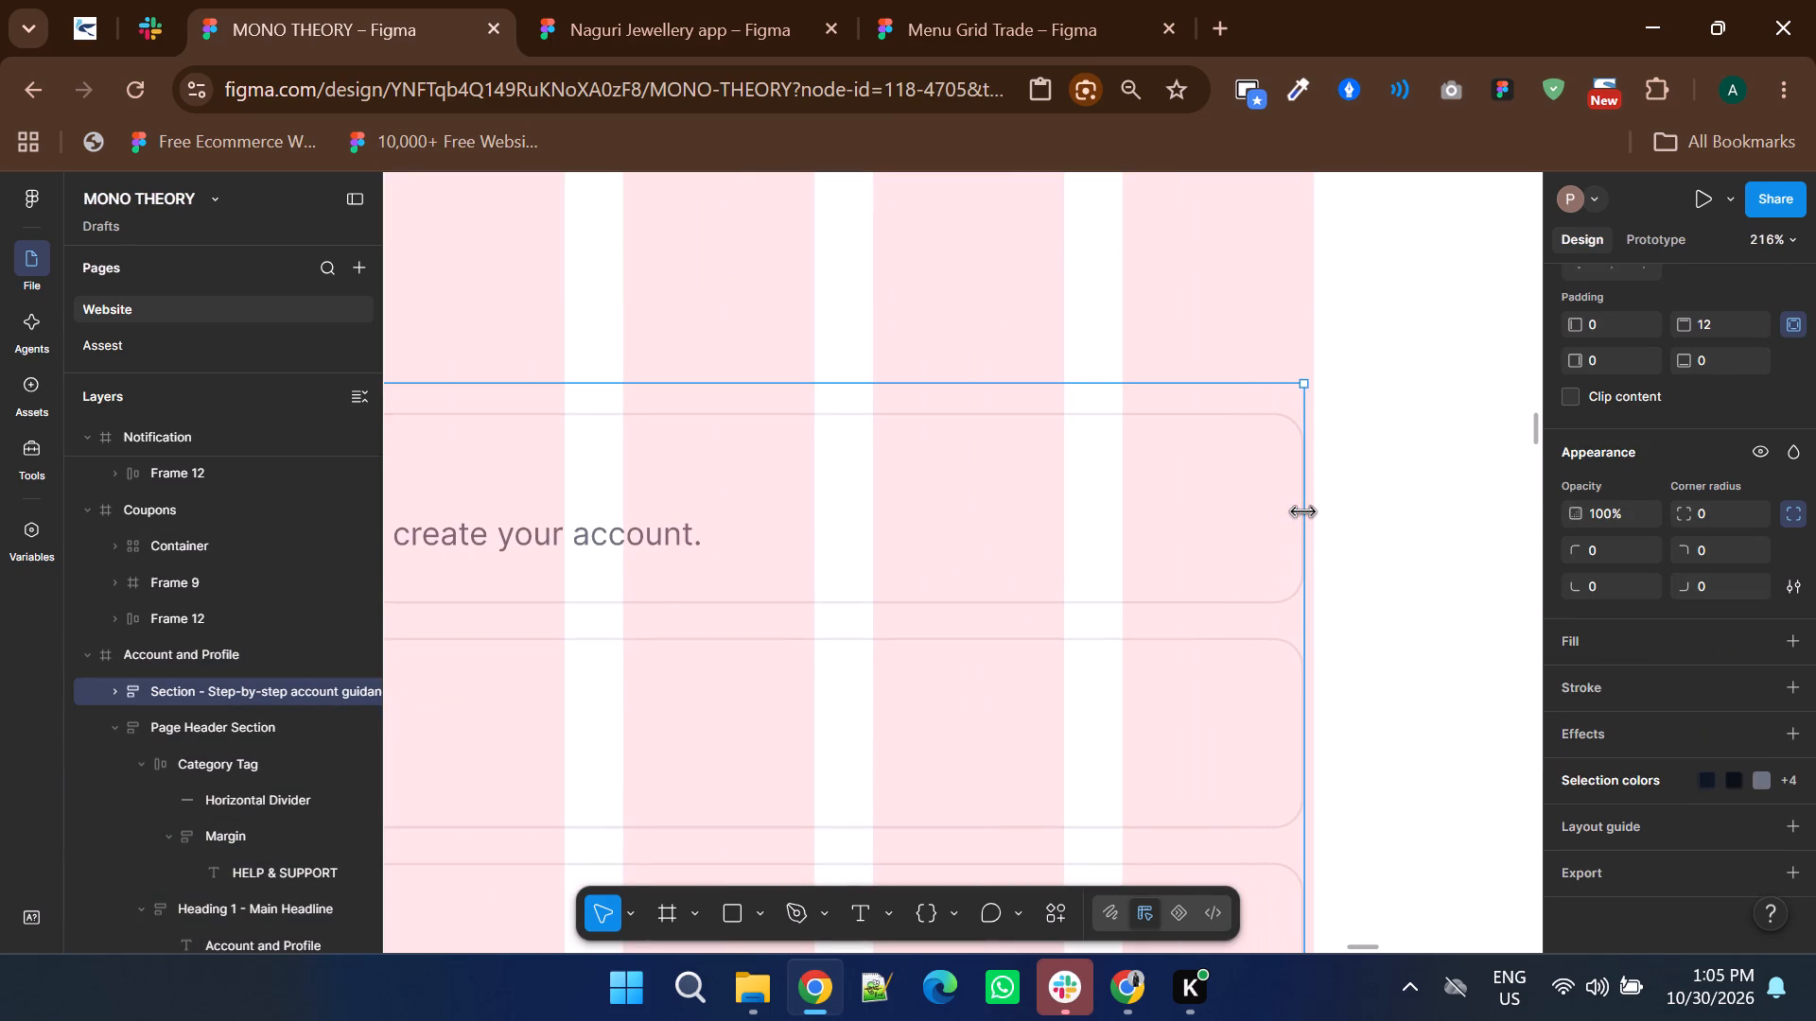
{"action": "left_click_drag", "start_coordinate": [1302, 511], "coordinate": [1309, 515]}
{"action": "scroll", "coordinate": [1266, 583], "scroll_direction": "down", "scroll_amount": 2, "text": "ctrl"}
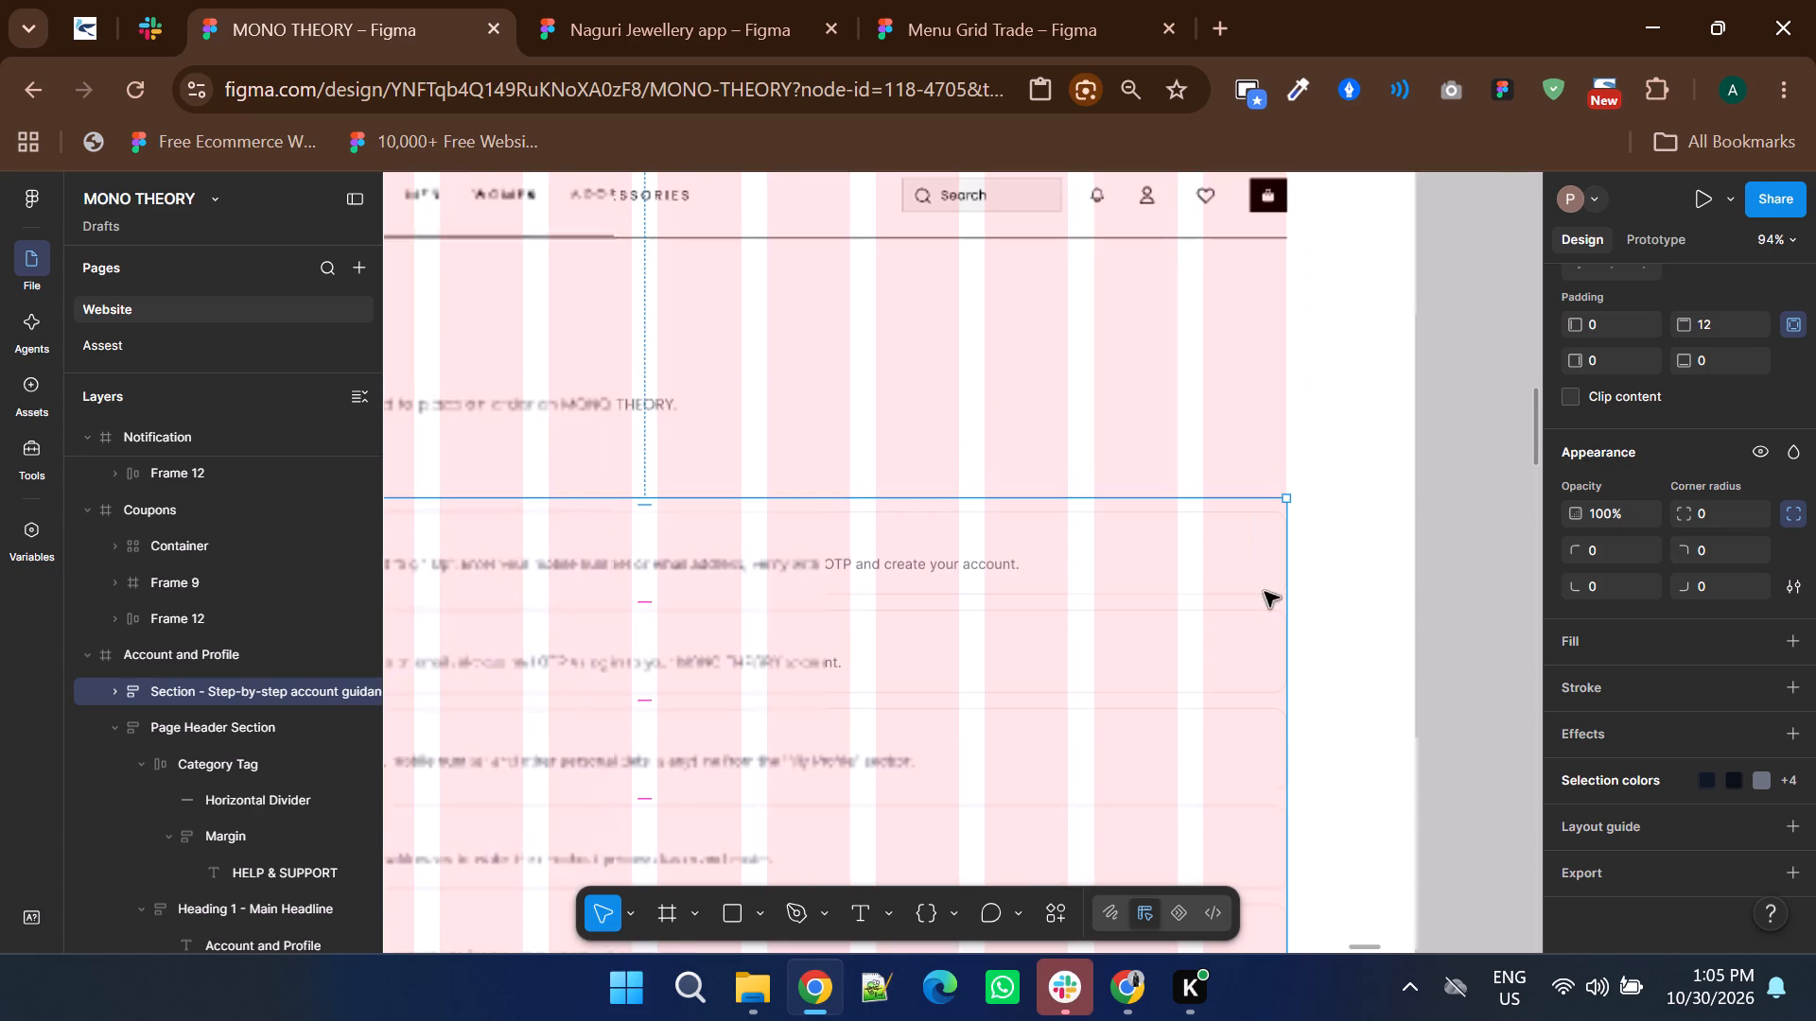
Select all six step cards, Article - Step 1 through Step 6, and set their corner radius to 0.
{"action": "double_click", "coordinate": [1215, 560]}
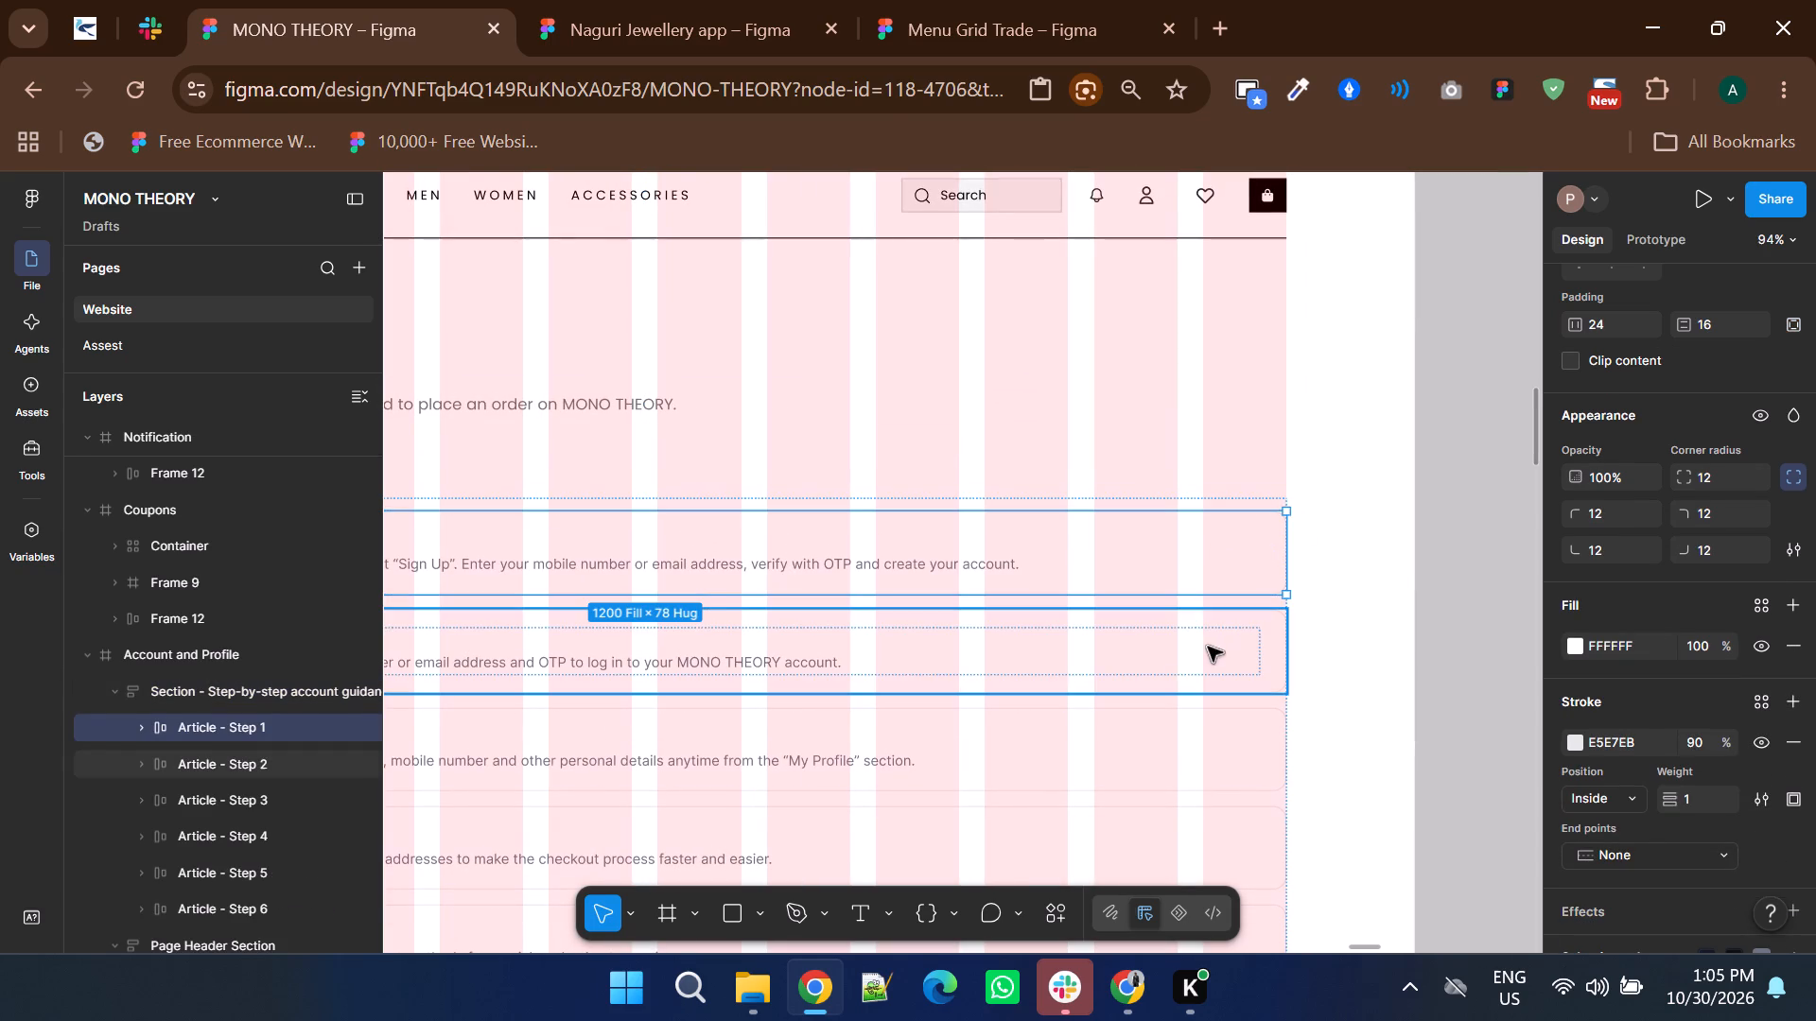
{"action": "left_click", "coordinate": [1208, 647], "text": "shift"}
{"action": "left_click", "coordinate": [1190, 740], "text": "shift"}
{"action": "scroll", "coordinate": [1190, 740], "scroll_direction": "down", "scroll_amount": 2}
{"action": "left_click", "coordinate": [1189, 587], "text": "shift"}
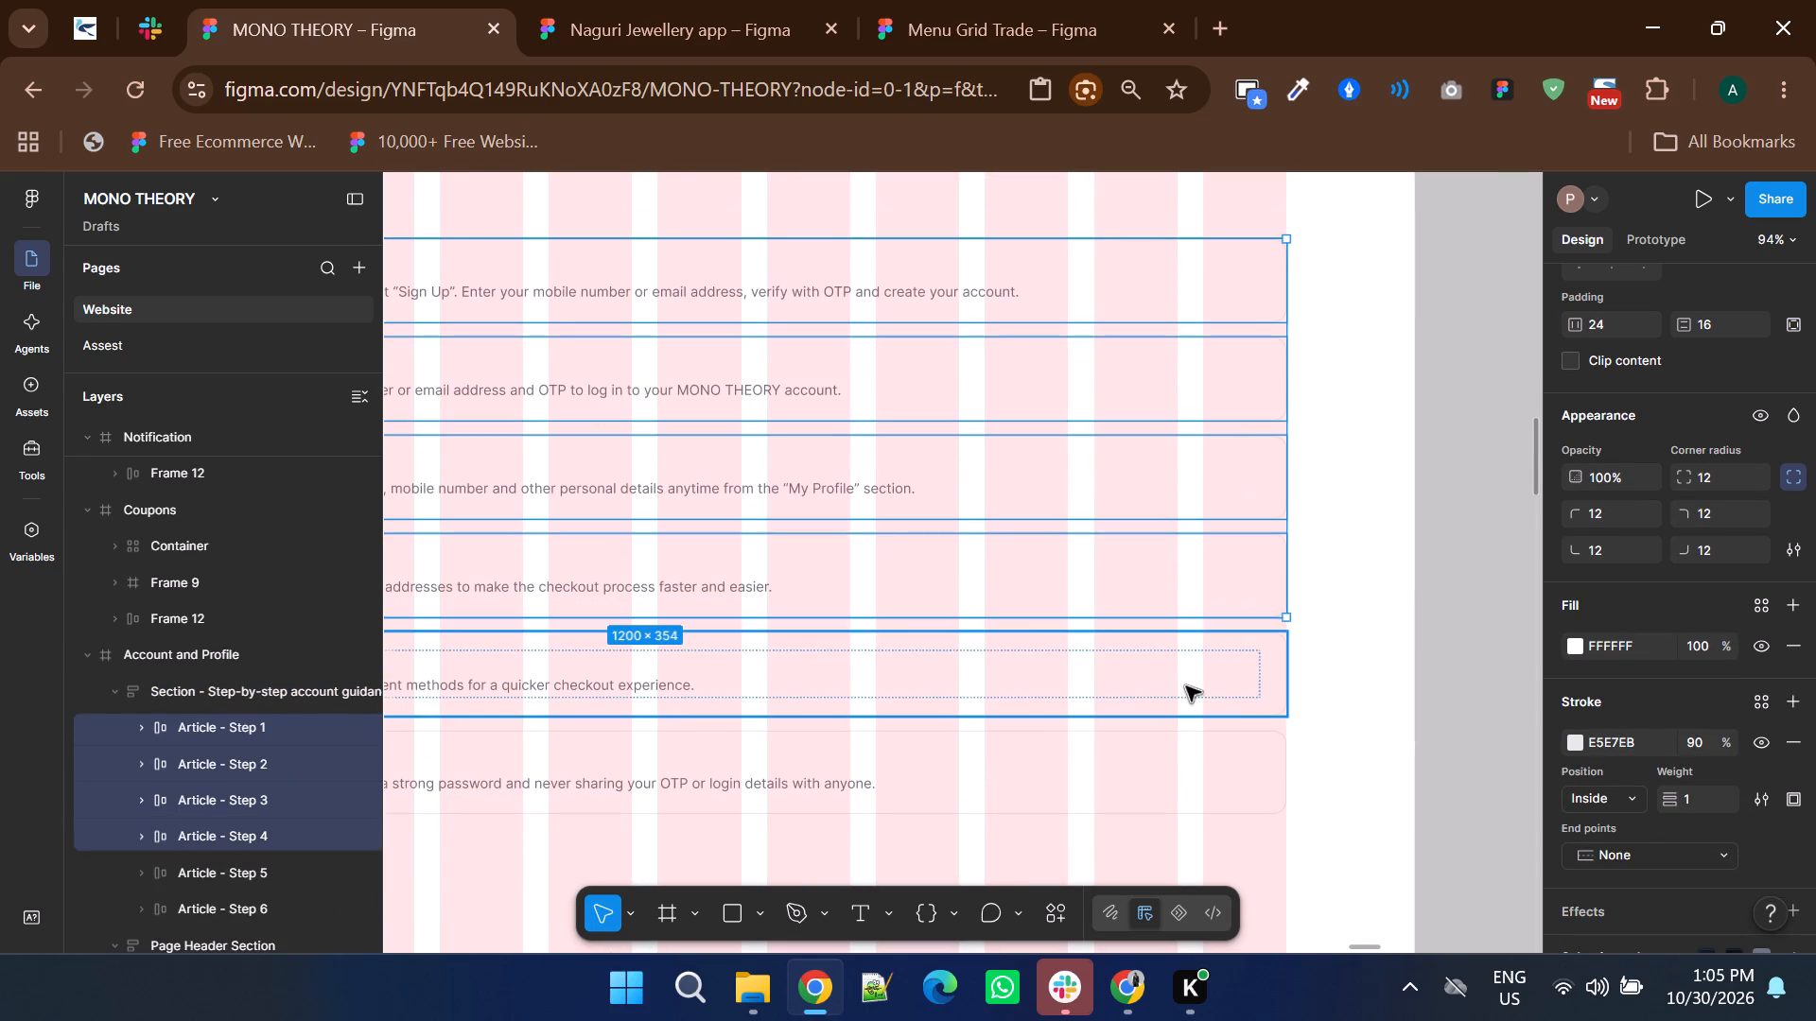
{"action": "left_click", "coordinate": [1186, 686], "text": "shift"}
{"action": "left_click", "coordinate": [1161, 763], "text": "shift"}
{"action": "left_click", "coordinate": [1736, 470]}
{"action": "key", "text": "Down"}
{"action": "key", "text": "Down"}
{"action": "key", "text": "Down"}
{"action": "key", "text": "Down"}
{"action": "key", "text": "Down"}
{"action": "key", "text": "Down"}
{"action": "key", "text": "Down"}
{"action": "key", "text": "Down"}
{"action": "key", "text": "Down"}
{"action": "key", "text": "Down"}
{"action": "key", "text": "Down"}
{"action": "key", "text": "Down"}
{"action": "key", "text": "Down"}
{"action": "key", "text": "Down"}
{"action": "key", "text": "Down"}
{"action": "key", "text": "Down"}
{"action": "key", "text": "Down"}
{"action": "key", "text": "Down"}
{"action": "key", "text": "Down"}
{"action": "key", "text": "Down"}
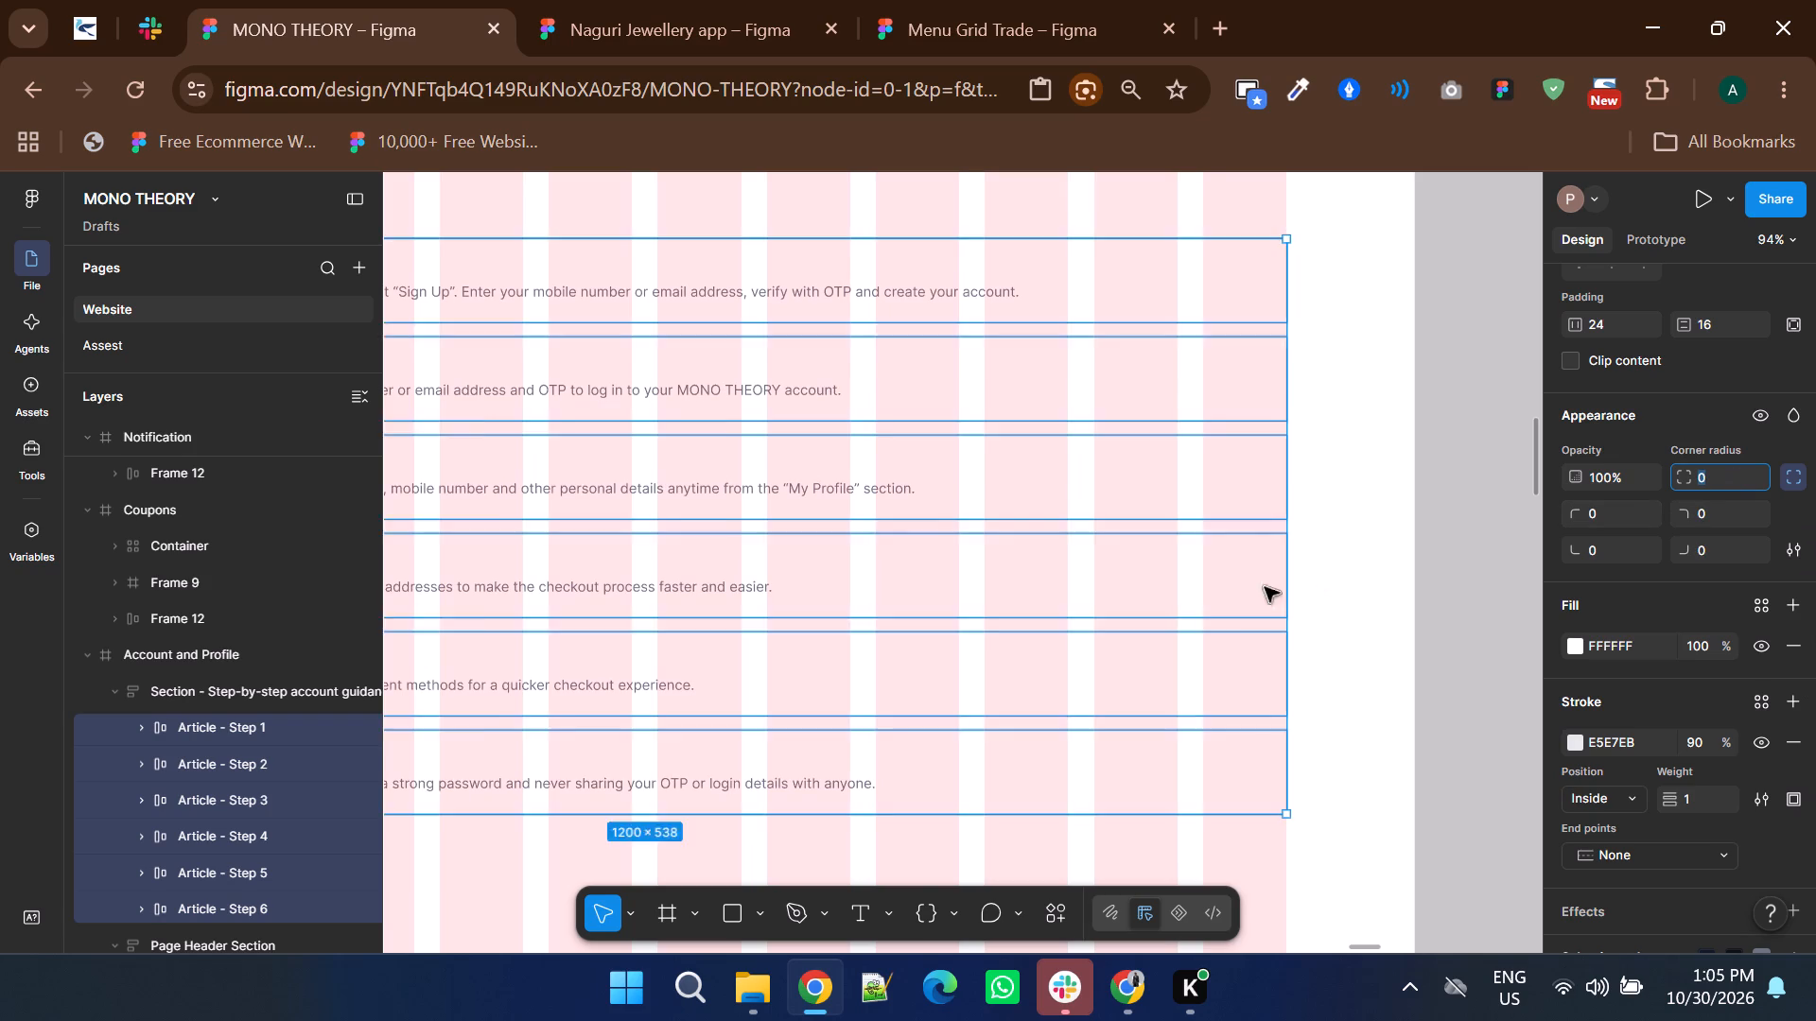
{"action": "scroll", "coordinate": [1228, 600], "scroll_direction": "down", "scroll_amount": 2, "text": "ctrl"}
{"action": "left_click", "coordinate": [595, 661]}
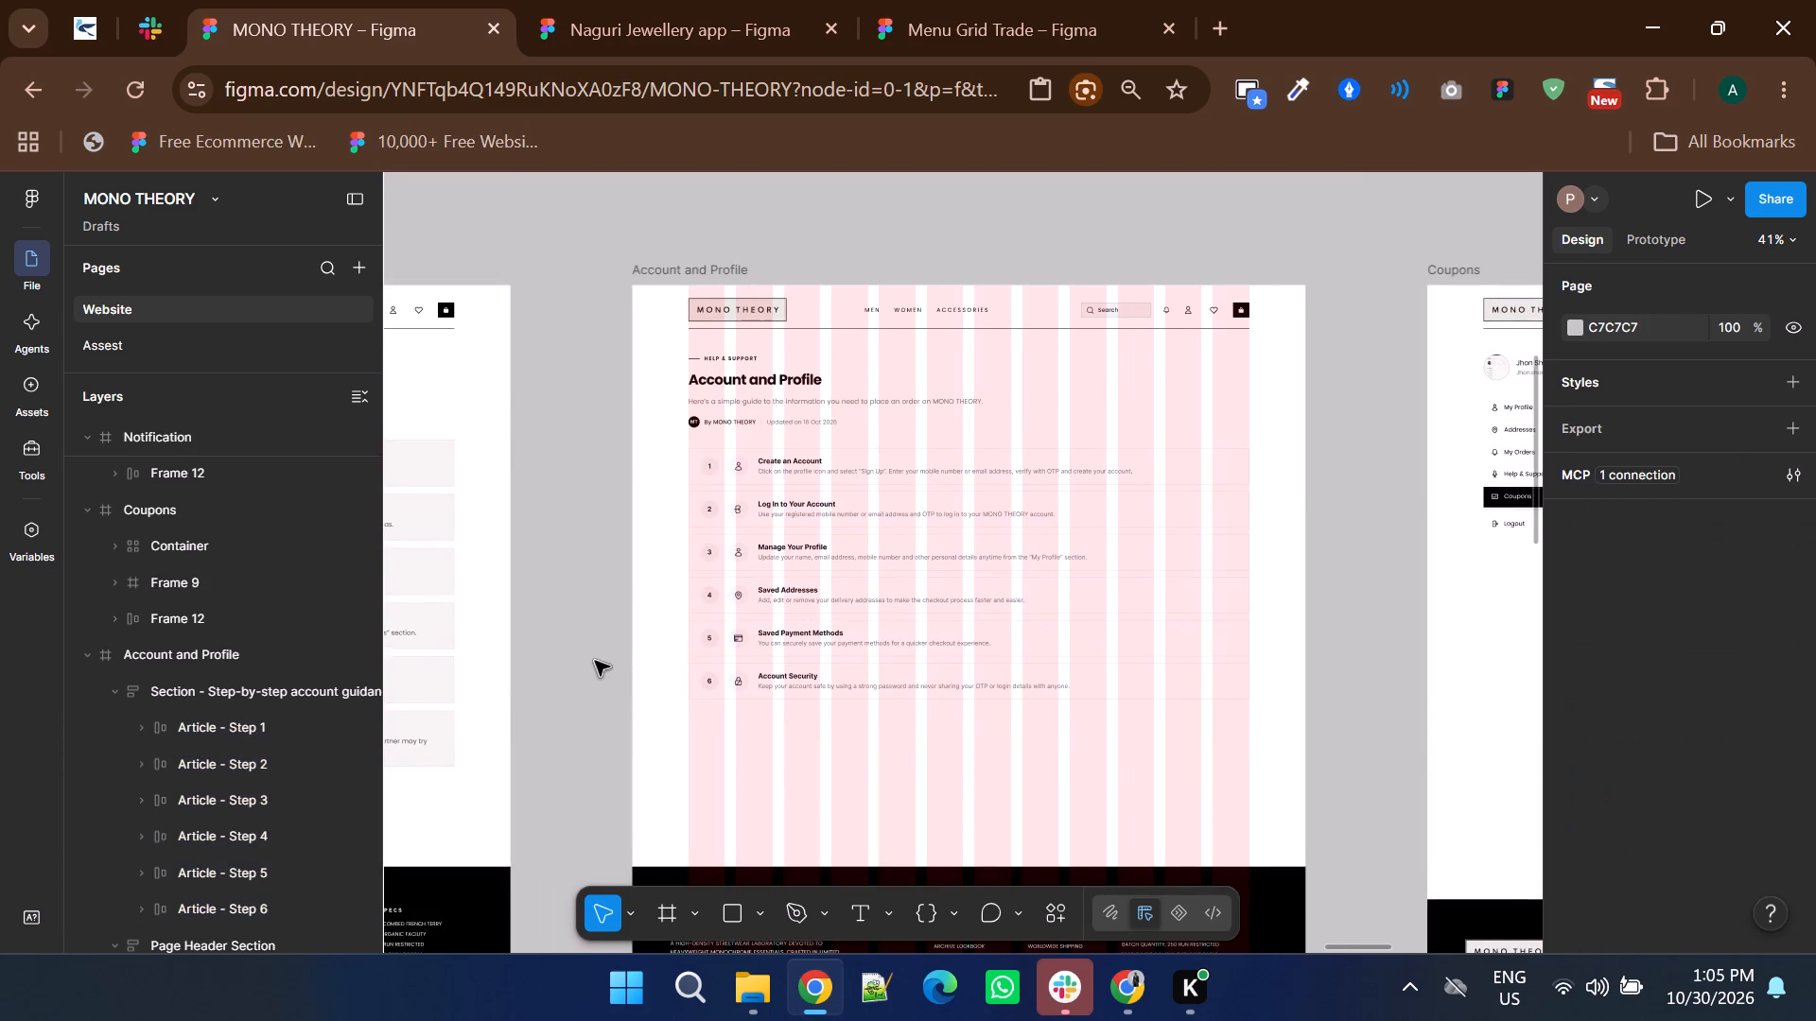
Fill the number and icon circles of the Account Security card with white FFFFFF, setting the icon circle's fill opacity to 100%.
{"action": "scroll", "coordinate": [698, 691], "scroll_direction": "up", "scroll_amount": 4, "text": "ctrl"}
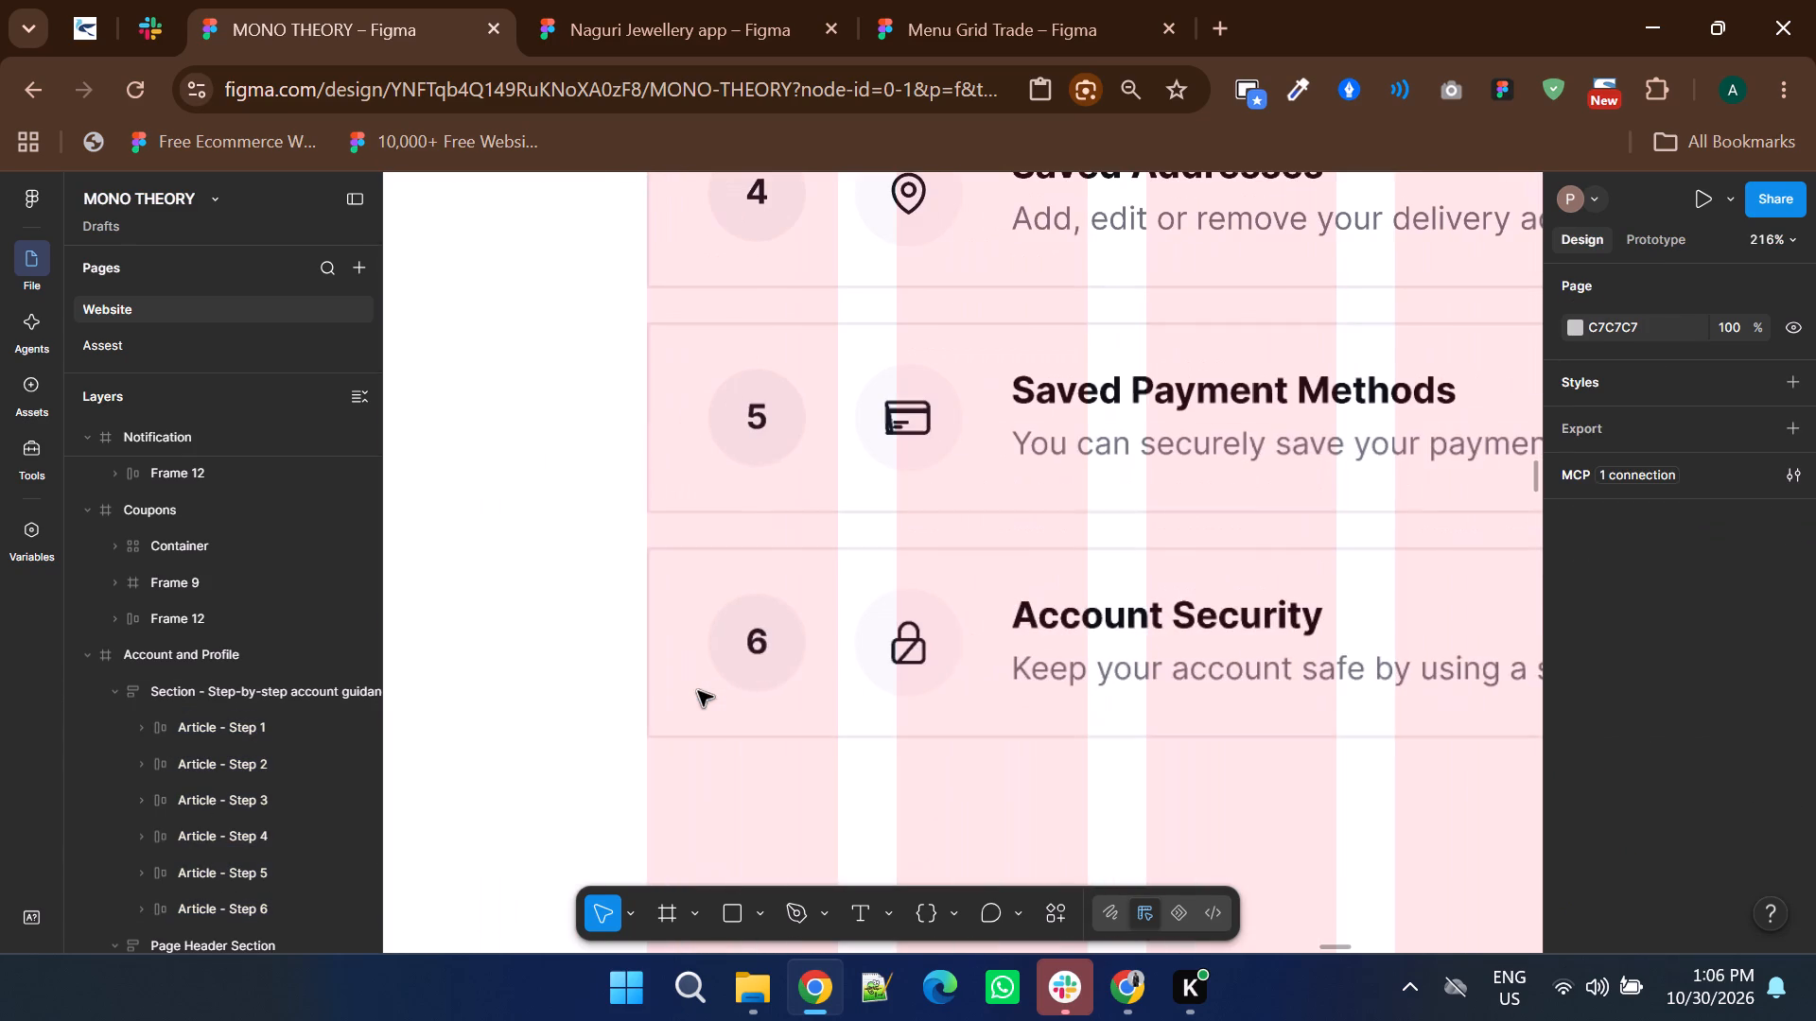
{"action": "triple_click", "coordinate": [773, 670]}
{"action": "left_click", "coordinate": [880, 666], "text": "shift"}
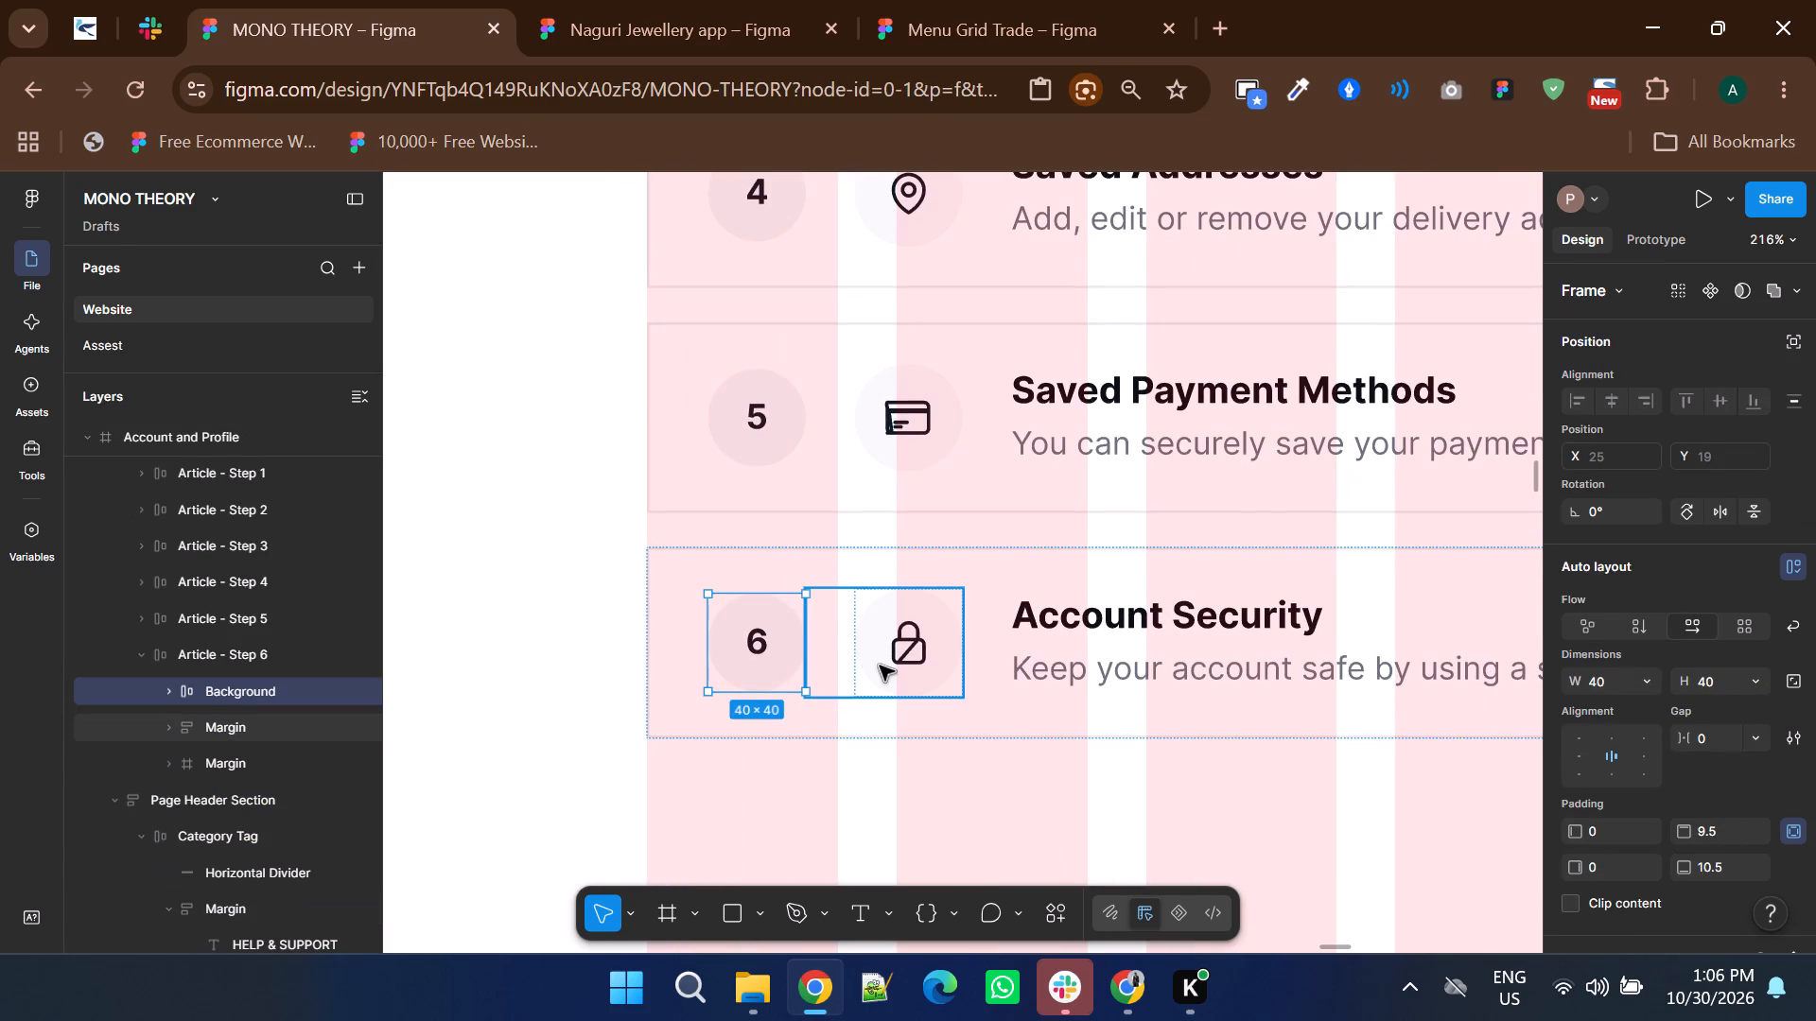
{"action": "double_click", "coordinate": [880, 666]}
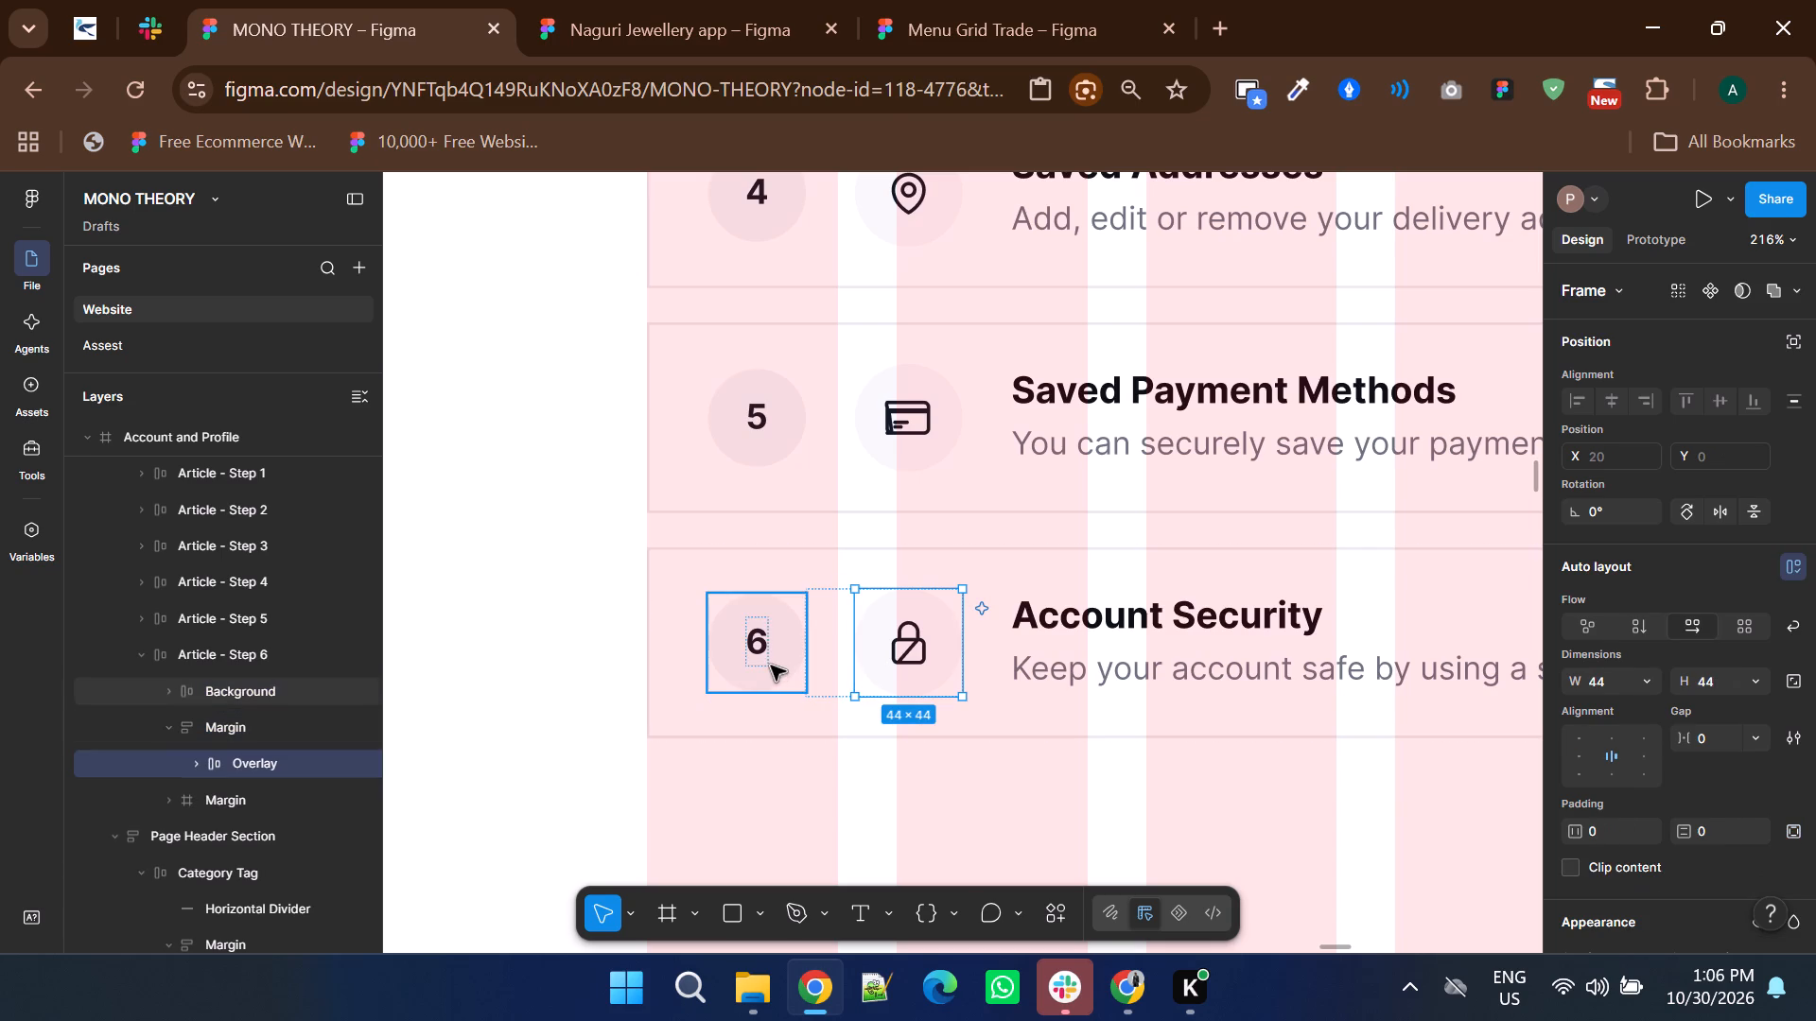
{"action": "left_click", "coordinate": [769, 666], "text": "shift"}
{"action": "scroll", "coordinate": [1646, 689], "scroll_direction": "down", "scroll_amount": 2}
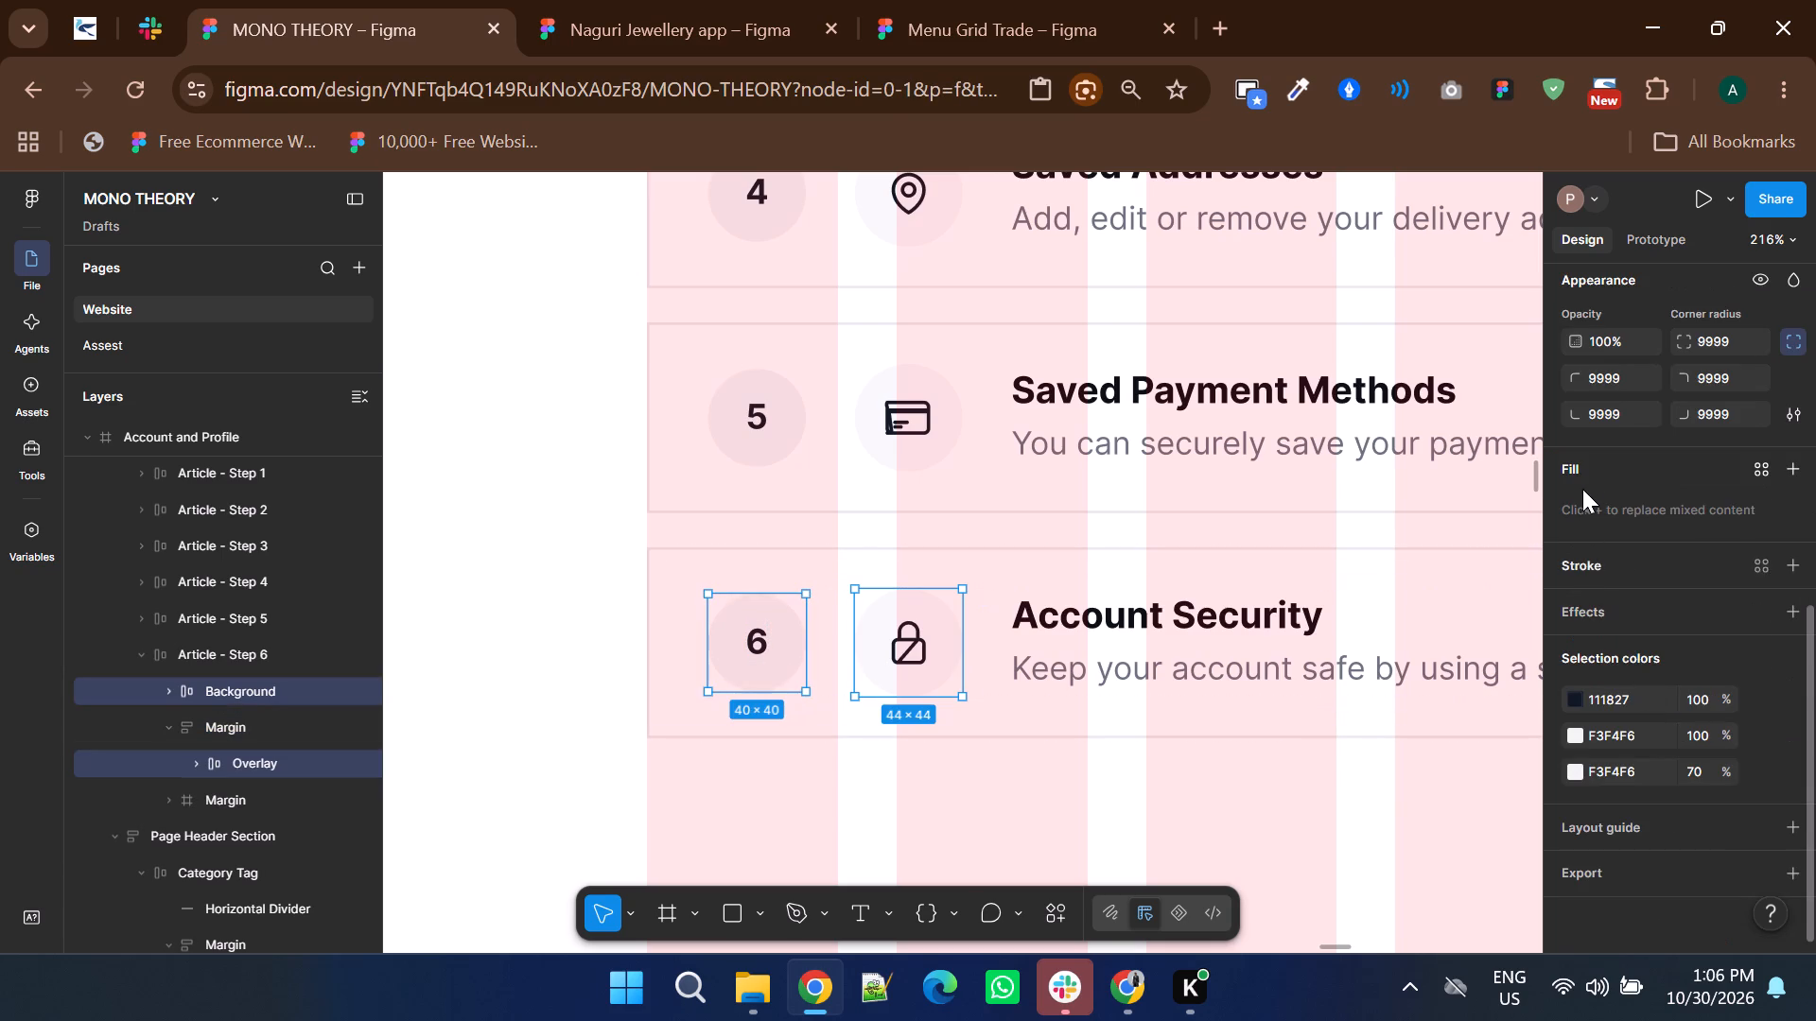
{"action": "left_click", "coordinate": [775, 651]}
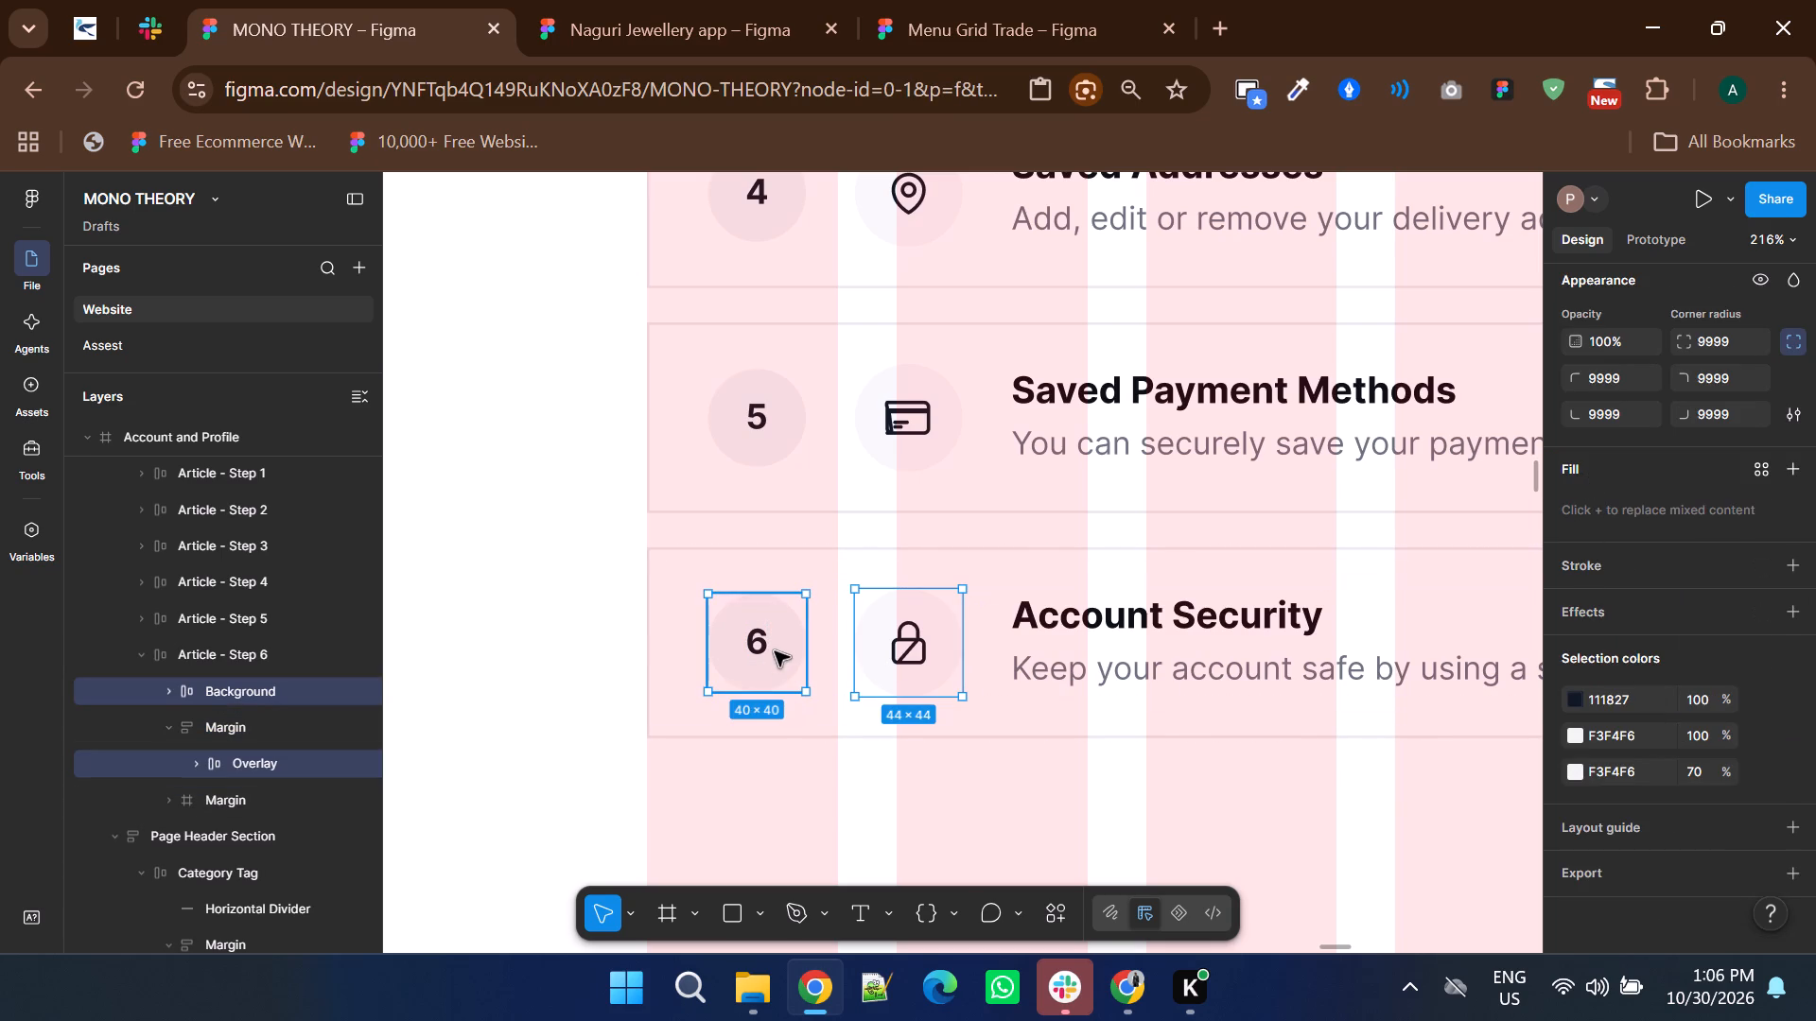
{"action": "left_click", "coordinate": [1576, 542]}
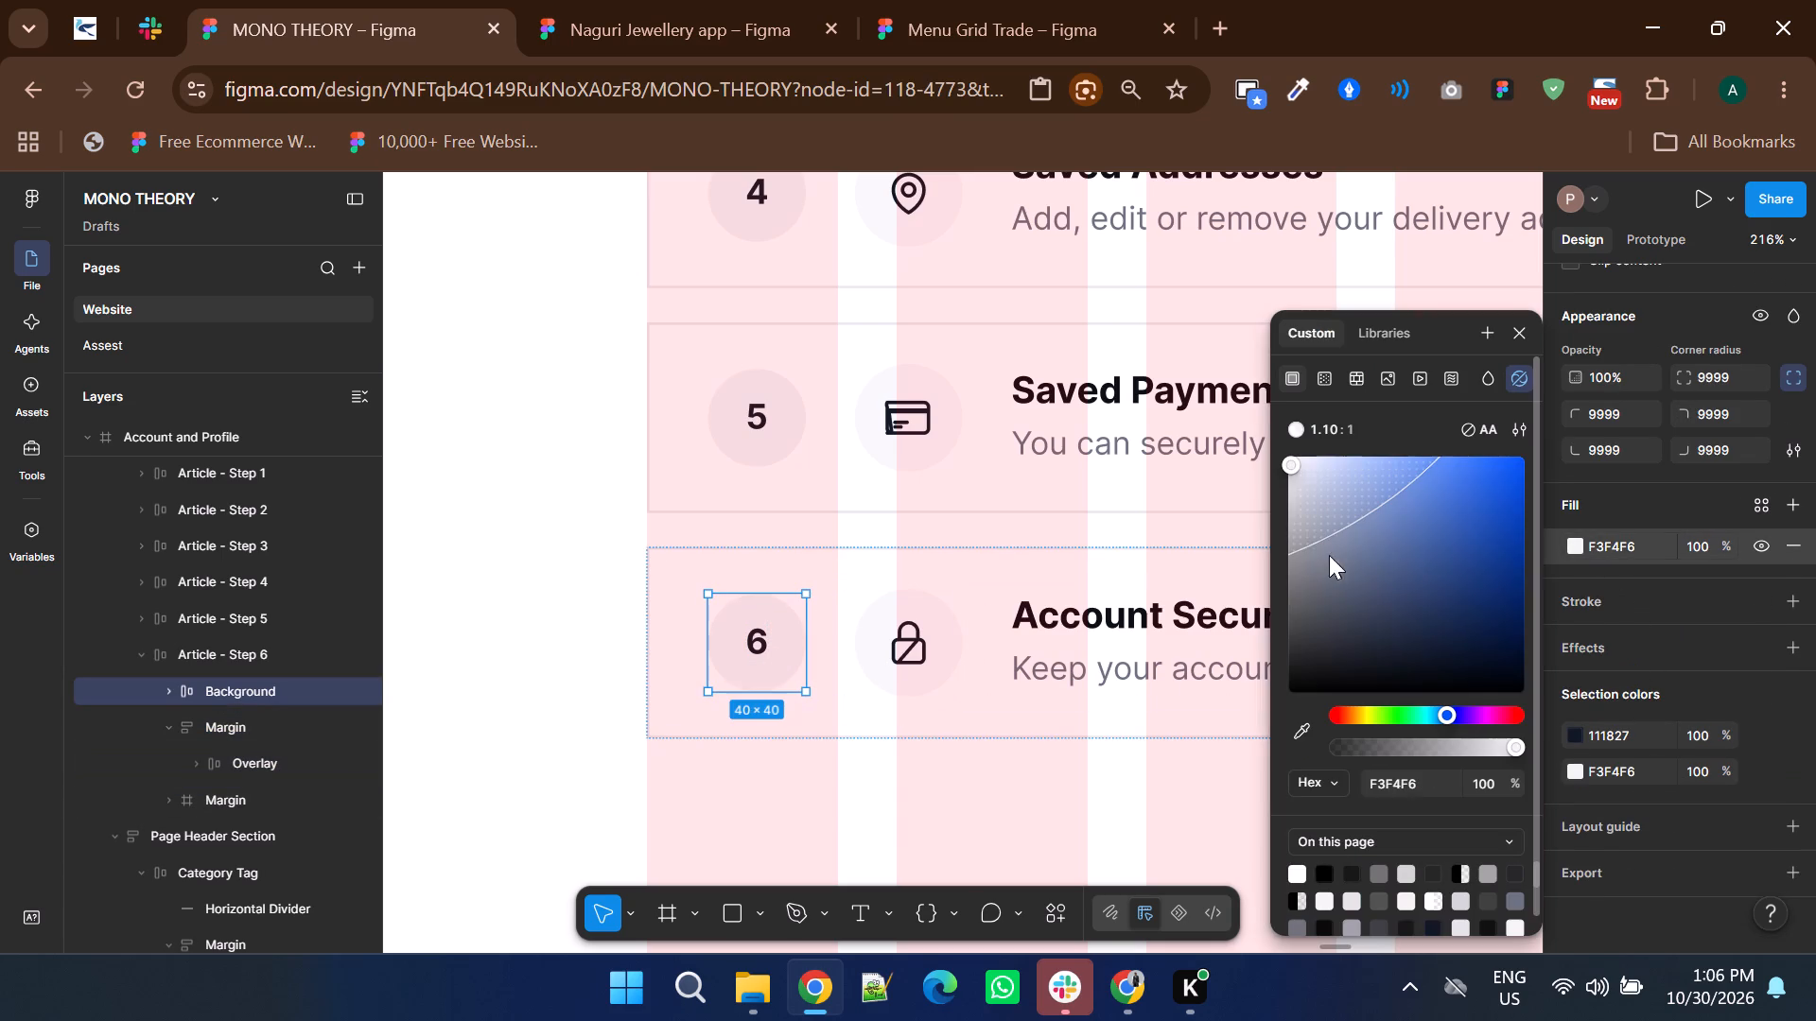
{"action": "left_click_drag", "start_coordinate": [1309, 538], "coordinate": [1146, 302]}
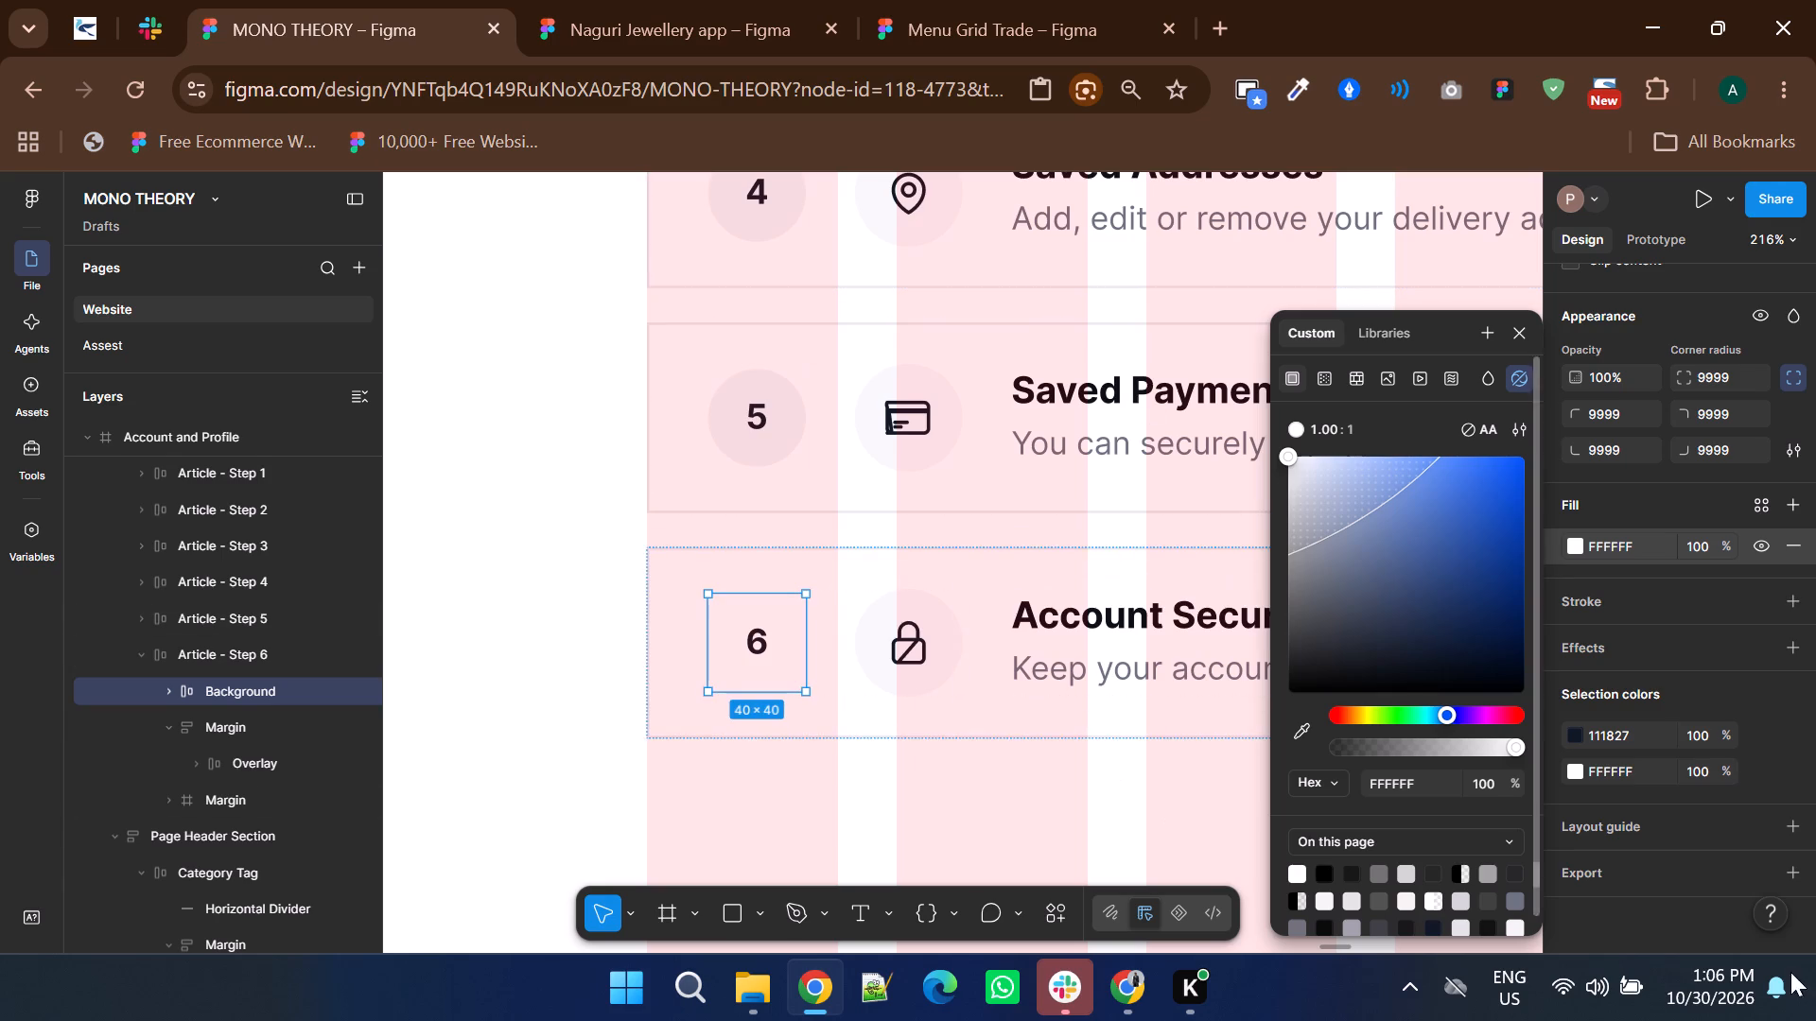
{"action": "double_click", "coordinate": [920, 657]}
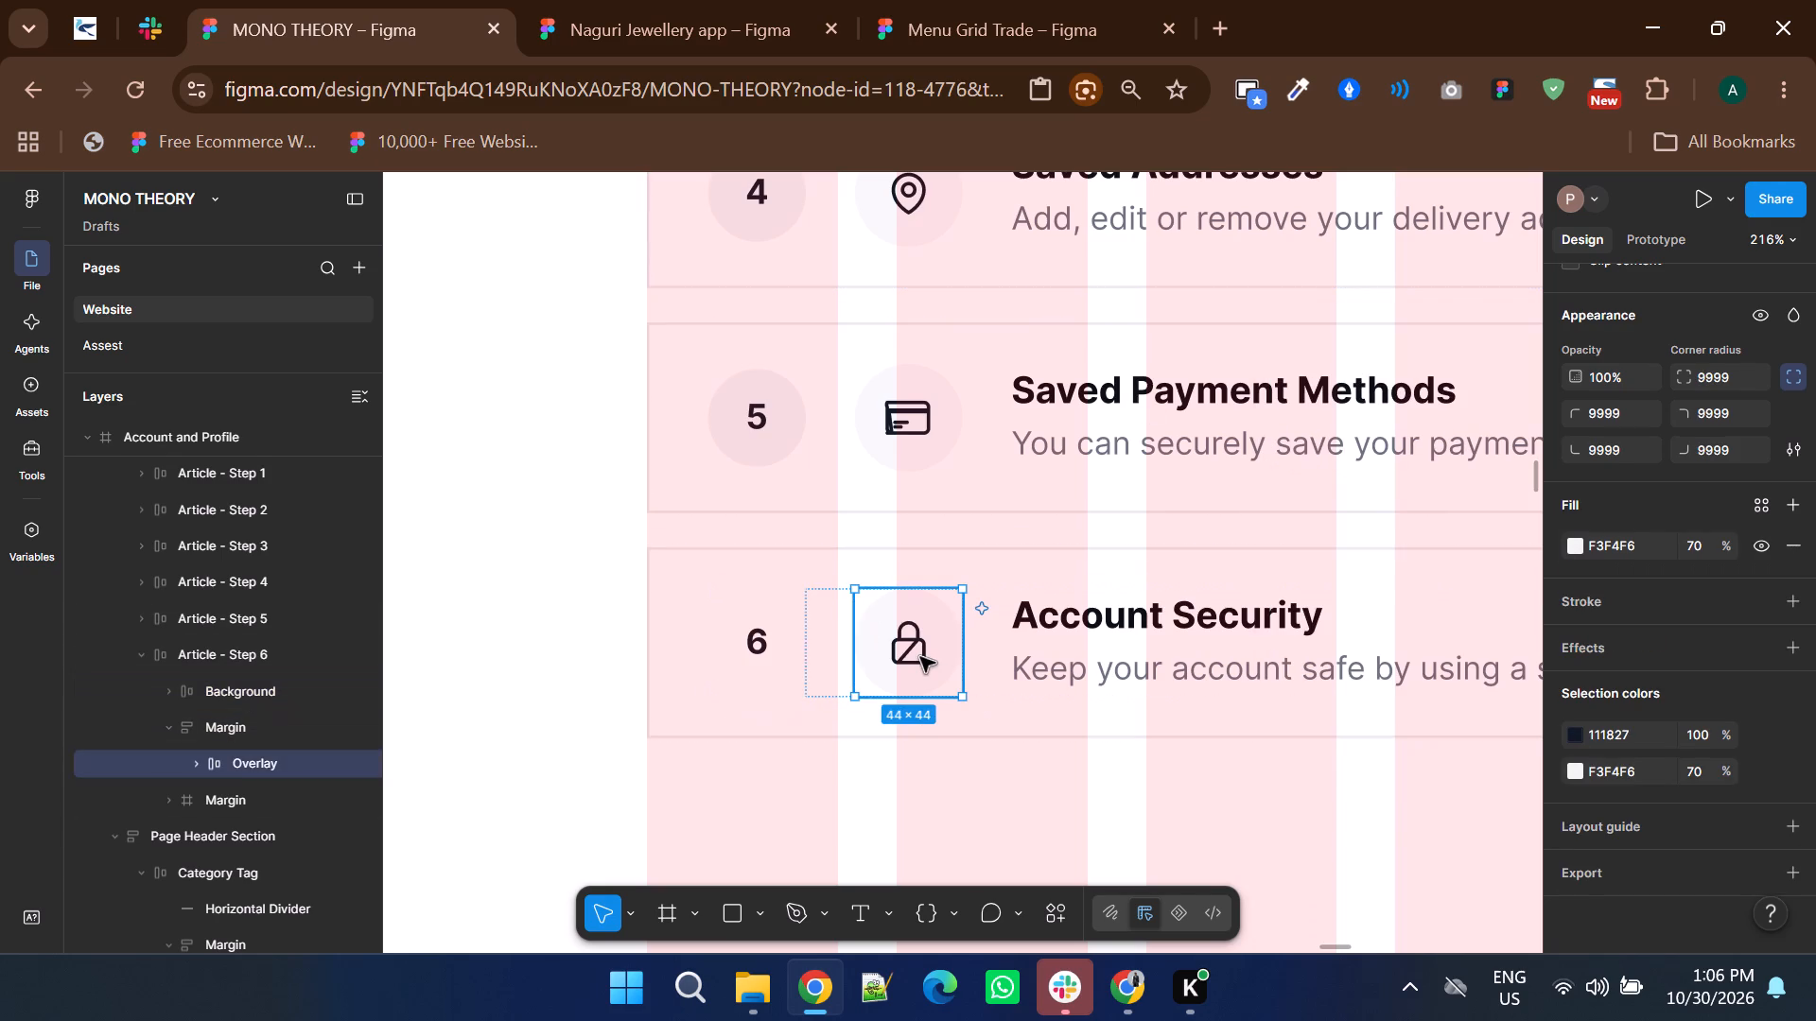
{"action": "left_click", "coordinate": [1574, 545]}
{"action": "left_click_drag", "start_coordinate": [1343, 535], "coordinate": [1099, 332]}
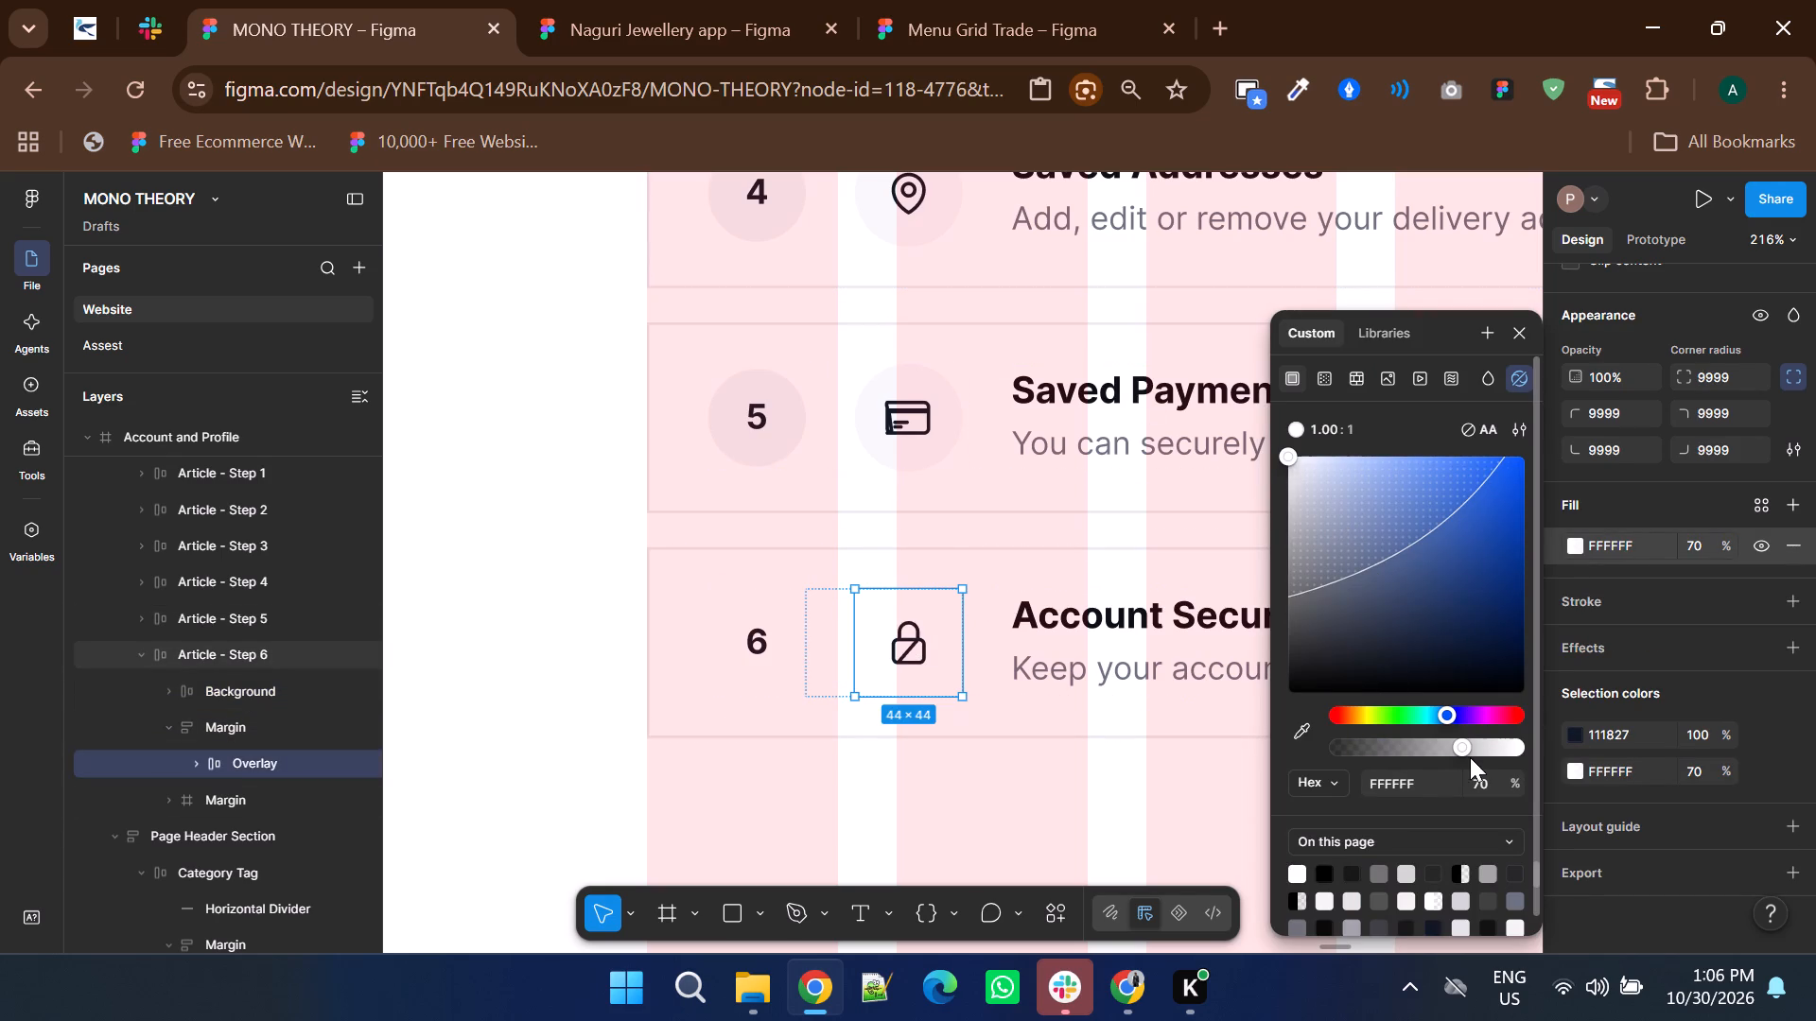
{"action": "left_click_drag", "start_coordinate": [1463, 752], "coordinate": [1656, 757]}
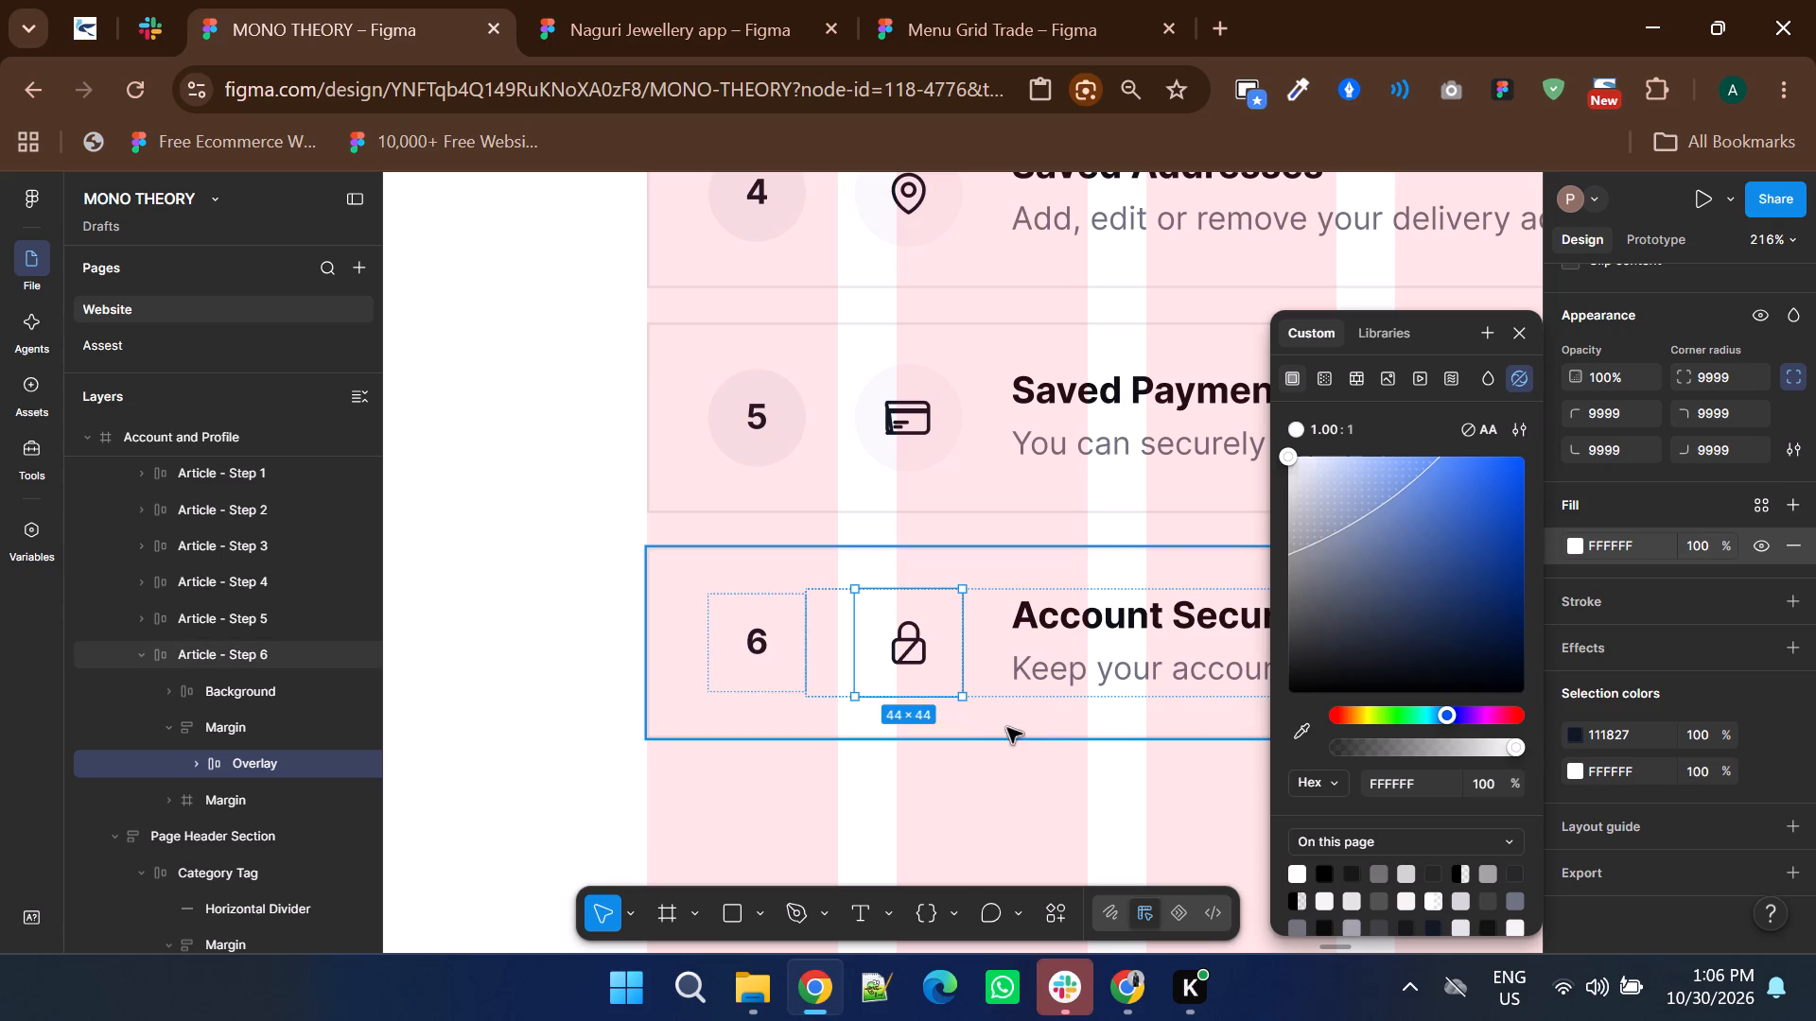
Fill the number and icon circles of the Saved Payment Methods card with FFFFFF, both at 100% fill opacity.
{"action": "double_click", "coordinate": [751, 417]}
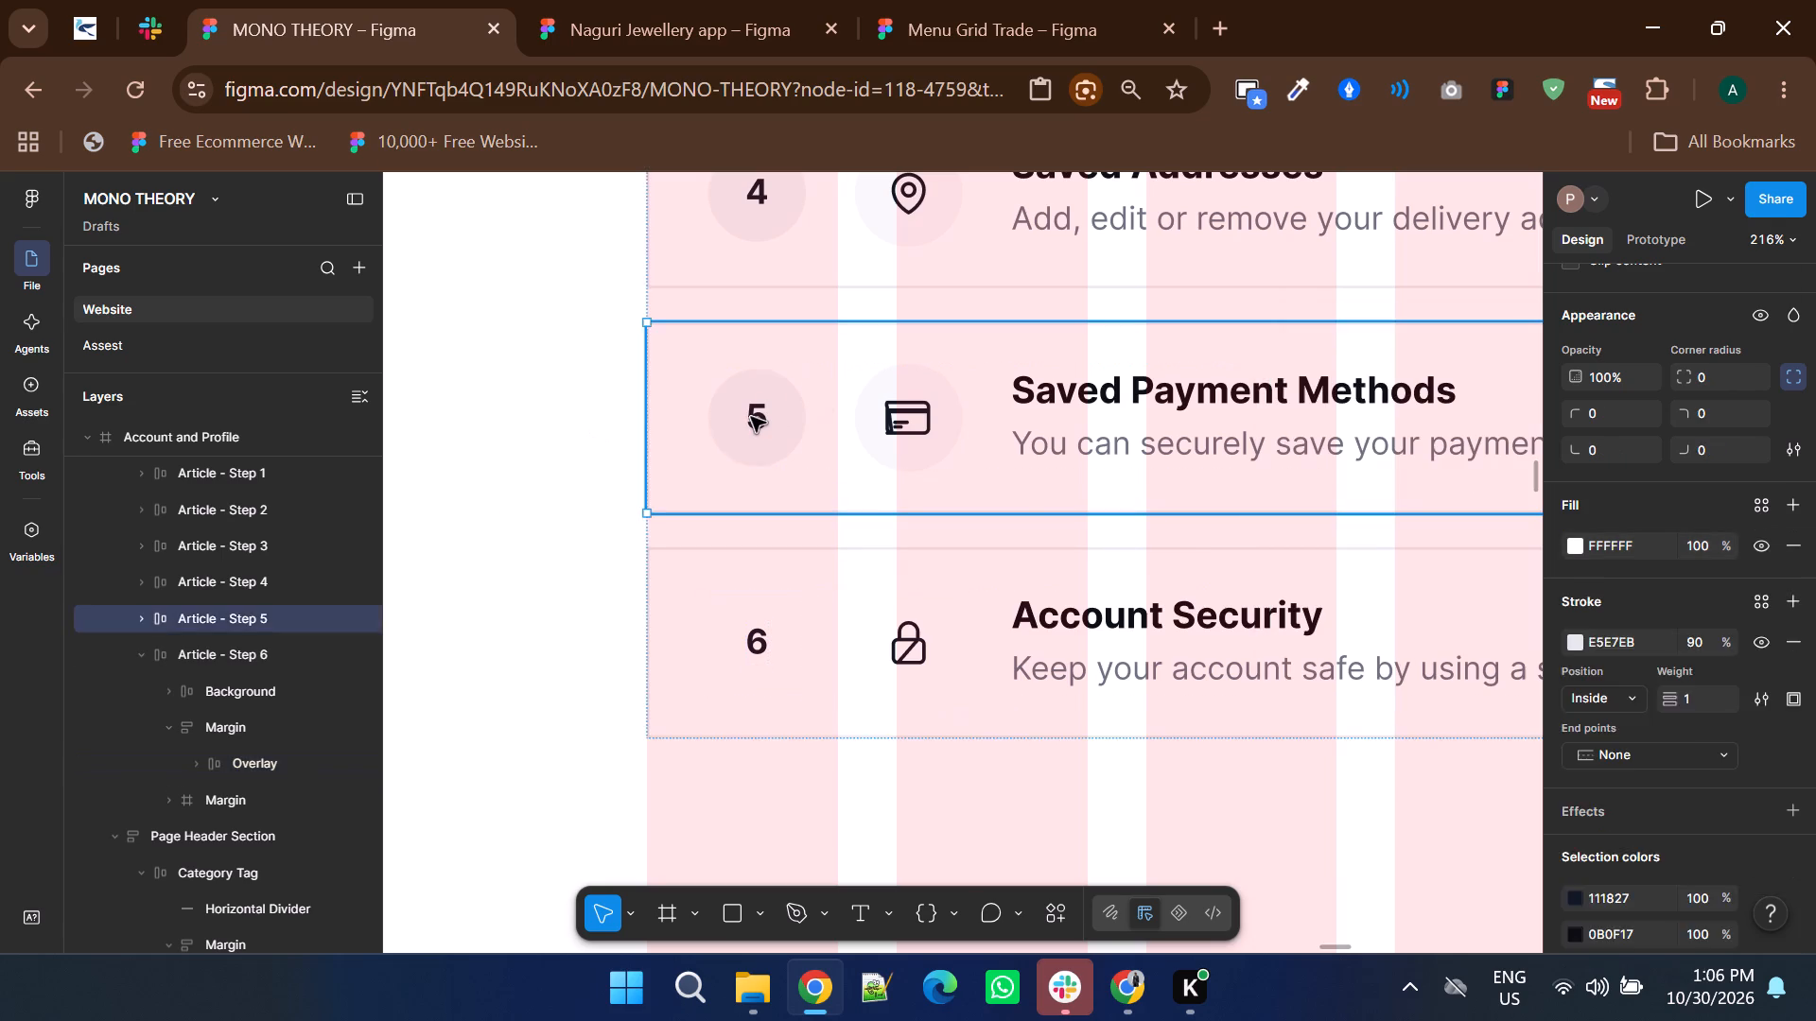
{"action": "left_click", "coordinate": [1568, 545]}
{"action": "left_click_drag", "start_coordinate": [1375, 530], "coordinate": [850, 234]}
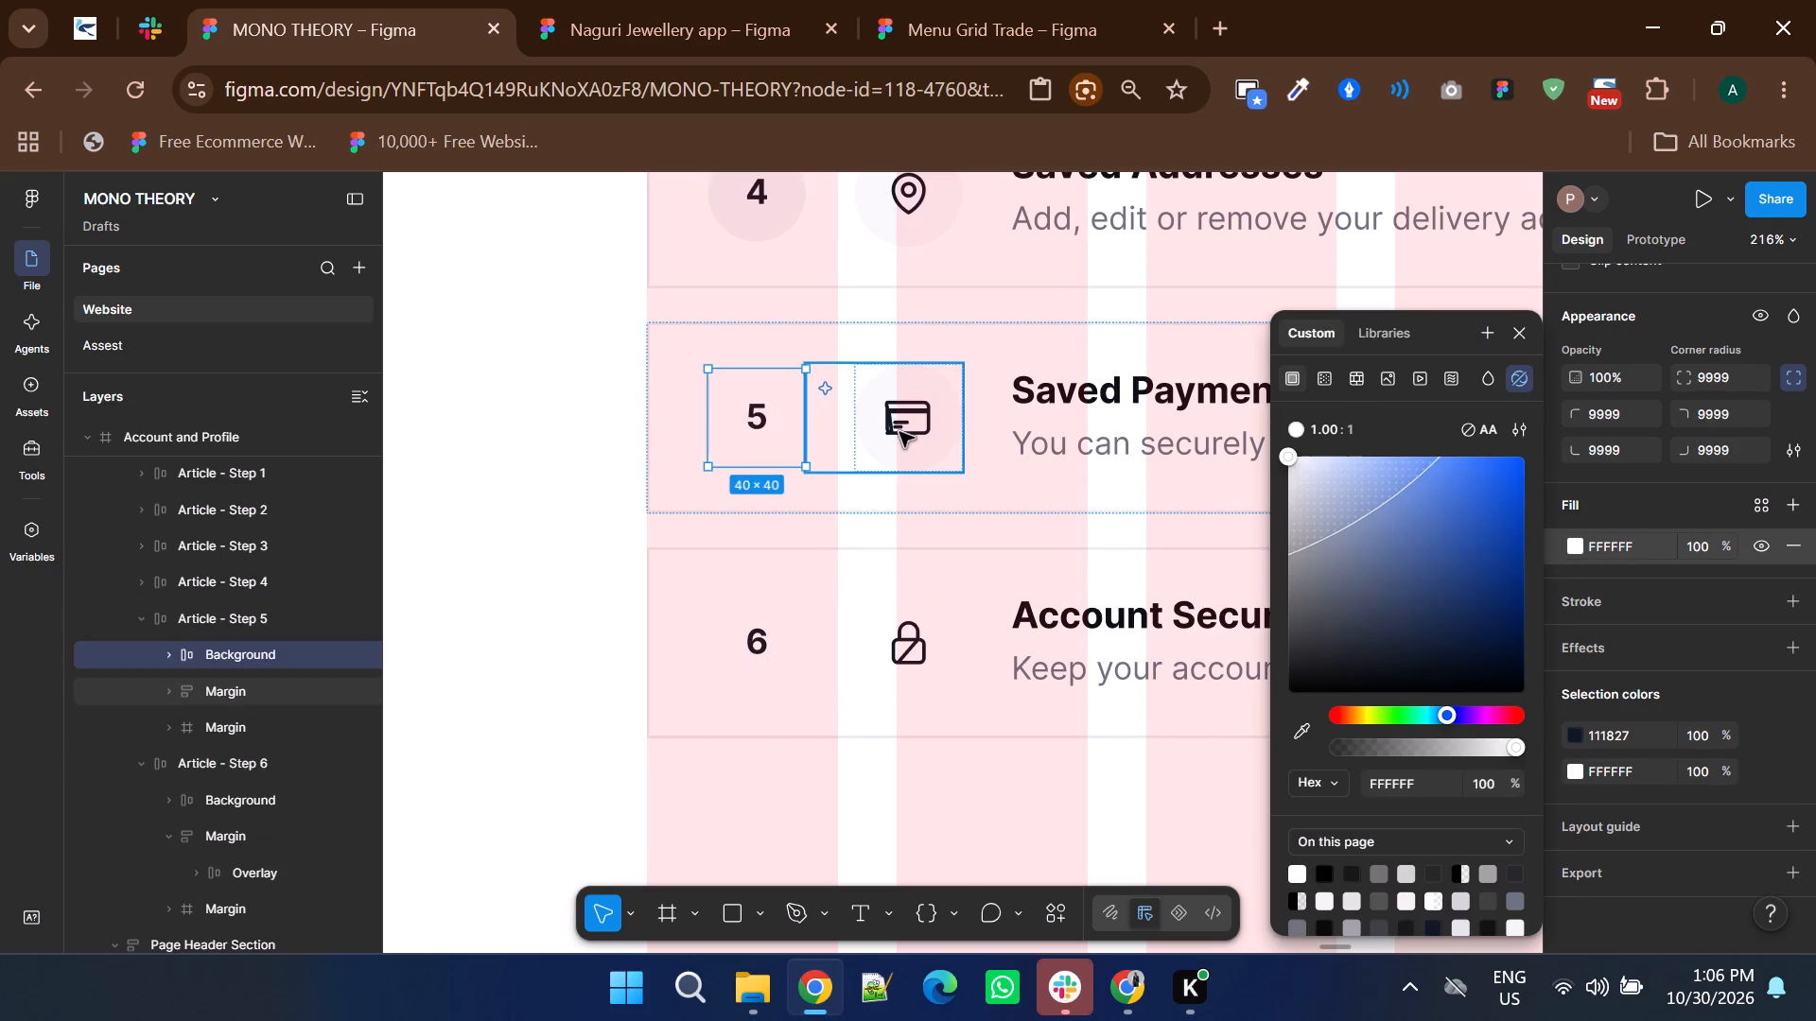
{"action": "double_click", "coordinate": [899, 432]}
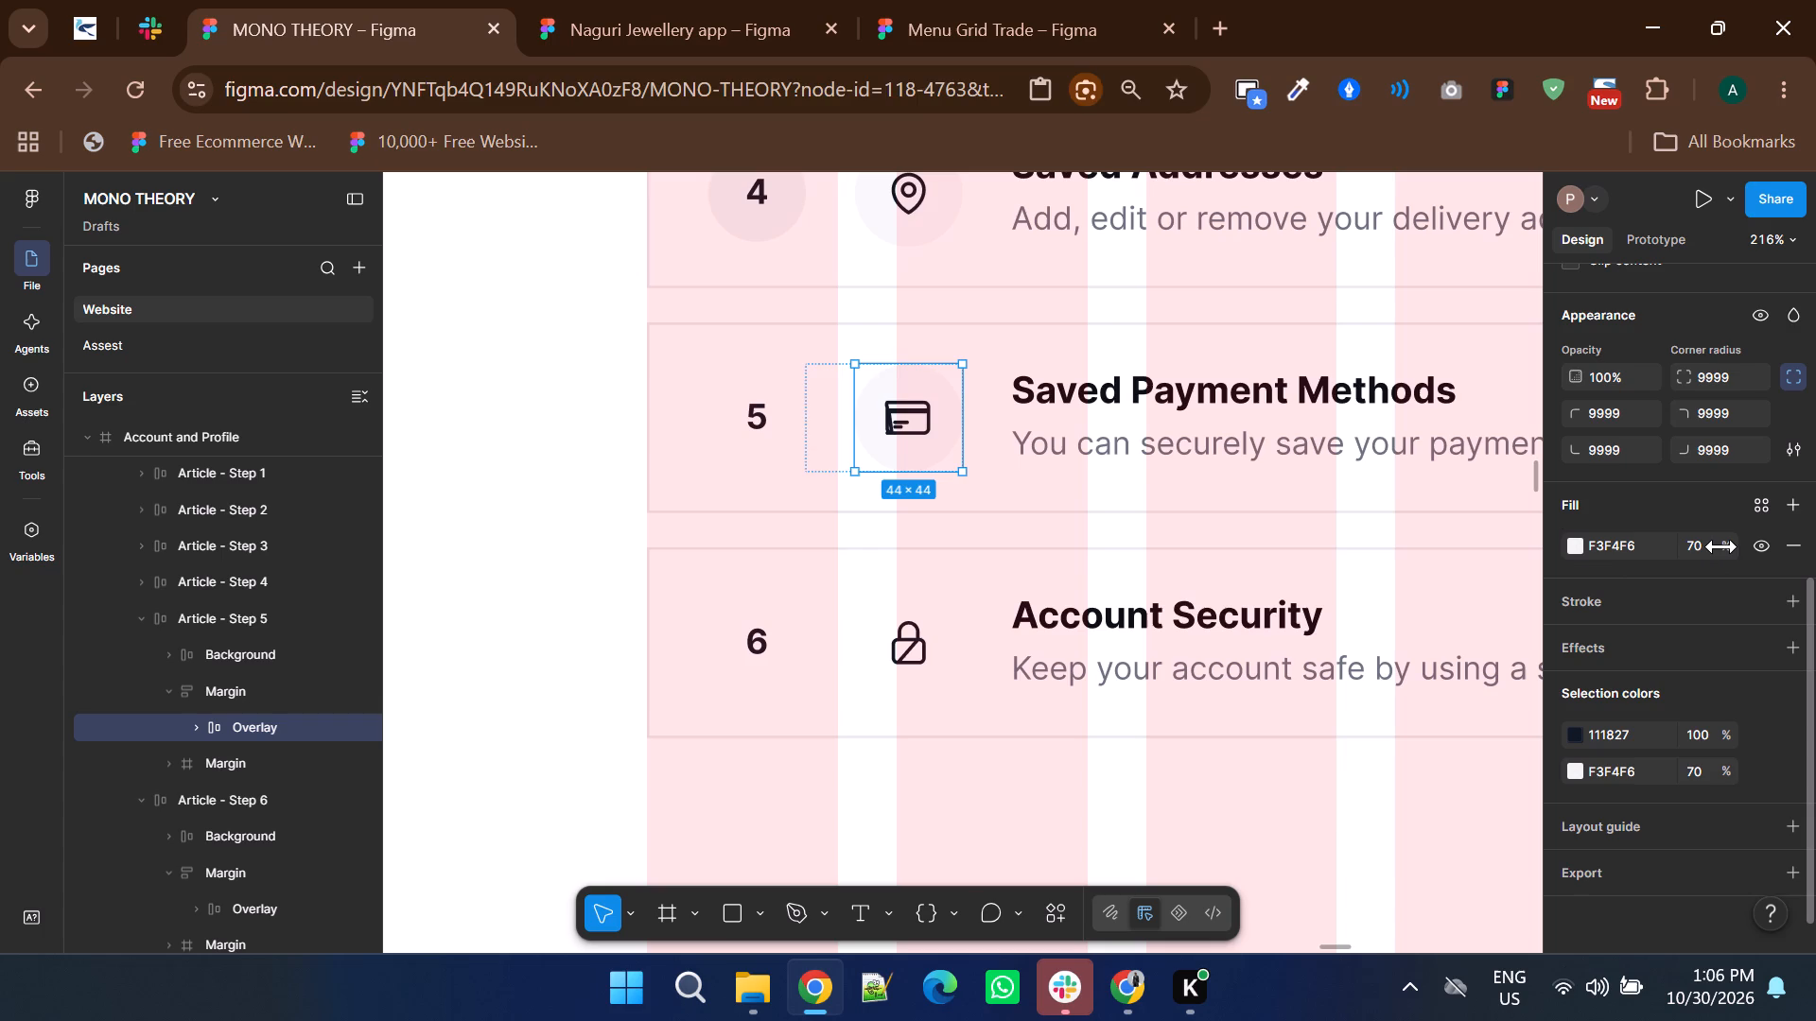
{"action": "left_click_drag", "start_coordinate": [1721, 546], "coordinate": [1159, 587]}
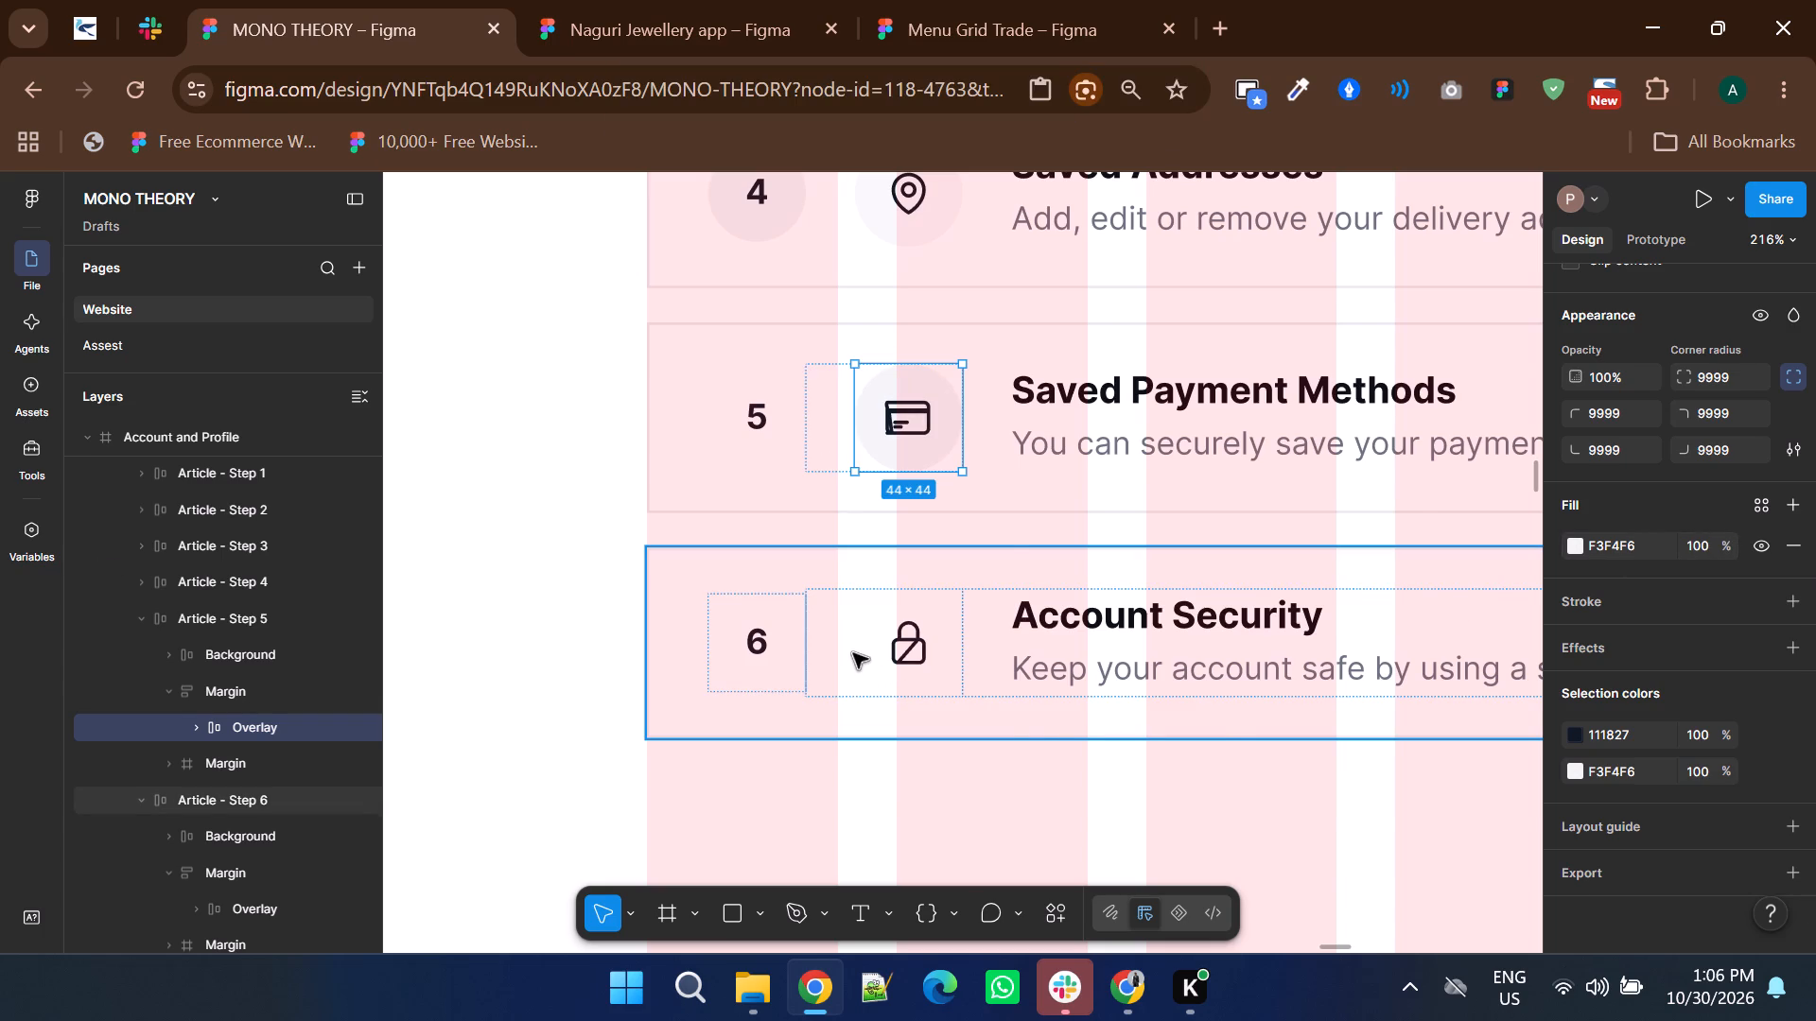
{"action": "scroll", "coordinate": [853, 653], "scroll_direction": "up", "scroll_amount": 1}
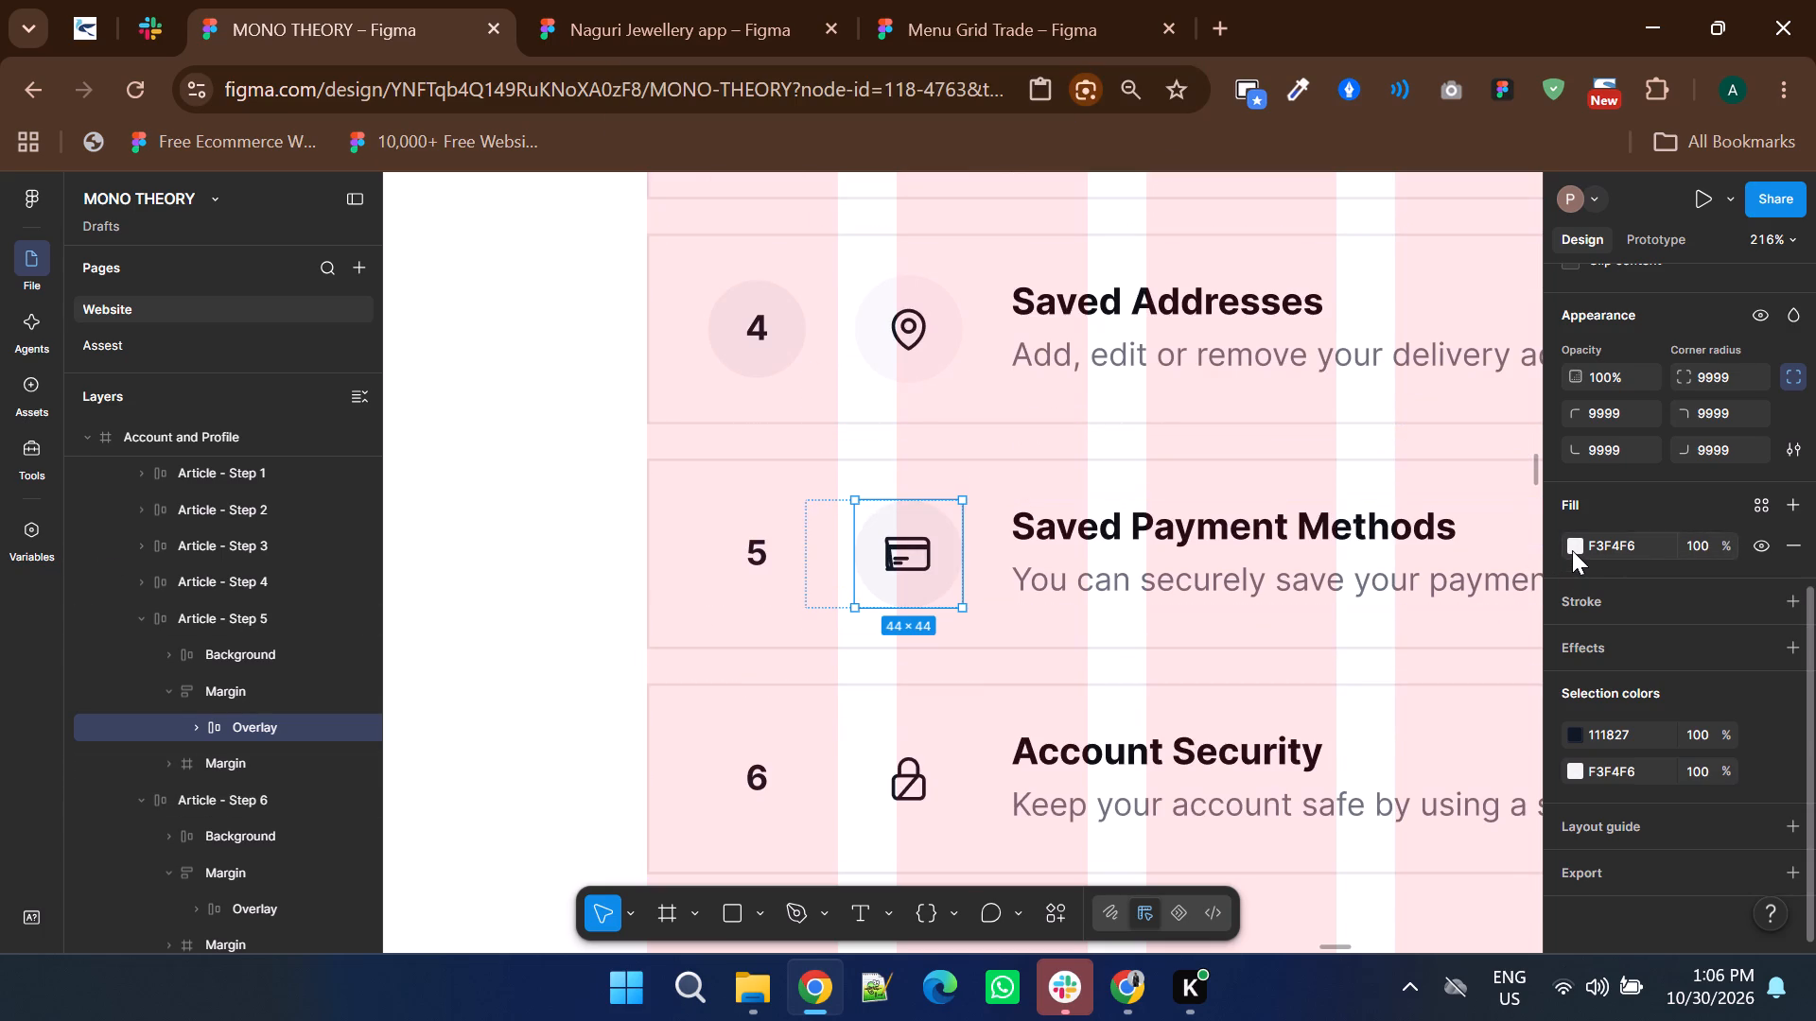
{"action": "left_click", "coordinate": [1572, 550]}
{"action": "left_click_drag", "start_coordinate": [1349, 499], "coordinate": [1126, 397]}
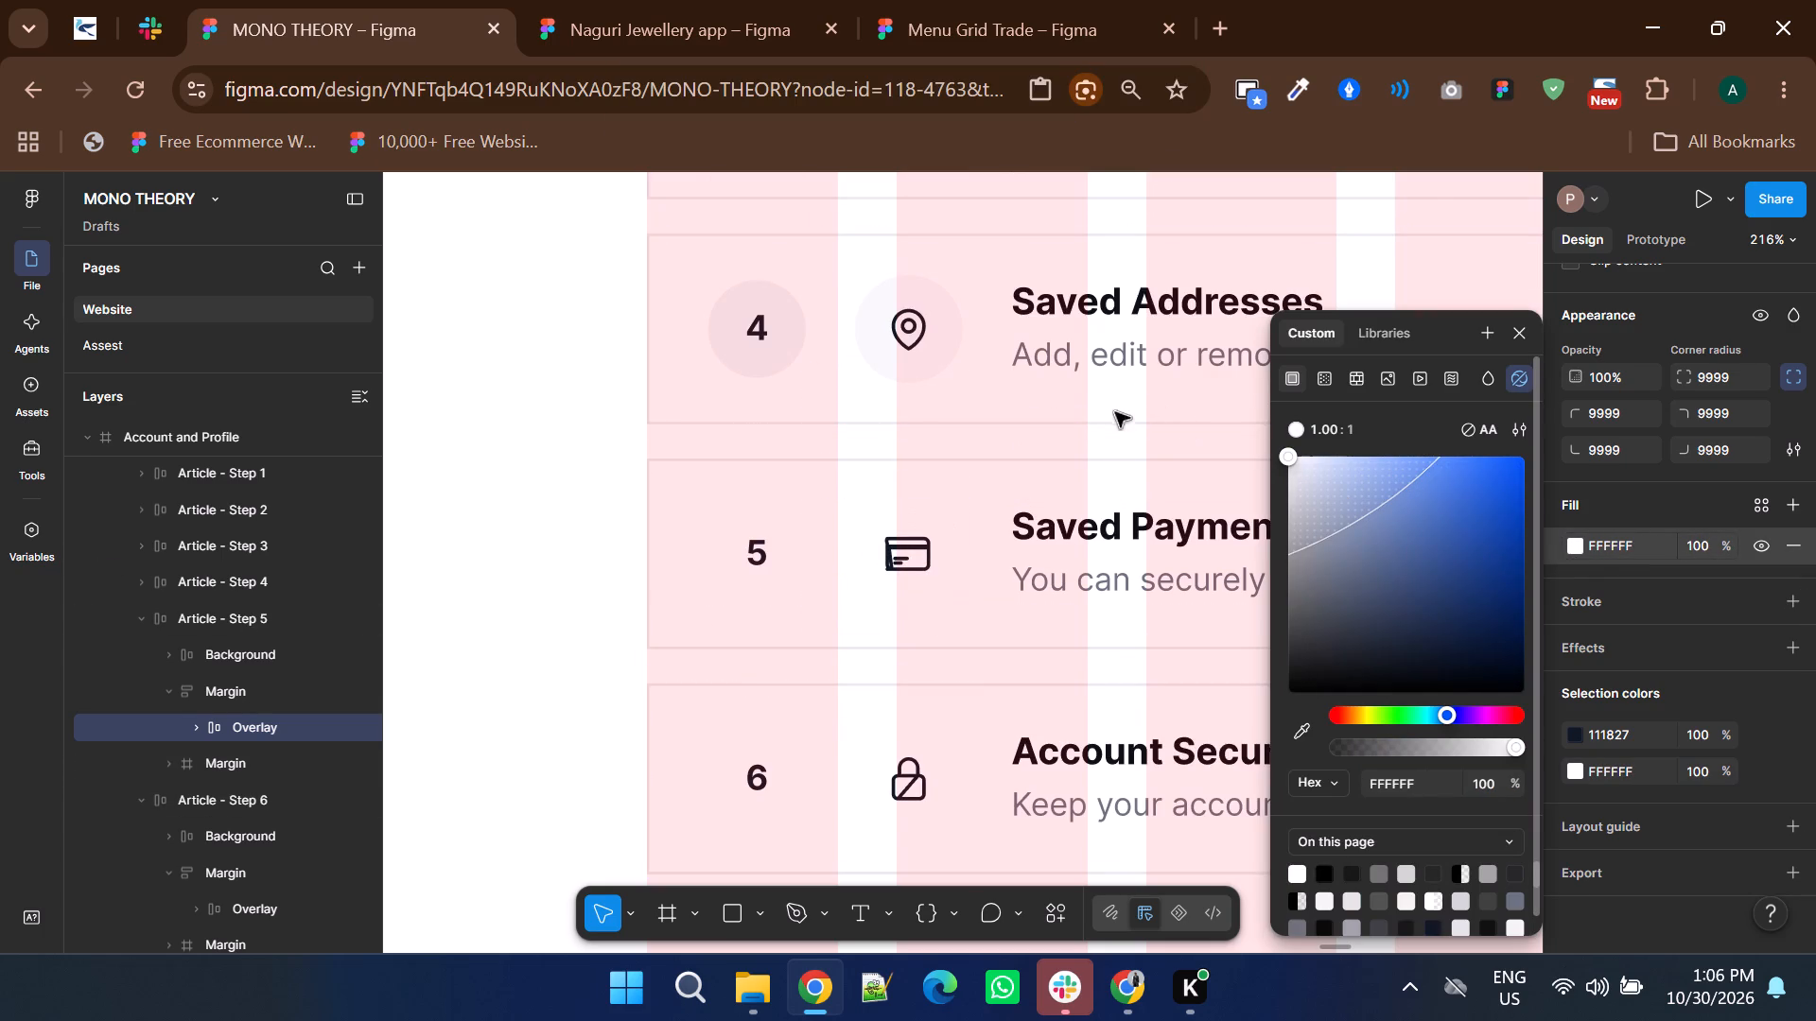
Fill the number and icon circles of the Saved Addresses card with FFFFFF, both at 100% fill opacity.
{"action": "scroll", "coordinate": [749, 642], "scroll_direction": "up", "scroll_amount": 2}
{"action": "double_click", "coordinate": [756, 601]}
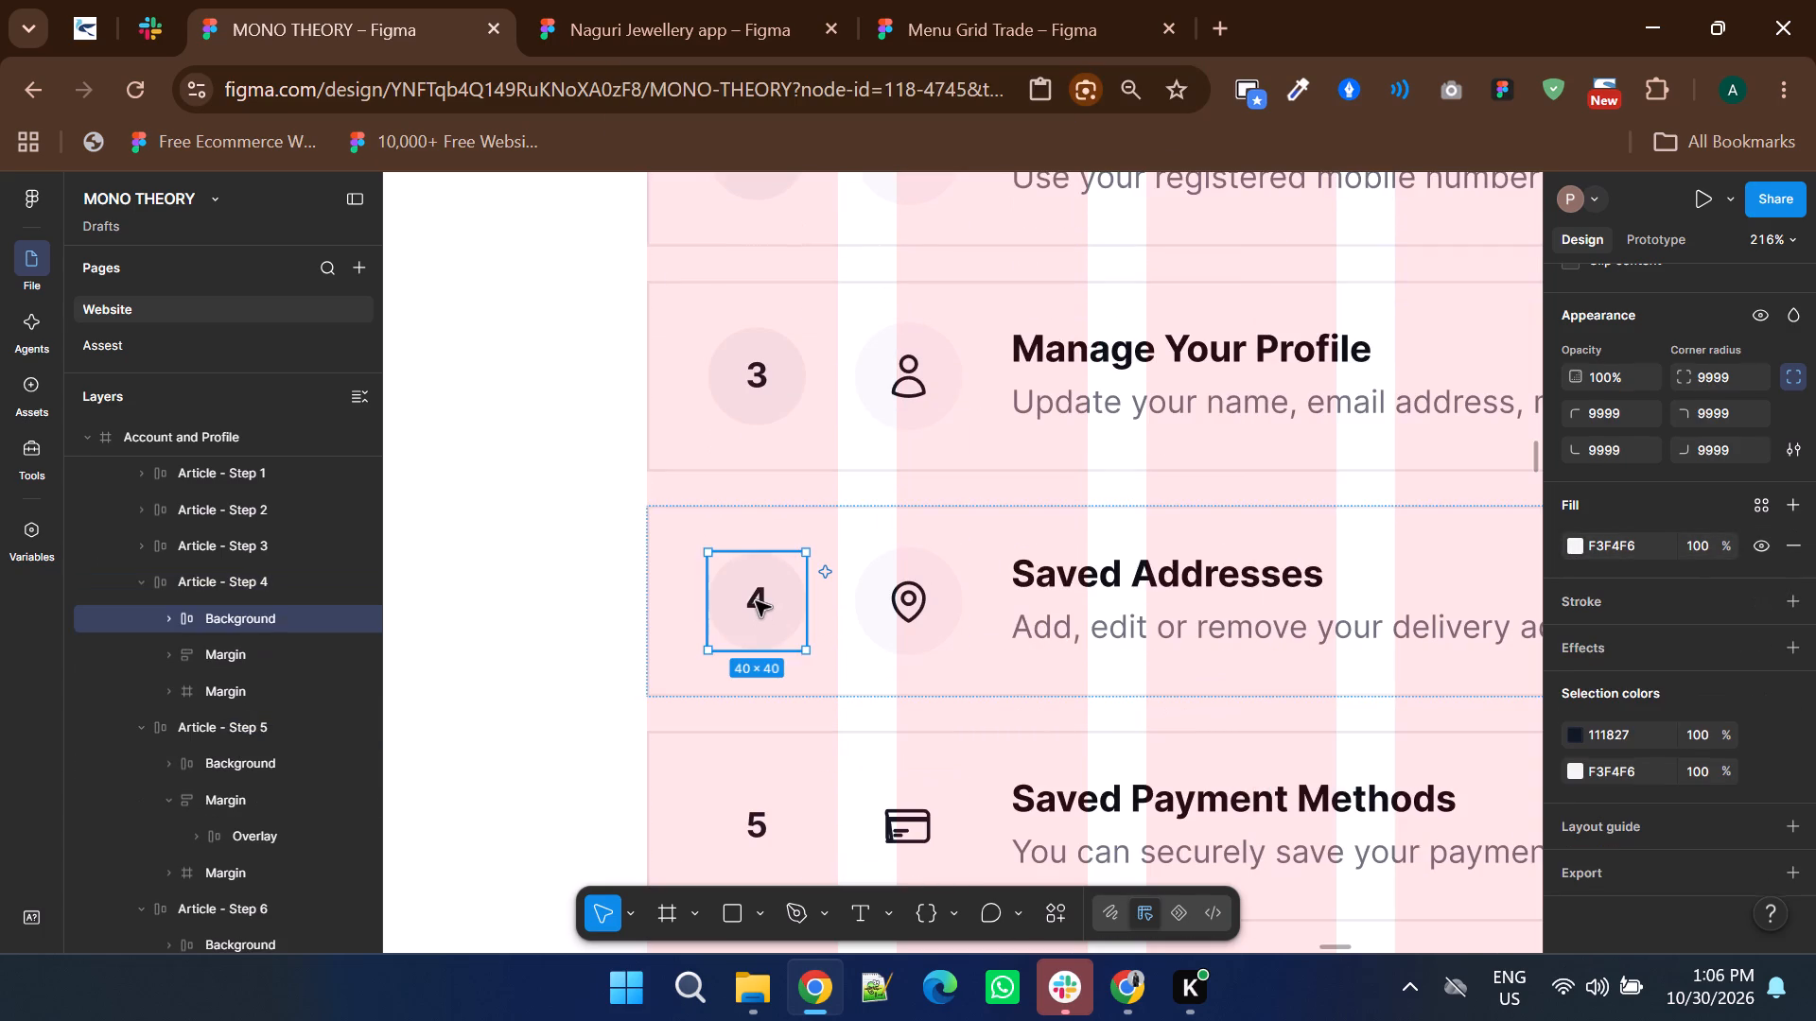
{"action": "left_click", "coordinate": [1567, 543]}
{"action": "left_click_drag", "start_coordinate": [1411, 525], "coordinate": [1393, 514]}
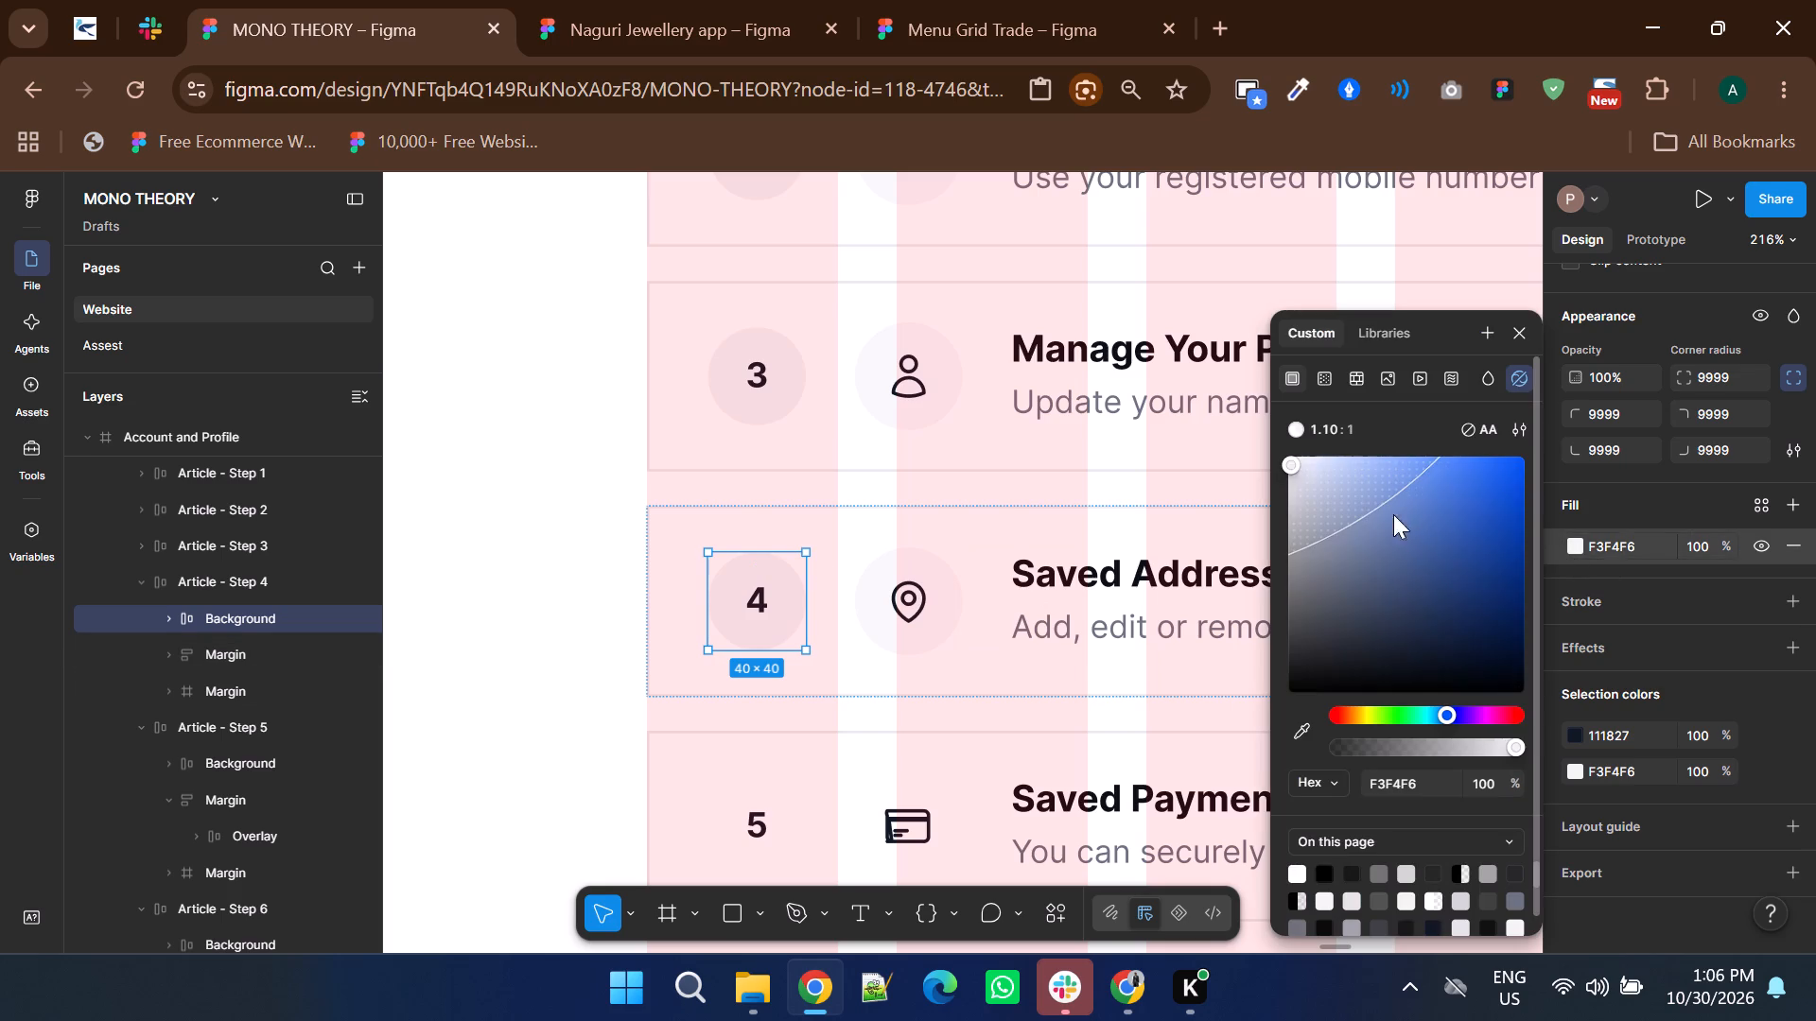
{"action": "left_click_drag", "start_coordinate": [1393, 514], "coordinate": [984, 323]}
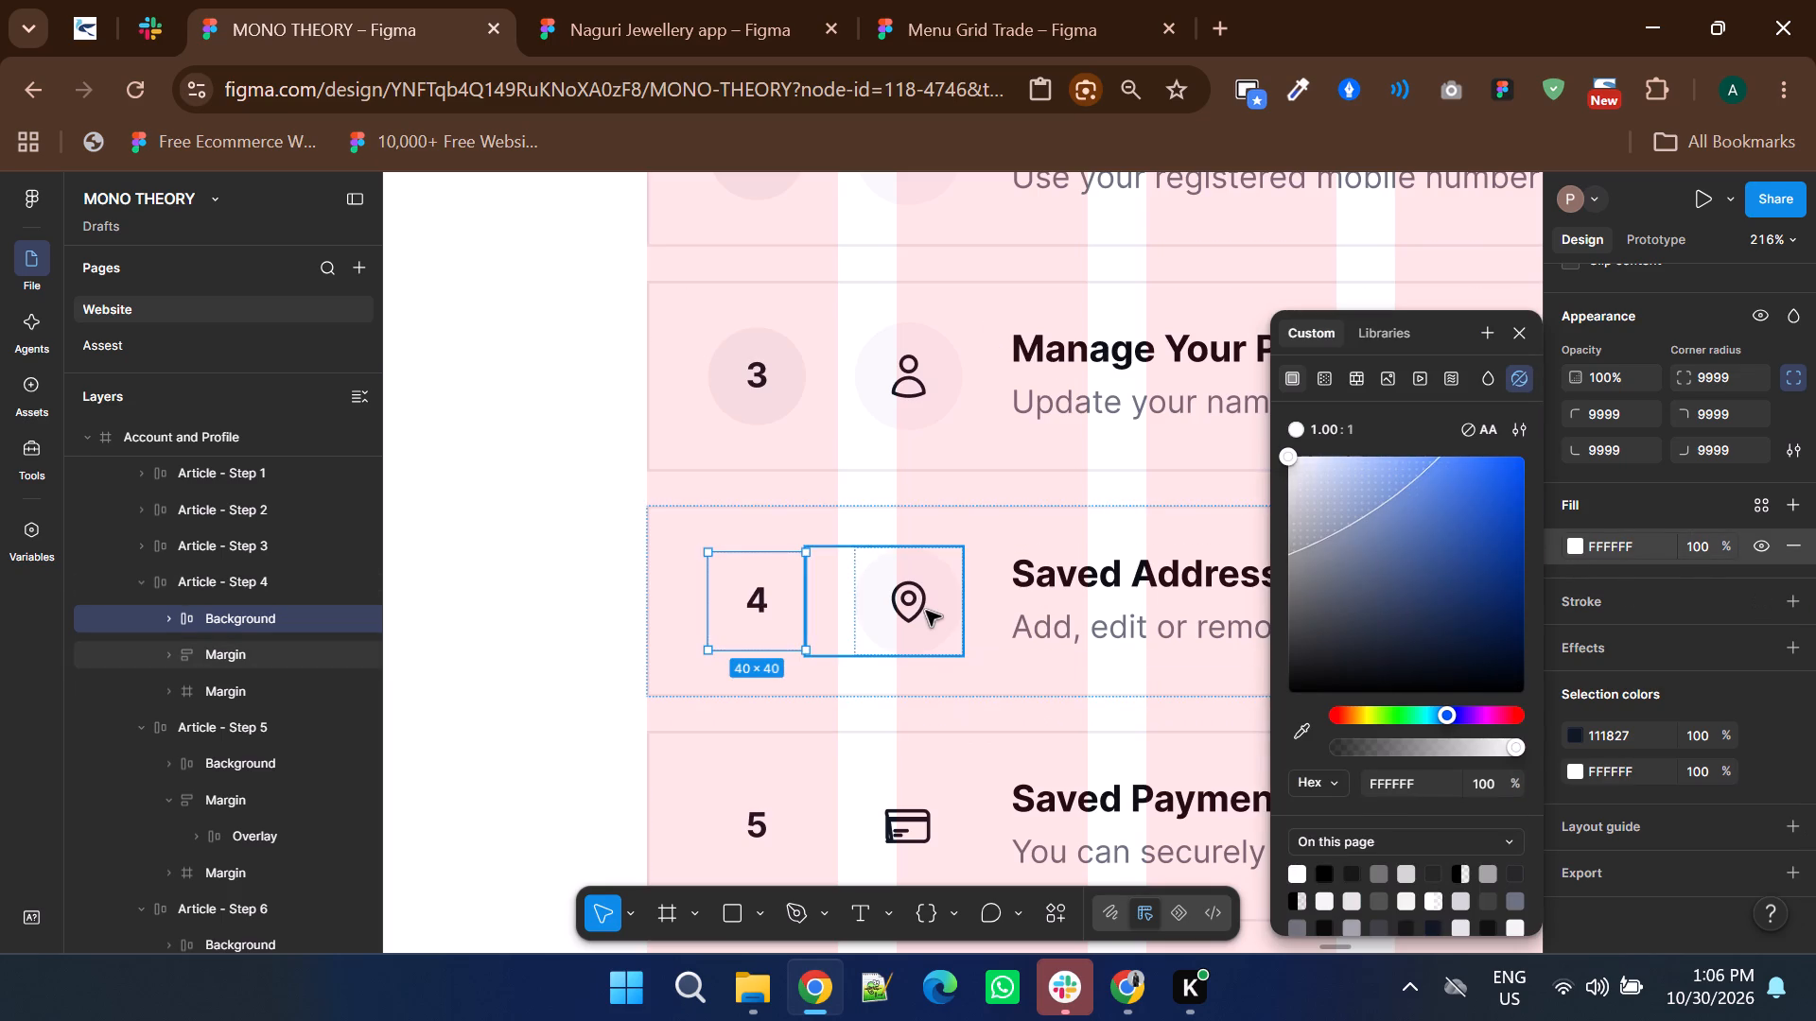
{"action": "double_click", "coordinate": [926, 610]}
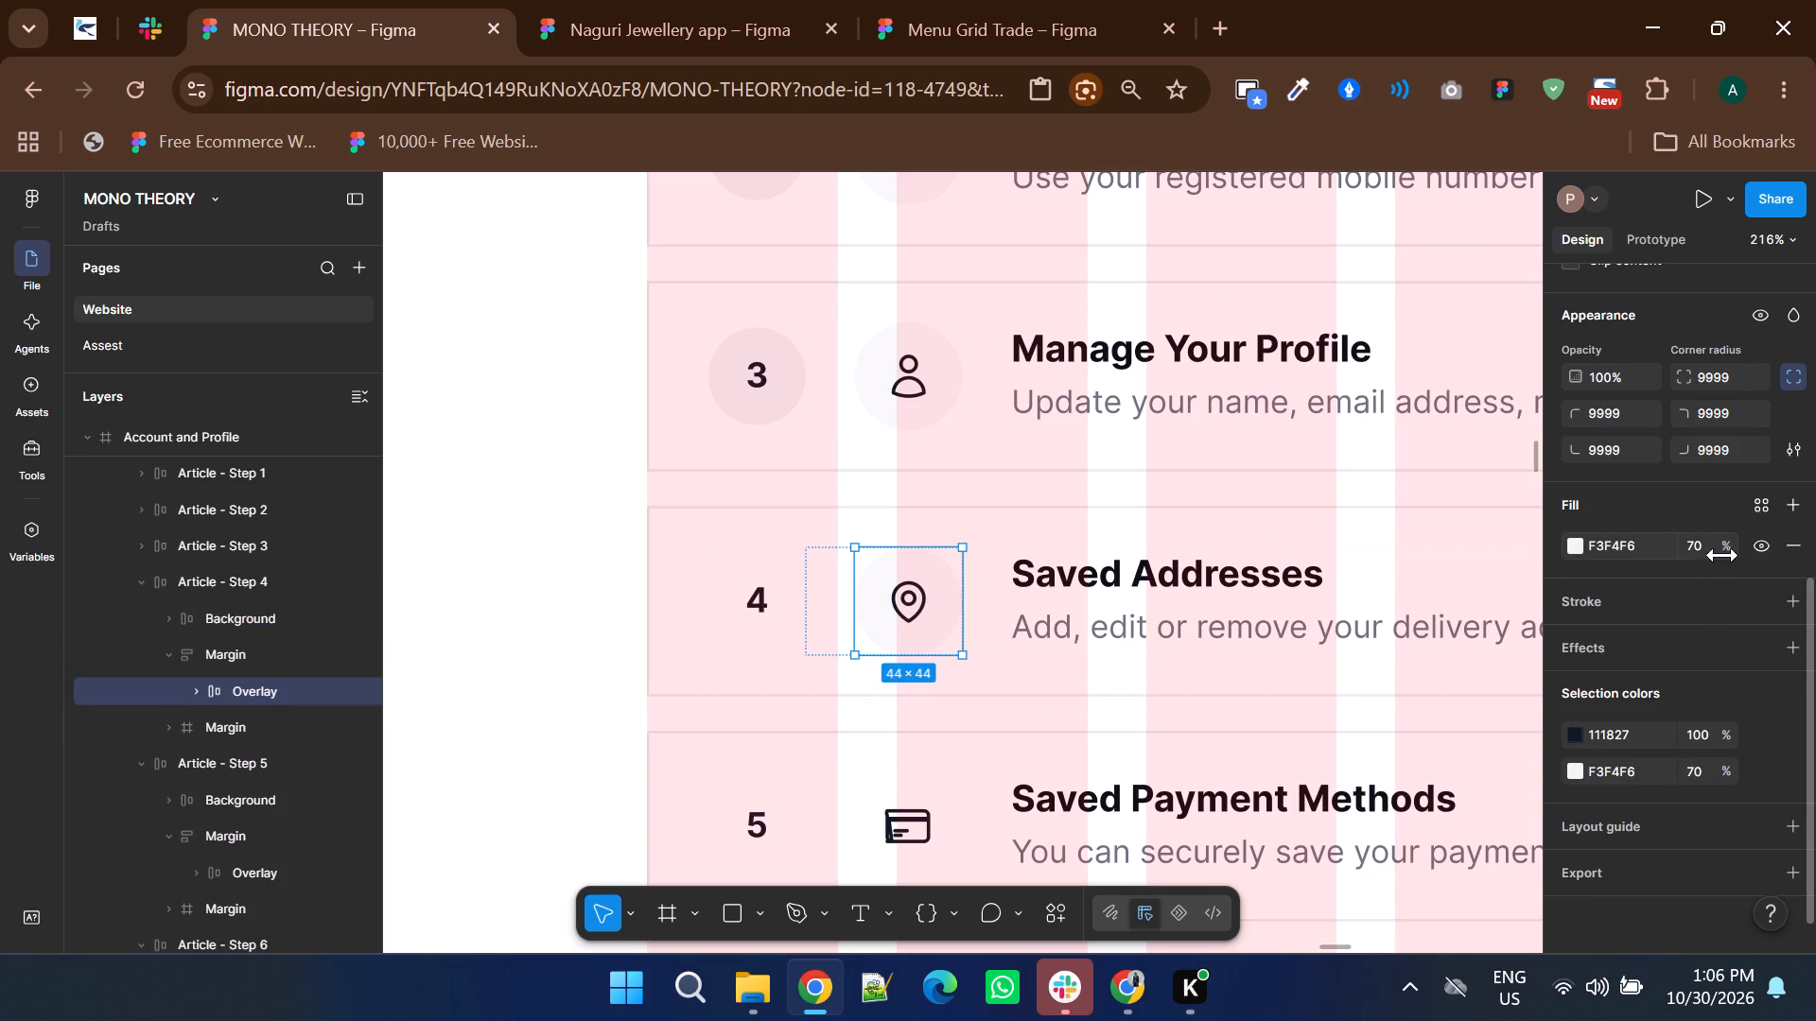
{"action": "left_click_drag", "start_coordinate": [1722, 553], "coordinate": [1123, 567]}
{"action": "left_click", "coordinate": [1561, 546]}
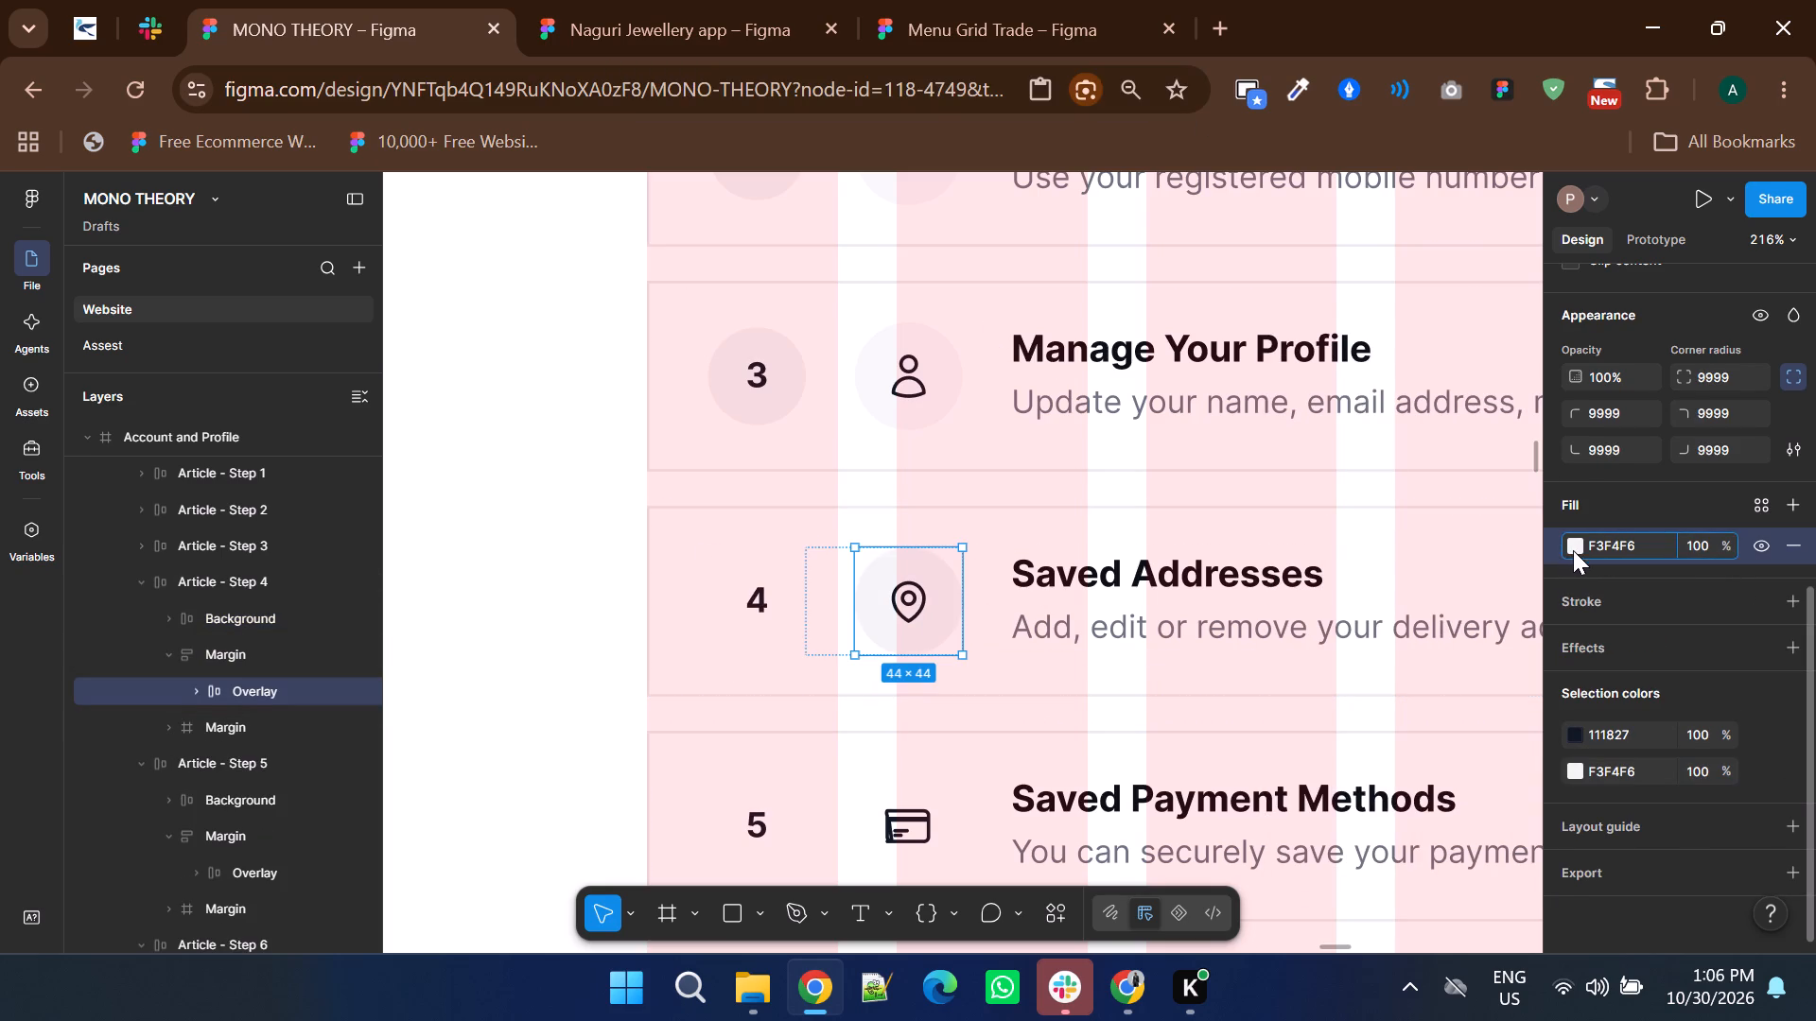
{"action": "left_click", "coordinate": [1573, 550]}
{"action": "left_click_drag", "start_coordinate": [1424, 527], "coordinate": [1069, 424]}
Fill the number and icon circles of the Manage Your Profile card with FFFFFF, both at 100% fill opacity.
{"action": "scroll", "coordinate": [794, 611], "scroll_direction": "up", "scroll_amount": 2}
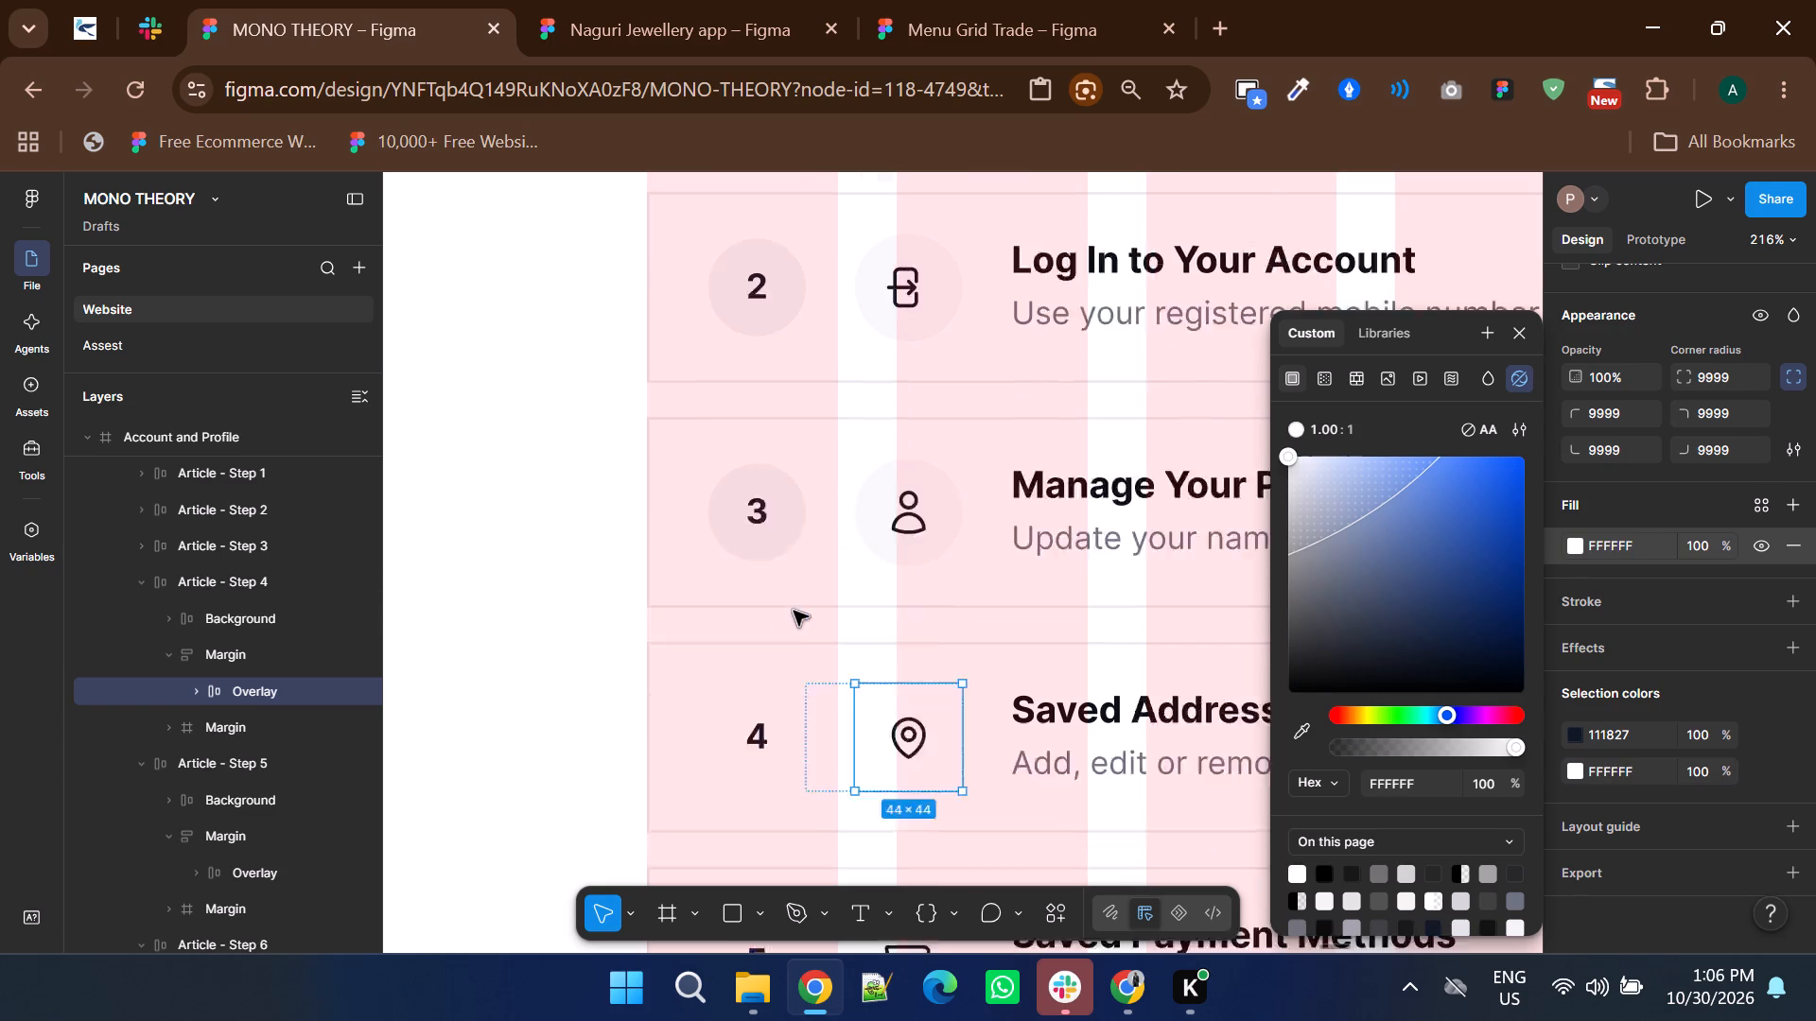
{"action": "double_click", "coordinate": [760, 629]}
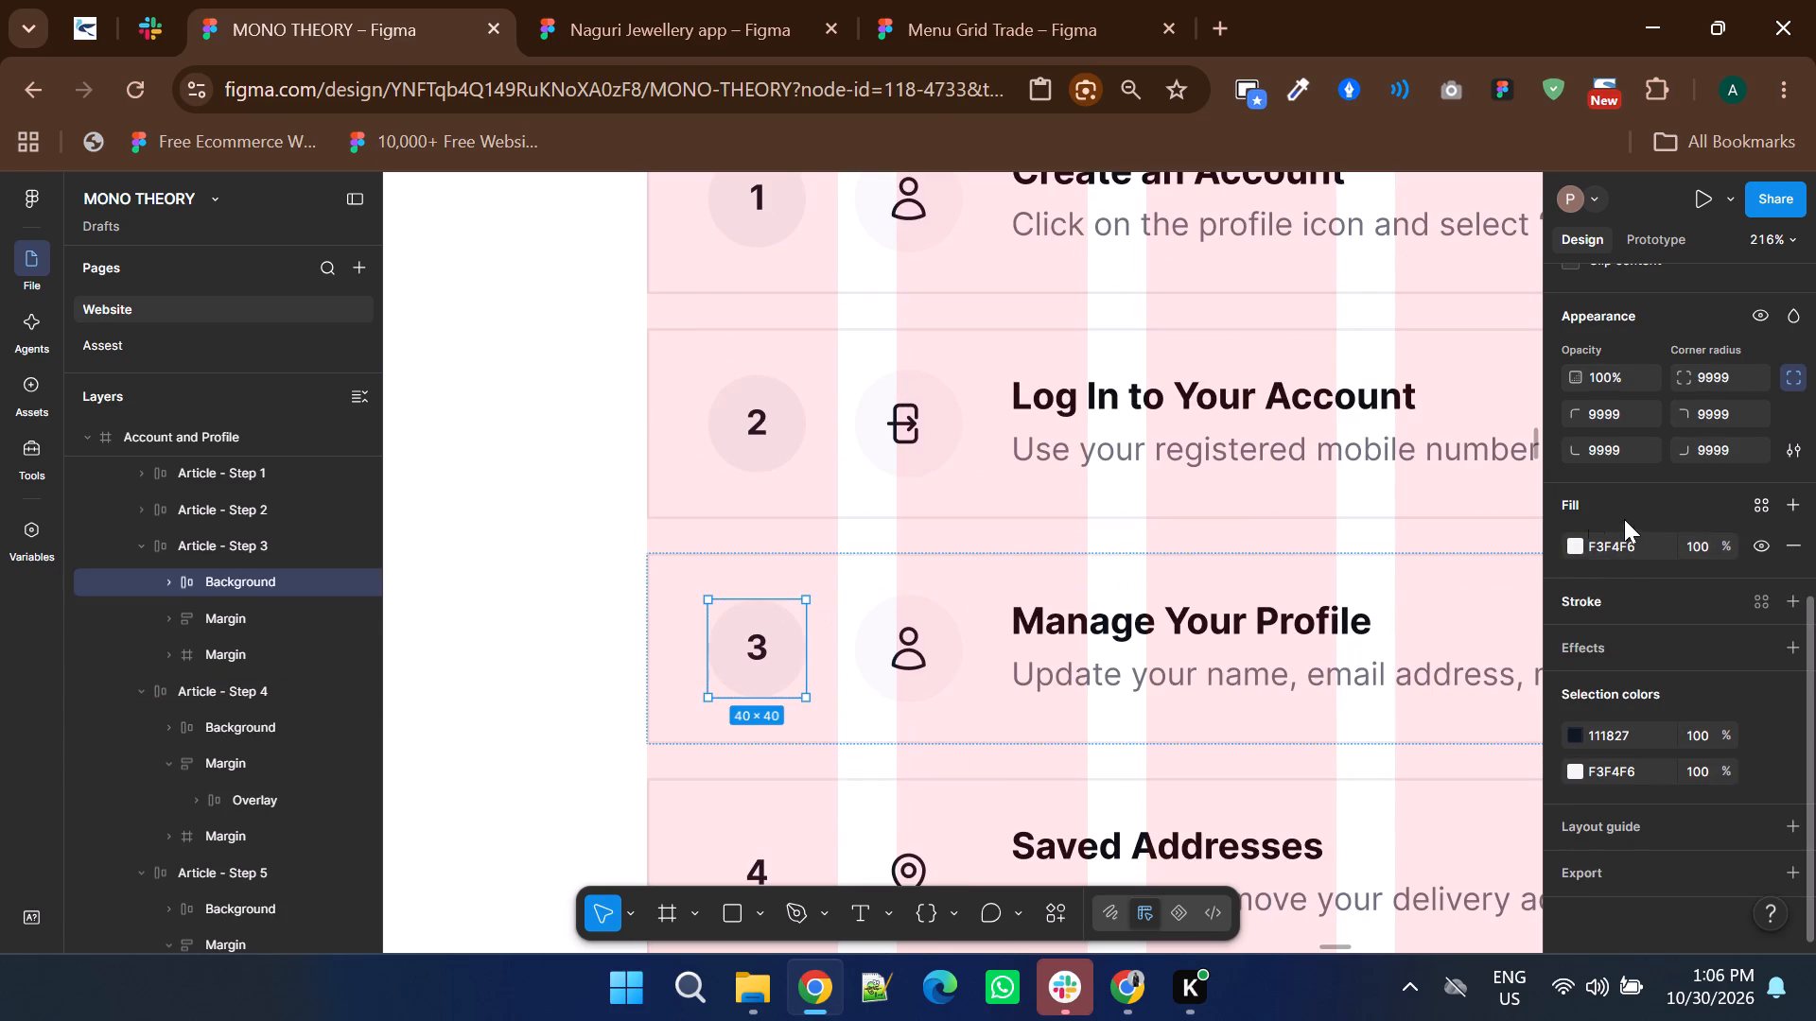
{"action": "left_click", "coordinate": [1579, 542]}
{"action": "left_click_drag", "start_coordinate": [1379, 528], "coordinate": [1046, 380]}
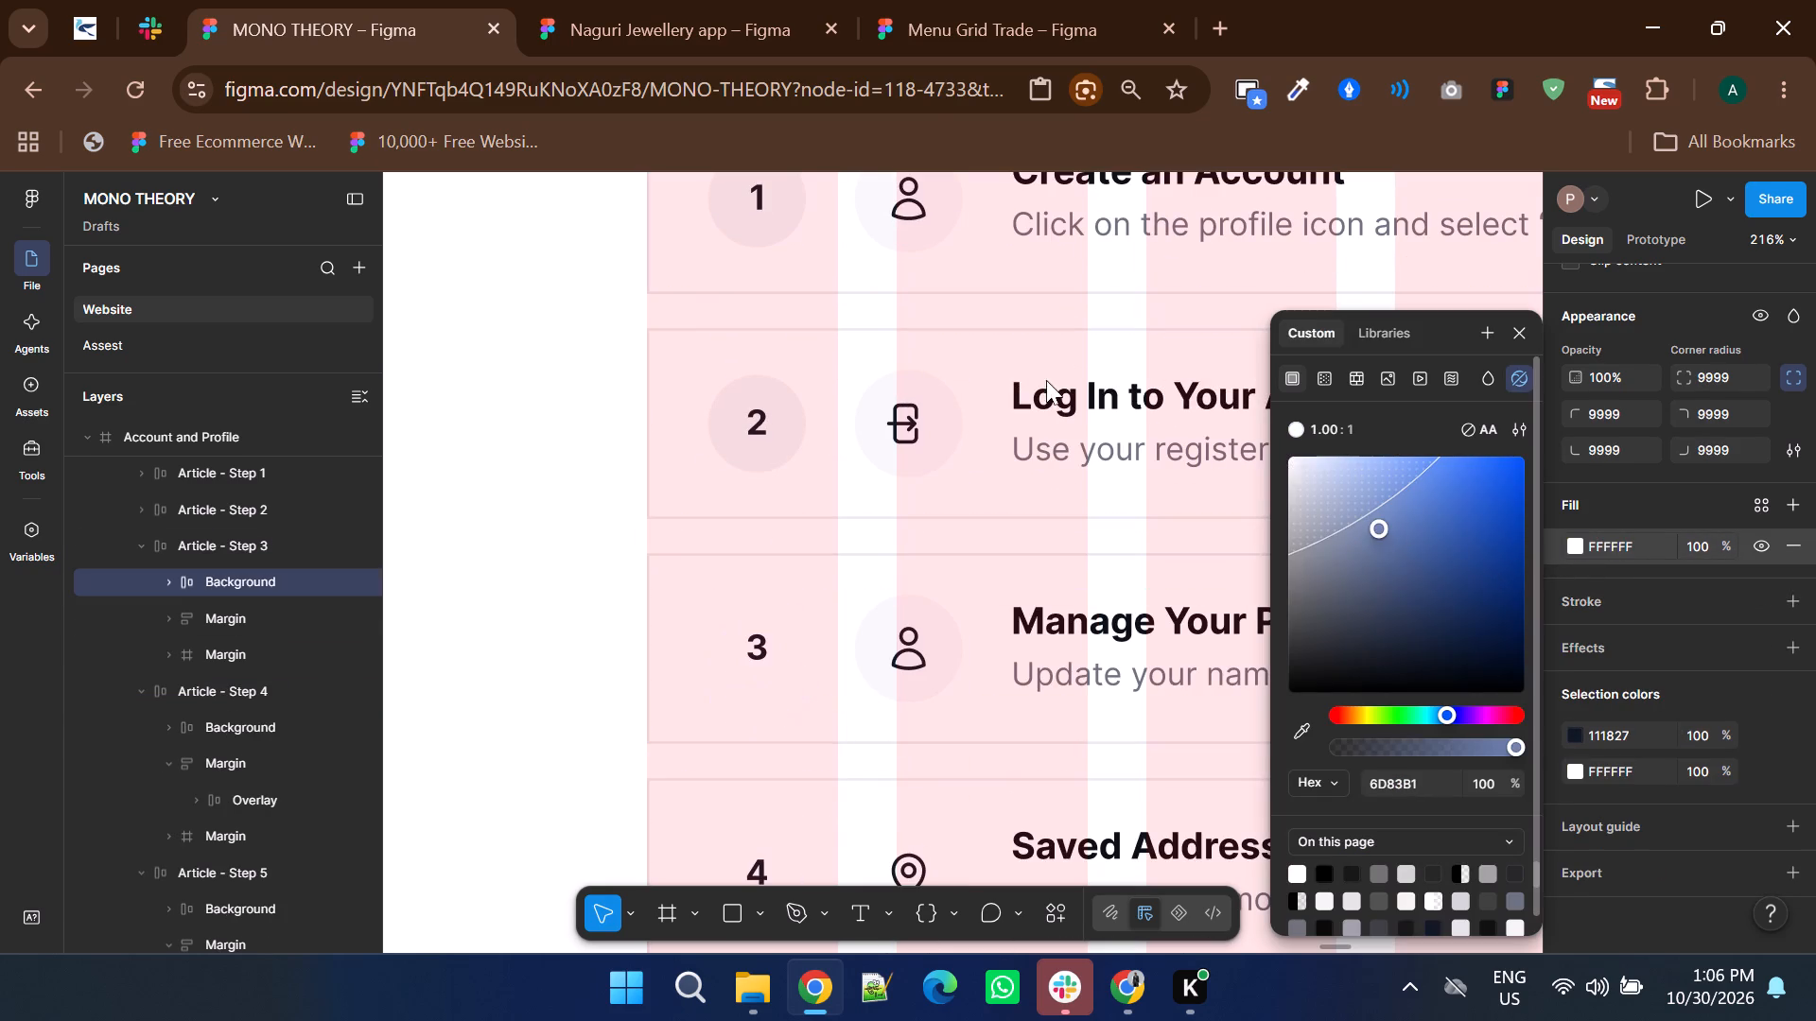
{"action": "left_click_drag", "start_coordinate": [1046, 380], "coordinate": [1033, 376]}
{"action": "double_click", "coordinate": [933, 630]}
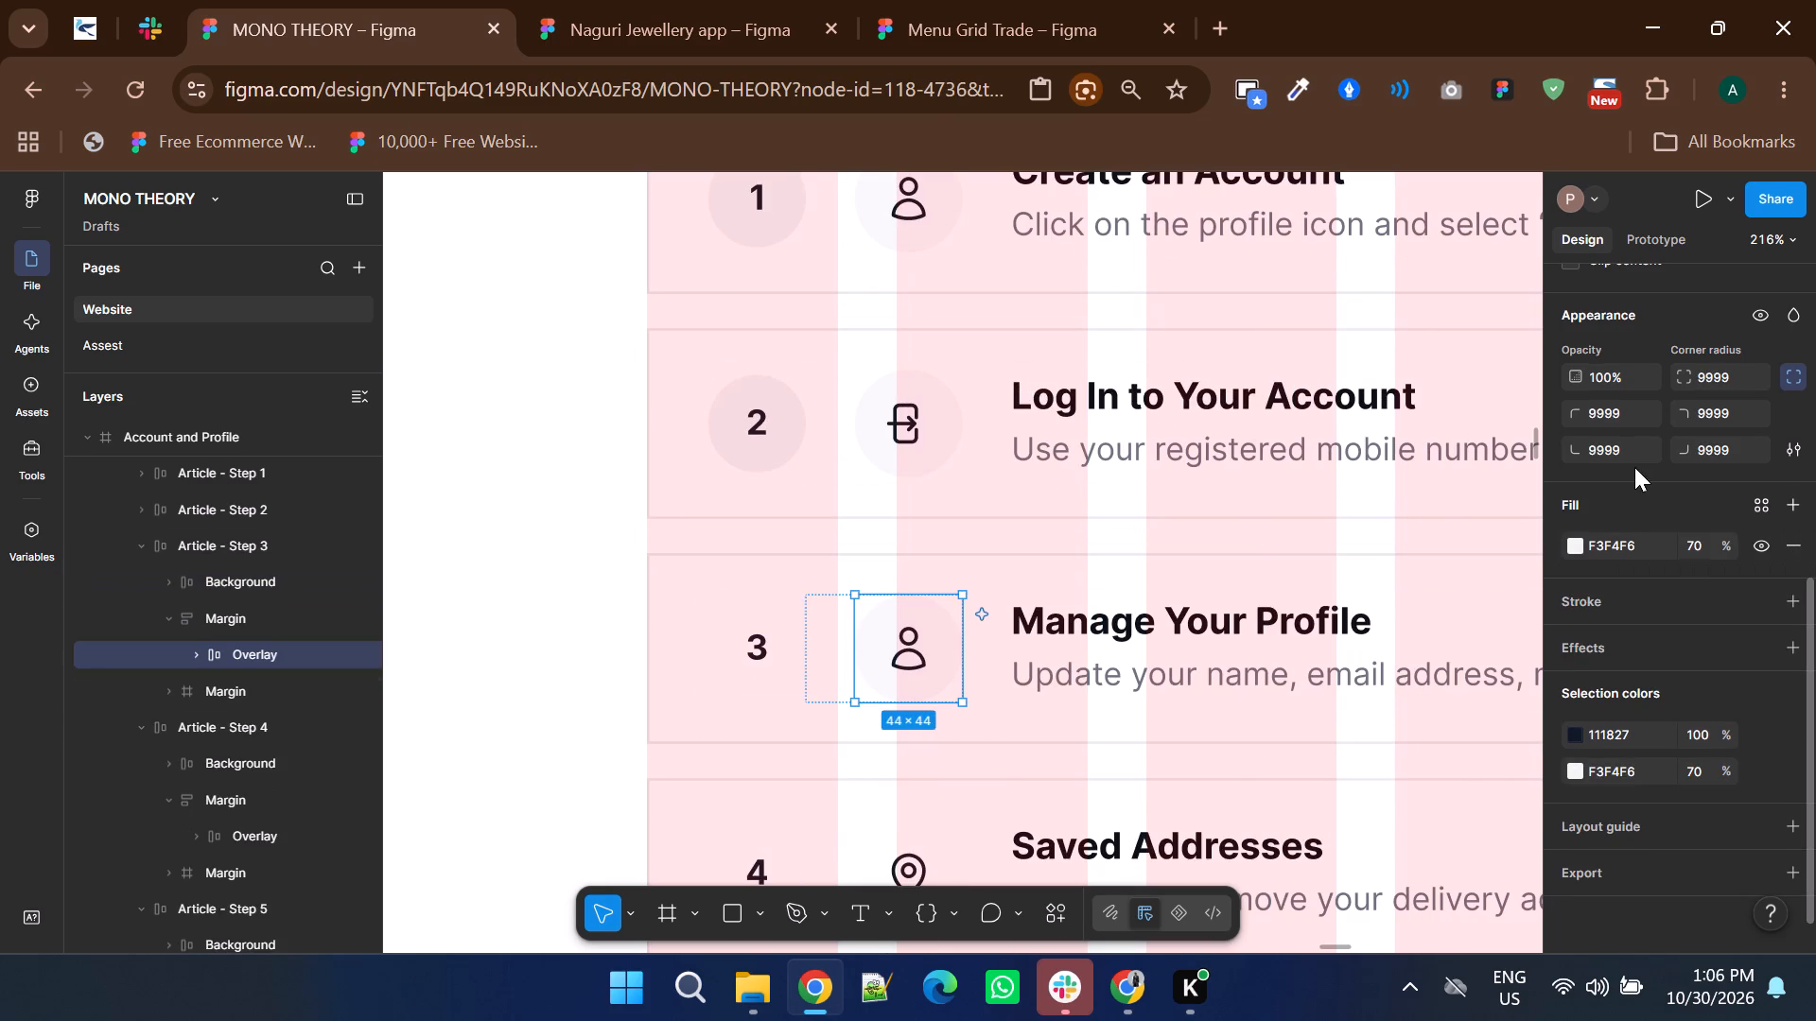
{"action": "left_click", "coordinate": [1574, 549]}
{"action": "left_click_drag", "start_coordinate": [1402, 519], "coordinate": [1202, 394]}
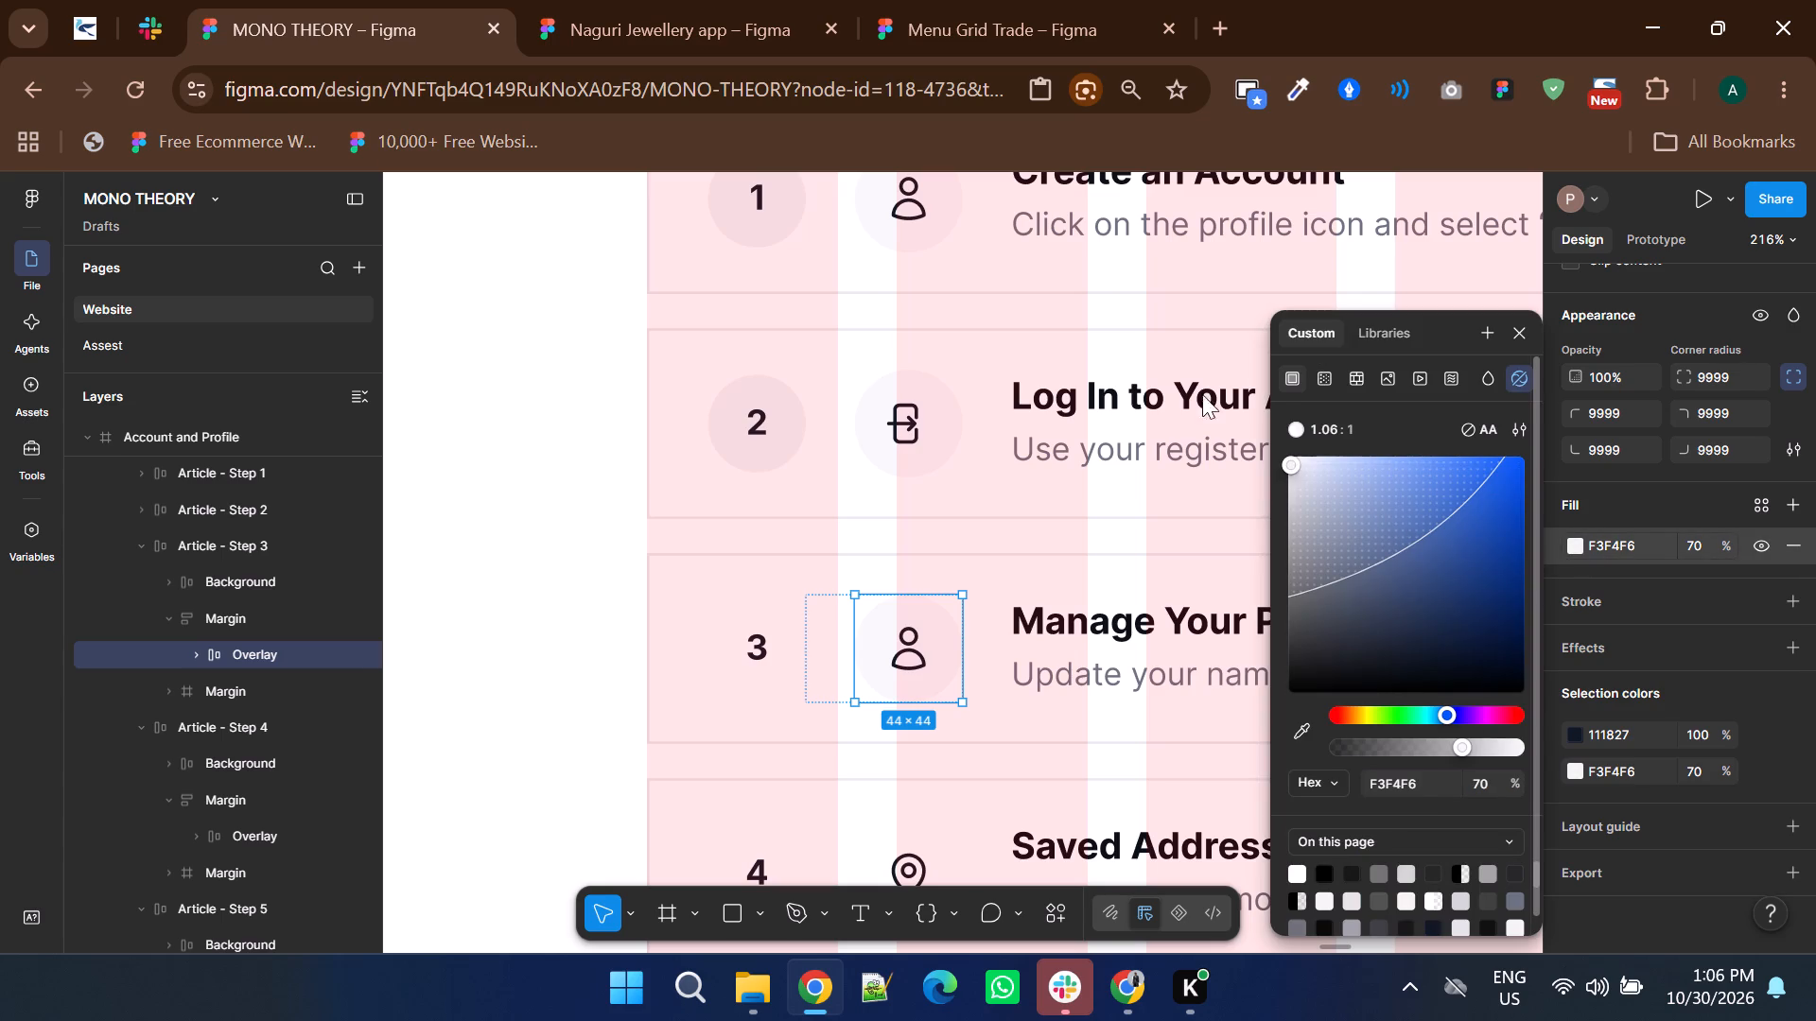
{"action": "left_click_drag", "start_coordinate": [1202, 394], "coordinate": [1109, 348]}
{"action": "left_click_drag", "start_coordinate": [1462, 748], "coordinate": [1685, 738]}
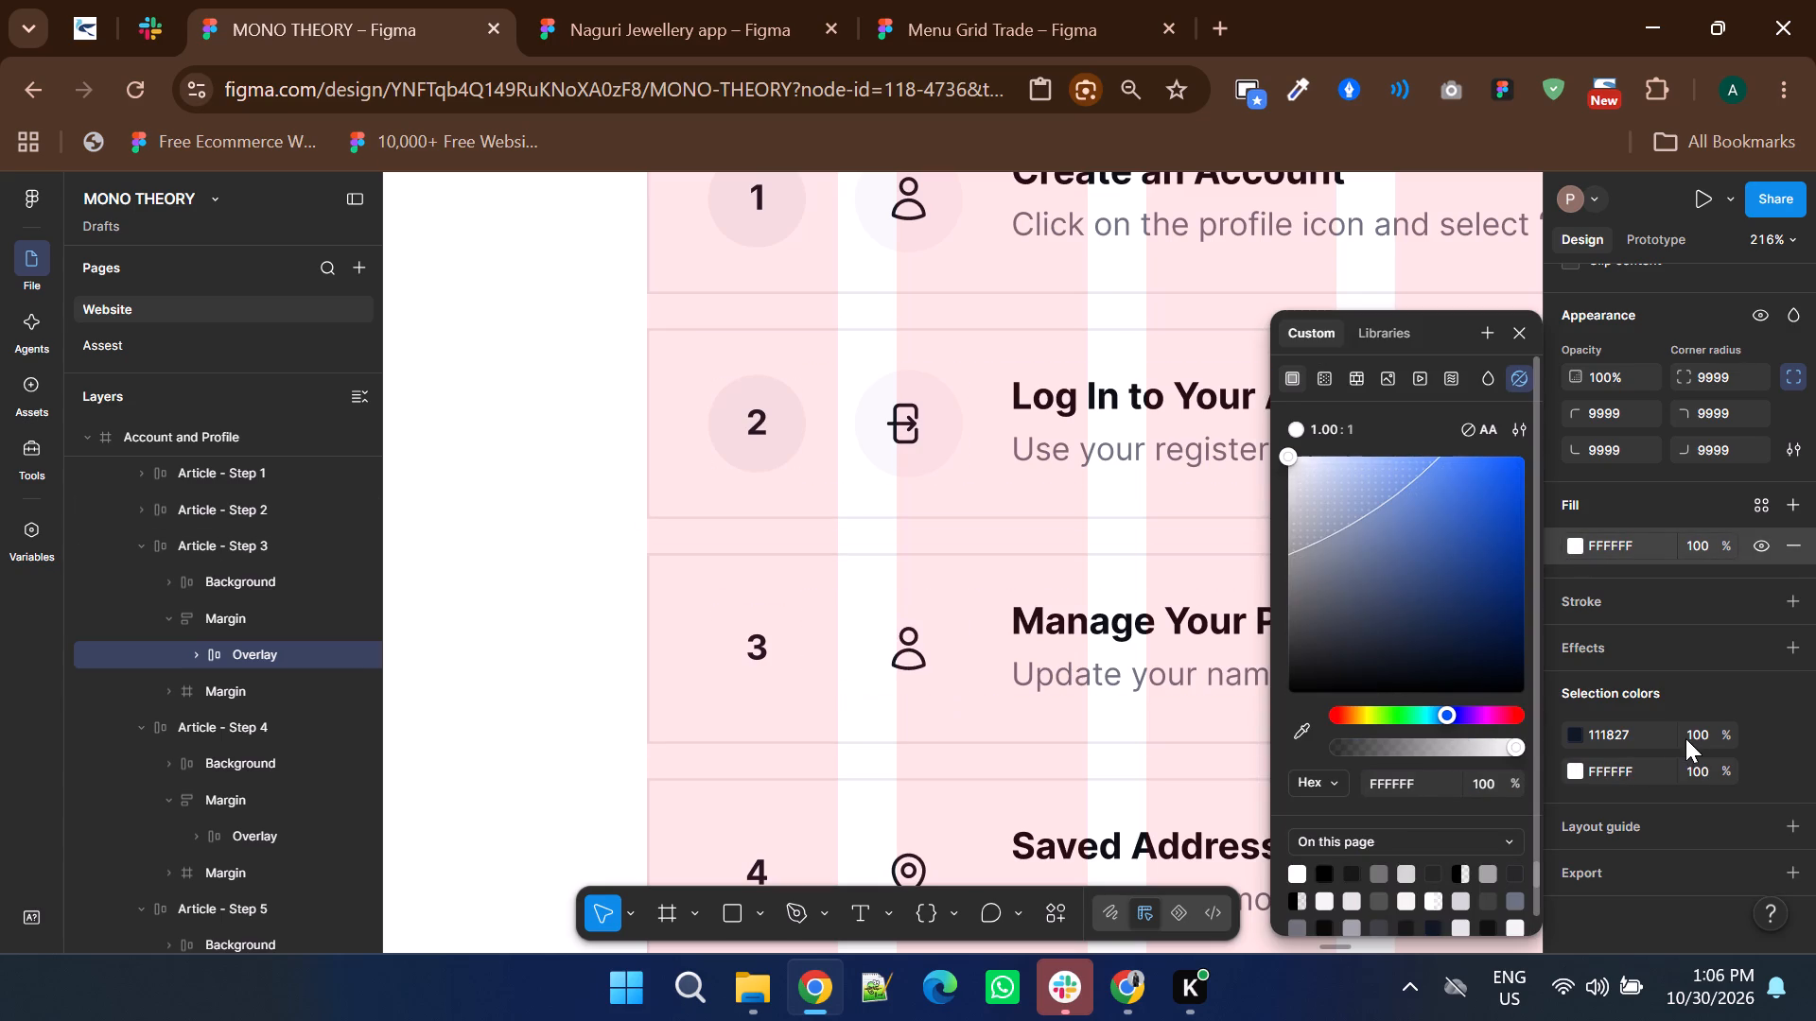
Fill the number and icon circles of the Log In to Your Account card with FFFFFF, both at 100% fill opacity.
{"action": "scroll", "coordinate": [971, 618], "scroll_direction": "up", "scroll_amount": 1}
{"action": "scroll", "coordinate": [971, 618], "scroll_direction": "up", "scroll_amount": 1, "text": "shift"}
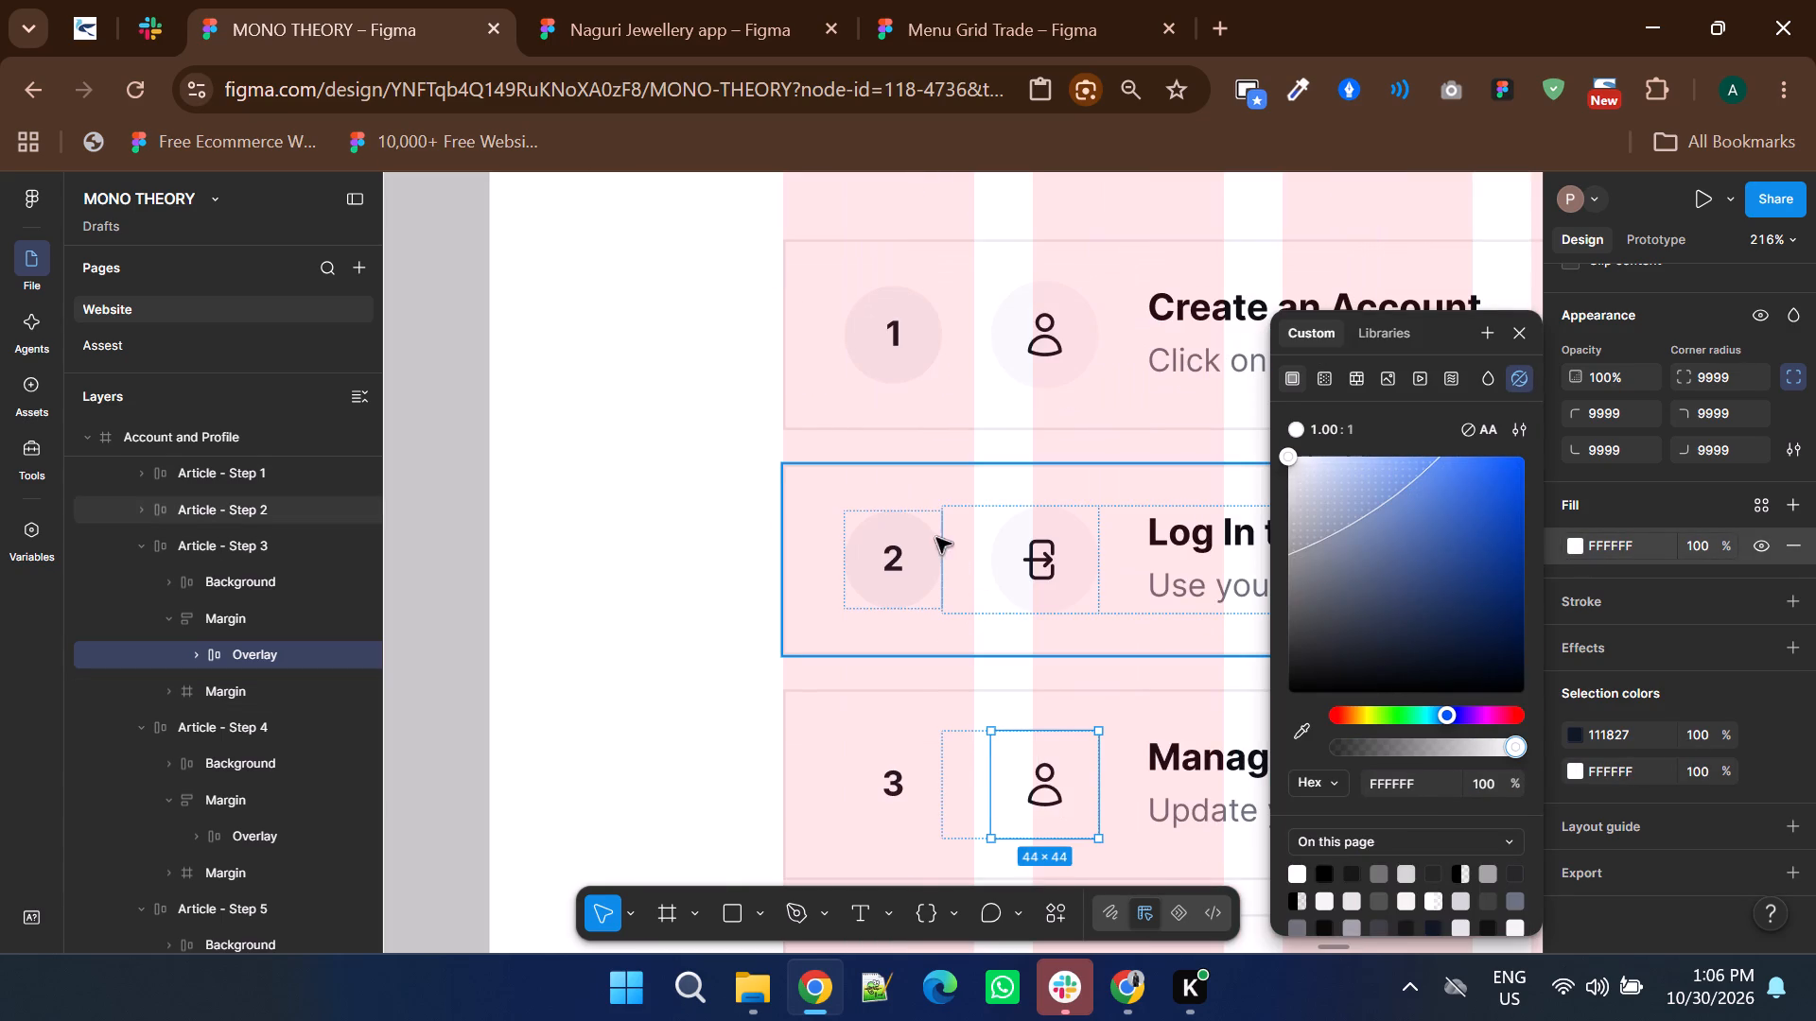
{"action": "double_click", "coordinate": [923, 545]}
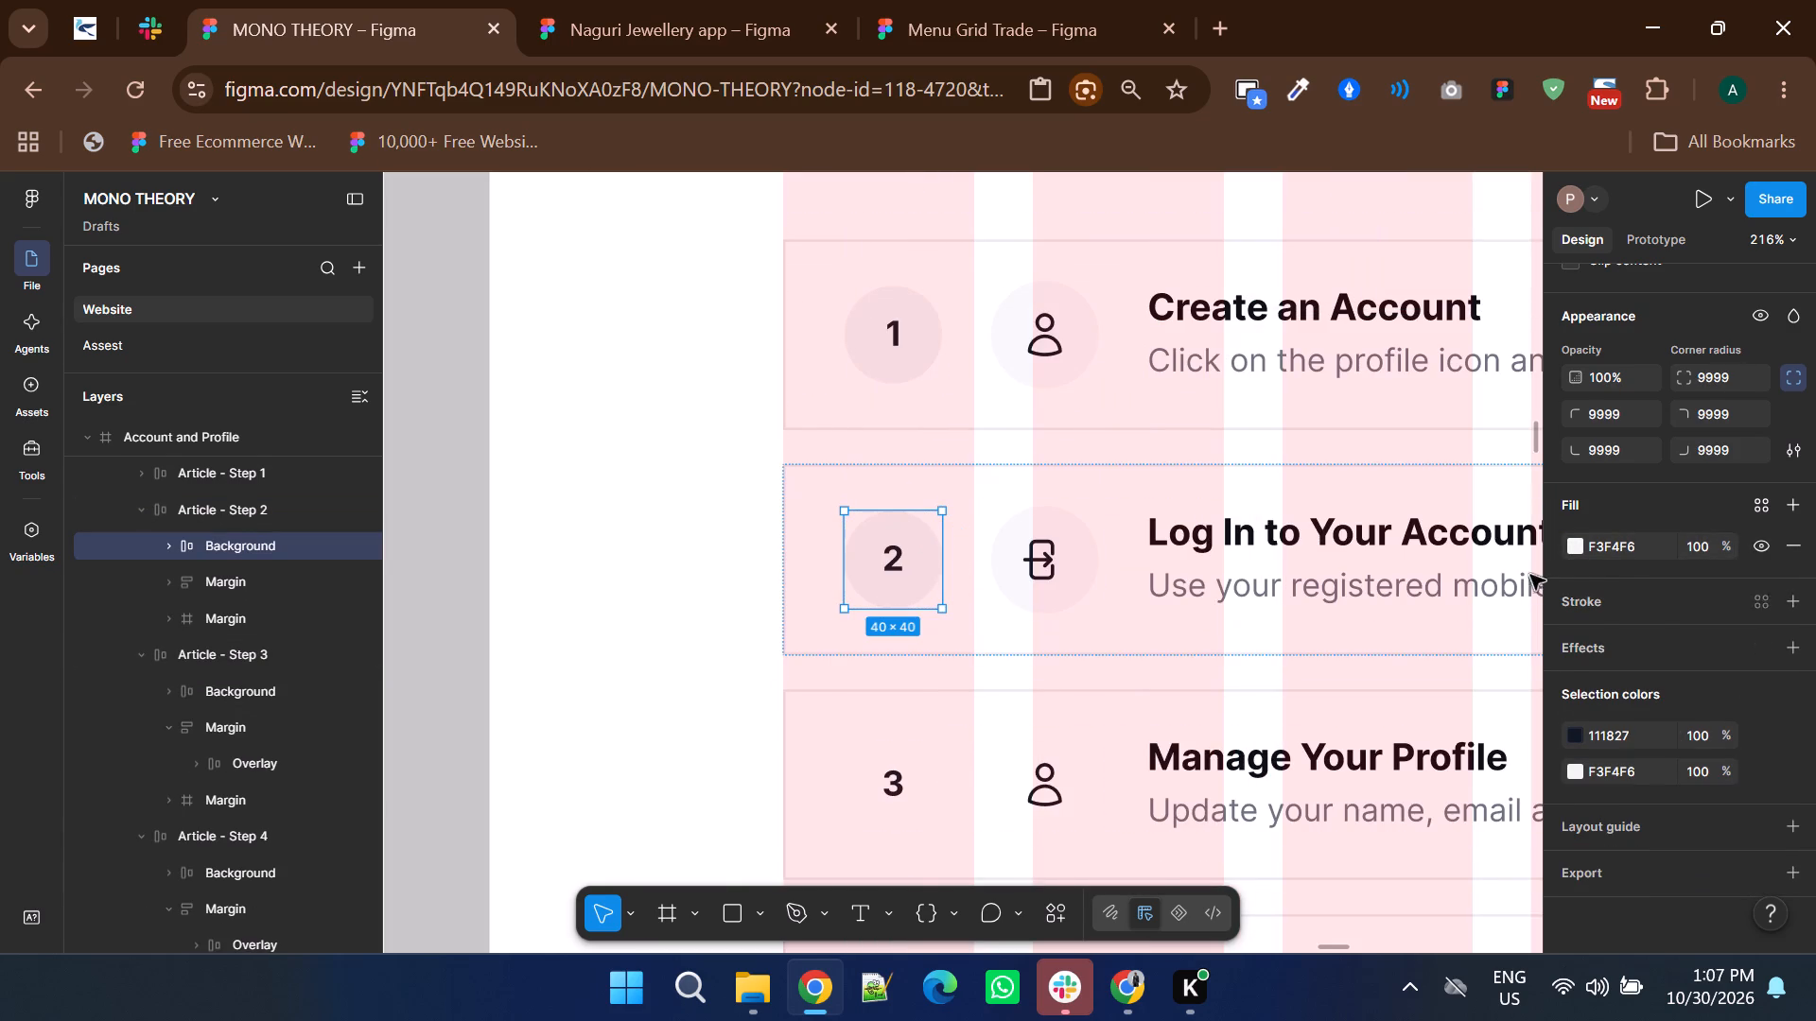
{"action": "left_click", "coordinate": [1573, 551]}
{"action": "left_click_drag", "start_coordinate": [1360, 528], "coordinate": [1158, 424]}
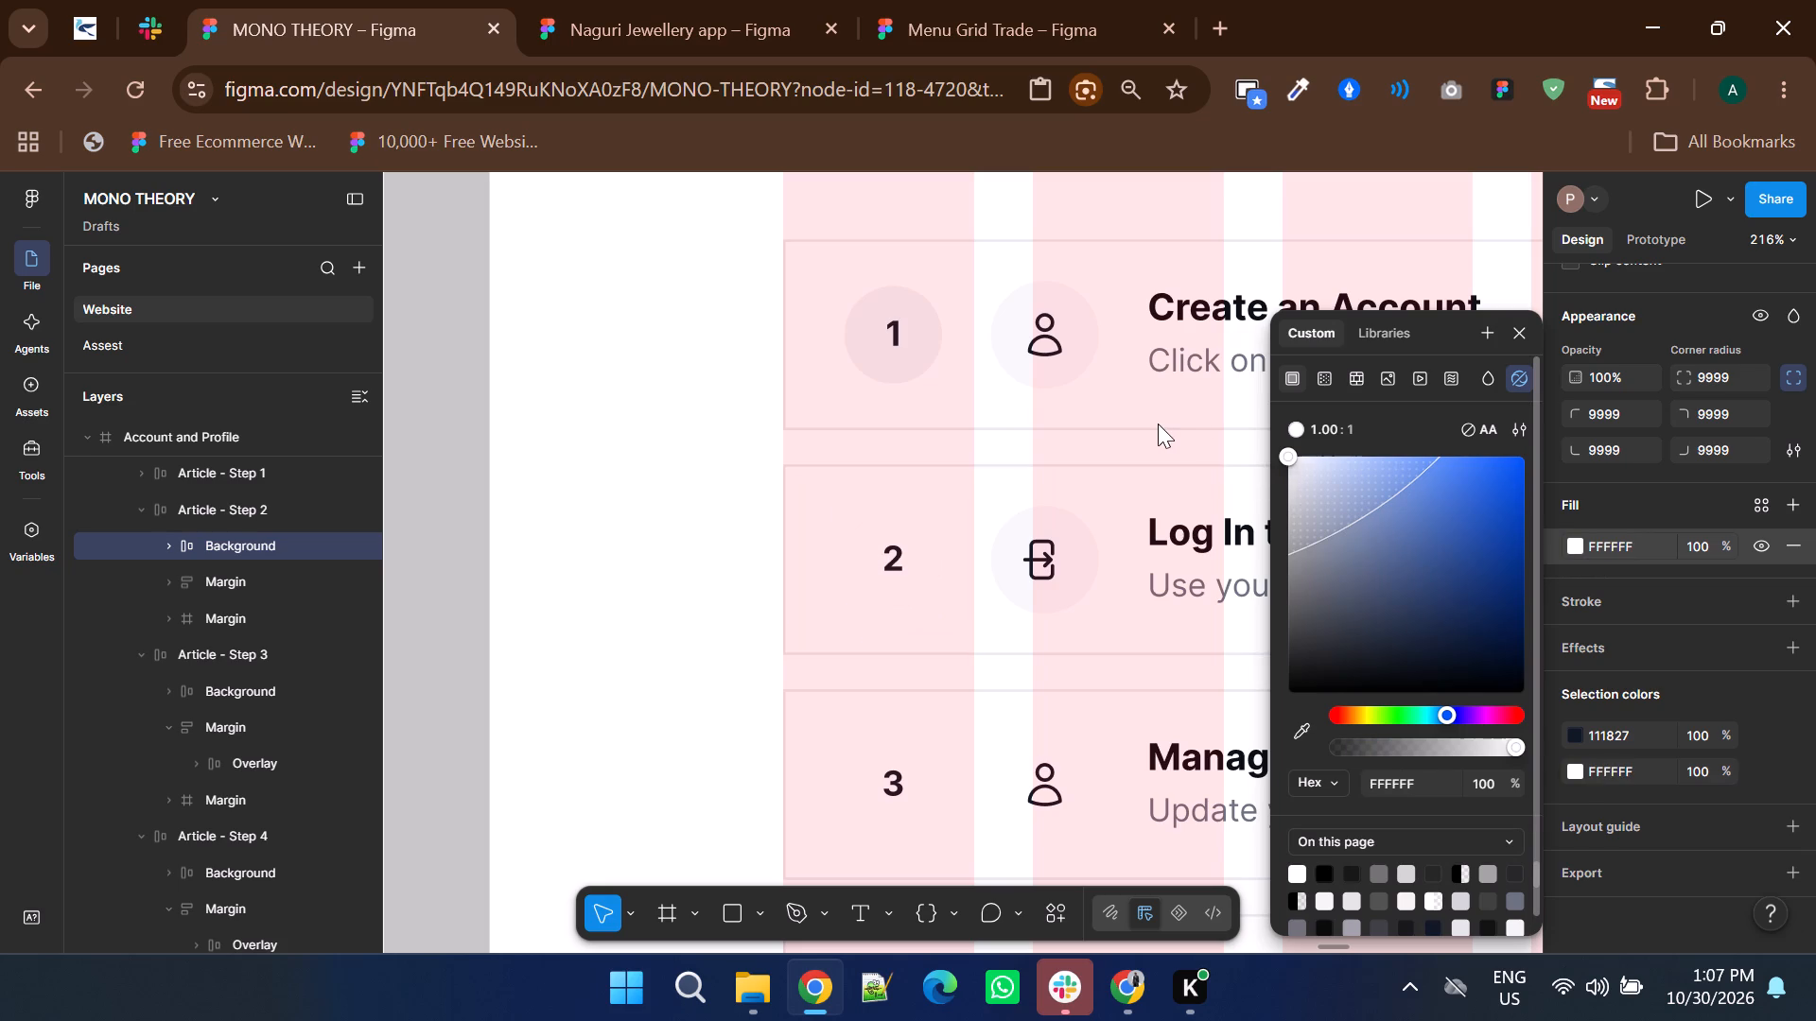
{"action": "left_click_drag", "start_coordinate": [1158, 424], "coordinate": [1156, 424]}
{"action": "double_click", "coordinate": [1080, 540]}
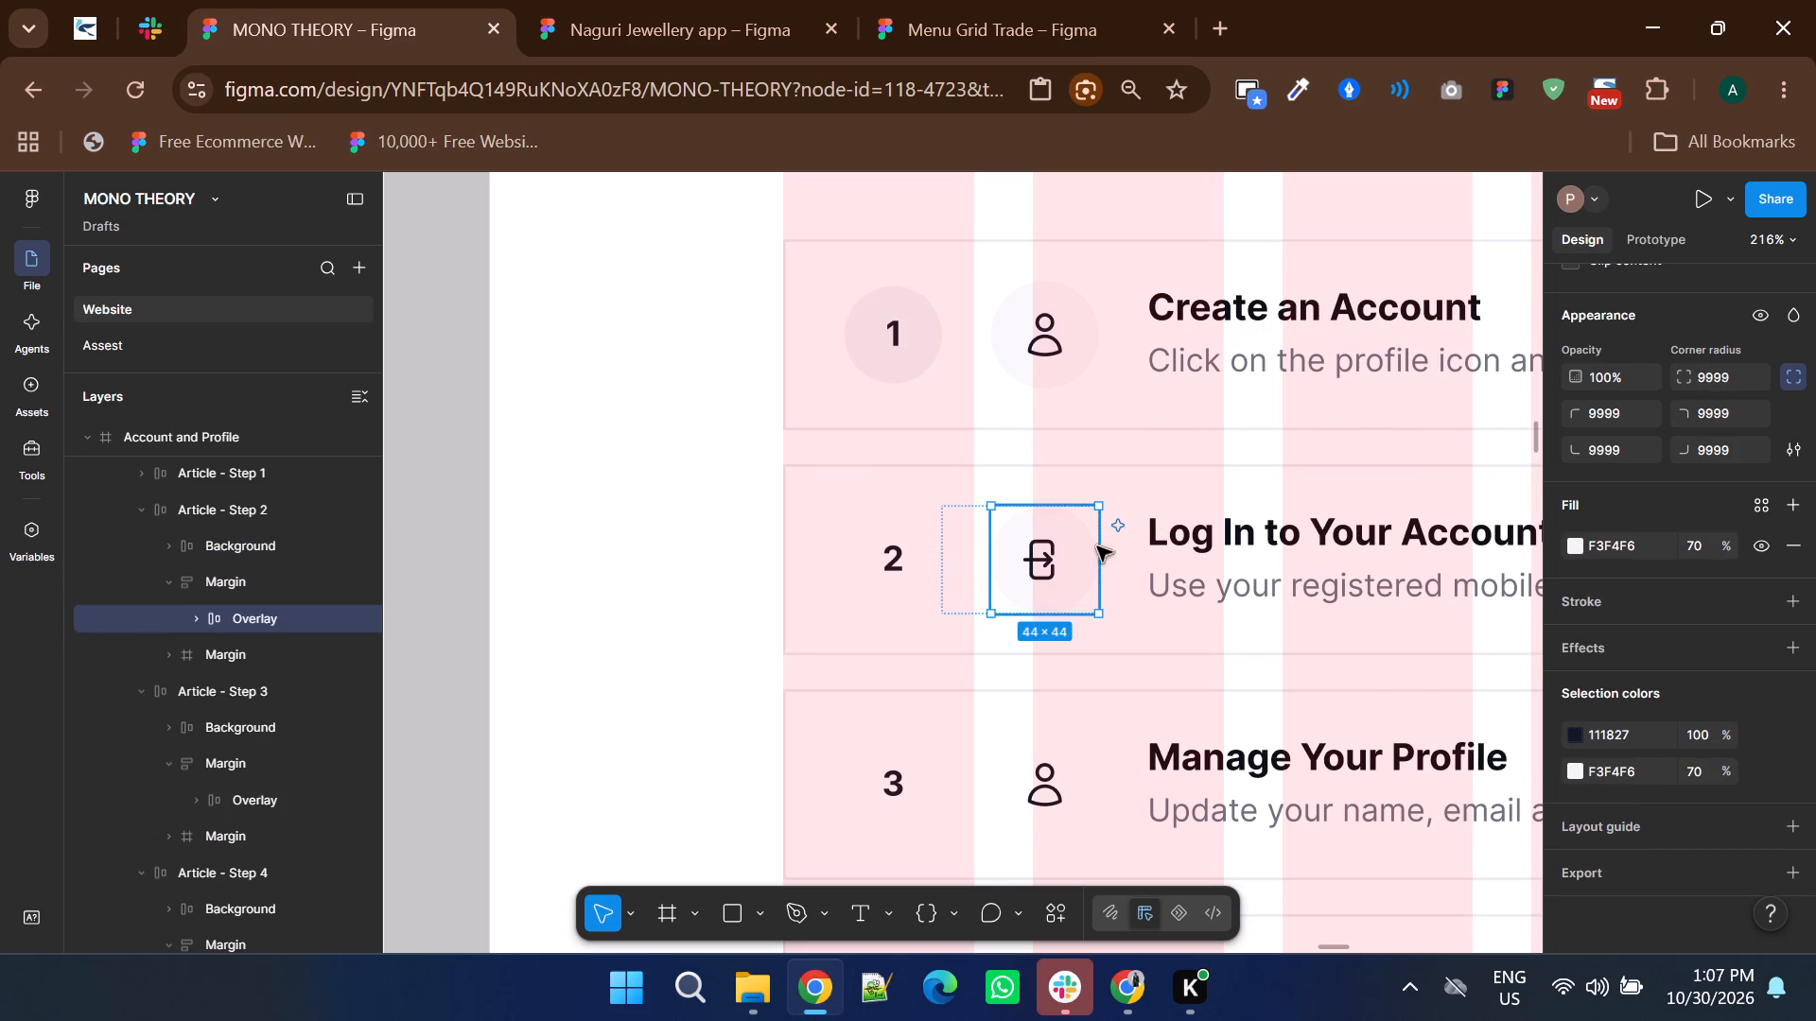
{"action": "left_click", "coordinate": [1577, 542]}
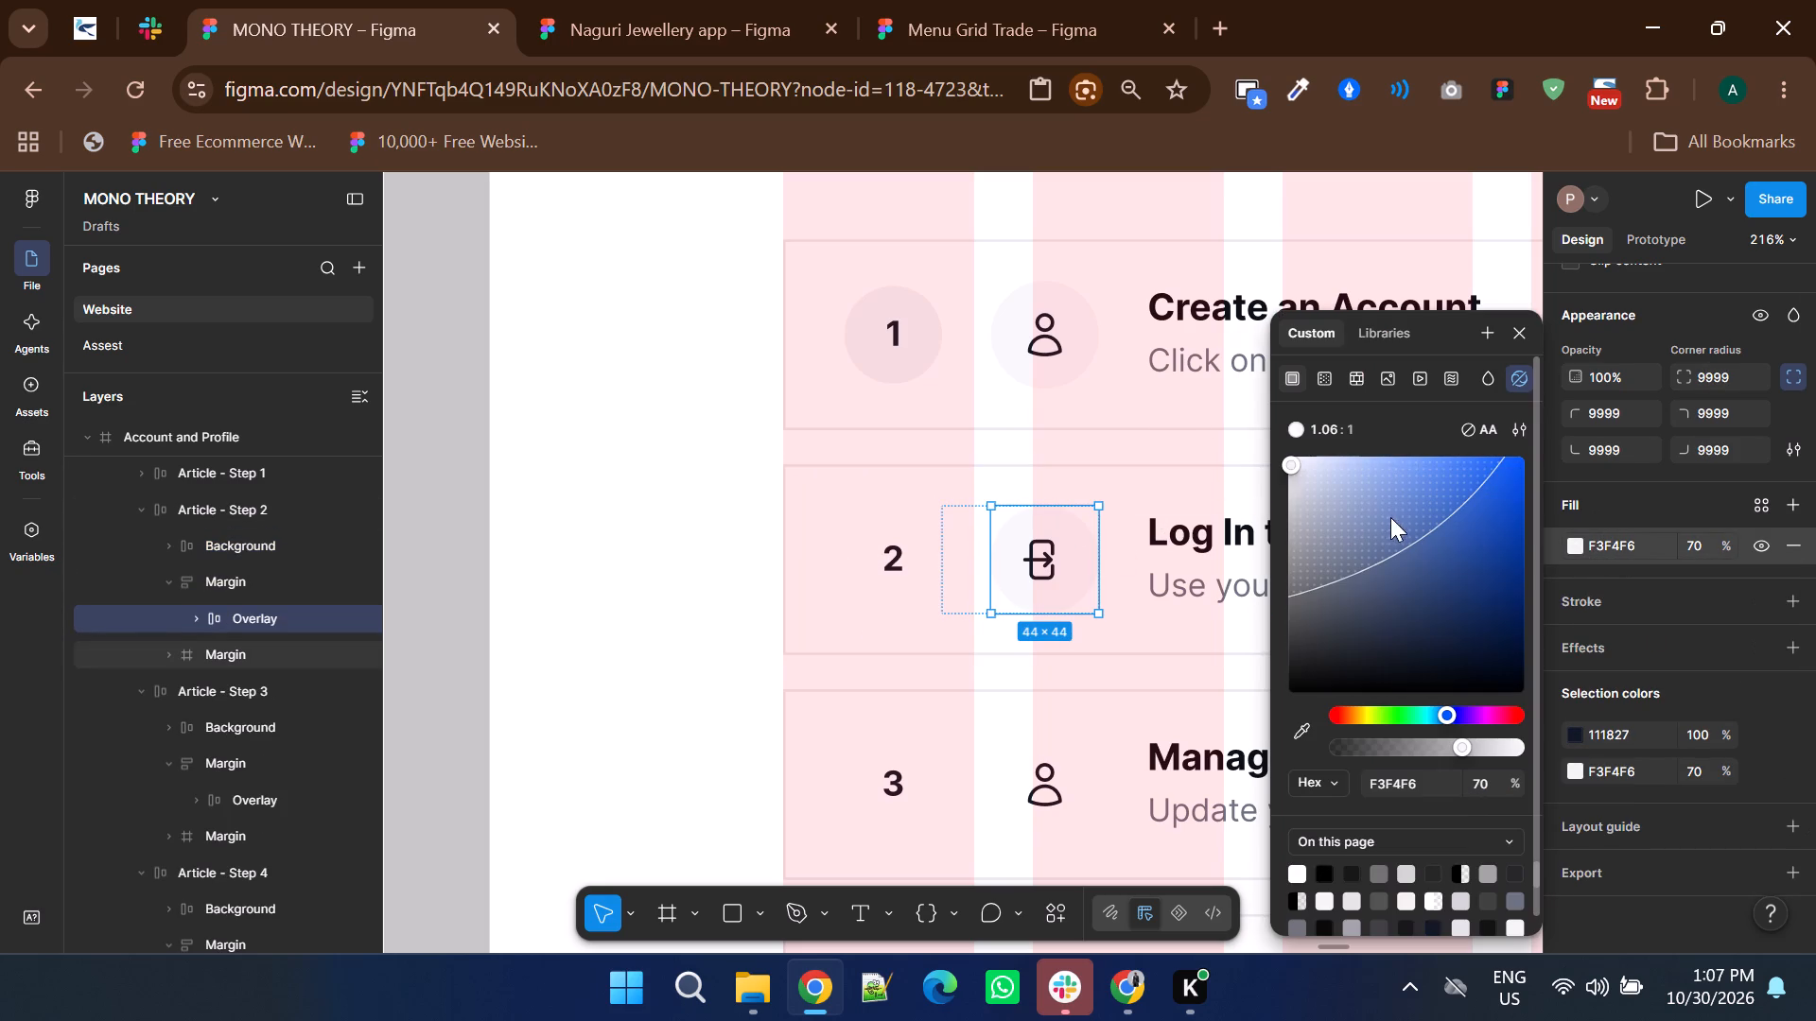
{"action": "left_click_drag", "start_coordinate": [1392, 516], "coordinate": [1166, 416]}
{"action": "left_click_drag", "start_coordinate": [1725, 549], "coordinate": [1149, 585]}
Fill the number and icon circles of the Create an Account card with FFFFFF, both at 100% fill opacity.
{"action": "scroll", "coordinate": [822, 678], "scroll_direction": "up", "scroll_amount": 2}
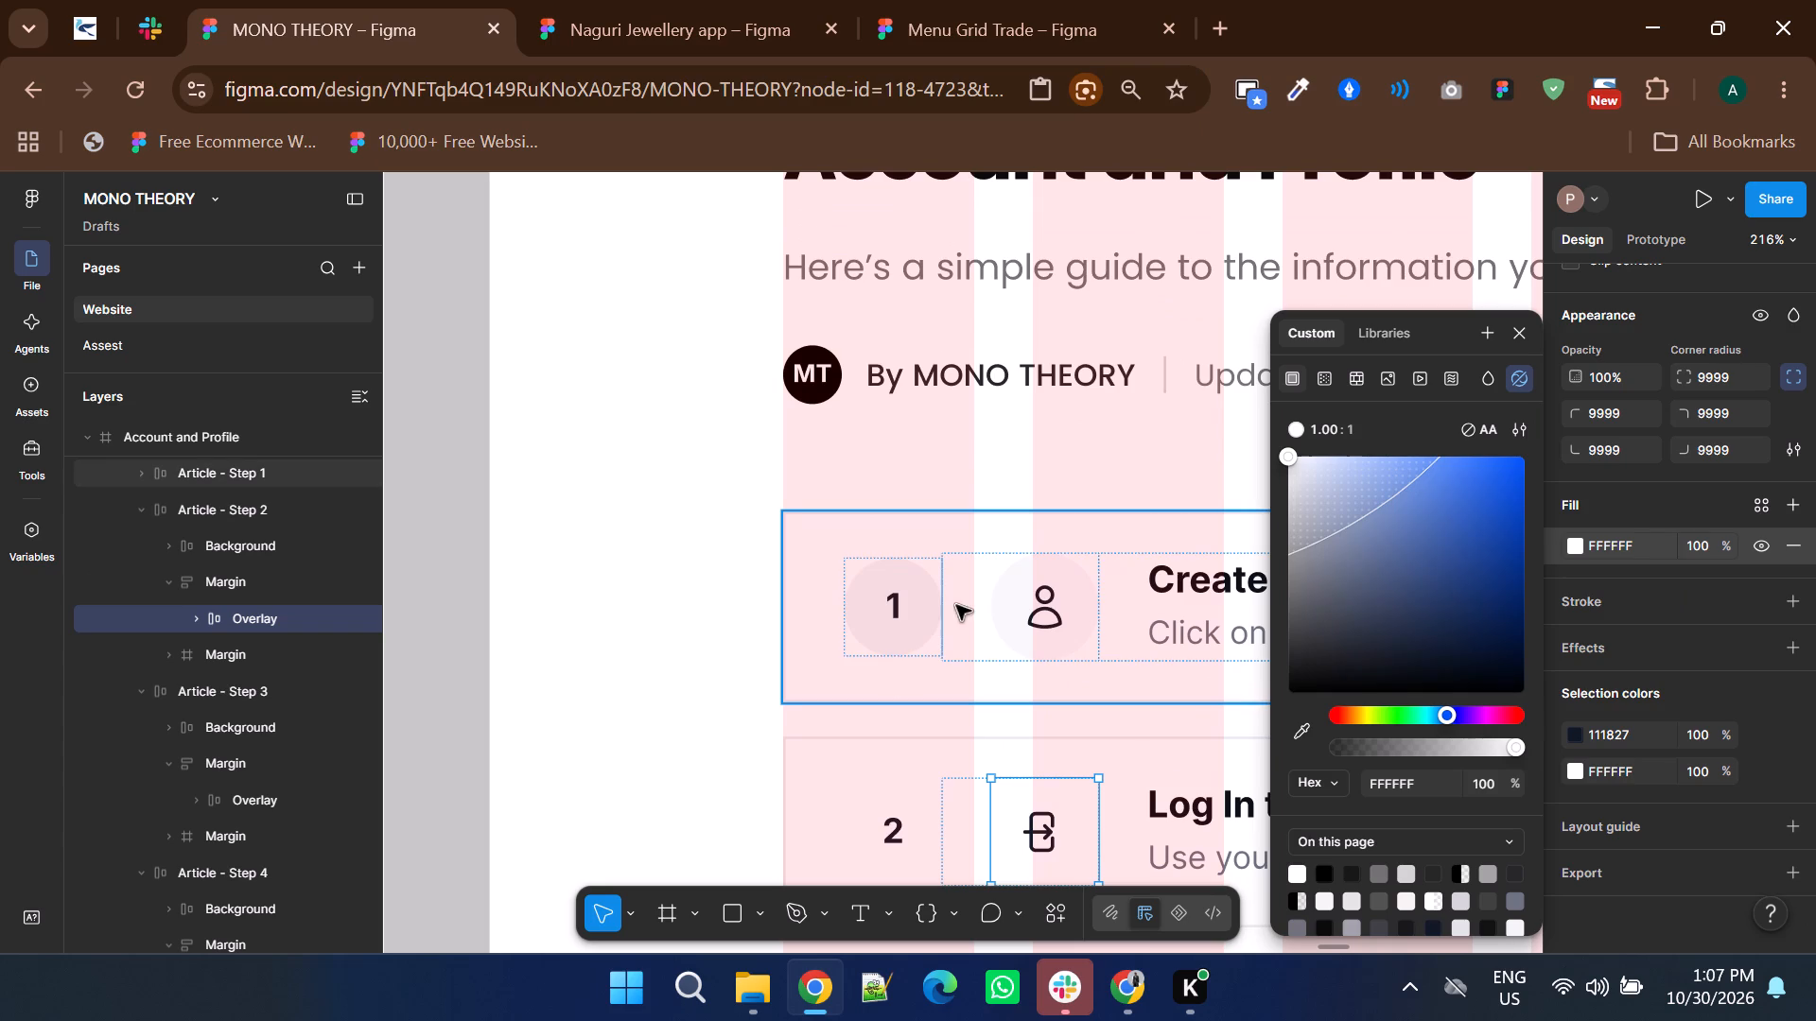
{"action": "double_click", "coordinate": [917, 620]}
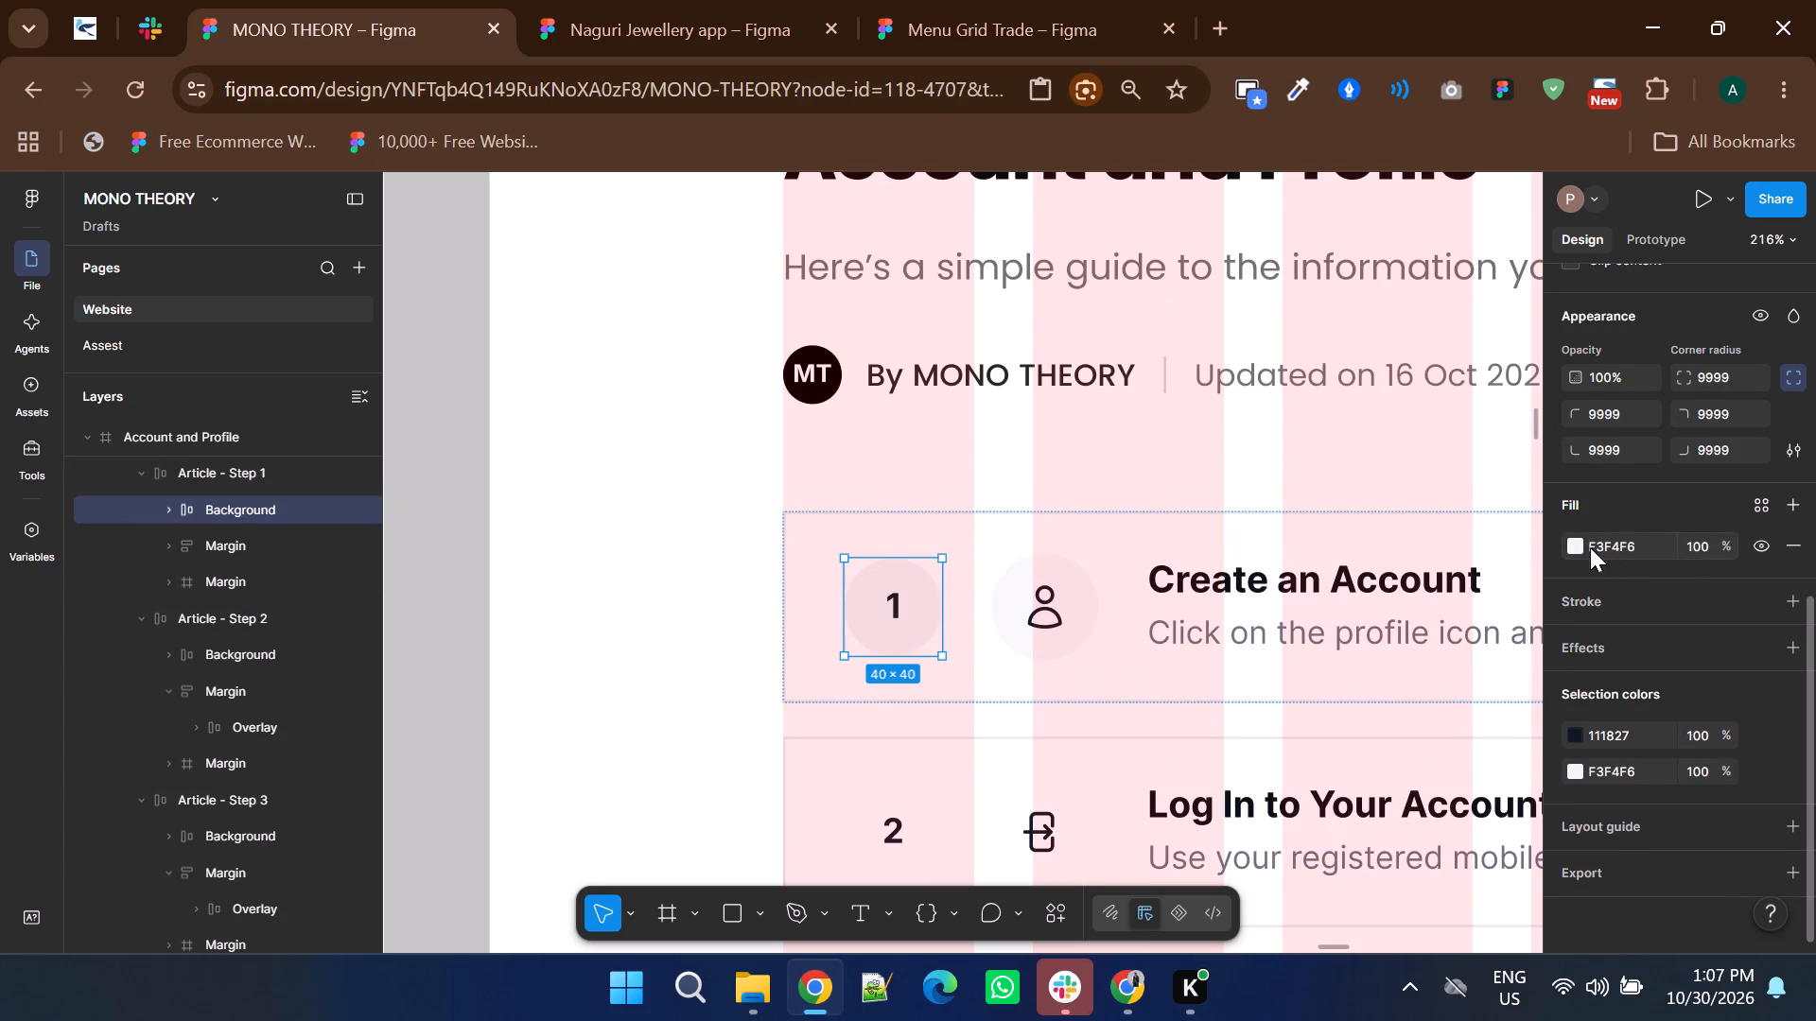
{"action": "left_click", "coordinate": [1562, 541]}
{"action": "left_click", "coordinate": [1569, 542]}
{"action": "left_click_drag", "start_coordinate": [1350, 559], "coordinate": [1038, 368]}
{"action": "double_click", "coordinate": [1057, 590]}
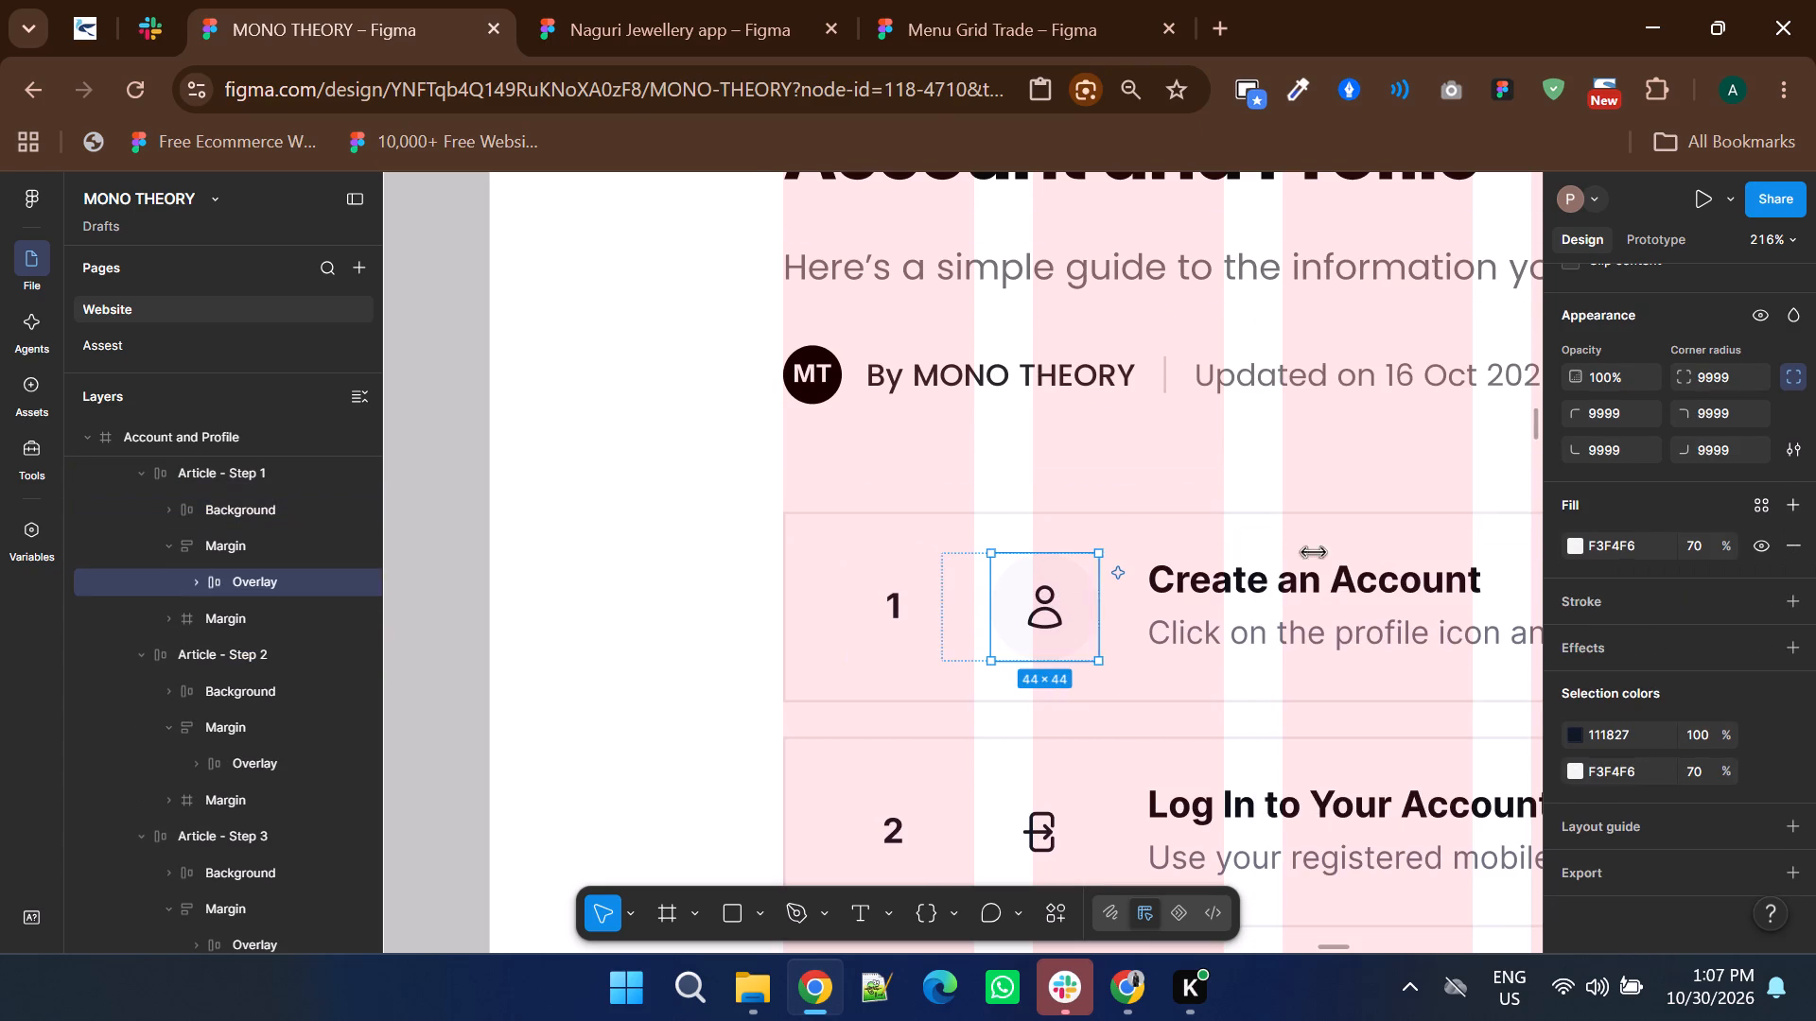
{"action": "left_click", "coordinate": [1582, 547]}
{"action": "left_click_drag", "start_coordinate": [1356, 531], "coordinate": [1214, 438]}
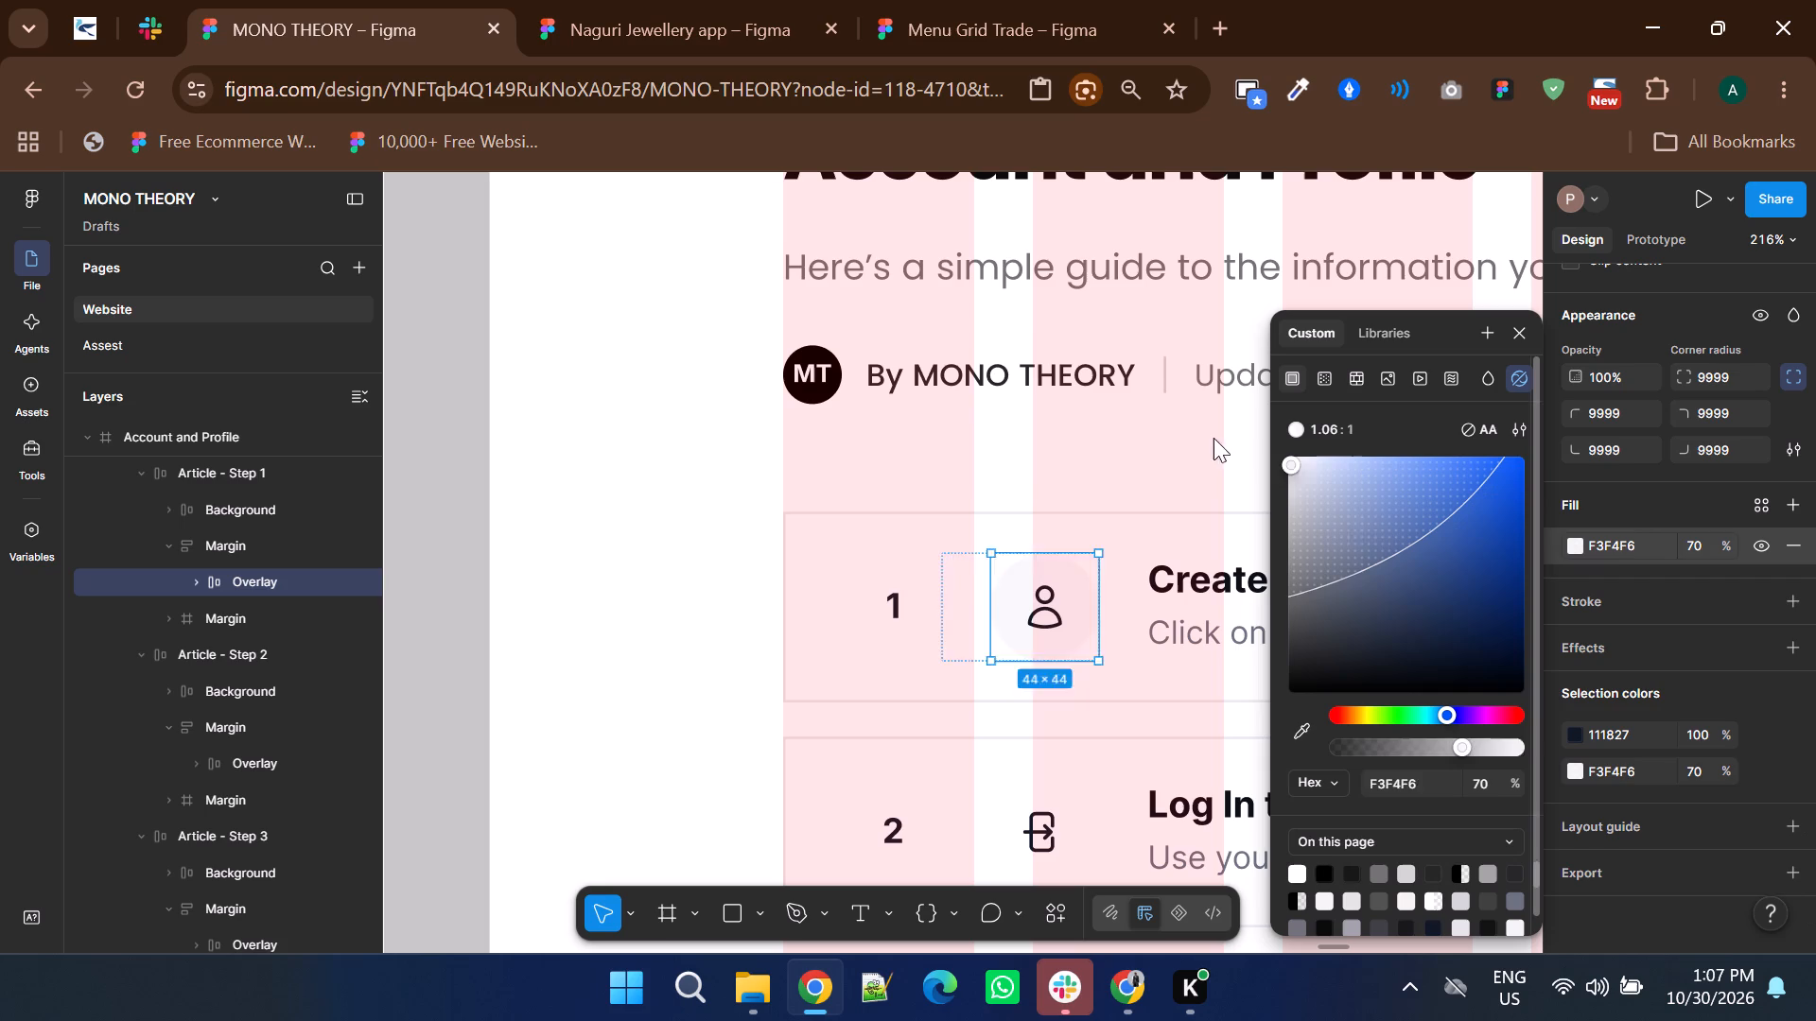
{"action": "left_click_drag", "start_coordinate": [1214, 438], "coordinate": [1161, 416]}
{"action": "left_click_drag", "start_coordinate": [1729, 554], "coordinate": [1035, 562]}
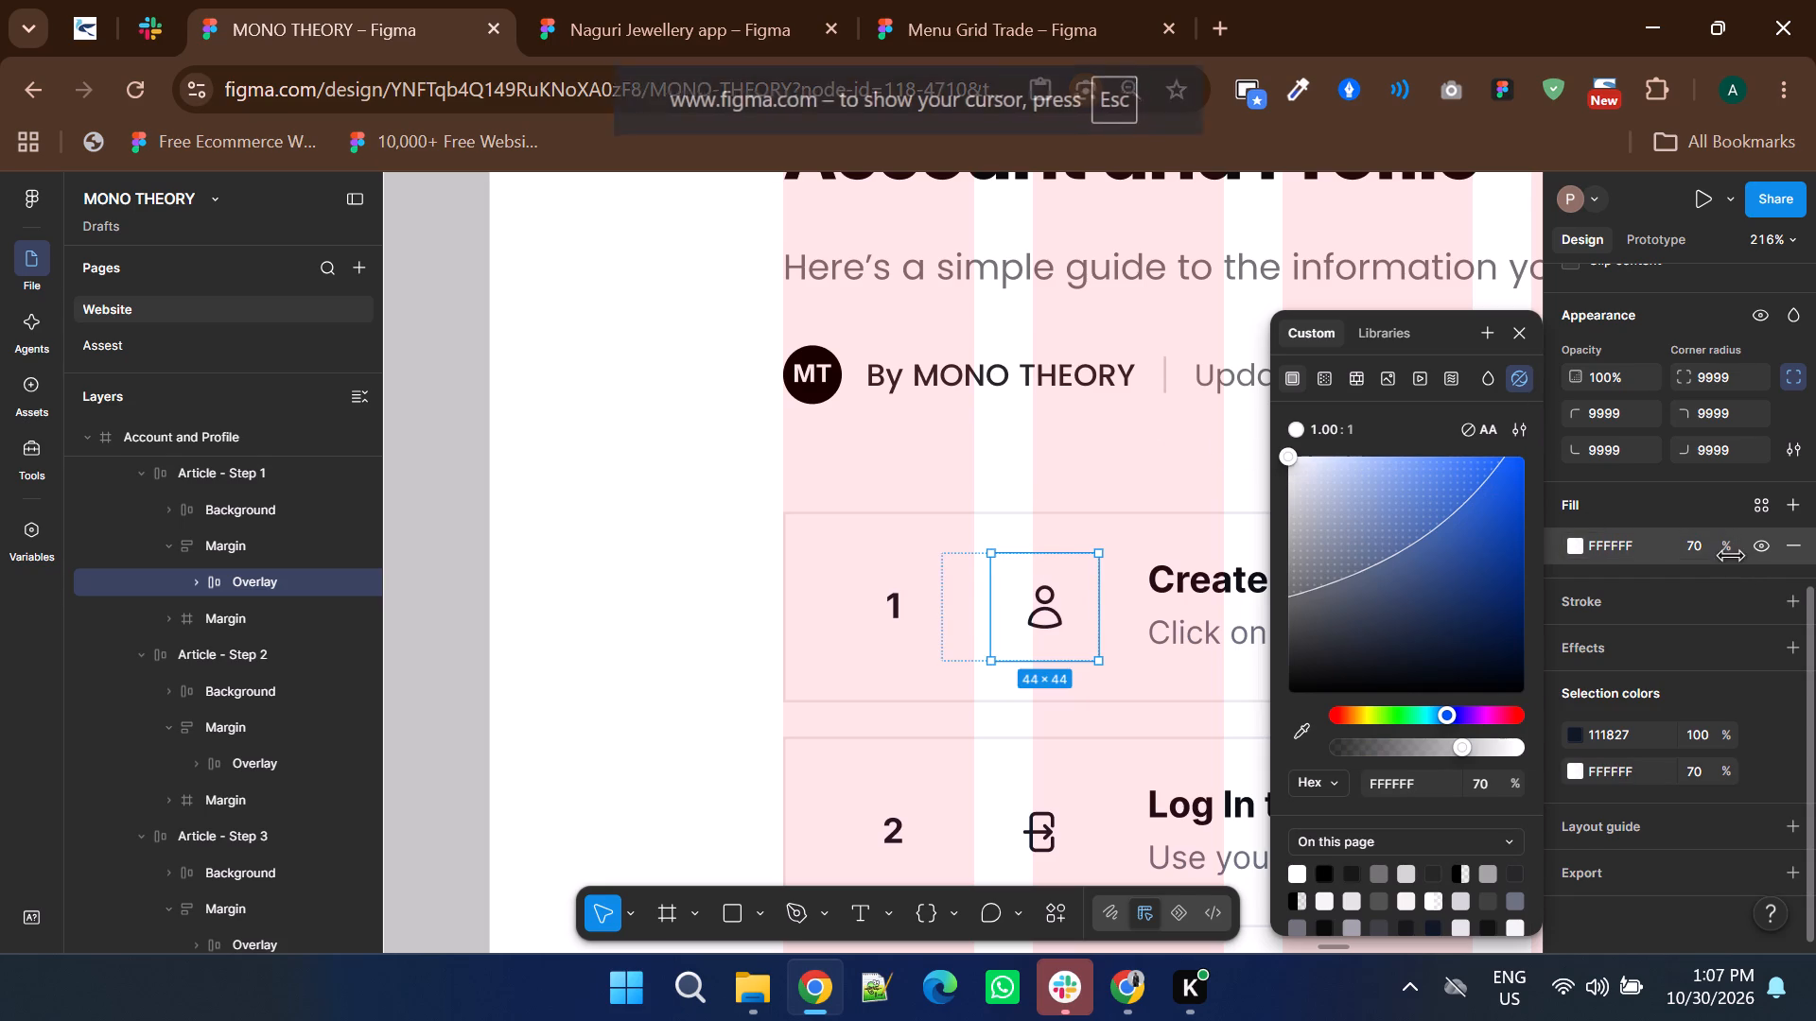
{"action": "left_click_drag", "start_coordinate": [1035, 562], "coordinate": [1137, 566]}
{"action": "scroll", "coordinate": [1144, 568], "scroll_direction": "down", "scroll_amount": 3, "text": "ctrl"}
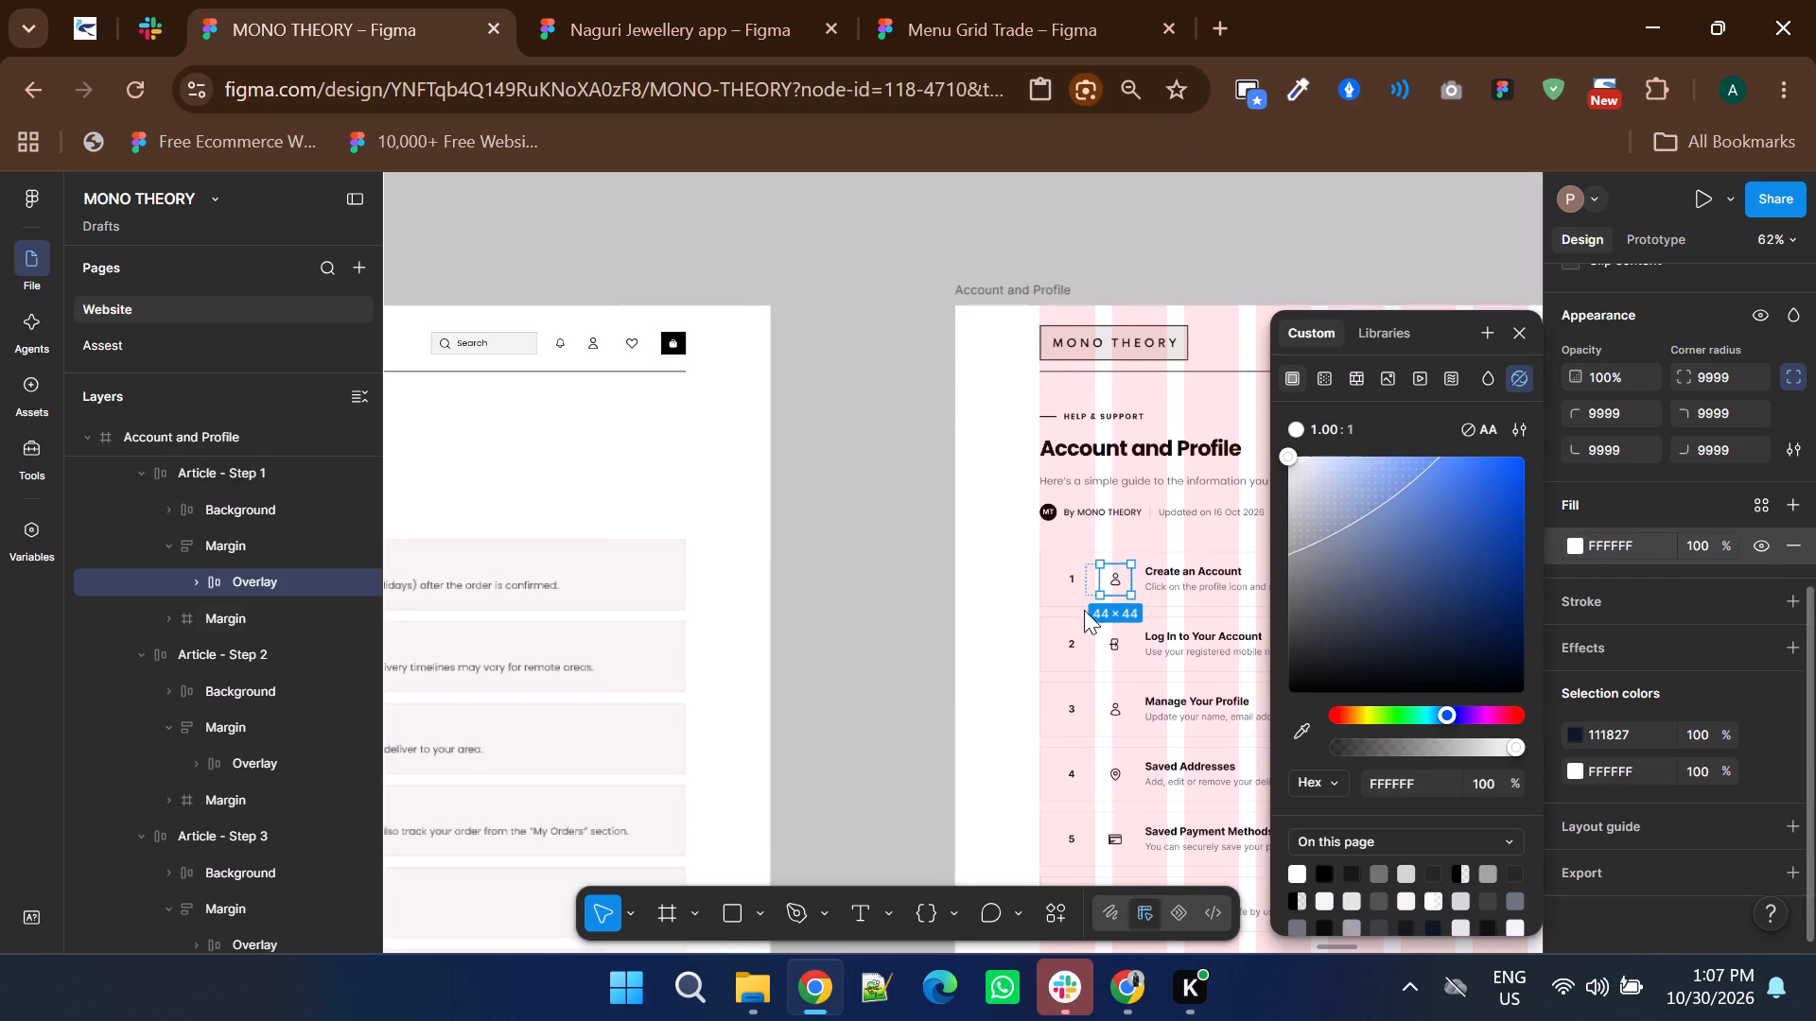
{"action": "left_click", "coordinate": [918, 580]}
Fill all six step cards on the Account and Profile page with F5F4F2, sampled from the neighbouring page's step cards.
{"action": "scroll", "coordinate": [890, 579], "scroll_direction": "down", "scroll_amount": 1, "text": "ctrl"}
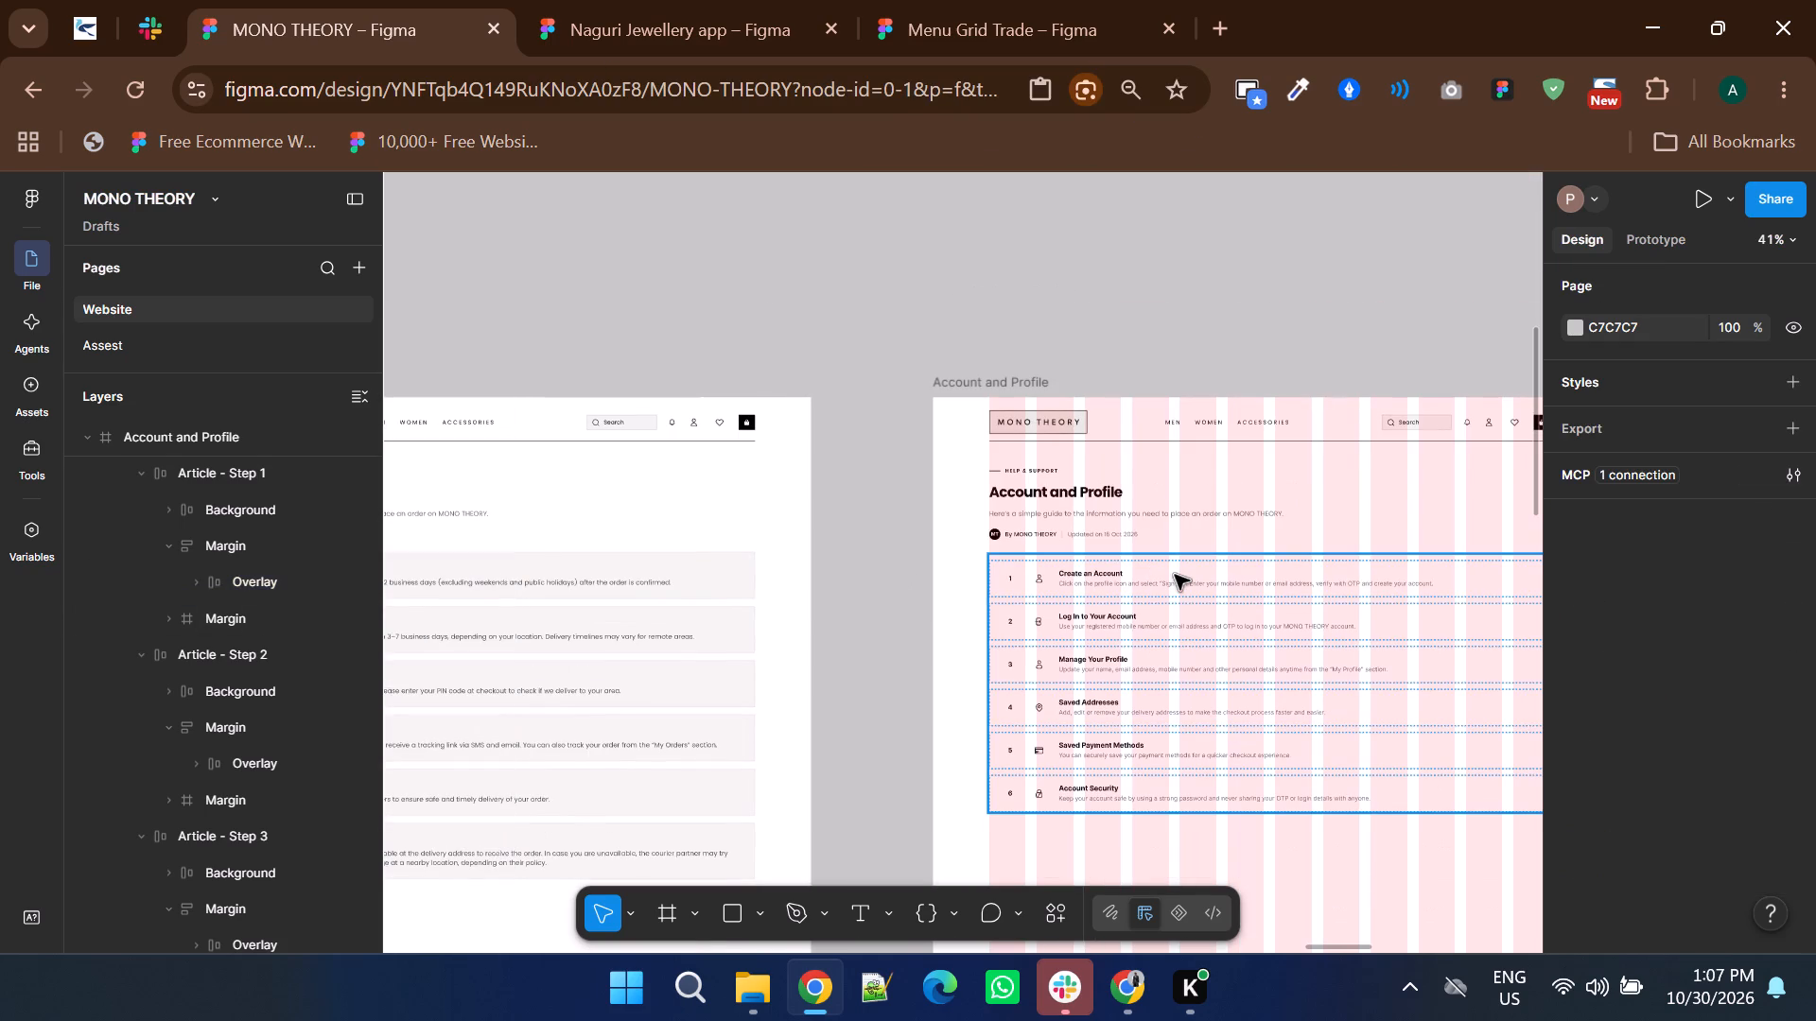
{"action": "double_click", "coordinate": [1175, 575]}
{"action": "left_click", "coordinate": [1196, 617], "text": "shift"}
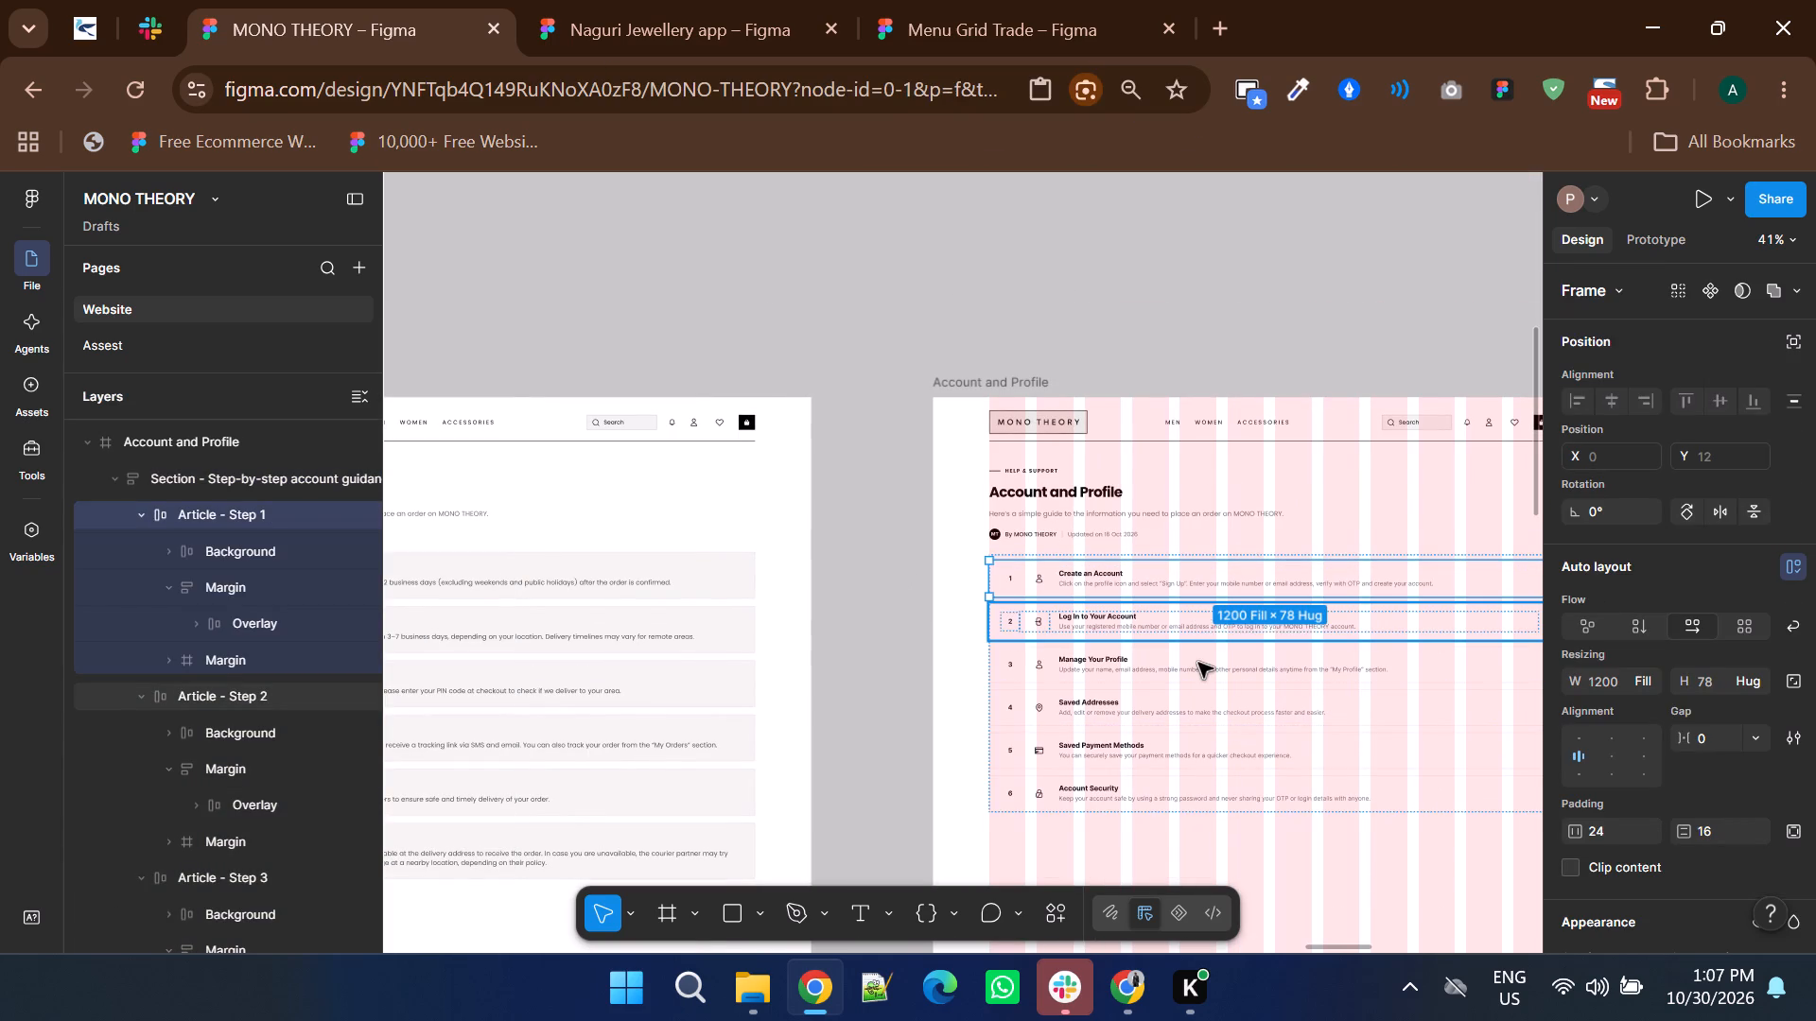
{"action": "left_click", "coordinate": [1198, 663], "text": "shift"}
{"action": "left_click", "coordinate": [1198, 708], "text": "shift"}
{"action": "left_click", "coordinate": [1198, 760], "text": "shift"}
{"action": "left_click", "coordinate": [1206, 811], "text": "shift"}
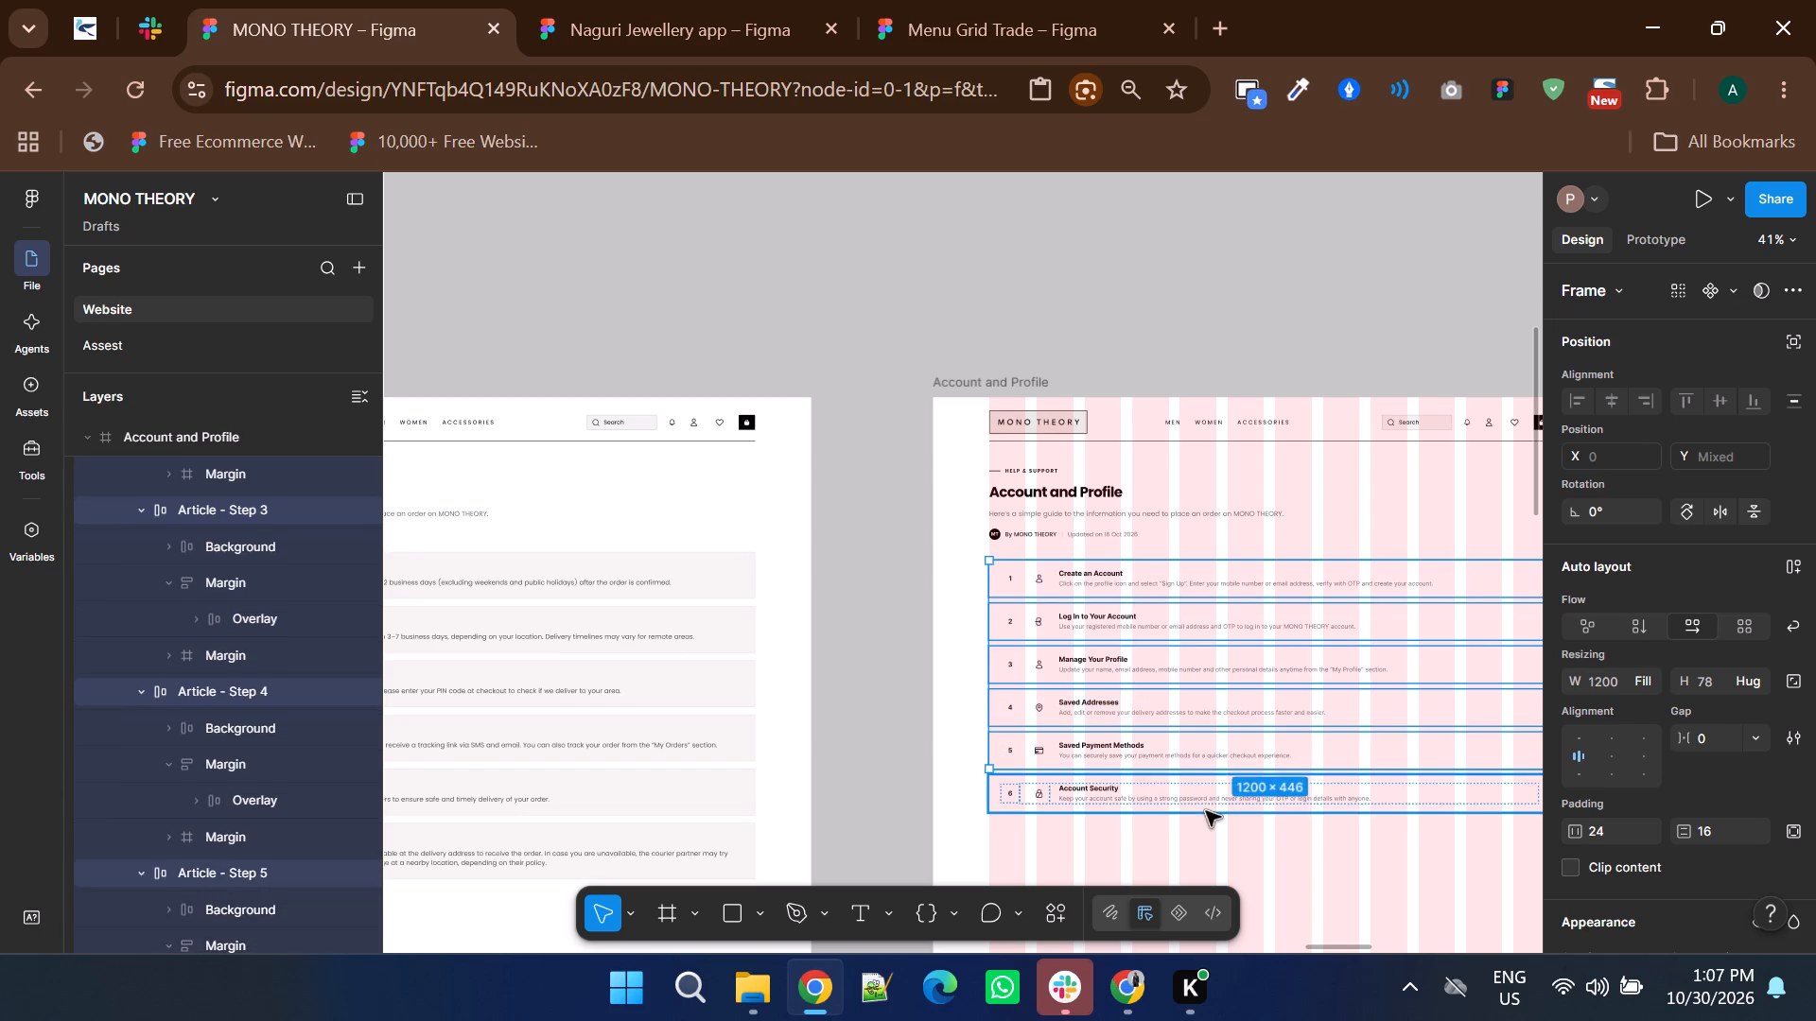
{"action": "scroll", "coordinate": [1673, 687], "scroll_direction": "down", "scroll_amount": 2}
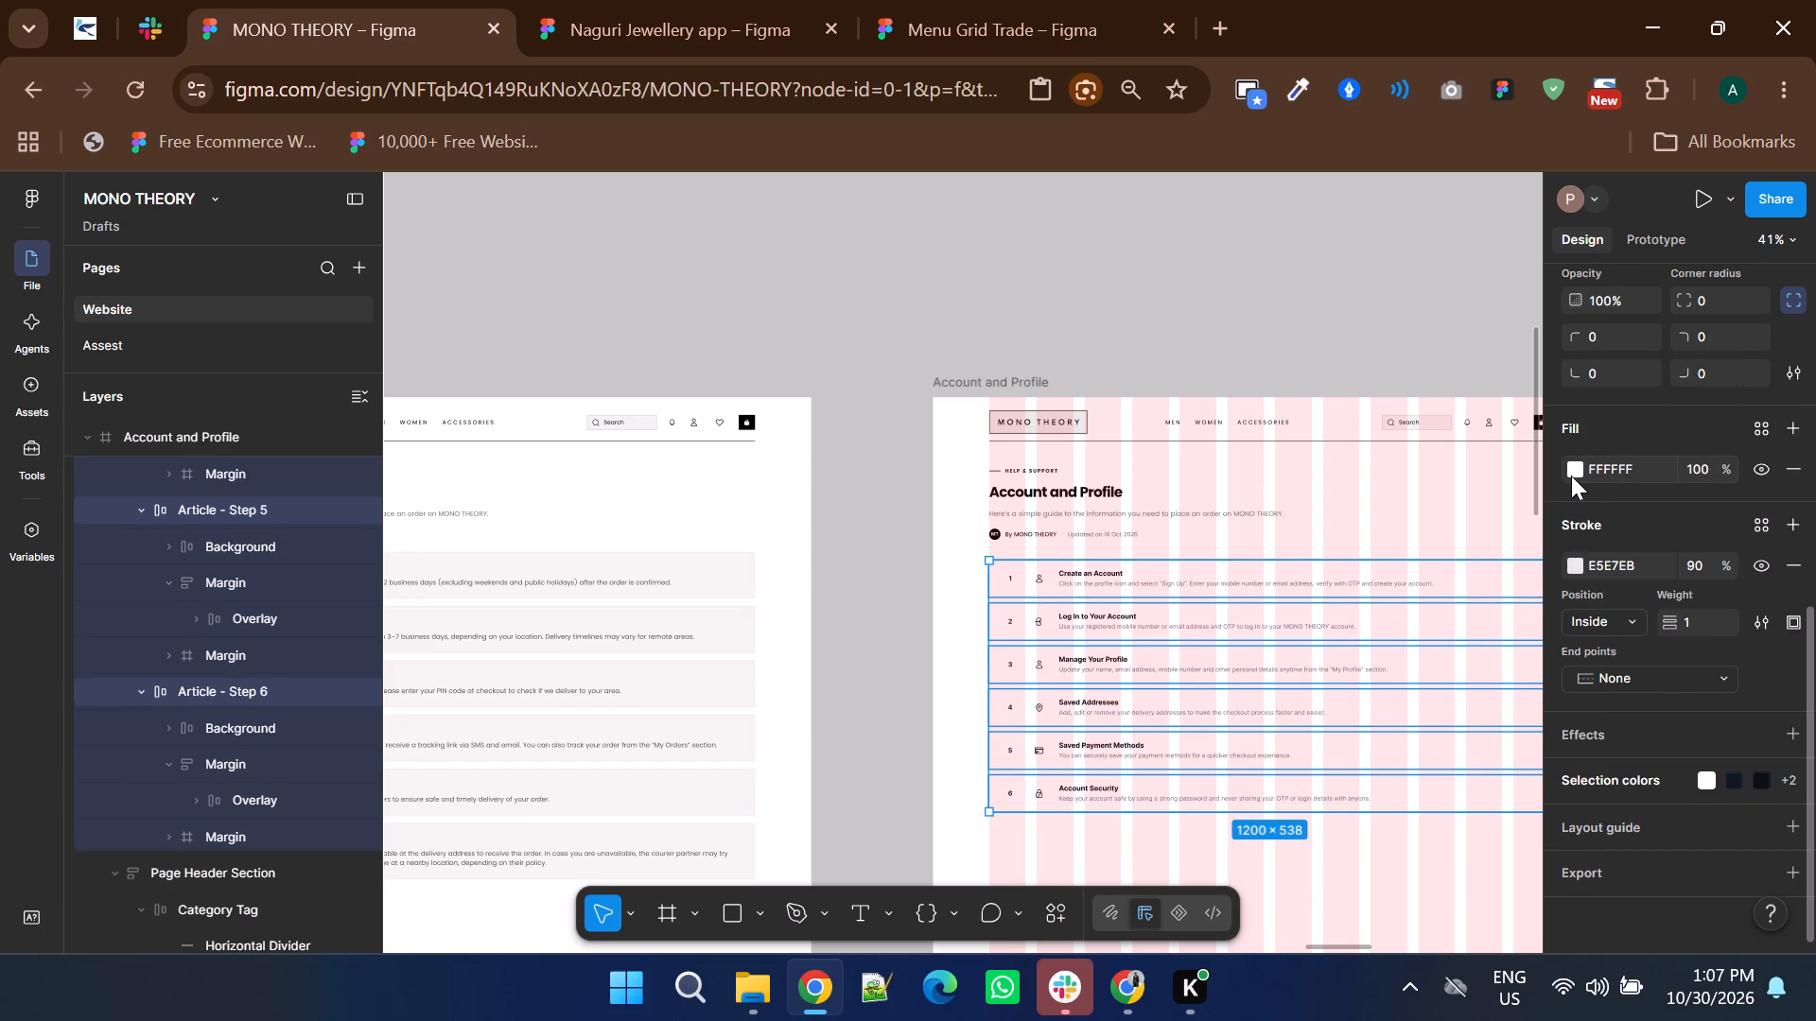
{"action": "left_click", "coordinate": [1571, 476]}
{"action": "left_click", "coordinate": [1296, 718]}
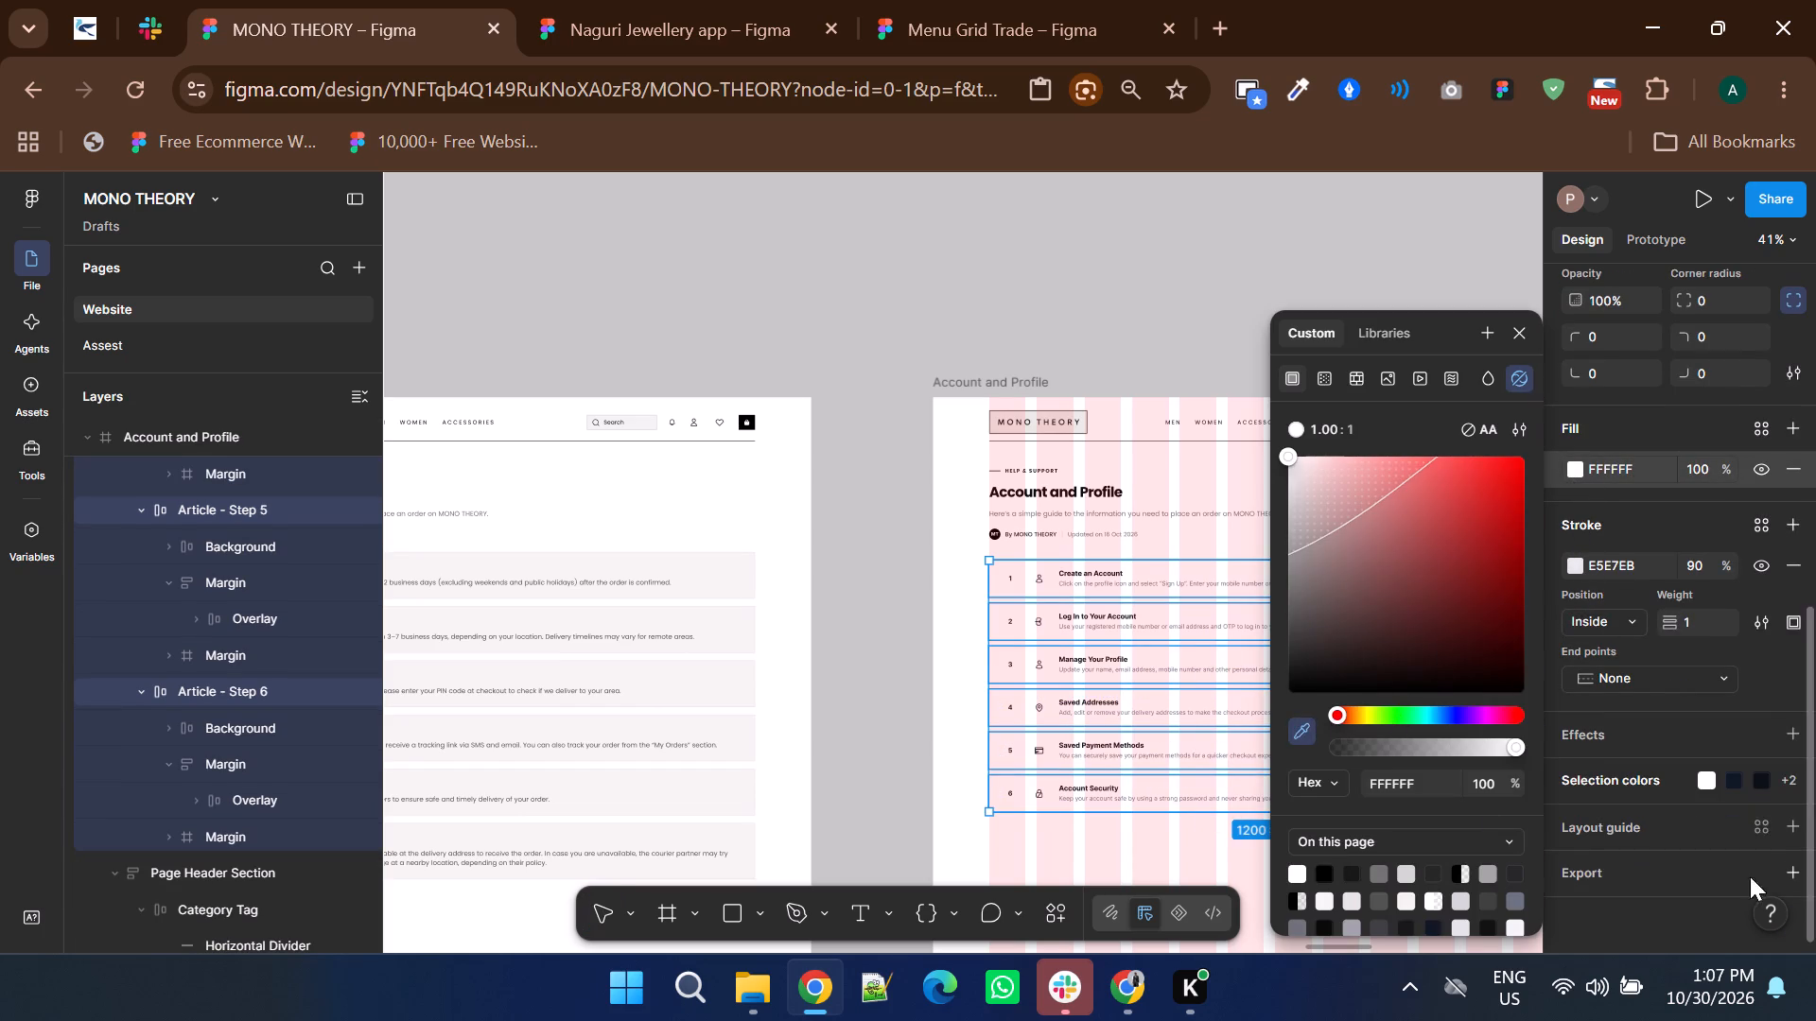
{"action": "left_click", "coordinate": [725, 590]}
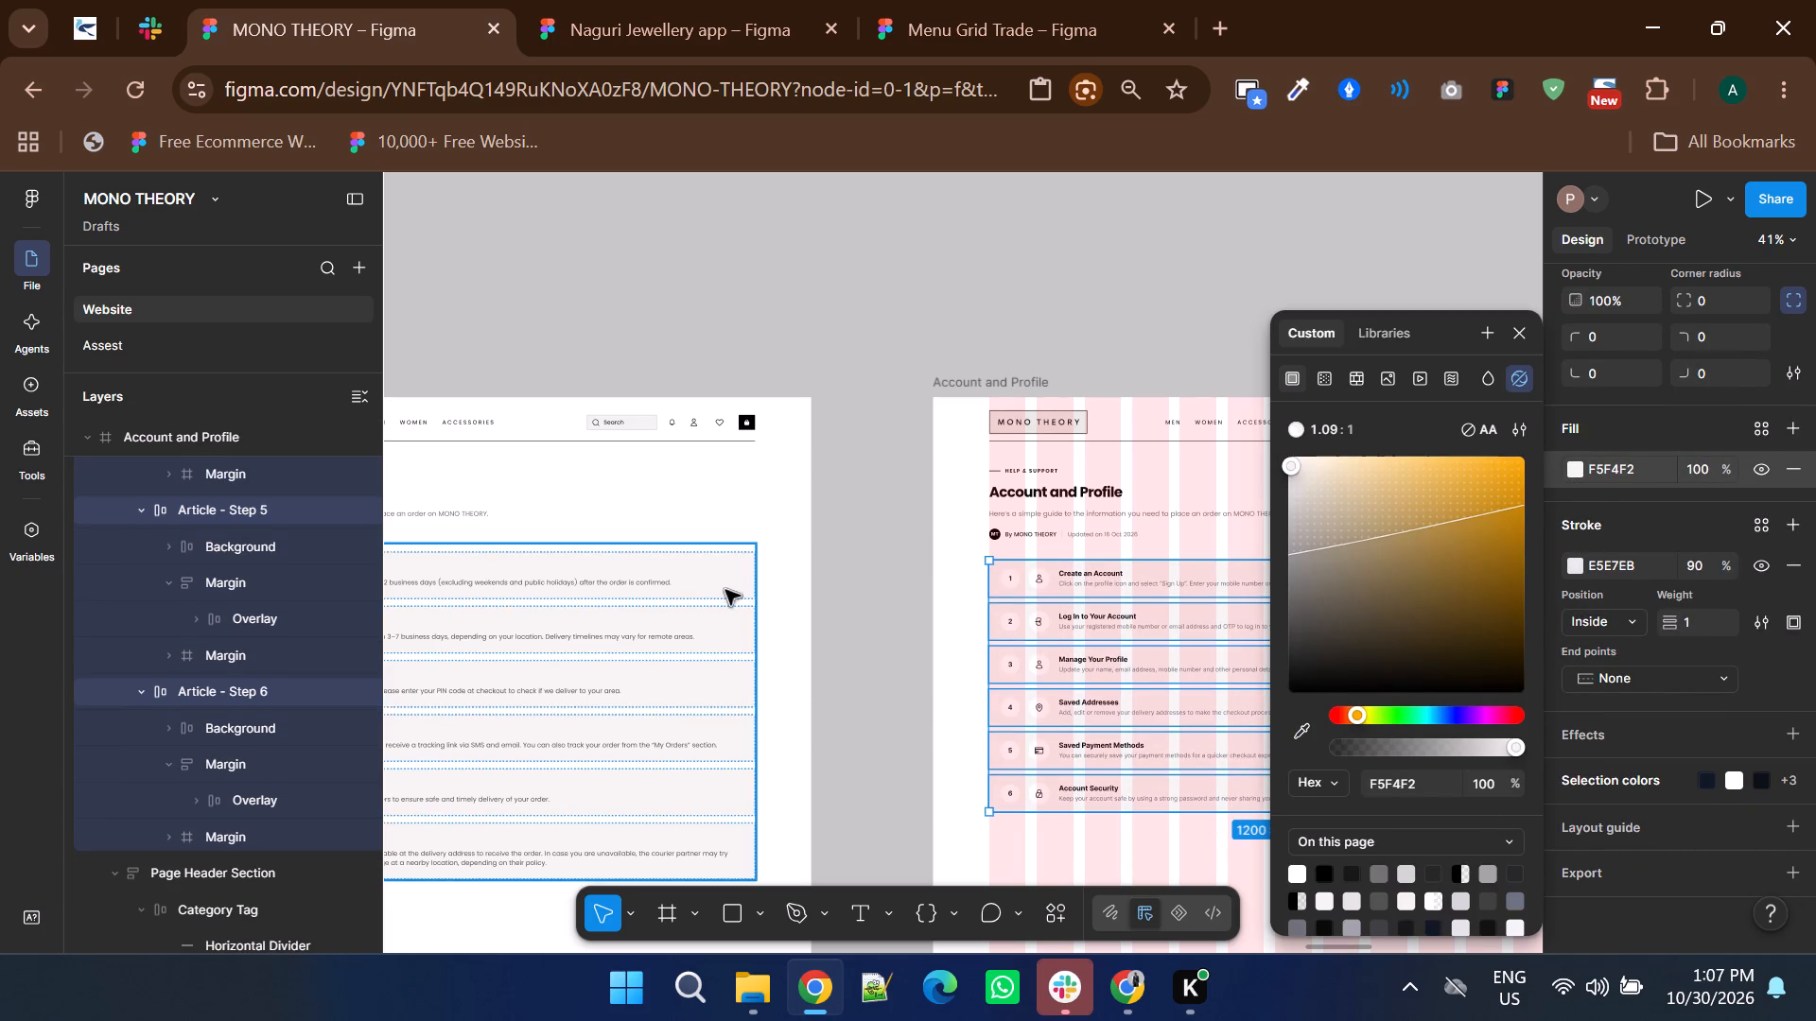
{"action": "left_click", "coordinate": [820, 607]}
Hide the 12-column layout guide on the Account and Profile frame.
{"action": "scroll", "coordinate": [820, 607], "scroll_direction": "down", "scroll_amount": 3, "text": "shift"}
{"action": "scroll", "coordinate": [1113, 539], "scroll_direction": "down", "scroll_amount": 1}
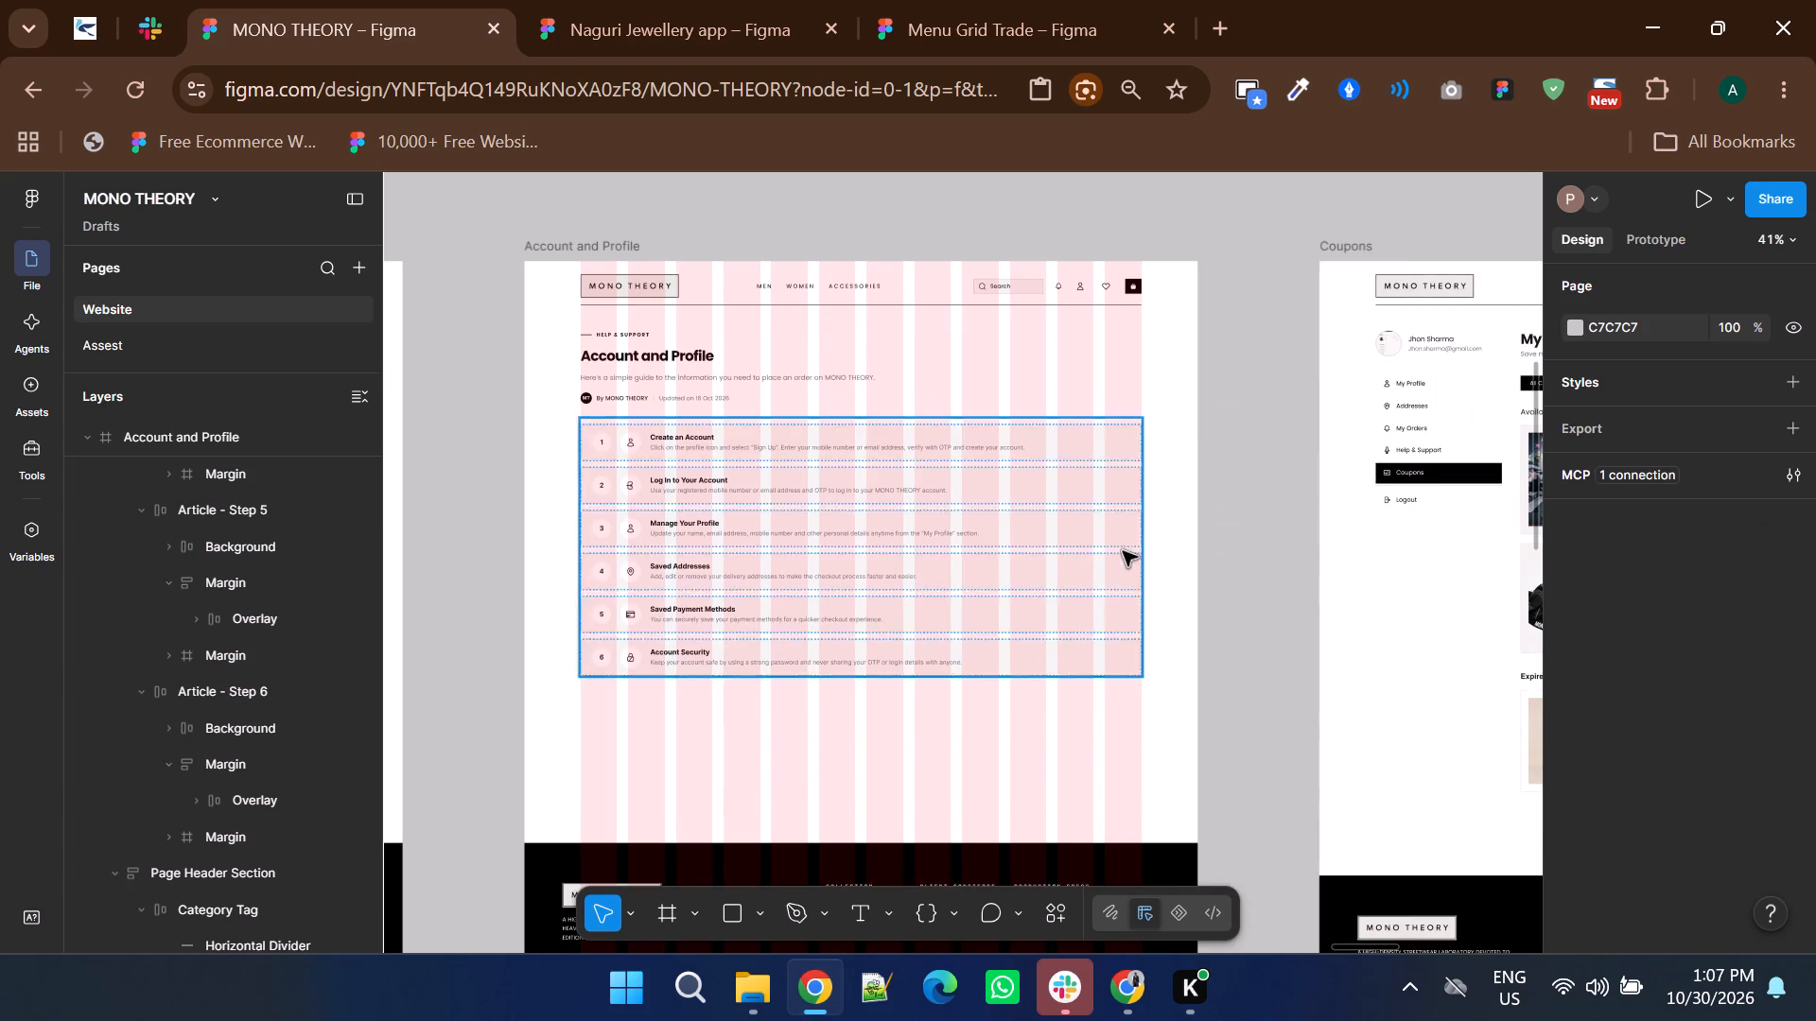
{"action": "left_click", "coordinate": [1176, 584], "text": "ctrl"}
{"action": "scroll", "coordinate": [1715, 691], "scroll_direction": "down", "scroll_amount": 4}
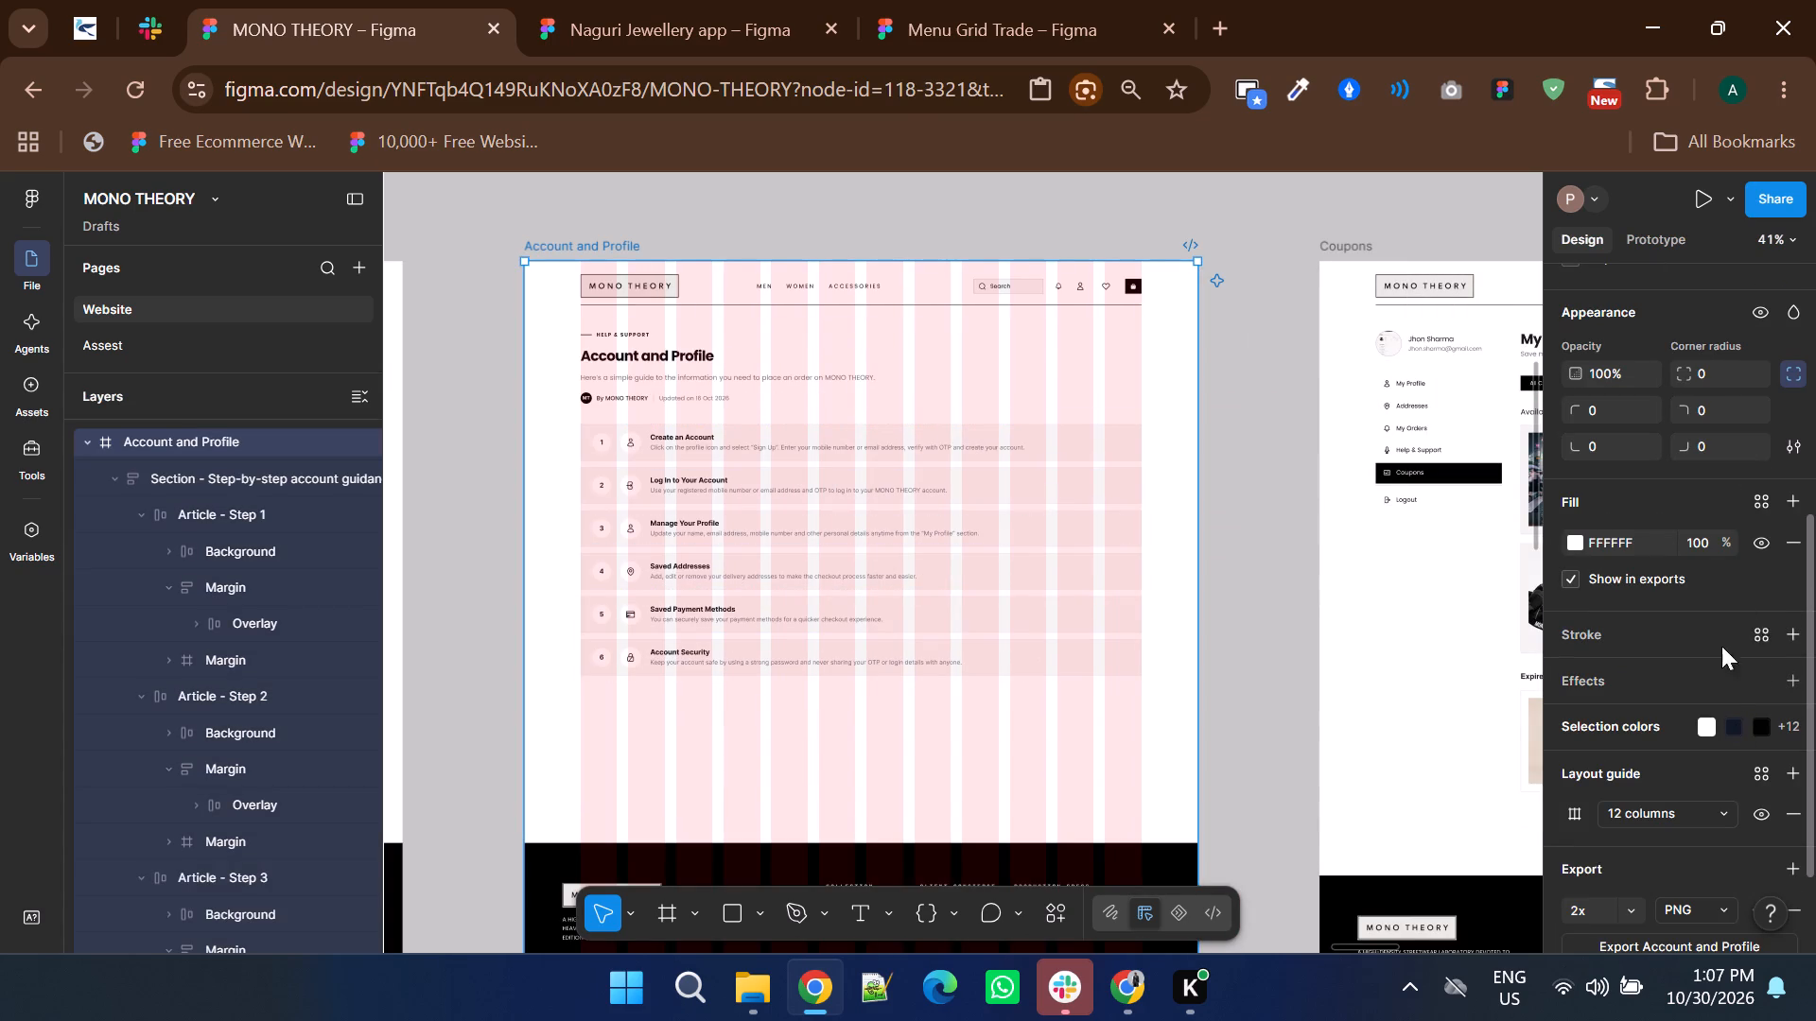
{"action": "left_click", "coordinate": [1745, 816]}
{"action": "left_click", "coordinate": [1752, 814]}
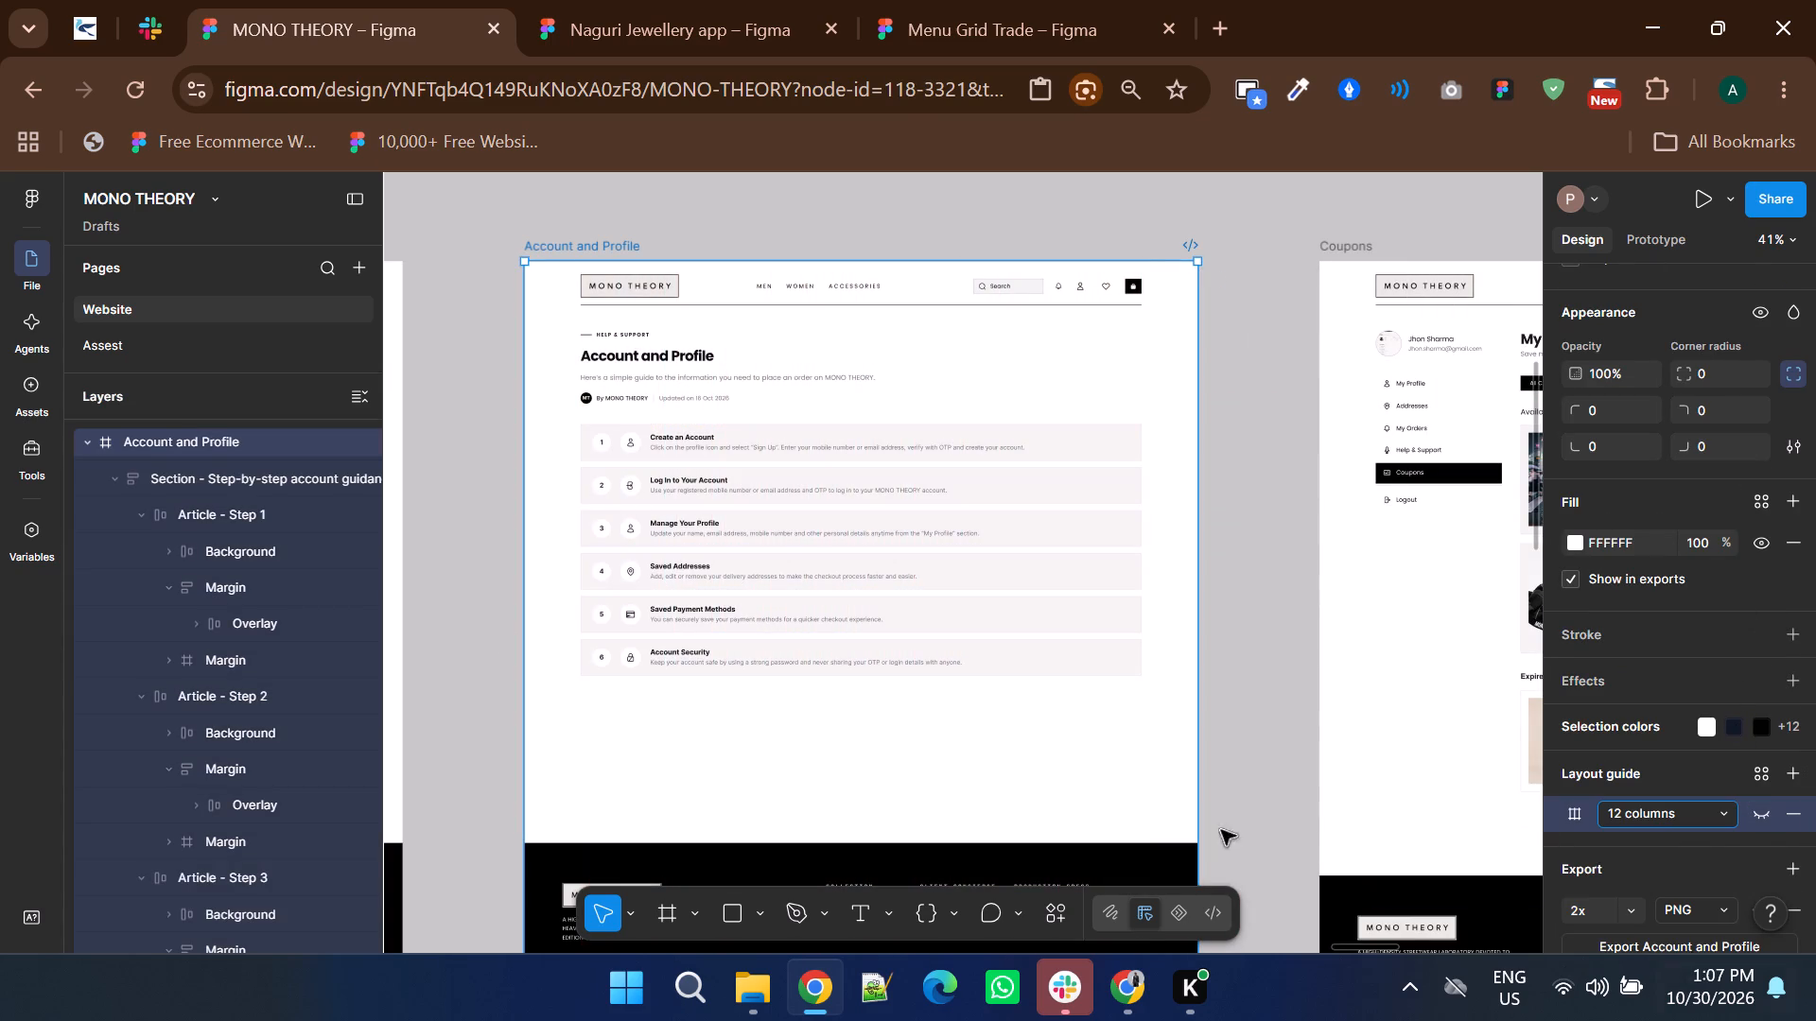
Change the font of the headings and descriptions in all six Account and Profile step cards to Poppins.
{"action": "scroll", "coordinate": [612, 435], "scroll_direction": "up", "scroll_amount": 3, "text": "ctrl"}
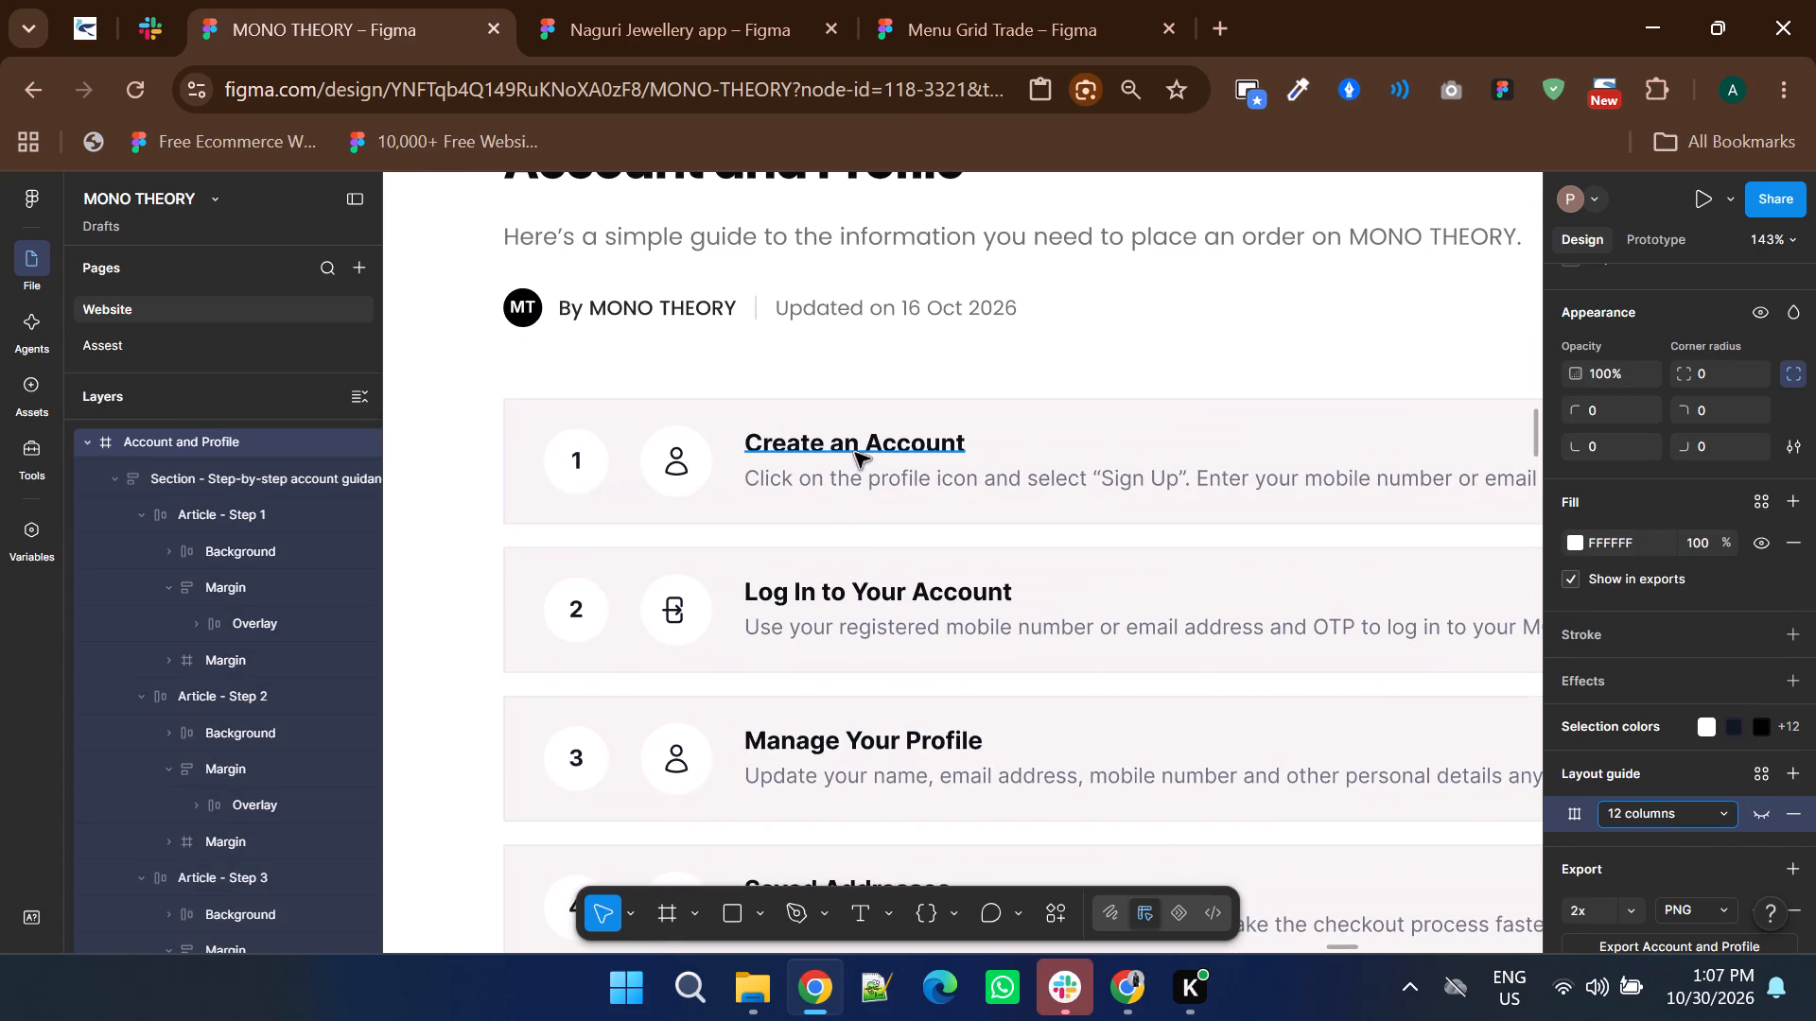
{"action": "left_click", "coordinate": [855, 453], "text": "ctrl"}
{"action": "left_click", "coordinate": [827, 488], "text": "ctrl+shift"}
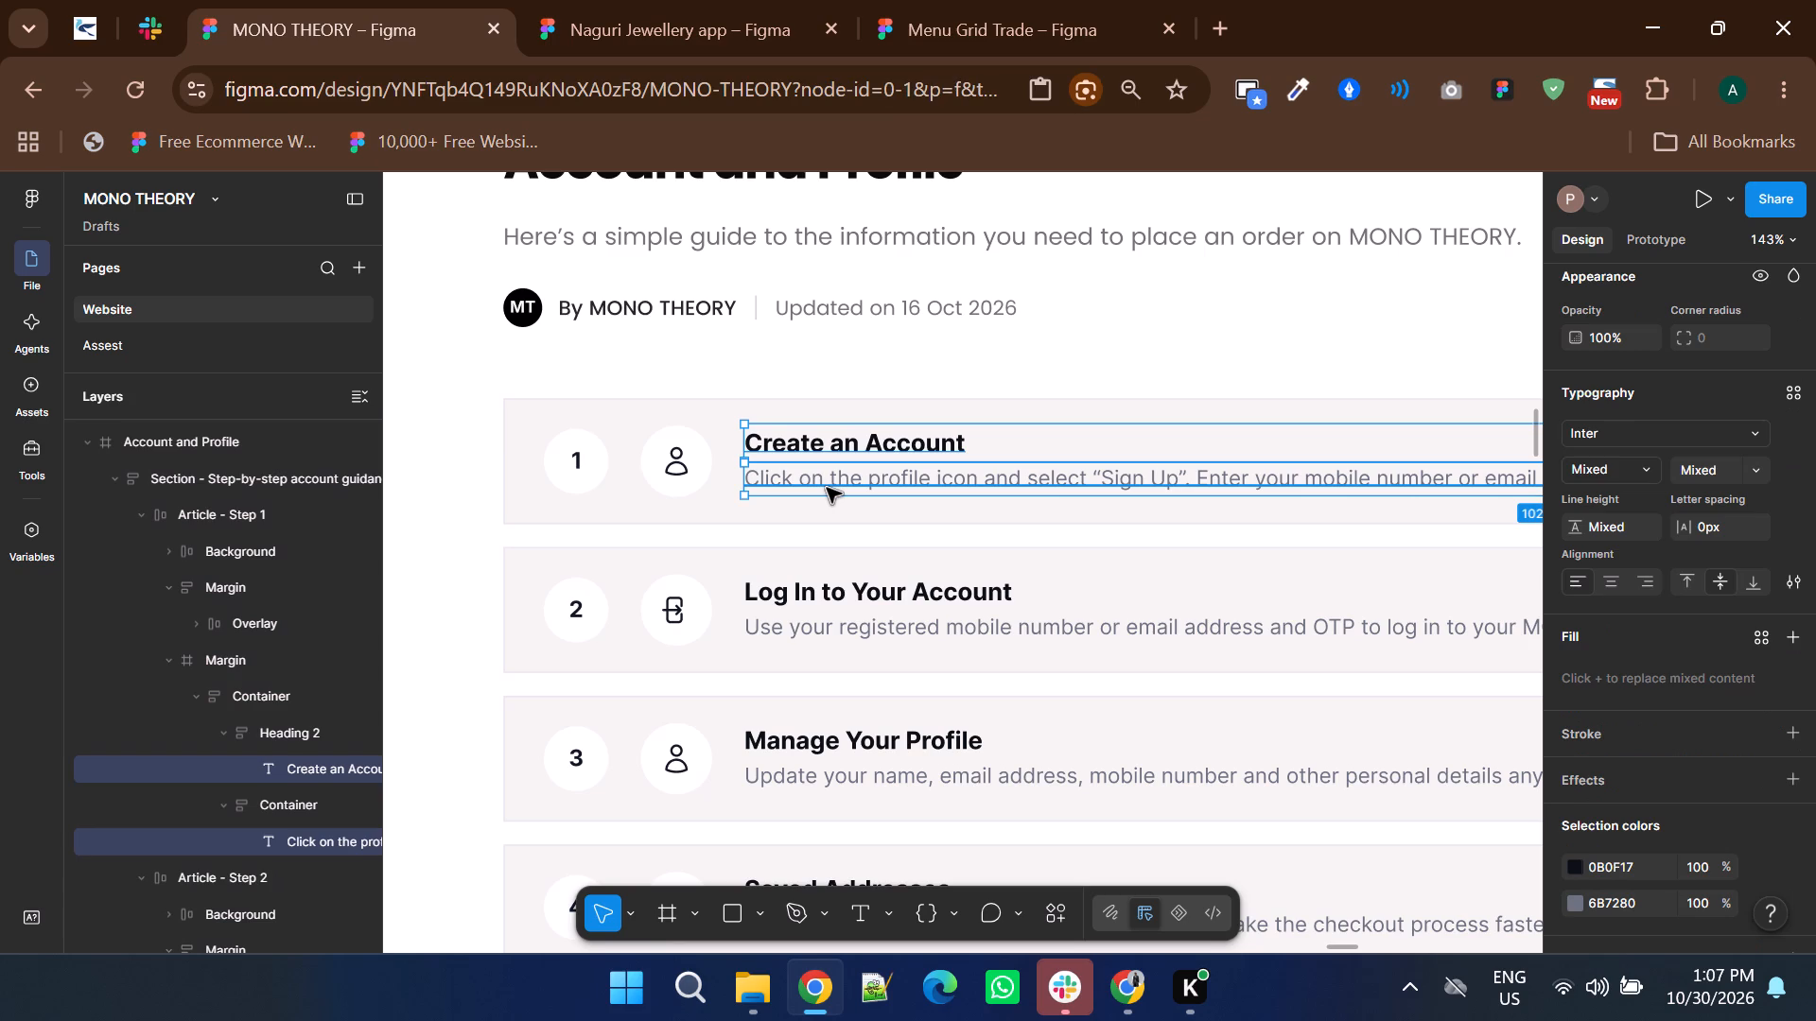
{"action": "left_click", "coordinate": [845, 567], "text": "ctrl+shift"}
{"action": "left_click", "coordinate": [844, 592], "text": "ctrl+shift"}
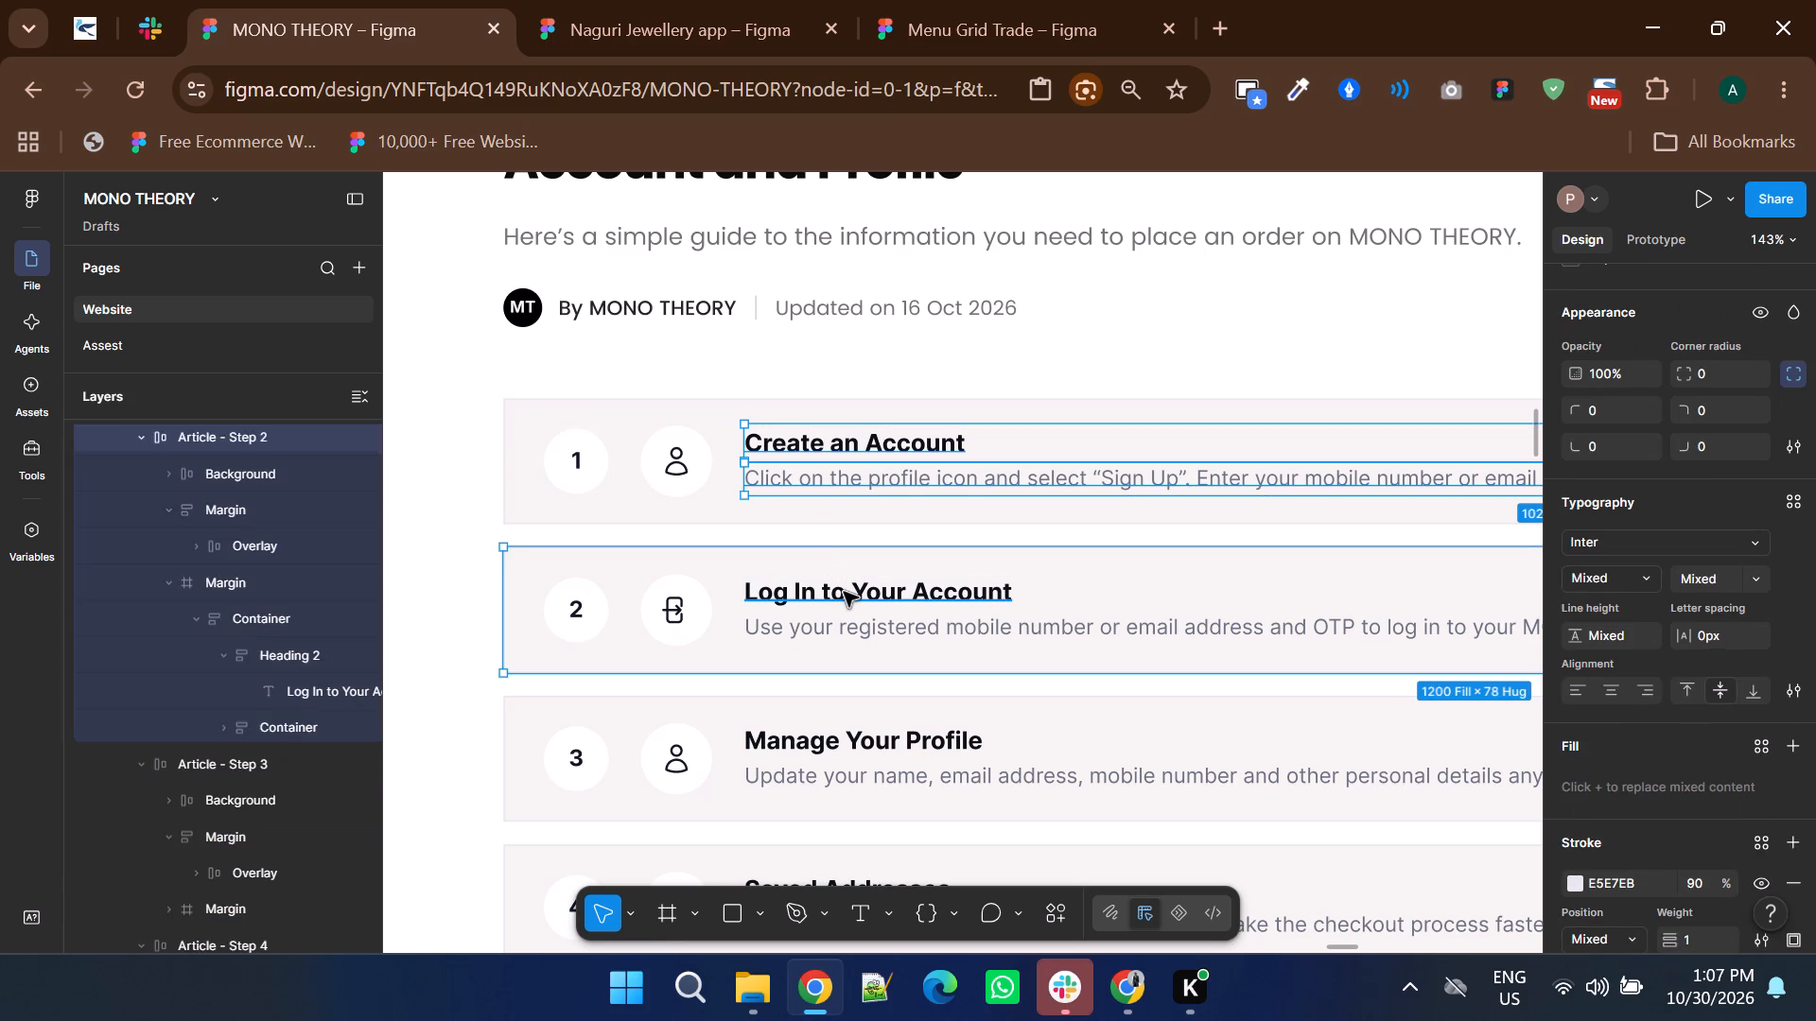
{"action": "left_click", "coordinate": [849, 619], "text": "ctrl+shift"}
{"action": "left_click", "coordinate": [883, 729], "text": "ctrl+shift"}
{"action": "left_click", "coordinate": [883, 786], "text": "ctrl+shift"}
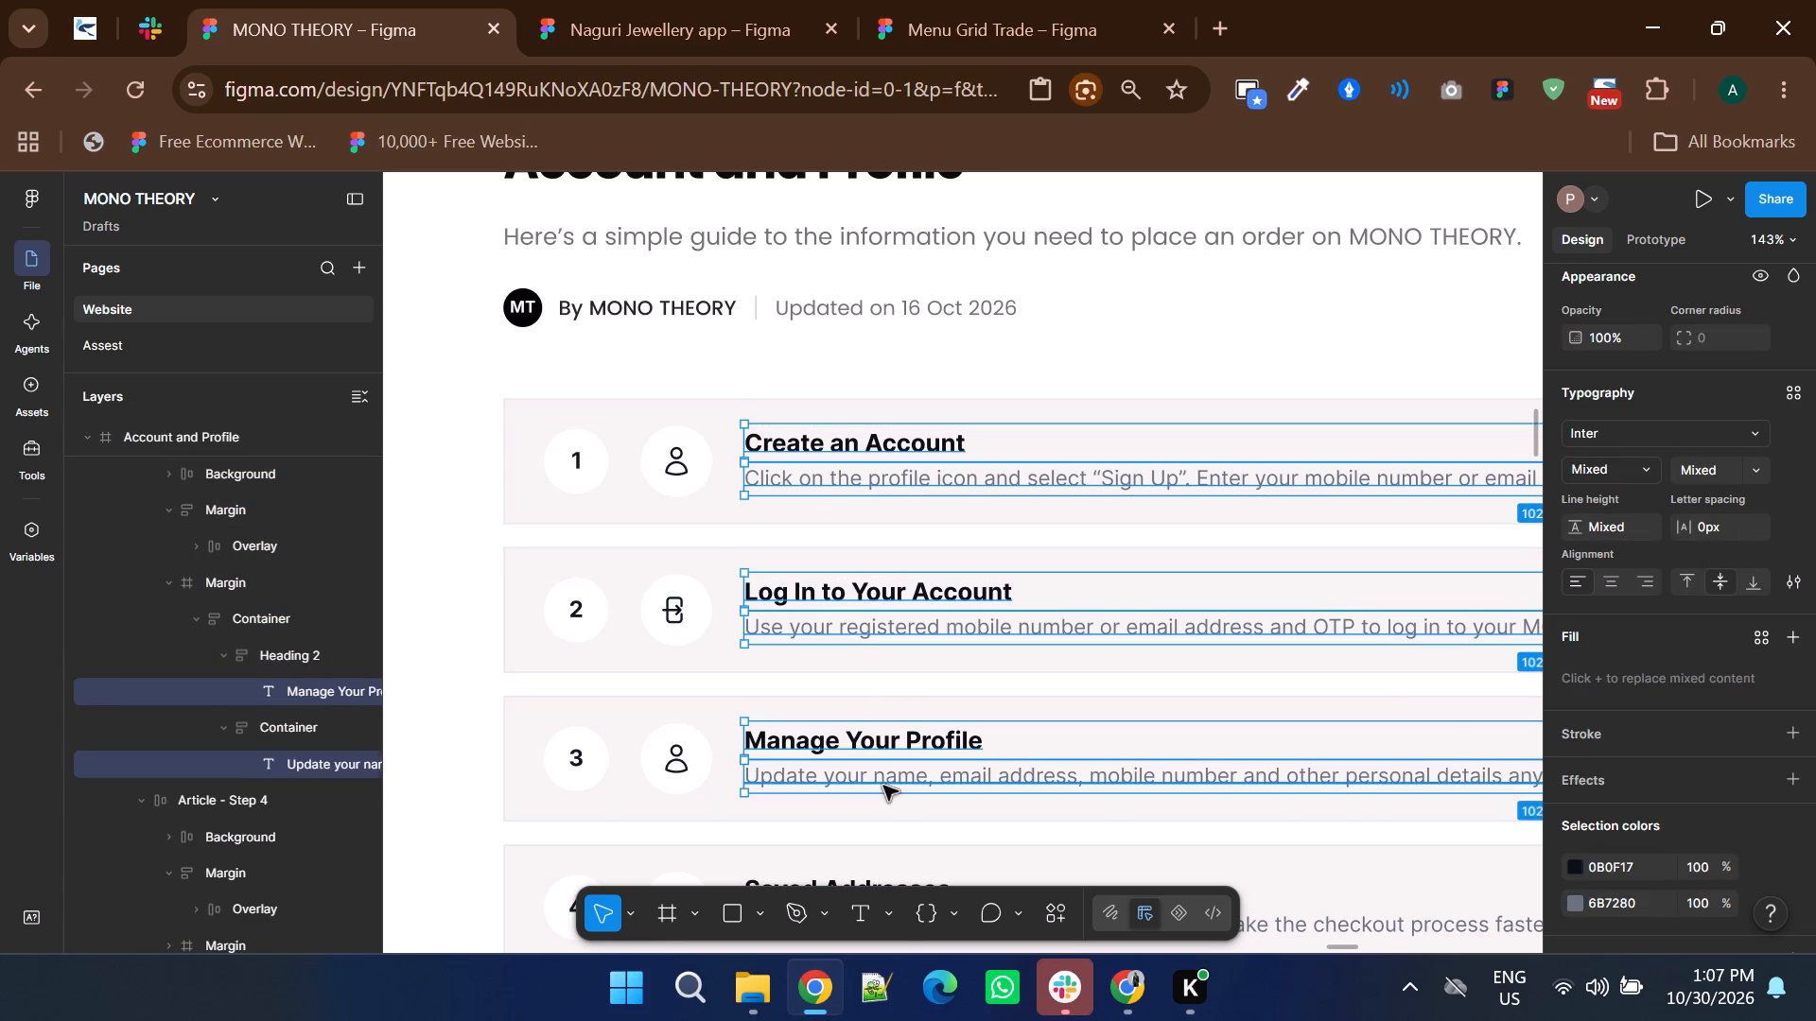
{"action": "scroll", "coordinate": [883, 786], "scroll_direction": "down", "scroll_amount": 2}
{"action": "left_click", "coordinate": [856, 652], "text": "ctrl+shift"}
{"action": "left_click", "coordinate": [856, 617], "text": "ctrl+shift"}
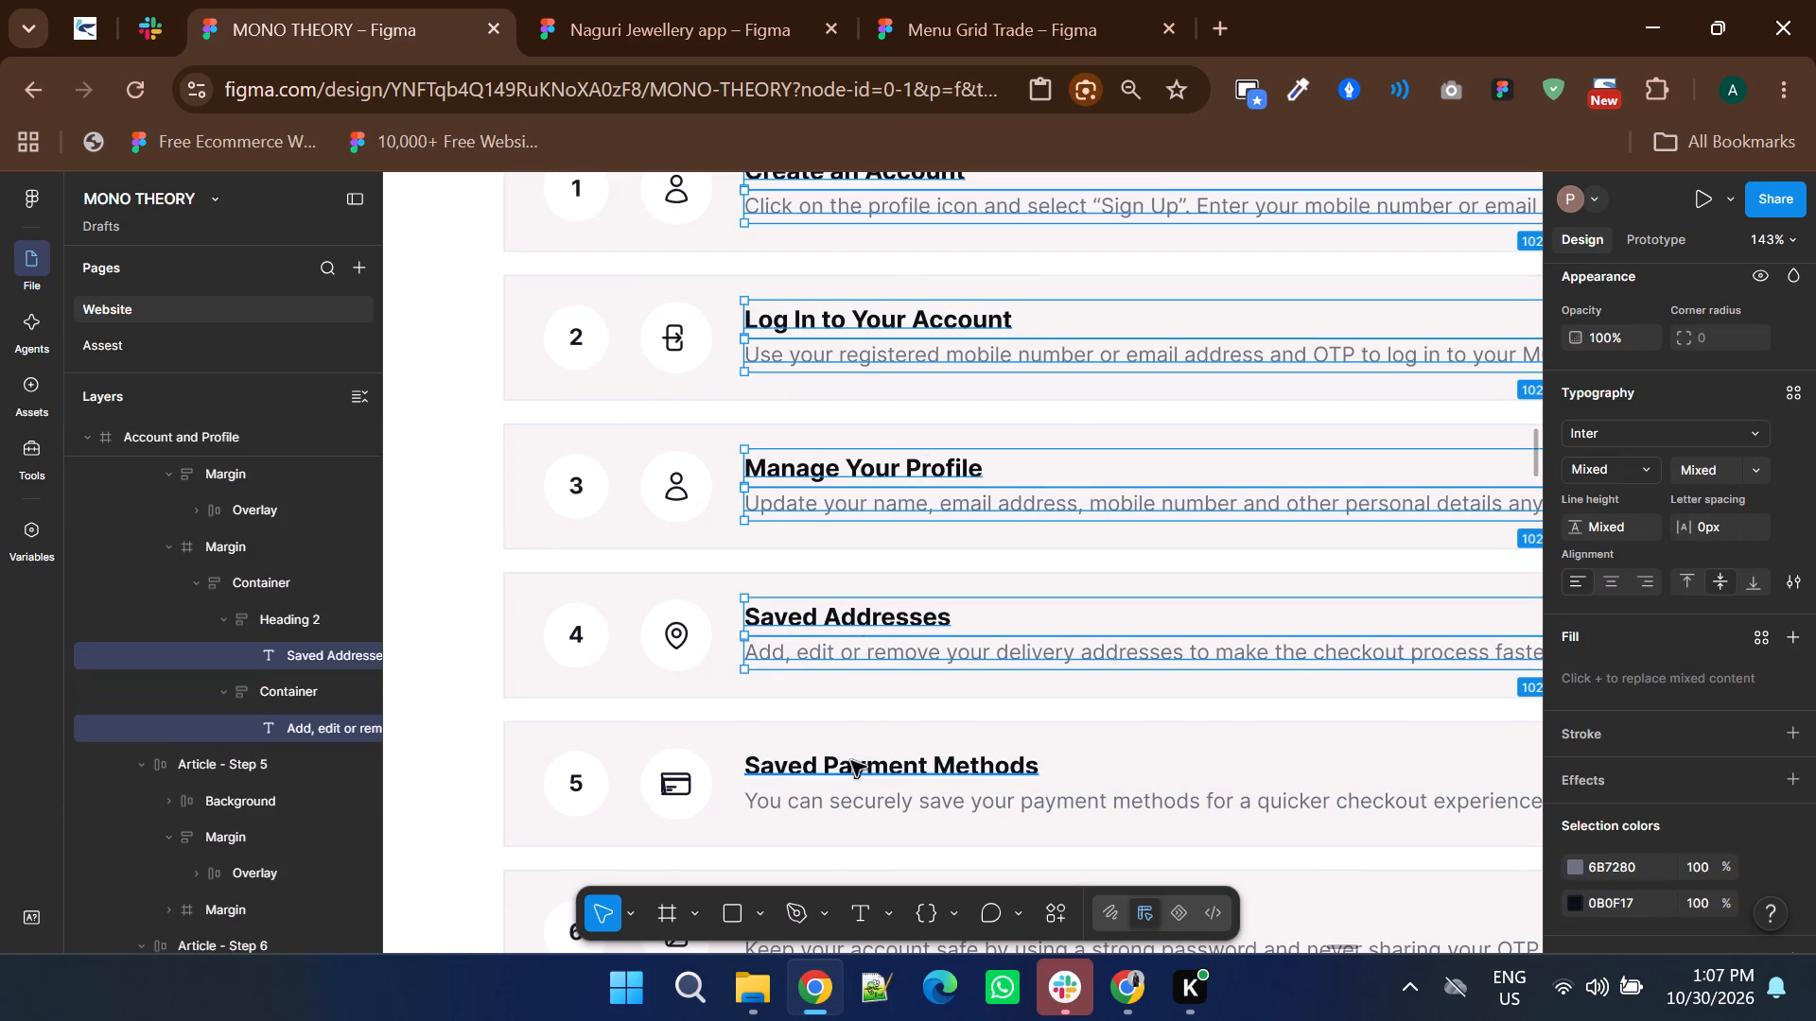
{"action": "left_click", "coordinate": [851, 761], "text": "ctrl+shift"}
{"action": "left_click", "coordinate": [848, 801], "text": "ctrl+shift"}
{"action": "scroll", "coordinate": [885, 730], "scroll_direction": "down", "scroll_amount": 2}
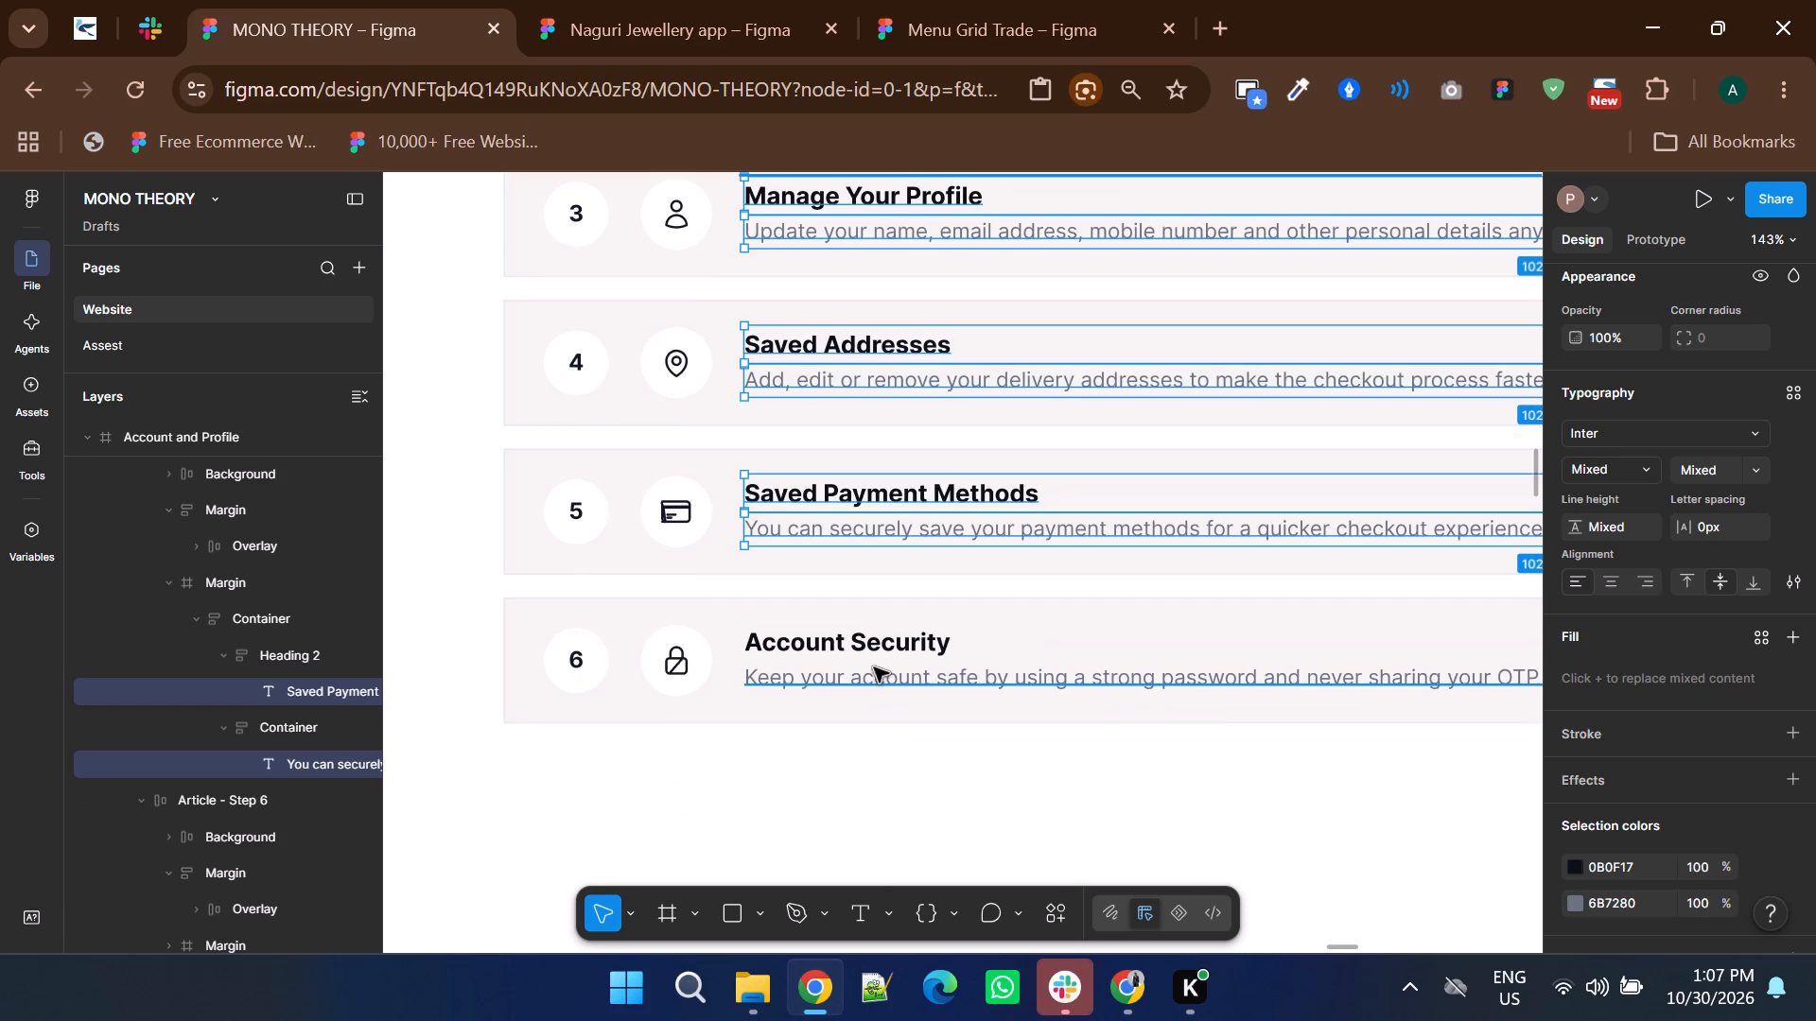
{"action": "left_click", "coordinate": [874, 667], "text": "ctrl+shift"}
{"action": "left_click", "coordinate": [864, 642], "text": "ctrl+shift"}
{"action": "left_click", "coordinate": [1625, 438]}
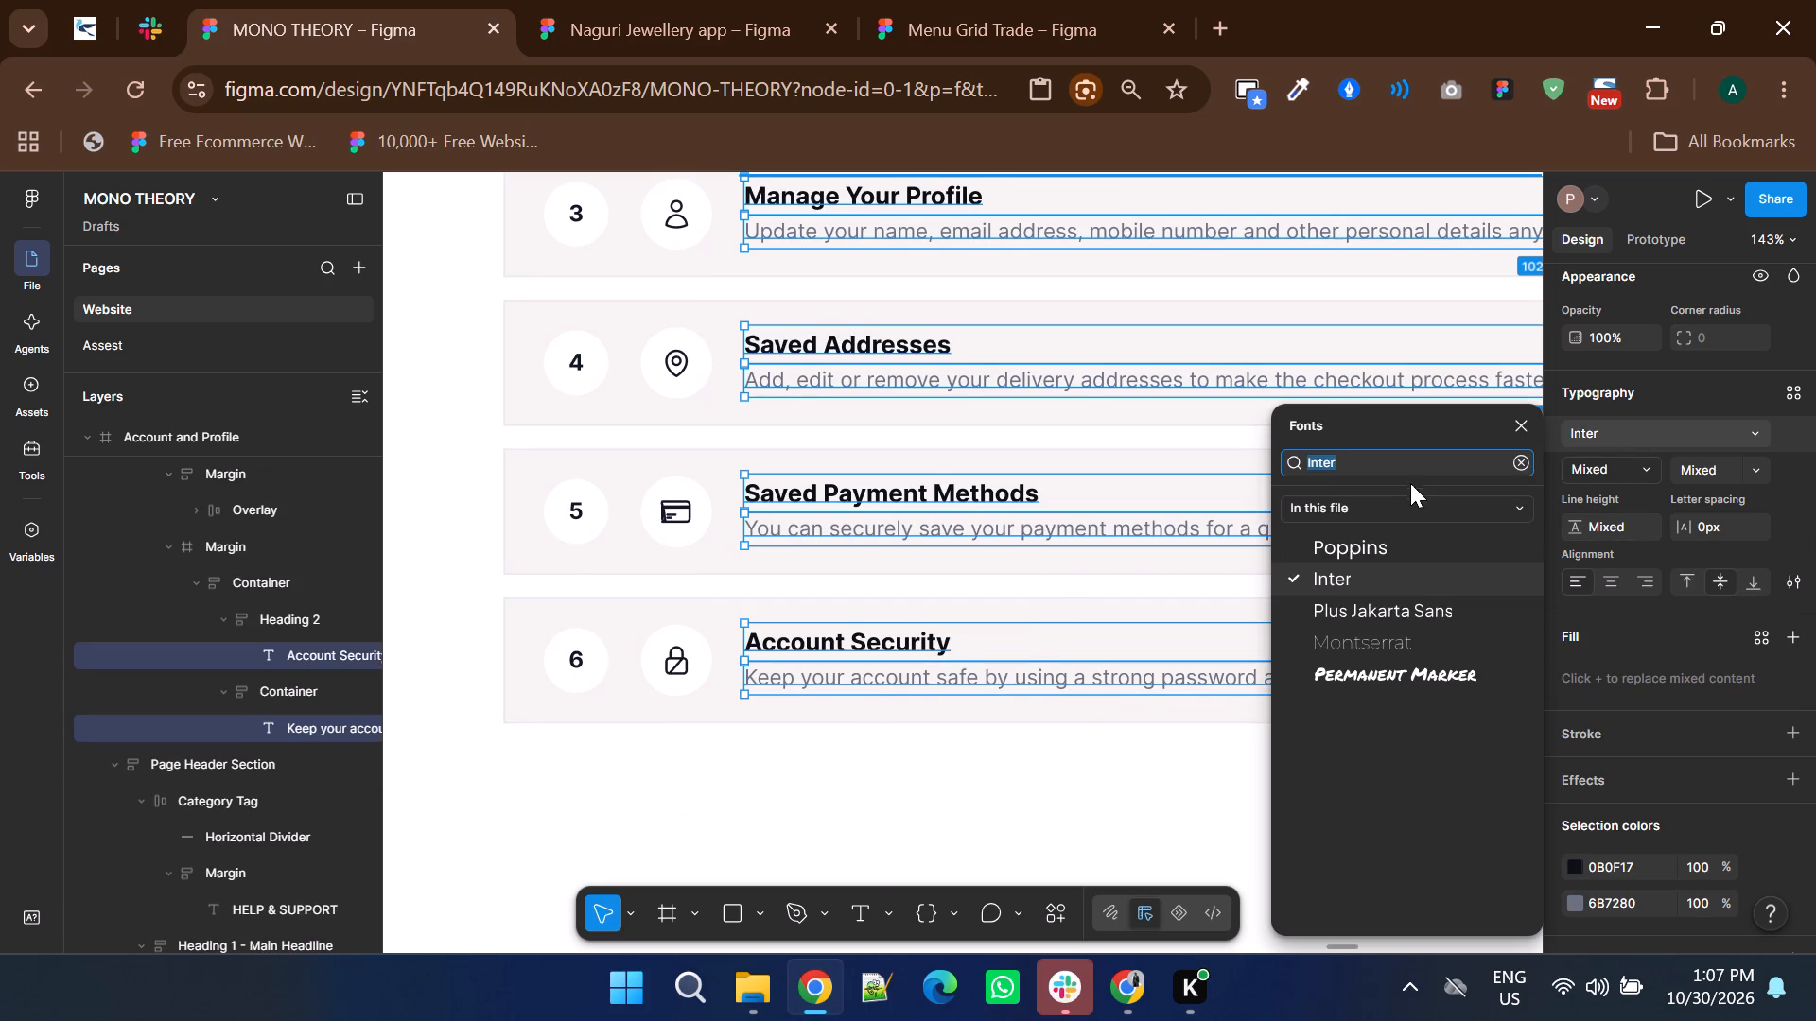
{"action": "left_click", "coordinate": [1326, 536]}
{"action": "scroll", "coordinate": [843, 676], "scroll_direction": "down", "scroll_amount": 4, "text": "ctrl"}
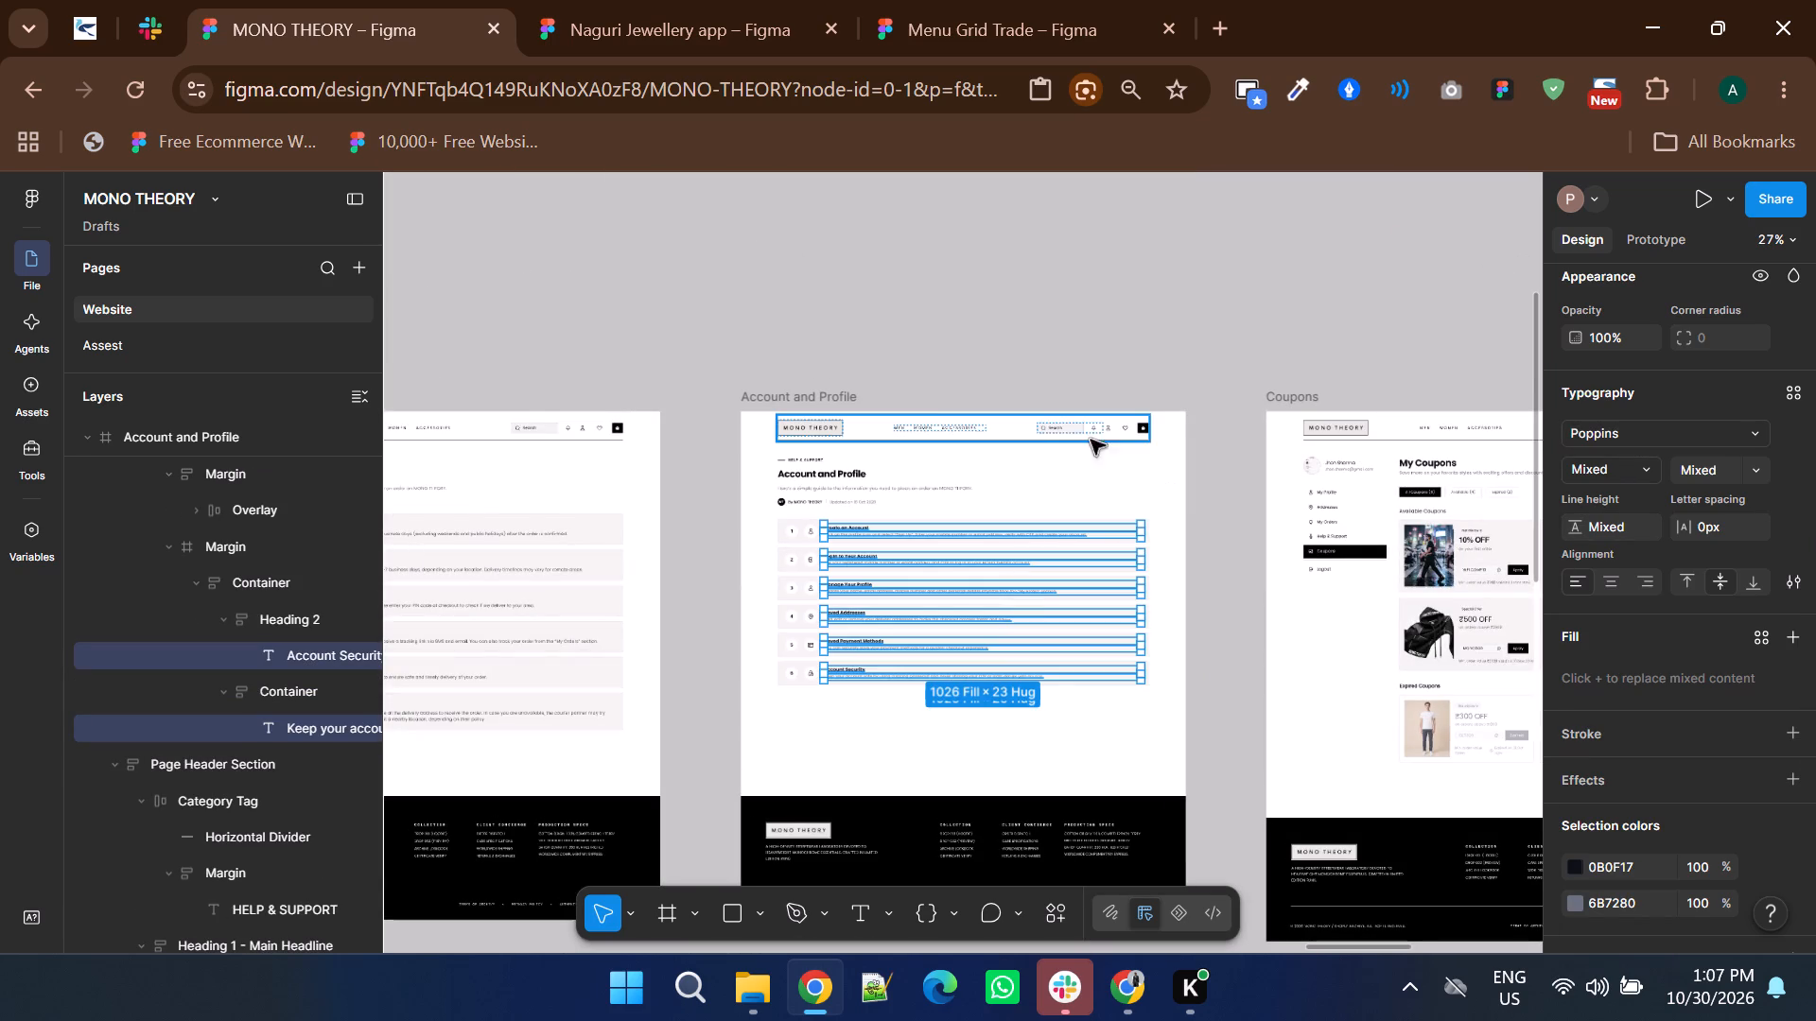
{"action": "double_click", "coordinate": [671, 493]}
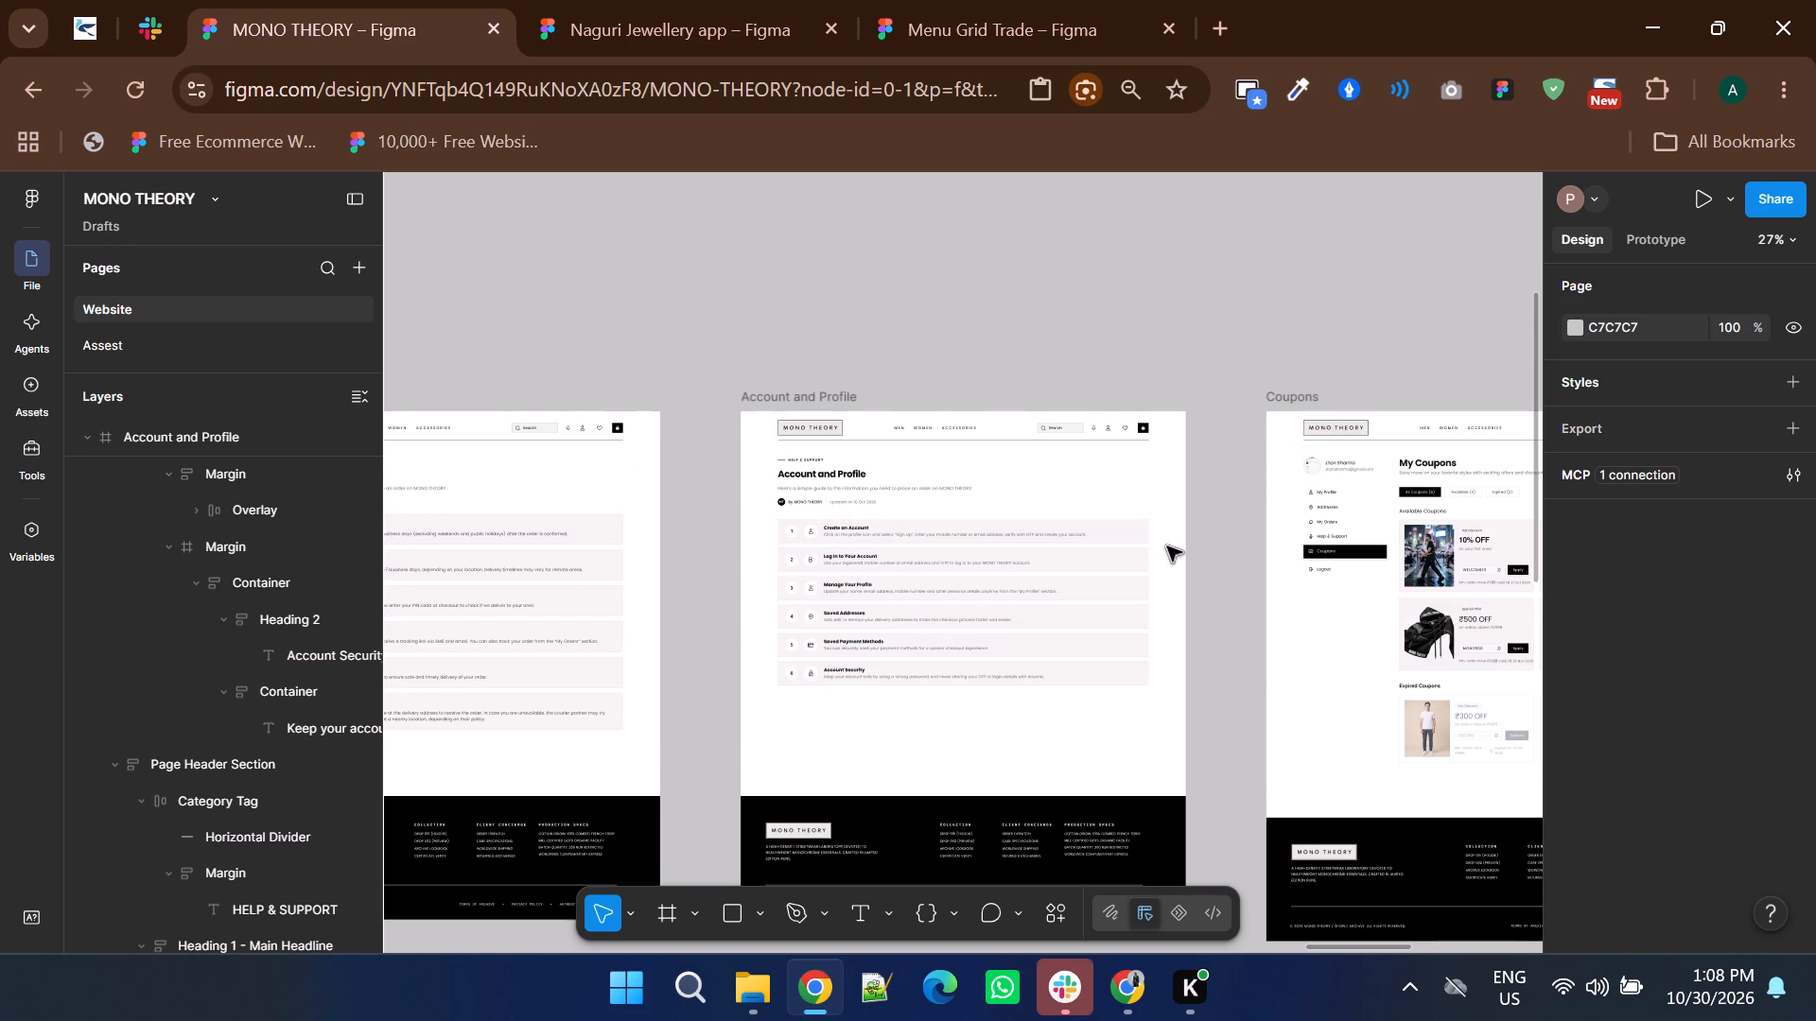
Delete the leftover imported Html frame below the Account and Profile page.
{"action": "scroll", "coordinate": [1210, 602], "scroll_direction": "down", "scroll_amount": 5, "text": "ctrl"}
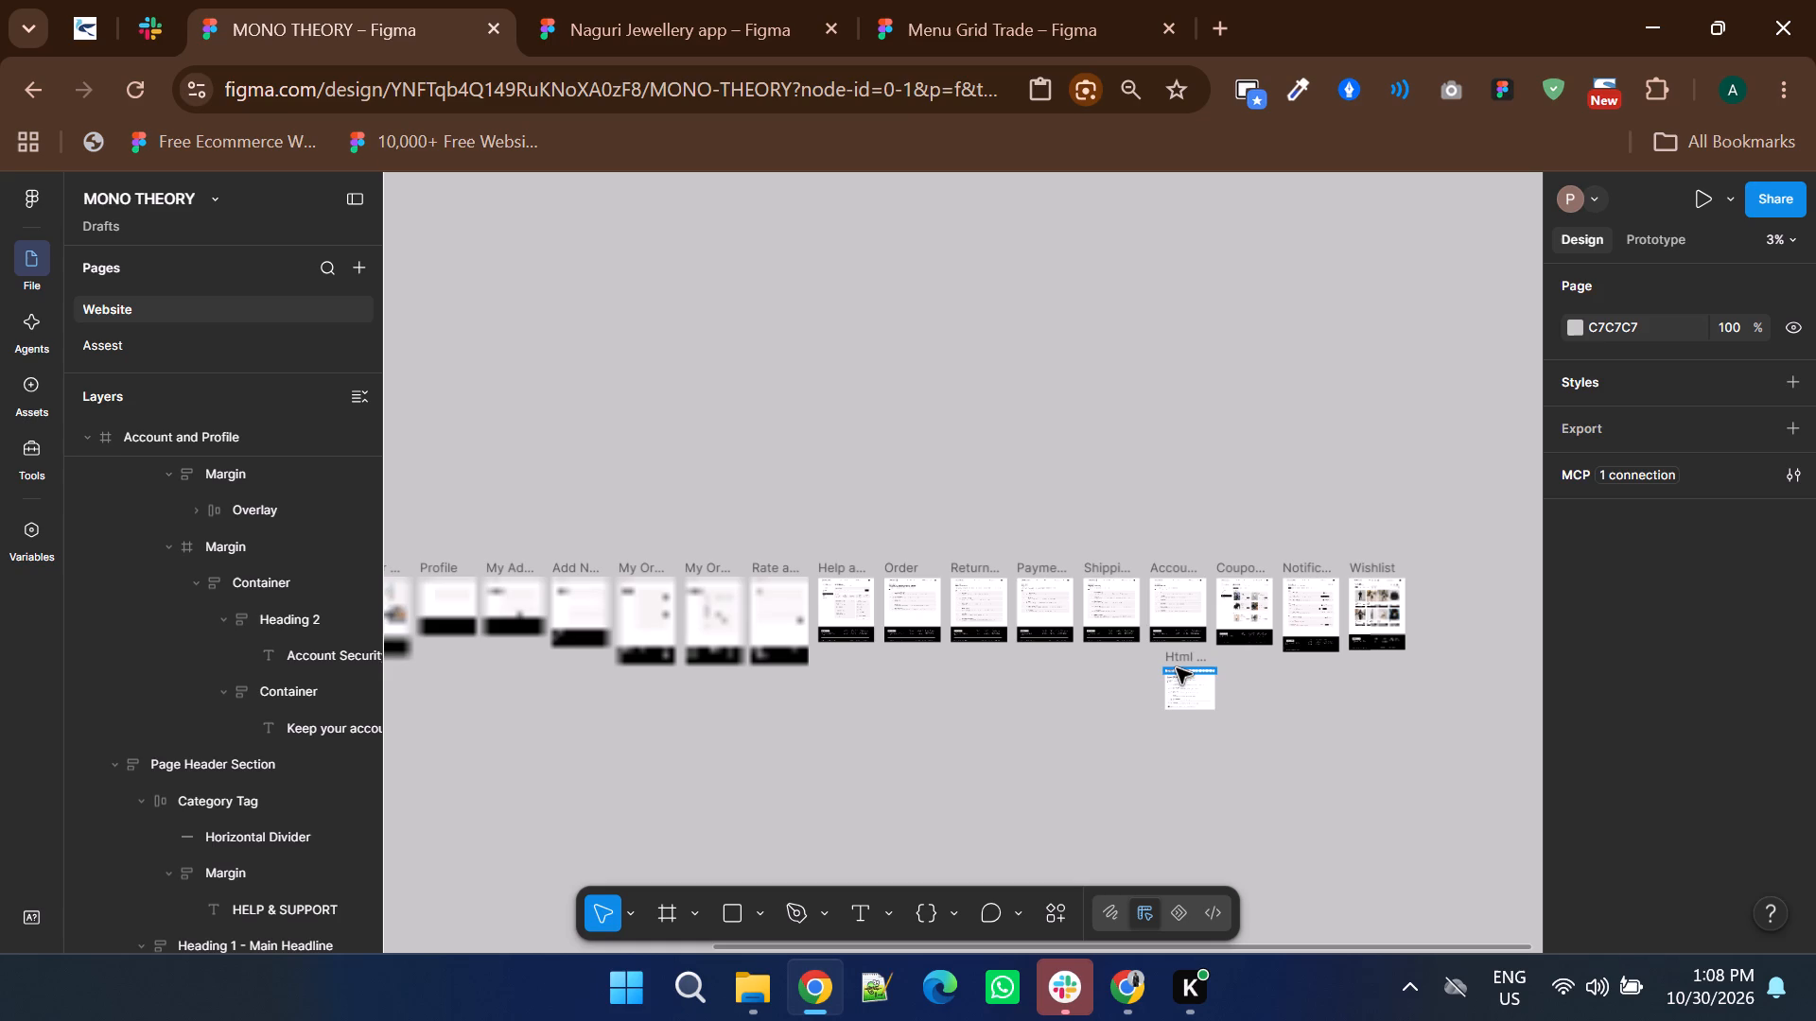
{"action": "left_click", "coordinate": [1177, 648]}
{"action": "key", "text": "Delete"}
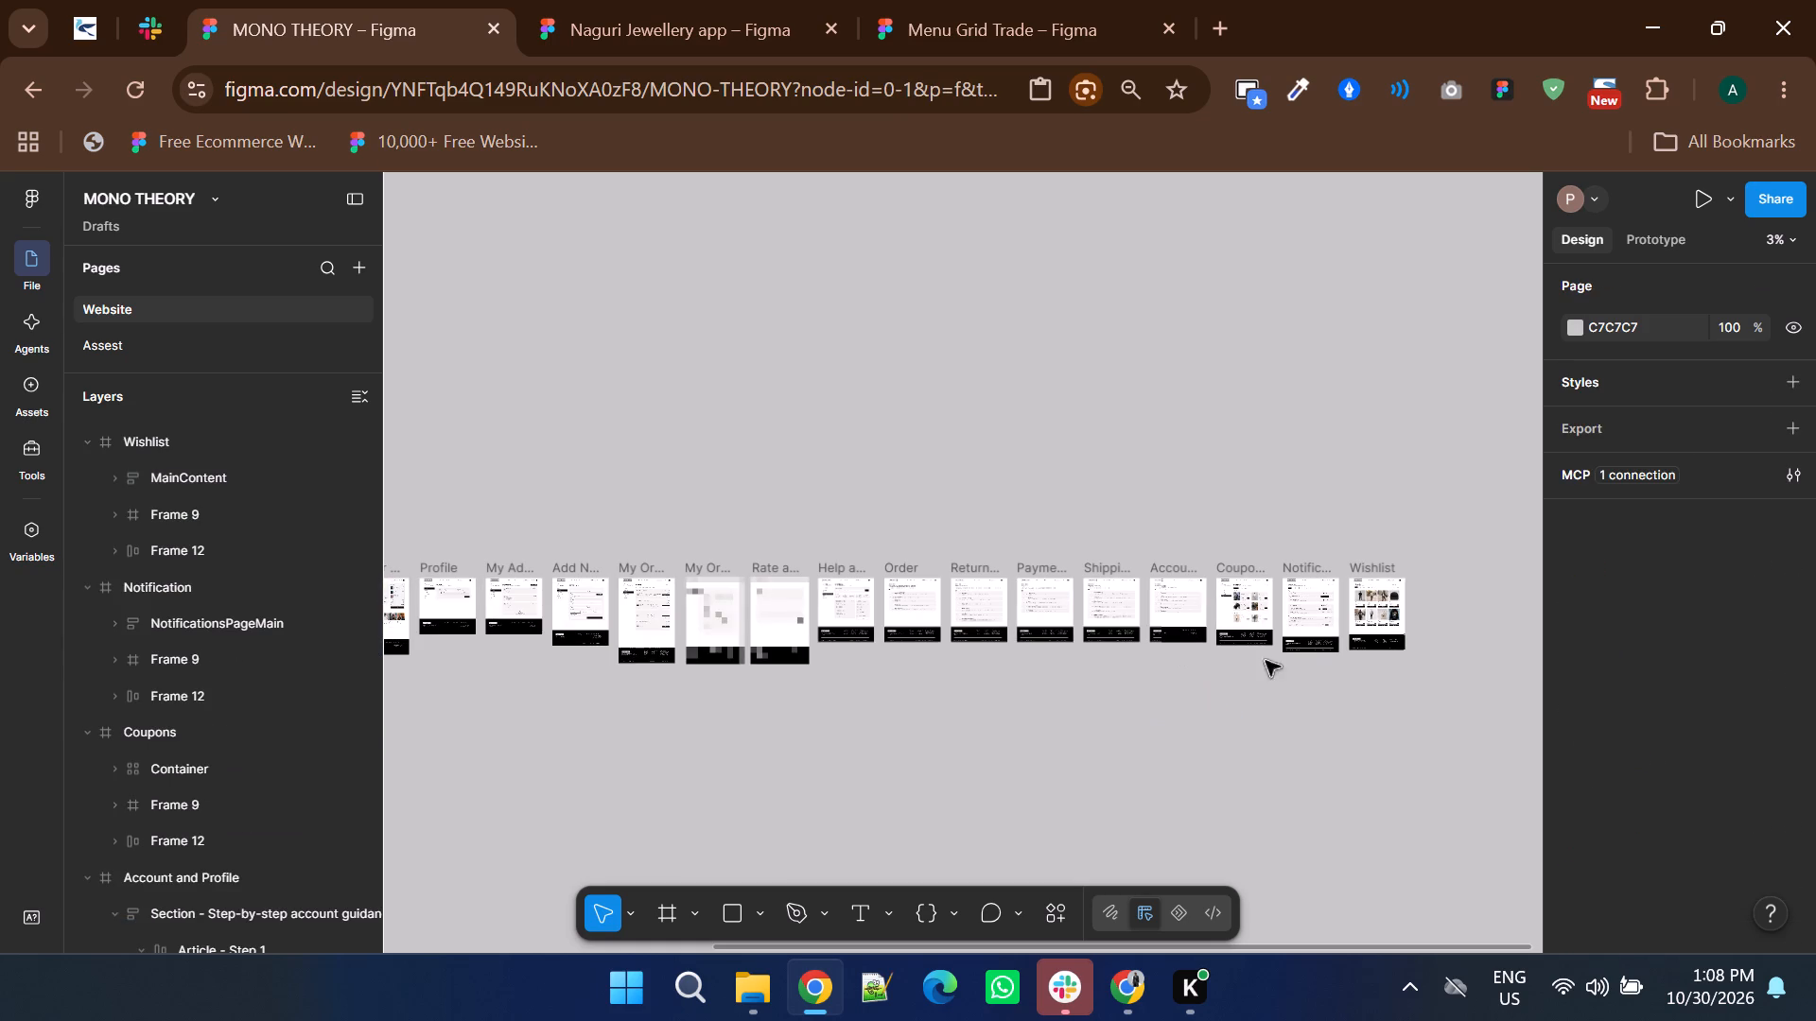
Review the other website pages, including the Rate and review feedback tags and the Return and Exchange step cards.
{"action": "scroll", "coordinate": [1341, 603], "scroll_direction": "up", "scroll_amount": 4, "text": "ctrl"}
{"action": "scroll", "coordinate": [1341, 603], "scroll_direction": "up", "scroll_amount": 2, "text": "shift"}
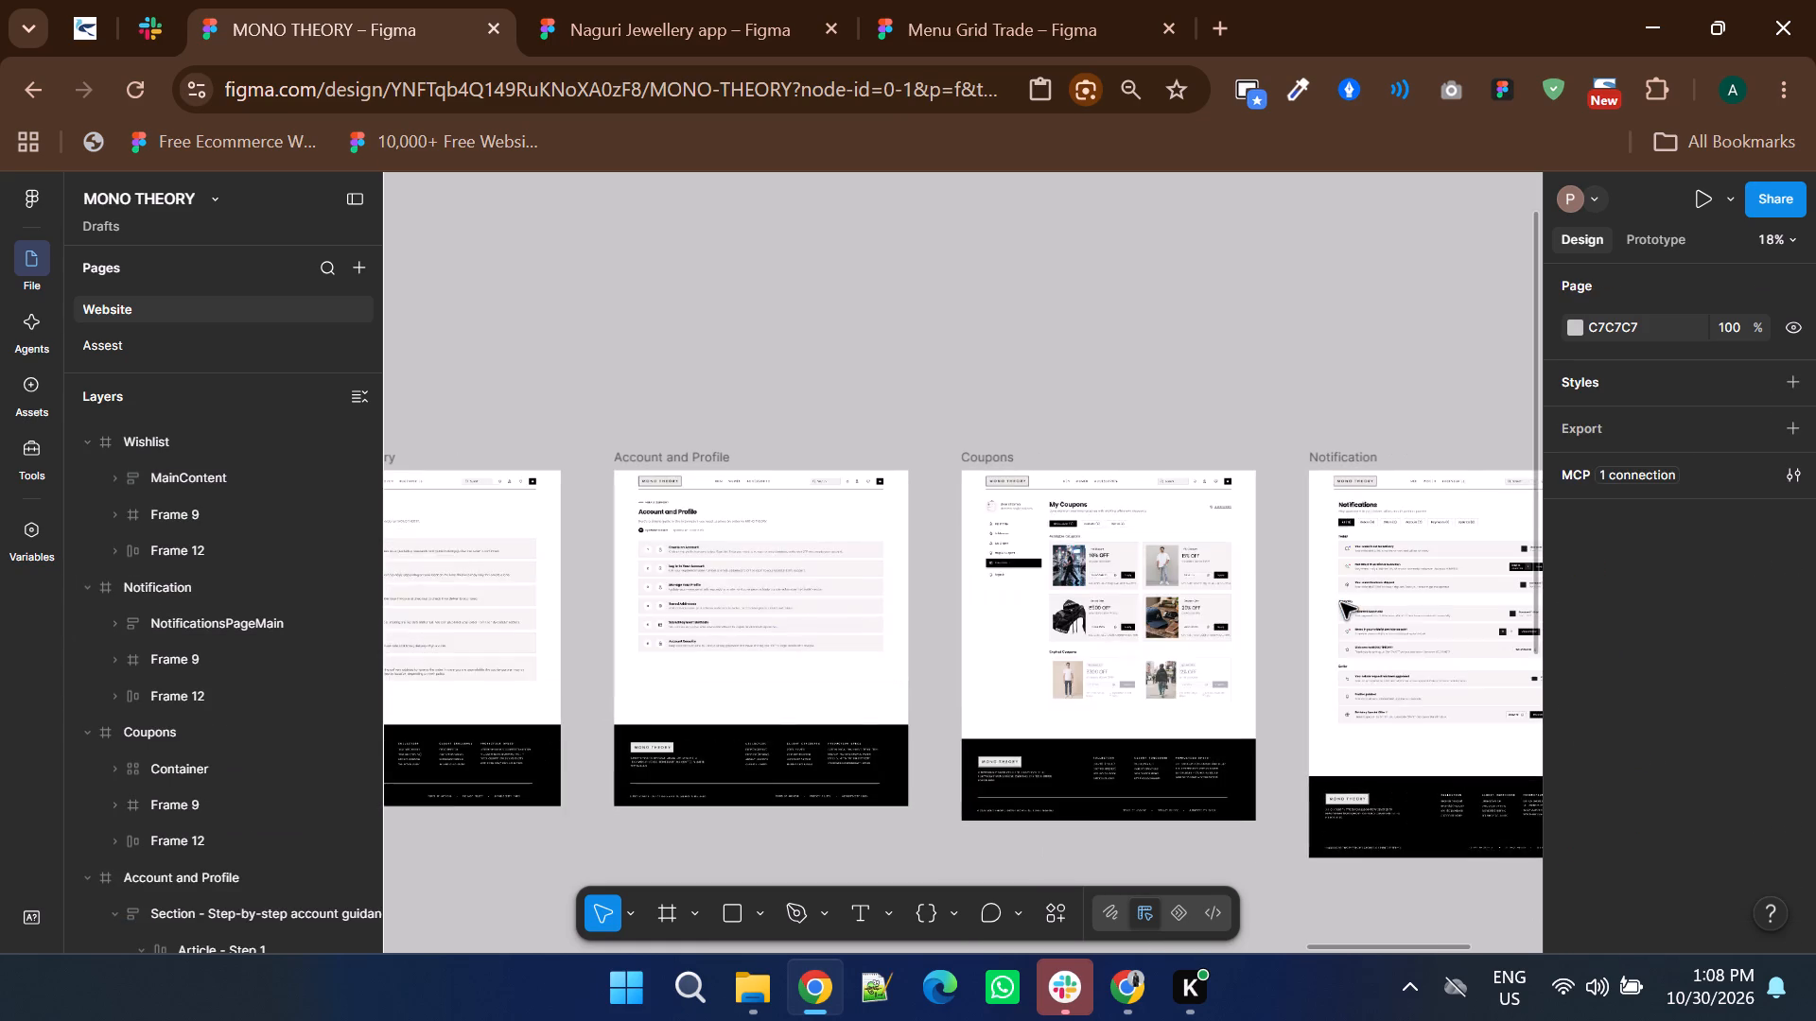
{"action": "scroll", "coordinate": [1341, 603], "scroll_direction": "up", "scroll_amount": 14, "text": "shift"}
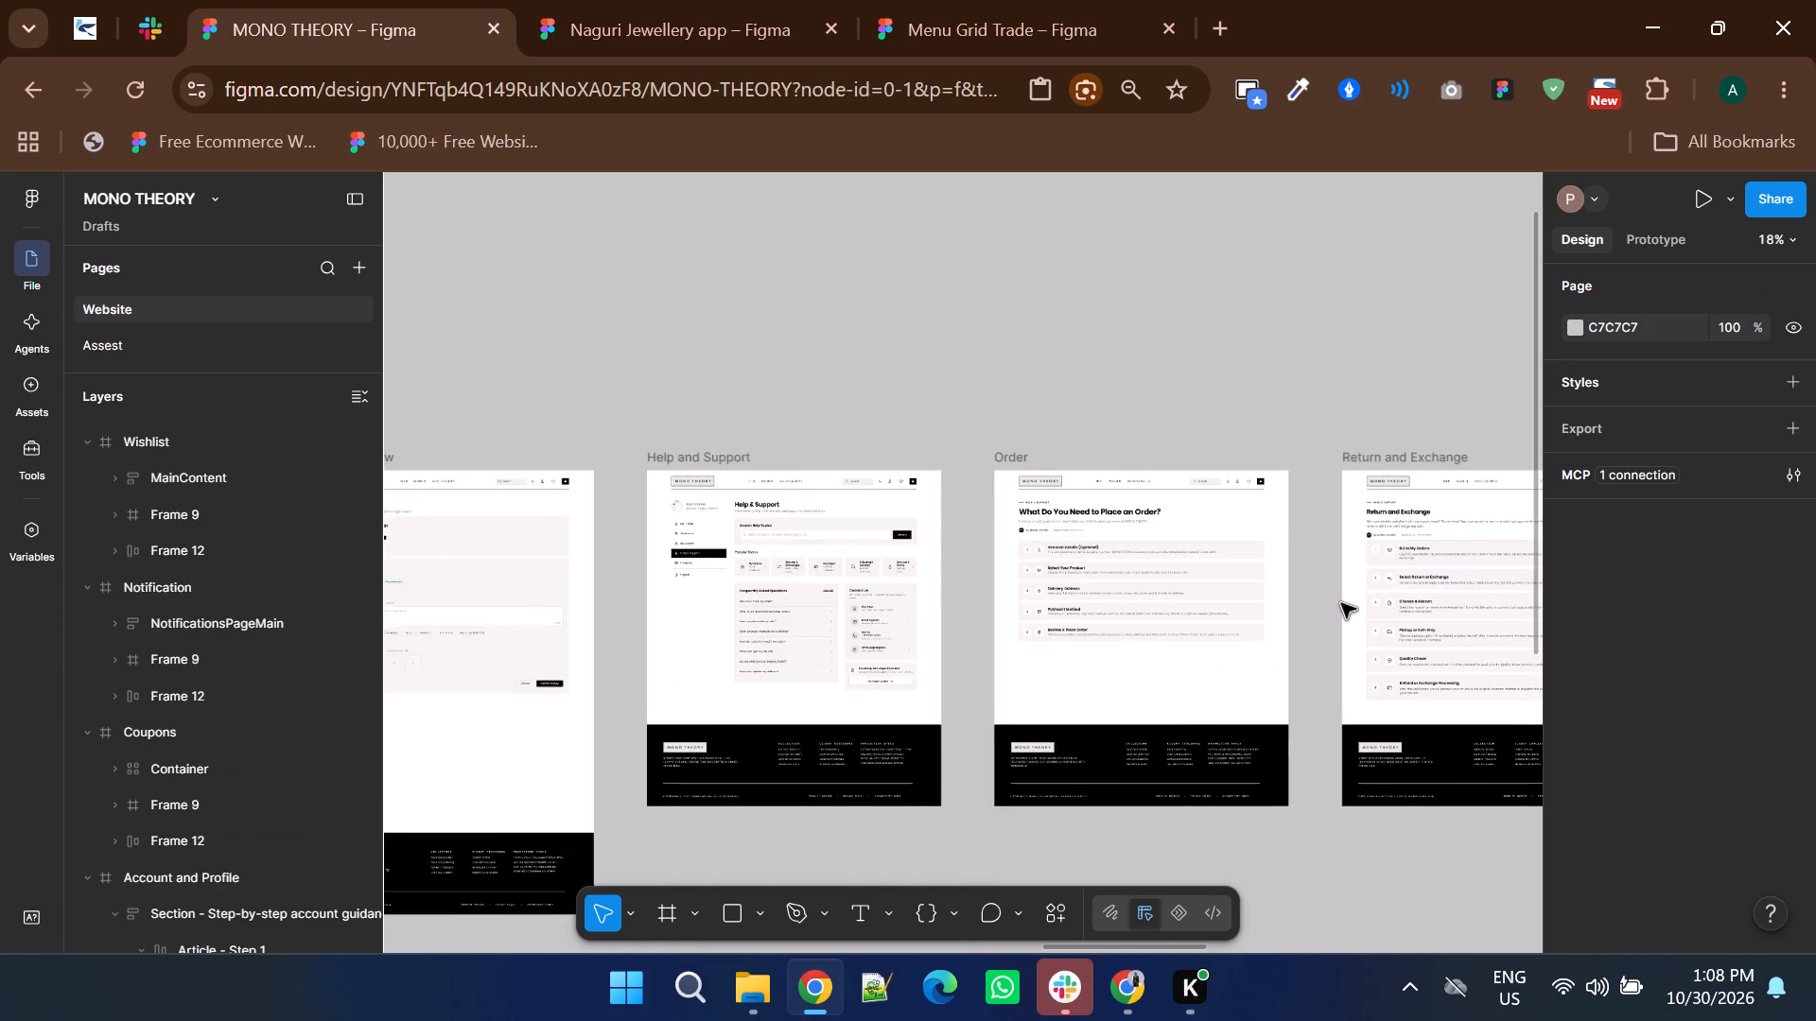
{"action": "scroll", "coordinate": [1341, 603], "scroll_direction": "up", "scroll_amount": 4, "text": "shift"}
{"action": "scroll", "coordinate": [925, 637], "scroll_direction": "up", "scroll_amount": 2, "text": "ctrl"}
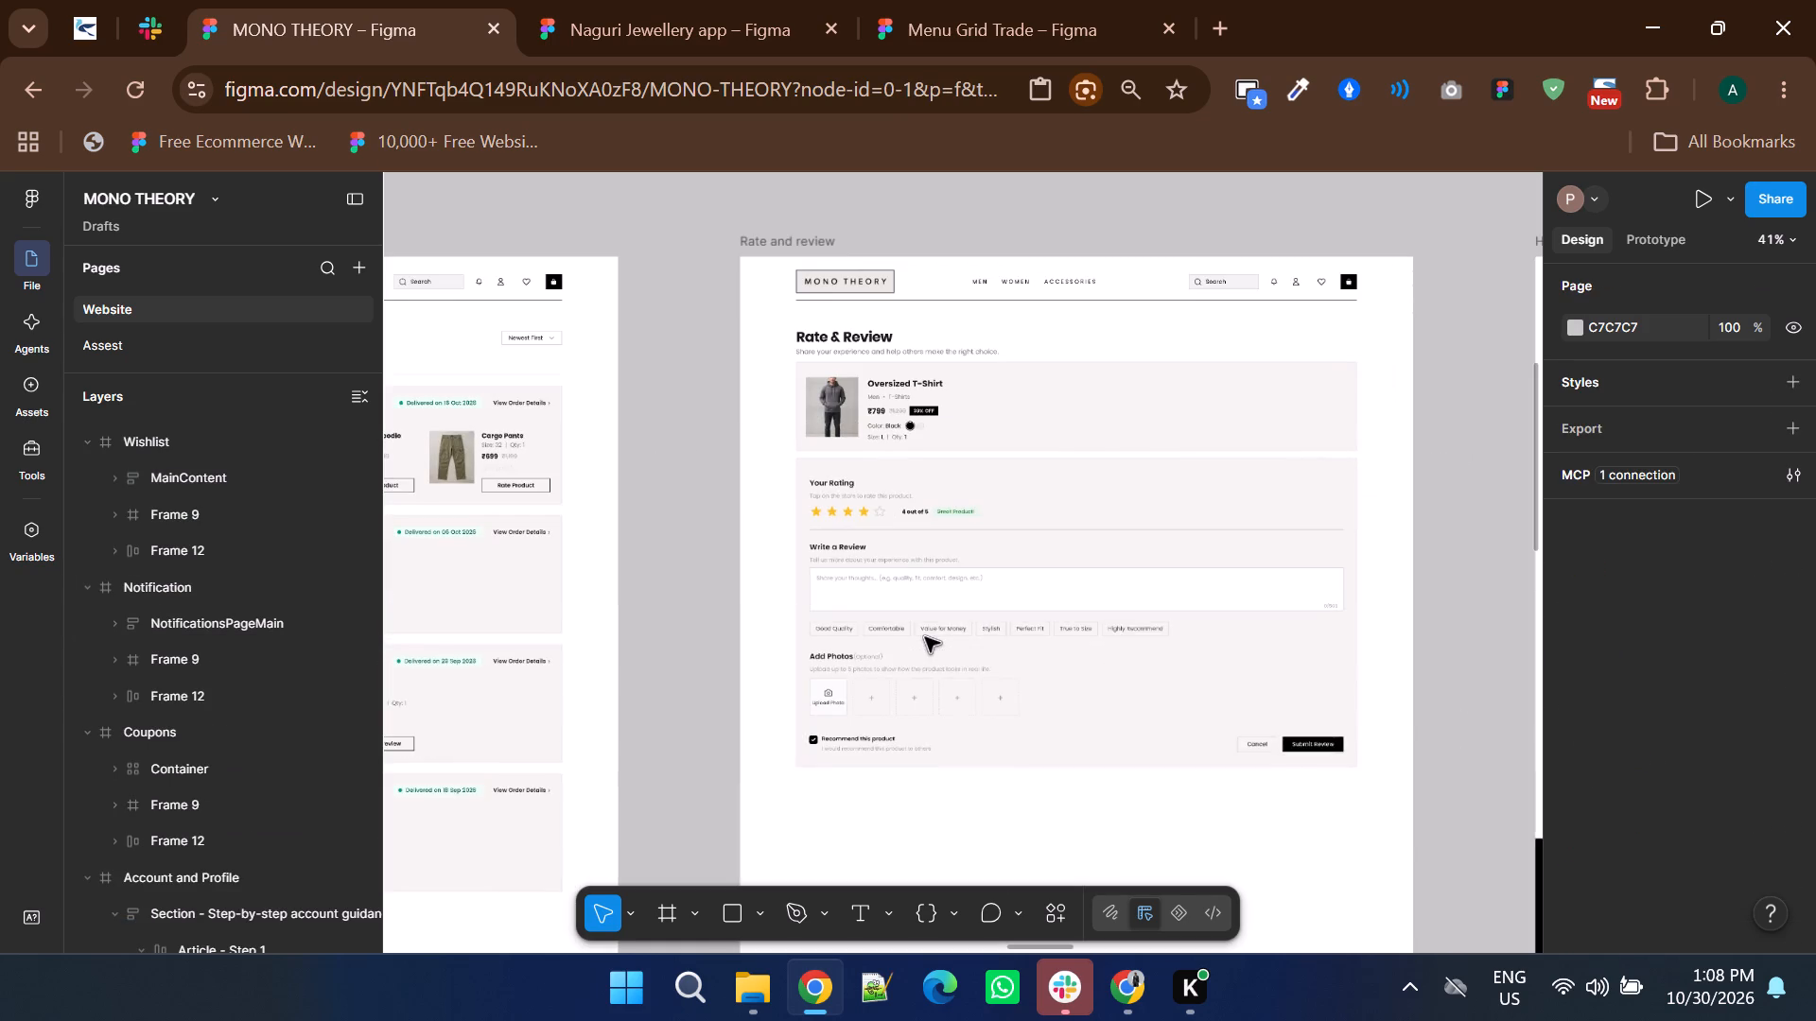
{"action": "scroll", "coordinate": [925, 637], "scroll_direction": "up", "scroll_amount": 3, "text": "ctrl"}
{"action": "left_click", "coordinate": [940, 608], "text": "ctrl"}
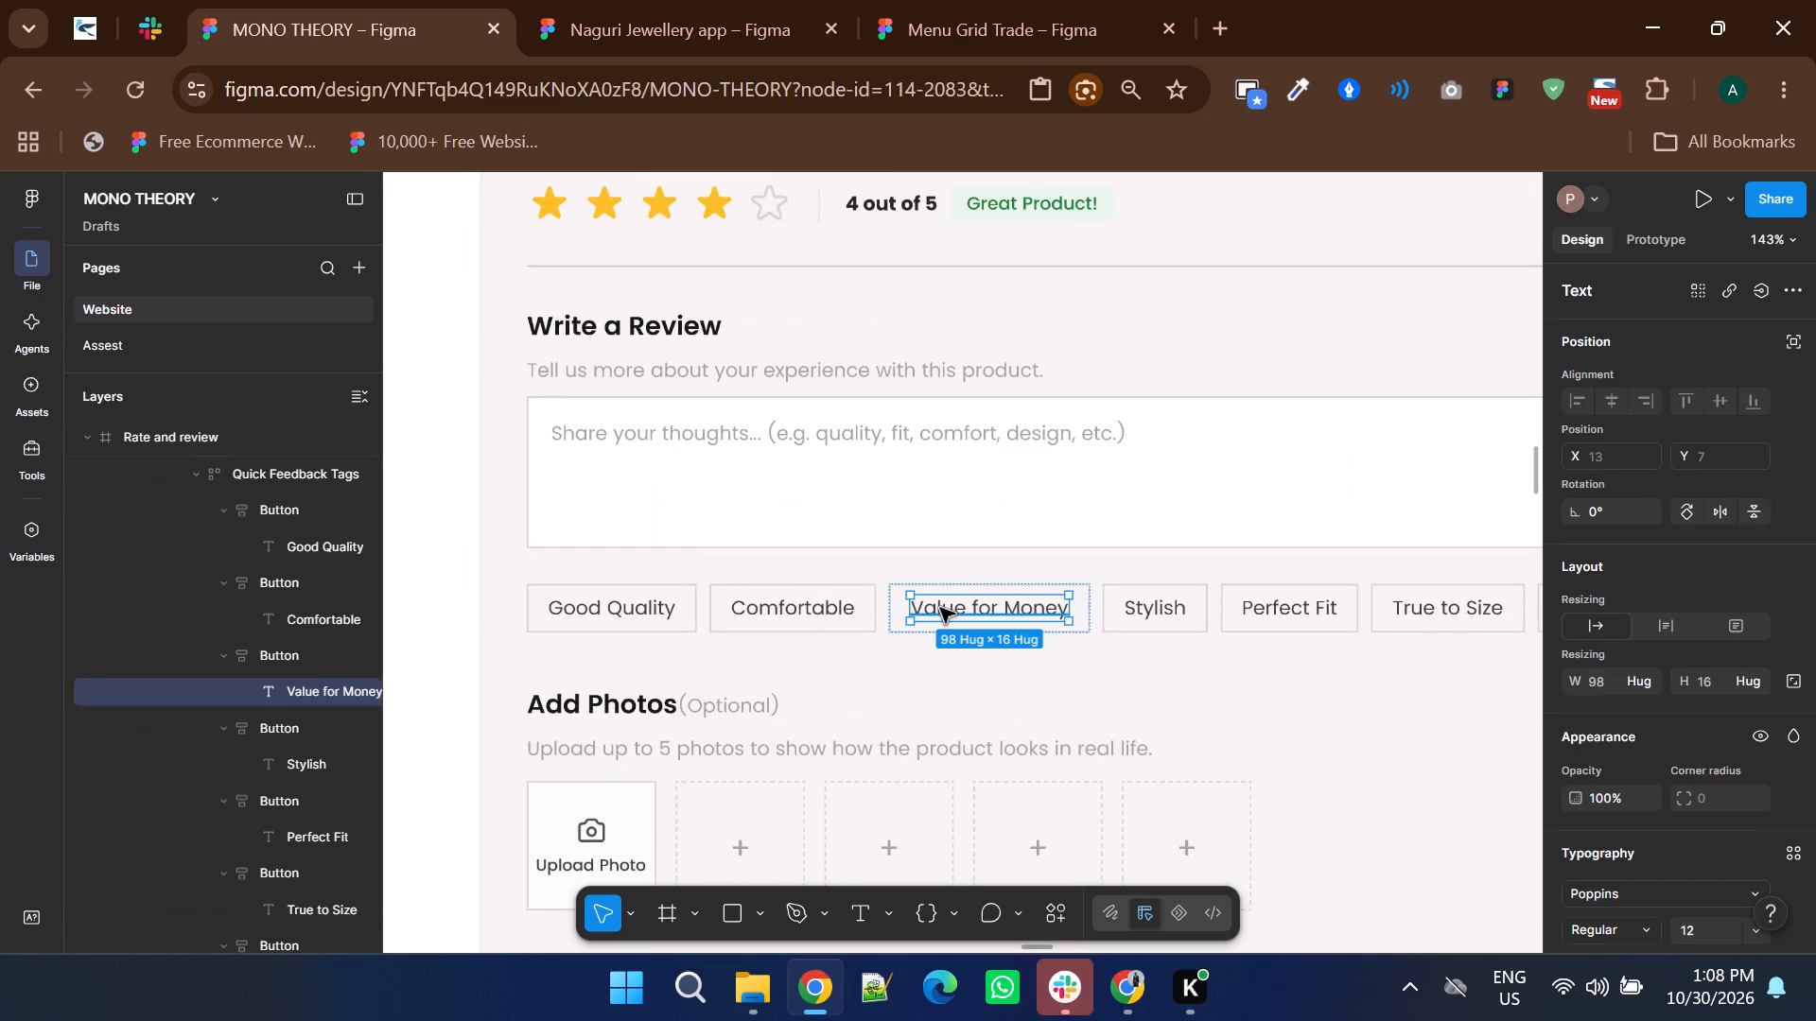
{"action": "scroll", "coordinate": [940, 608], "scroll_direction": "down", "scroll_amount": 6, "text": "ctrl"}
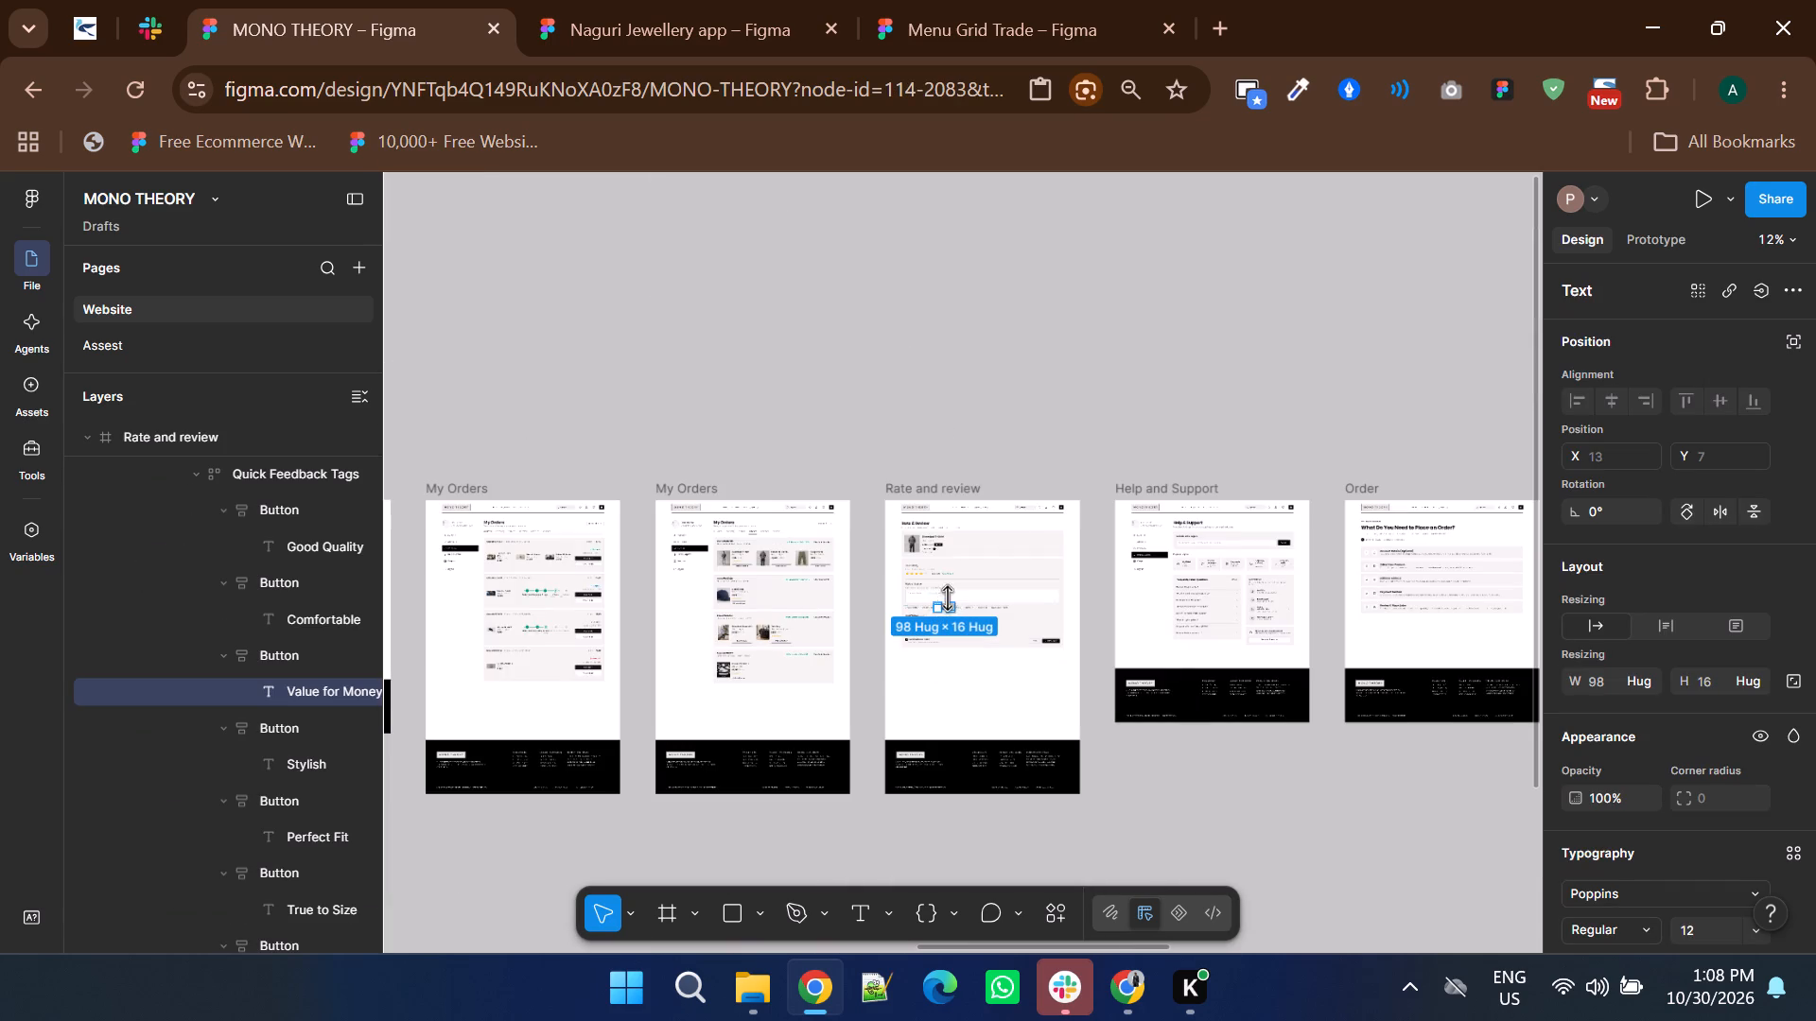
{"action": "double_click", "coordinate": [1071, 437]}
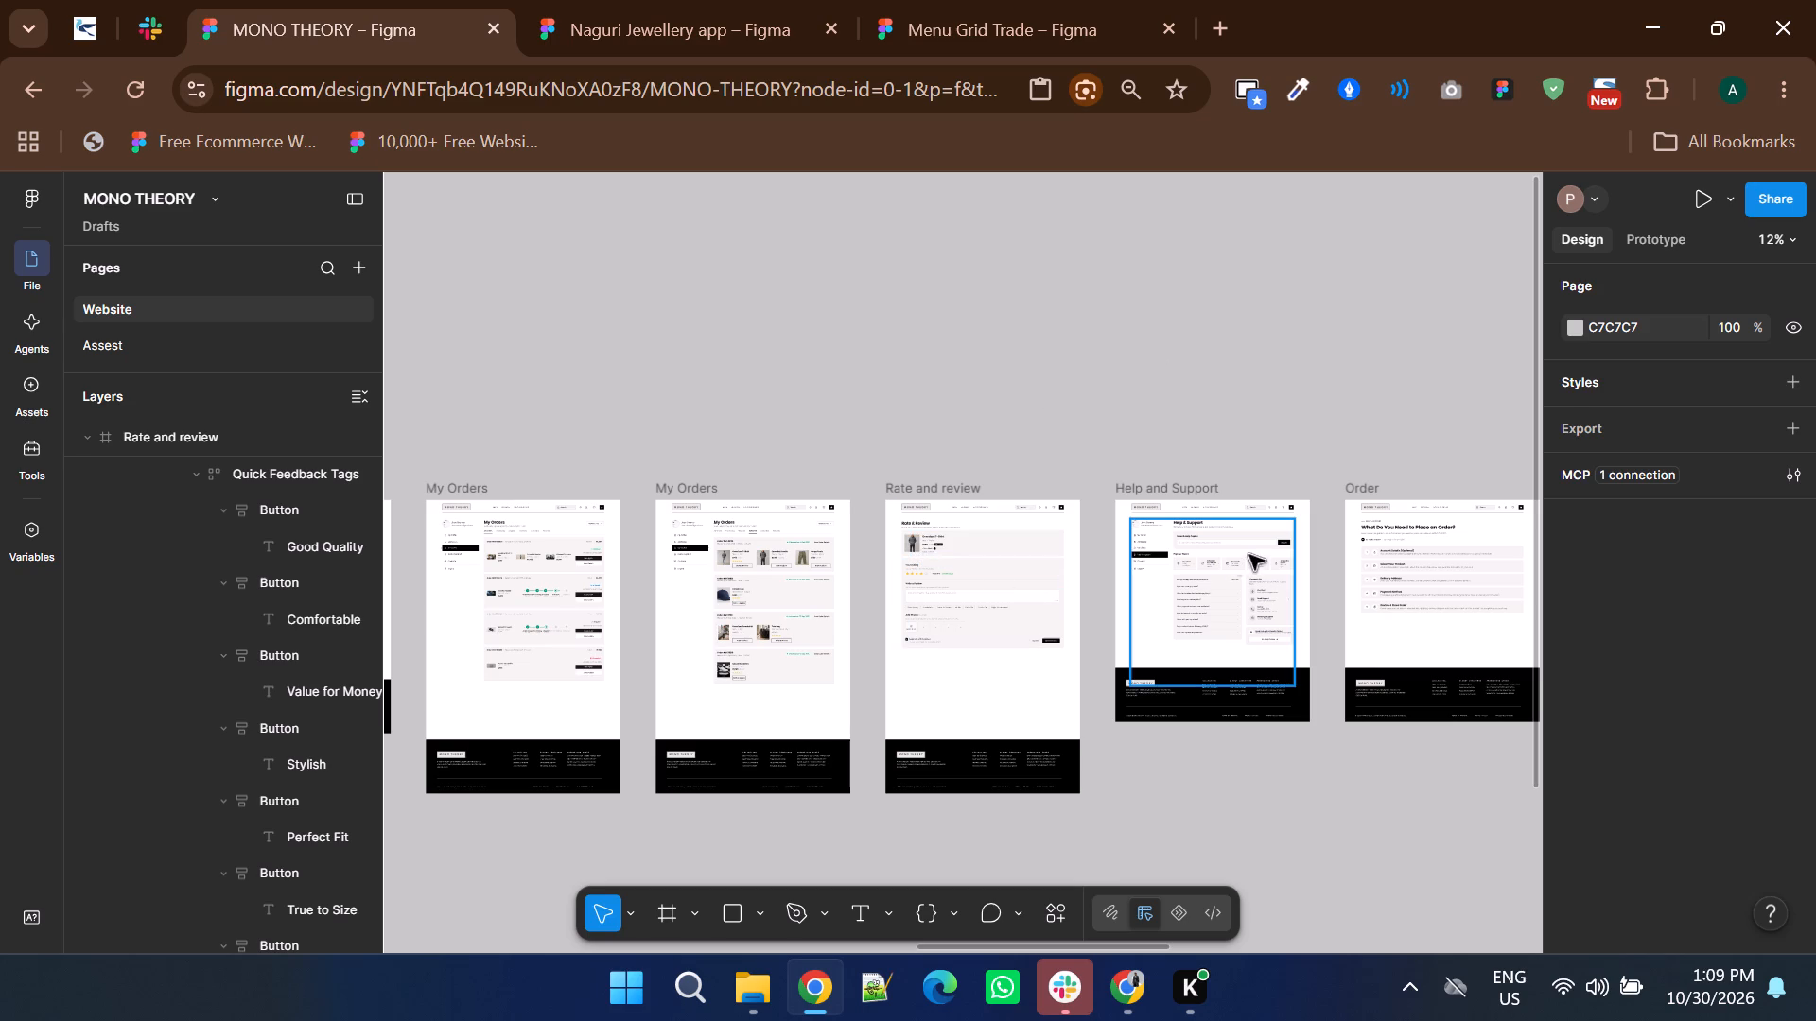
{"action": "scroll", "coordinate": [1249, 555], "scroll_direction": "down", "scroll_amount": 3, "text": "shift"}
{"action": "scroll", "coordinate": [1225, 534], "scroll_direction": "up", "scroll_amount": 4, "text": "ctrl"}
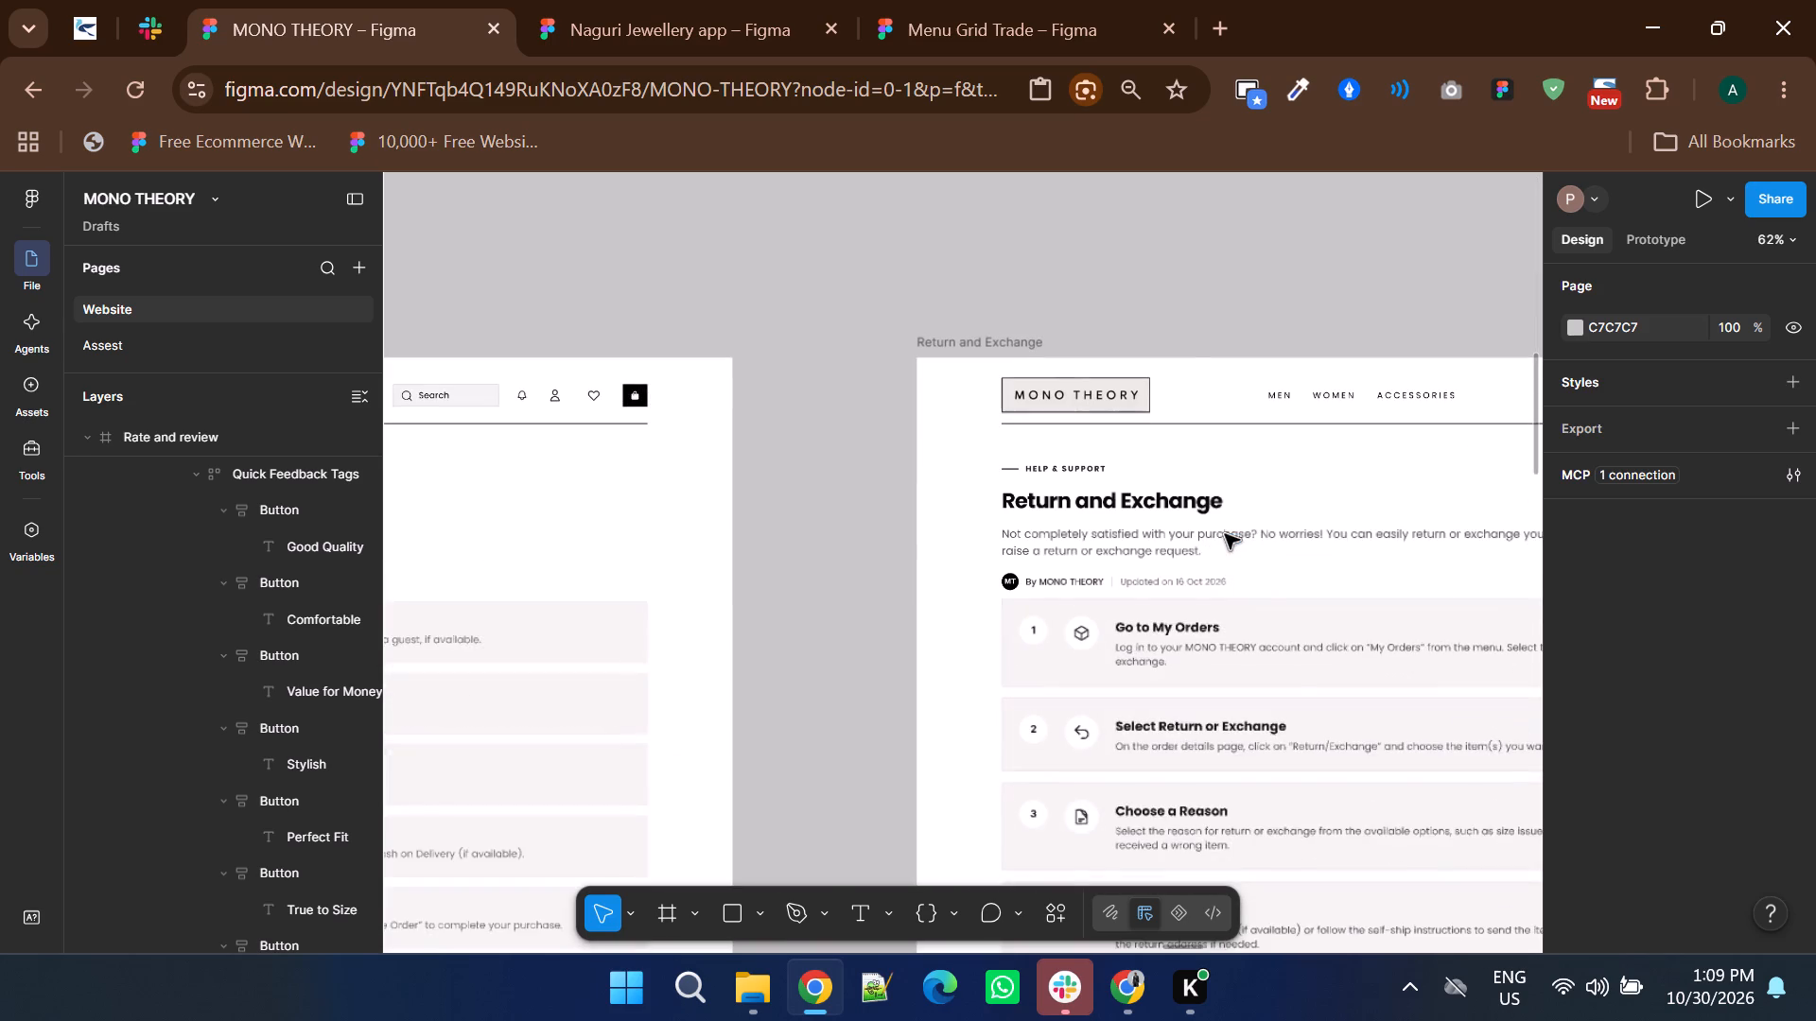
{"action": "scroll", "coordinate": [1225, 534], "scroll_direction": "down", "scroll_amount": 3, "text": "shift"}
{"action": "scroll", "coordinate": [1225, 534], "scroll_direction": "down", "scroll_amount": 1, "text": "ctrl"}
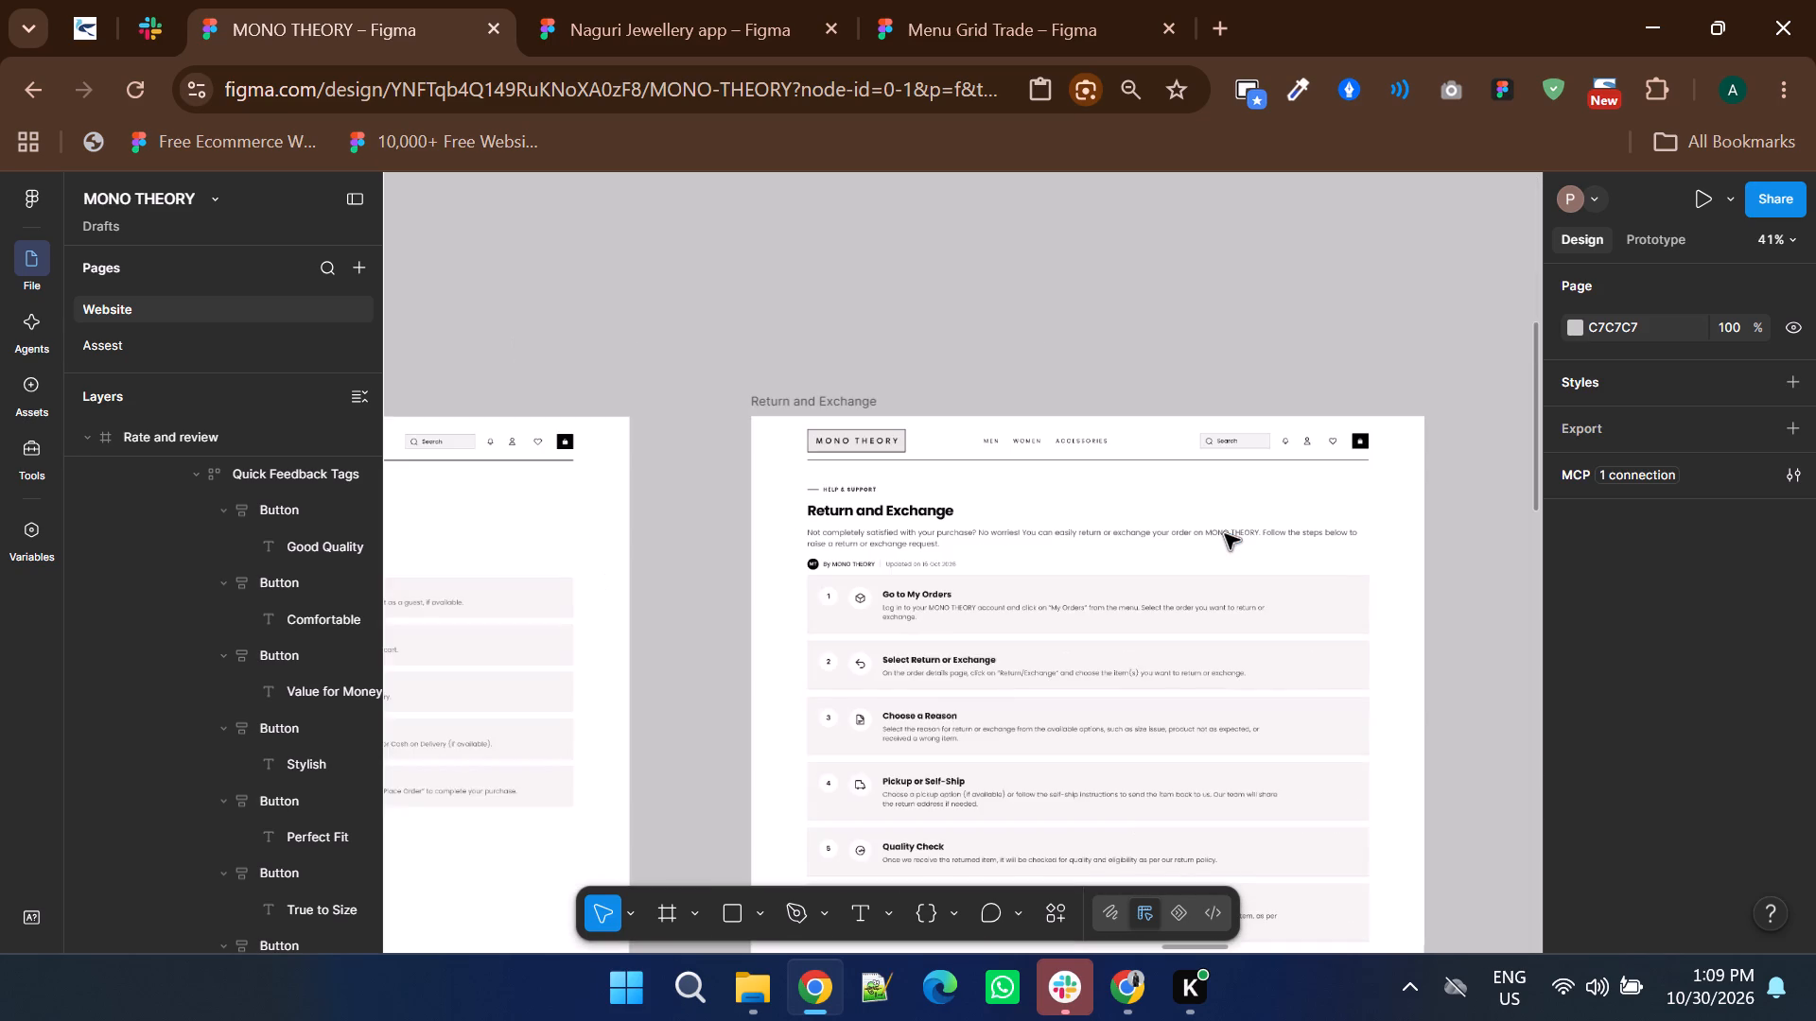
{"action": "scroll", "coordinate": [1225, 534], "scroll_direction": "down", "scroll_amount": 2, "text": "shift"}
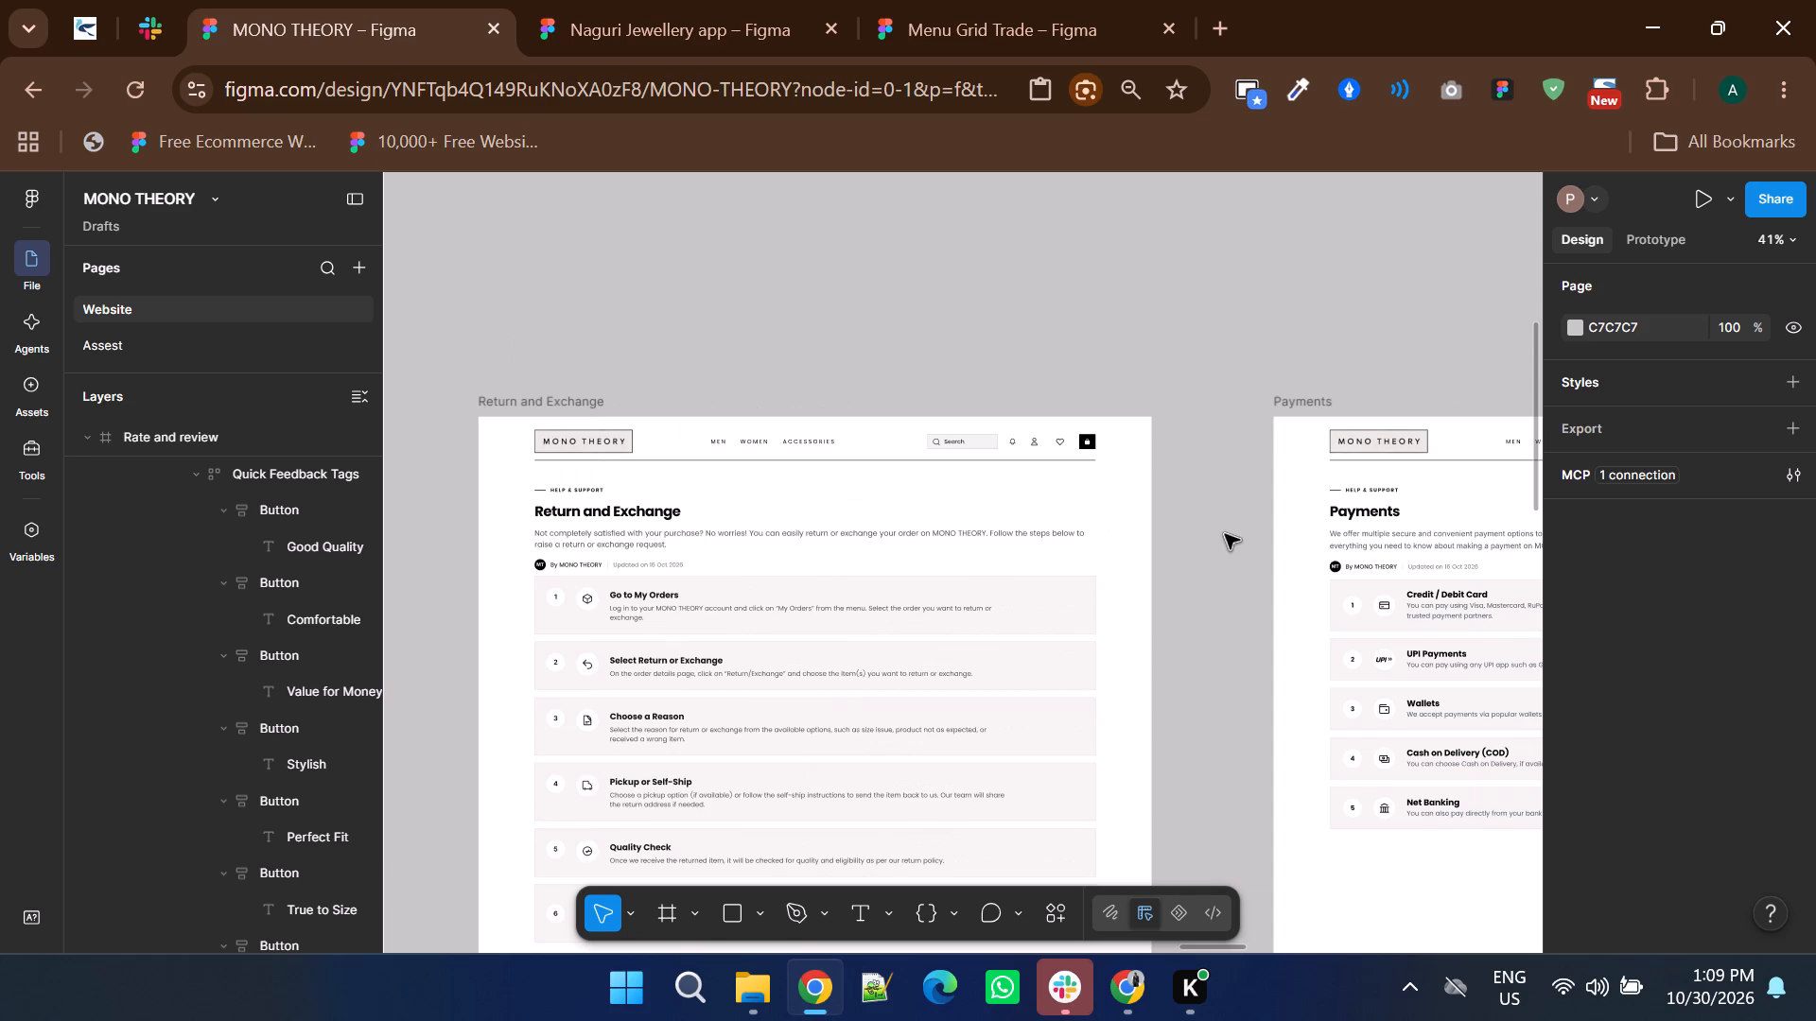
Review the Return and Exchange, Payments and Order help pages.
{"action": "scroll", "coordinate": [1225, 534], "scroll_direction": "down", "scroll_amount": 3, "text": "shift"}
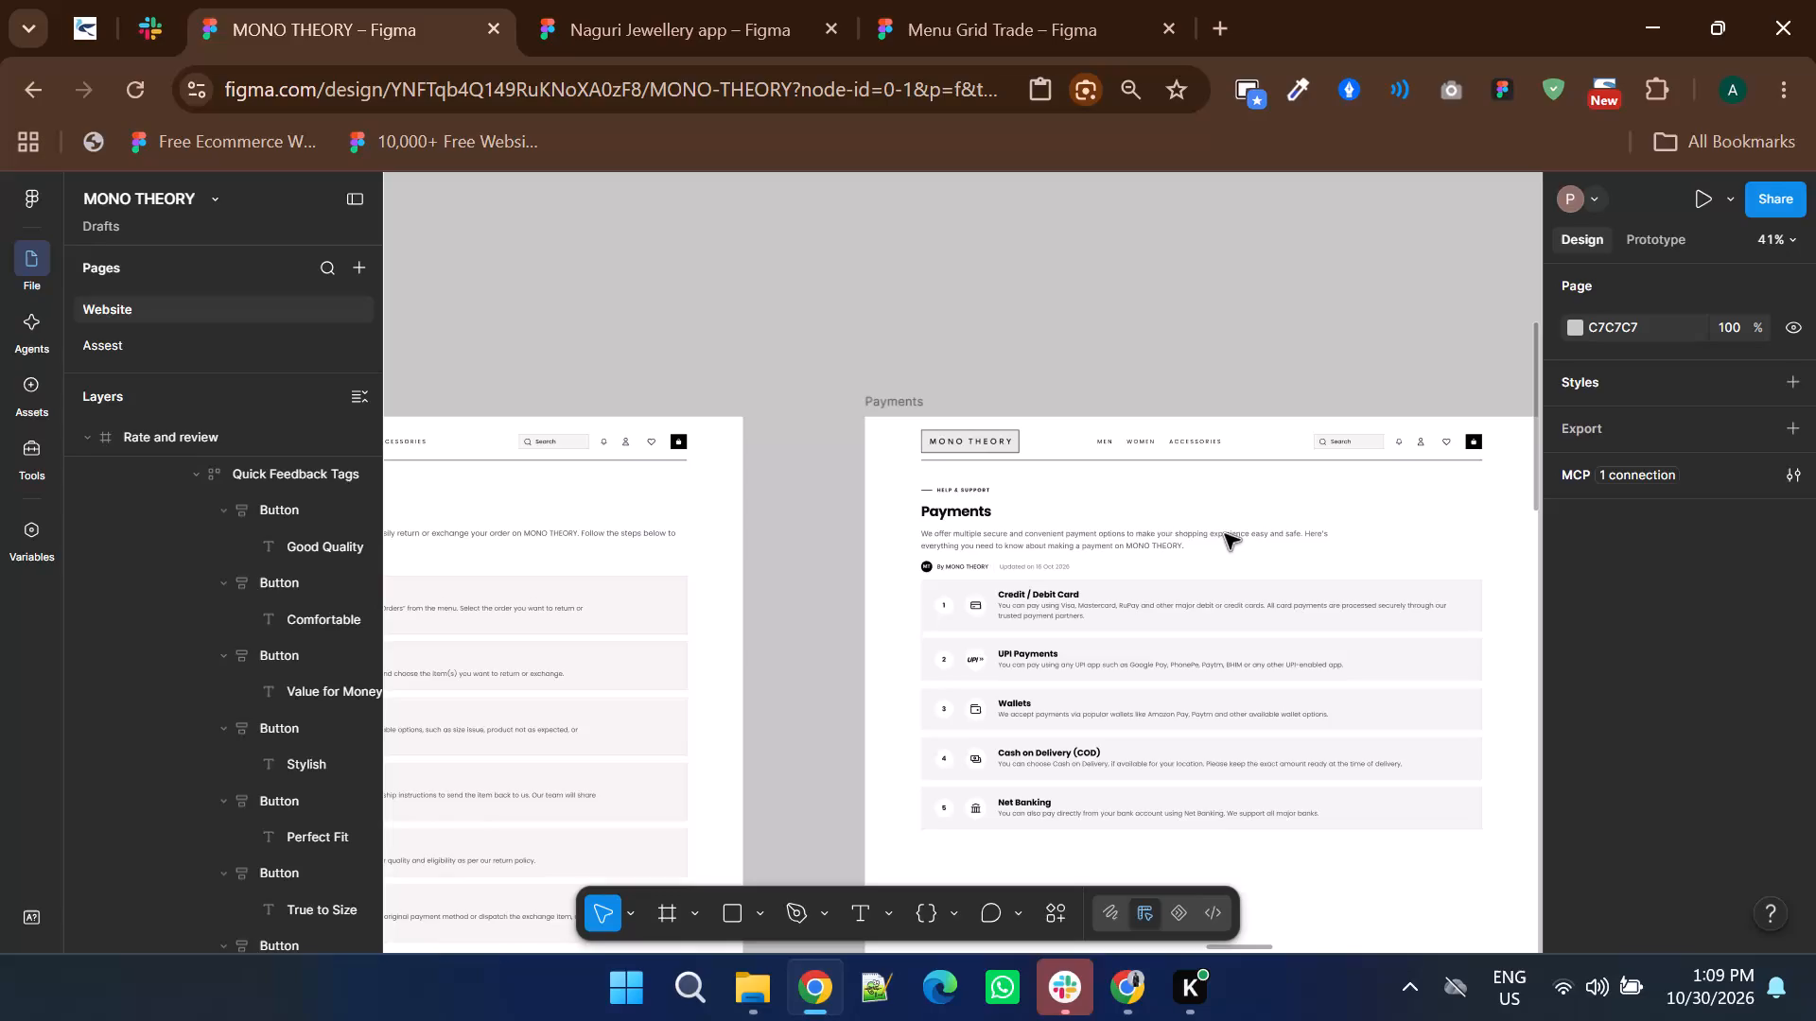
{"action": "scroll", "coordinate": [1076, 564], "scroll_direction": "down", "scroll_amount": 1, "text": "ctrl"}
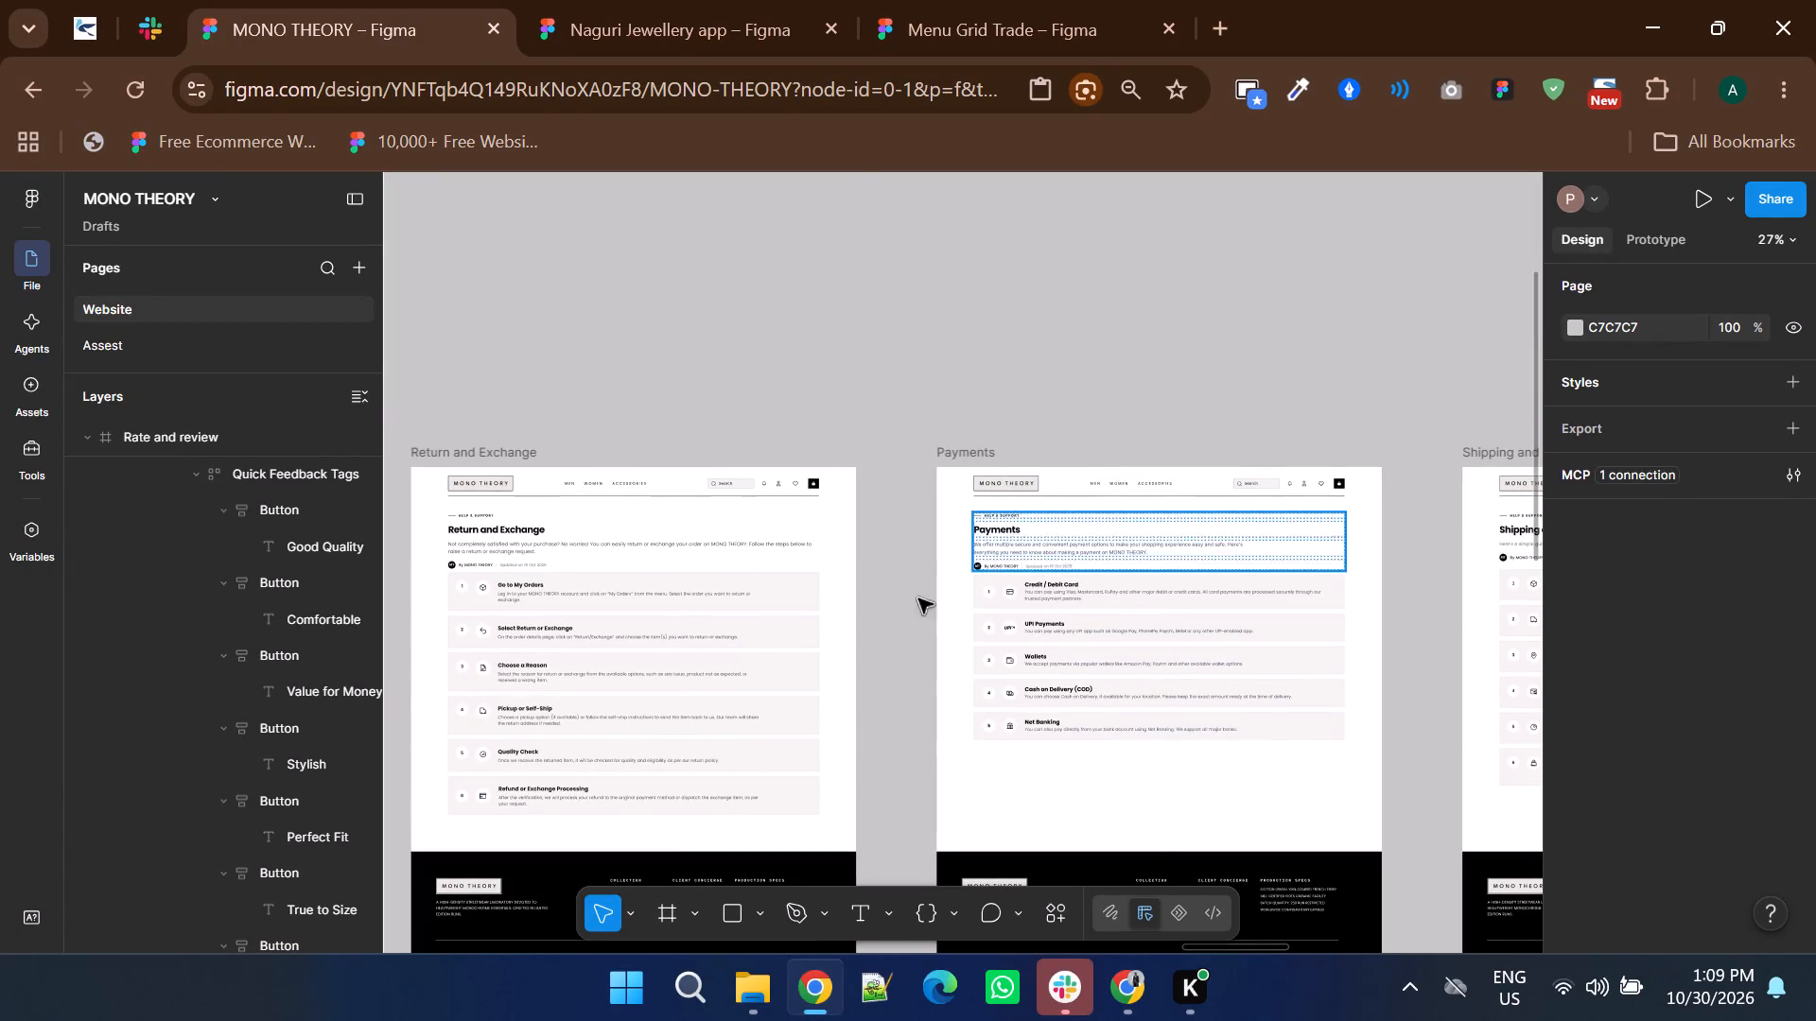
{"action": "scroll", "coordinate": [892, 604], "scroll_direction": "up", "scroll_amount": 7, "text": "shift"}
{"action": "scroll", "coordinate": [1023, 584], "scroll_direction": "up", "scroll_amount": 3, "text": "ctrl"}
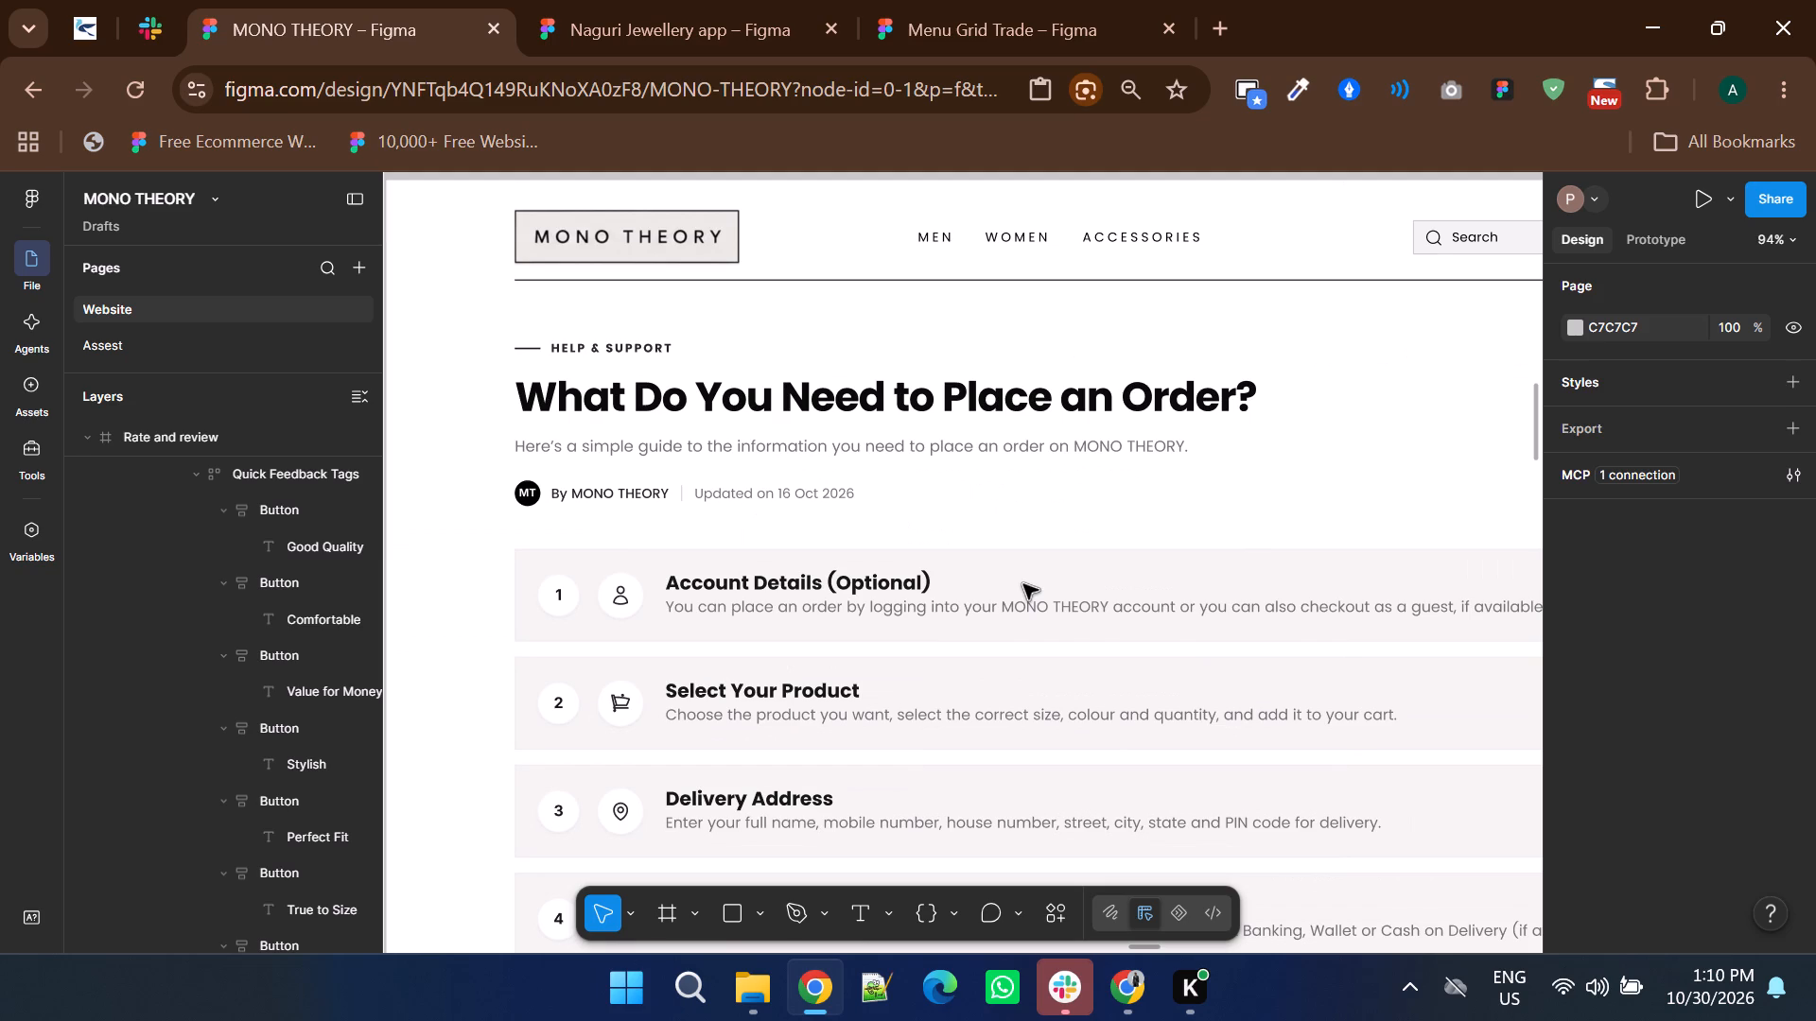
Open the WALLORRA Premium Textures project in Stitch and select today's WhatsApp image in the Downloads folder.
{"action": "left_click", "coordinate": [756, 995]}
{"action": "left_click", "coordinate": [205, 365]}
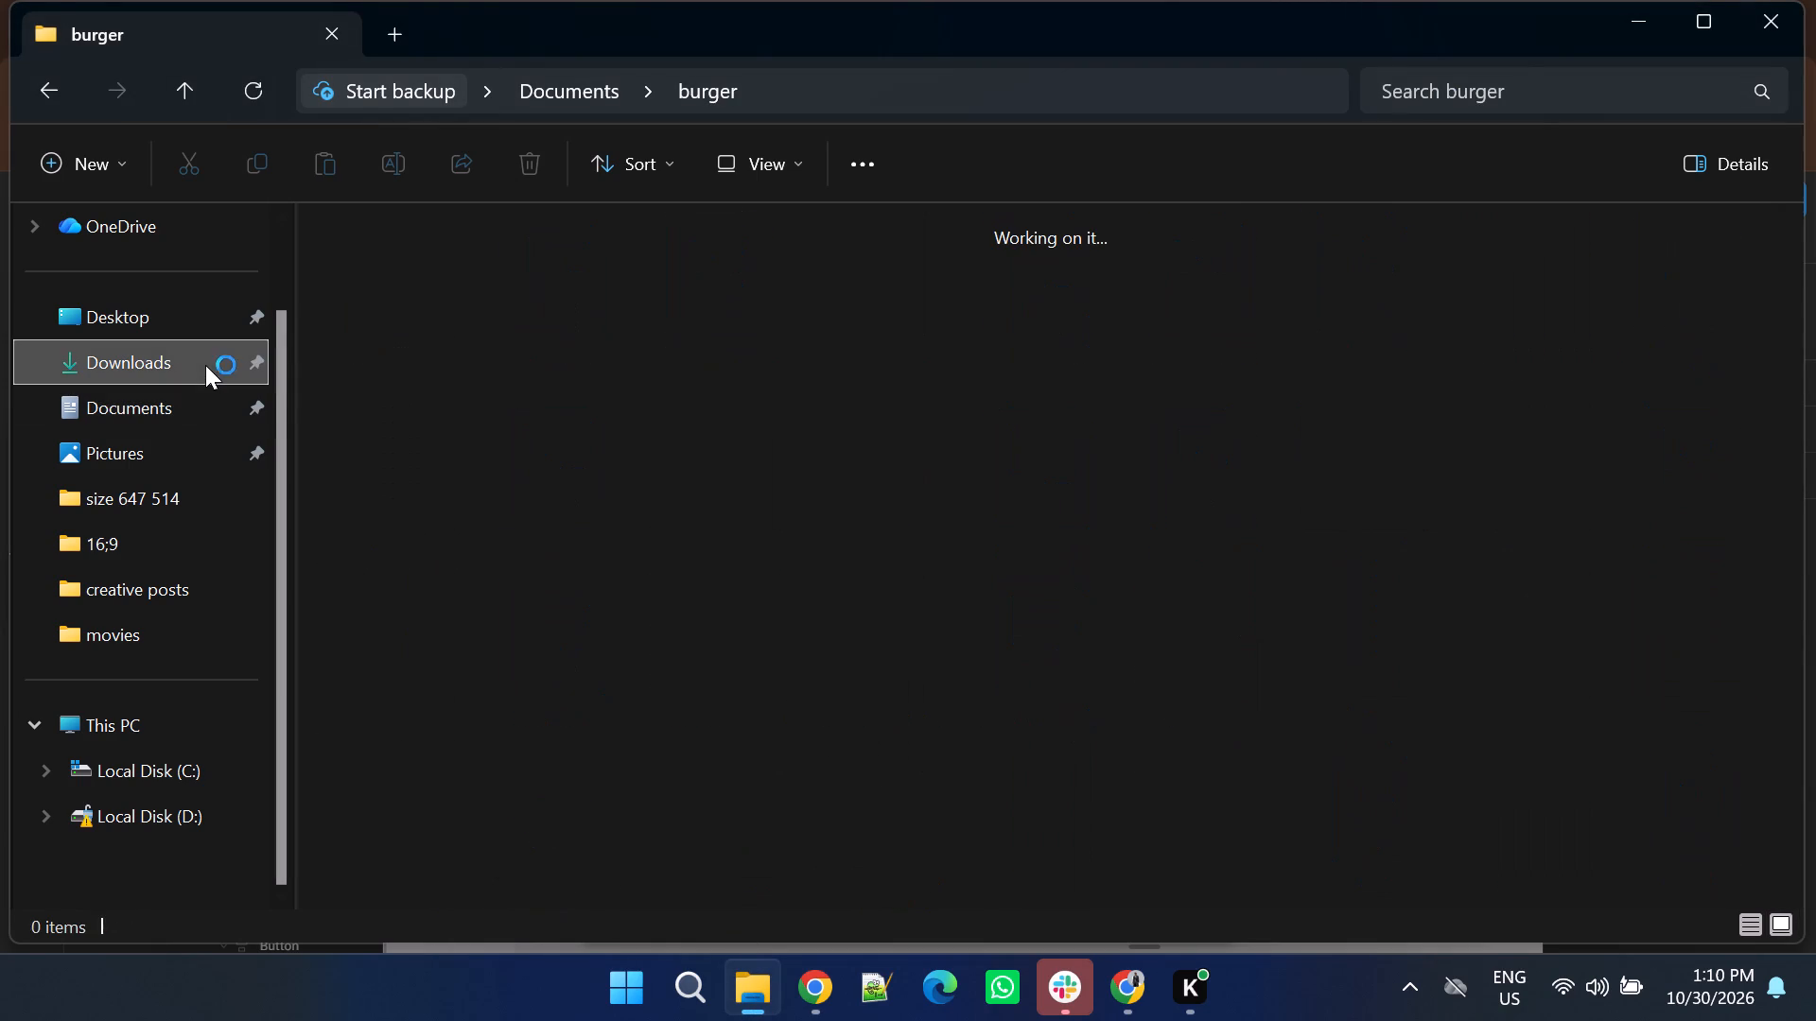
{"action": "left_click", "coordinate": [1120, 996]}
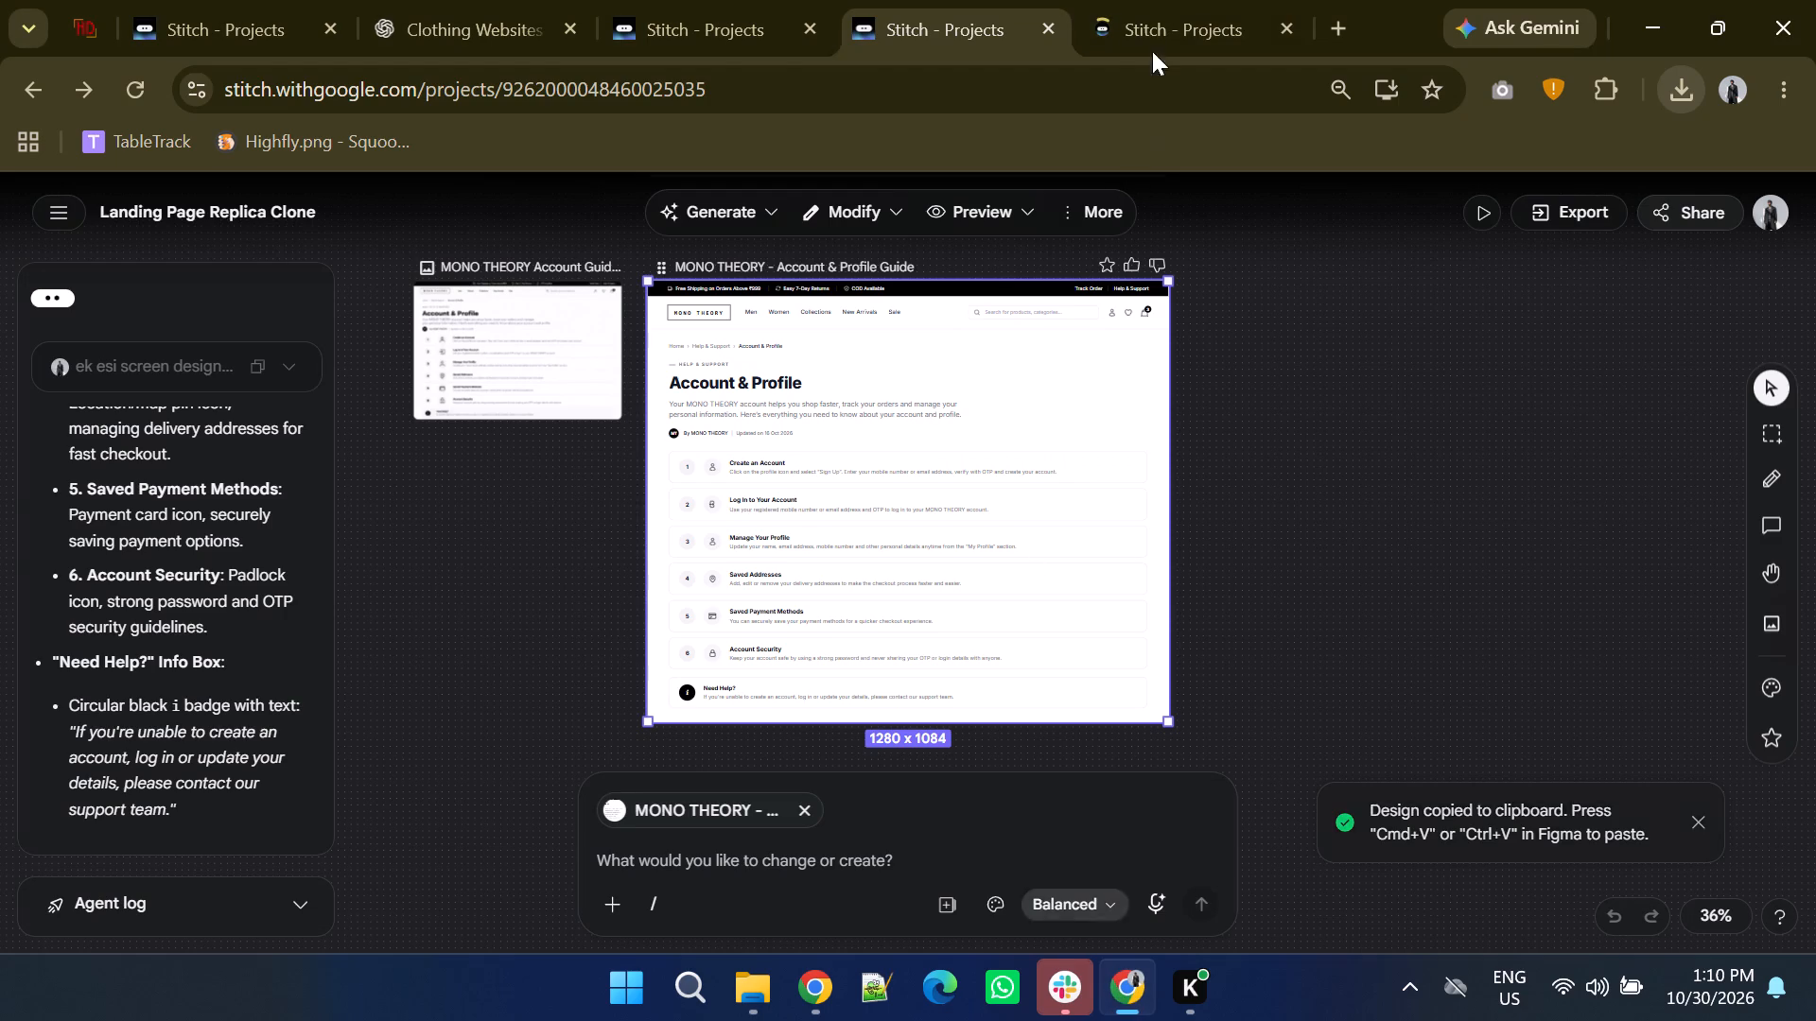
{"action": "left_click", "coordinate": [1157, 0]}
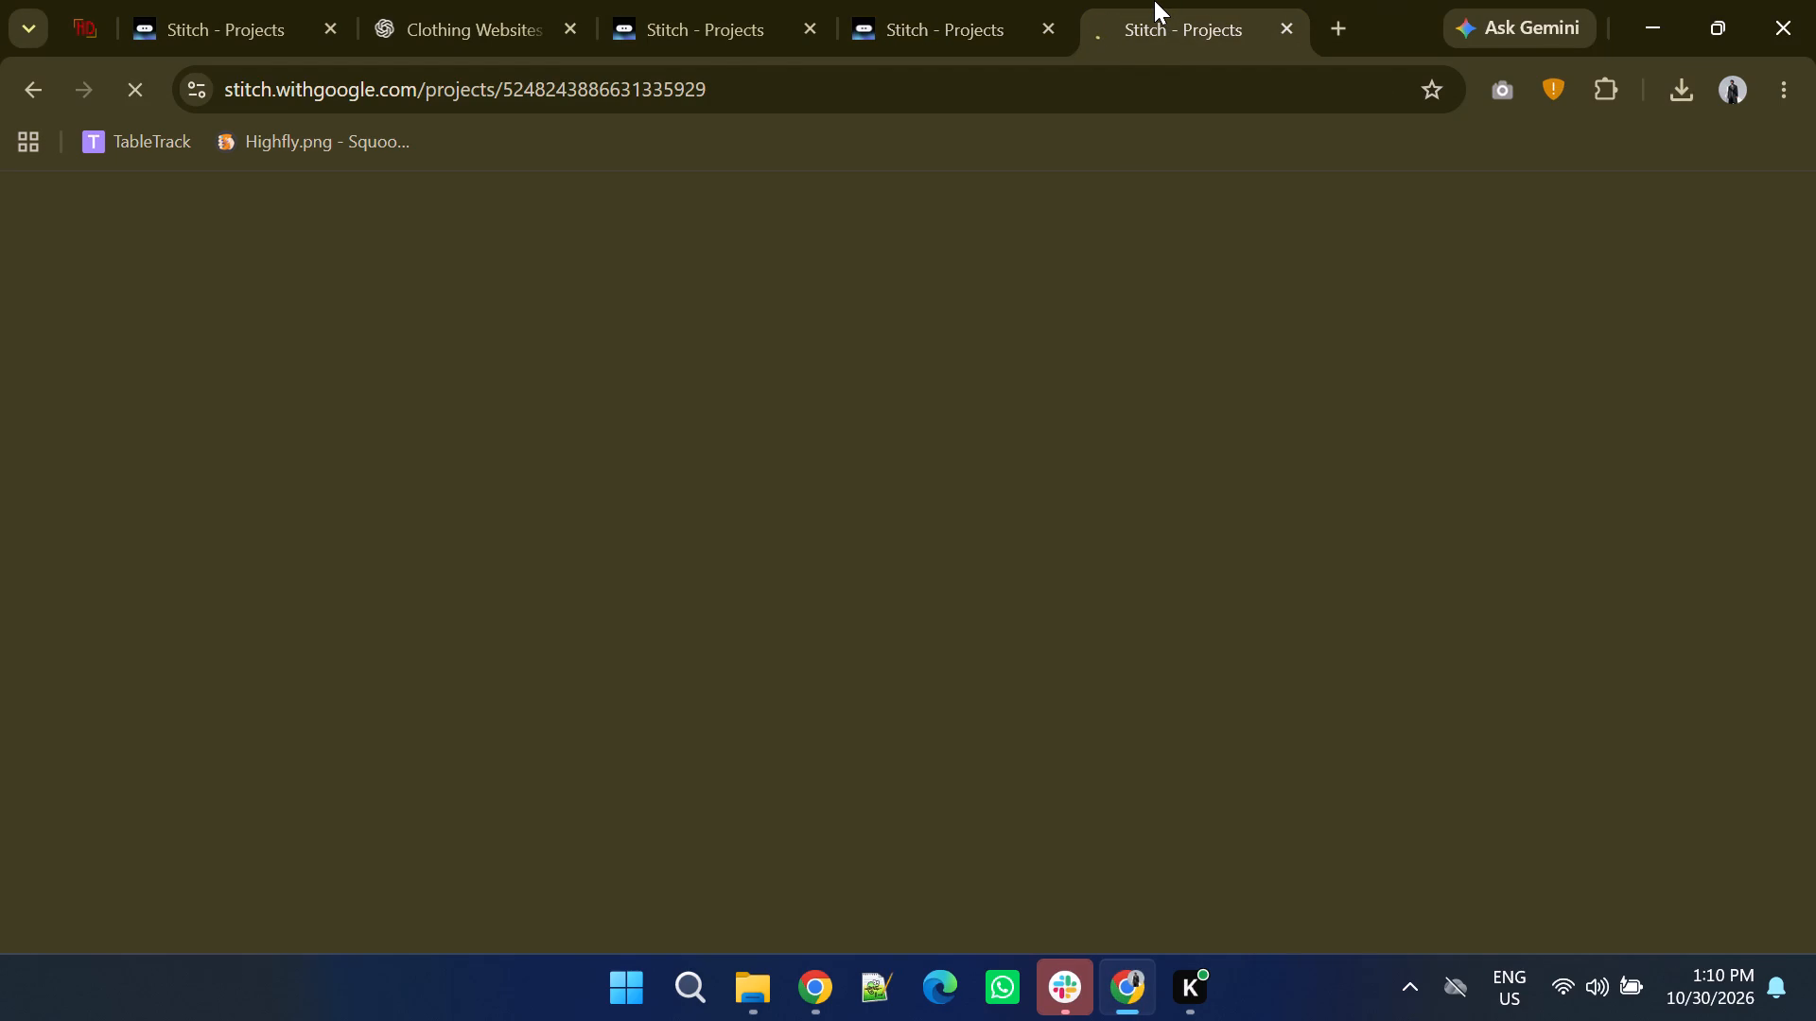
{"action": "left_click", "coordinate": [824, 965]}
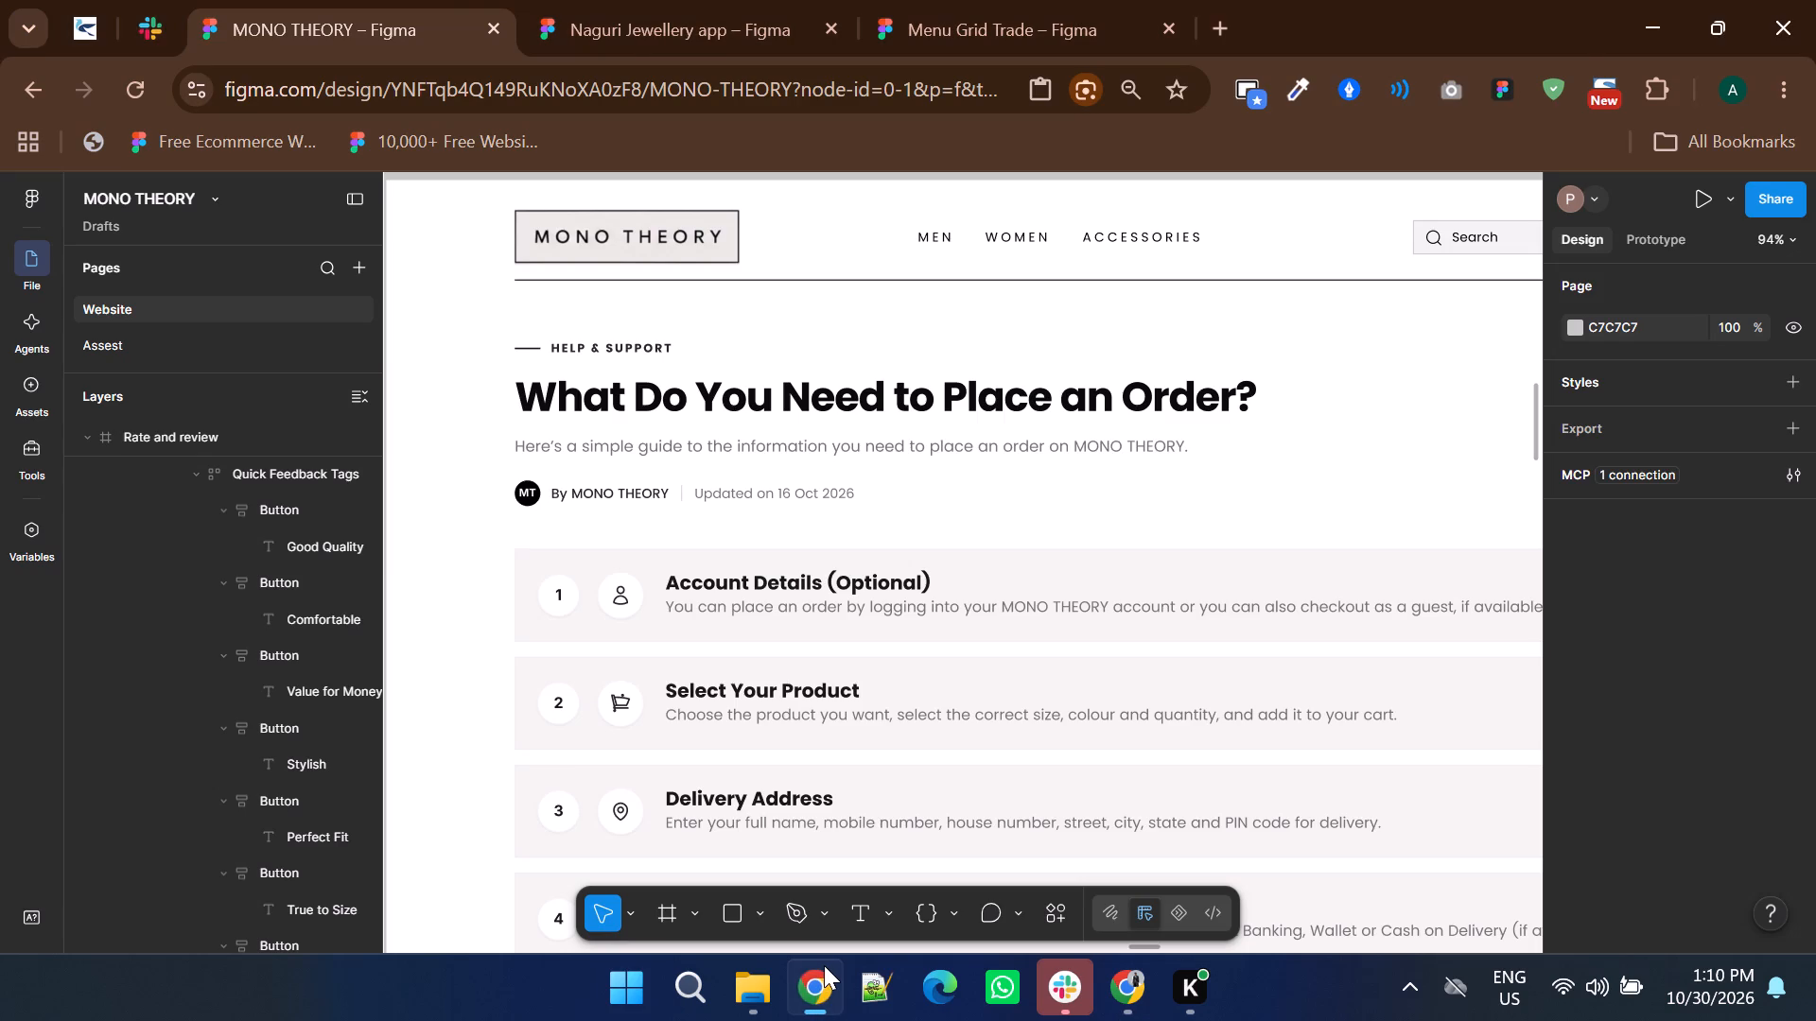
{"action": "left_click", "coordinate": [824, 965]}
{"action": "left_click", "coordinate": [773, 986]}
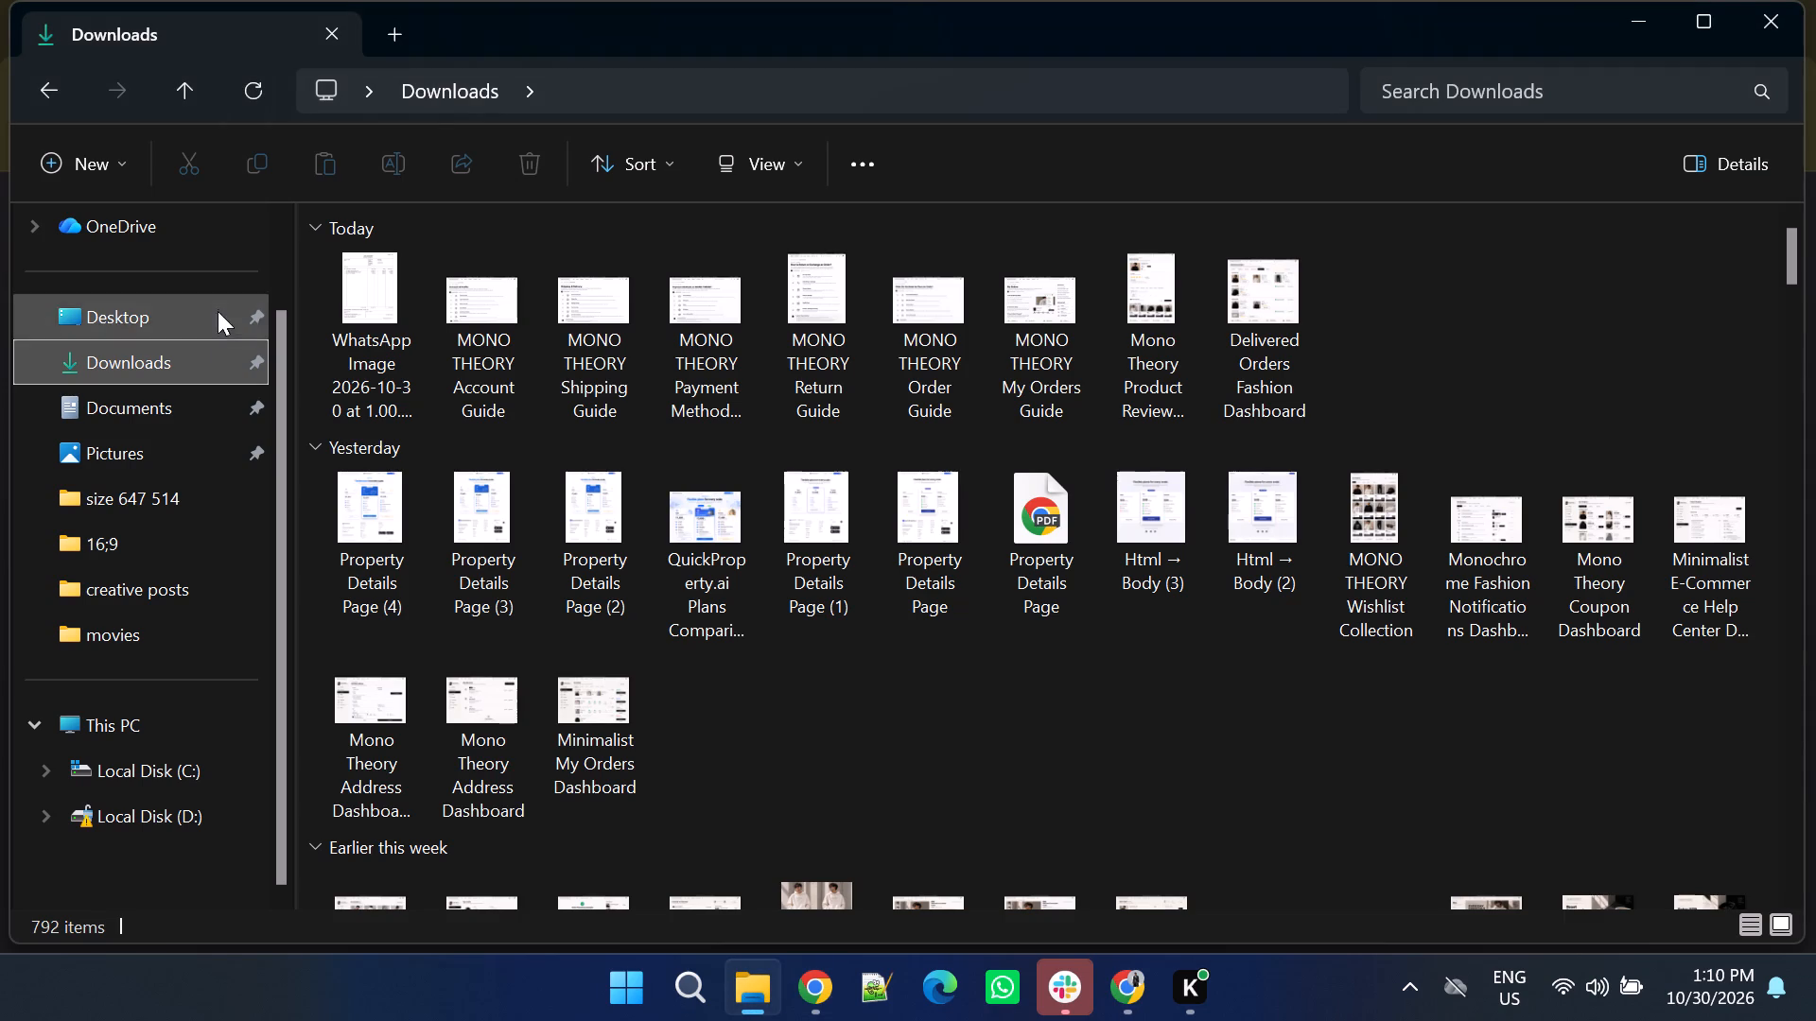
{"action": "left_click", "coordinate": [256, 84]}
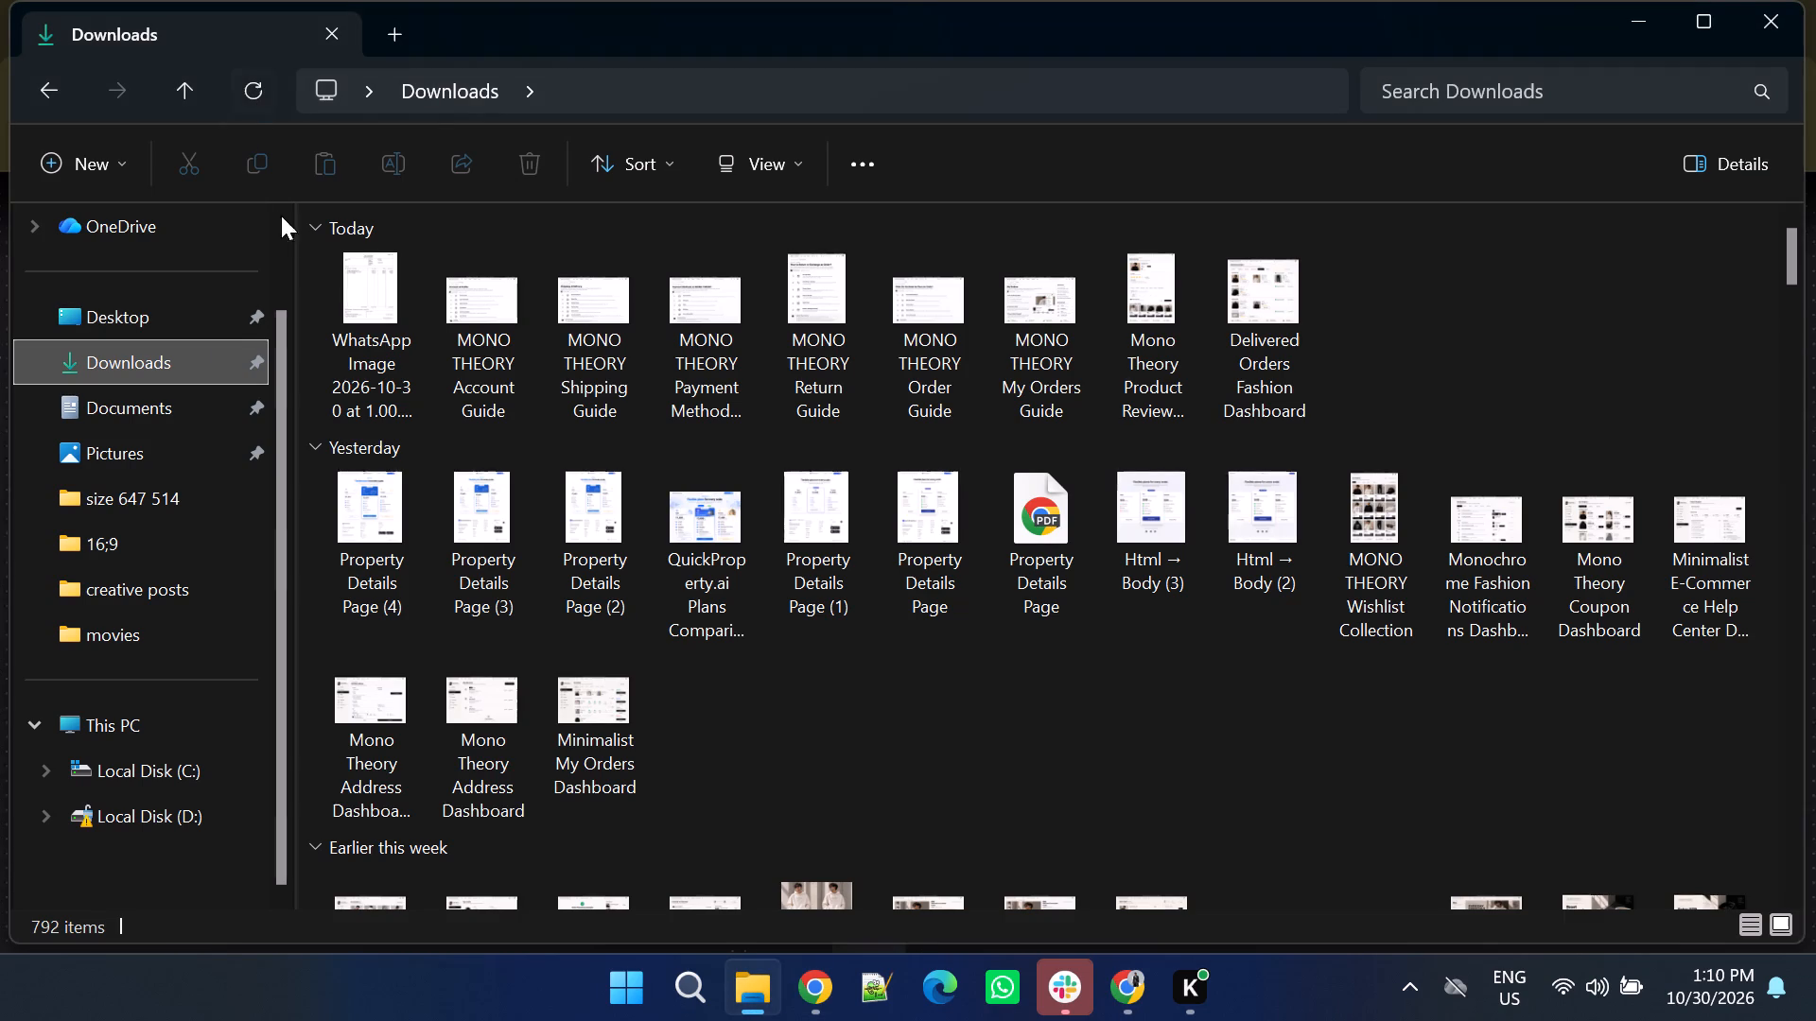
{"action": "left_click", "coordinate": [352, 271]}
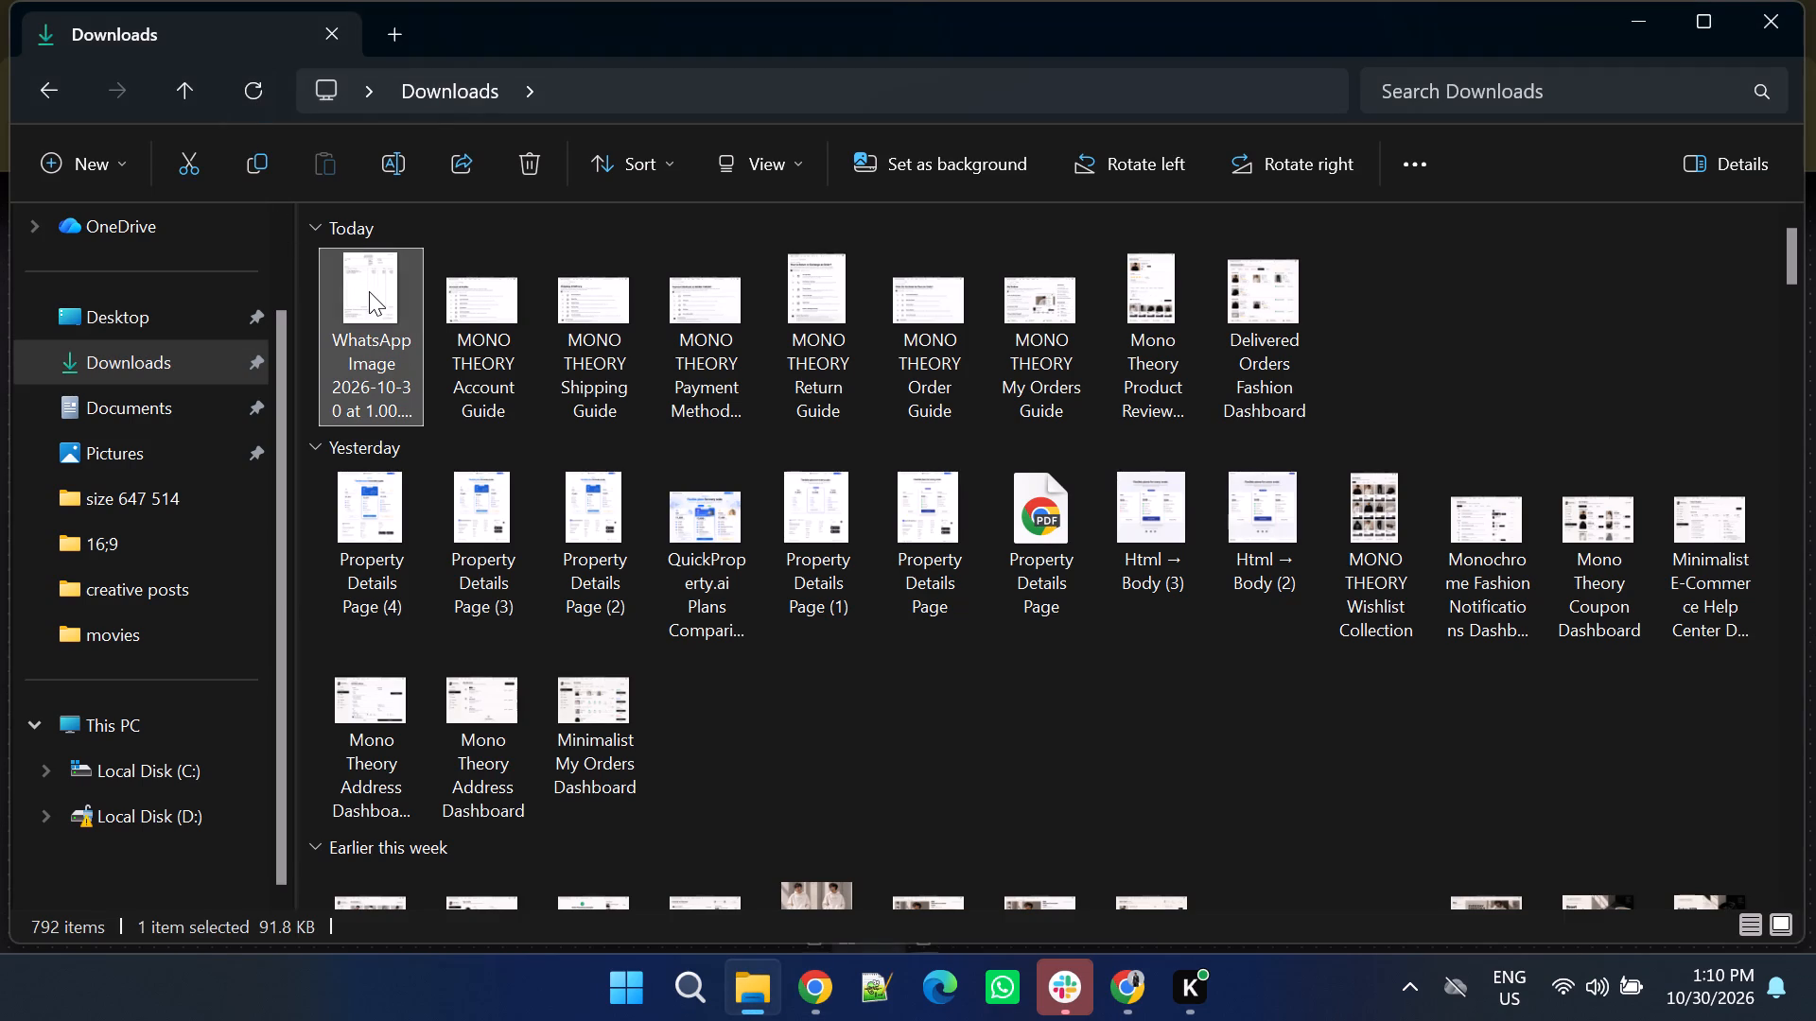
{"action": "left_click", "coordinate": [1126, 988]}
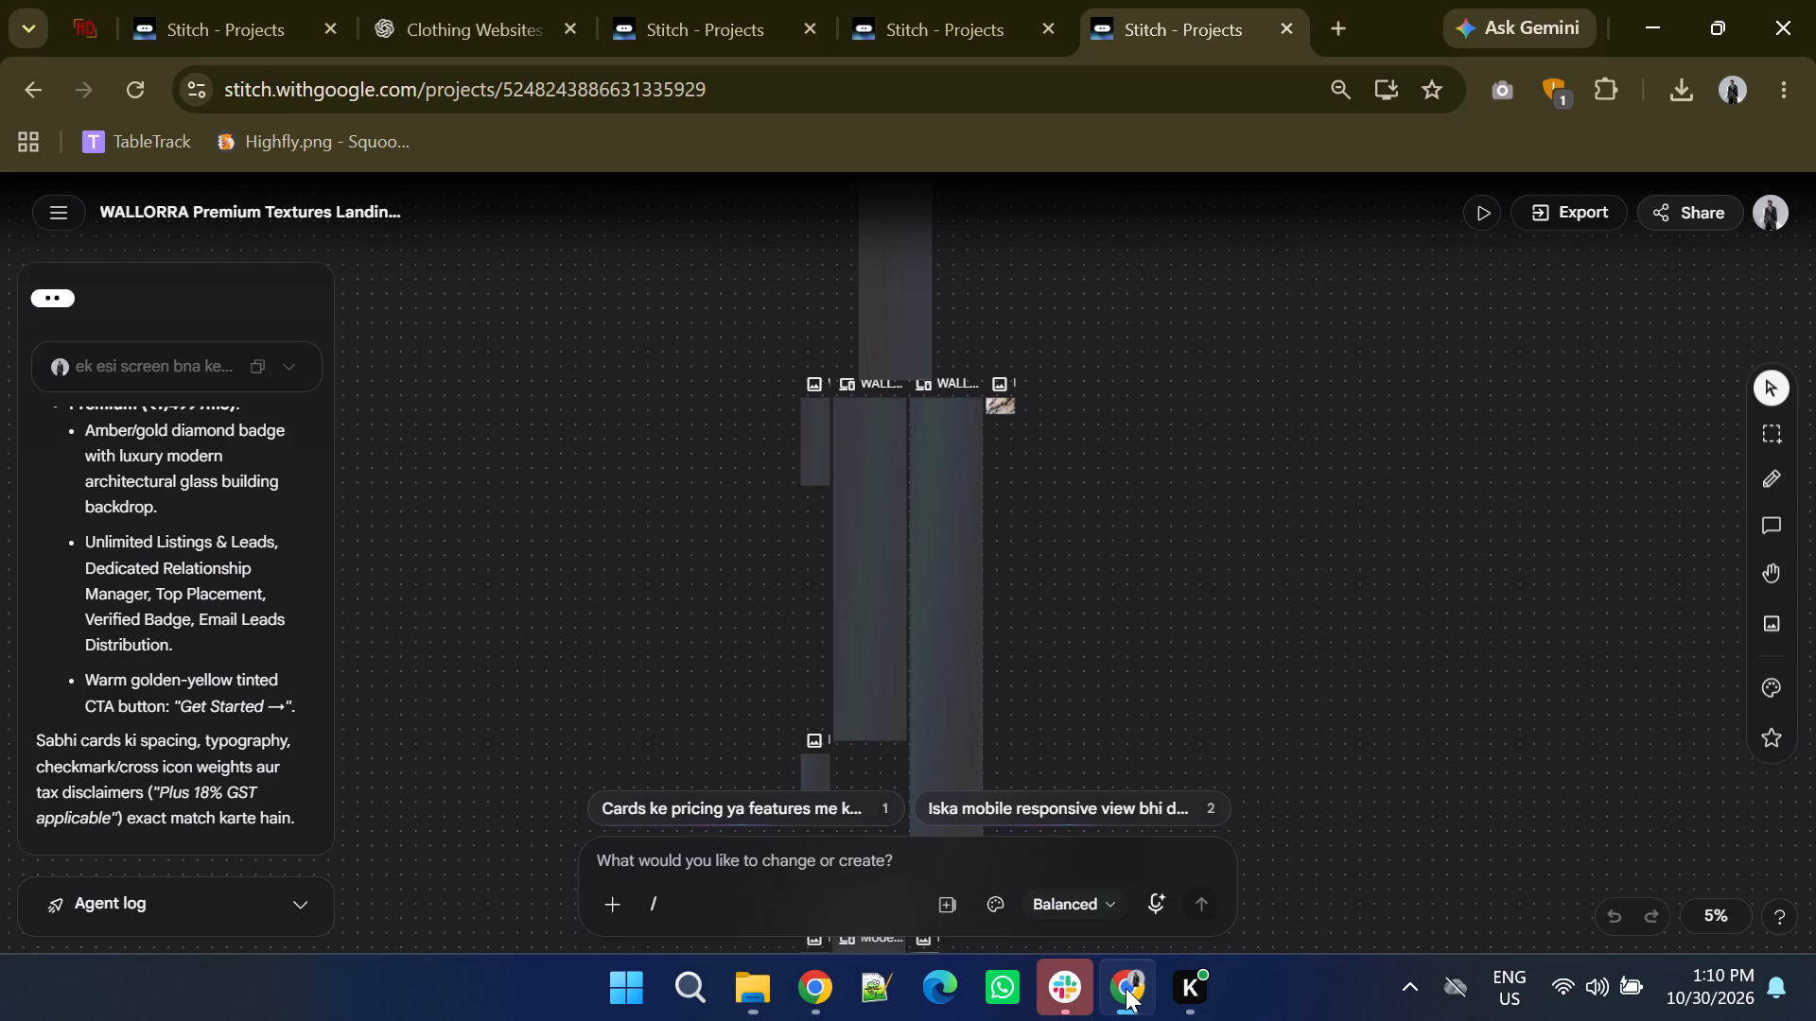
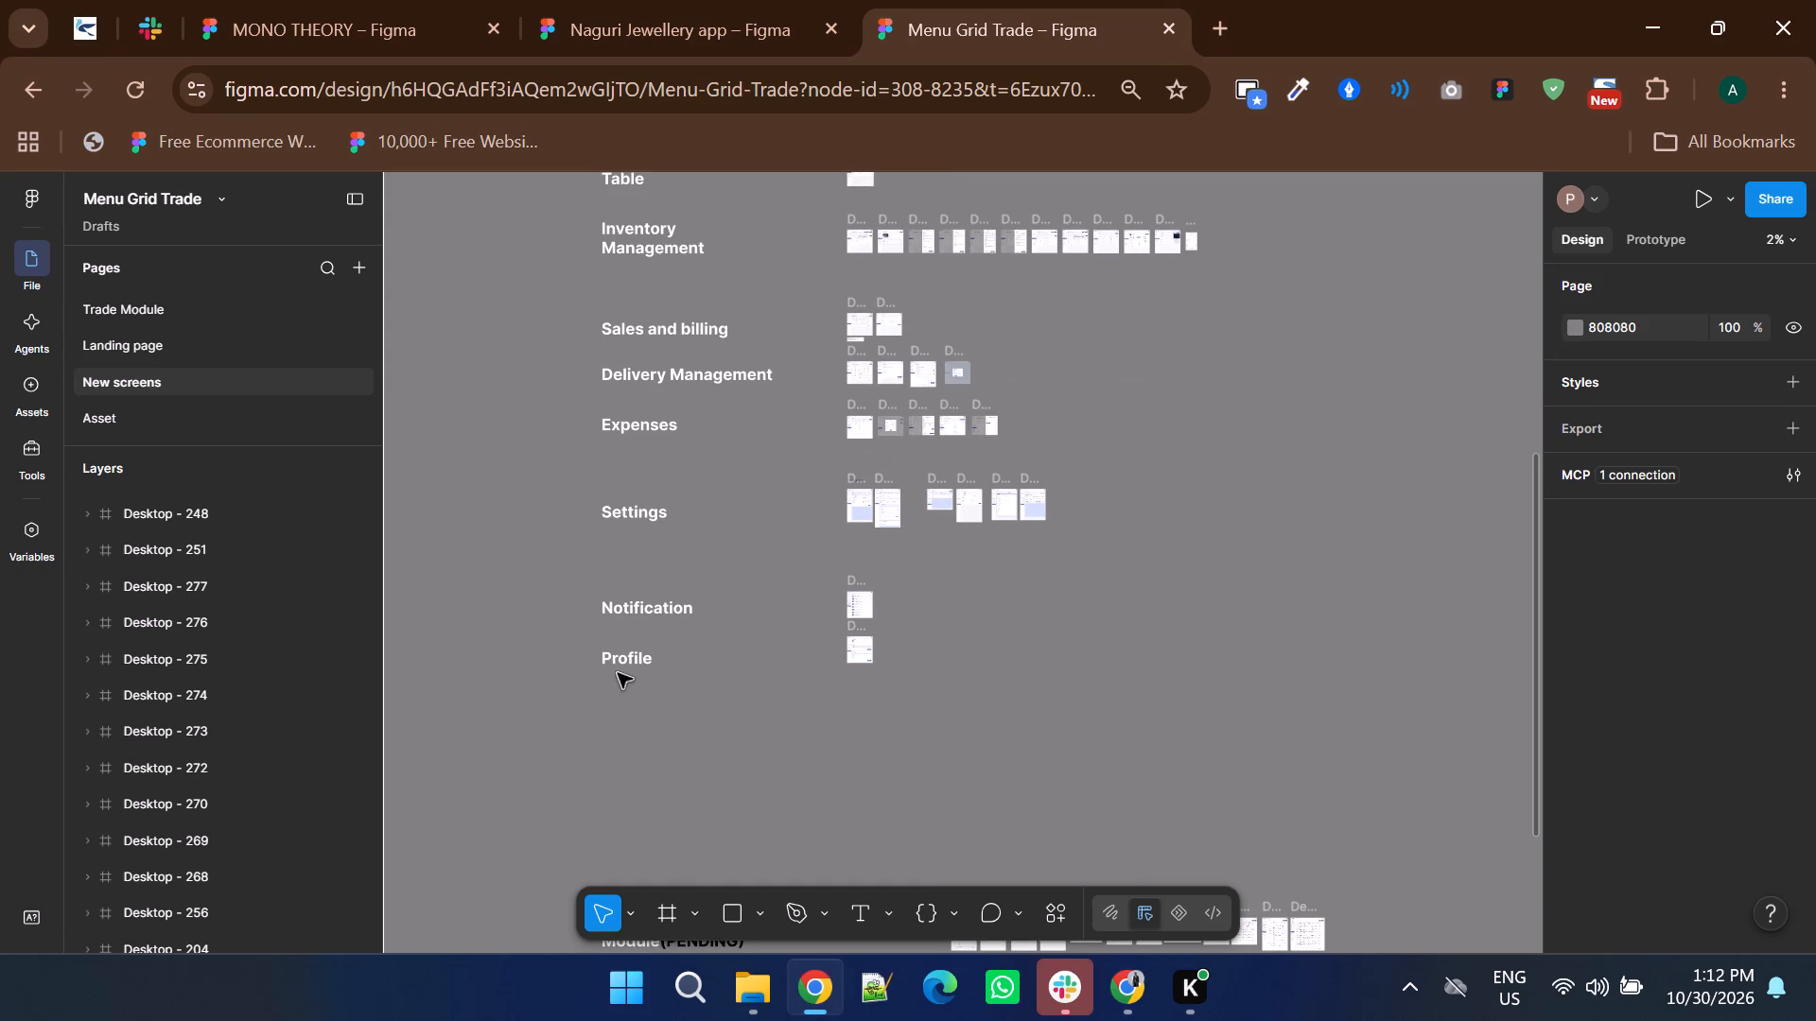
{"action": "left_click", "coordinate": [638, 657]}
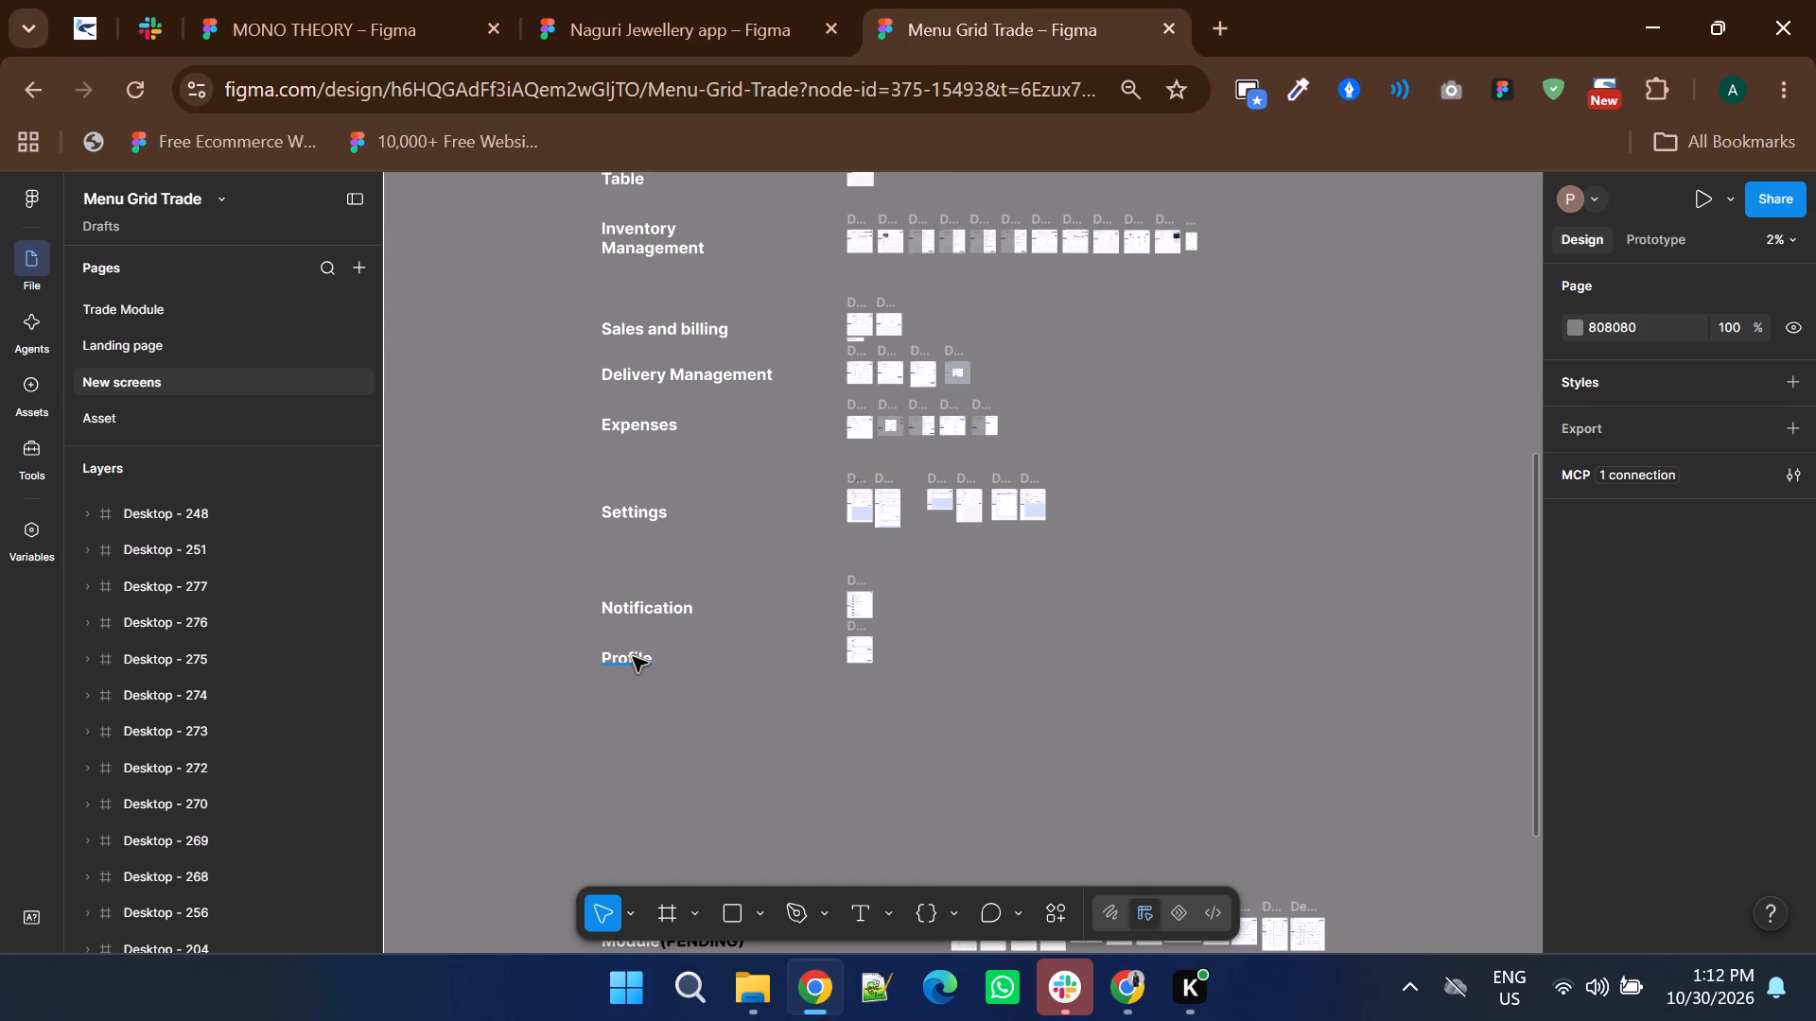
{"action": "left_click_drag", "start_coordinate": [633, 657], "coordinate": [627, 729]}
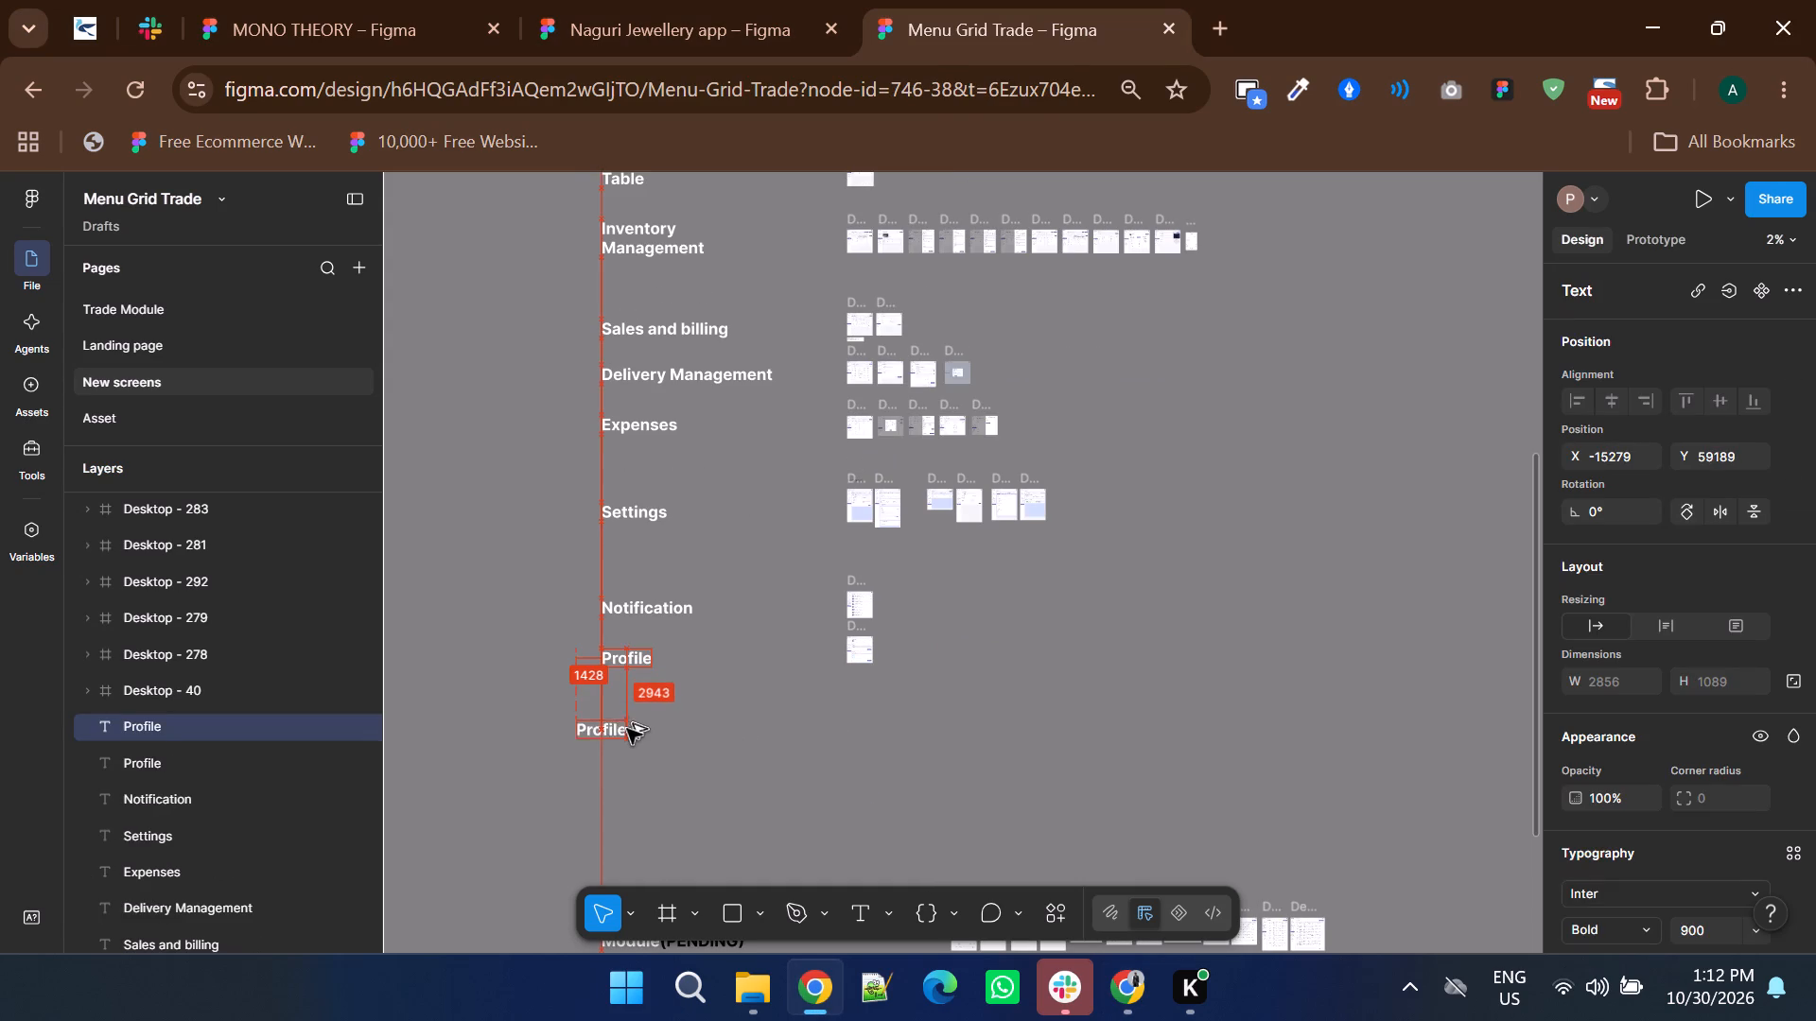
{"action": "left_click_drag", "start_coordinate": [627, 729], "coordinate": [636, 729]}
{"action": "double_click", "coordinate": [636, 729]}
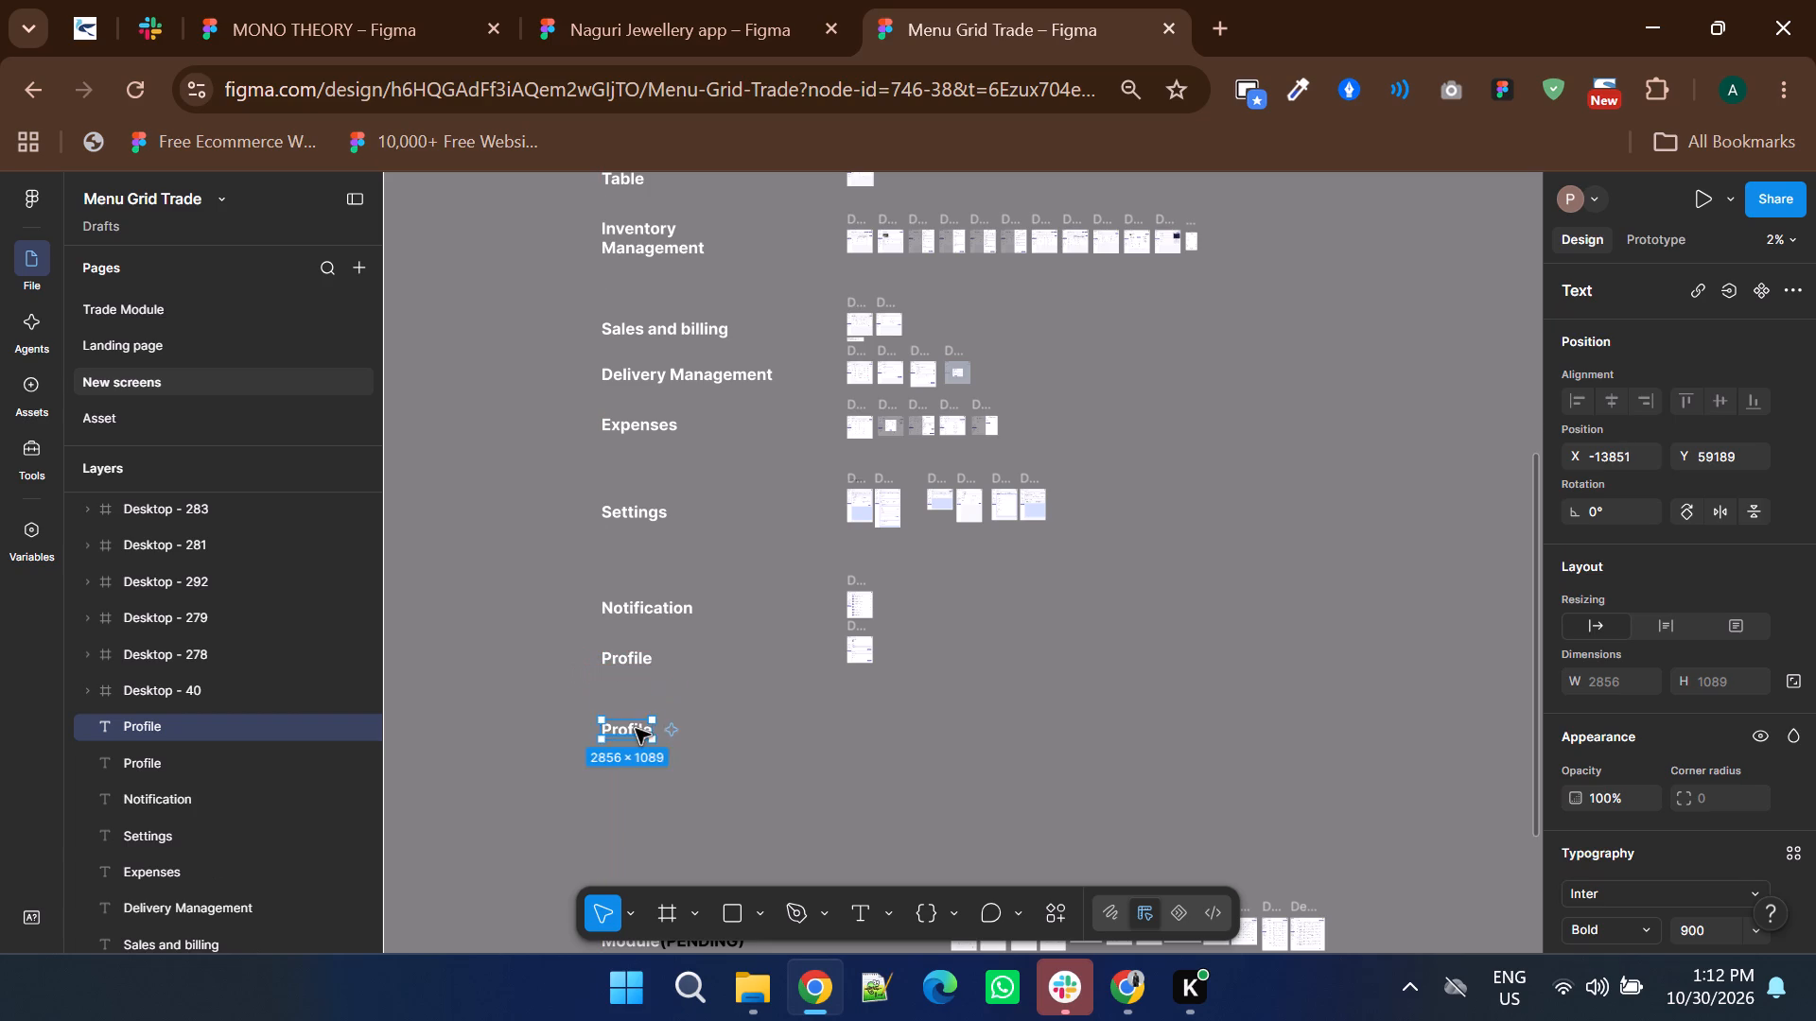
{"action": "type", "text": "Invoice"}
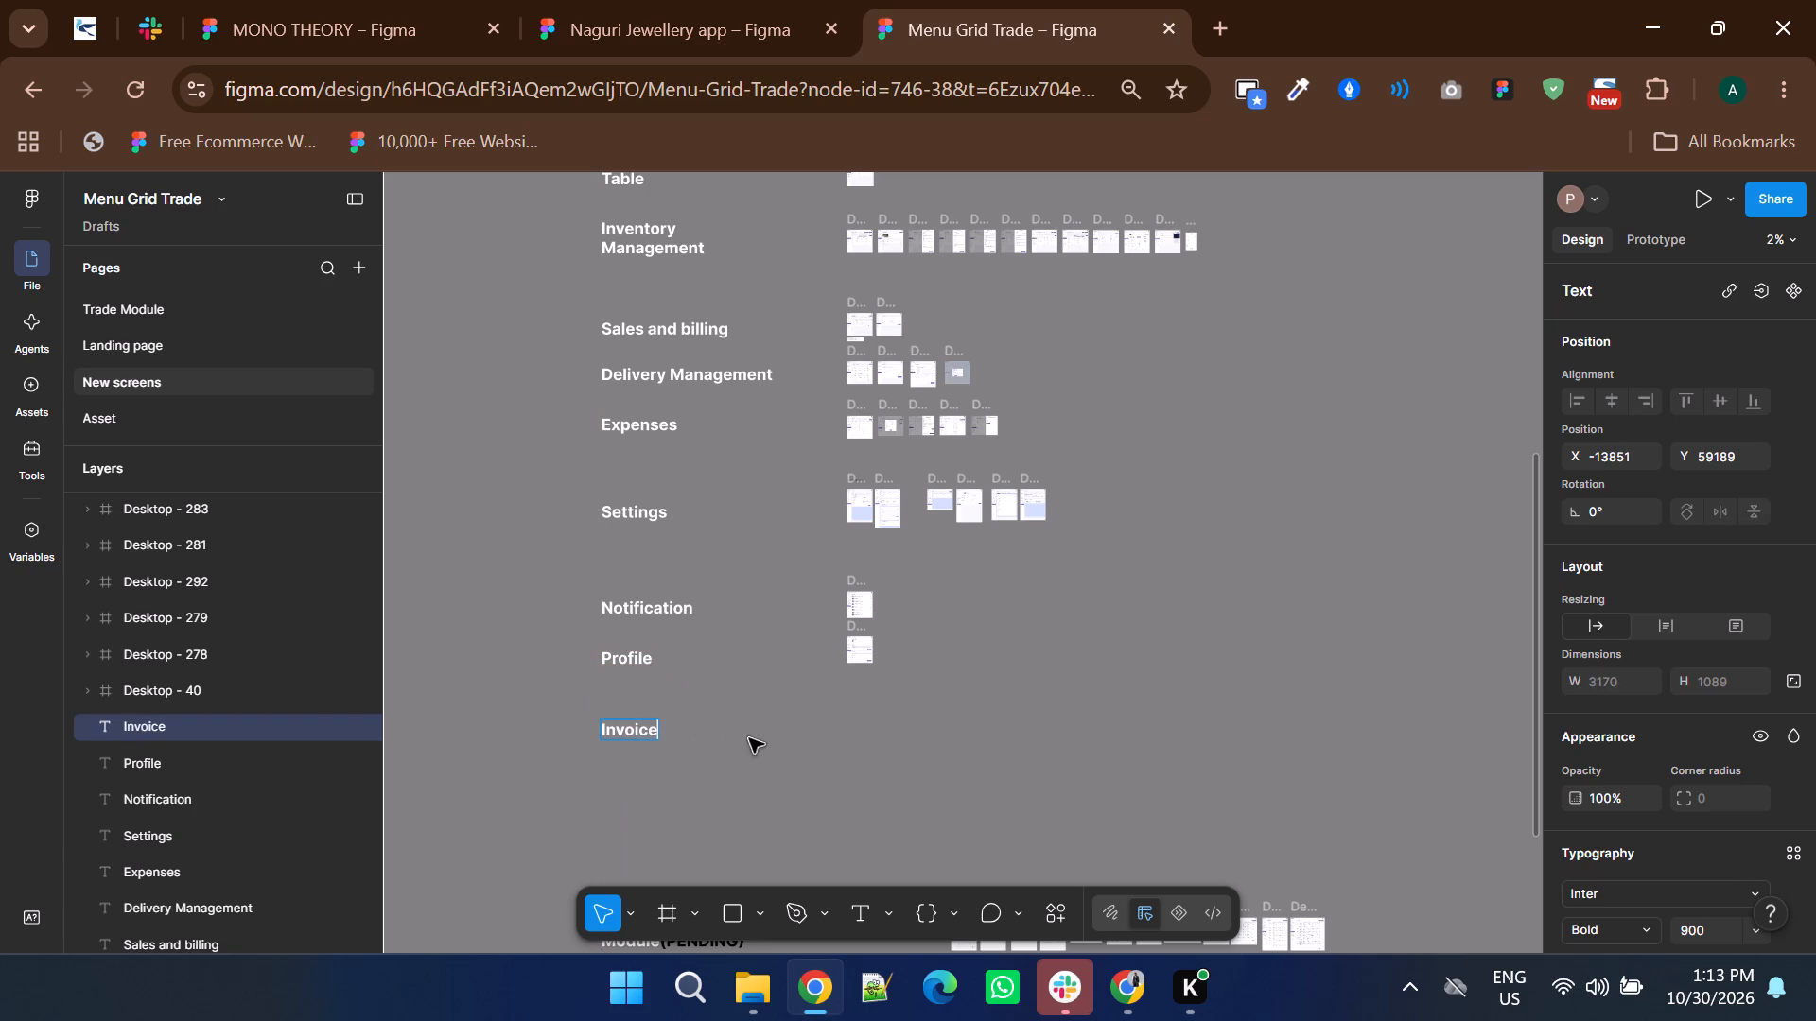
{"action": "left_click", "coordinate": [749, 738]}
Paste the converted invoice design beside the Invoice label and move its frame to about X -58, Y 58798.
{"action": "scroll", "coordinate": [796, 706], "scroll_direction": "up", "scroll_amount": 1, "text": "ctrl"}
{"action": "right_click", "coordinate": [880, 719]}
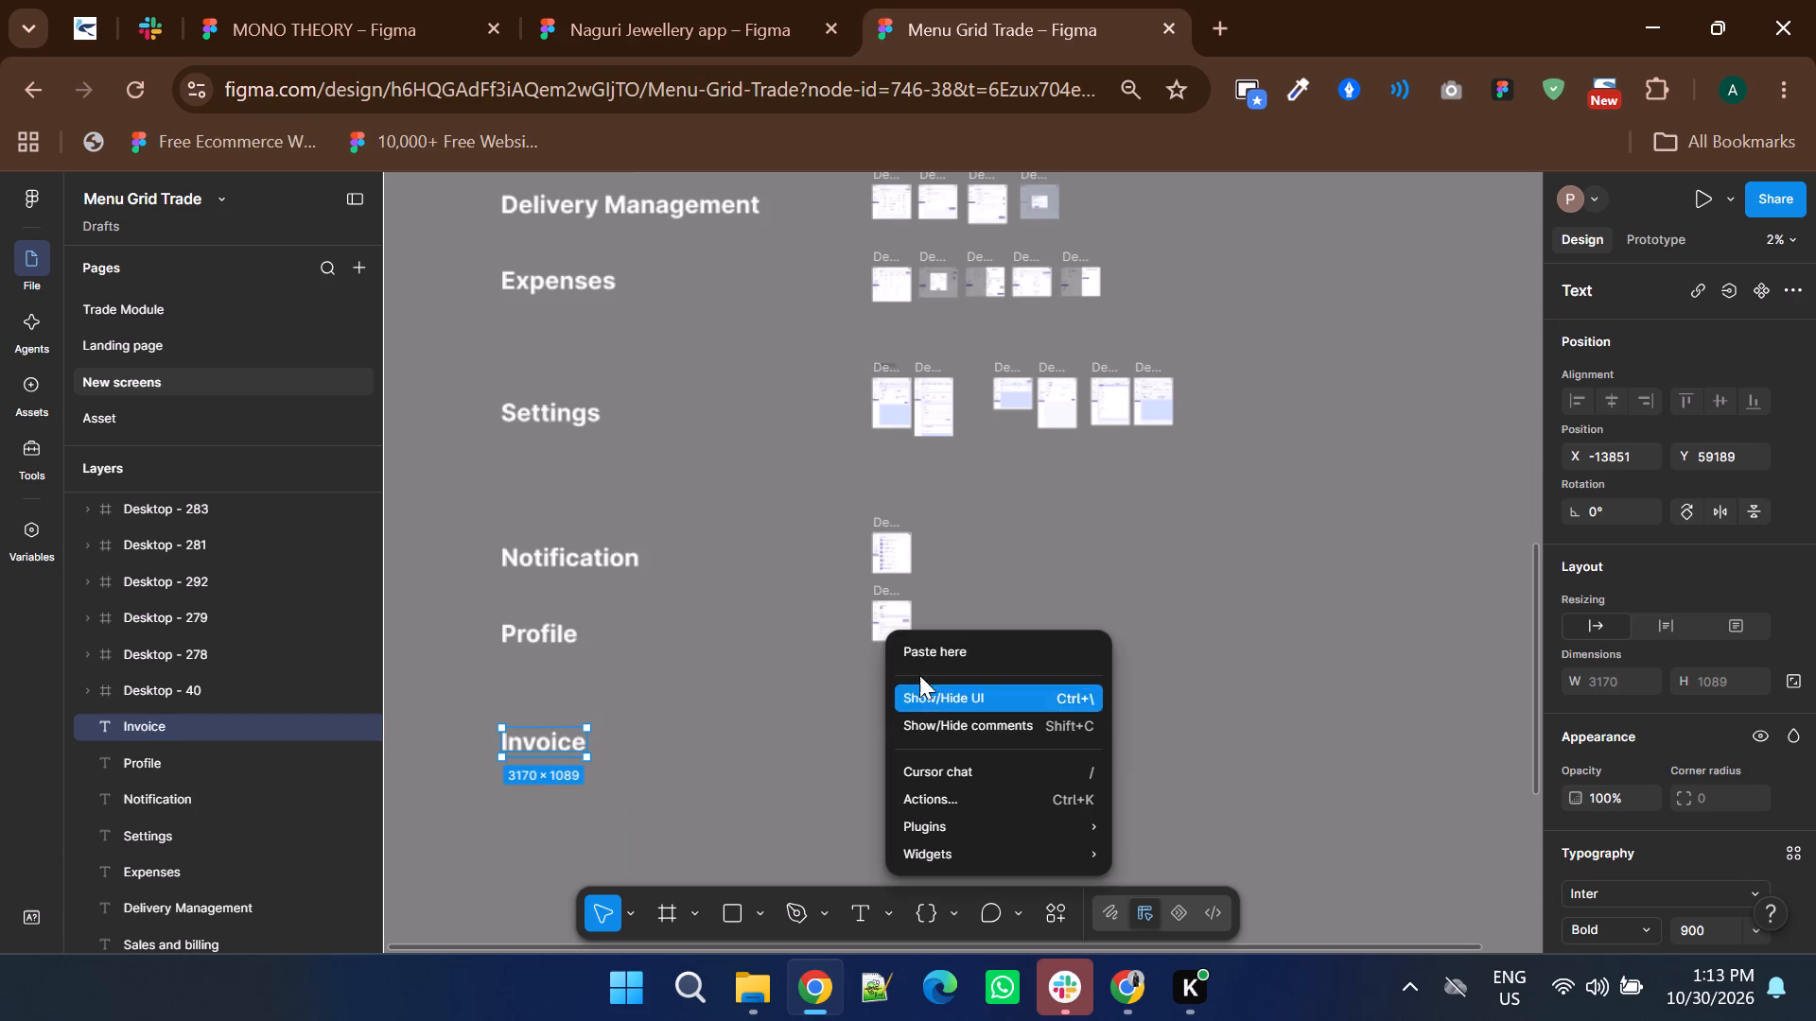
{"action": "left_click", "coordinate": [919, 642]}
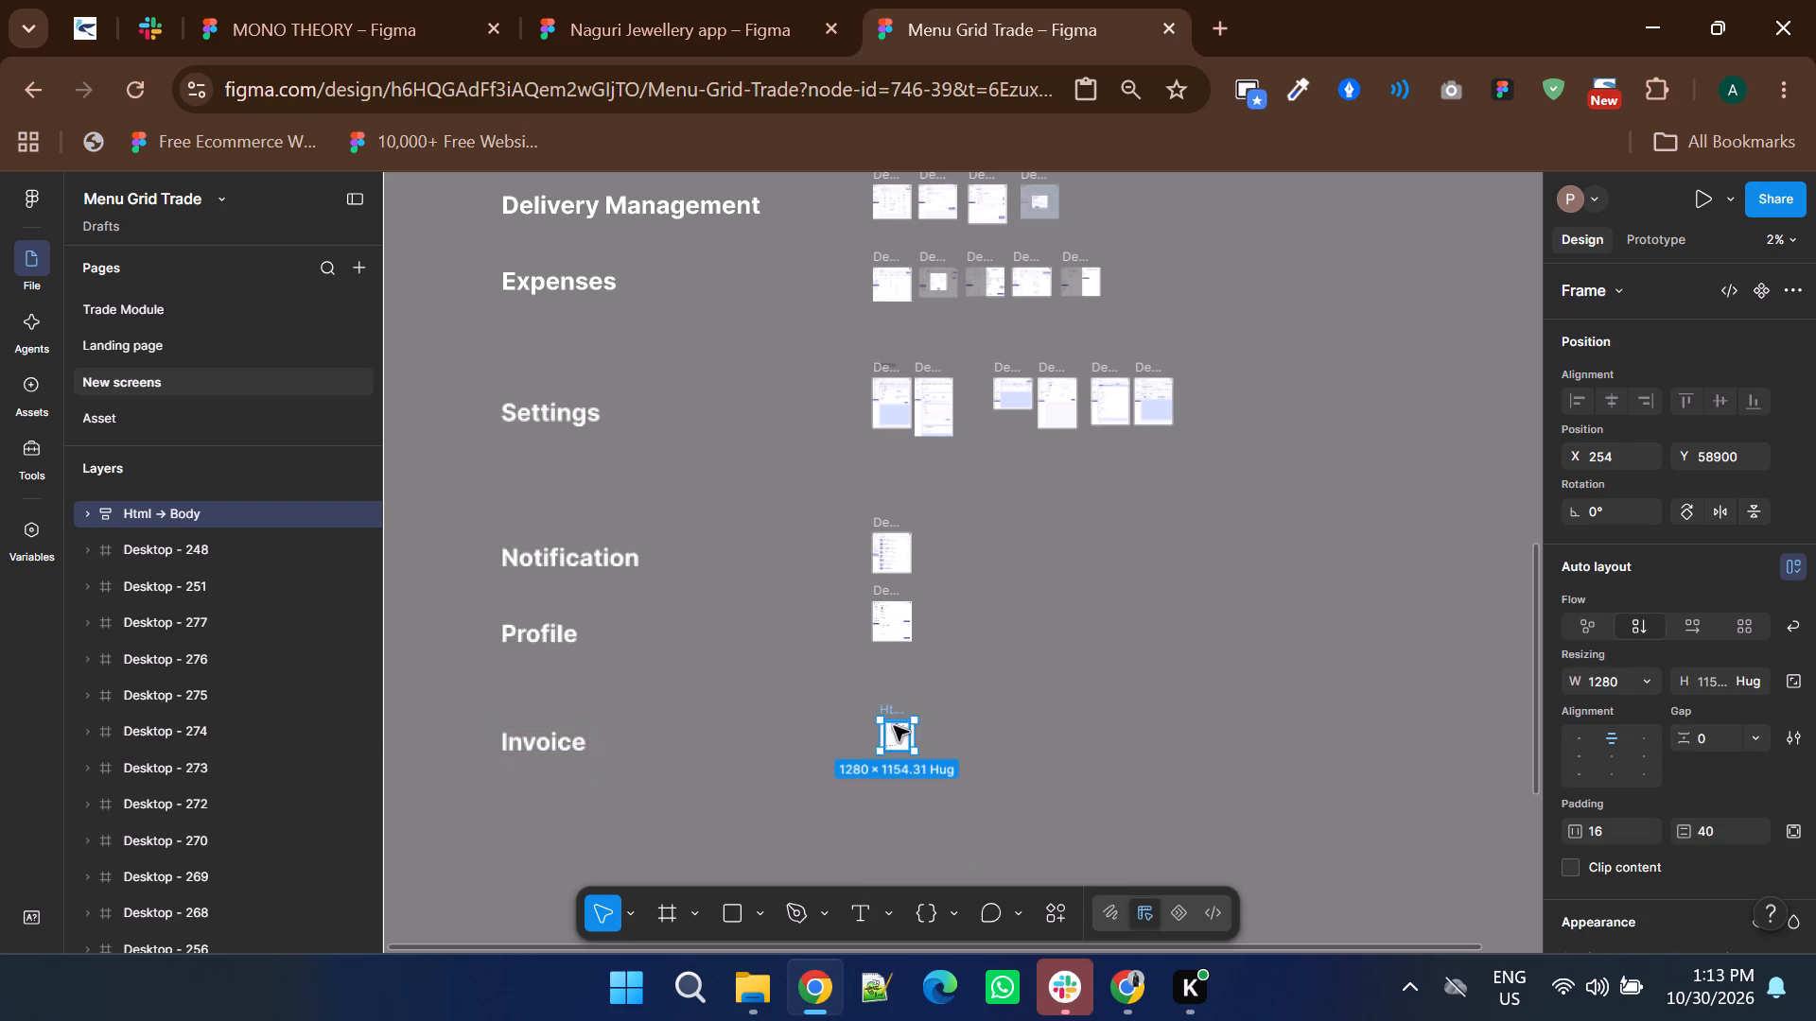
{"action": "scroll", "coordinate": [889, 735], "scroll_direction": "up", "scroll_amount": 5, "text": "ctrl"}
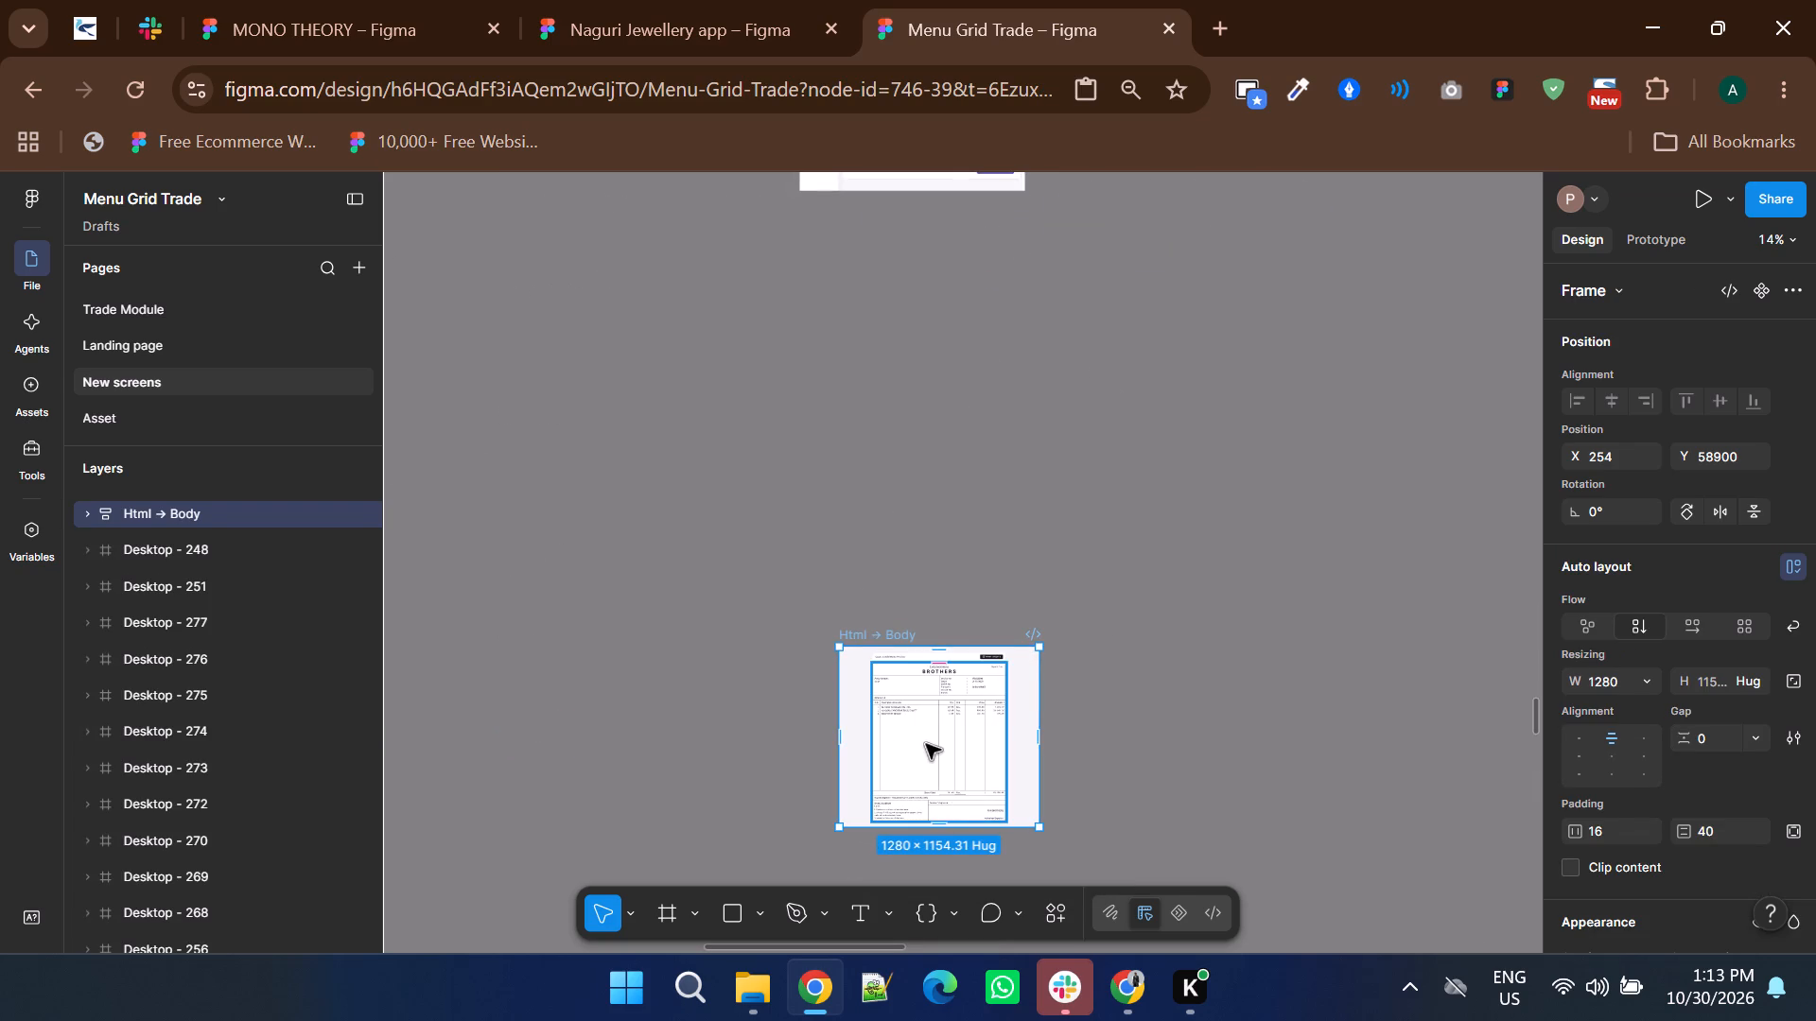
{"action": "left_click", "coordinate": [926, 744]}
{"action": "left_click_drag", "start_coordinate": [864, 634], "coordinate": [823, 620]}
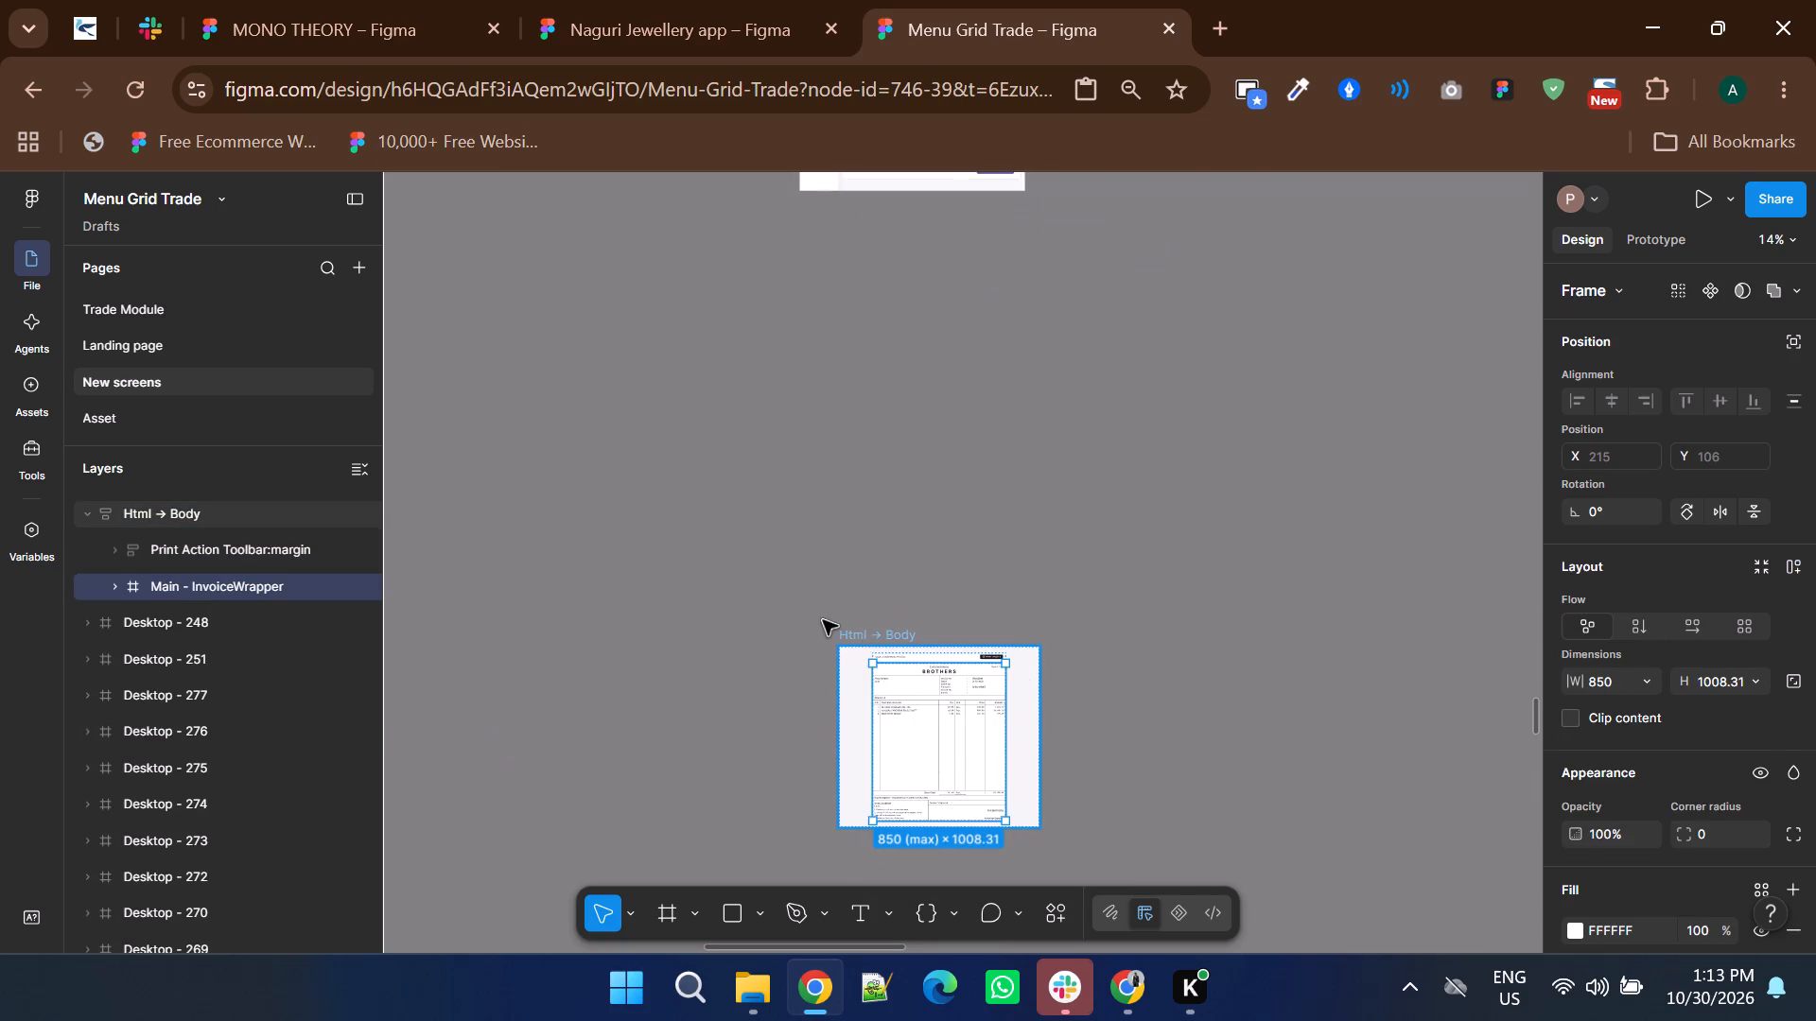
{"action": "left_click_drag", "start_coordinate": [823, 620], "coordinate": [816, 618]}
Rename the pasted invoice frame as "invoice".
{"action": "double_click", "coordinate": [816, 618]}
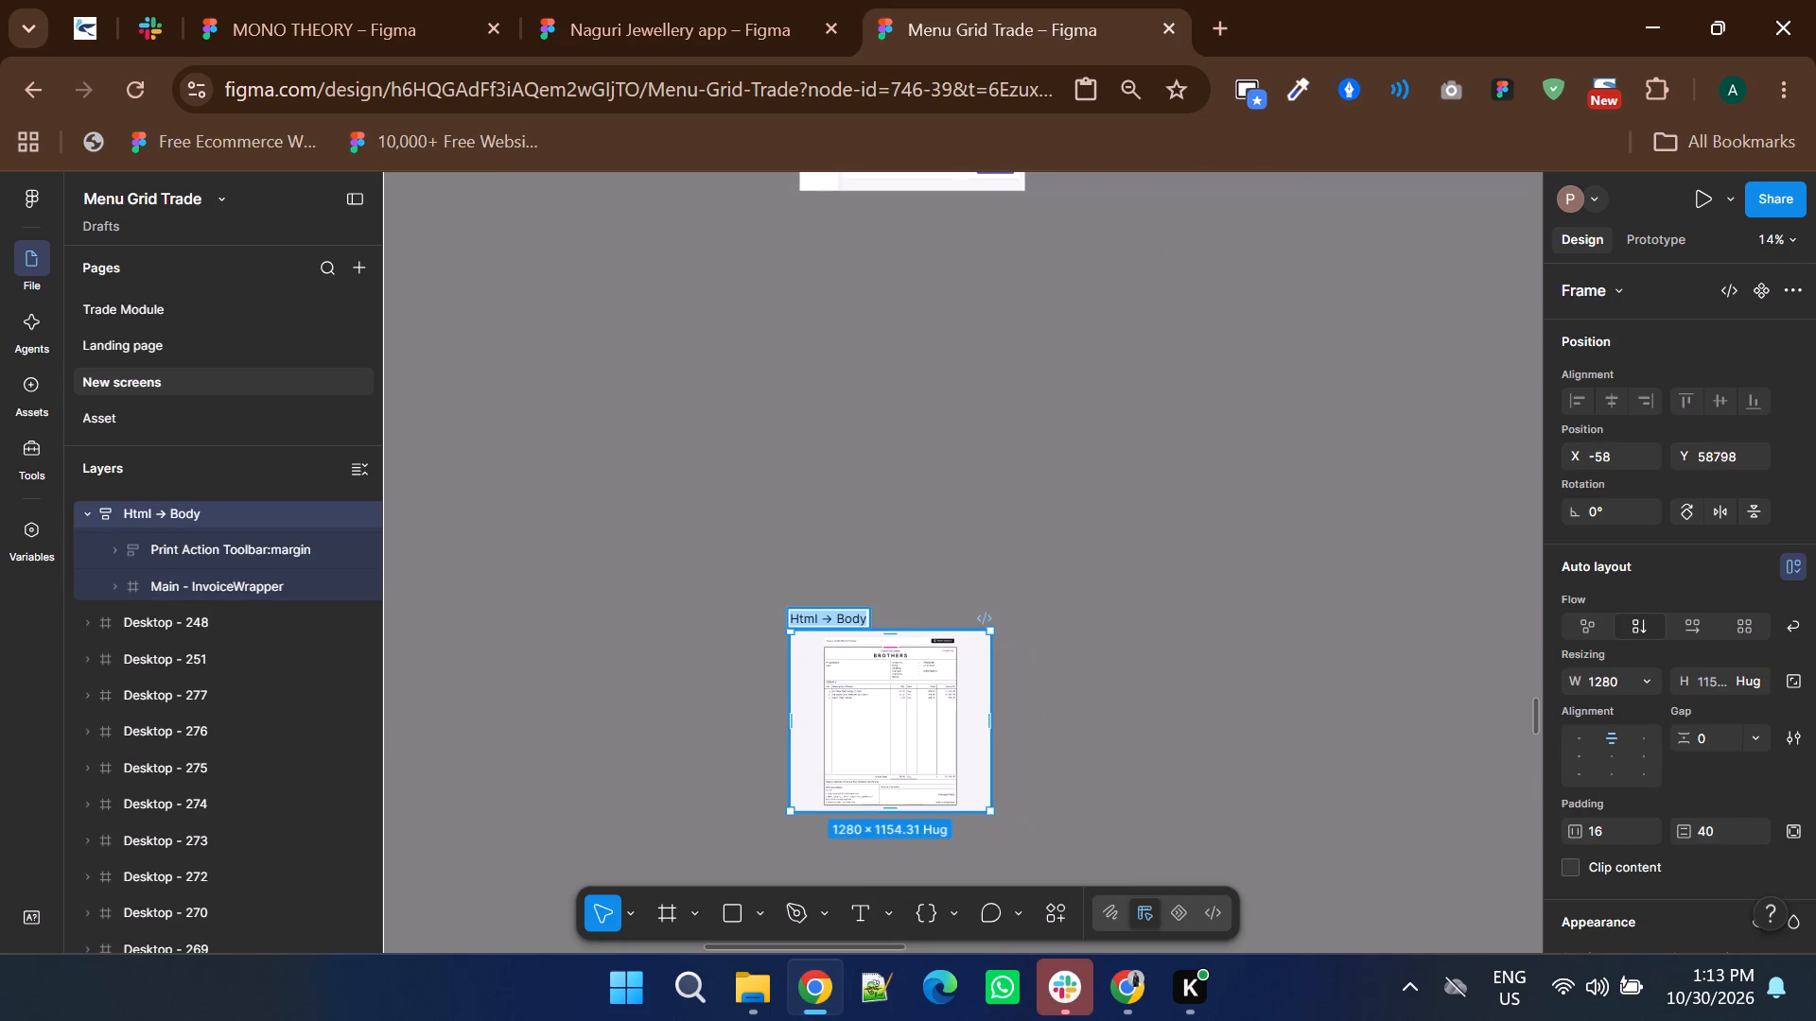
{"action": "type", "text": "invoice"}
{"action": "key", "text": "Return"}
{"action": "double_click", "coordinate": [968, 461]}
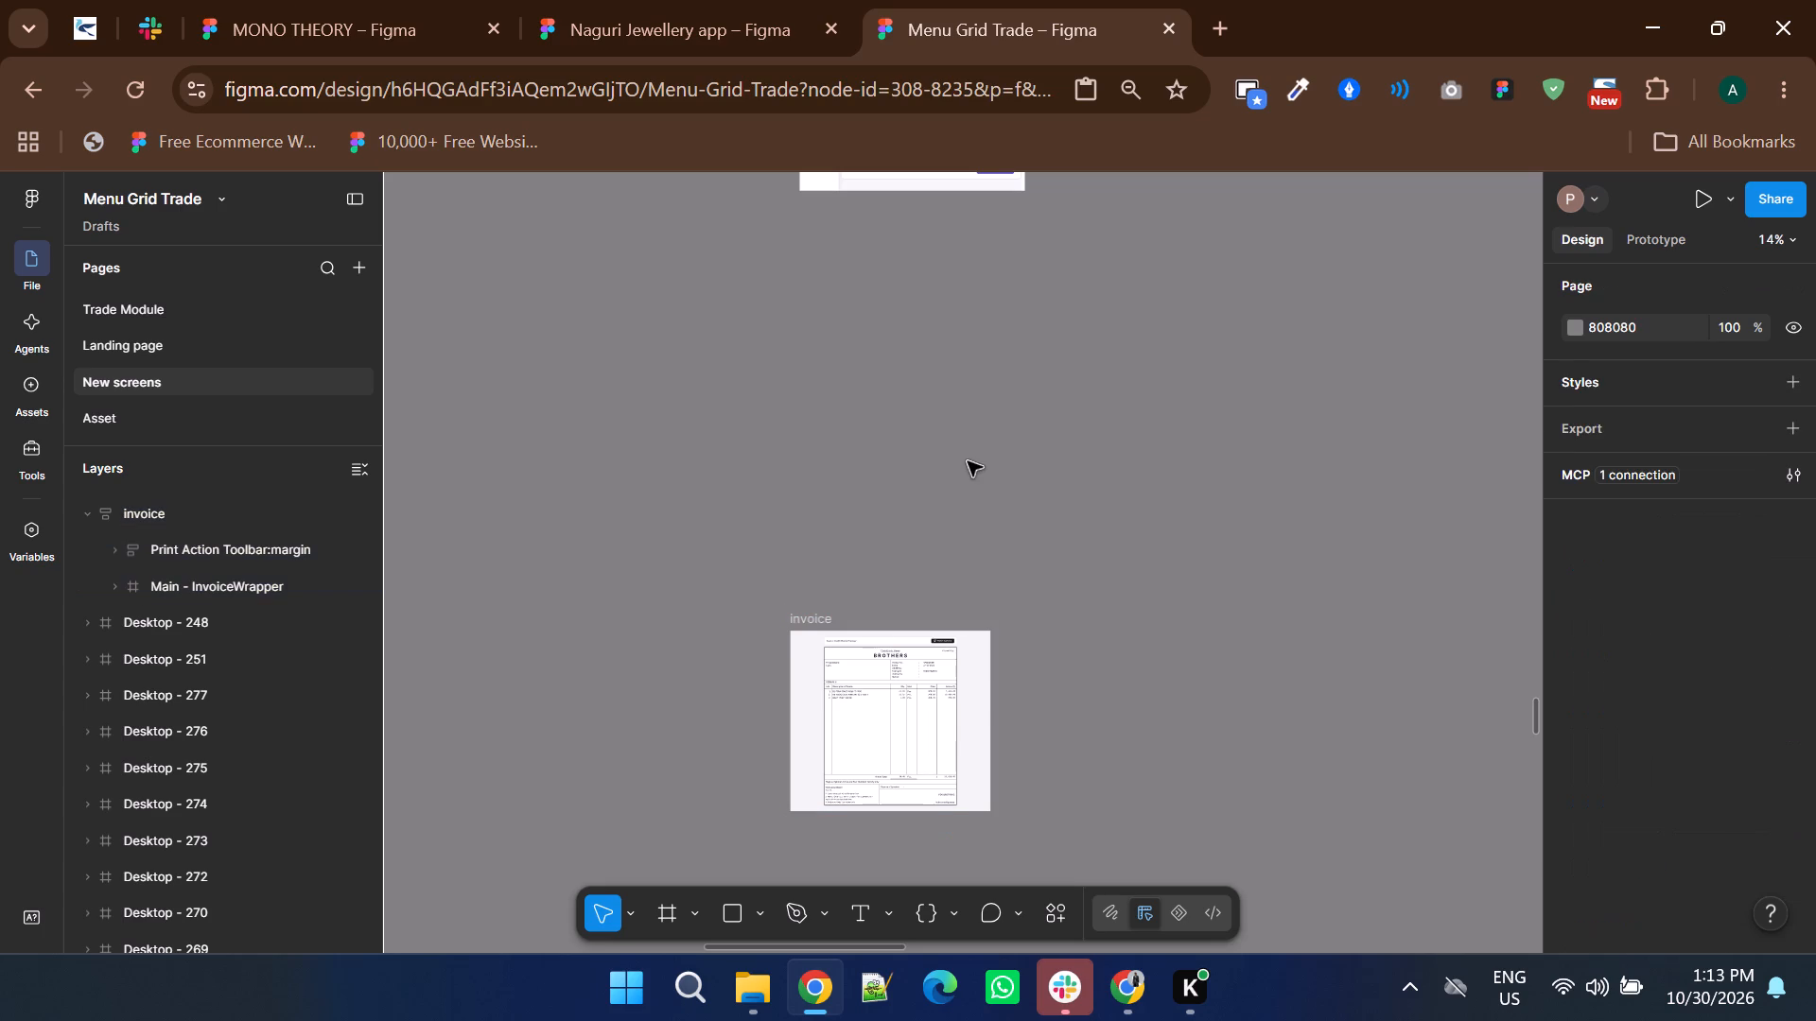